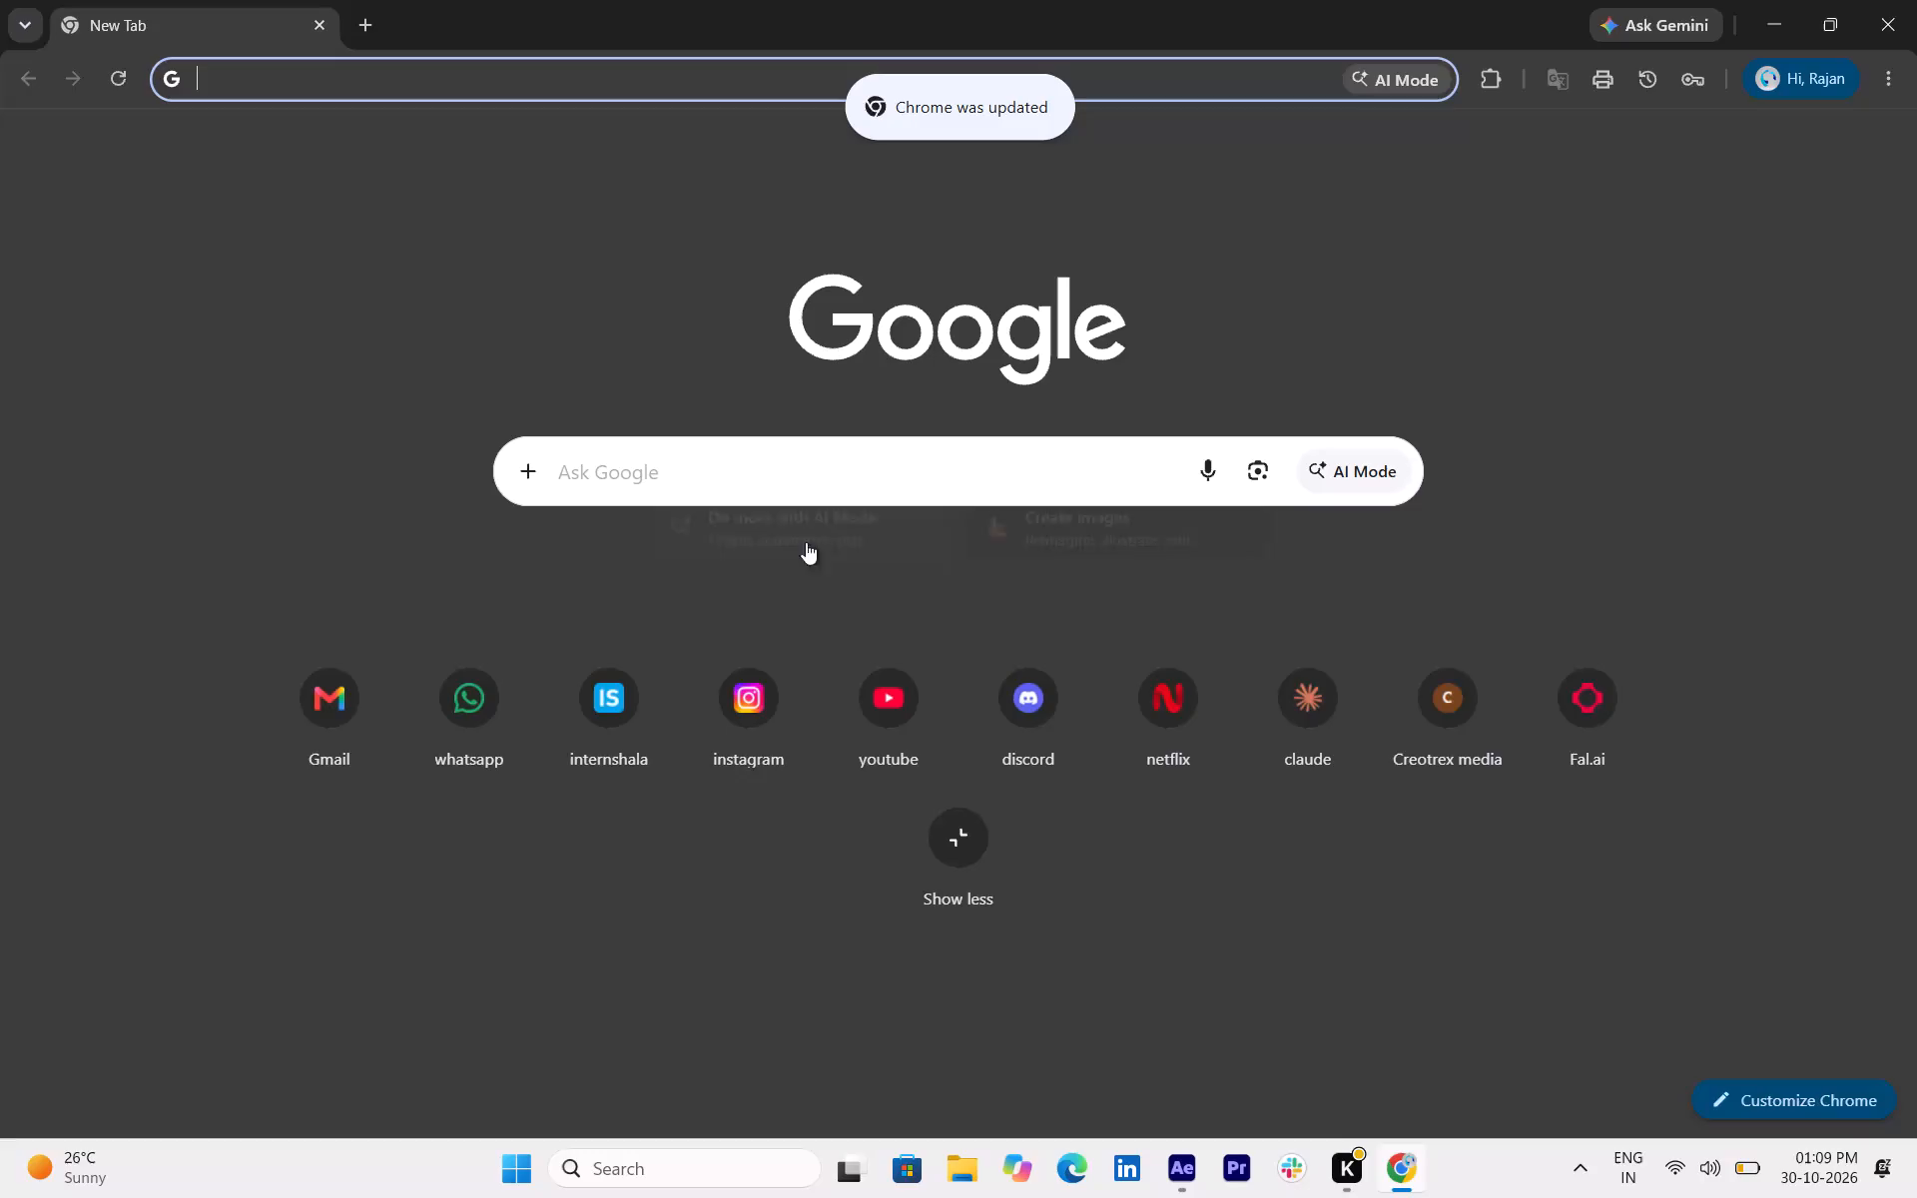
Search Google for "pintrest" and open the Pinterest website.
click(804, 491)
key(p)
text(intrest)
key(Return)
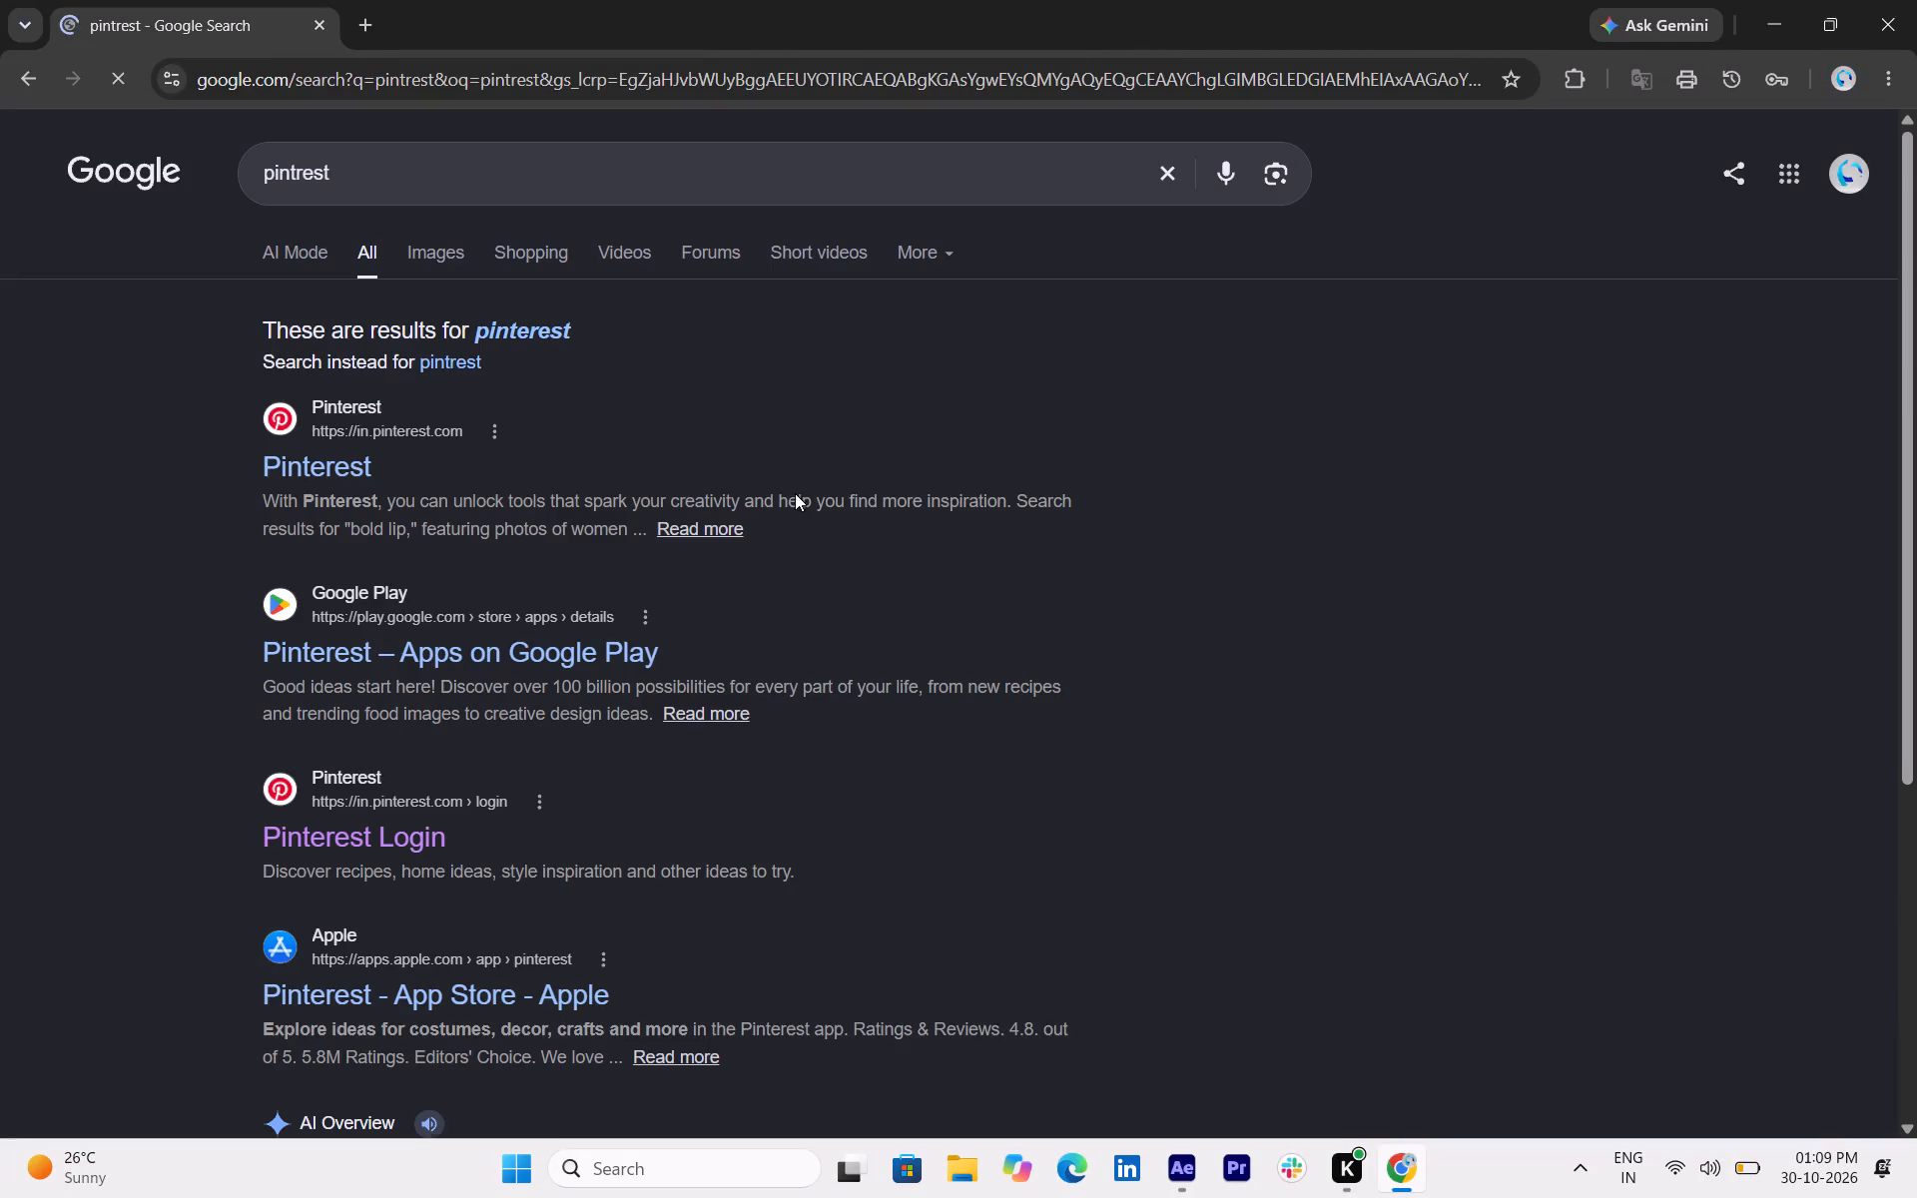
click(323, 464)
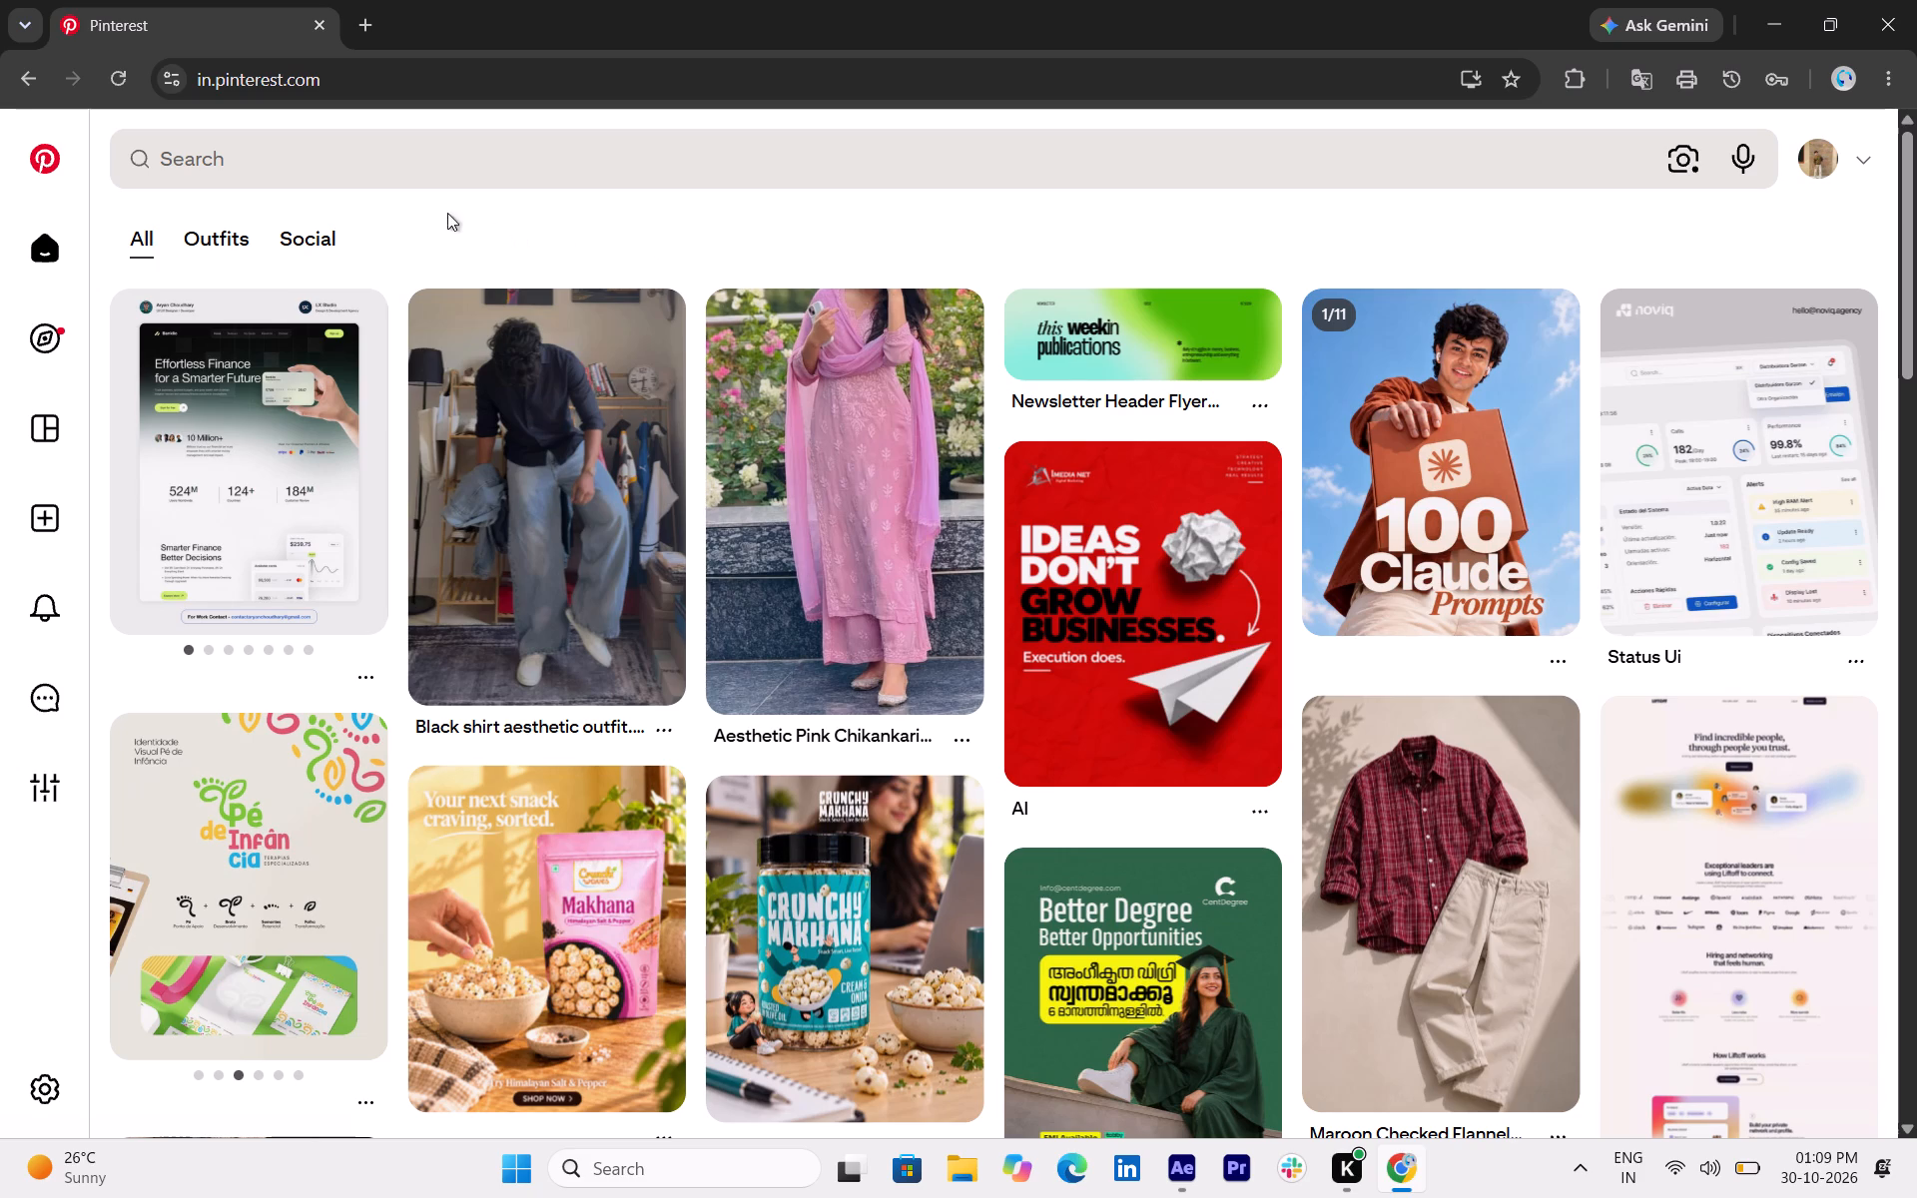
Search Pinterest for "woments clothing shop".
click(375, 156)
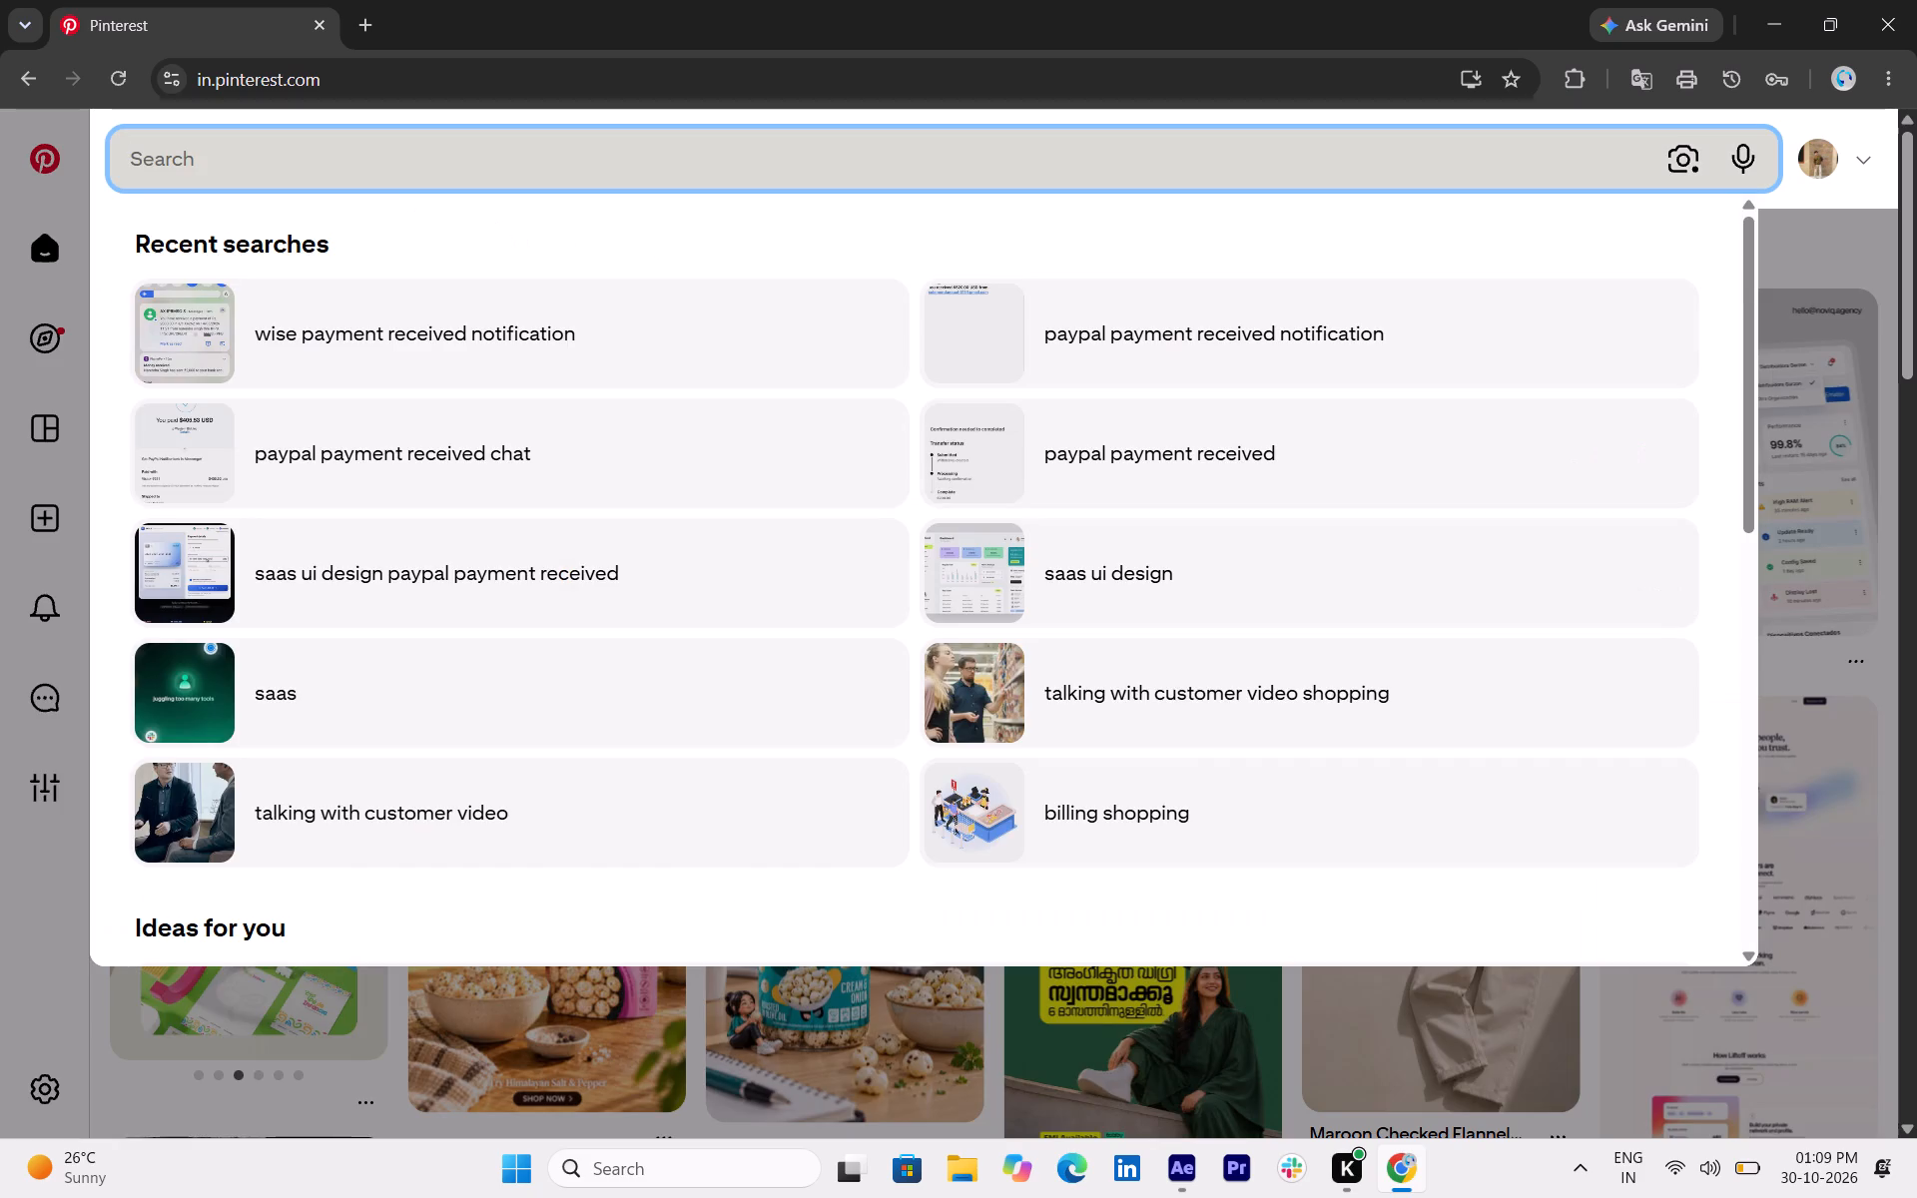
key(c)
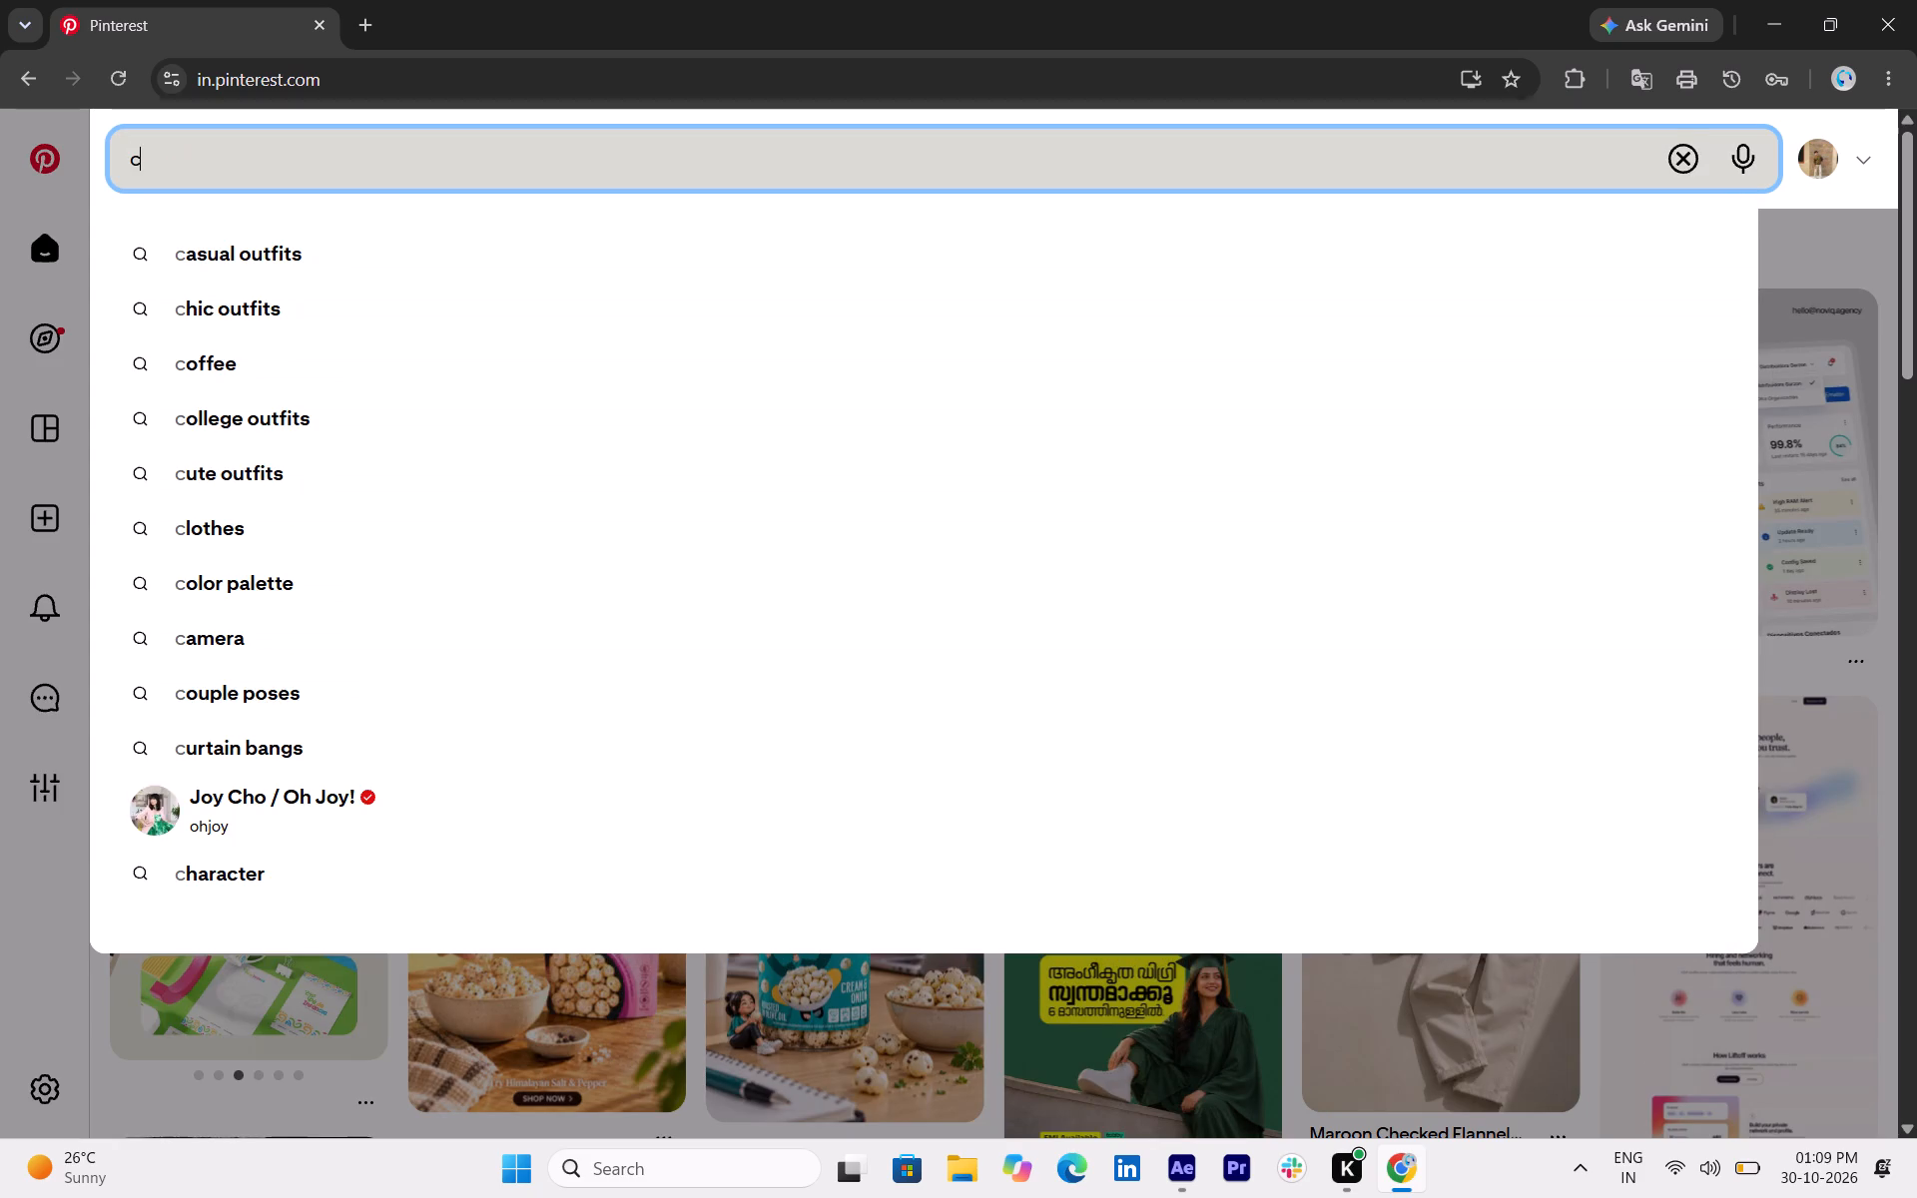
key(BackSpace)
text(woments clothing)
key(space)
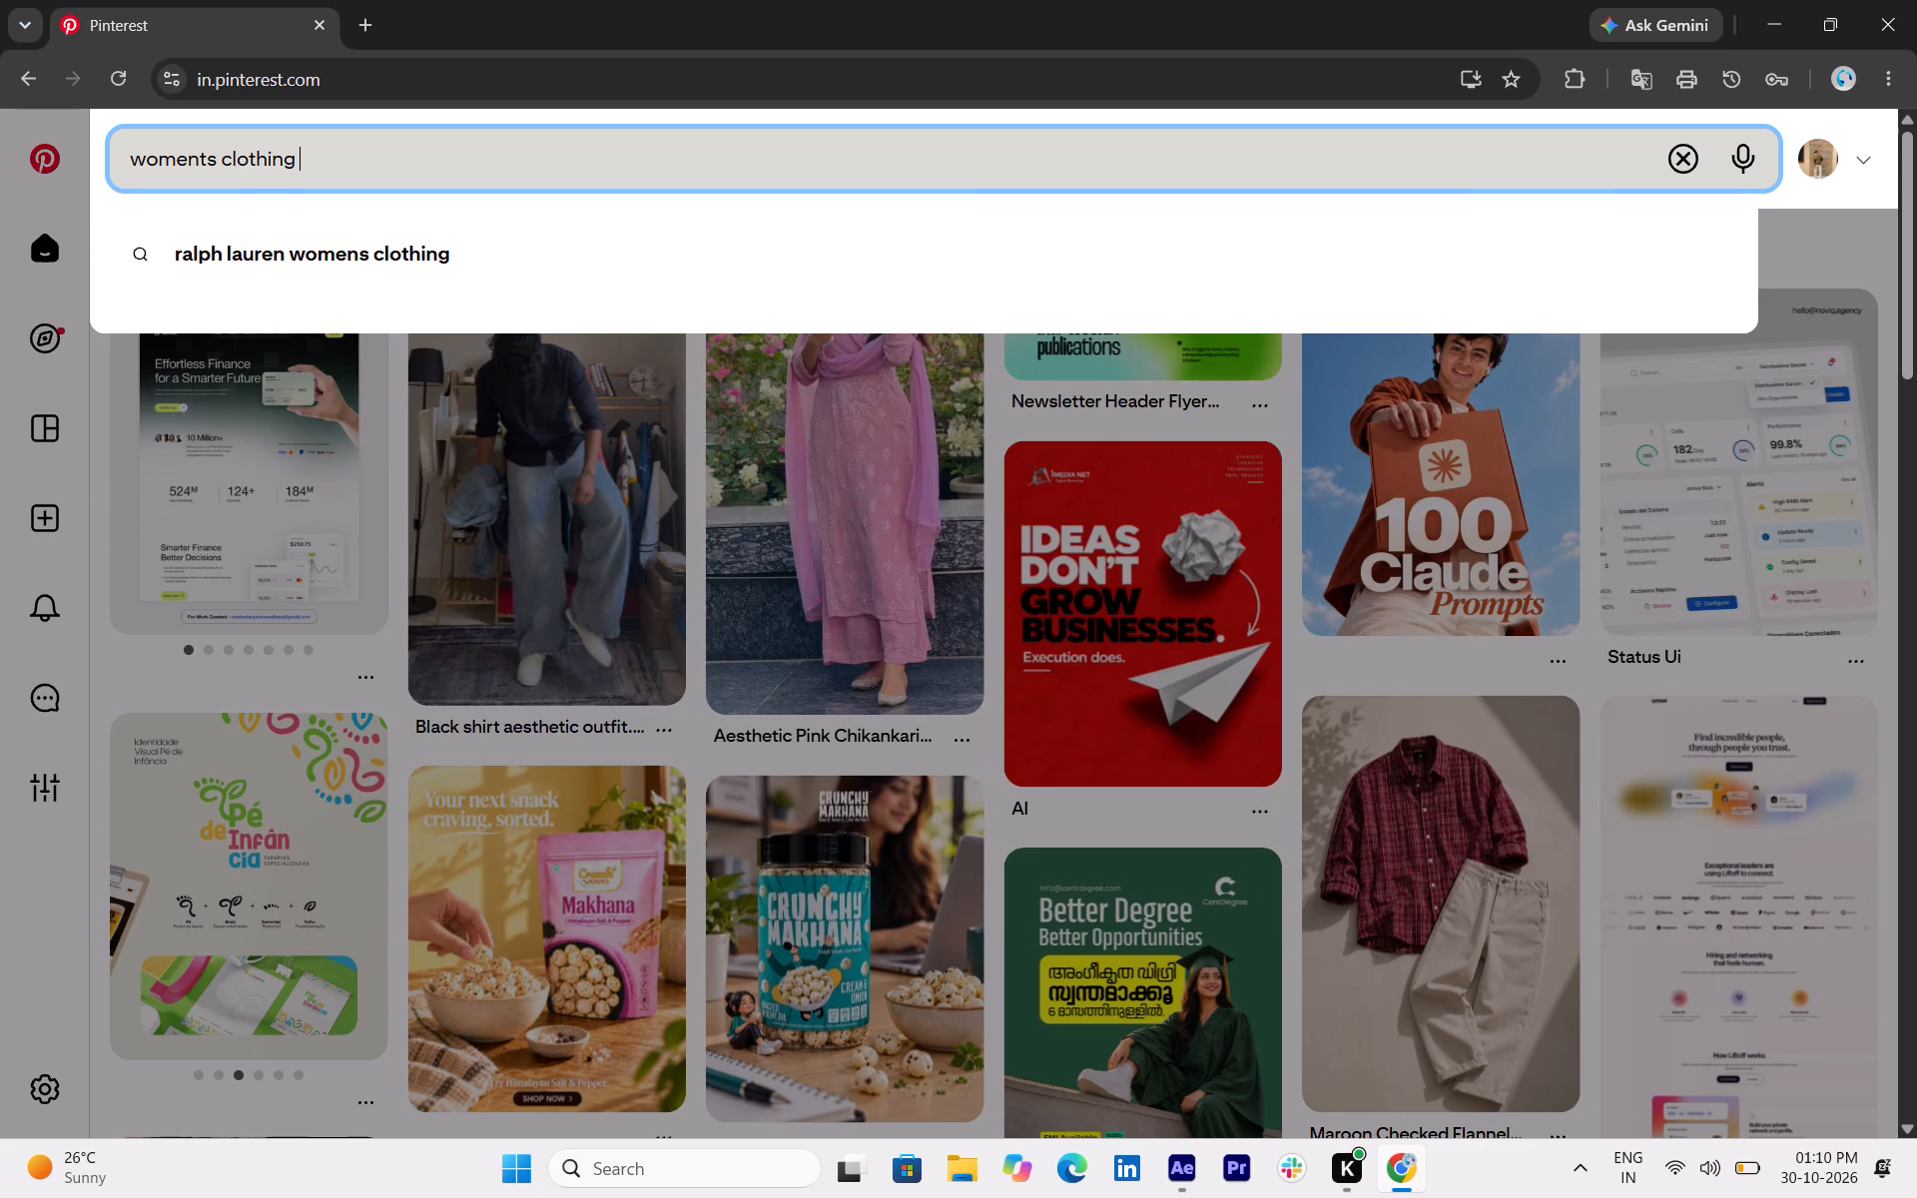
text(shop)
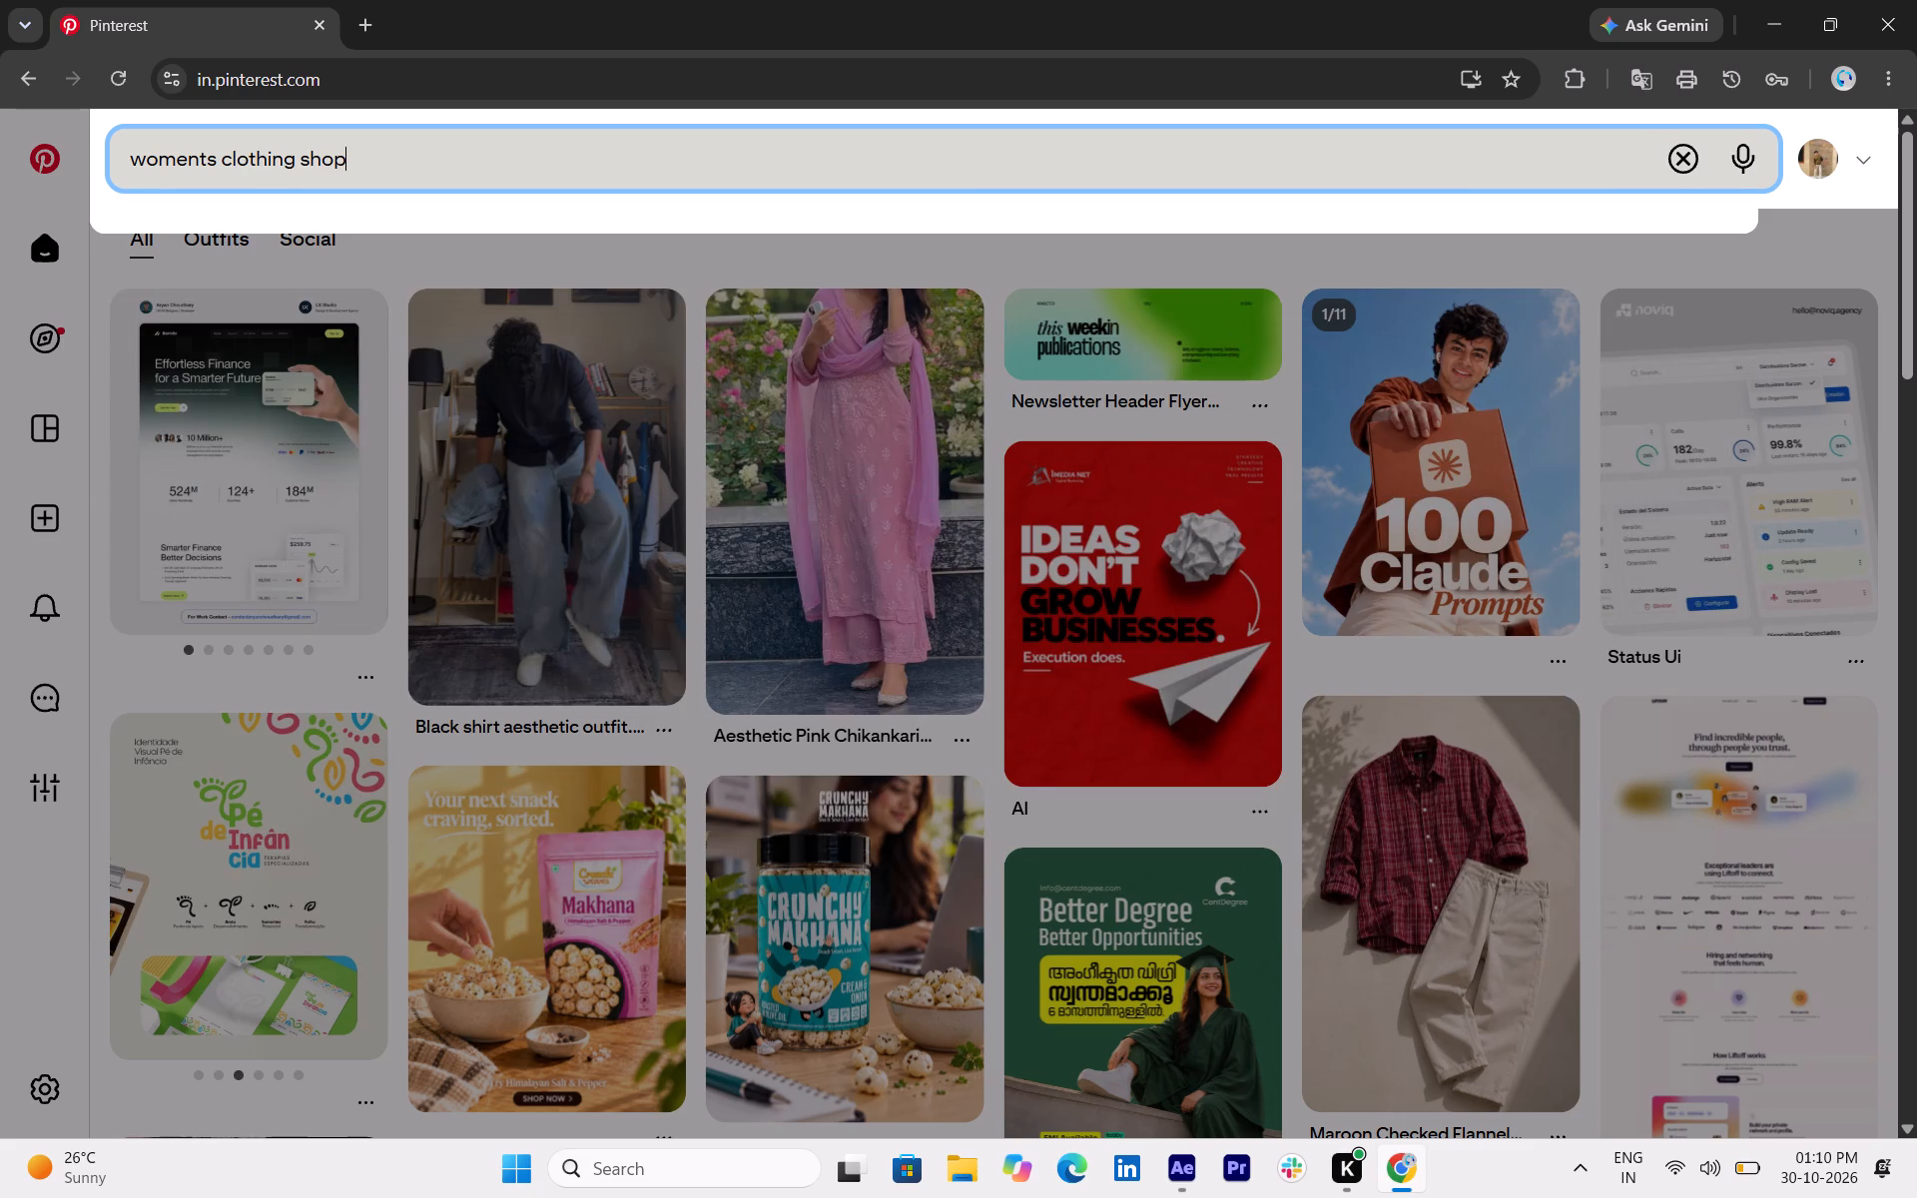
key(Return)
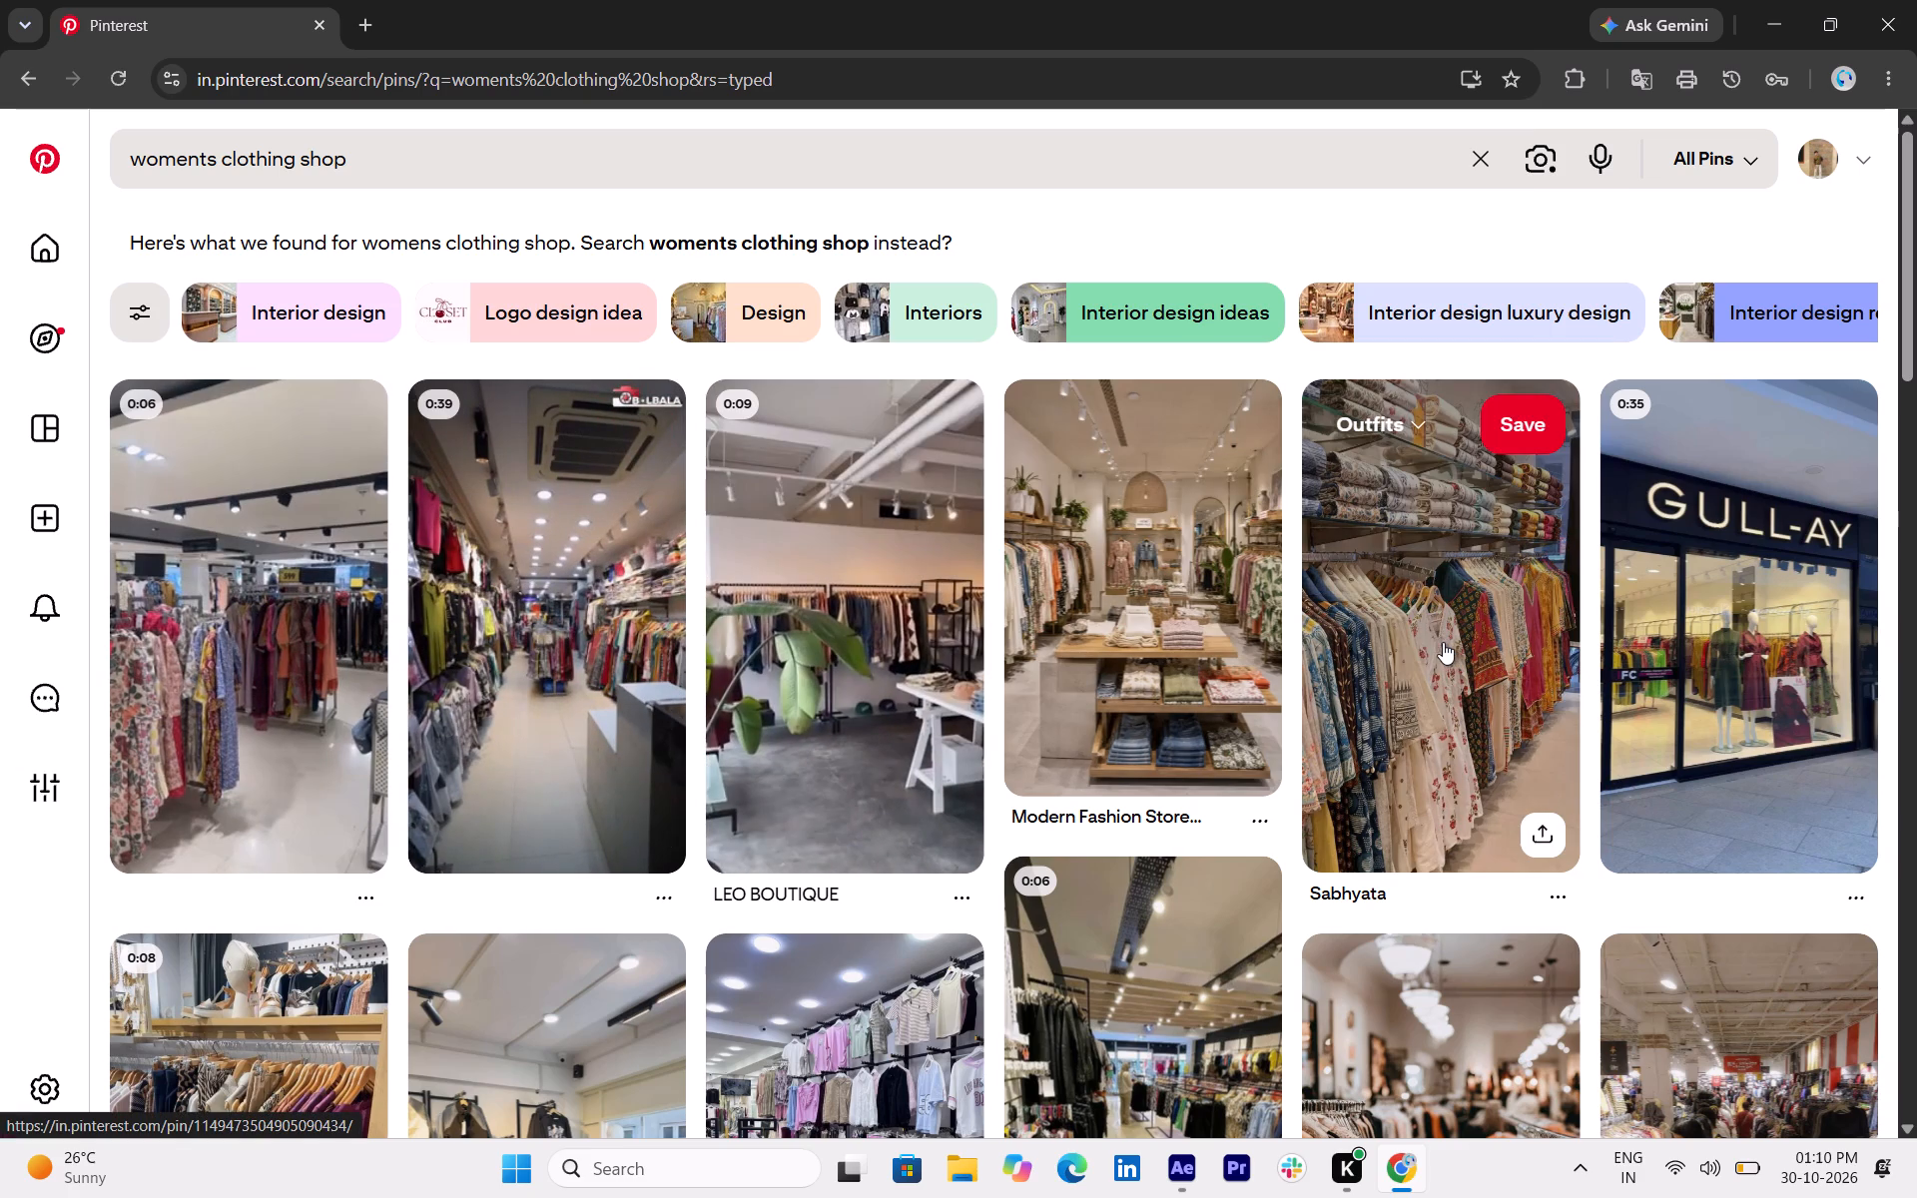
Open the "Shopping With Friends" pin from the search results and save its image as PNG, then dismiss the save-or-share prompt.
scroll(1442, 642, down, 2)
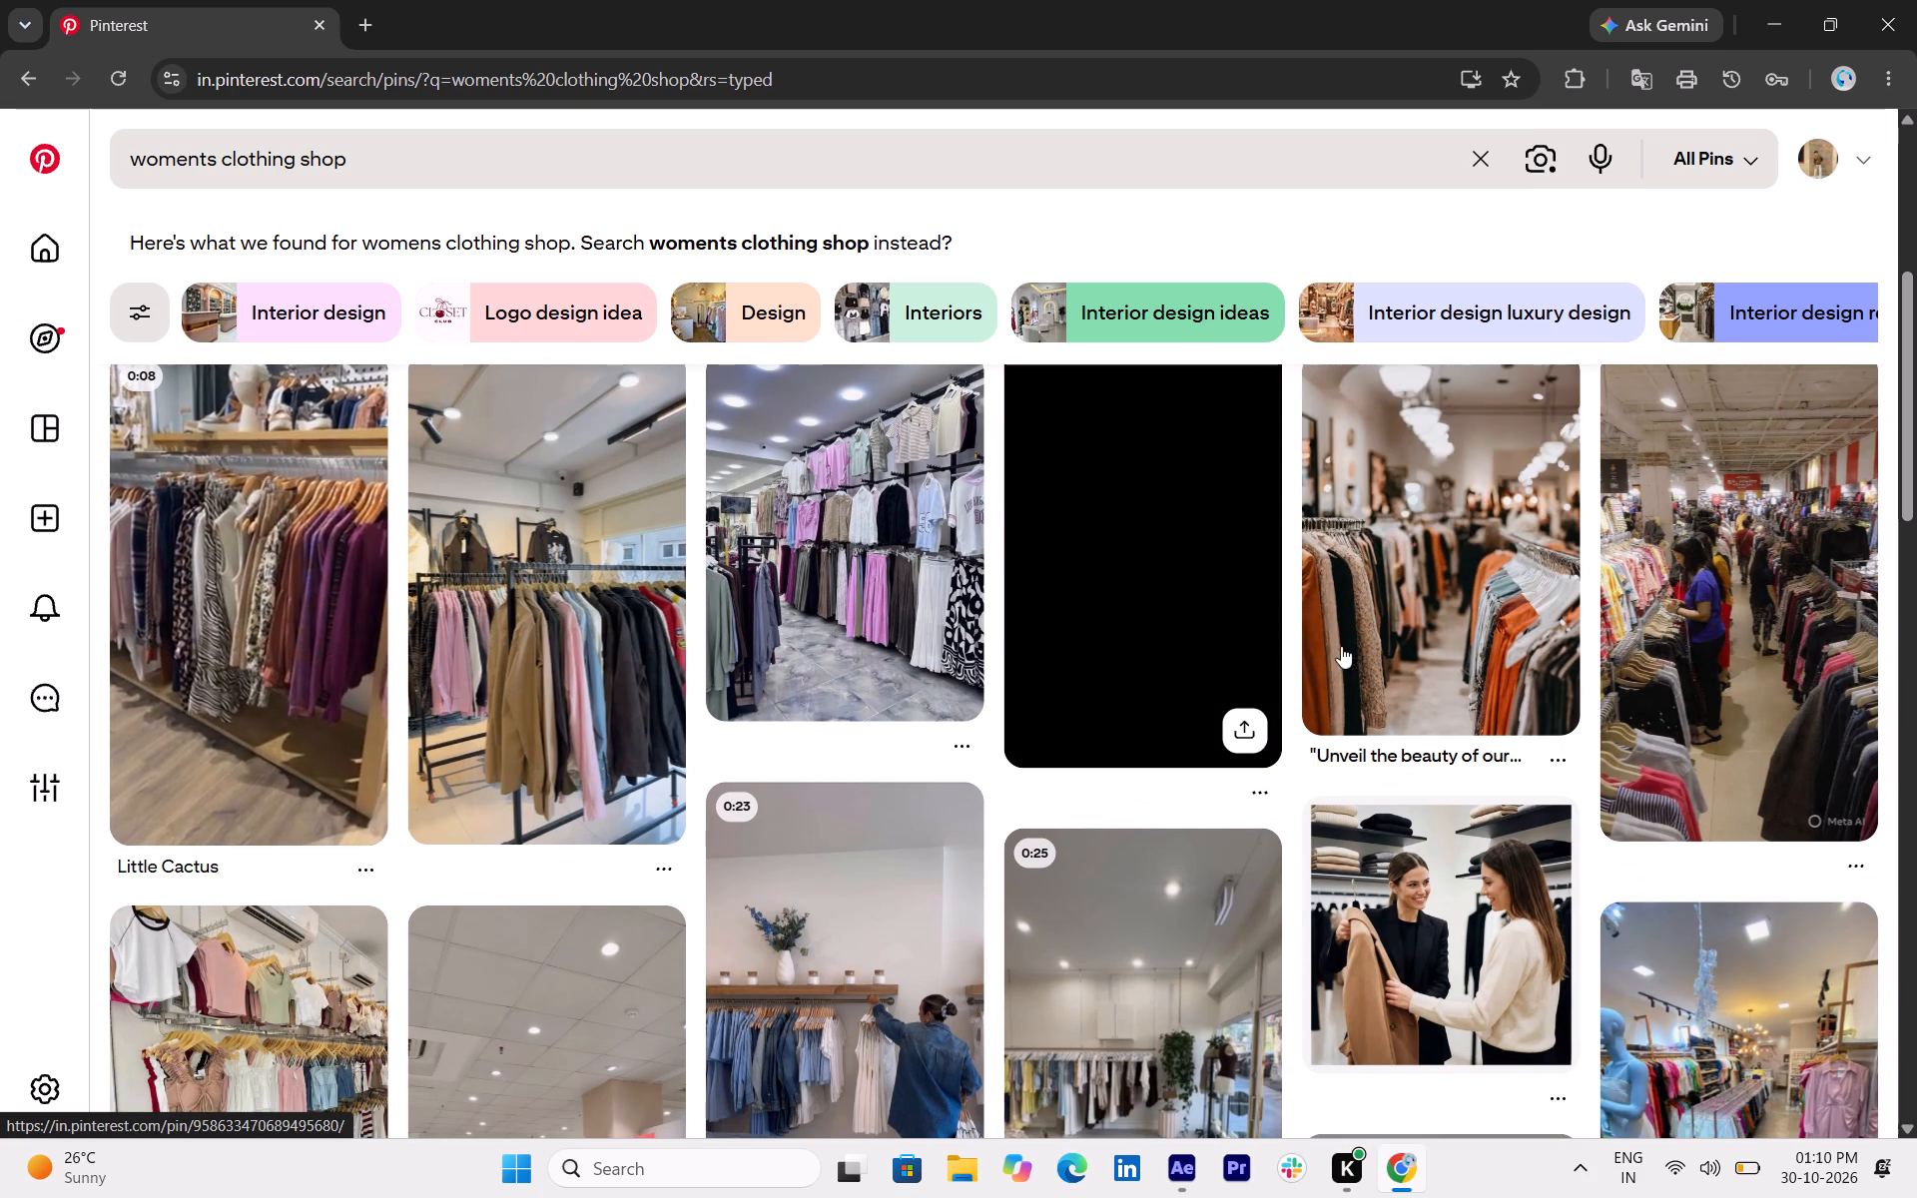
scroll(1453, 865, up, 1)
scroll(1452, 867, down, 3)
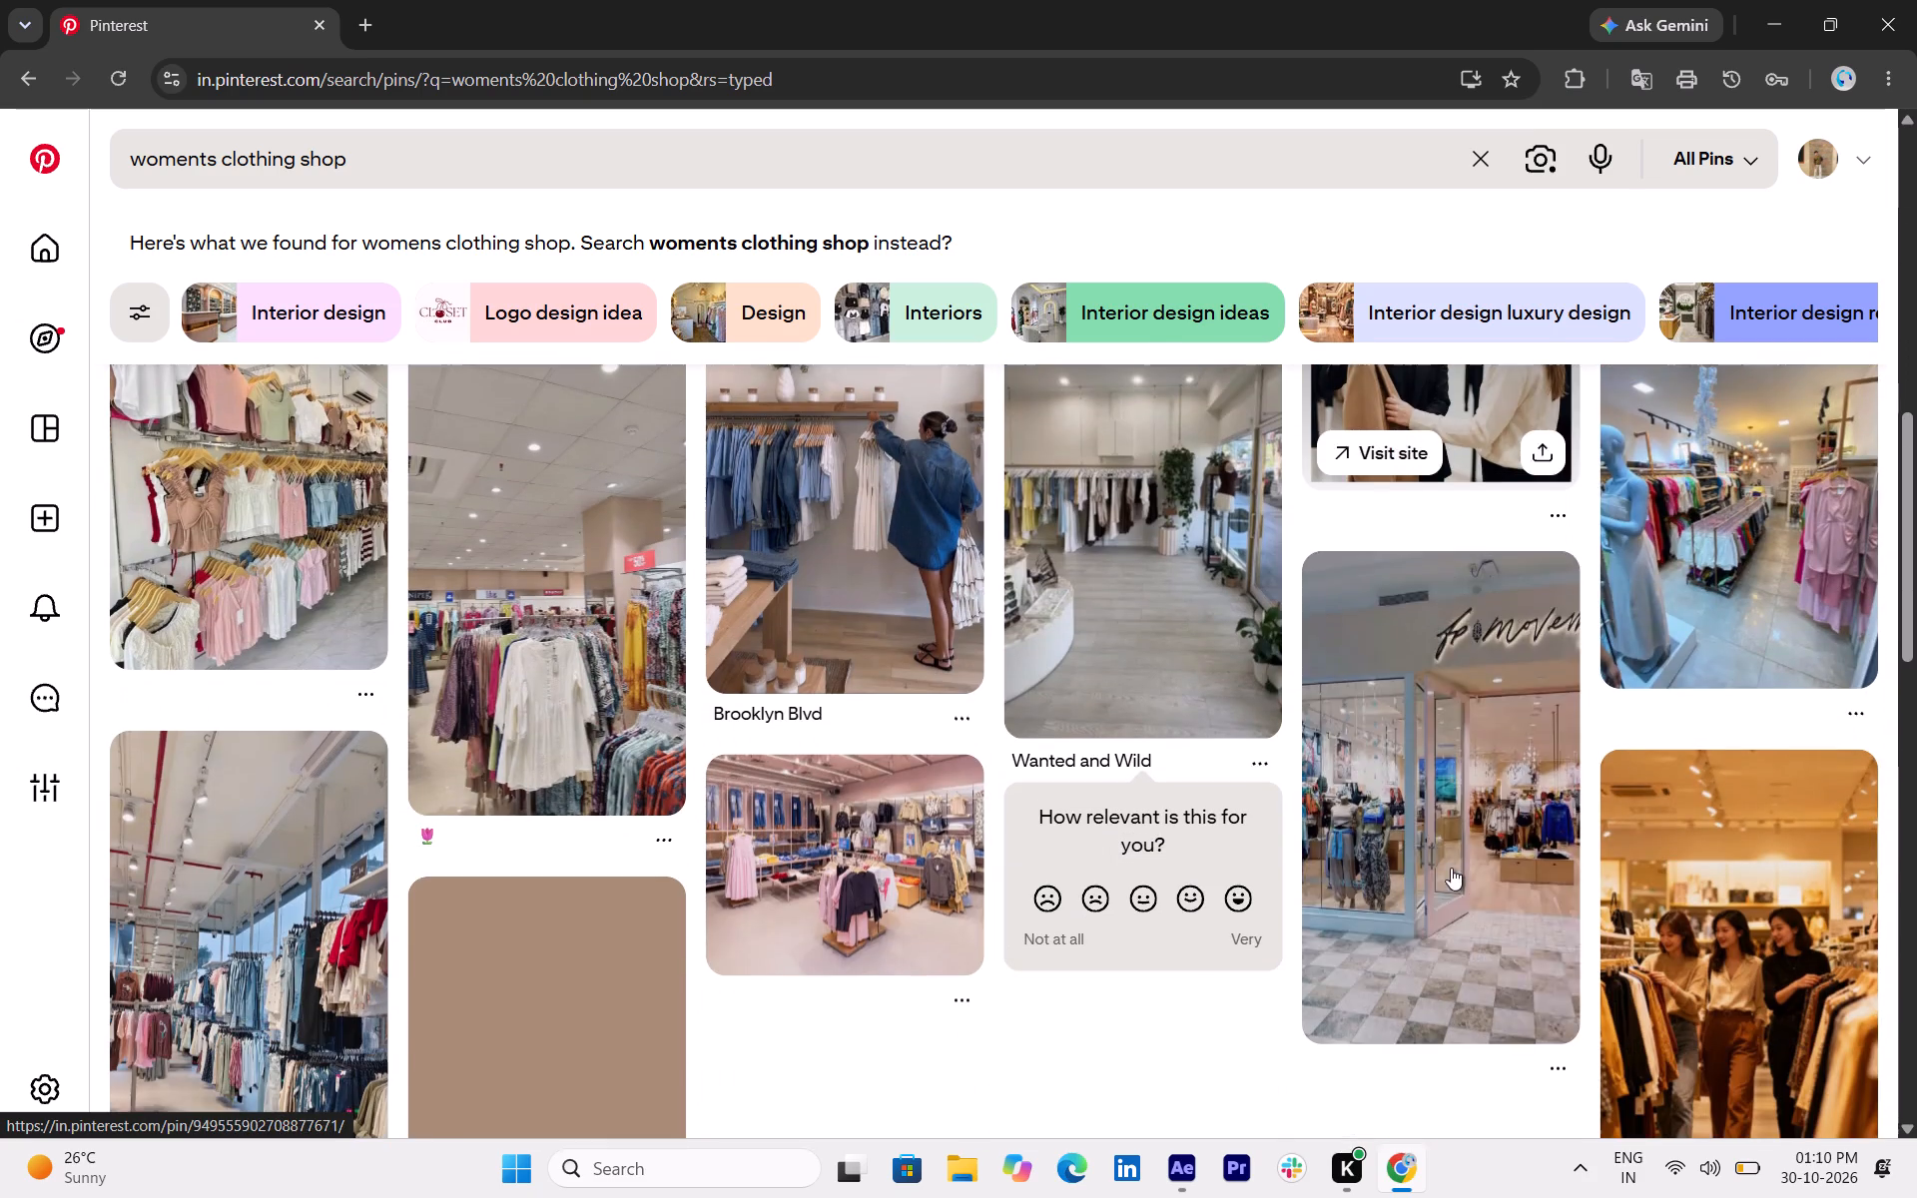
scroll(1136, 633, down, 1)
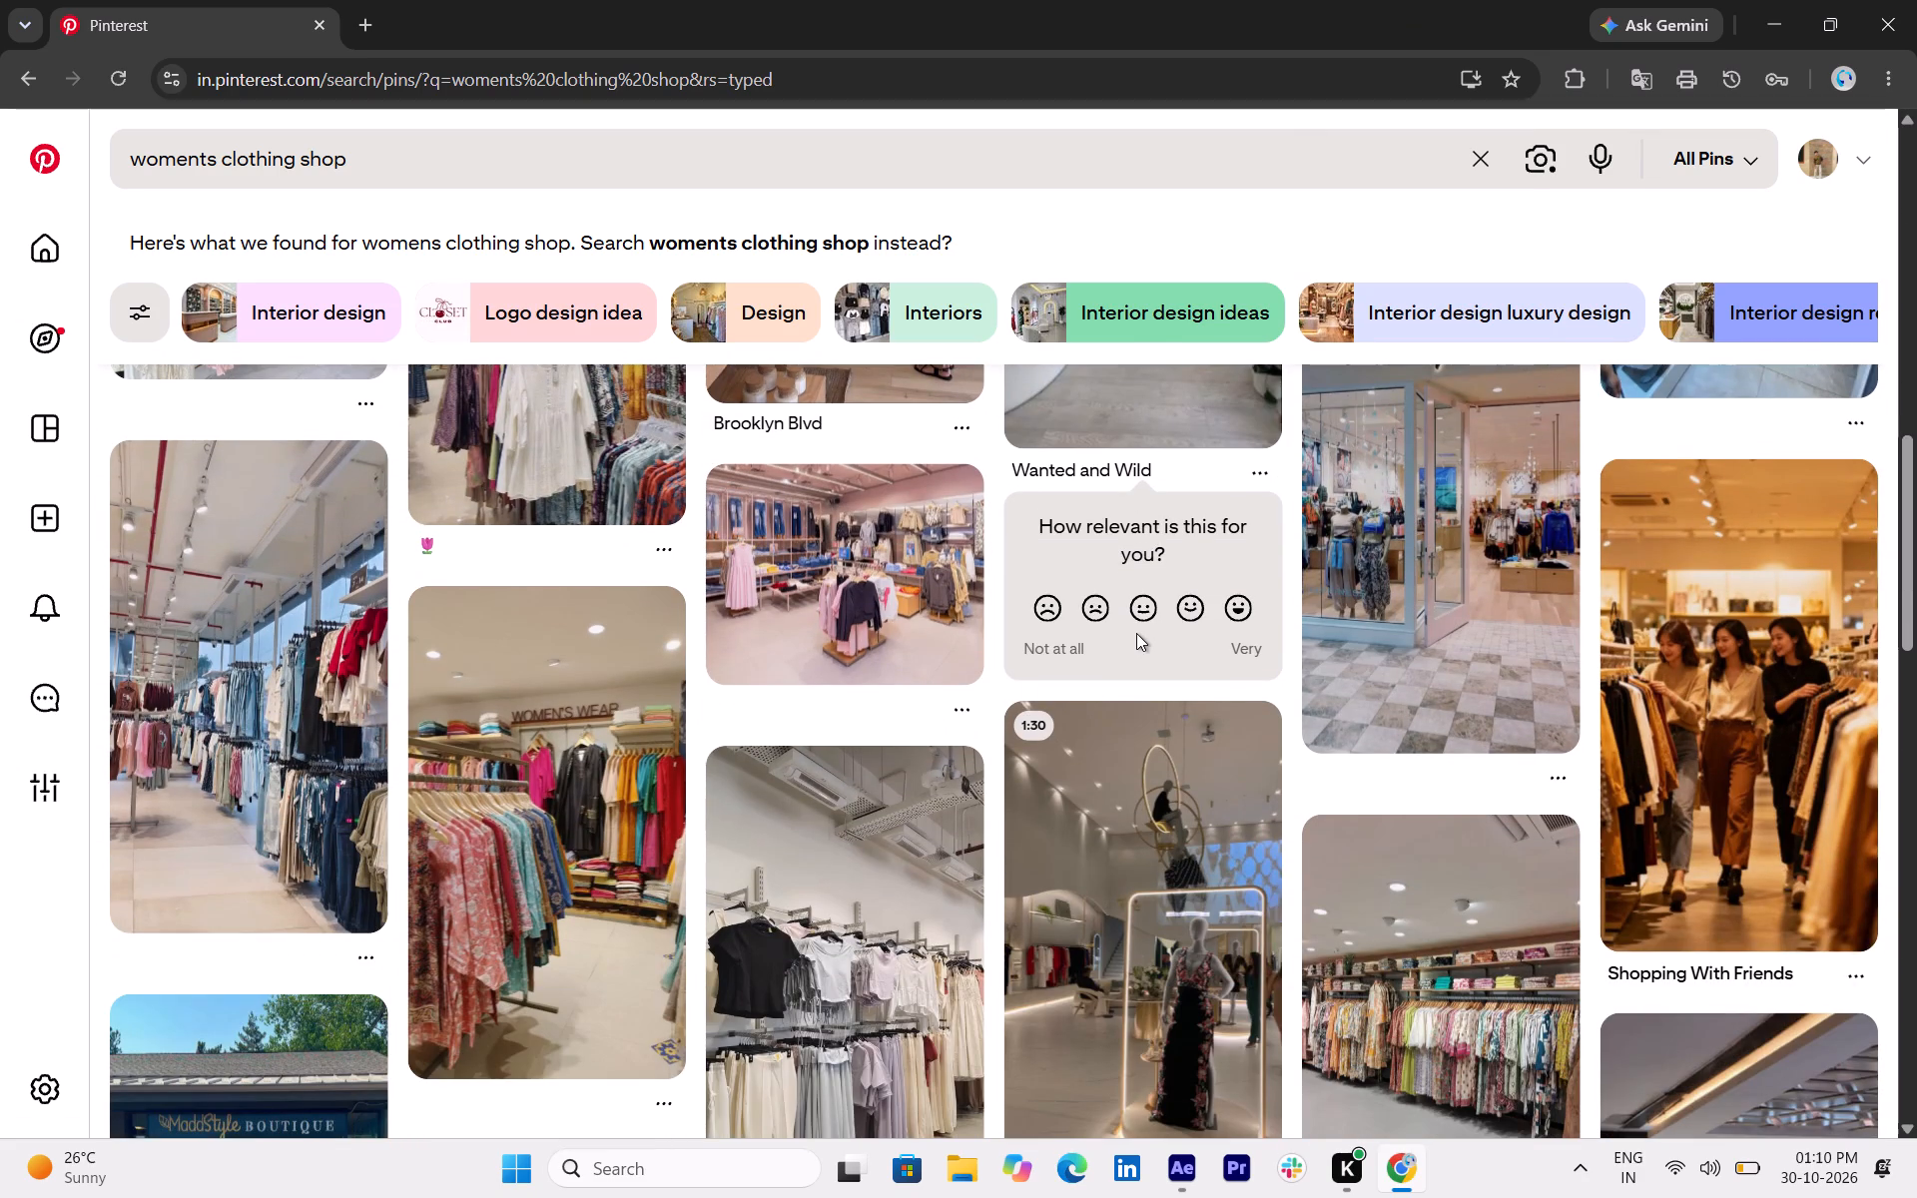
scroll(1136, 633, down, 1)
scroll(1140, 639, up, 1)
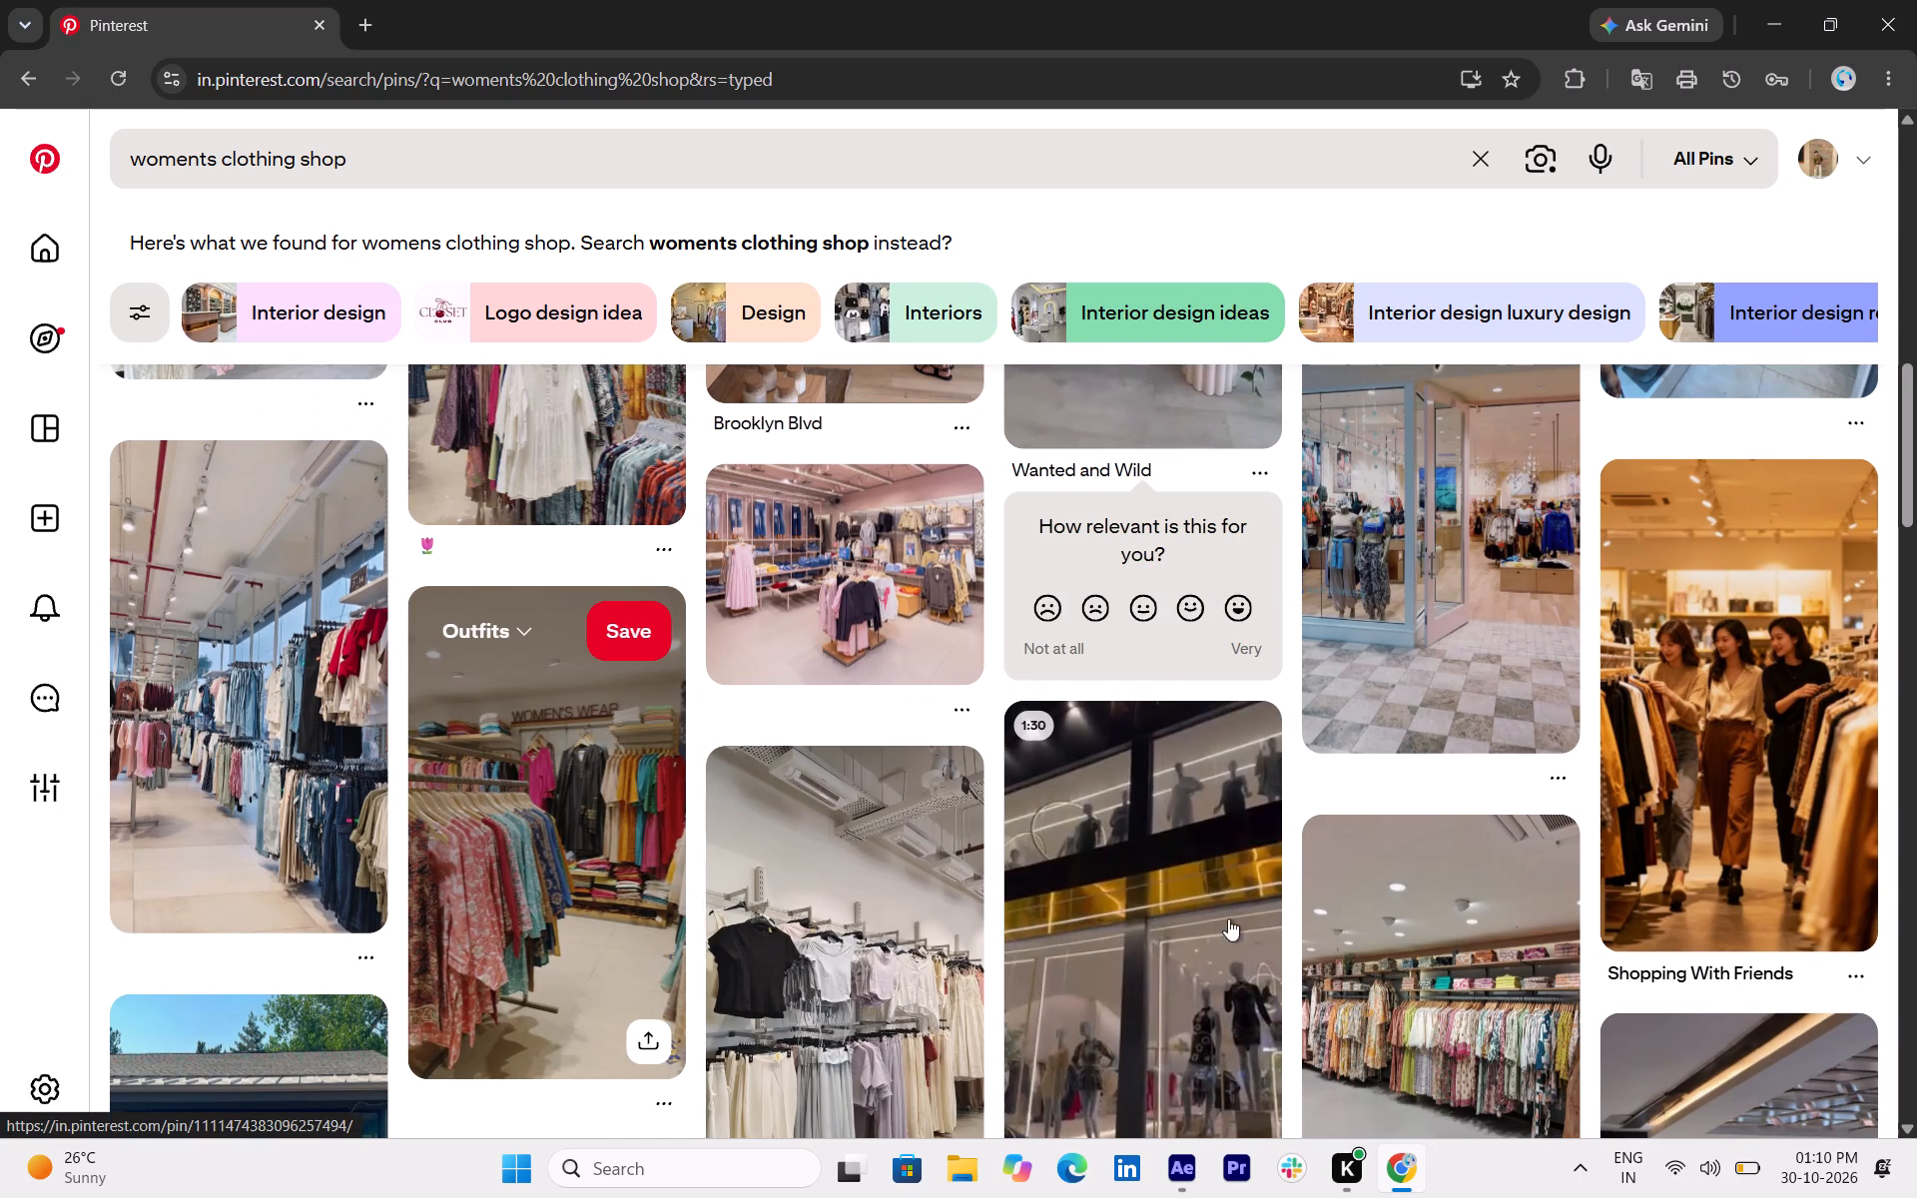
click(1657, 781)
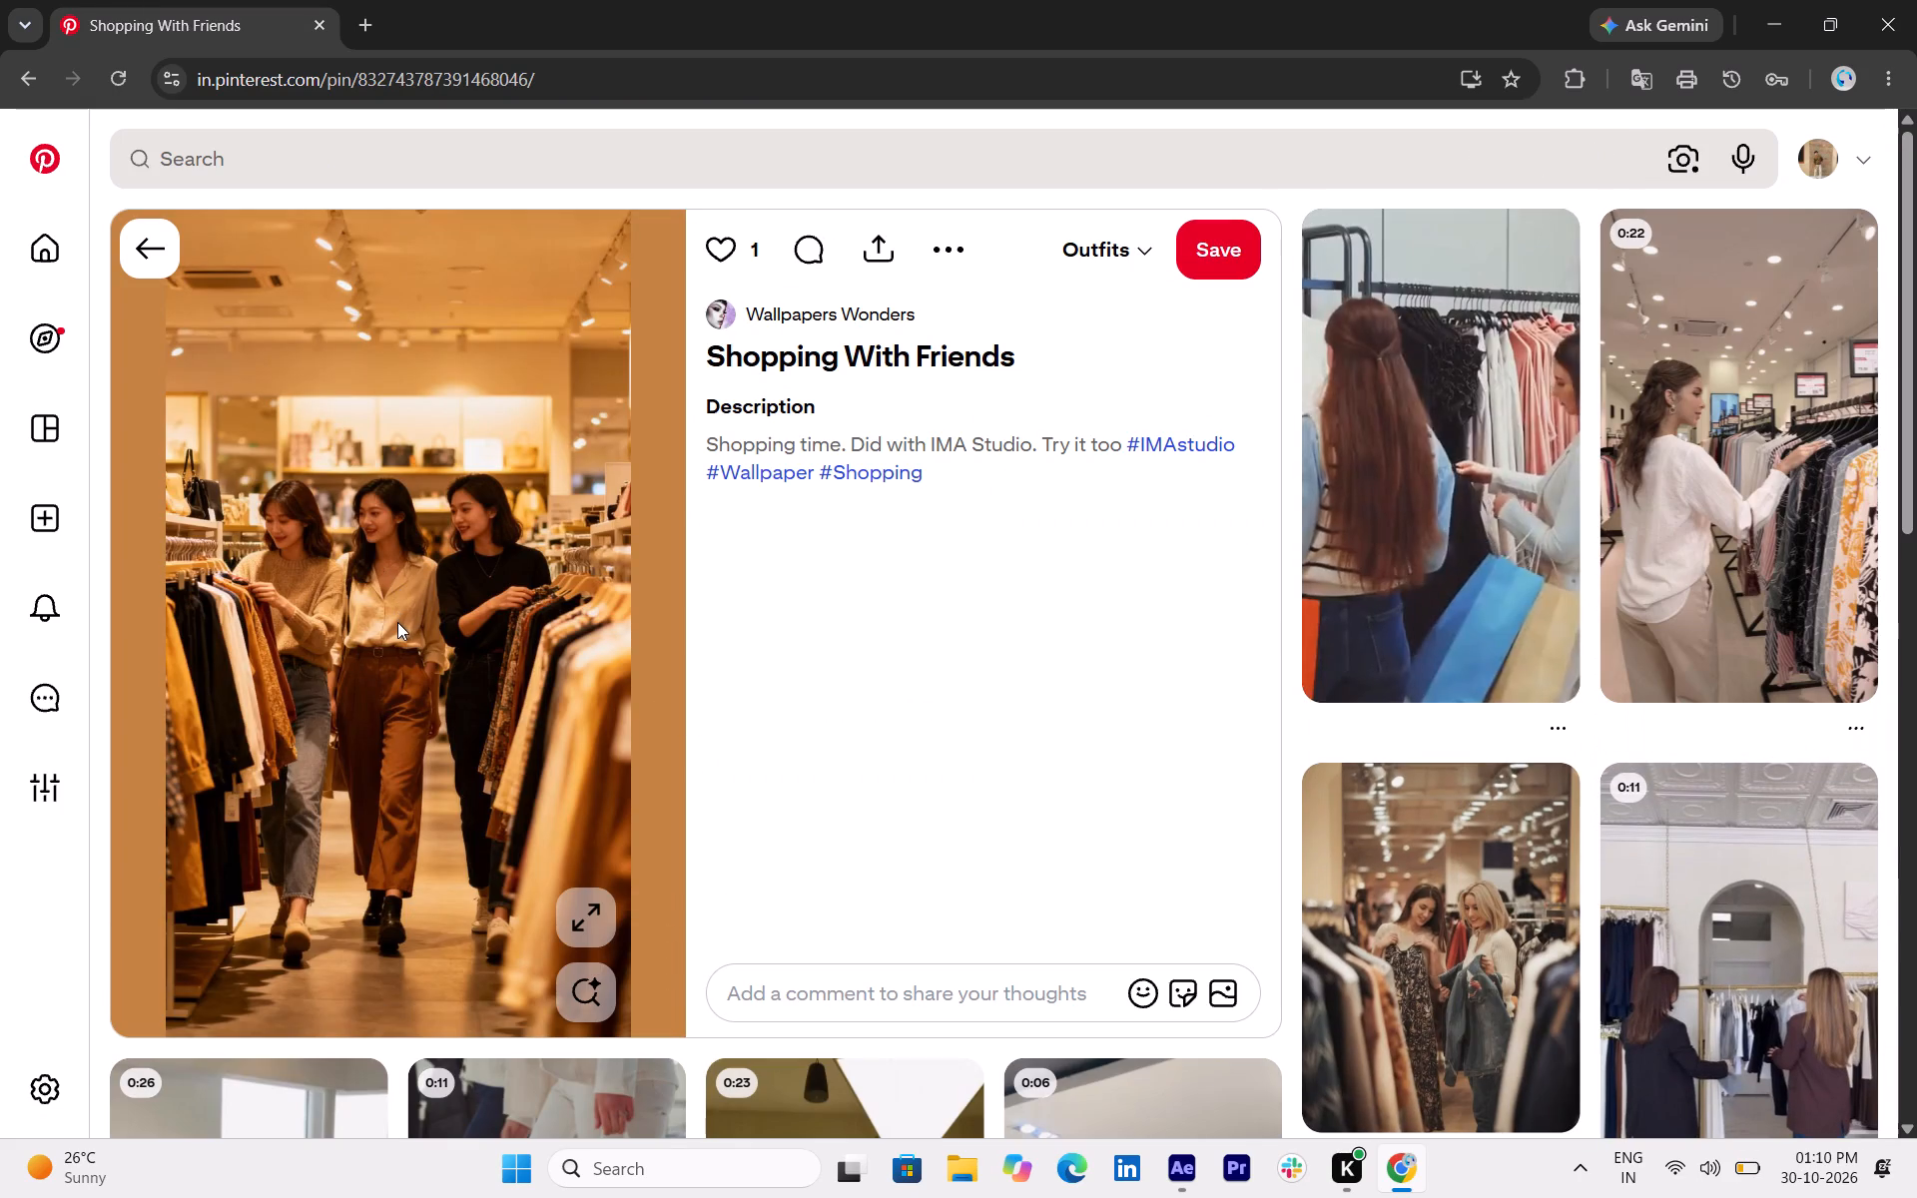
right_click(397, 622)
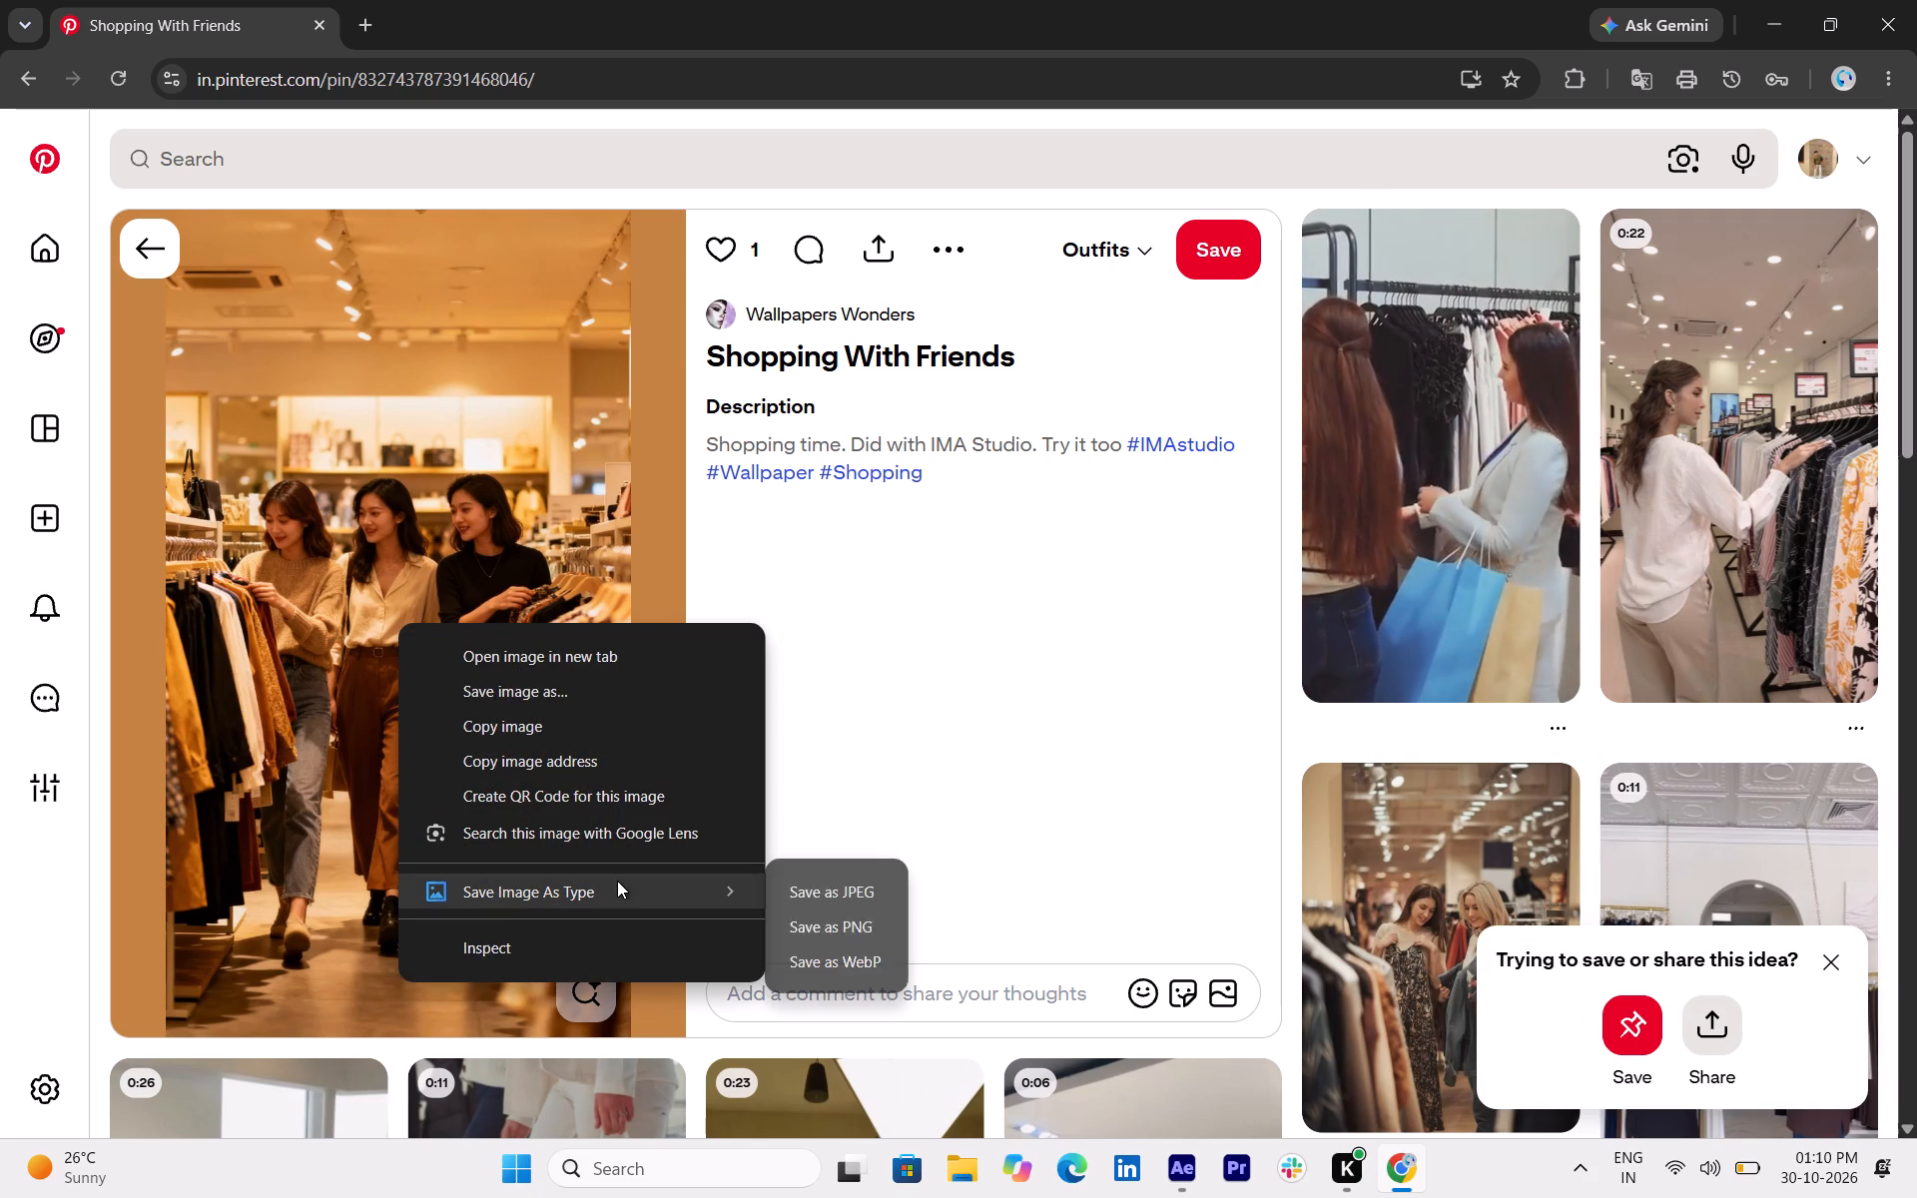
click(800, 934)
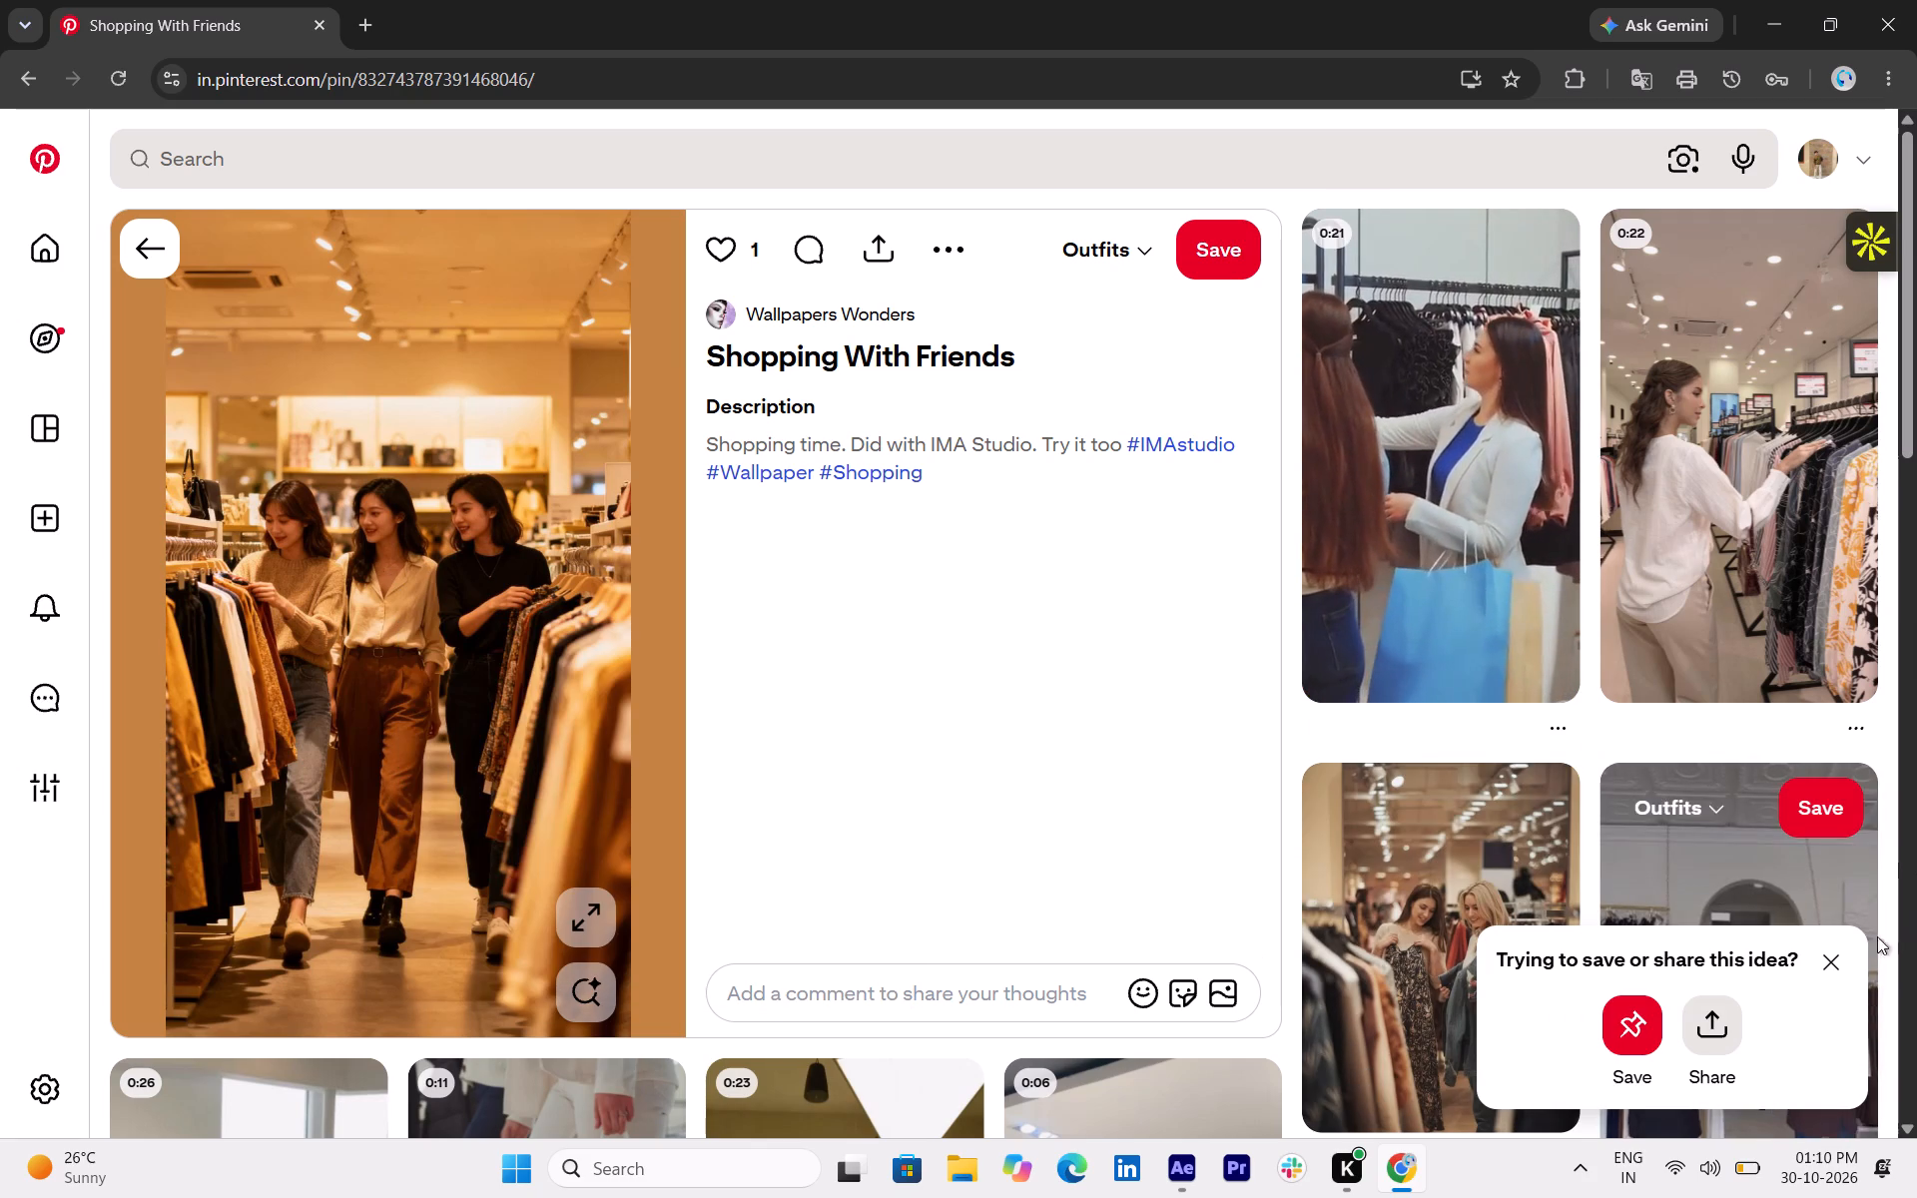
click(1842, 952)
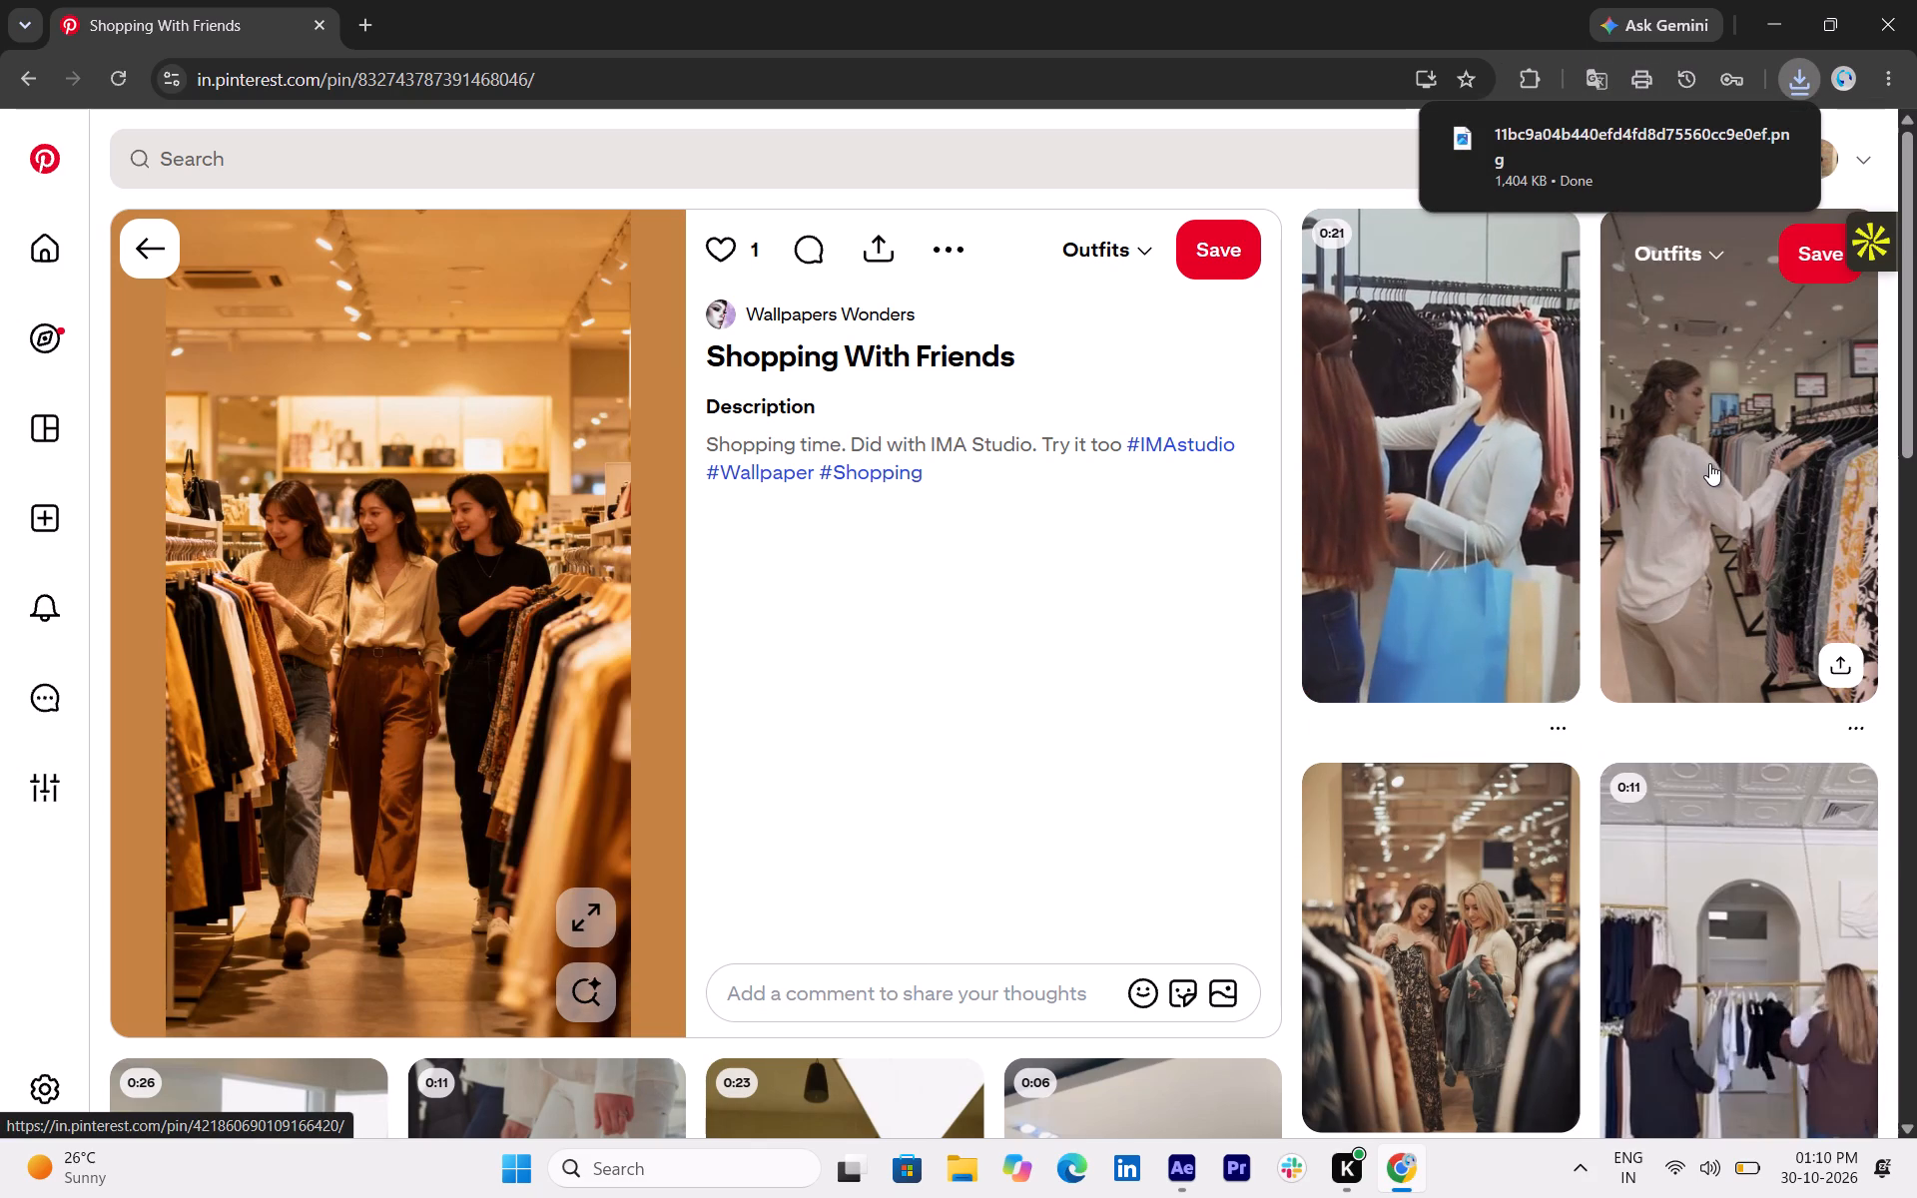
Browse the related pins under "Shopping With Friends" for other suitable clothing-shop images.
scroll(1709, 463, down, 2)
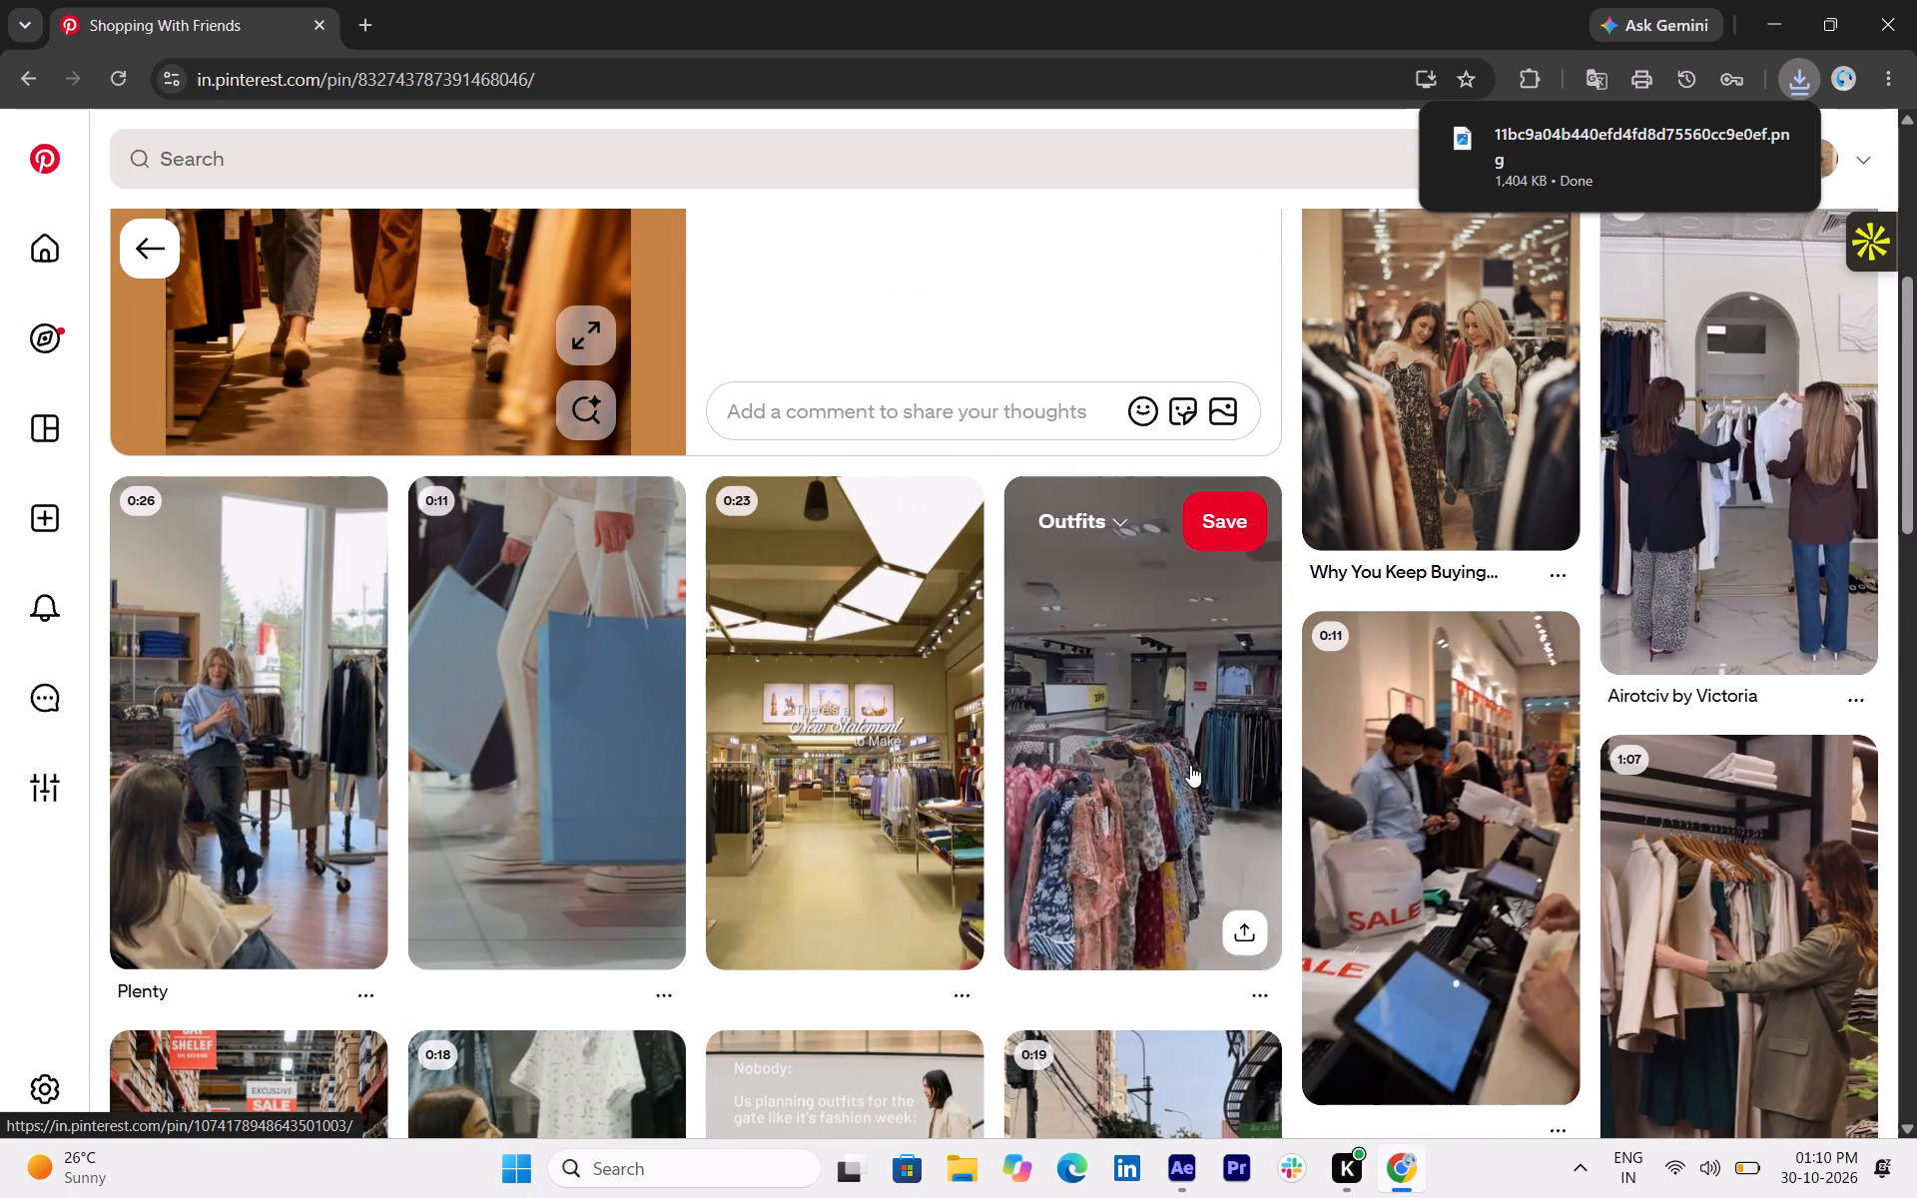
scroll(1595, 683, up, 2)
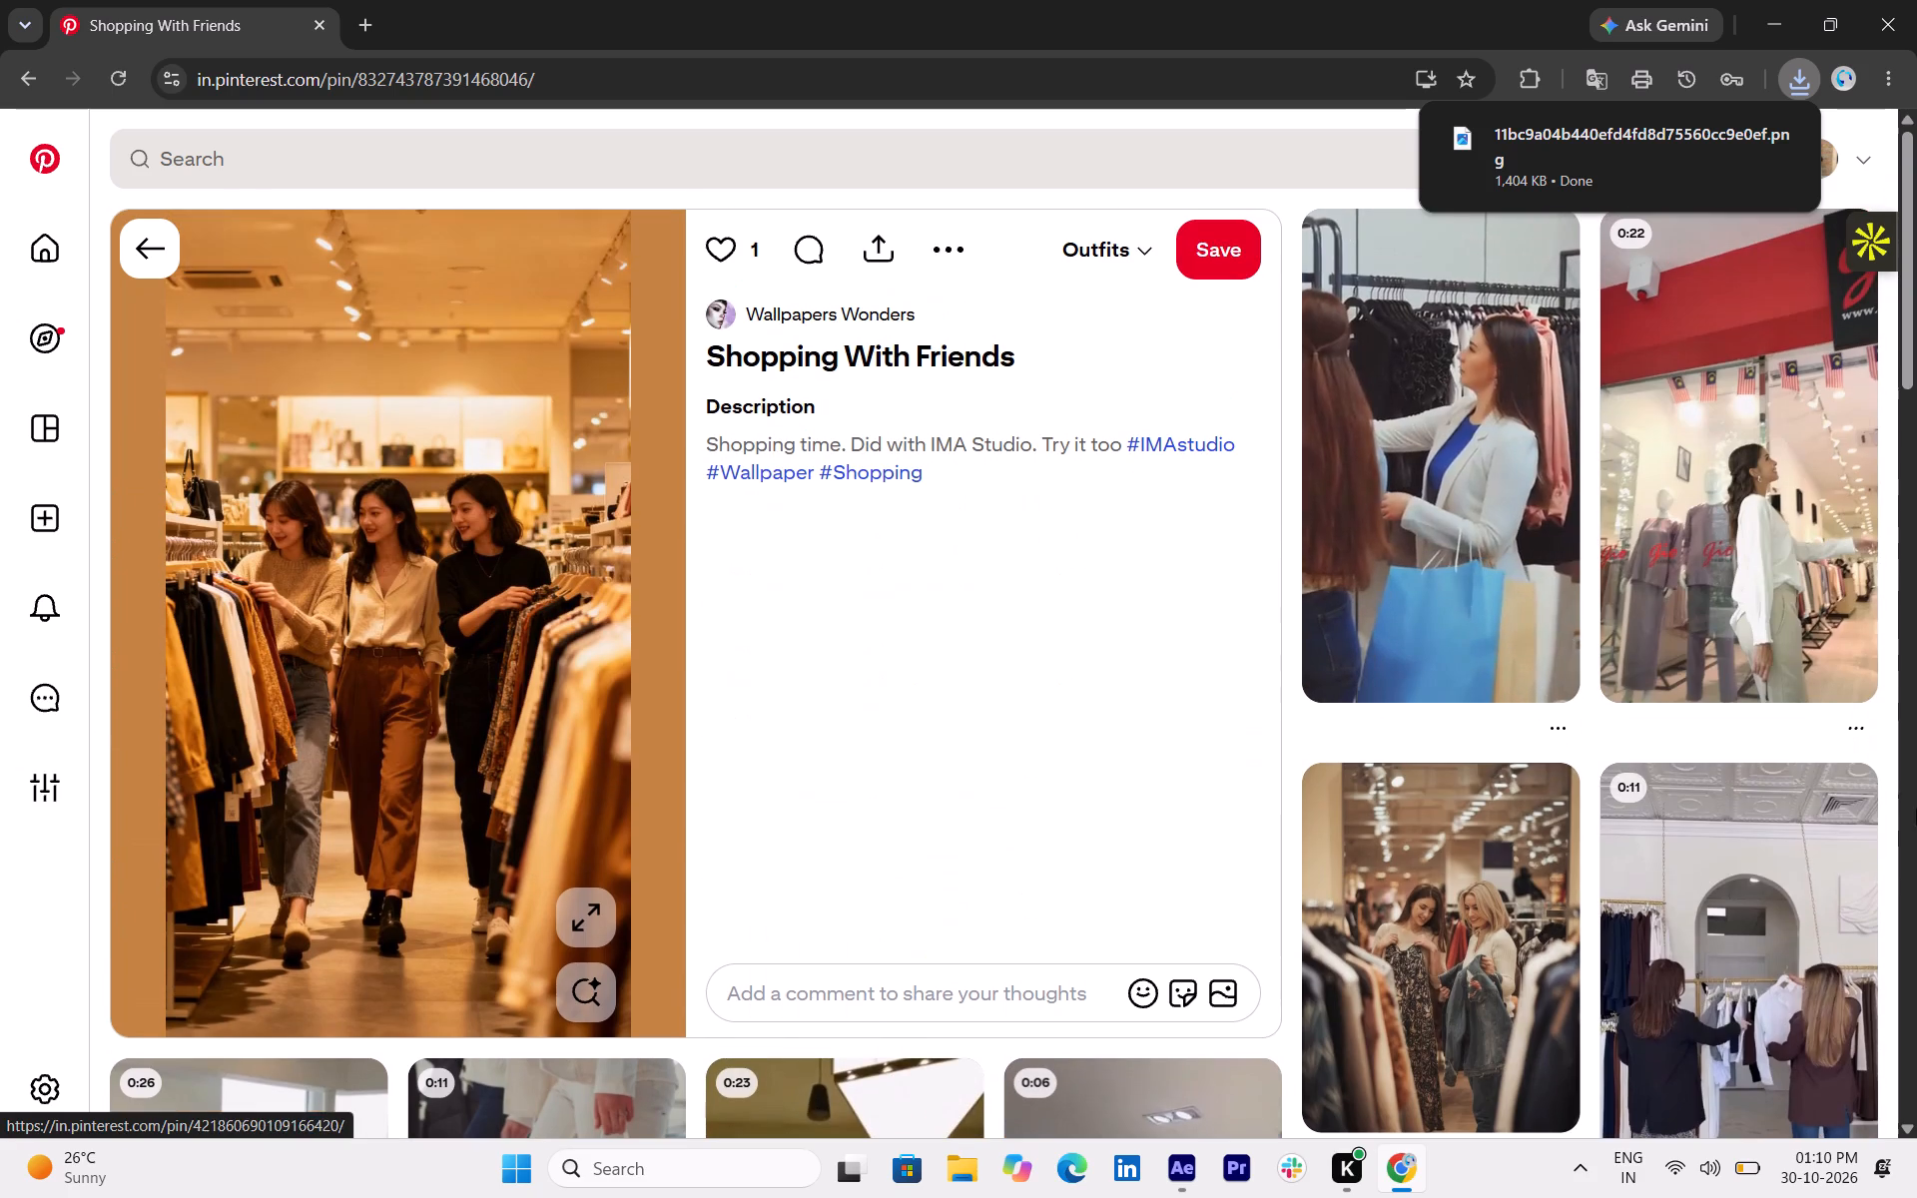
scroll(1780, 943, up, 1)
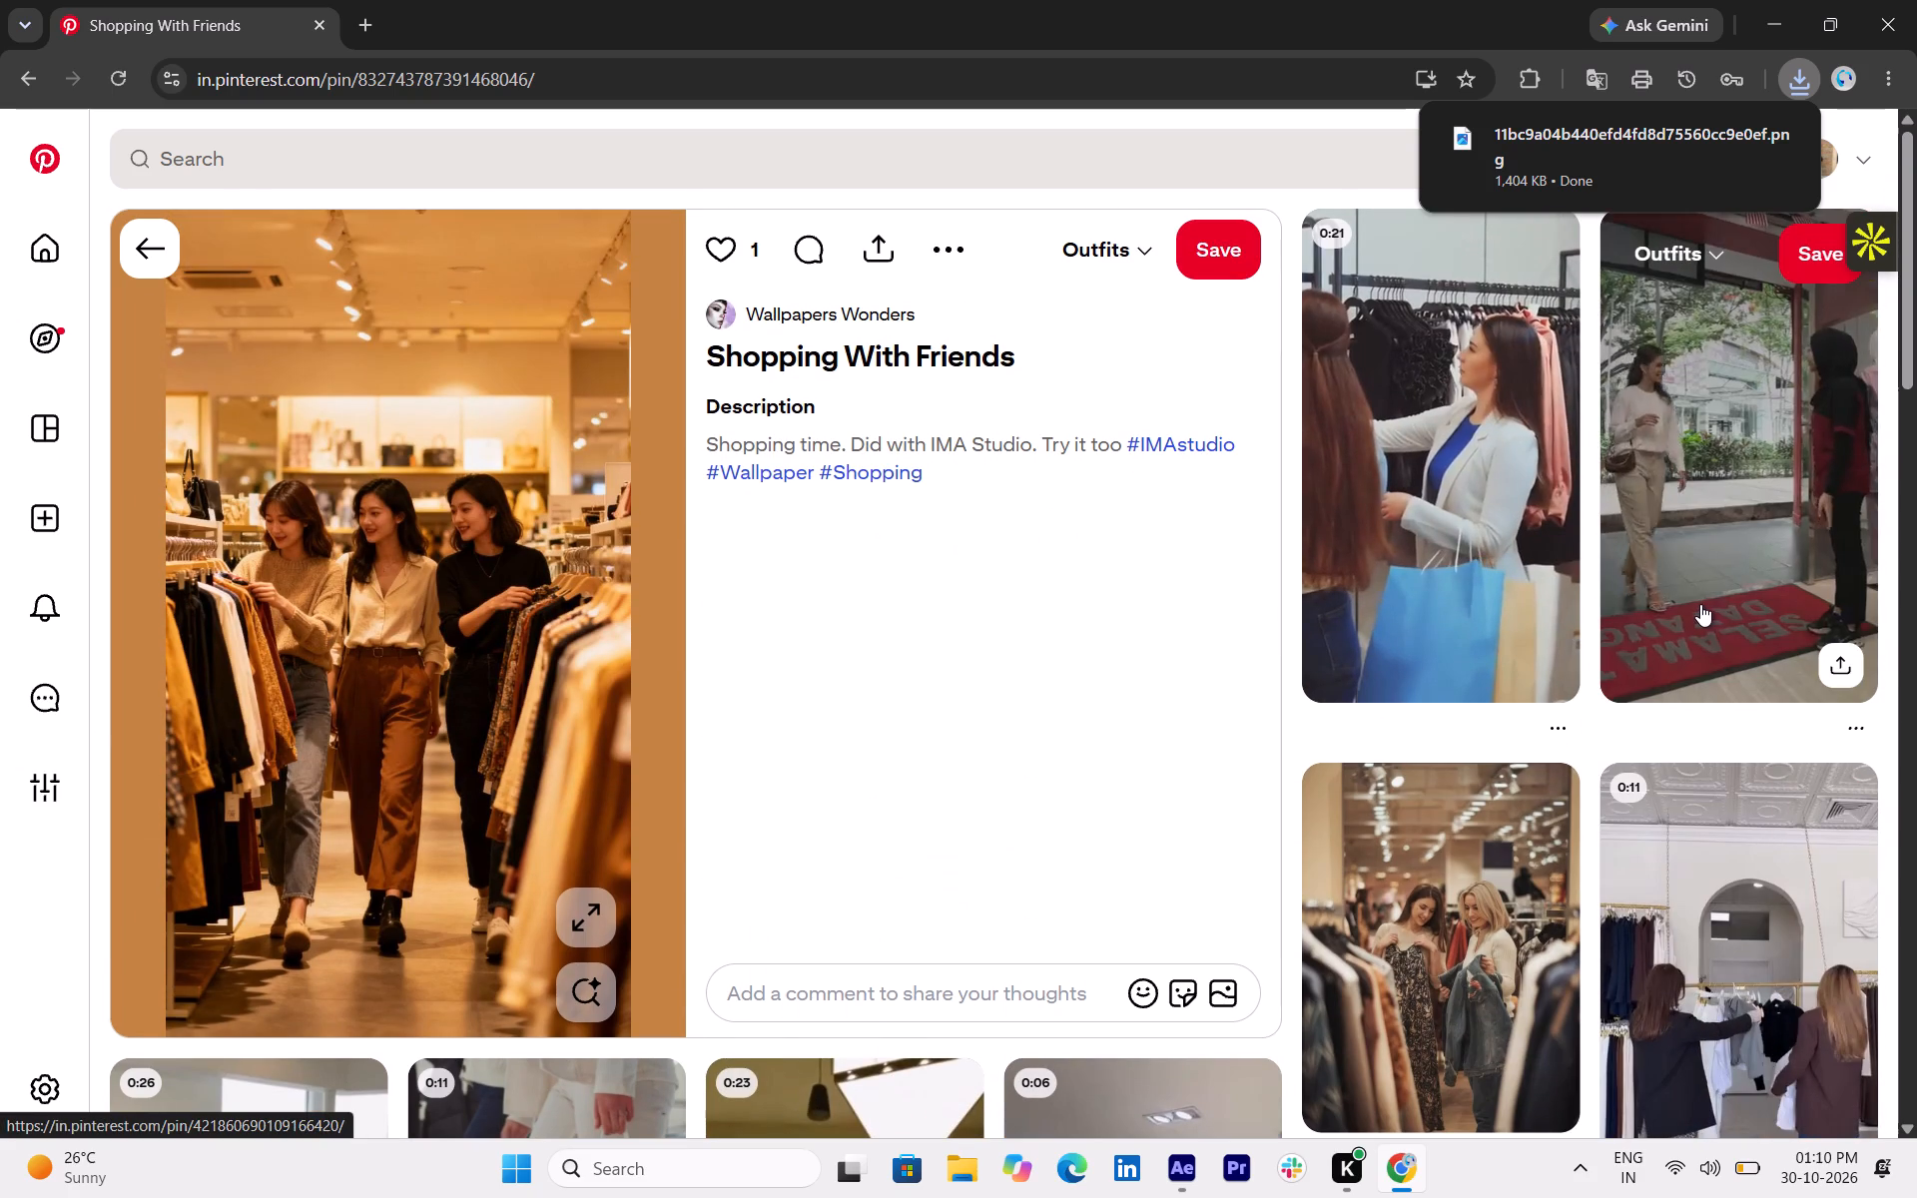
scroll(1695, 604, down, 3)
scroll(1290, 679, down, 1)
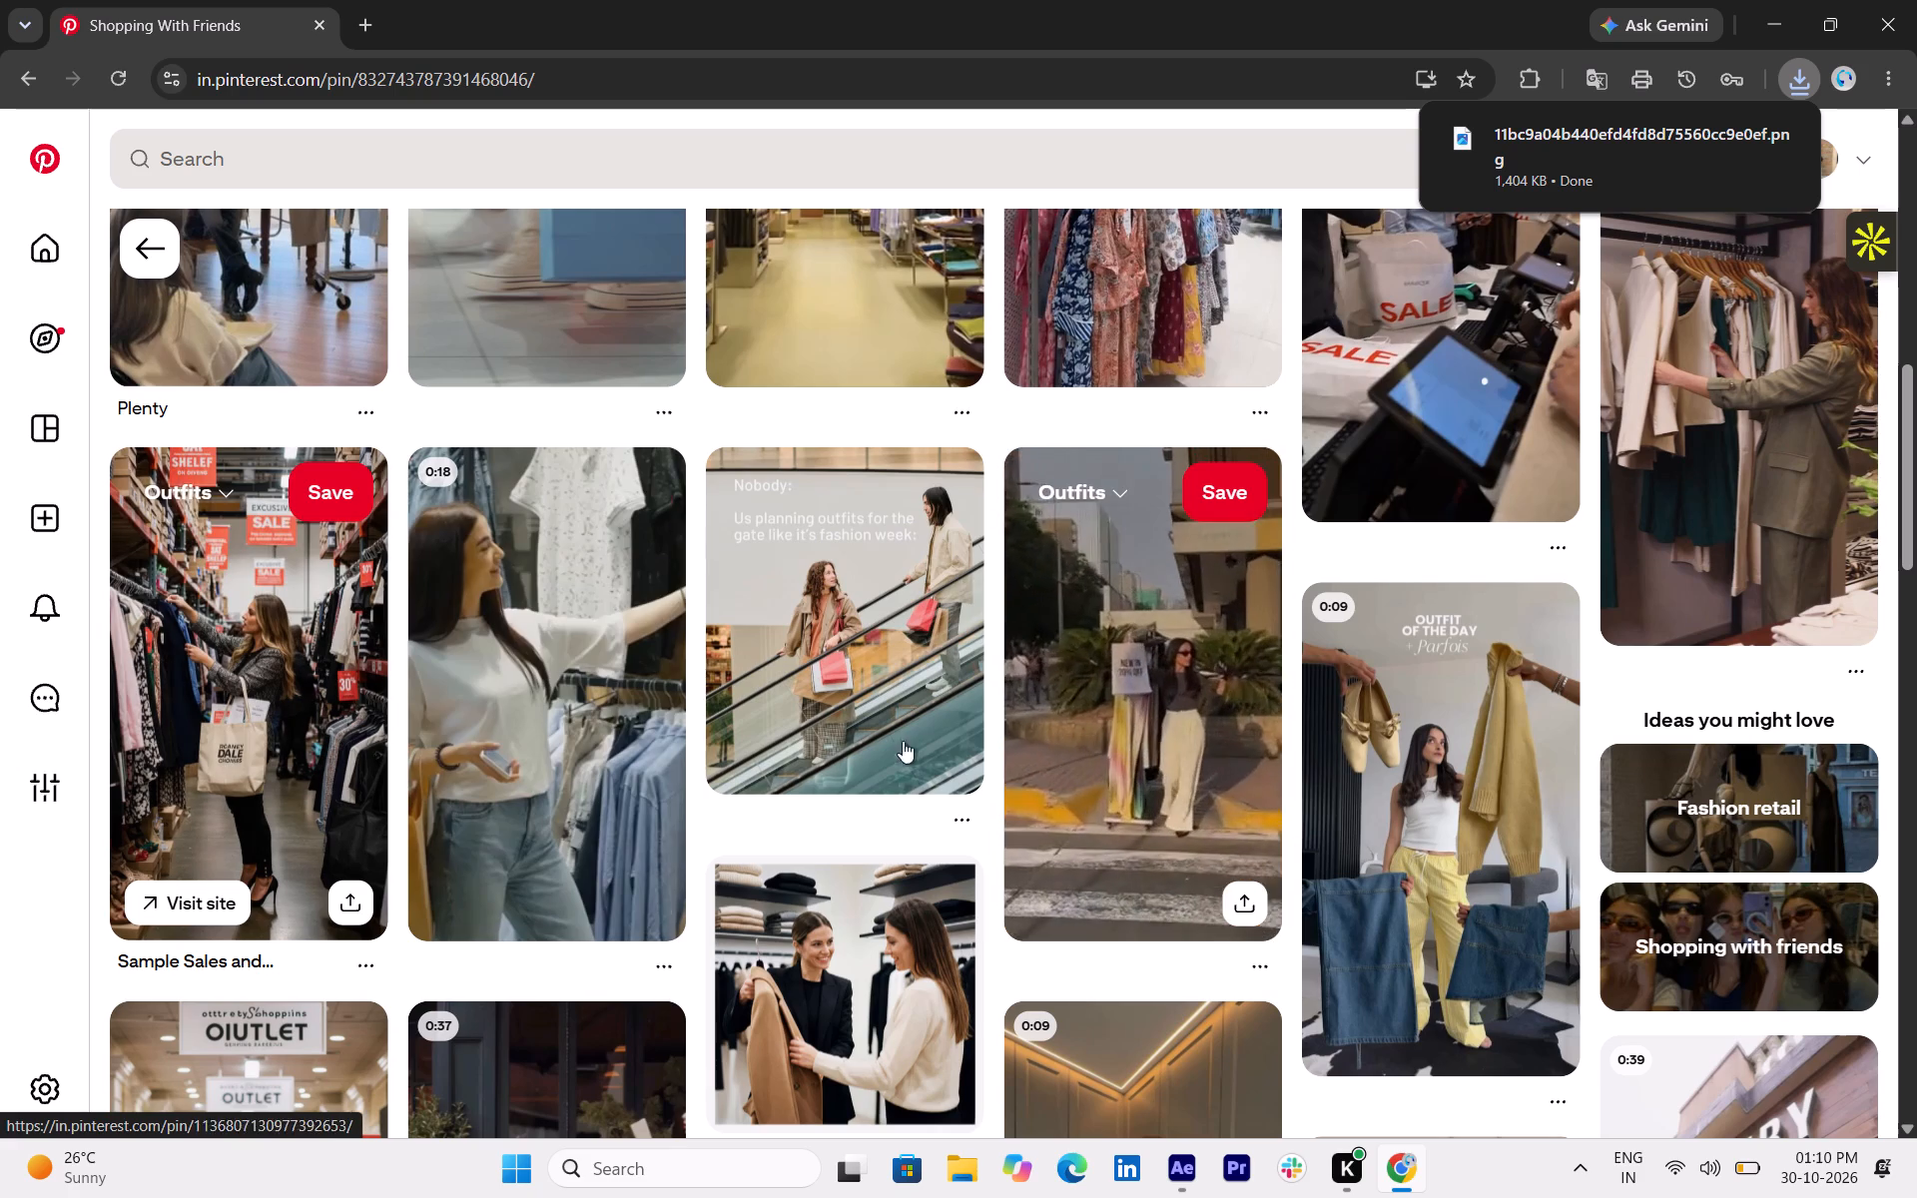
scroll(907, 924, down, 1)
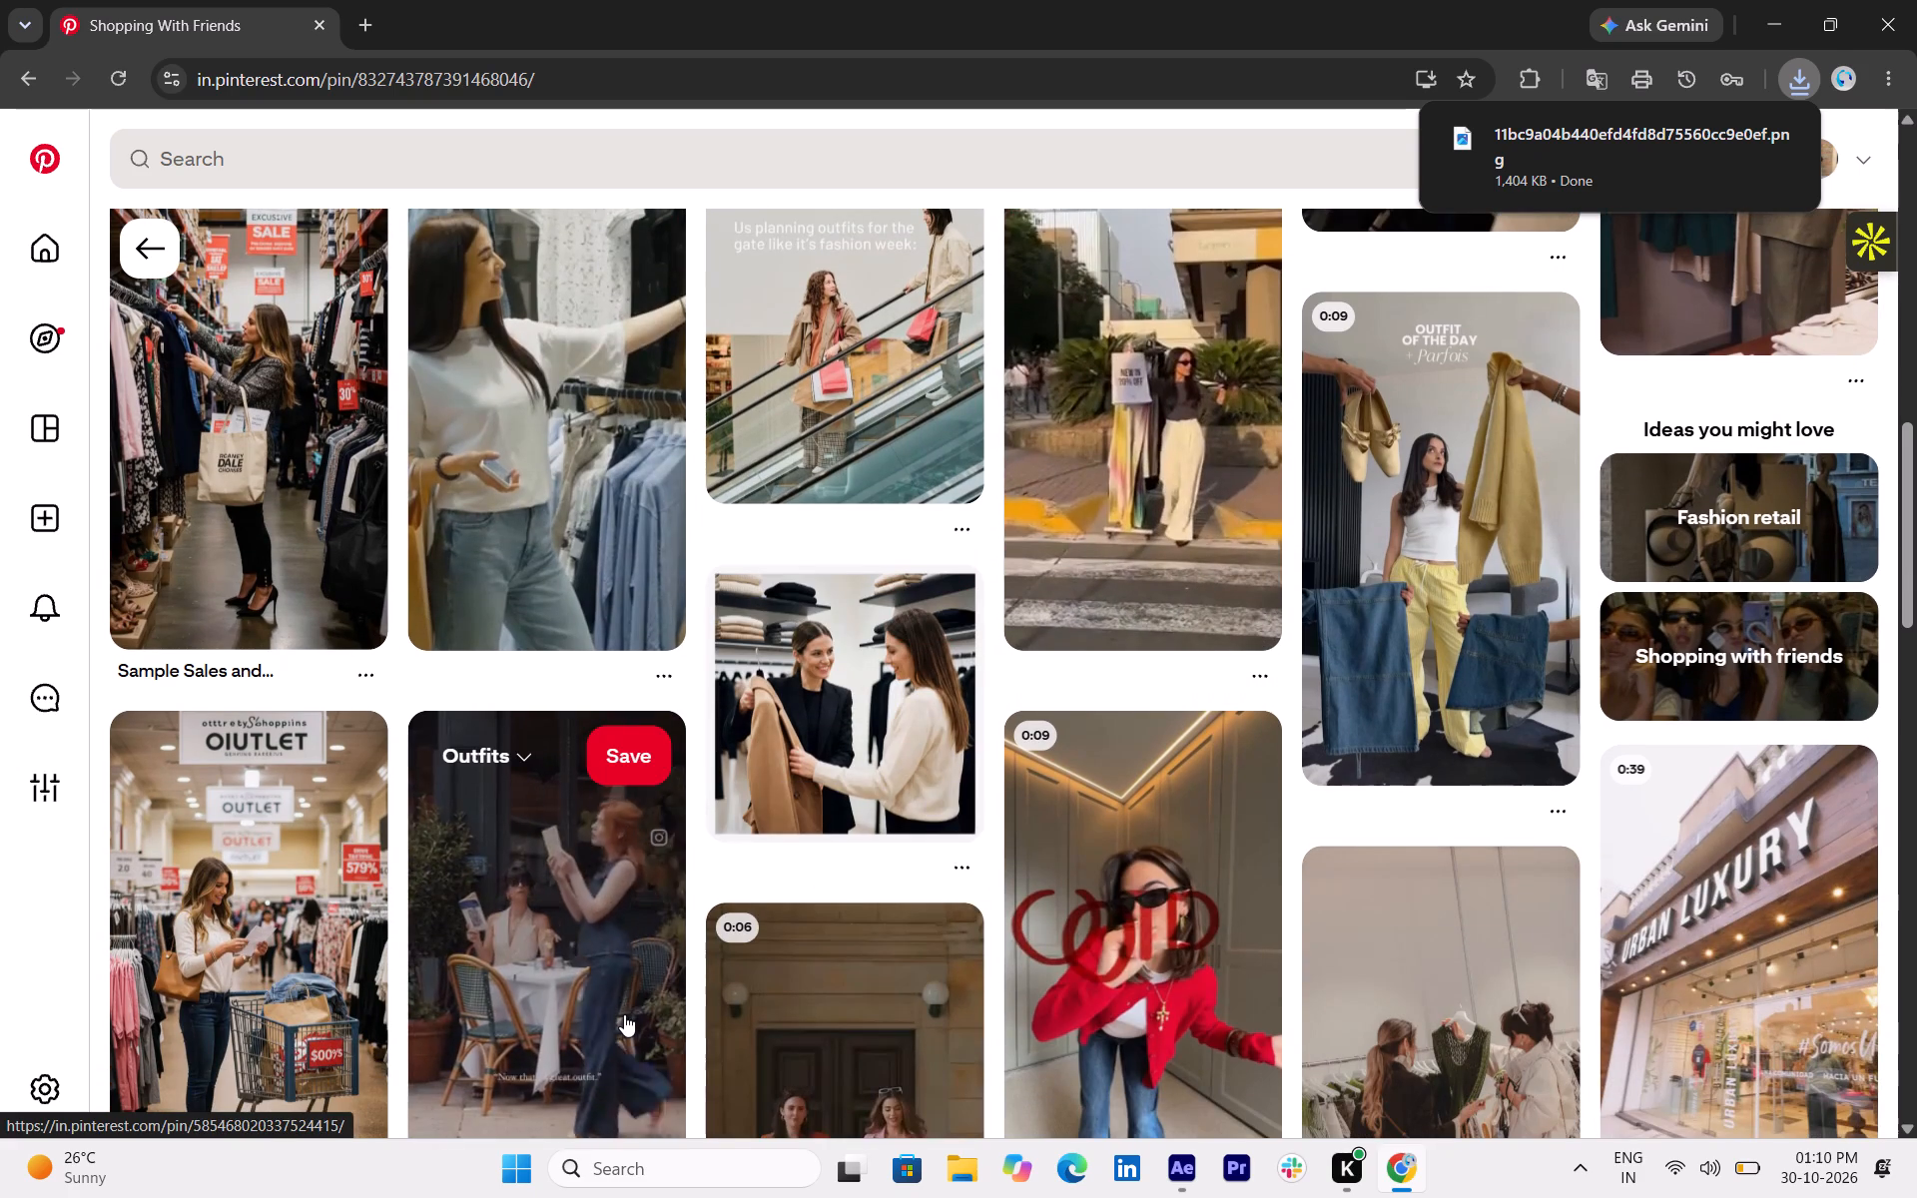
scroll(624, 1014, down, 1)
scroll(850, 1005, down, 1)
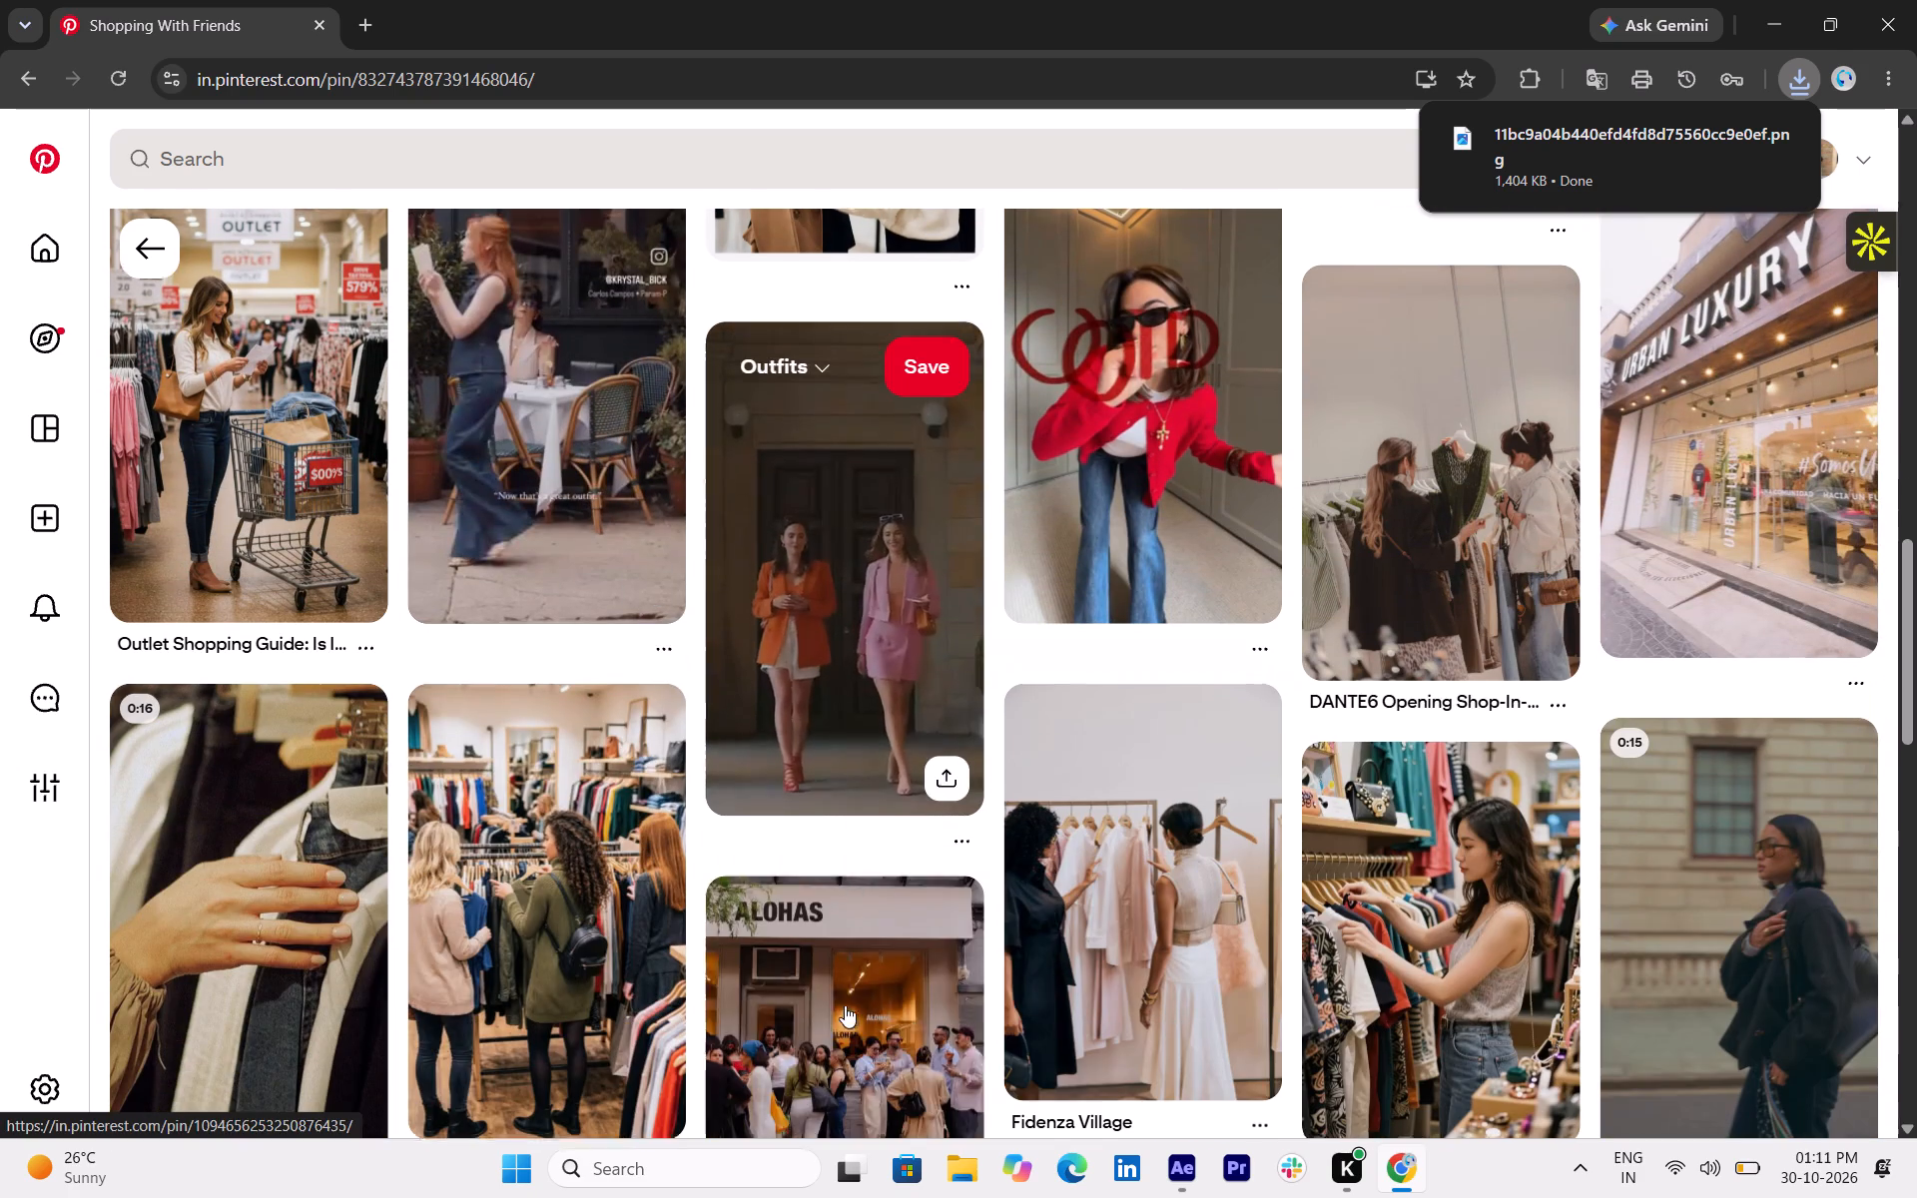
scroll(633, 934, down, 1)
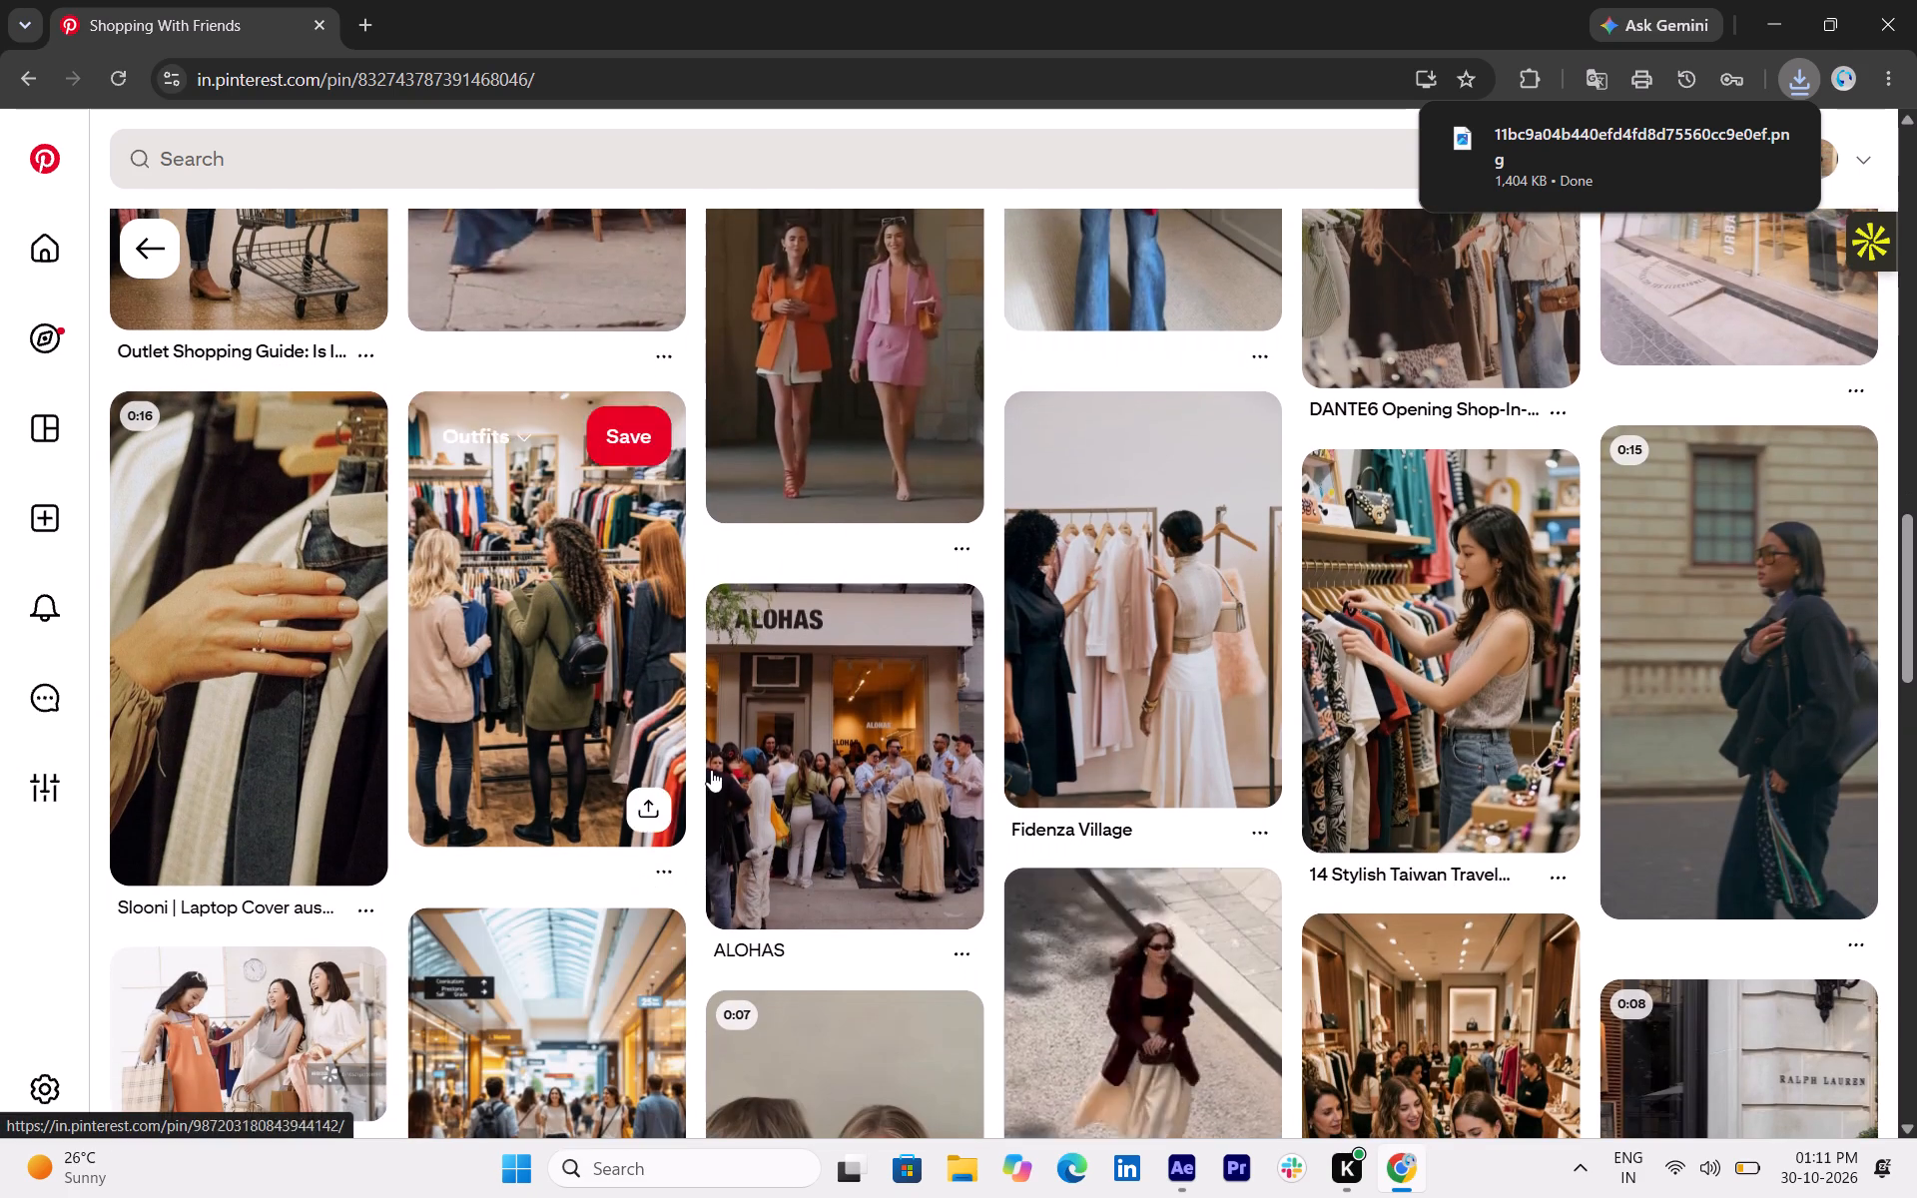
scroll(909, 715, down, 2)
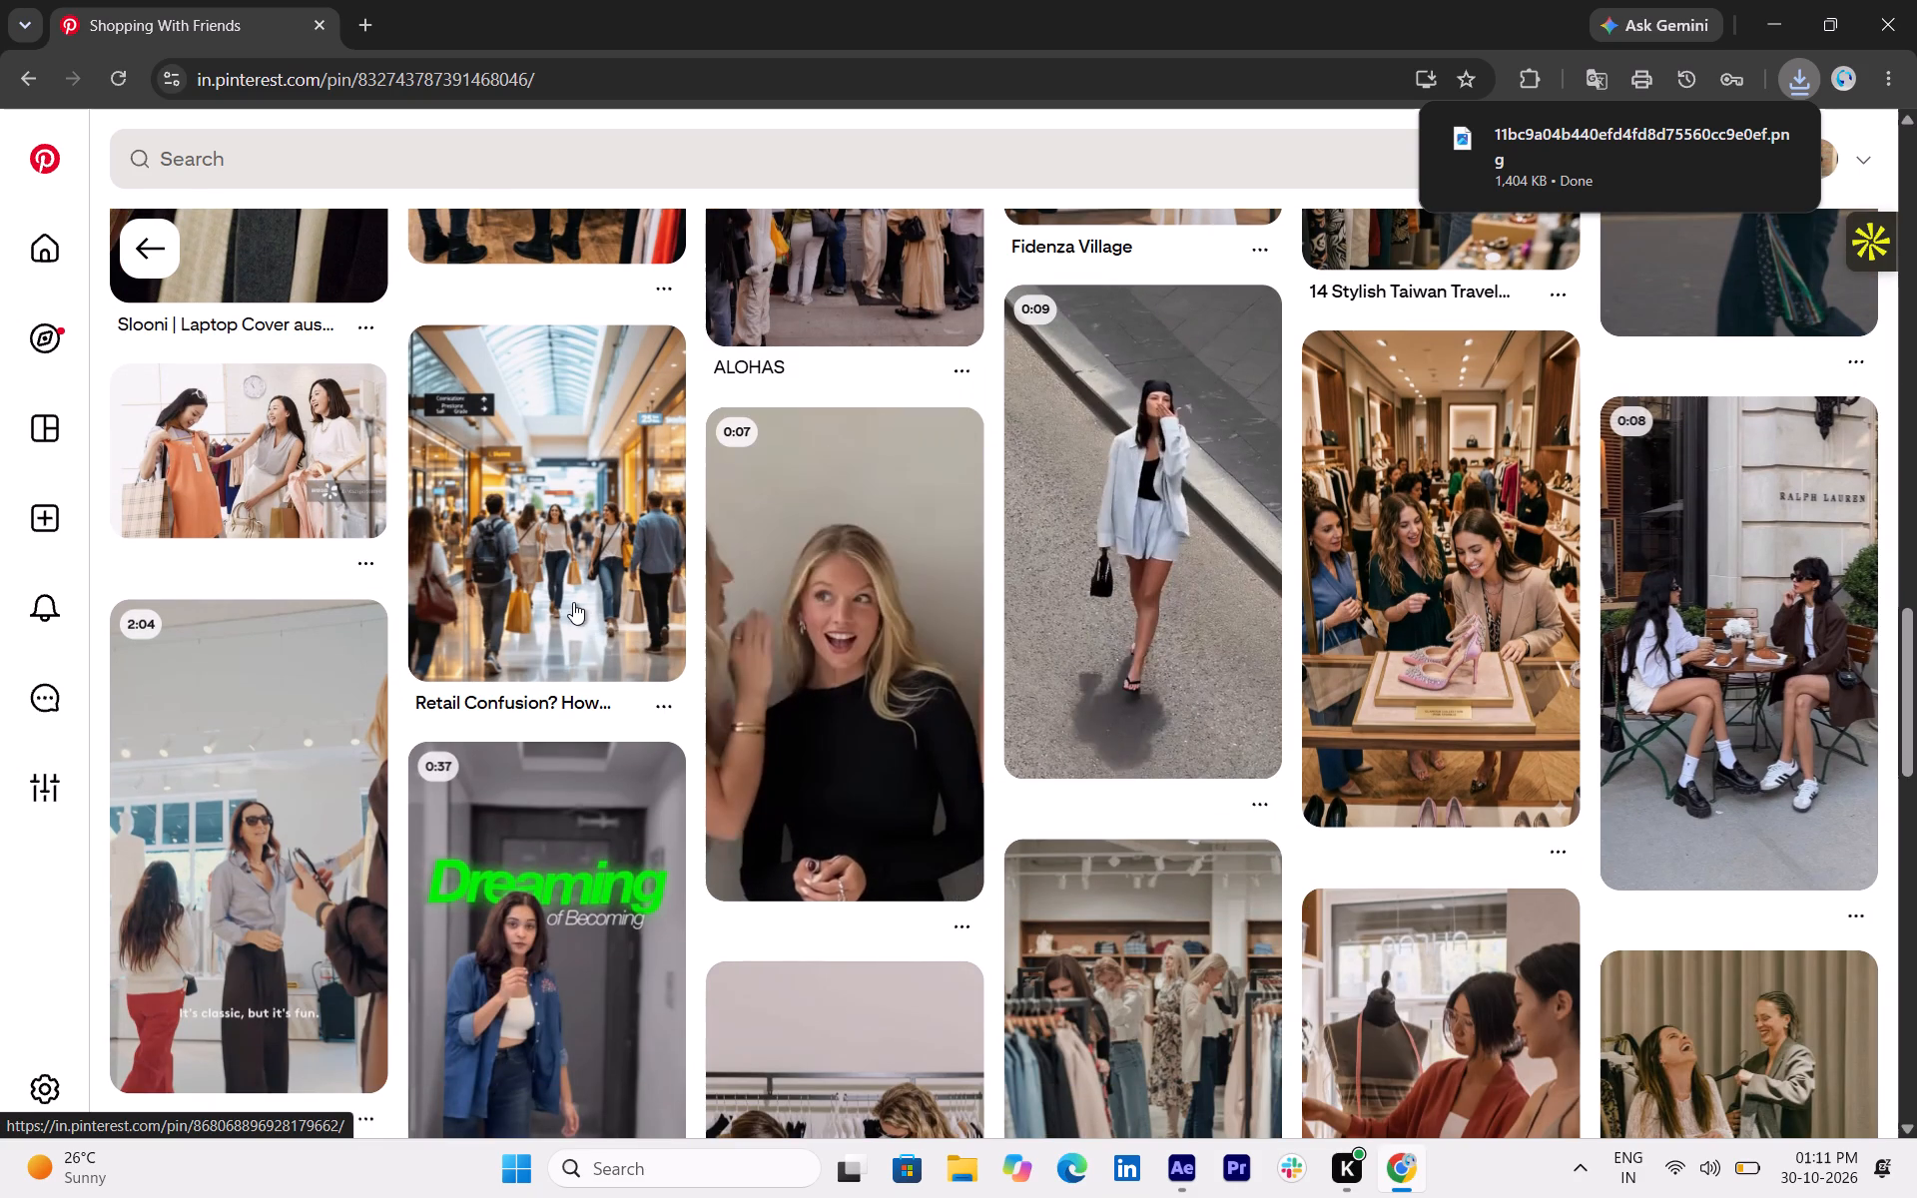
scroll(1446, 569, up, 6)
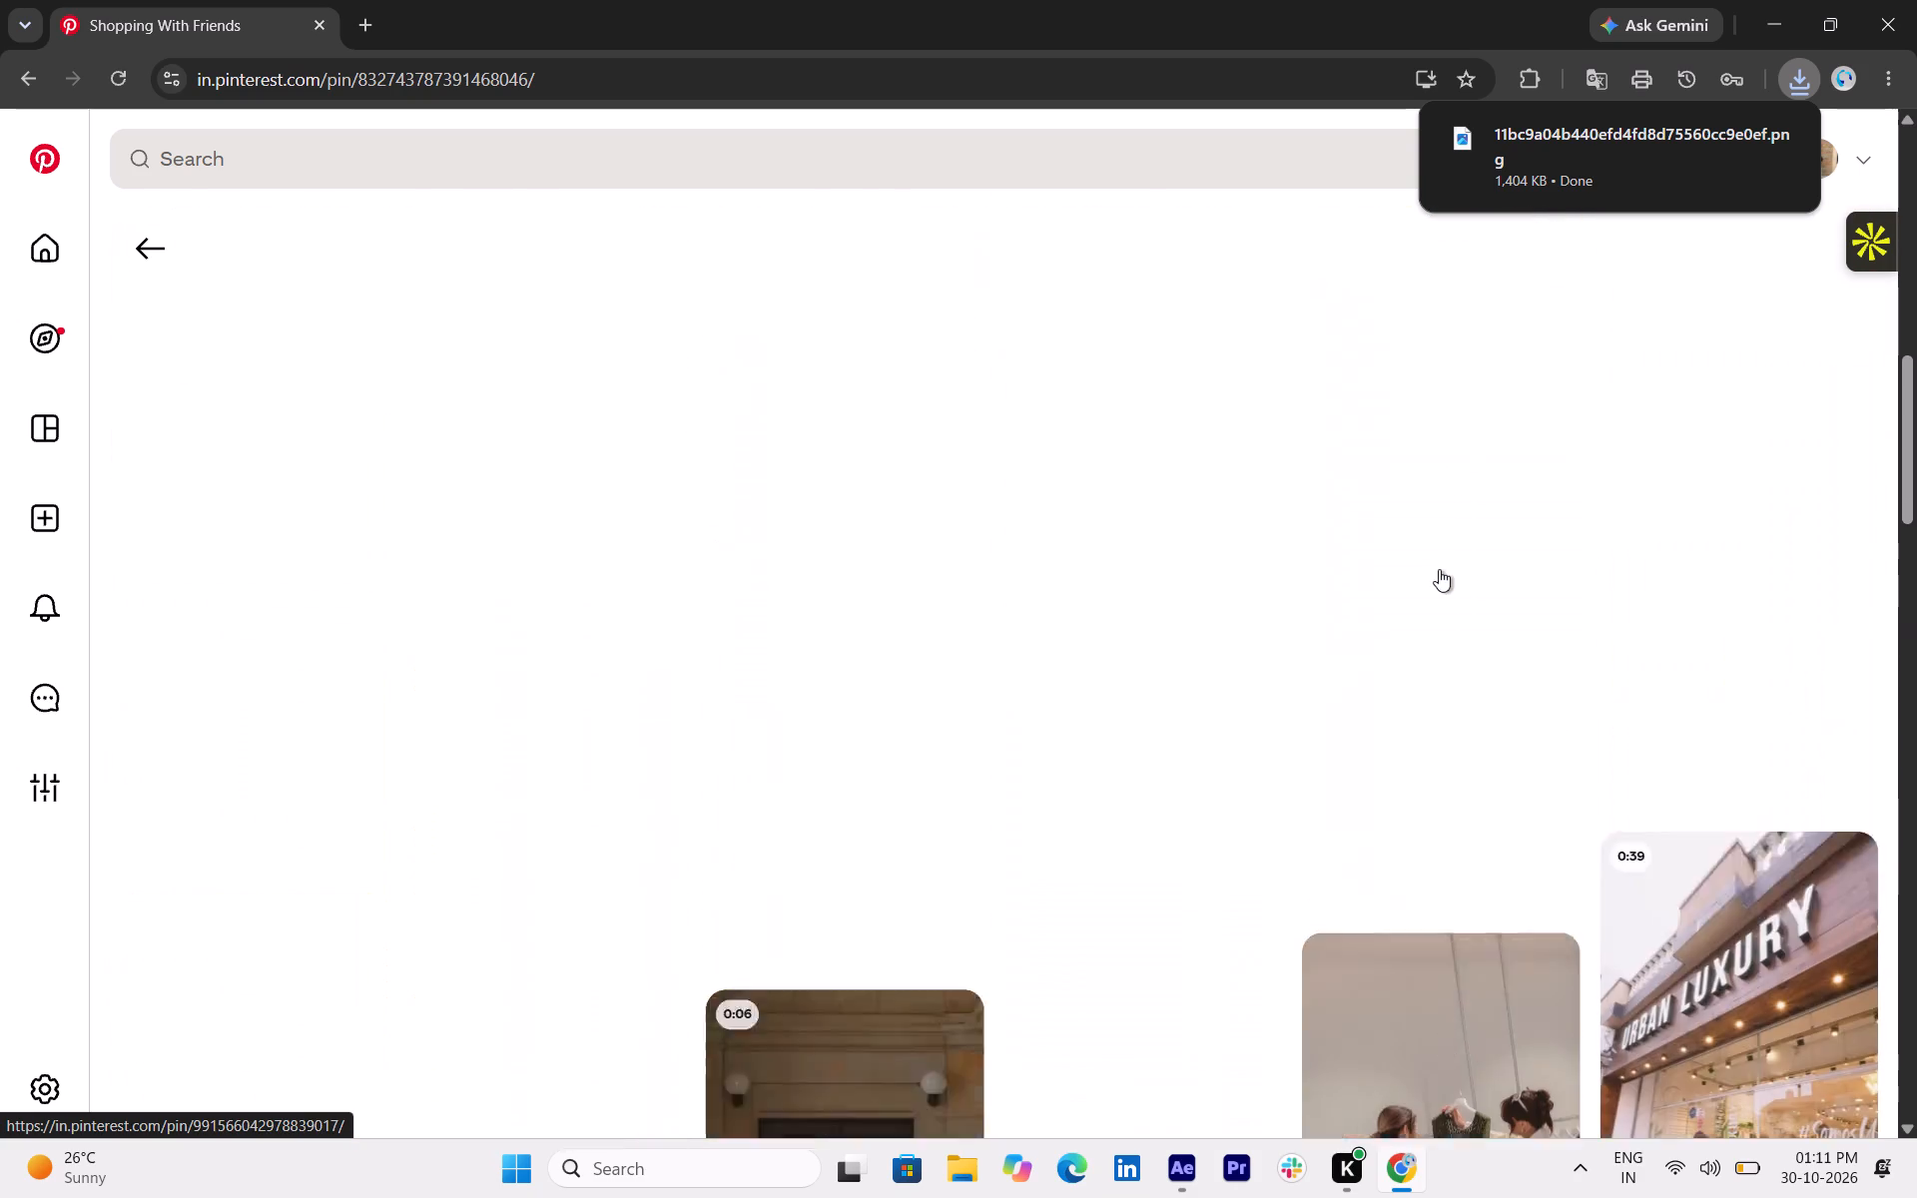
scroll(1439, 569, up, 7)
Return to the clothing shop results, open the pin showing clothing racks under a "WOMEN'S WEAR" sign, and save its image as PNG.
click(167, 244)
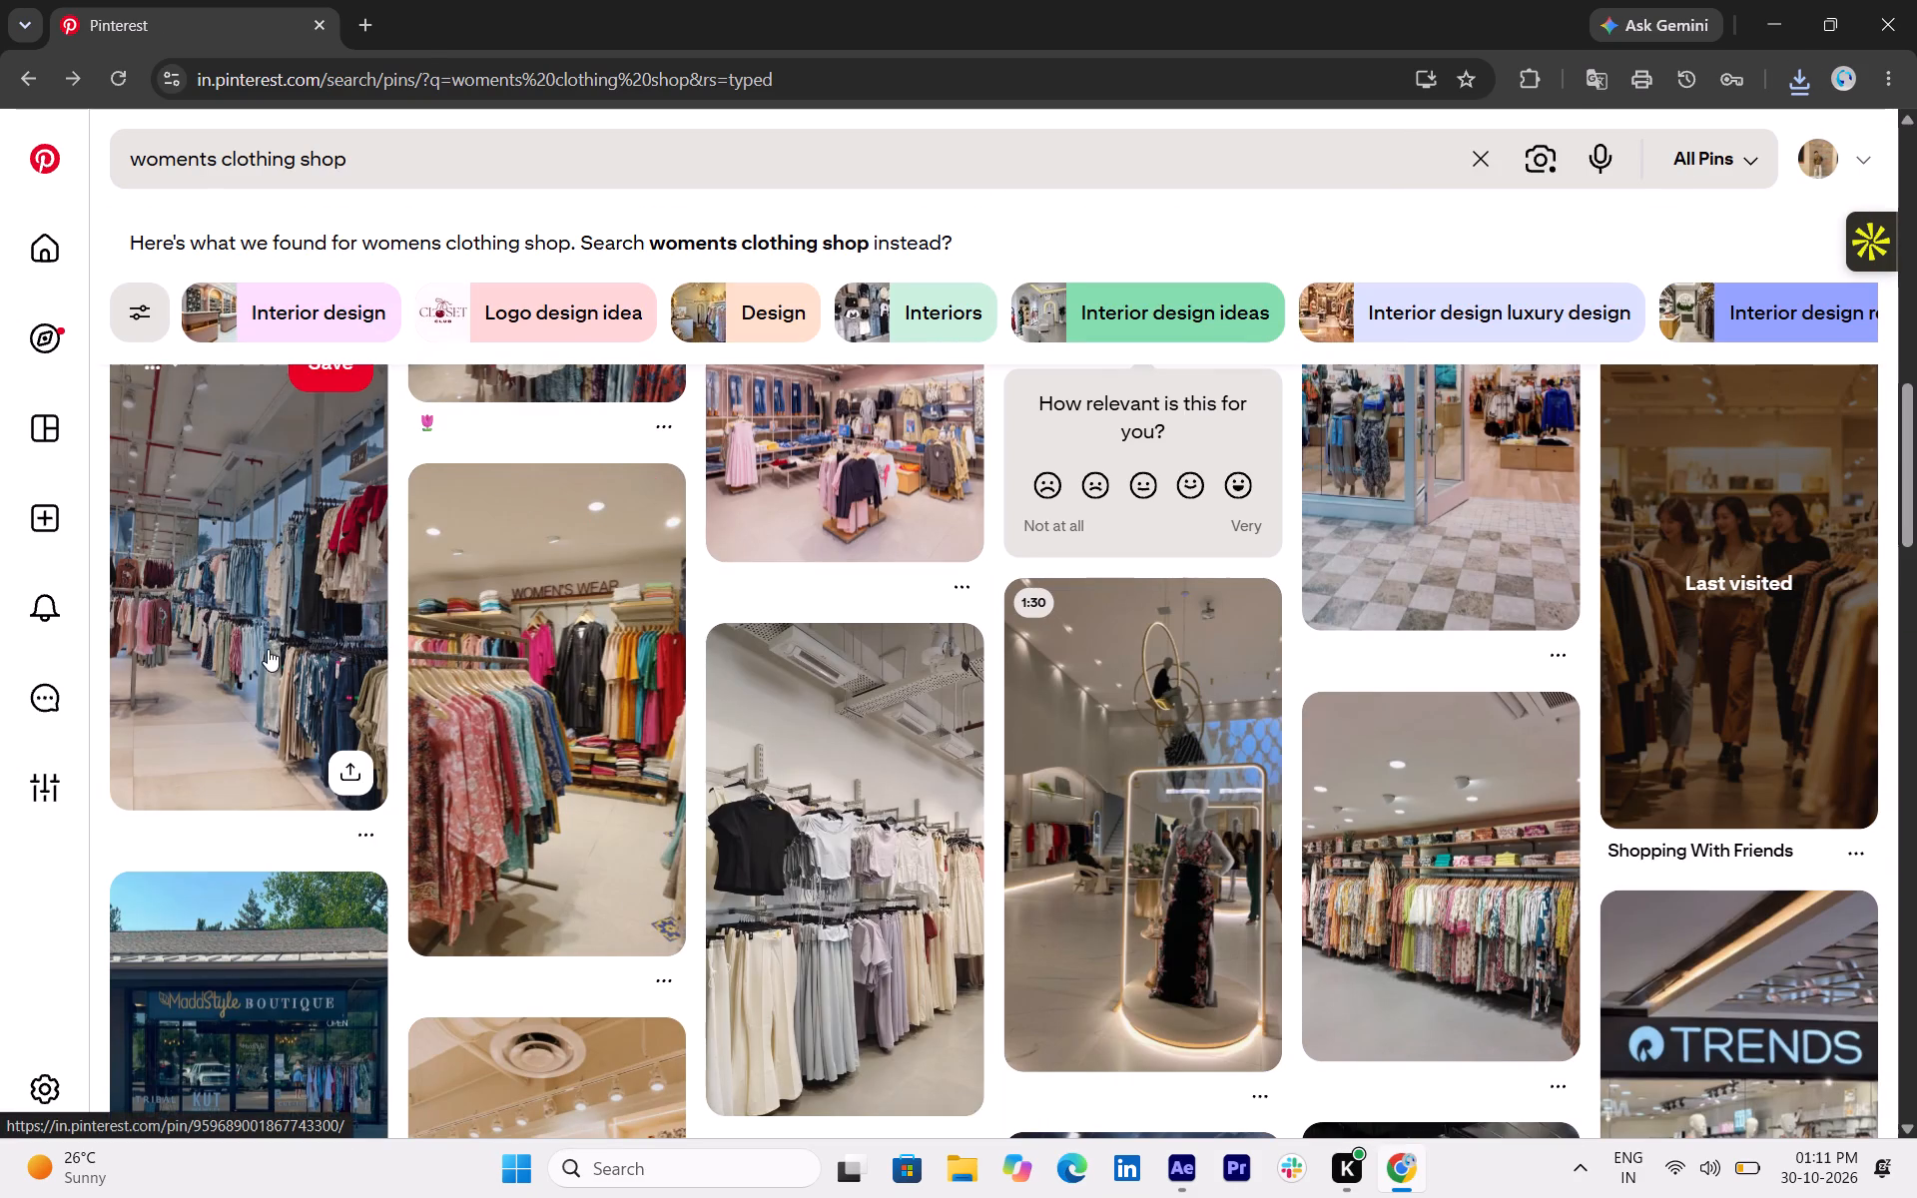
scroll(268, 649, up, 2)
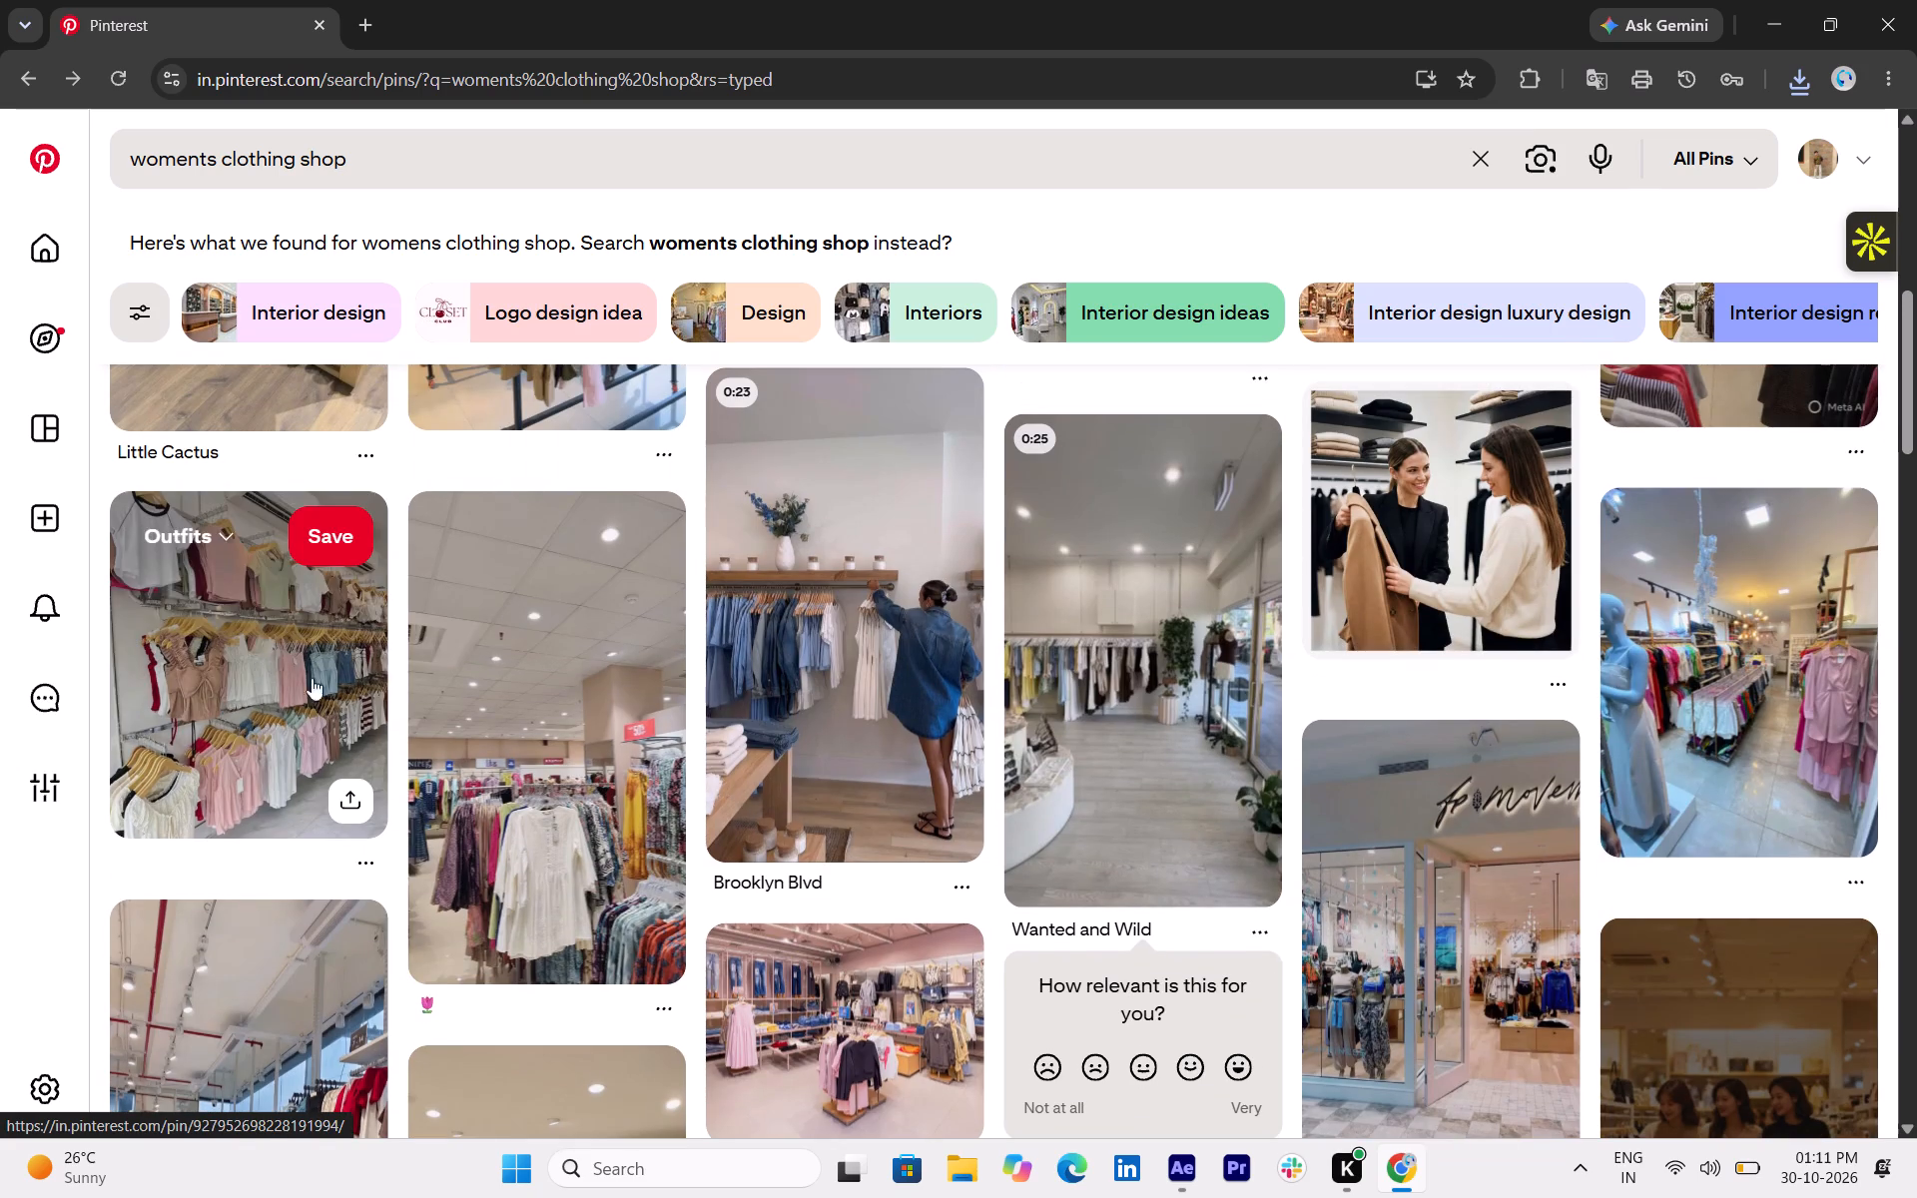
scroll(481, 821, up, 3)
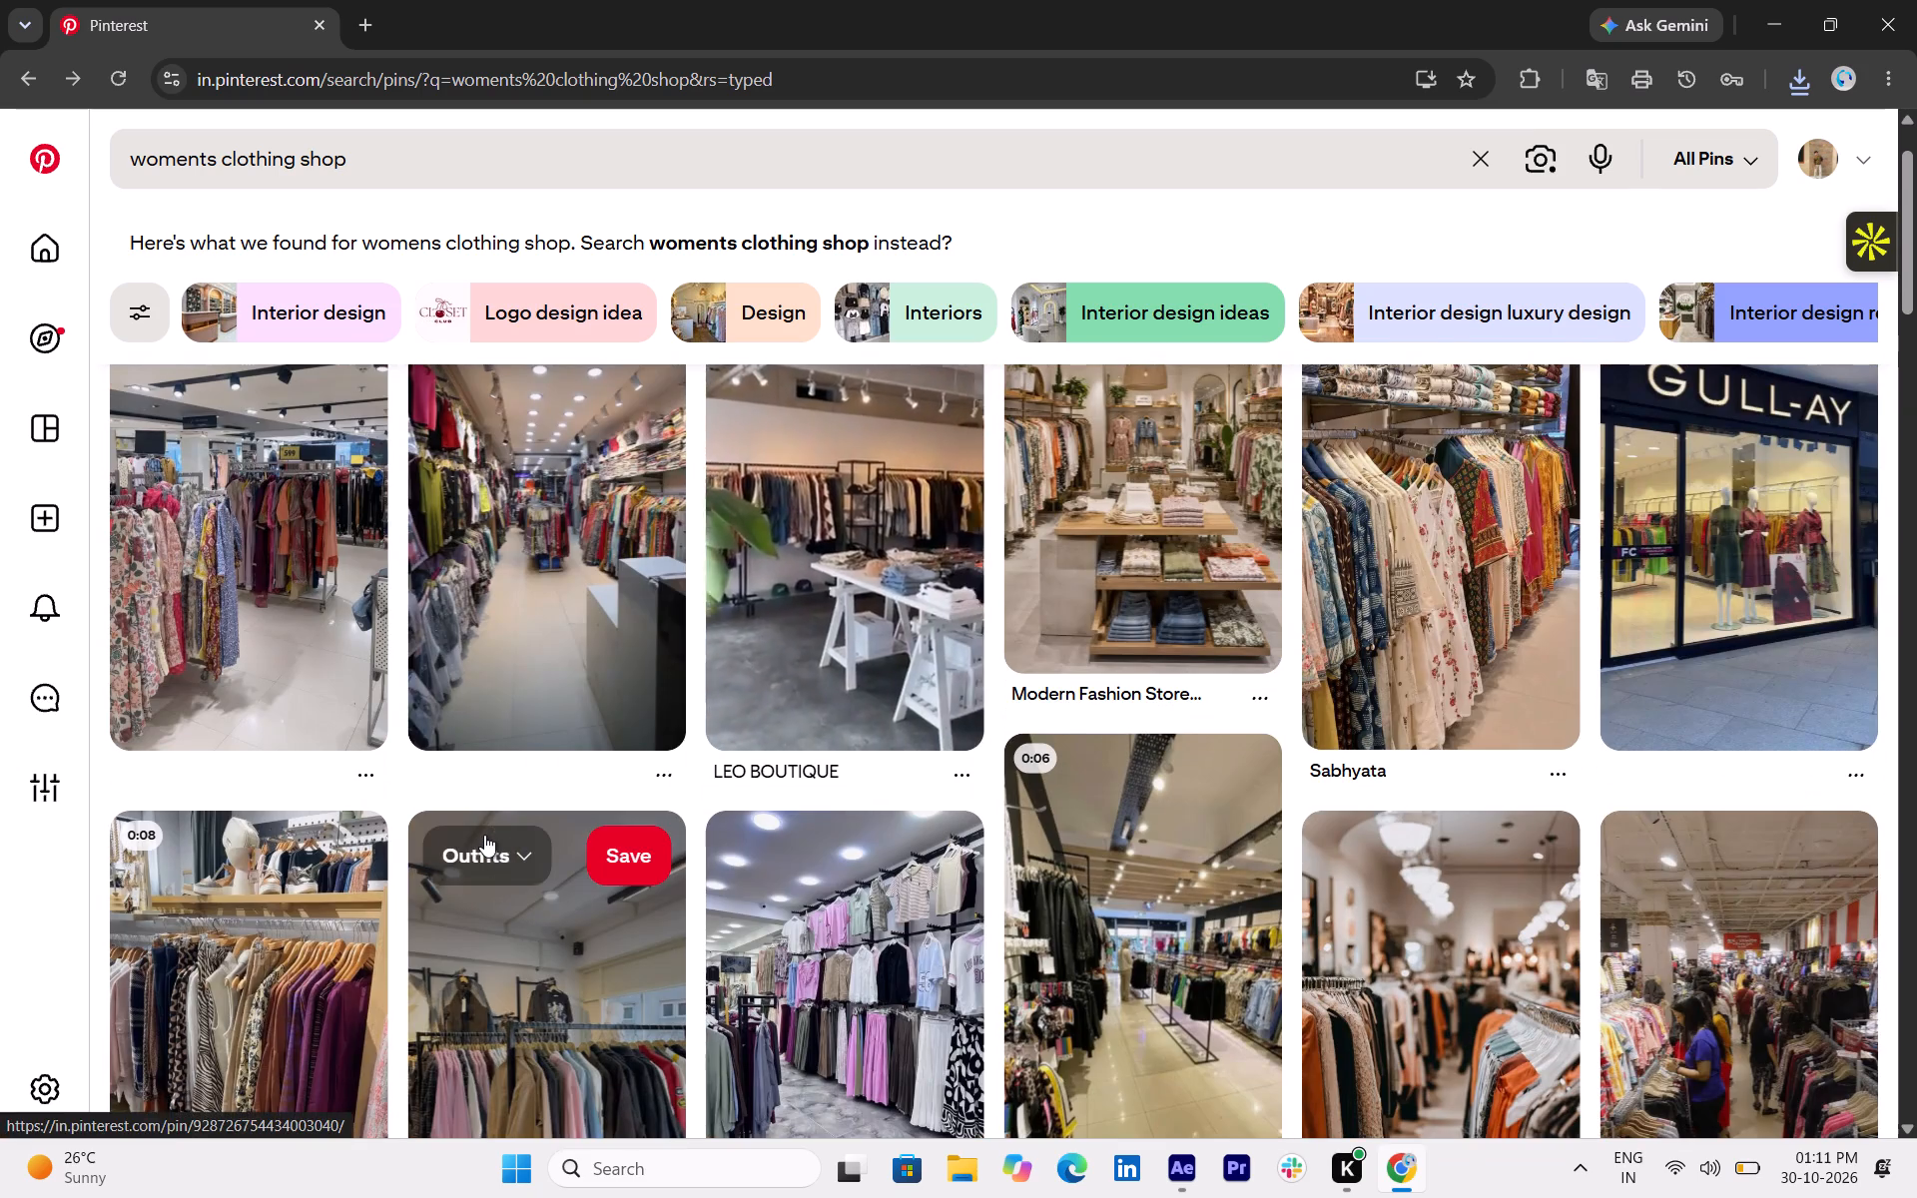
scroll(744, 931, up, 1)
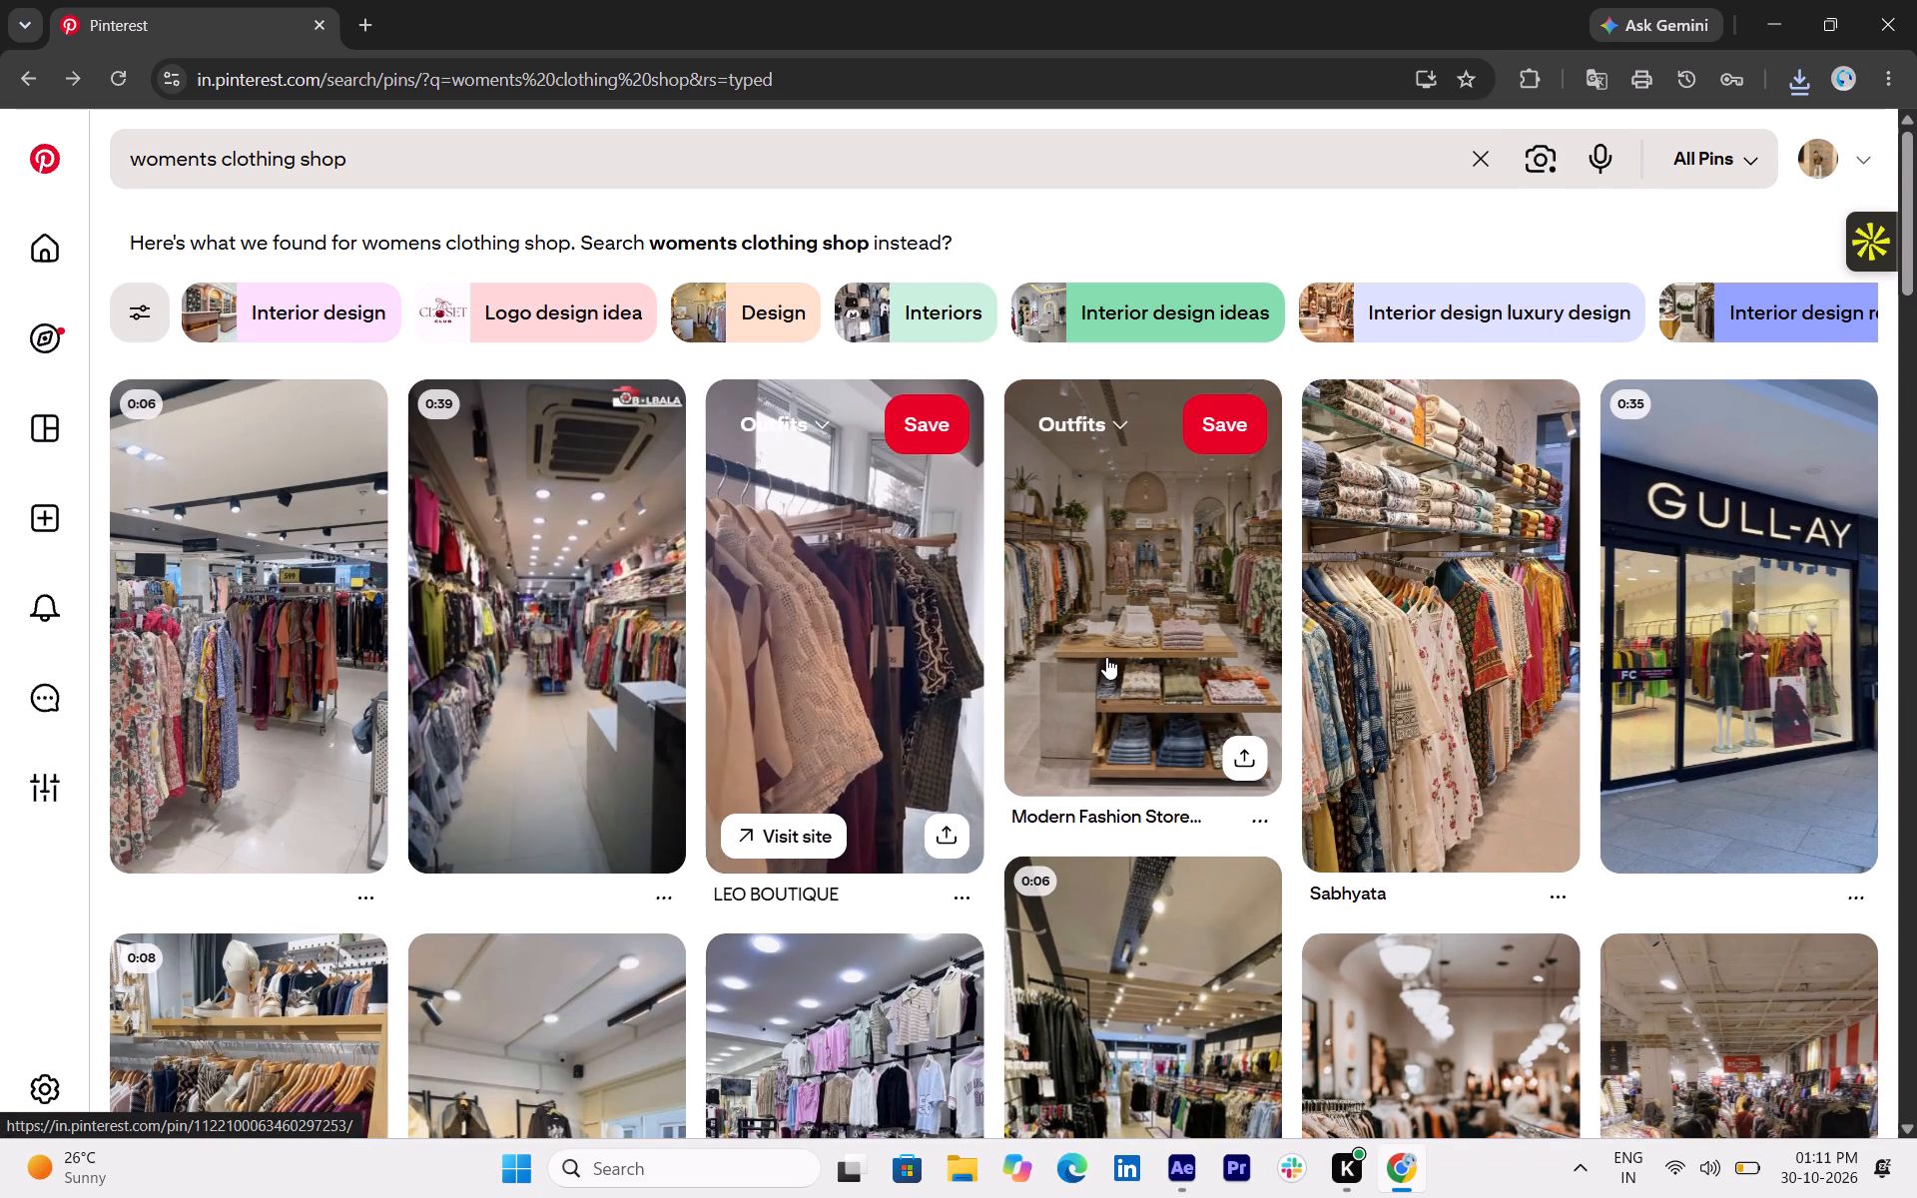
scroll(1383, 658, down, 1)
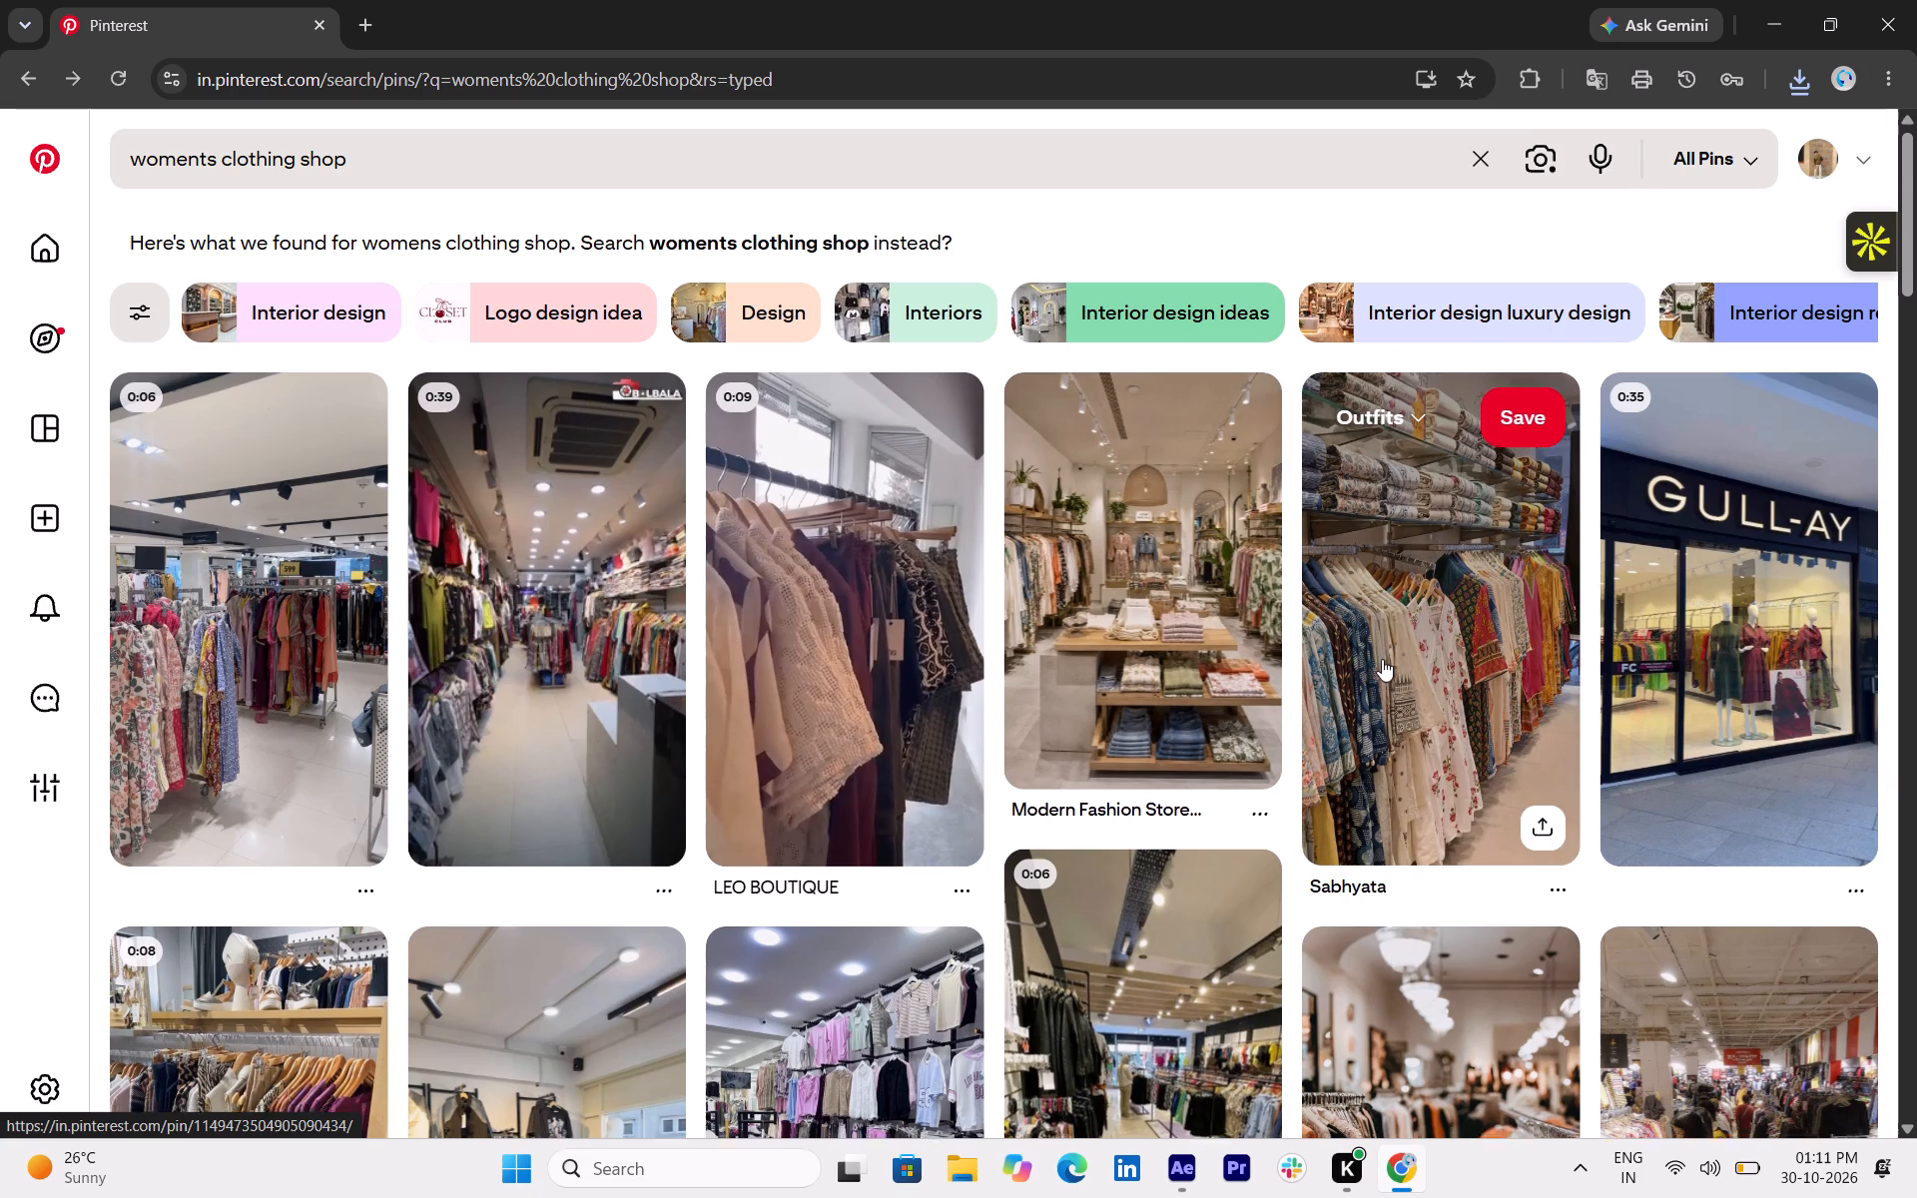
scroll(1378, 661, down, 2)
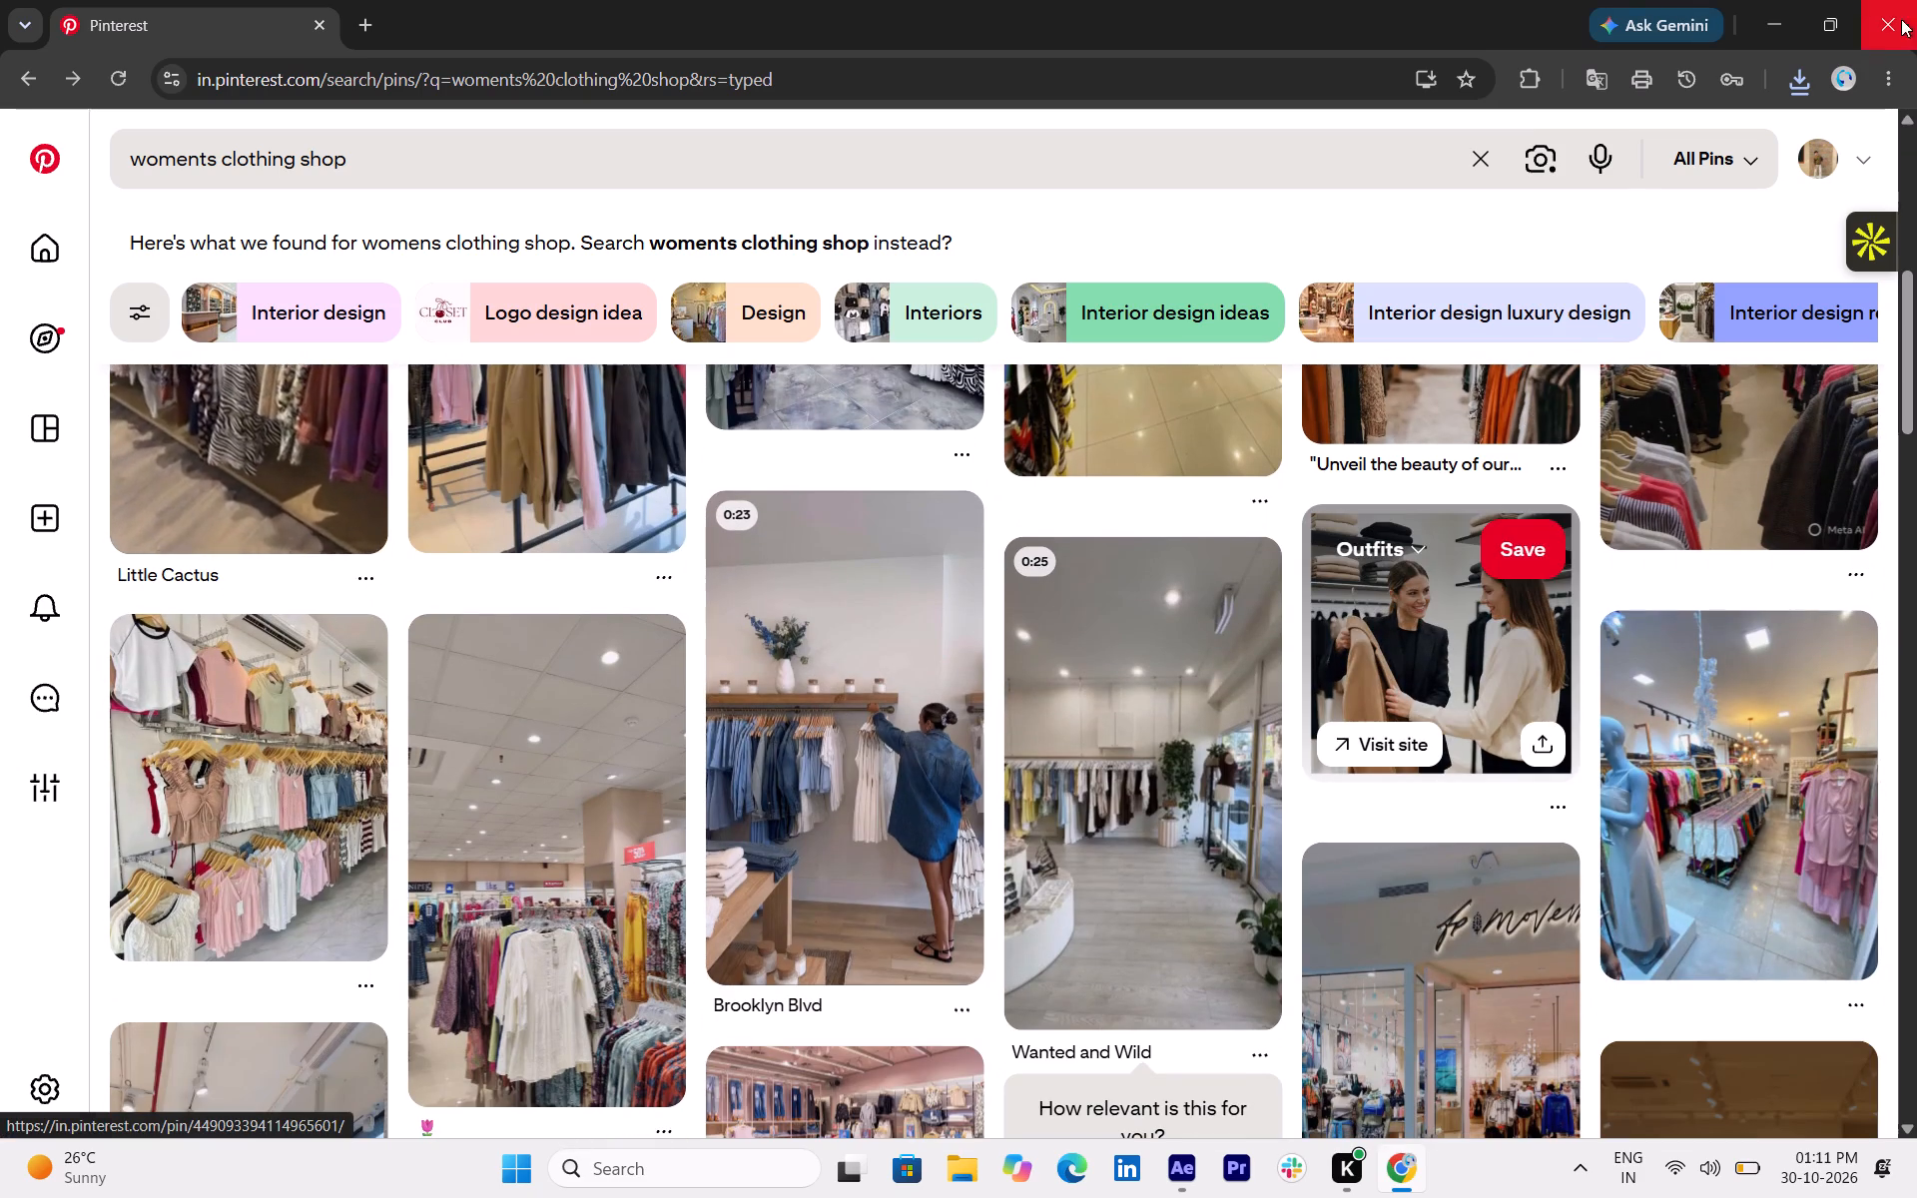
scroll(969, 704, down, 2)
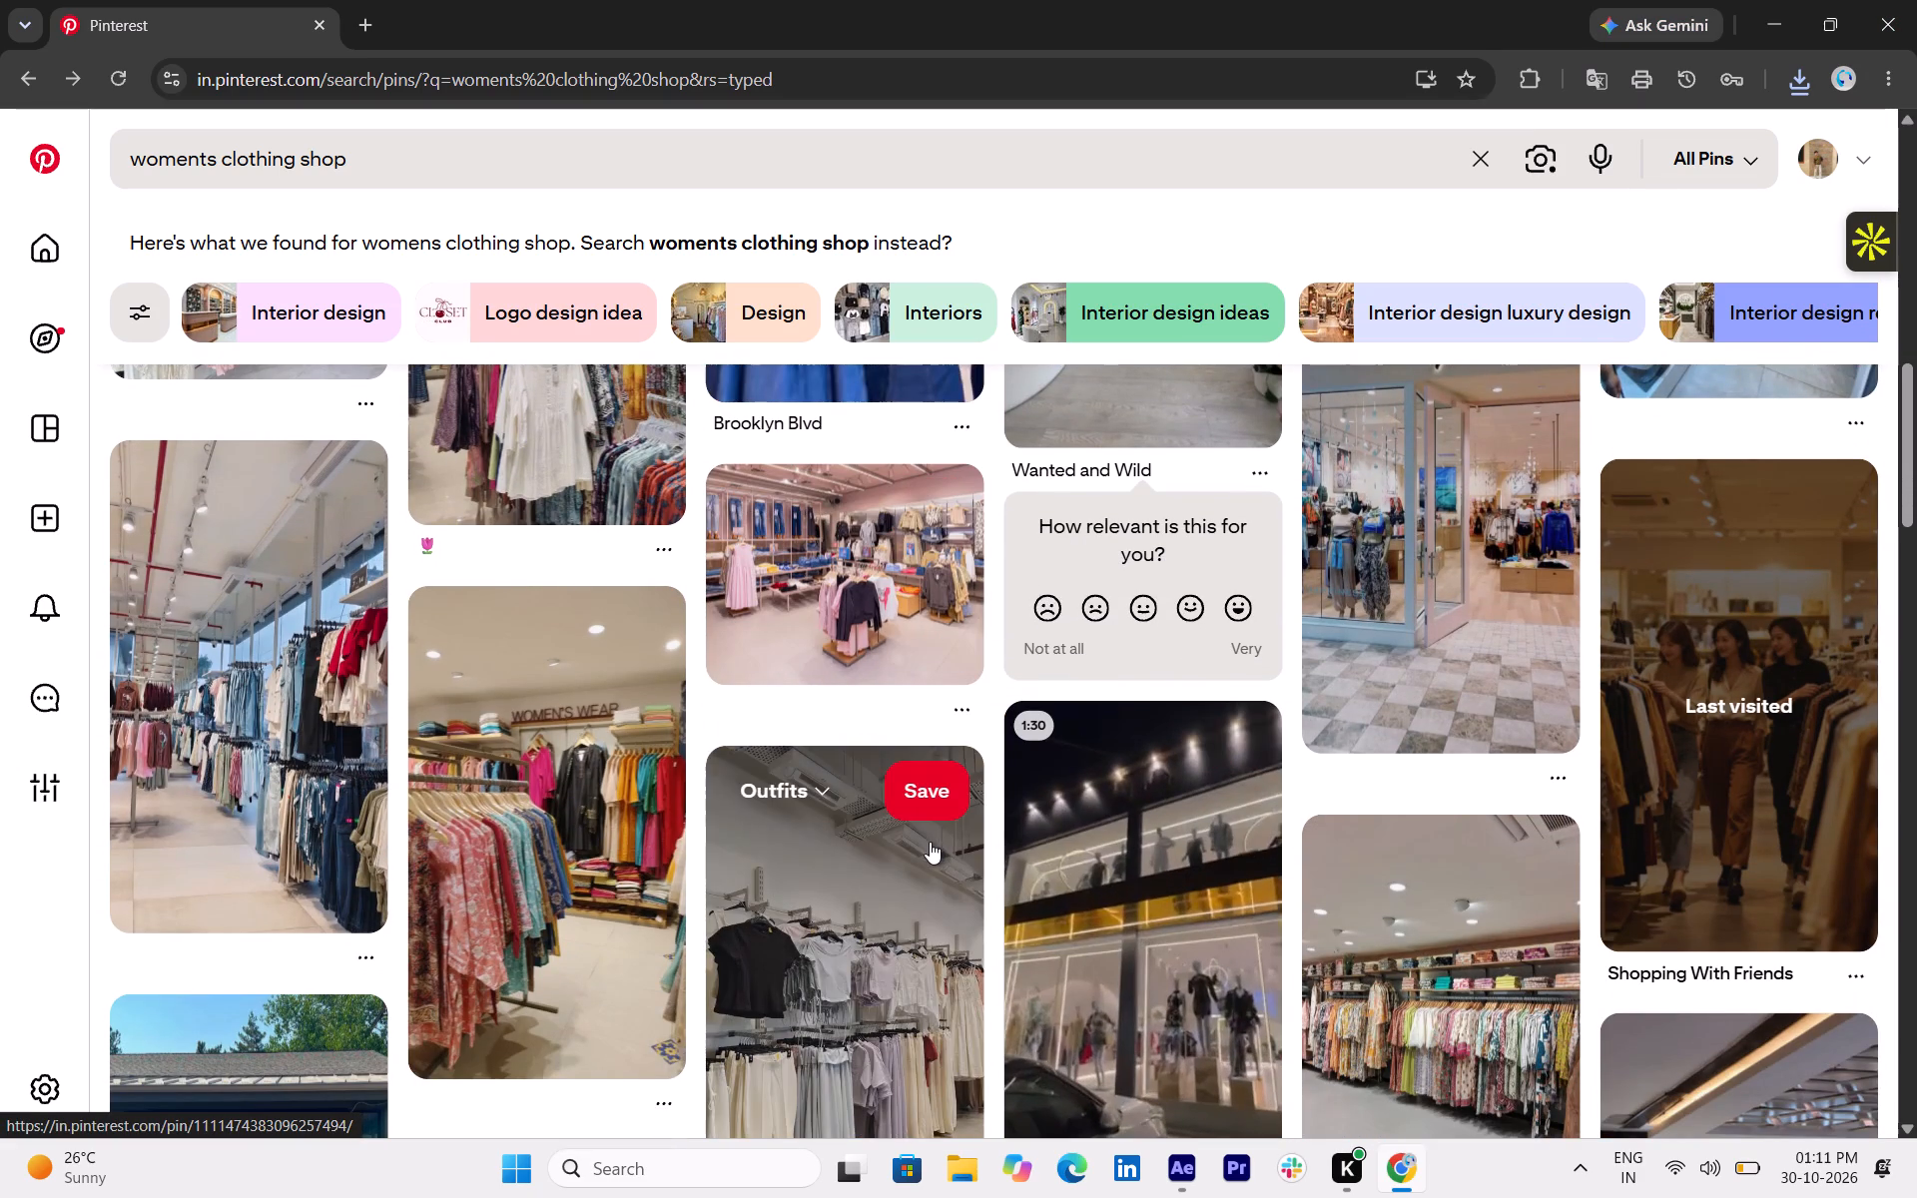
click(588, 852)
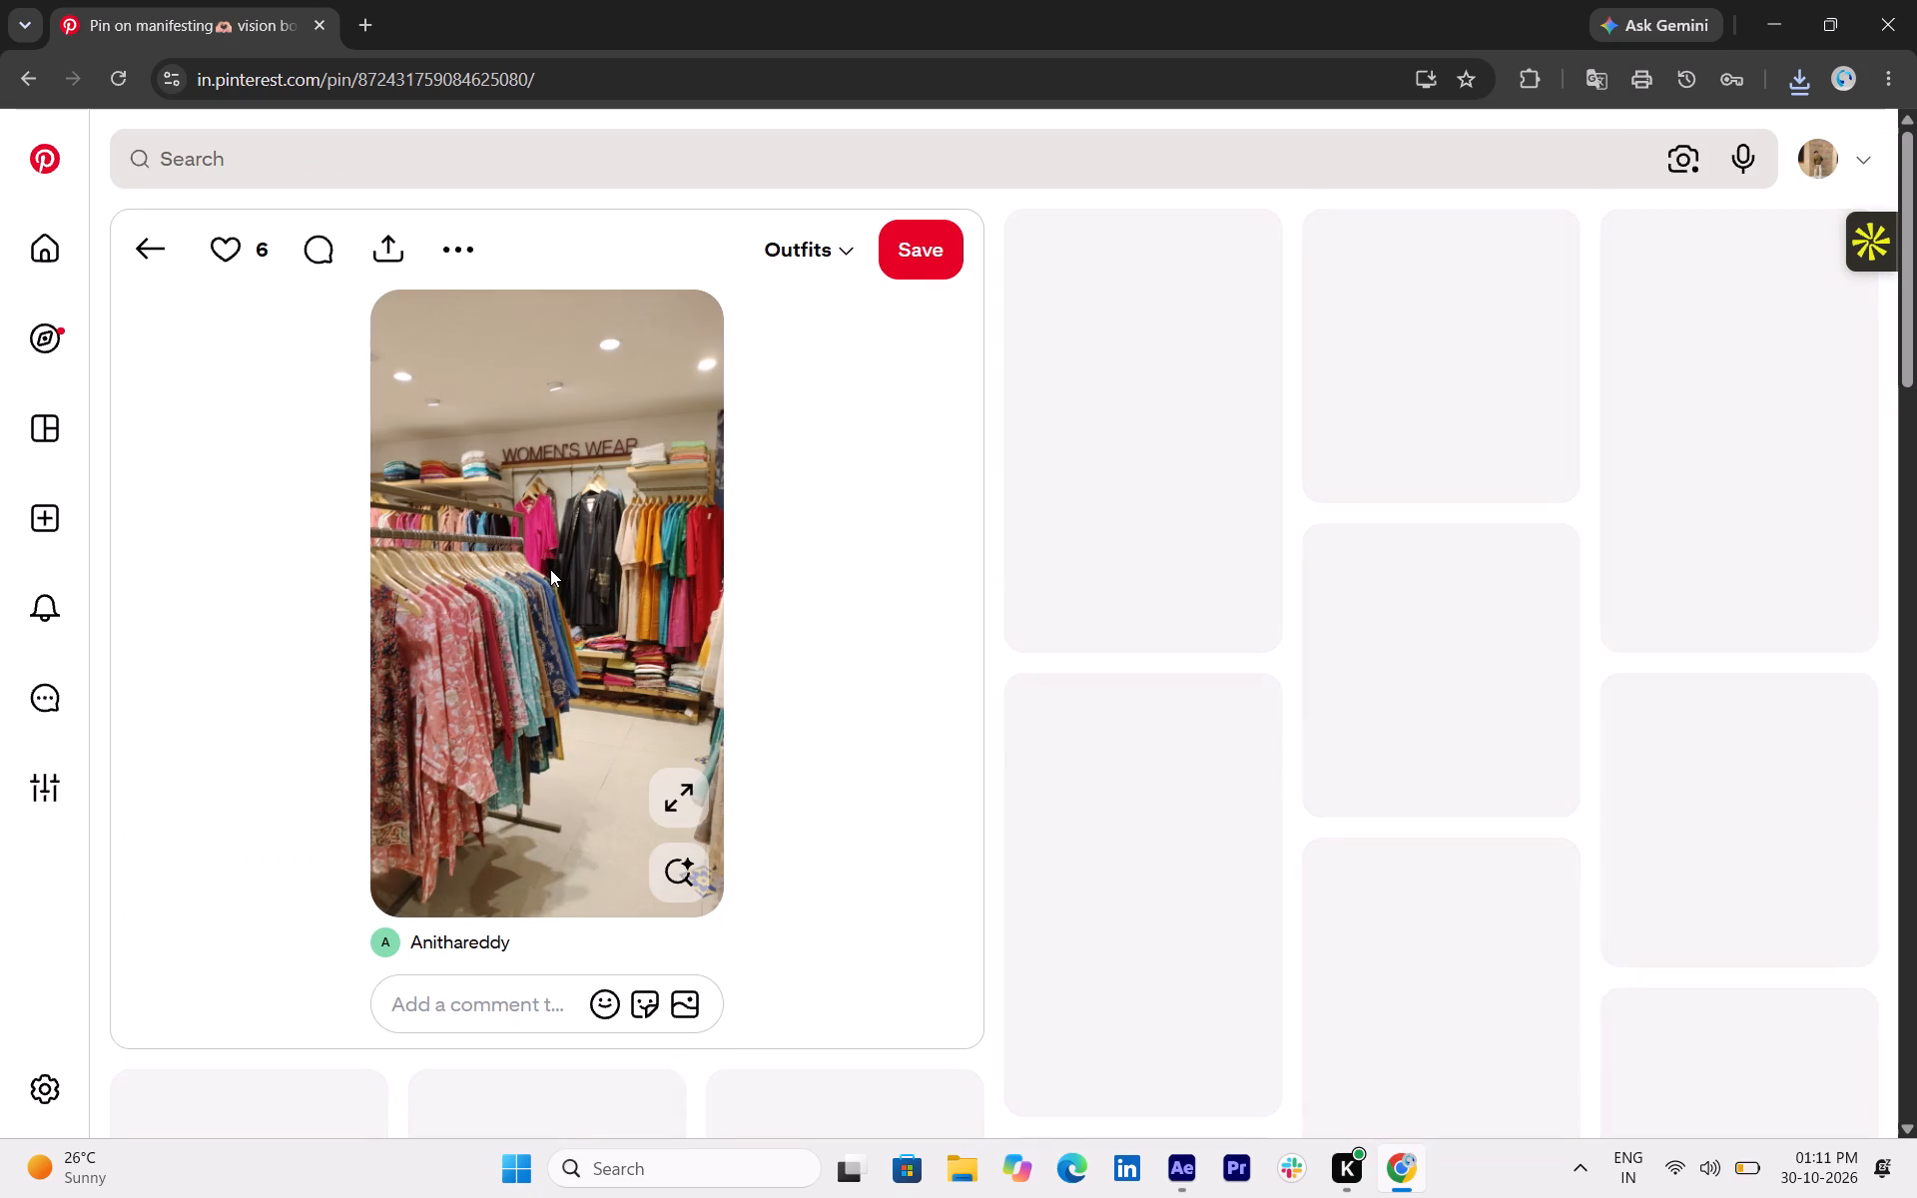
right_click(550, 569)
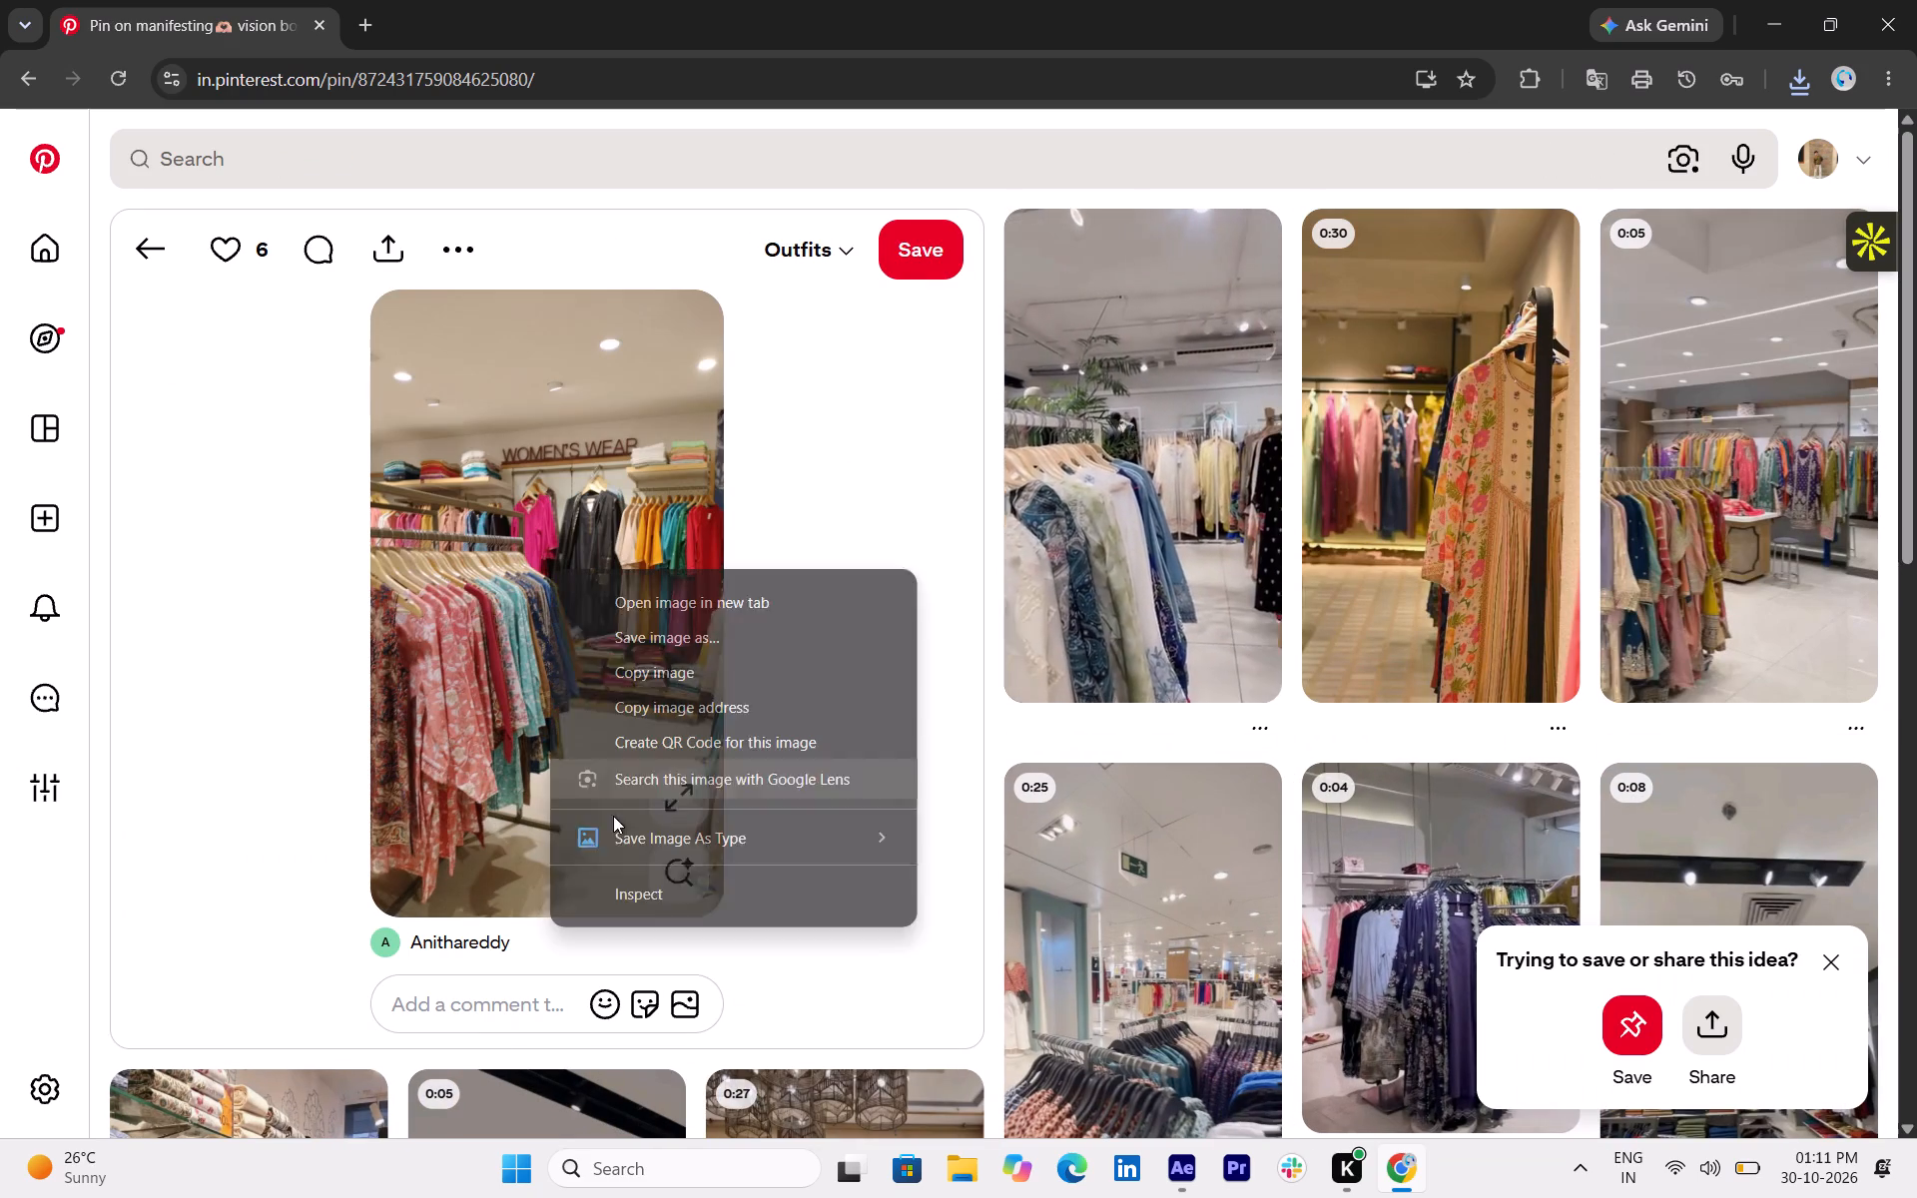
click(657, 843)
click(1043, 871)
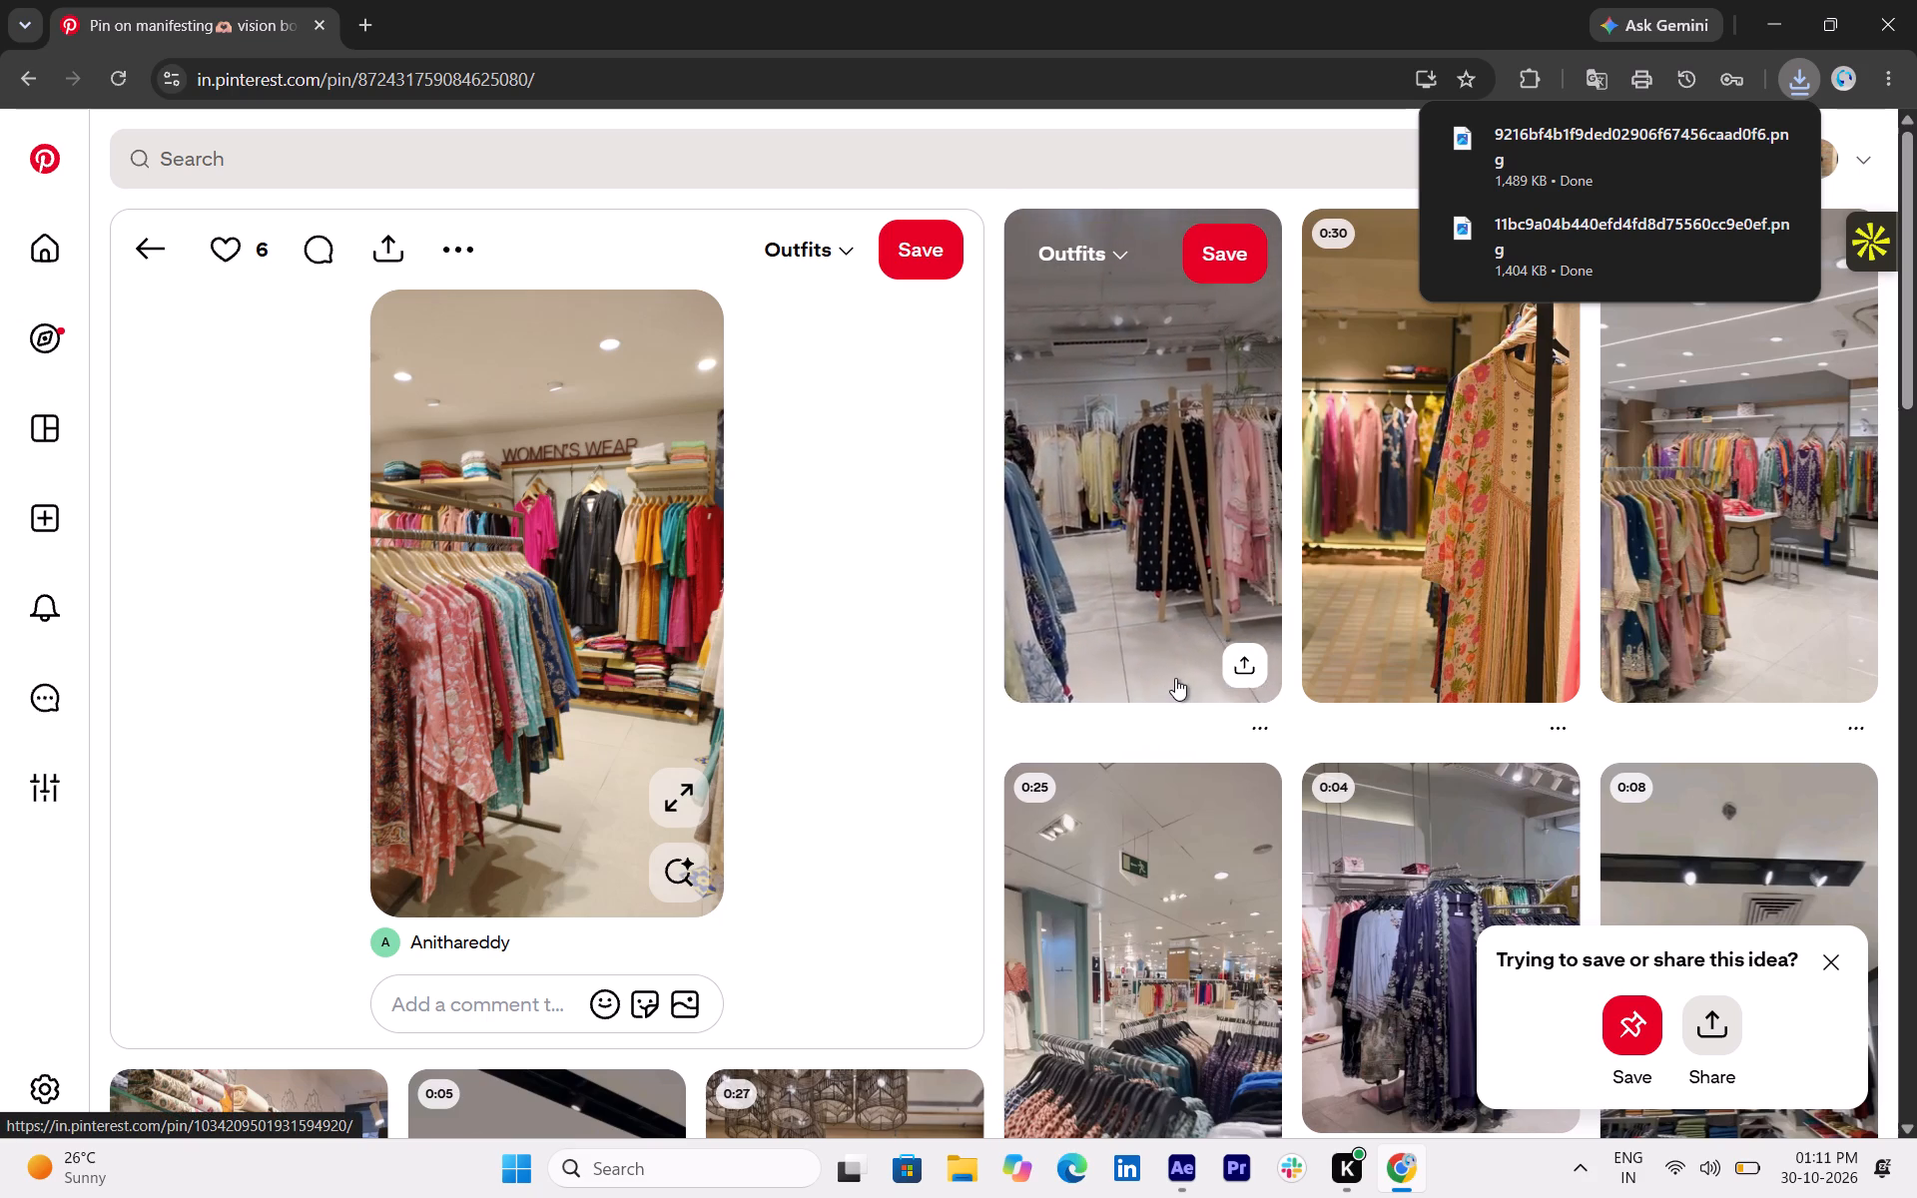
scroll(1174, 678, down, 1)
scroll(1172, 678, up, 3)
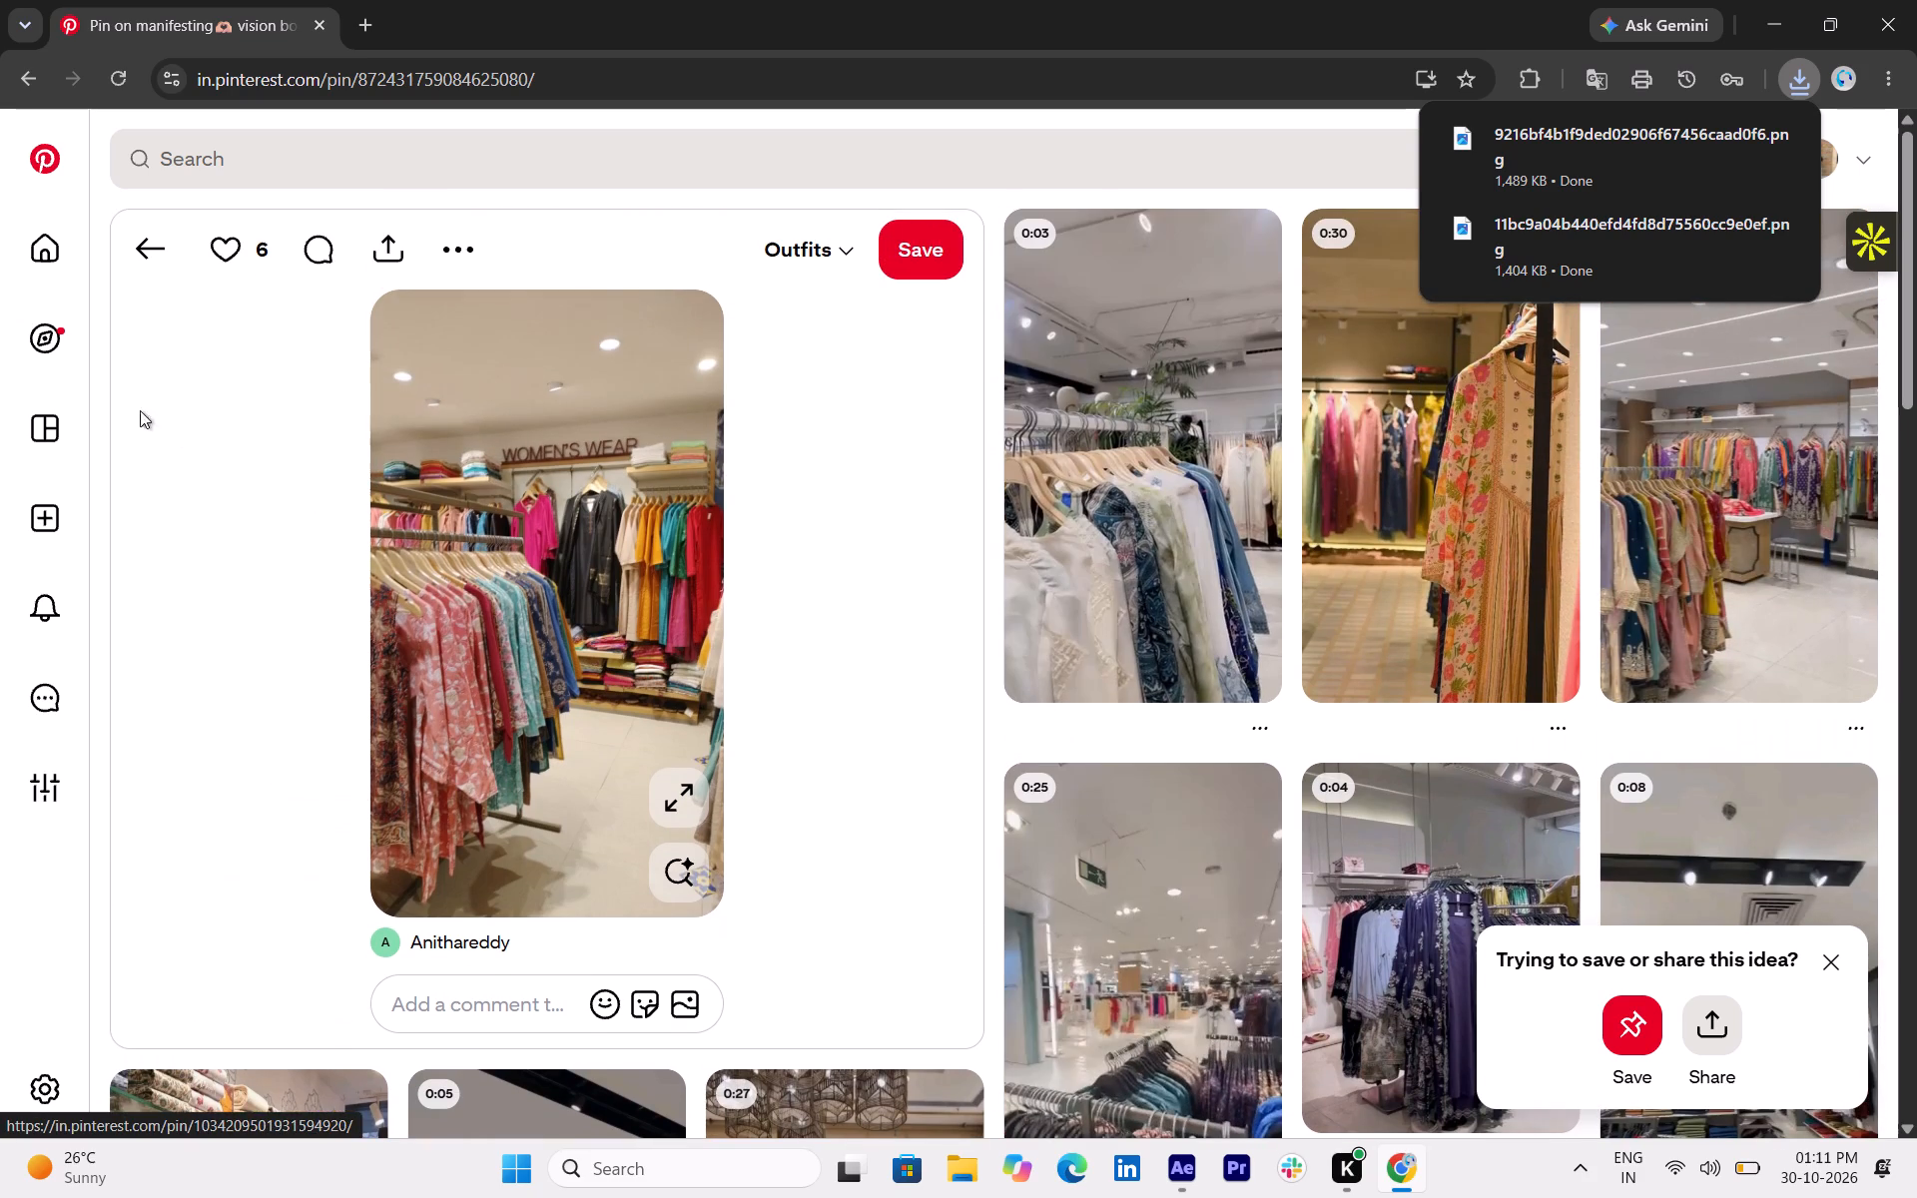
Return to the search results from the "WOMEN'S WEAR" pin and search Pinterest for "woments clothing shop front".
click(148, 239)
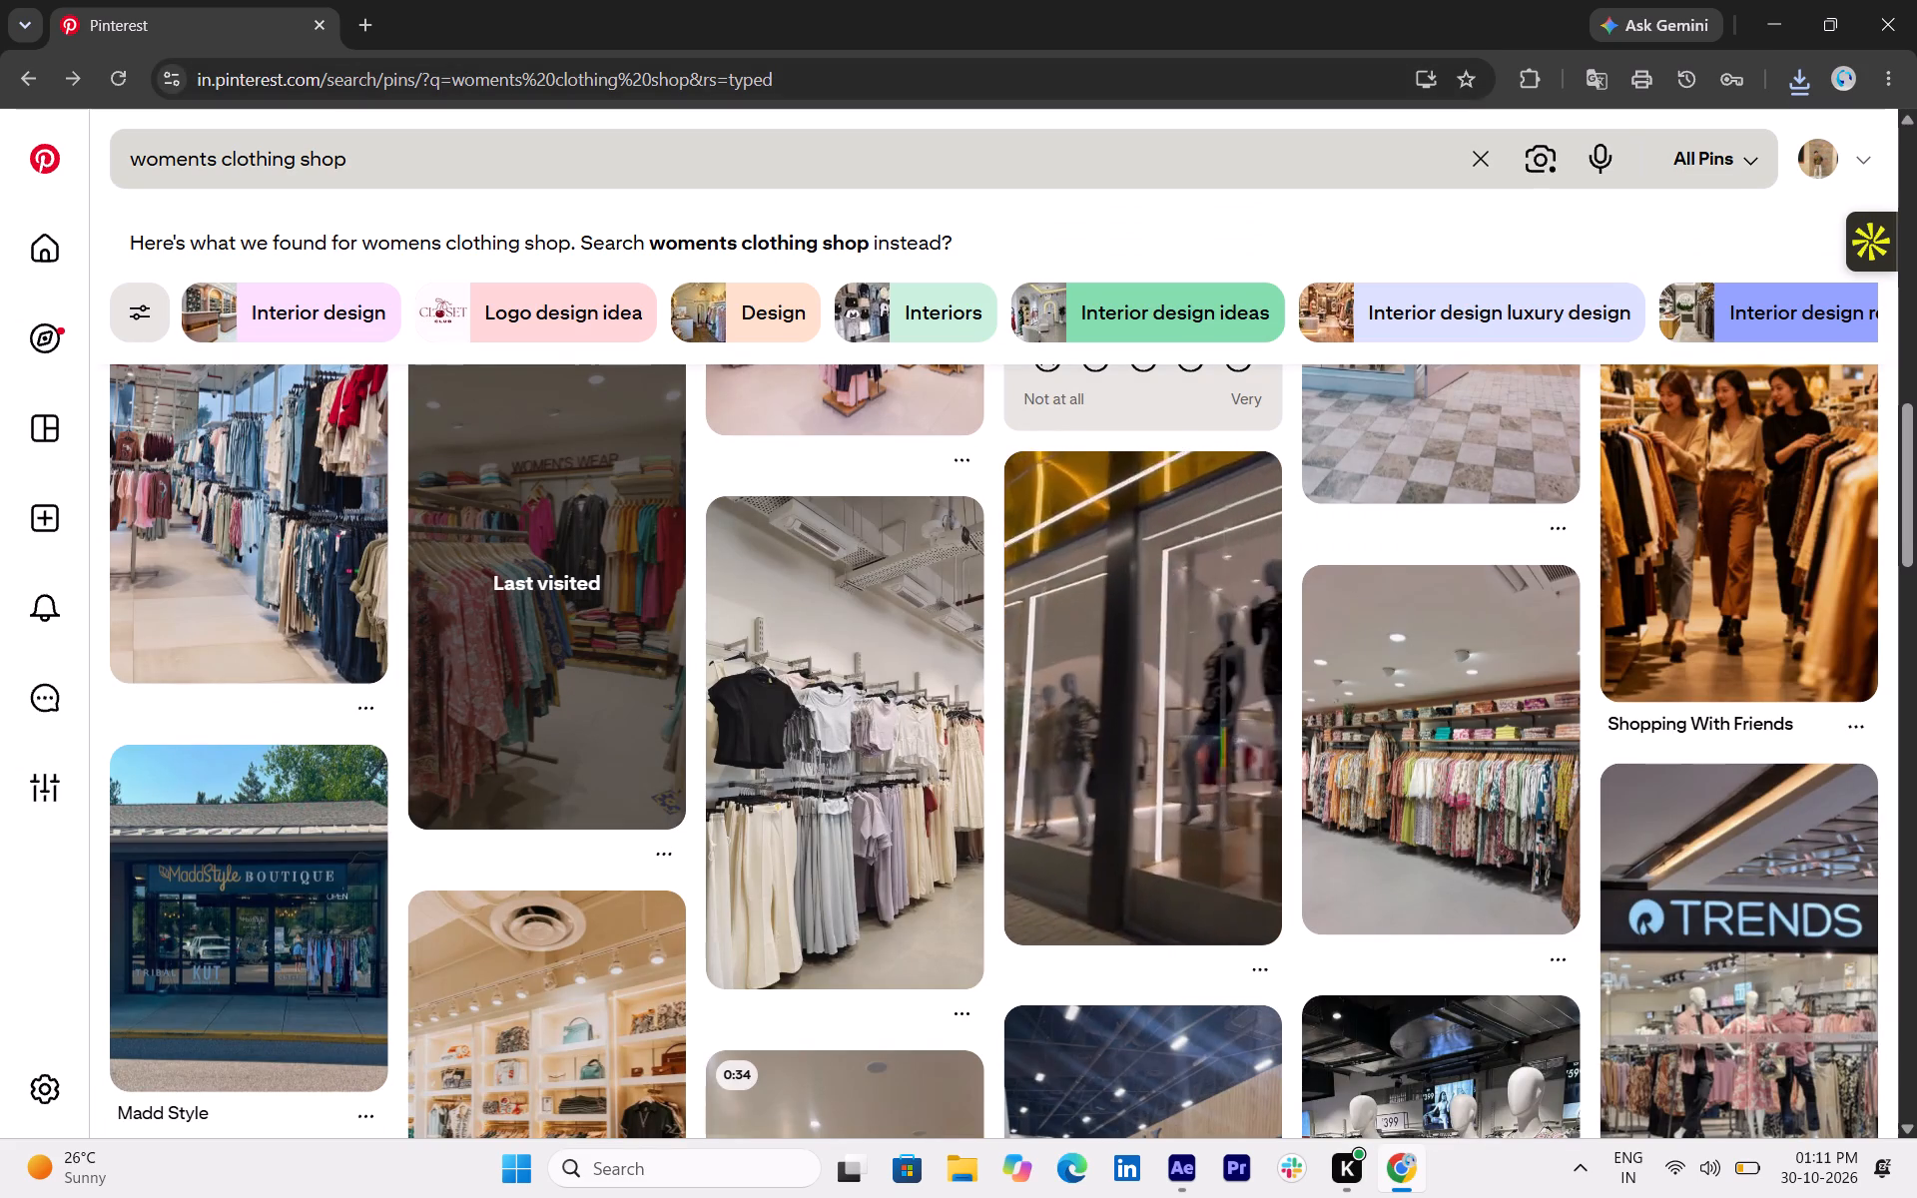
click(380, 164)
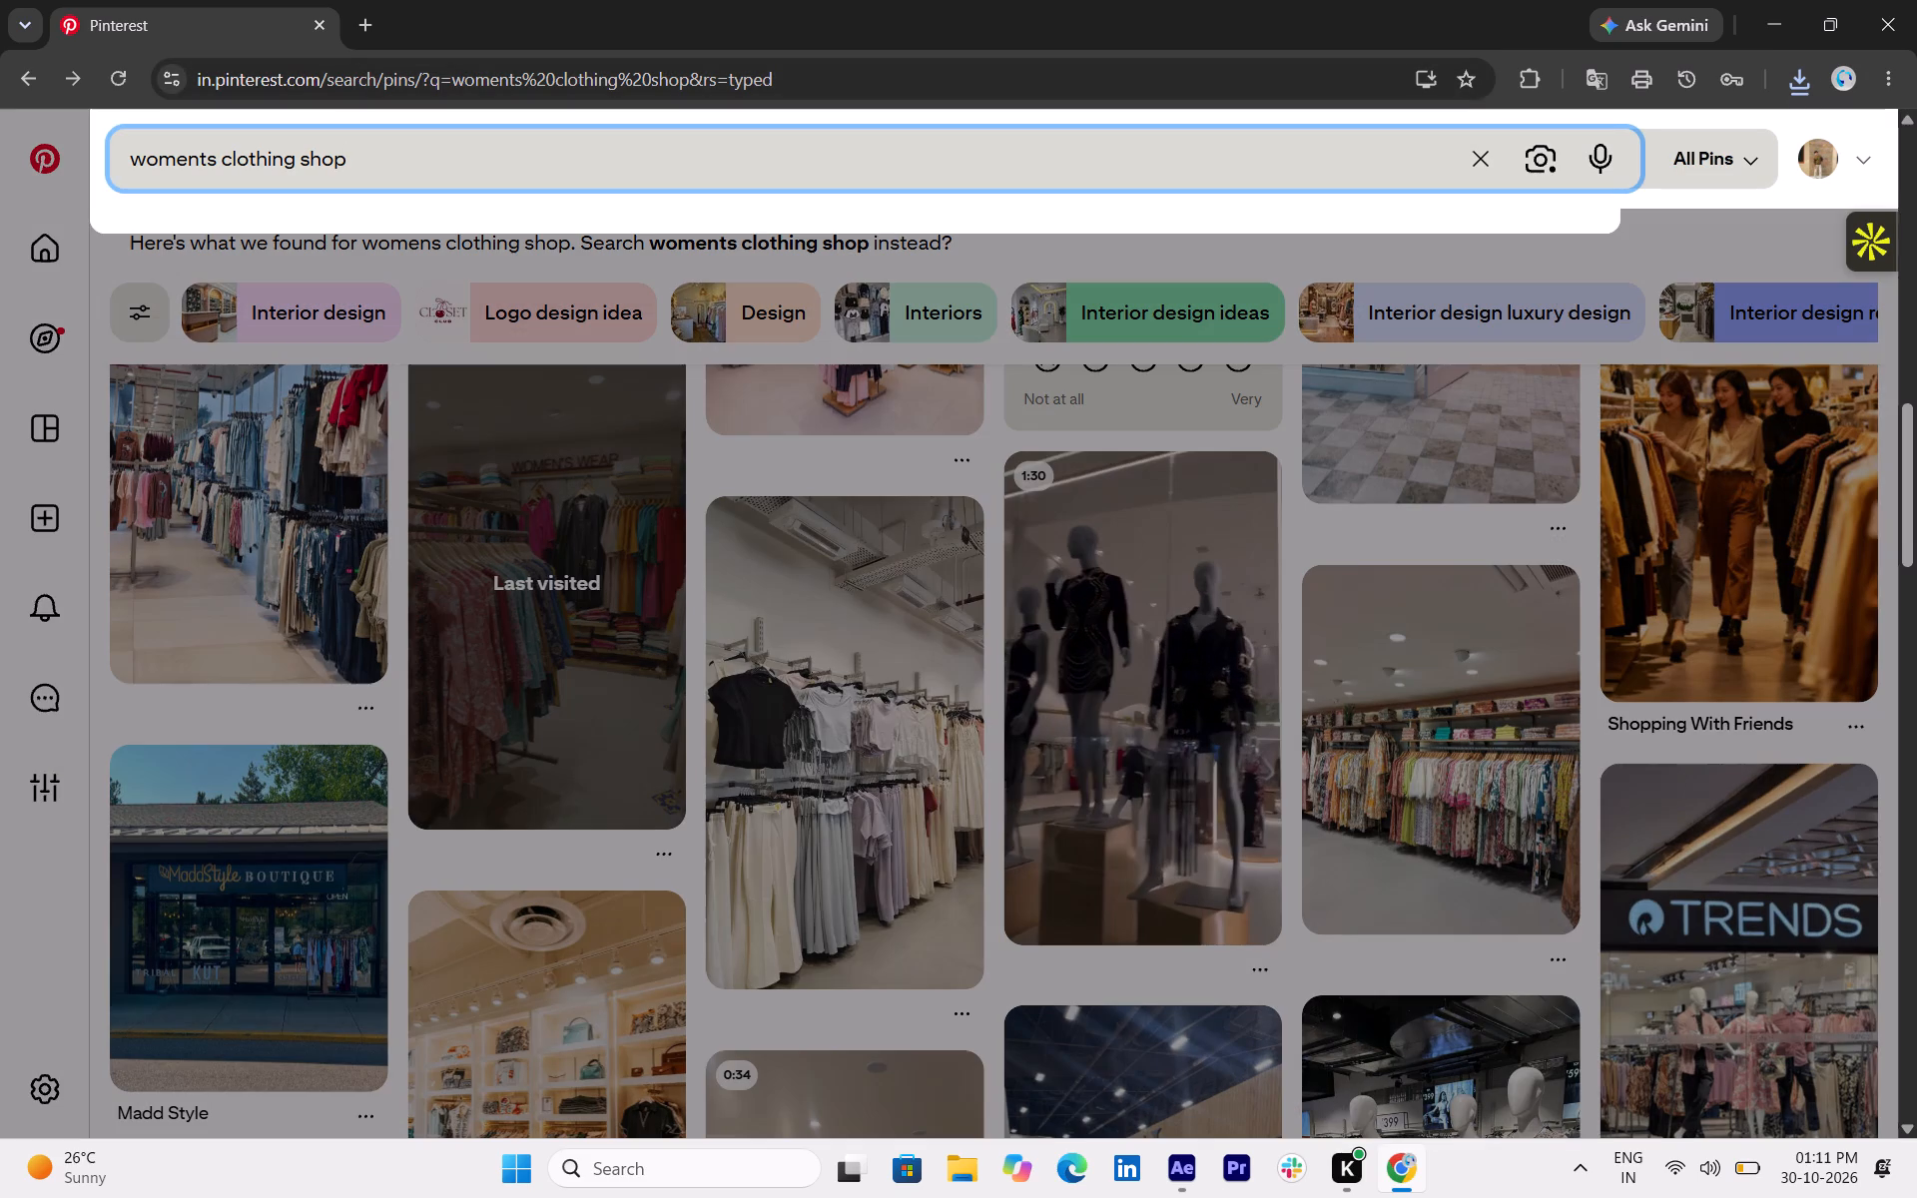
key(space)
text(font)
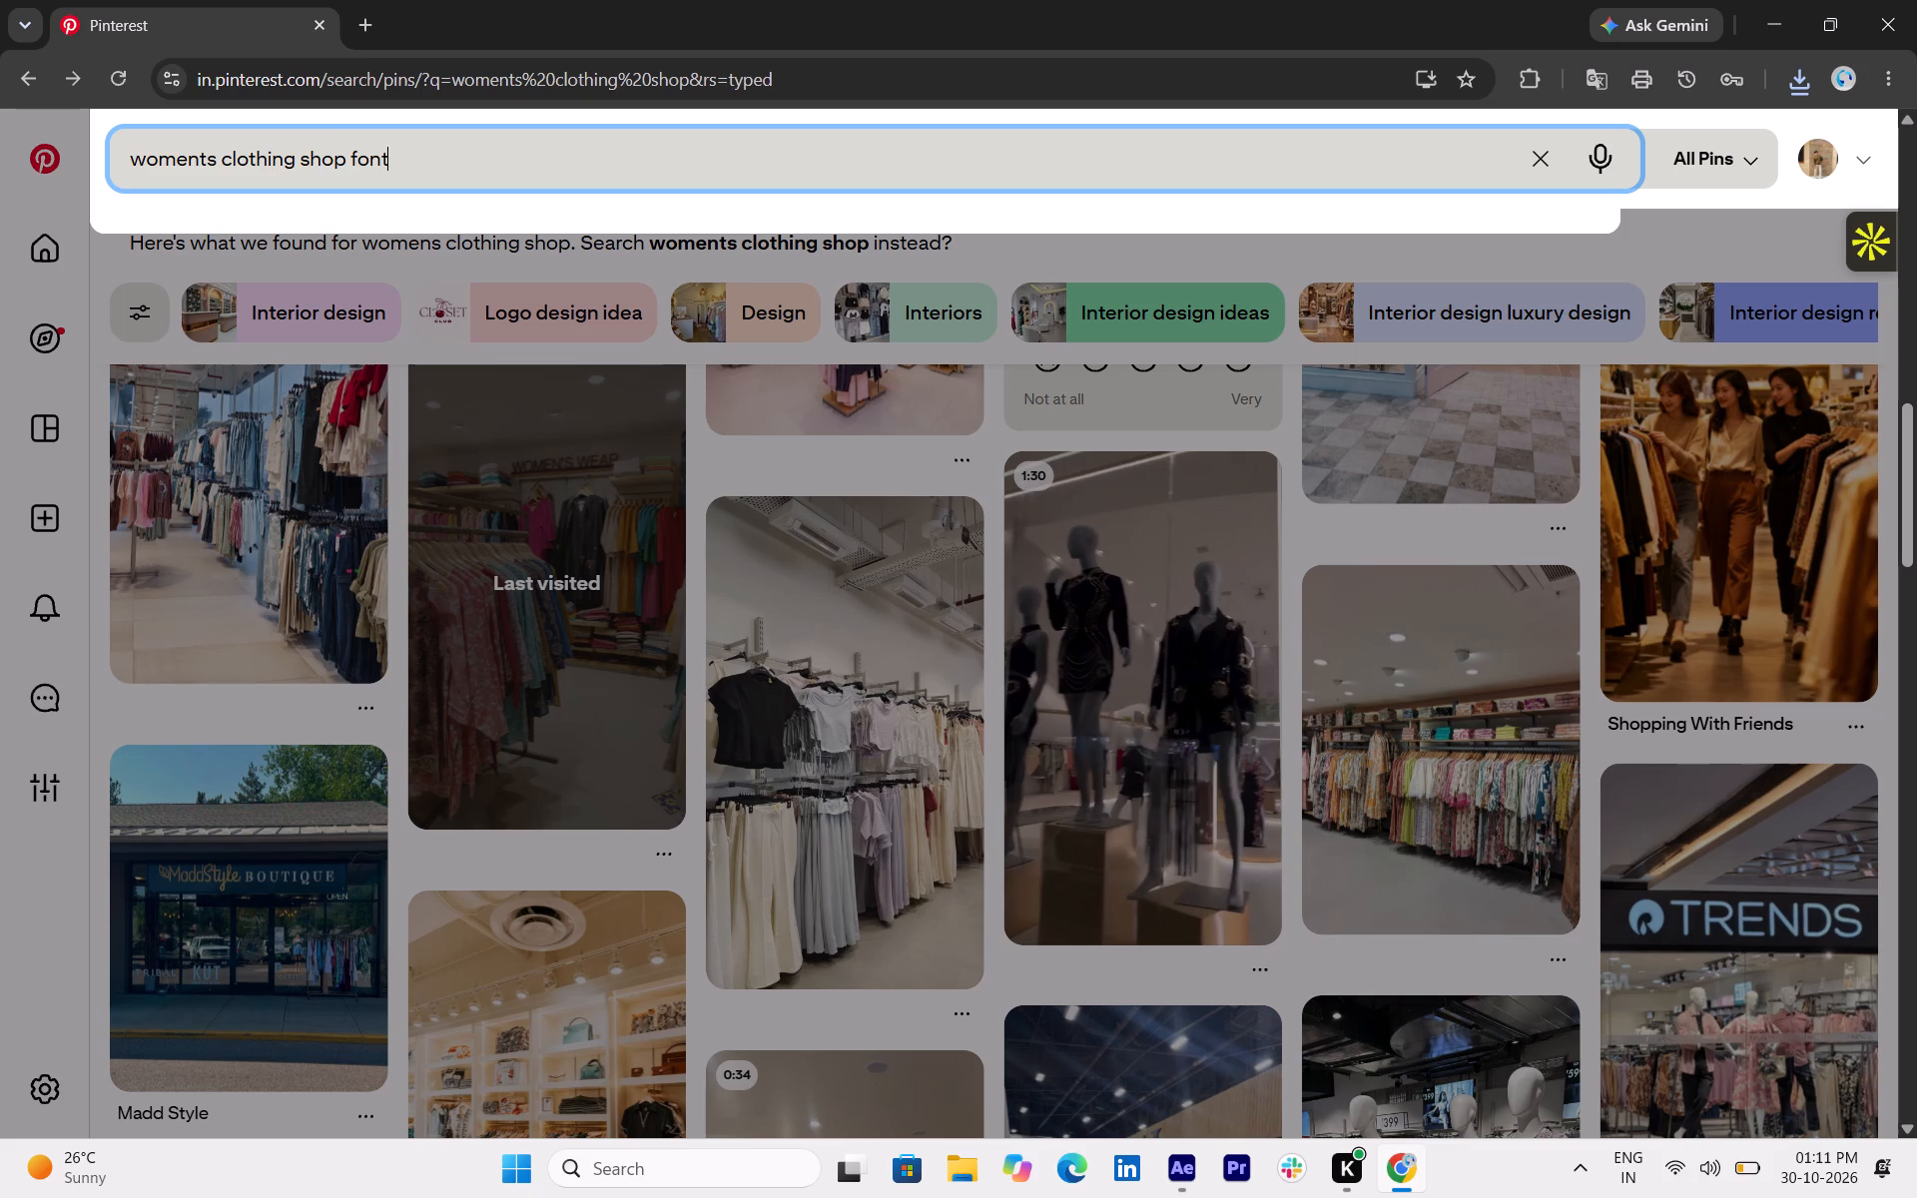
key(Return)
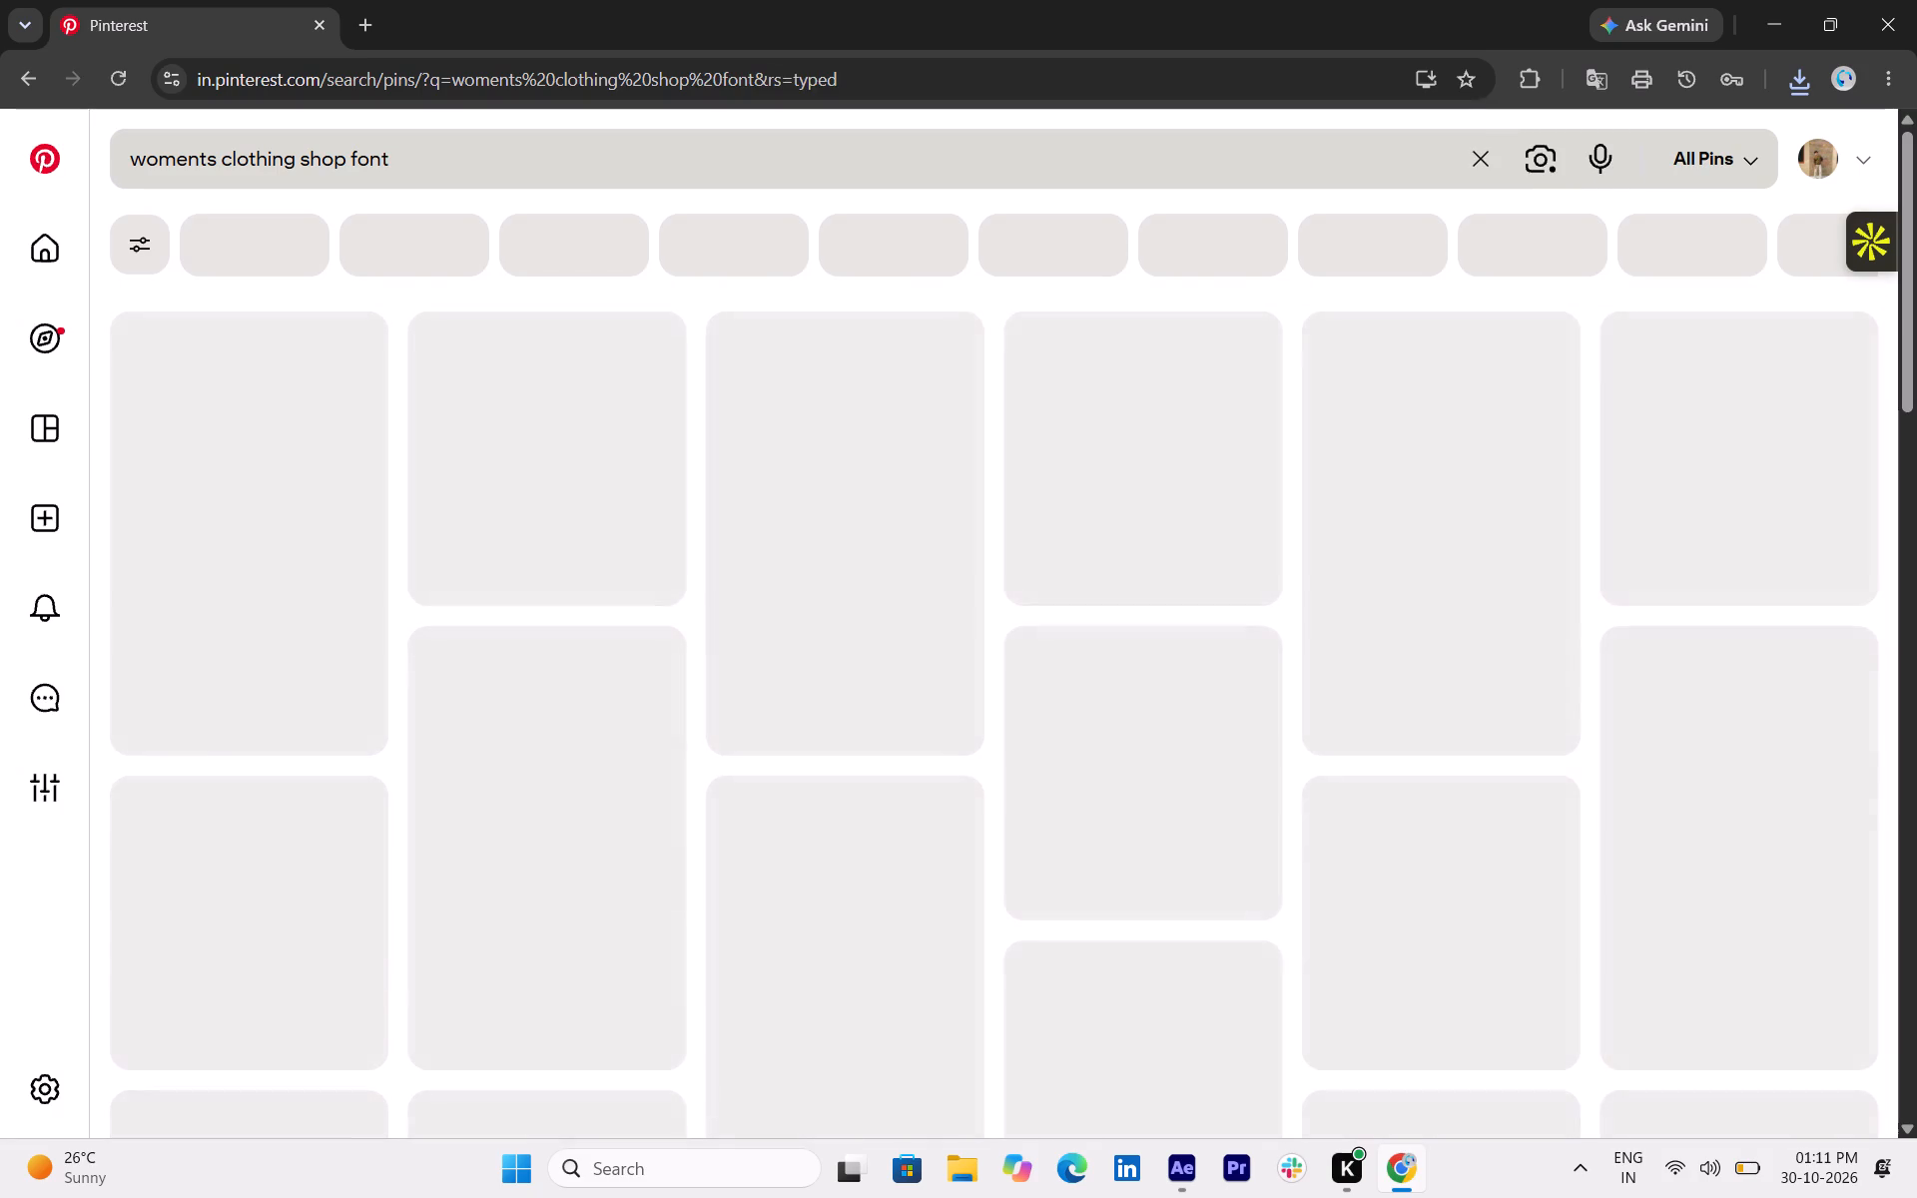
click(360, 161)
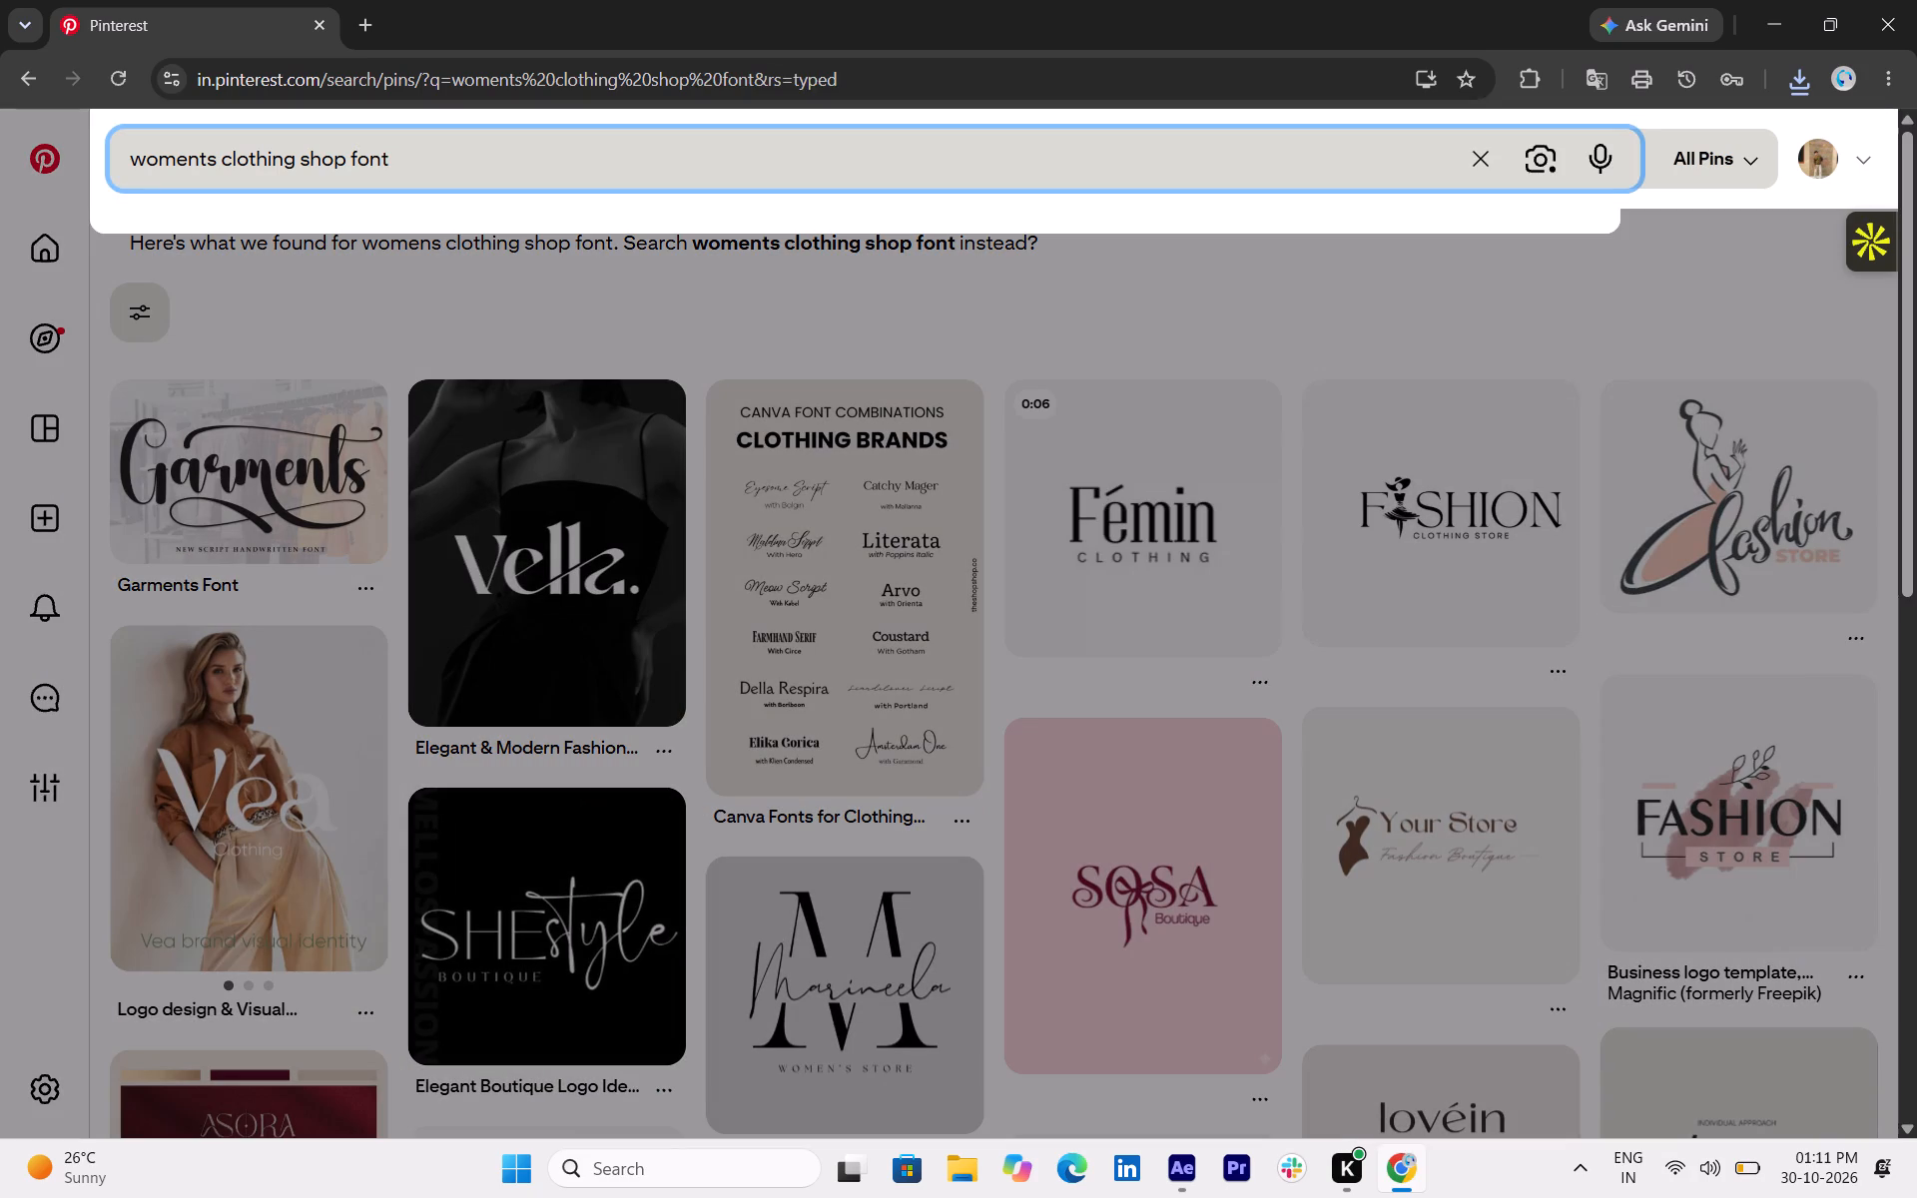
key(r)
key(Return)
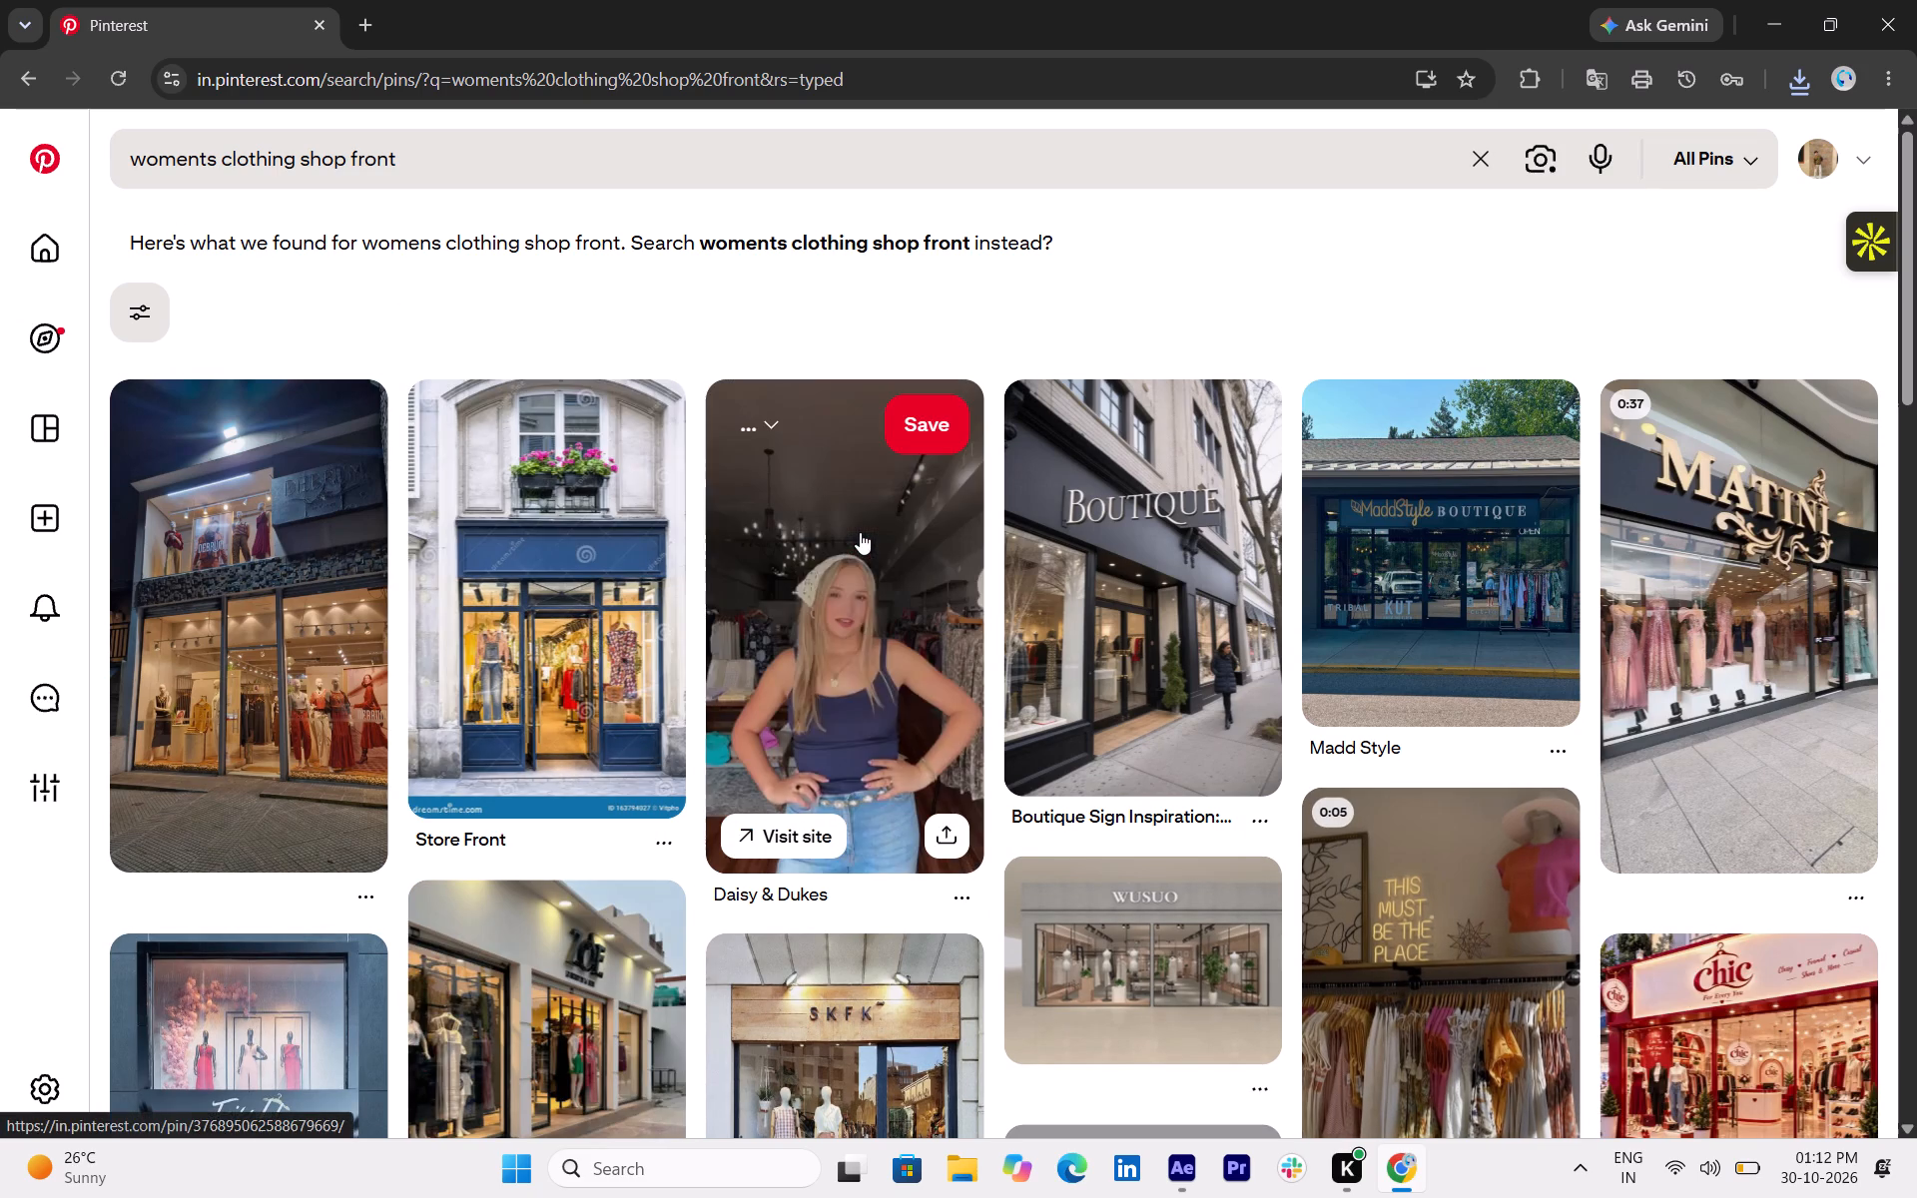
Browse the shop front results for suitable women's clothing storefront images.
scroll(853, 540, down, 2)
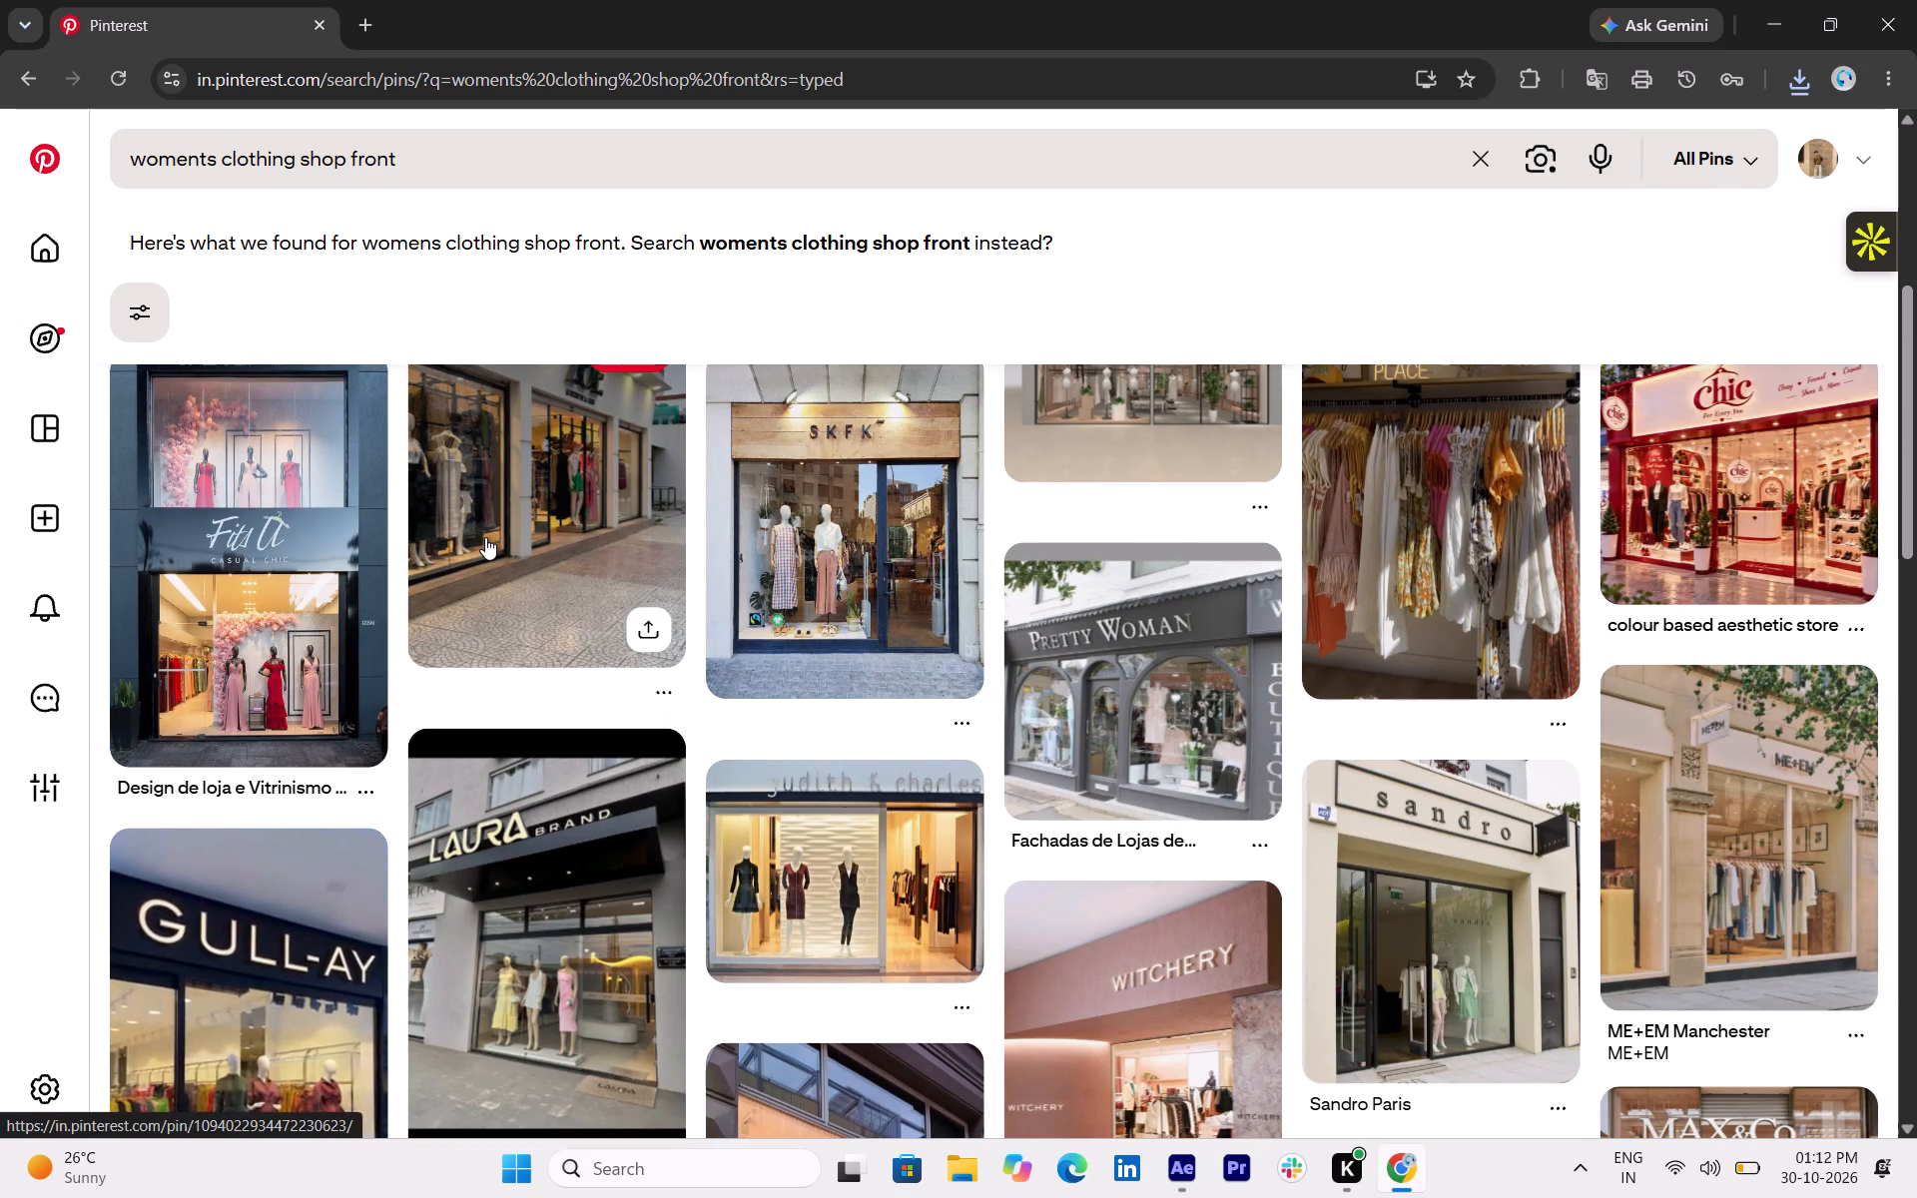
scroll(556, 536, up, 1)
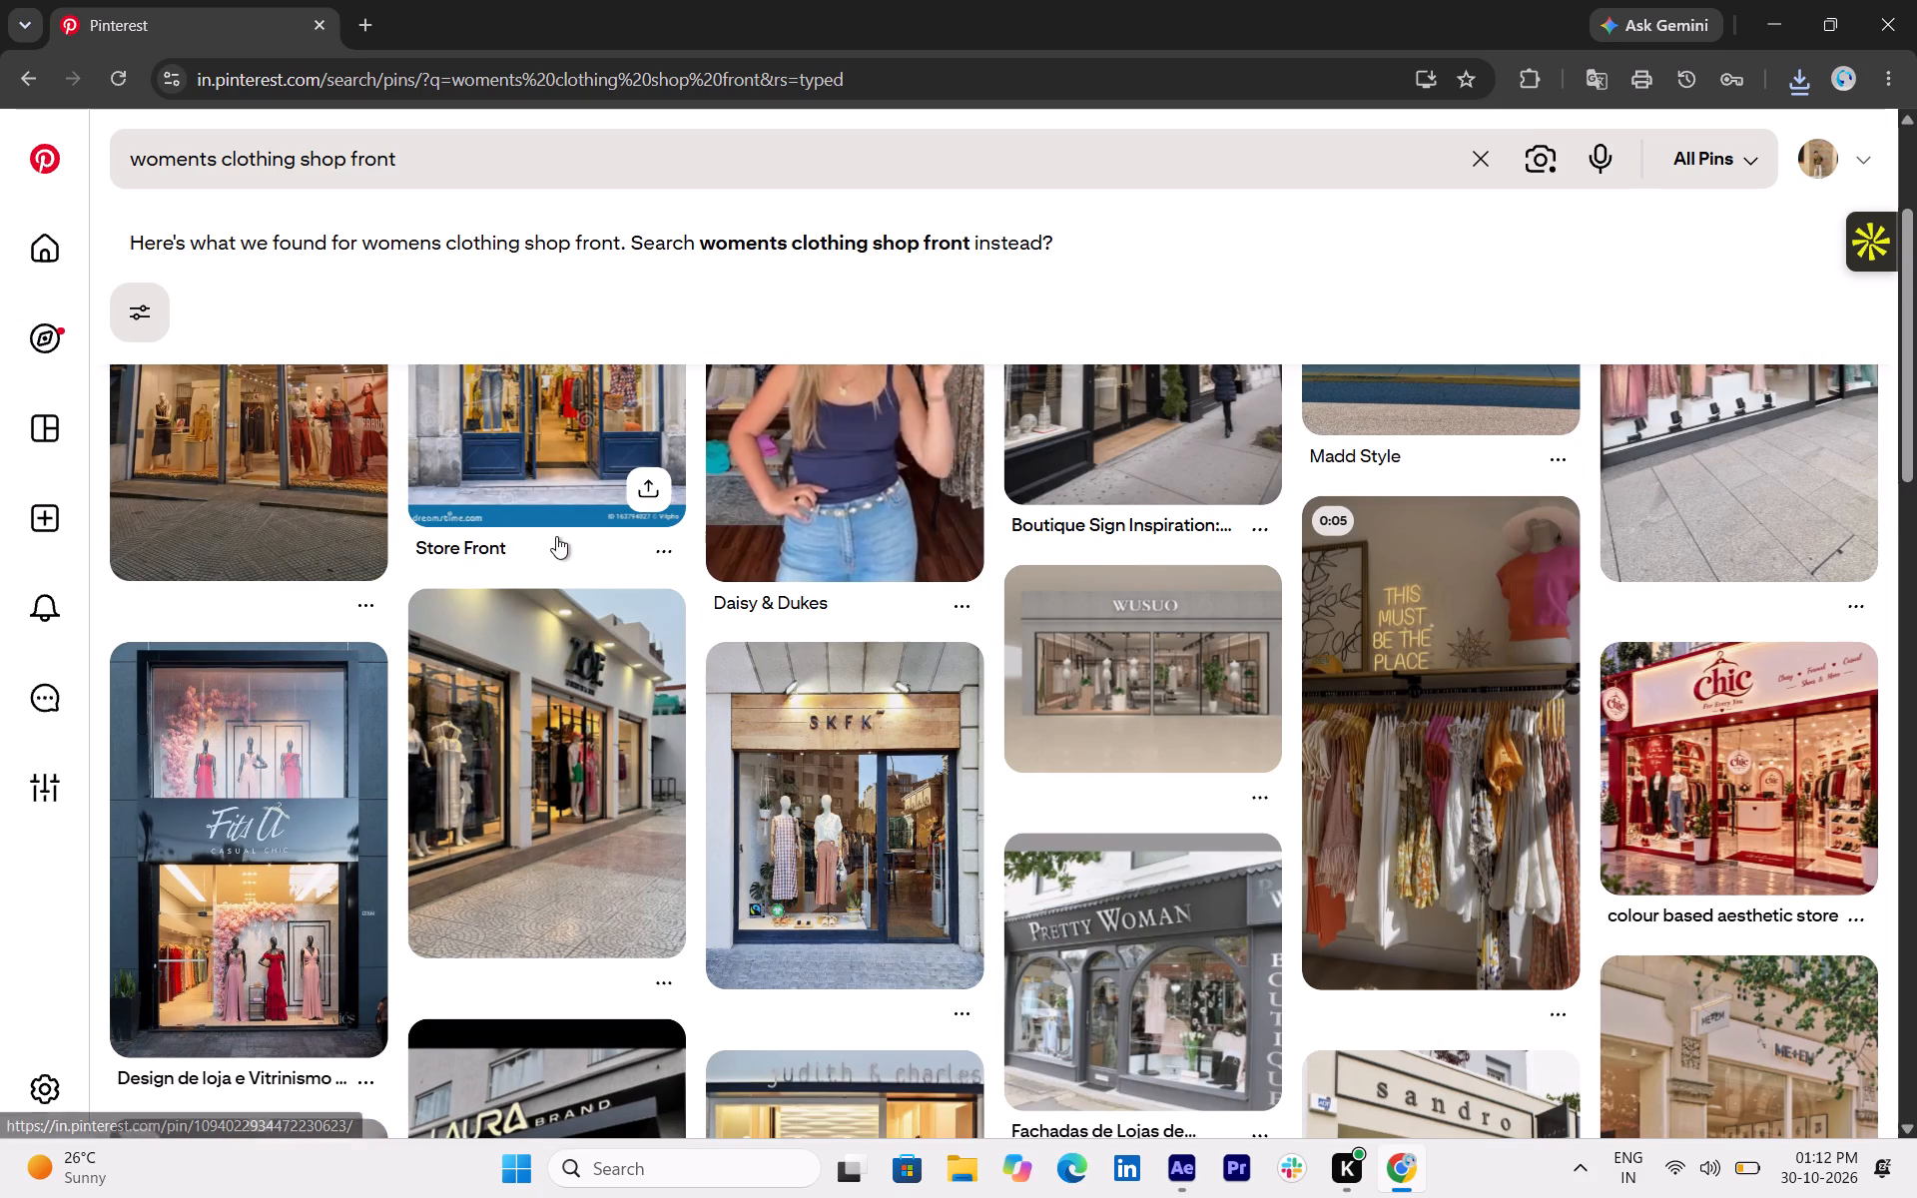
scroll(629, 774, up, 1)
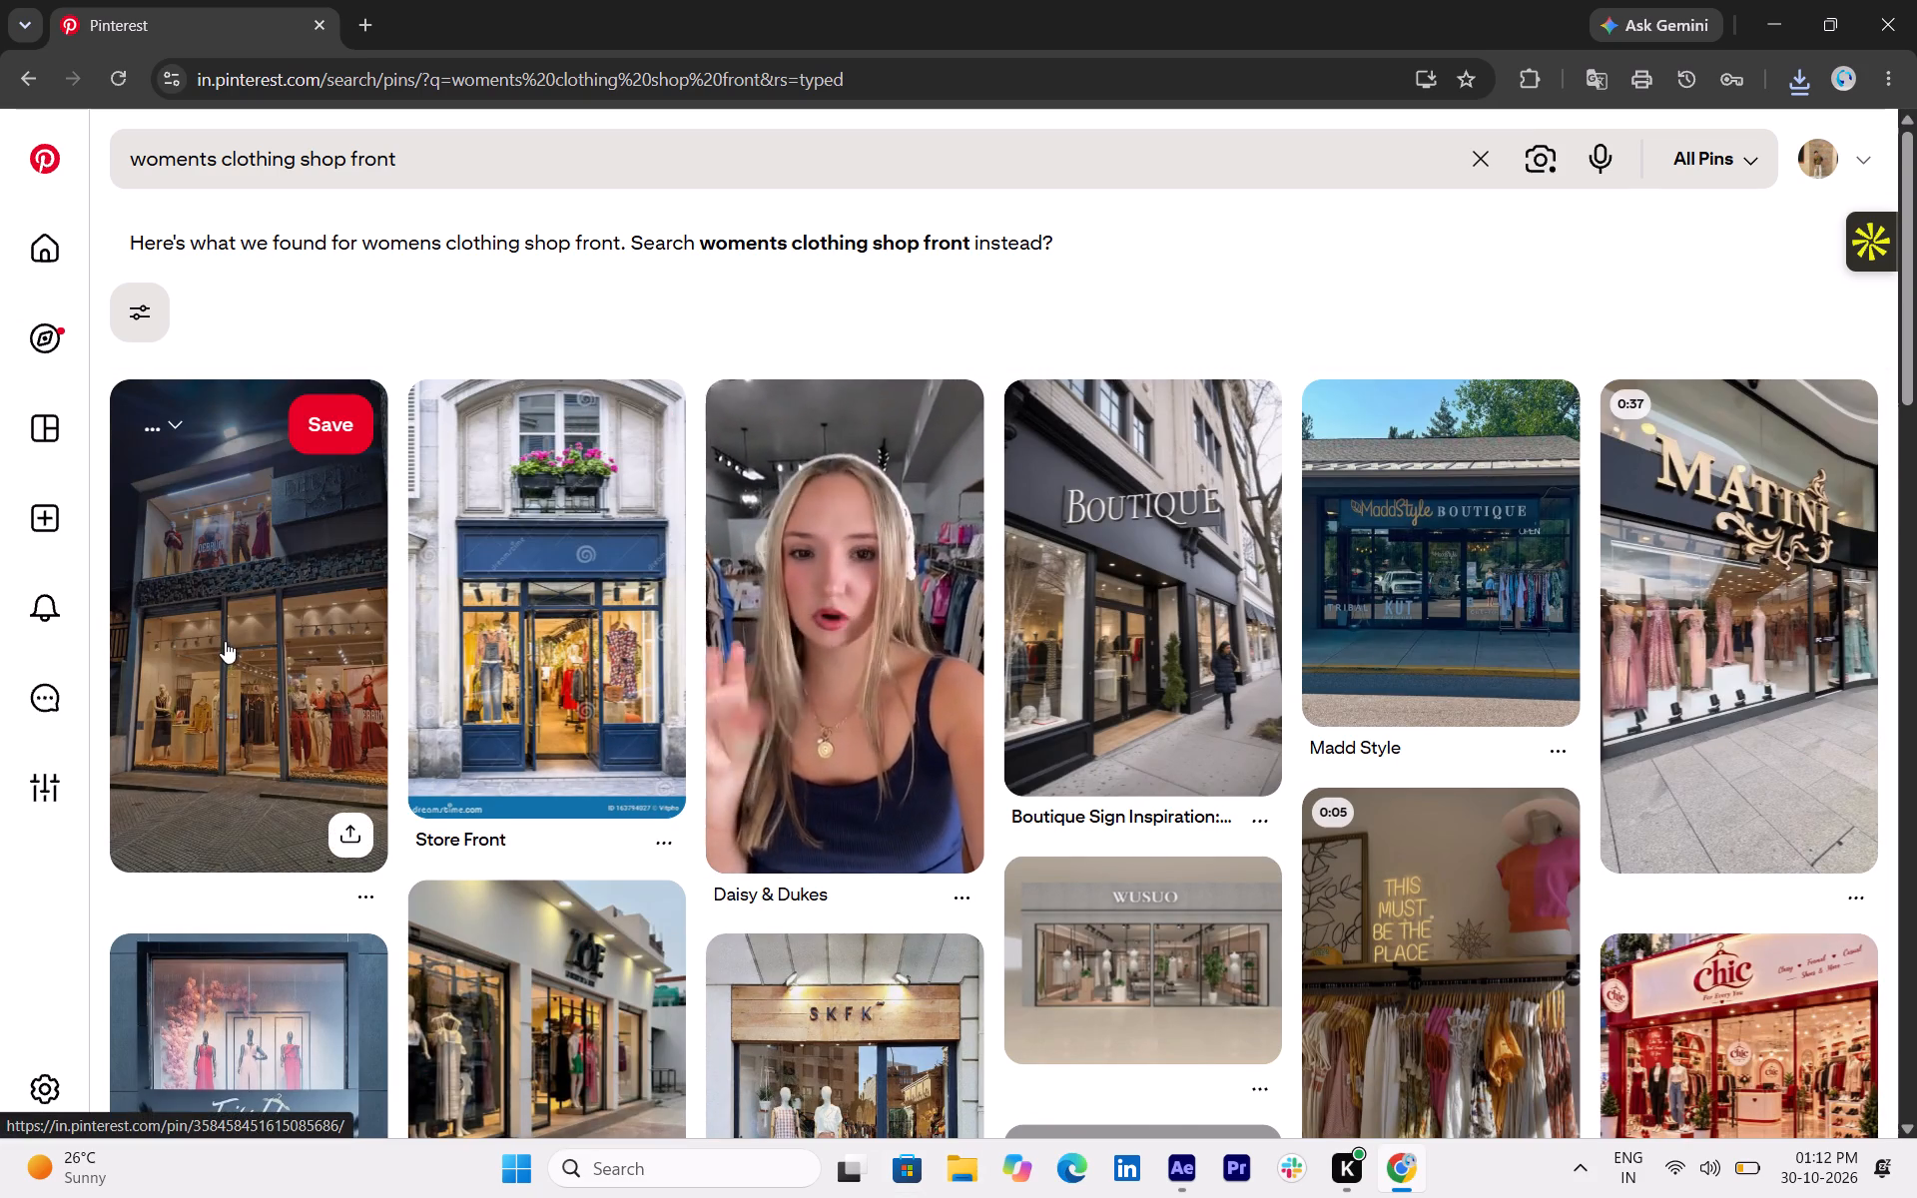
scroll(241, 657, down, 2)
scroll(470, 754, down, 1)
scroll(570, 749, down, 1)
scroll(808, 719, down, 1)
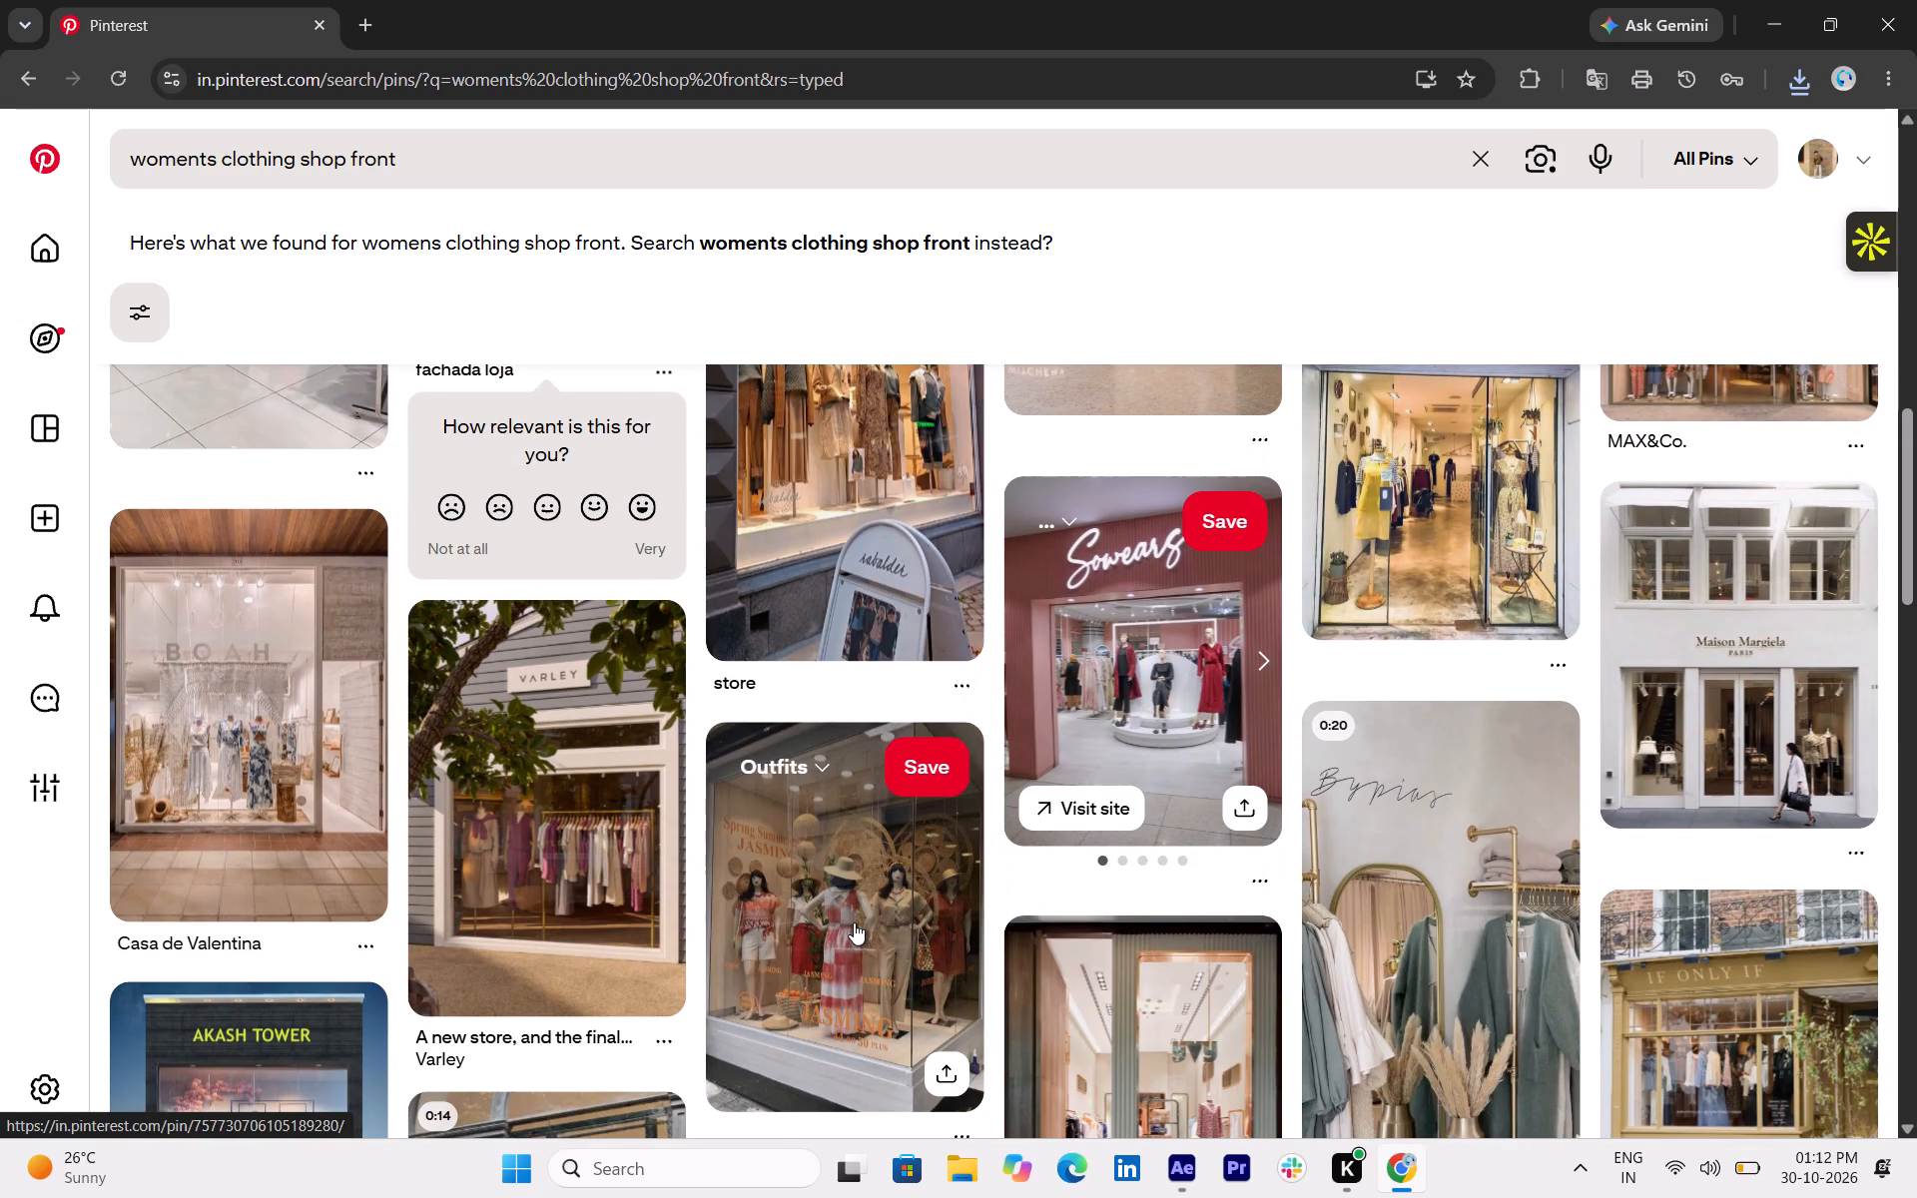
scroll(850, 923, down, 2)
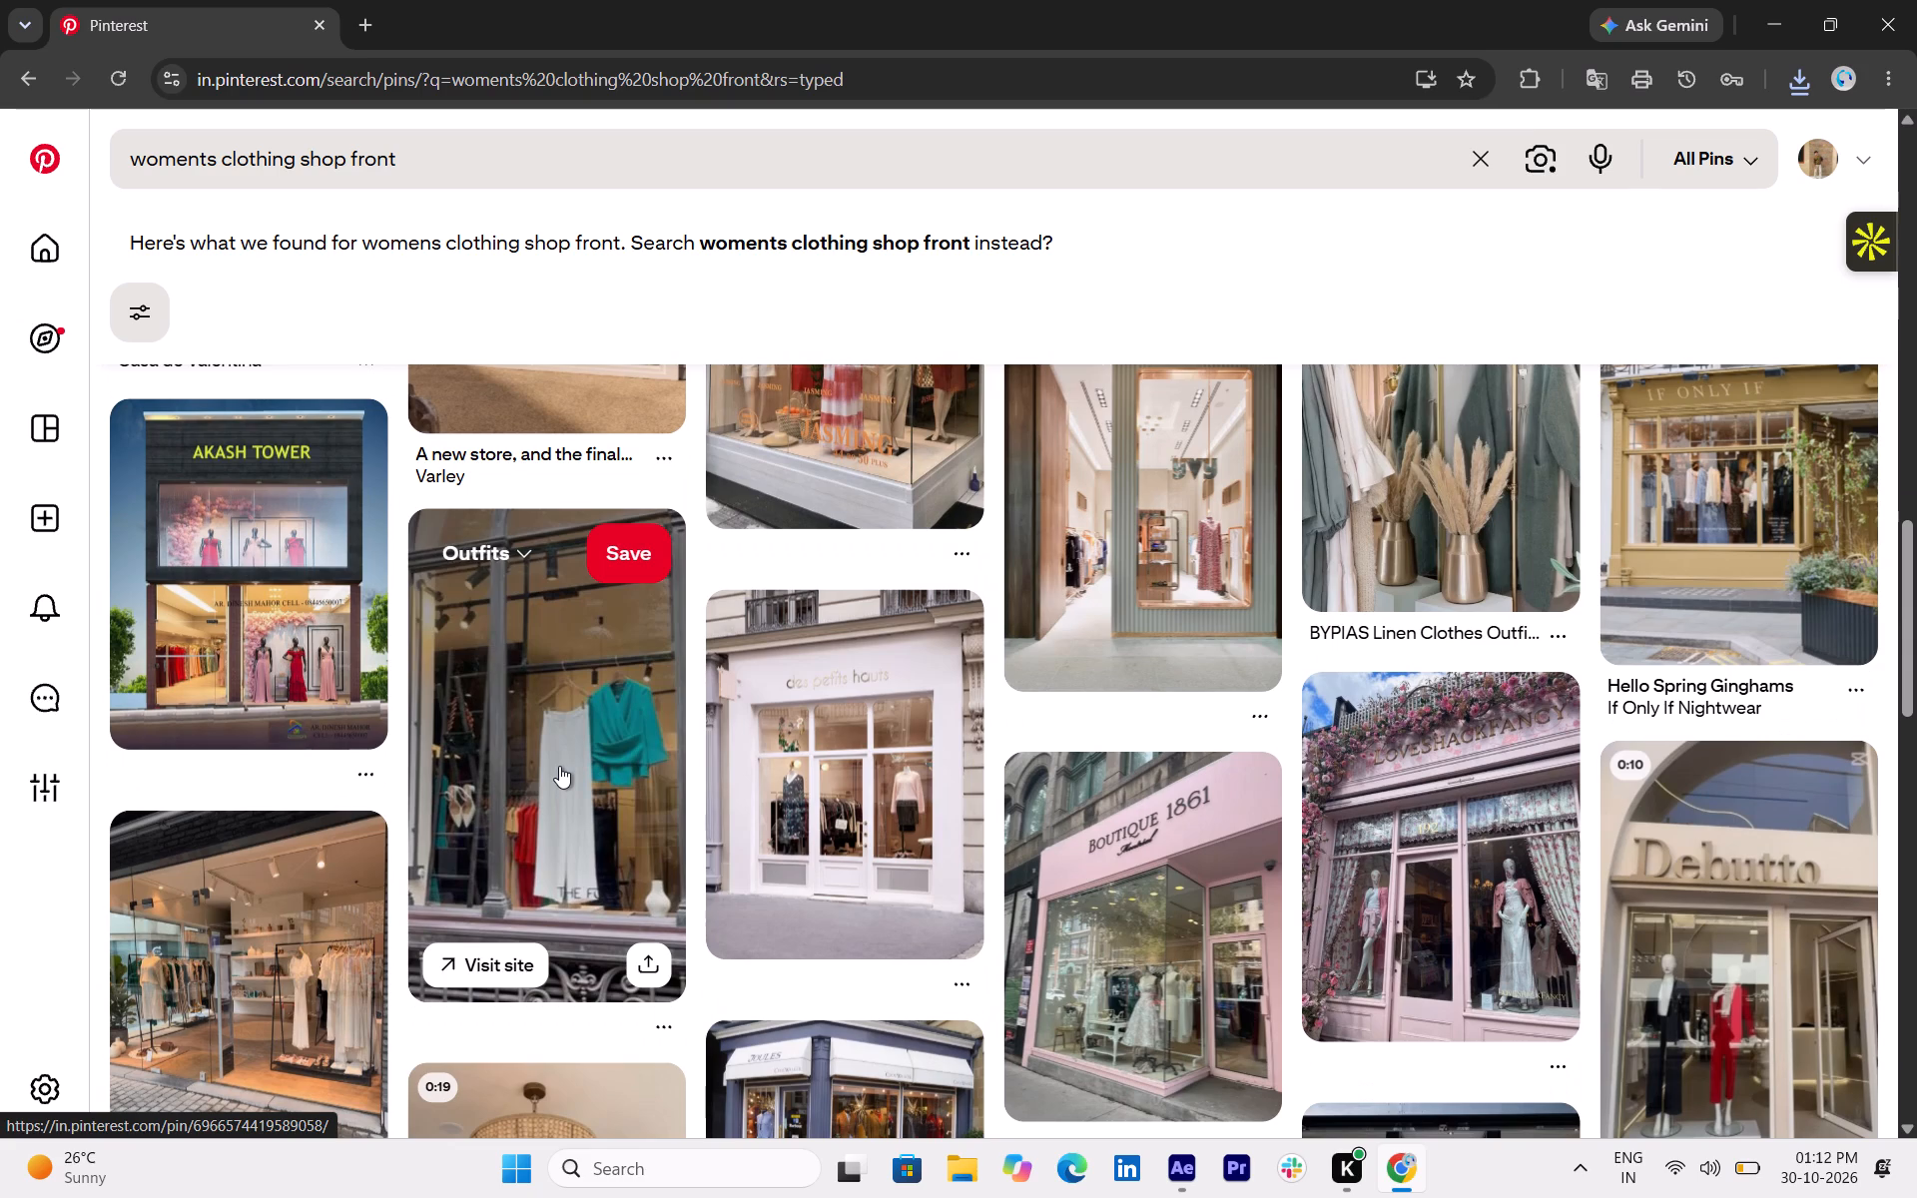
scroll(559, 766, down, 1)
Refine the Pinterest search to "woments clothing shop front indian".
click(446, 155)
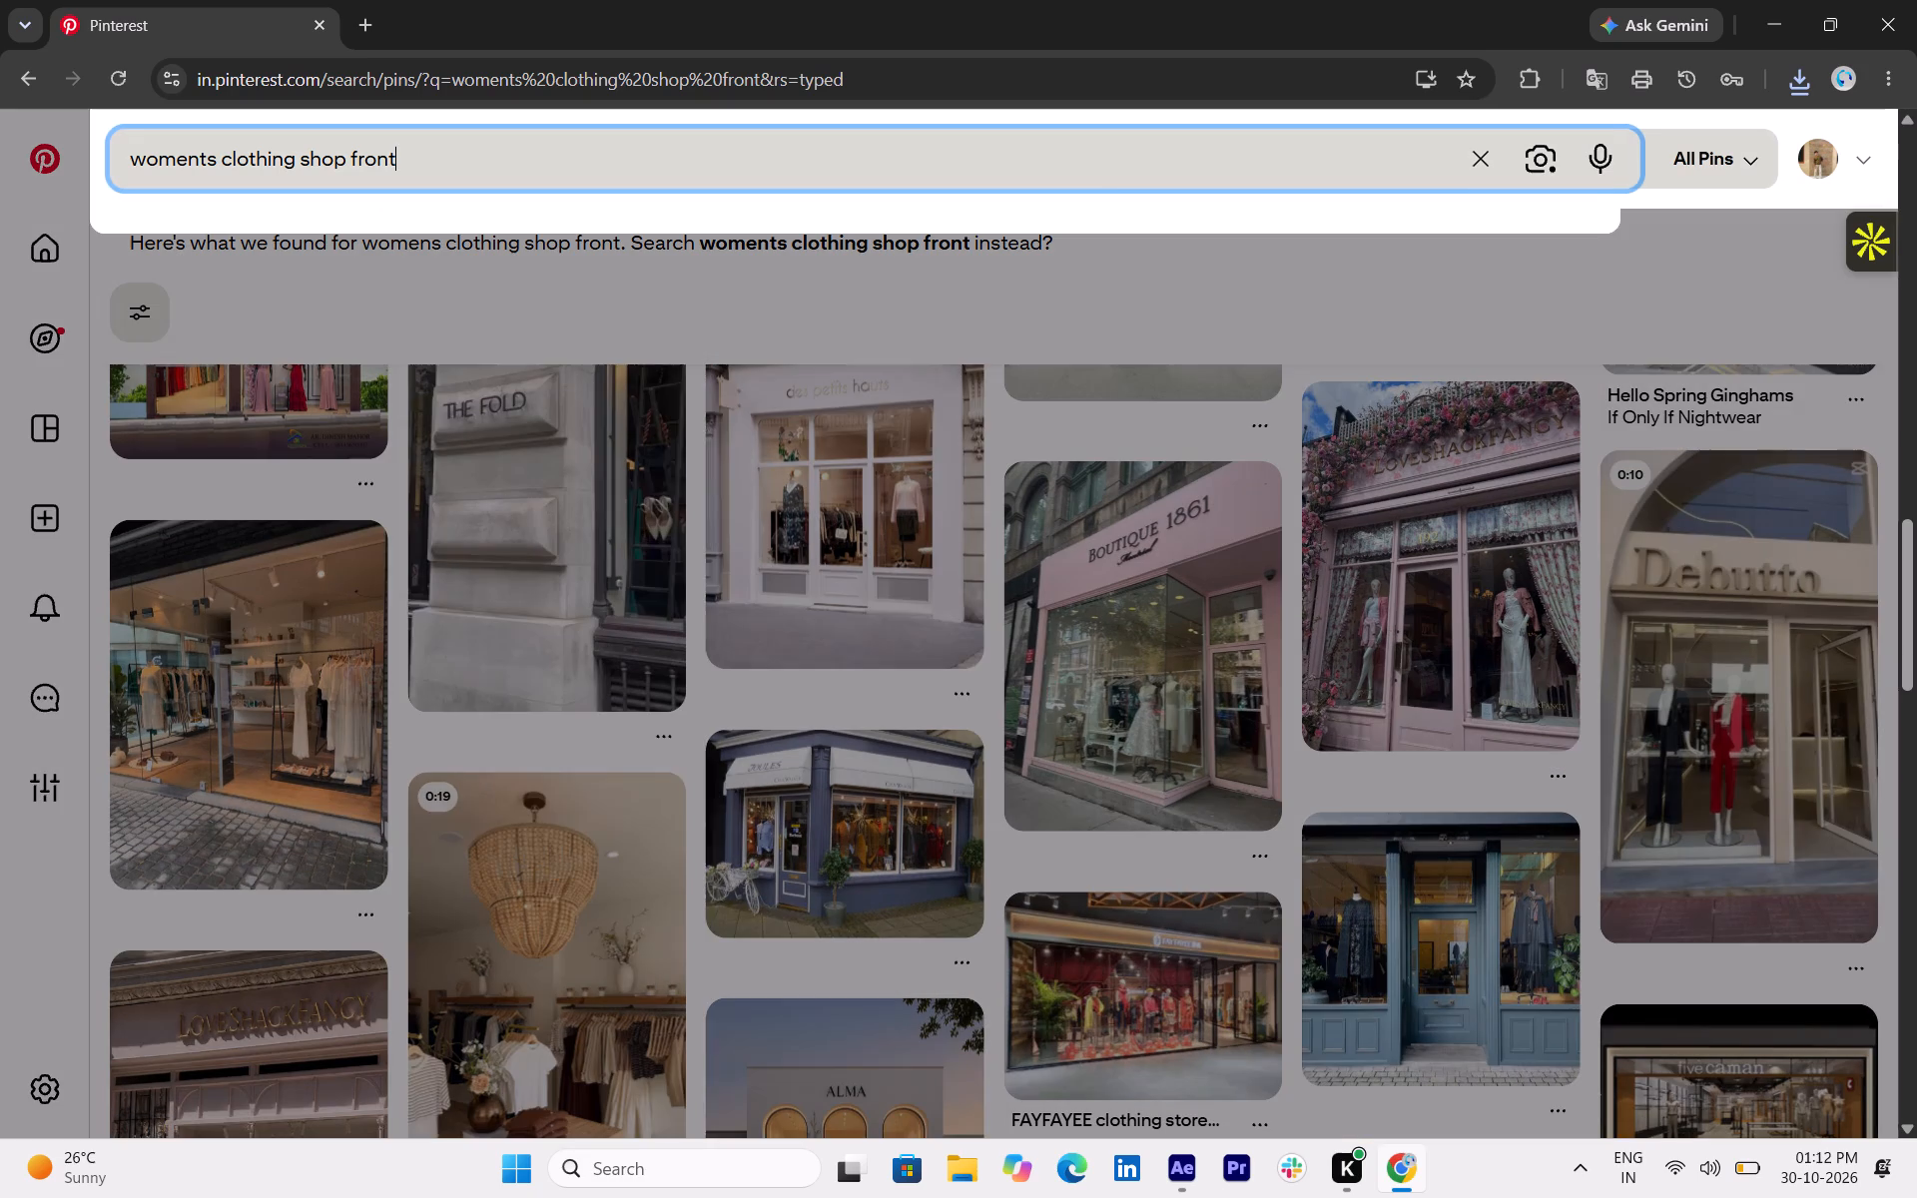
key(space)
text(indian)
key(Return)
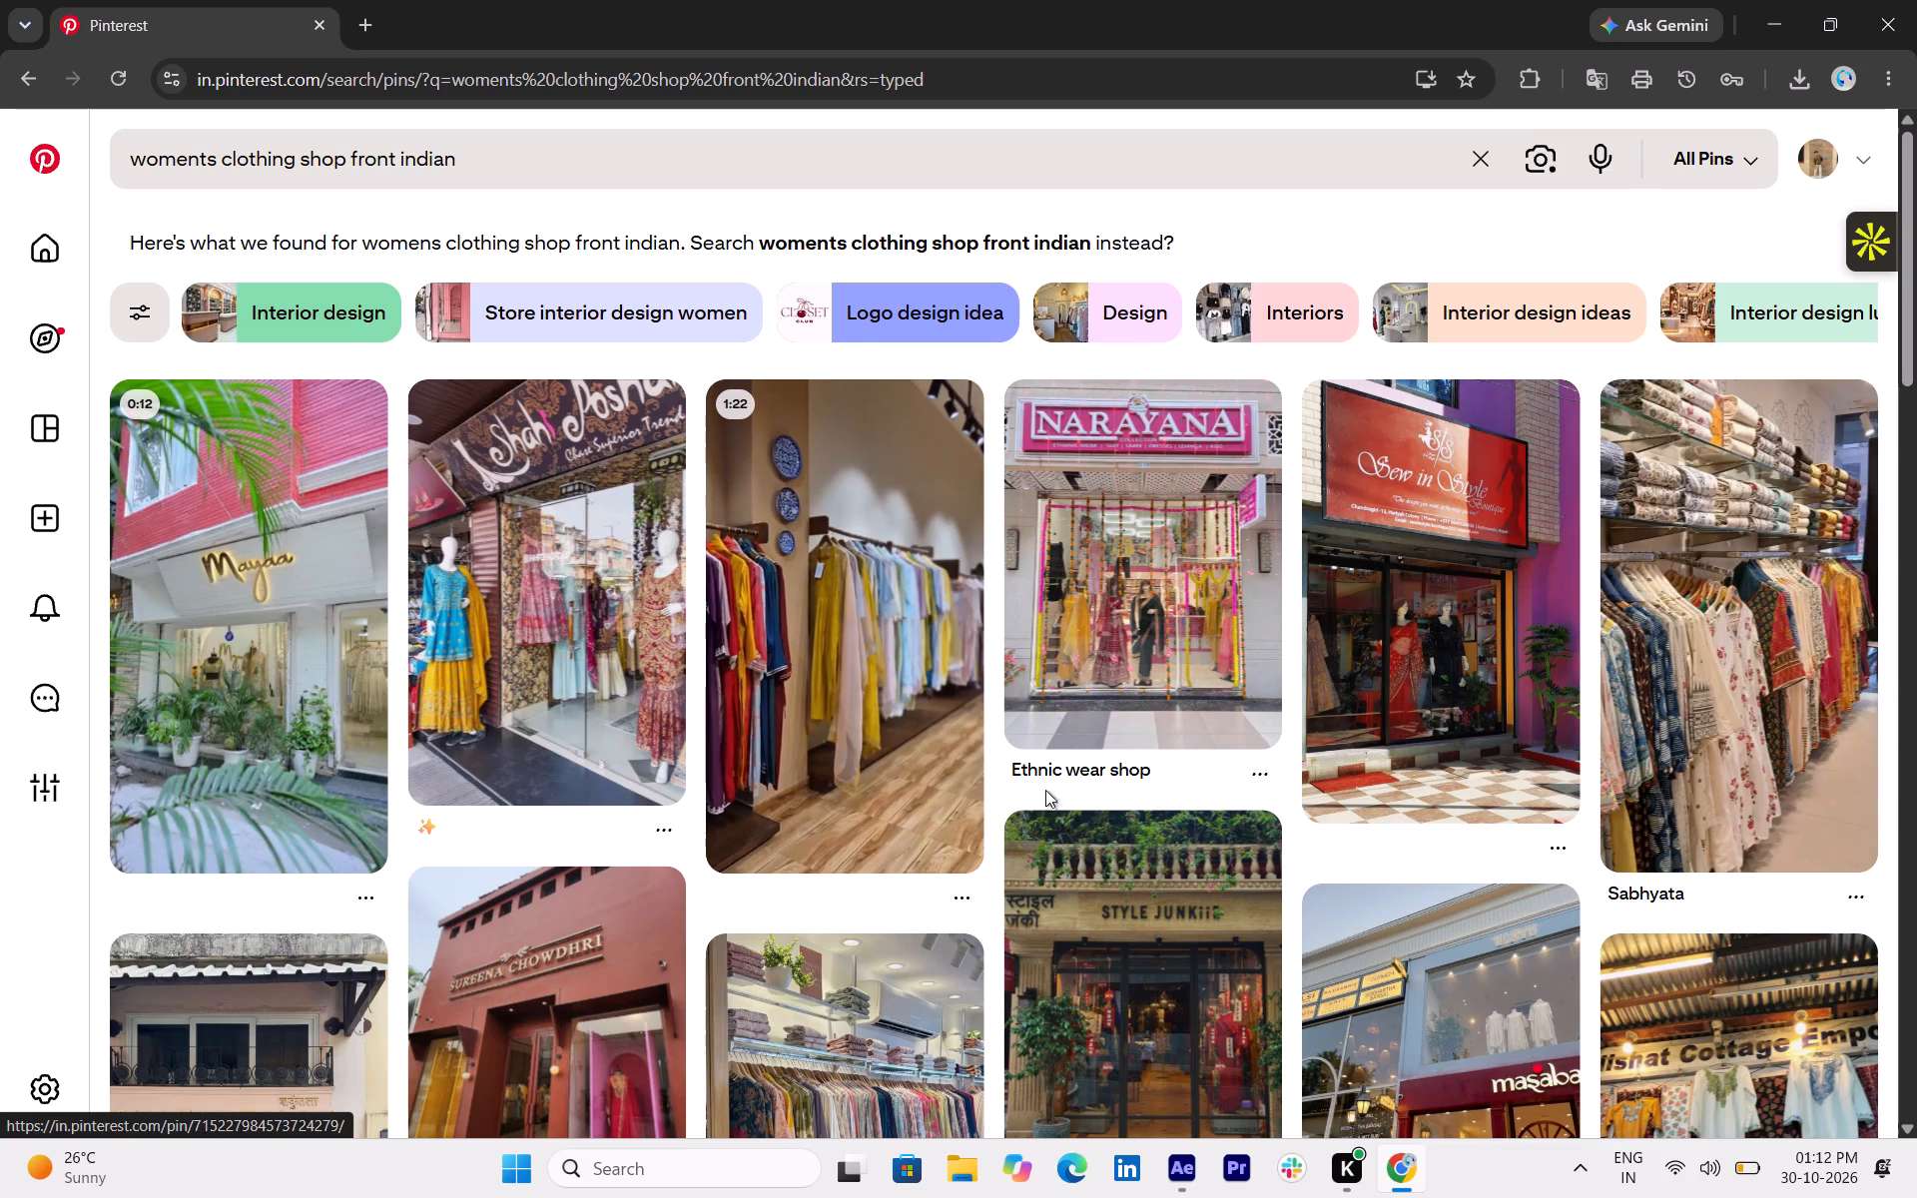
Browse the Indian shop front results for suitable women's clothing storefront and interior images.
scroll(867, 767, down, 1)
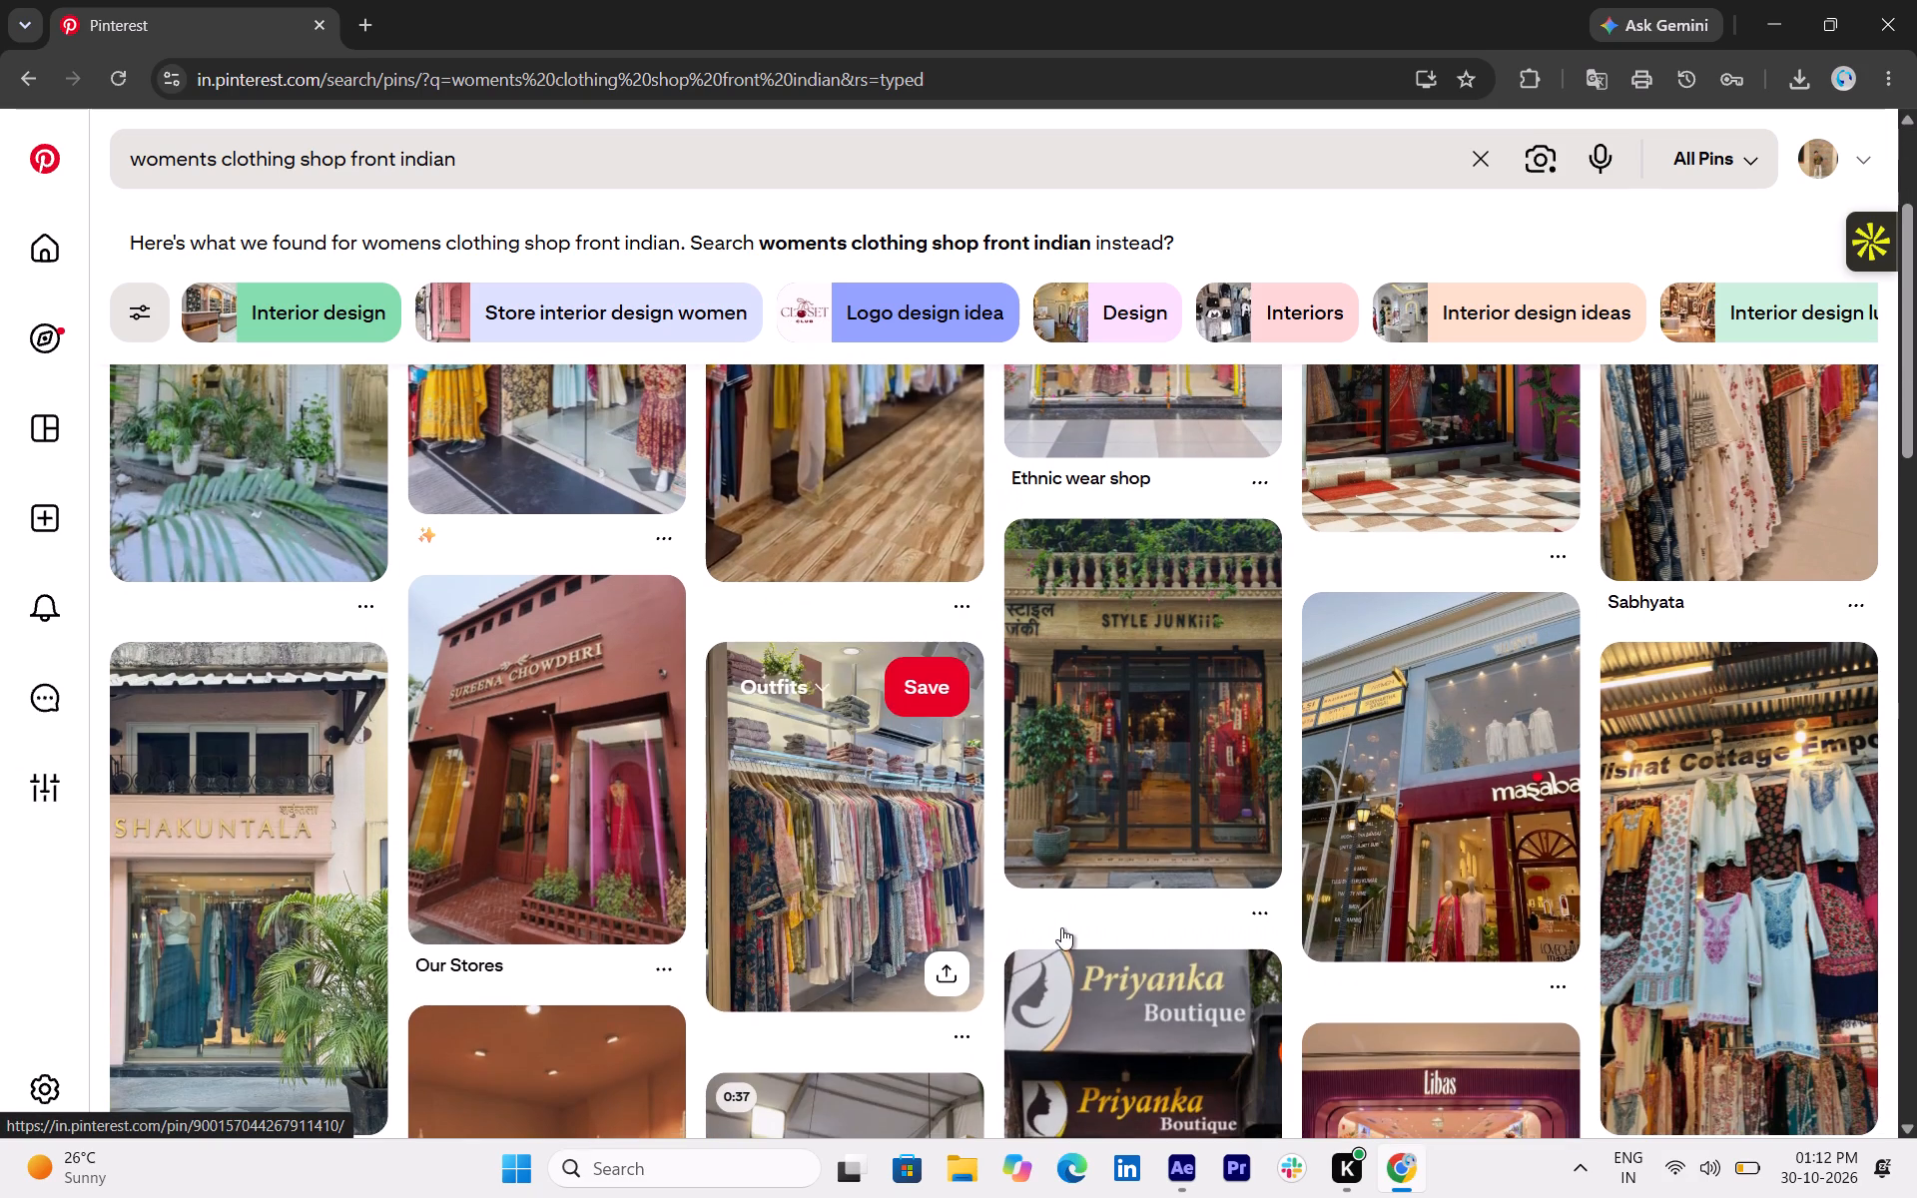
scroll(1092, 808, down, 1)
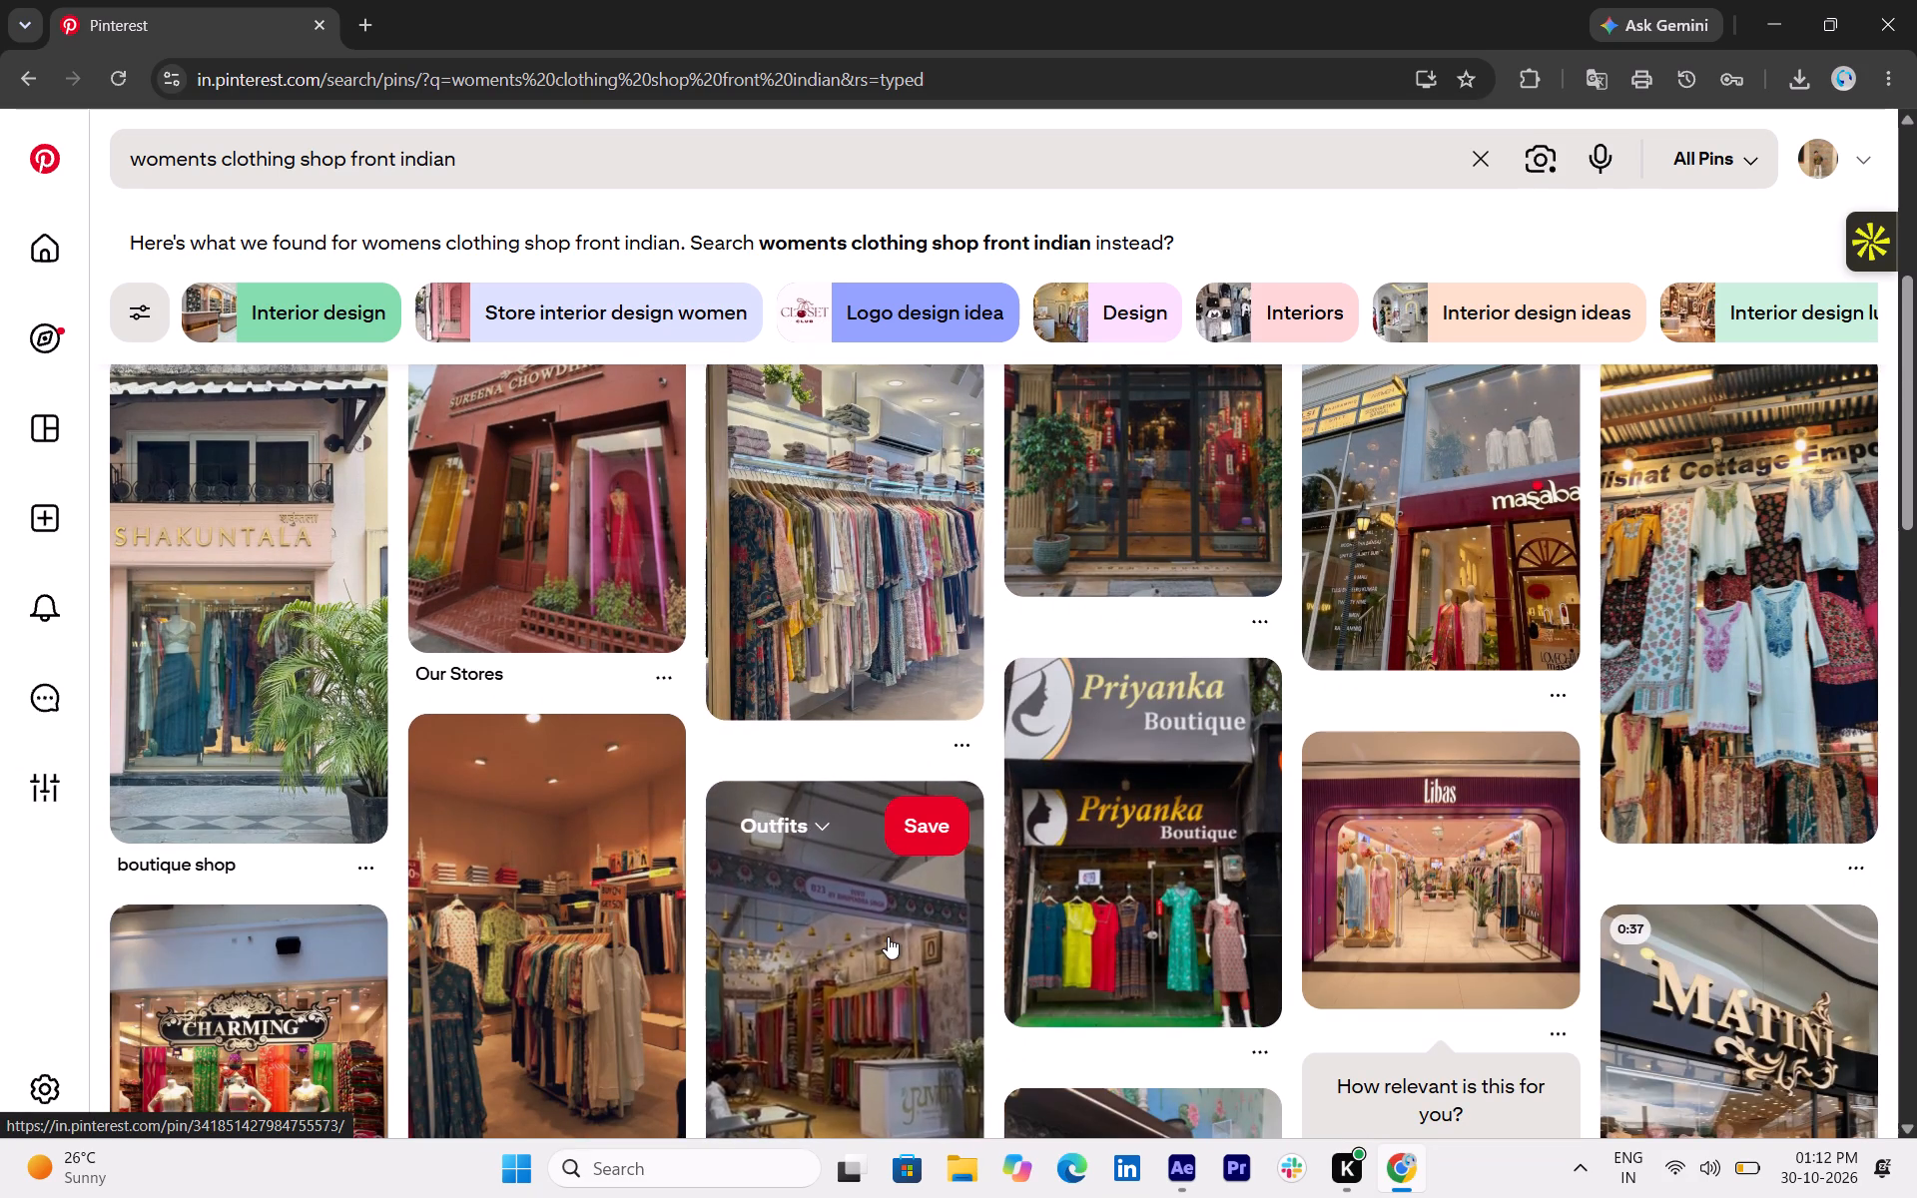
scroll(648, 908, down, 1)
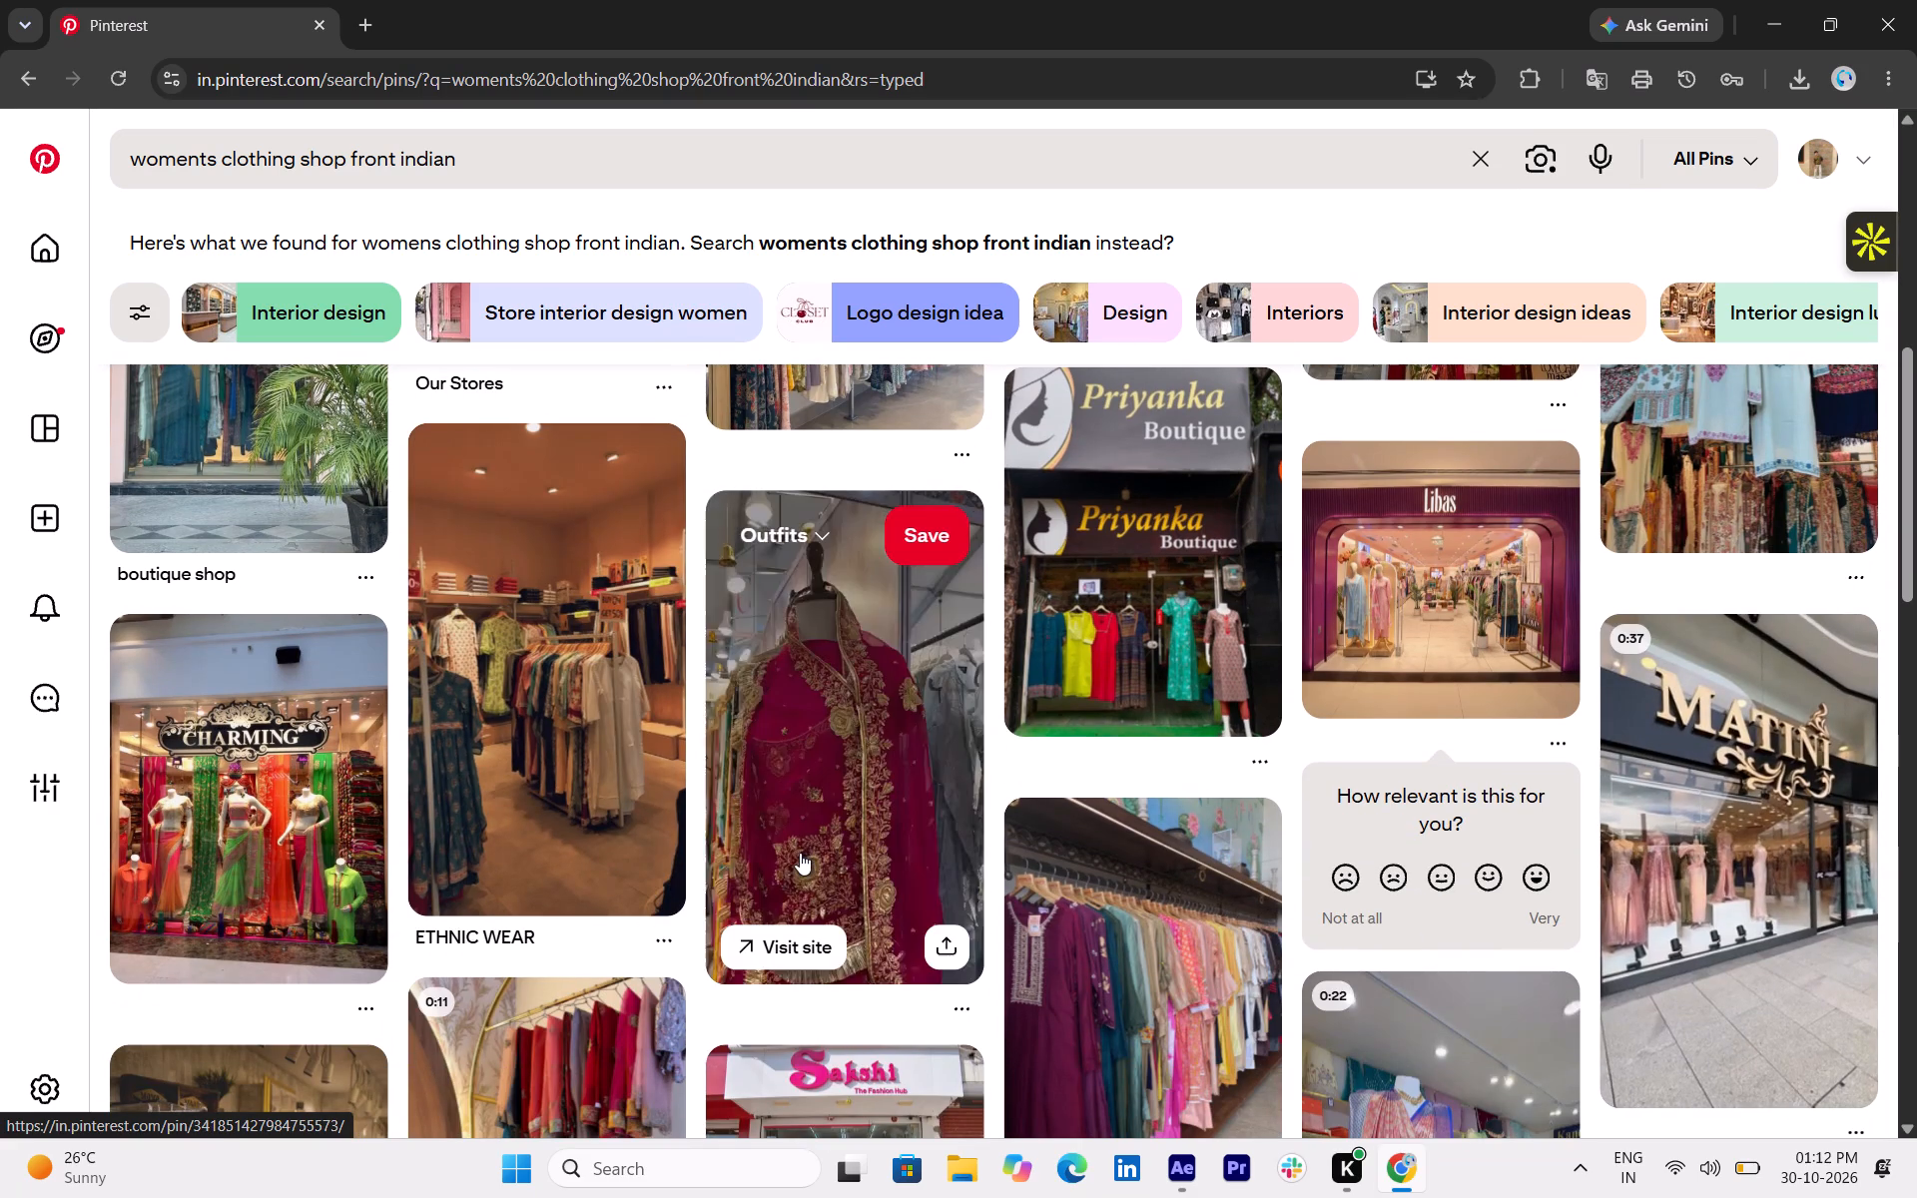
scroll(498, 803, up, 1)
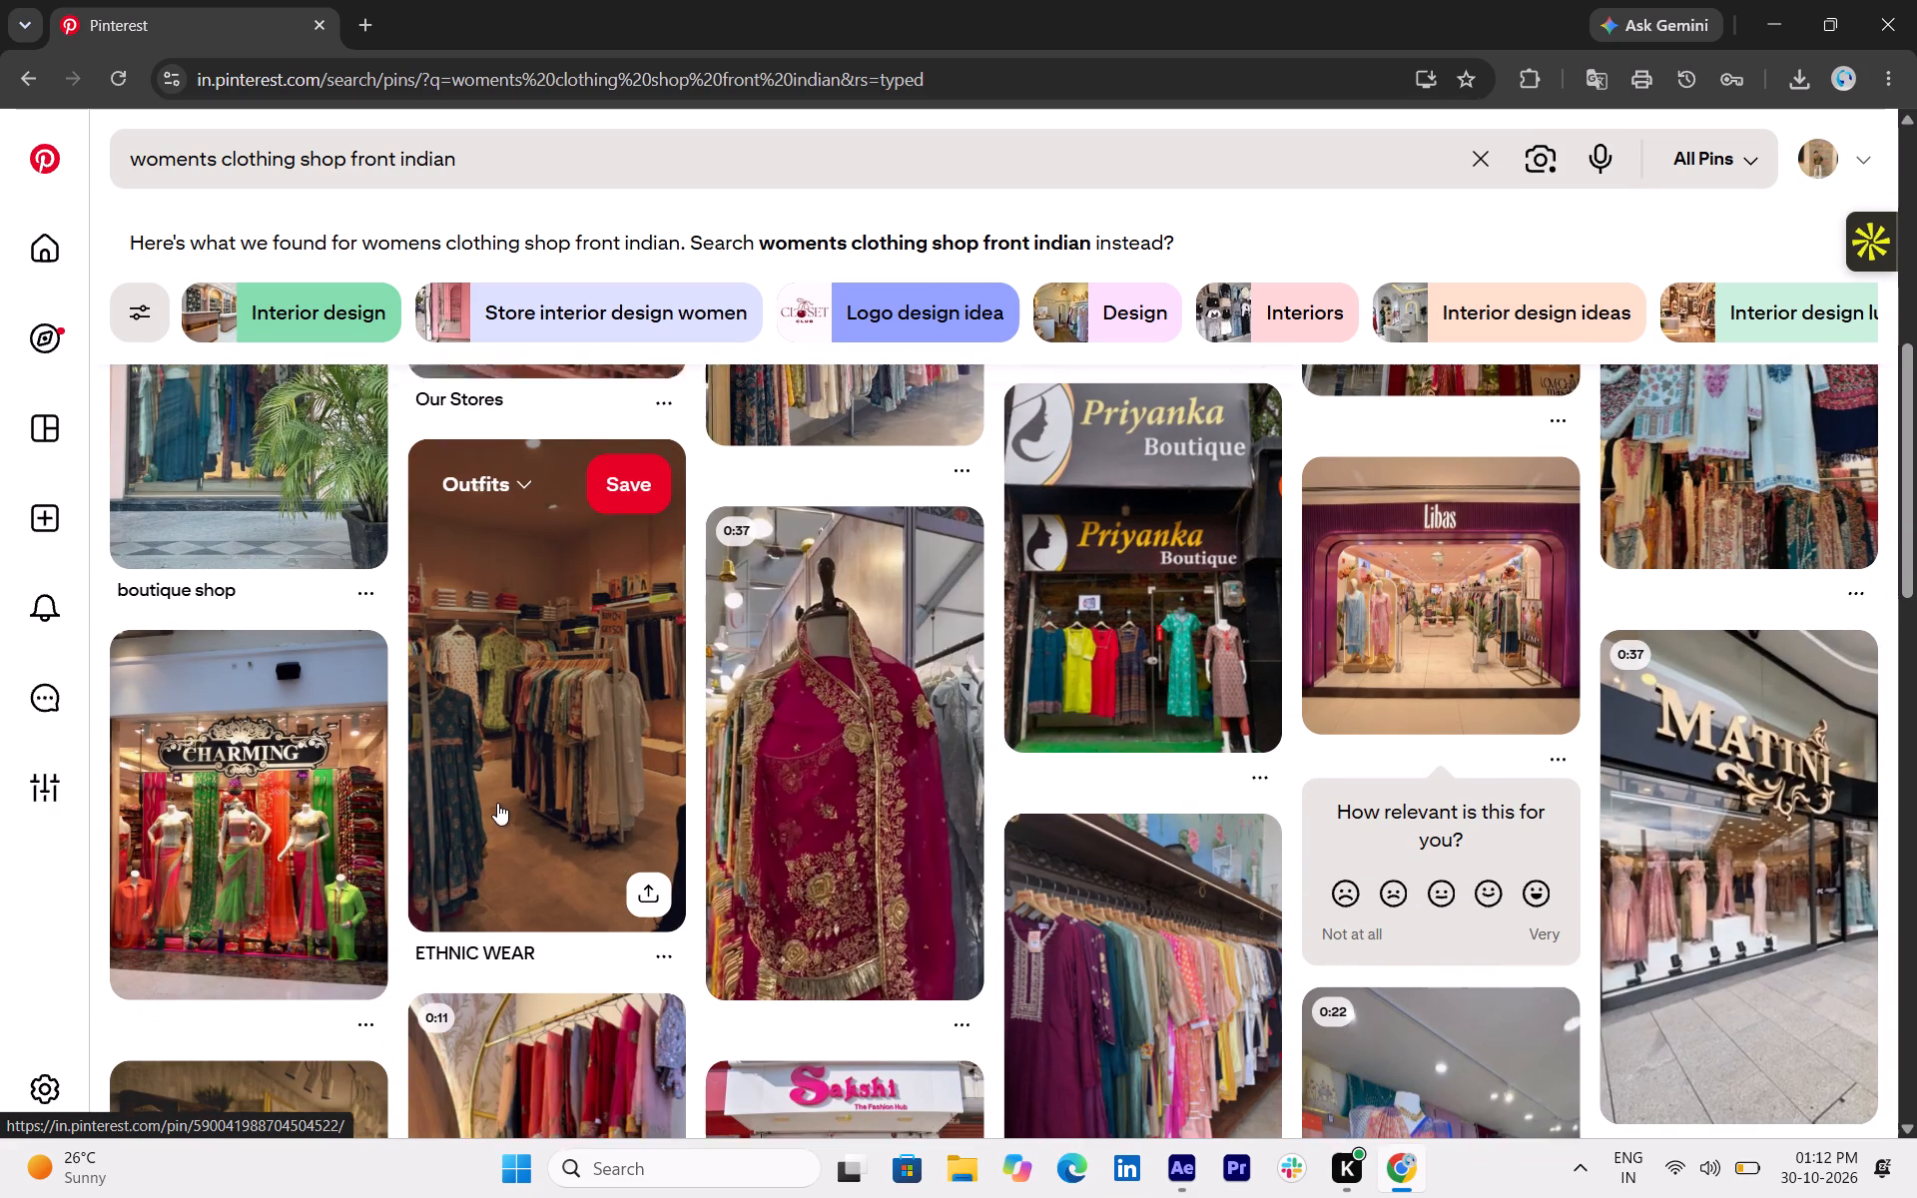
scroll(1454, 770, up, 1)
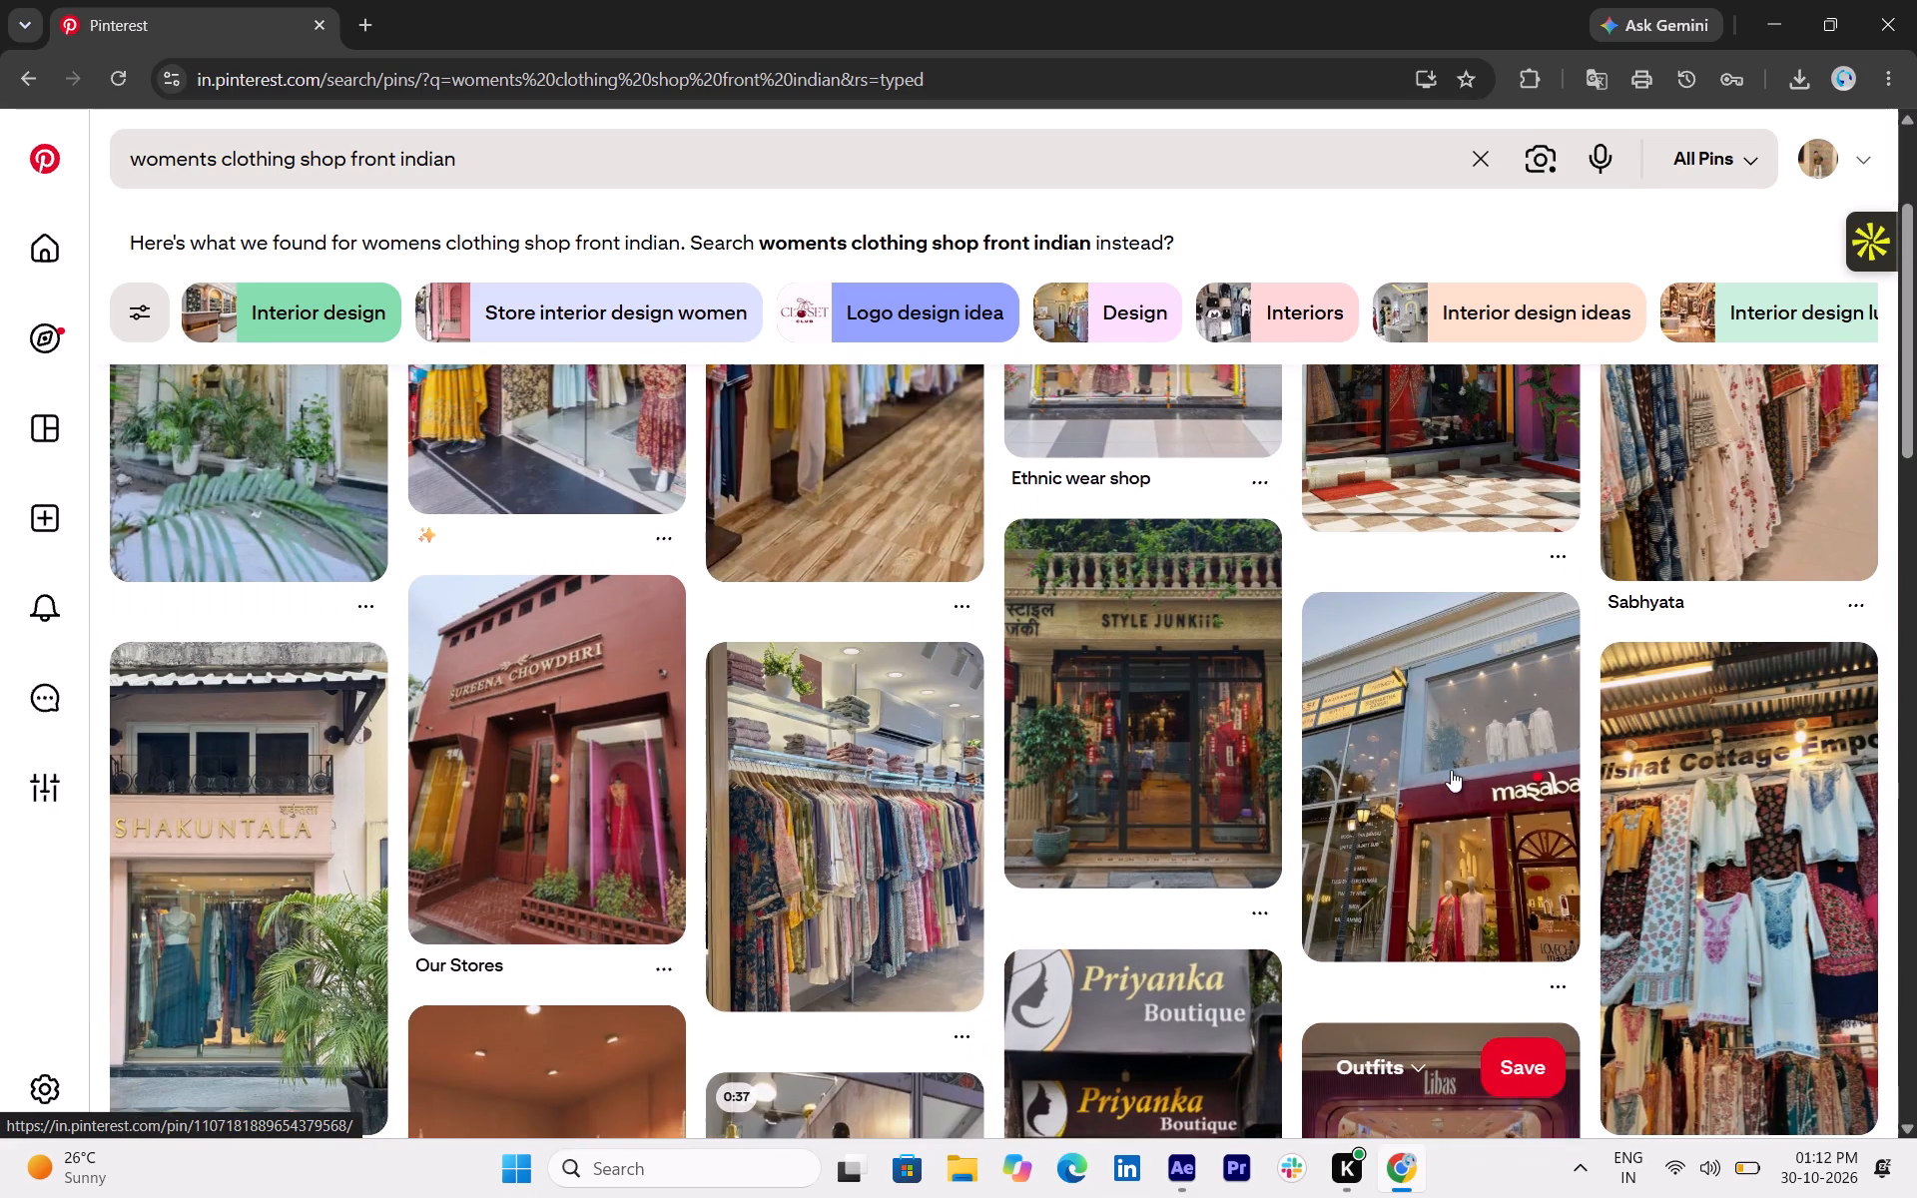
scroll(1442, 776, down, 4)
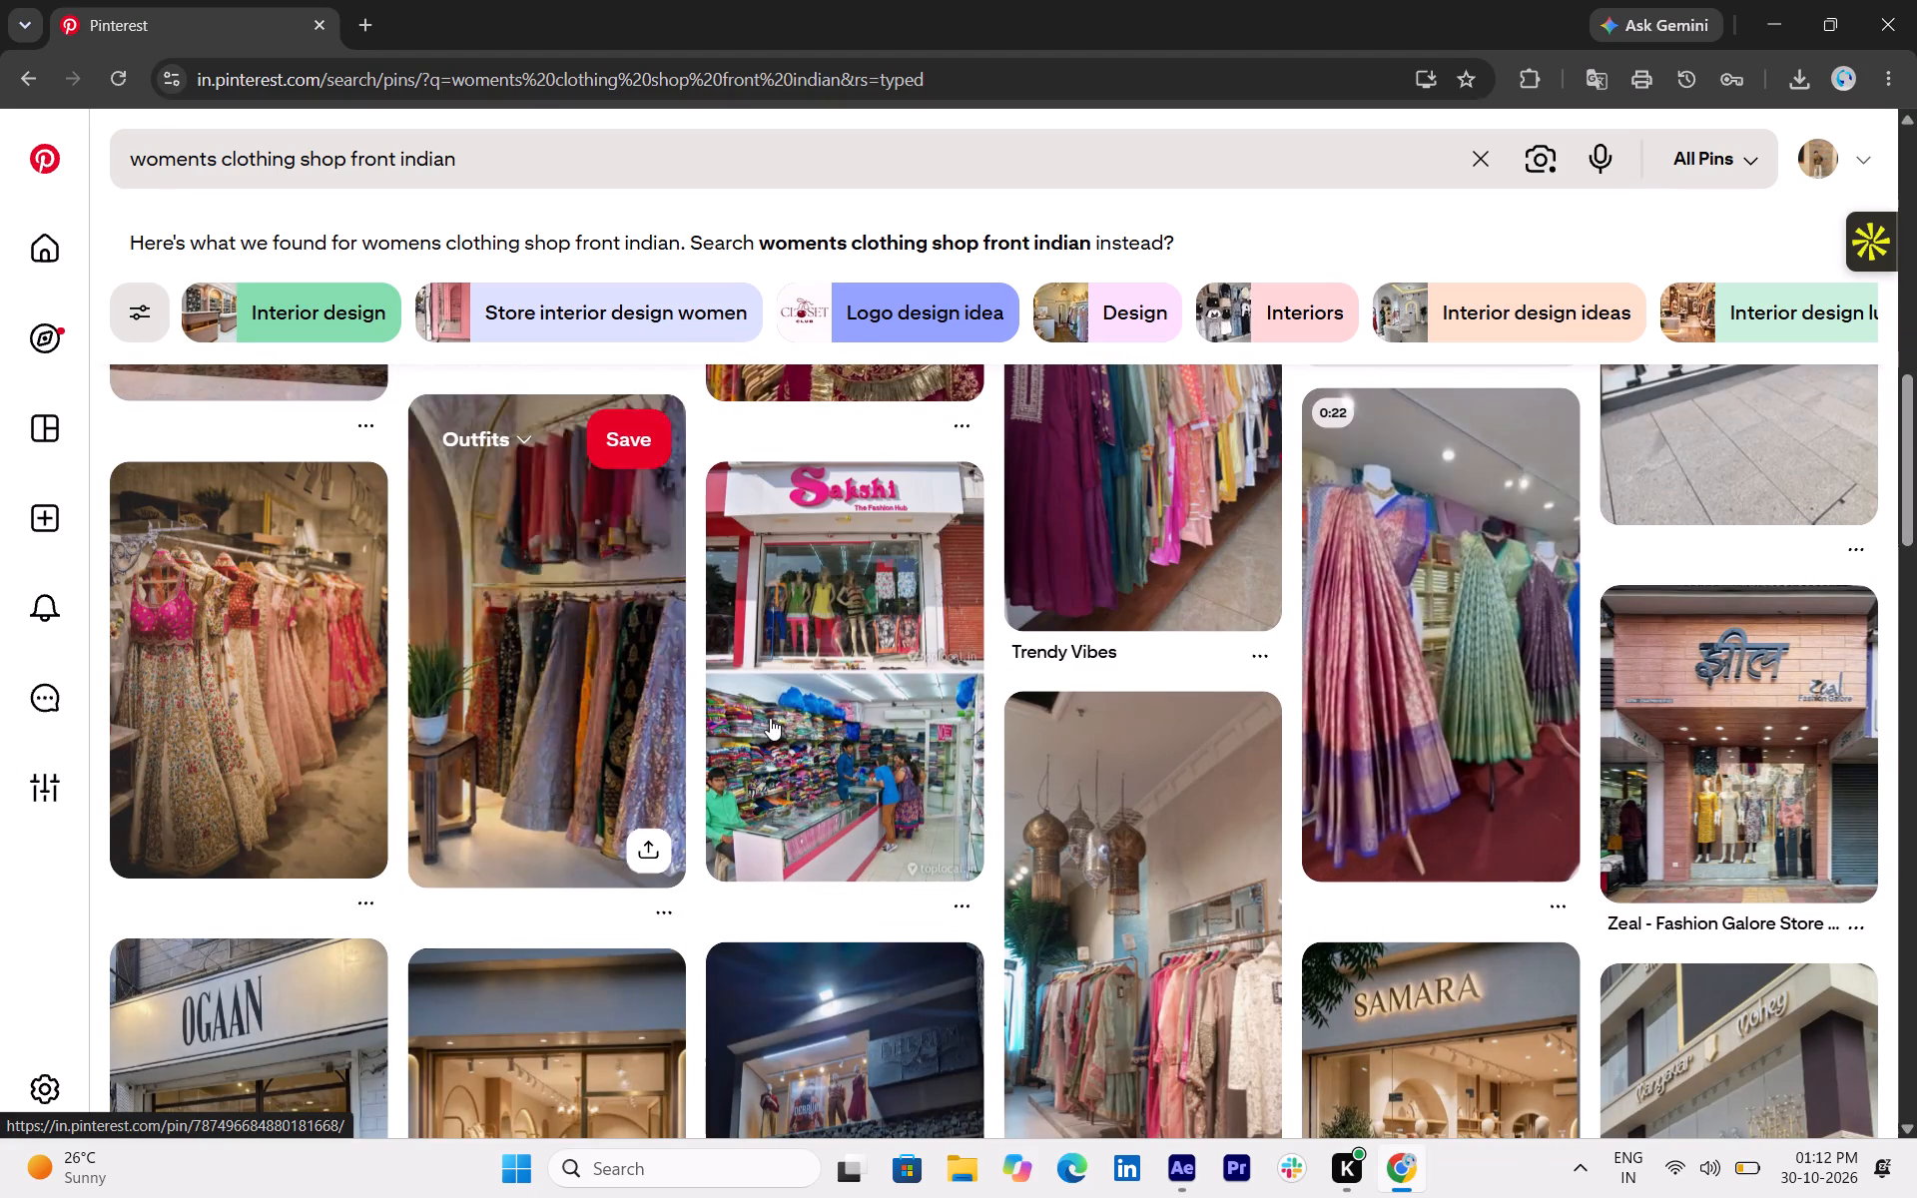
Open the "Sakshi The Fashion Hub" pin, view the related "Alankrit" storefront pin, and return to the Sakshi pin.
click(821, 753)
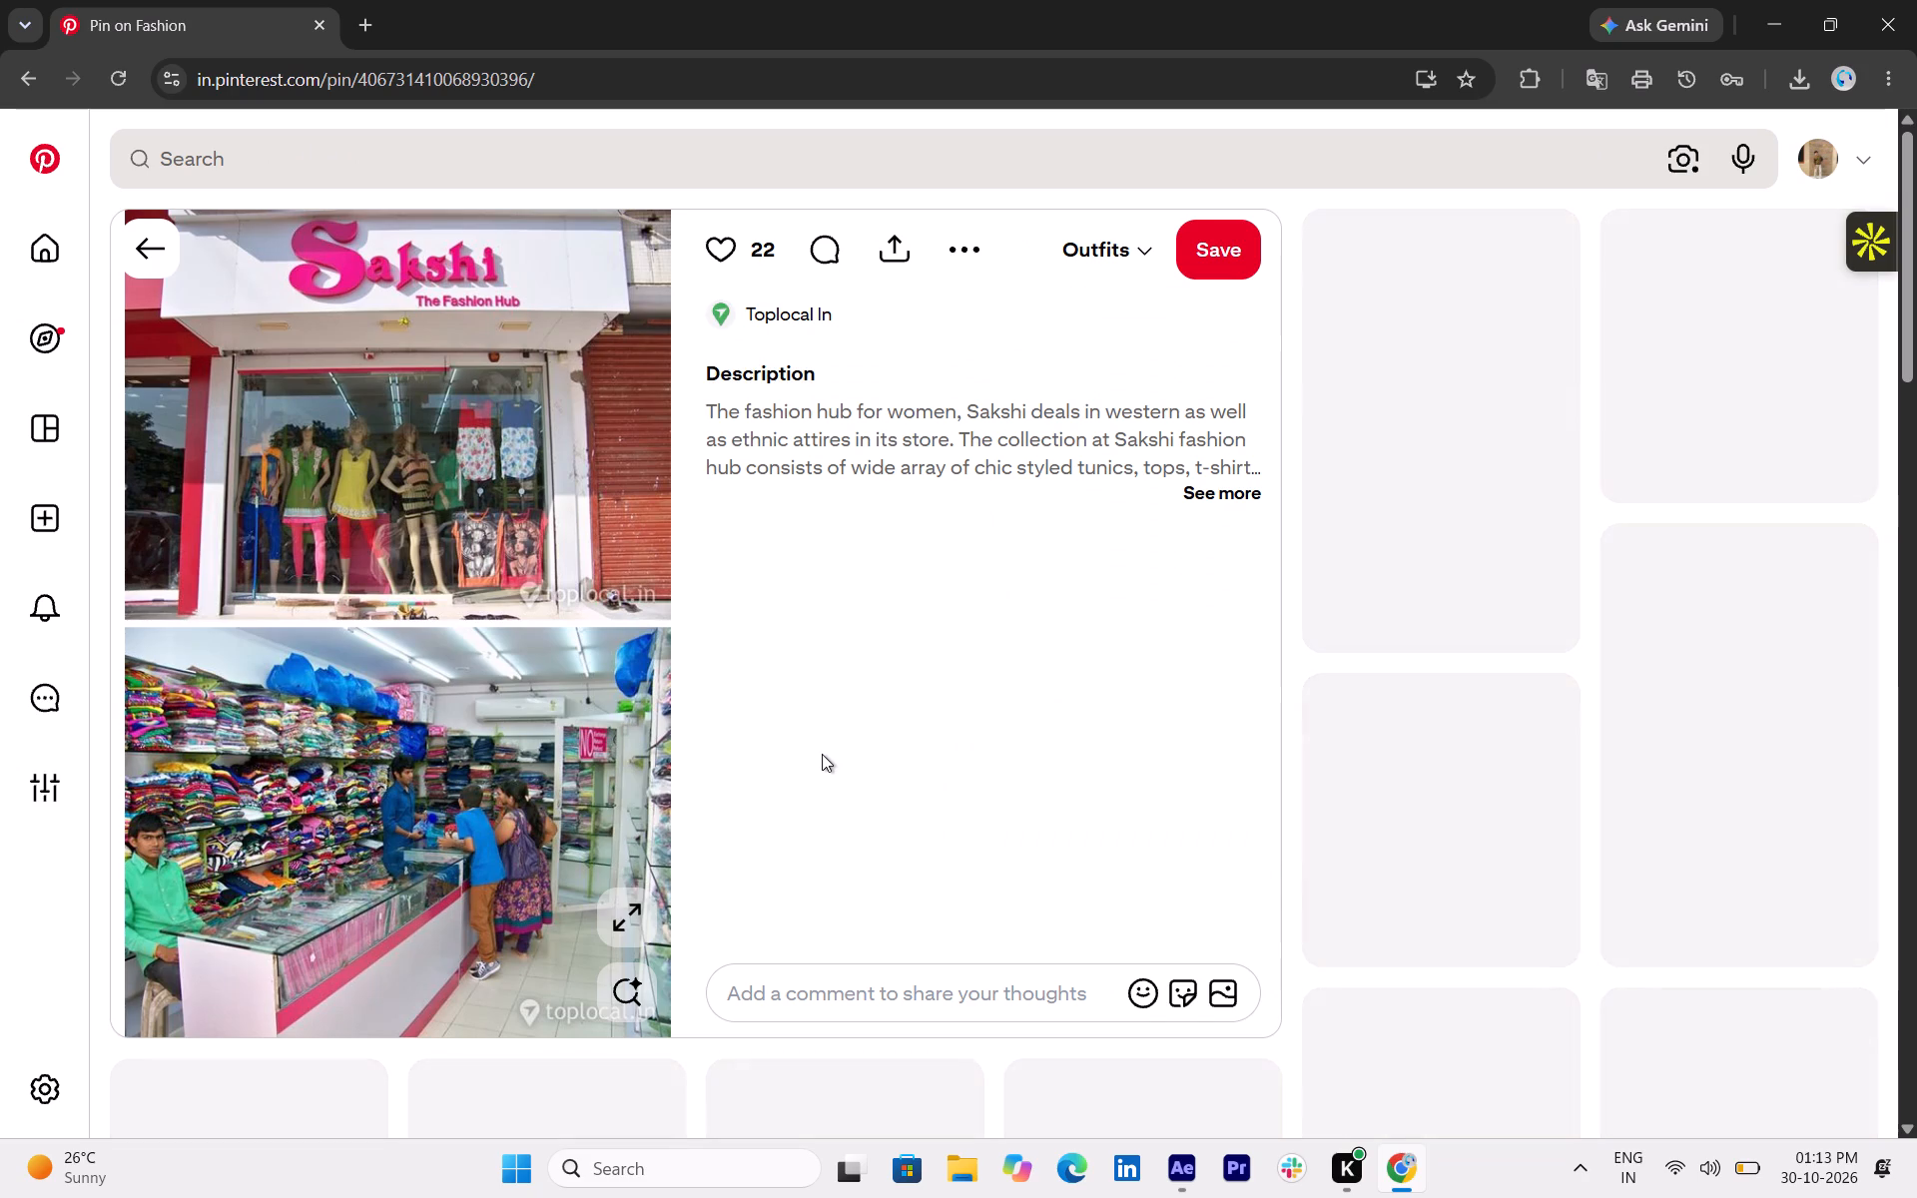
scroll(1040, 820, down, 1)
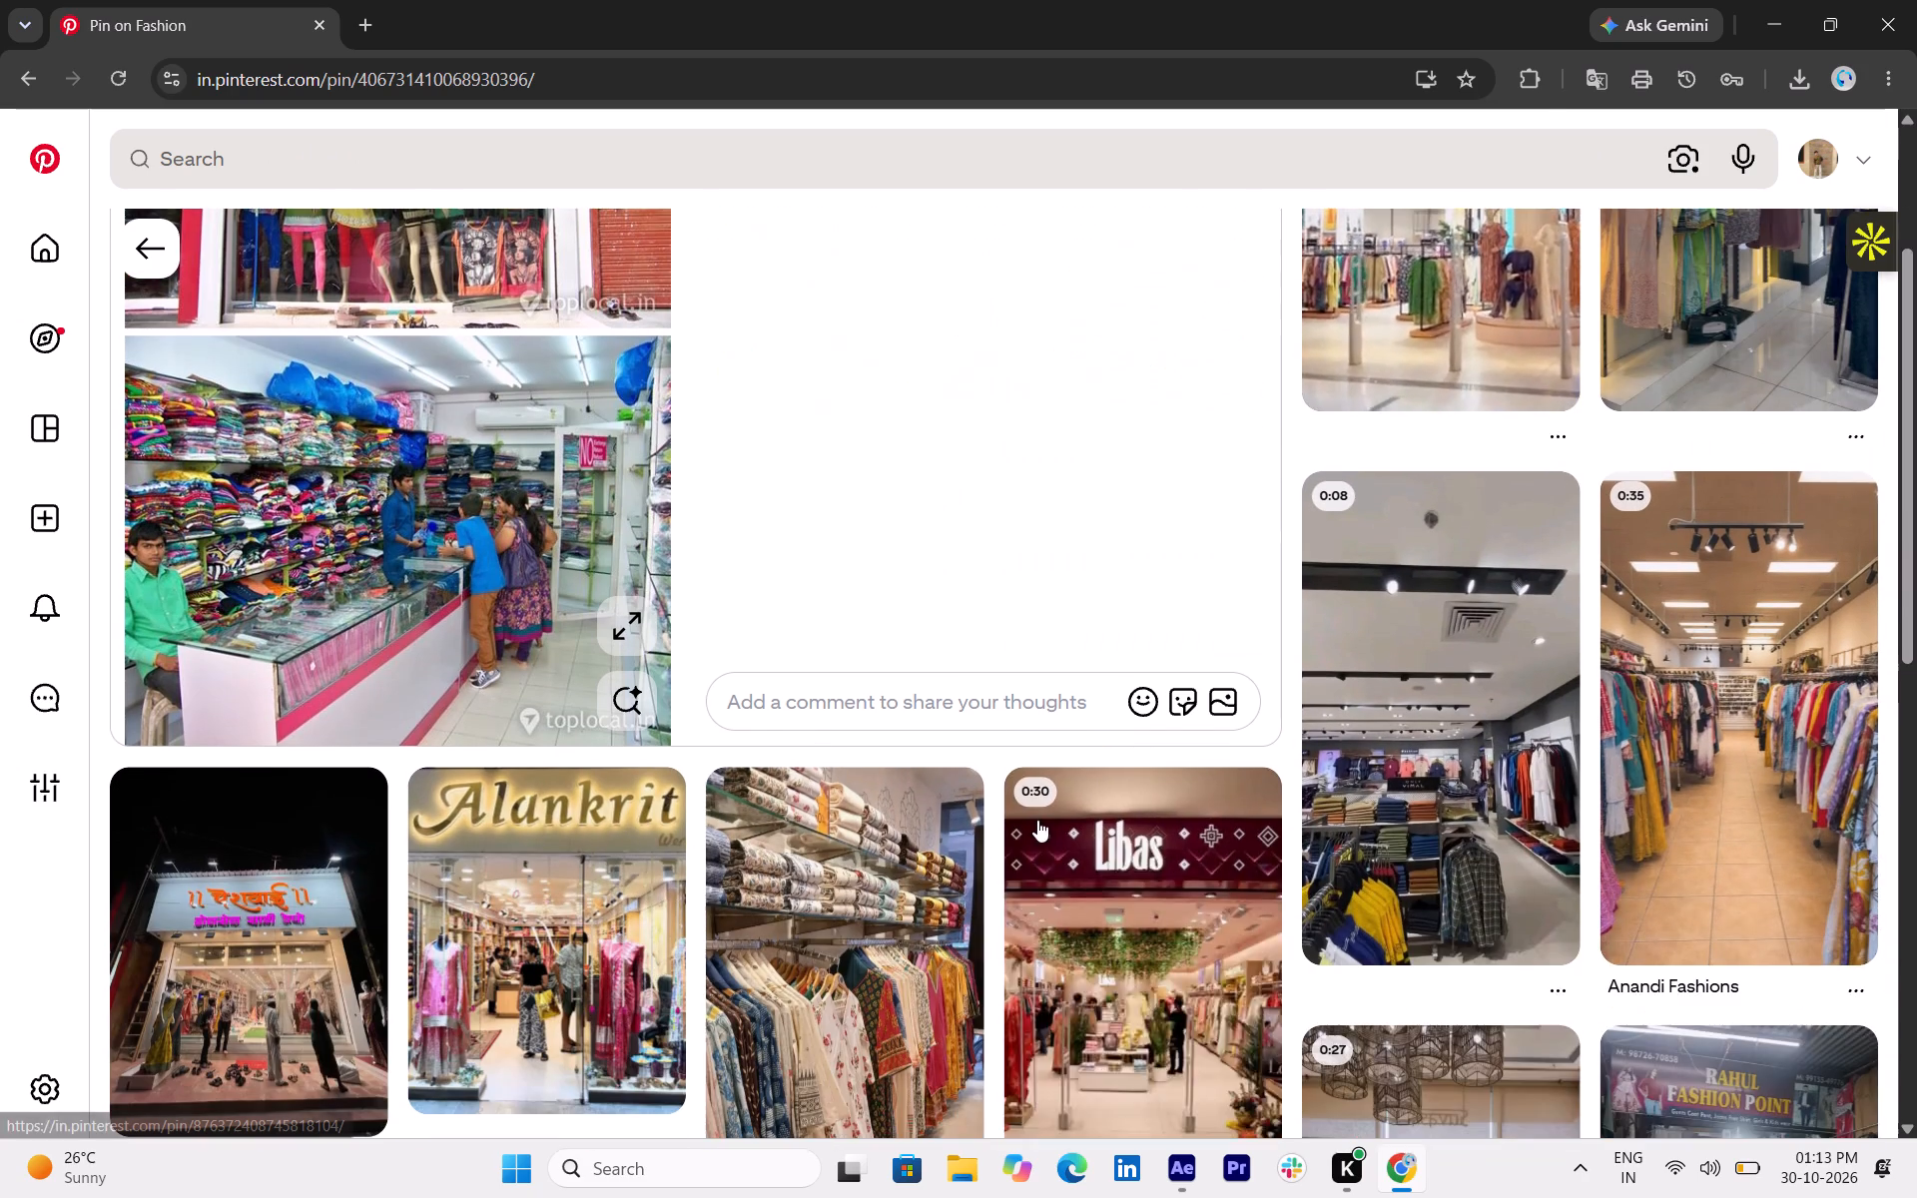
scroll(1034, 823, down, 1)
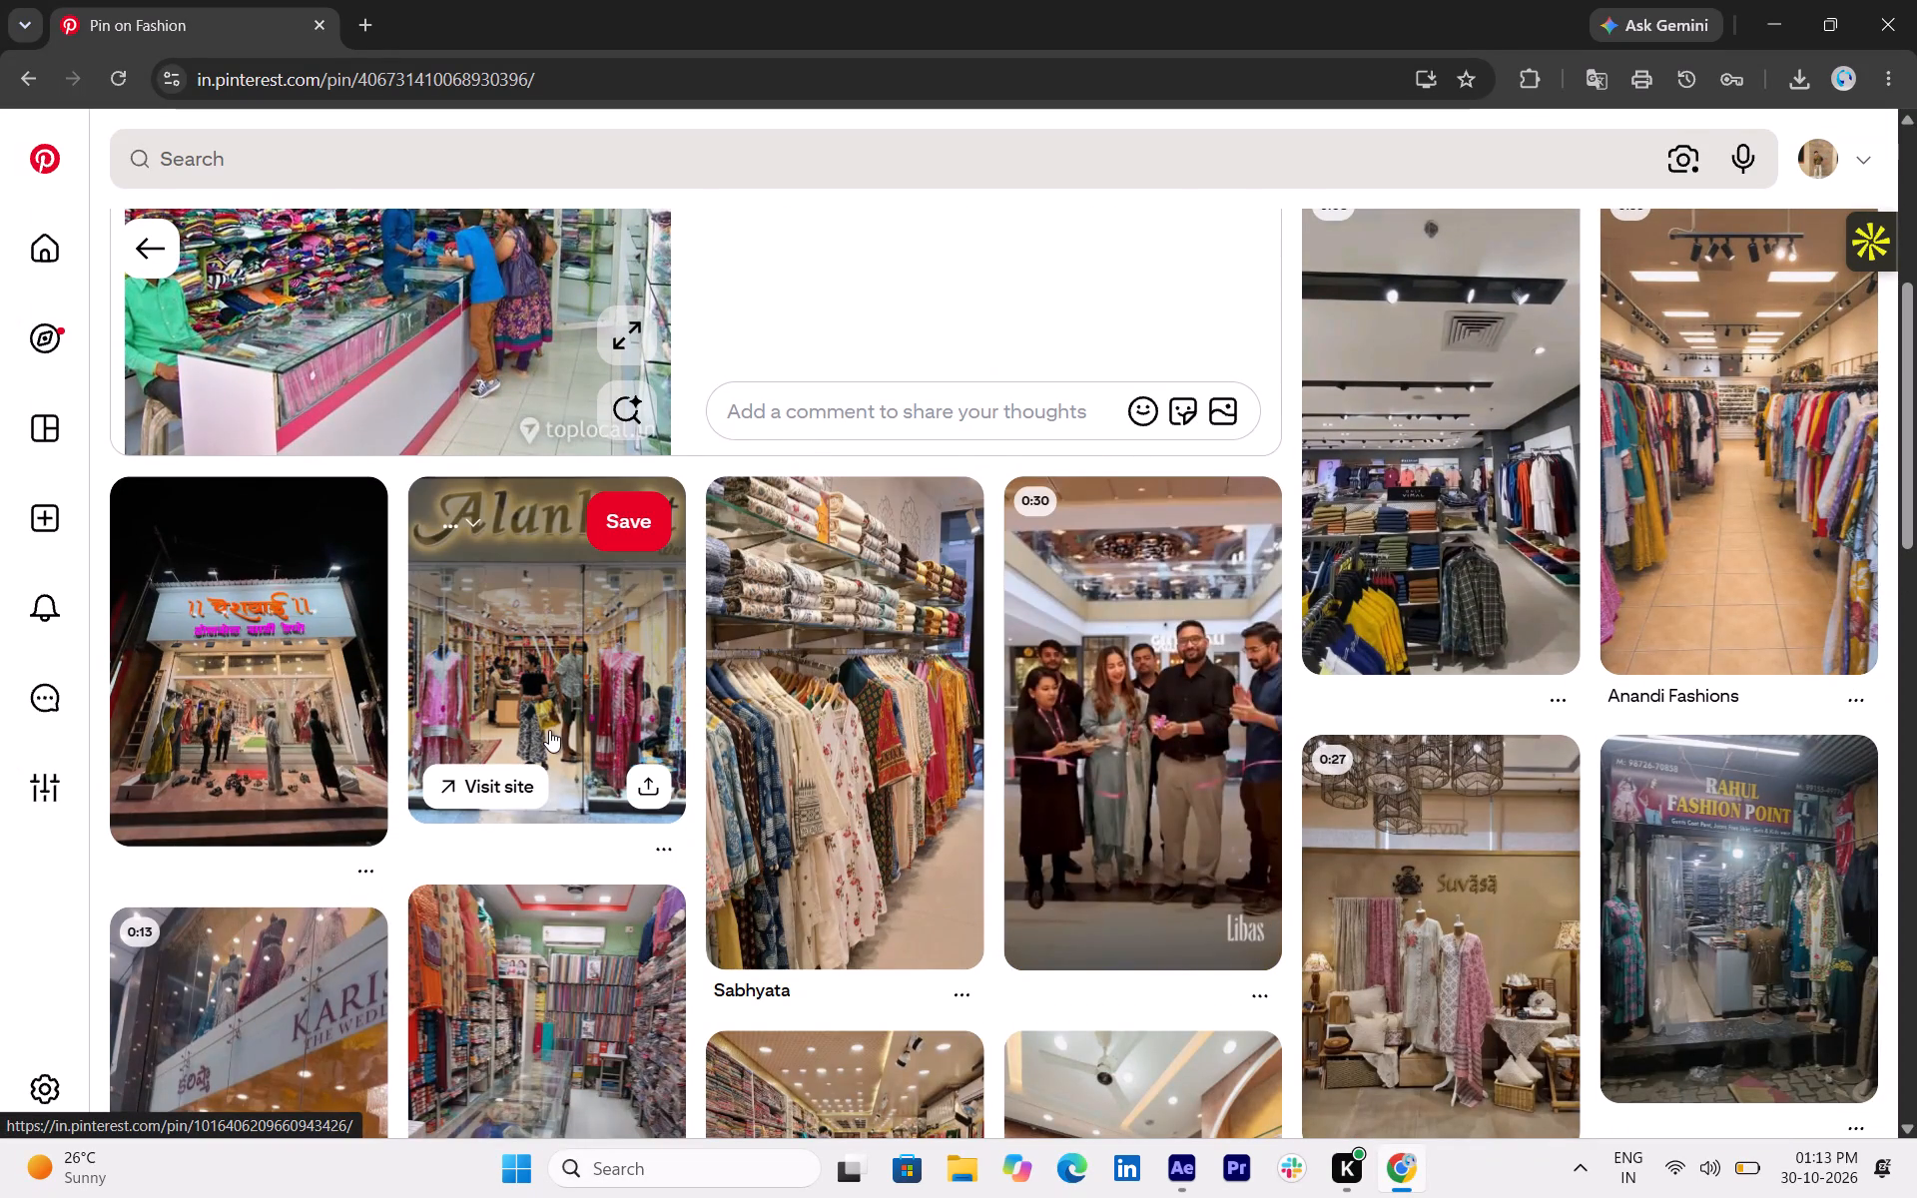
click(549, 723)
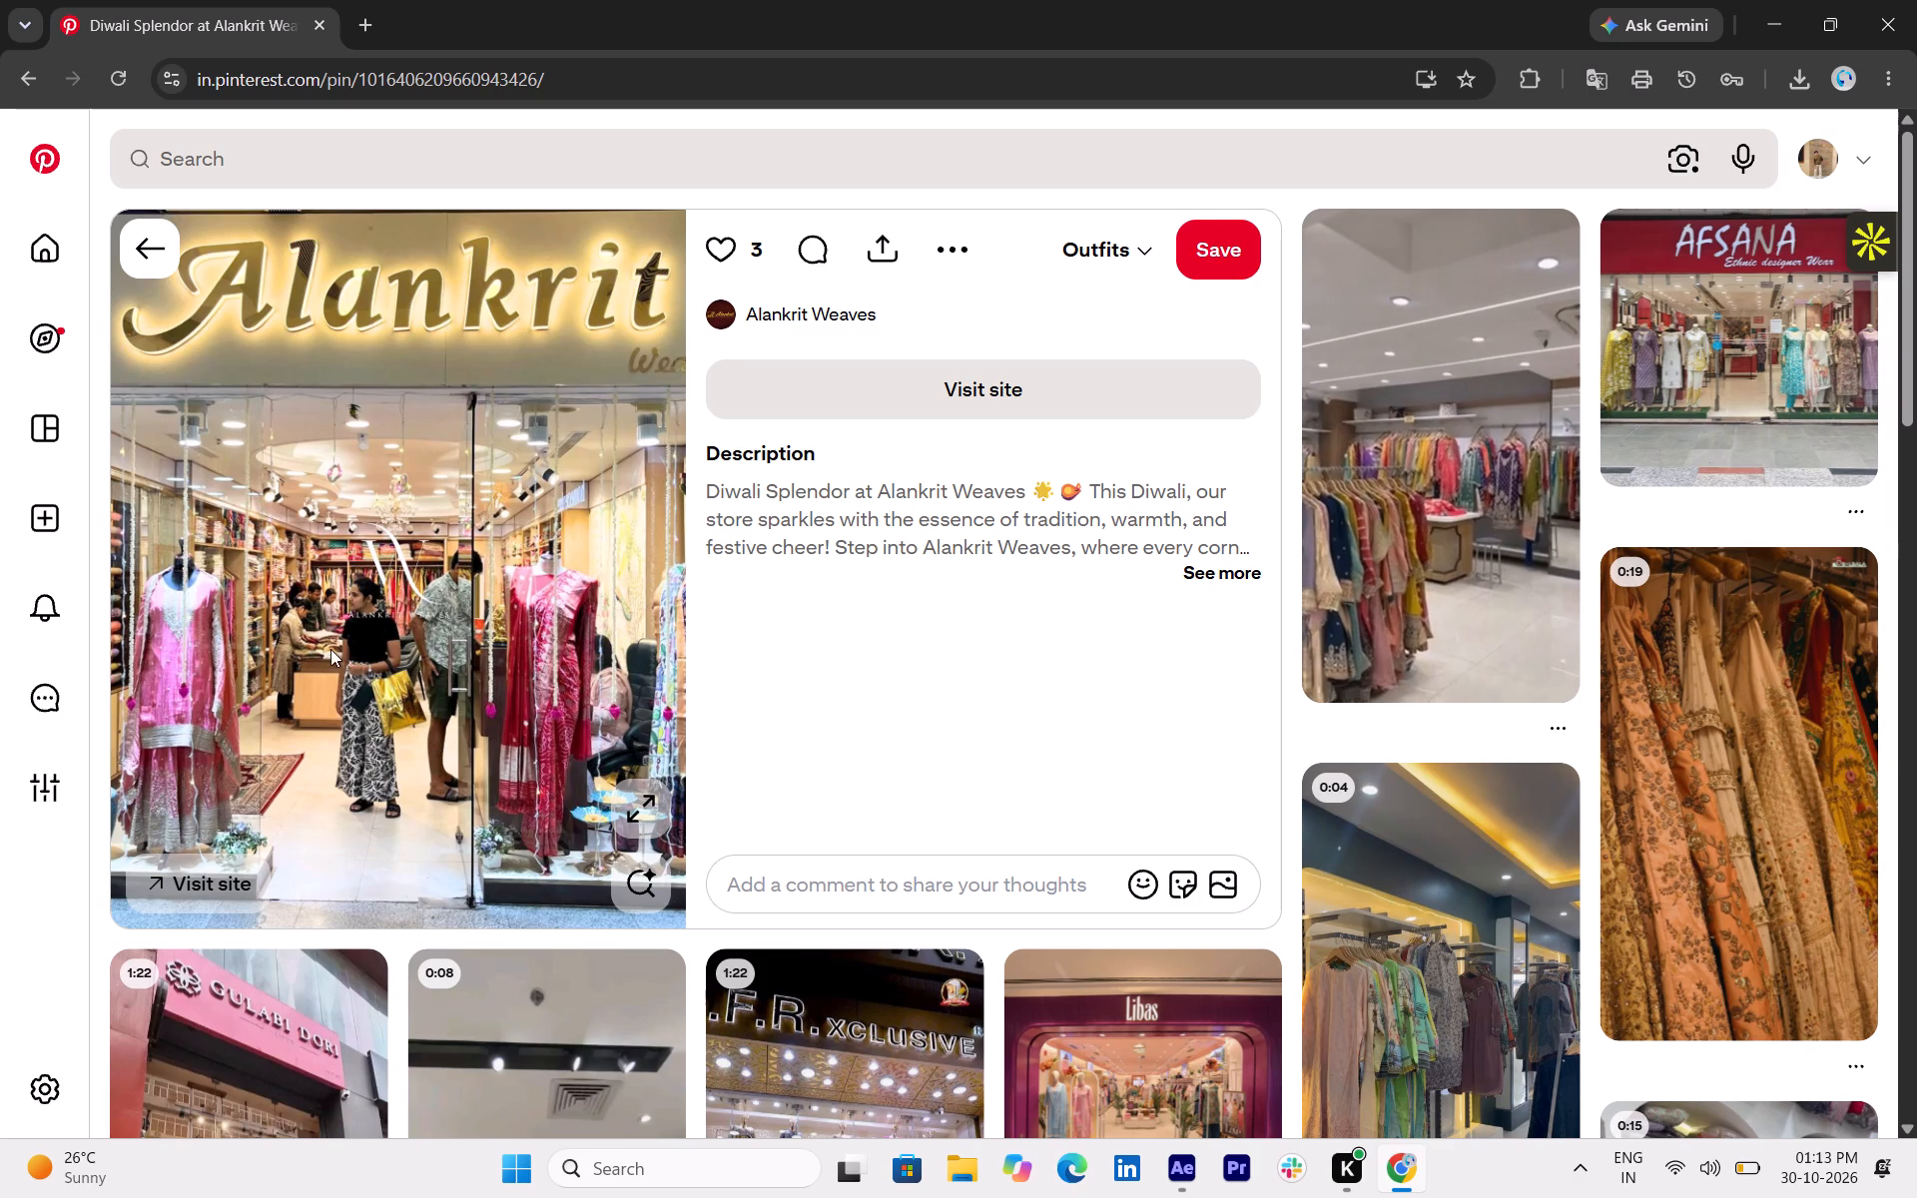
click(152, 255)
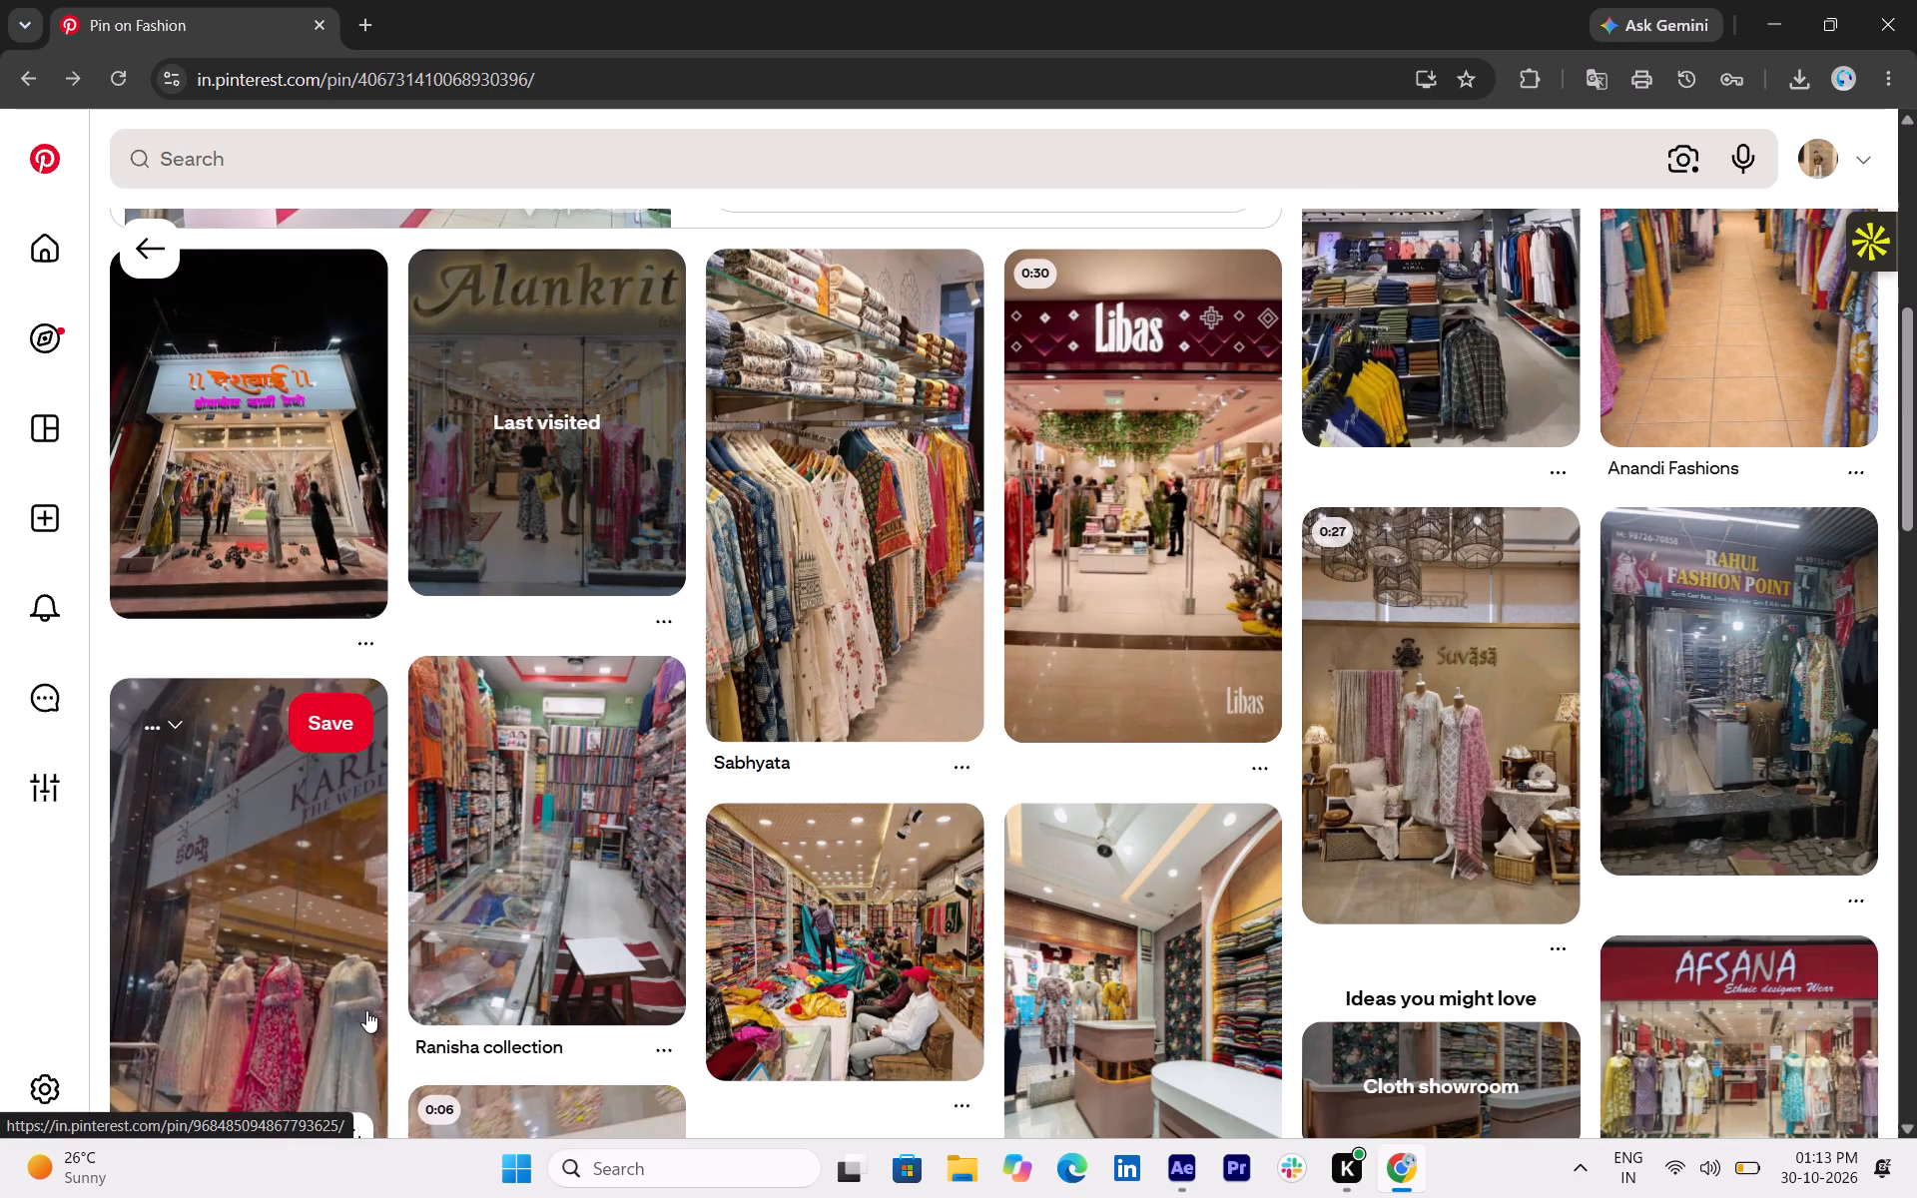
Browse the related pins under the Sakshi pin for suitable Indian women's clothing shop and shopping images.
scroll(502, 840, down, 1)
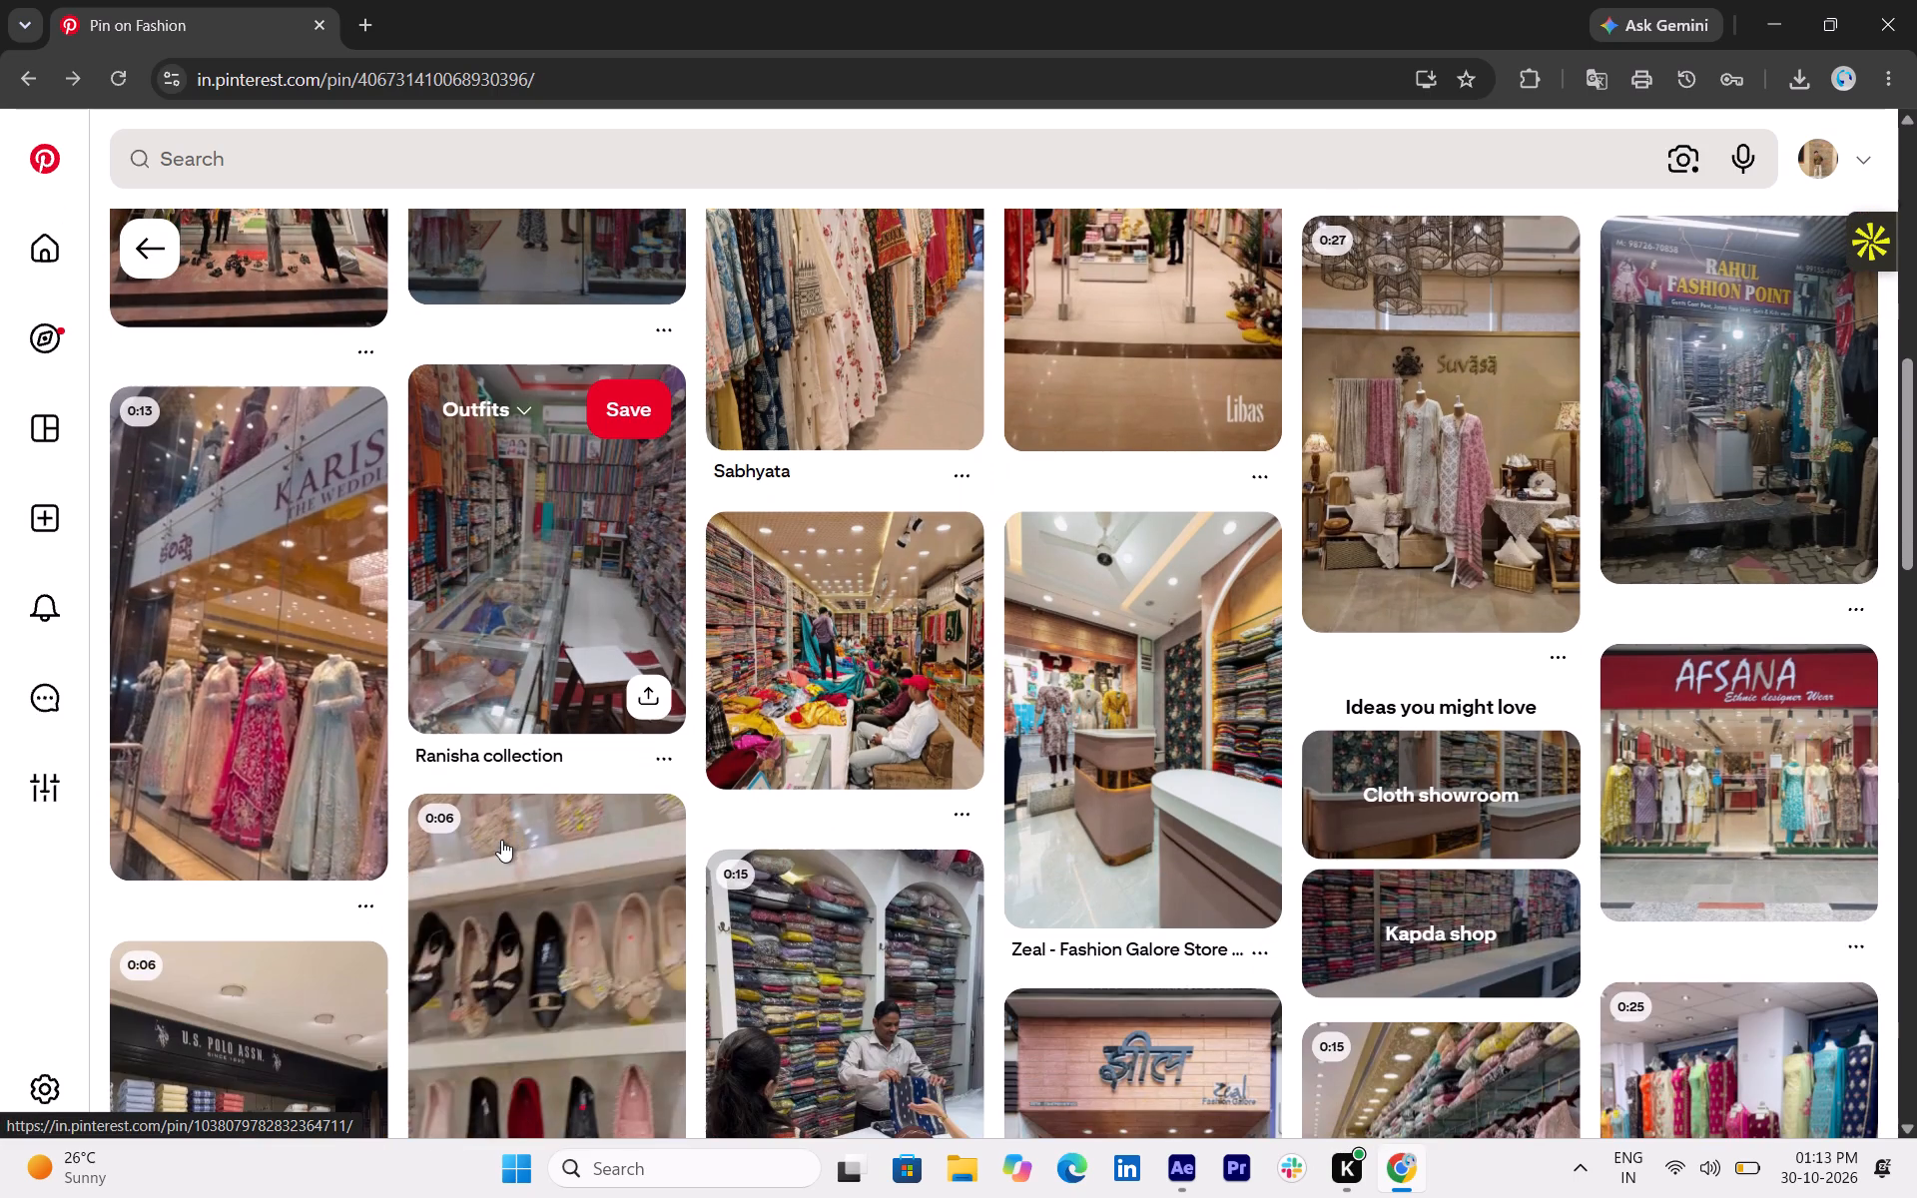
scroll(506, 854, down, 2)
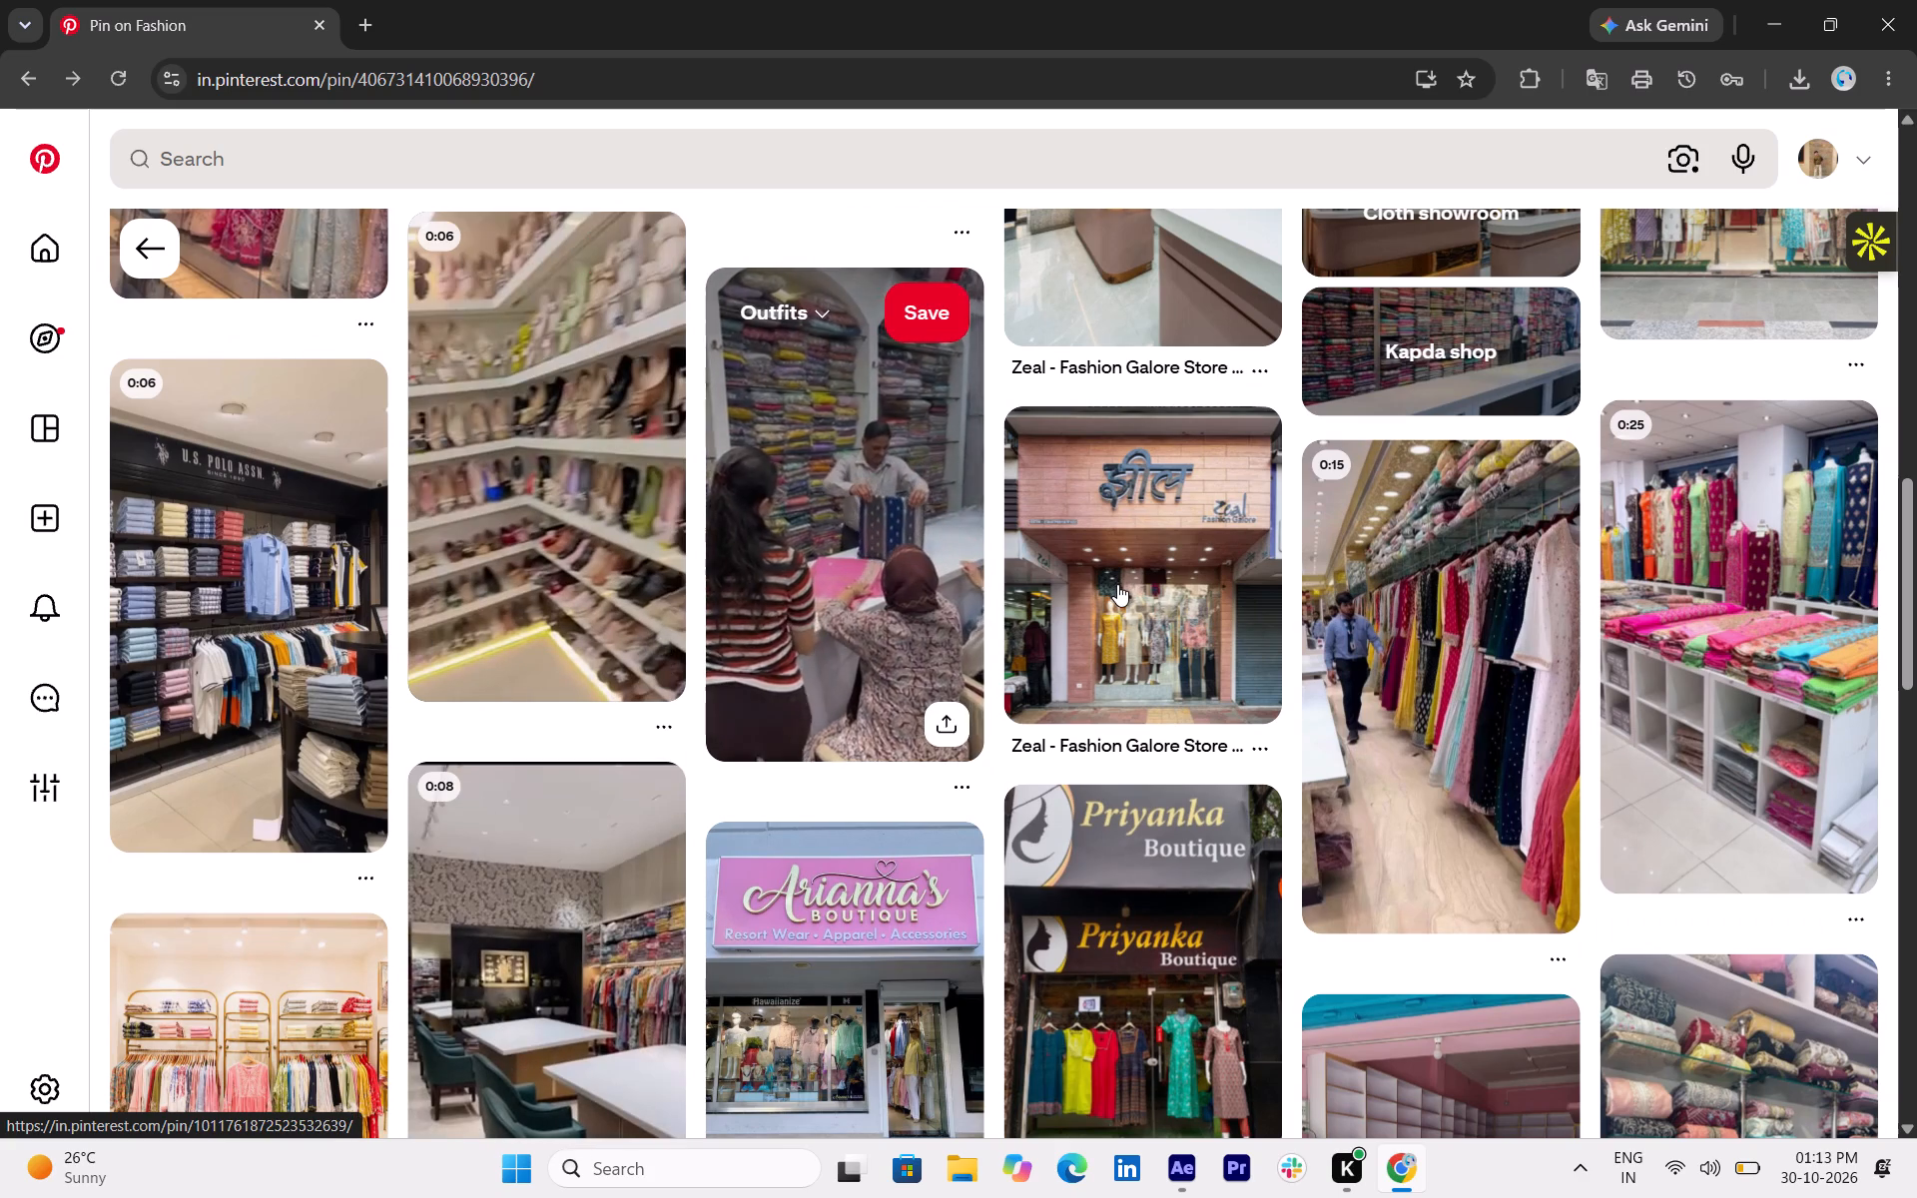
scroll(1113, 584, down, 1)
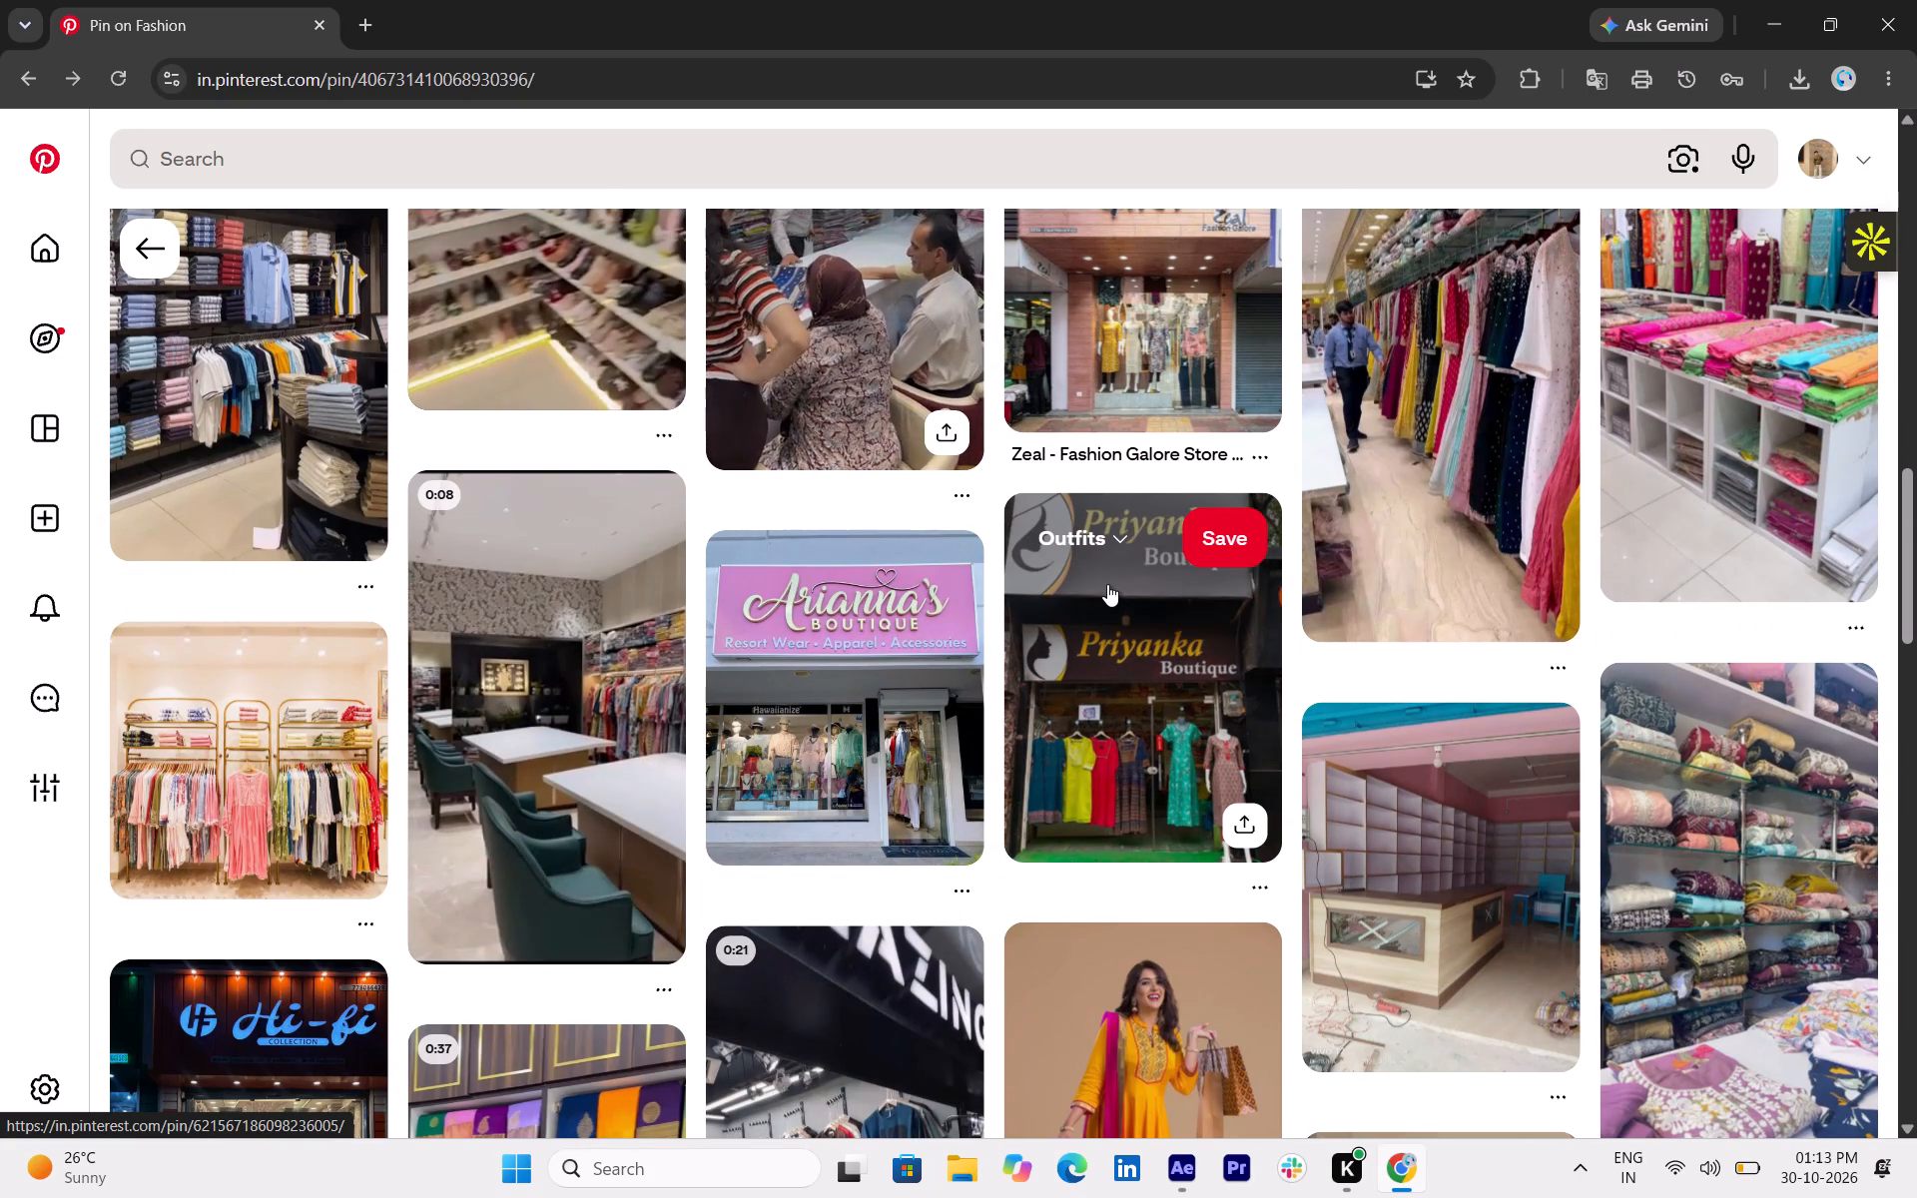
scroll(1104, 598, down, 1)
scroll(1101, 602, up, 1)
scroll(547, 788, down, 1)
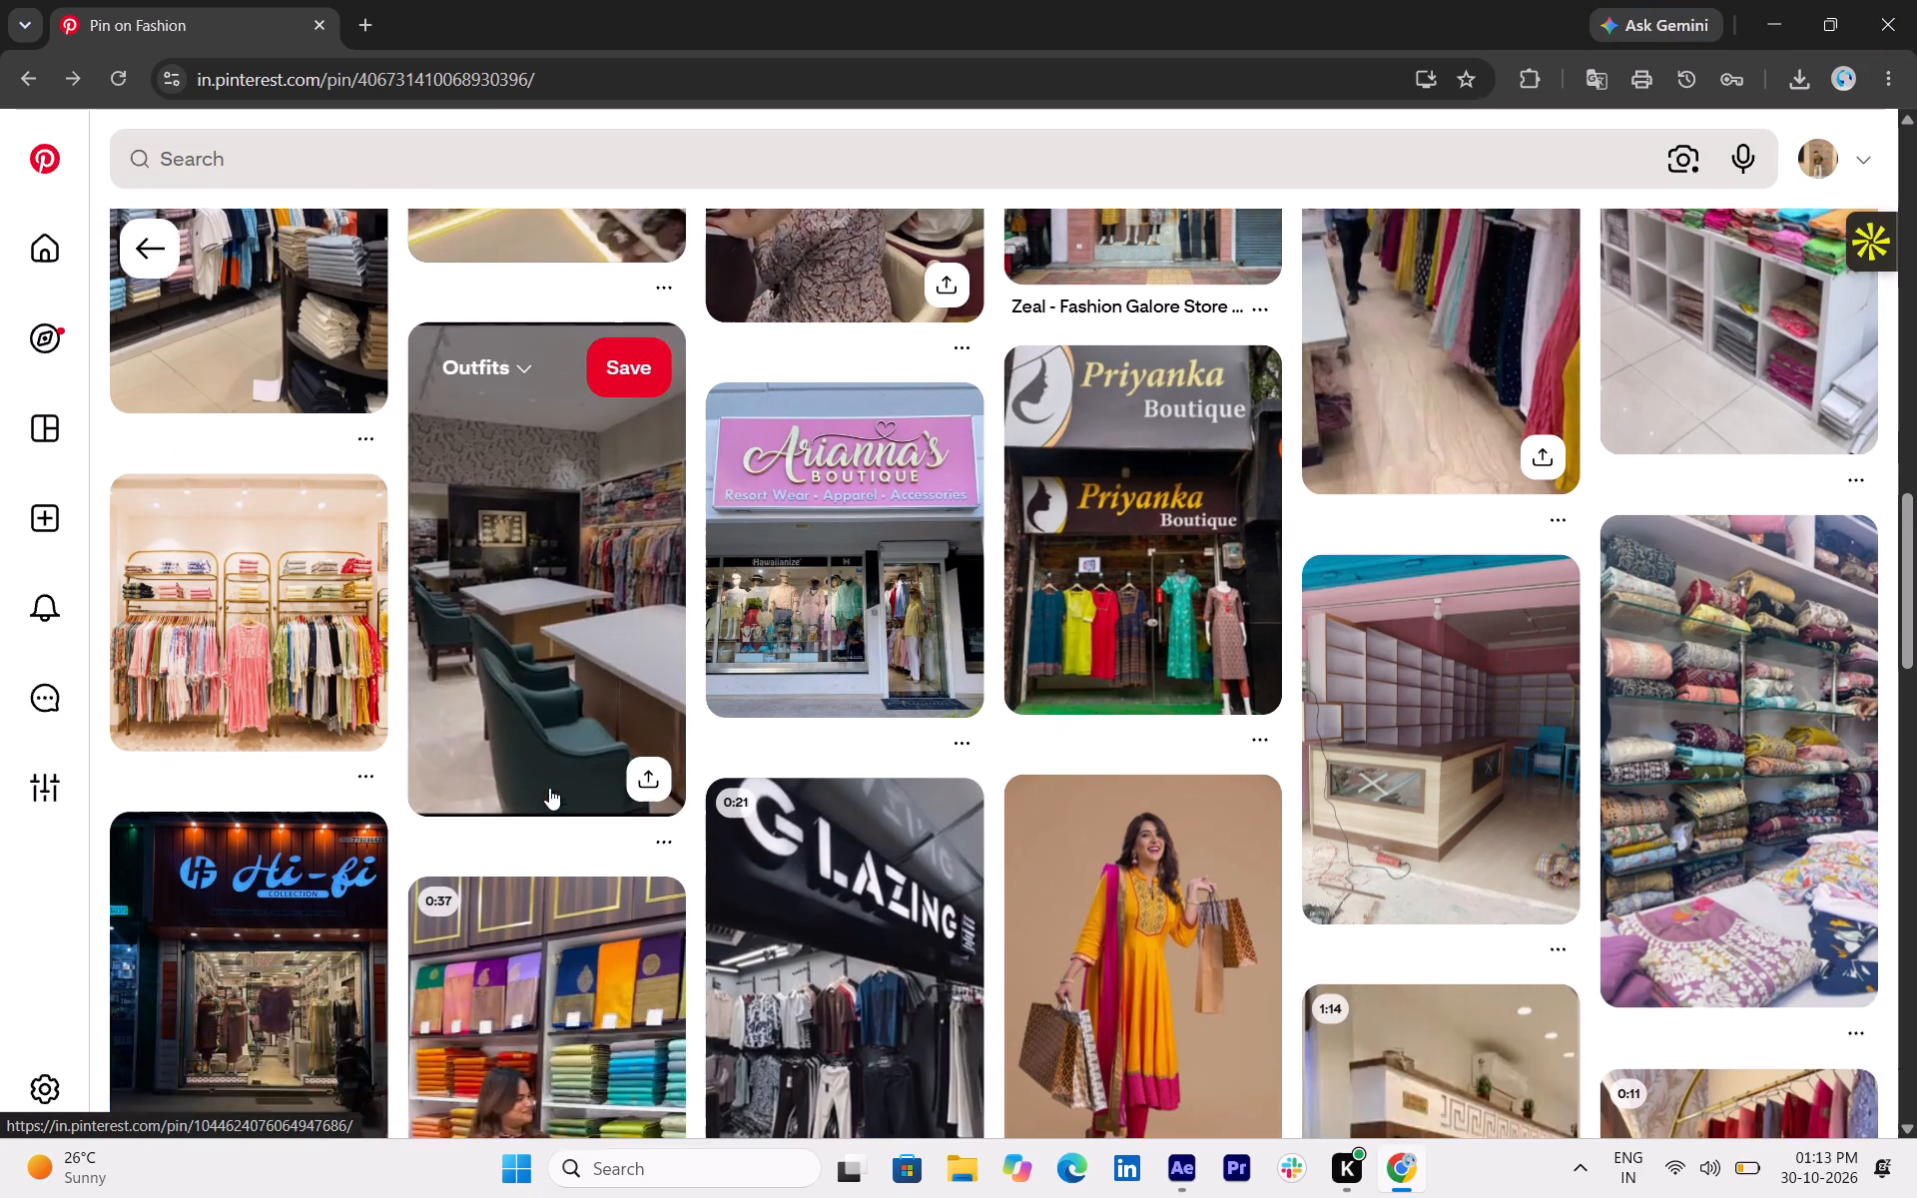
scroll(549, 784, down, 1)
scroll(549, 784, up, 1)
scroll(549, 786, down, 3)
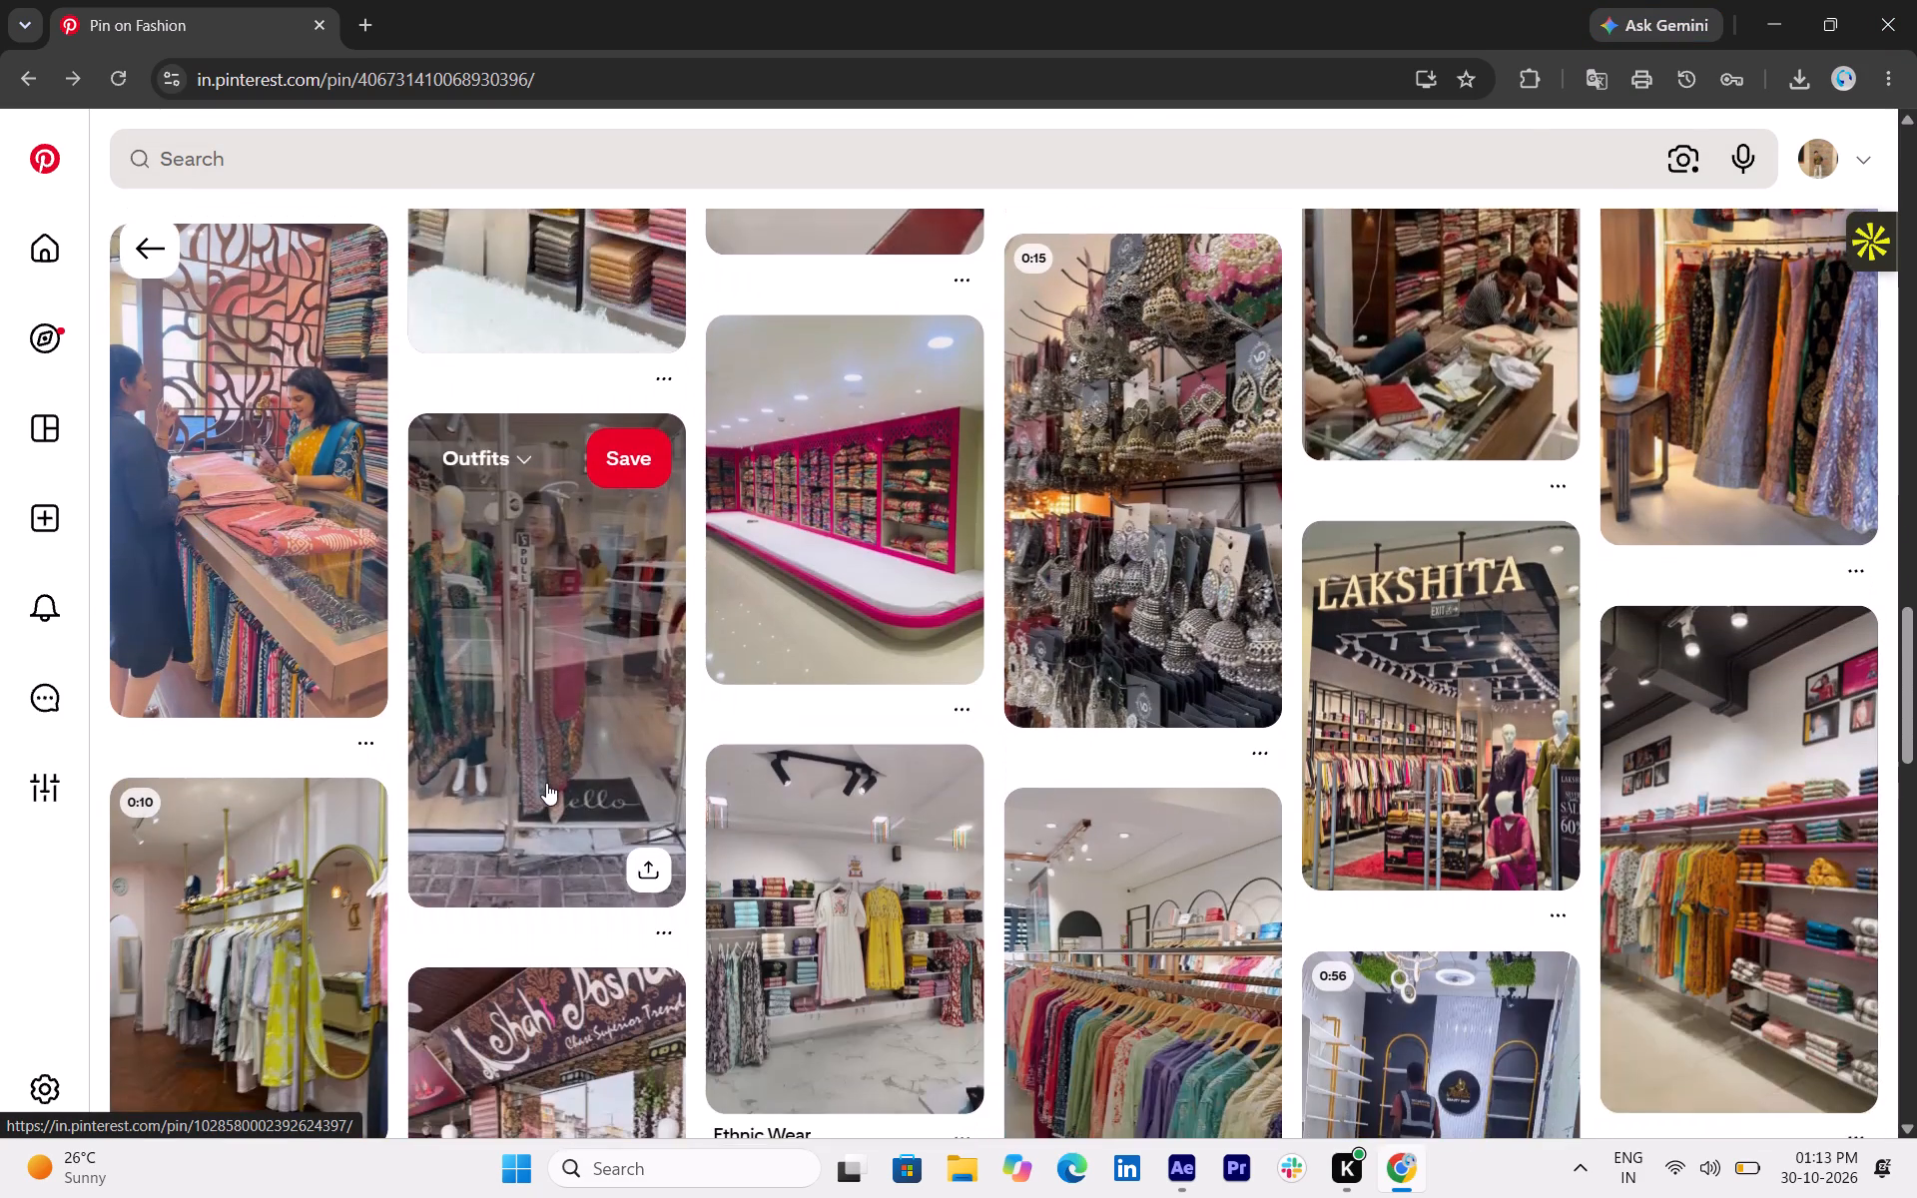
scroll(537, 756, down, 1)
scroll(533, 754, up, 1)
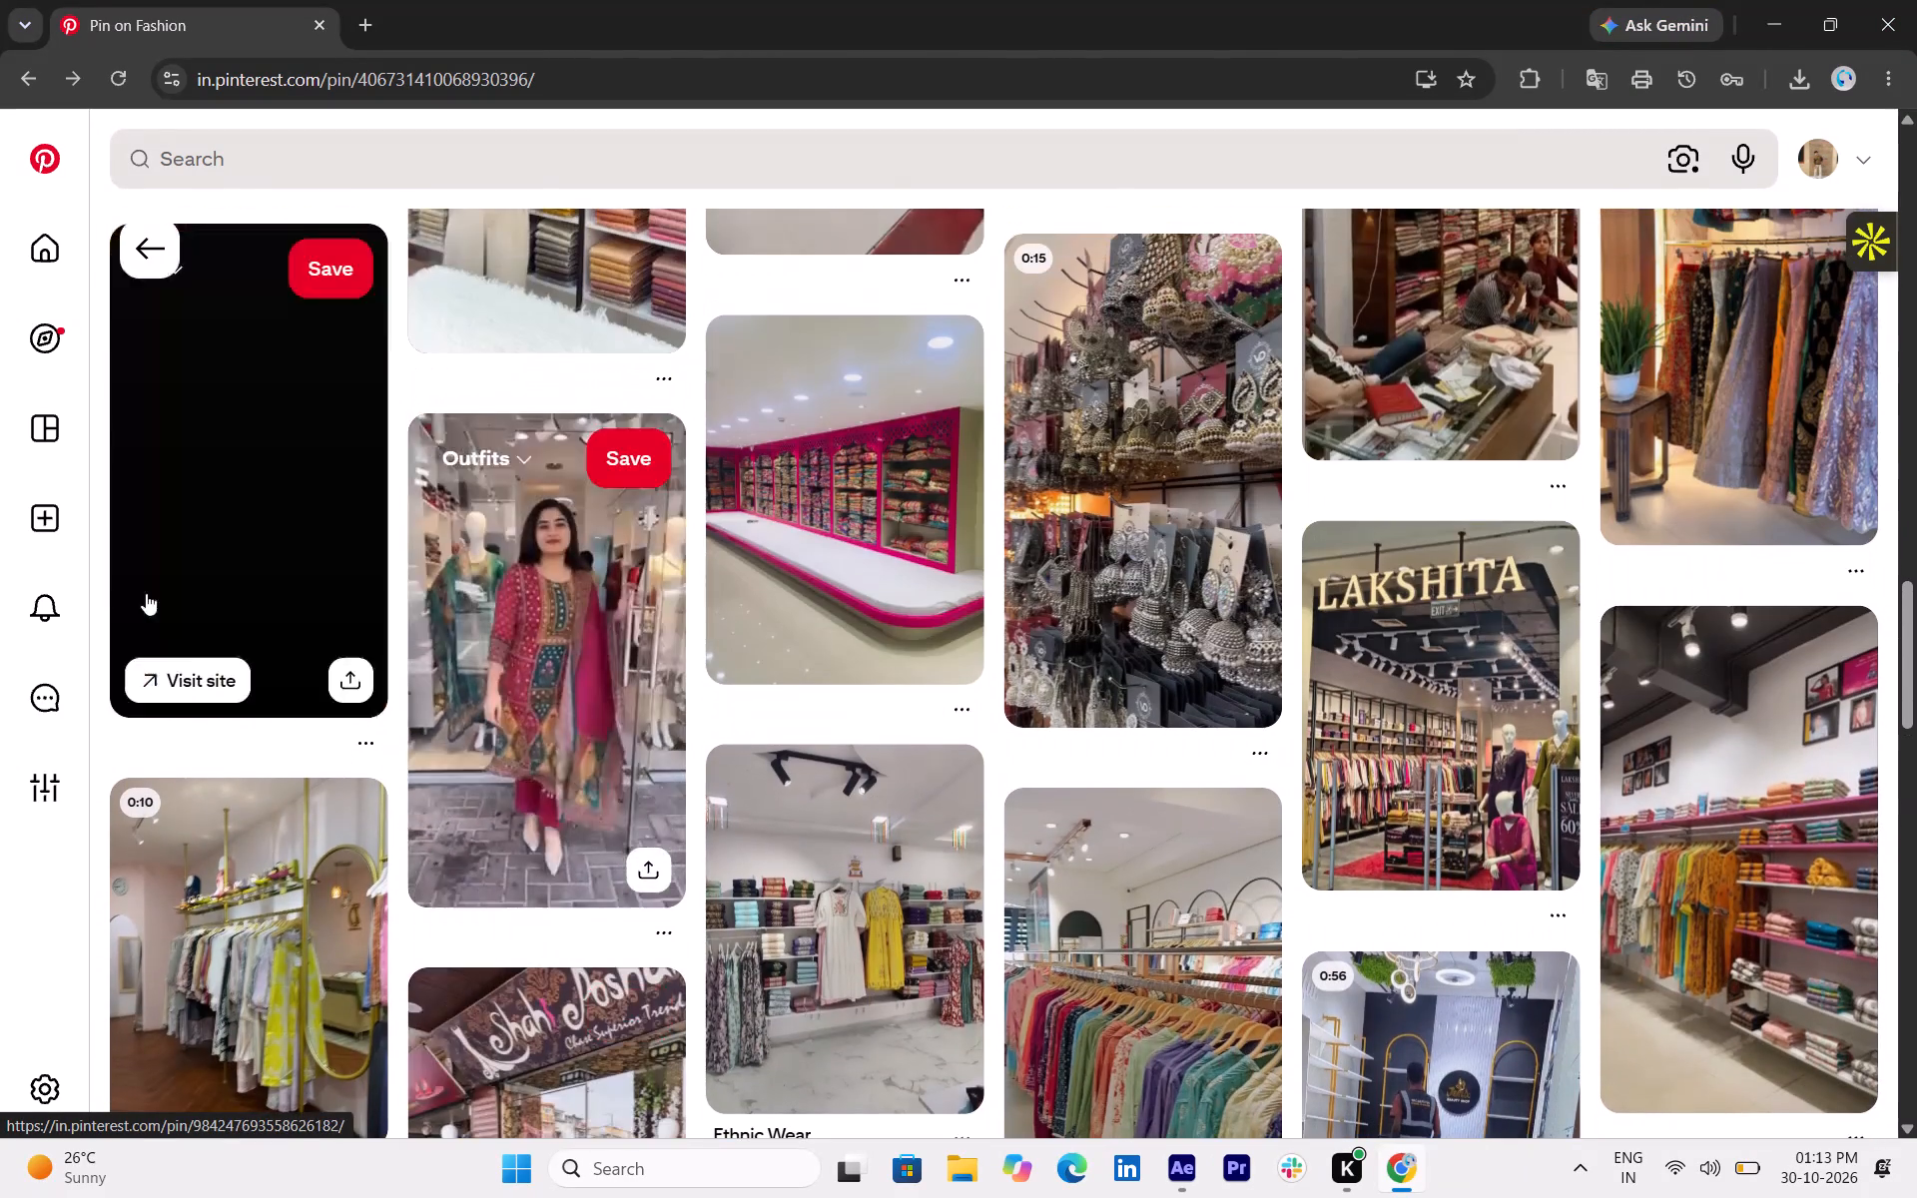
scroll(172, 586, up, 1)
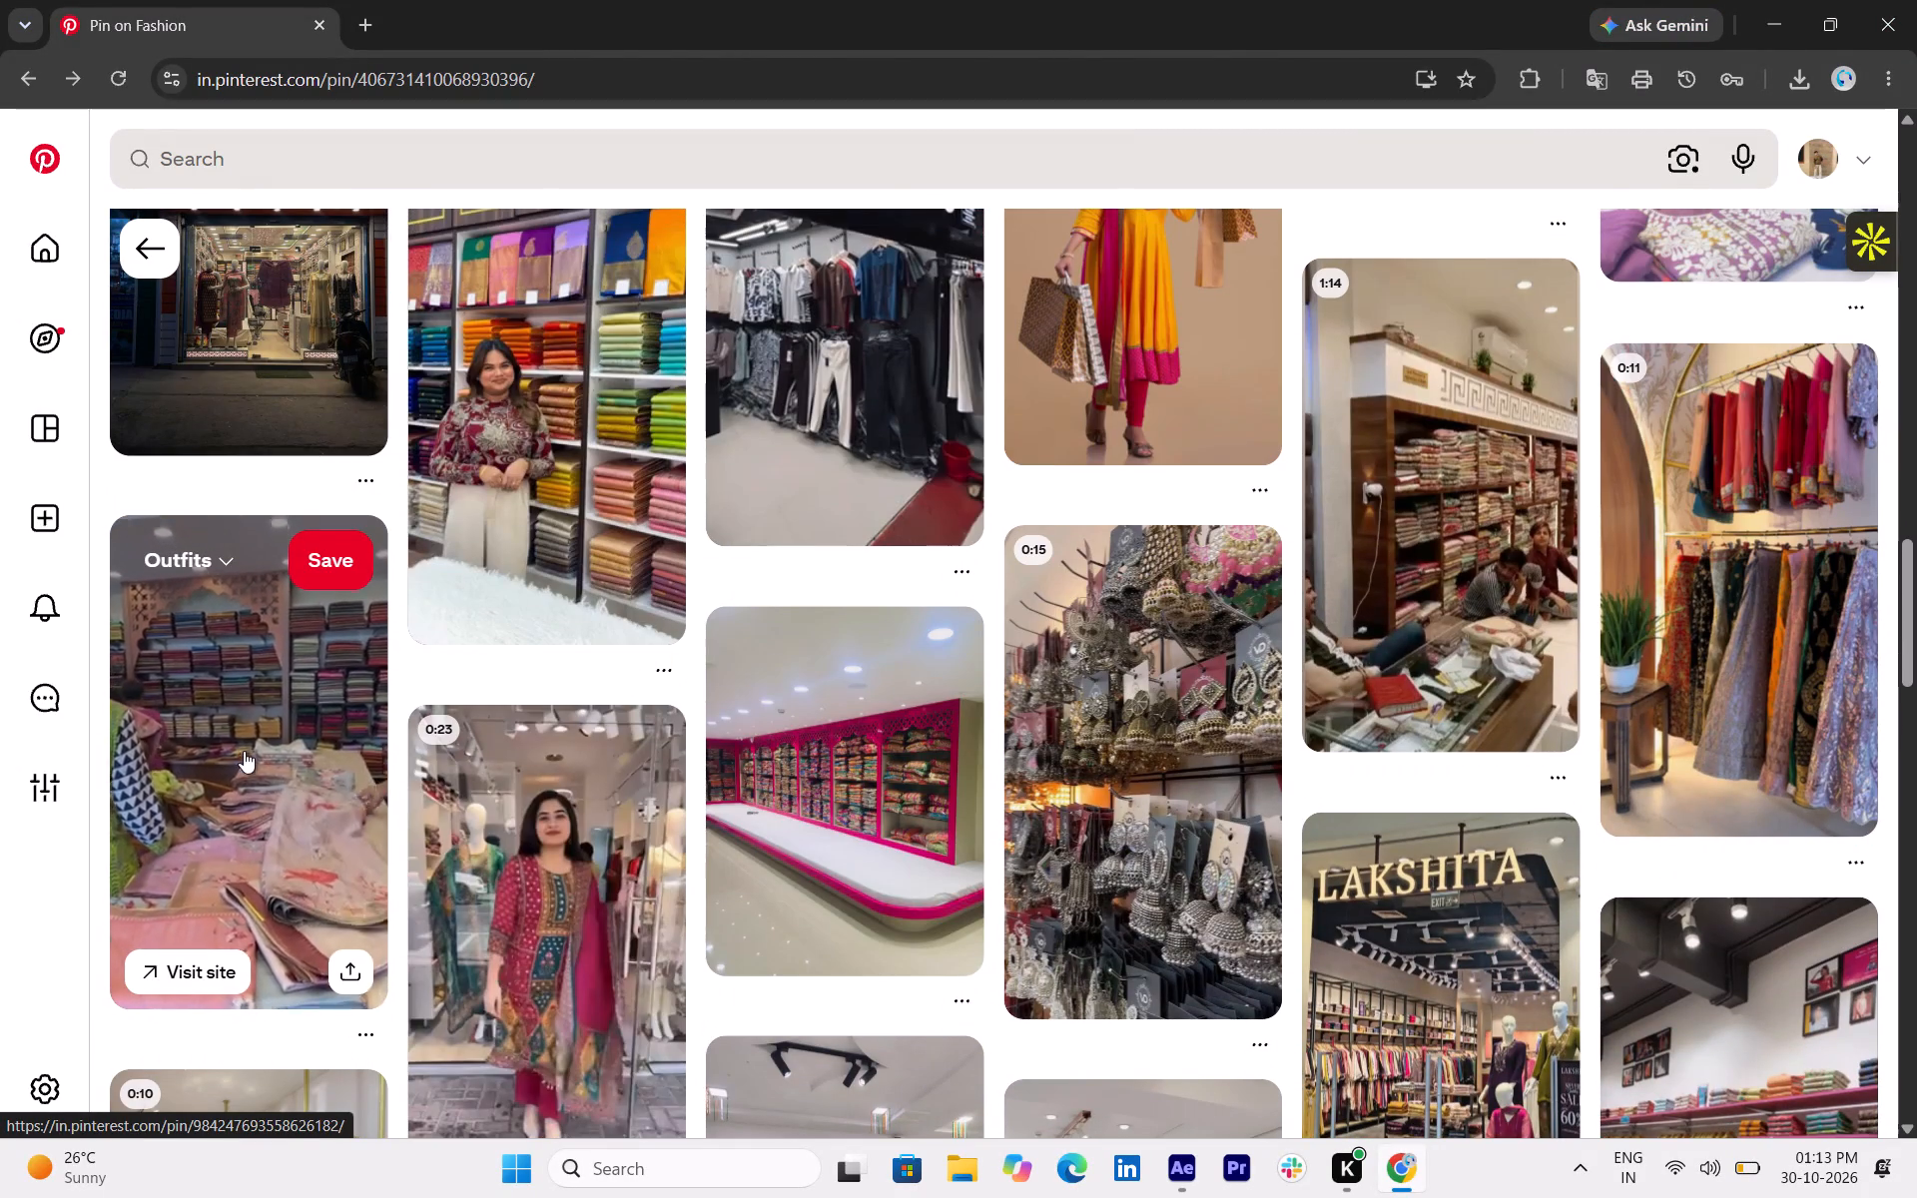
Open the saree shop video pin "Before The Shoot | Exclusive Collections in Our Store" and pause its video.
click(246, 761)
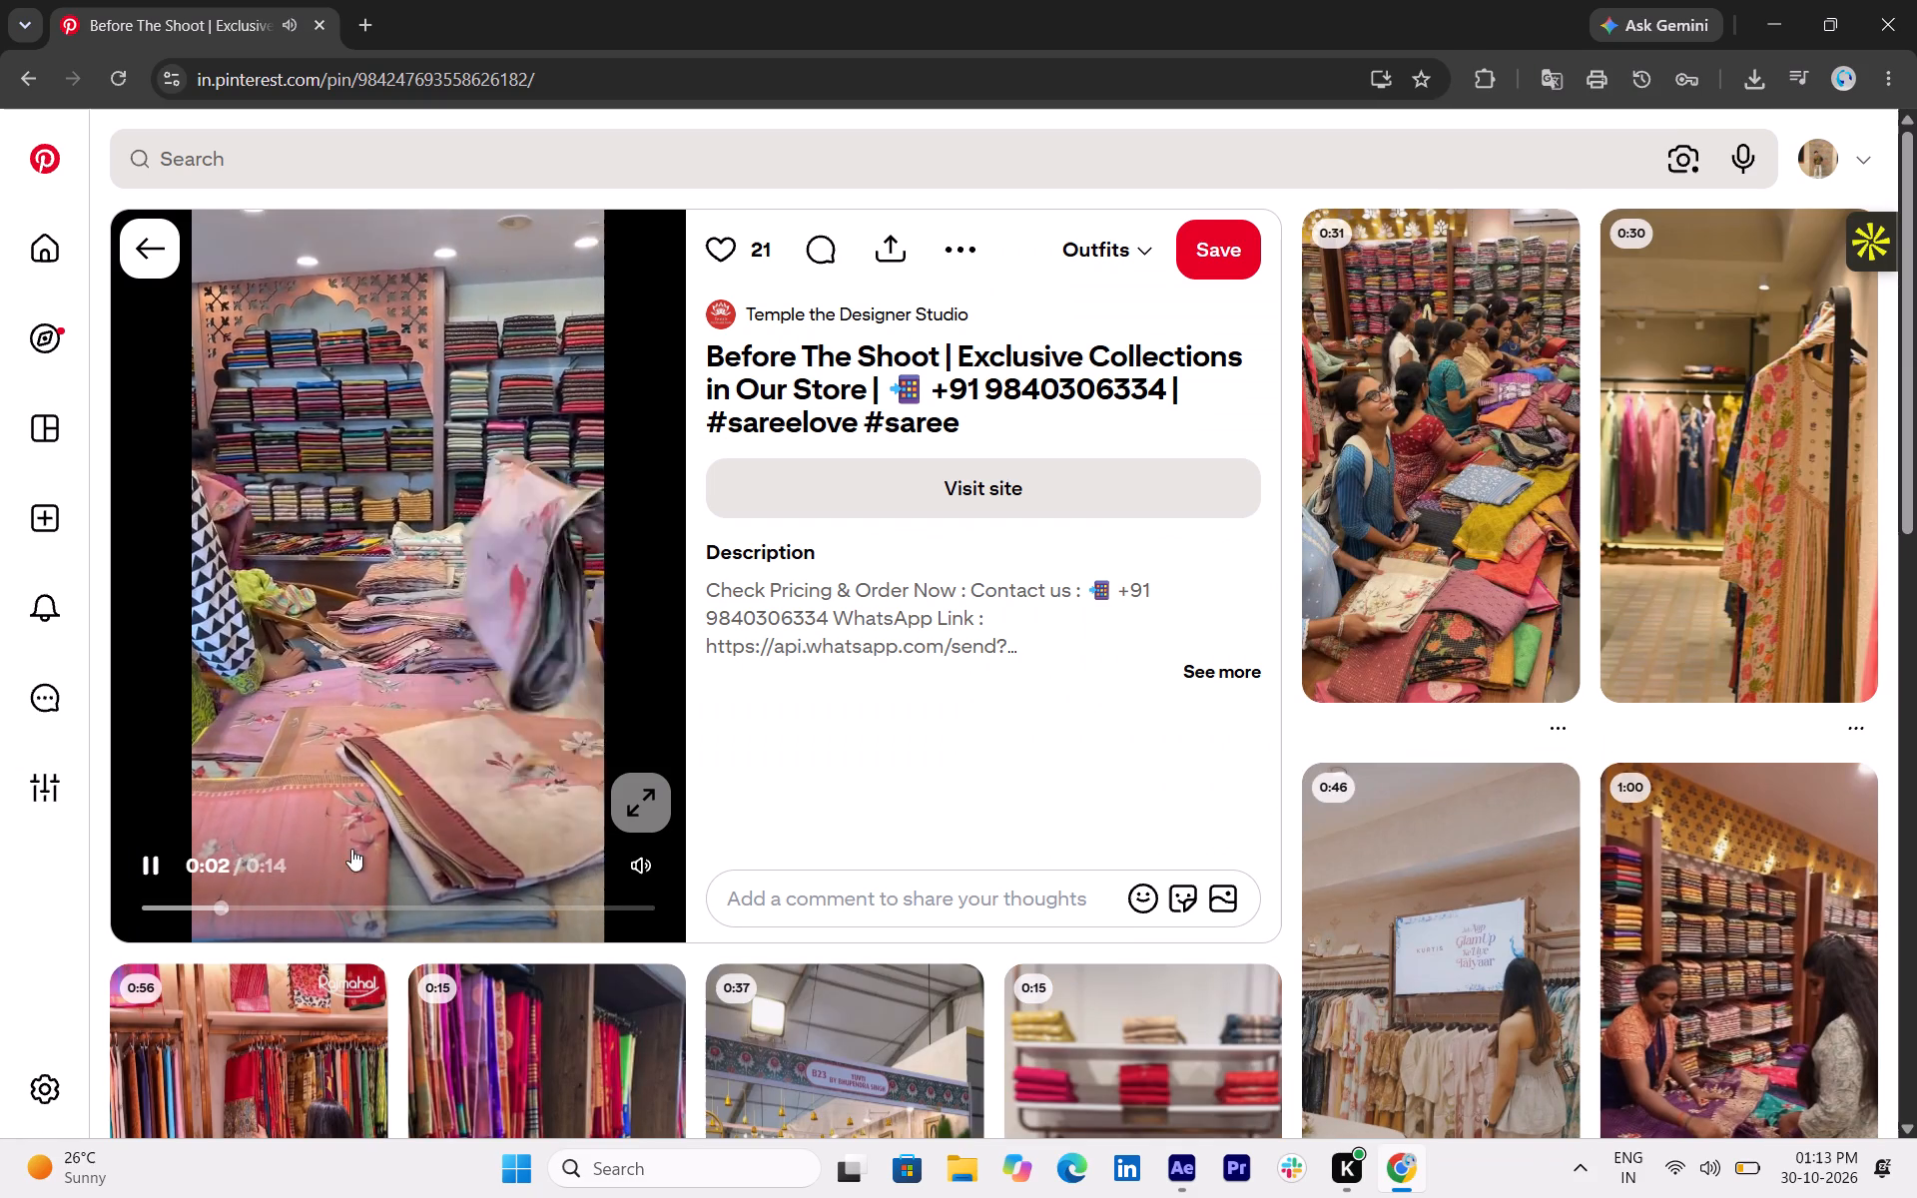
click(154, 891)
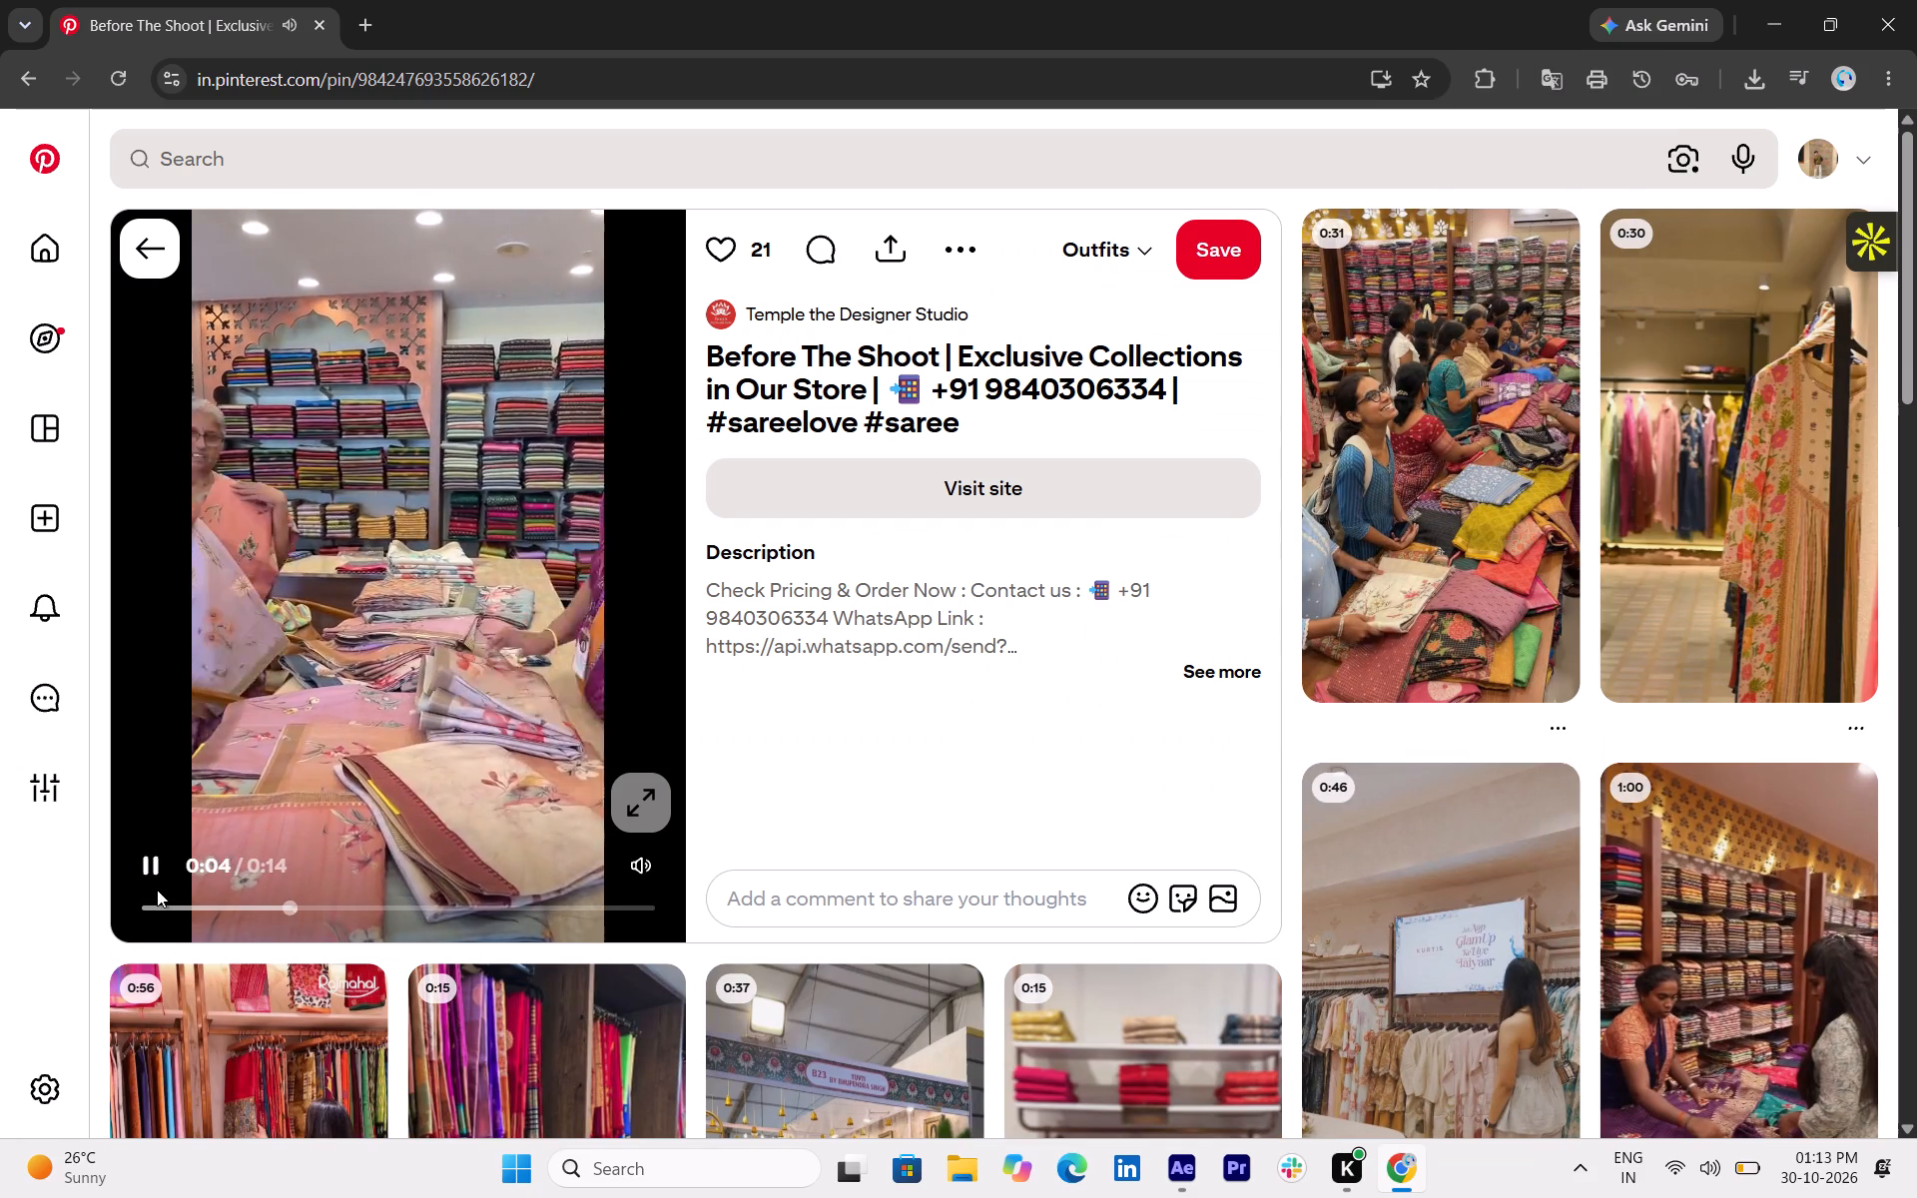
click(139, 865)
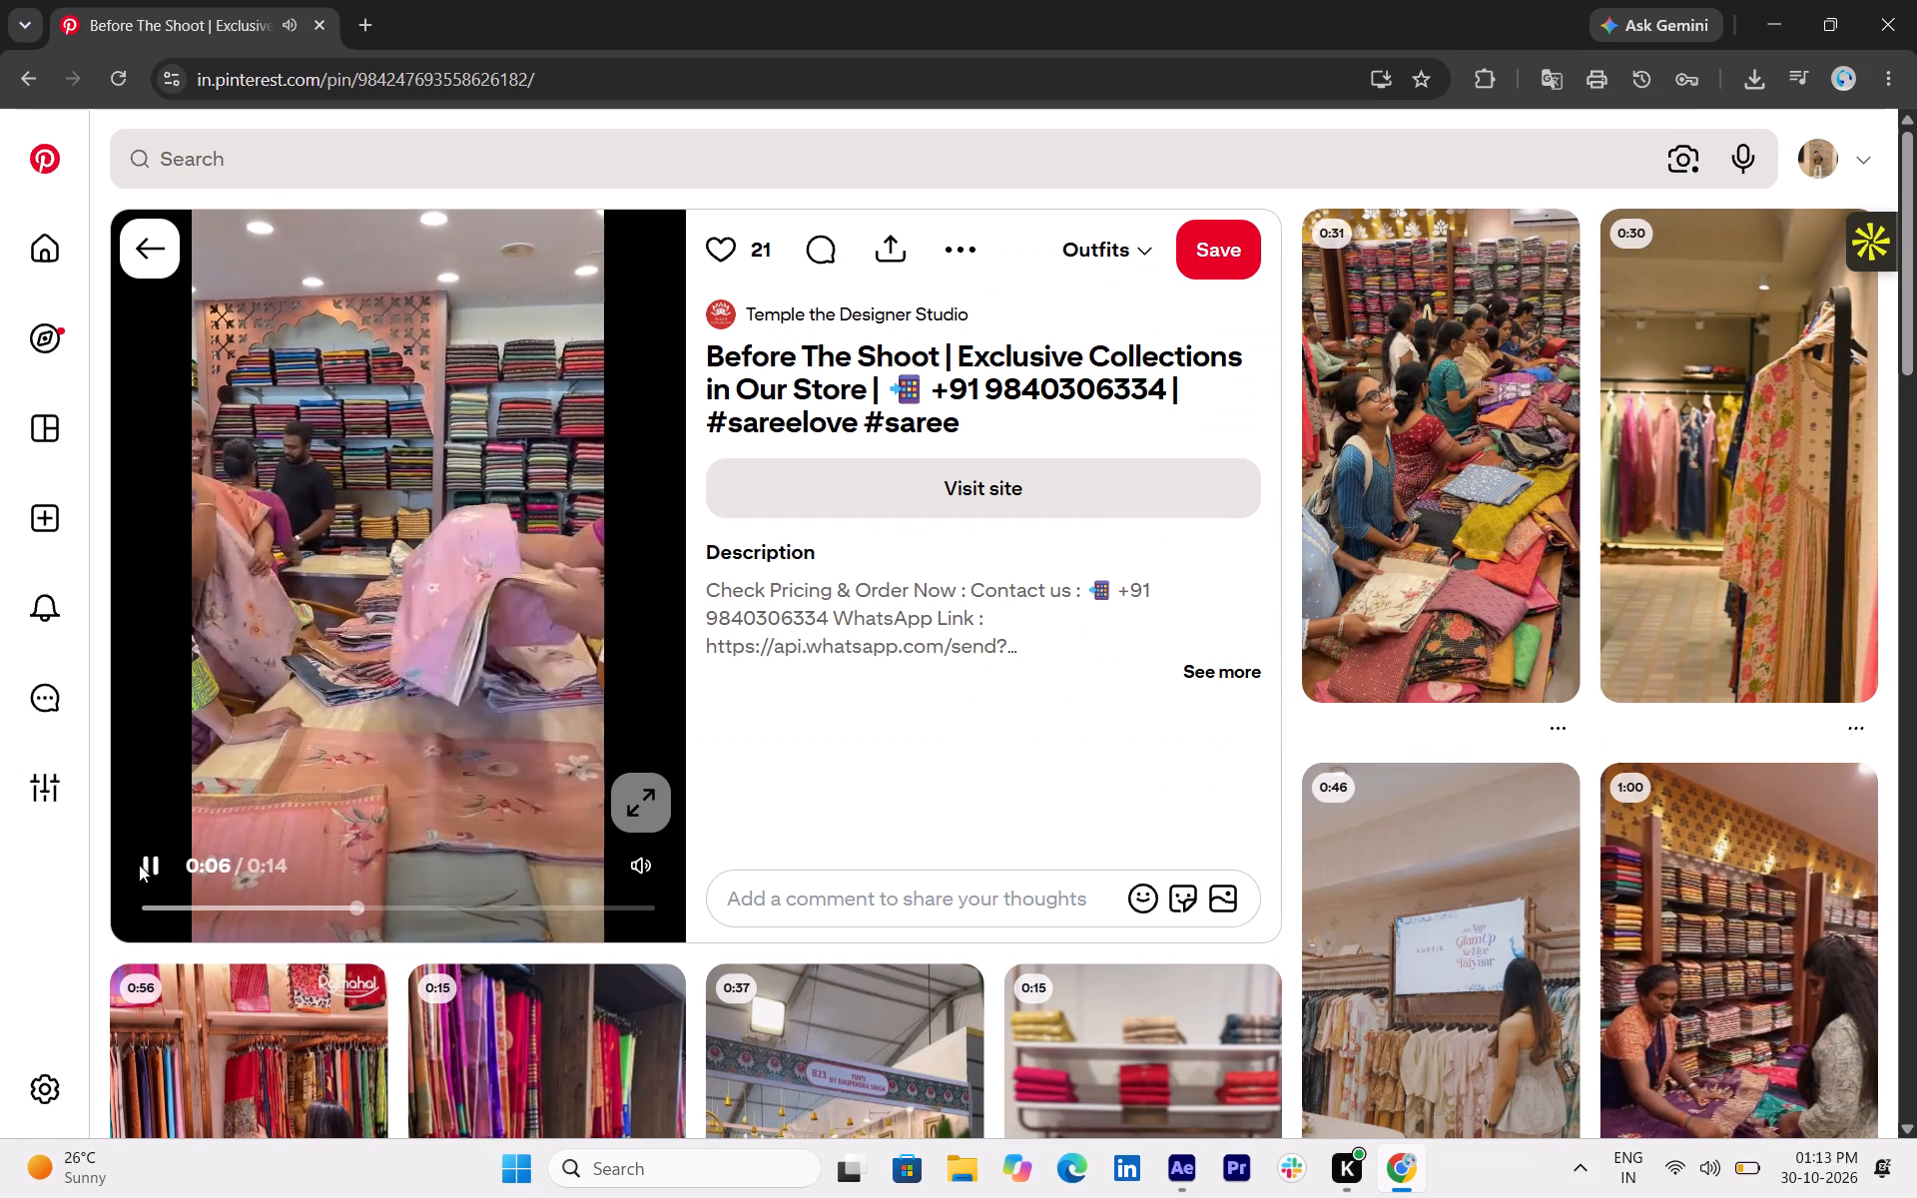
click(148, 860)
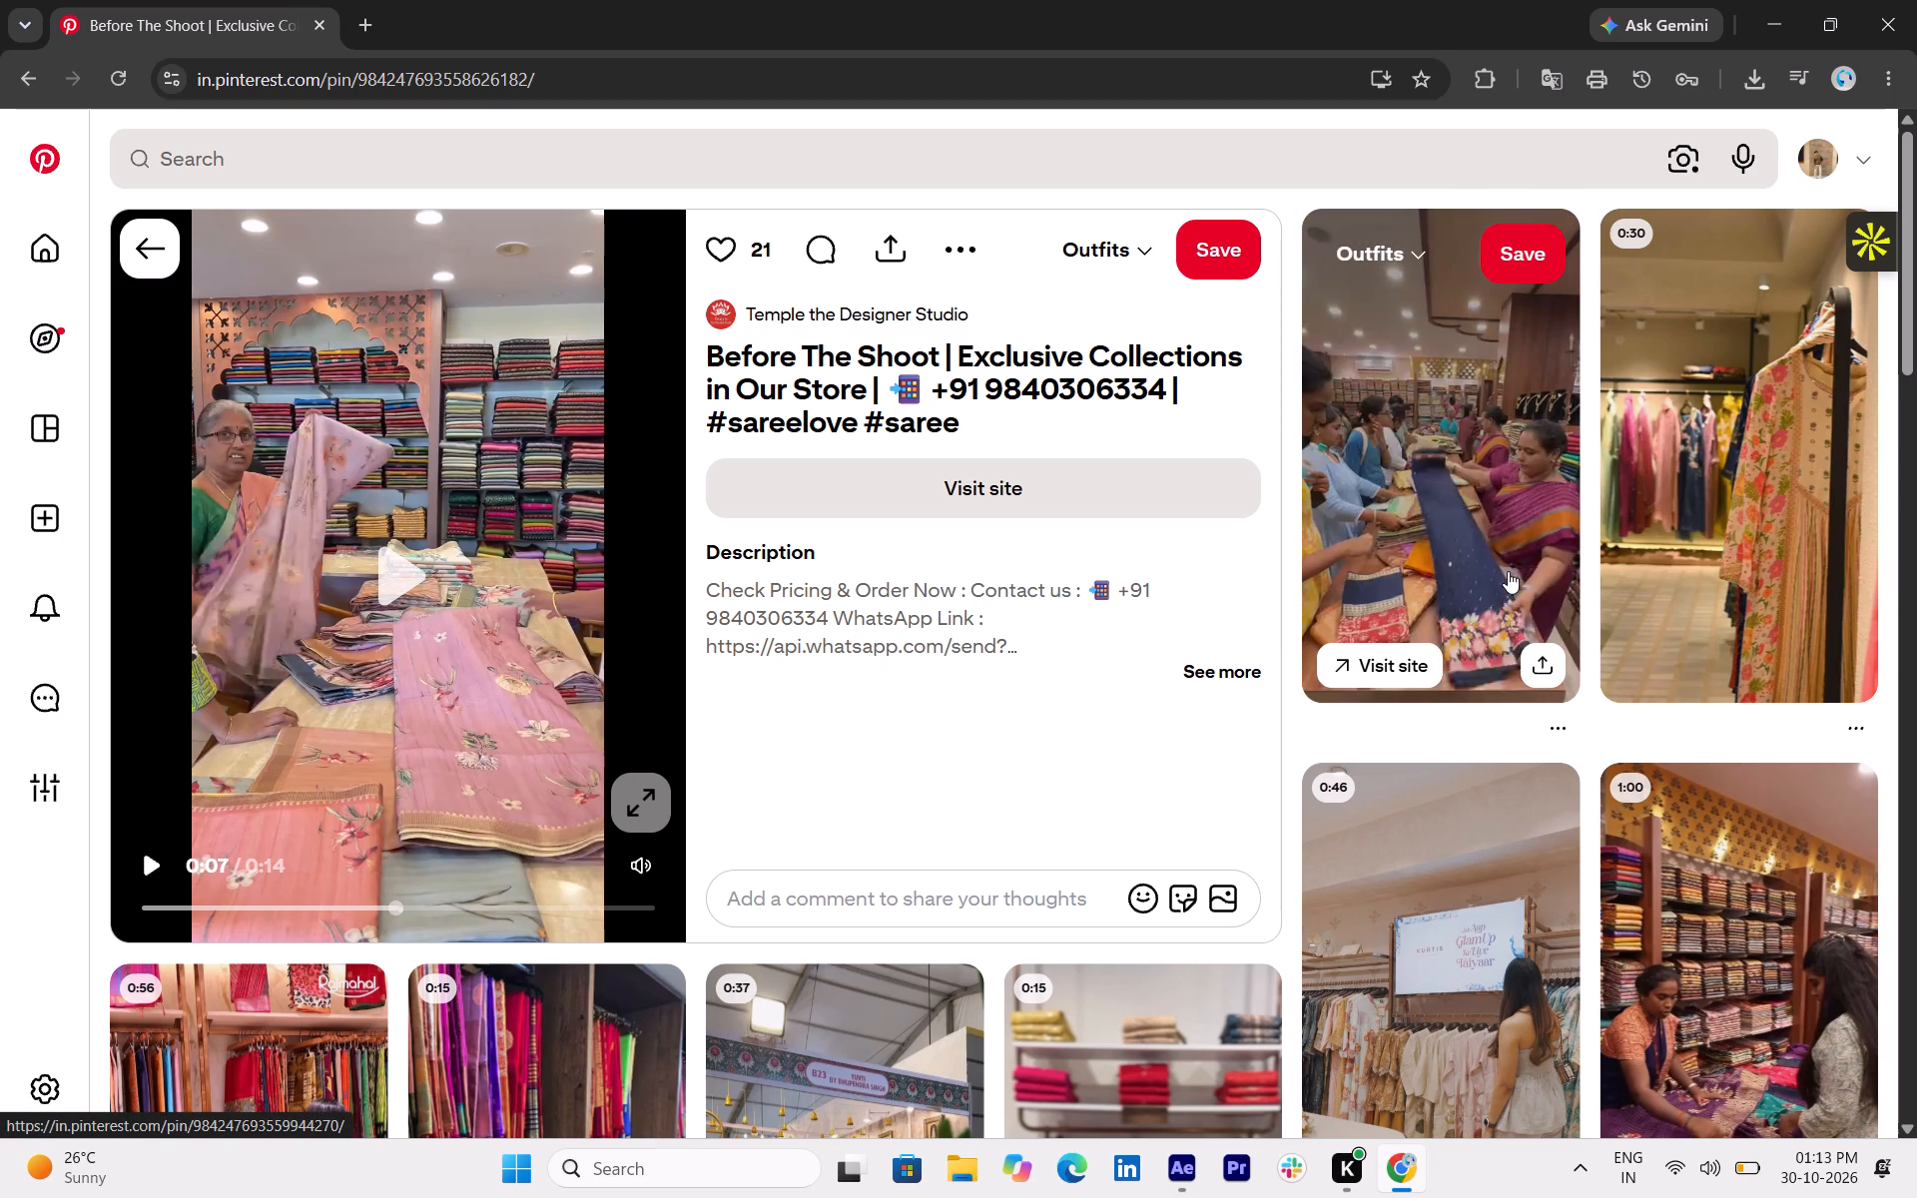
Look through the related pins under the saree shop video pin for suitable clothing shop images.
scroll(1508, 571, down, 1)
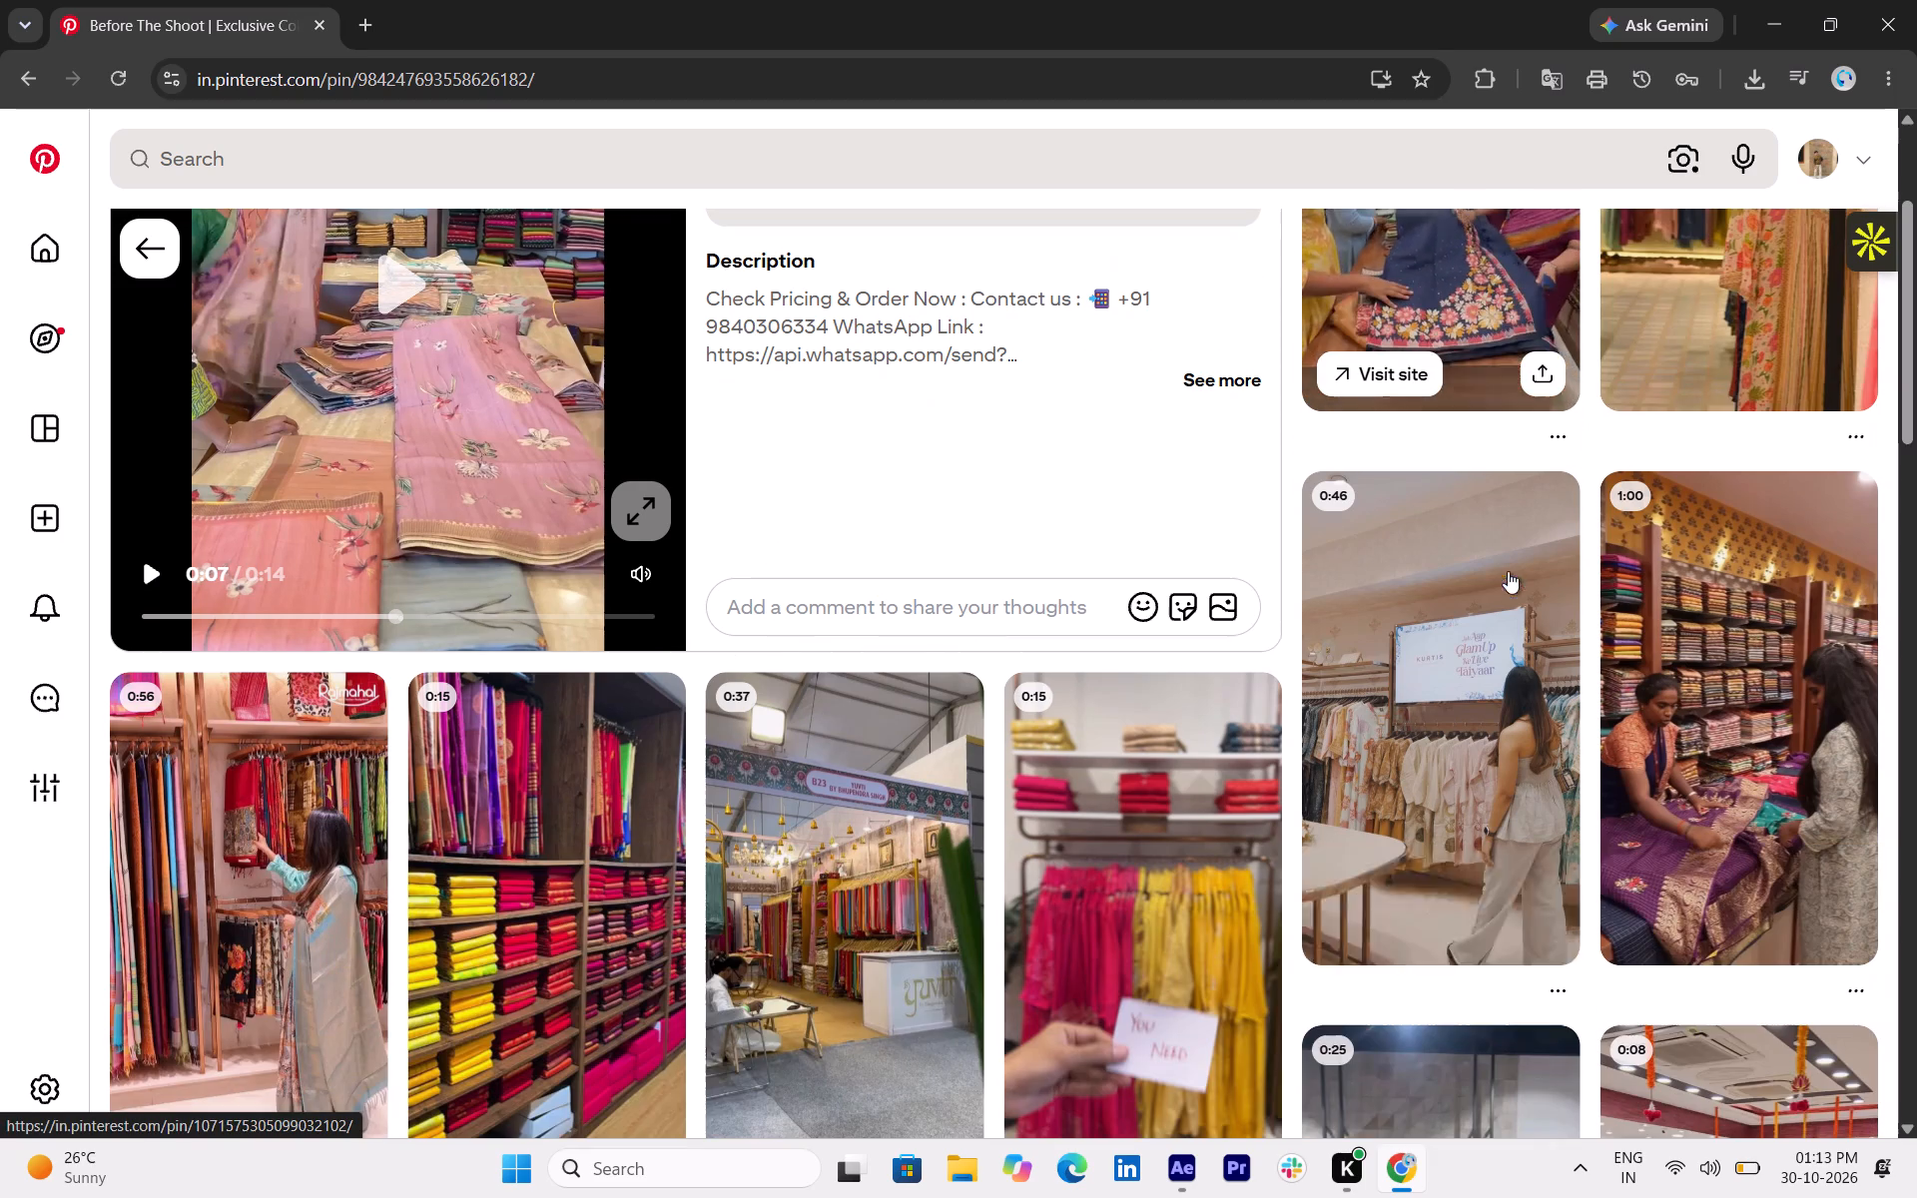
scroll(1355, 814, down, 2)
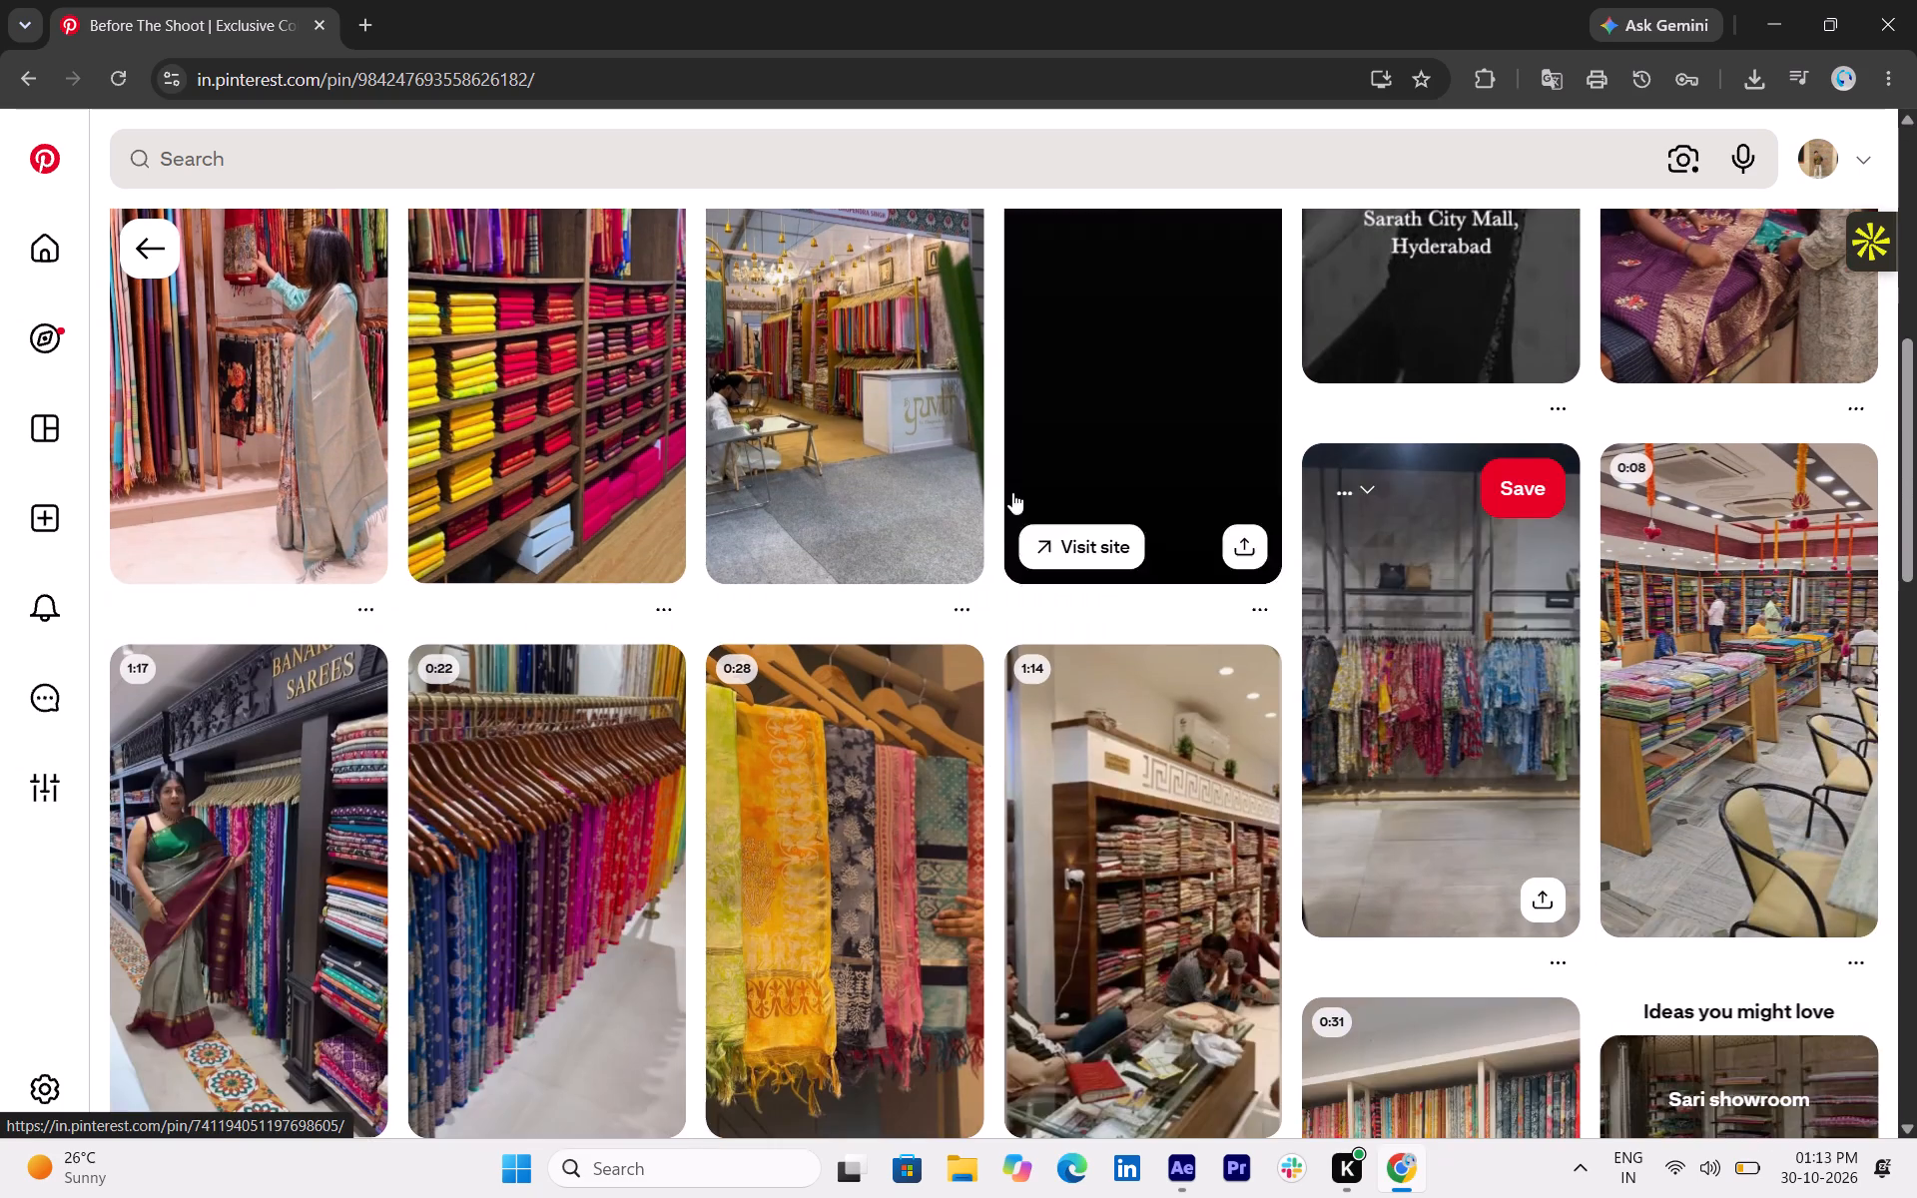
scroll(1009, 492, up, 1)
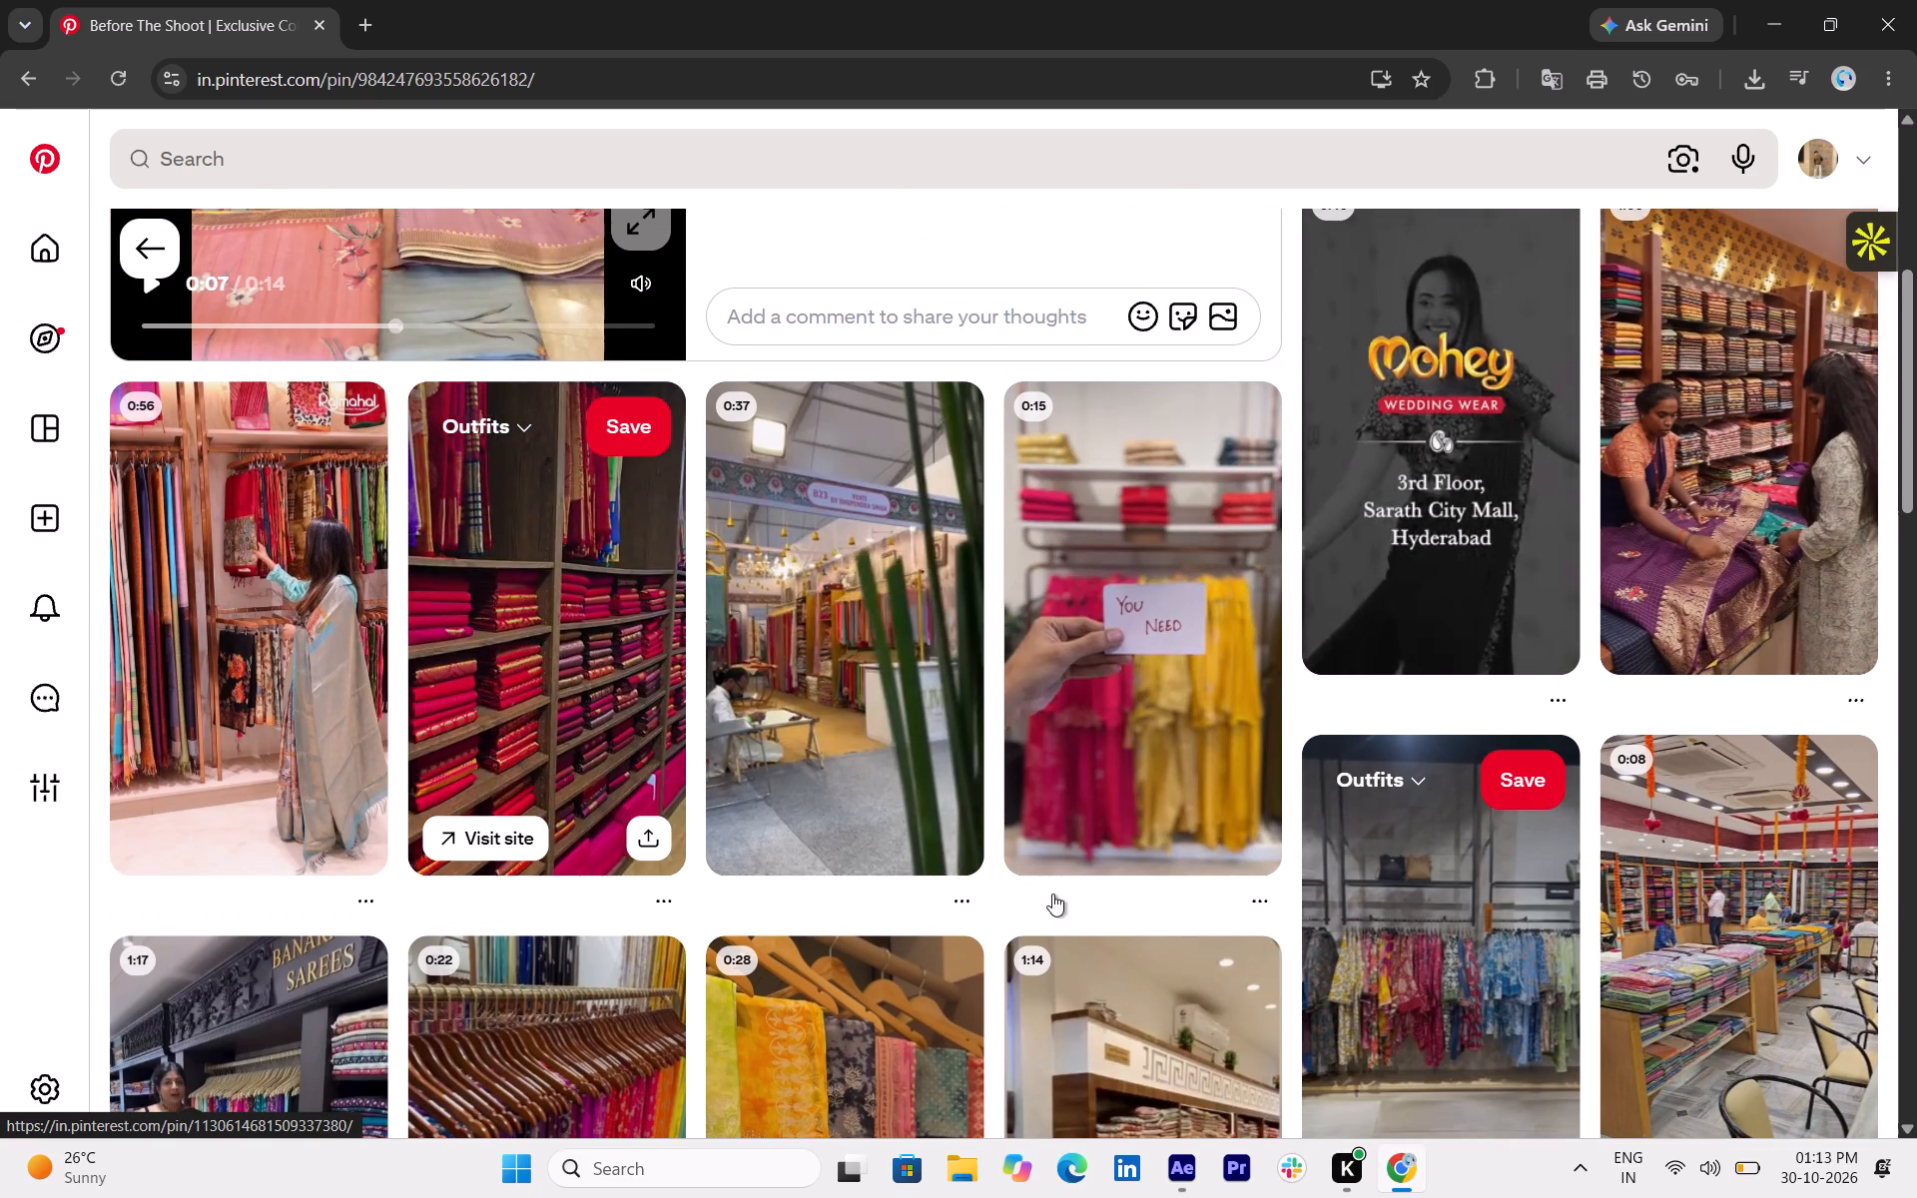
Switch to After Effects and play the "kamao video 2" composition from 0:00:54:05 and again from 0:00:45:00.
click(1177, 1161)
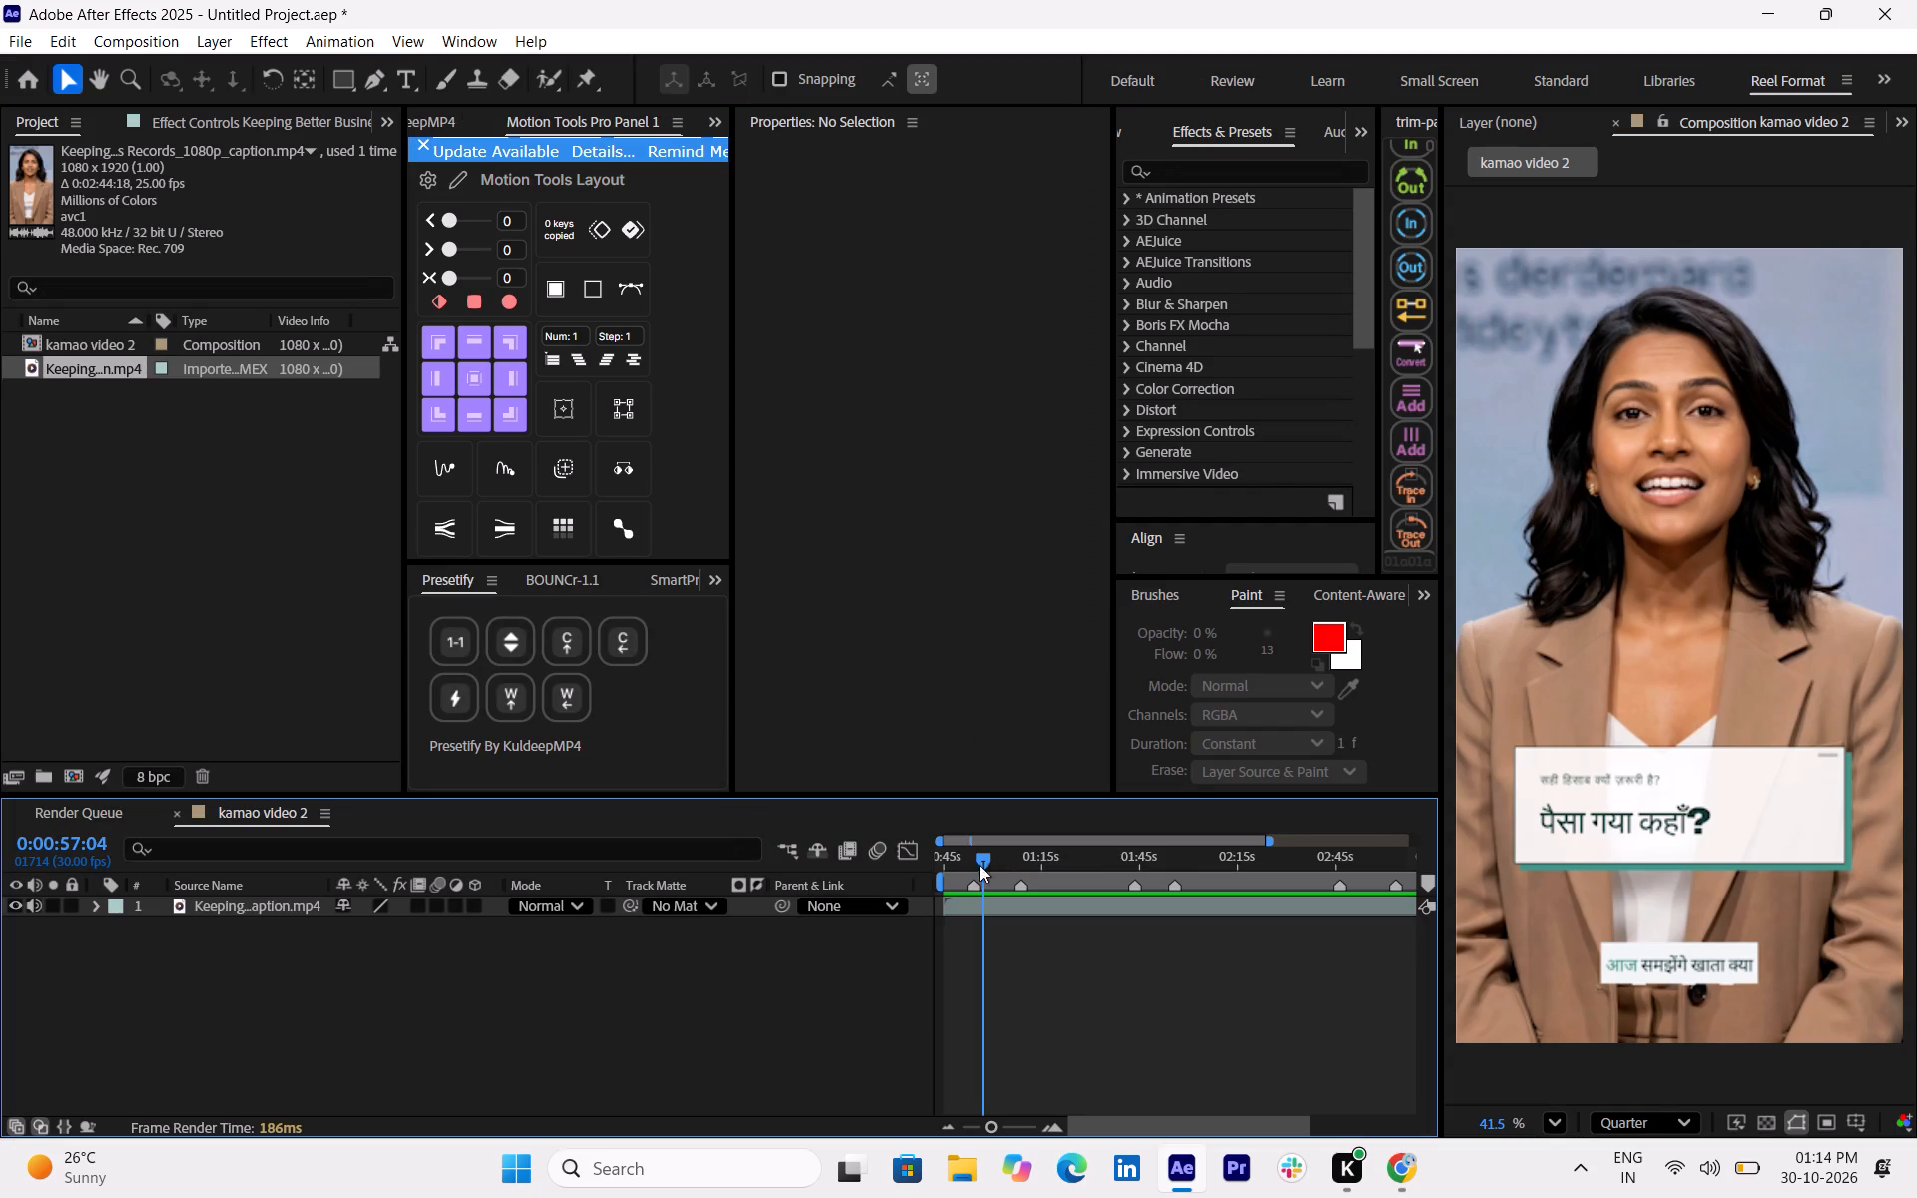
drag(986, 856, 975, 856)
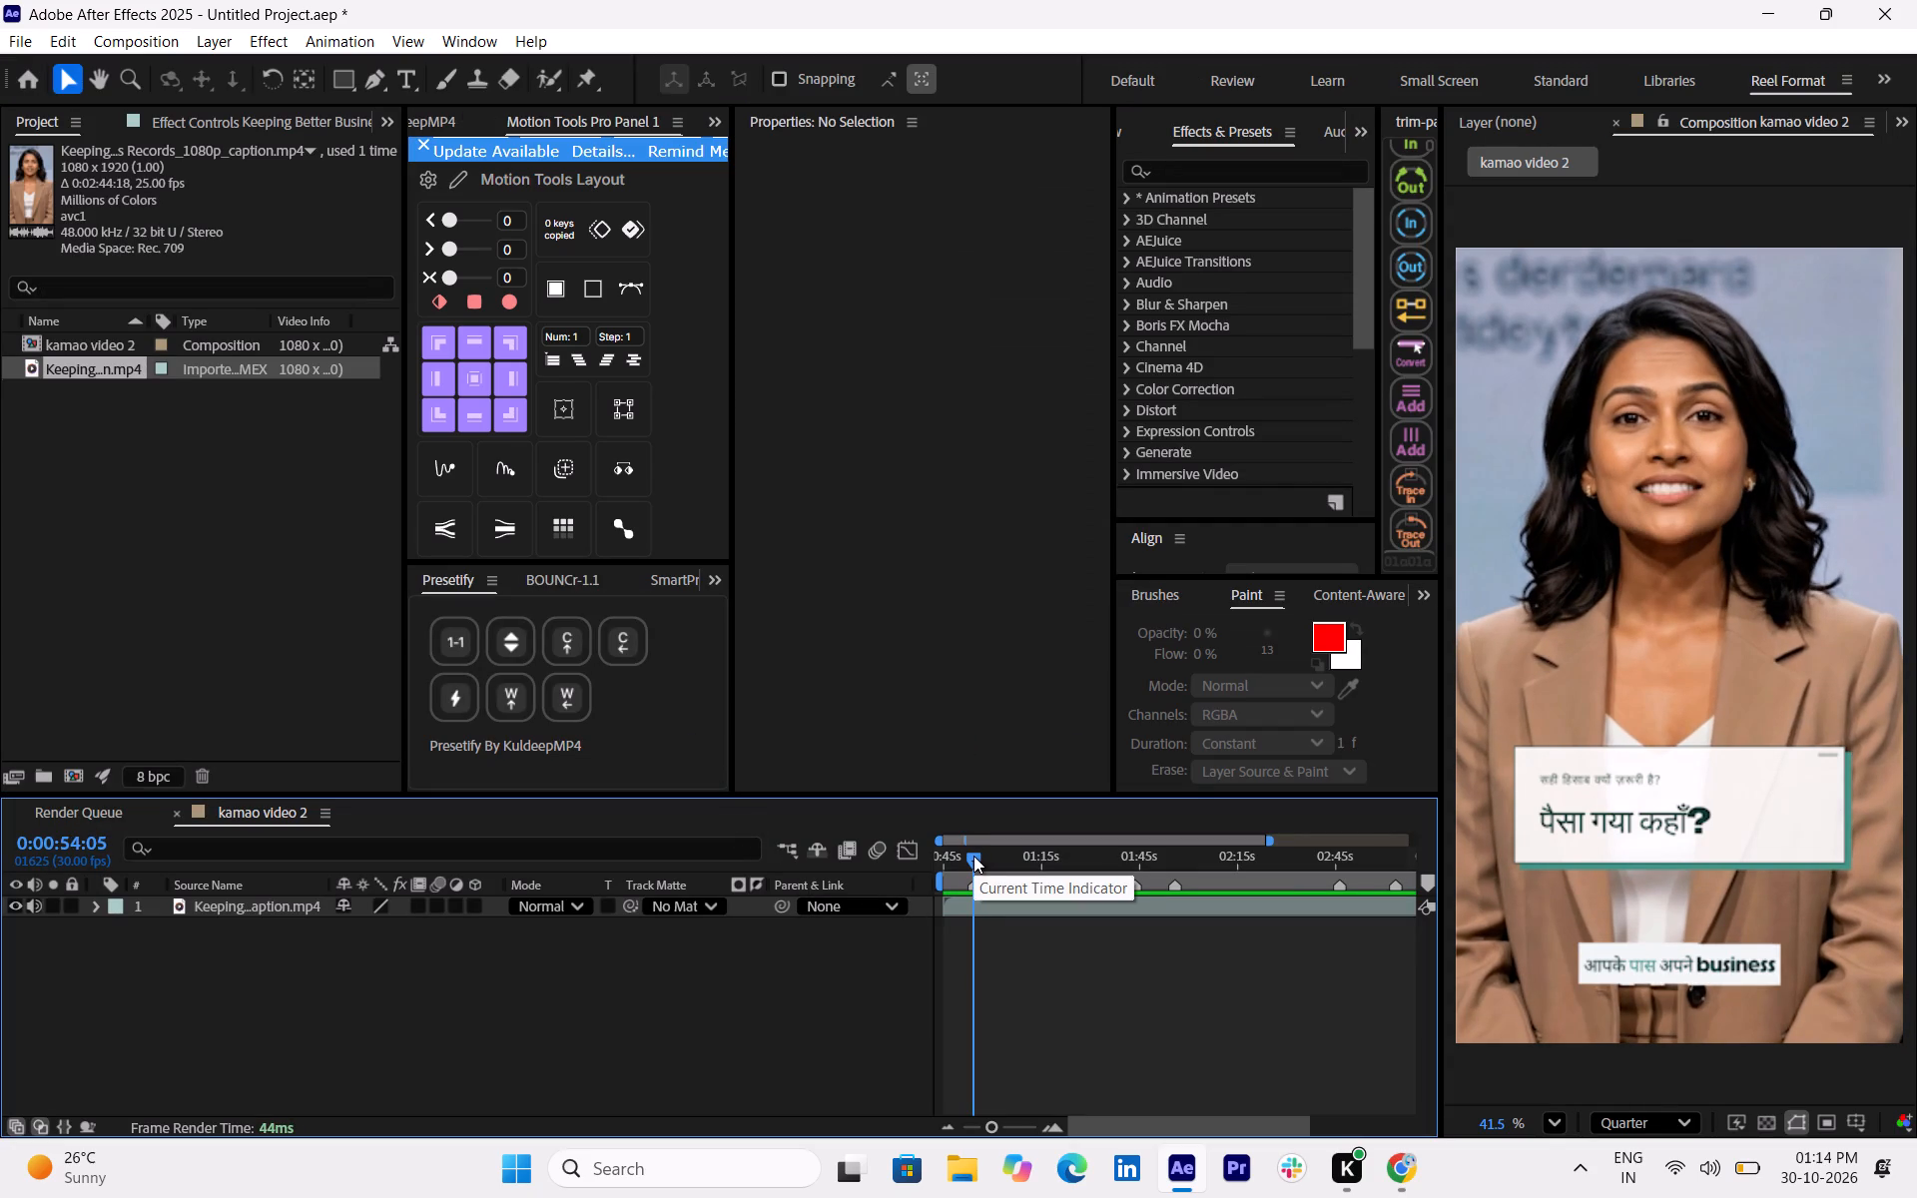
key(space)
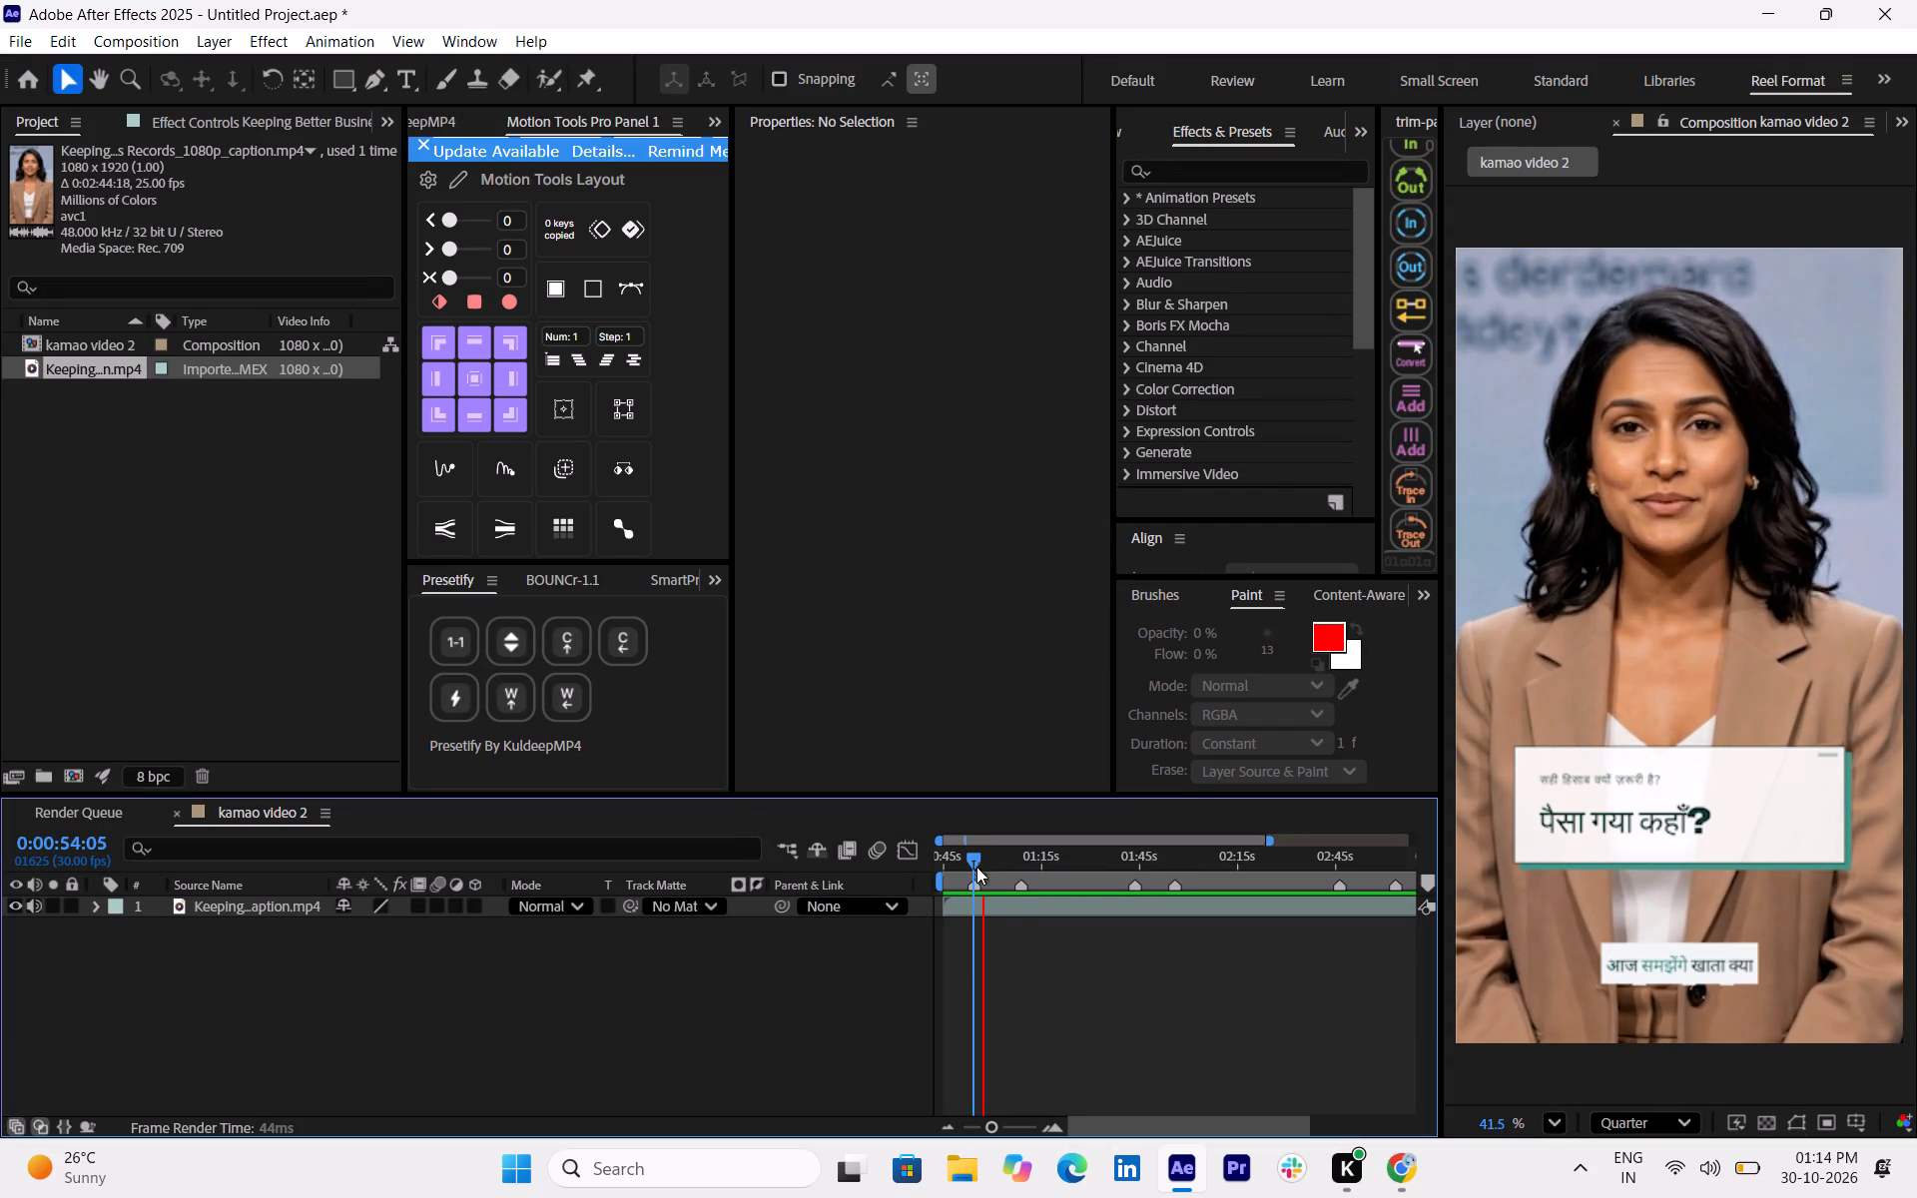
key(space)
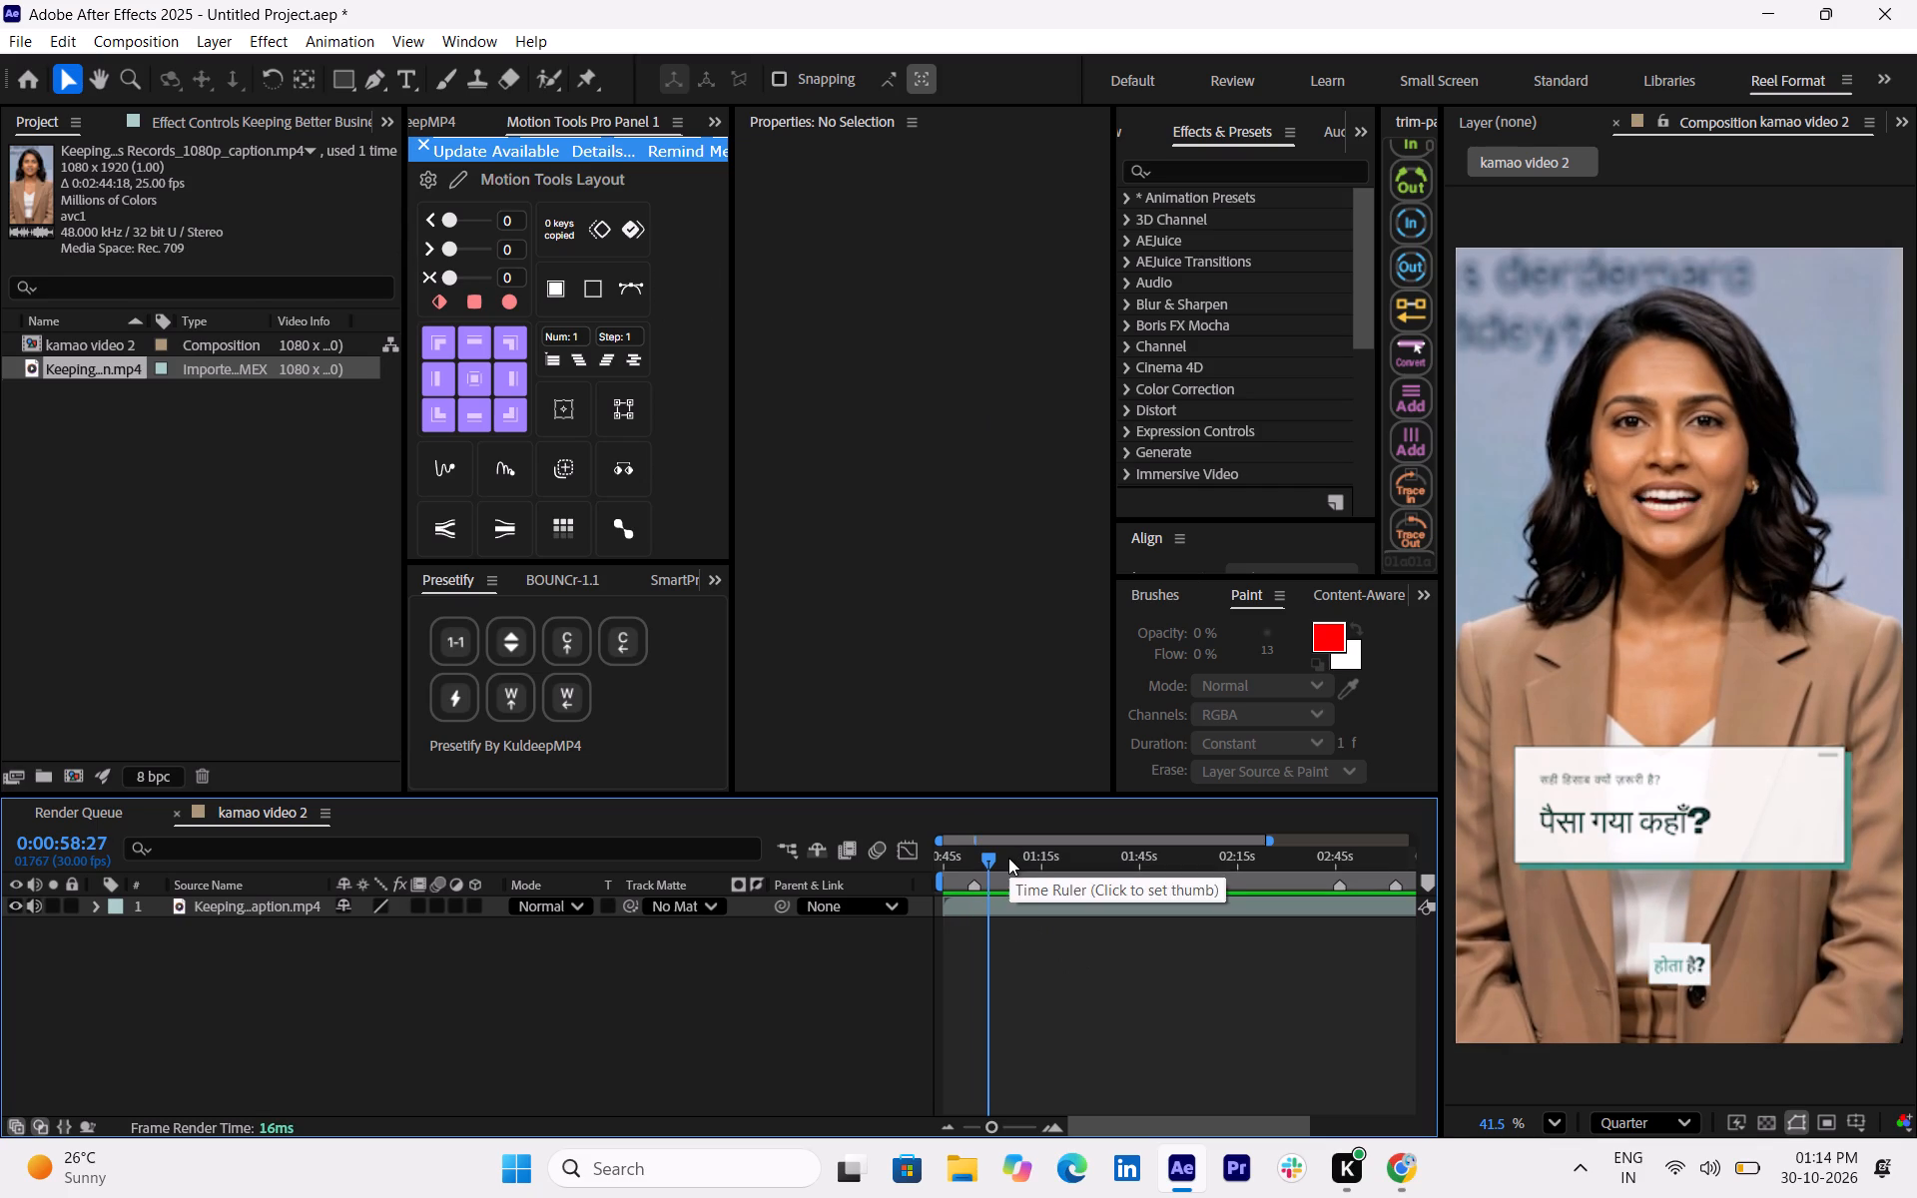
drag(981, 865, 936, 856)
key(space)
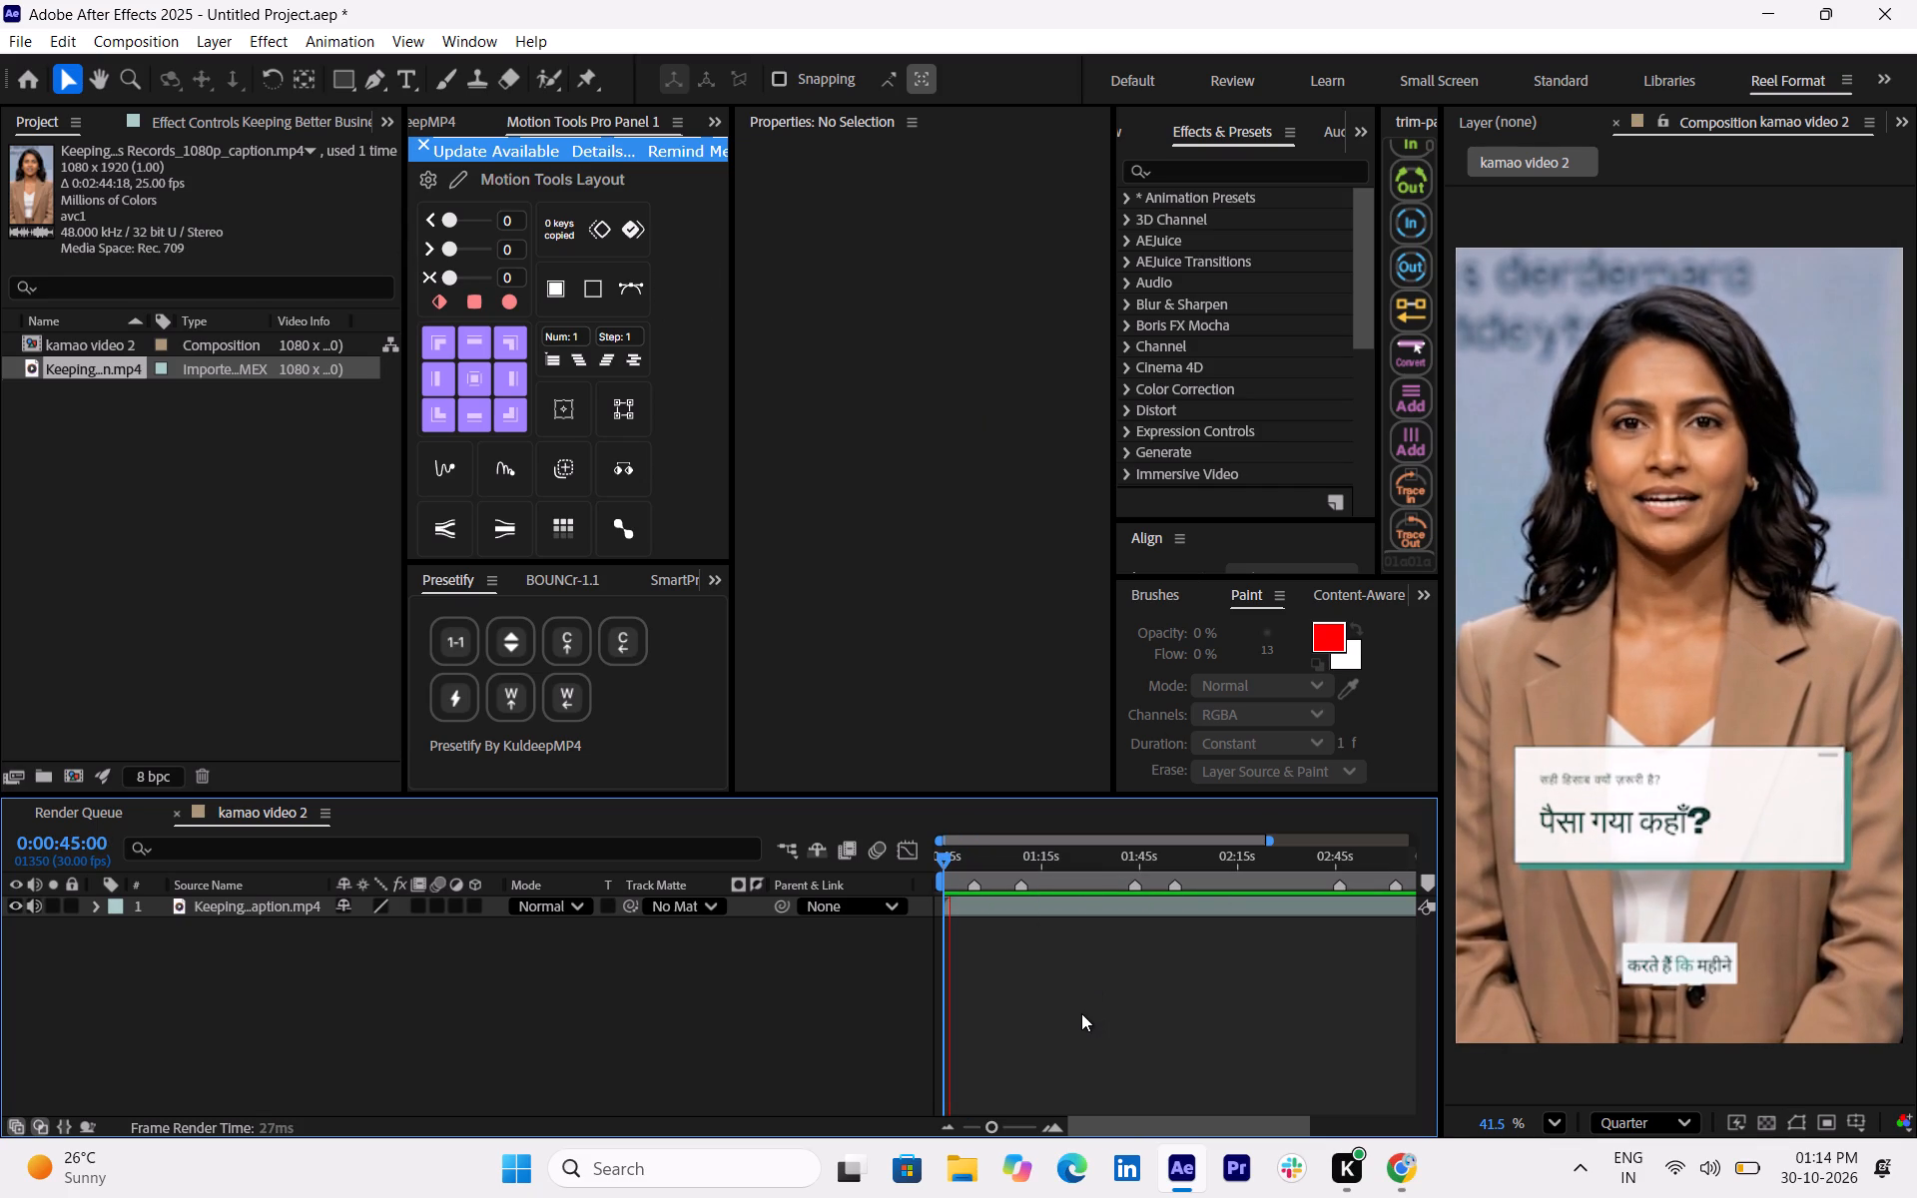
key(space)
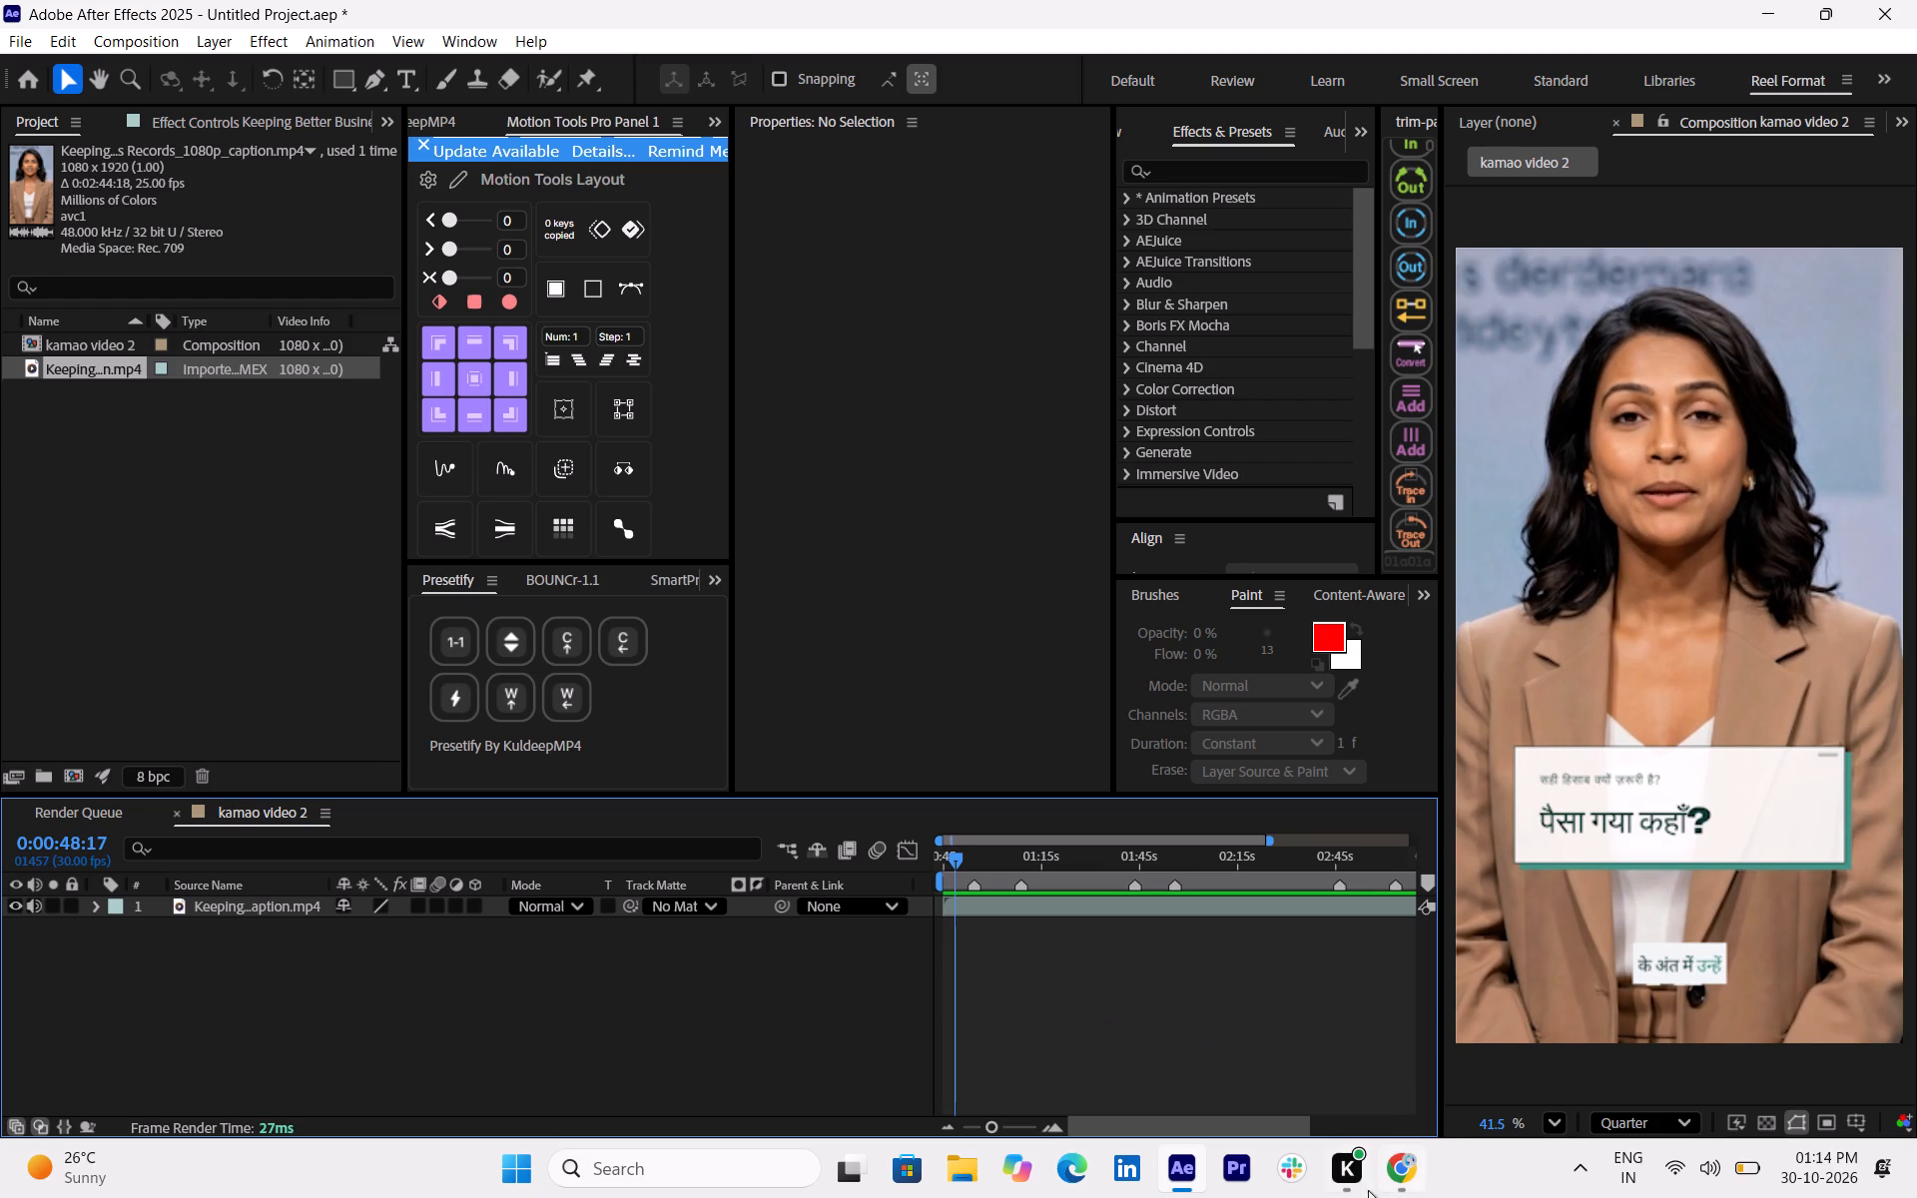
Switch back to Pinterest in Chrome and search for the suggested phrase "business mistakes poster".
click(1400, 1156)
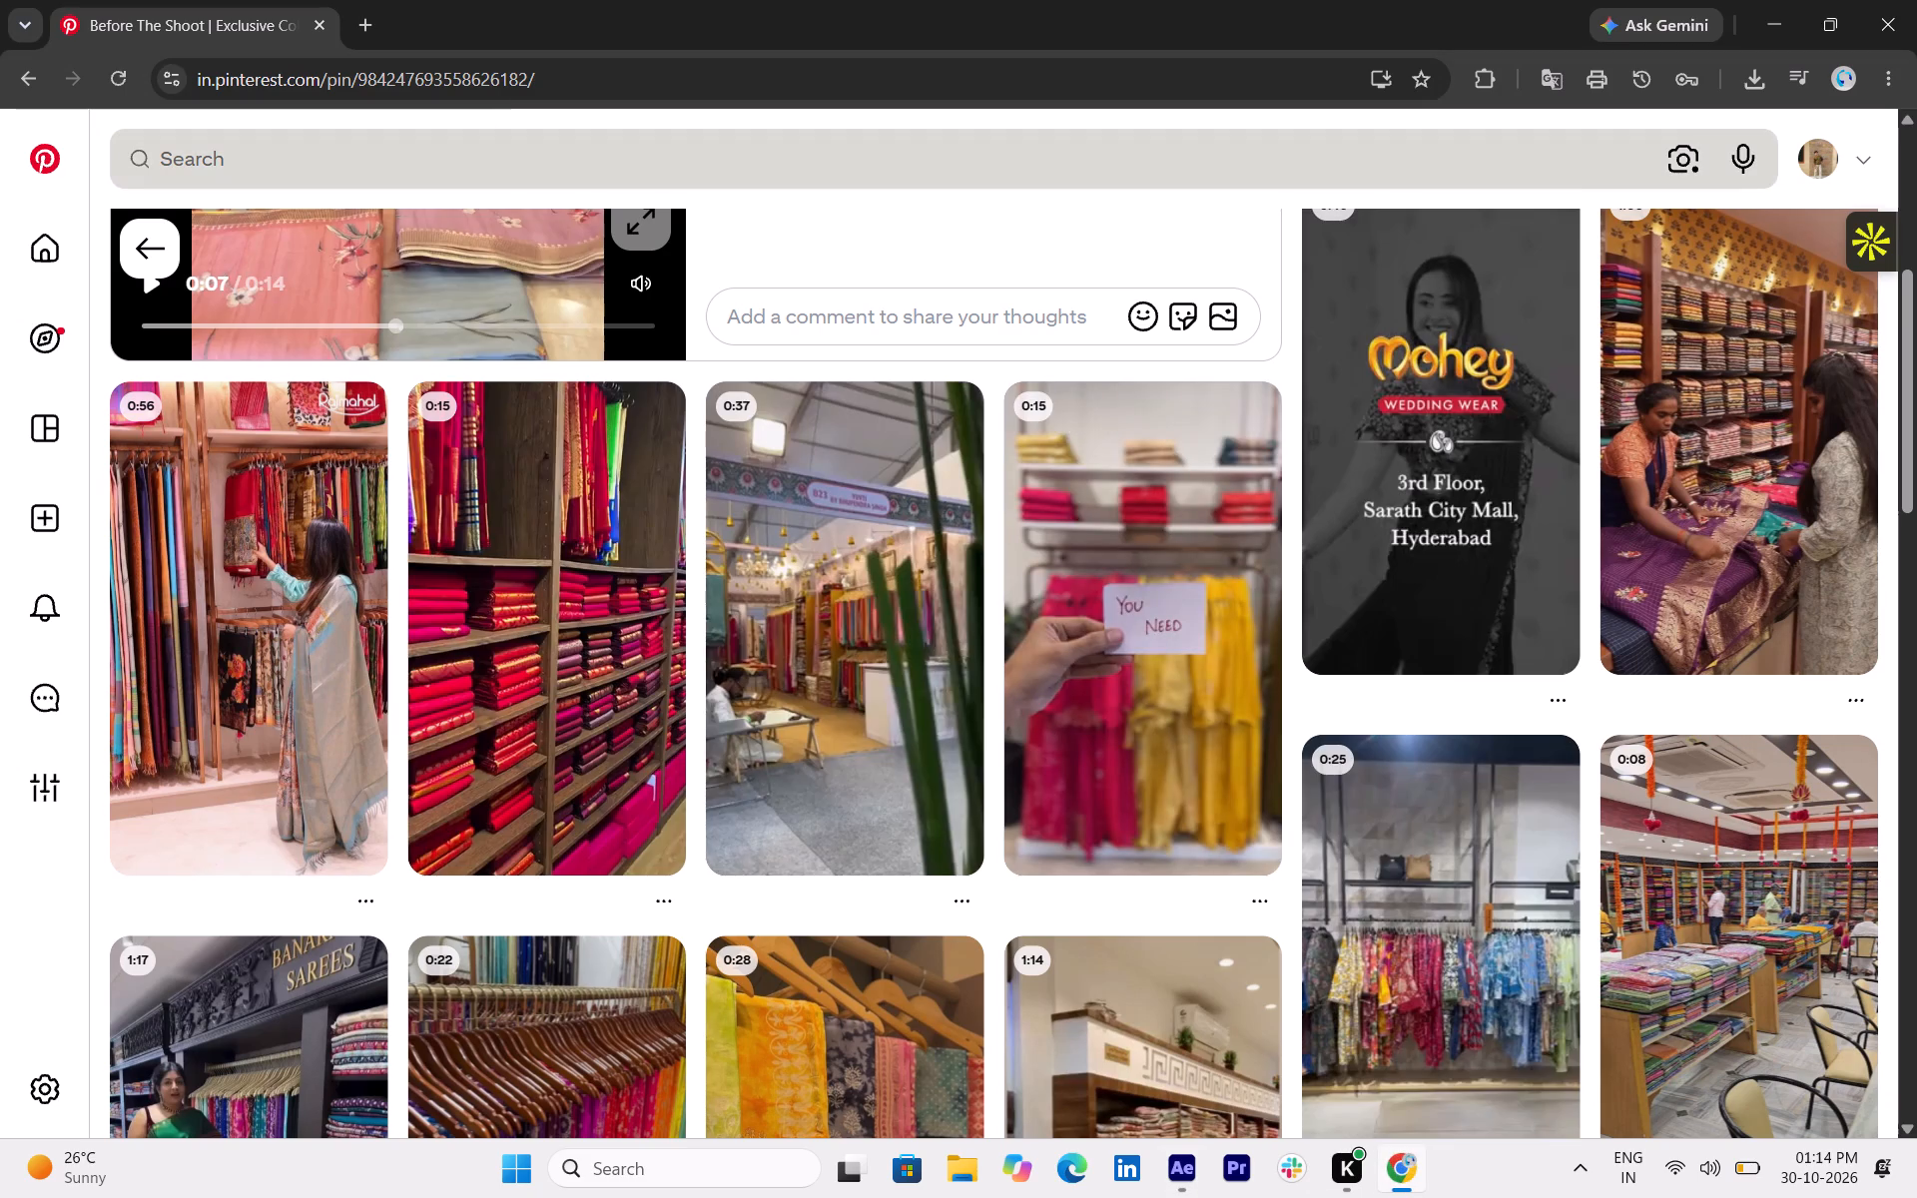
click(478, 163)
key(b)
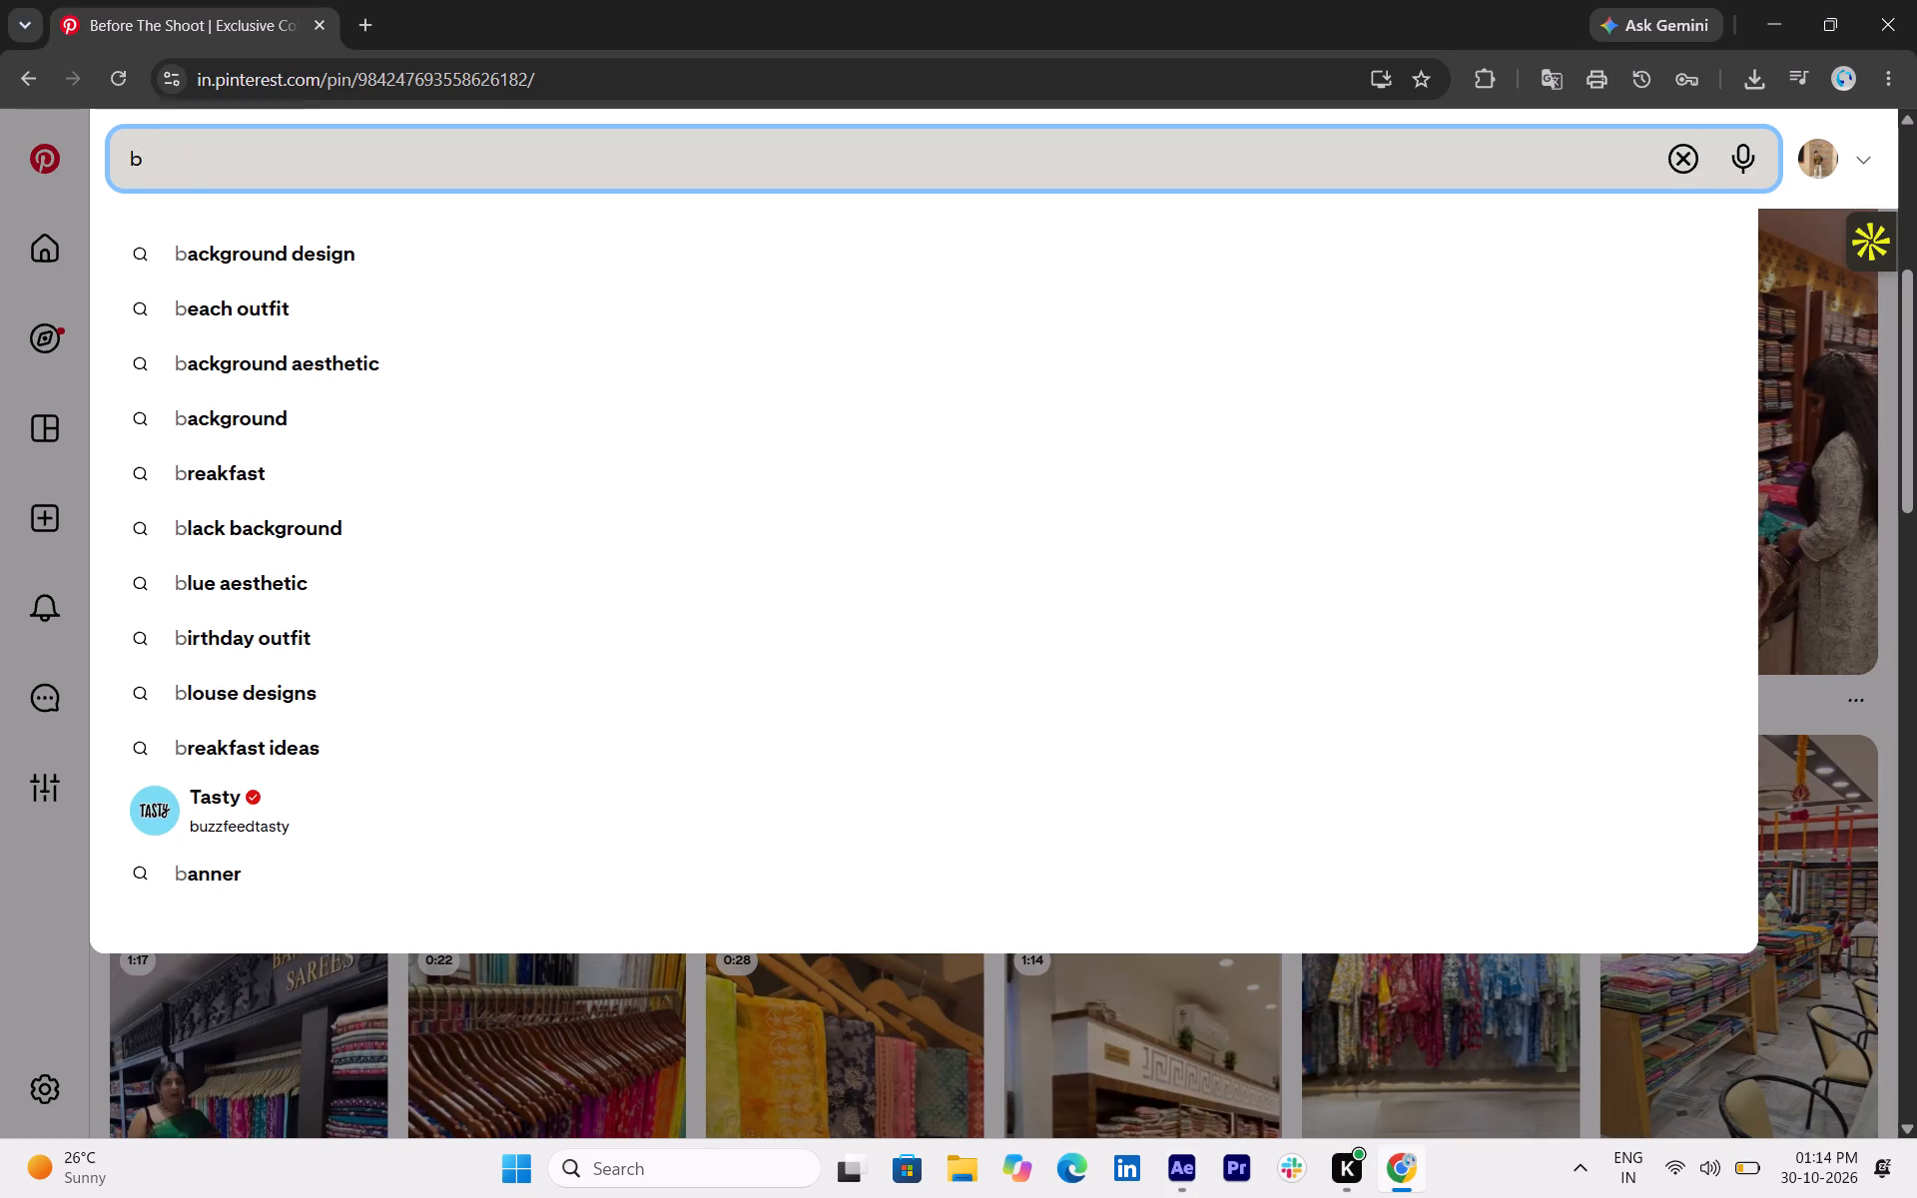
text(usiness misa)
key(BackSpace)
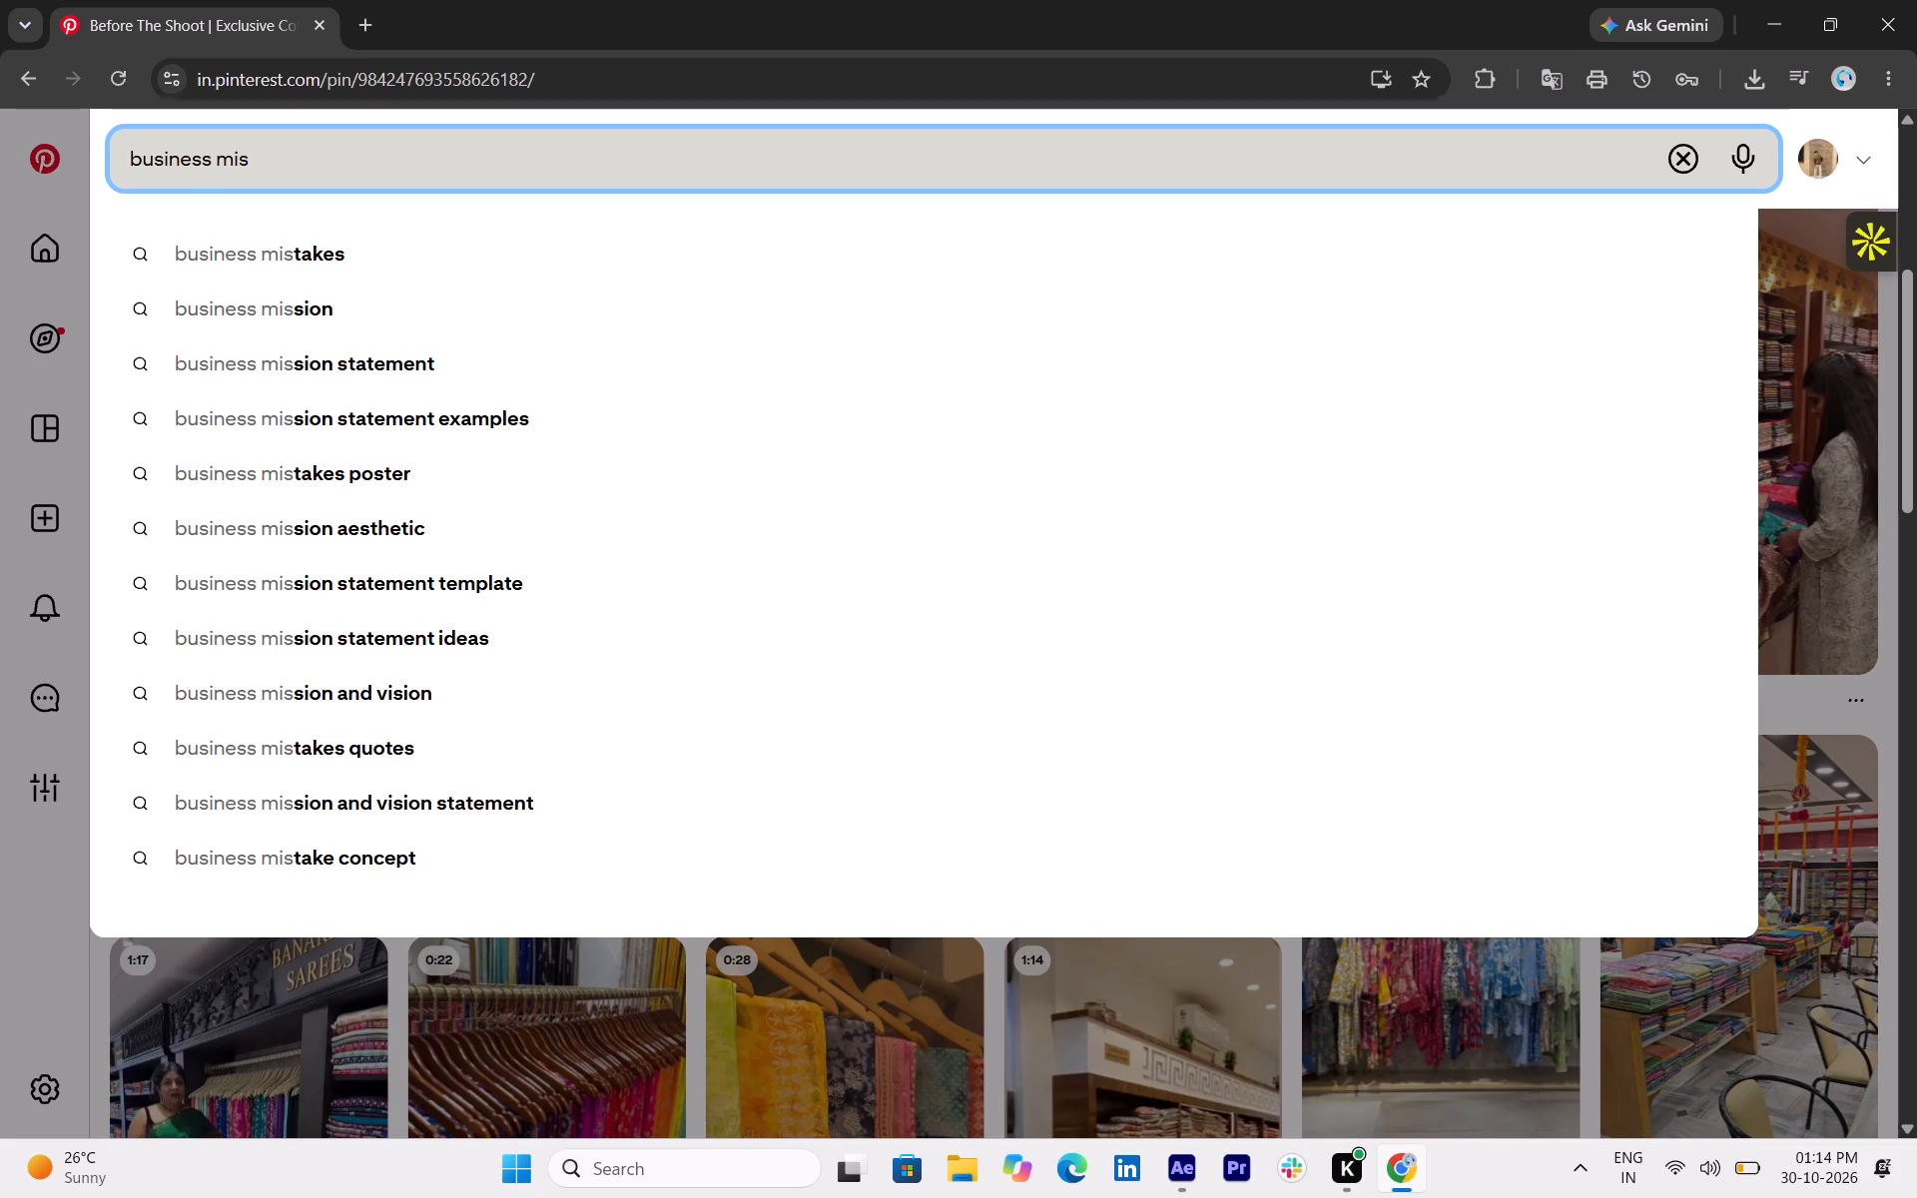
click(317, 493)
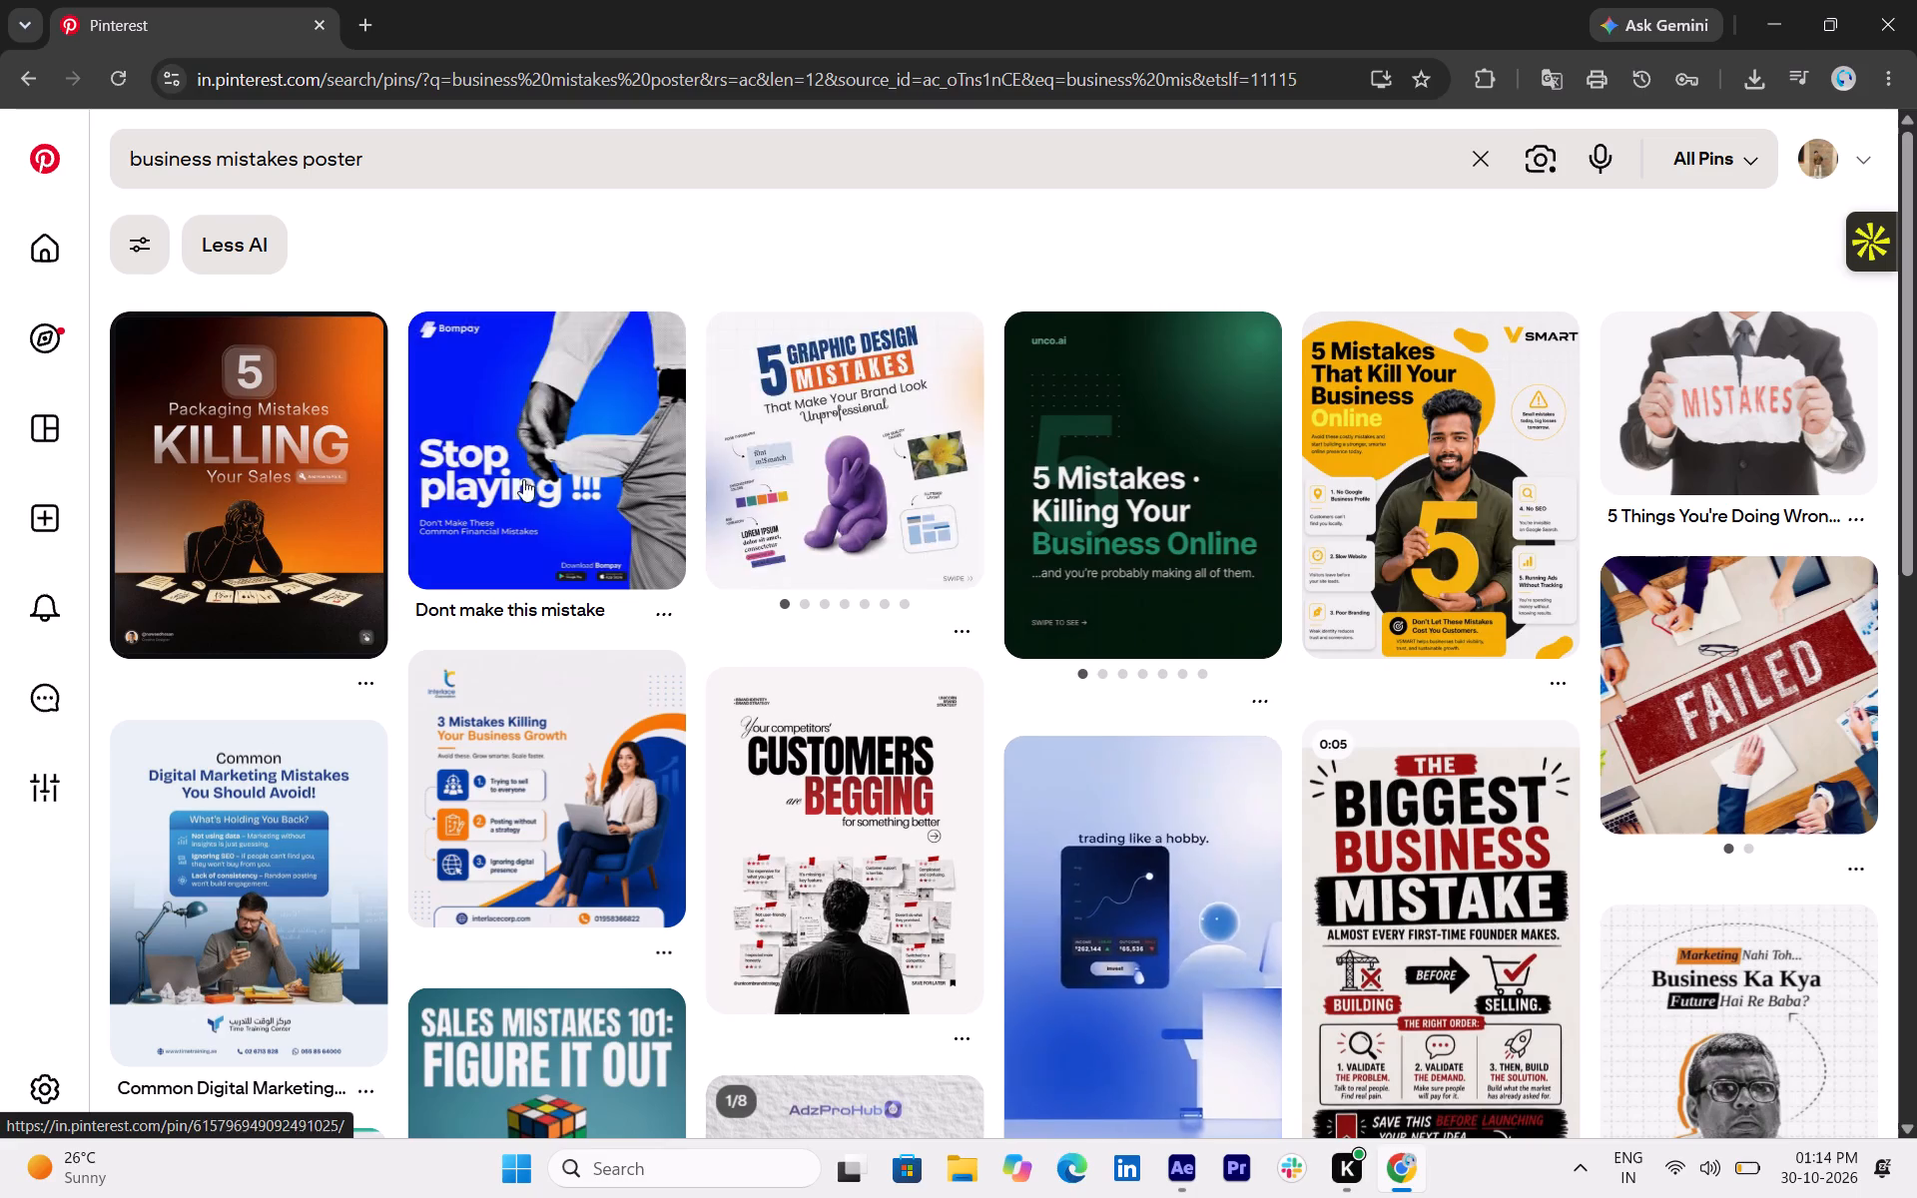
Shorten the Pinterest search to "business mistakes" and run it.
click(377, 142)
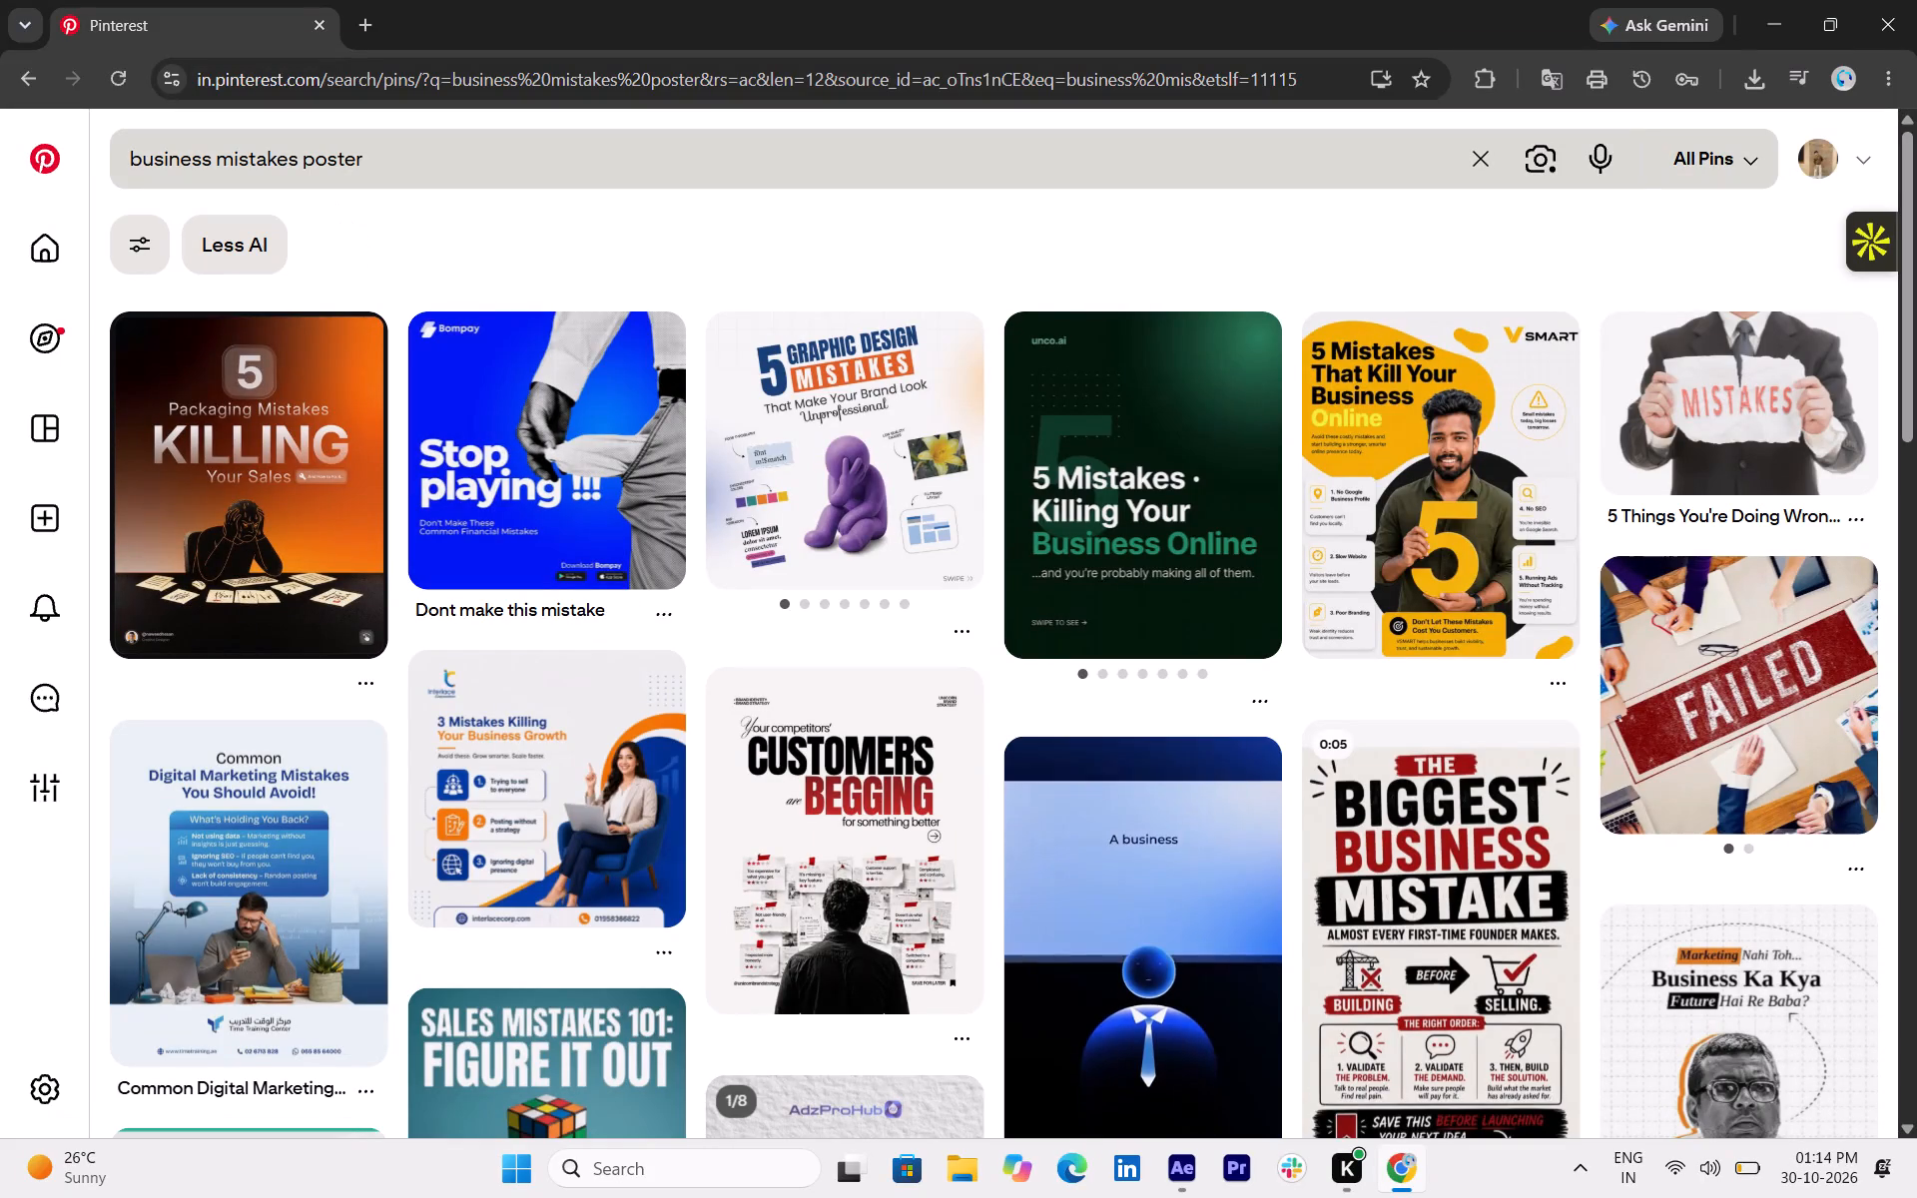
key(BackSpace)
key(BackSpace)
key(BackSpace)
key(BackSpace)
key(BackSpace)
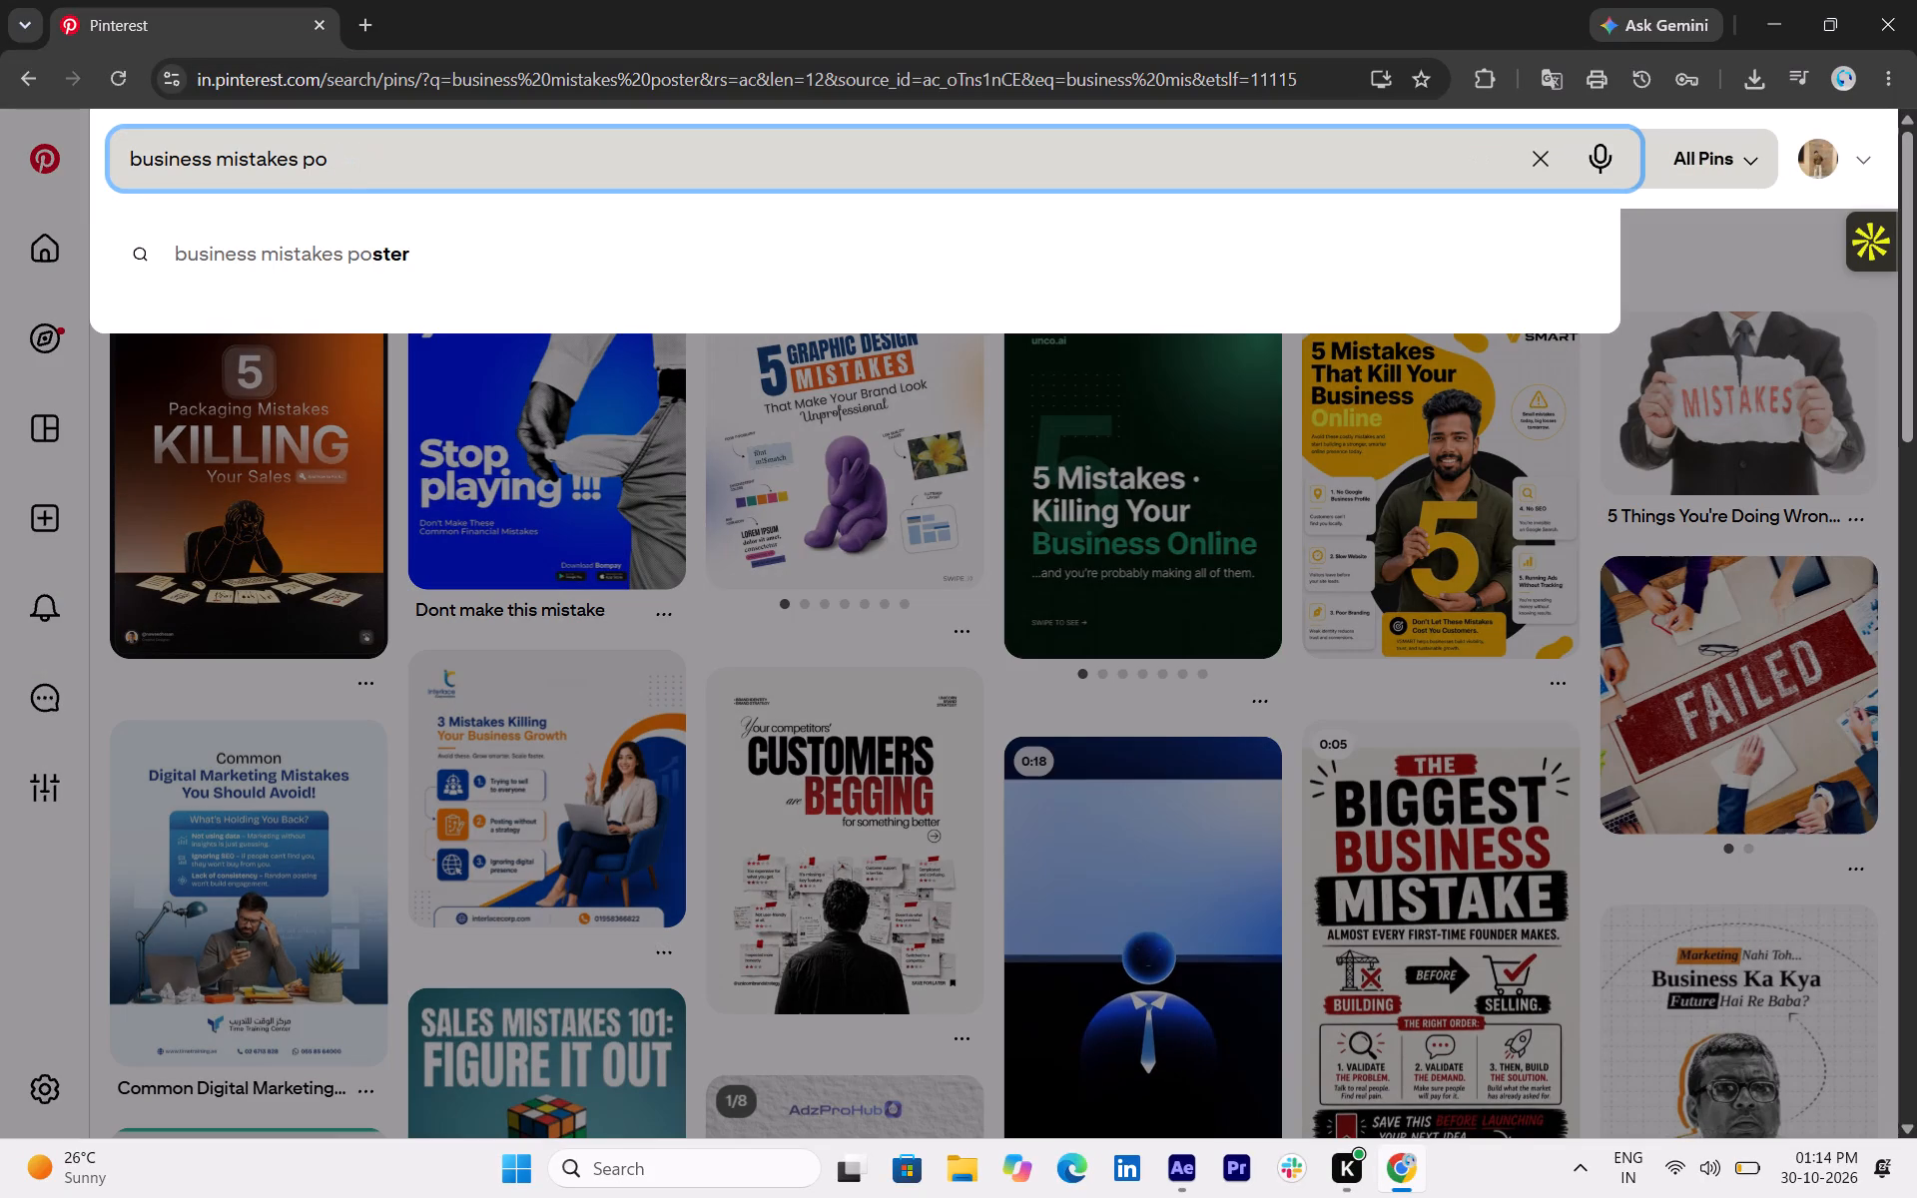
key(BackSpace)
key(Return)
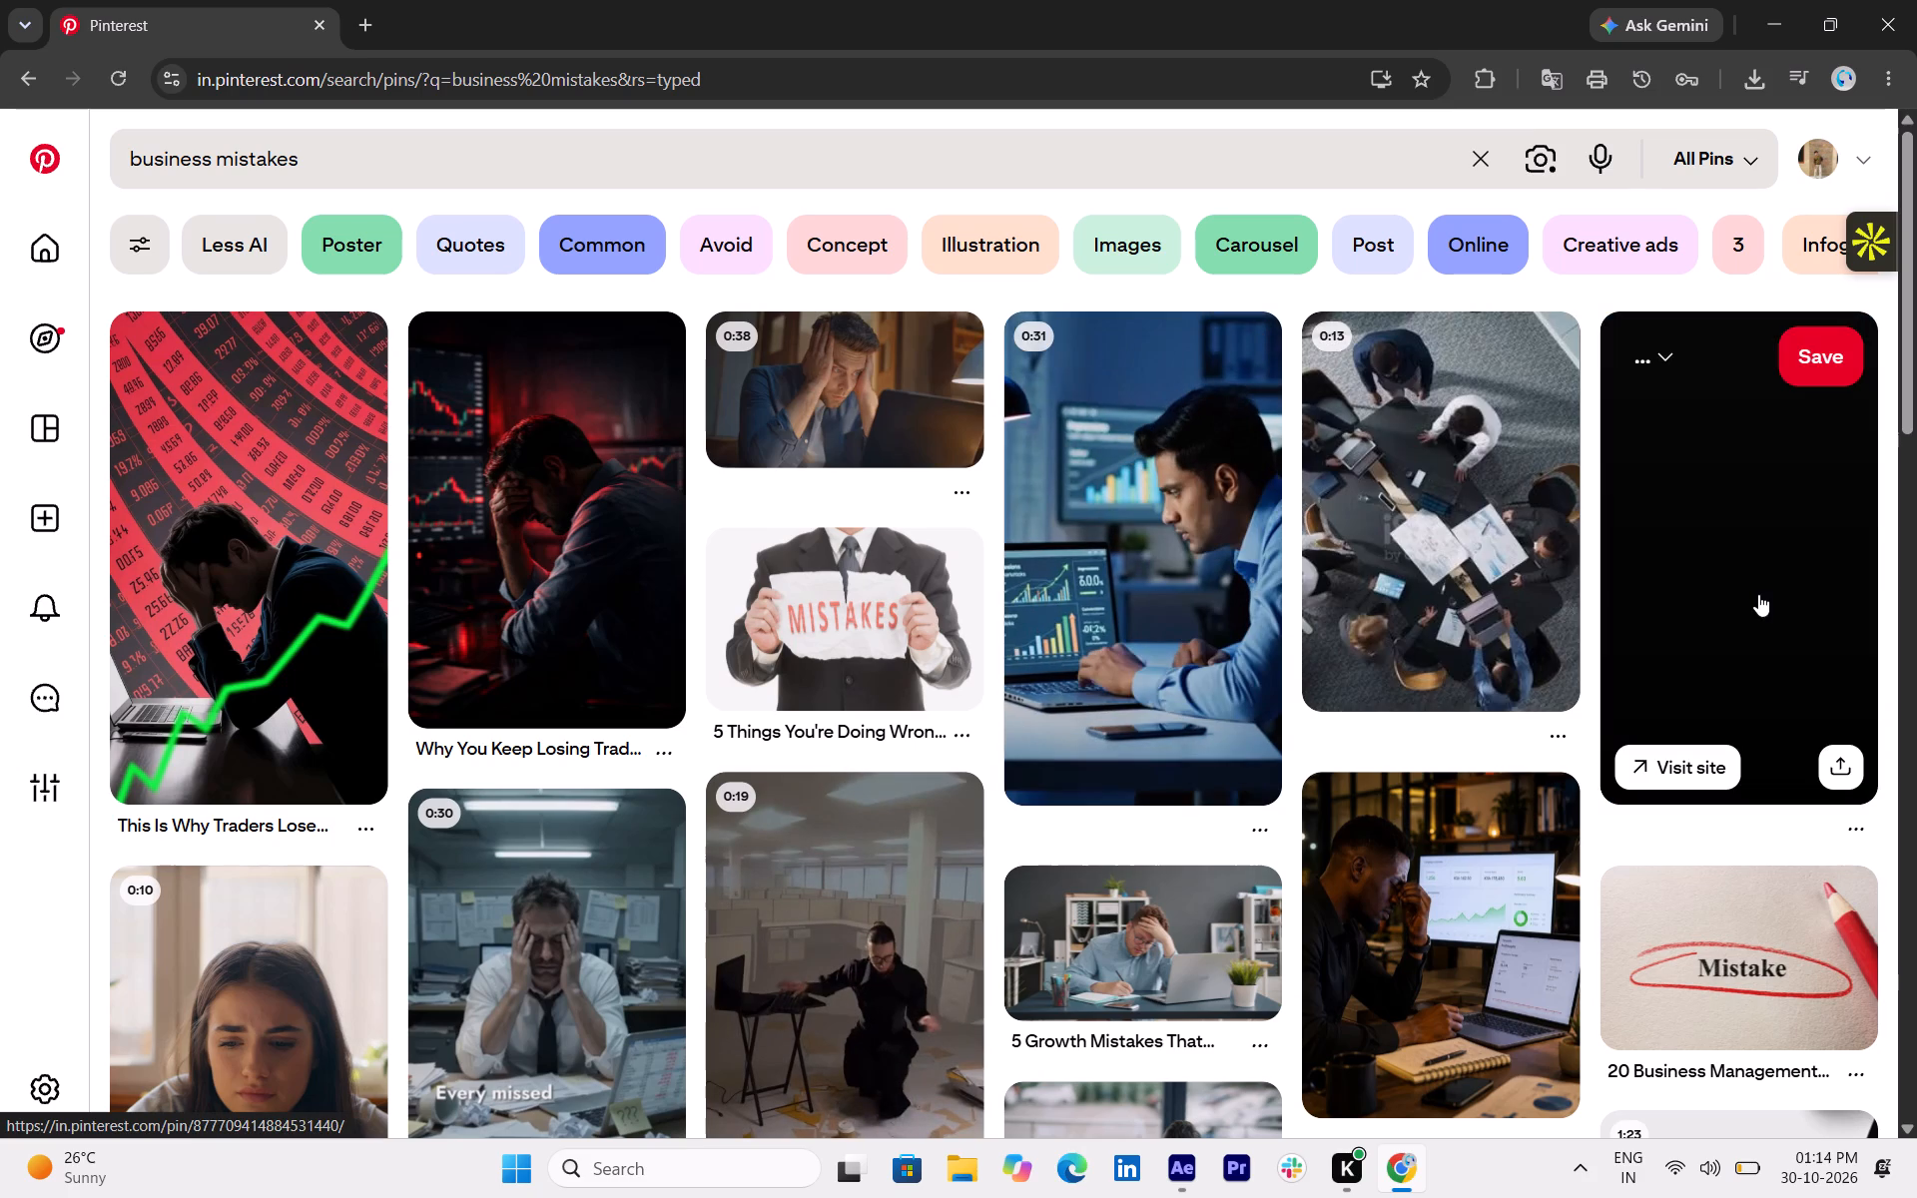
Browse the "business mistakes" results for images of stressed owners, errors and failing businesses that suit the video.
scroll(522, 629, down, 1)
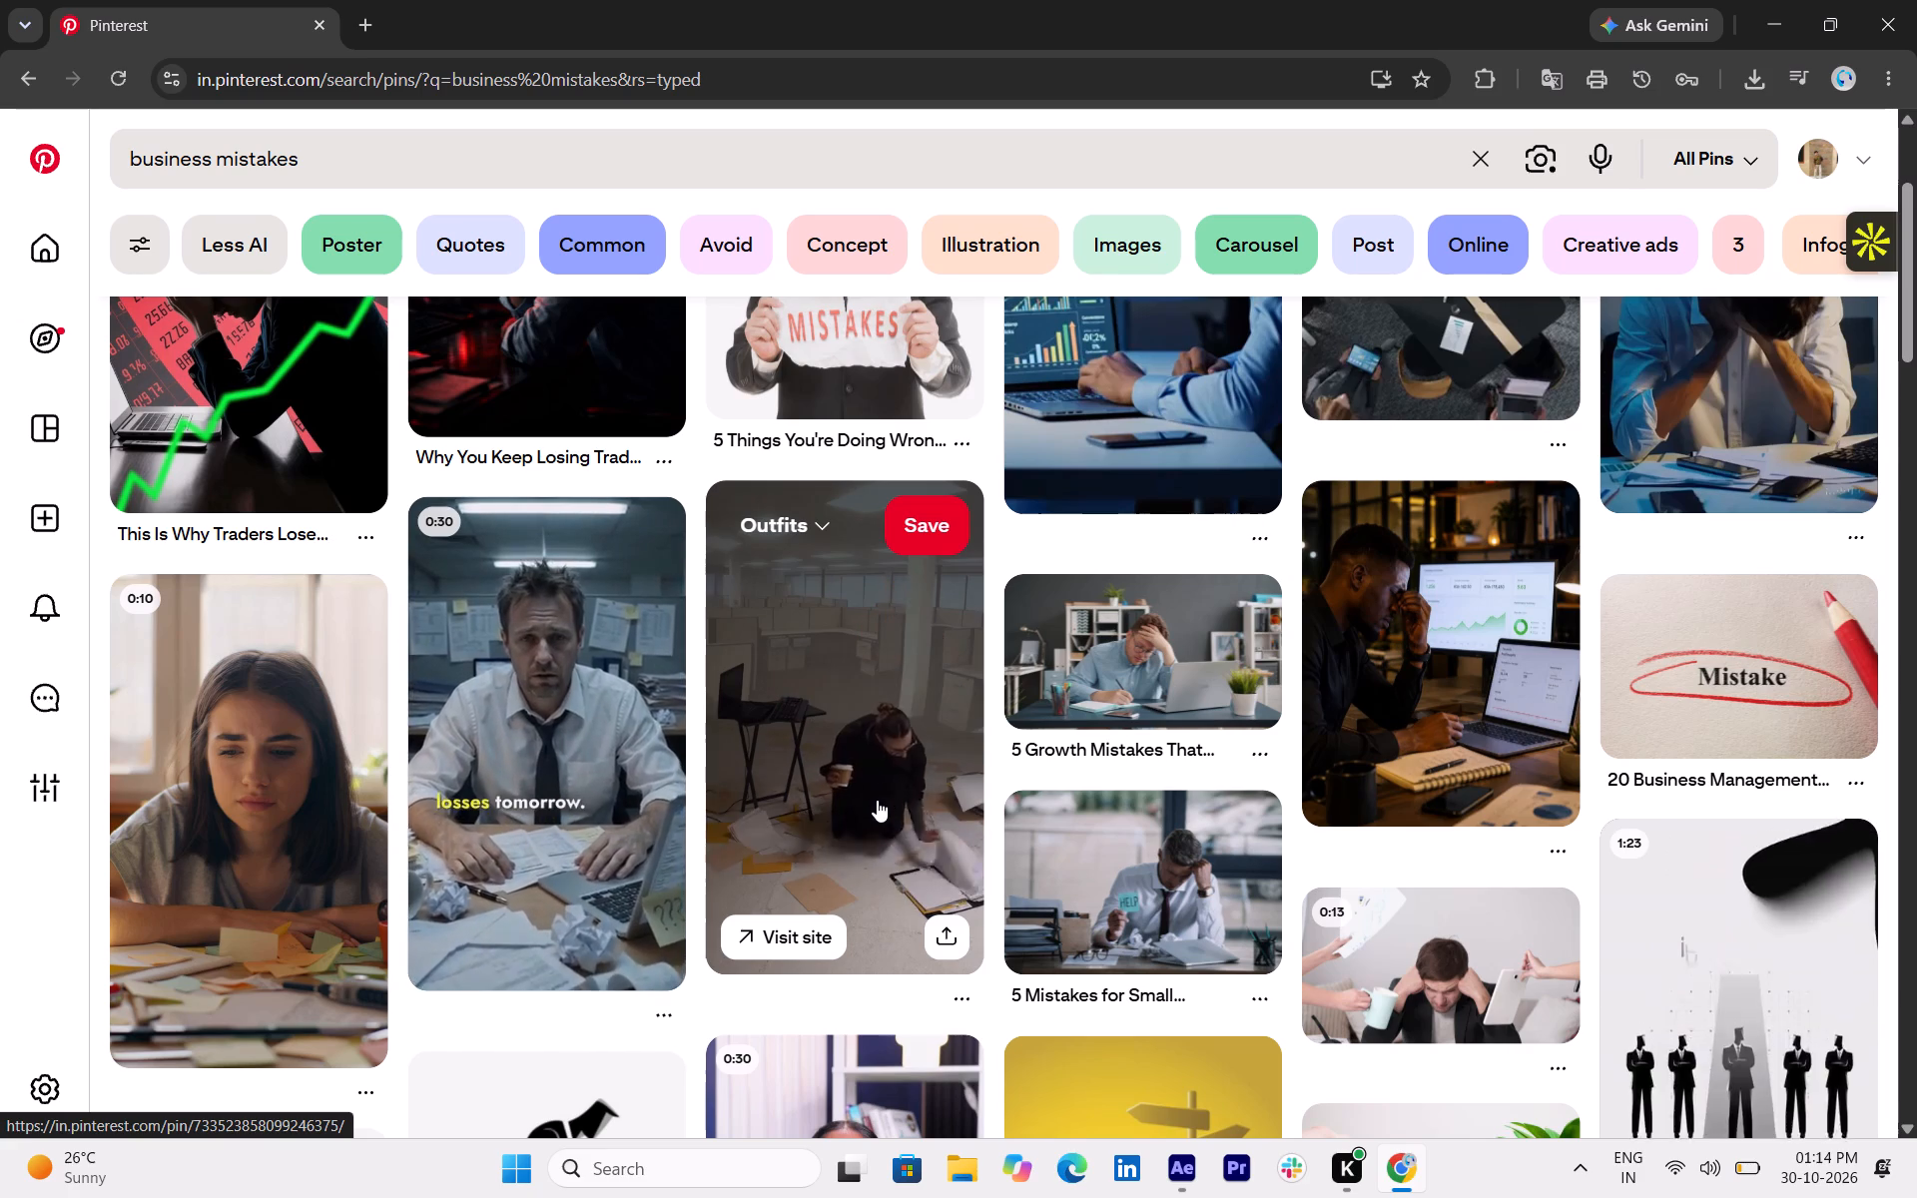
scroll(877, 801, down, 2)
scroll(262, 591, up, 1)
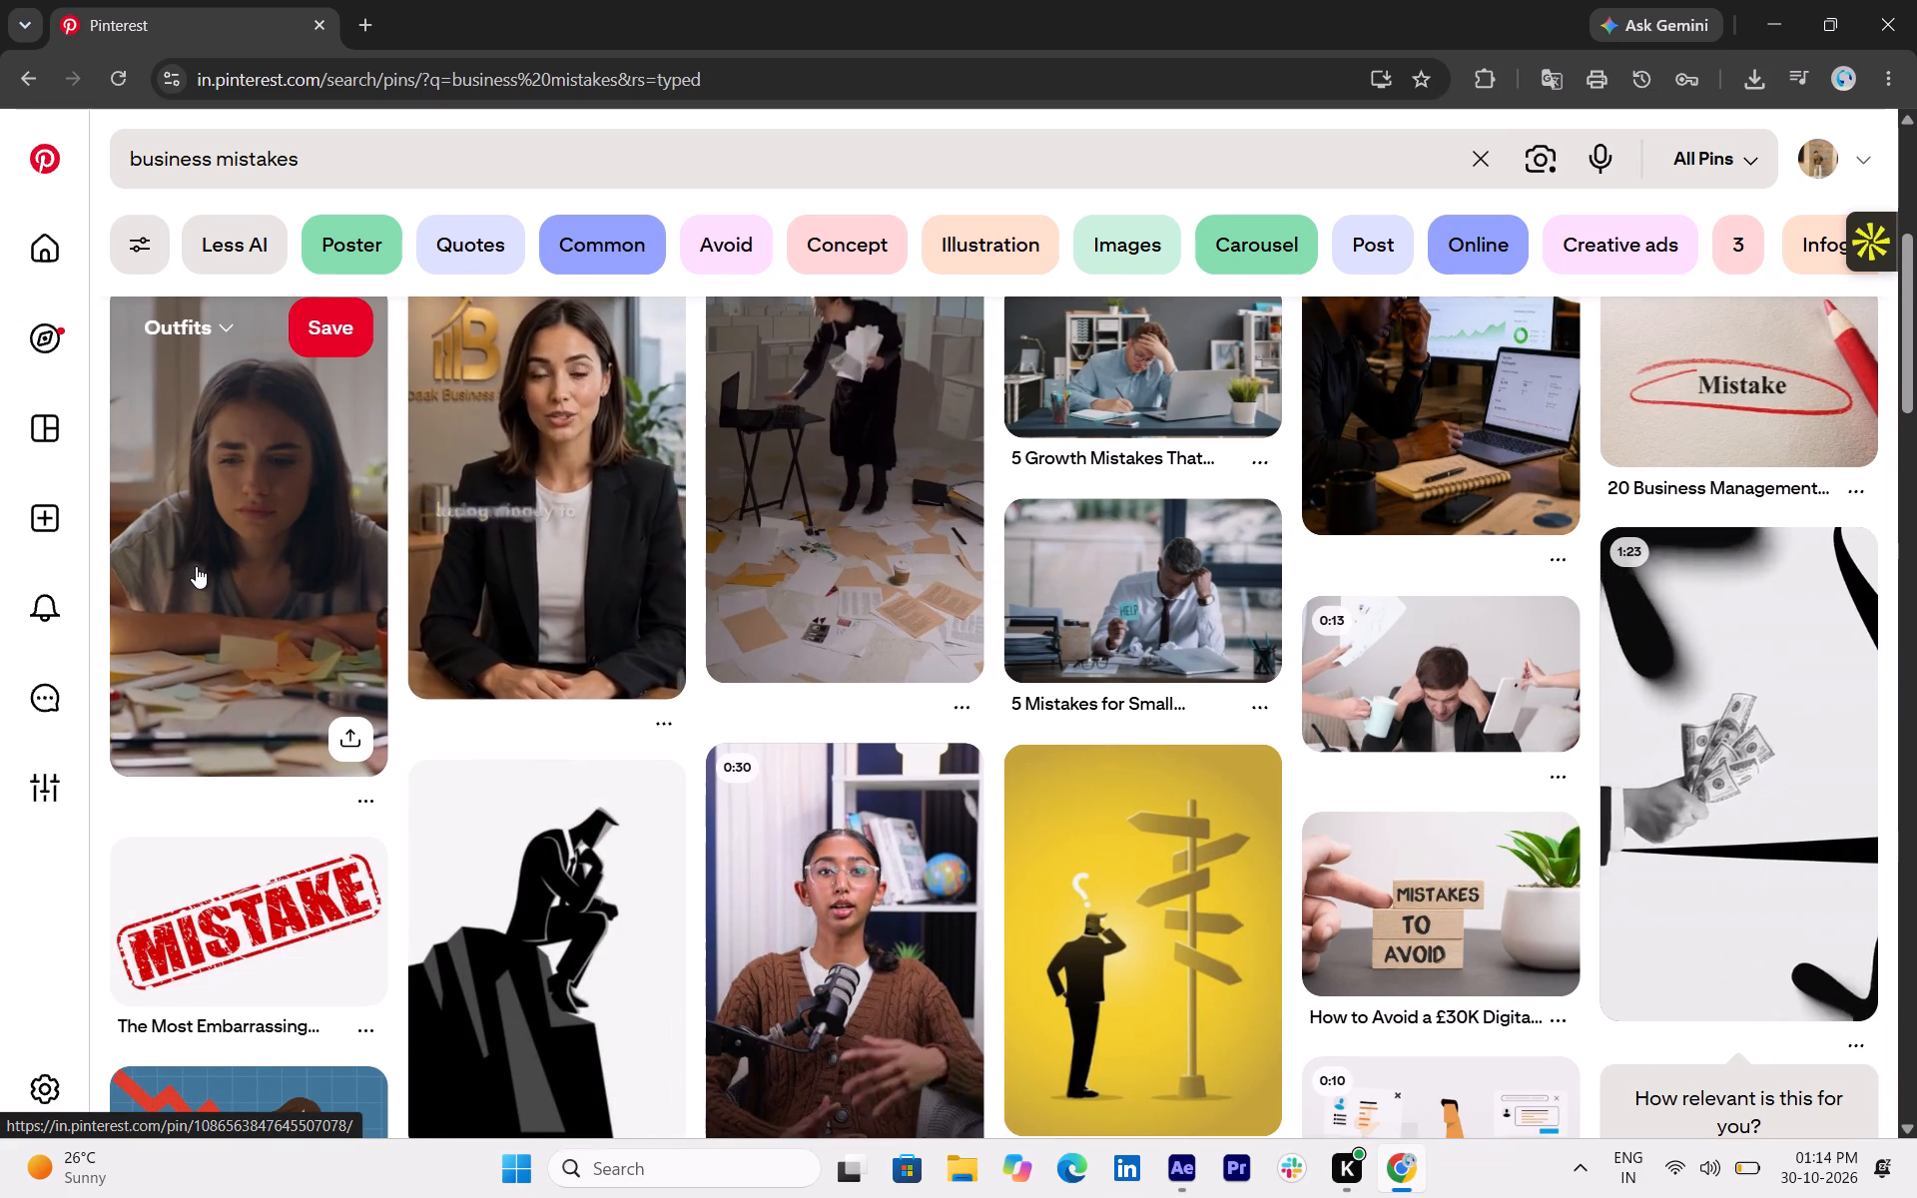
scroll(1179, 782, down, 2)
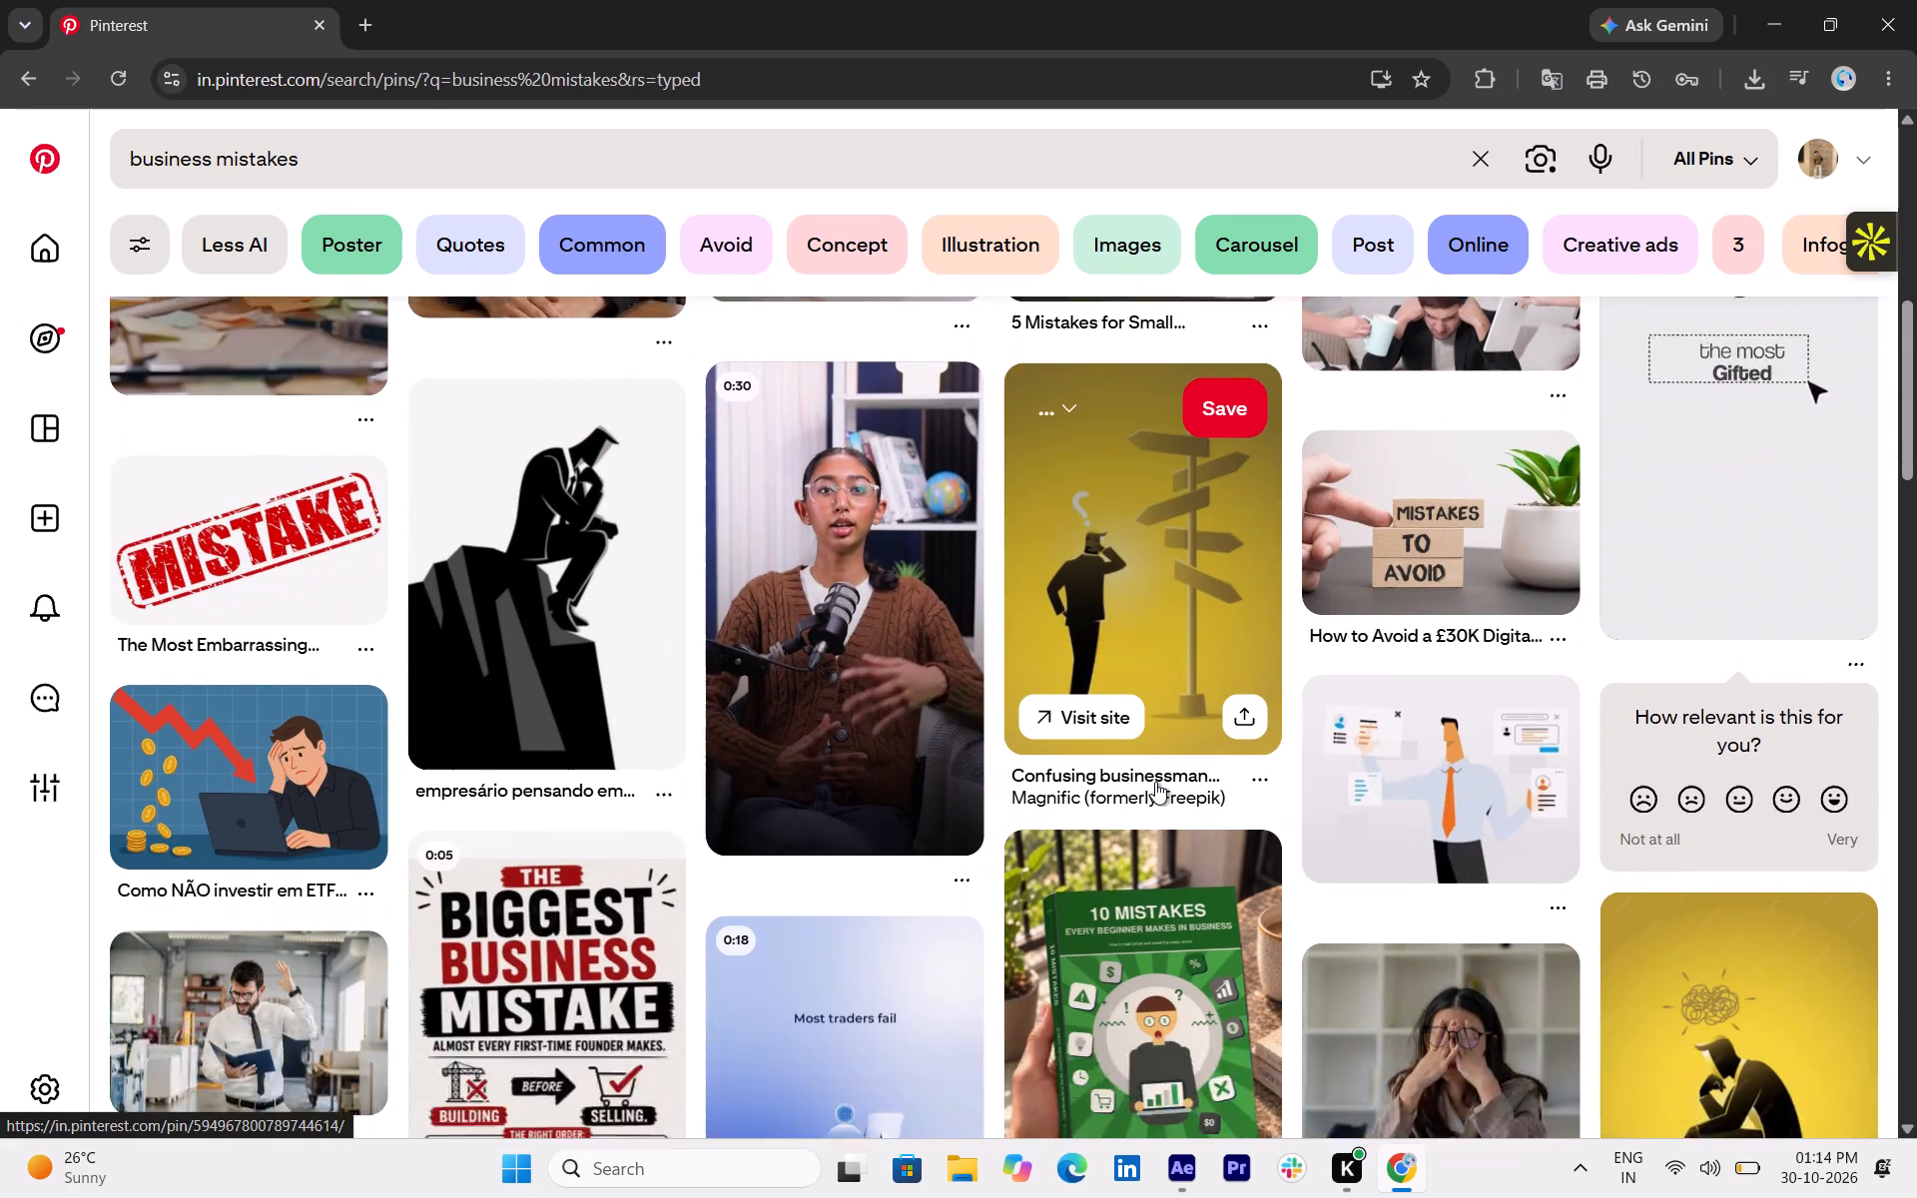
scroll(1152, 782, down, 1)
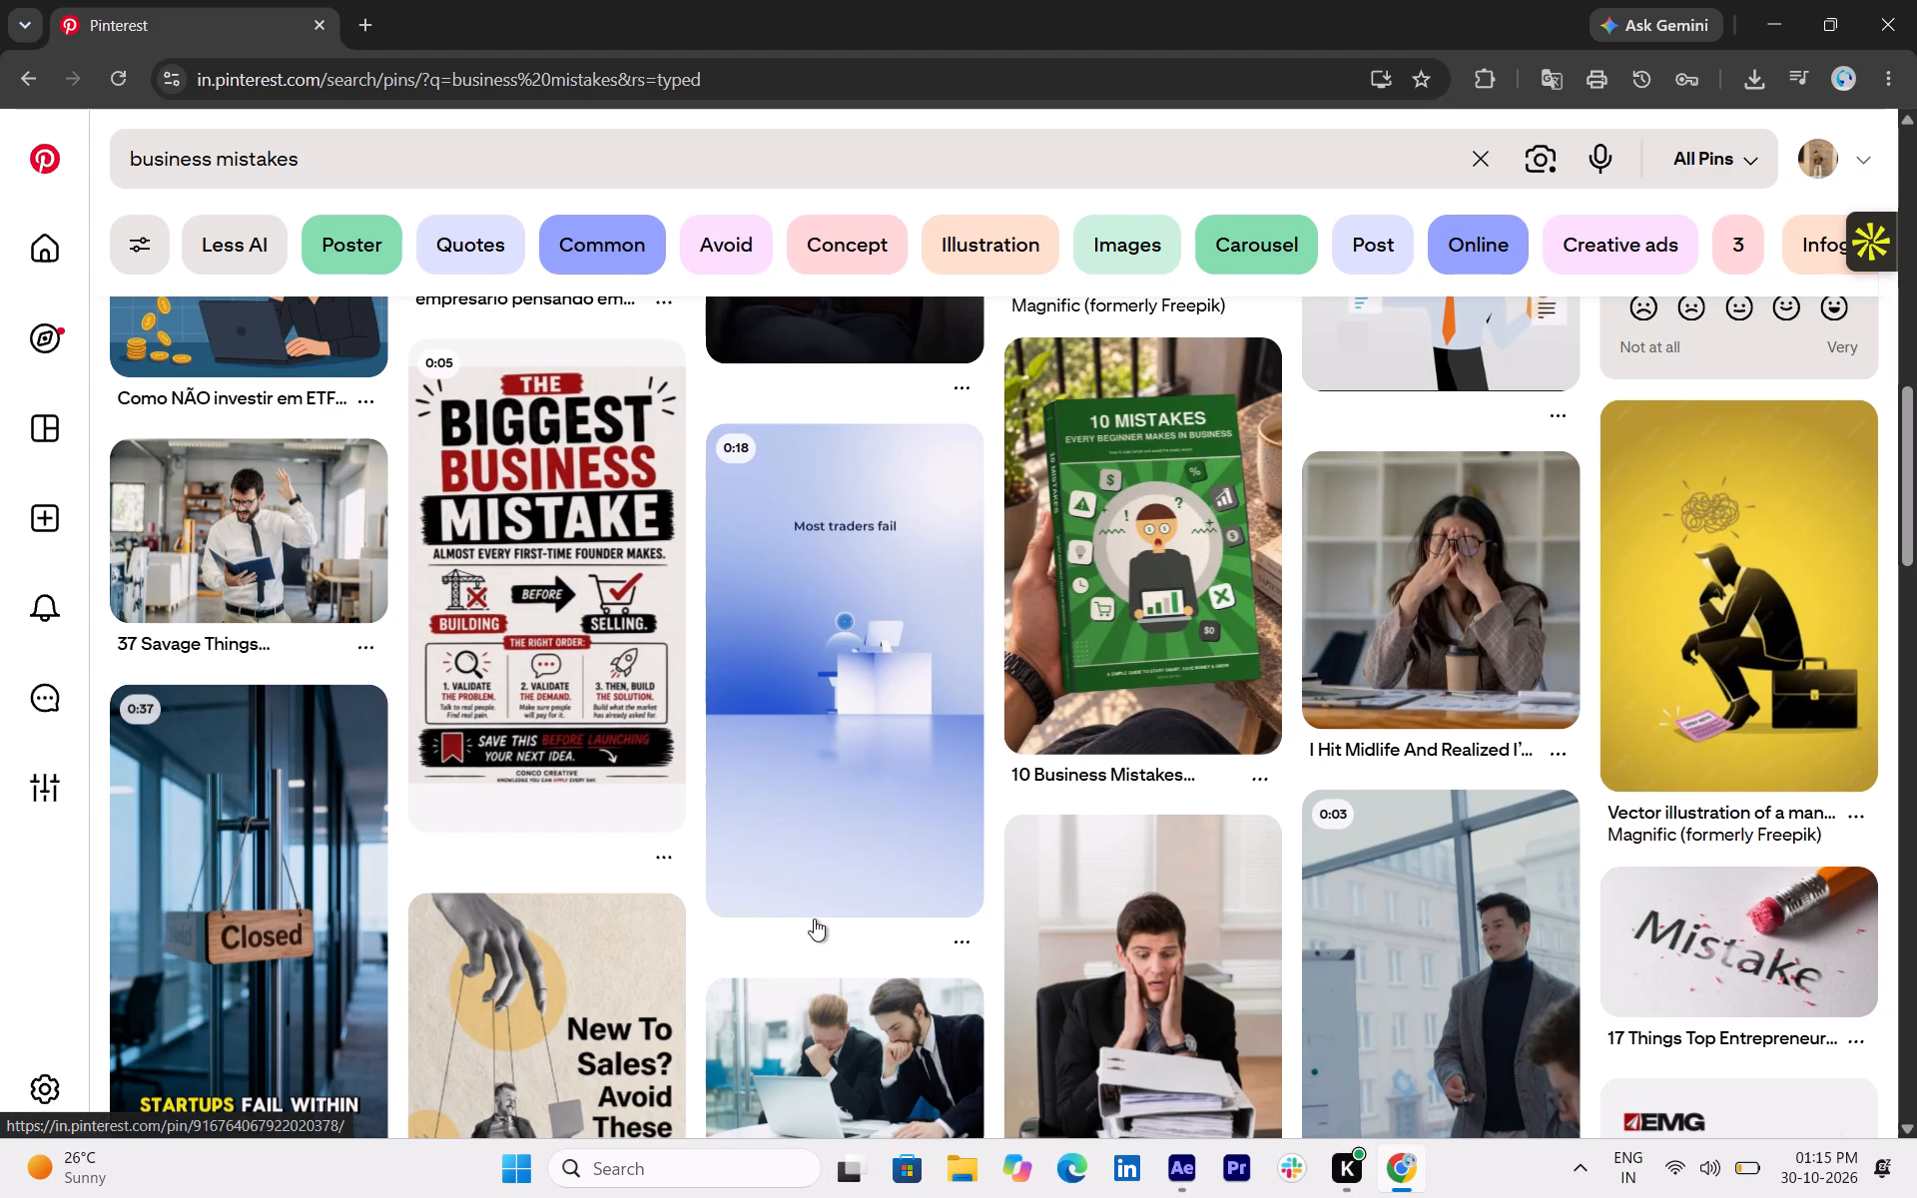
scroll(827, 908, down, 3)
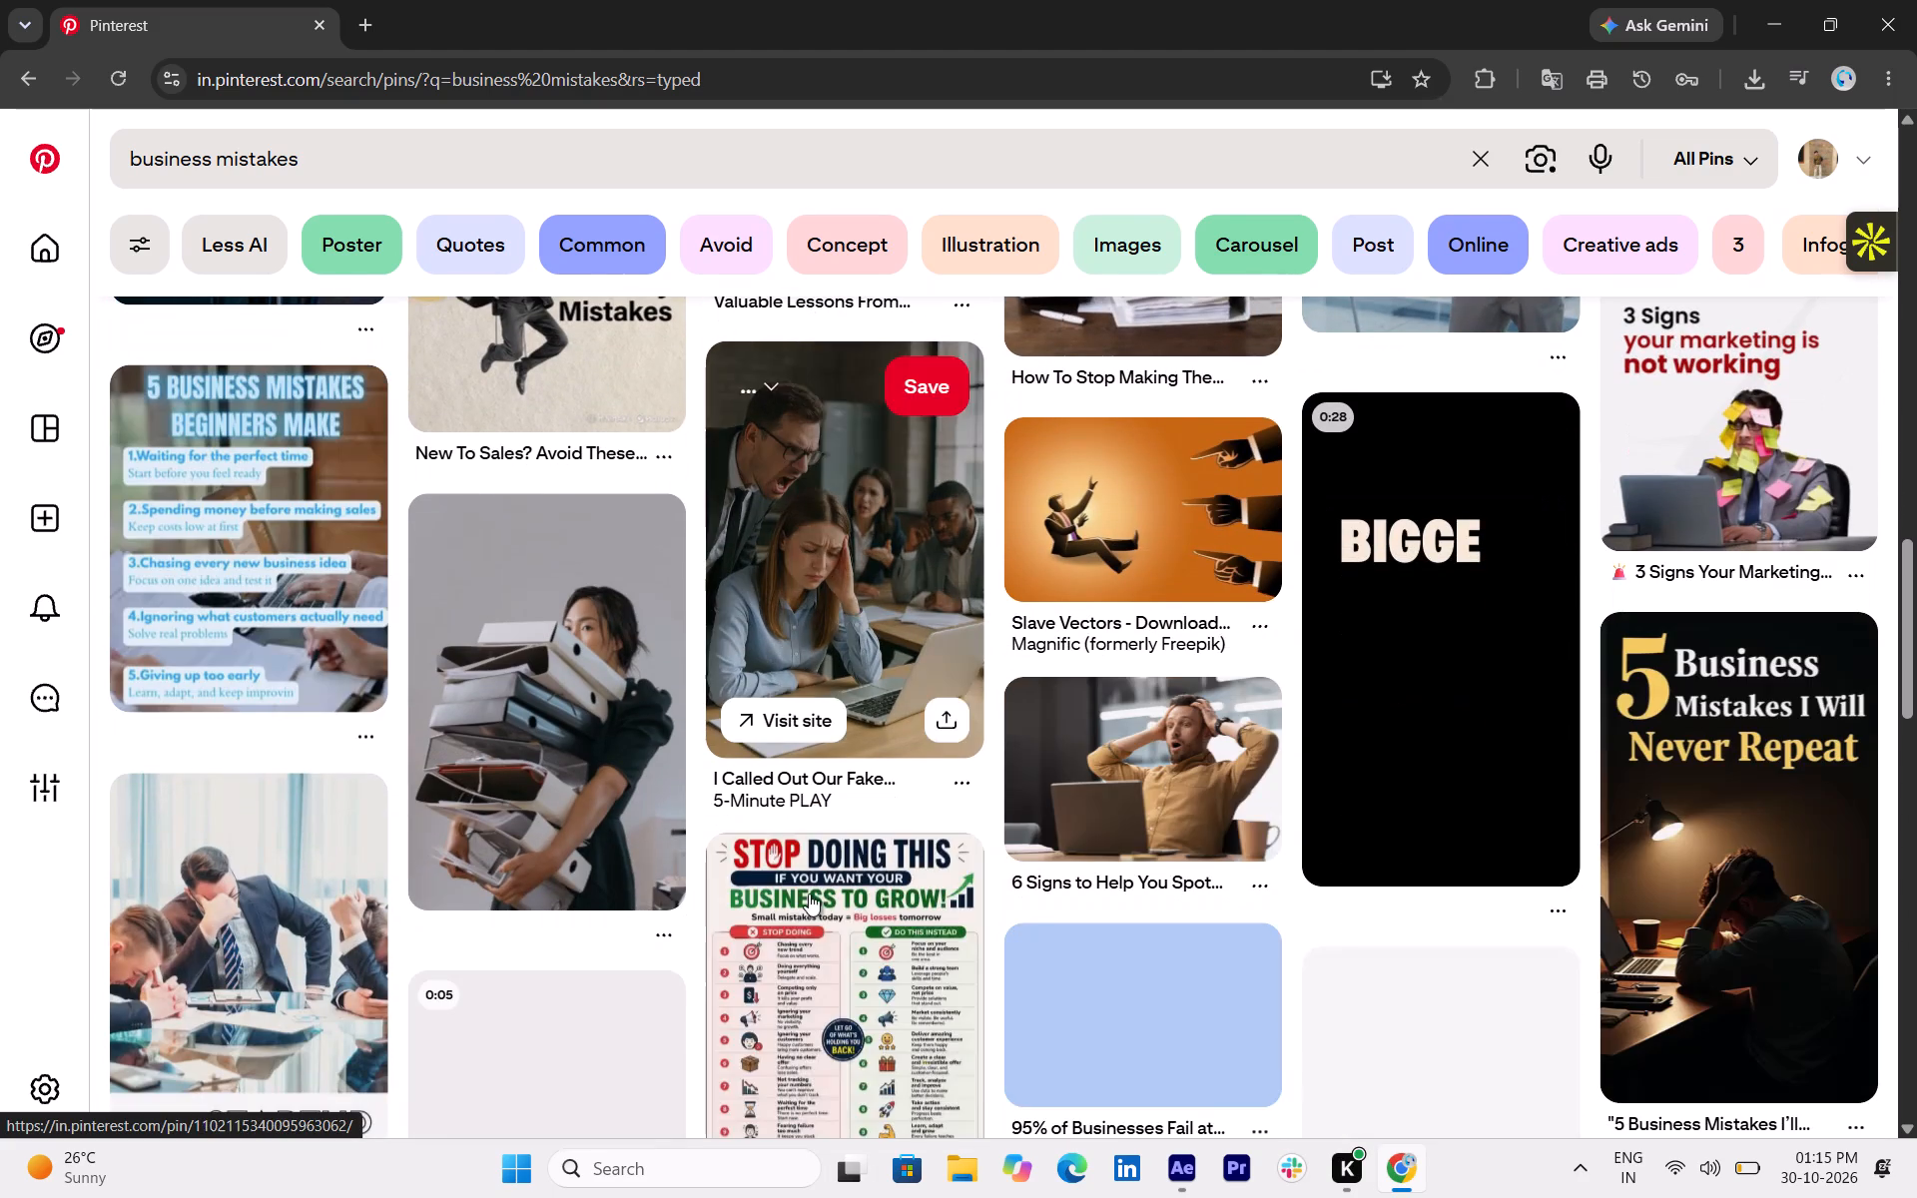
Narrow the Pinterest search to "clothing business mistakes".
click(128, 158)
click(133, 159)
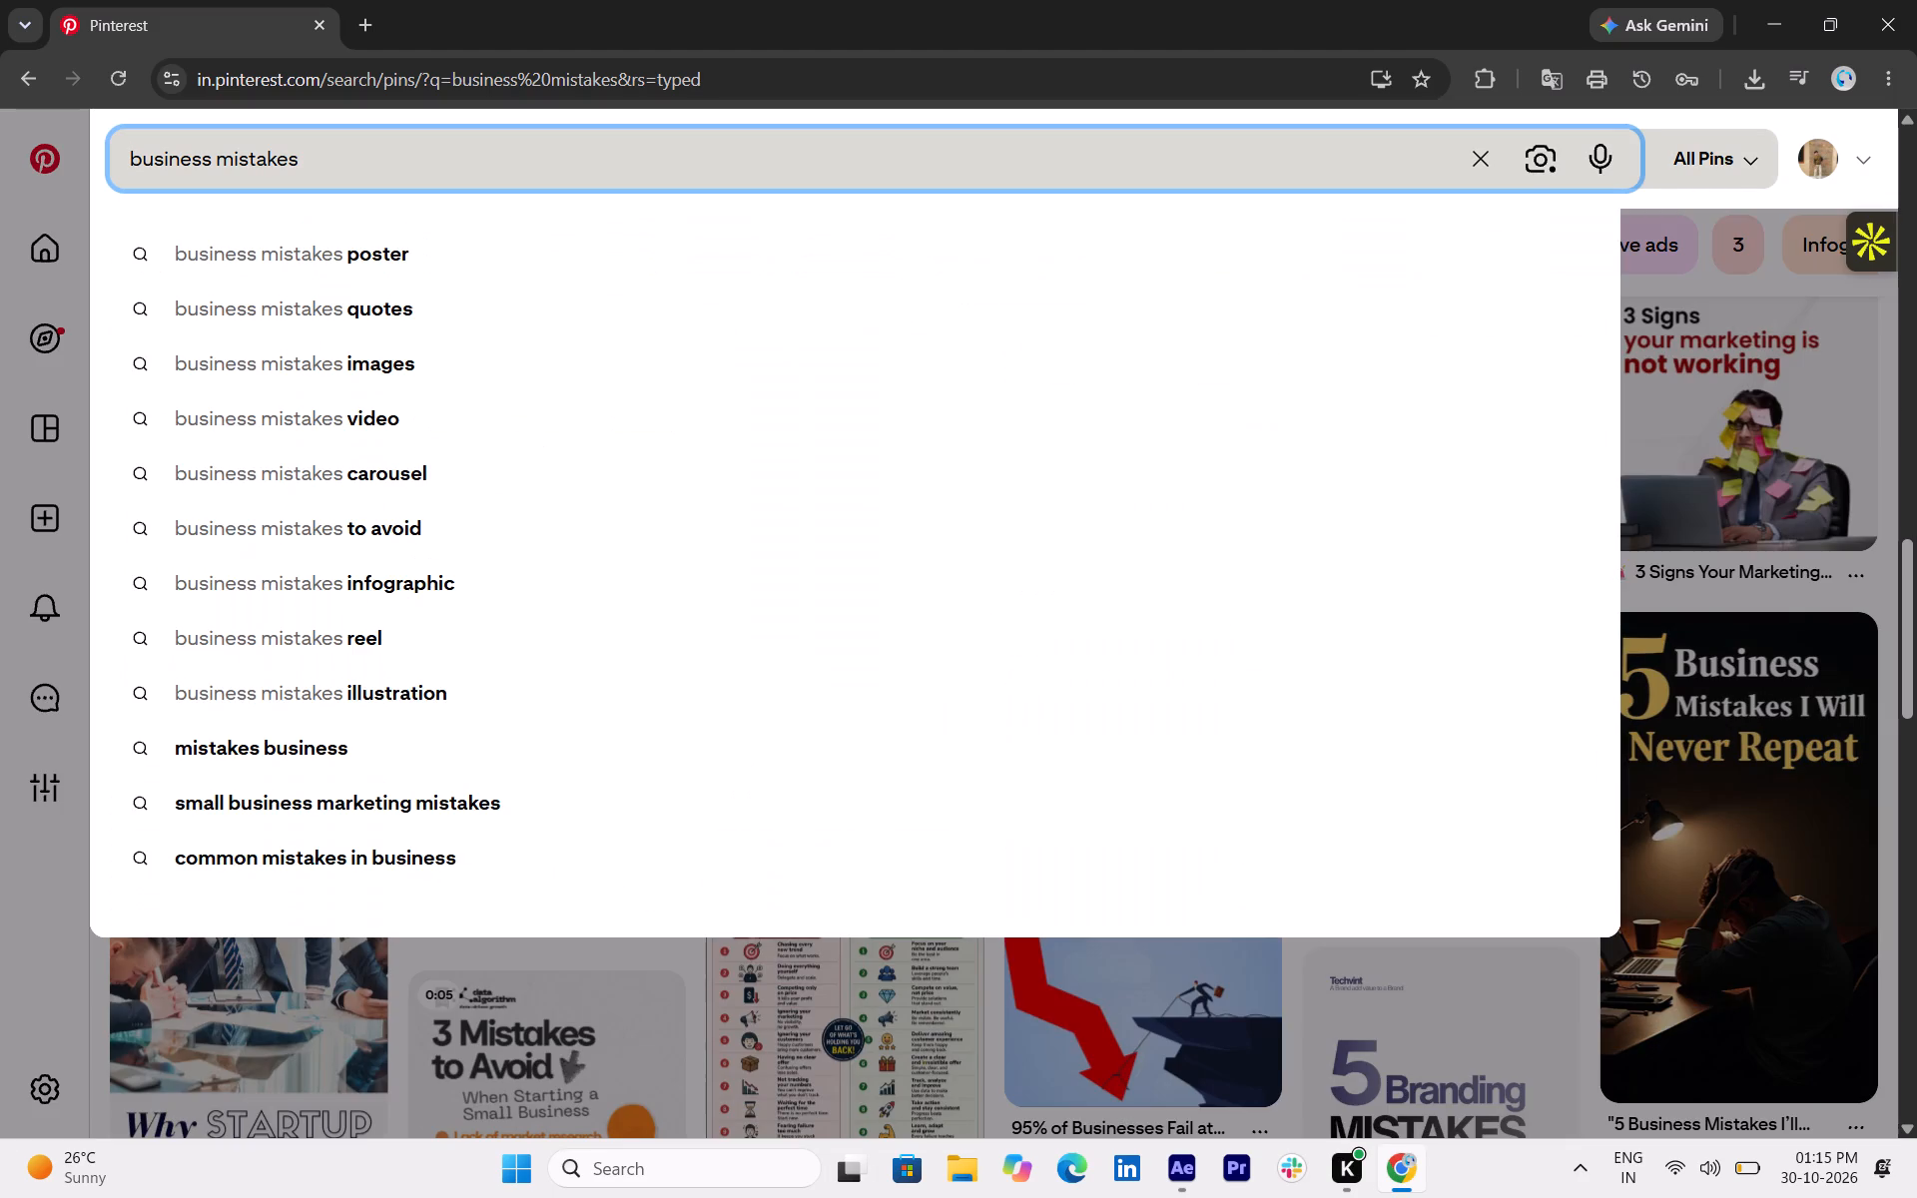
key(space)
text(clothing)
key(space)
key(Return)
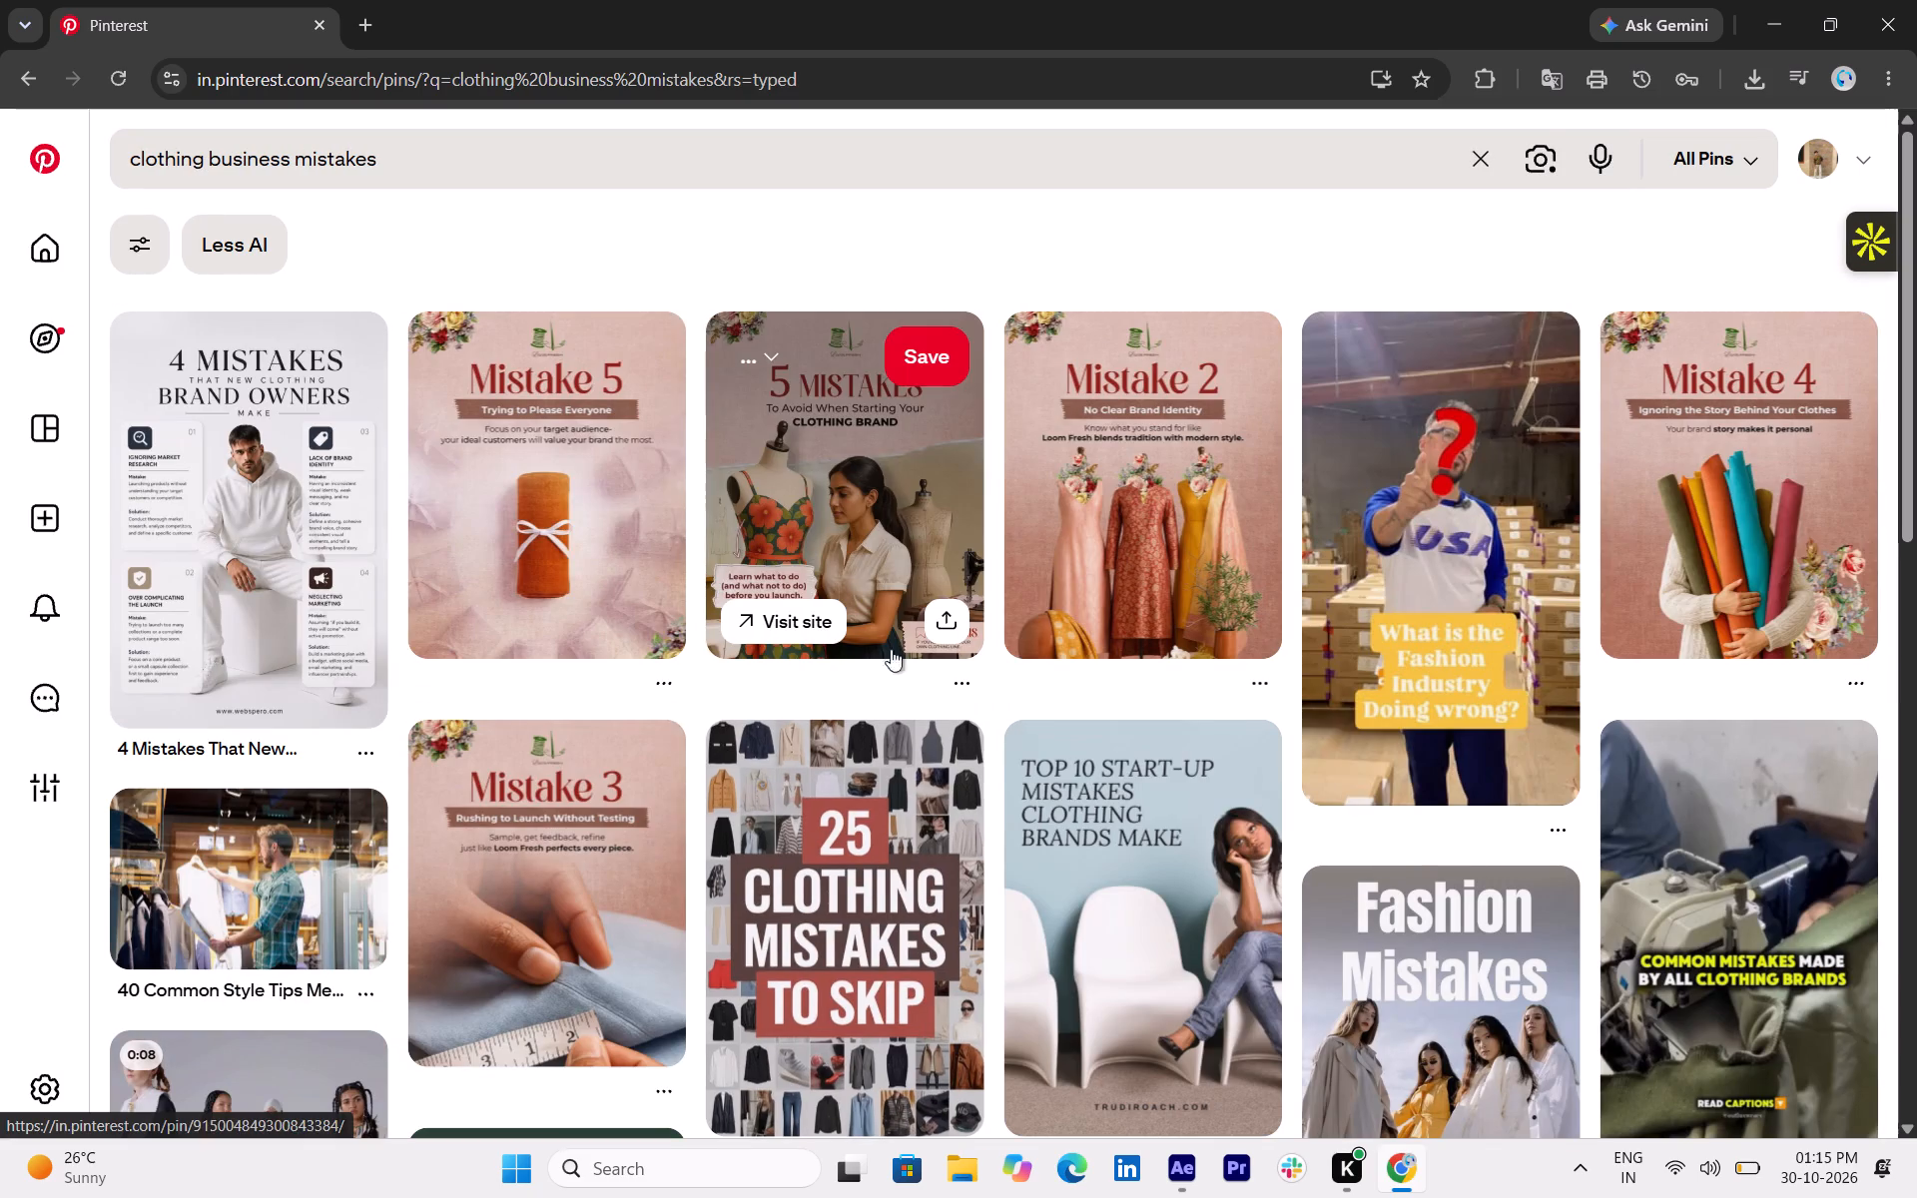
Browse the "clothing business mistakes" results for images that suit the video.
scroll(1042, 786, down, 2)
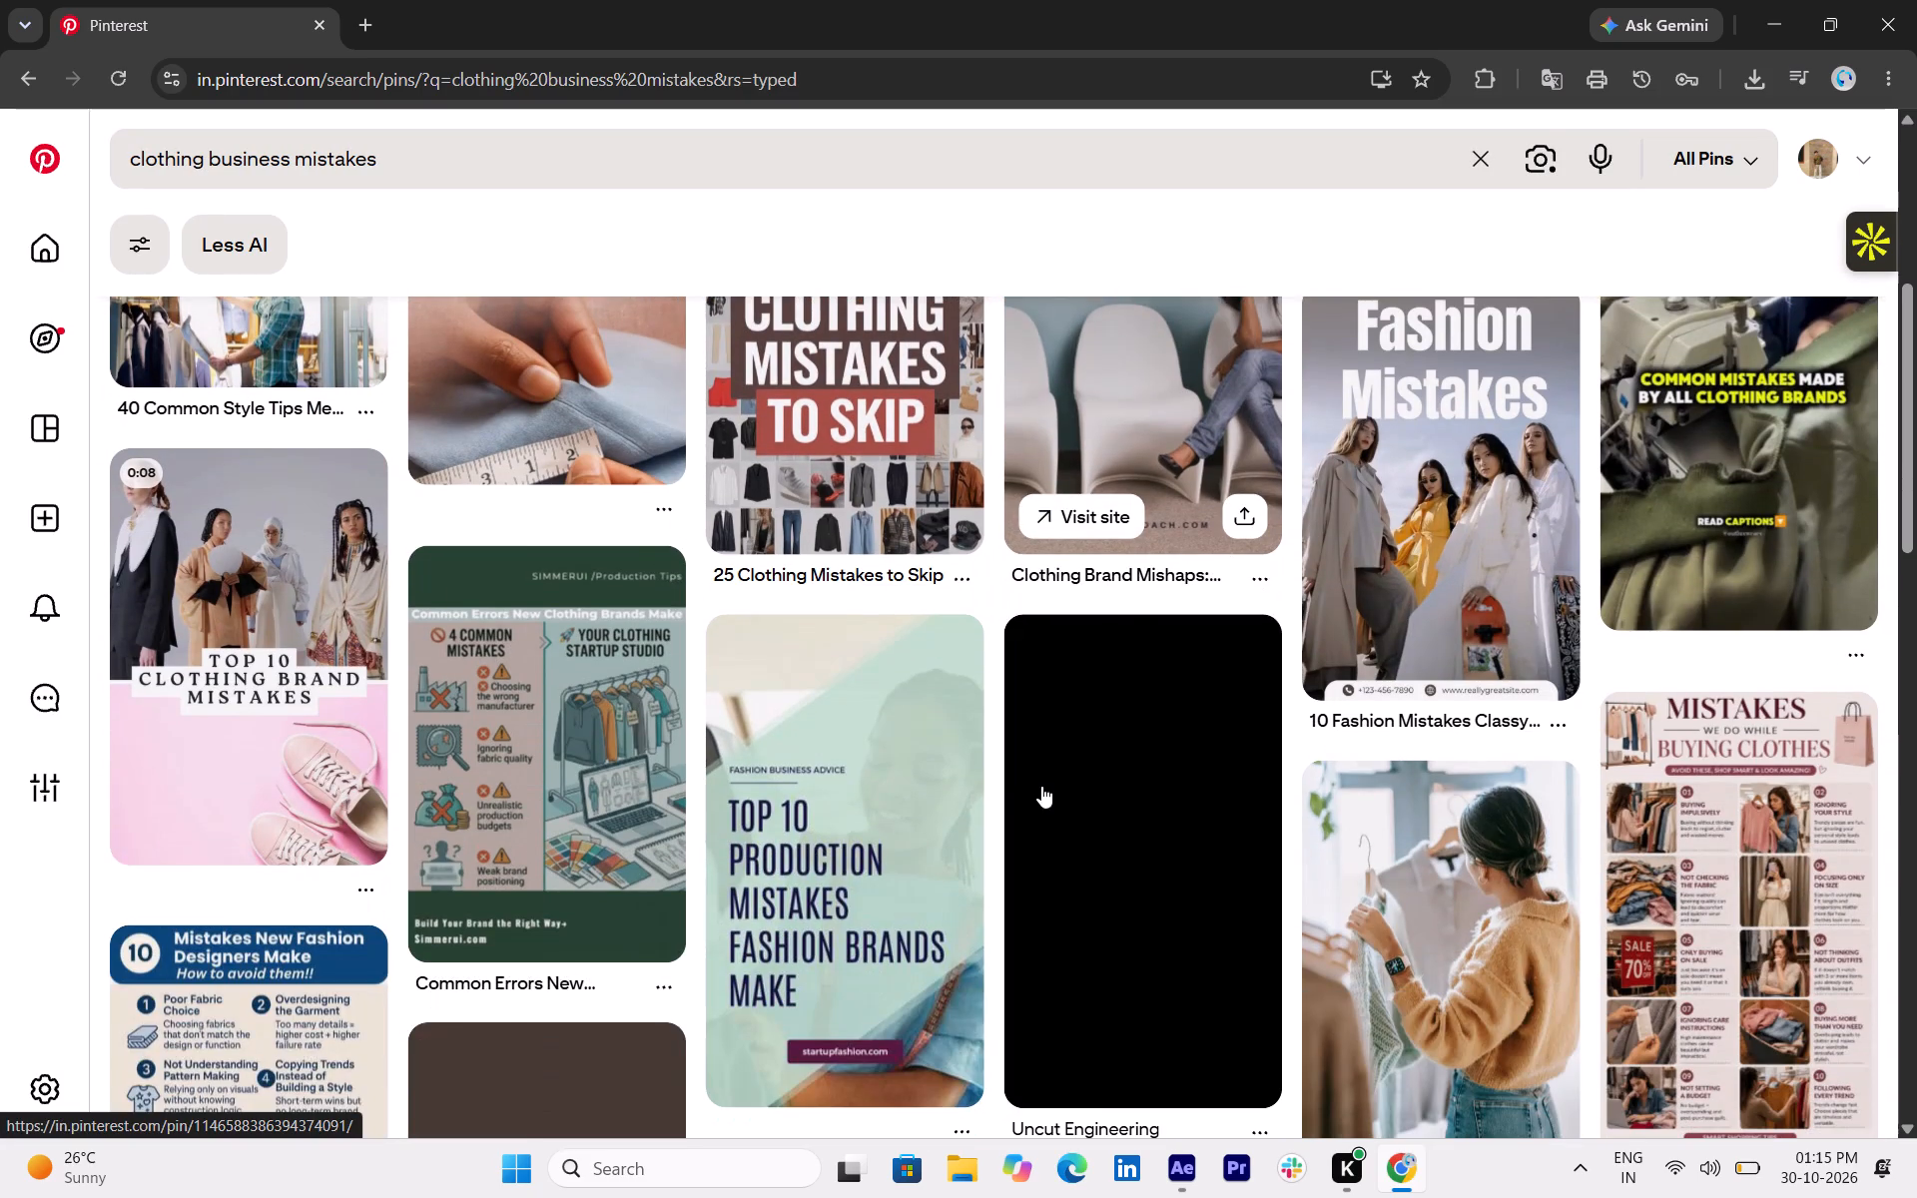
scroll(1027, 791, down, 4)
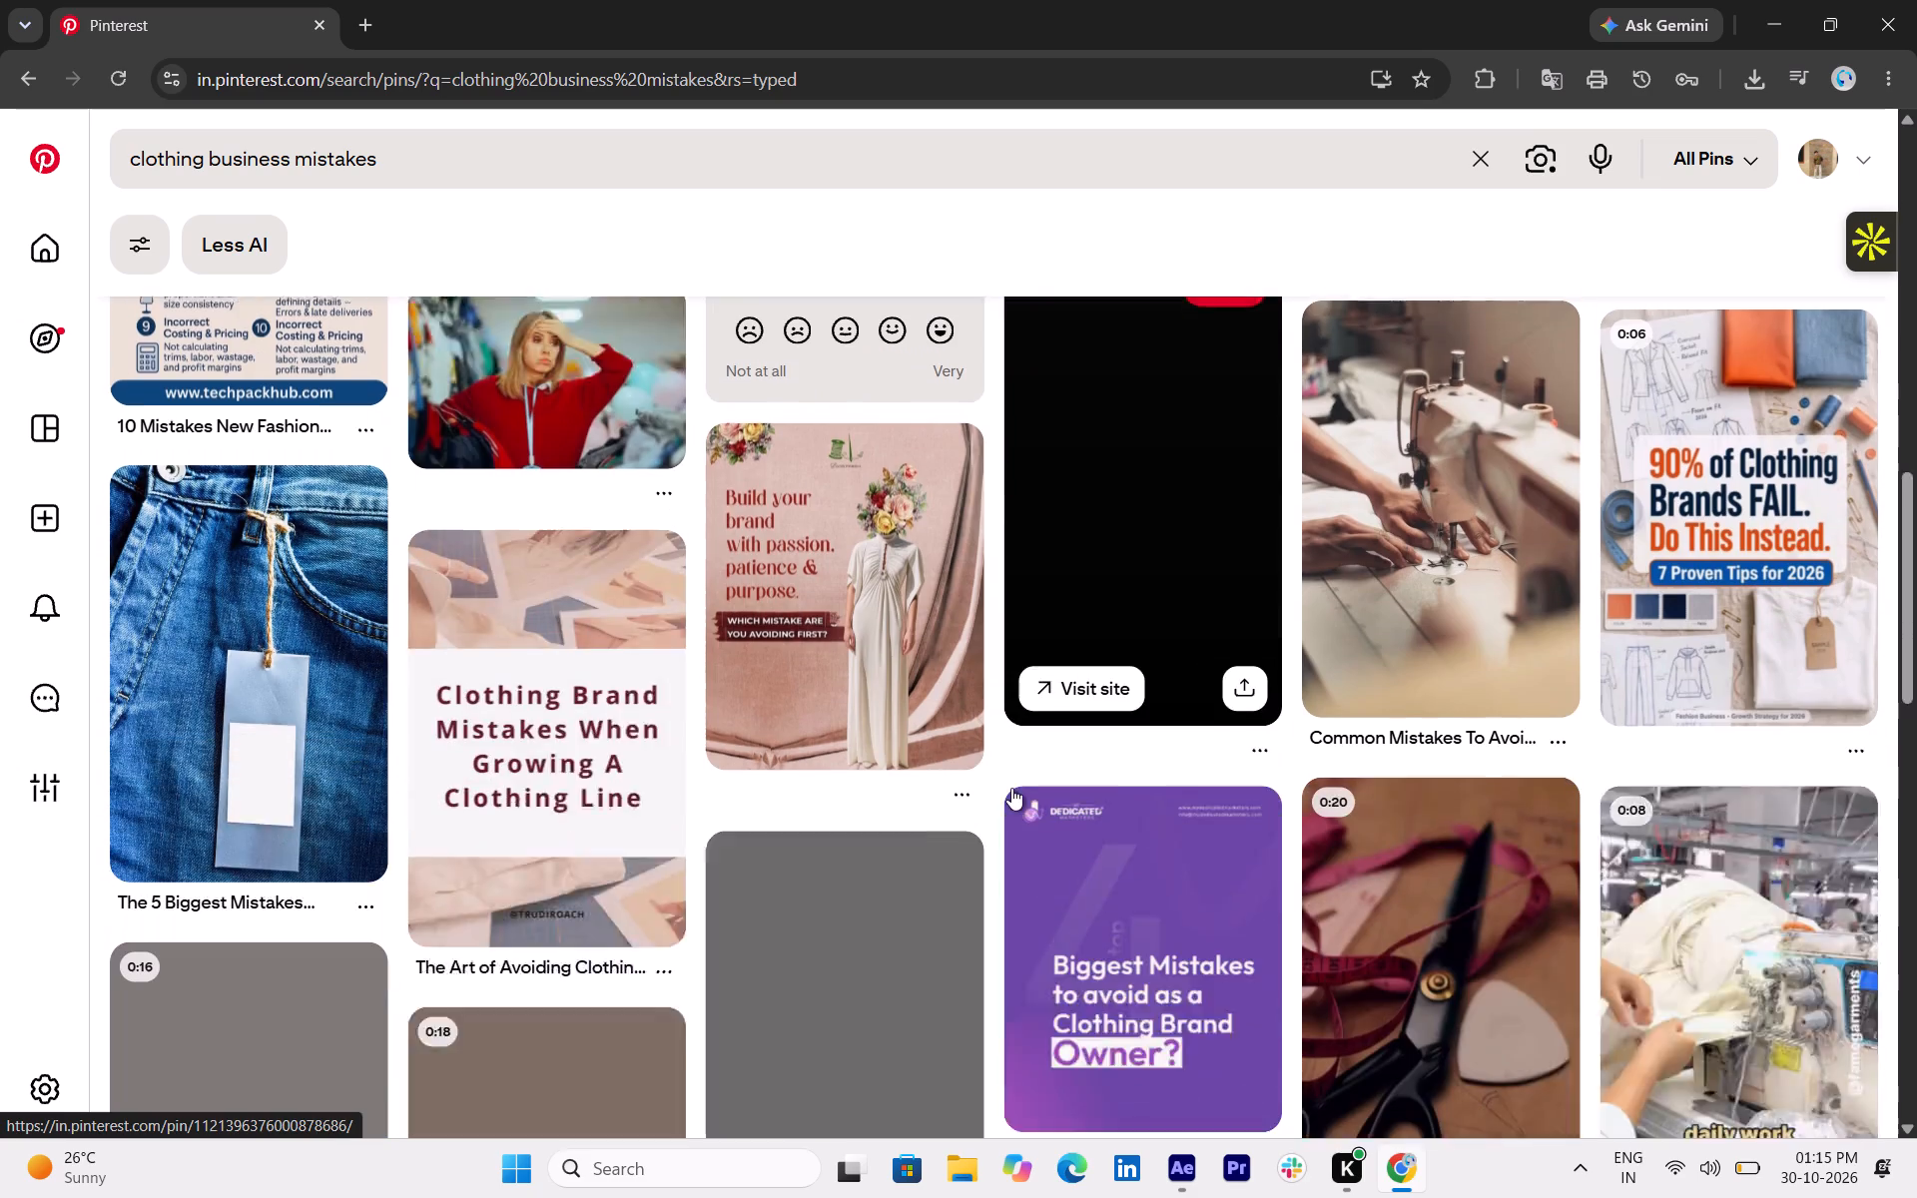
scroll(1005, 792, down, 4)
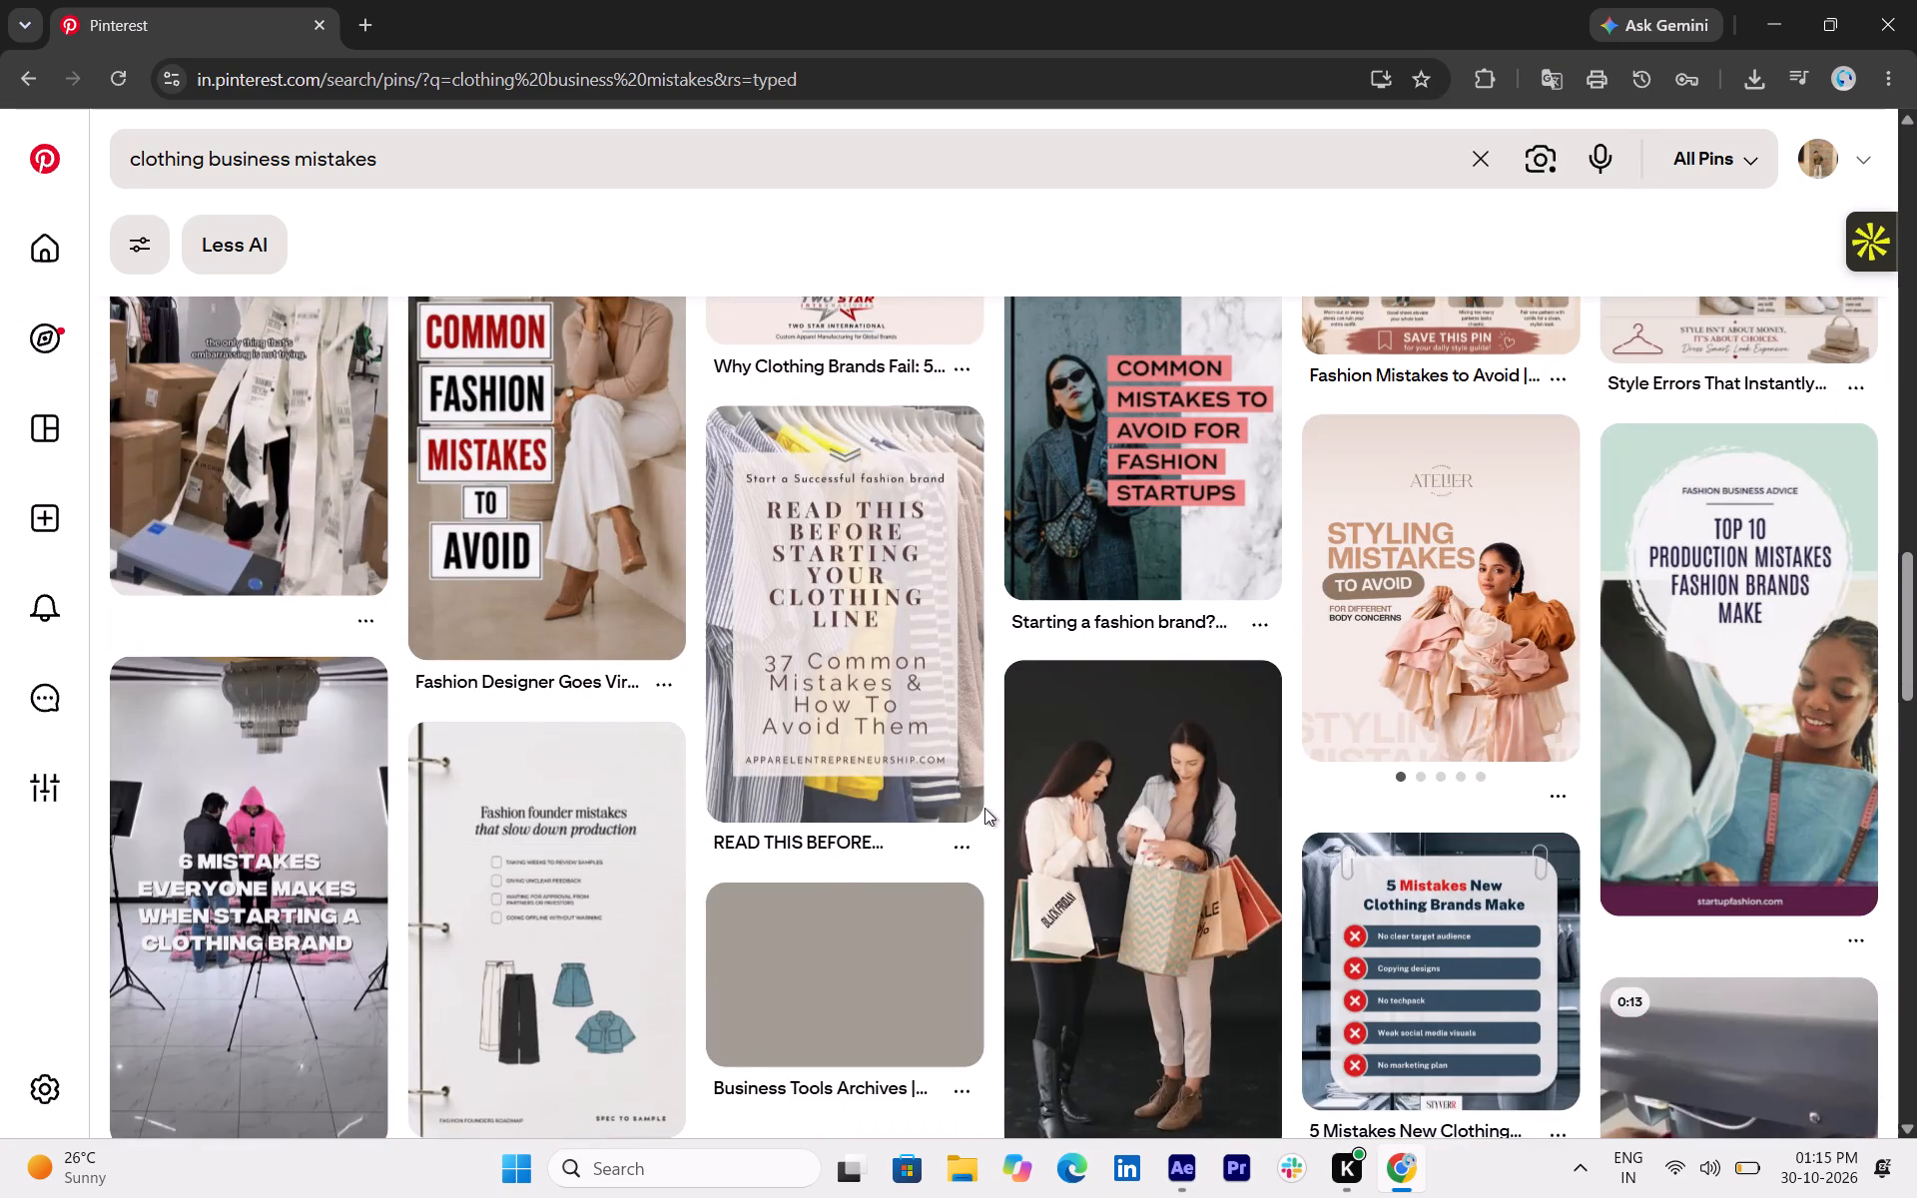
scroll(978, 815, down, 3)
scroll(973, 818, up, 4)
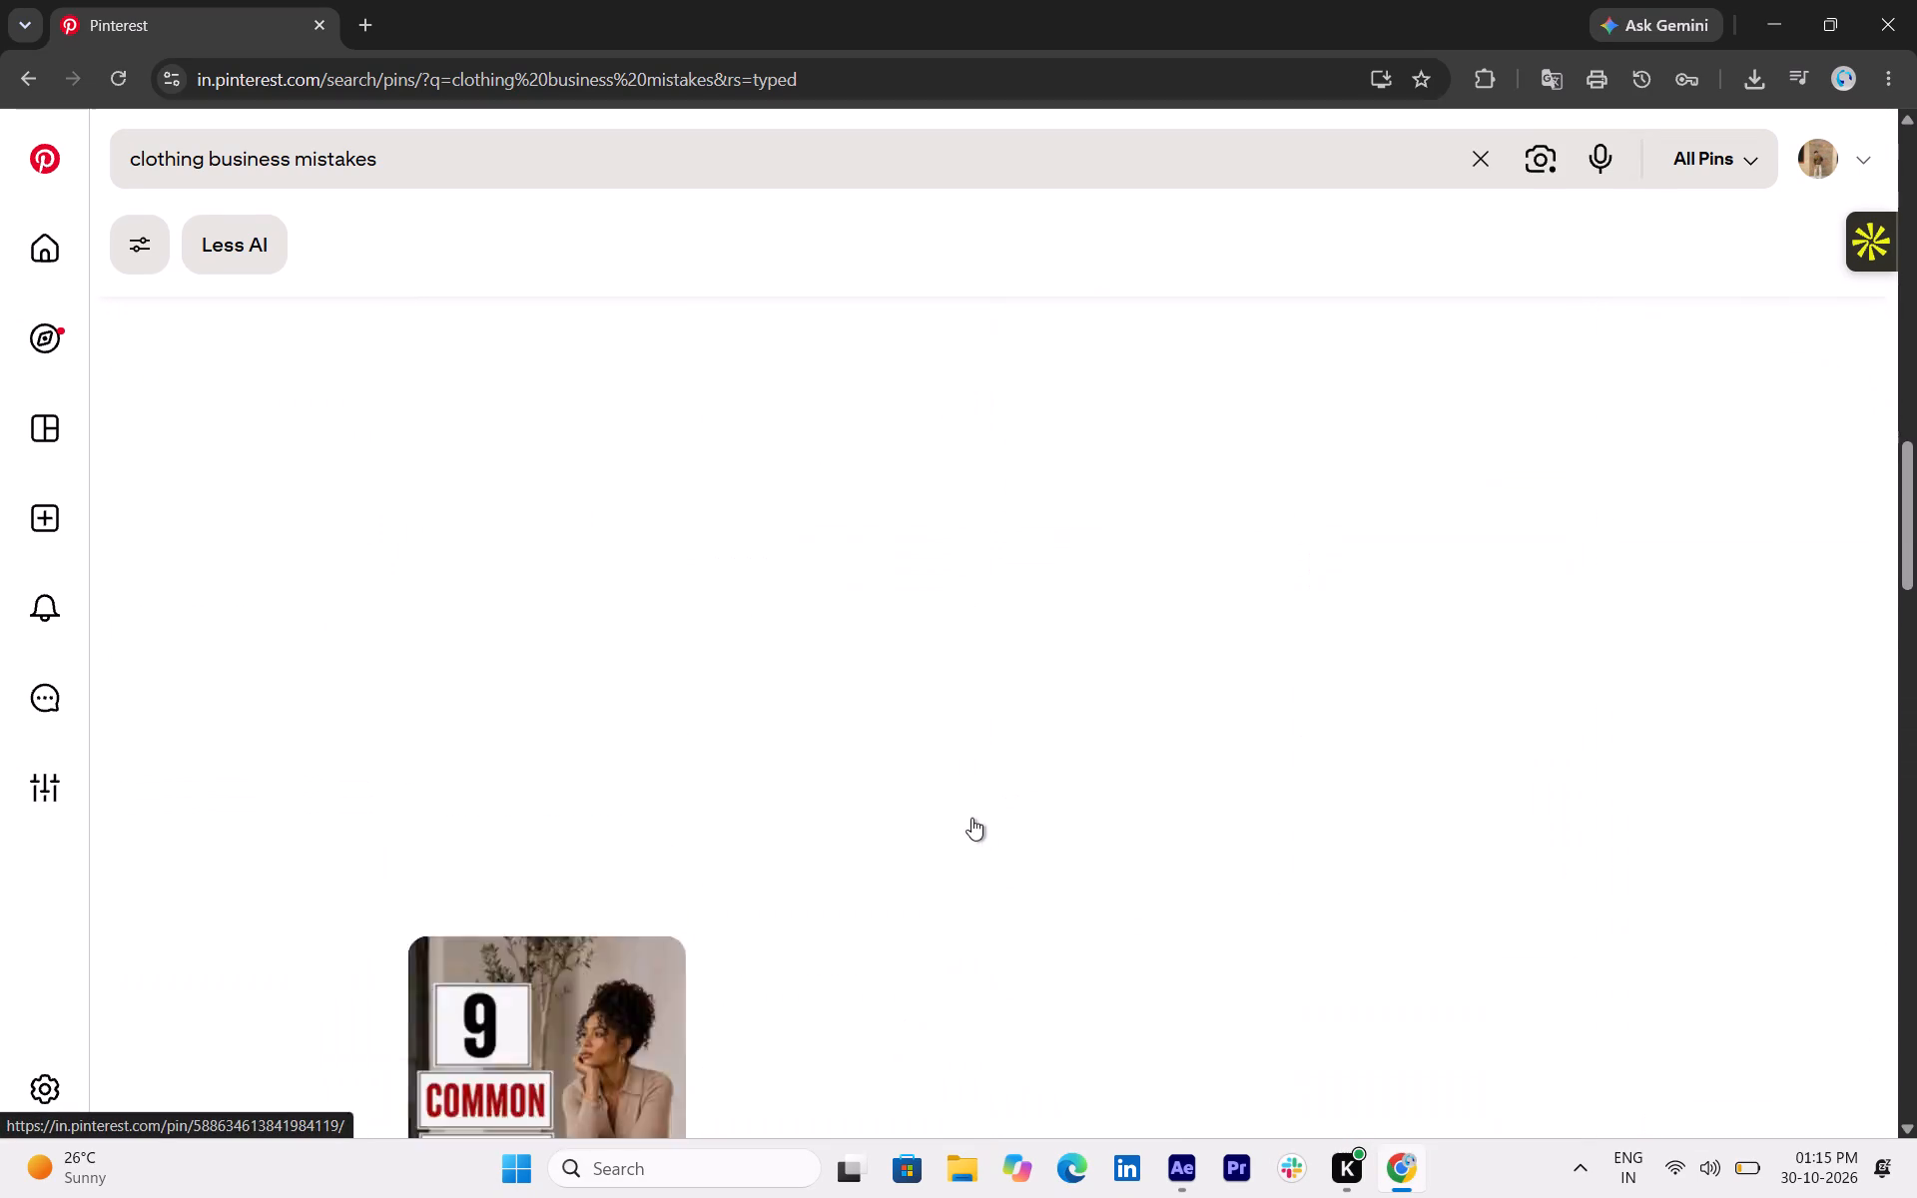
scroll(971, 818, up, 5)
Return to the "business mistakes" Pinterest results and browse further for images of stressed owners and failing businesses that suit the video.
click(19, 92)
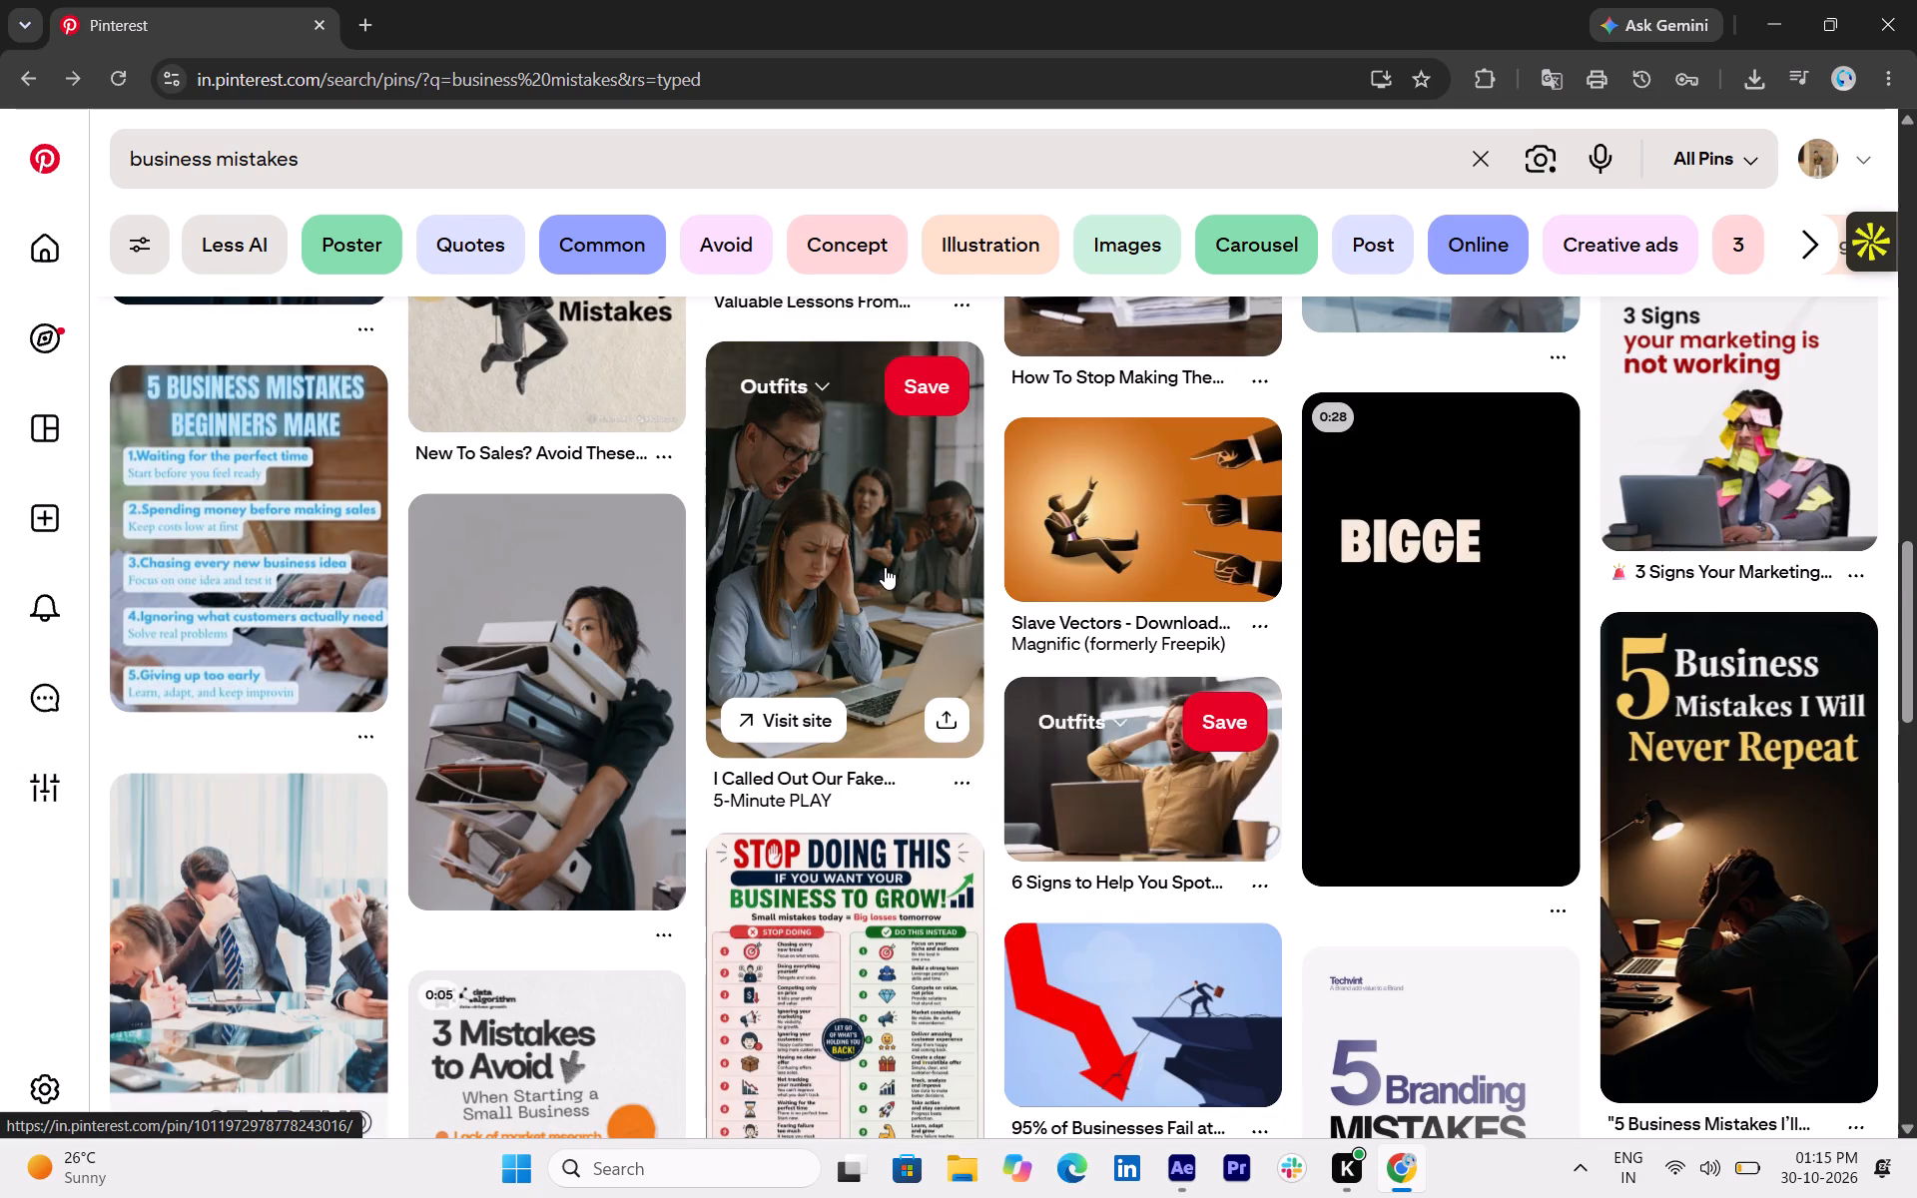
scroll(885, 567, down, 2)
scroll(1018, 774, down, 2)
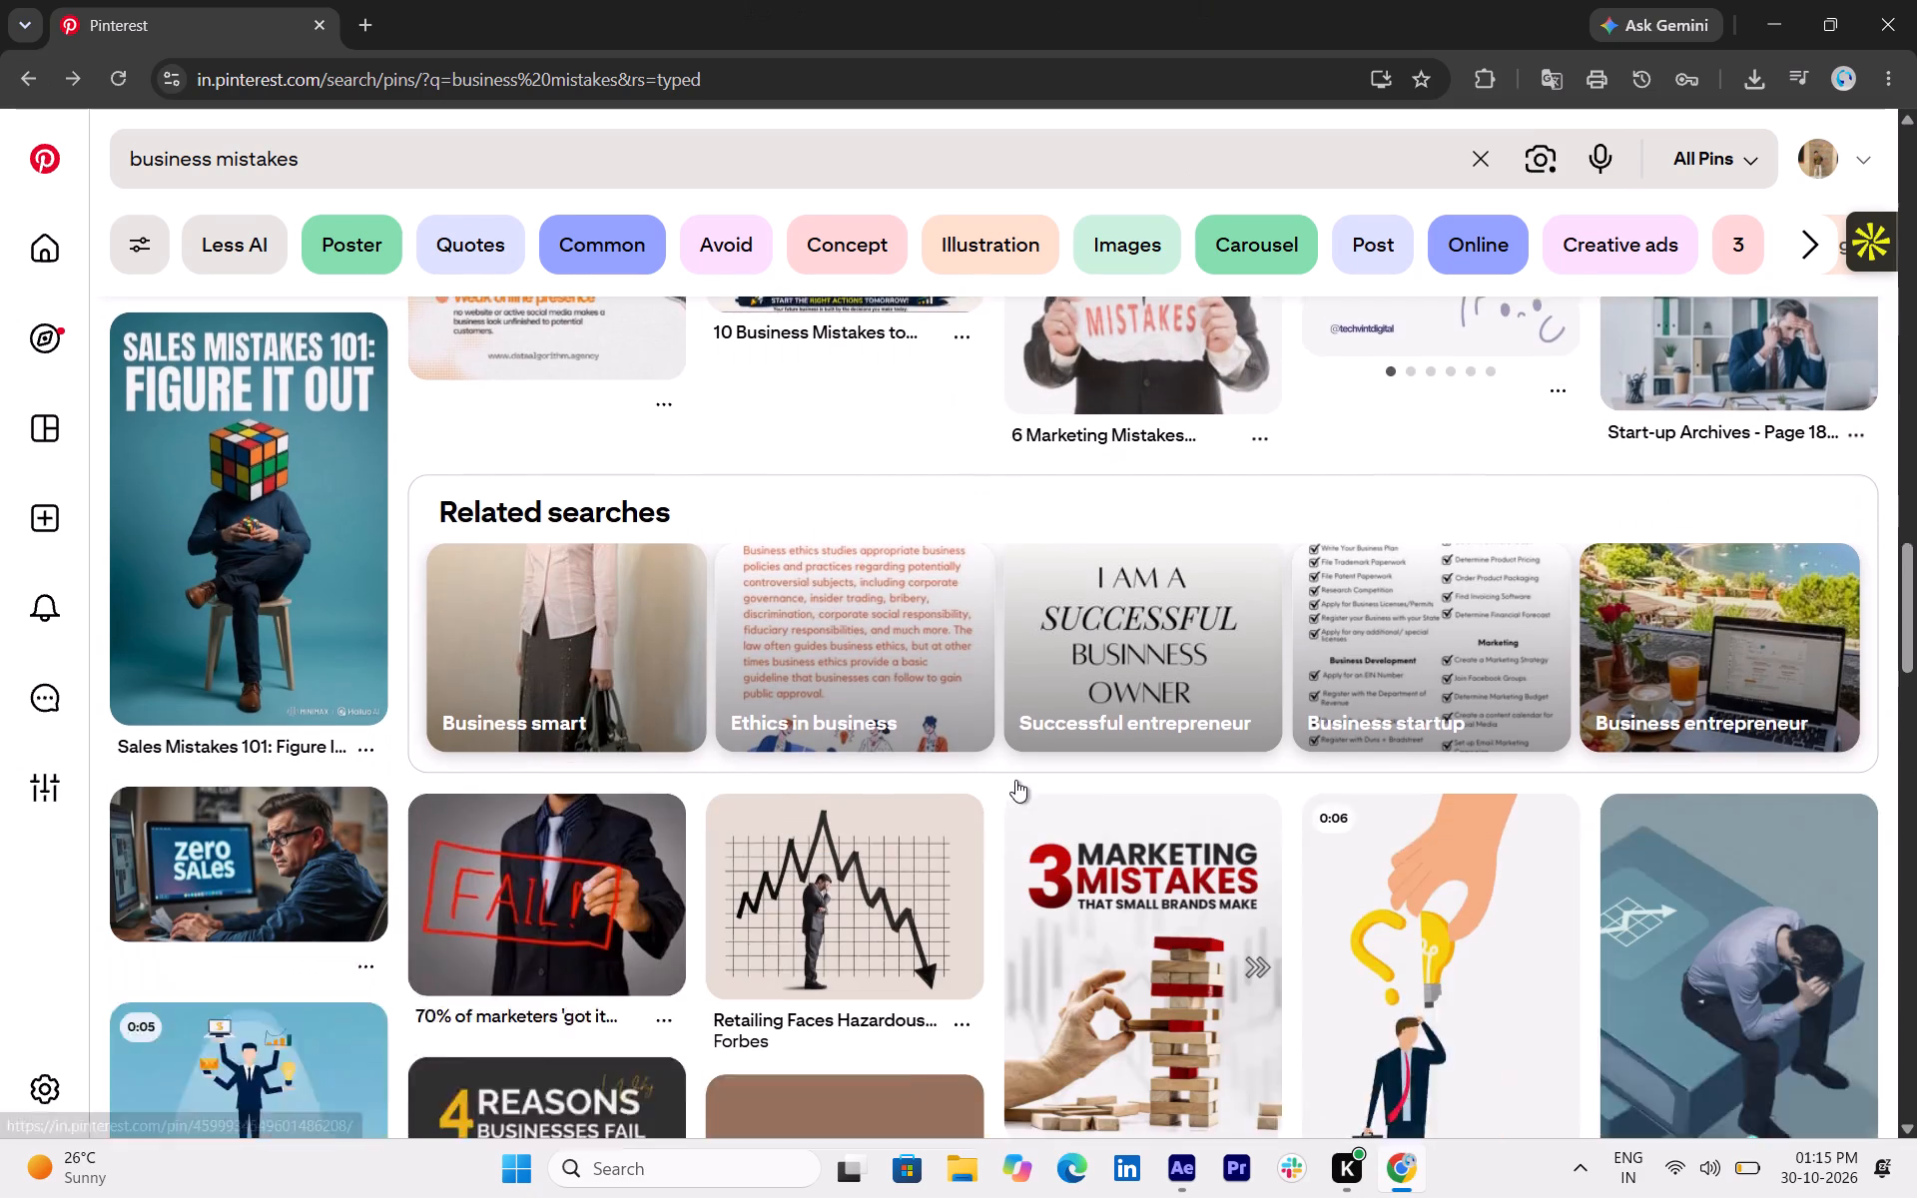
scroll(1015, 780, down, 1)
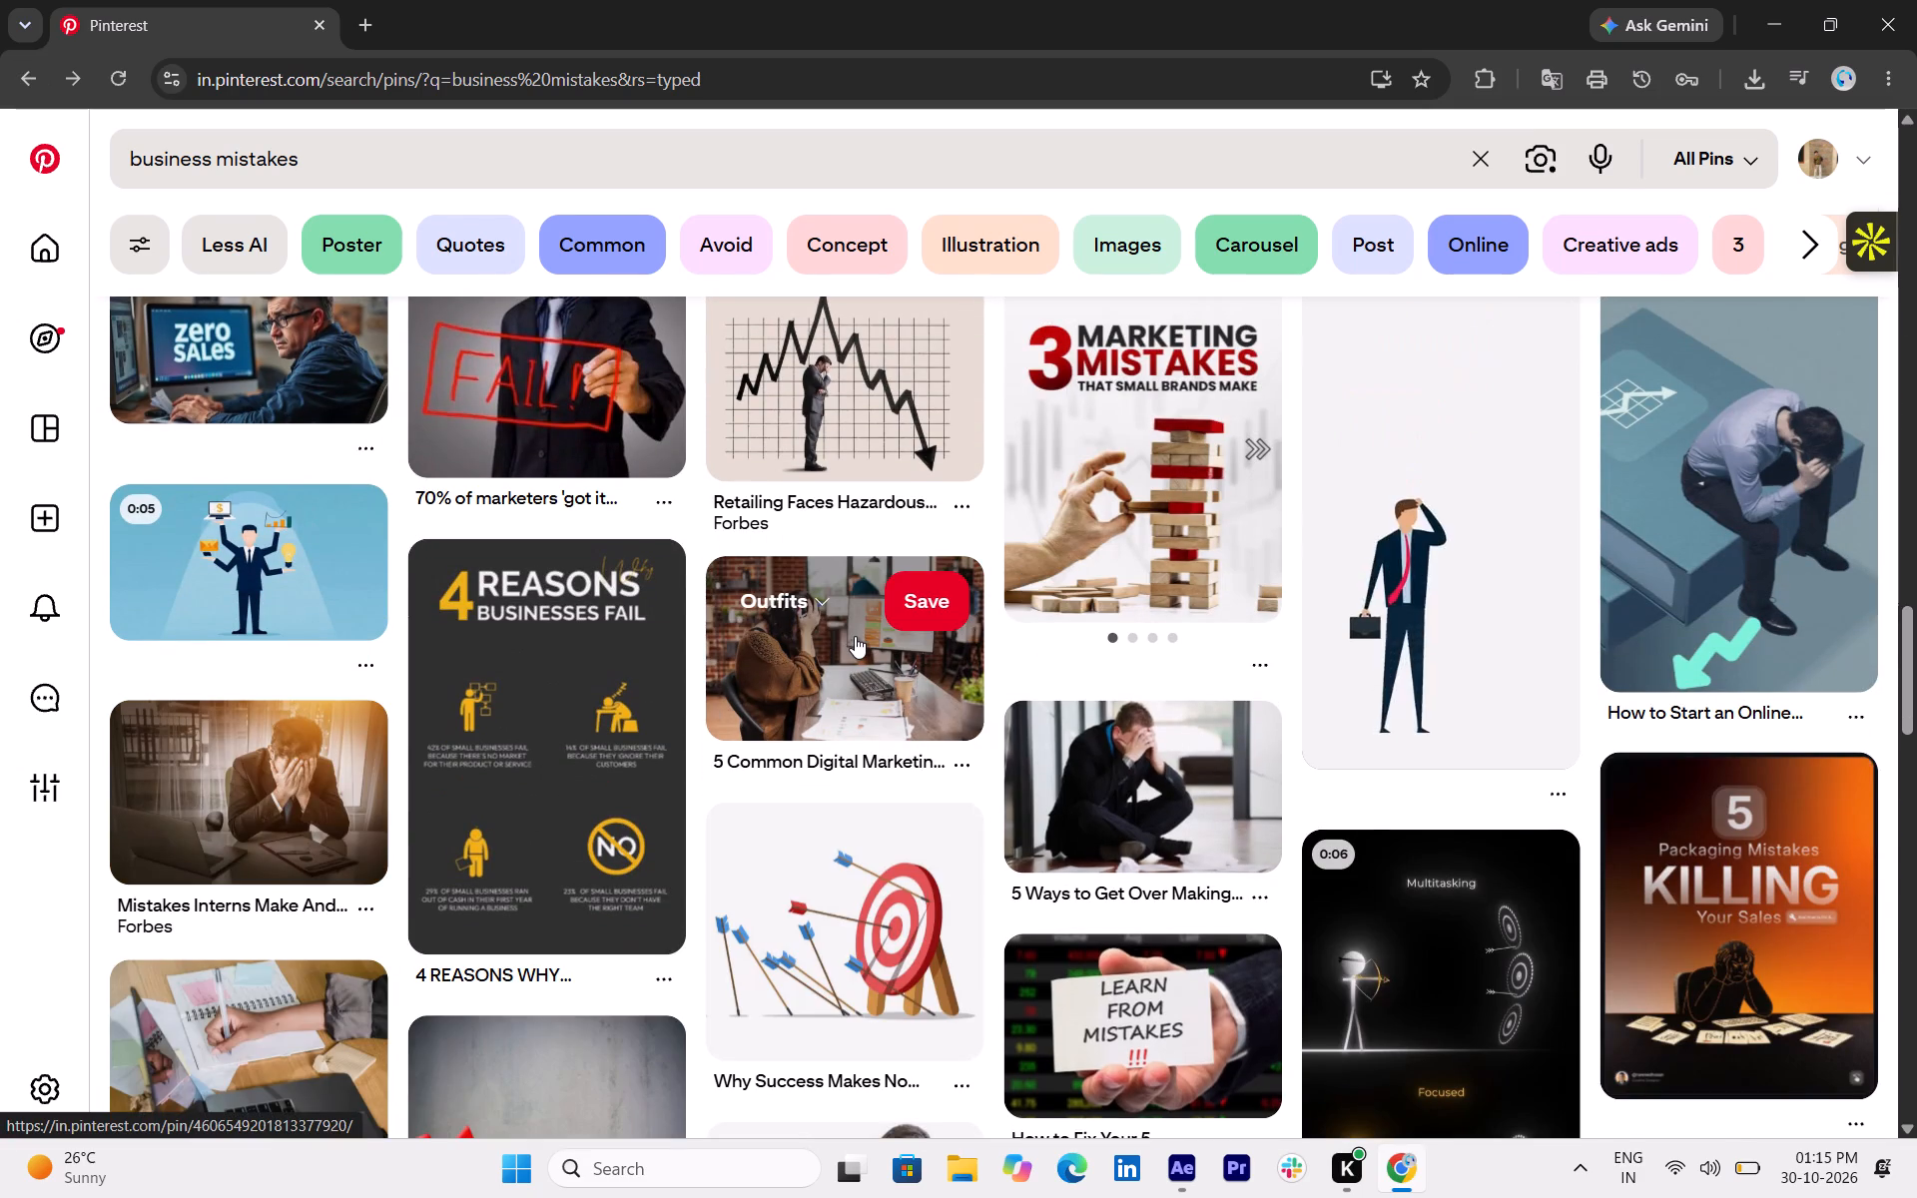
scroll(856, 646, up, 1)
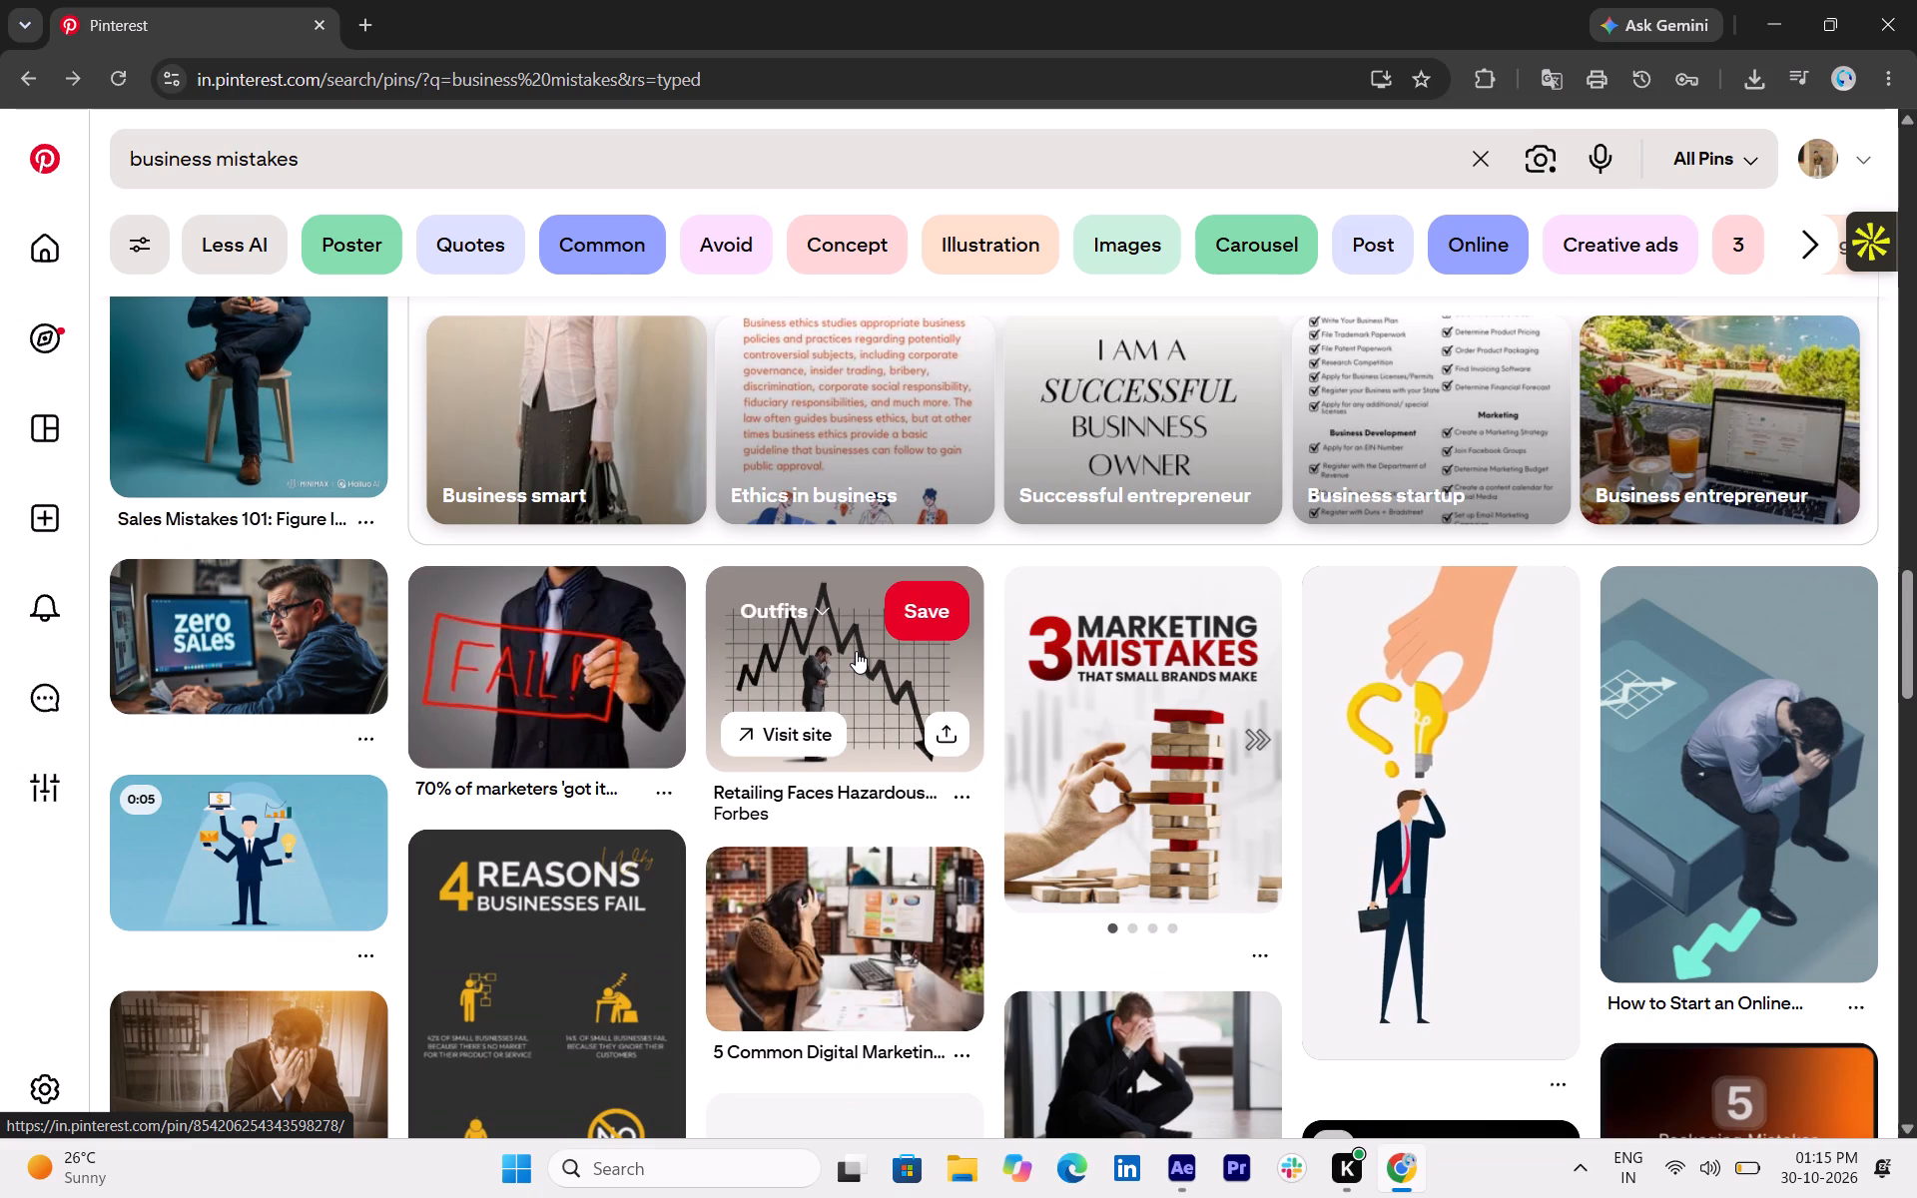
scroll(856, 651, down, 4)
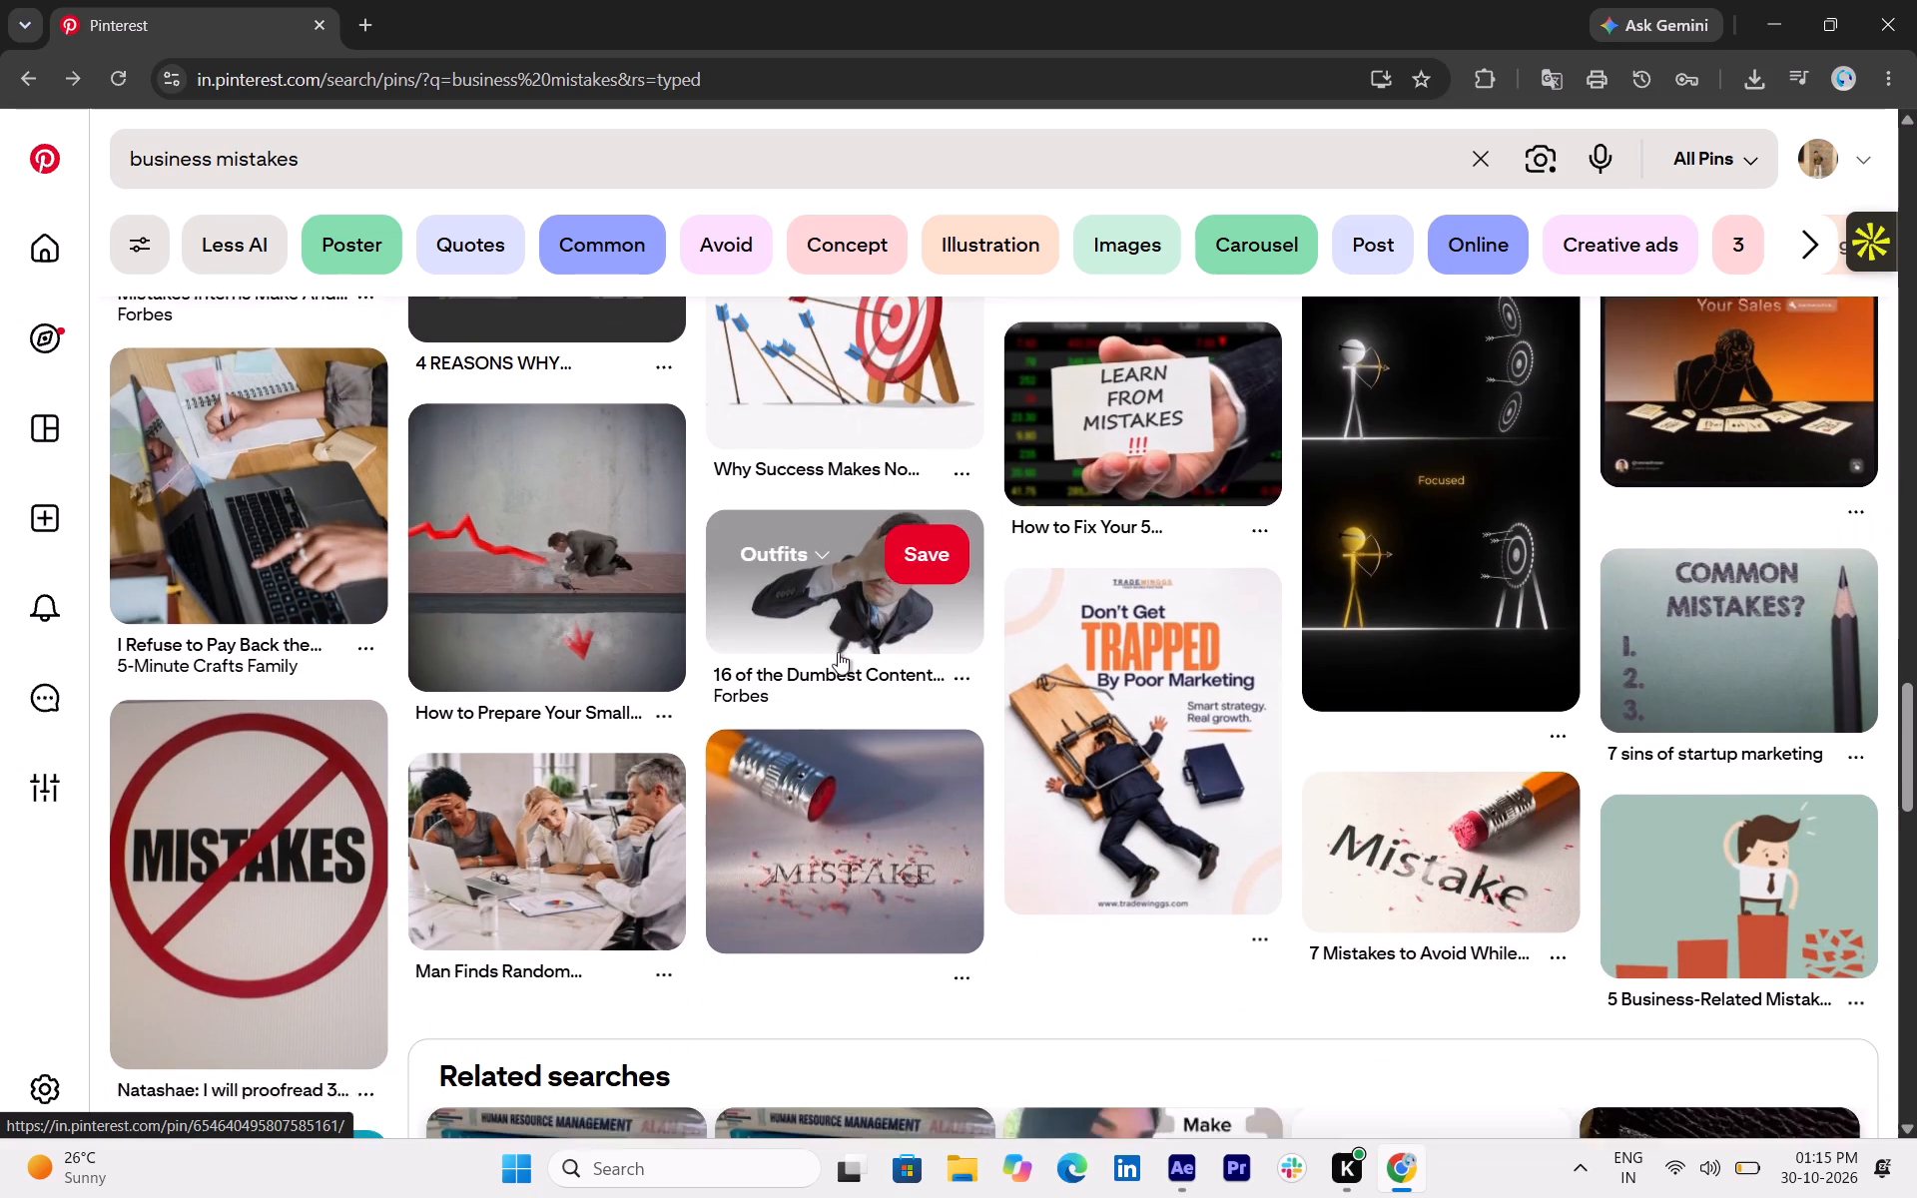
scroll(838, 652, down, 2)
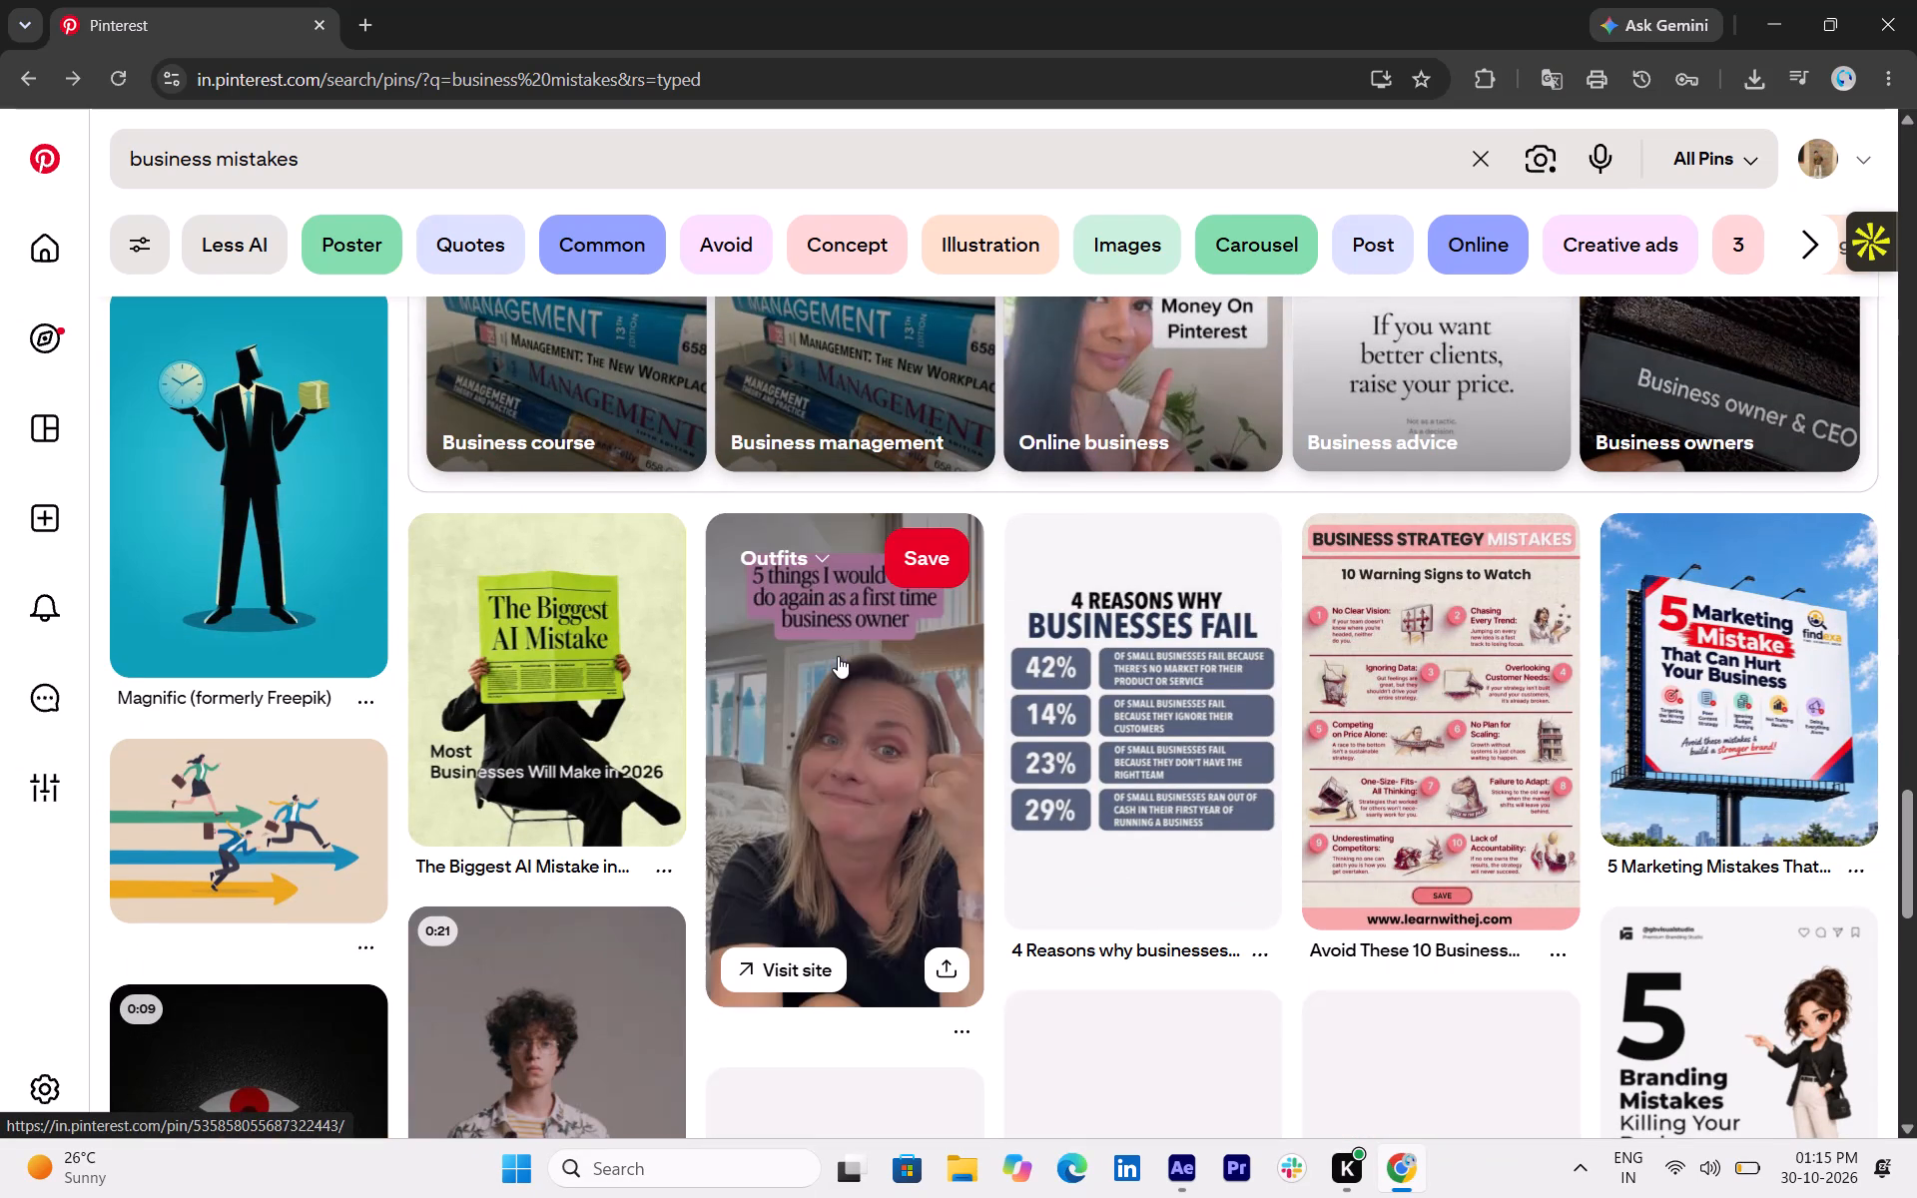
scroll(834, 667, down, 2)
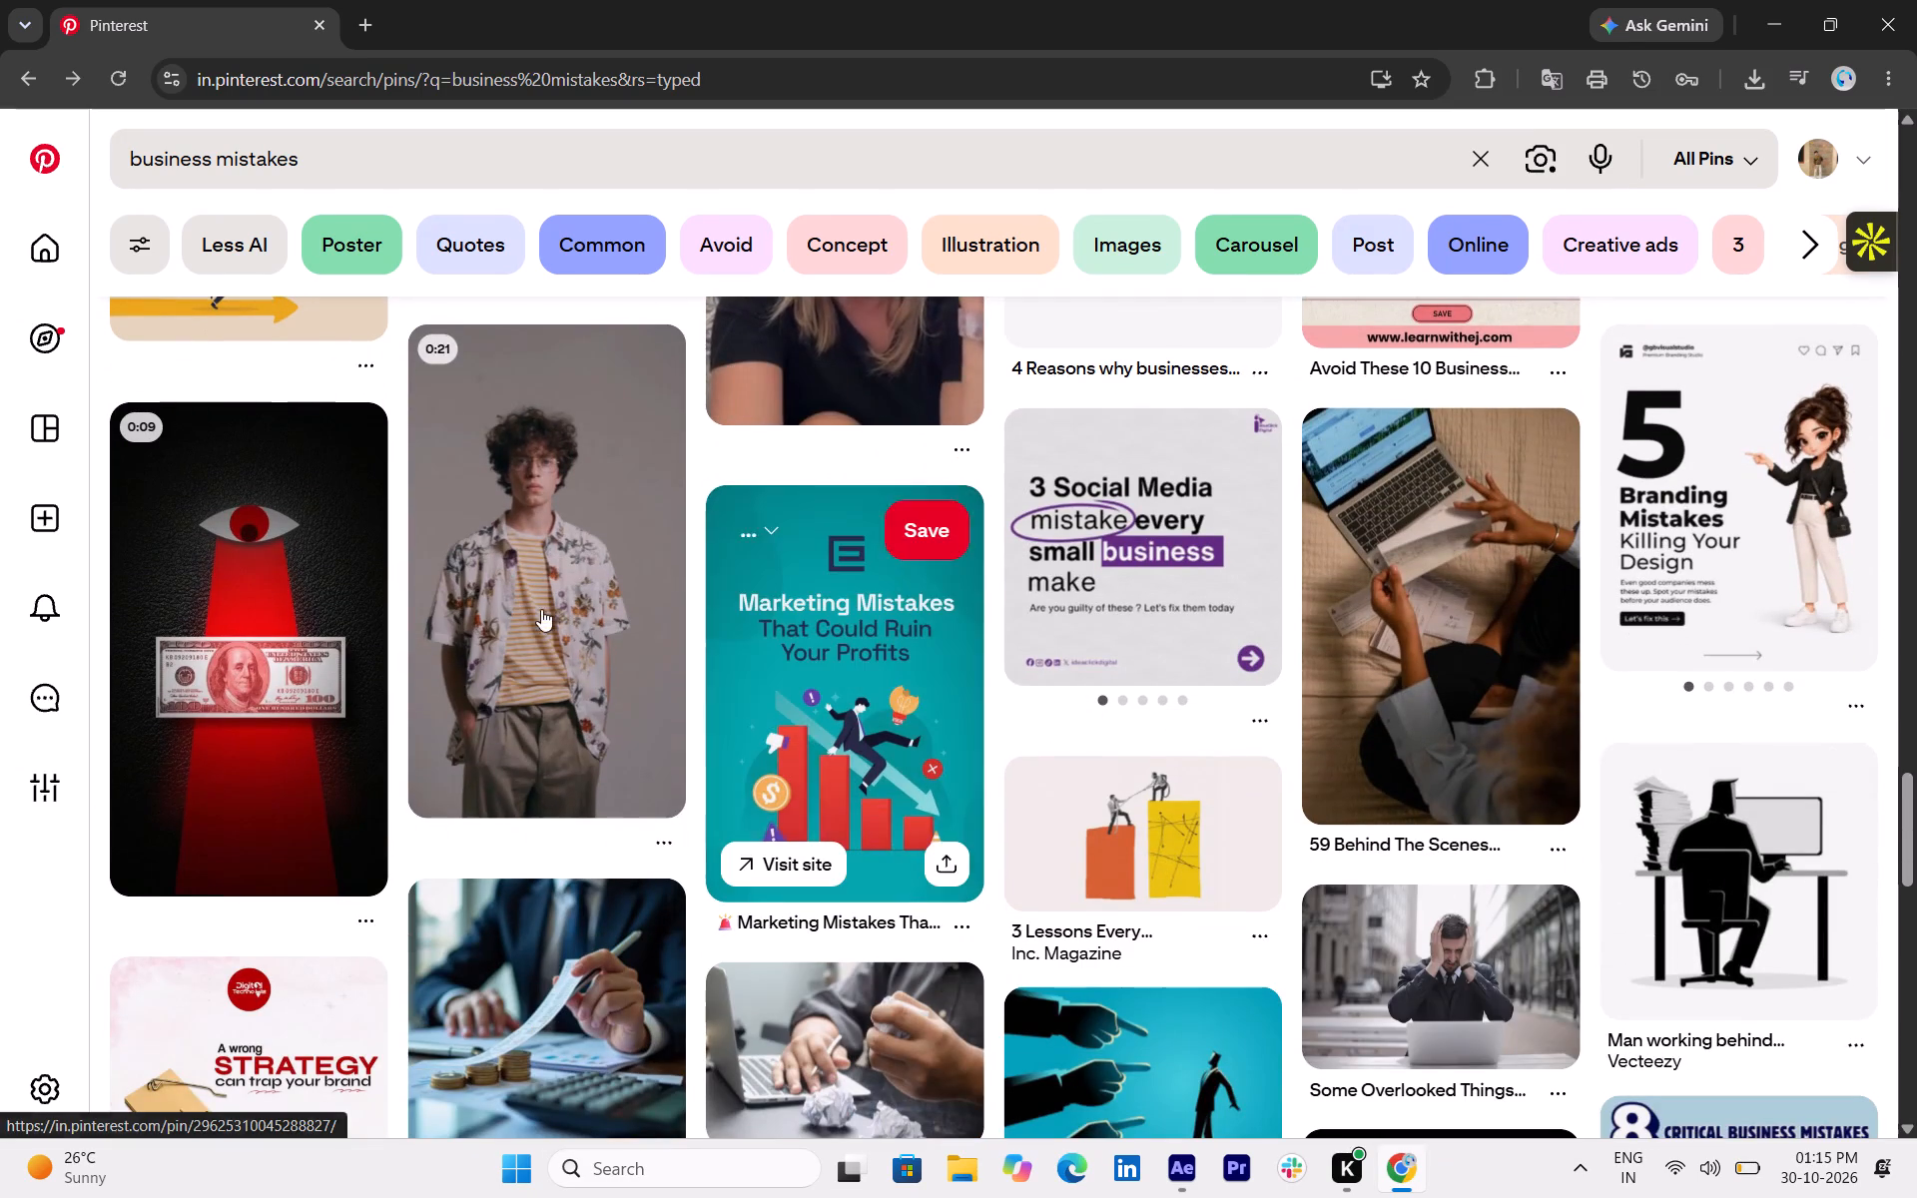
scroll(541, 611, down, 1)
scroll(884, 869, down, 2)
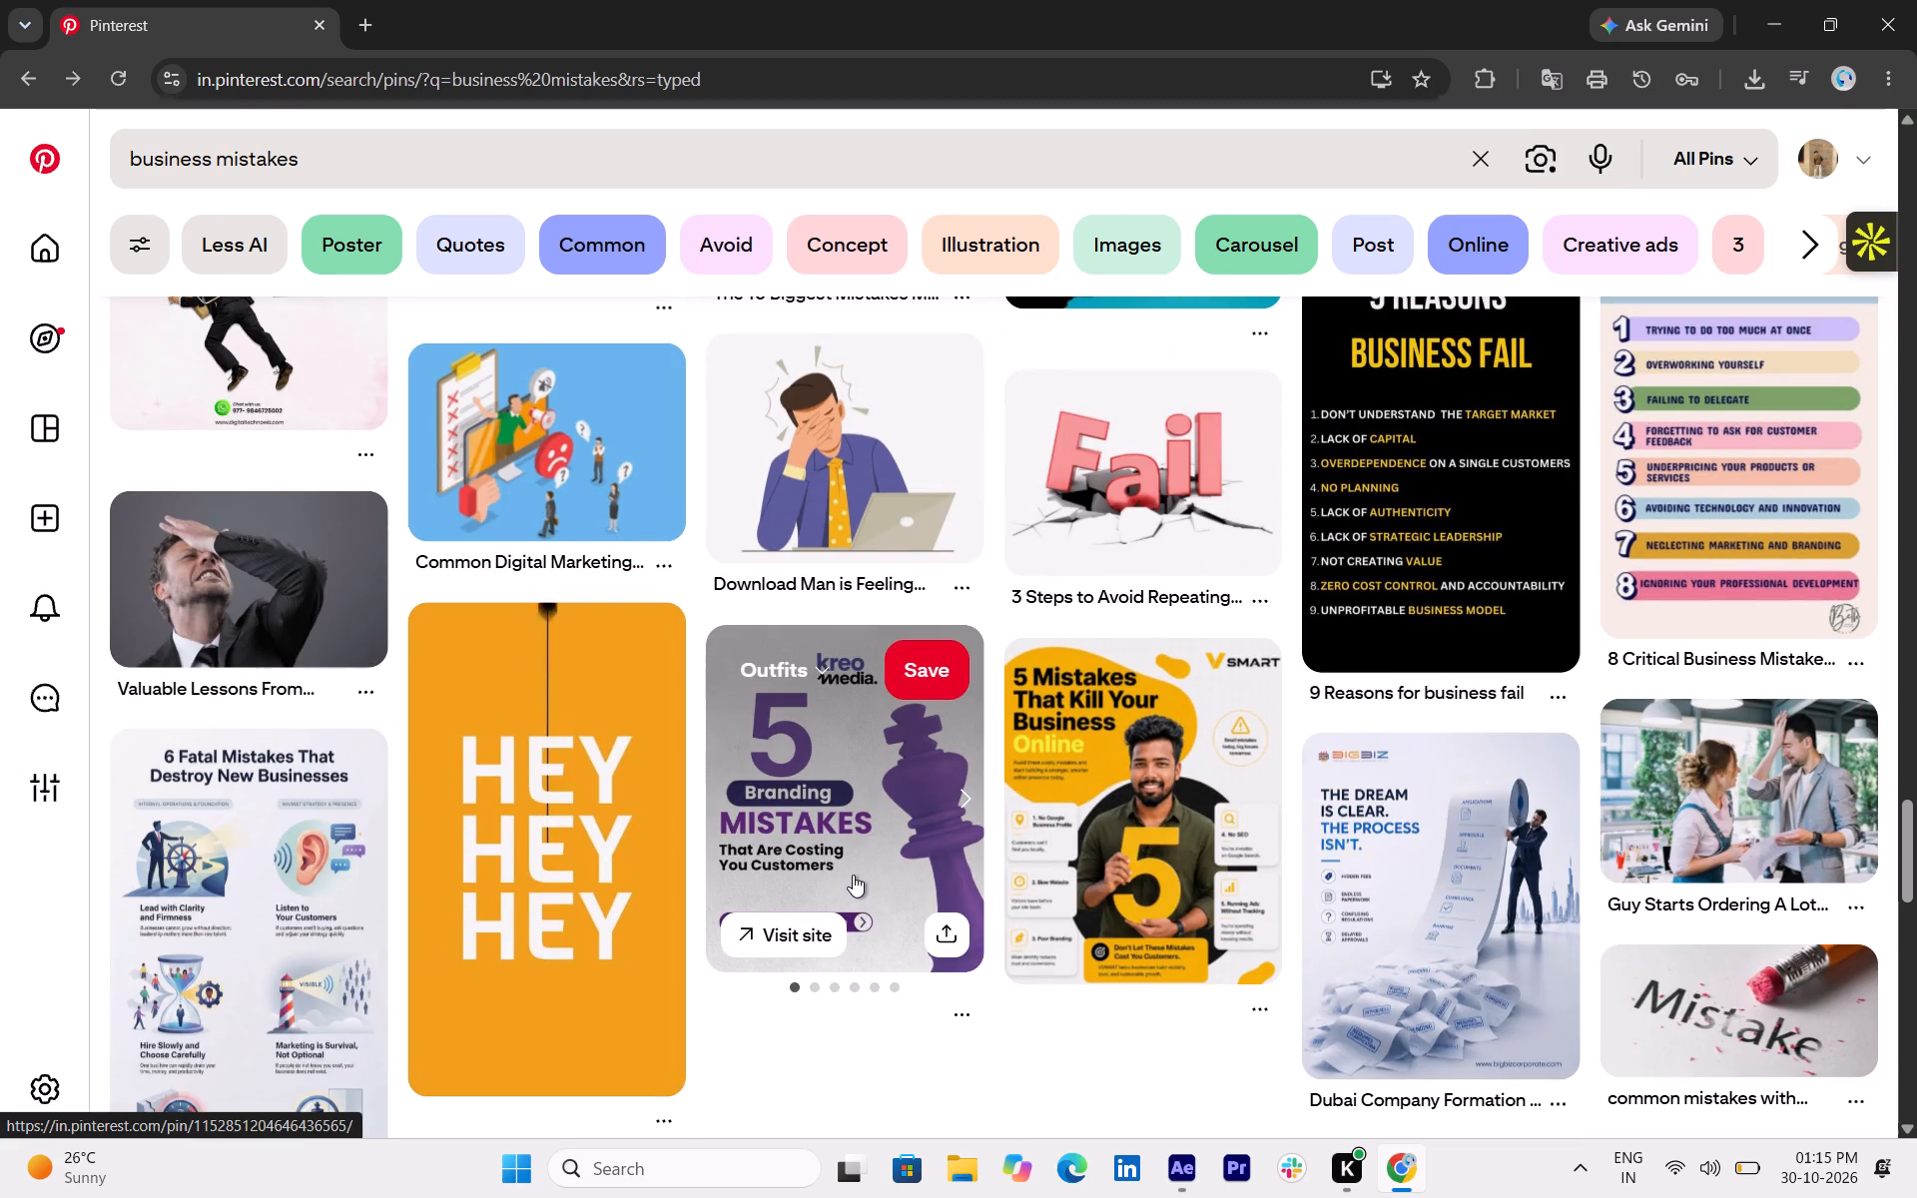
scroll(851, 874, up, 1)
scroll(851, 874, down, 1)
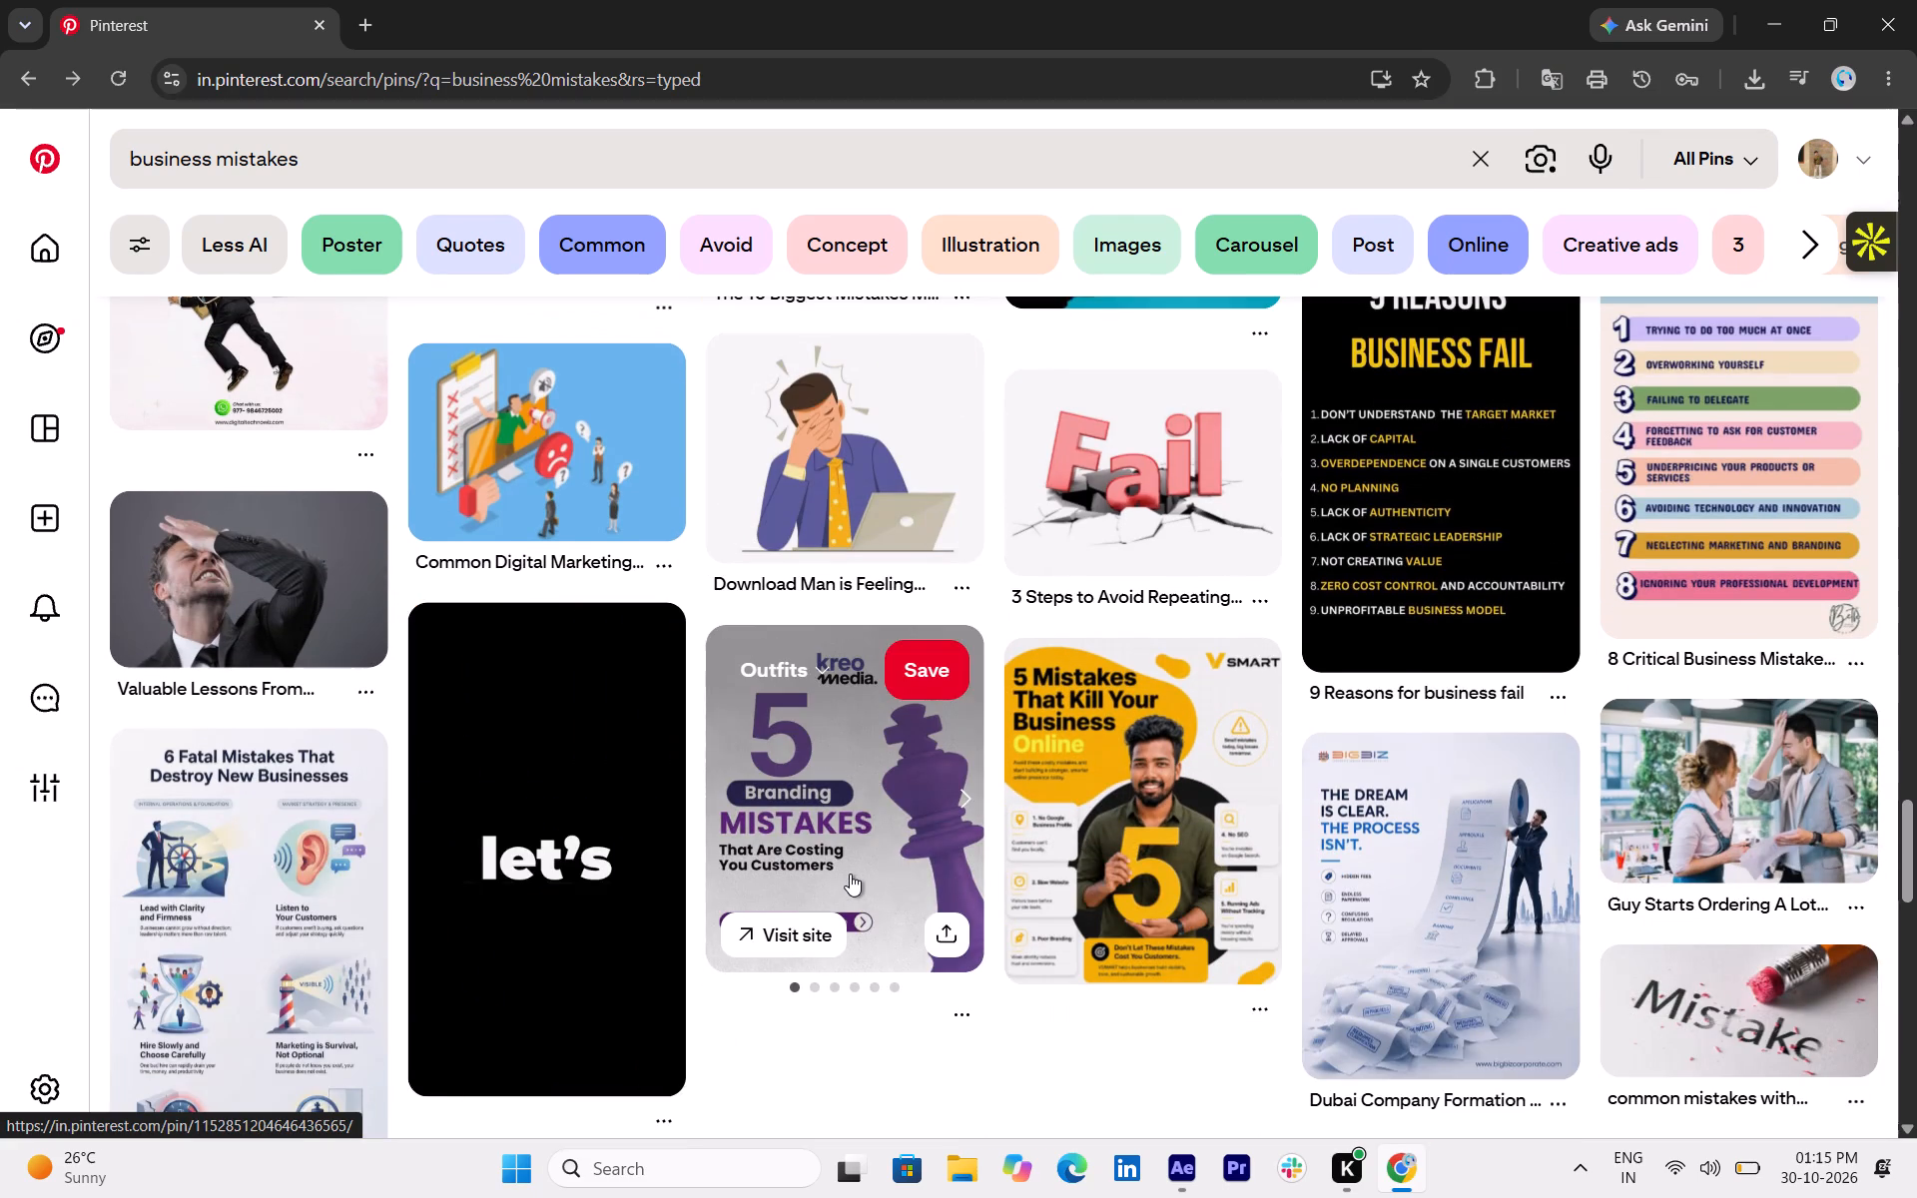
scroll(849, 873, up, 4)
Go back to the "business mistakes poster" results and browse them for images that suit the video.
click(16, 81)
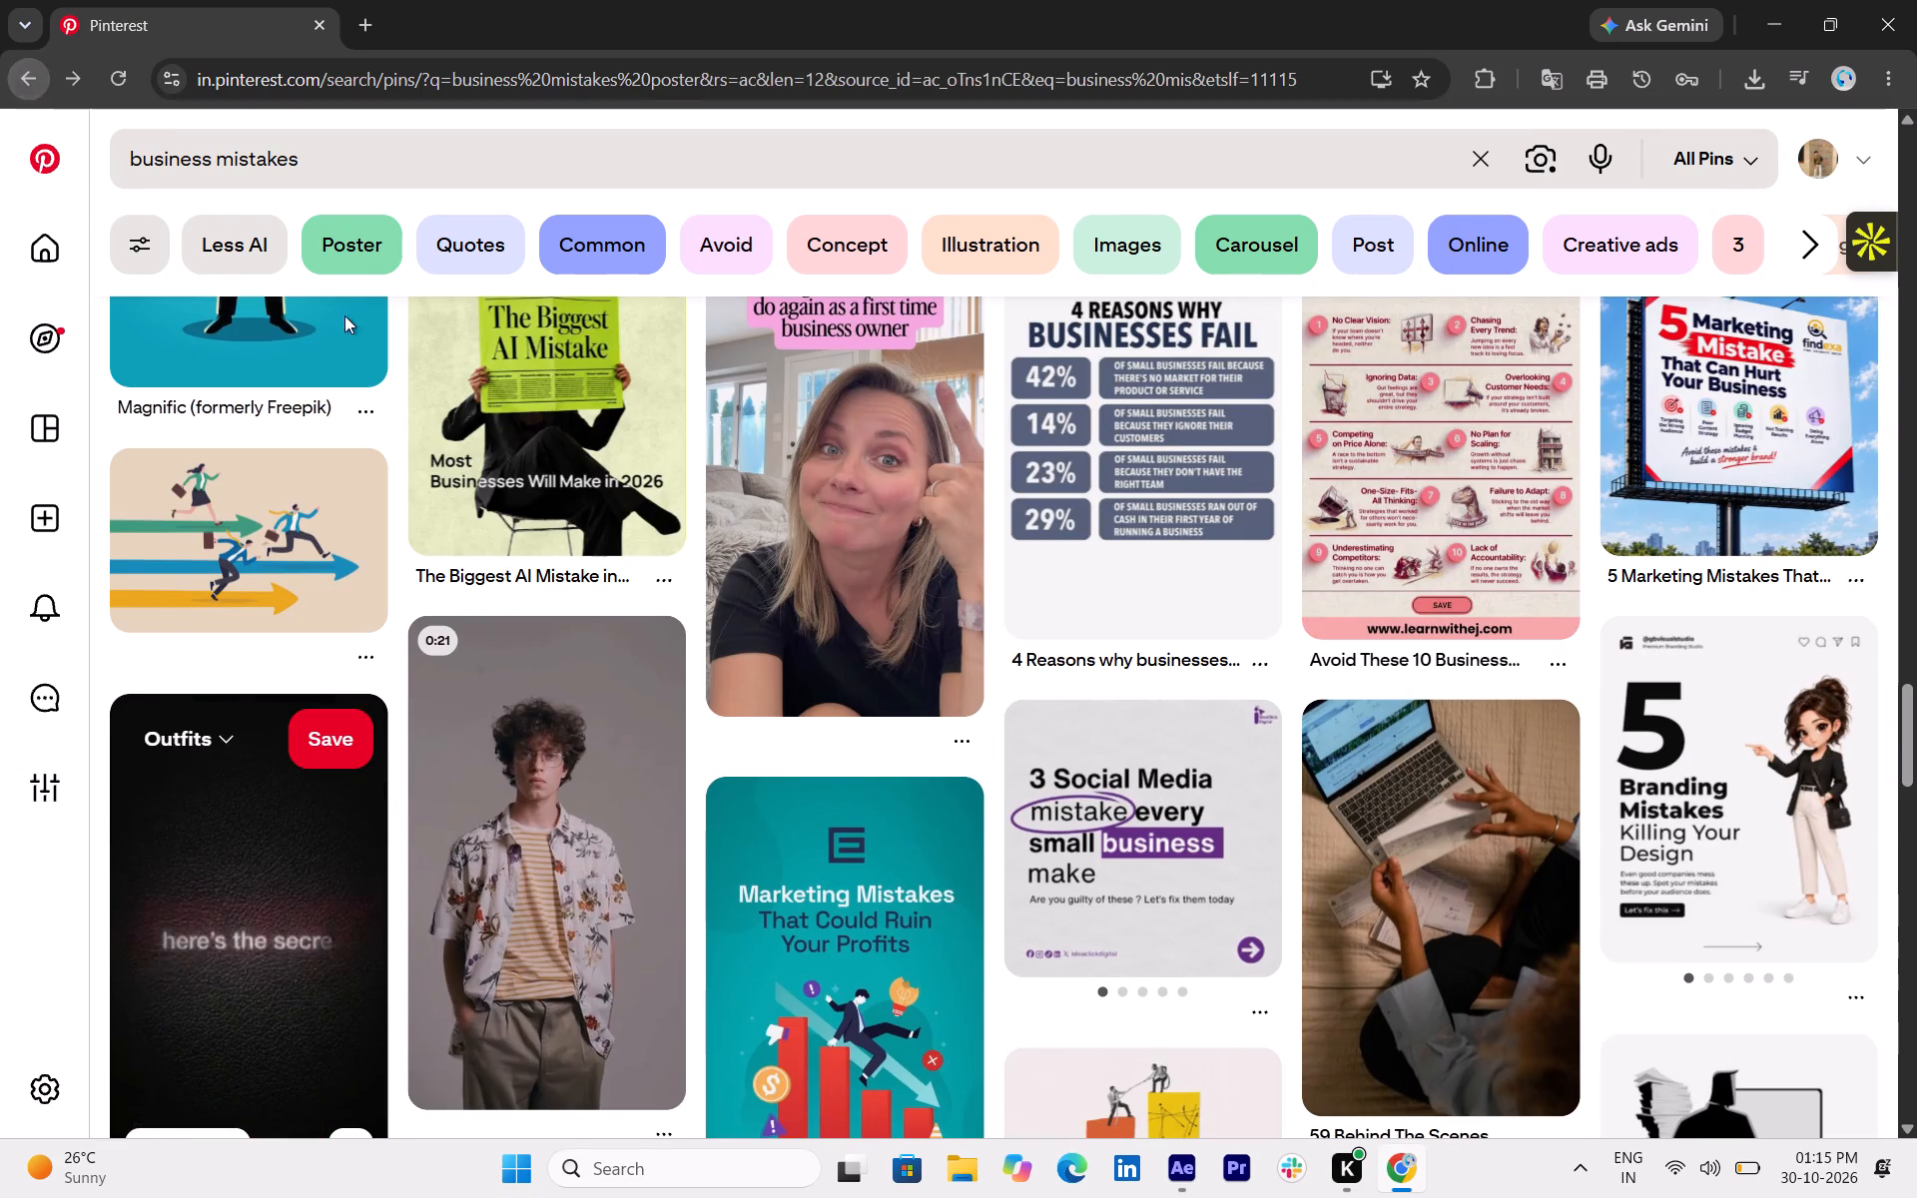
scroll(618, 728, down, 2)
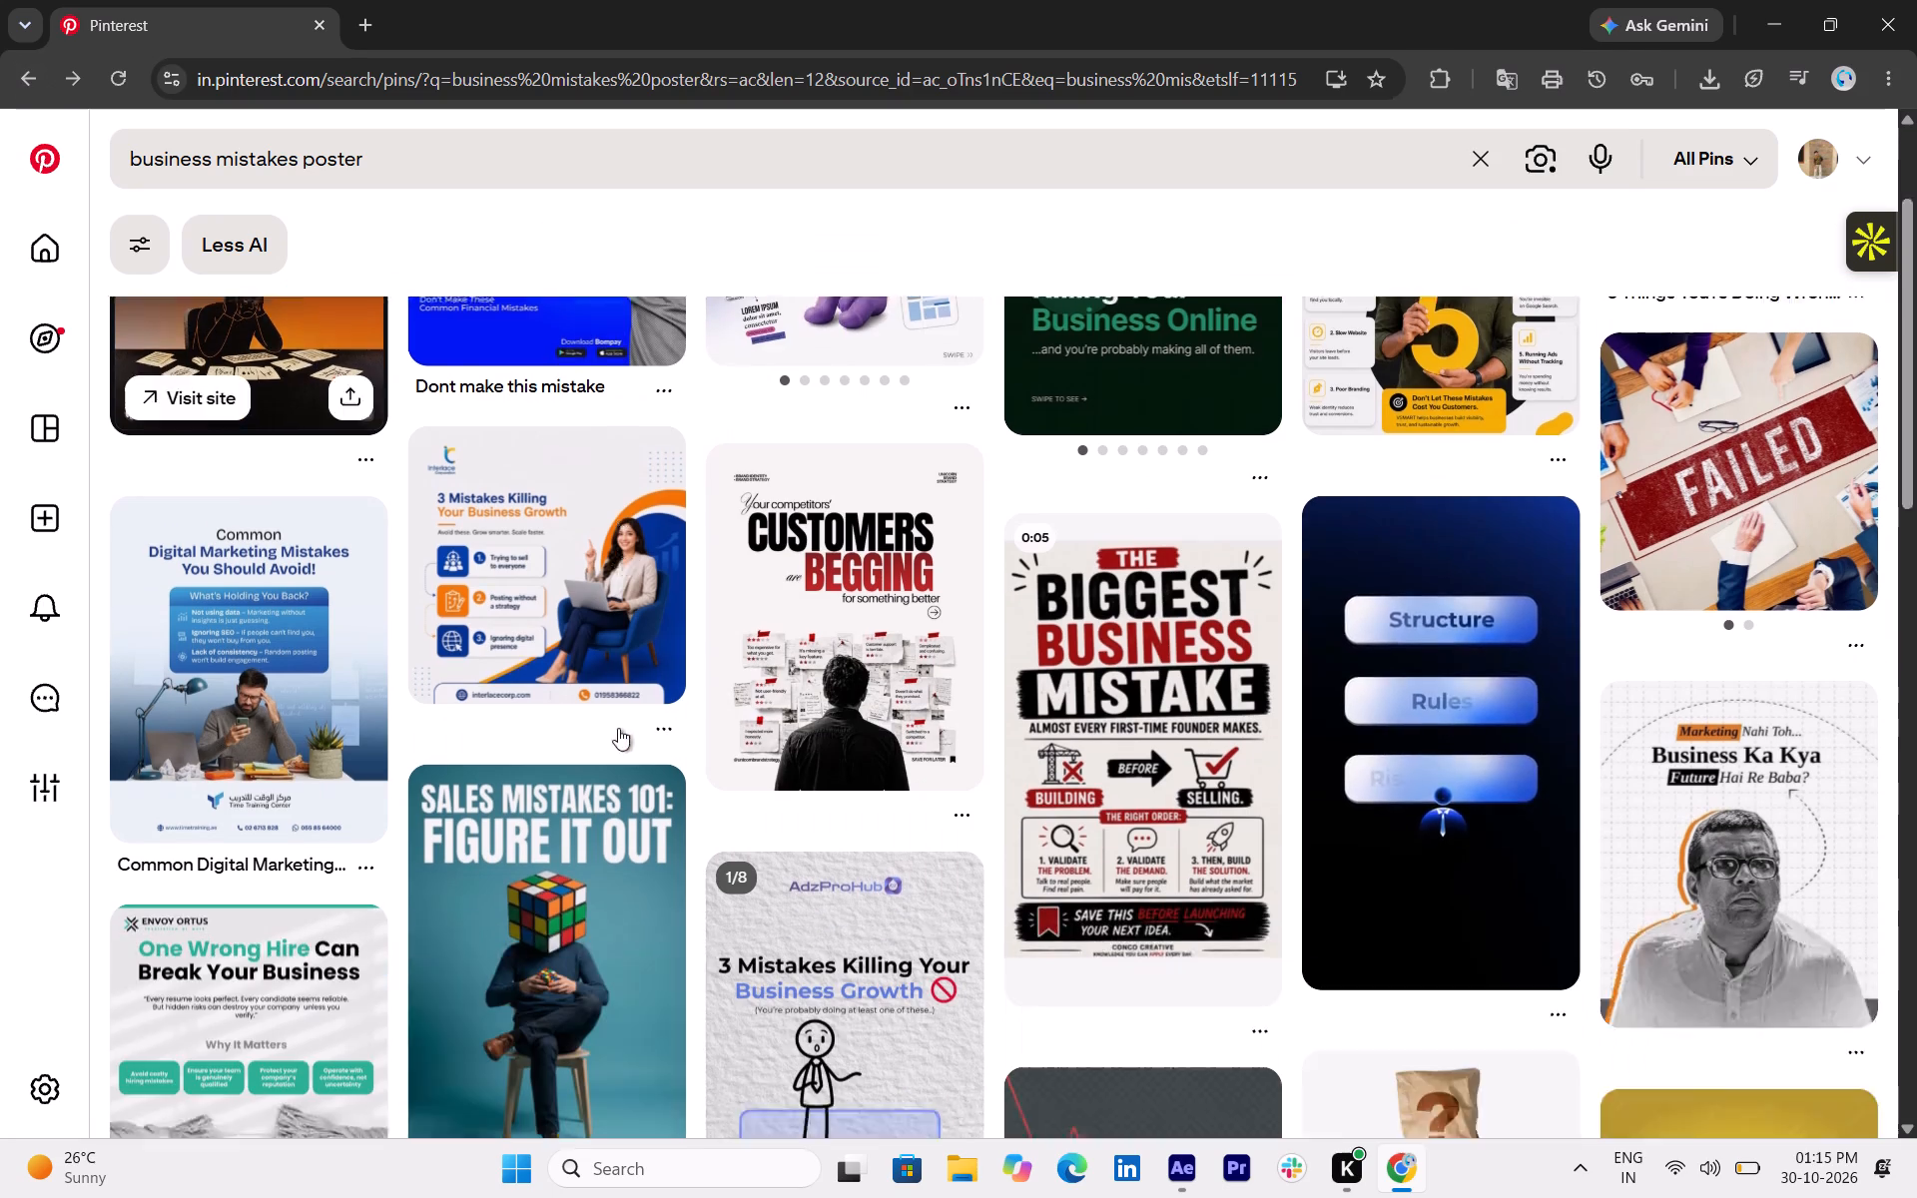
scroll(617, 728, down, 1)
scroll(617, 728, up, 1)
scroll(617, 728, down, 2)
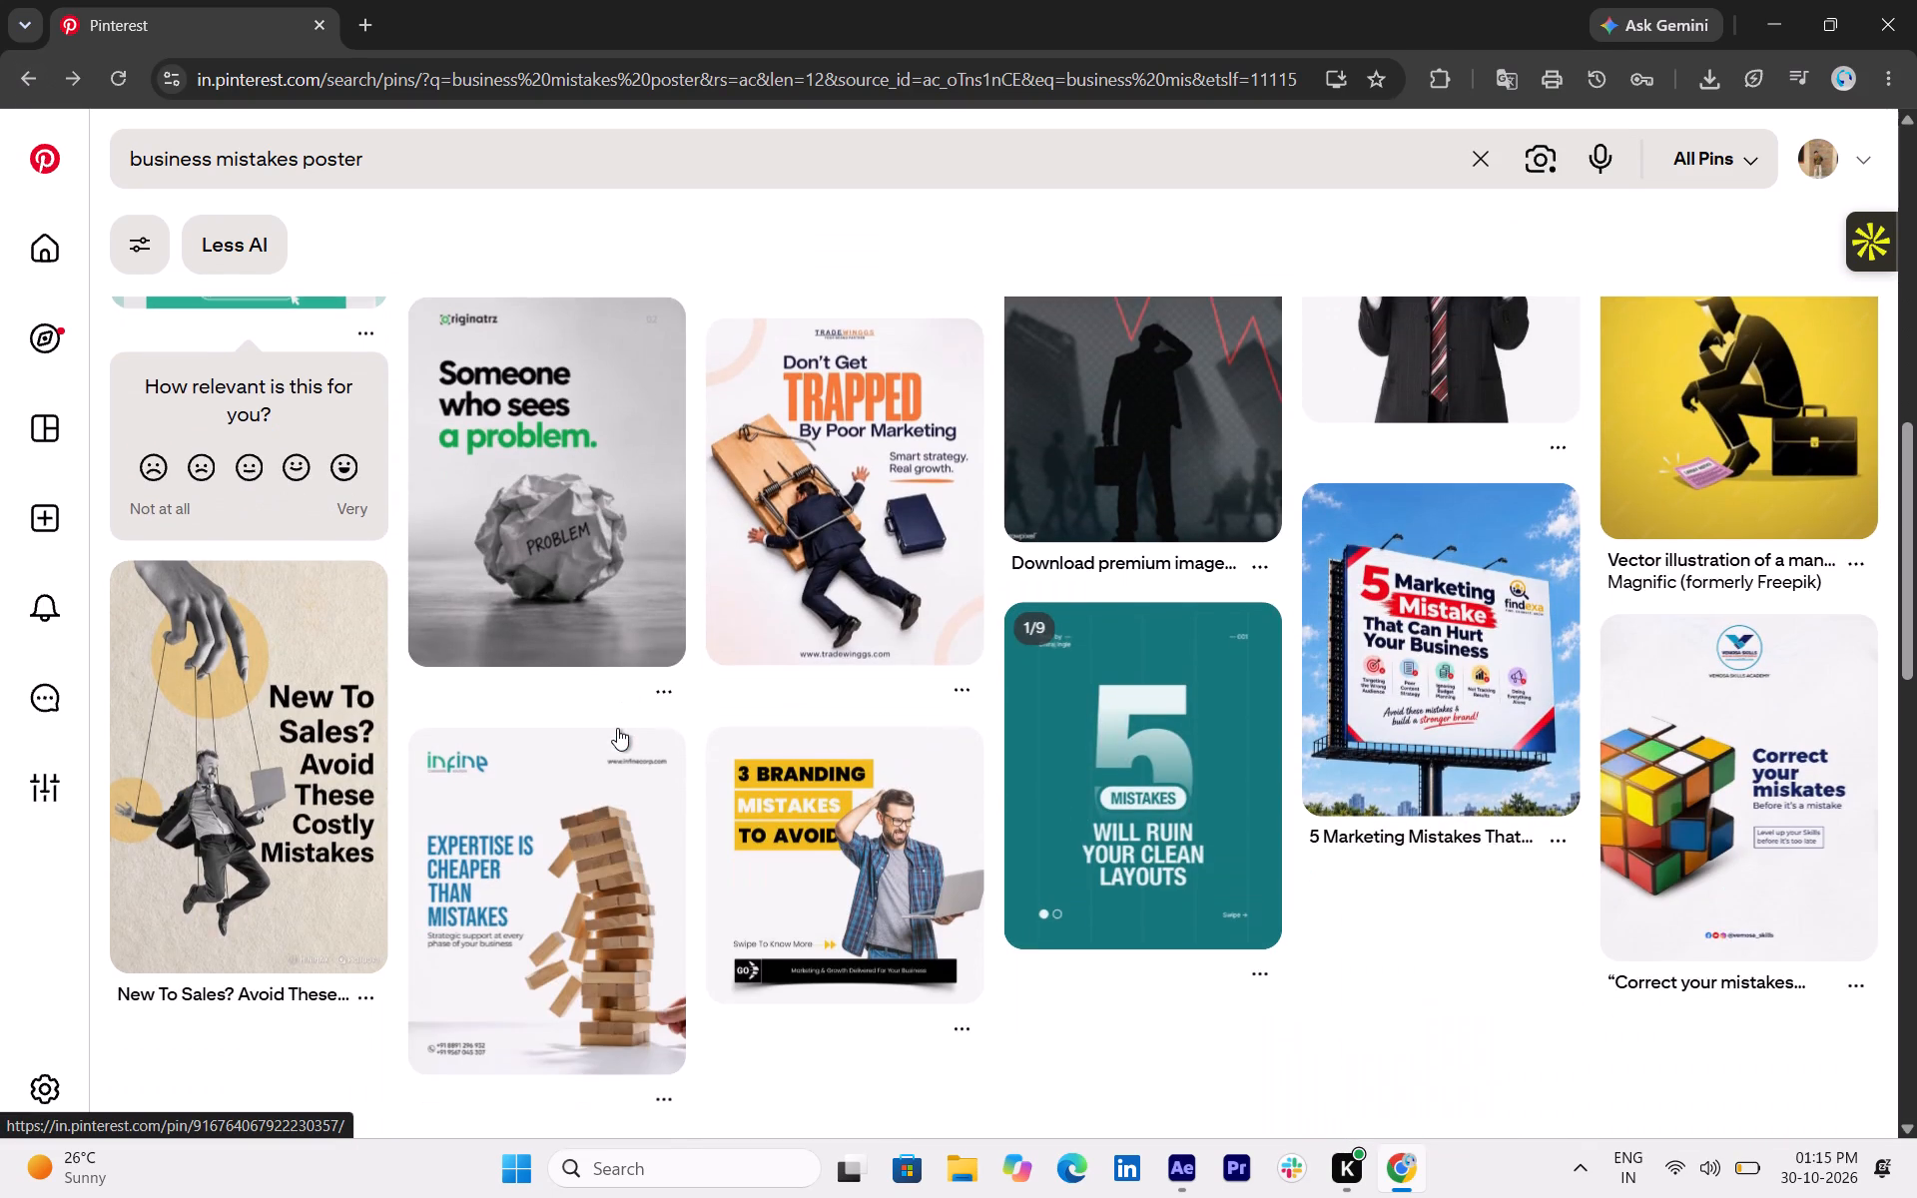
scroll(610, 735, down, 2)
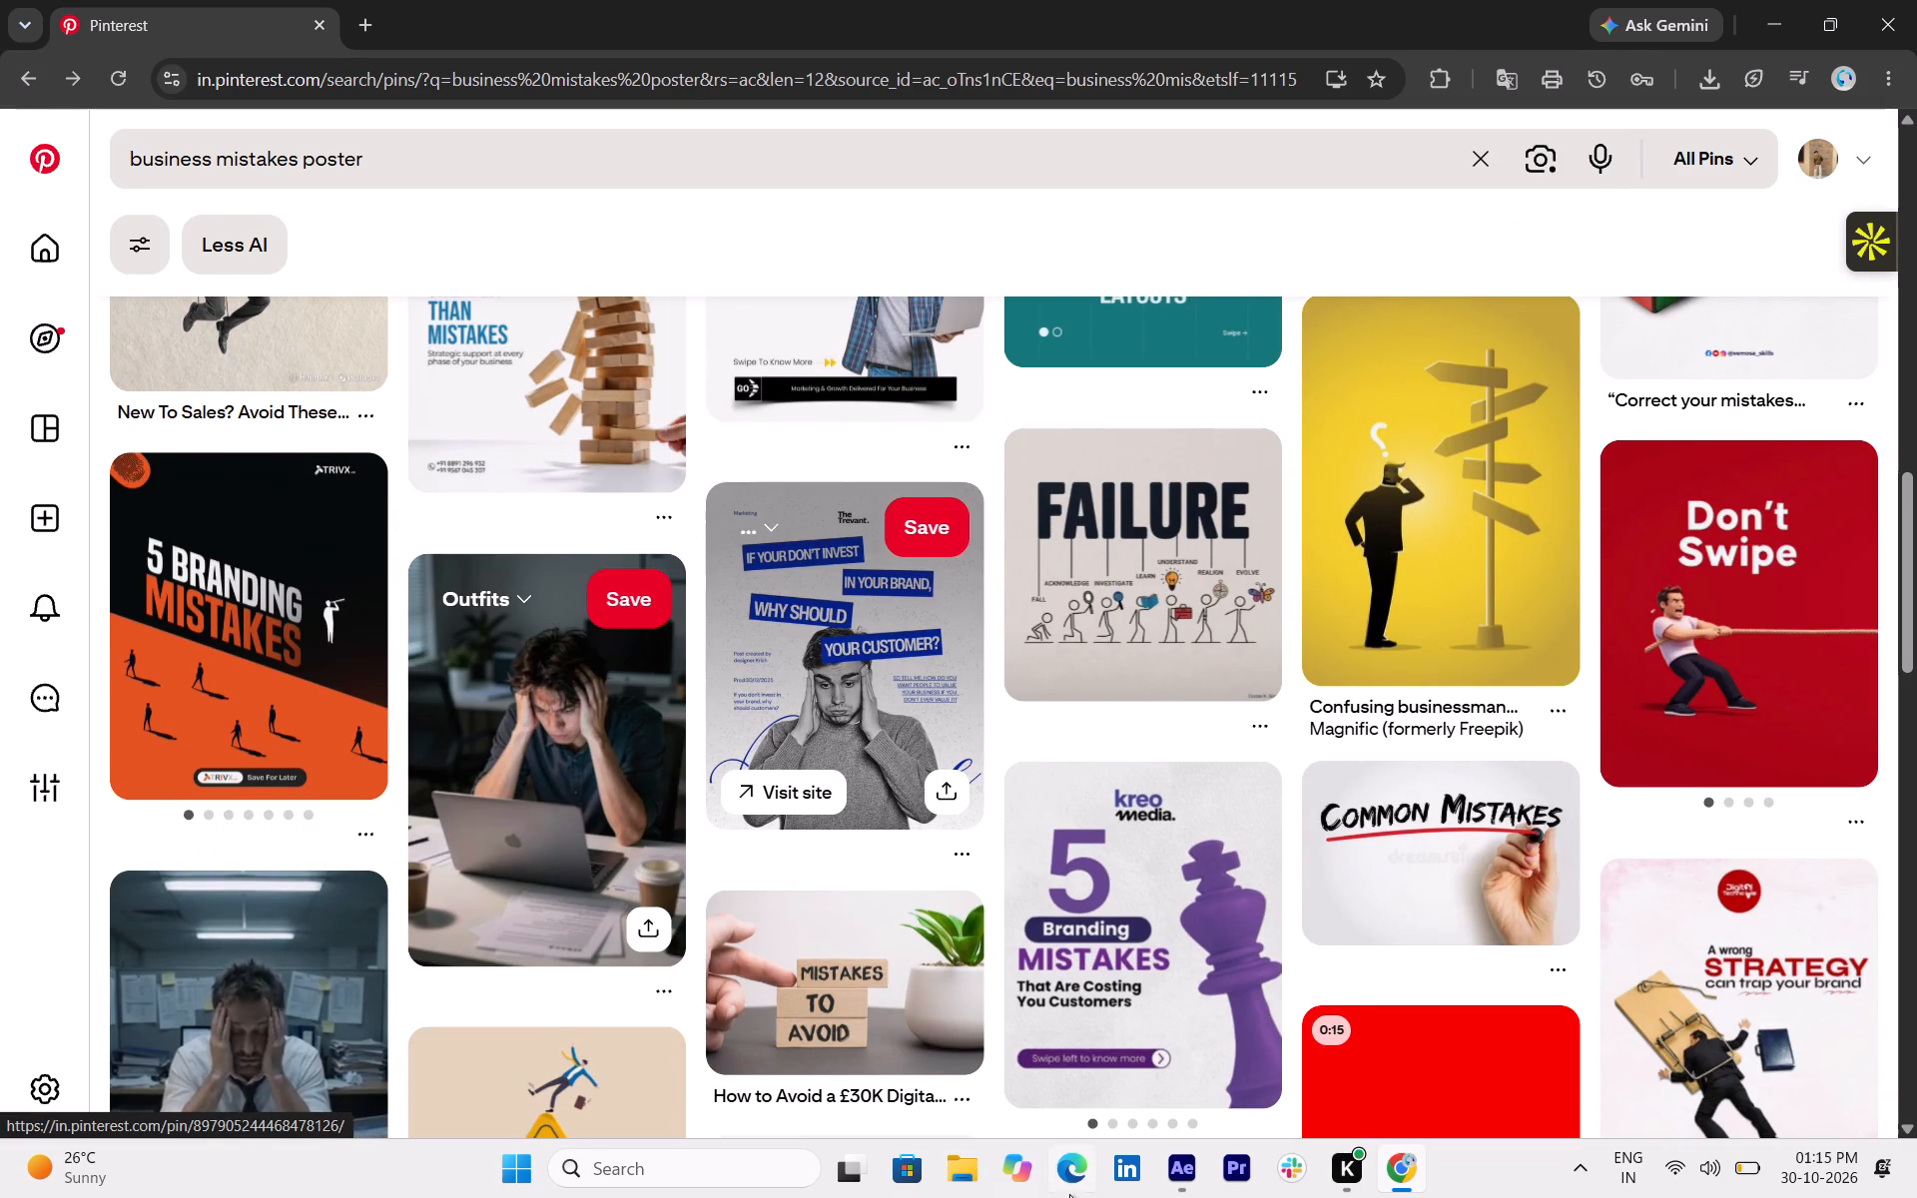
scroll(913, 851, down, 2)
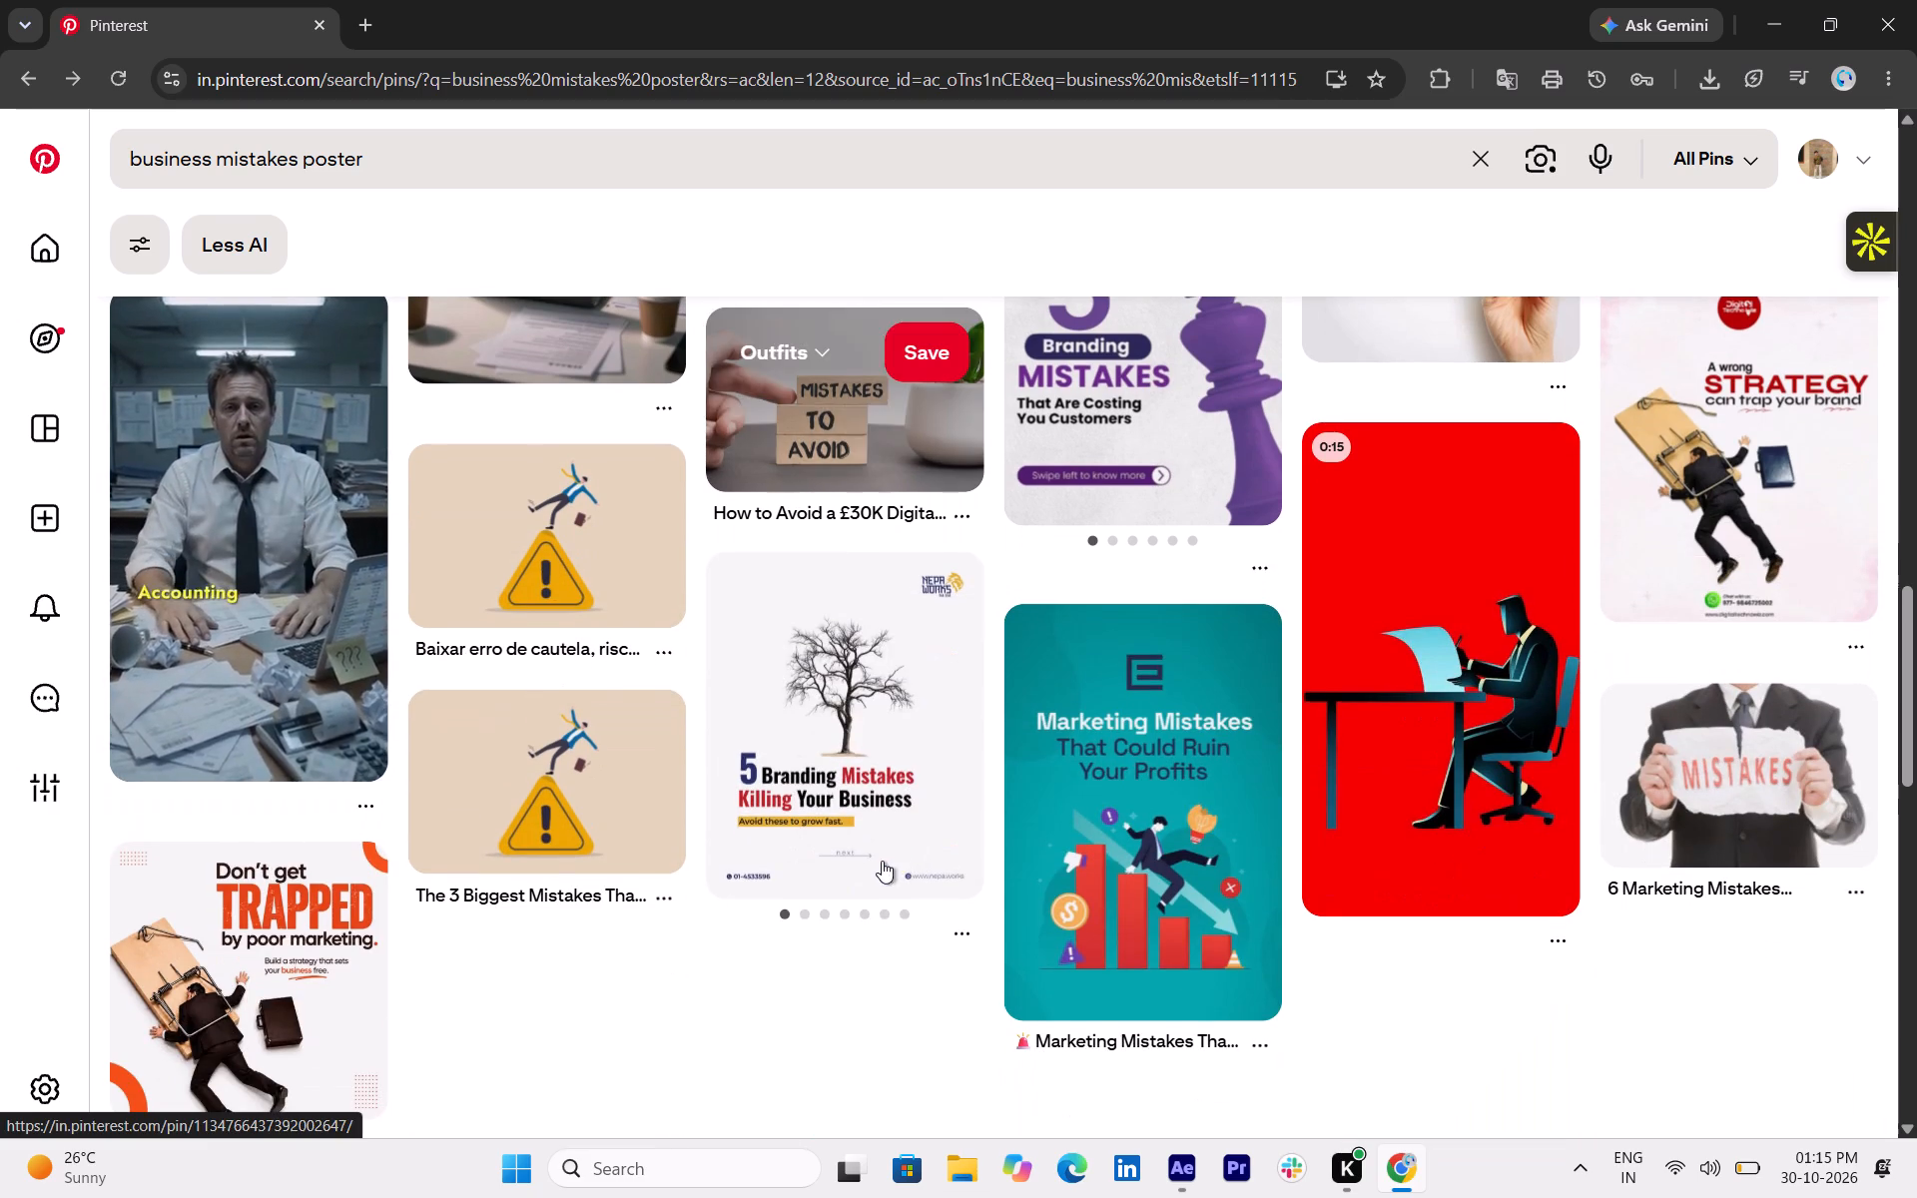
scroll(850, 909, down, 1)
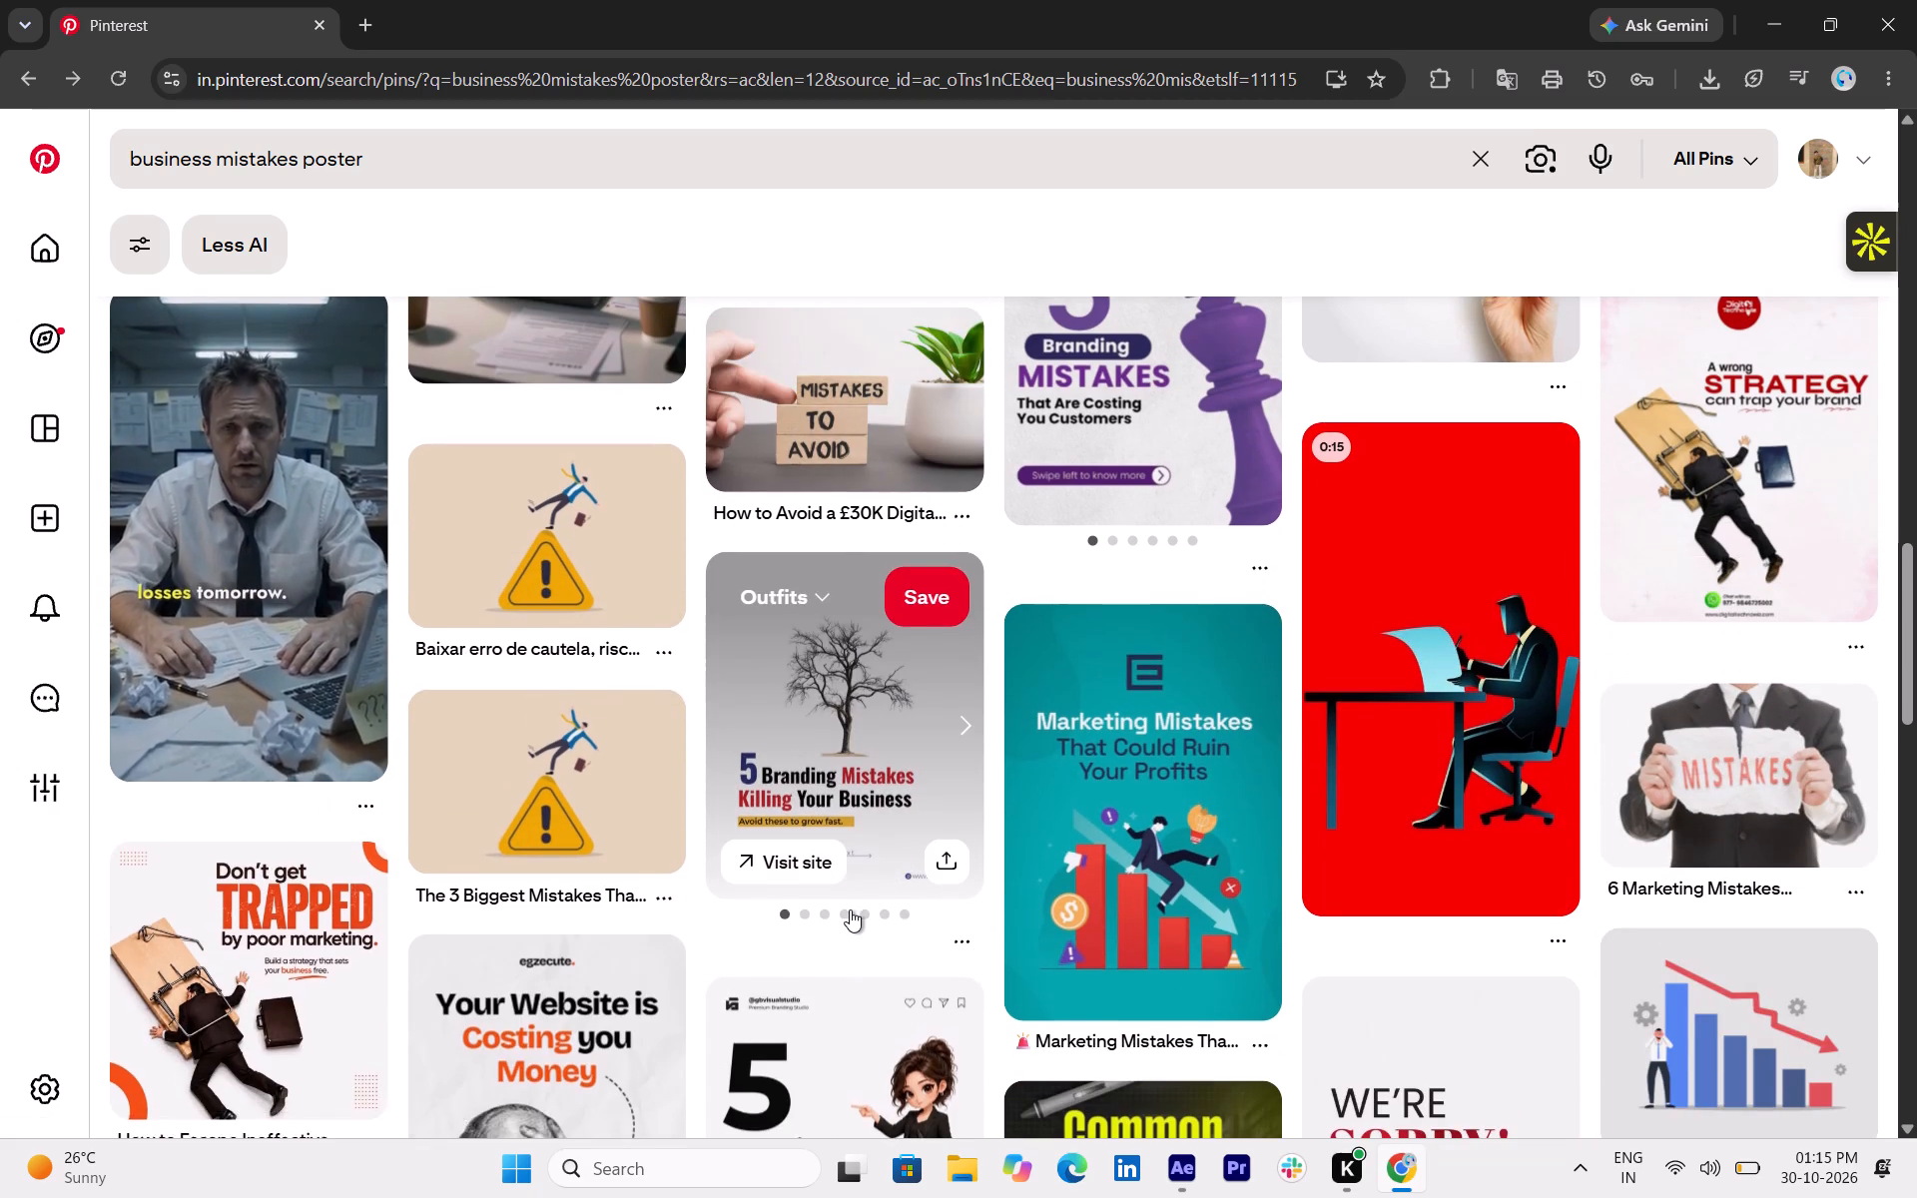
scroll(846, 909, up, 1)
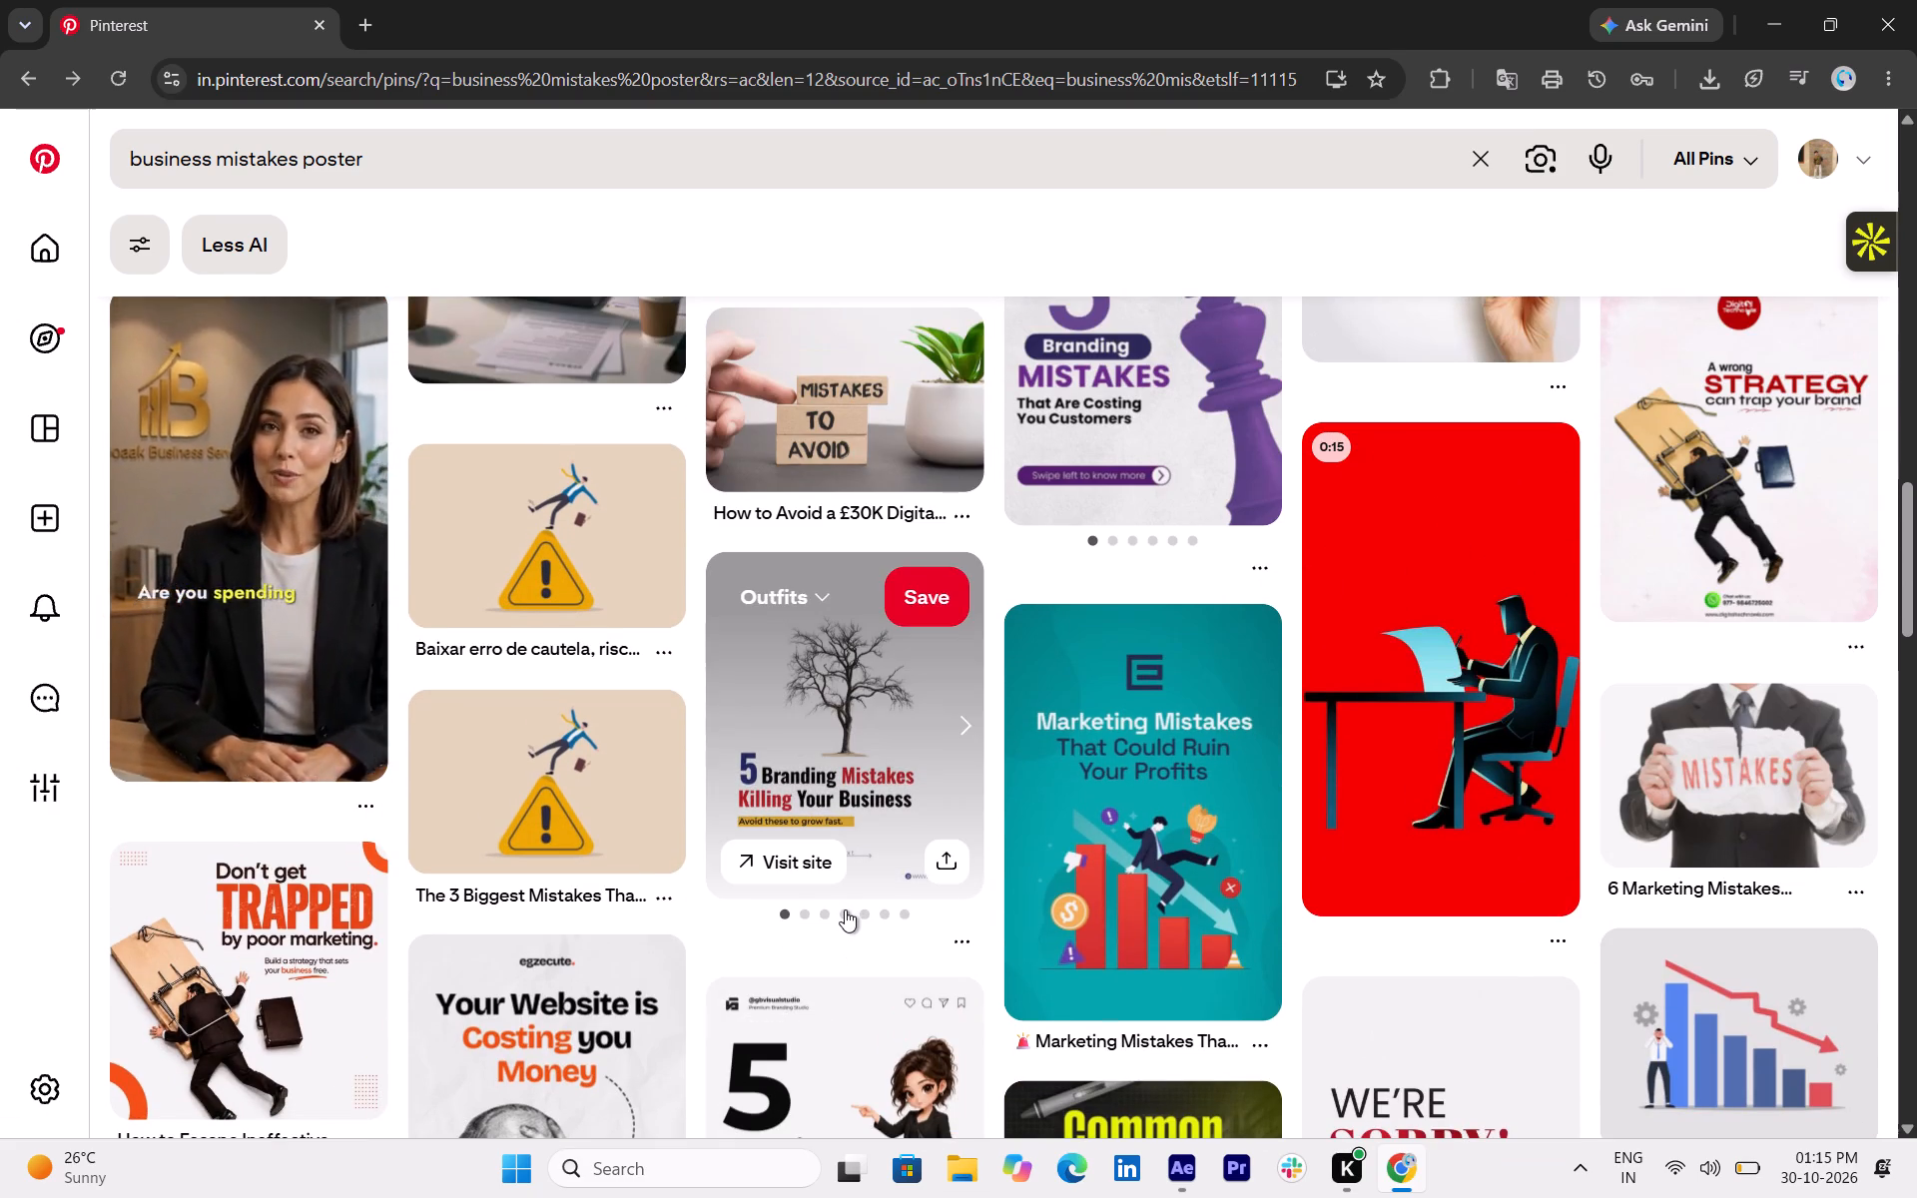
scroll(845, 909, up, 1)
scroll(845, 909, down, 4)
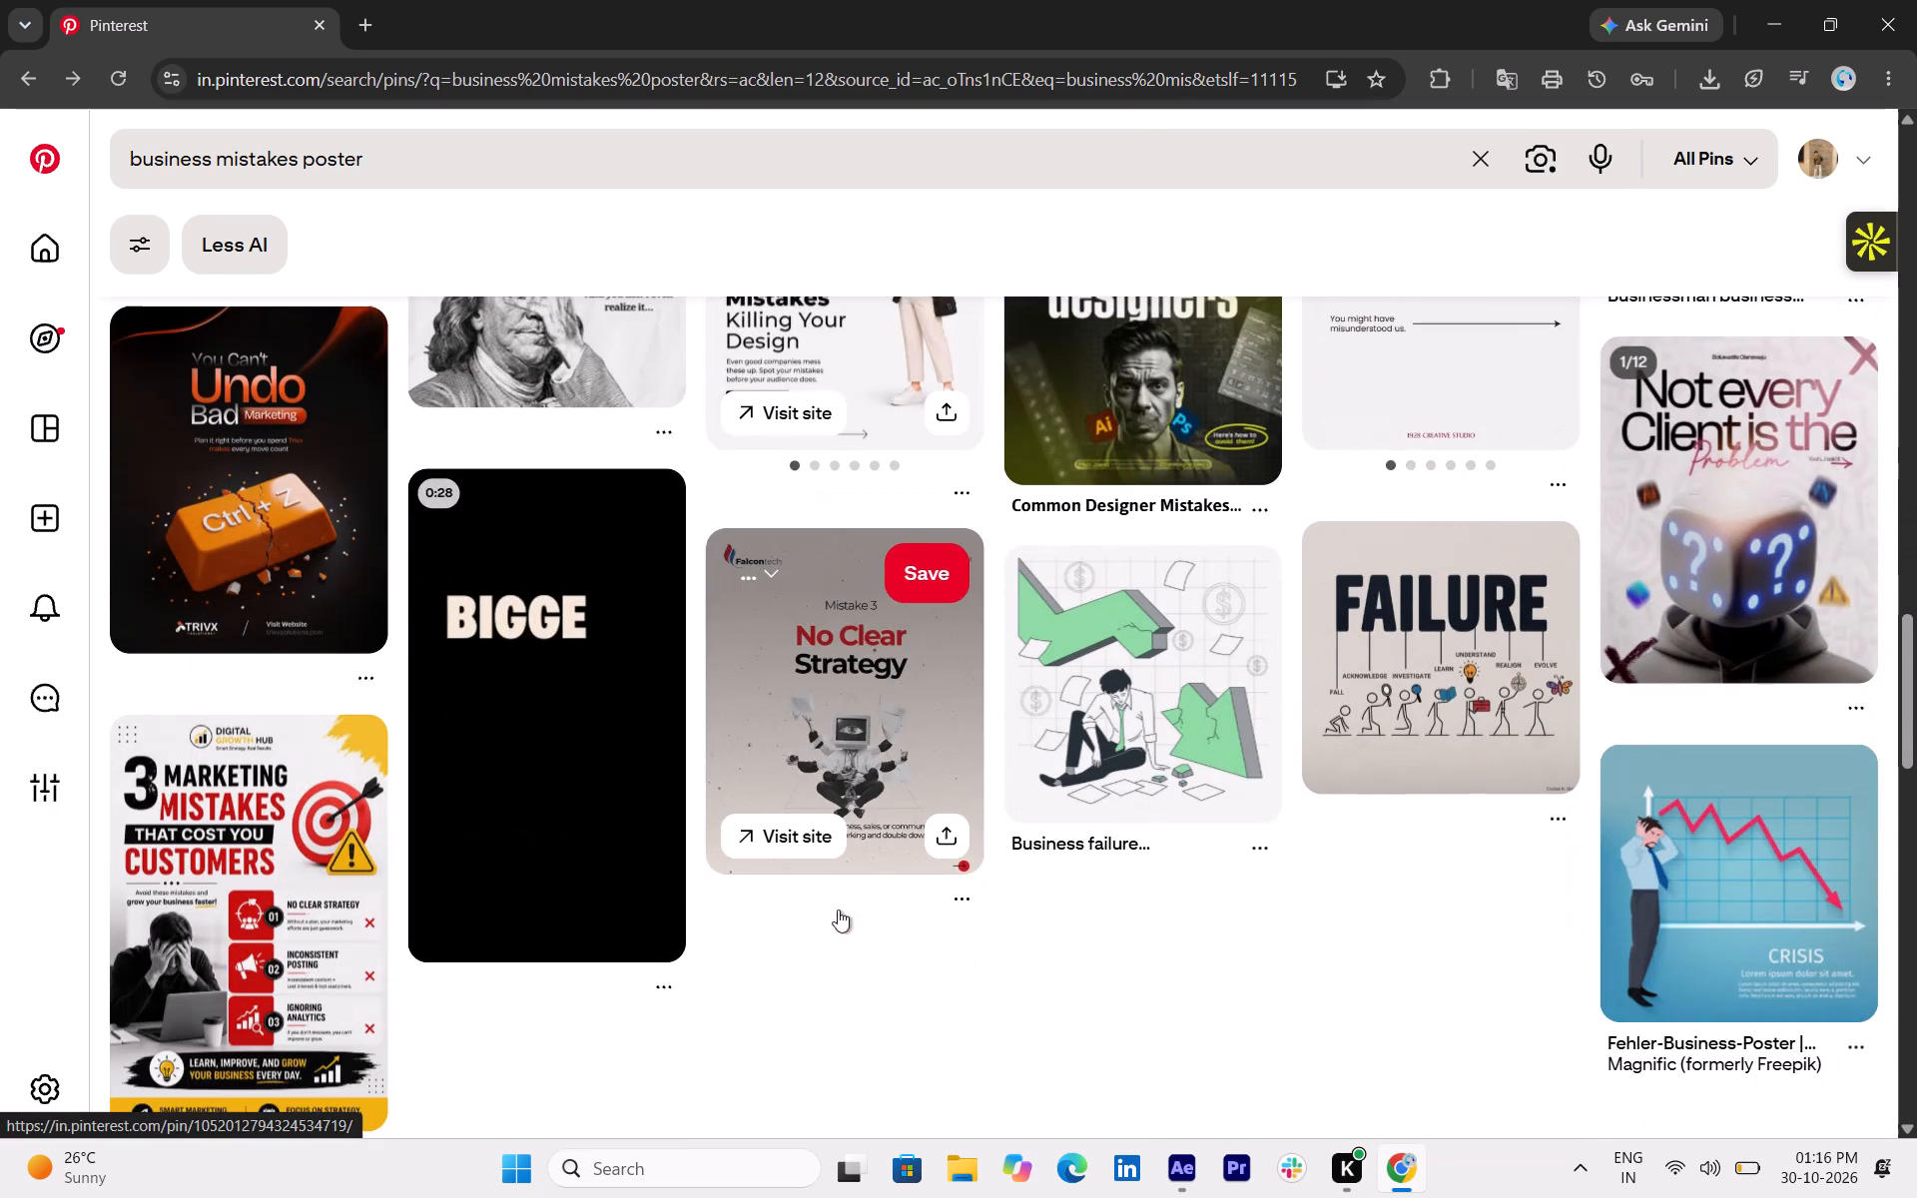
scroll(838, 909, down, 1)
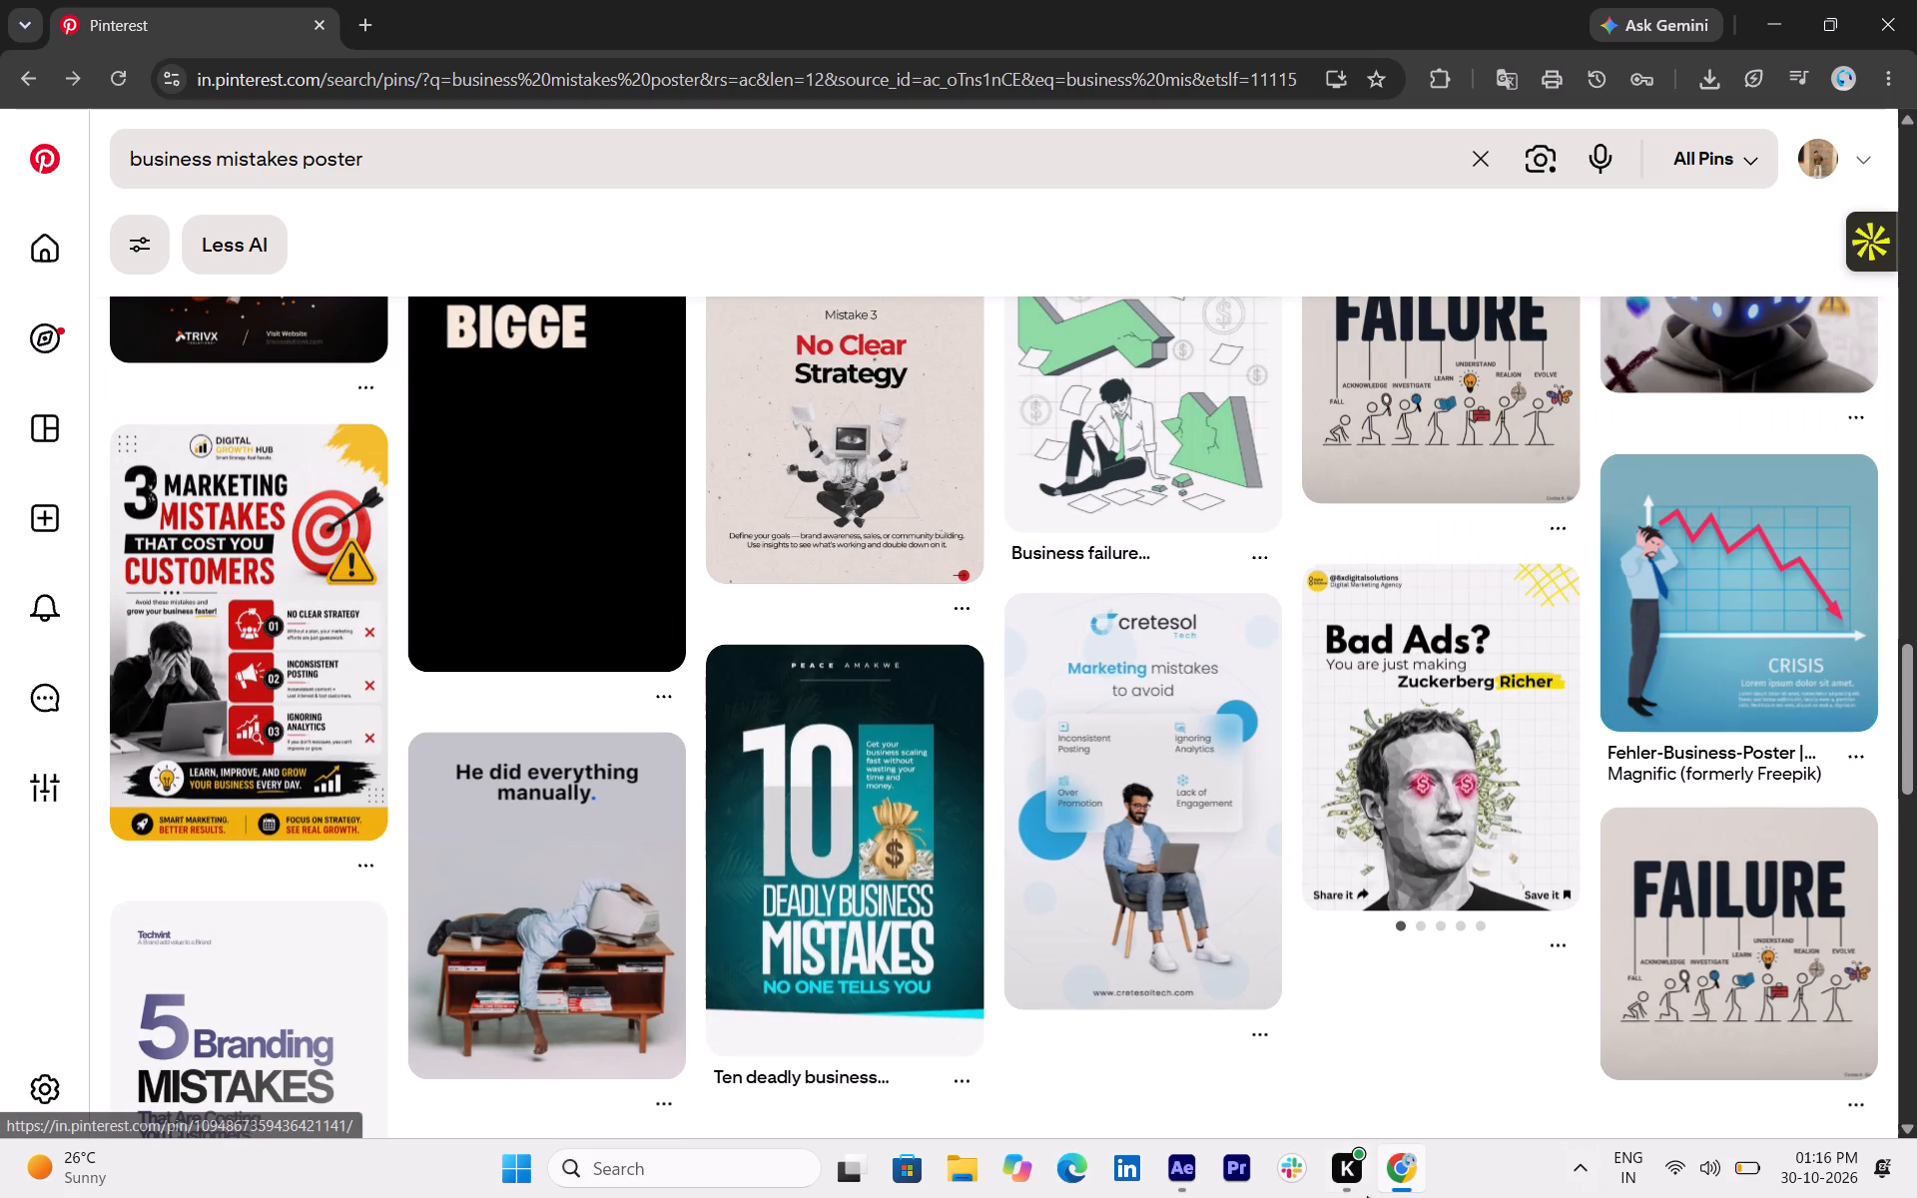
Switch to After Effects and play a stretch of the "kamao video 2" composition, setting the system volume to 54.
click(1185, 1167)
key(space)
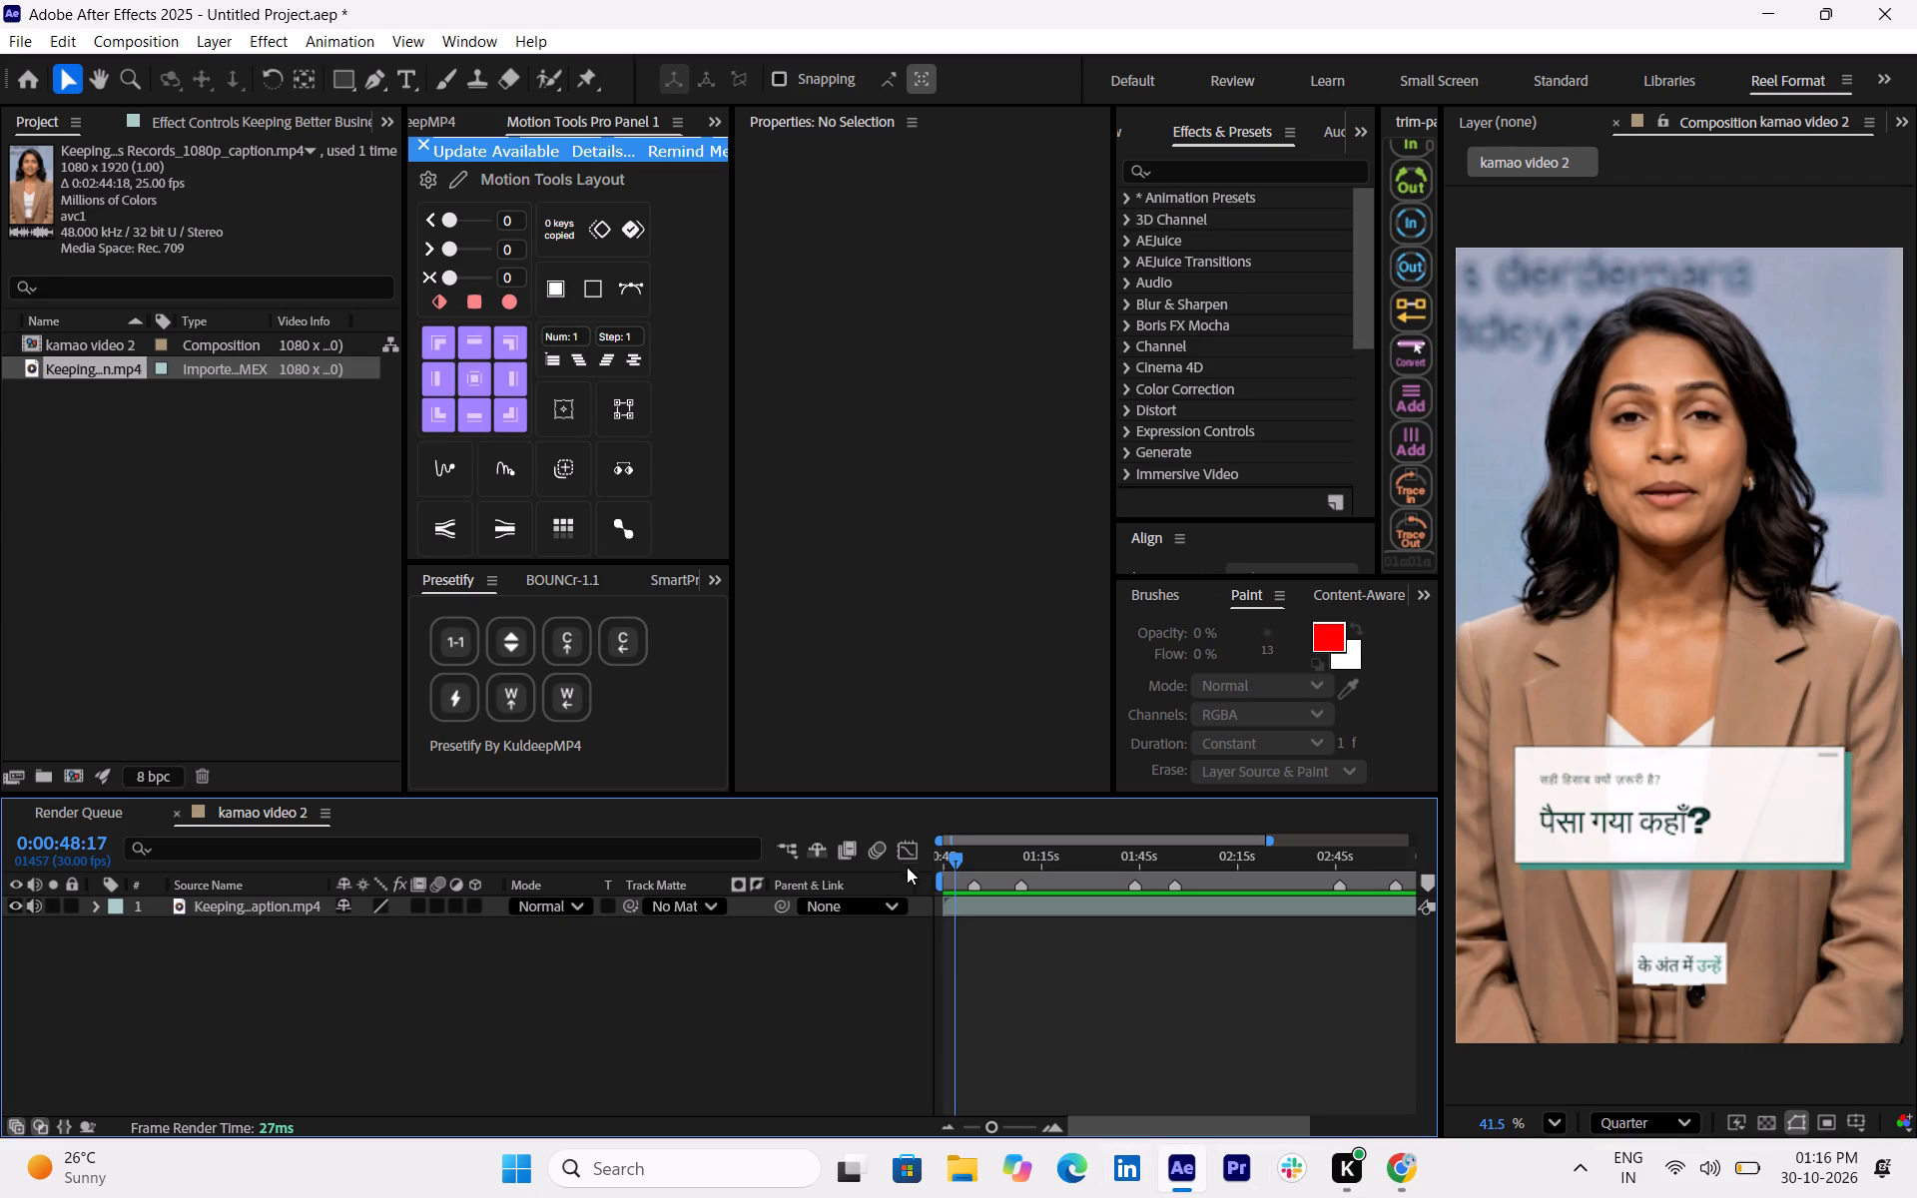
click(1664, 1184)
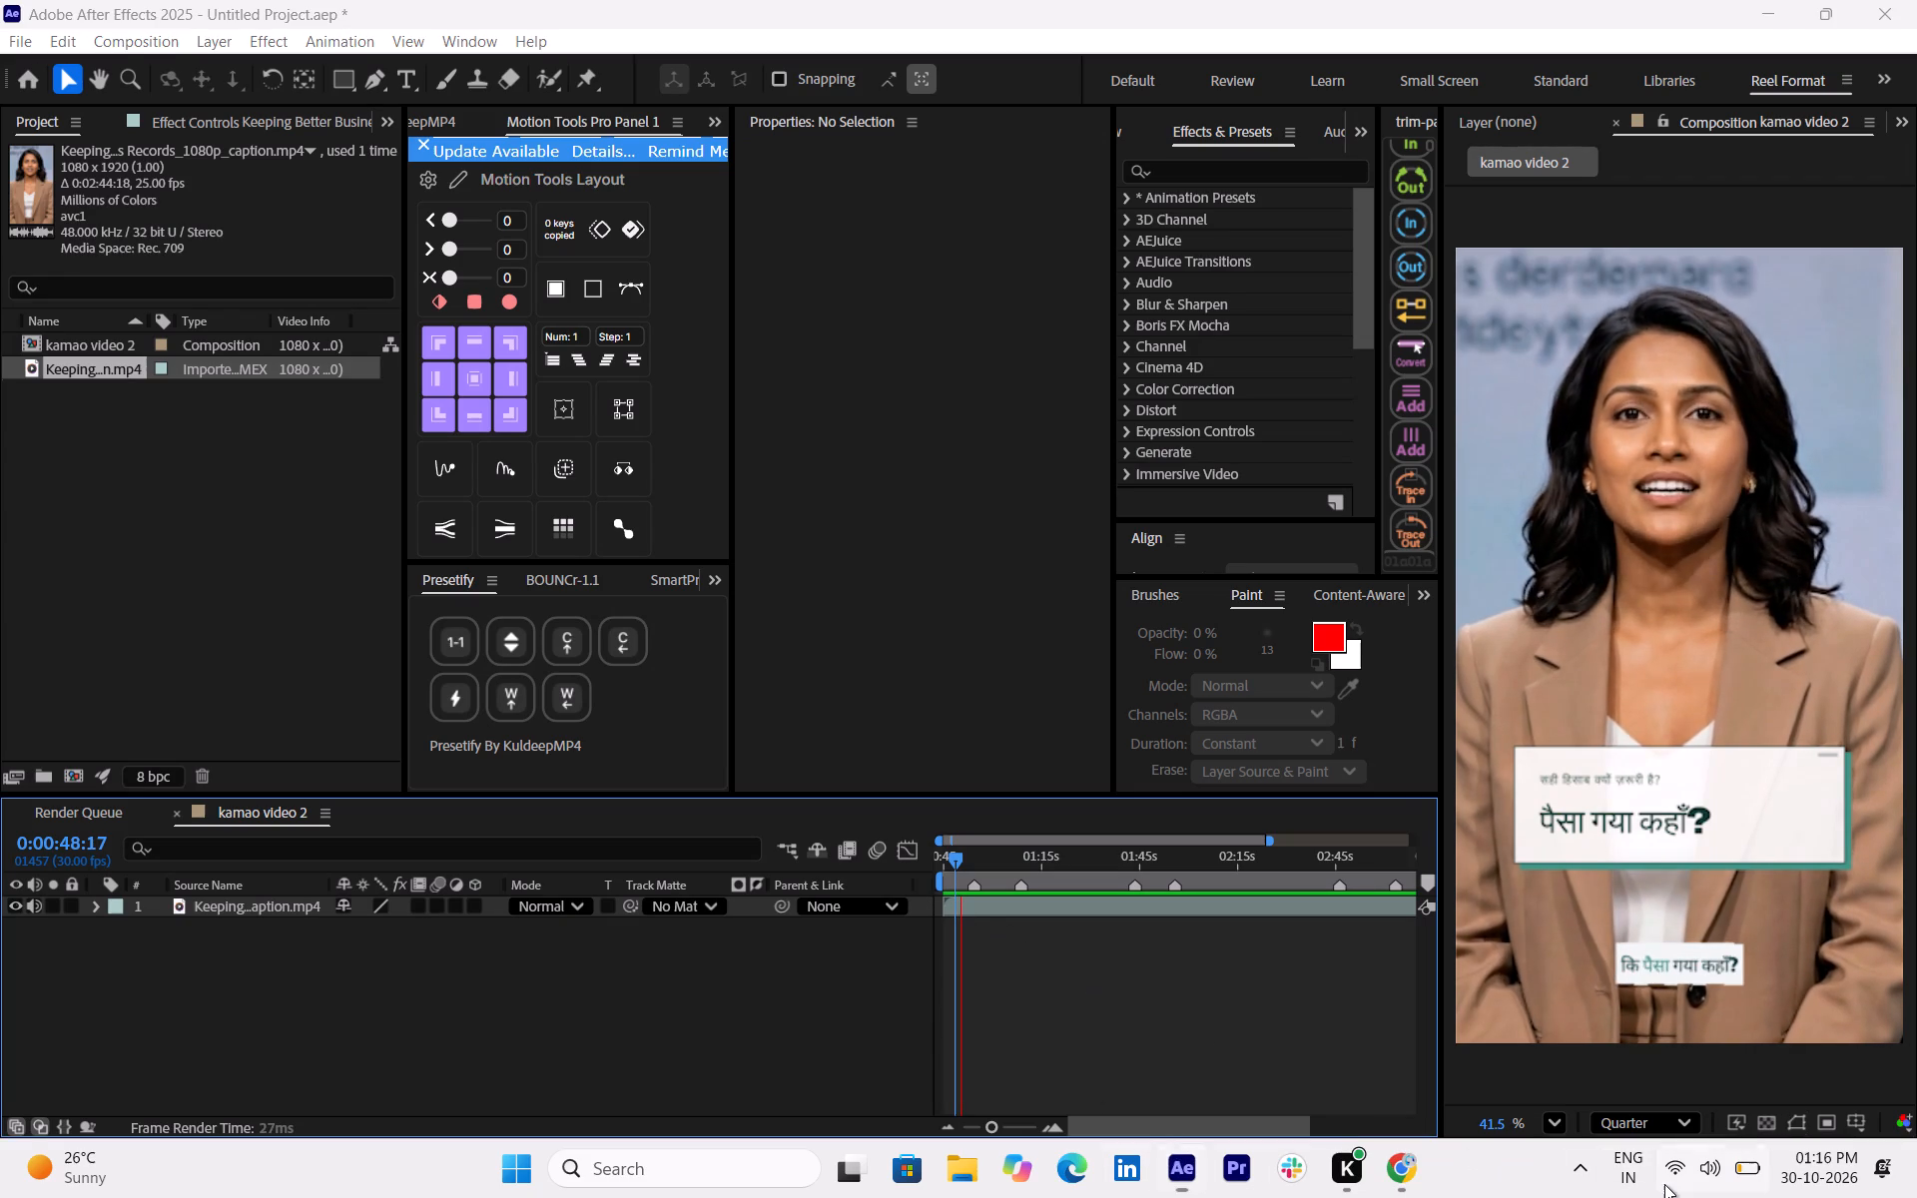
drag(1731, 1006, 1687, 1010)
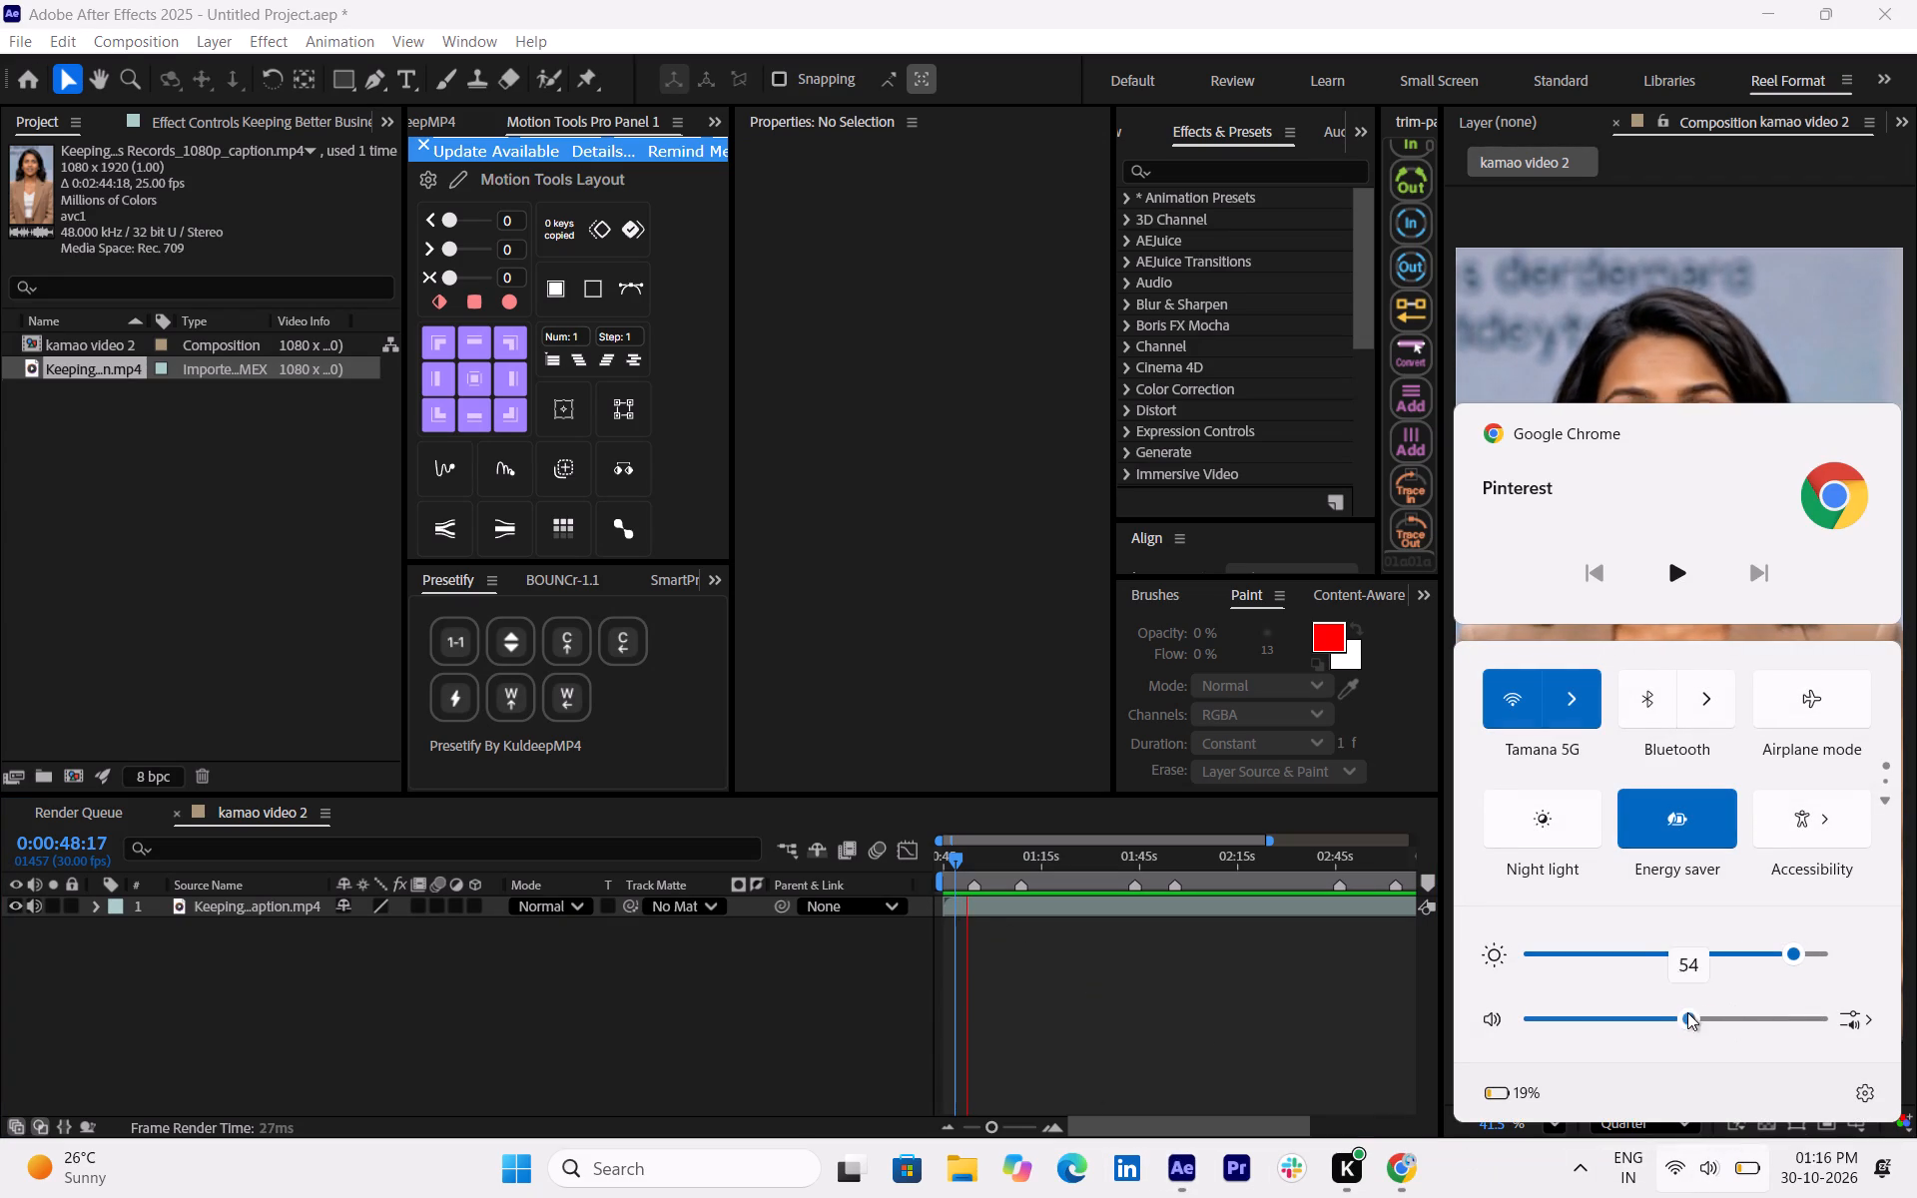
click(1727, 1187)
click(1724, 1187)
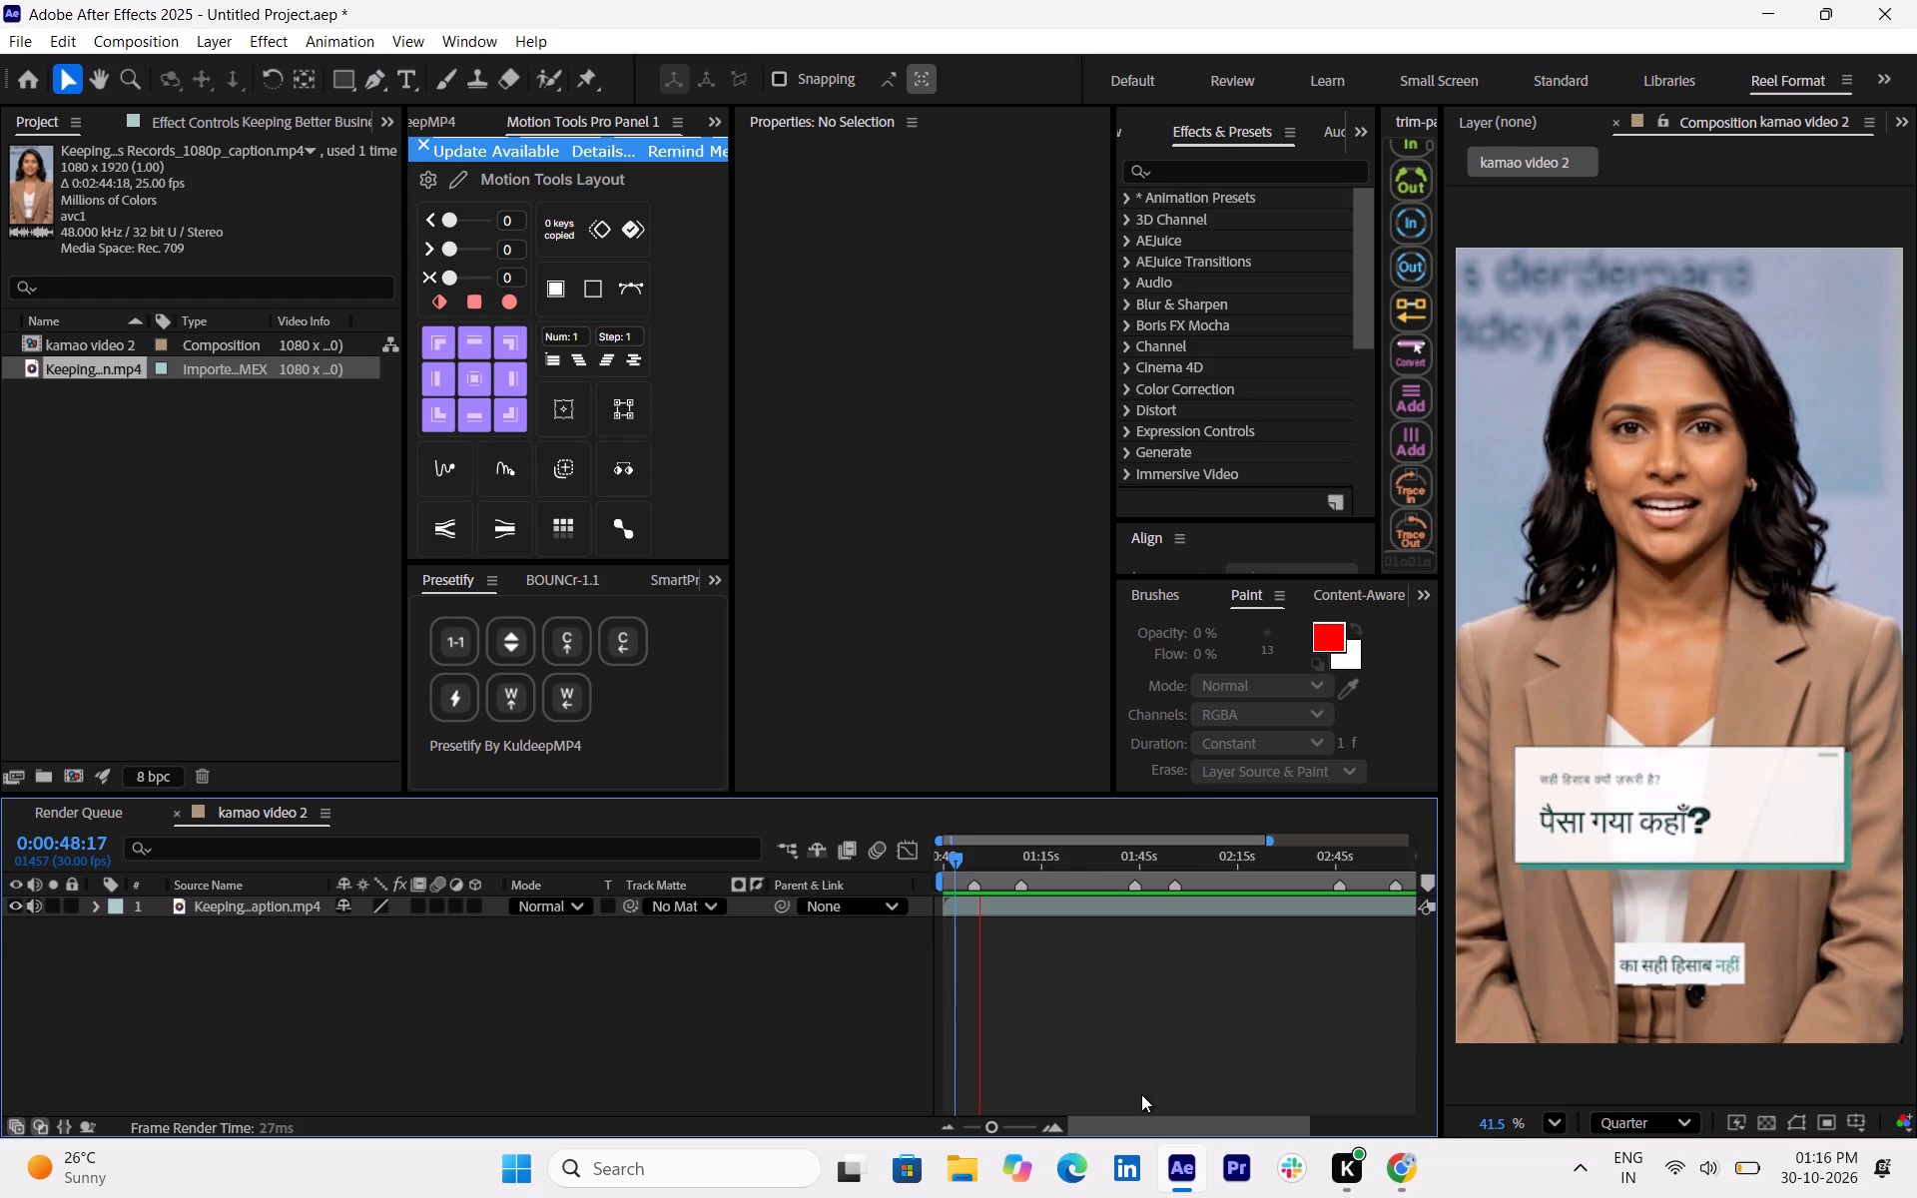
key(space)
Switch back to Chrome, return to the saree store video pin and look through its related clothing-shop pins.
click(1389, 1183)
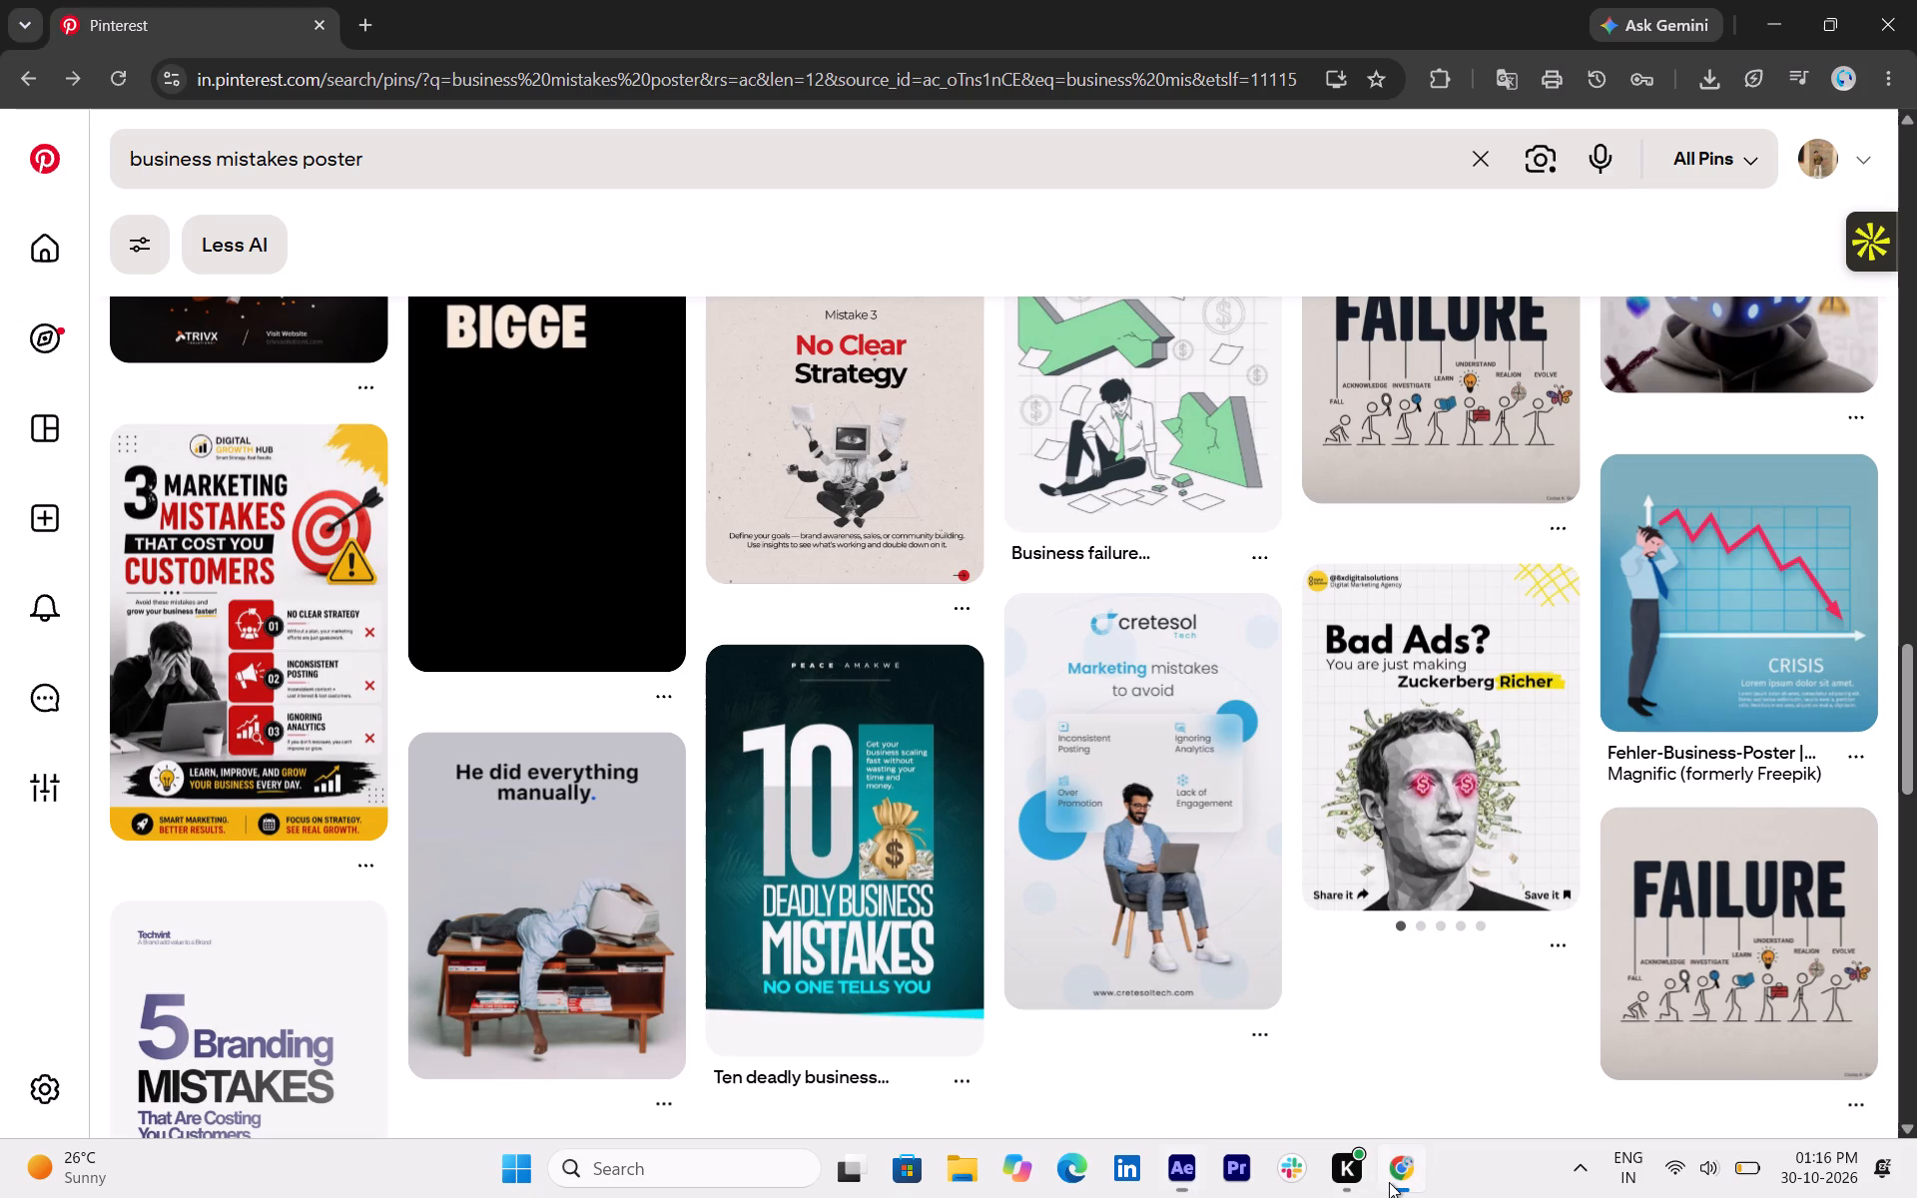
click(27, 81)
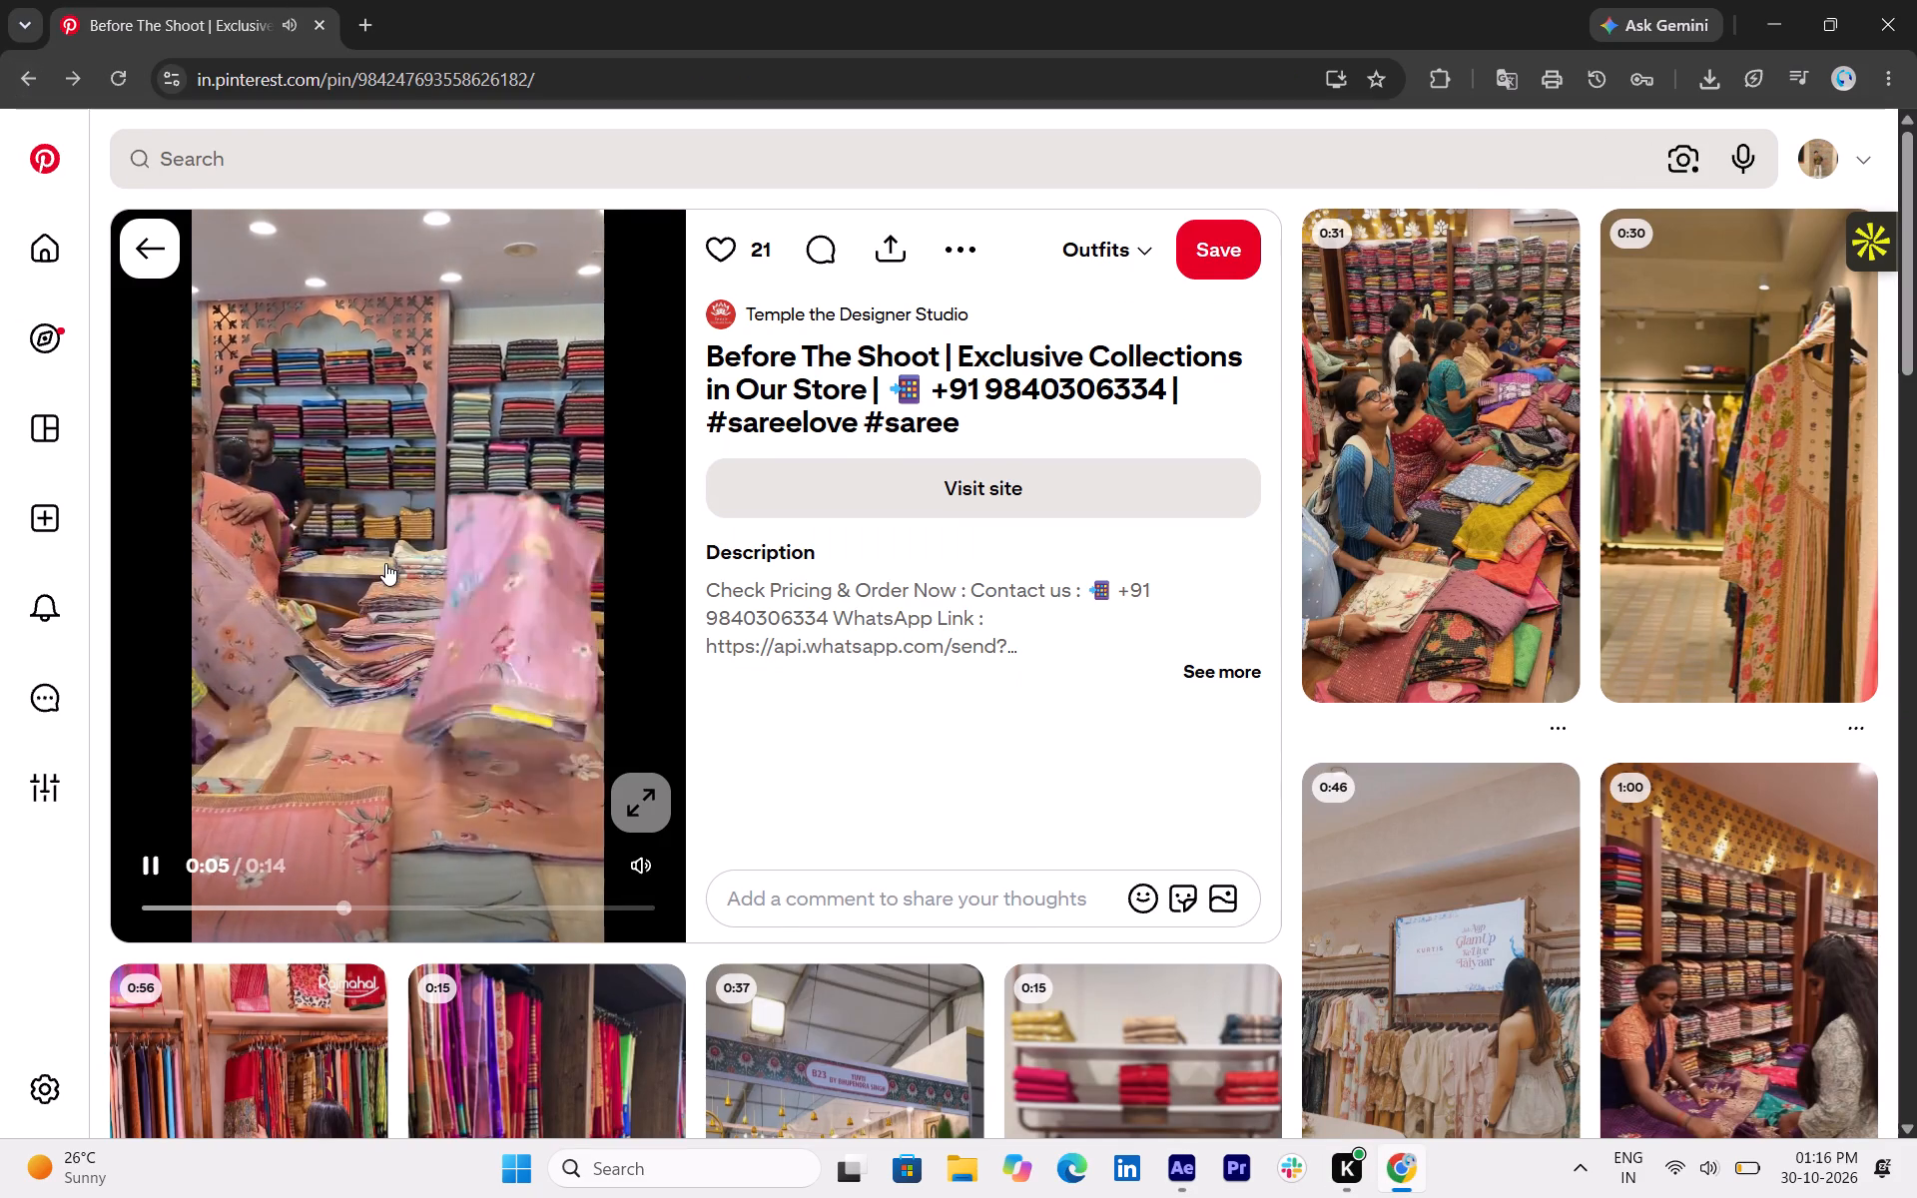
scroll(1413, 608, down, 1)
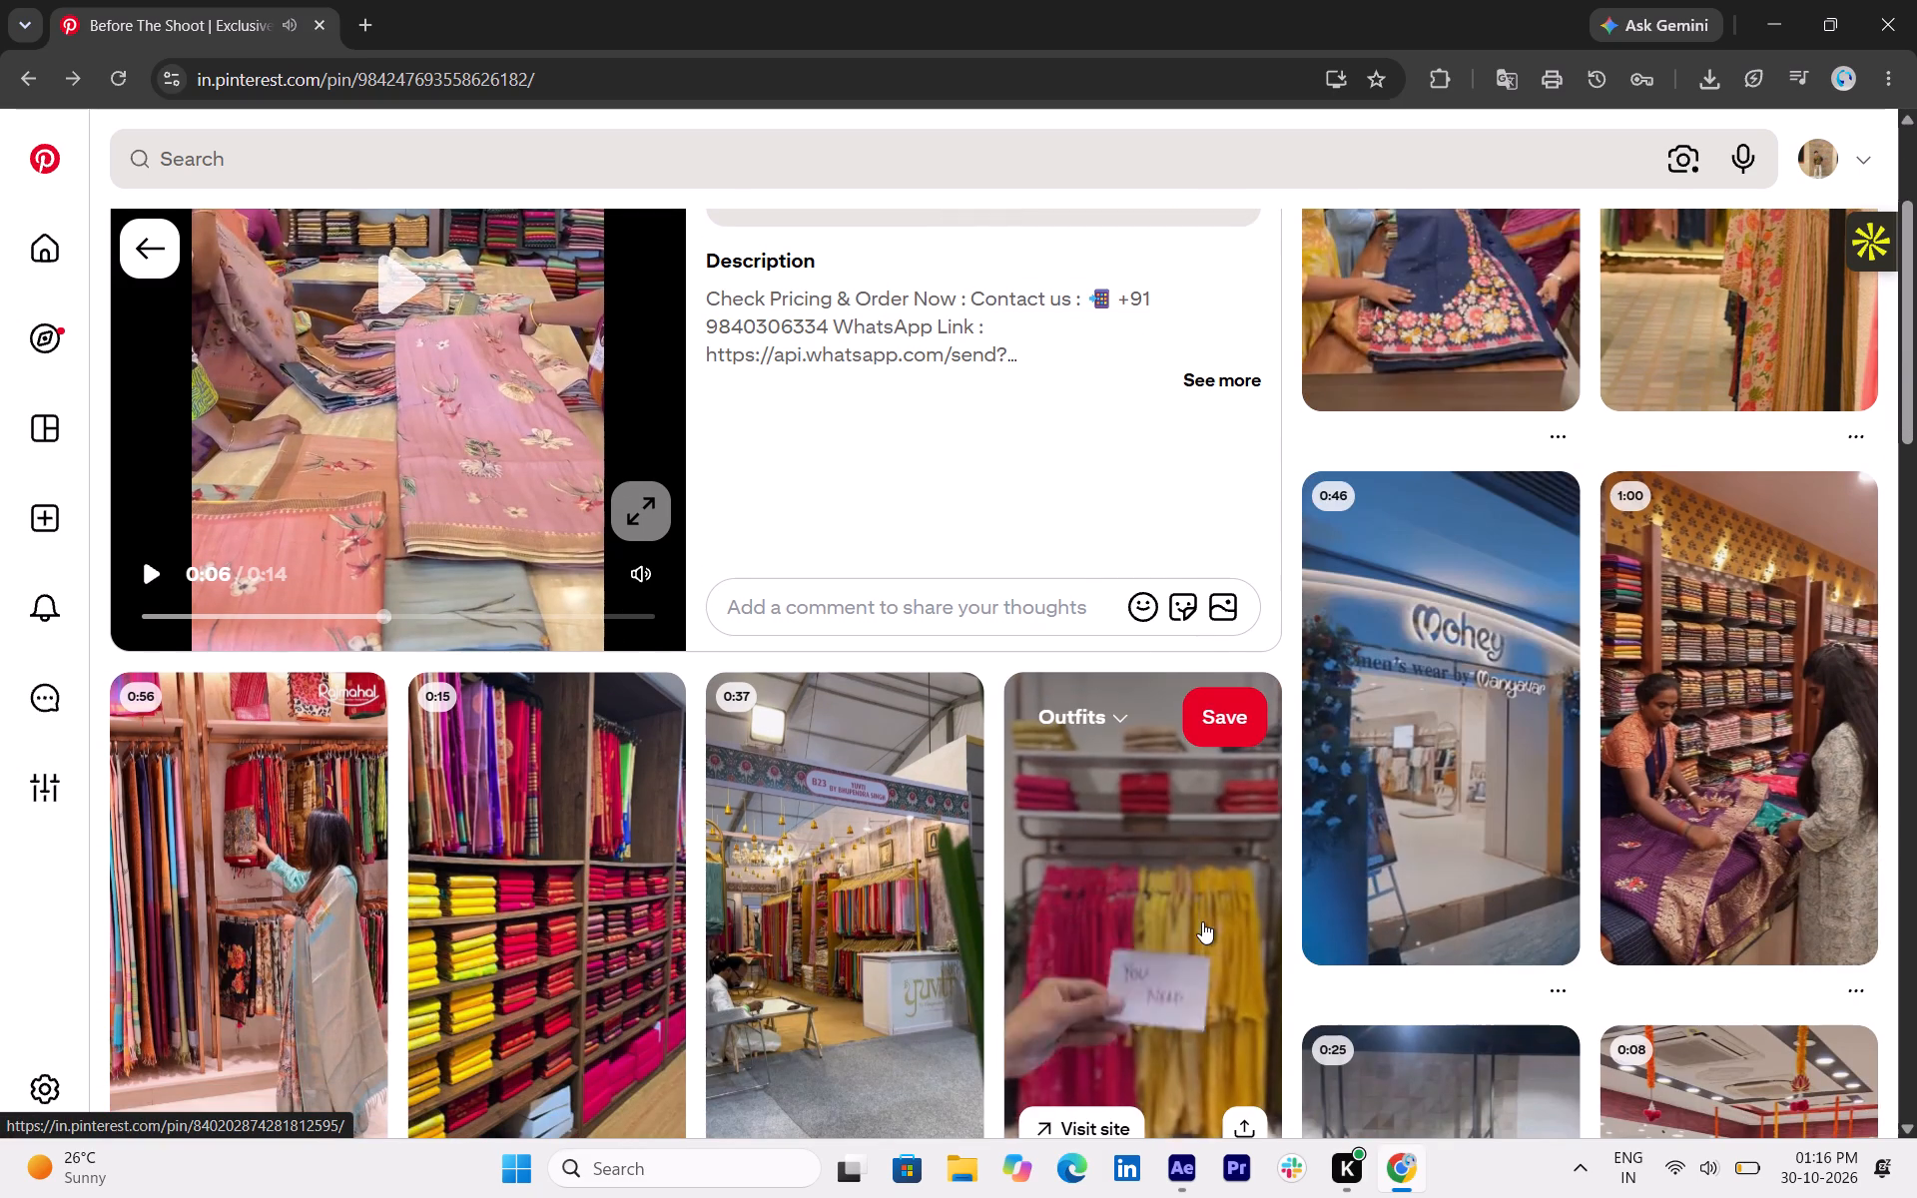
scroll(1287, 903, down, 1)
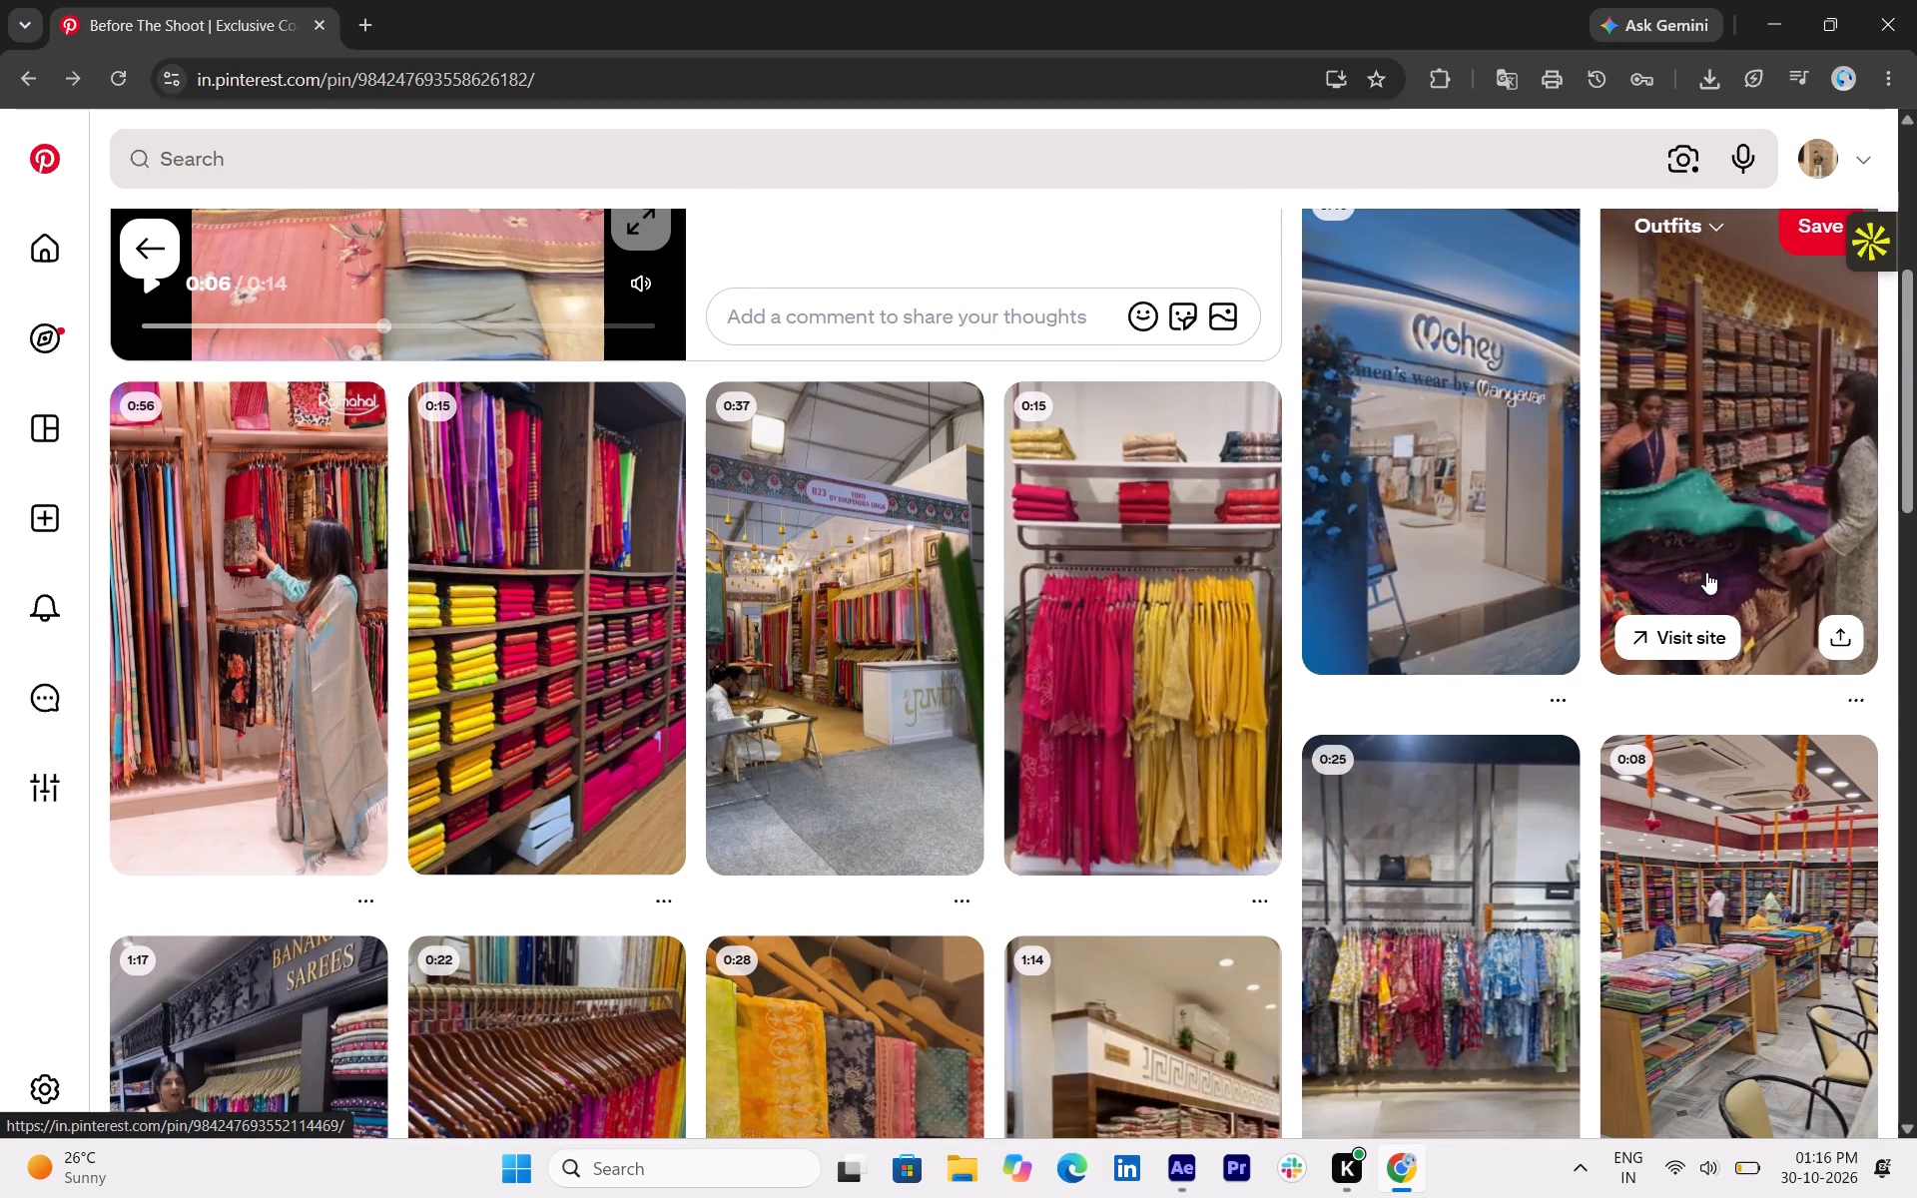
scroll(1700, 580, up, 1)
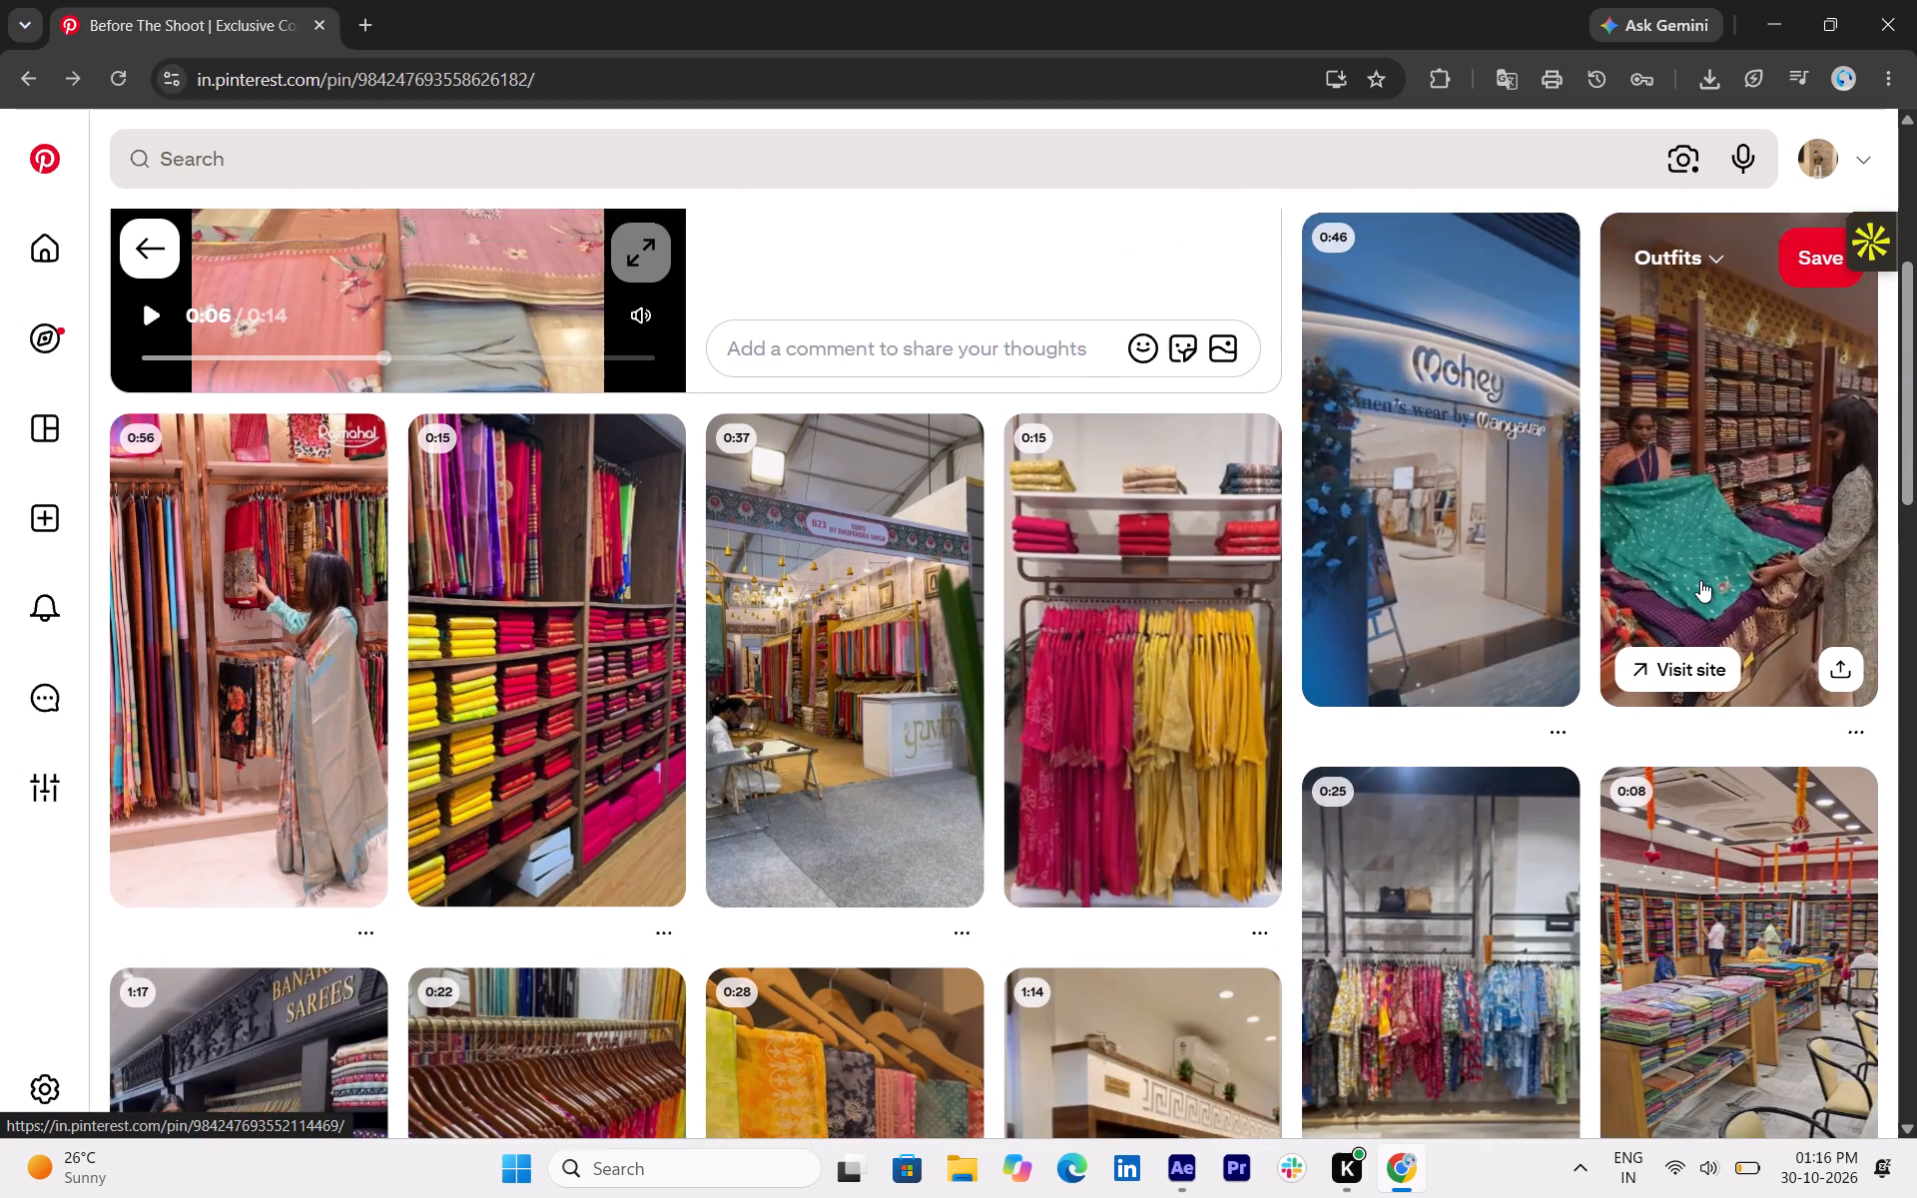
scroll(1700, 580, up, 2)
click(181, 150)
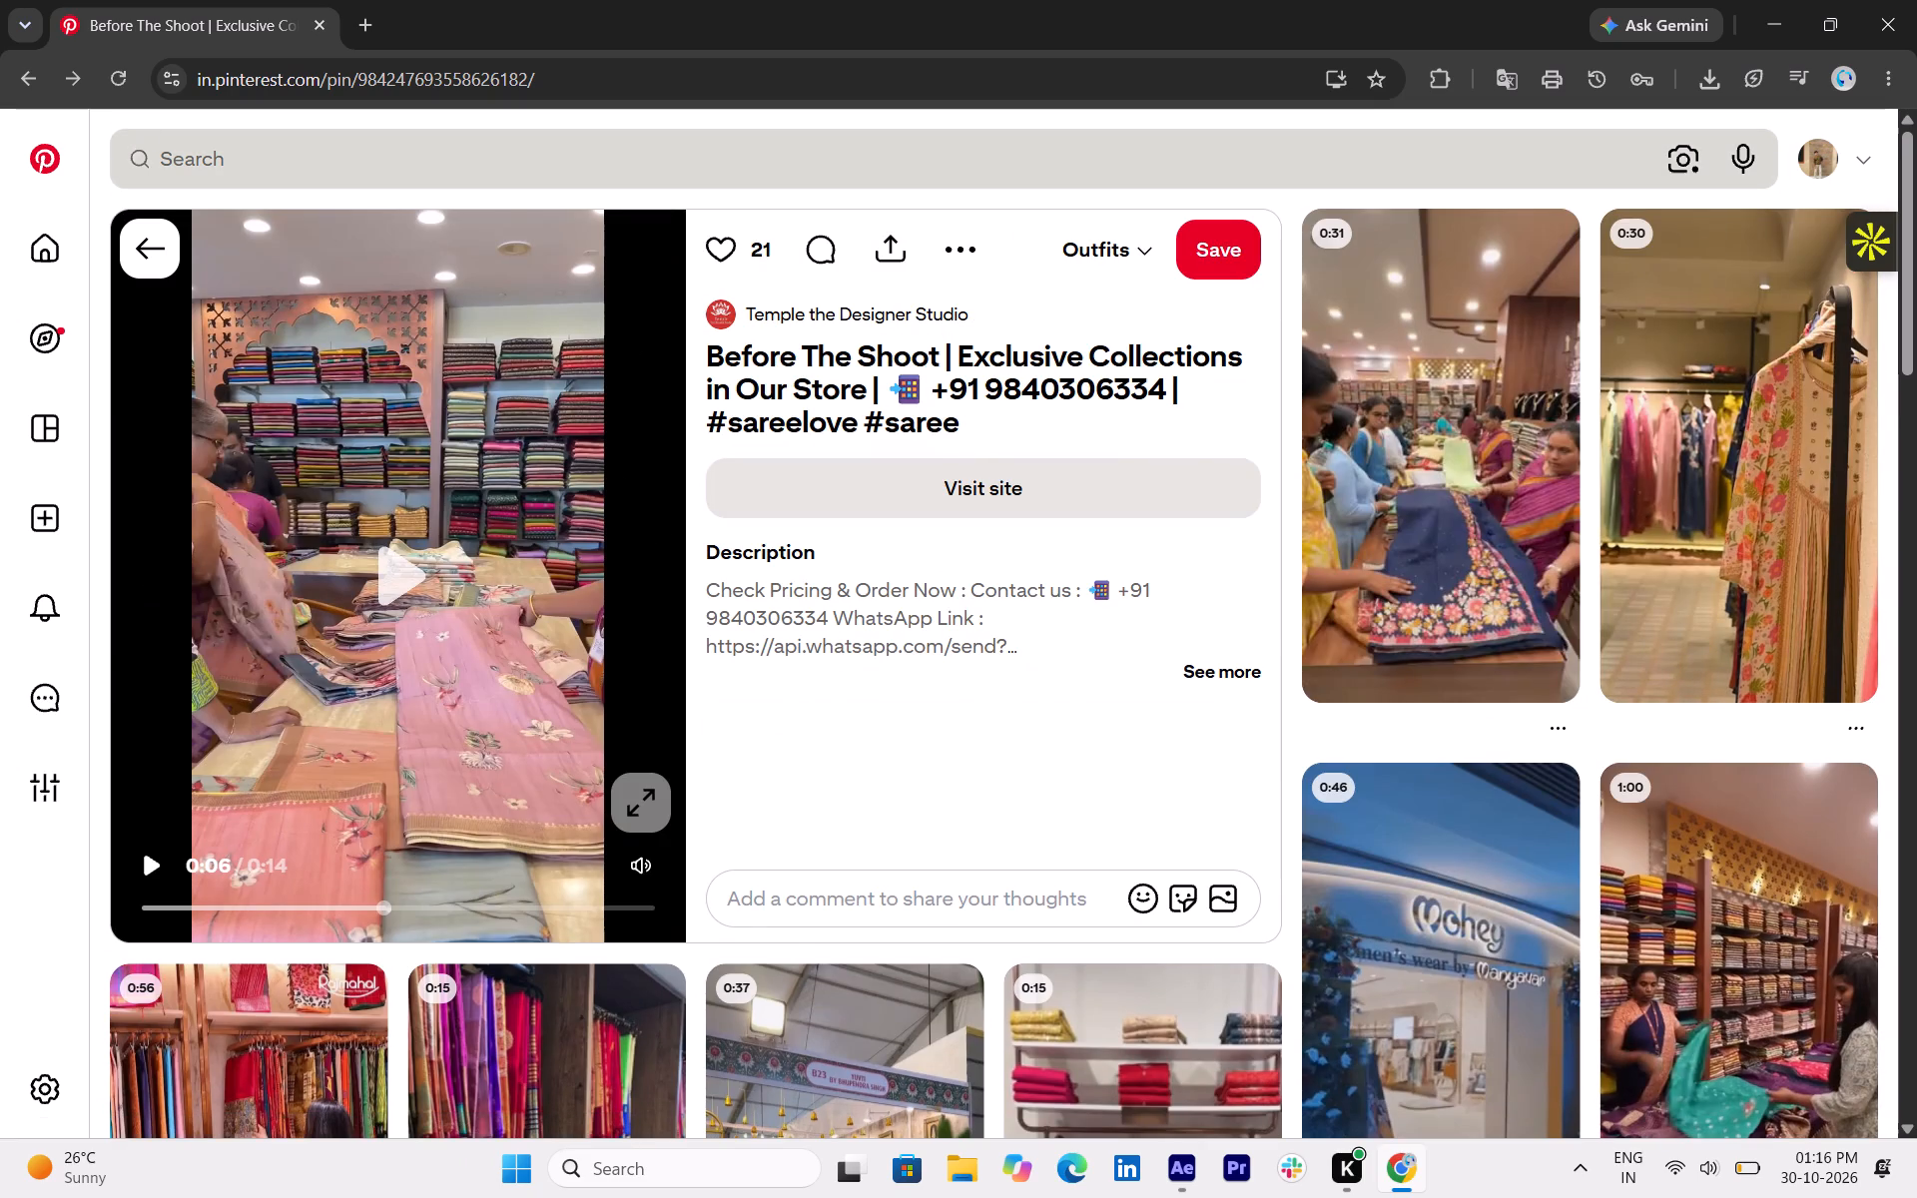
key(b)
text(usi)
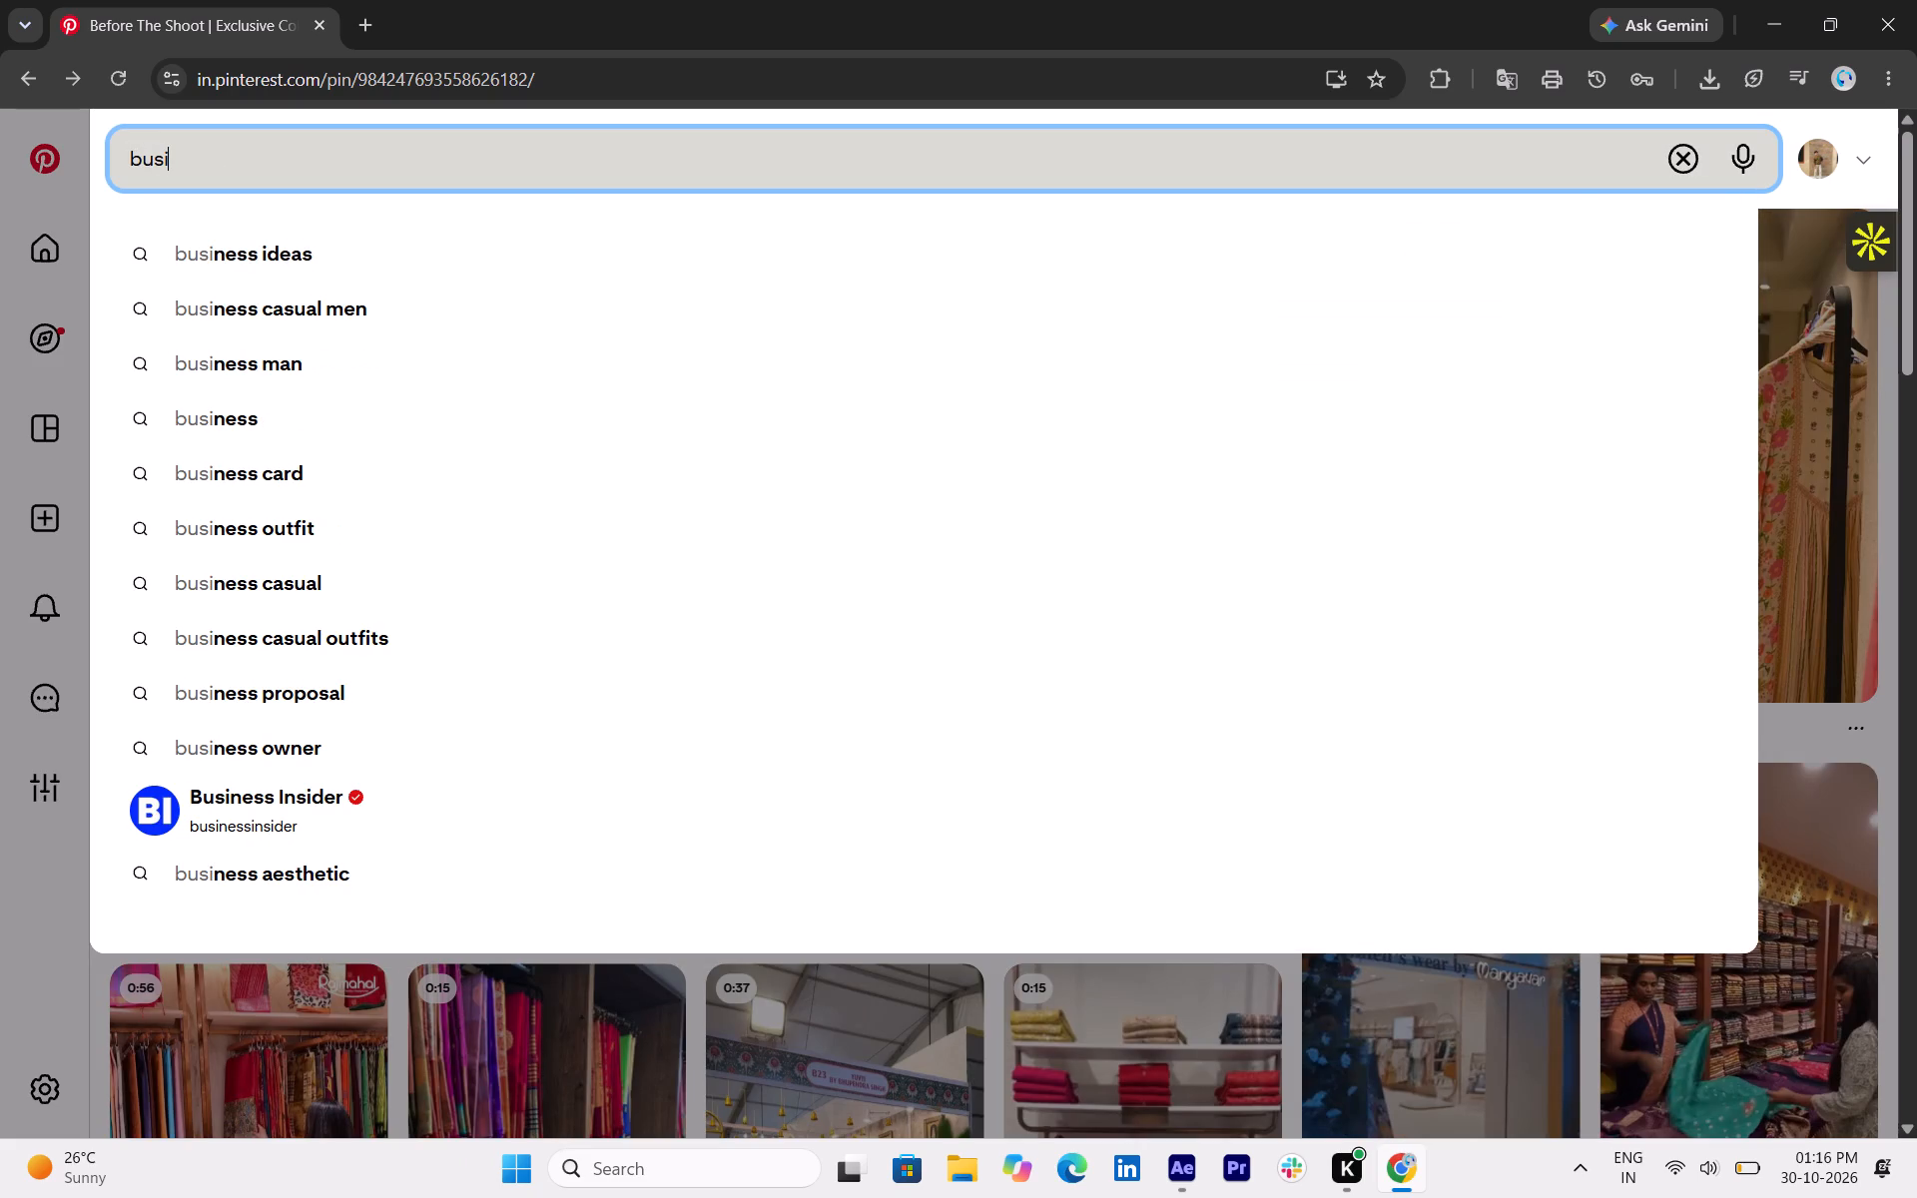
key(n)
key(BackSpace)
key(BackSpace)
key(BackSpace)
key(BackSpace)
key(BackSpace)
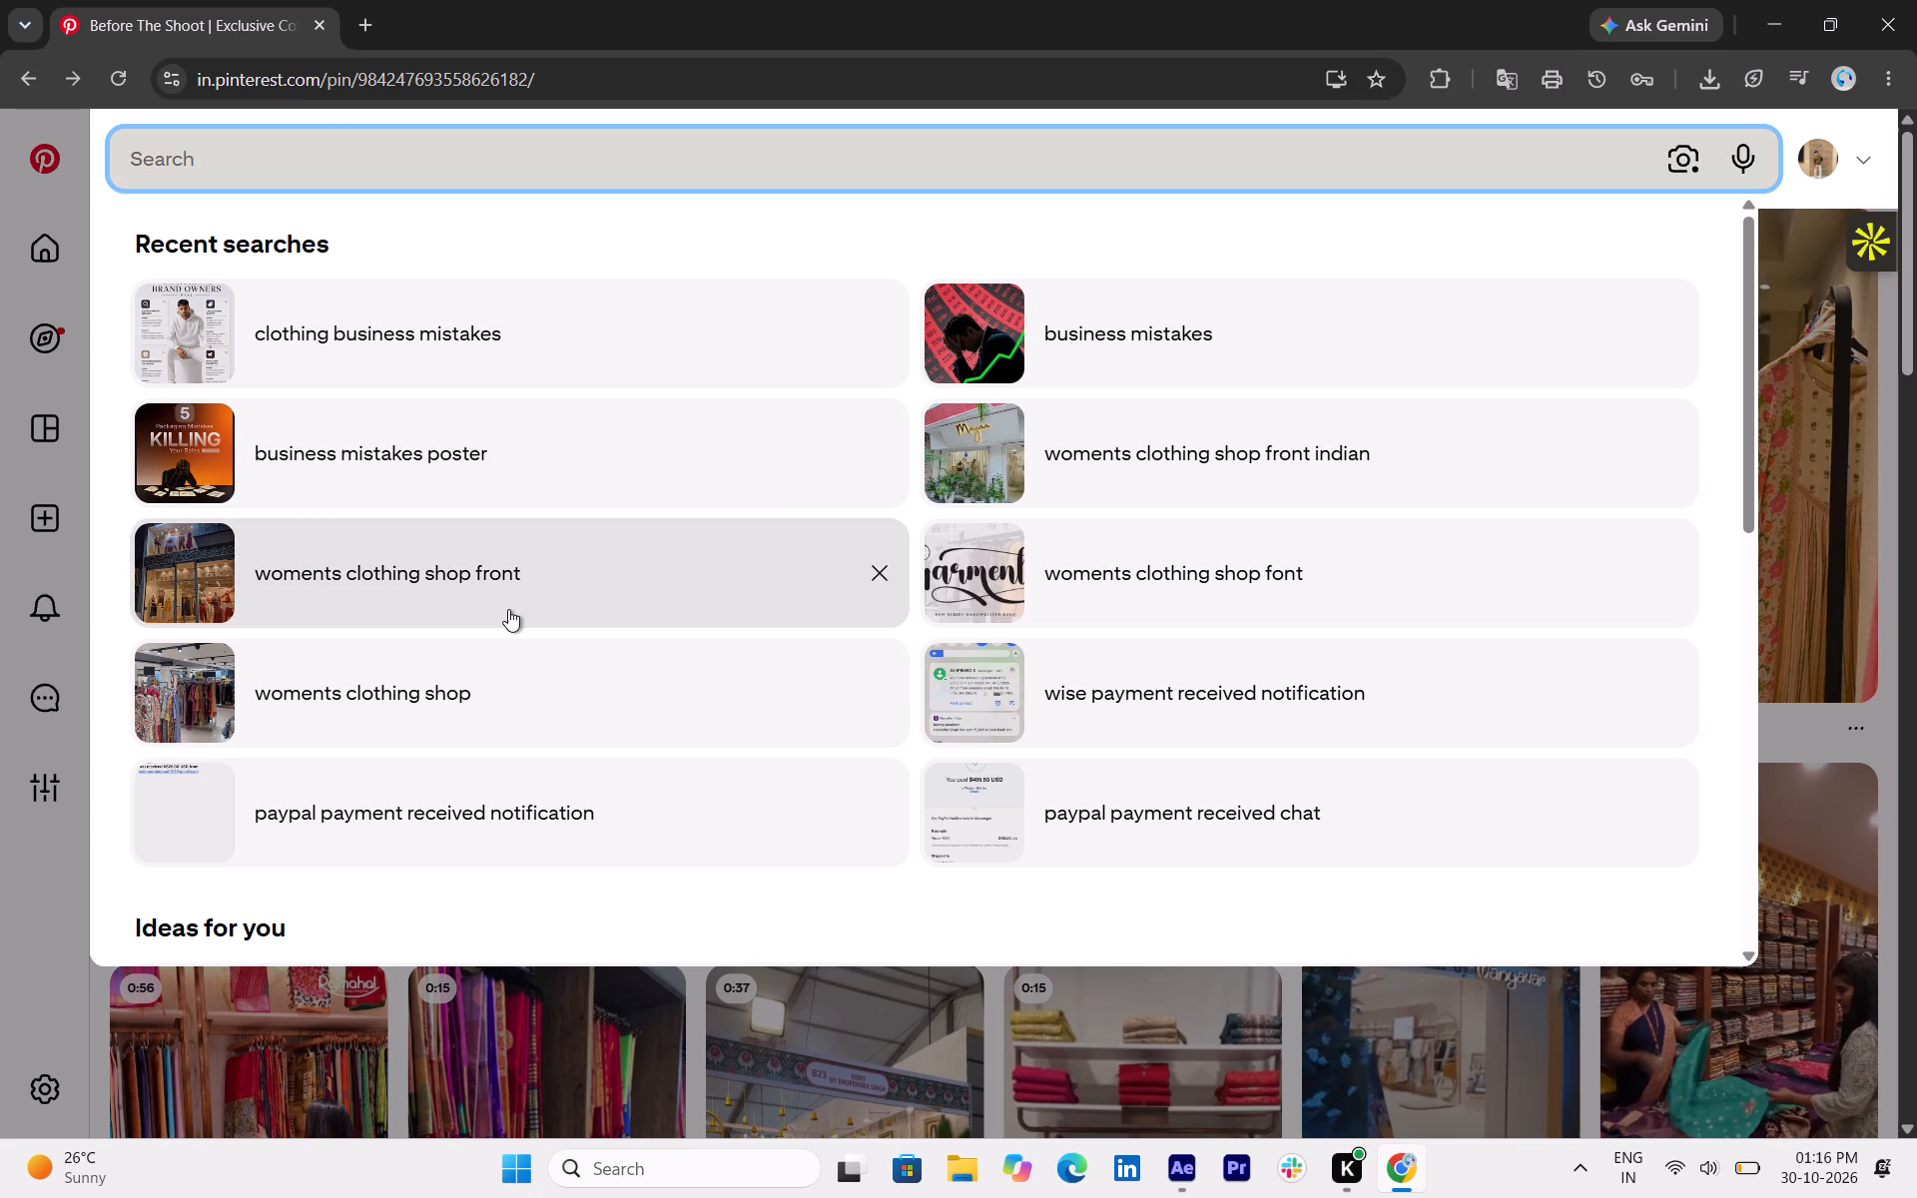
Open a new browser tab and search Google for "translate in hindi from english".
click(363, 22)
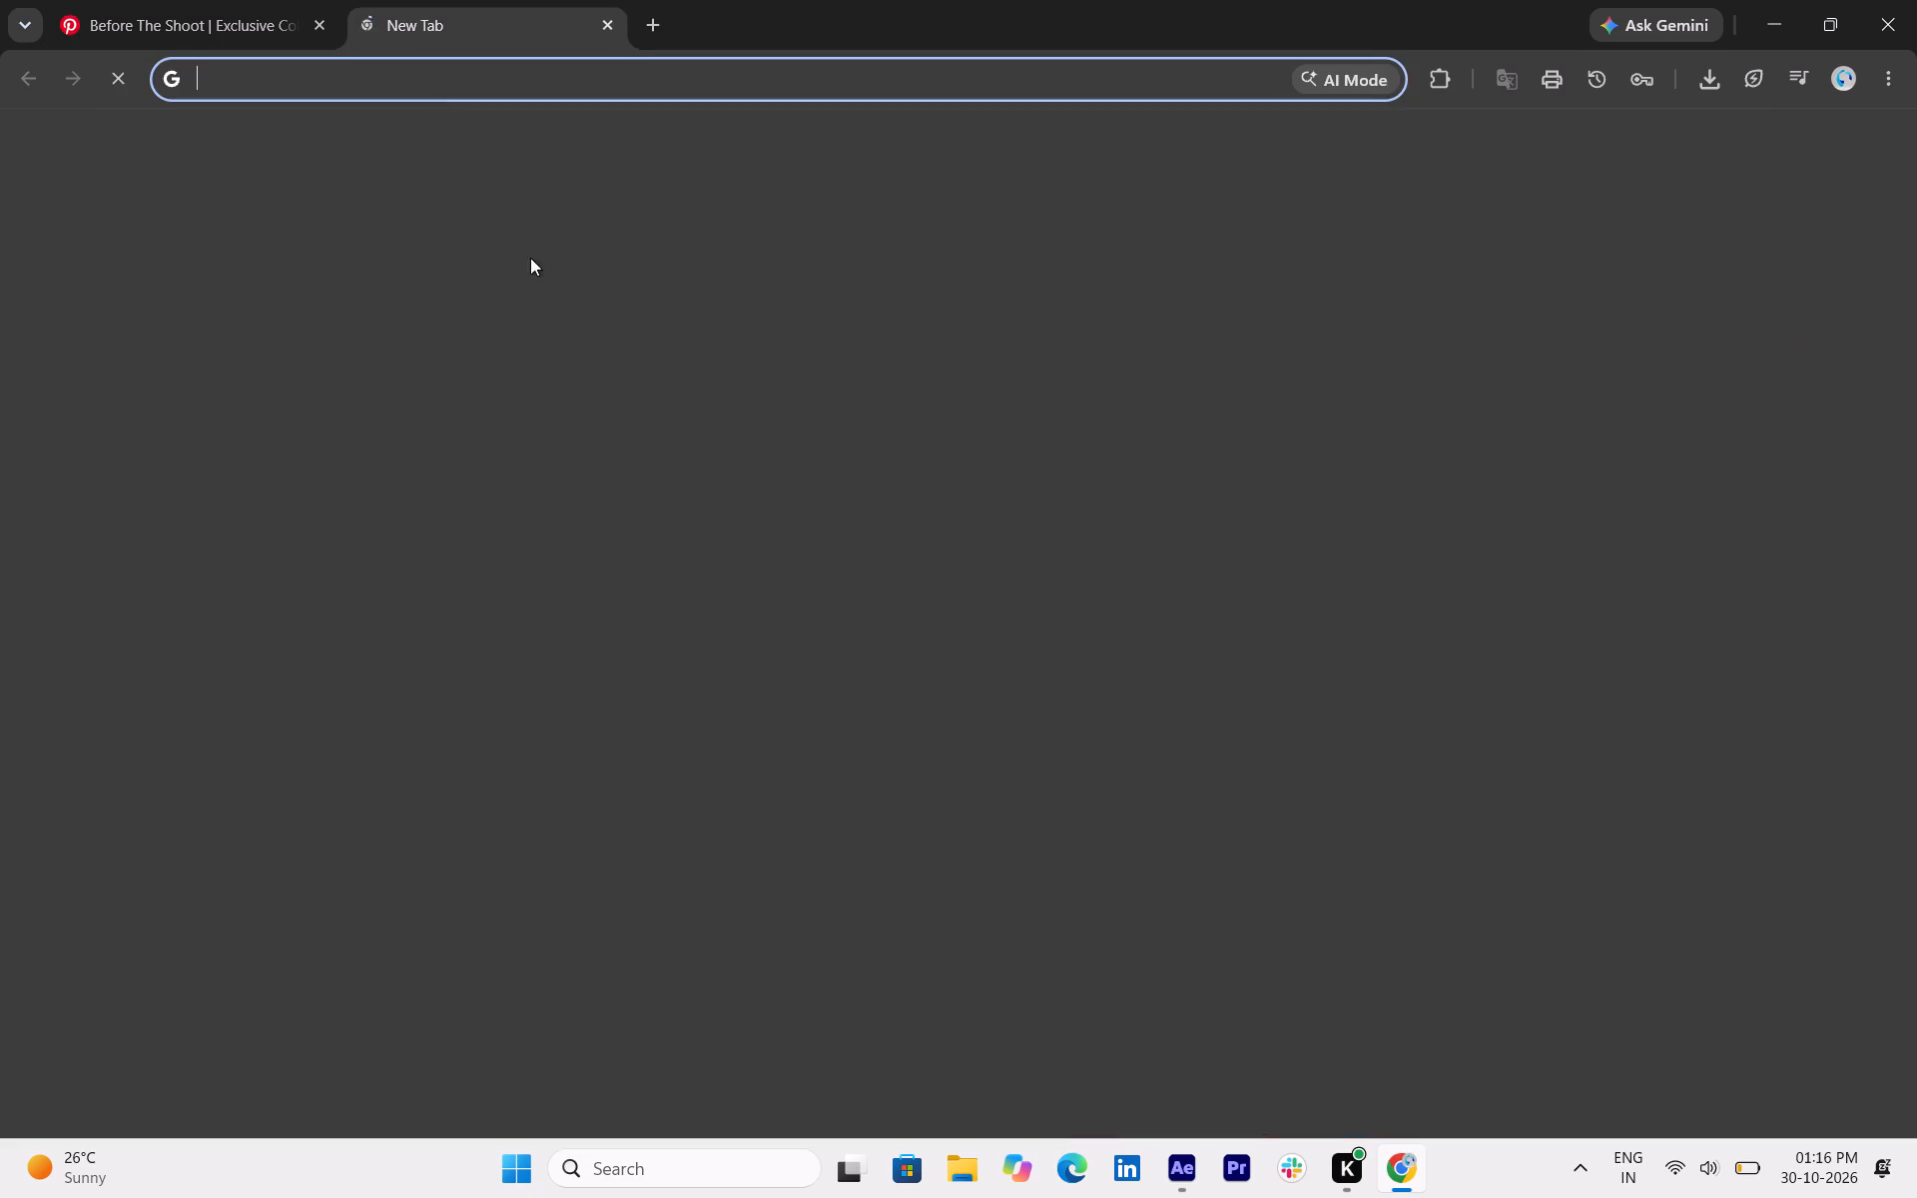
click(635, 468)
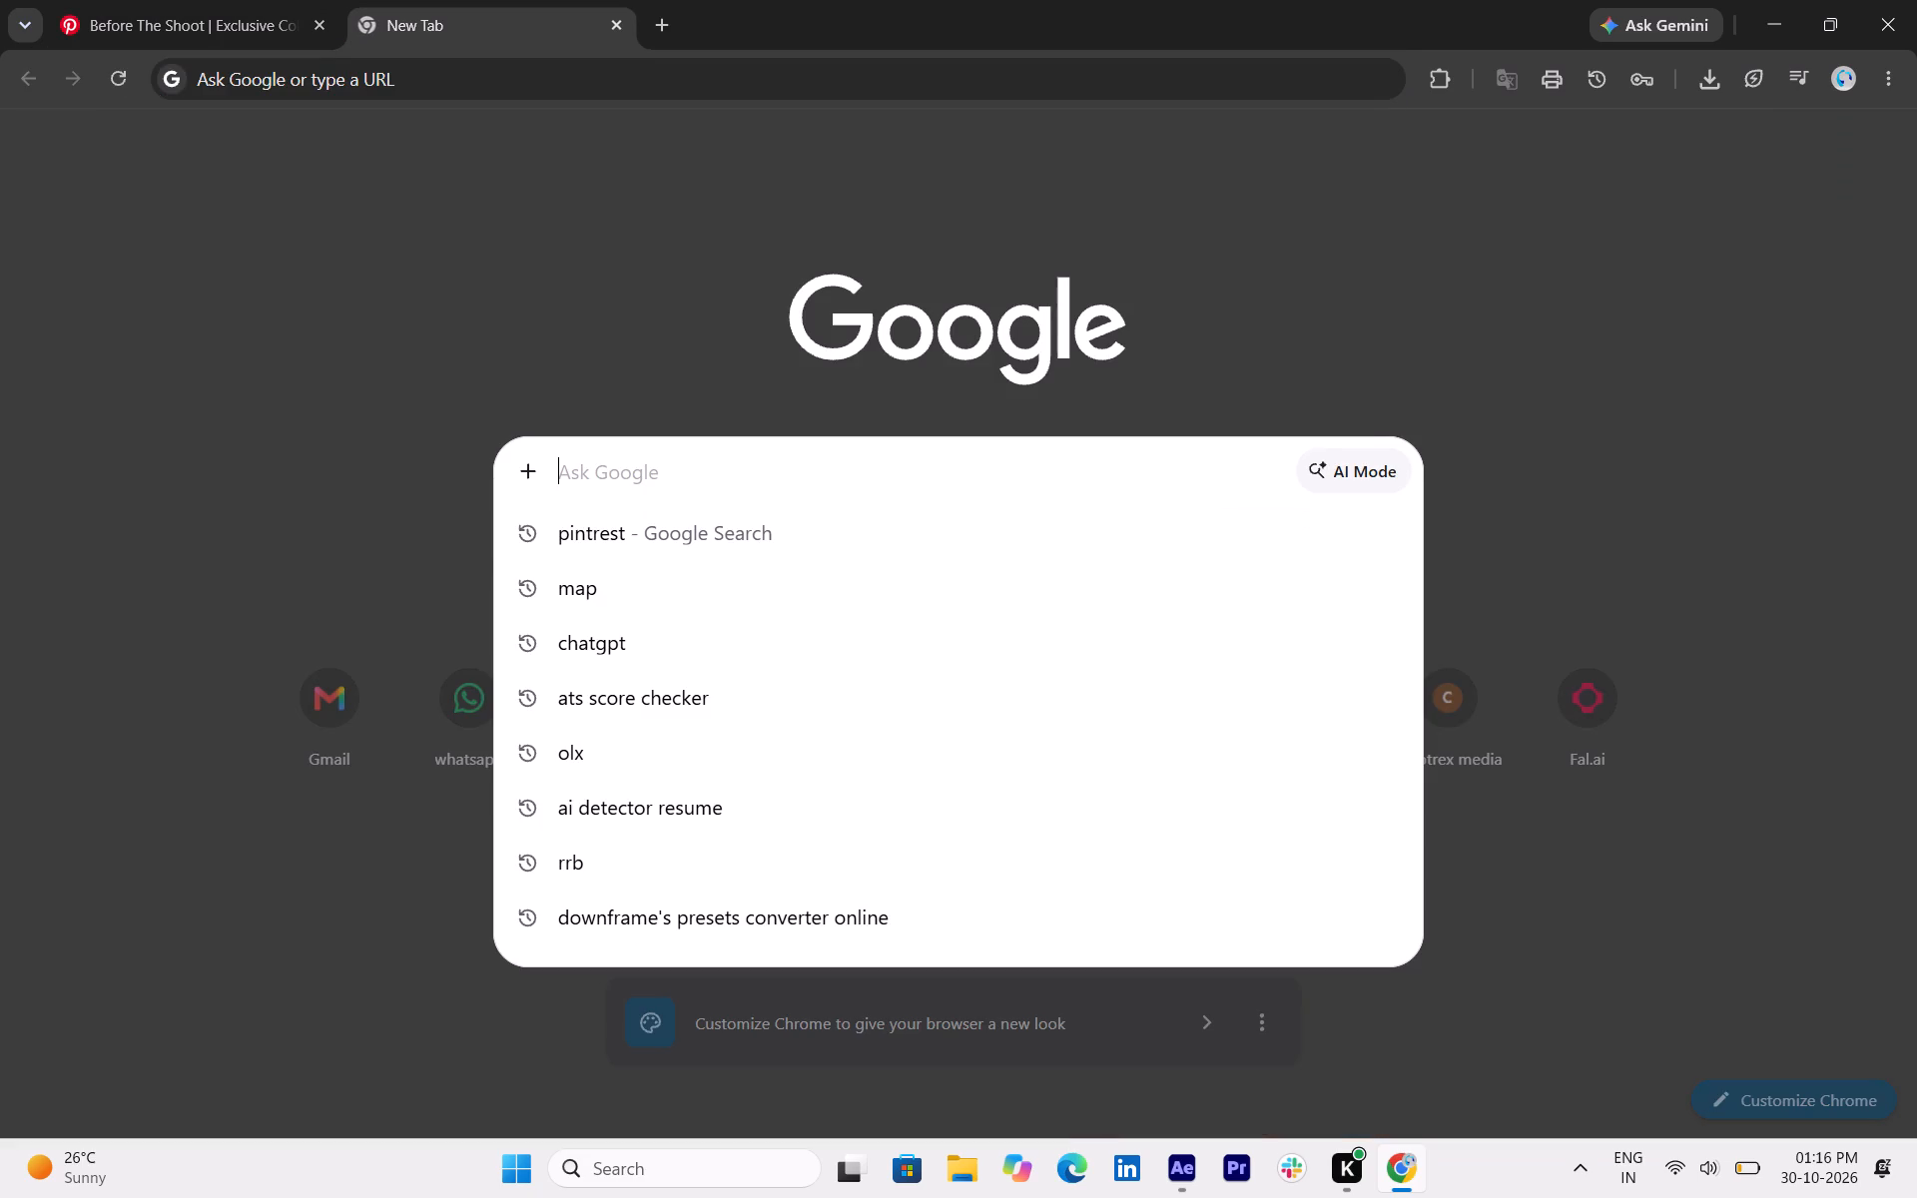
text(transalet)
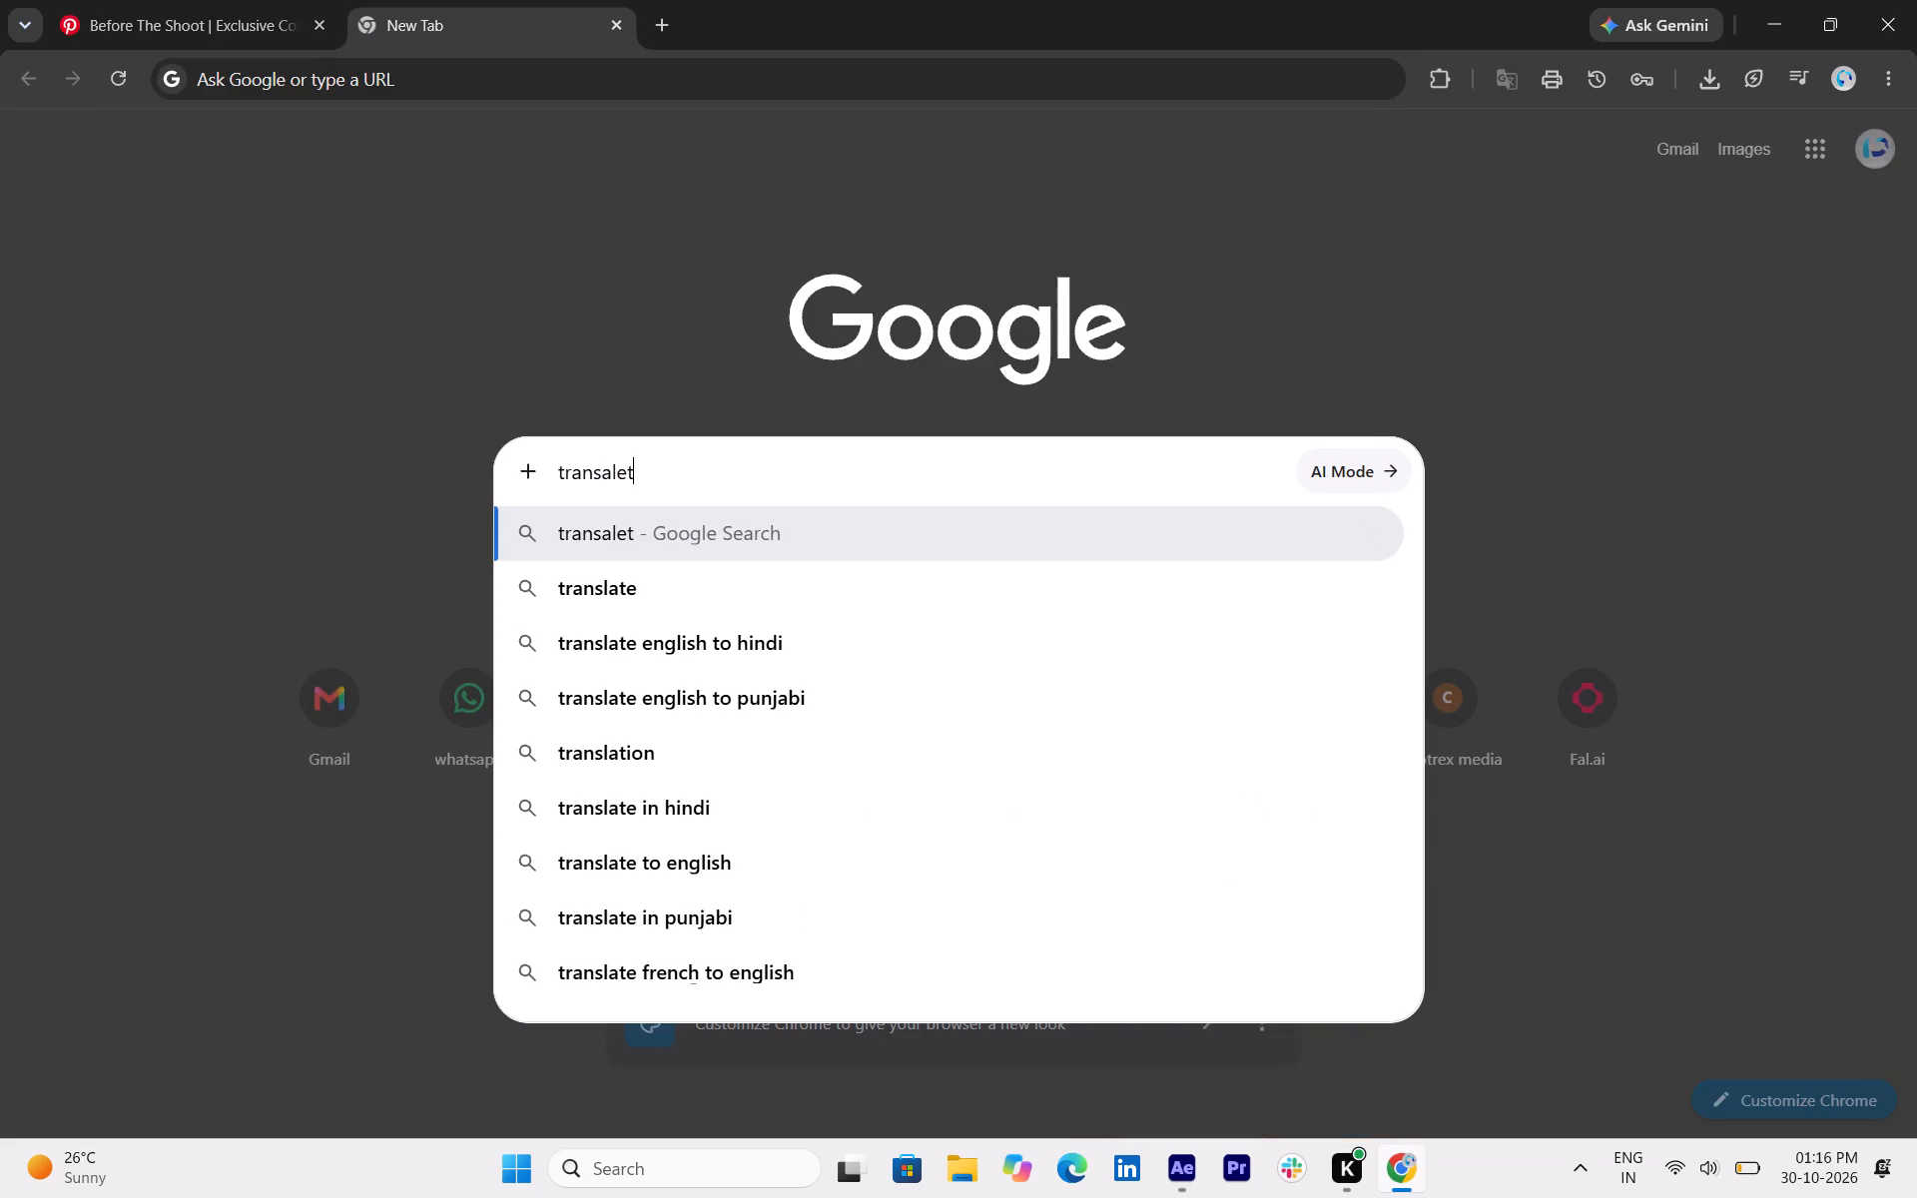
key(BackSpace)
key(BackSpace)
key(BackSpace)
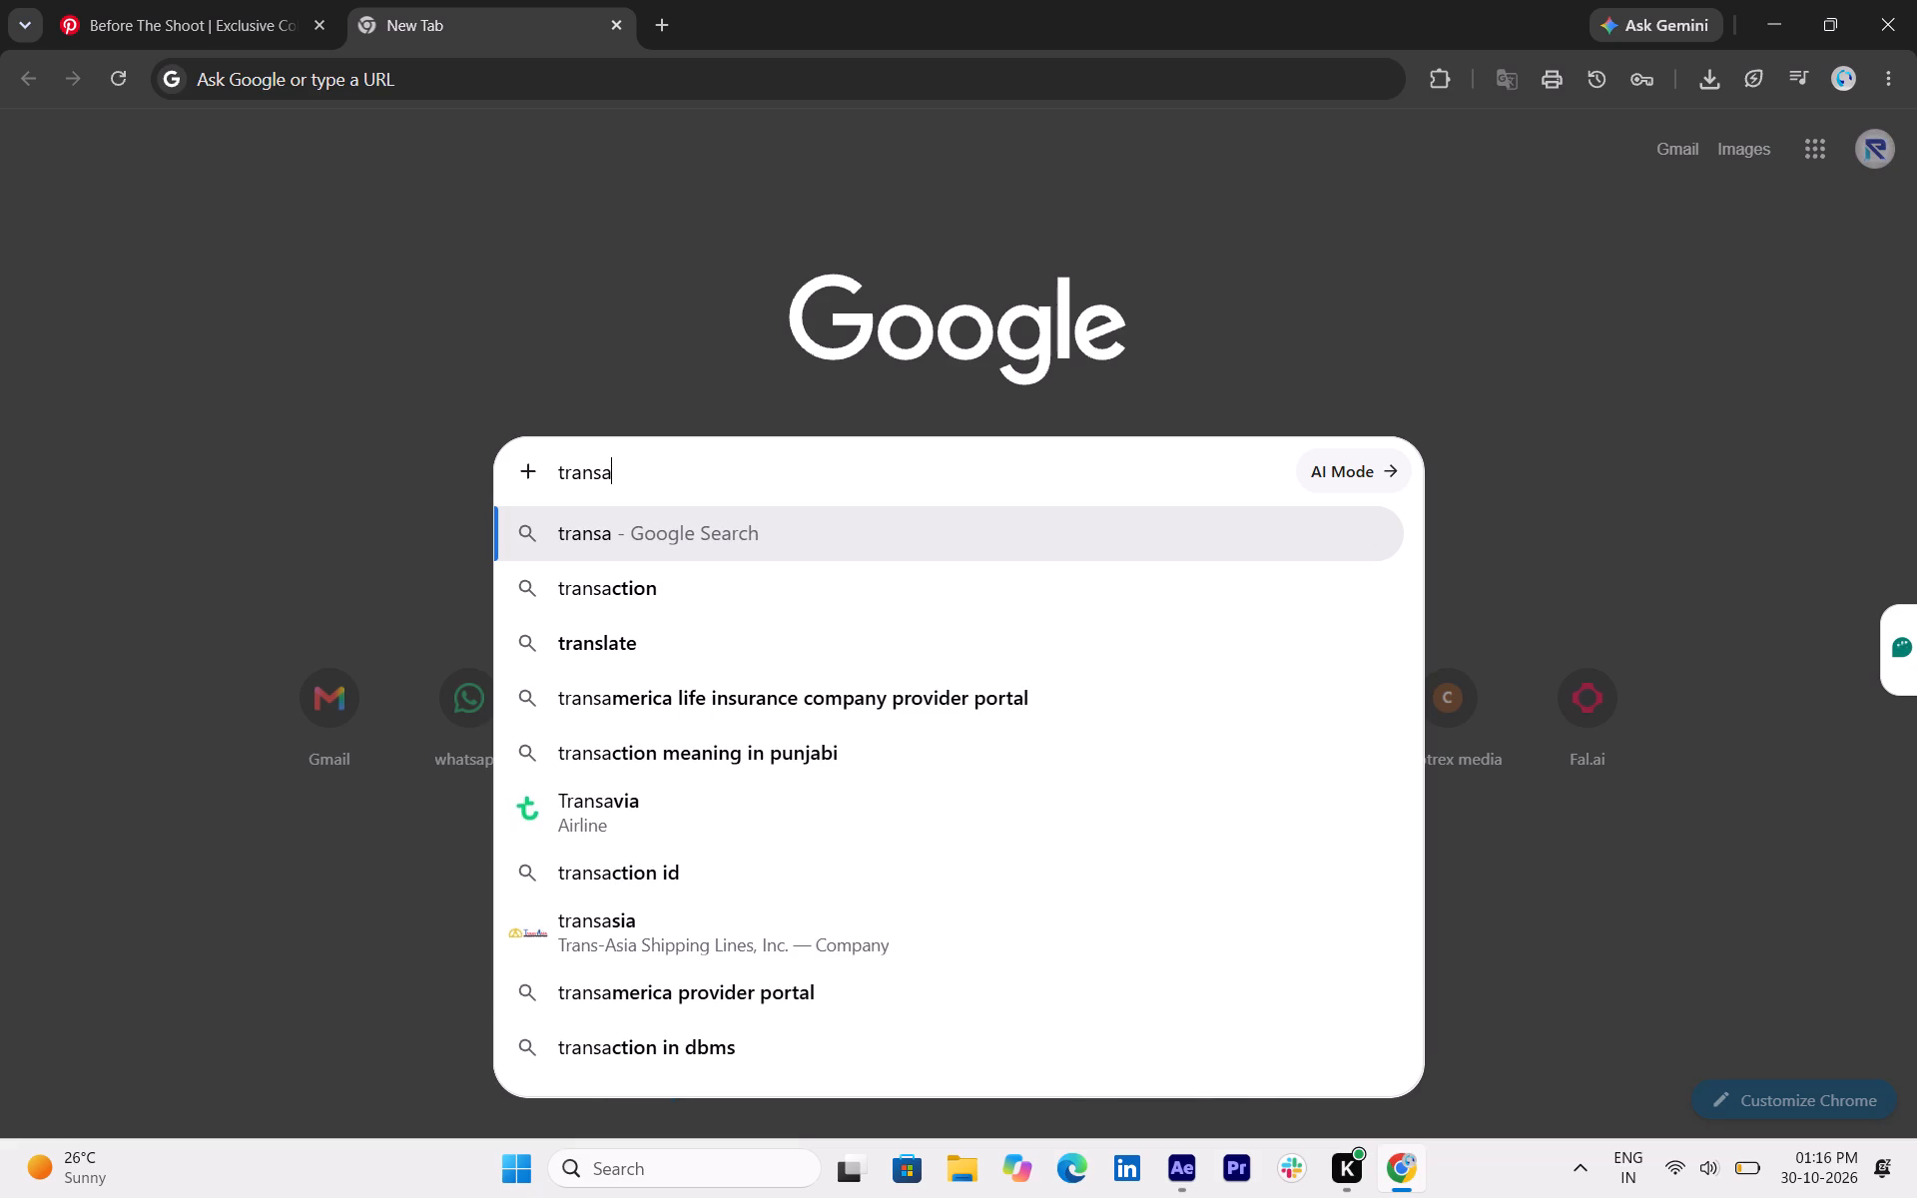
key(BackSpace)
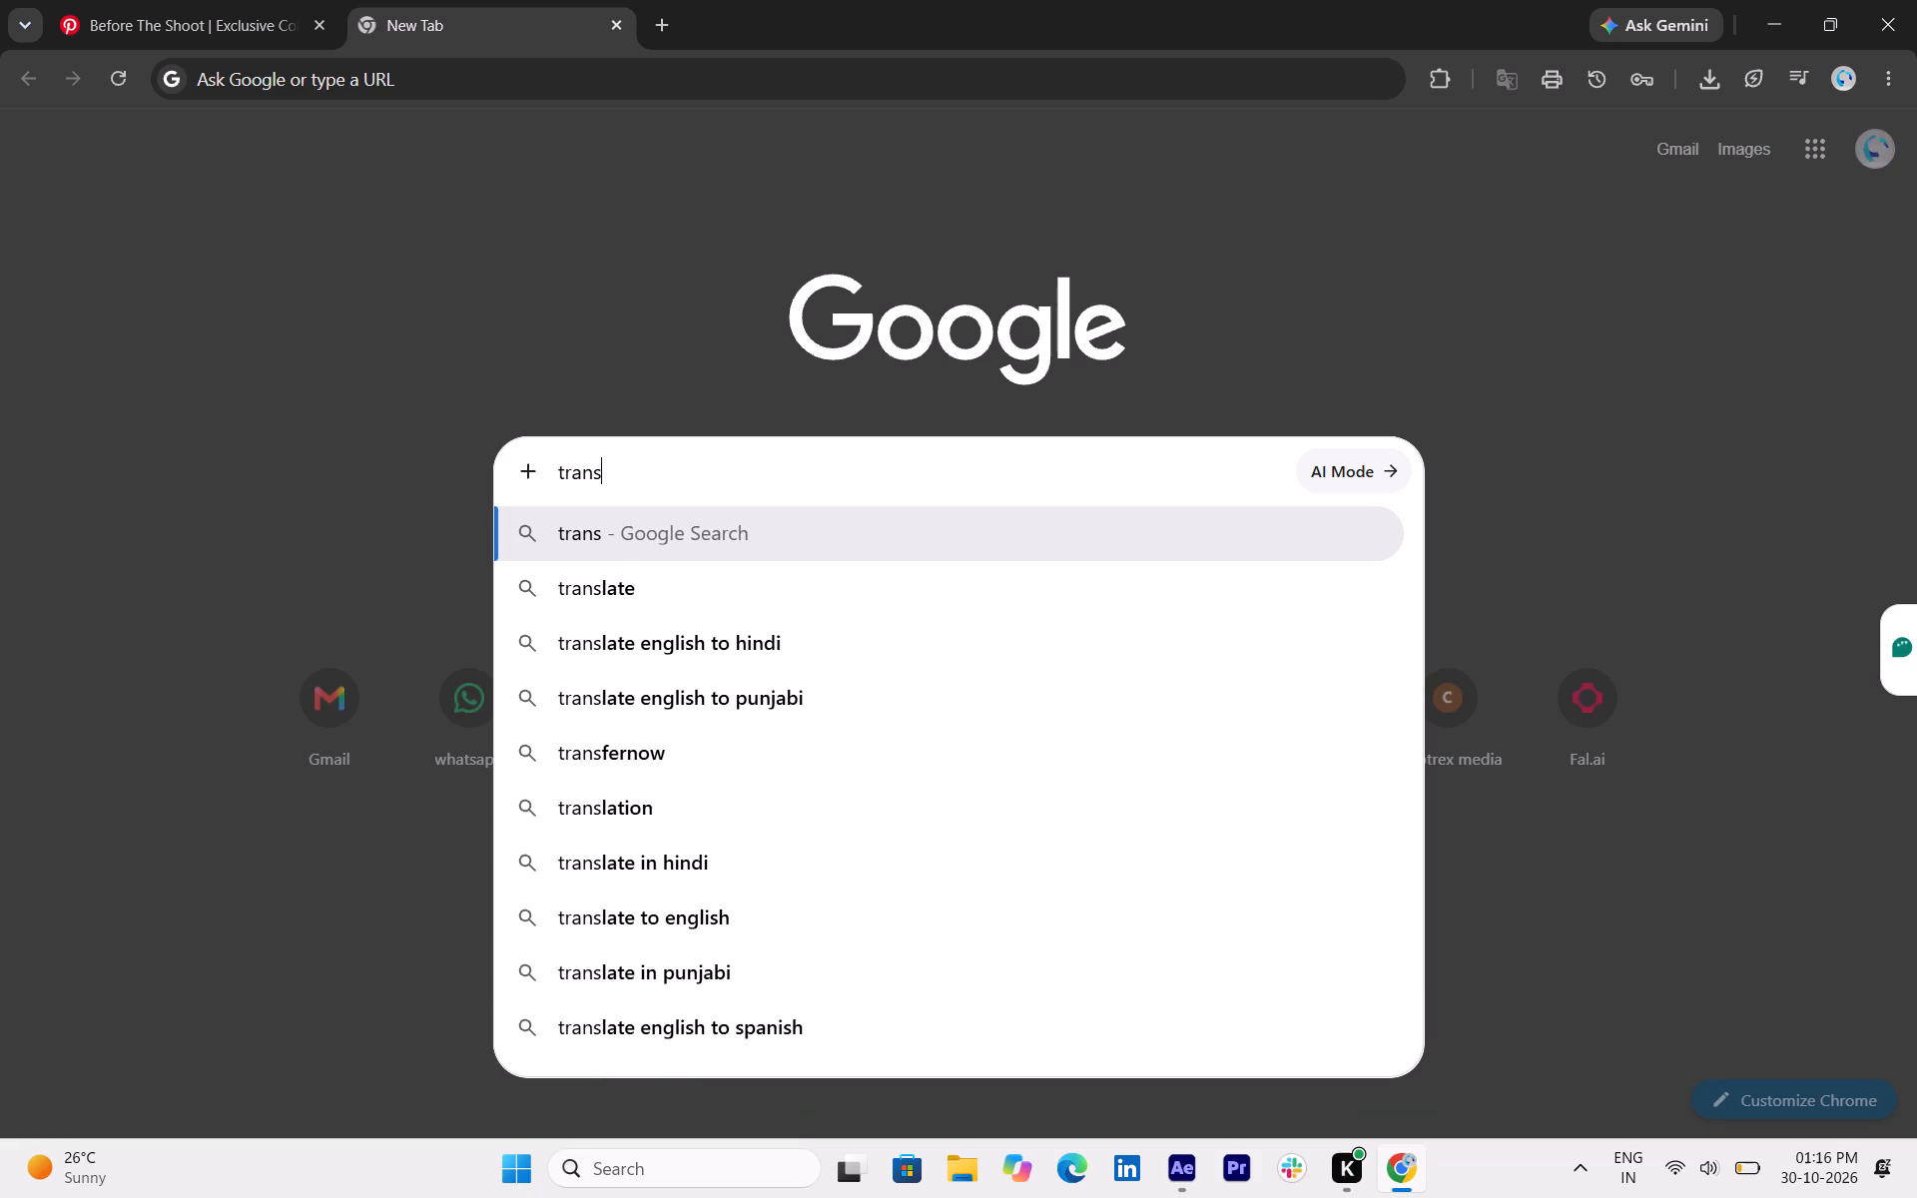
text(late in)
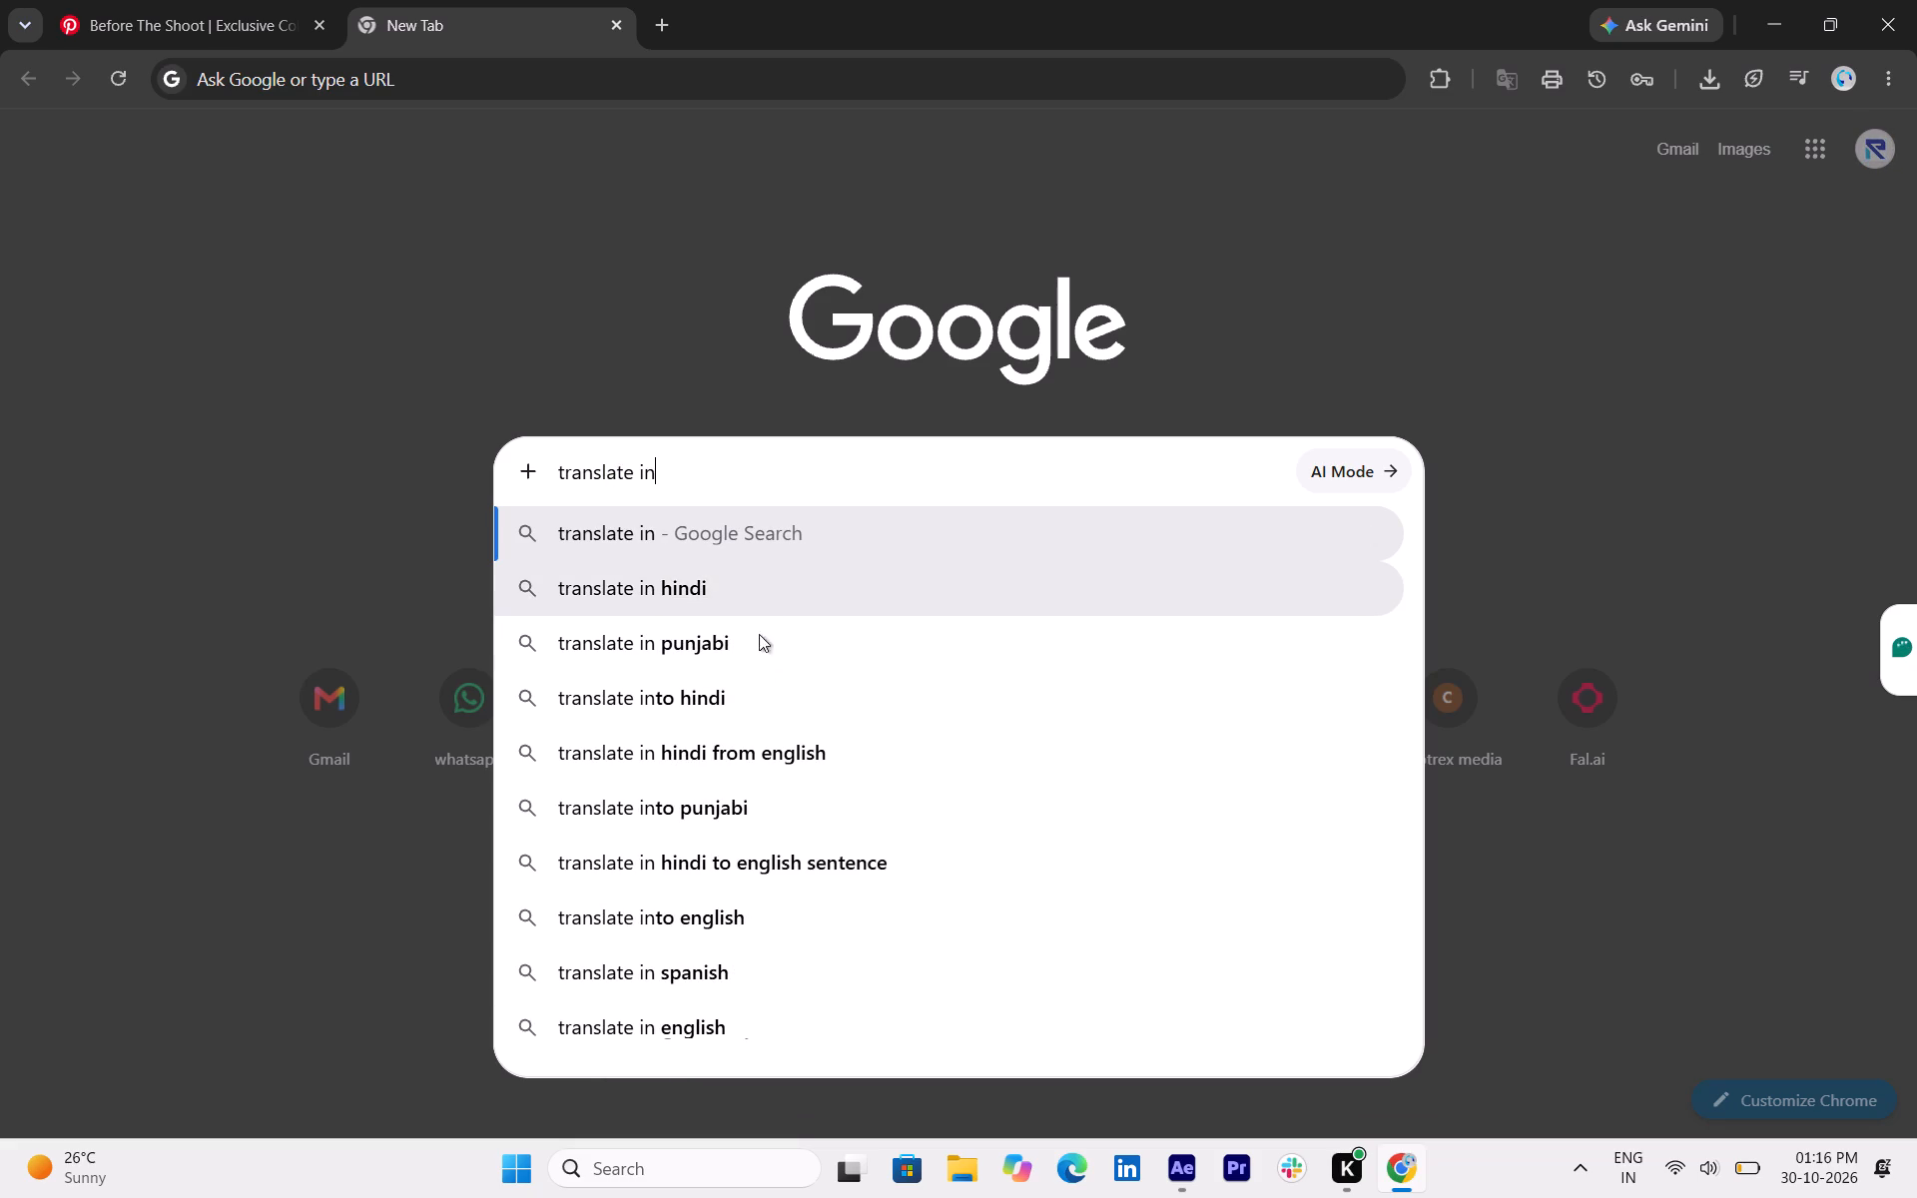
click(775, 750)
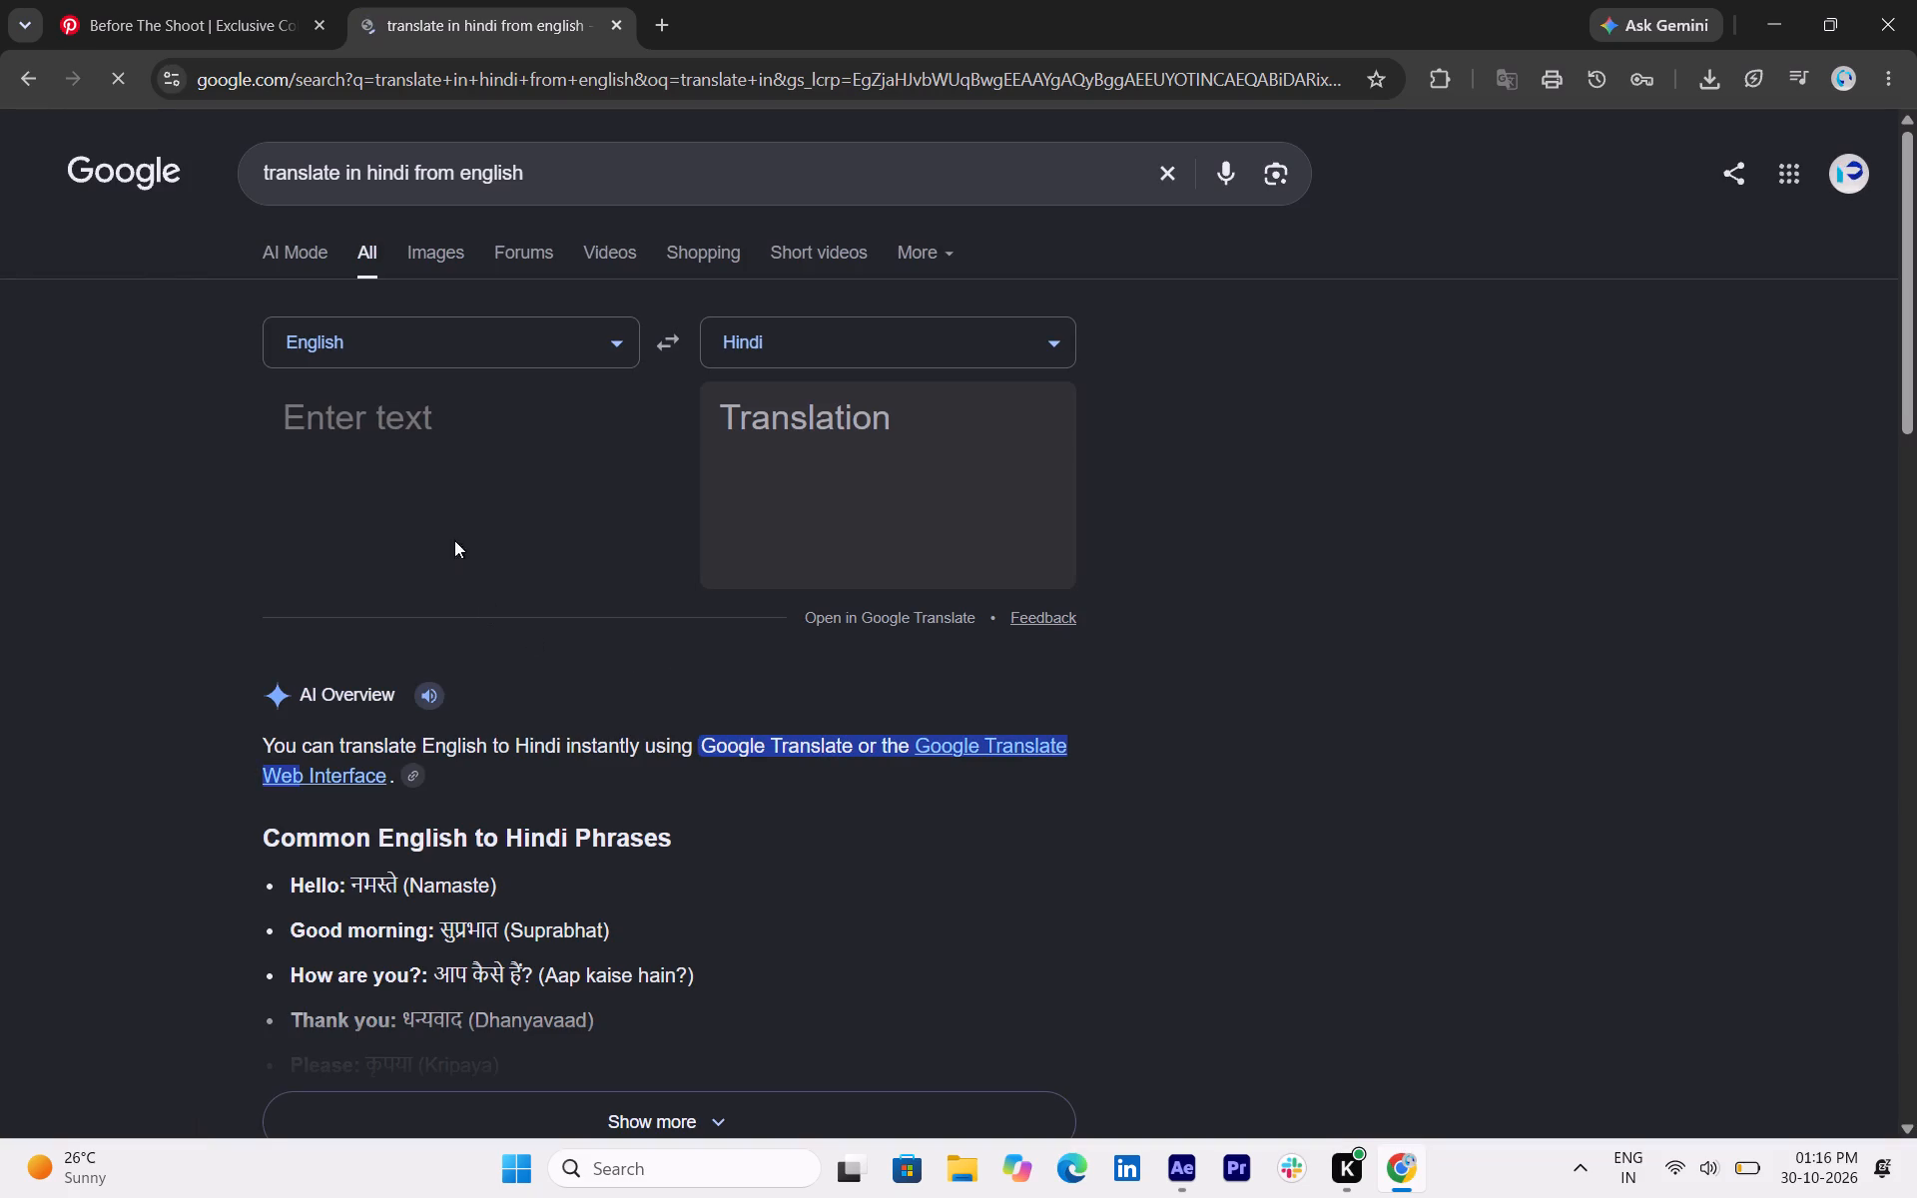
Swap the translator to Hindi to English, translate "business hisab" and copy the English translation.
click(661, 343)
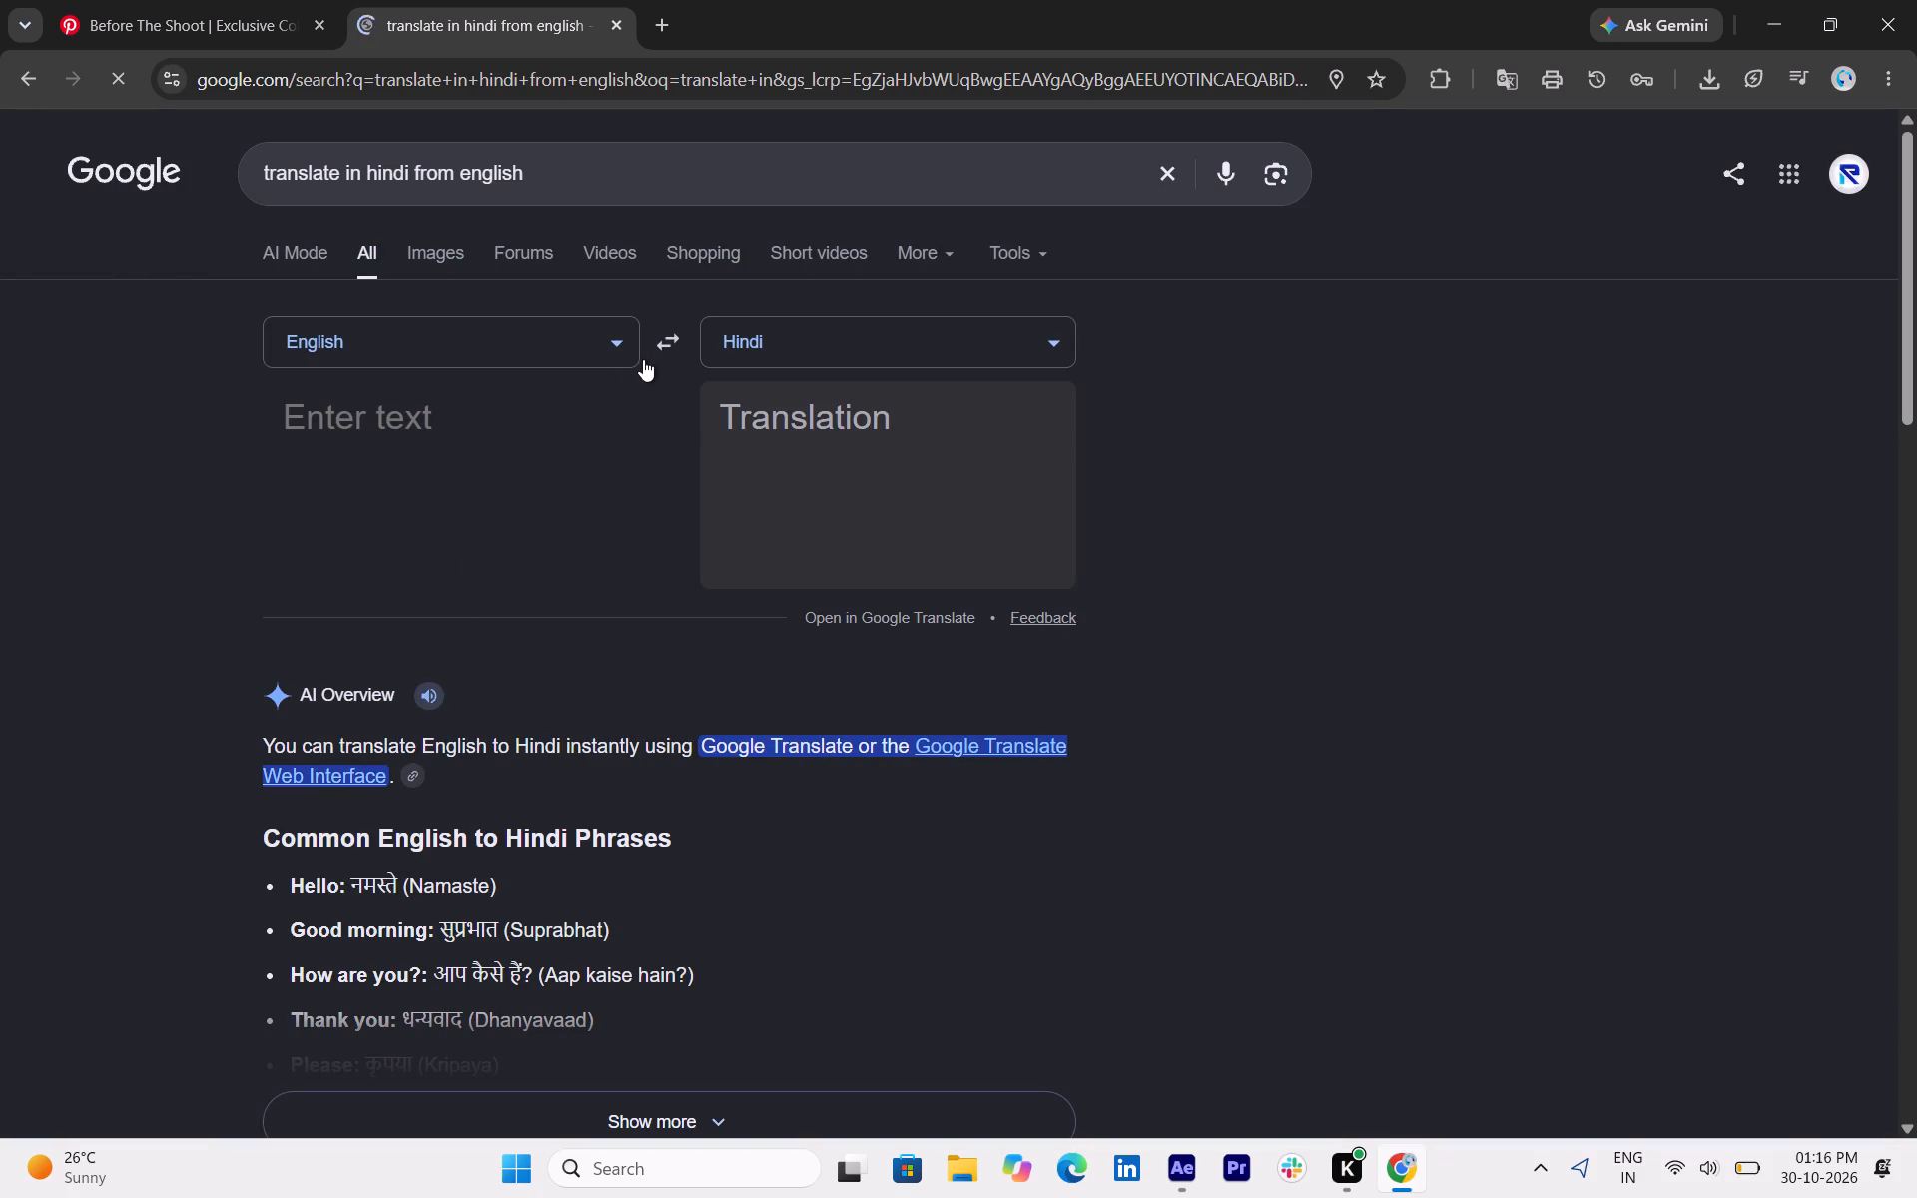
click(576, 446)
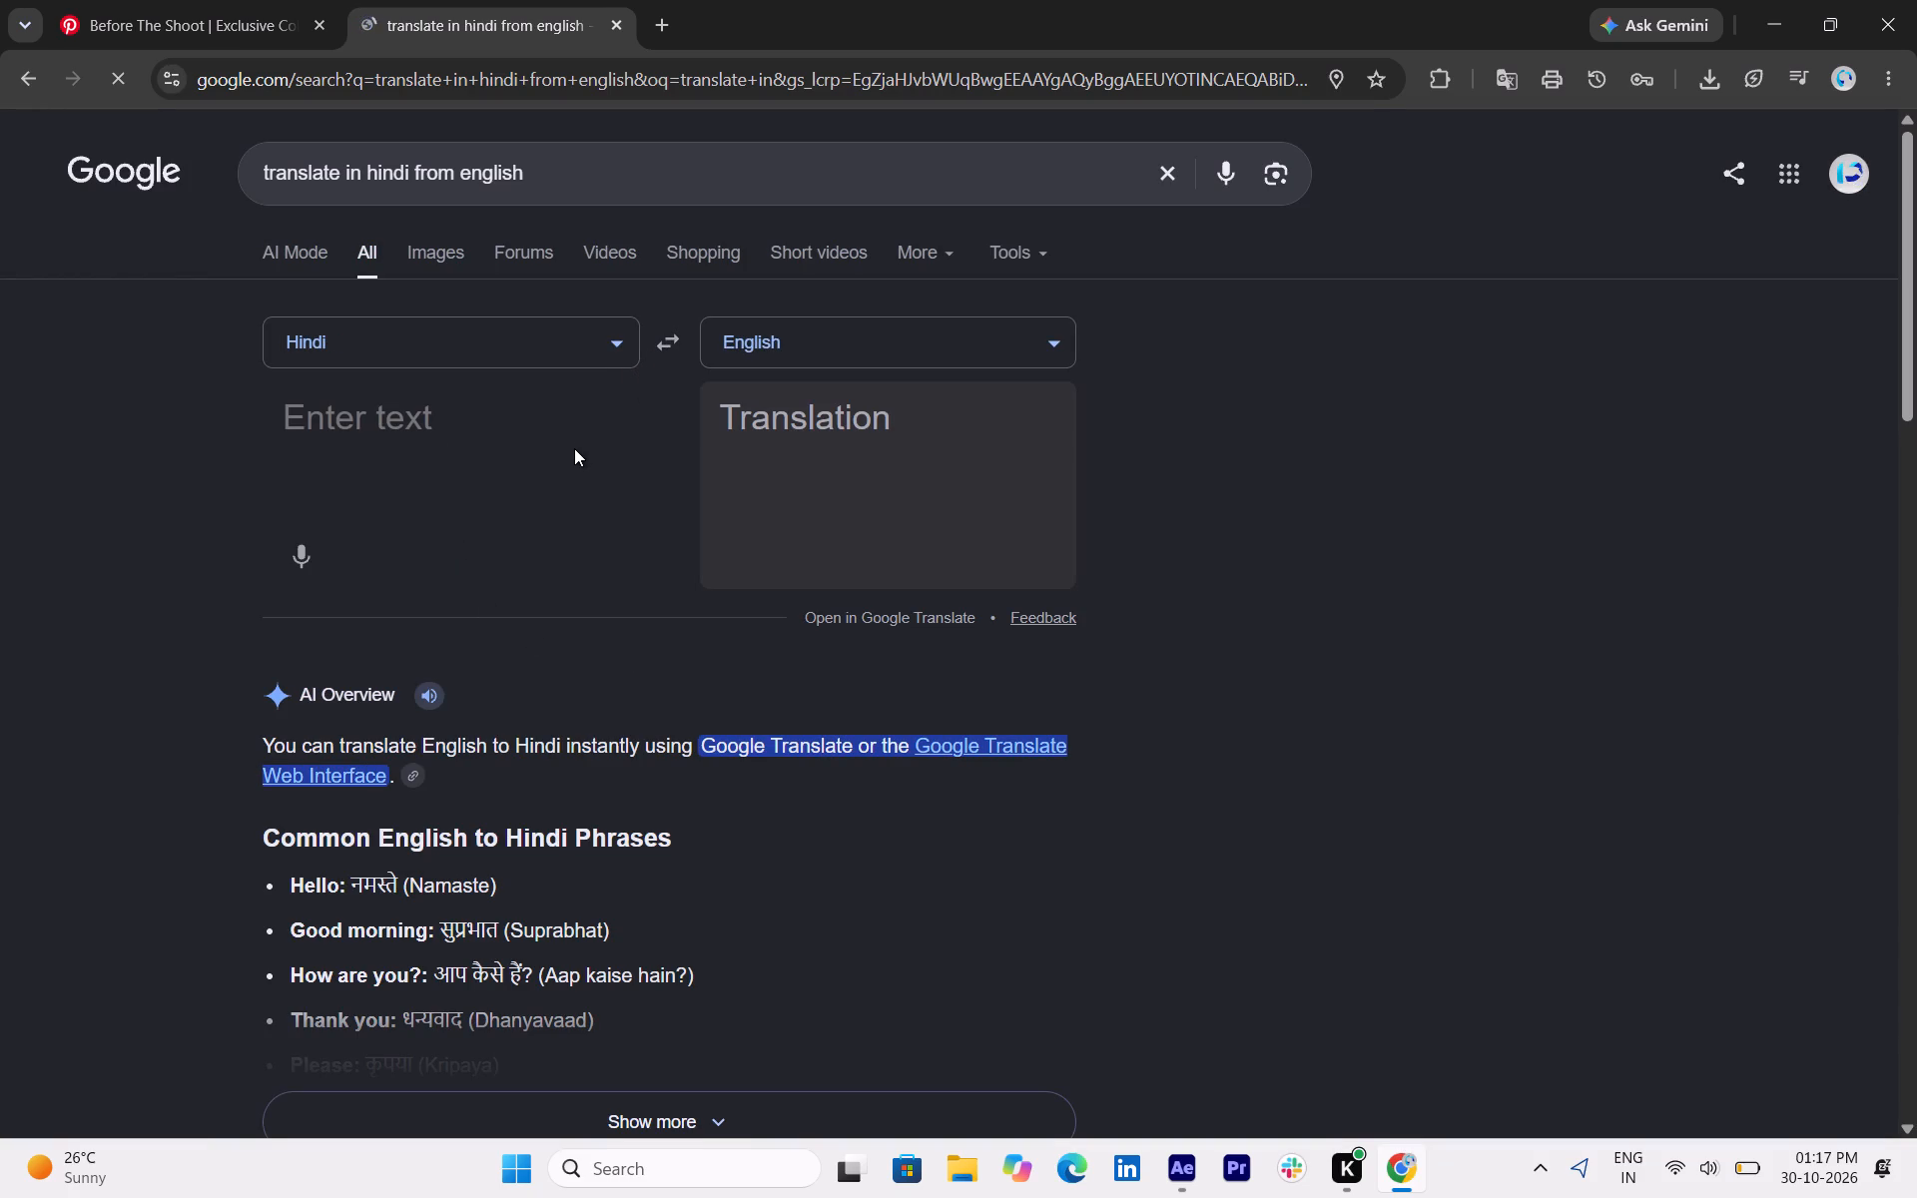
text(business hisab)
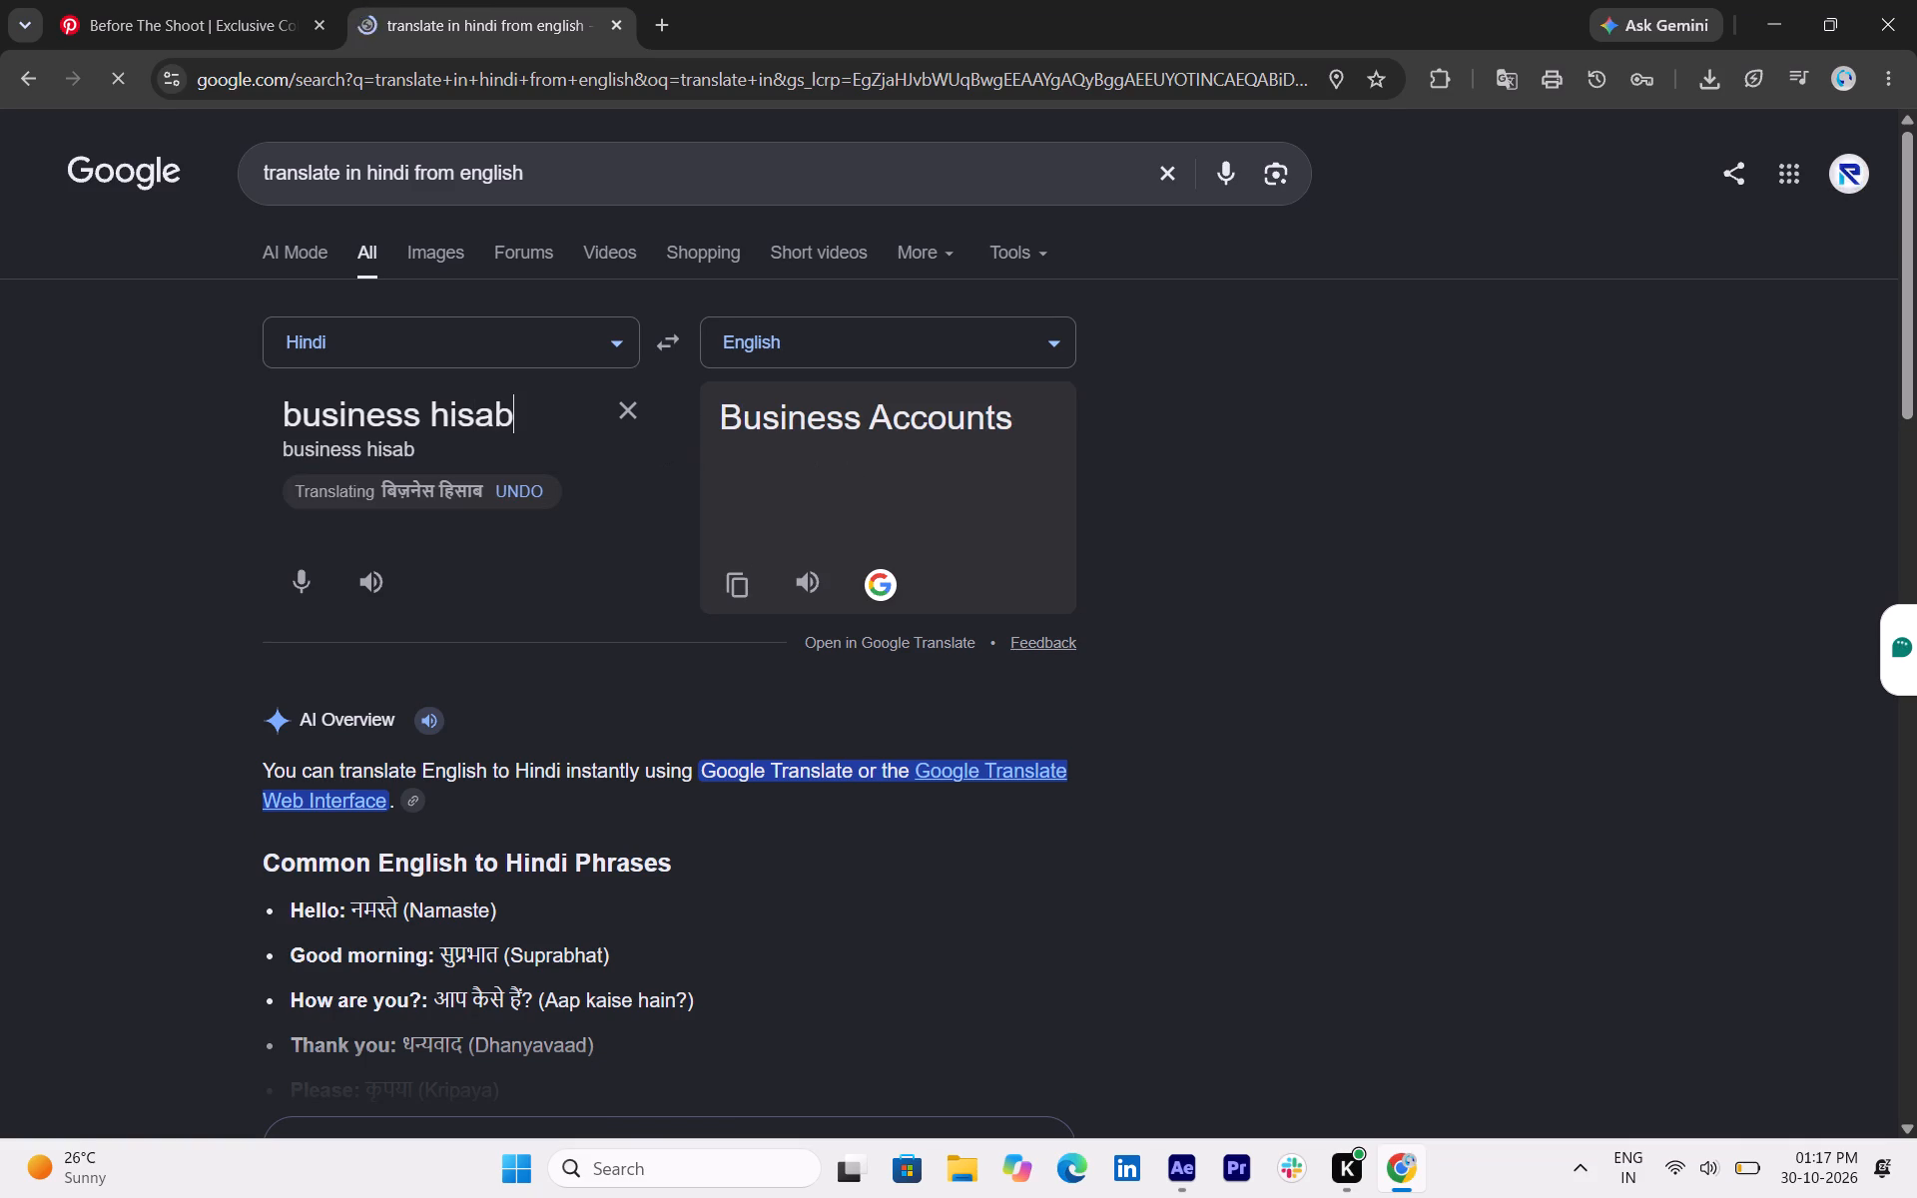
drag(722, 413, 1045, 421)
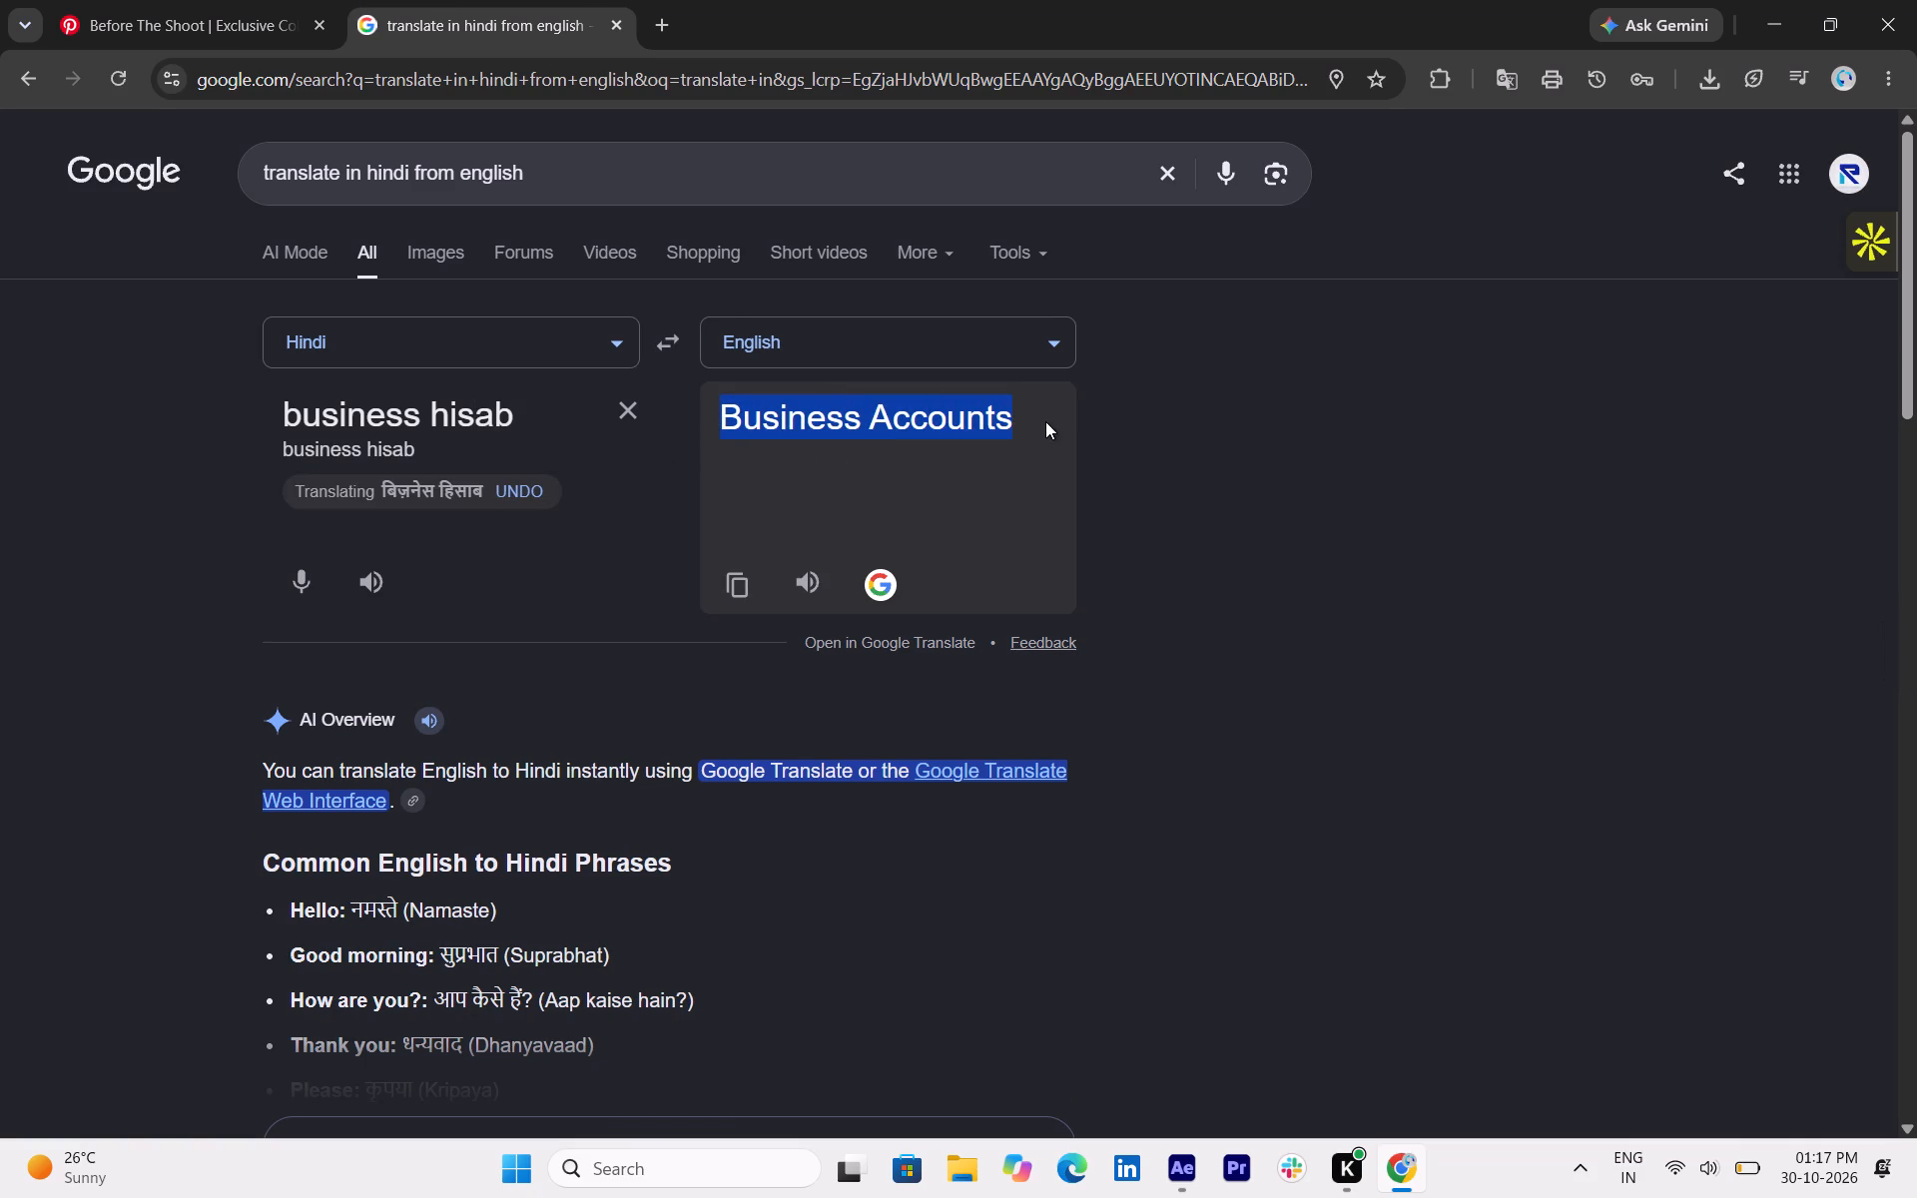
drag(1045, 421, 1043, 421)
click(731, 577)
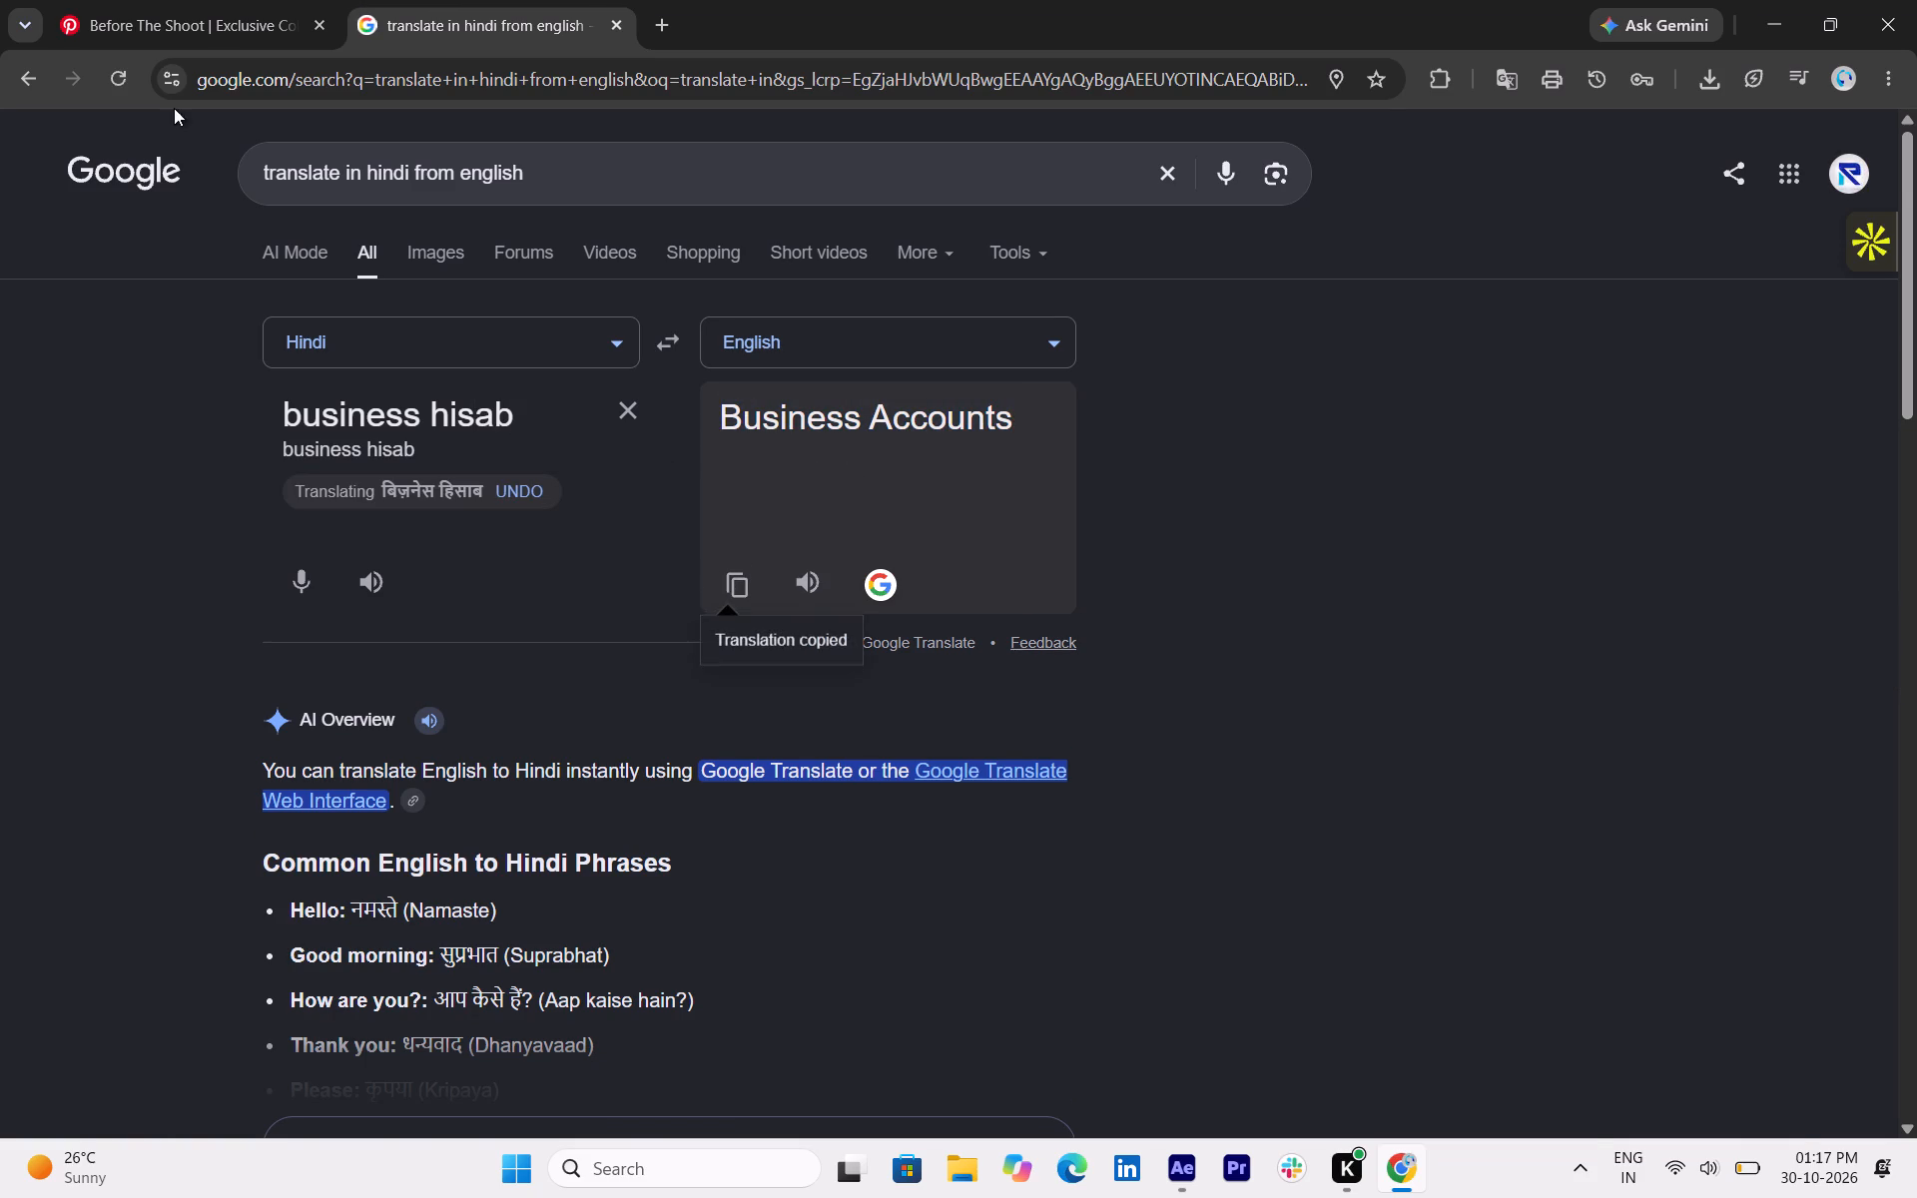
Return to the Pinterest tab and search for the copied phrase "Business Accounts".
click(158, 0)
key(ctrl+v)
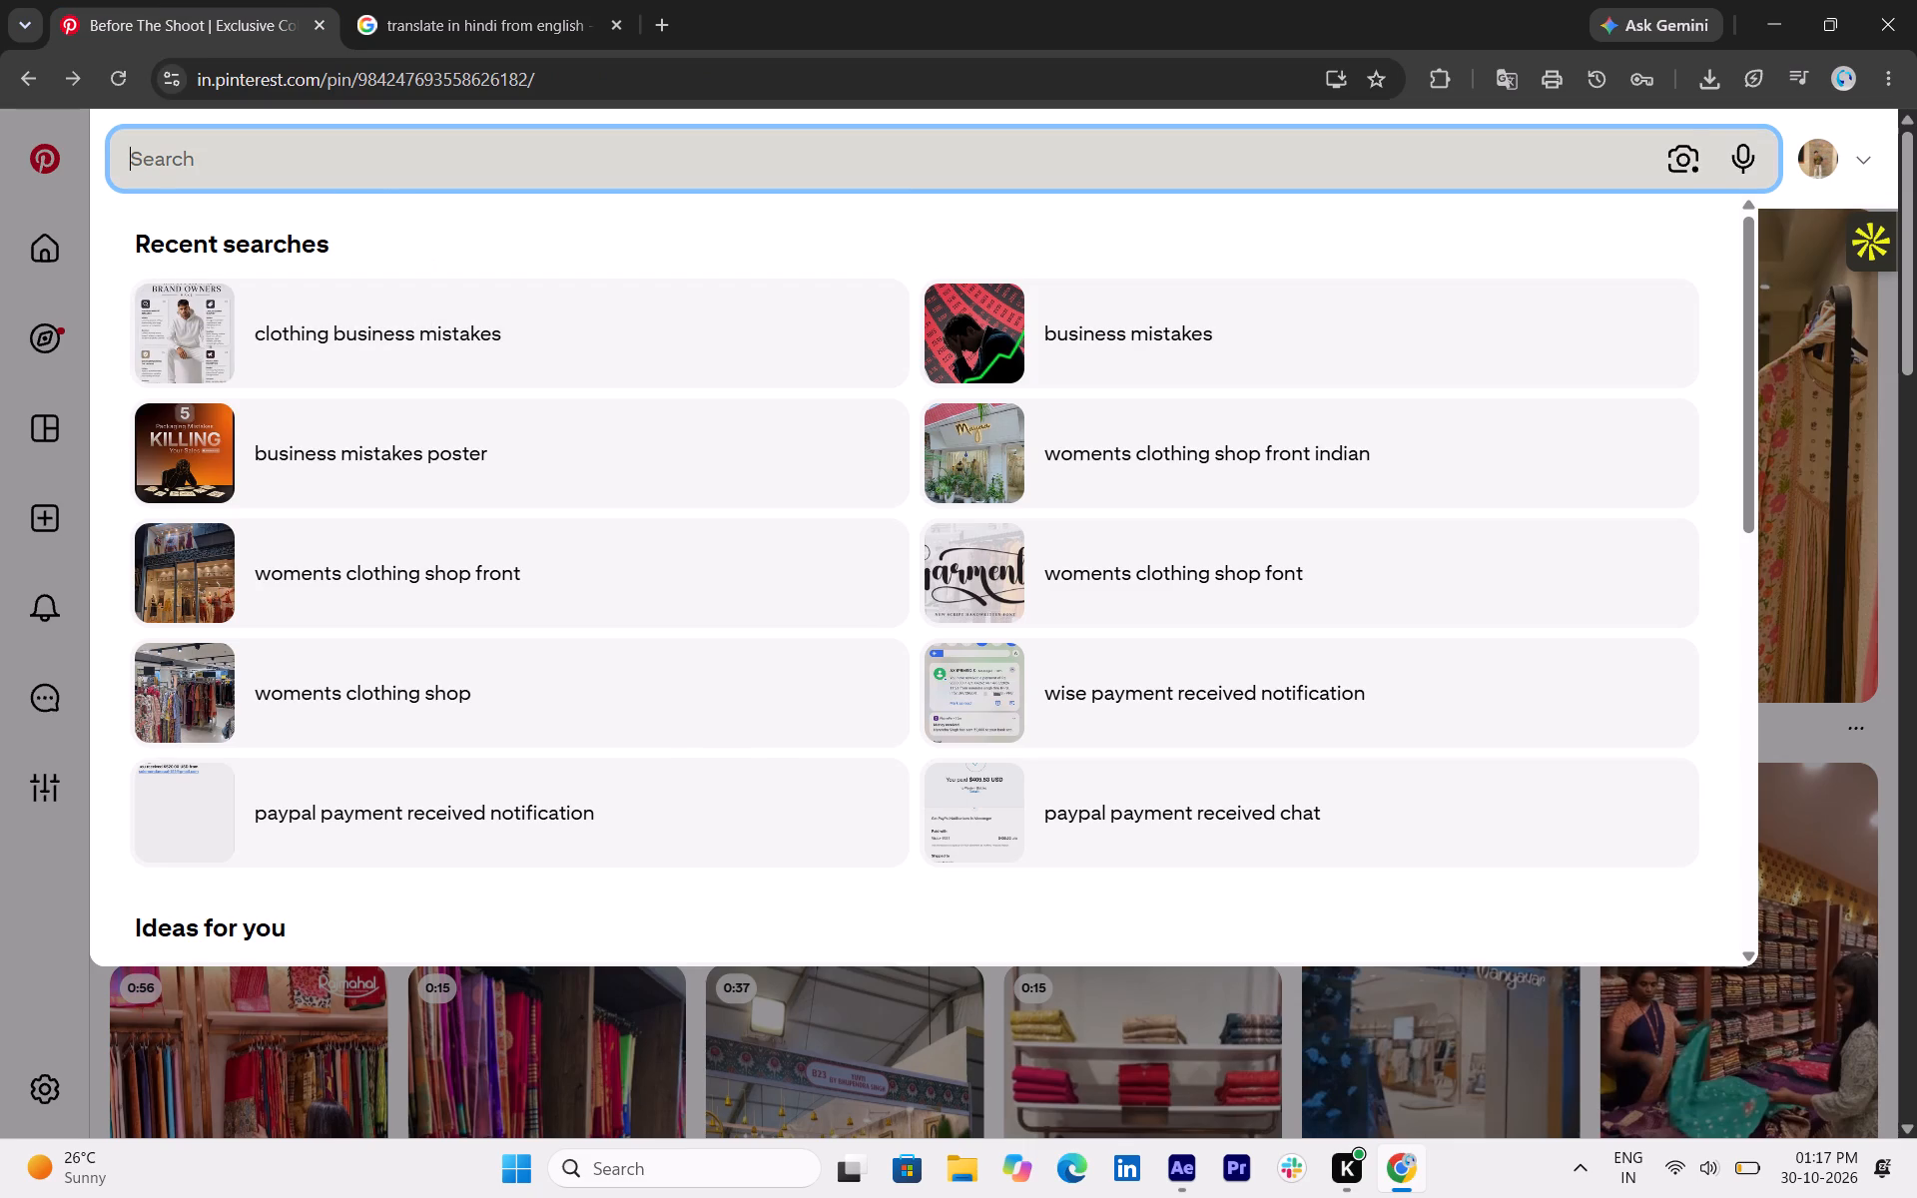
key(Return)
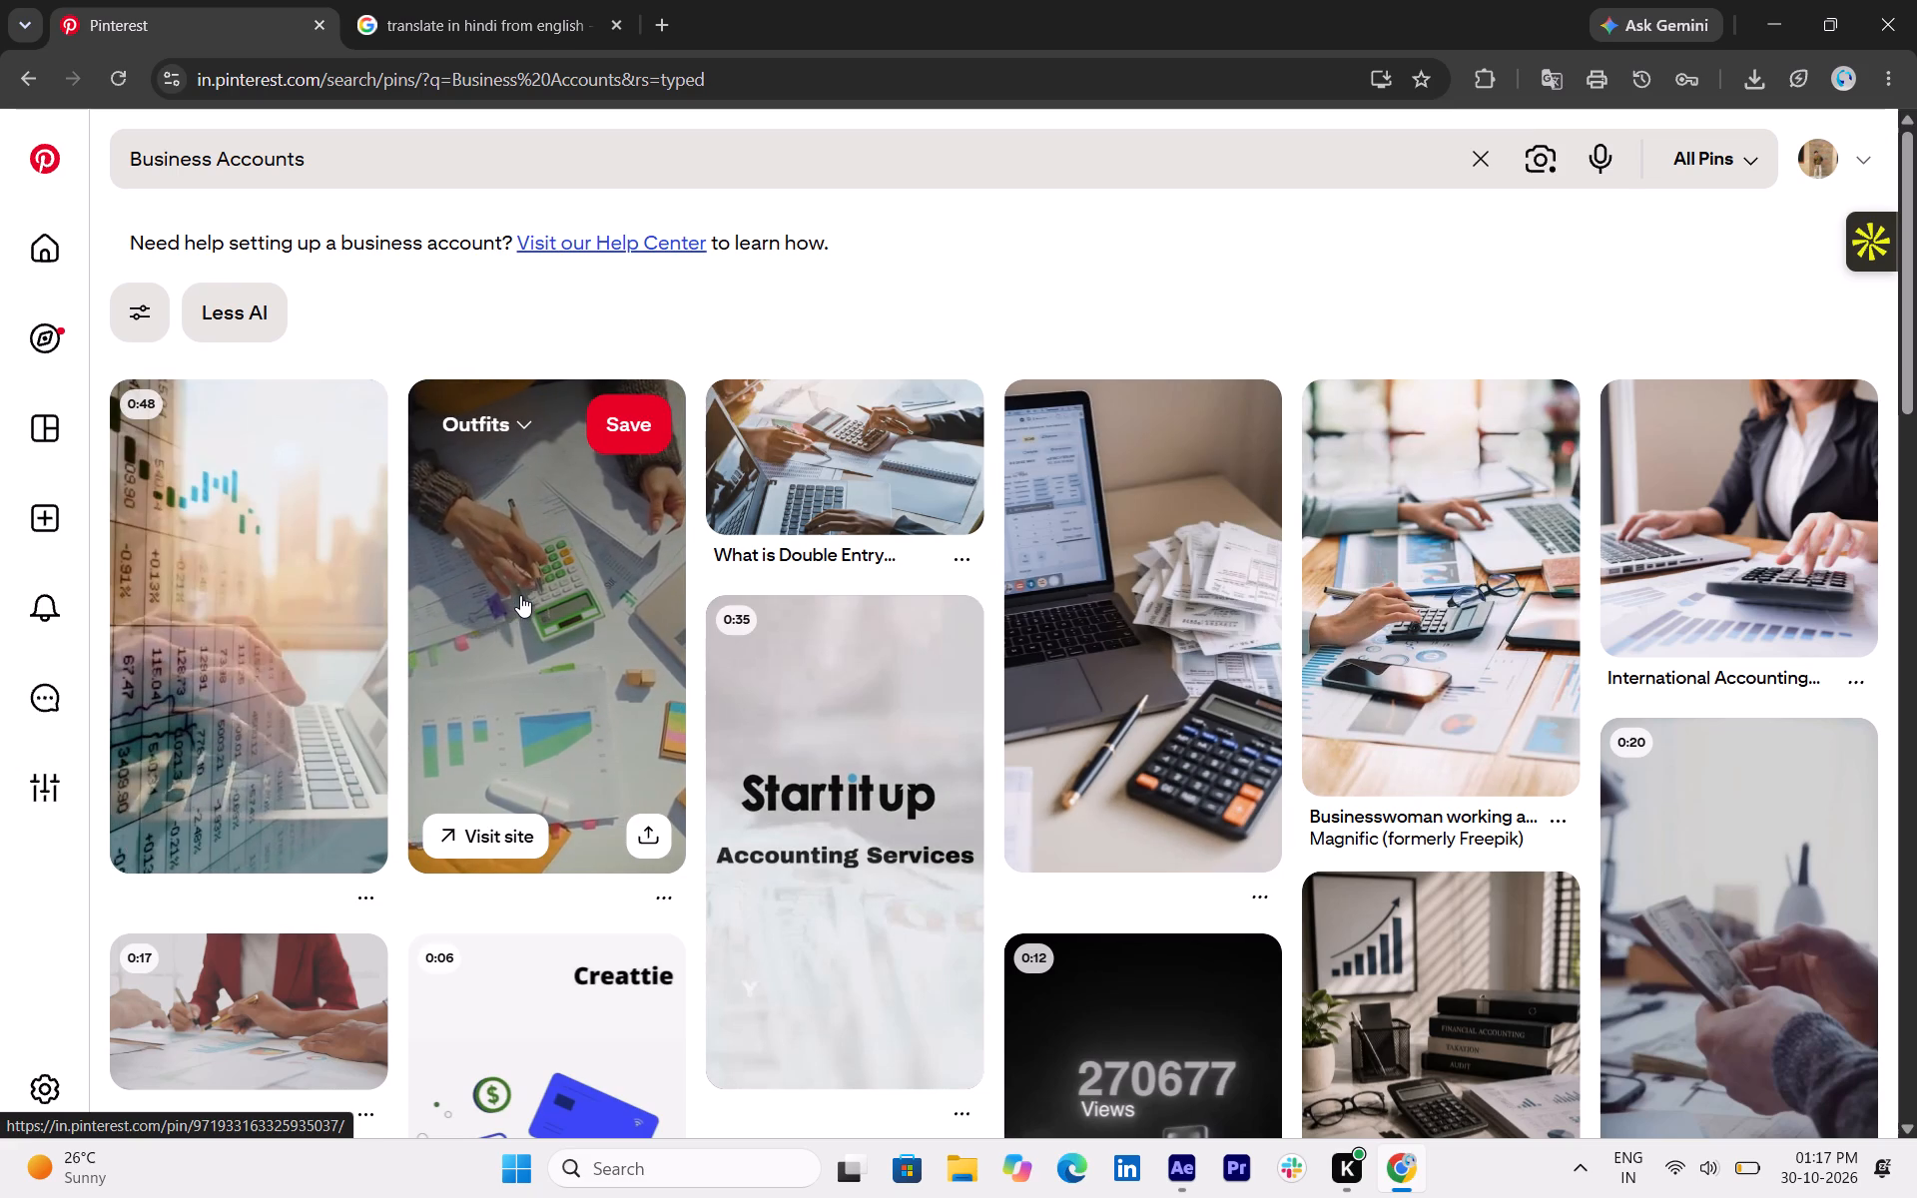
Browse the "Business Accounts" Pinterest results for images of bookkeeping and business accounting that suit the video.
scroll(520, 595, down, 2)
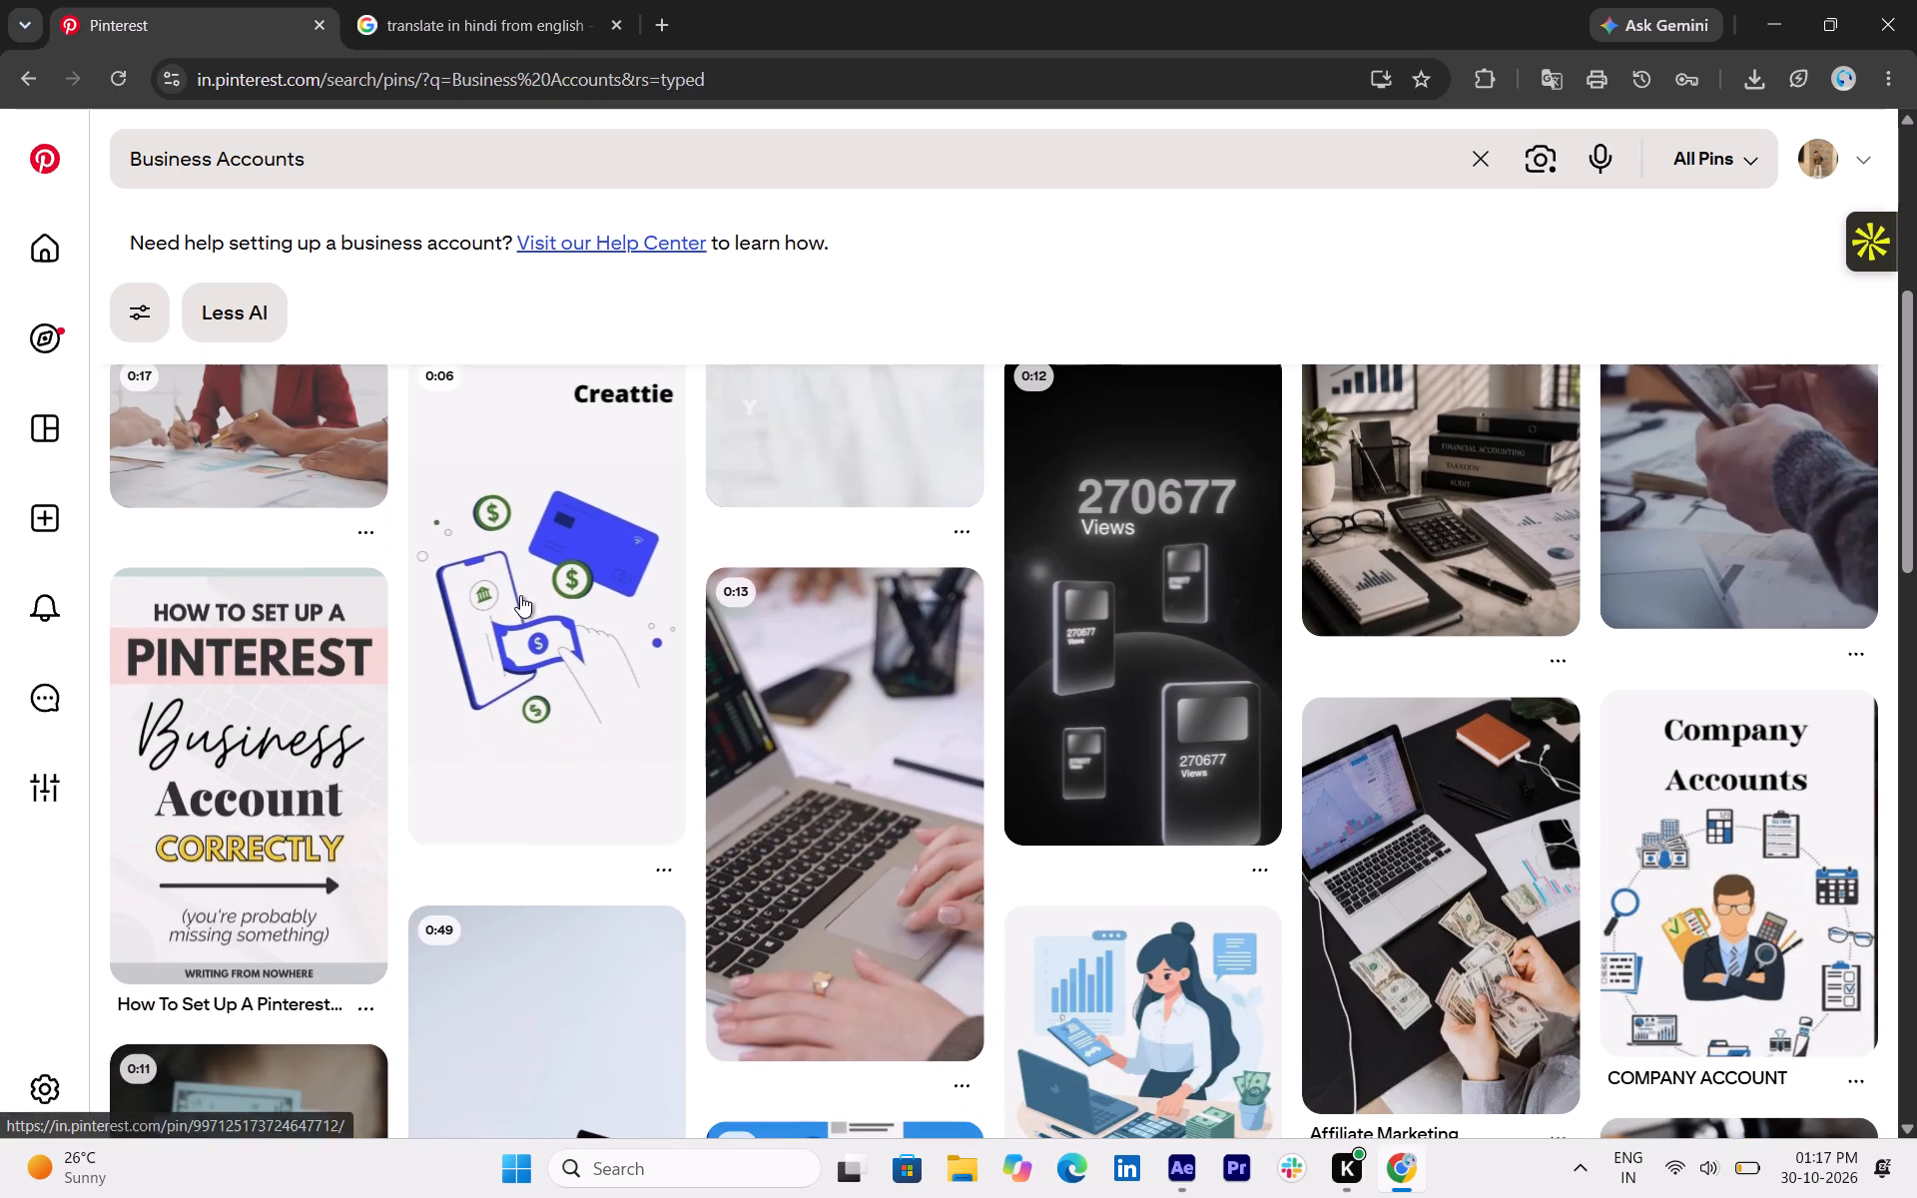
scroll(520, 595, up, 2)
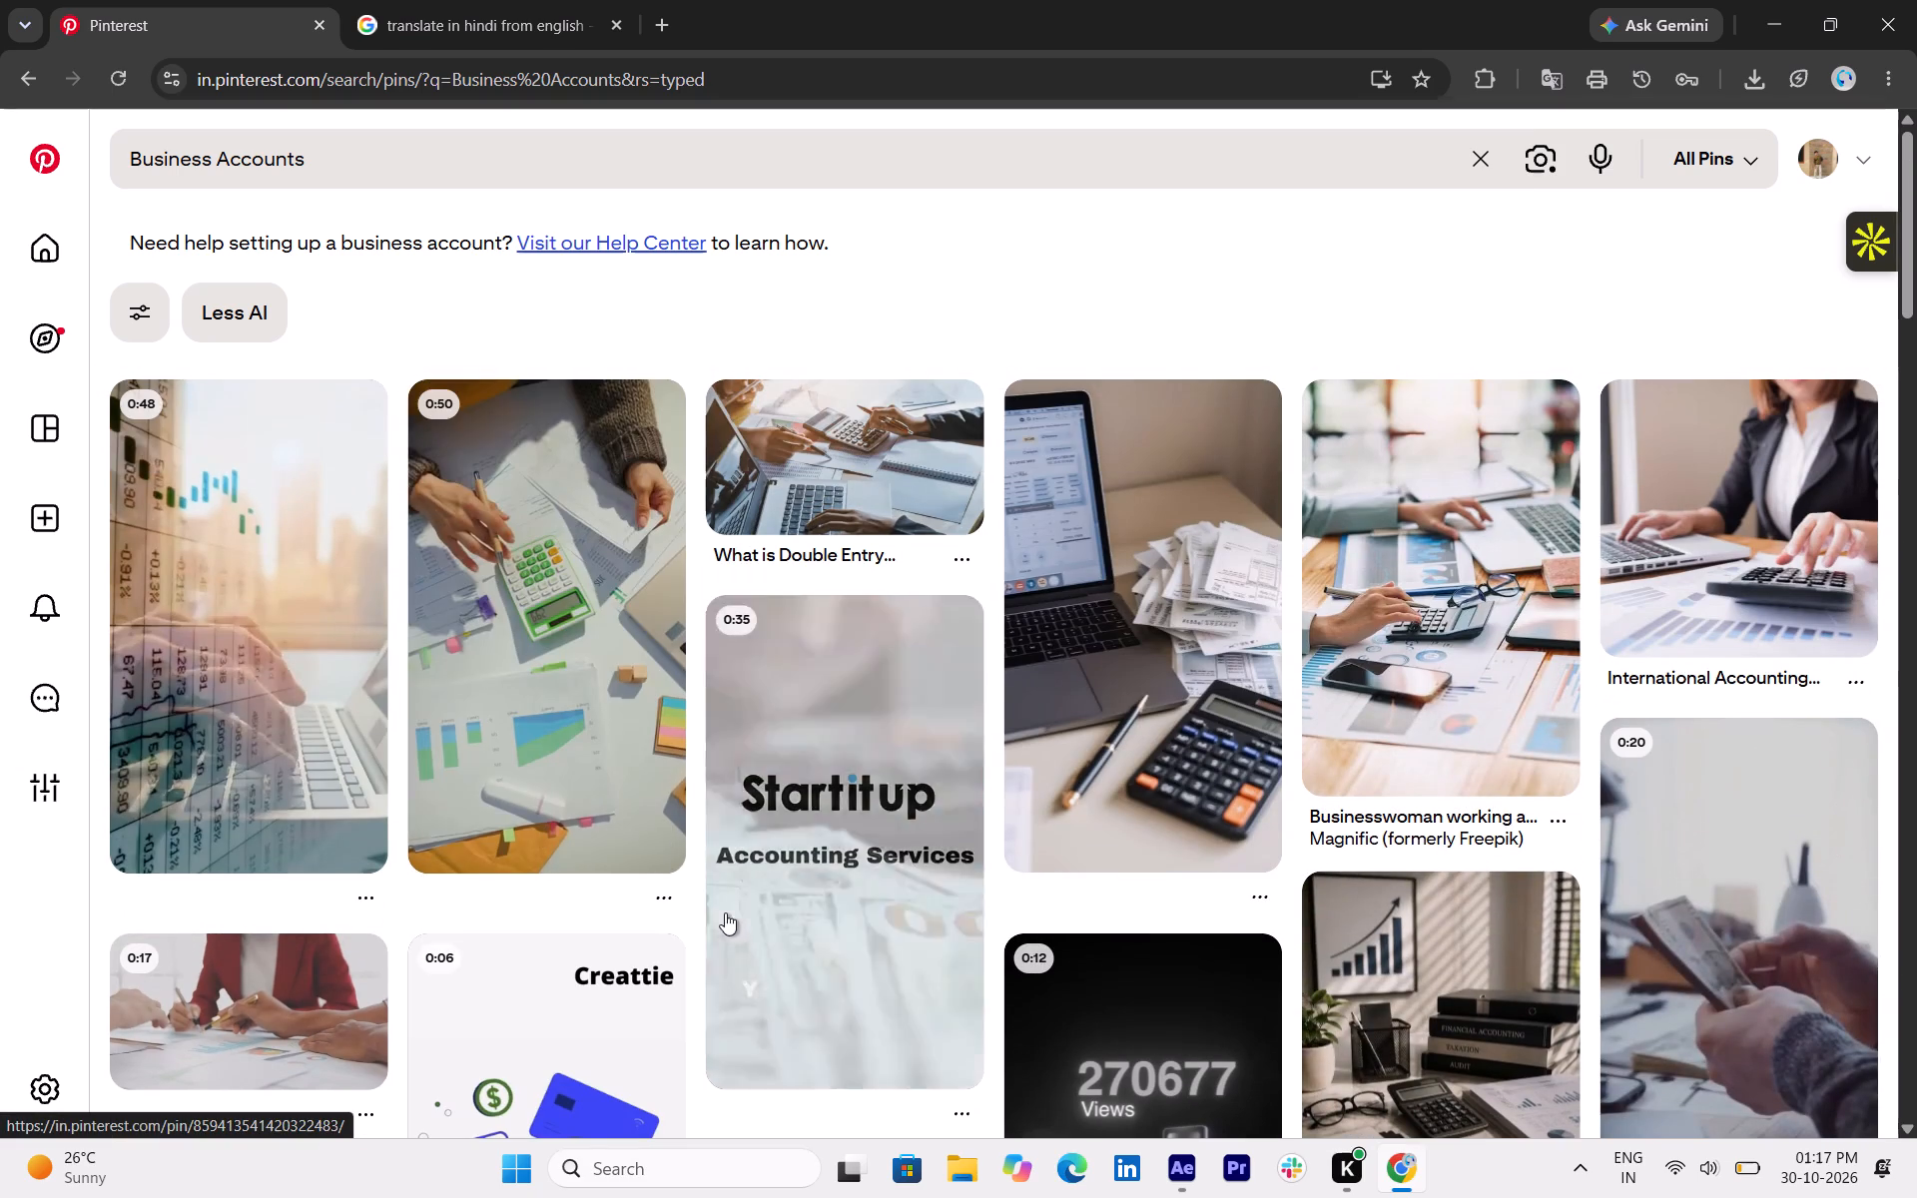
scroll(733, 978, down, 1)
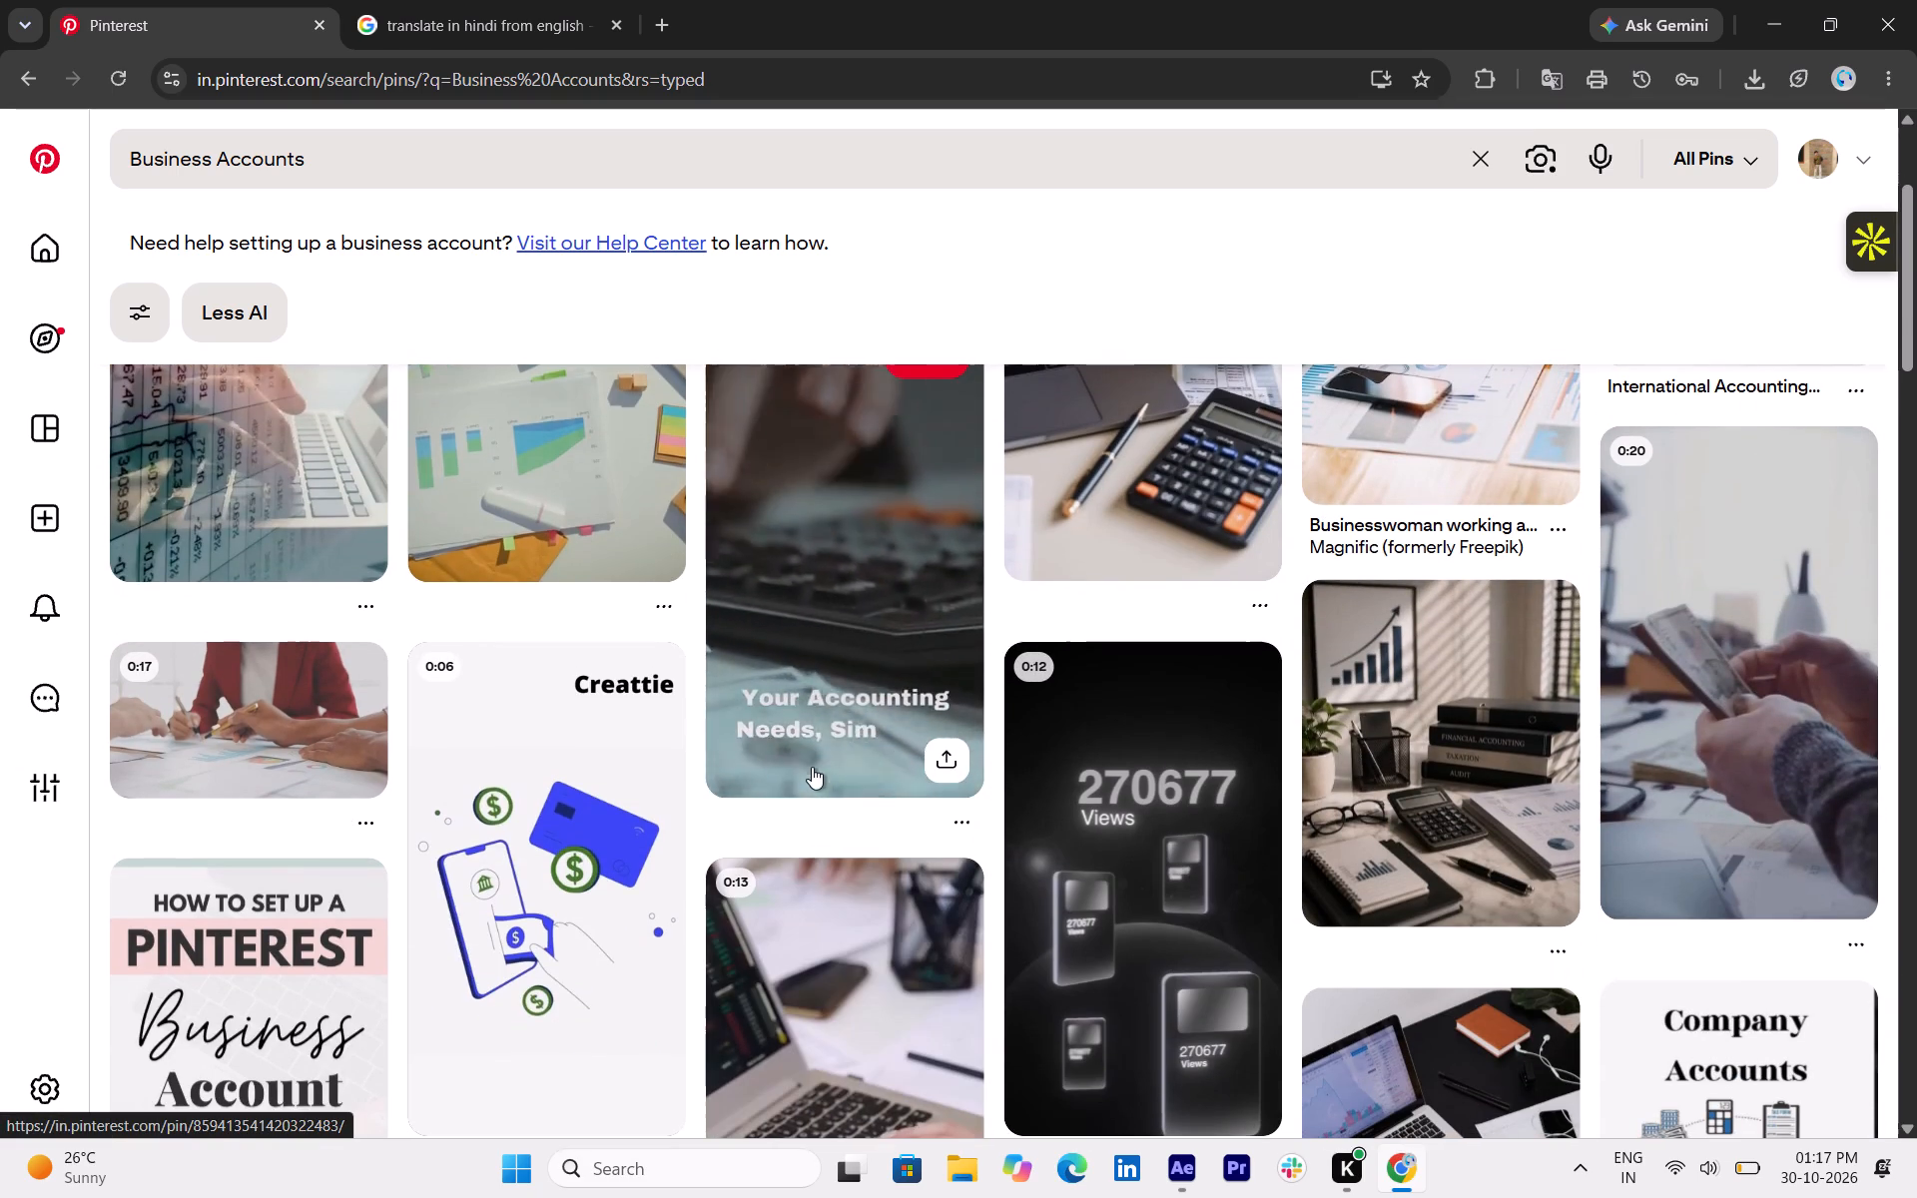
scroll(812, 767, up, 1)
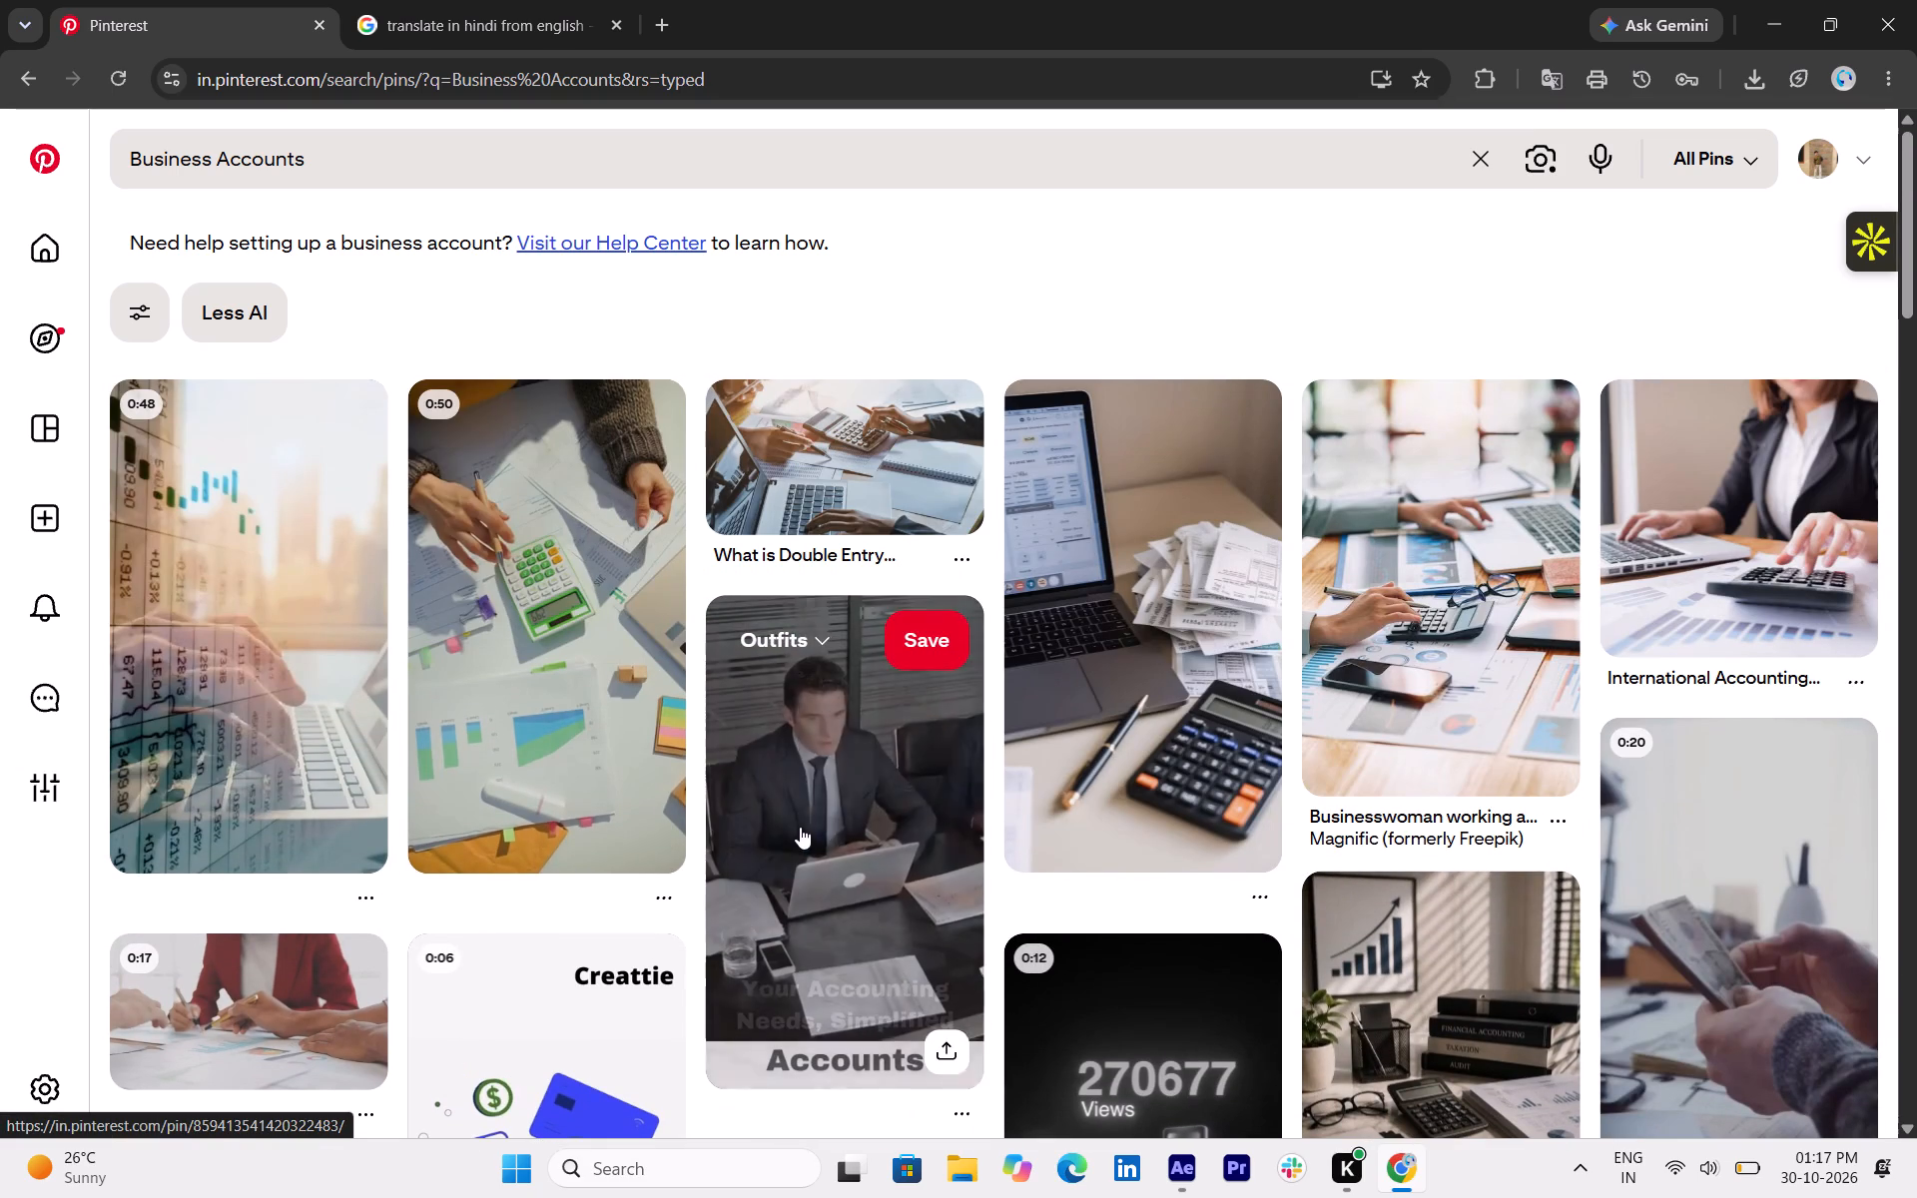
scroll(800, 828, down, 2)
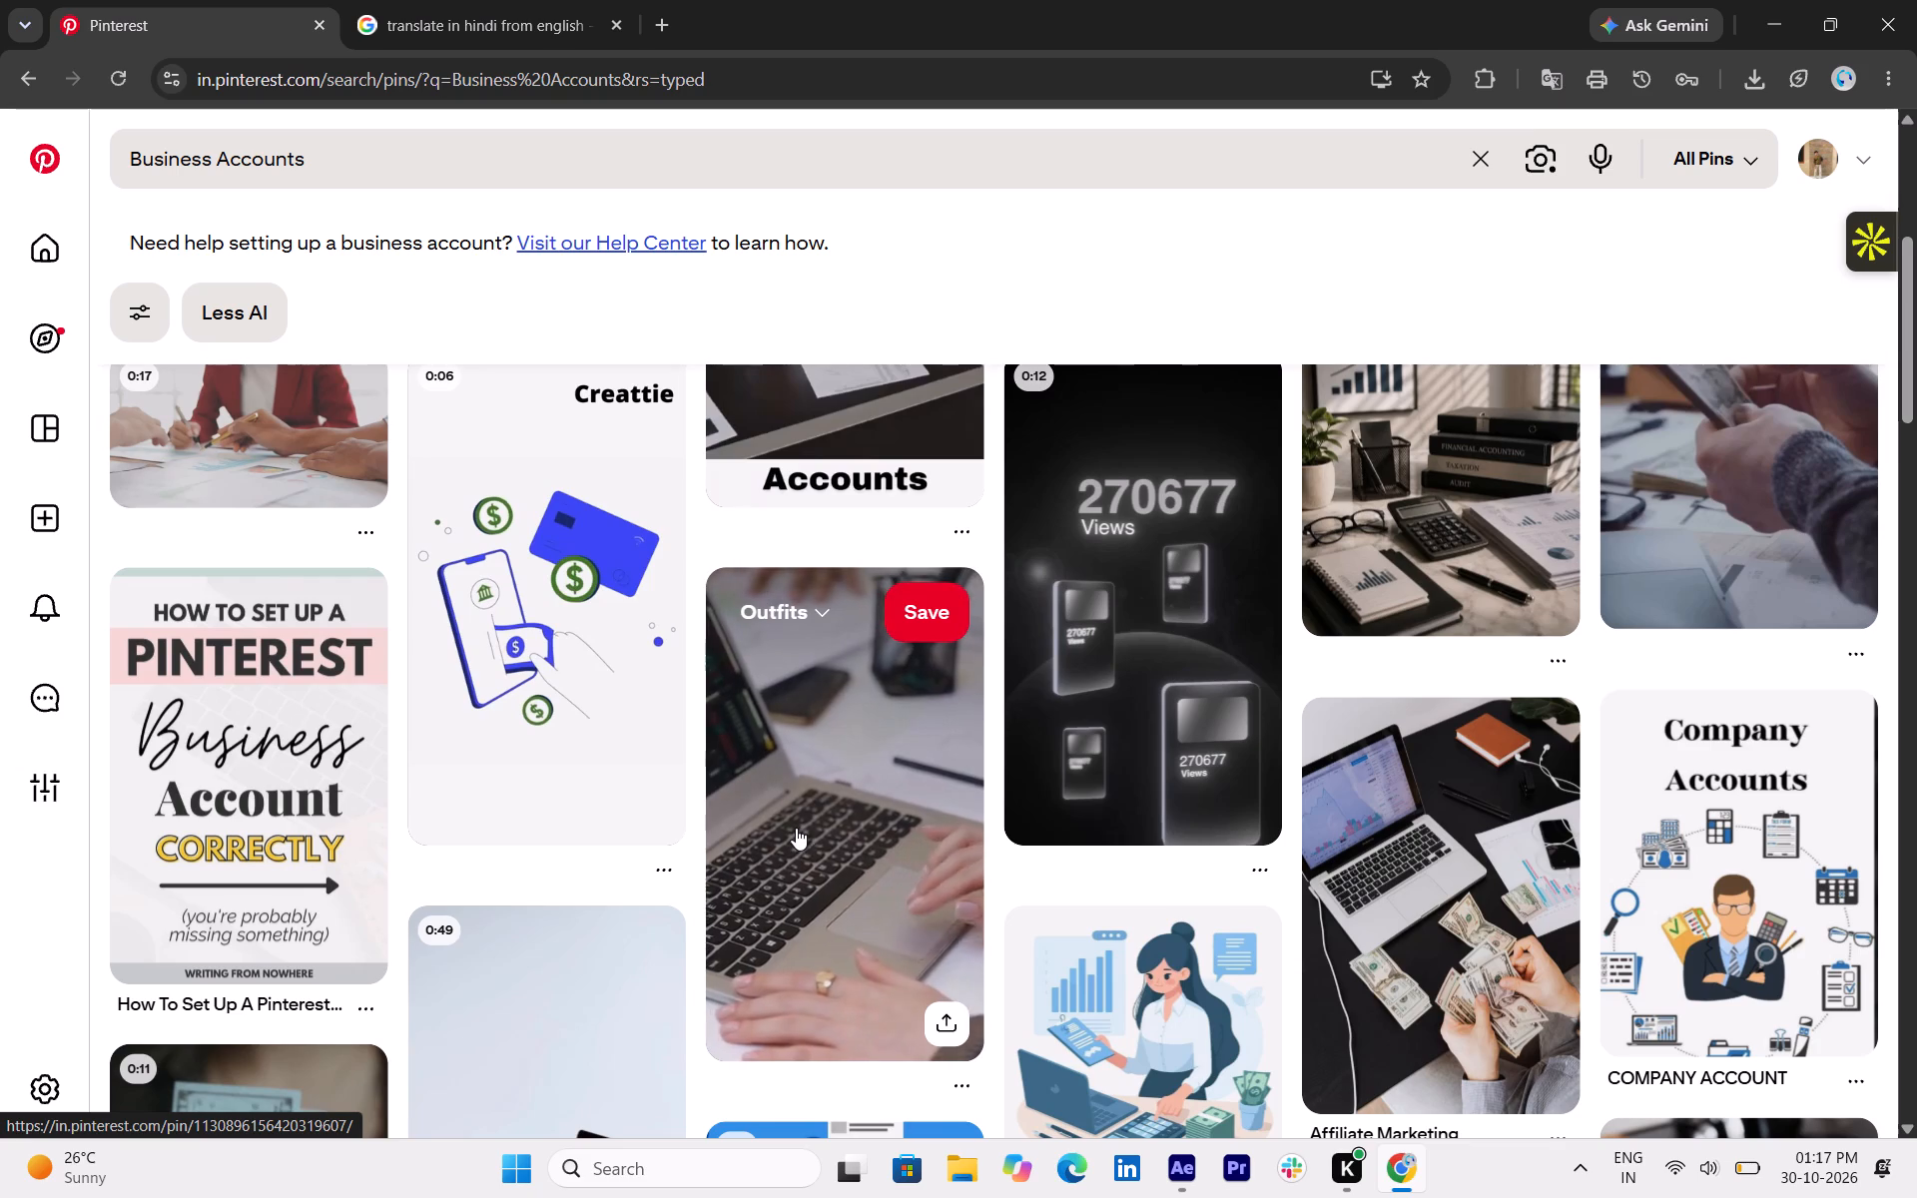
scroll(796, 828, down, 2)
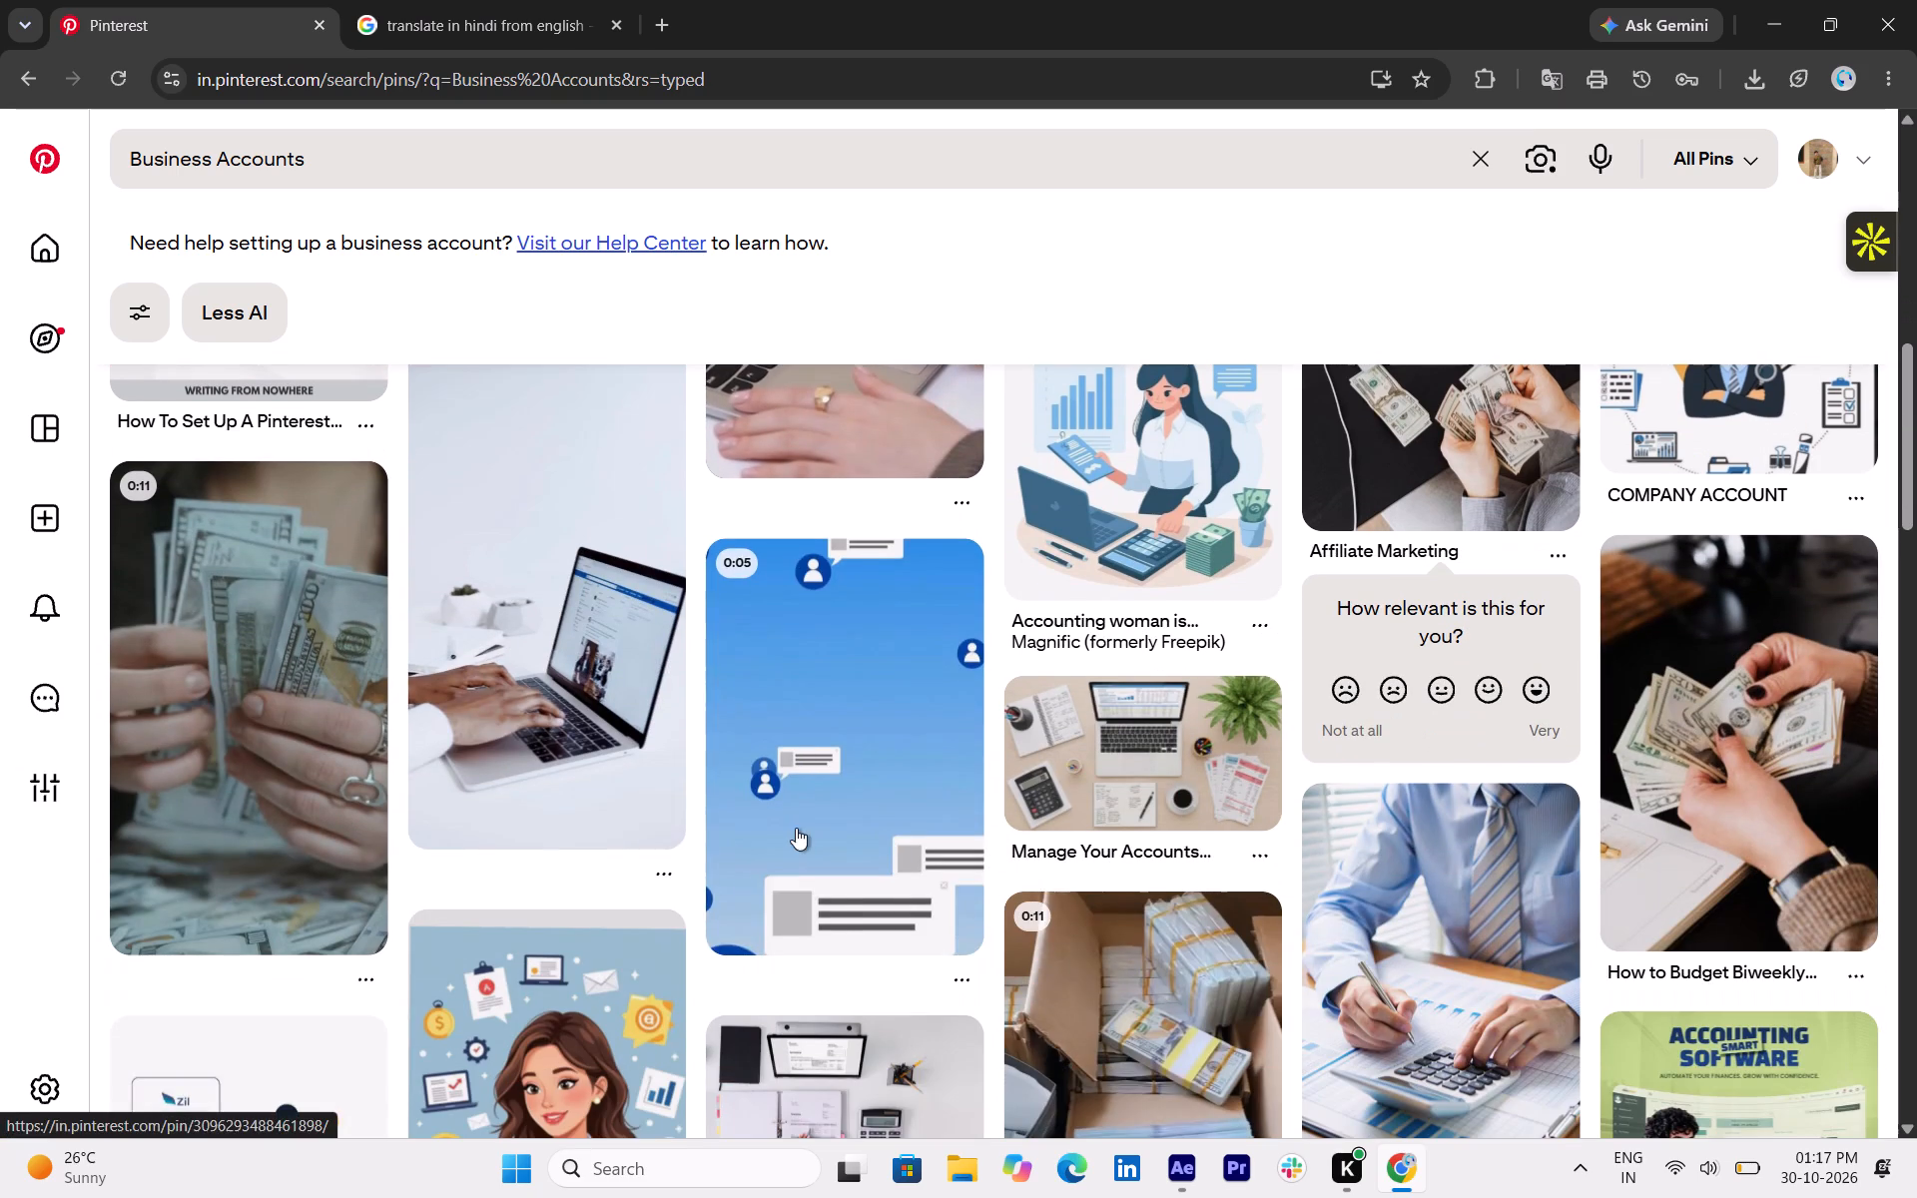
scroll(582, 704, up, 1)
scroll(582, 704, down, 2)
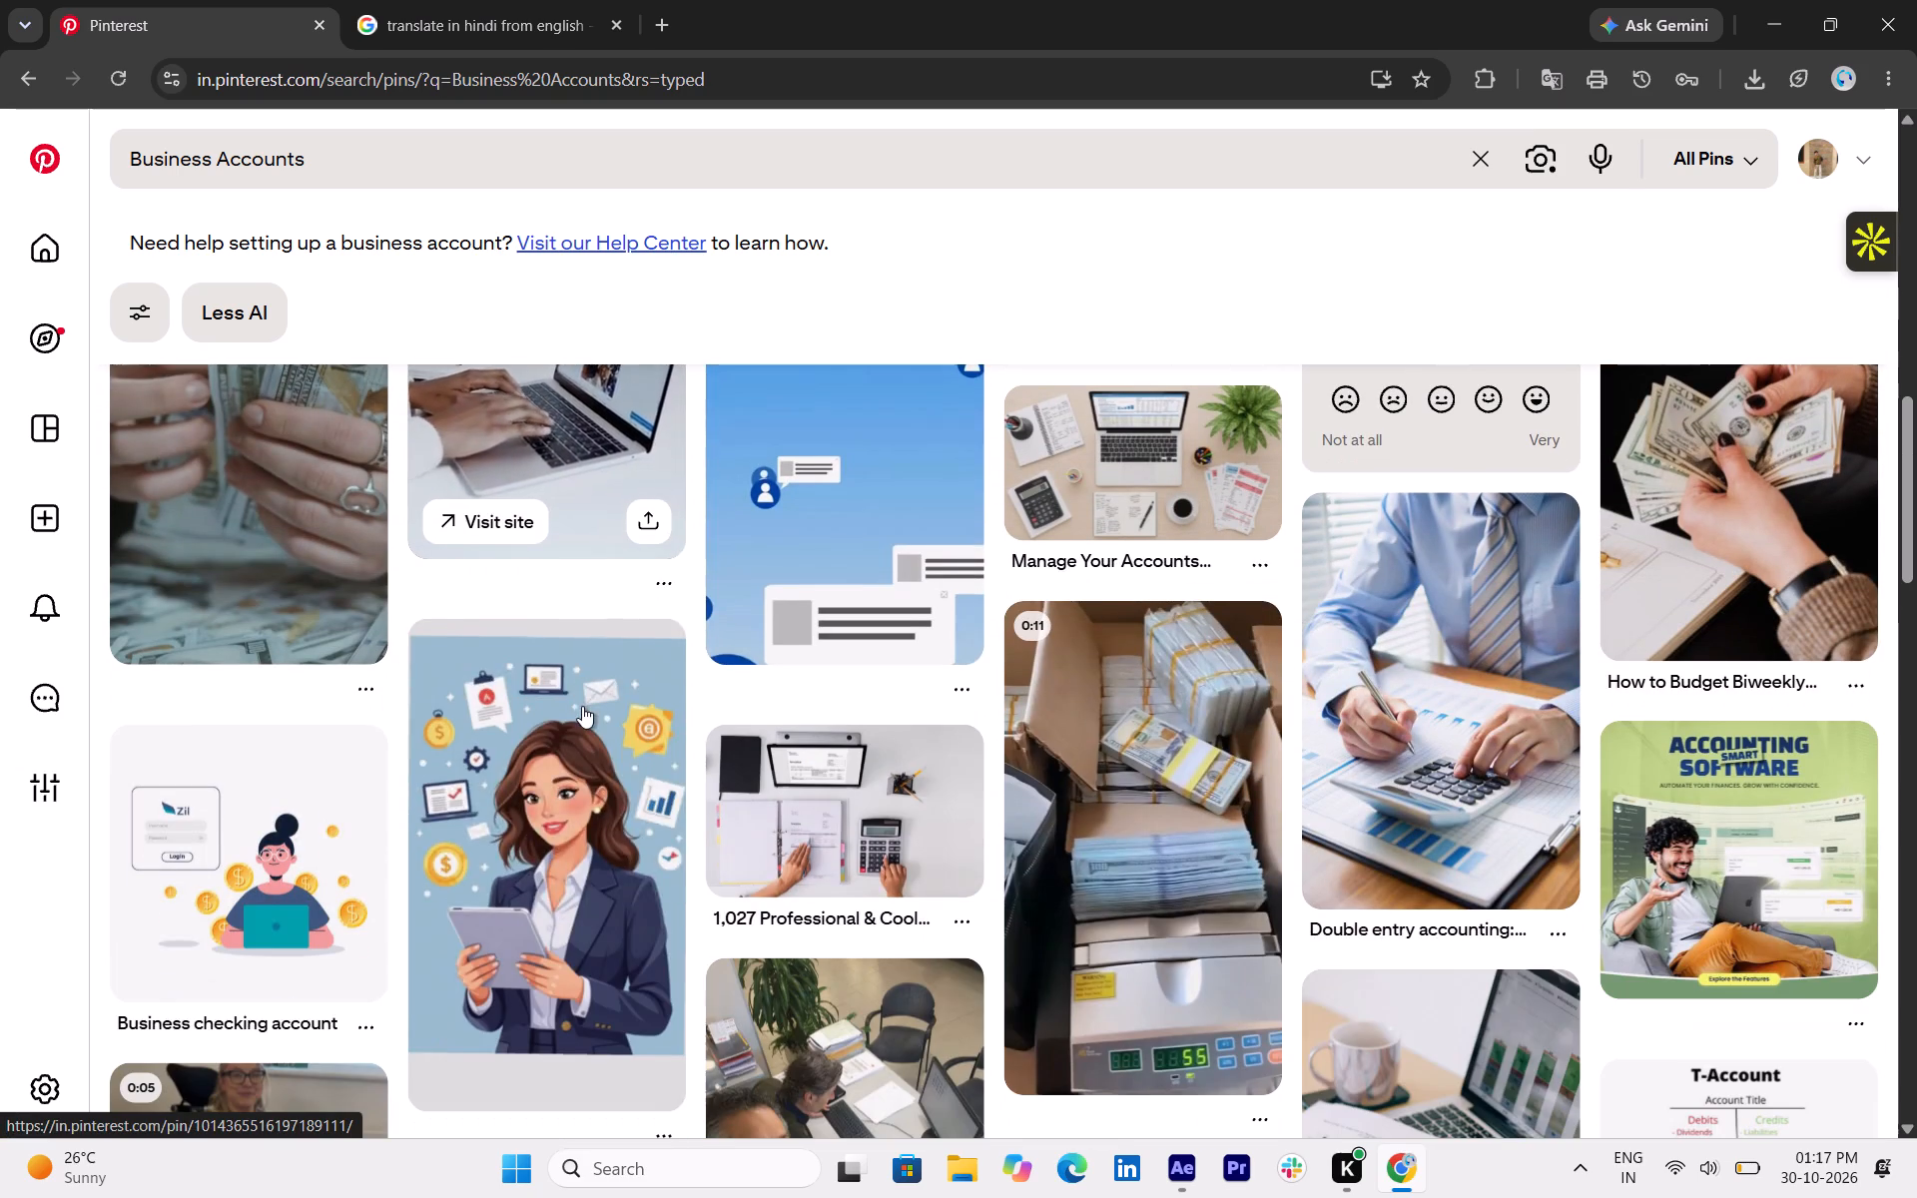
scroll(585, 853, down, 2)
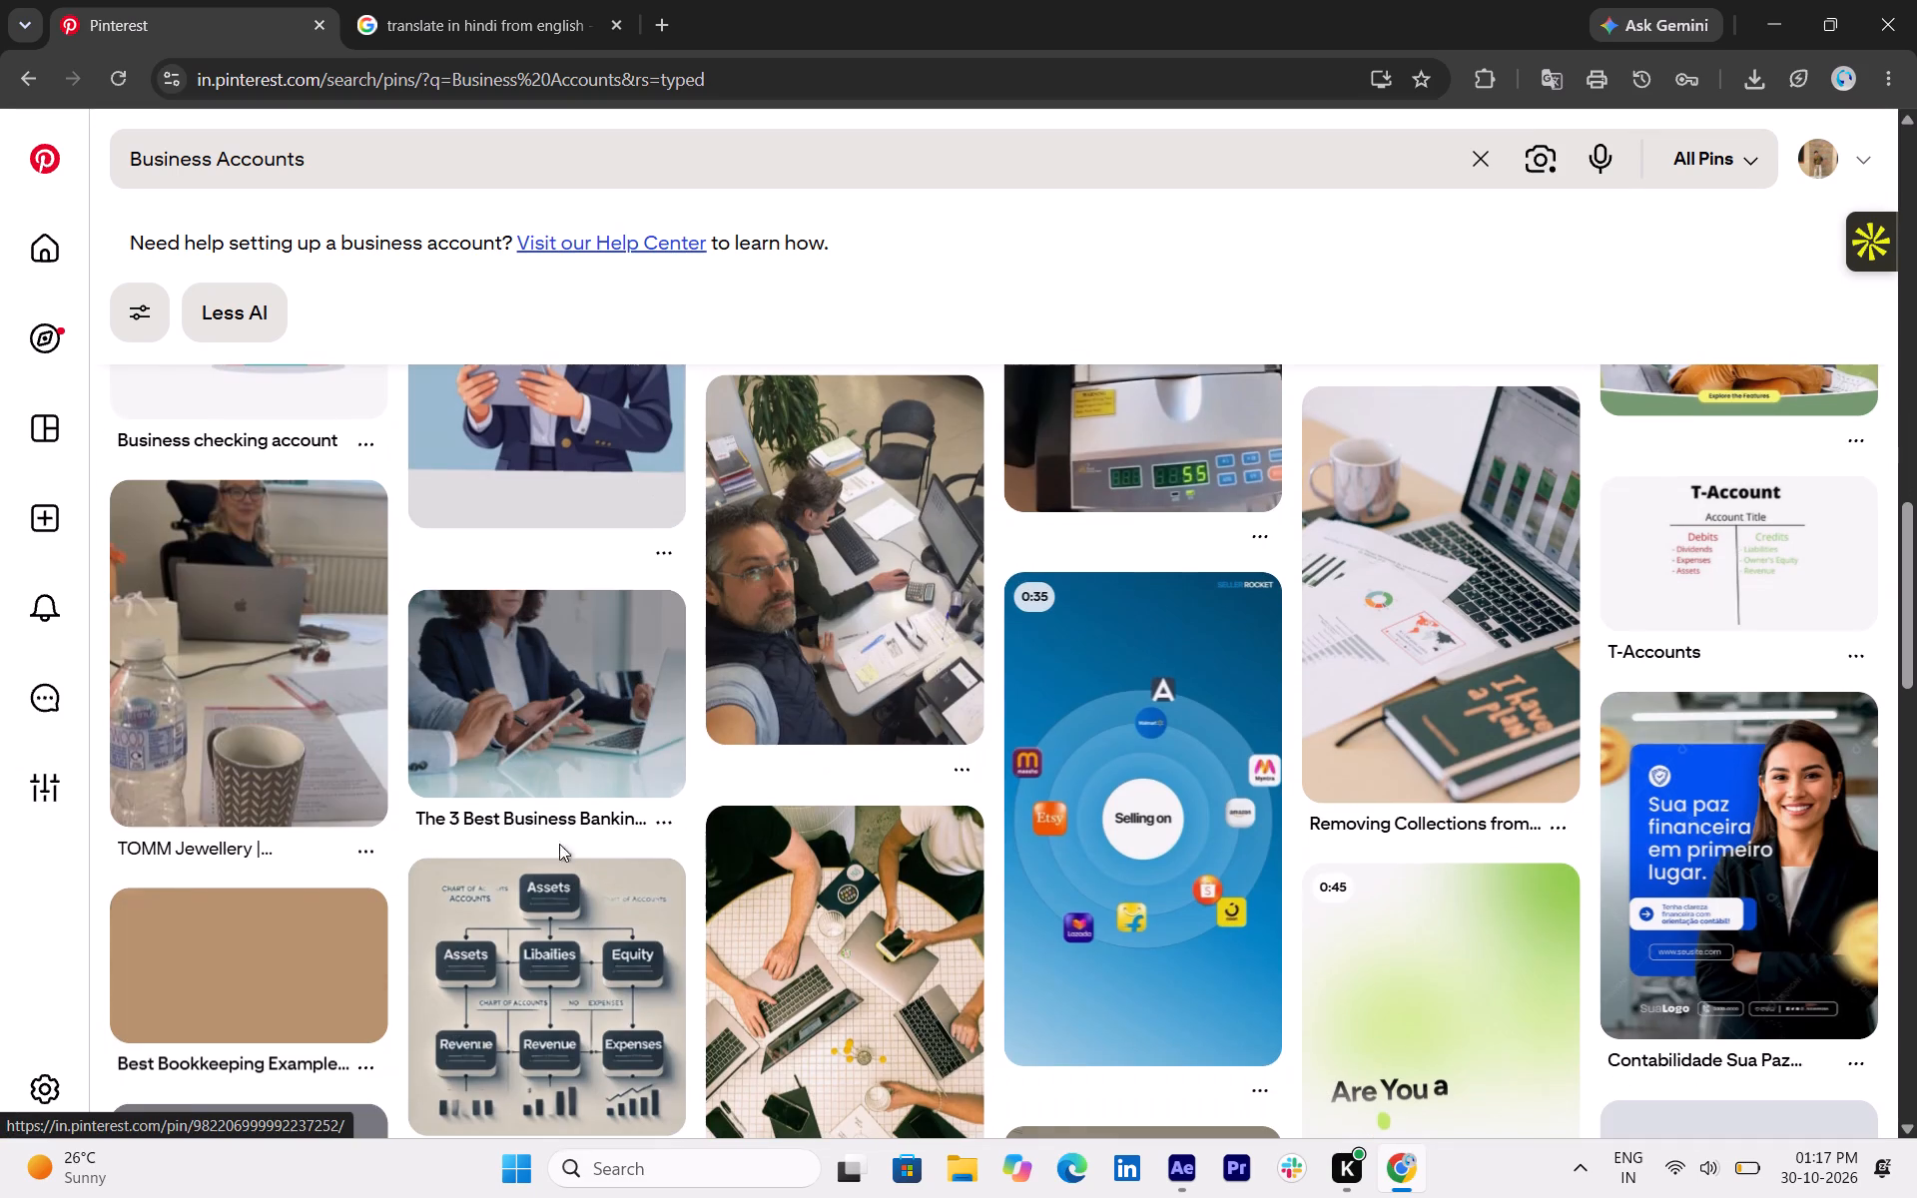
scroll(1223, 766, up, 1)
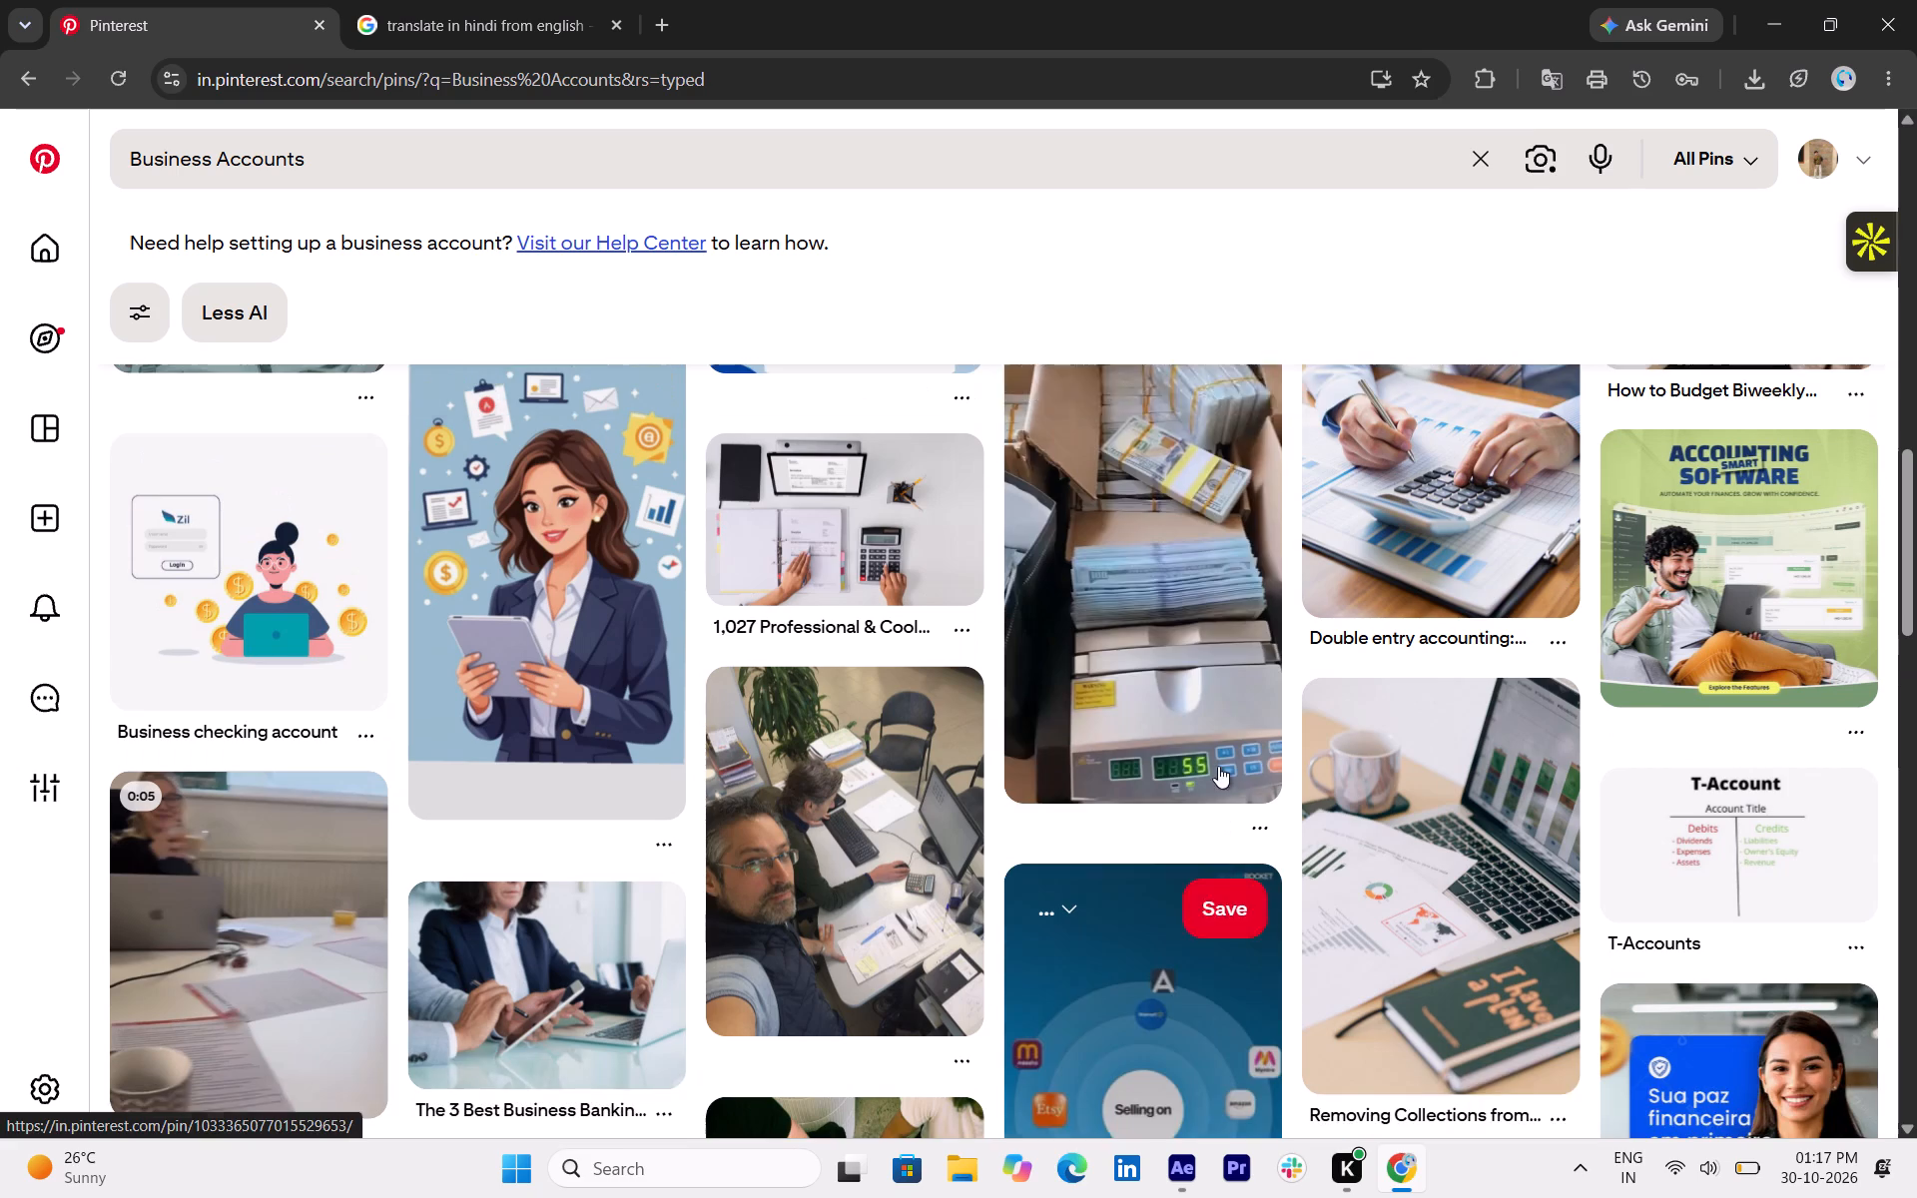
scroll(1431, 755, down, 2)
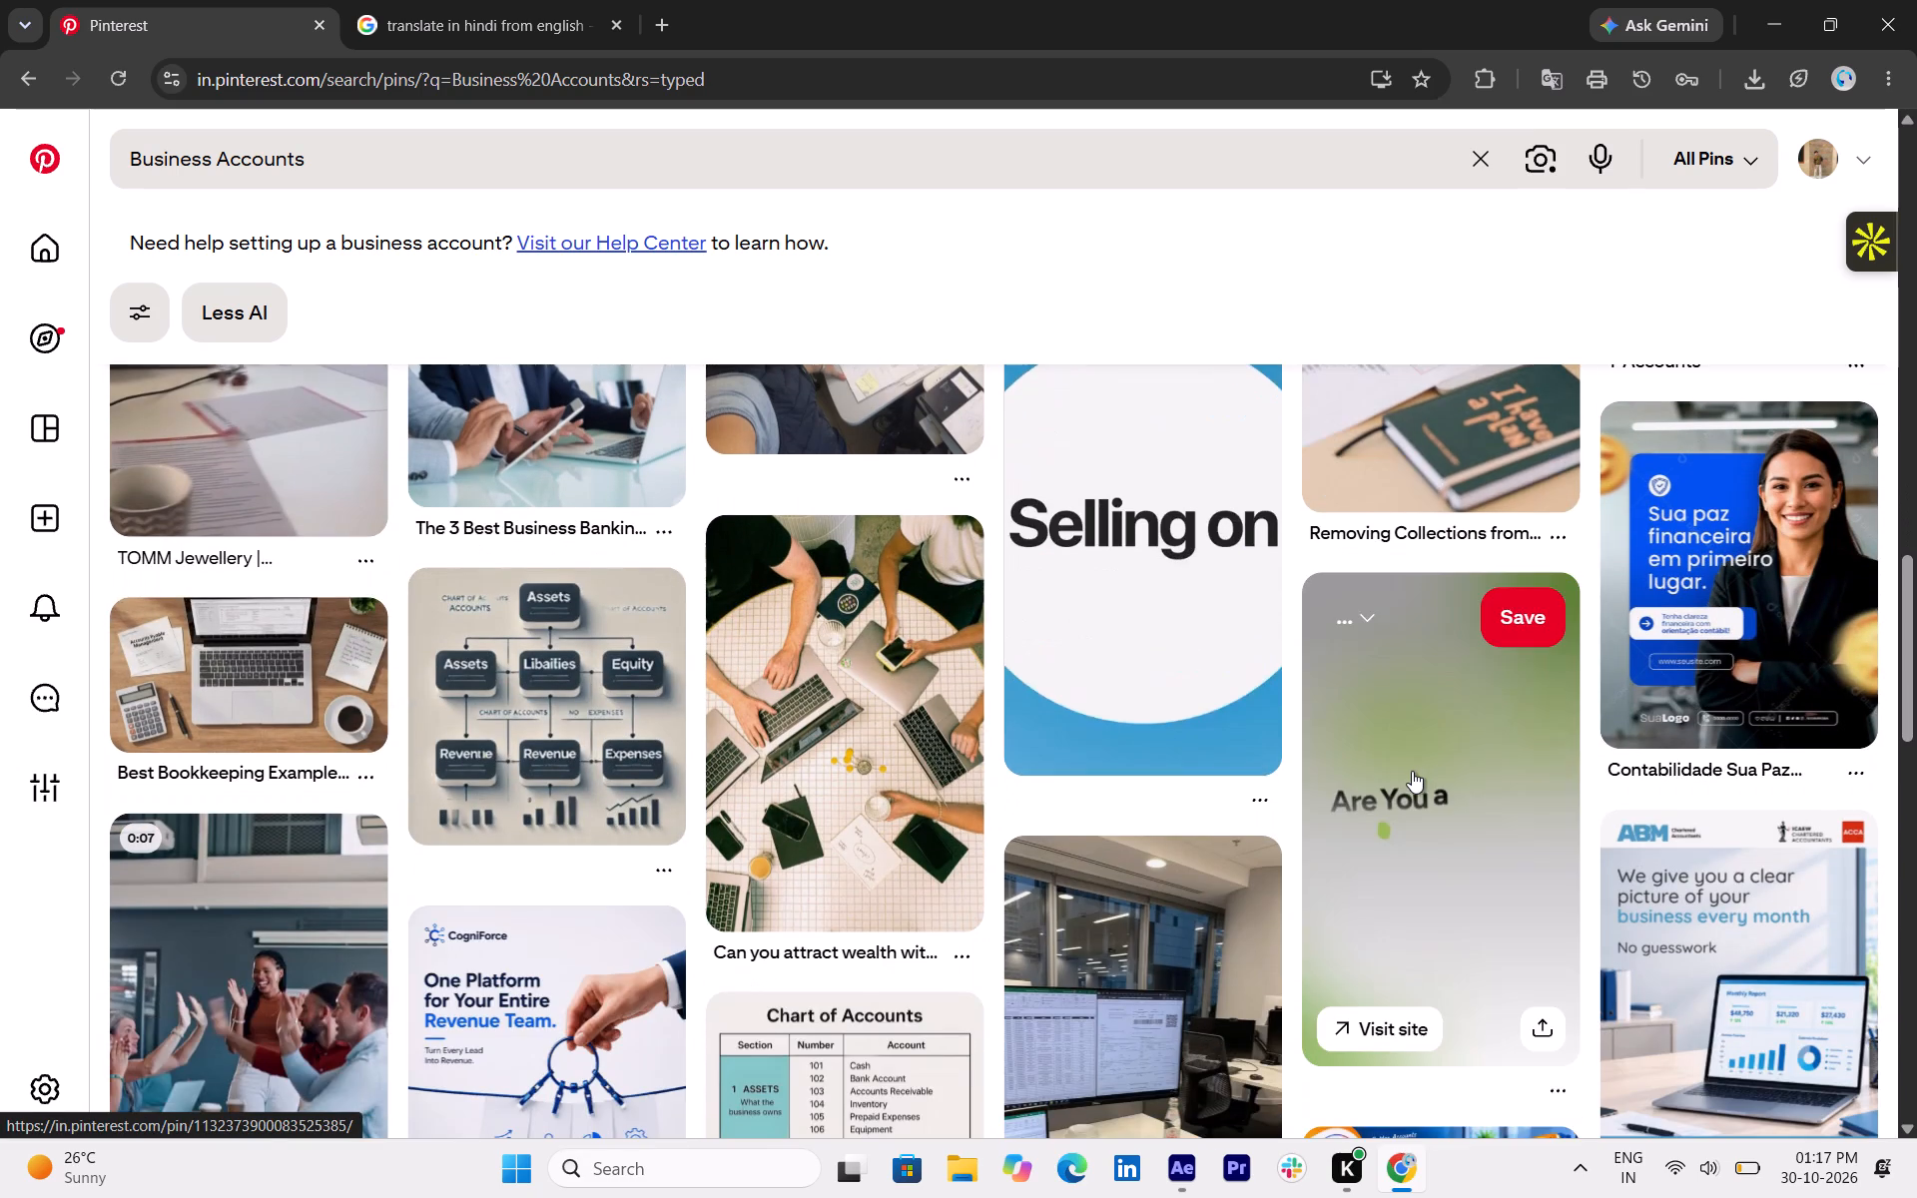
scroll(1410, 772, down, 1)
scroll(1072, 835, down, 1)
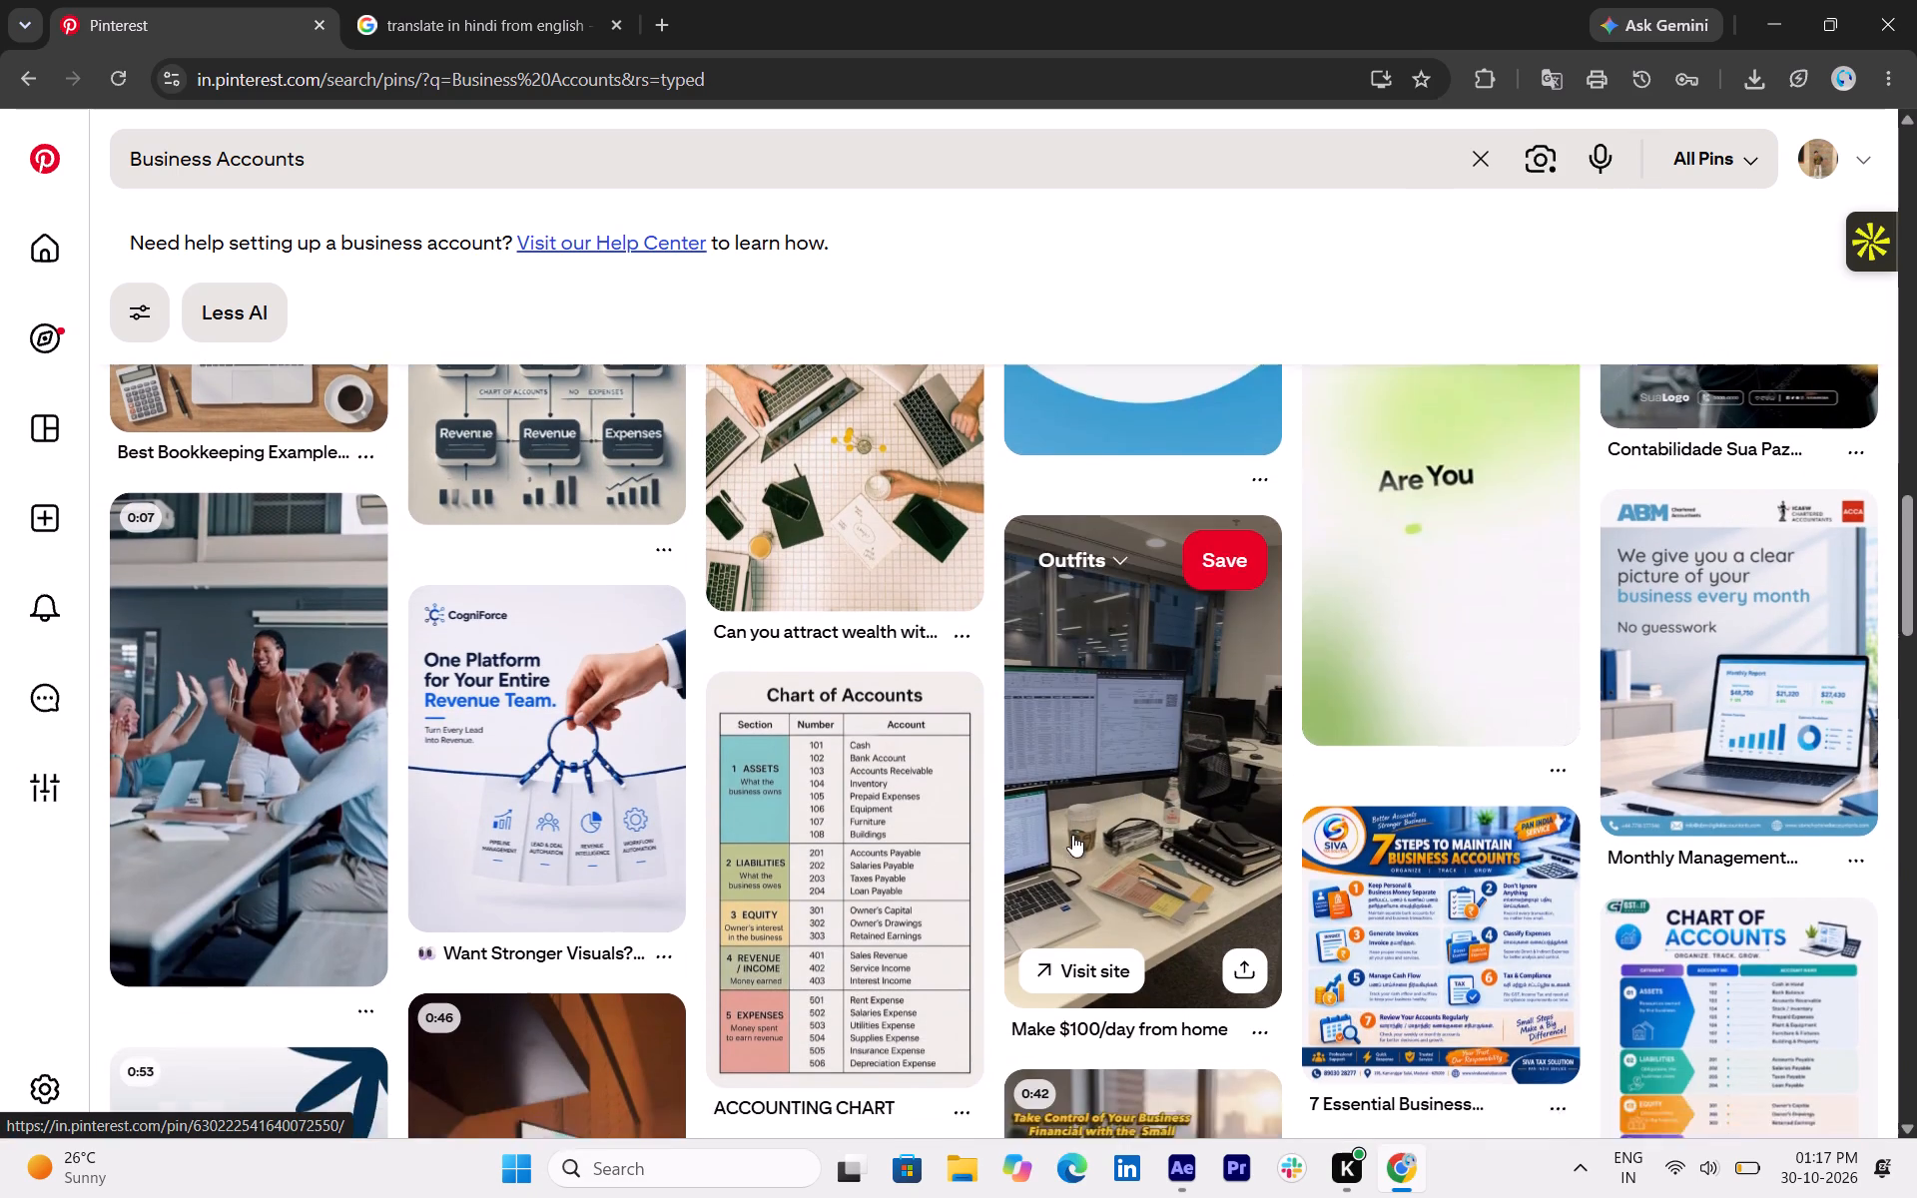
scroll(929, 892, down, 1)
scroll(1147, 905, down, 2)
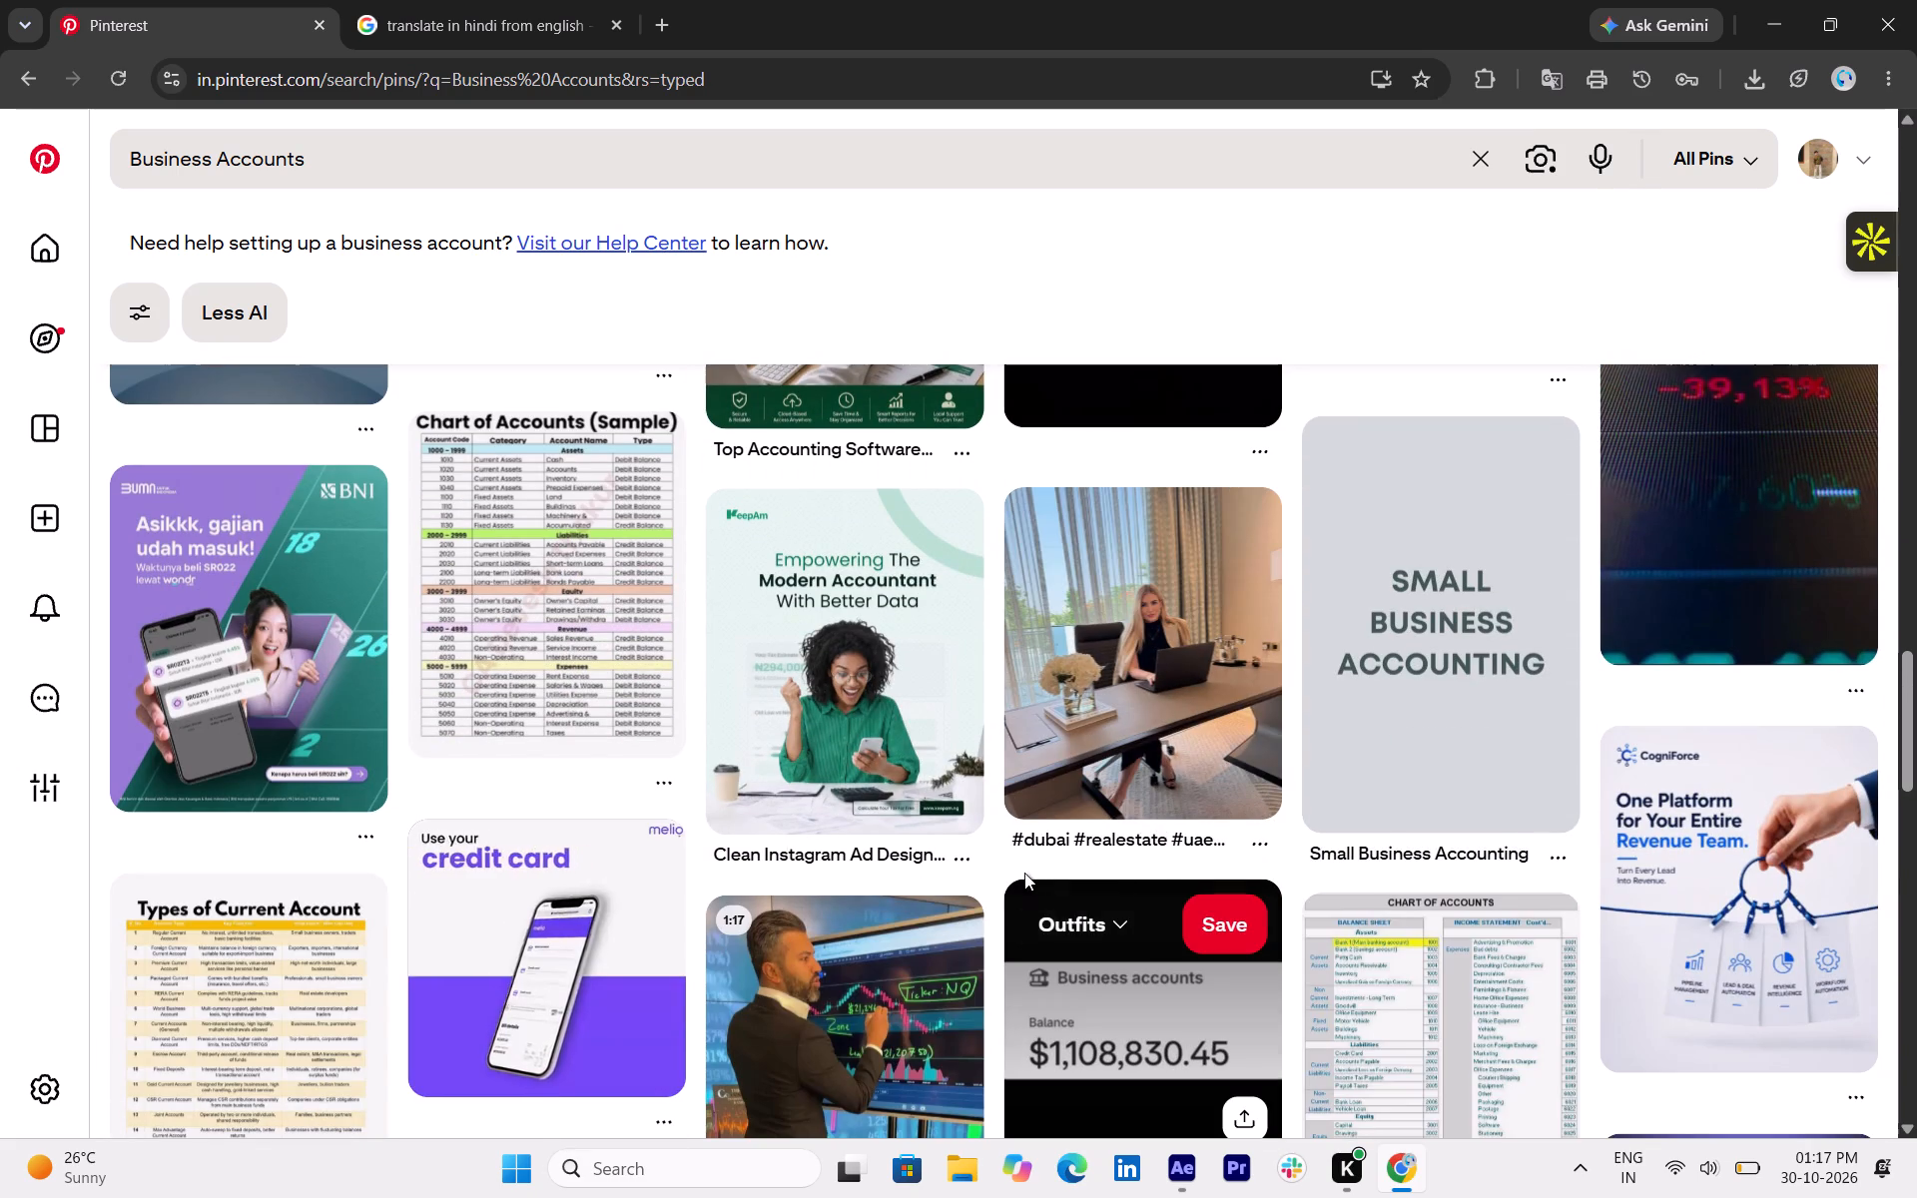
scroll(1044, 877, down, 3)
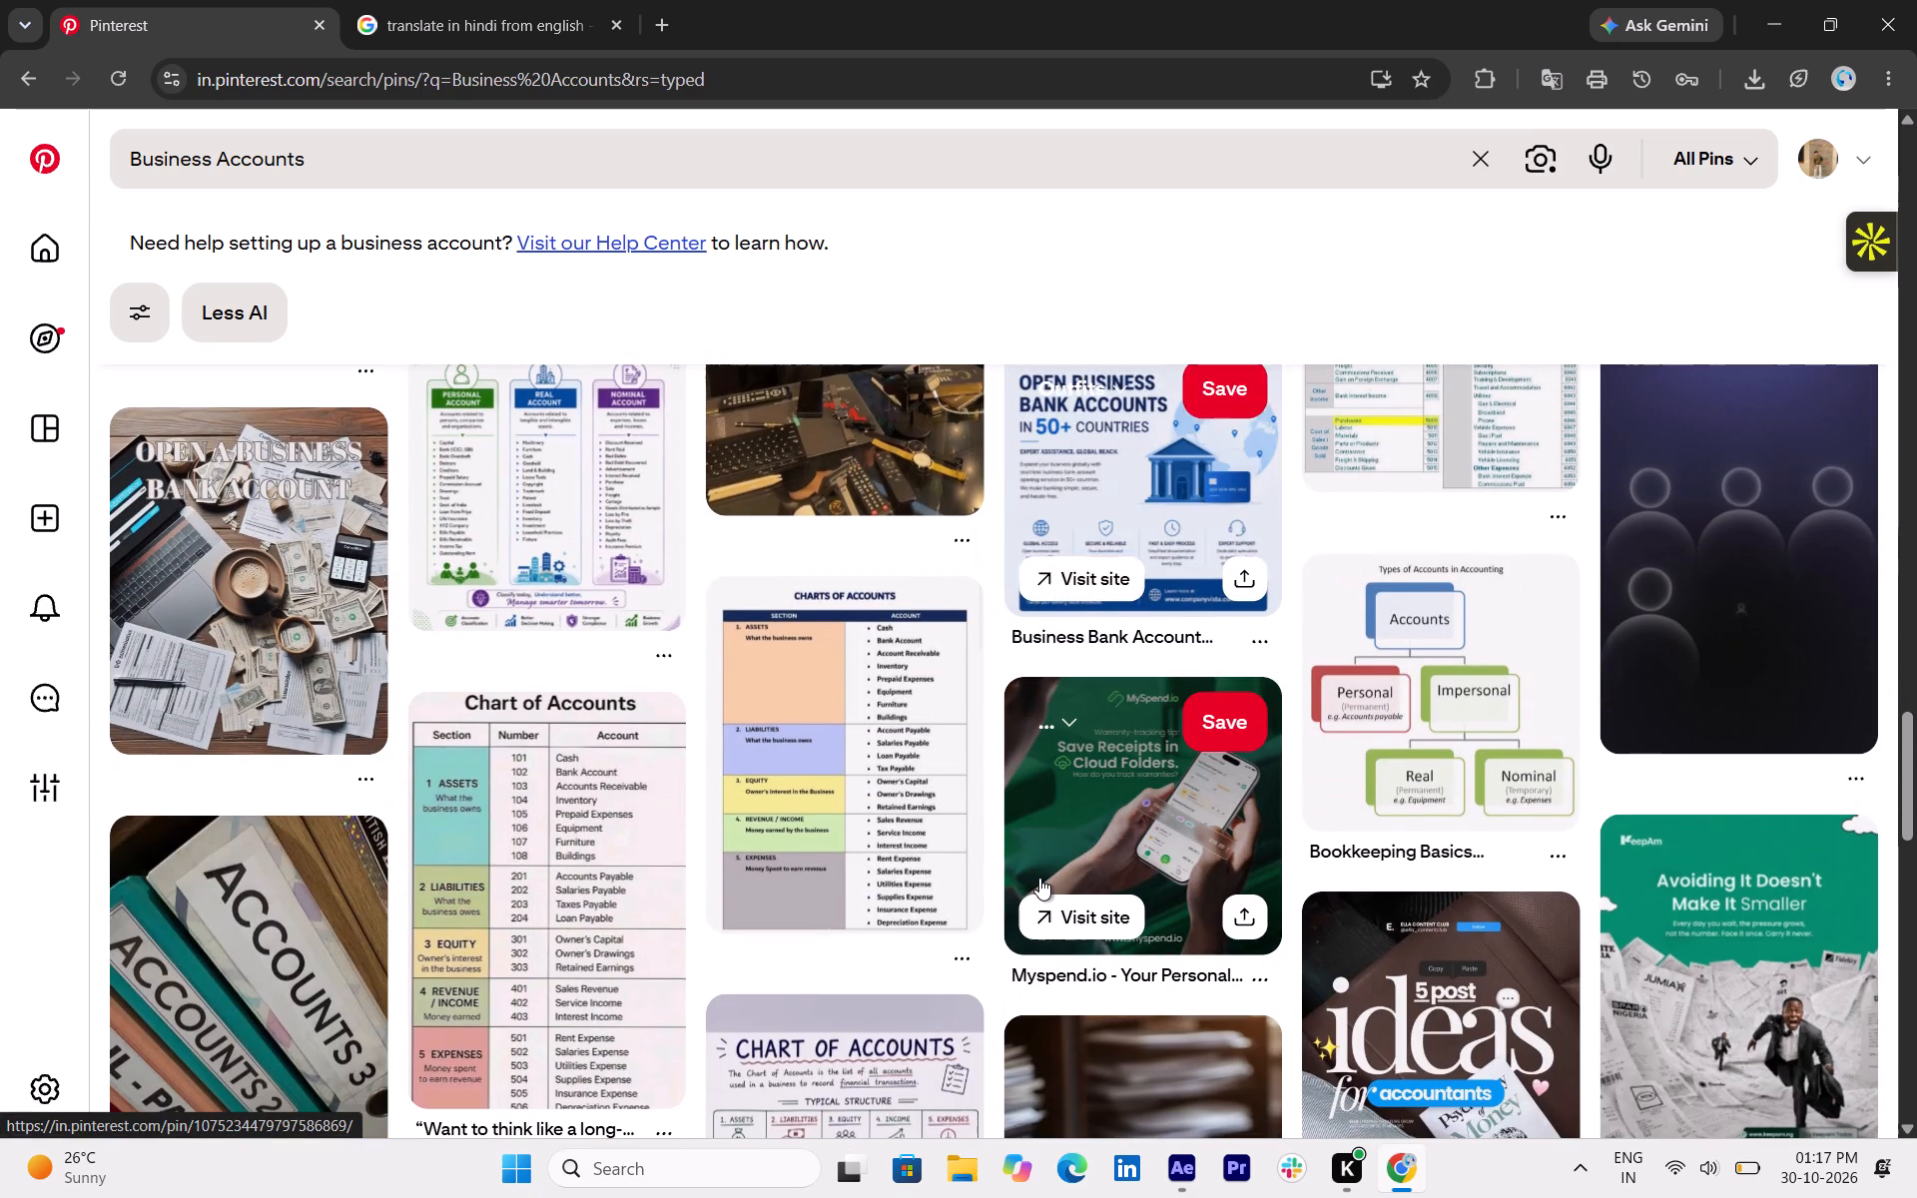
scroll(1039, 879, down, 1)
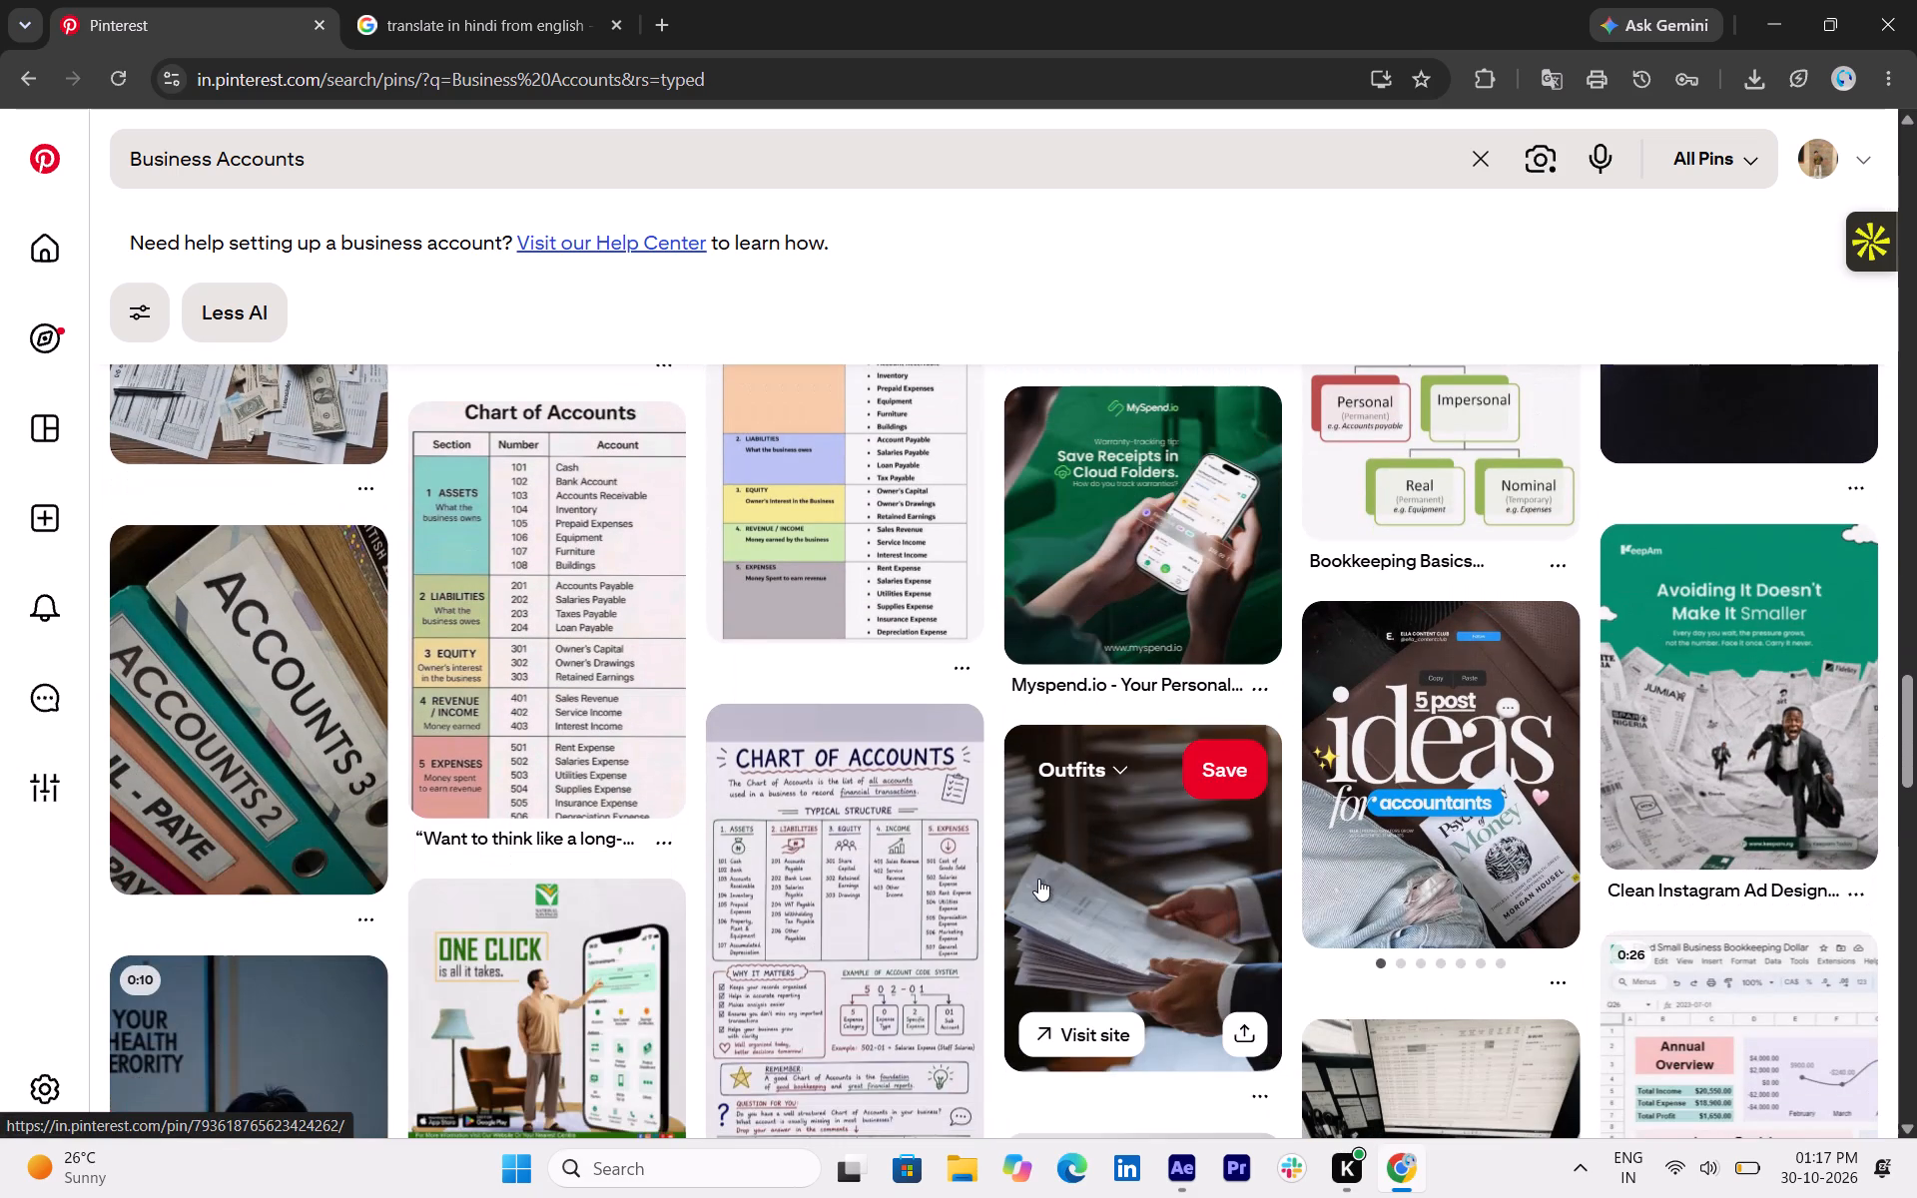
scroll(1038, 879, down, 1)
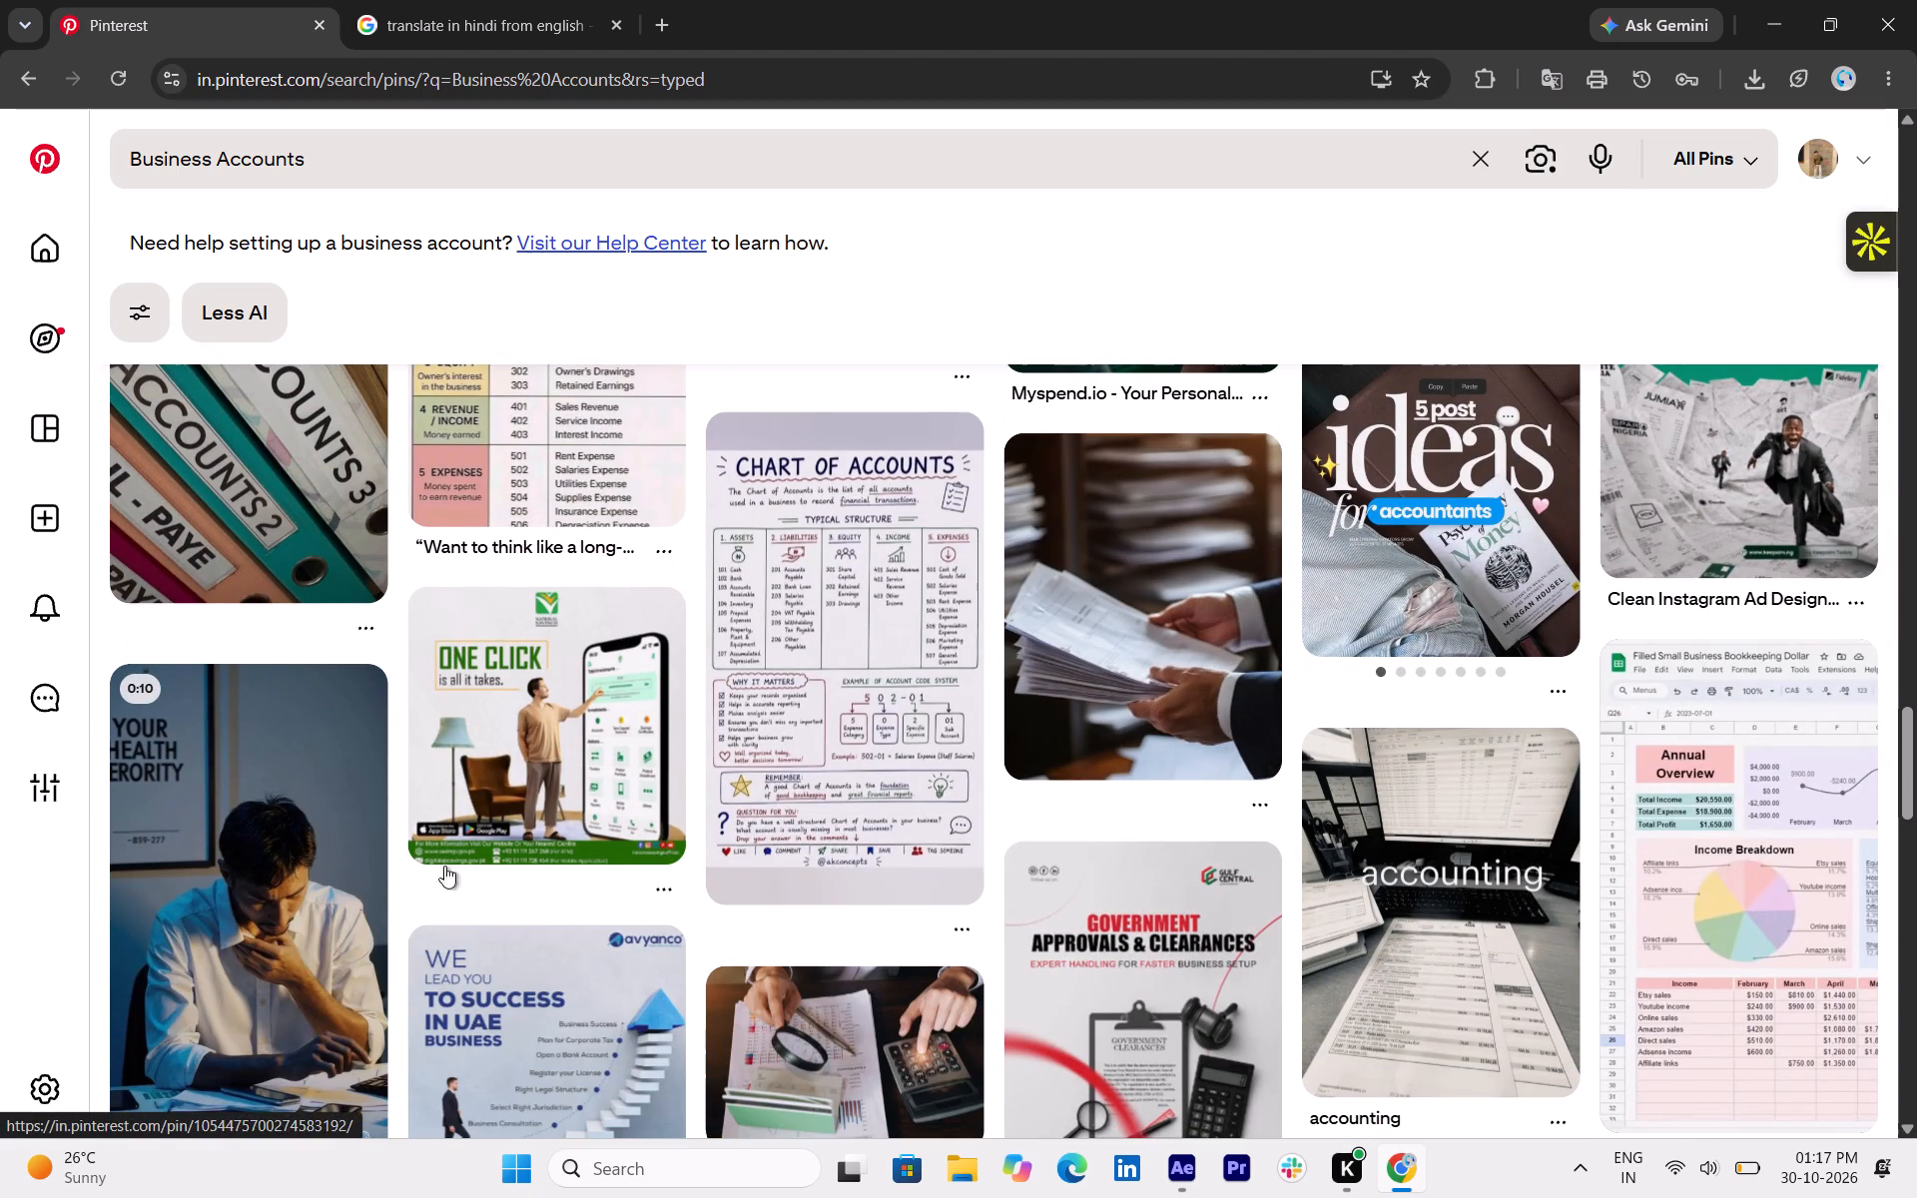
scroll(215, 987, down, 1)
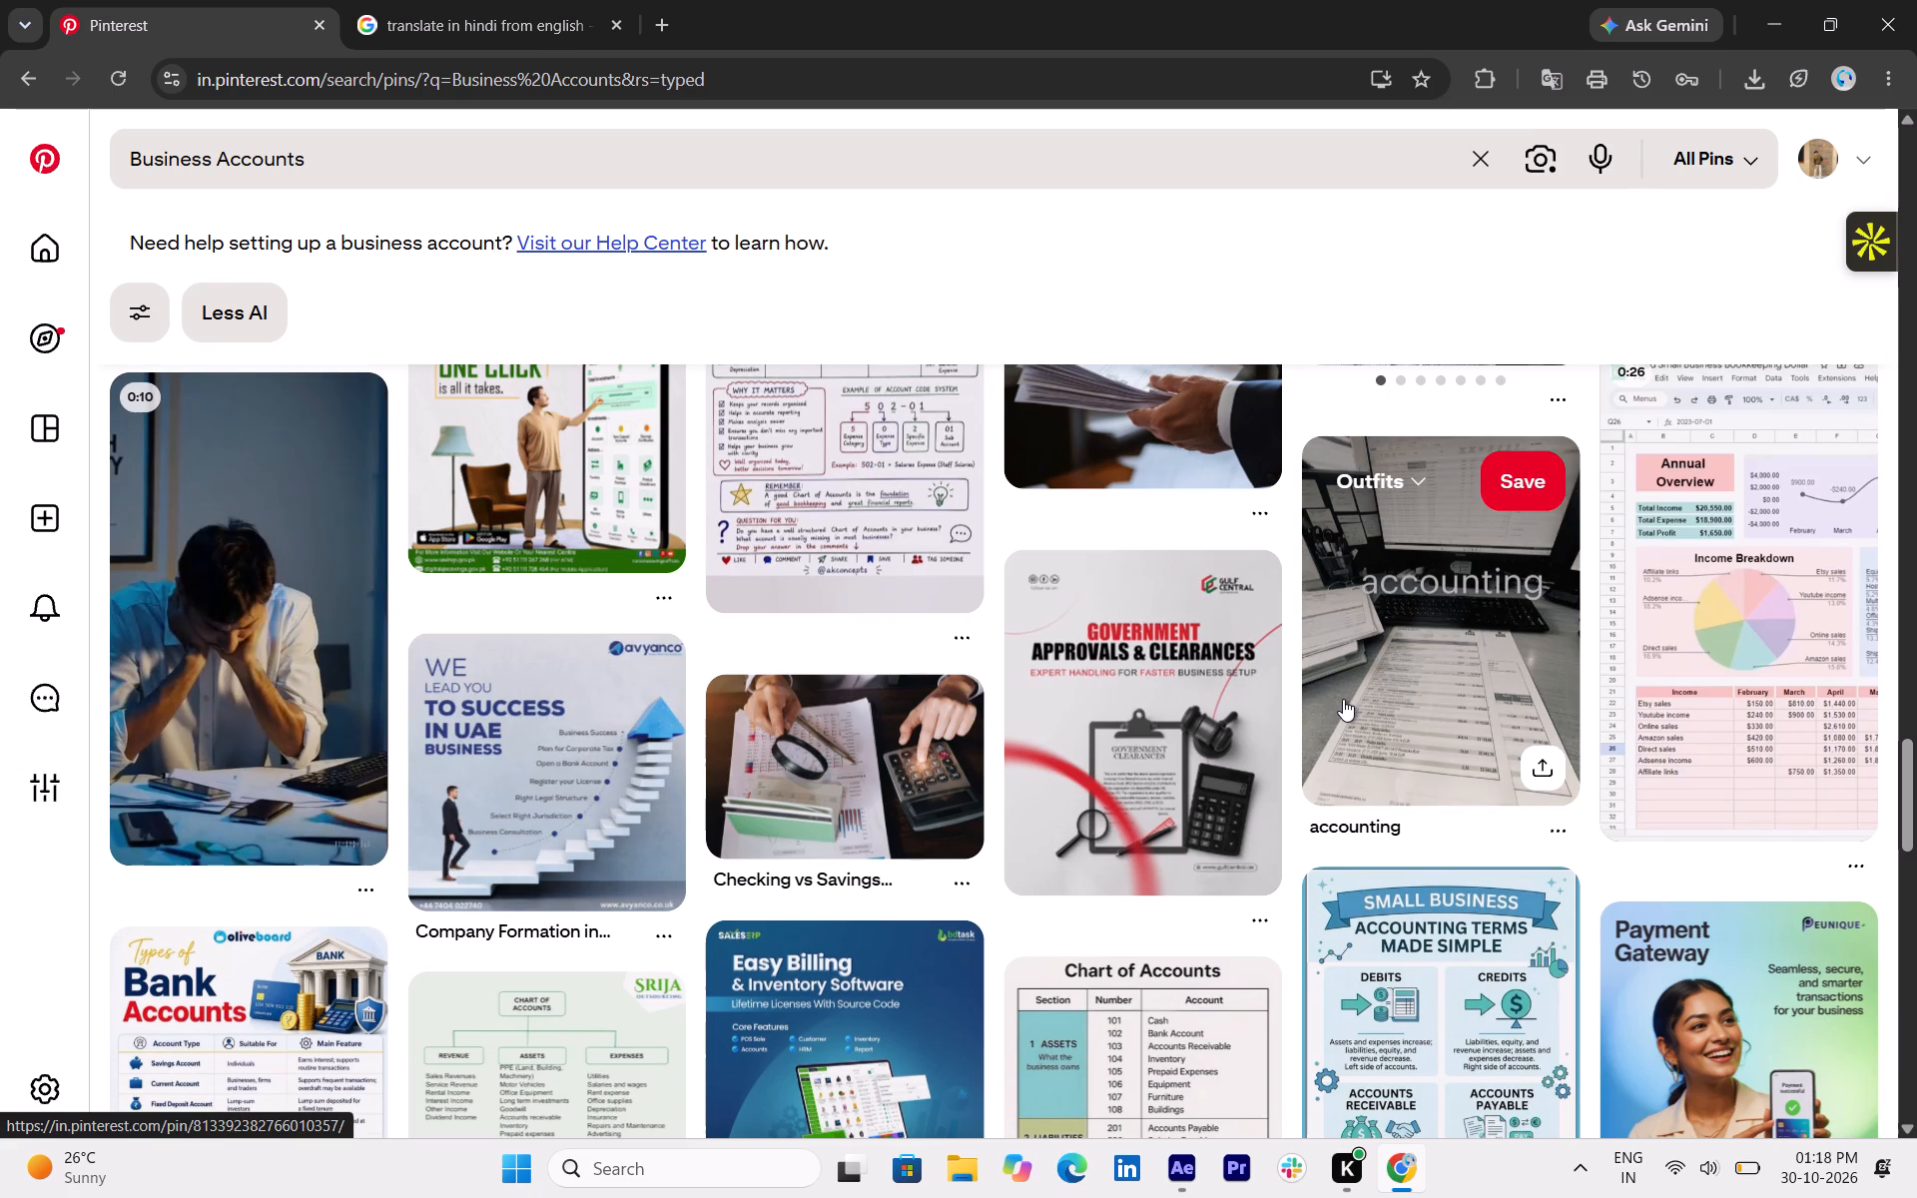
scroll(1302, 692, down, 1)
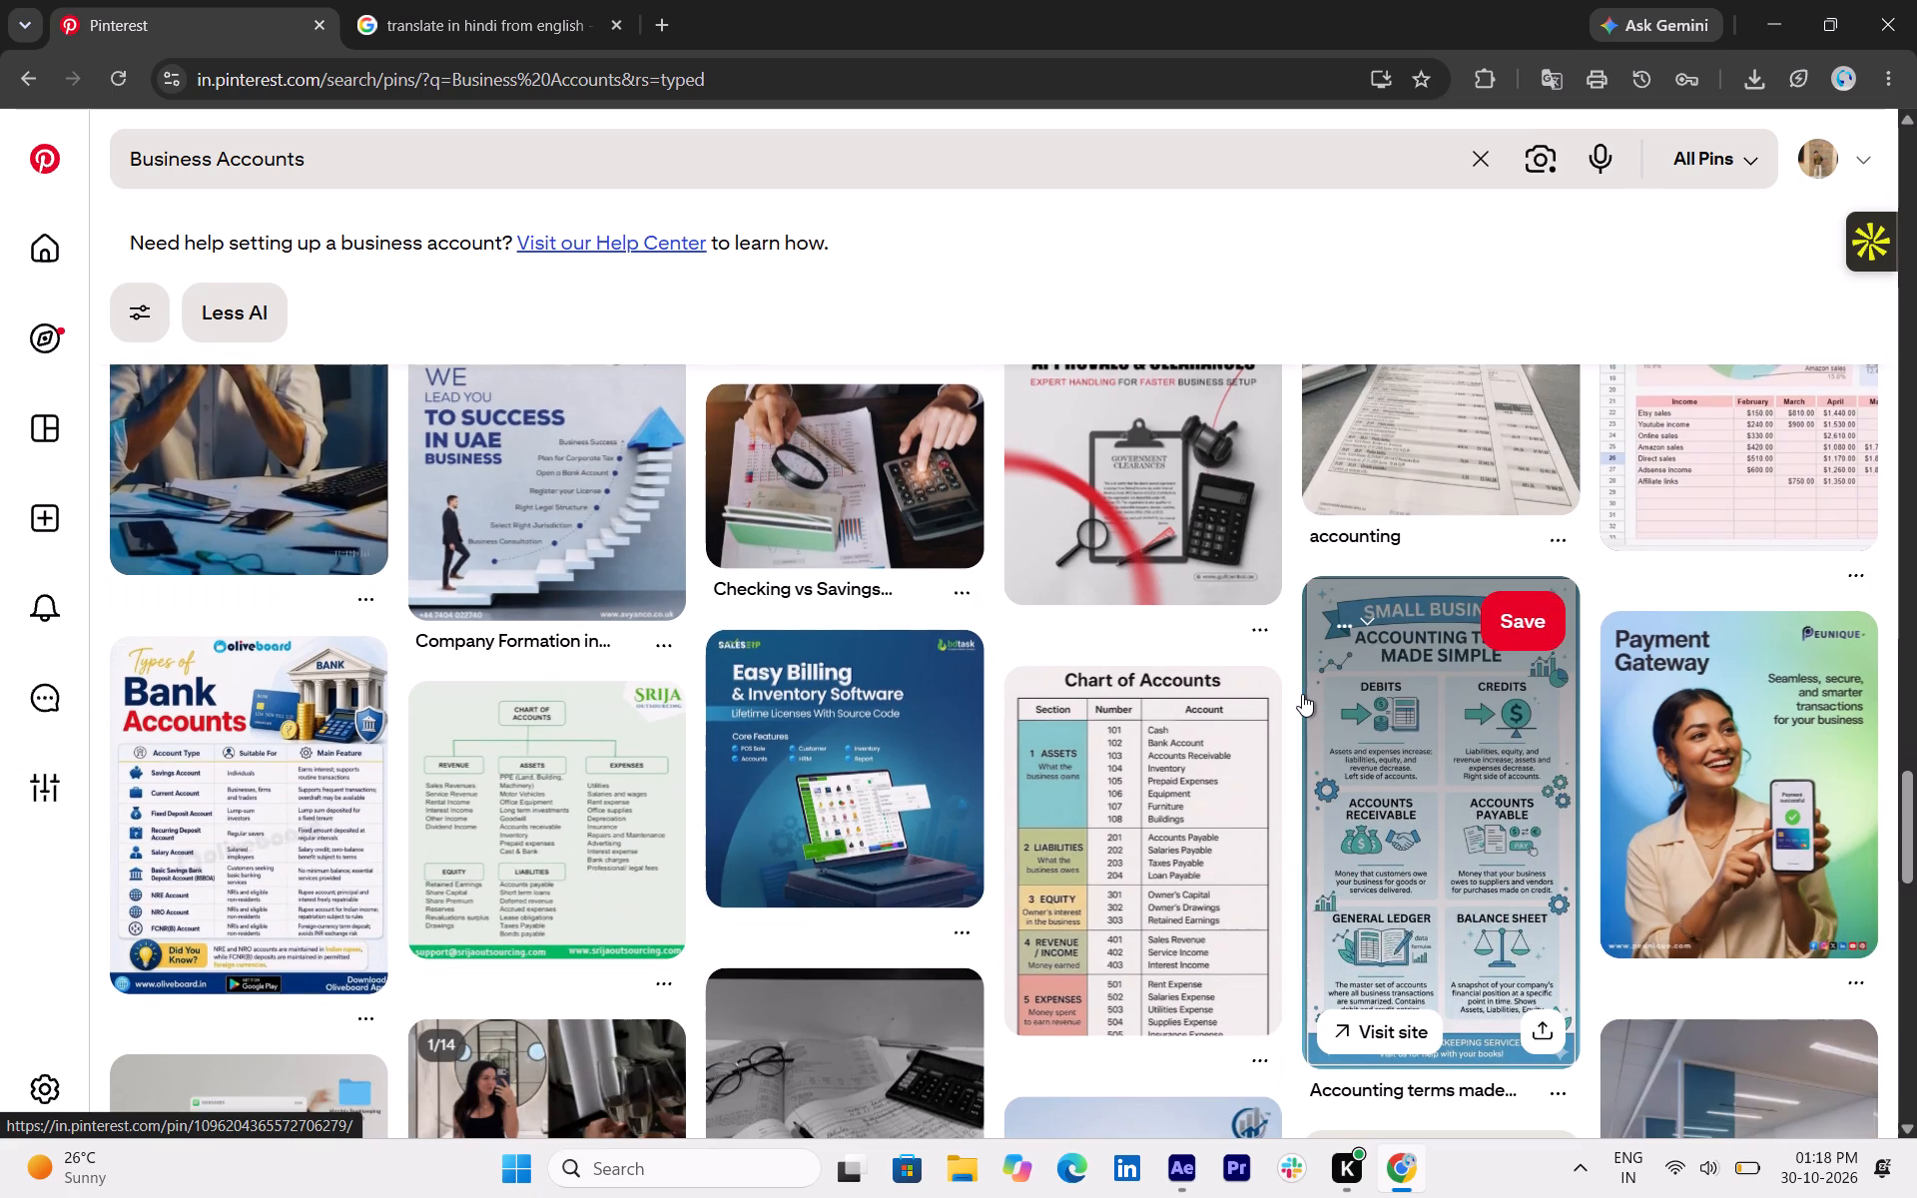
scroll(1302, 694, down, 3)
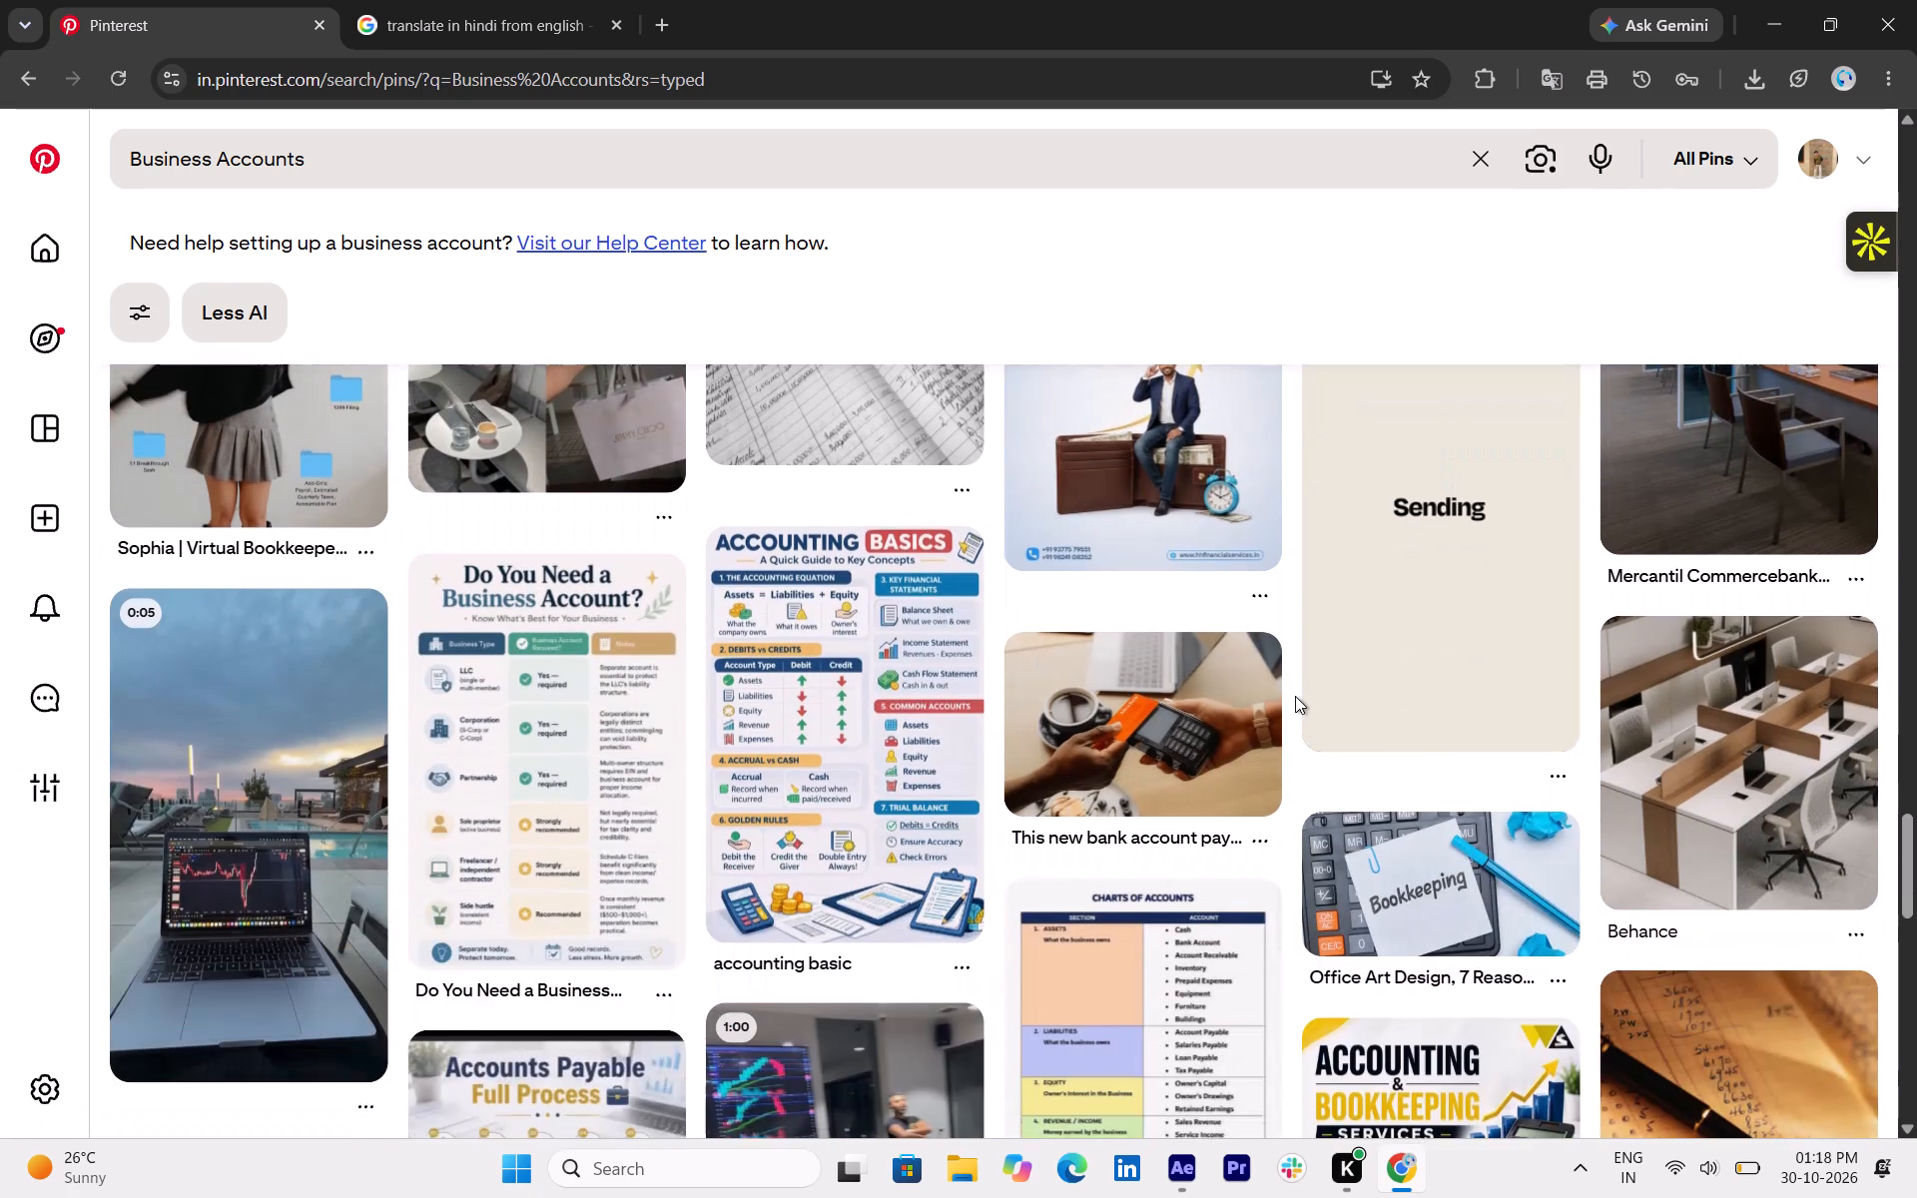
scroll(1295, 696, down, 3)
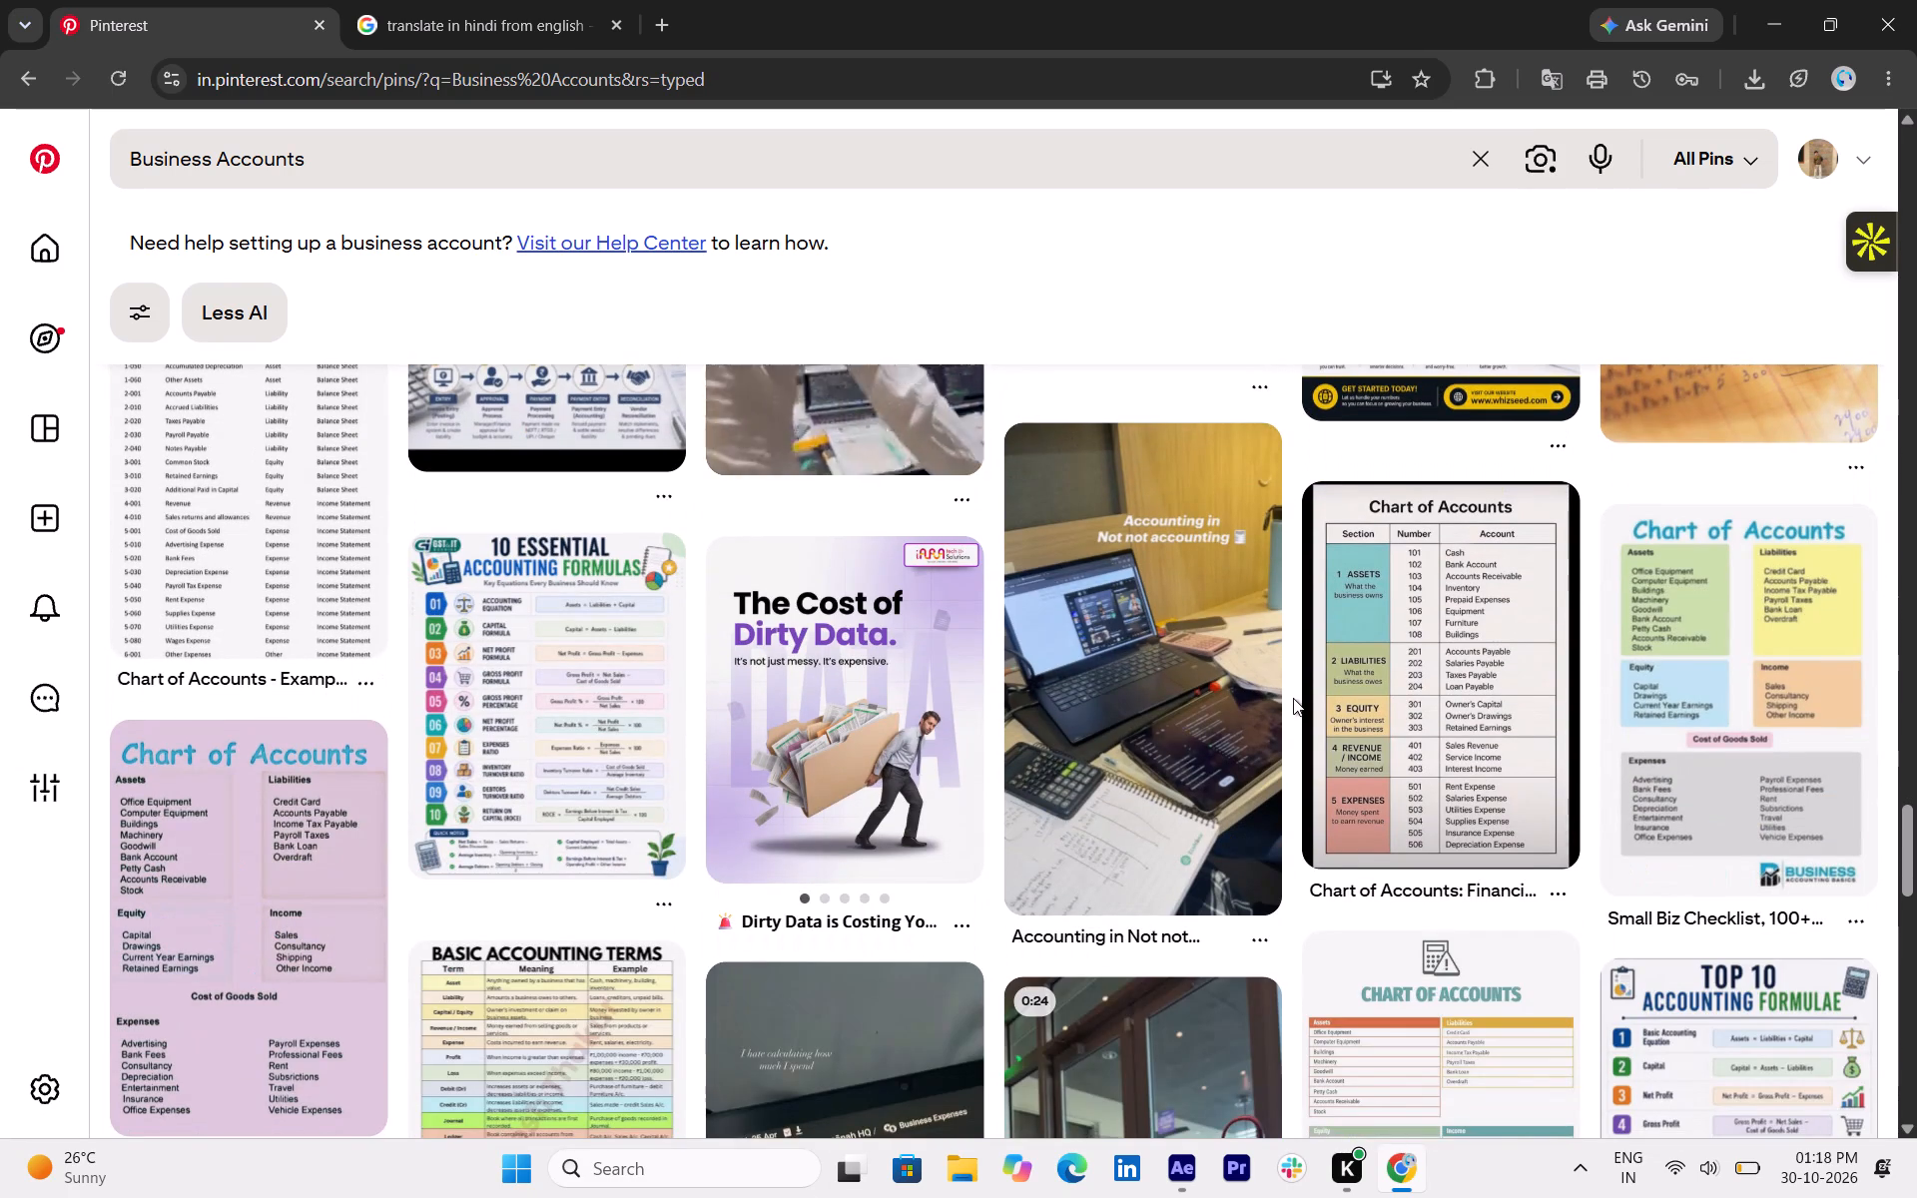
scroll(1065, 601, down, 2)
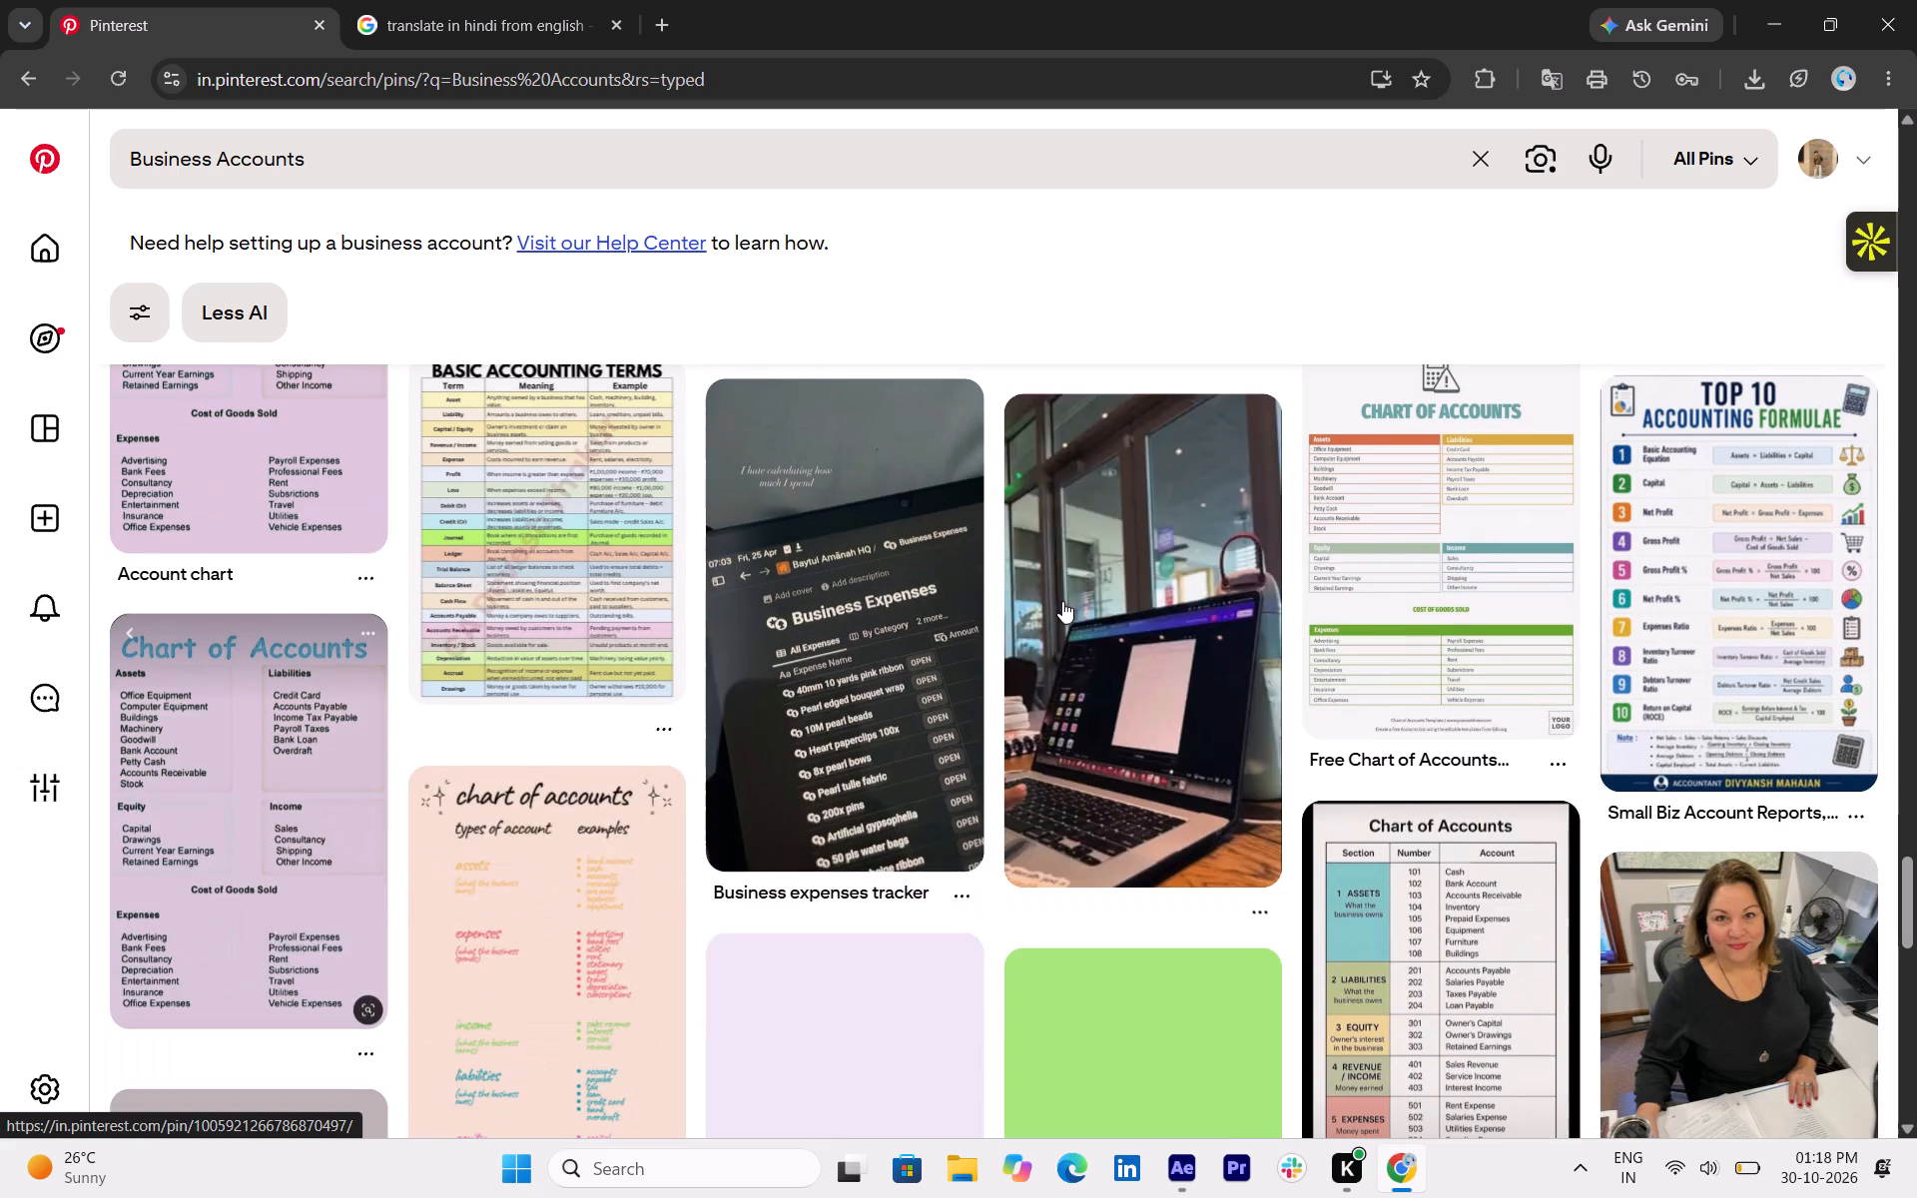
scroll(1164, 595, up, 2)
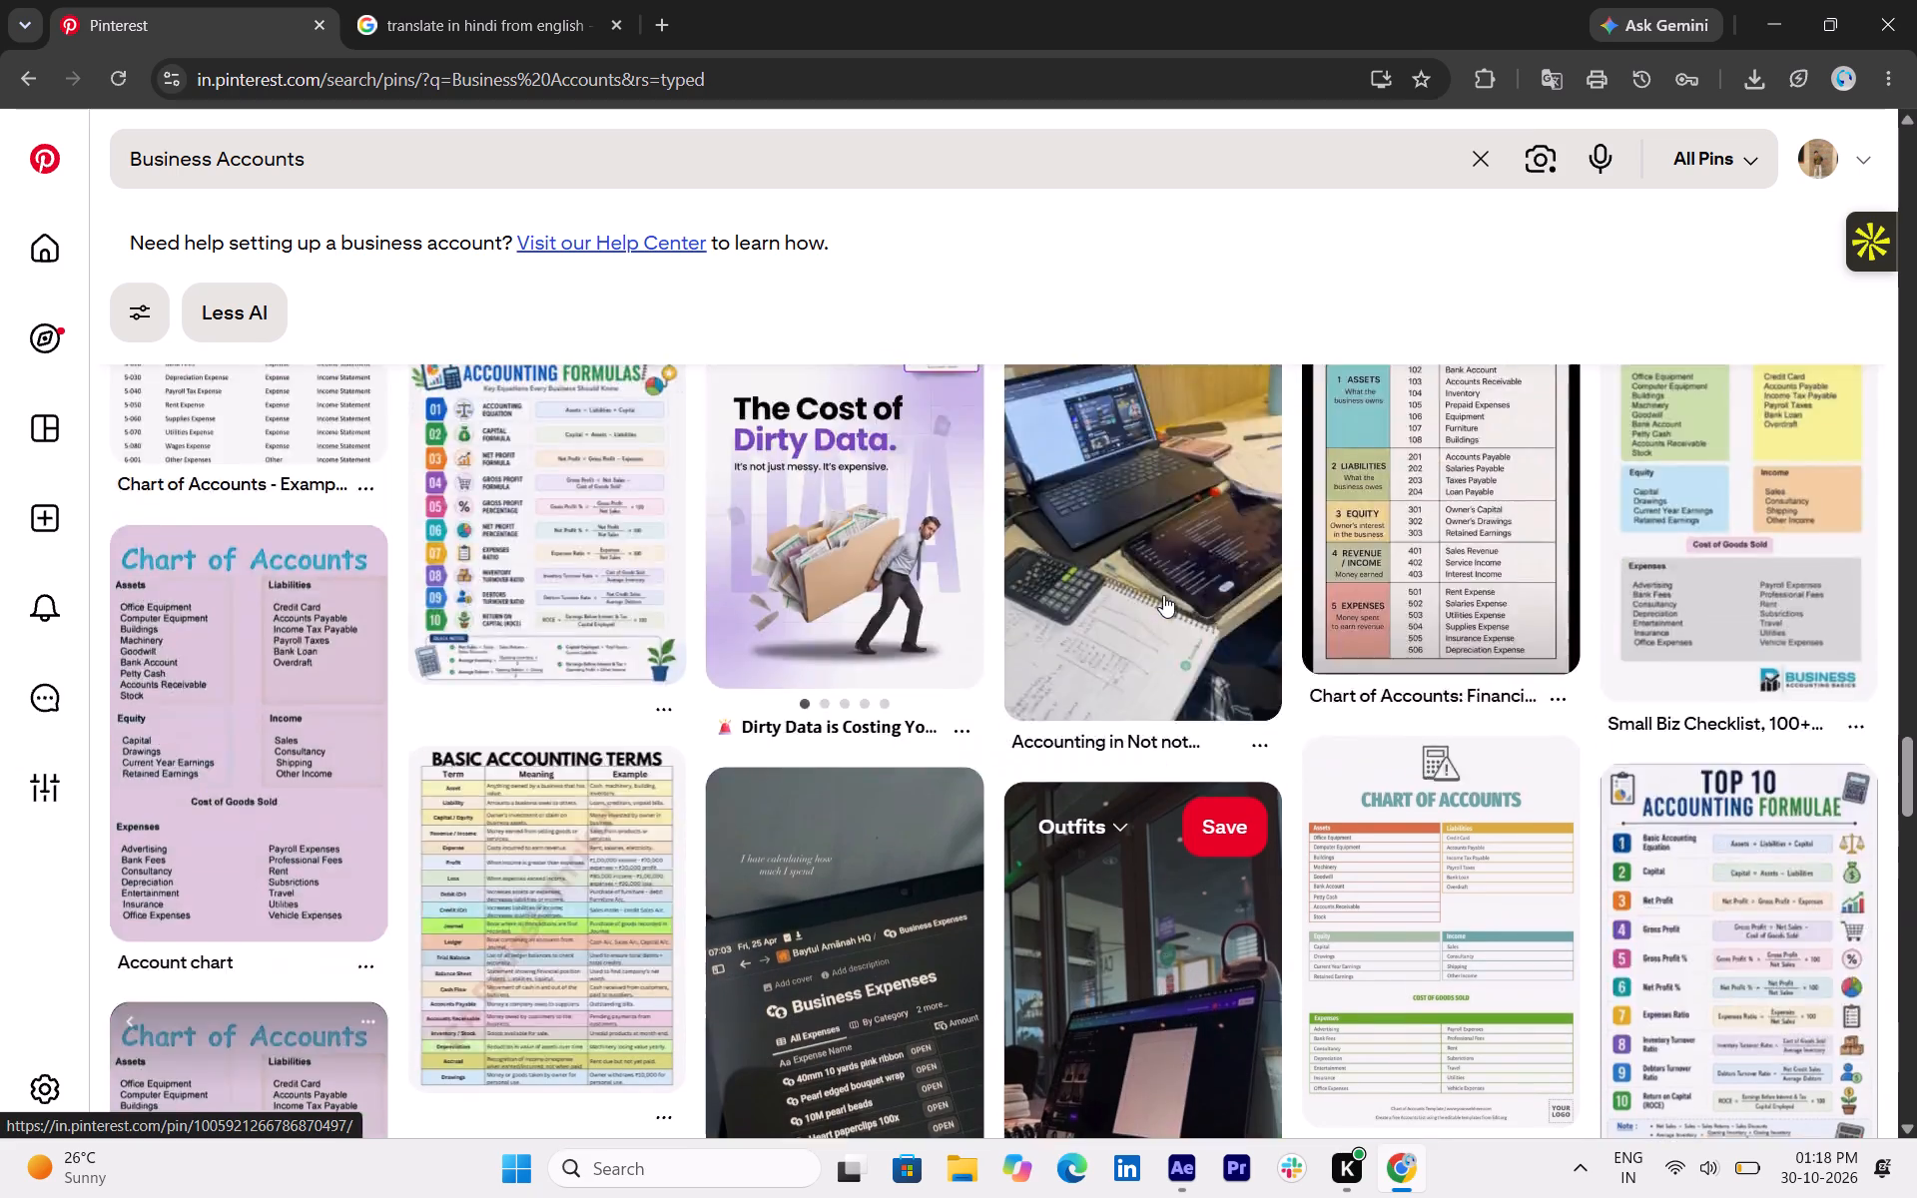
Look back through the "Business Accounts" Pinterest results for a clip or image showing accounting work.
scroll(1163, 595, up, 6)
scroll(1153, 597, down, 1)
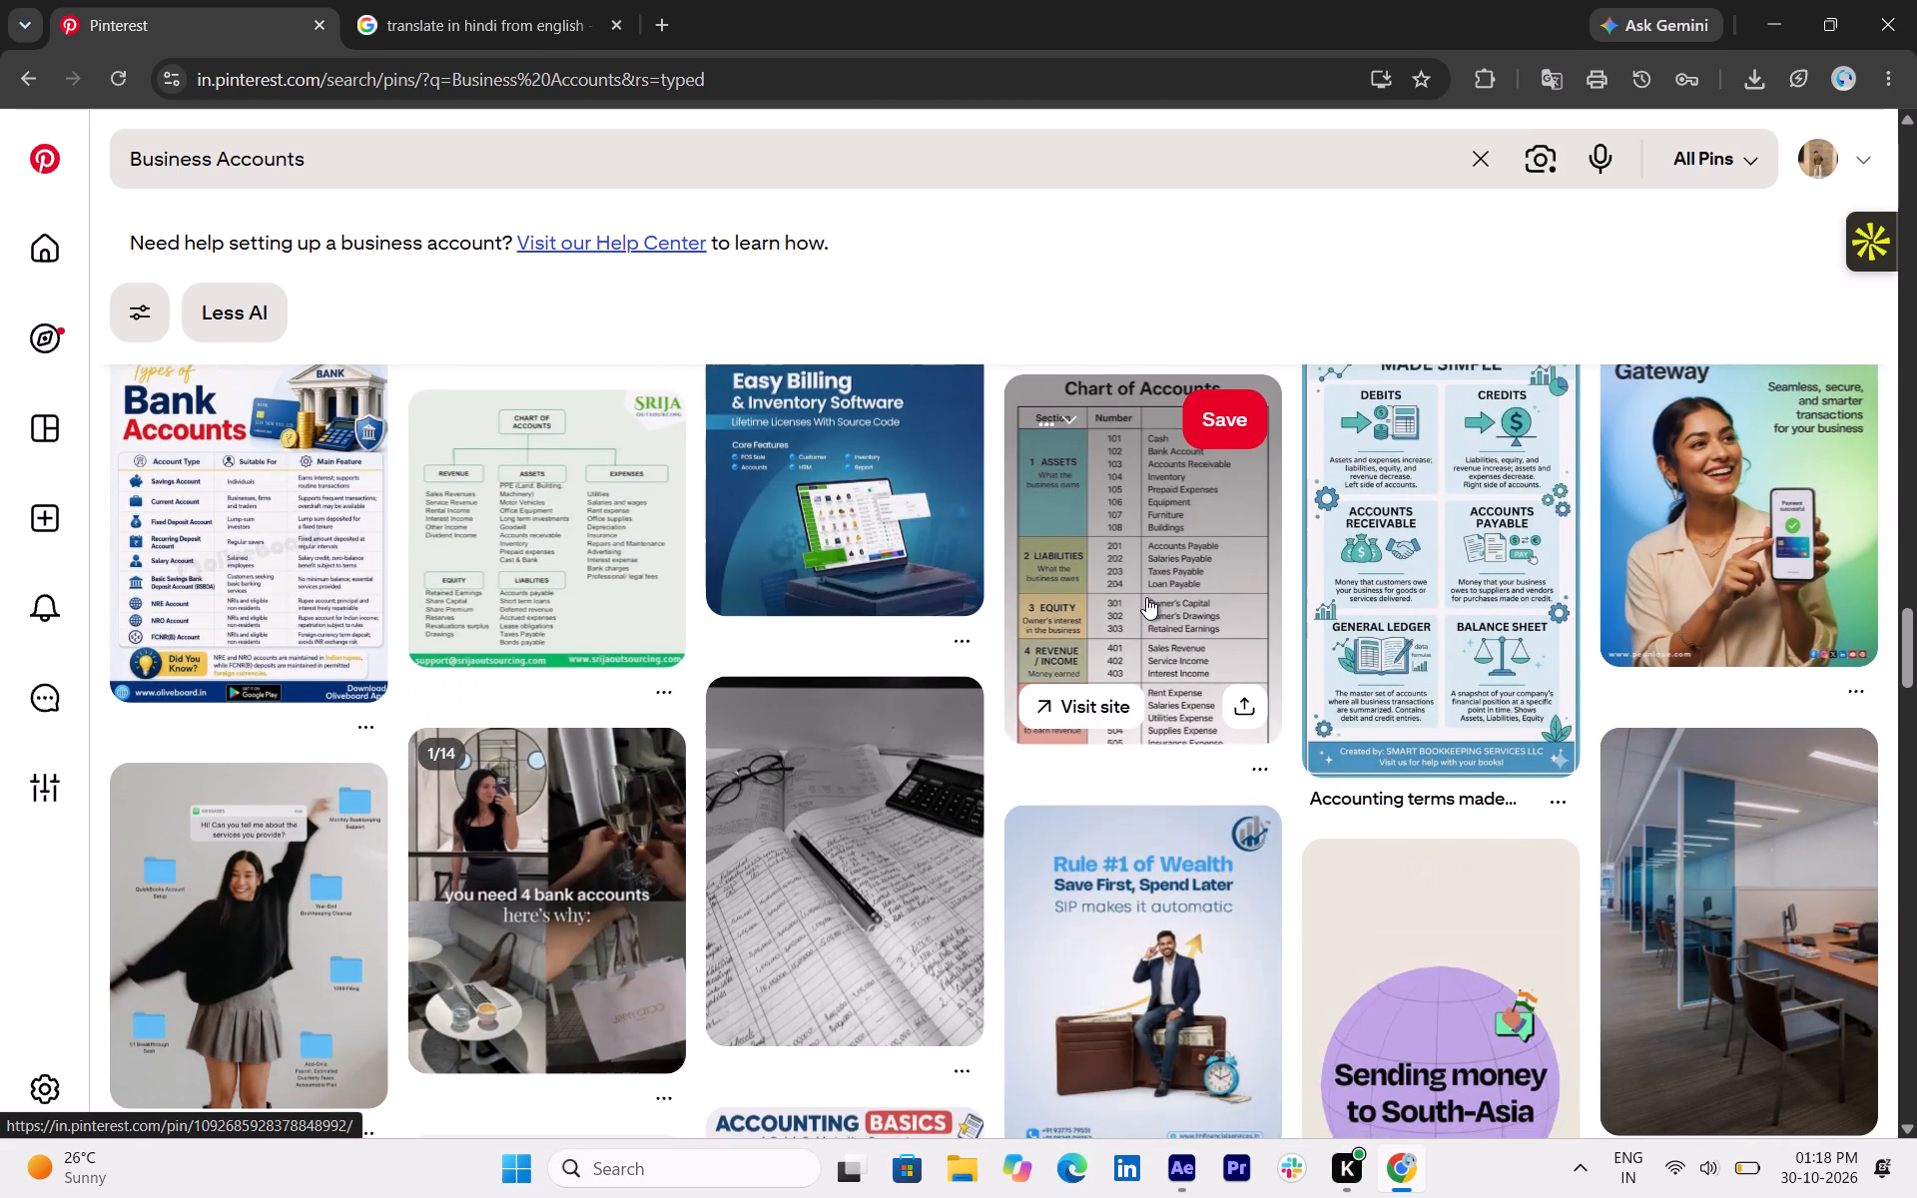
scroll(1144, 597, up, 10)
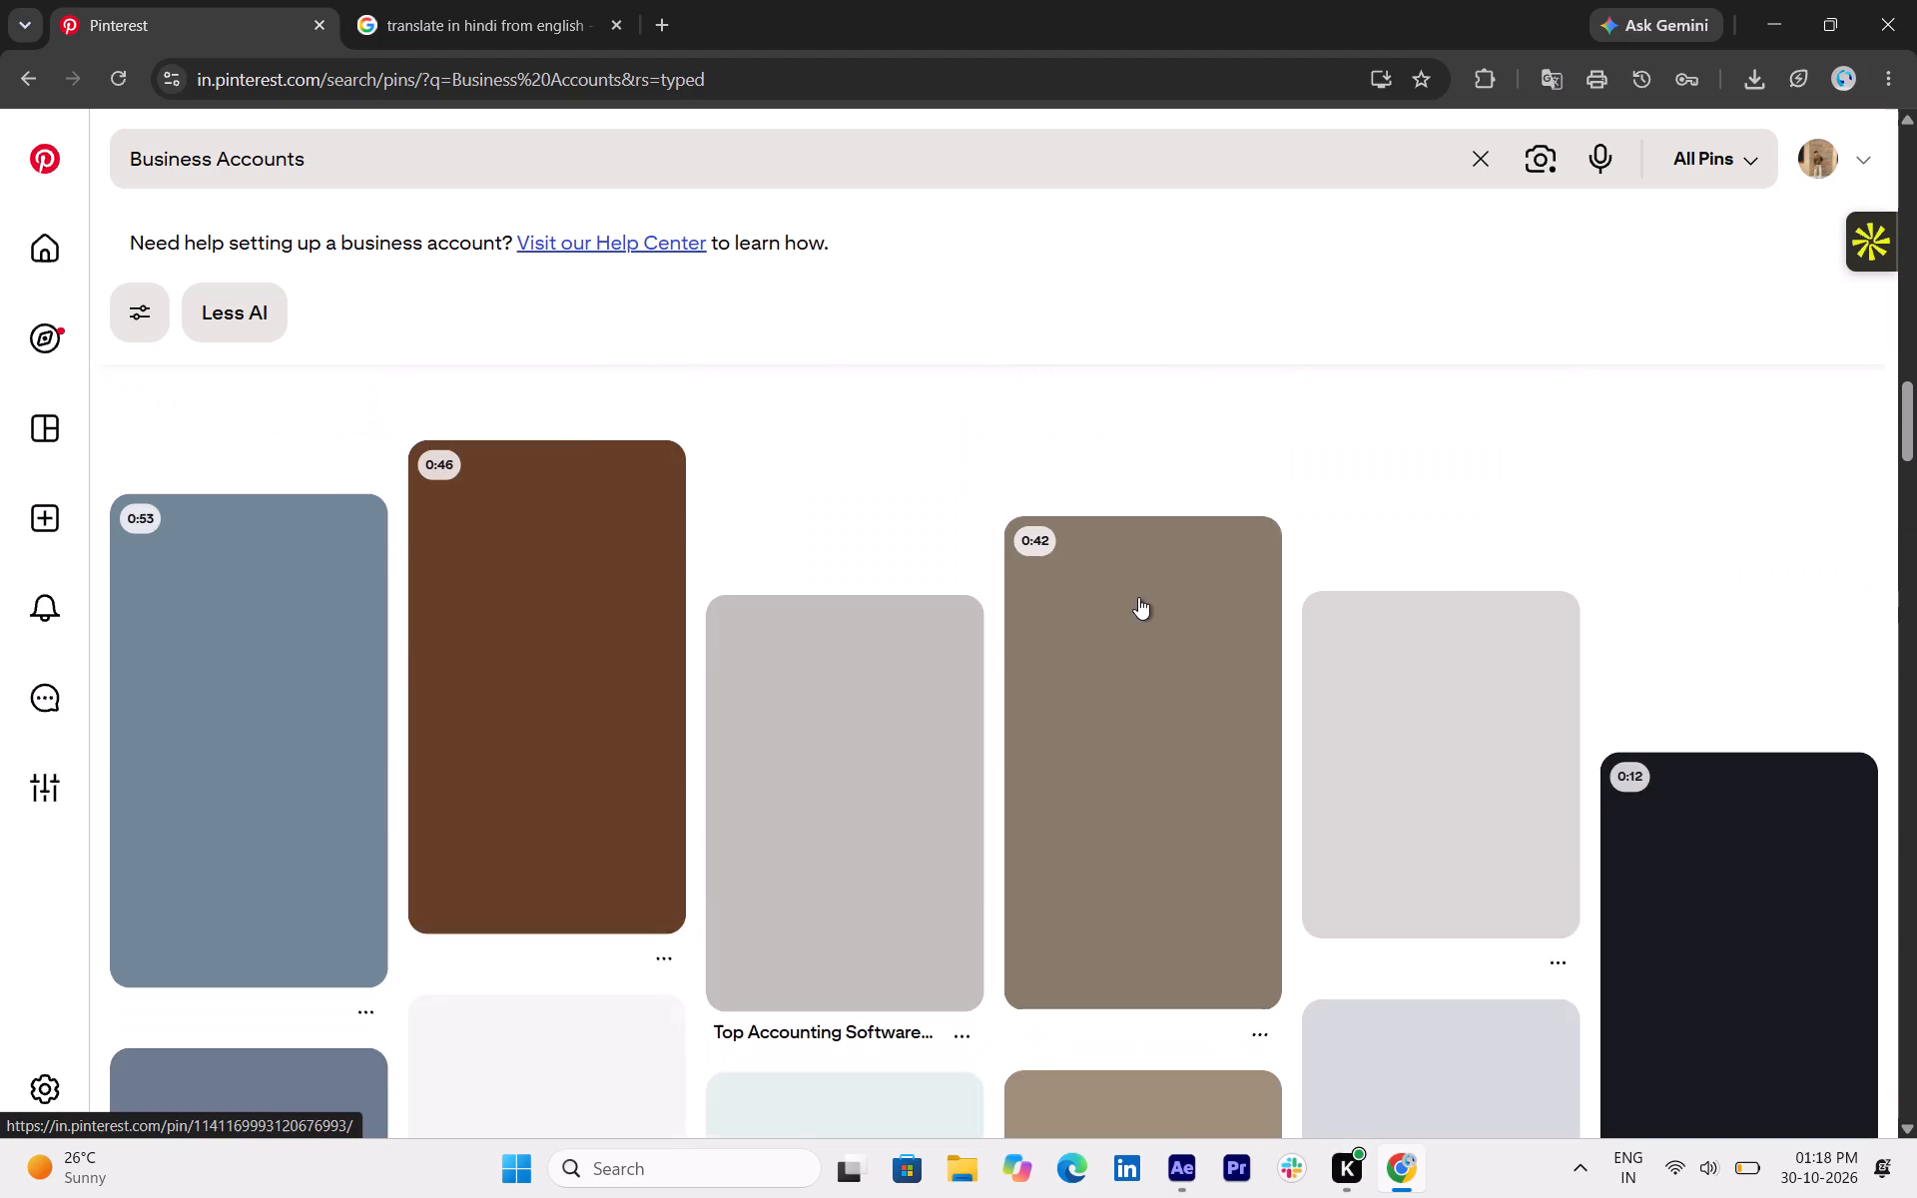
scroll(1138, 597, up, 5)
scroll(1138, 597, down, 2)
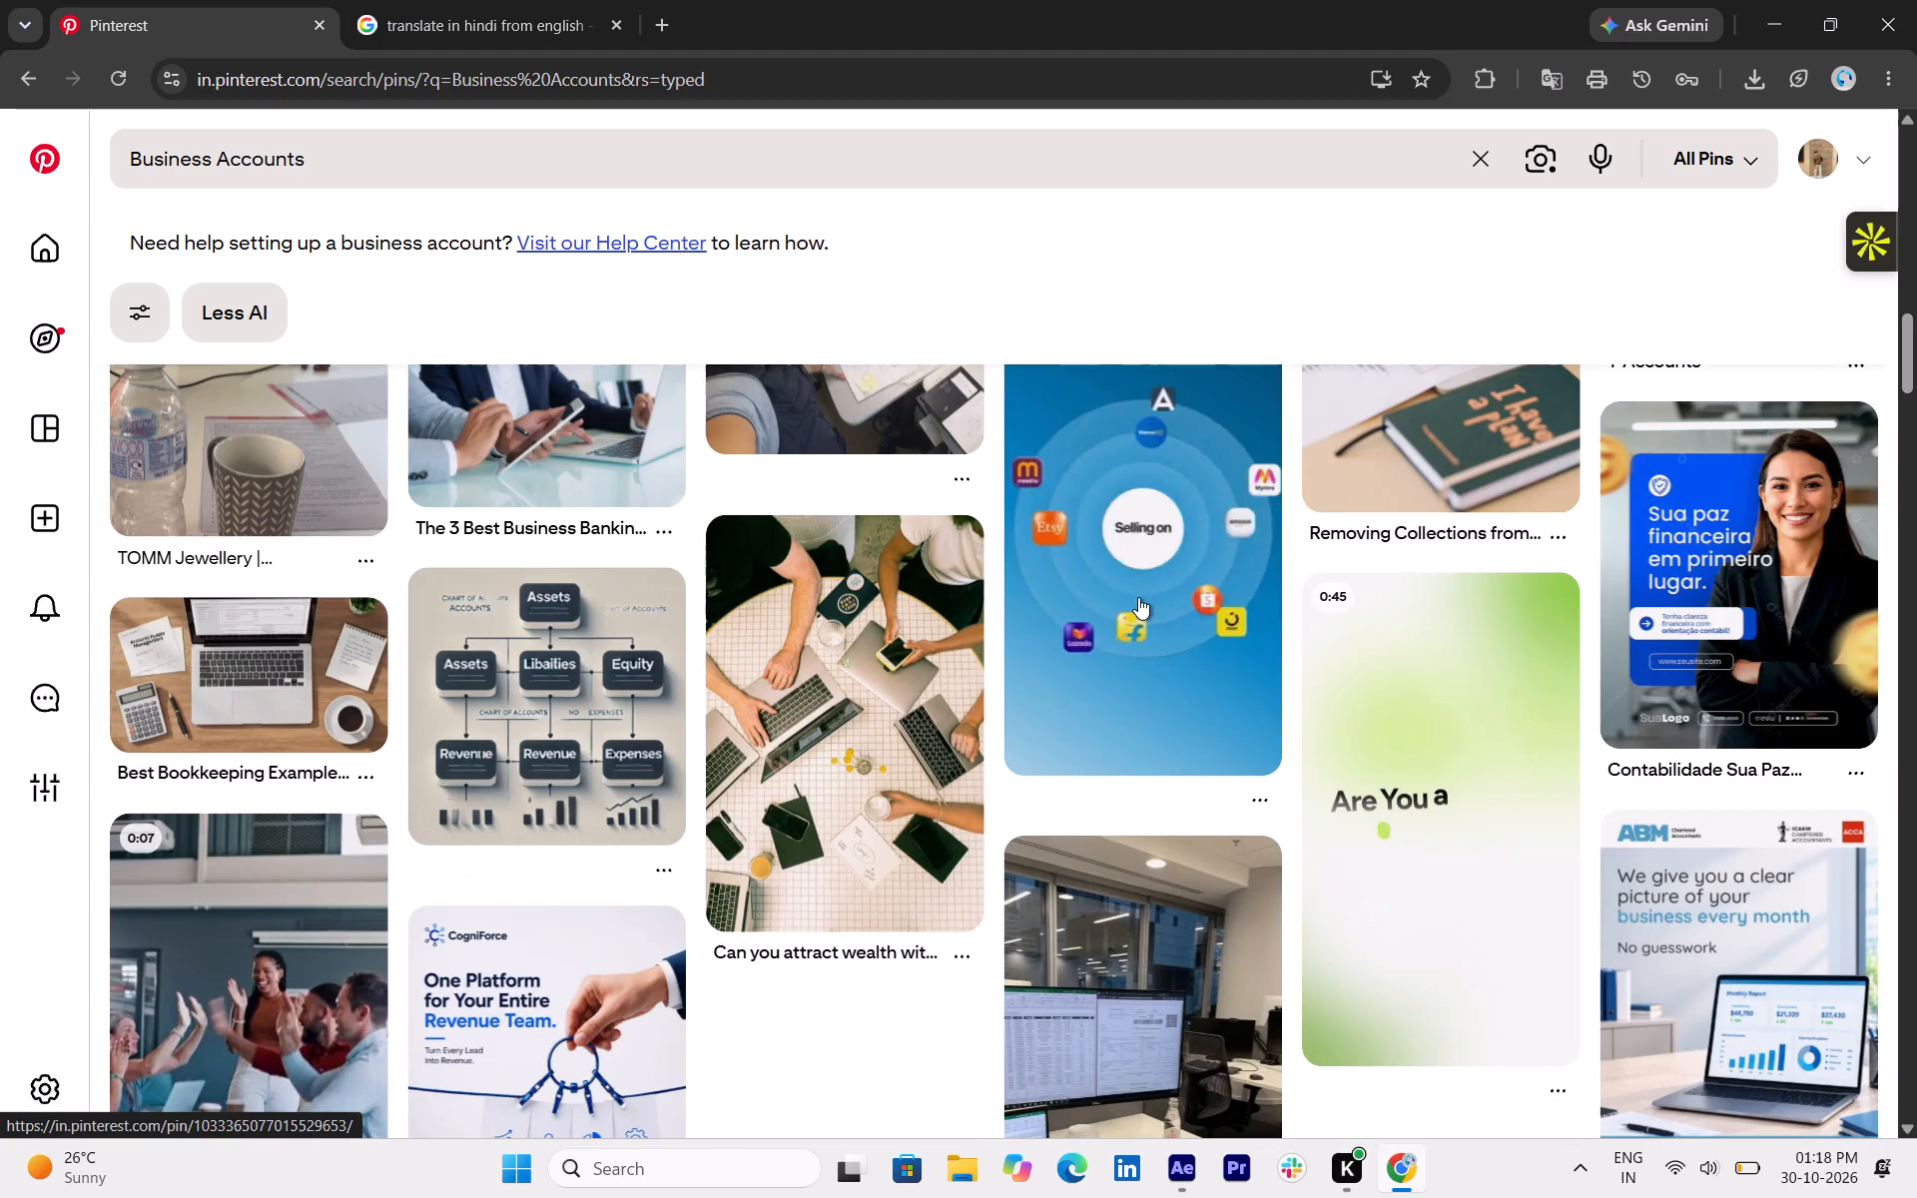
scroll(1138, 597, up, 7)
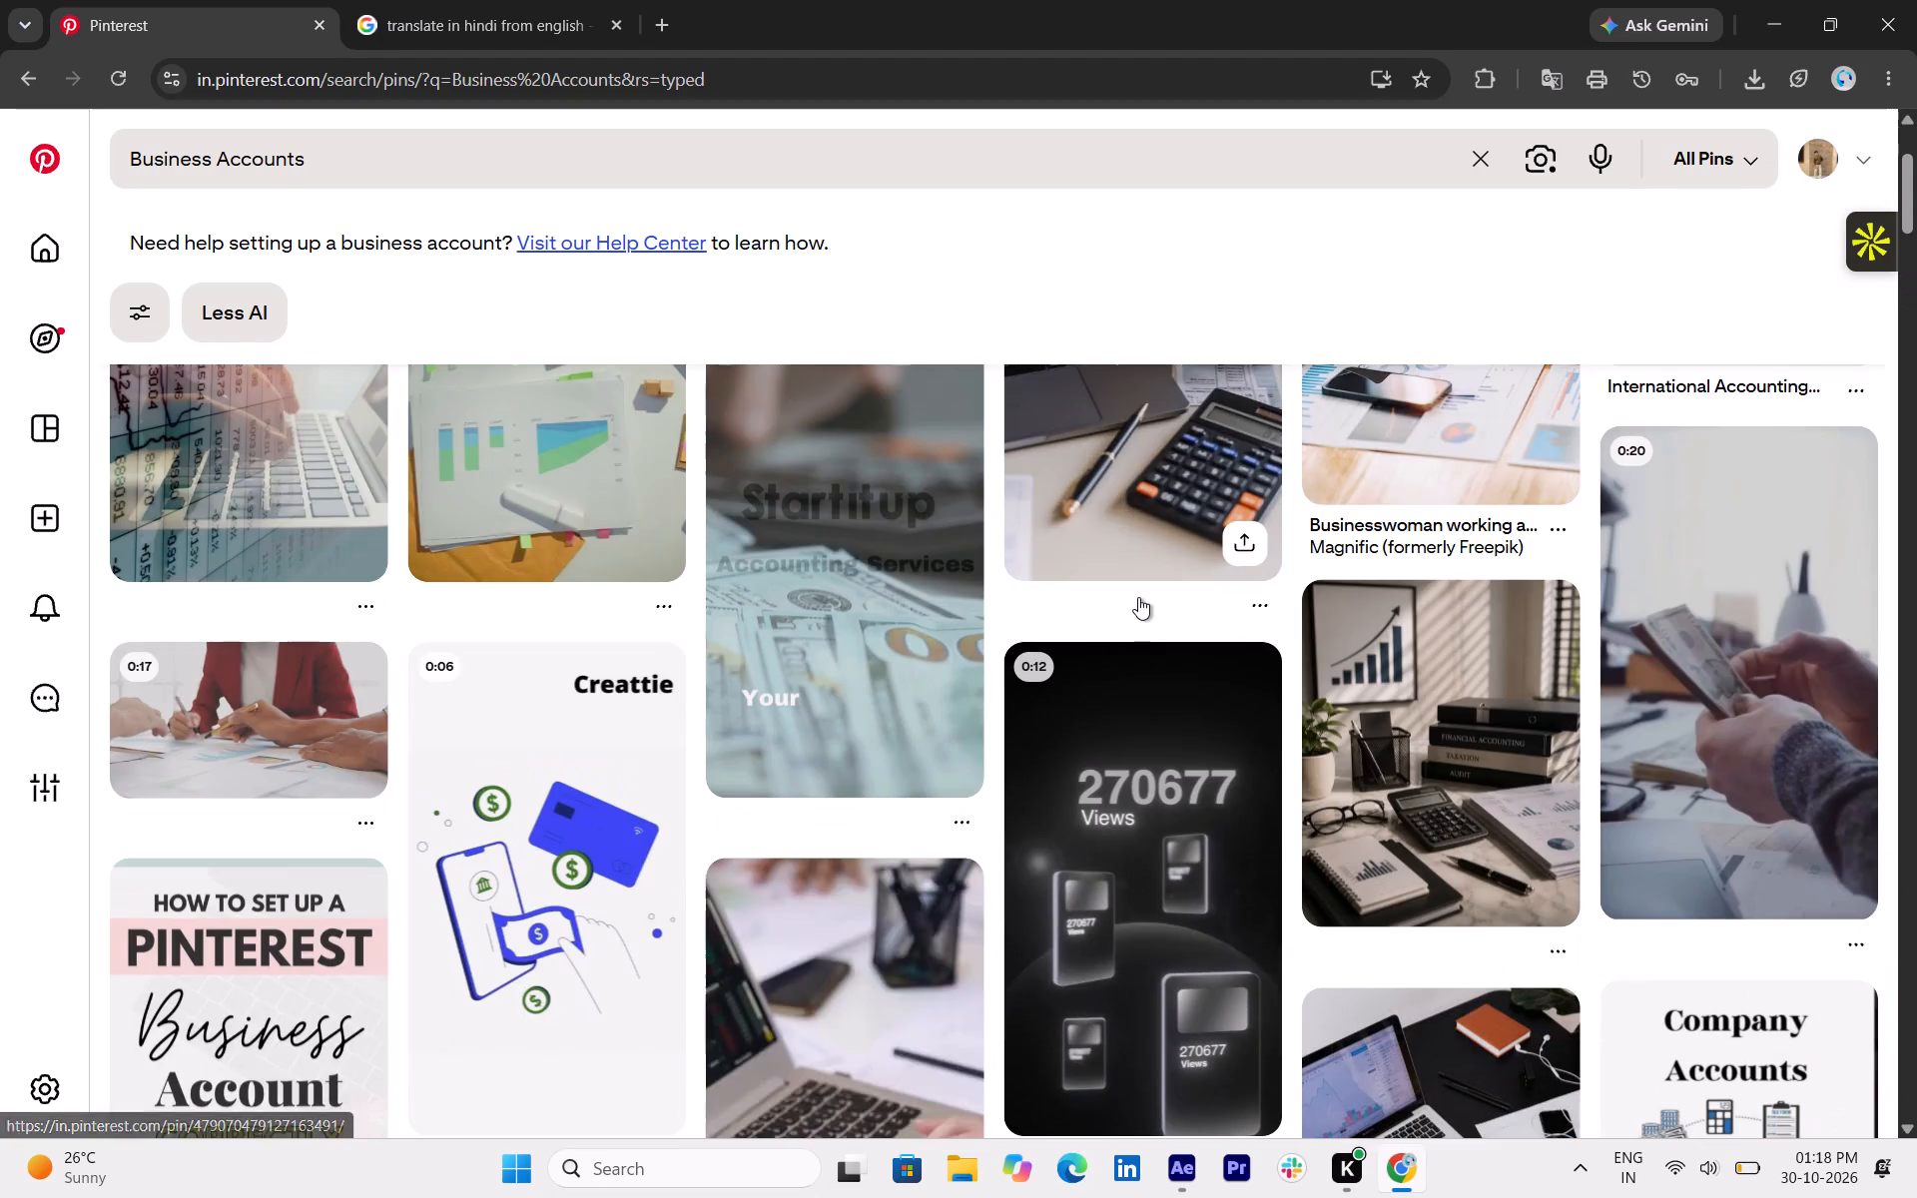
scroll(1138, 597, up, 1)
scroll(1132, 601, down, 1)
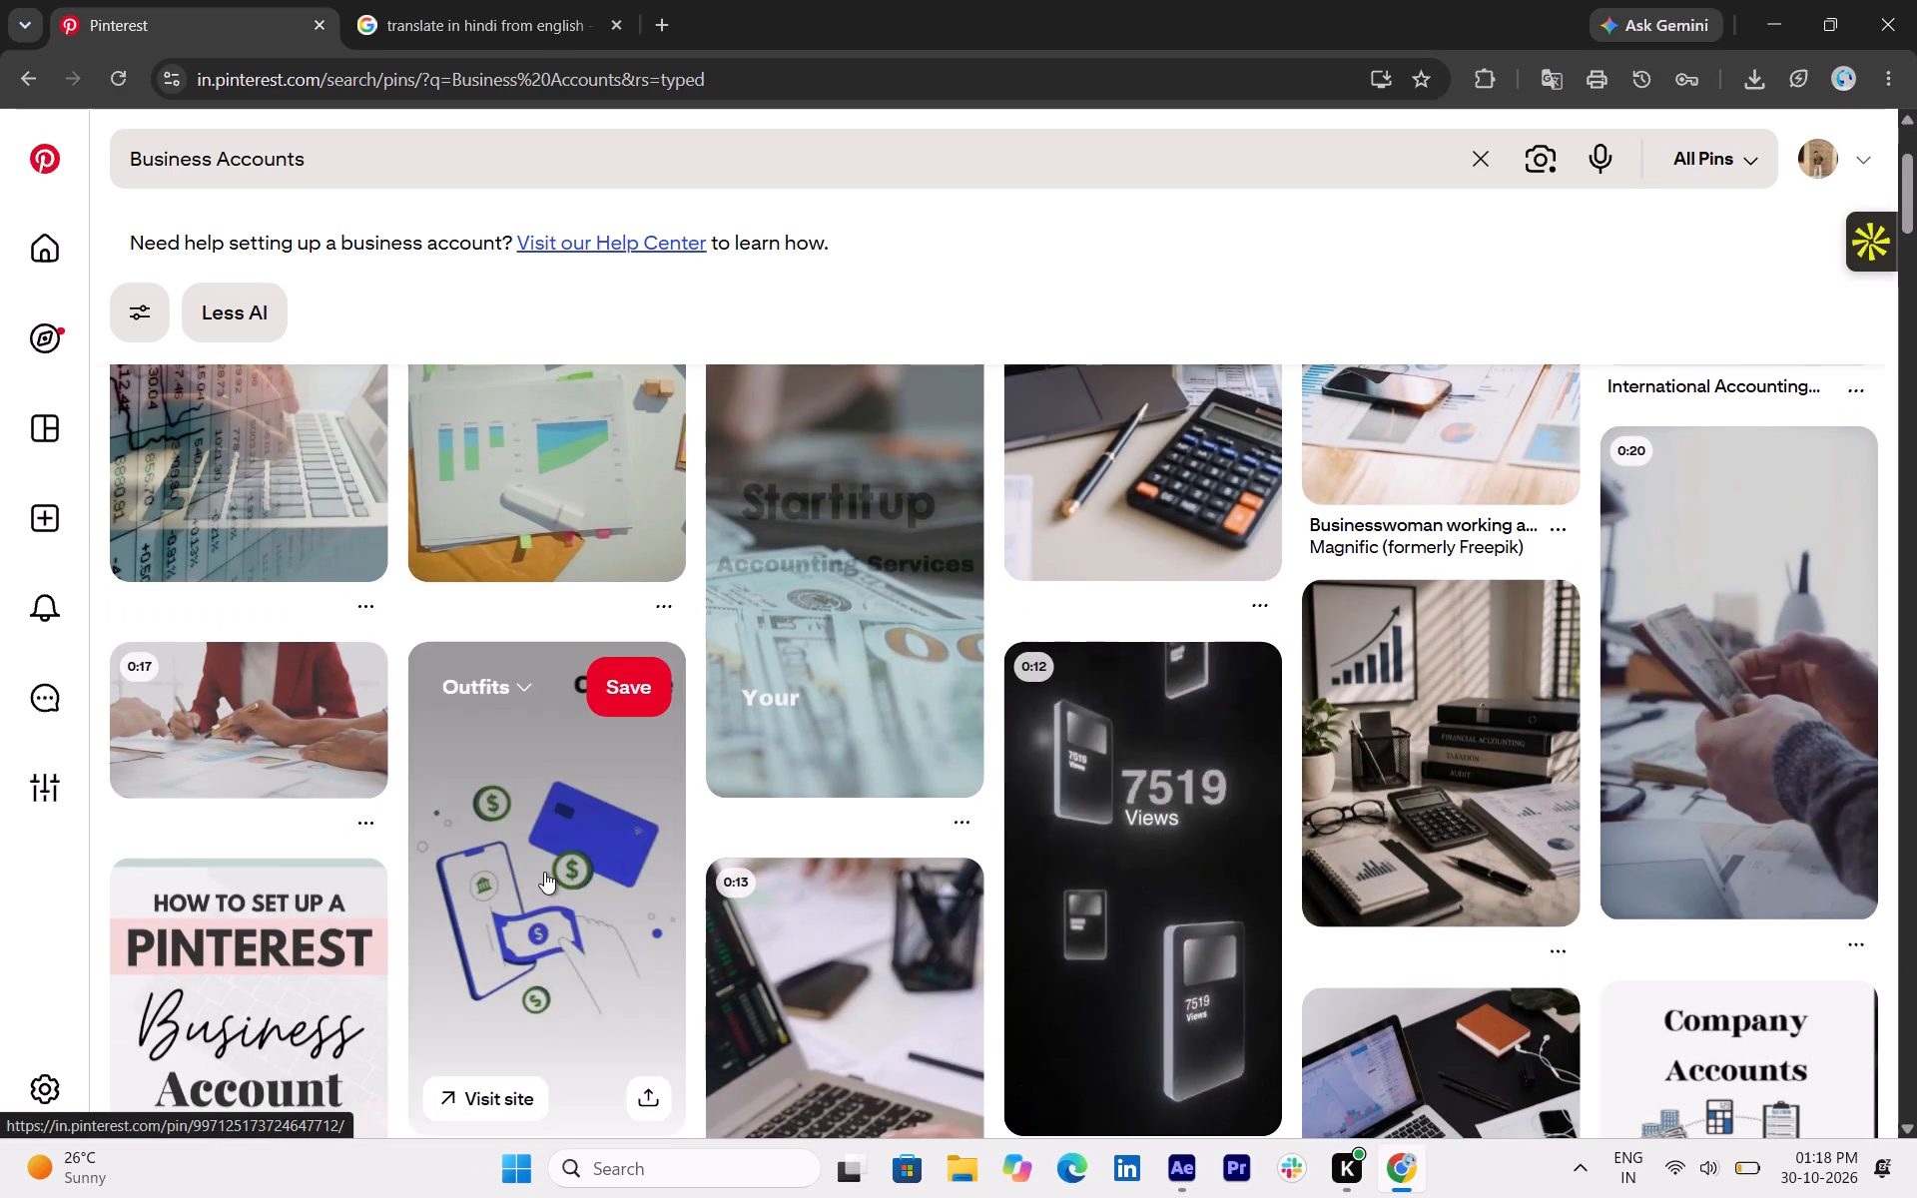
scroll(544, 872, up, 2)
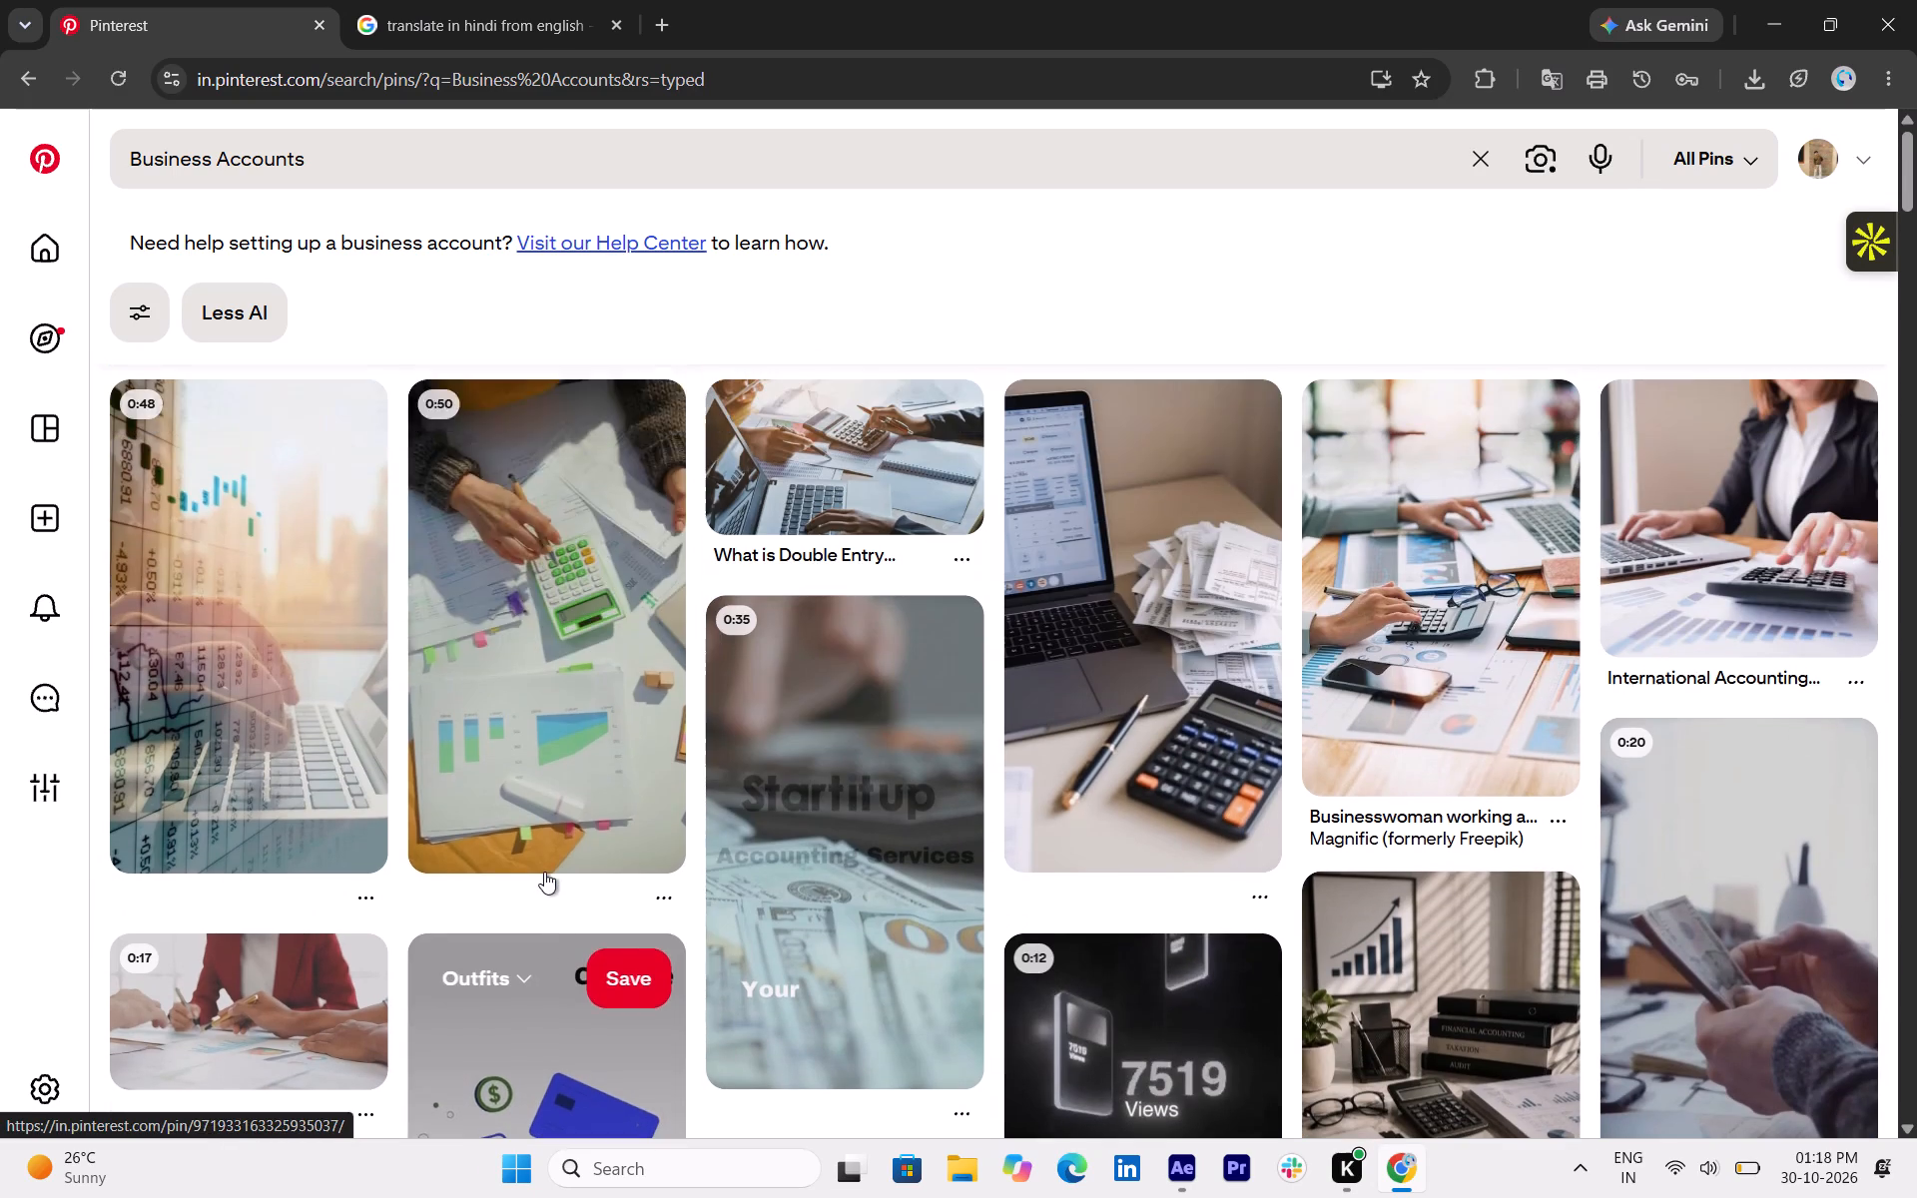
Open the pin of hands using a green calculator over charts and examine its related pins for bookkeeping footage.
click(543, 676)
scroll(1032, 736, down, 2)
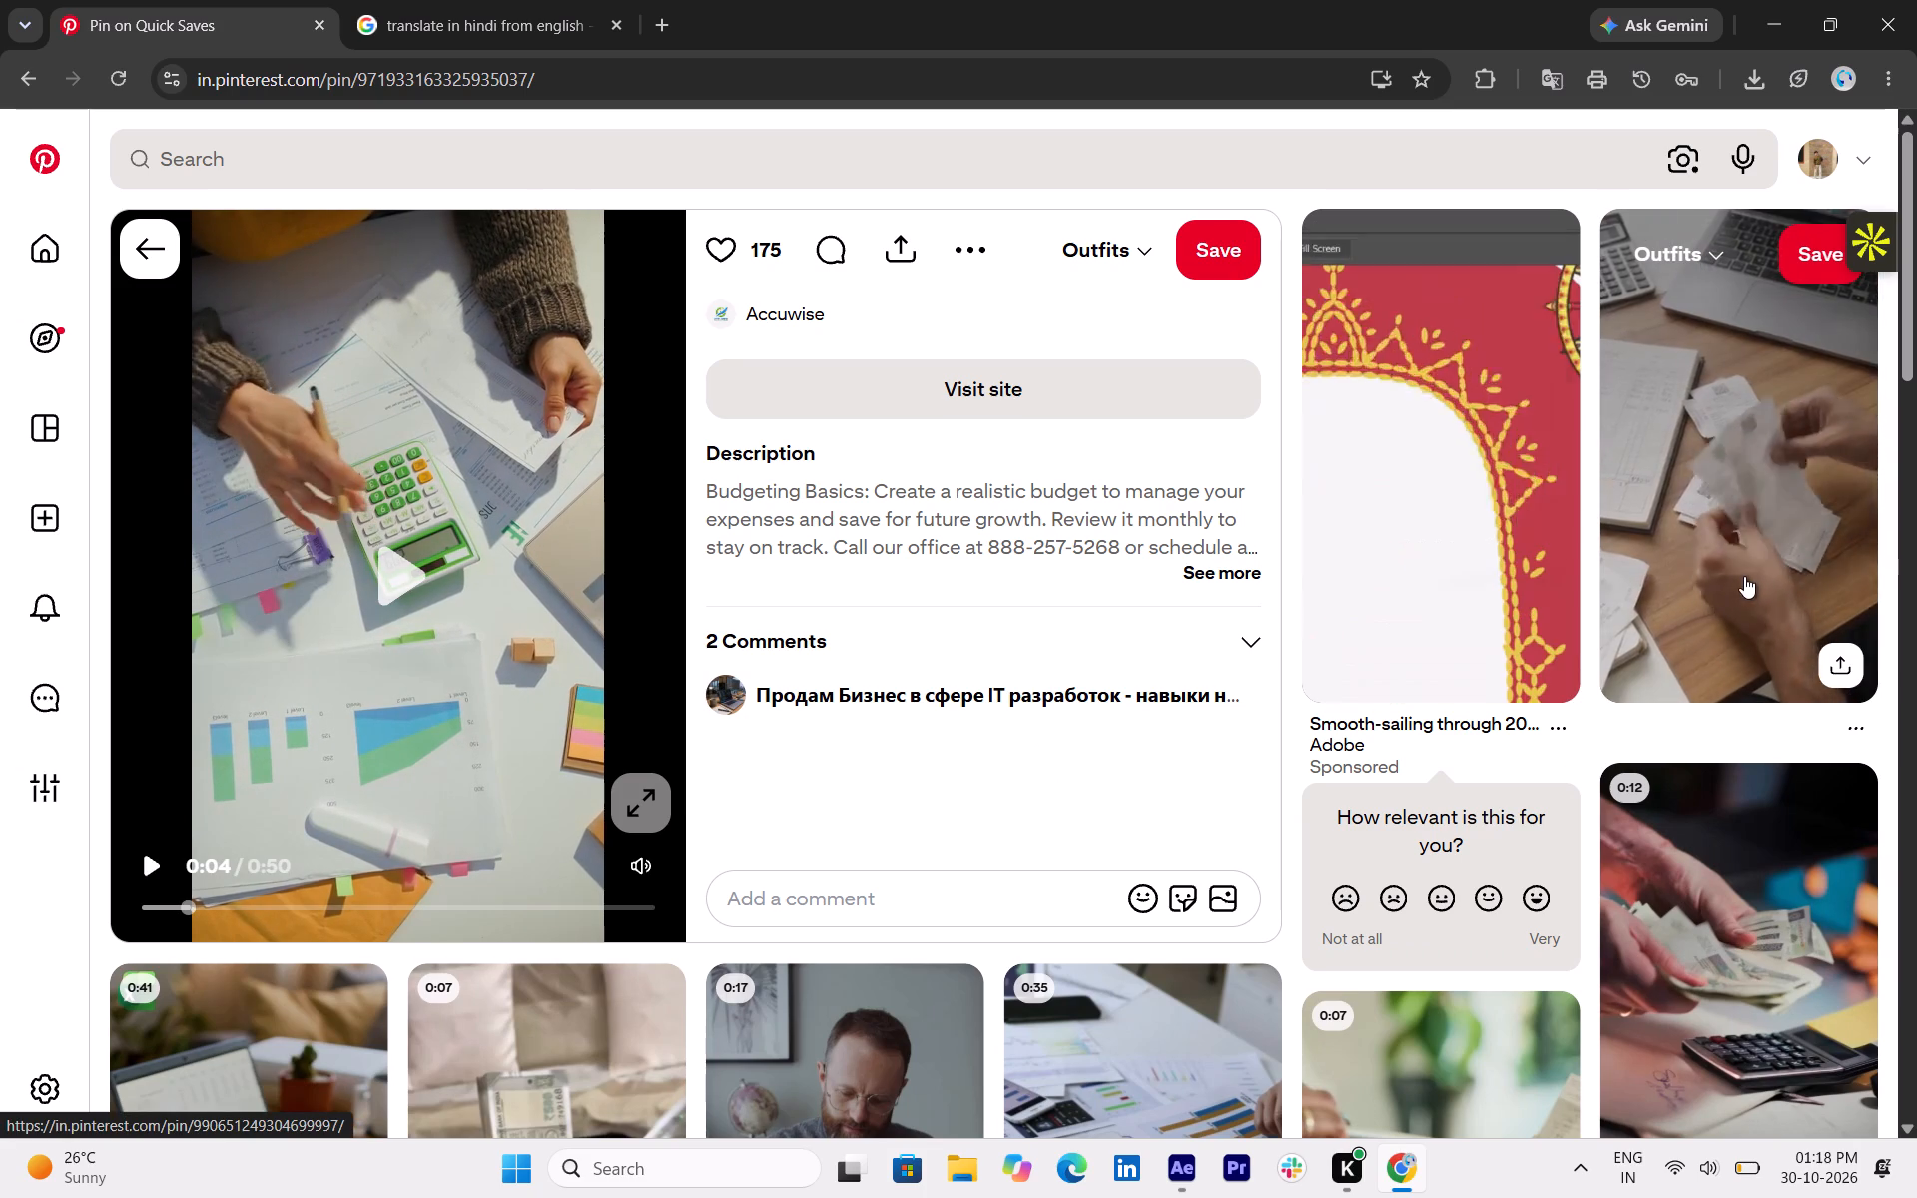
scroll(1744, 576, down, 1)
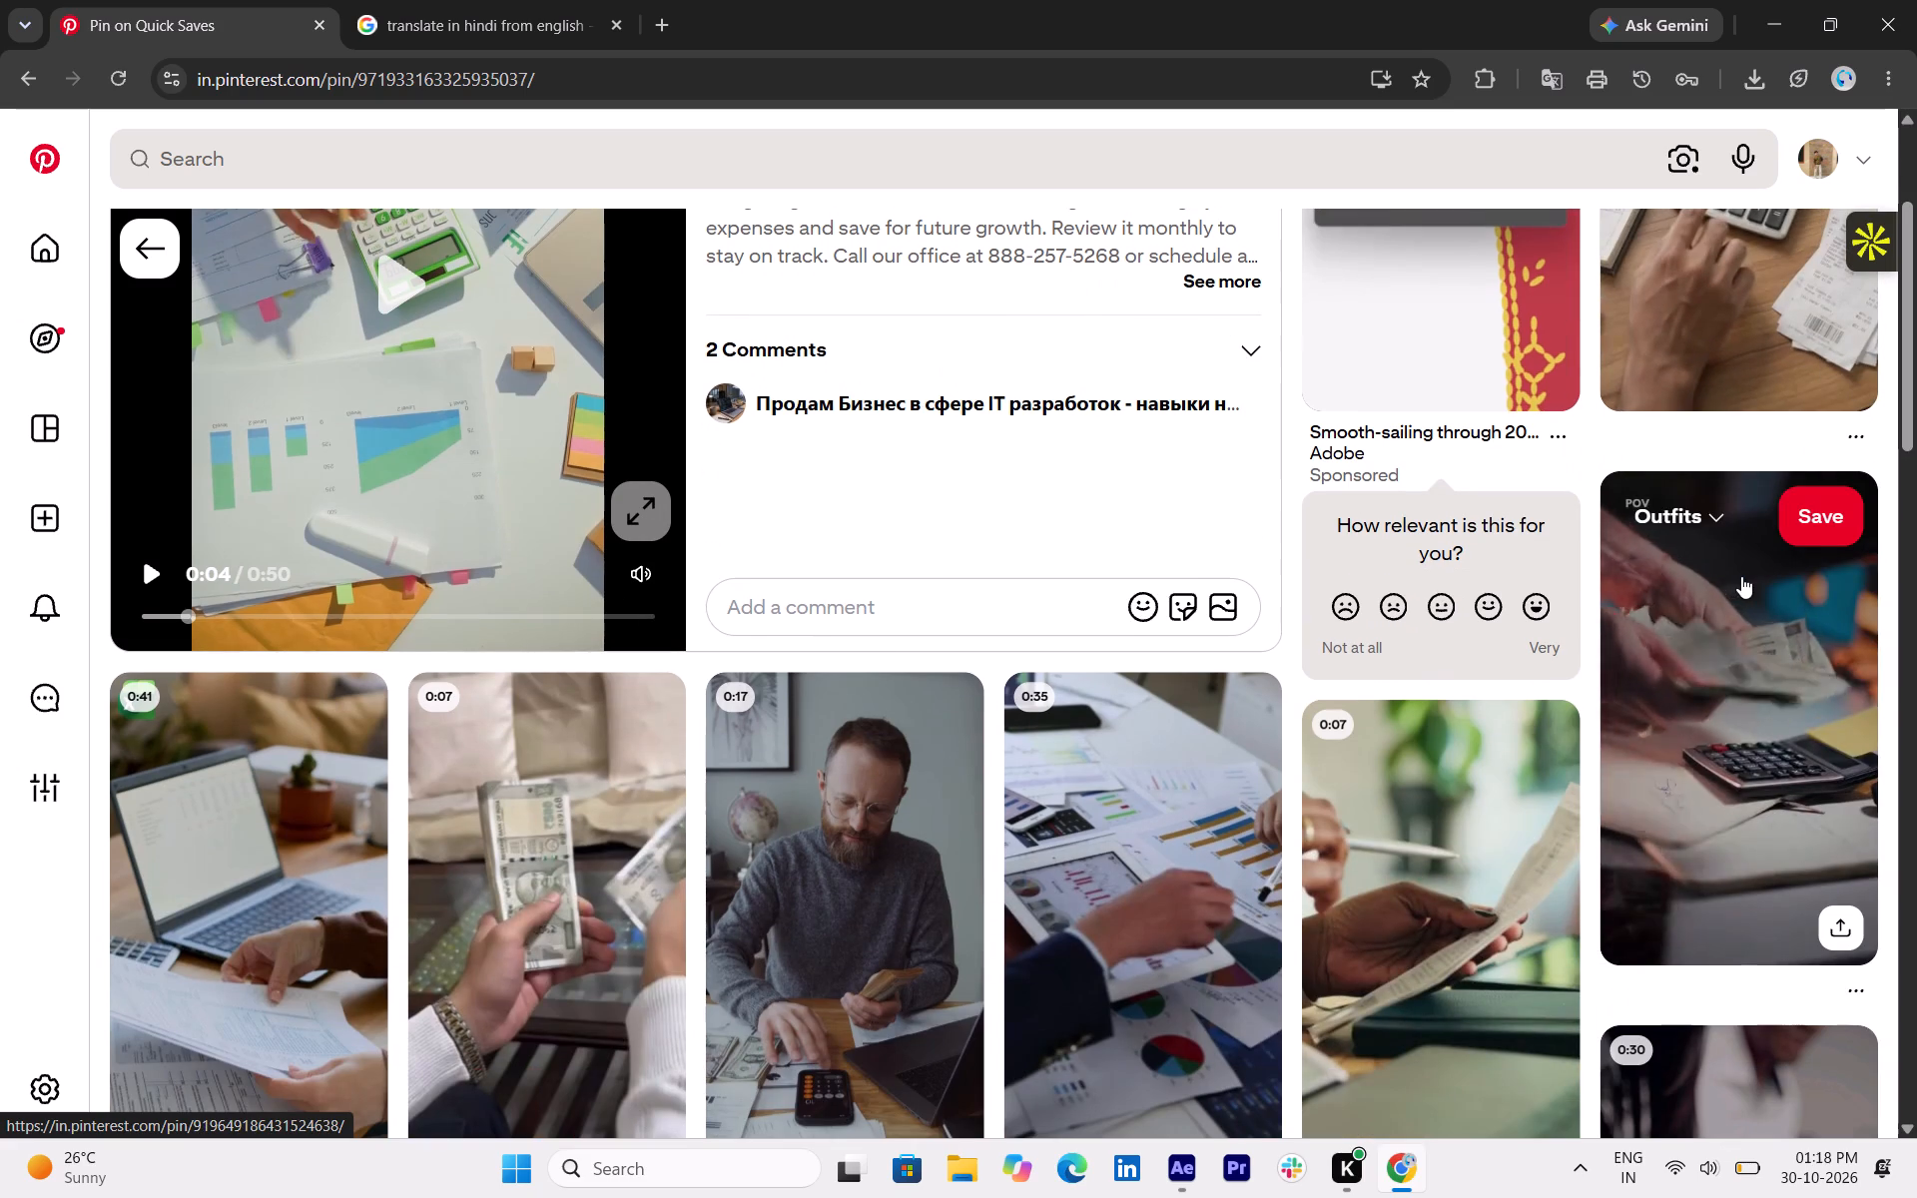
scroll(1741, 576, down, 1)
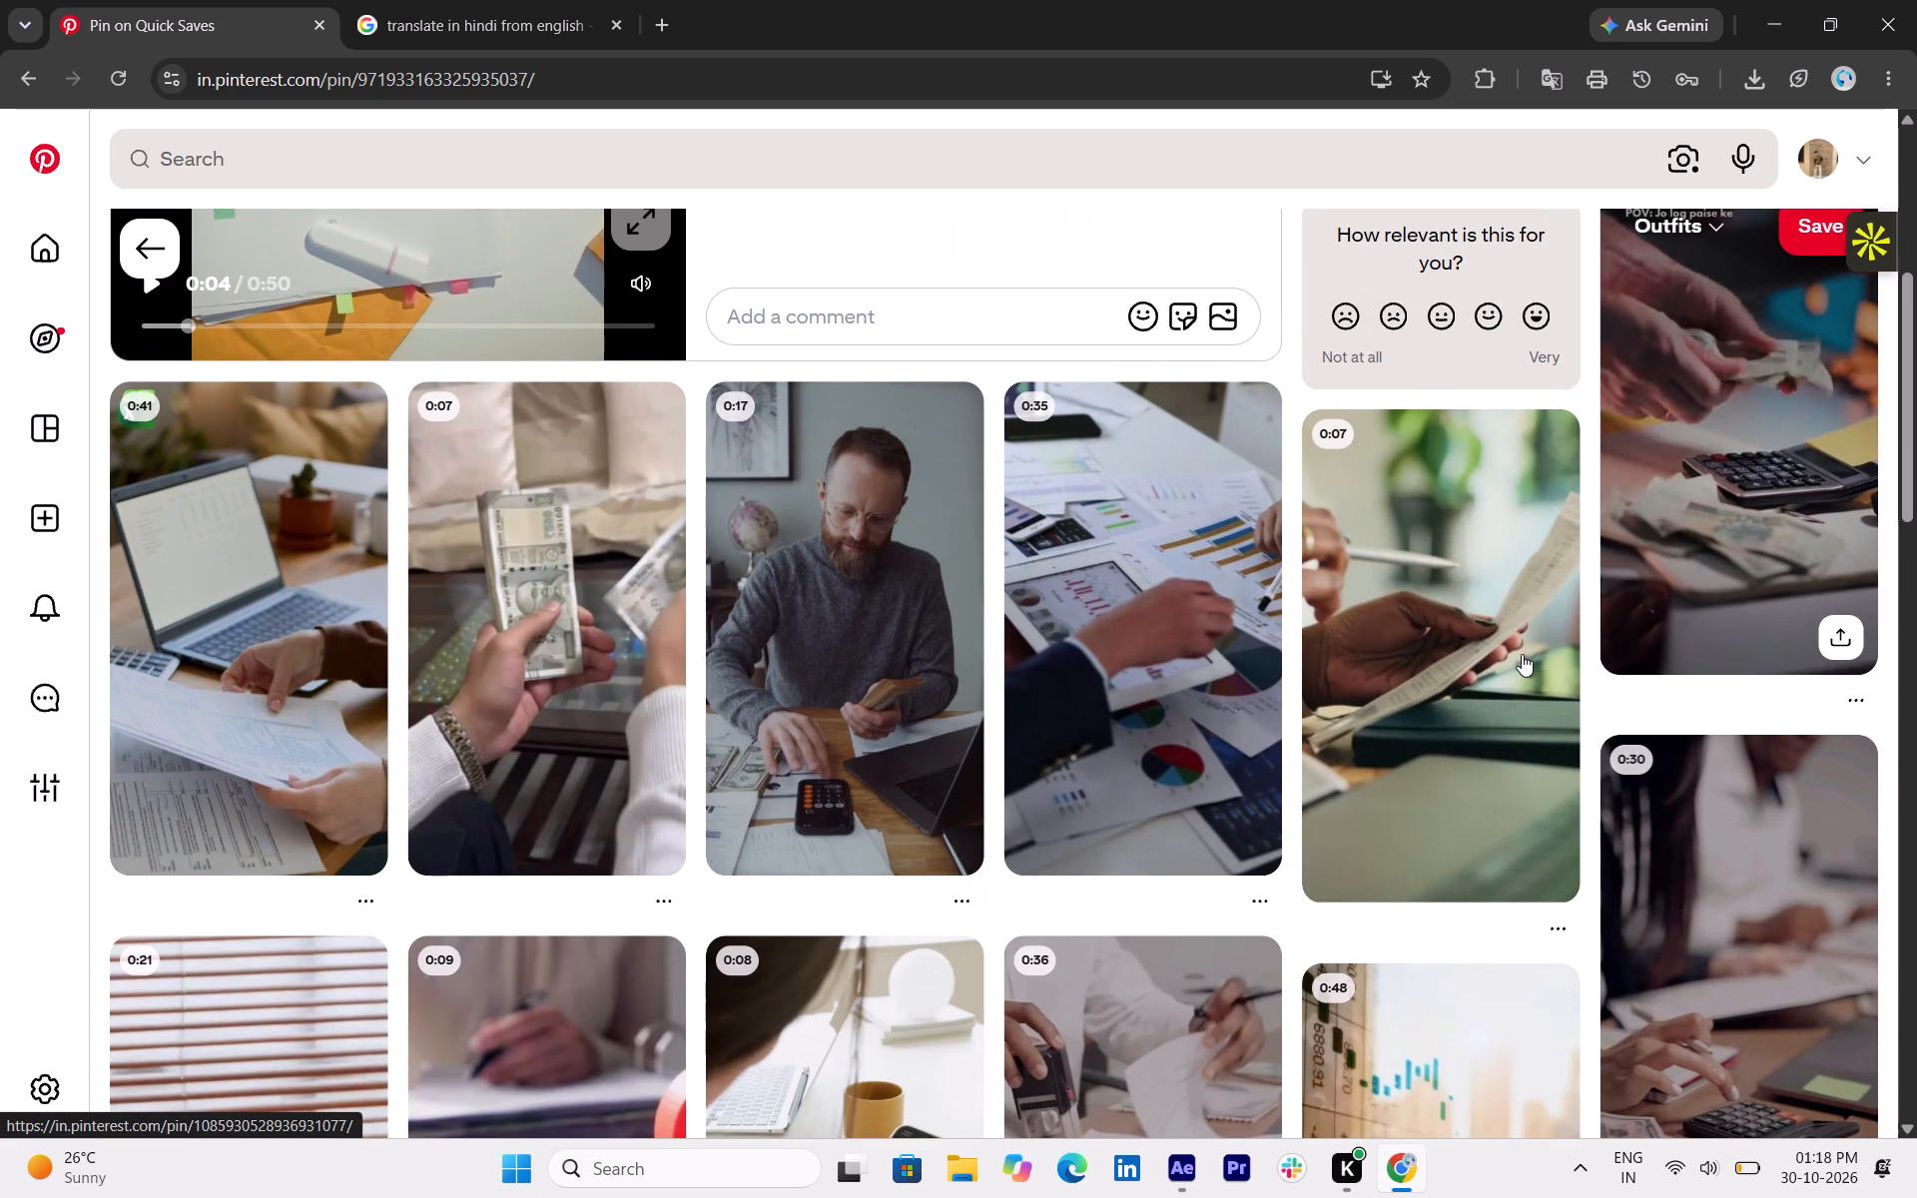
scroll(1506, 669, down, 1)
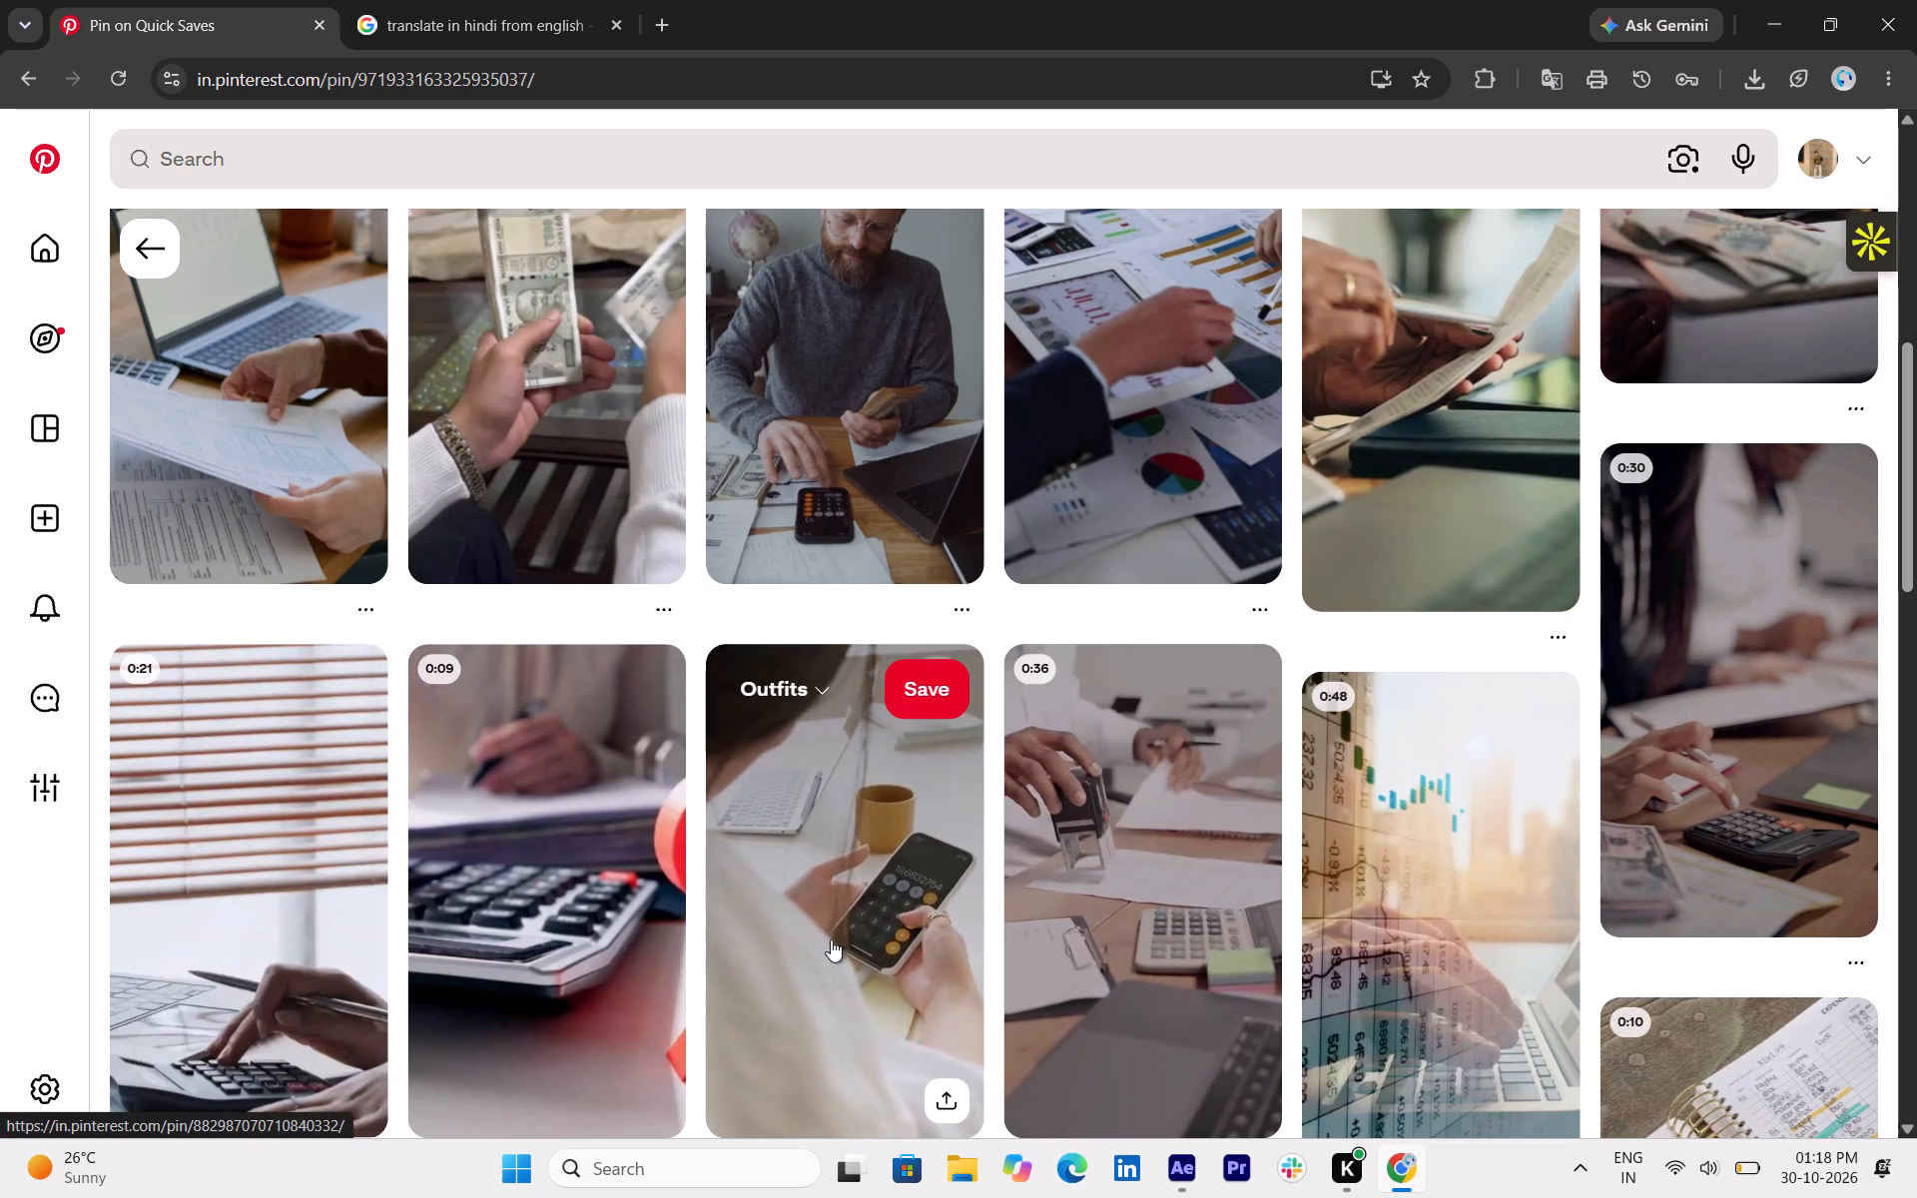
scroll(831, 939, down, 1)
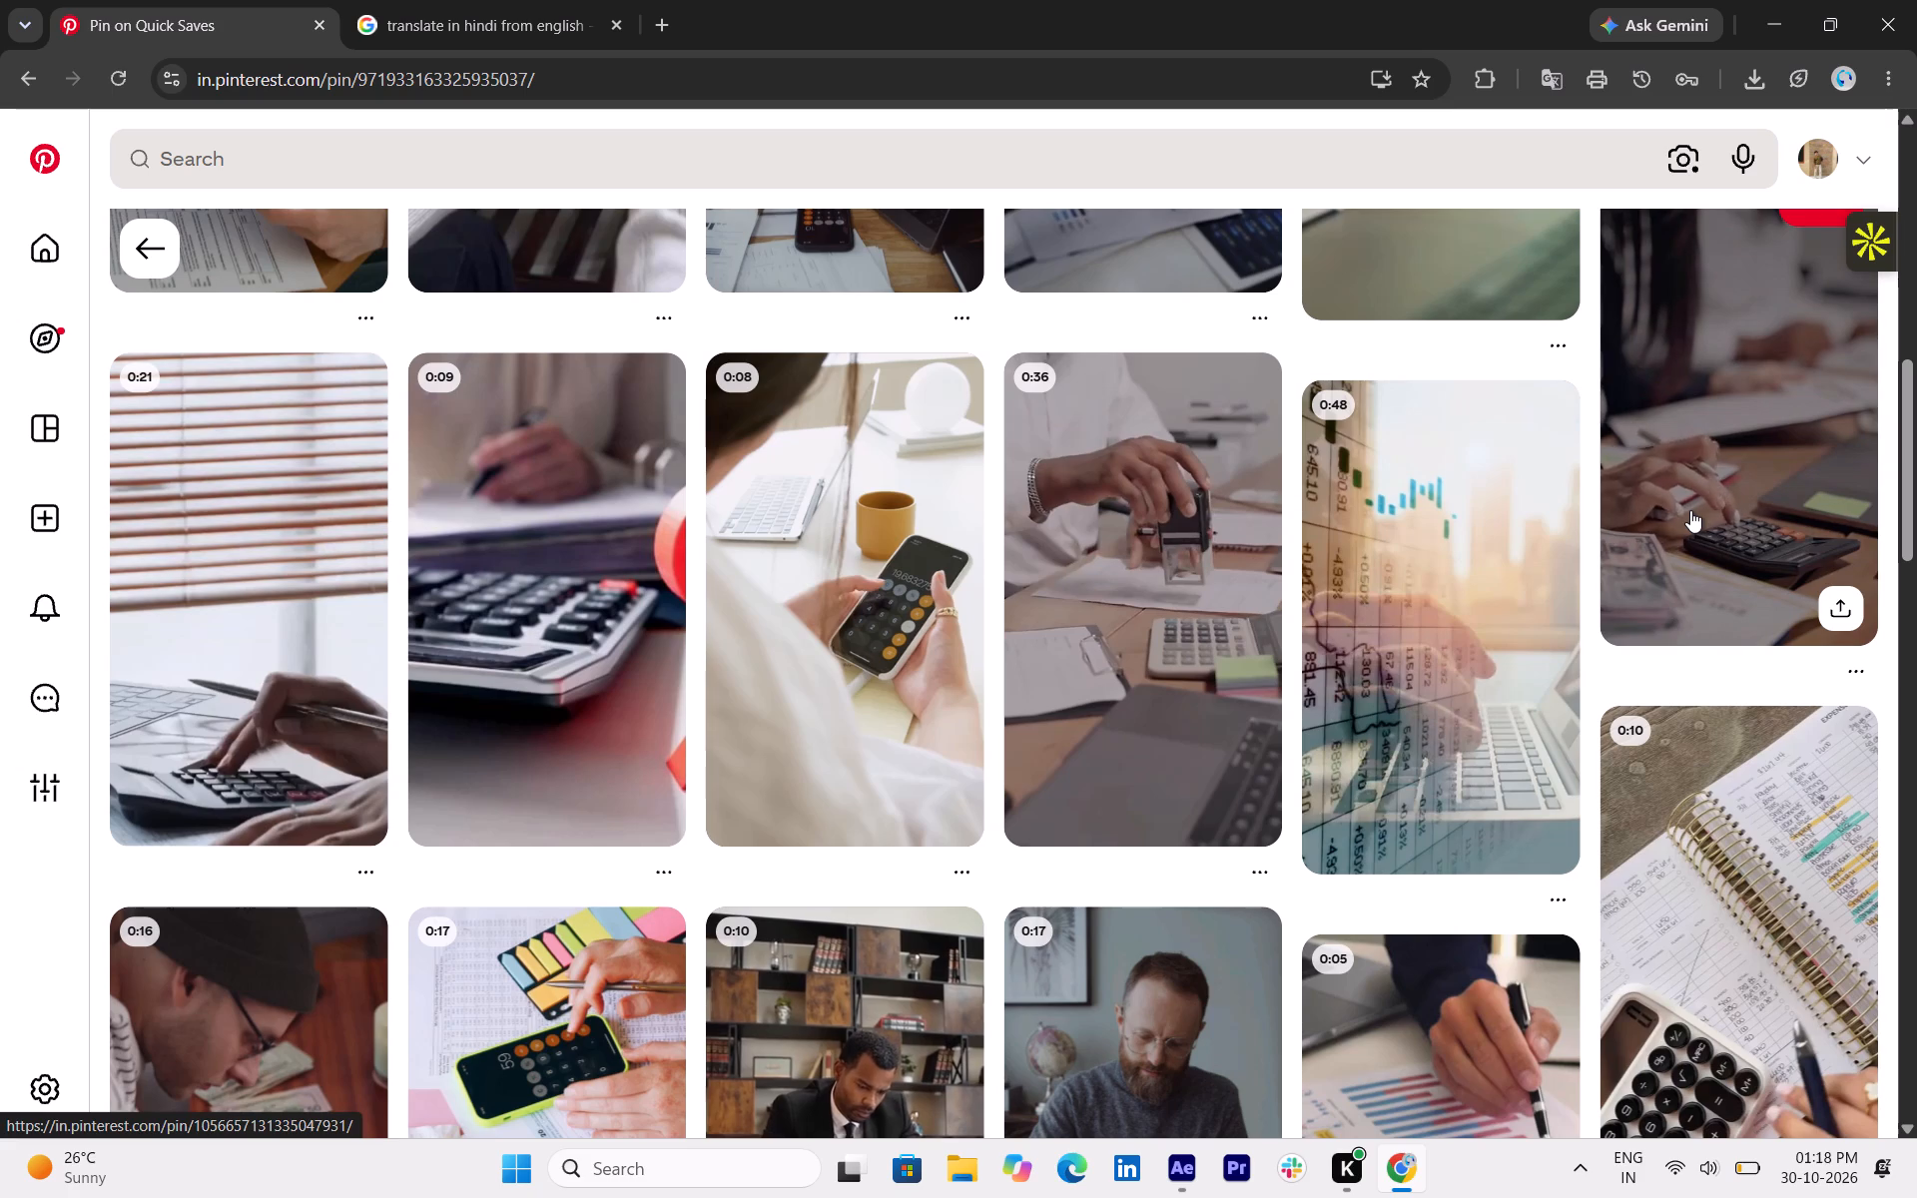
scroll(1690, 510, up, 1)
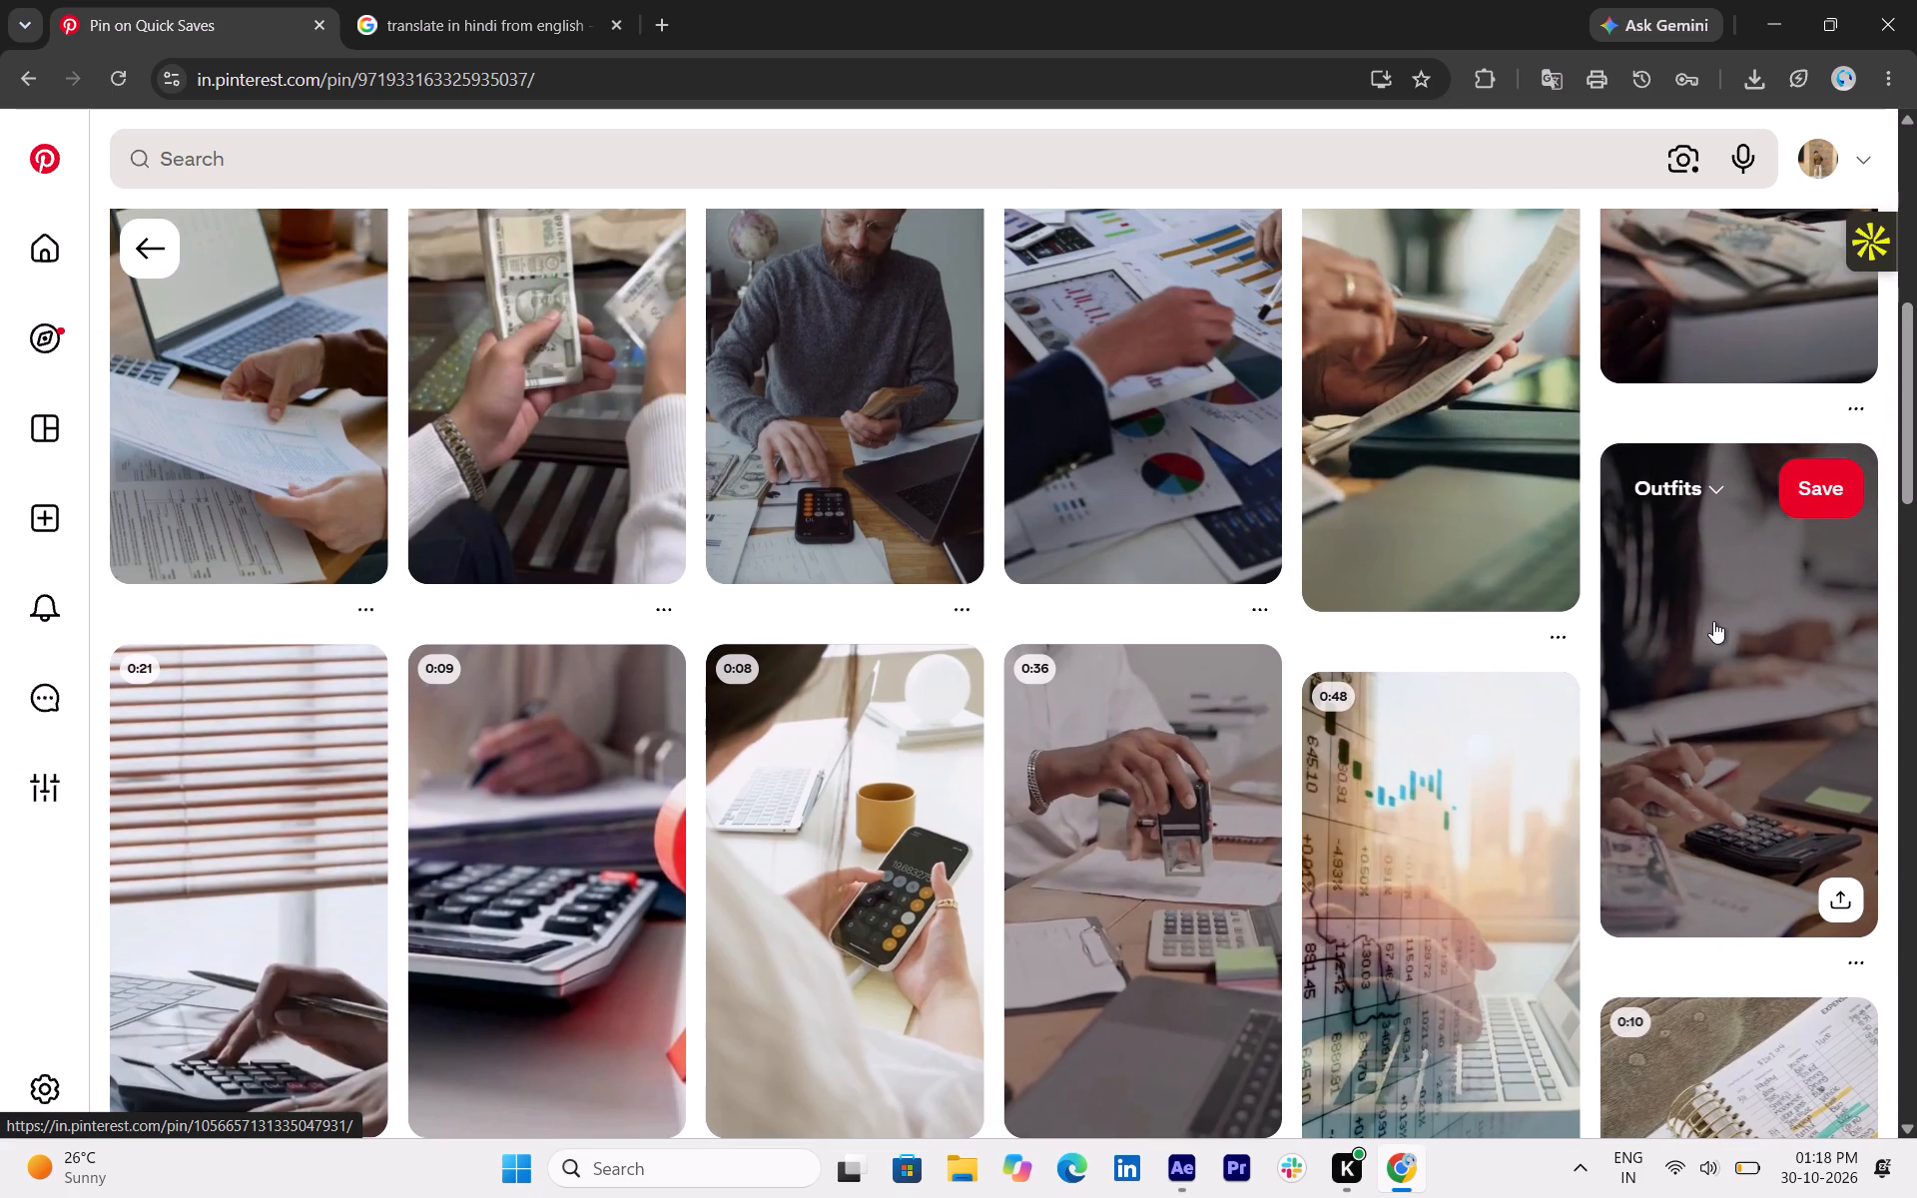
scroll(1712, 622, down, 1)
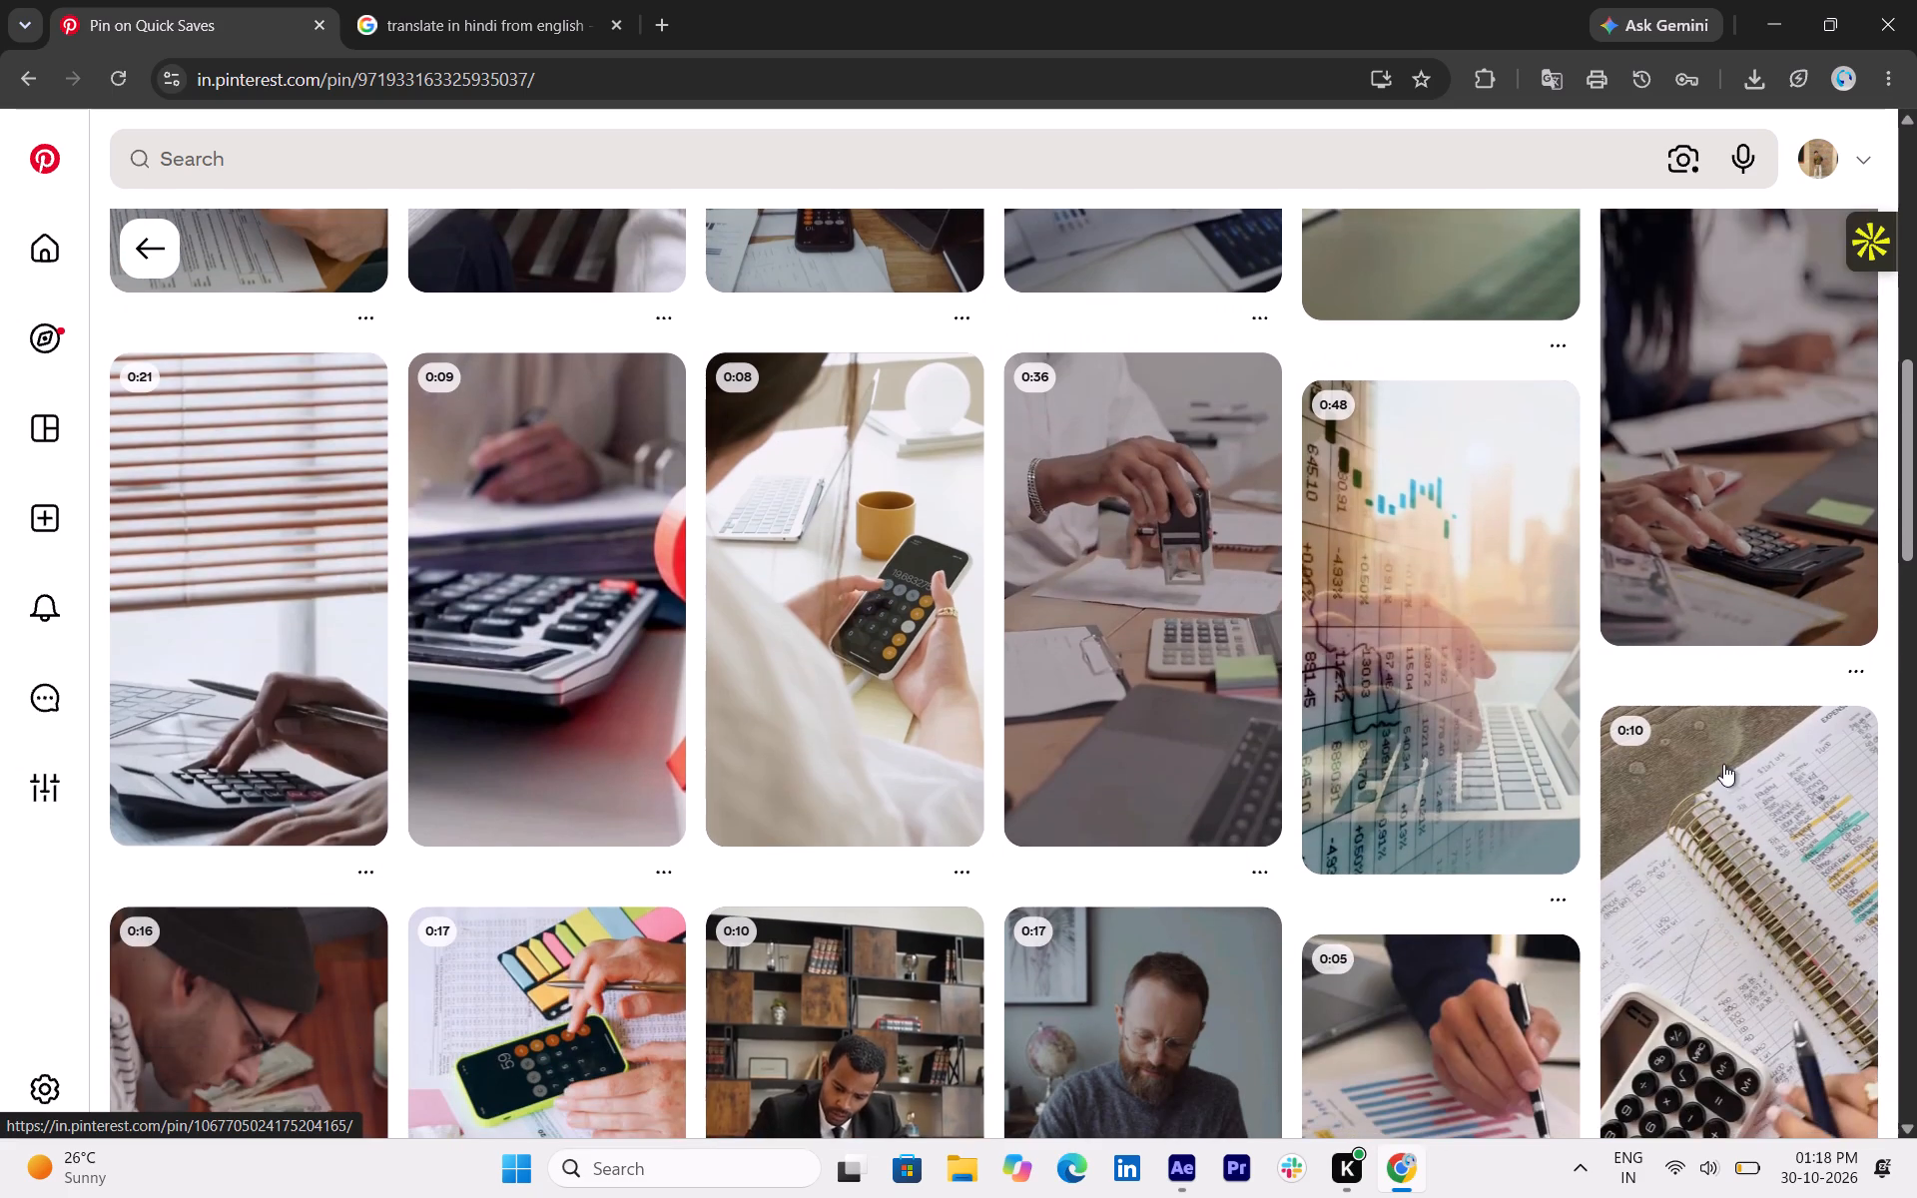
scroll(1723, 764, down, 1)
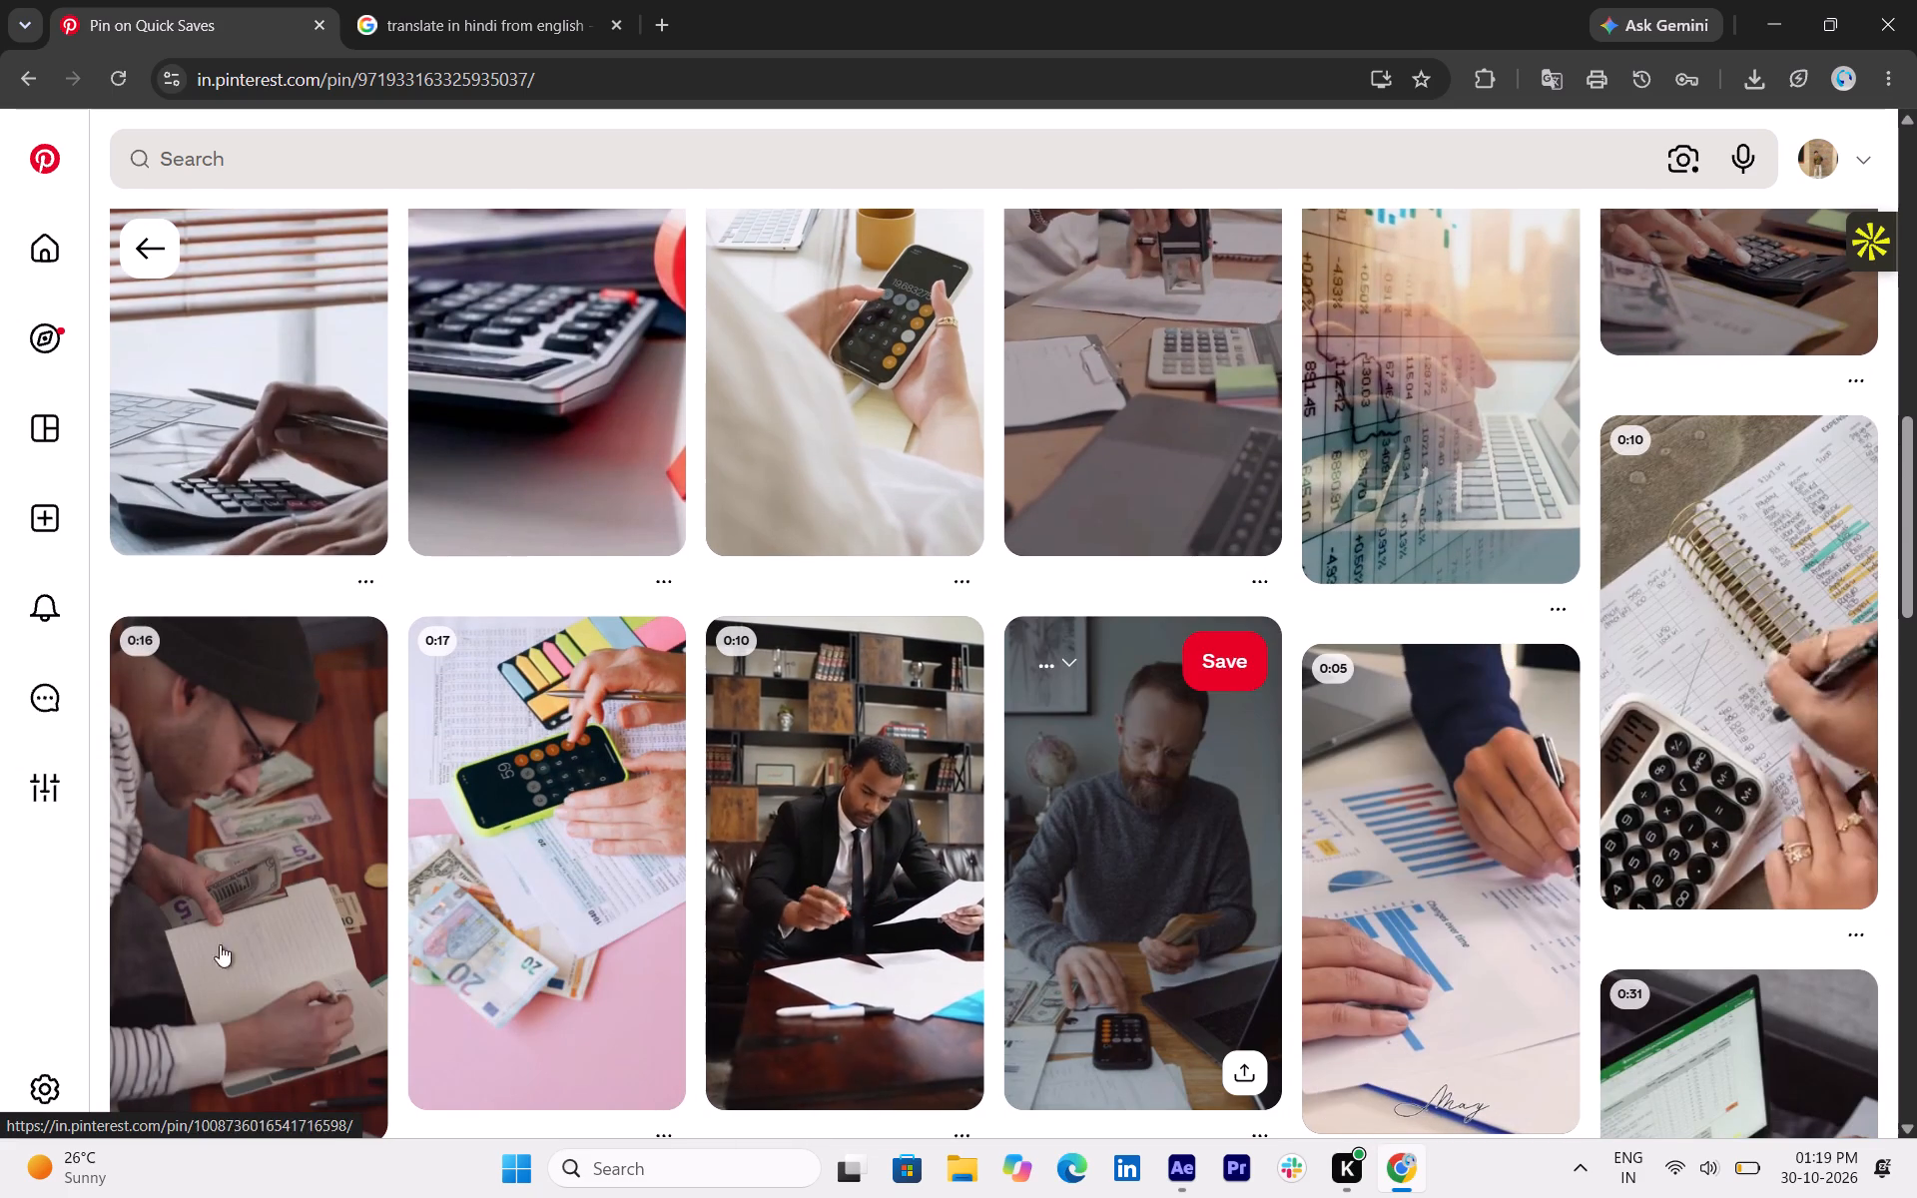
scroll(662, 929, down, 2)
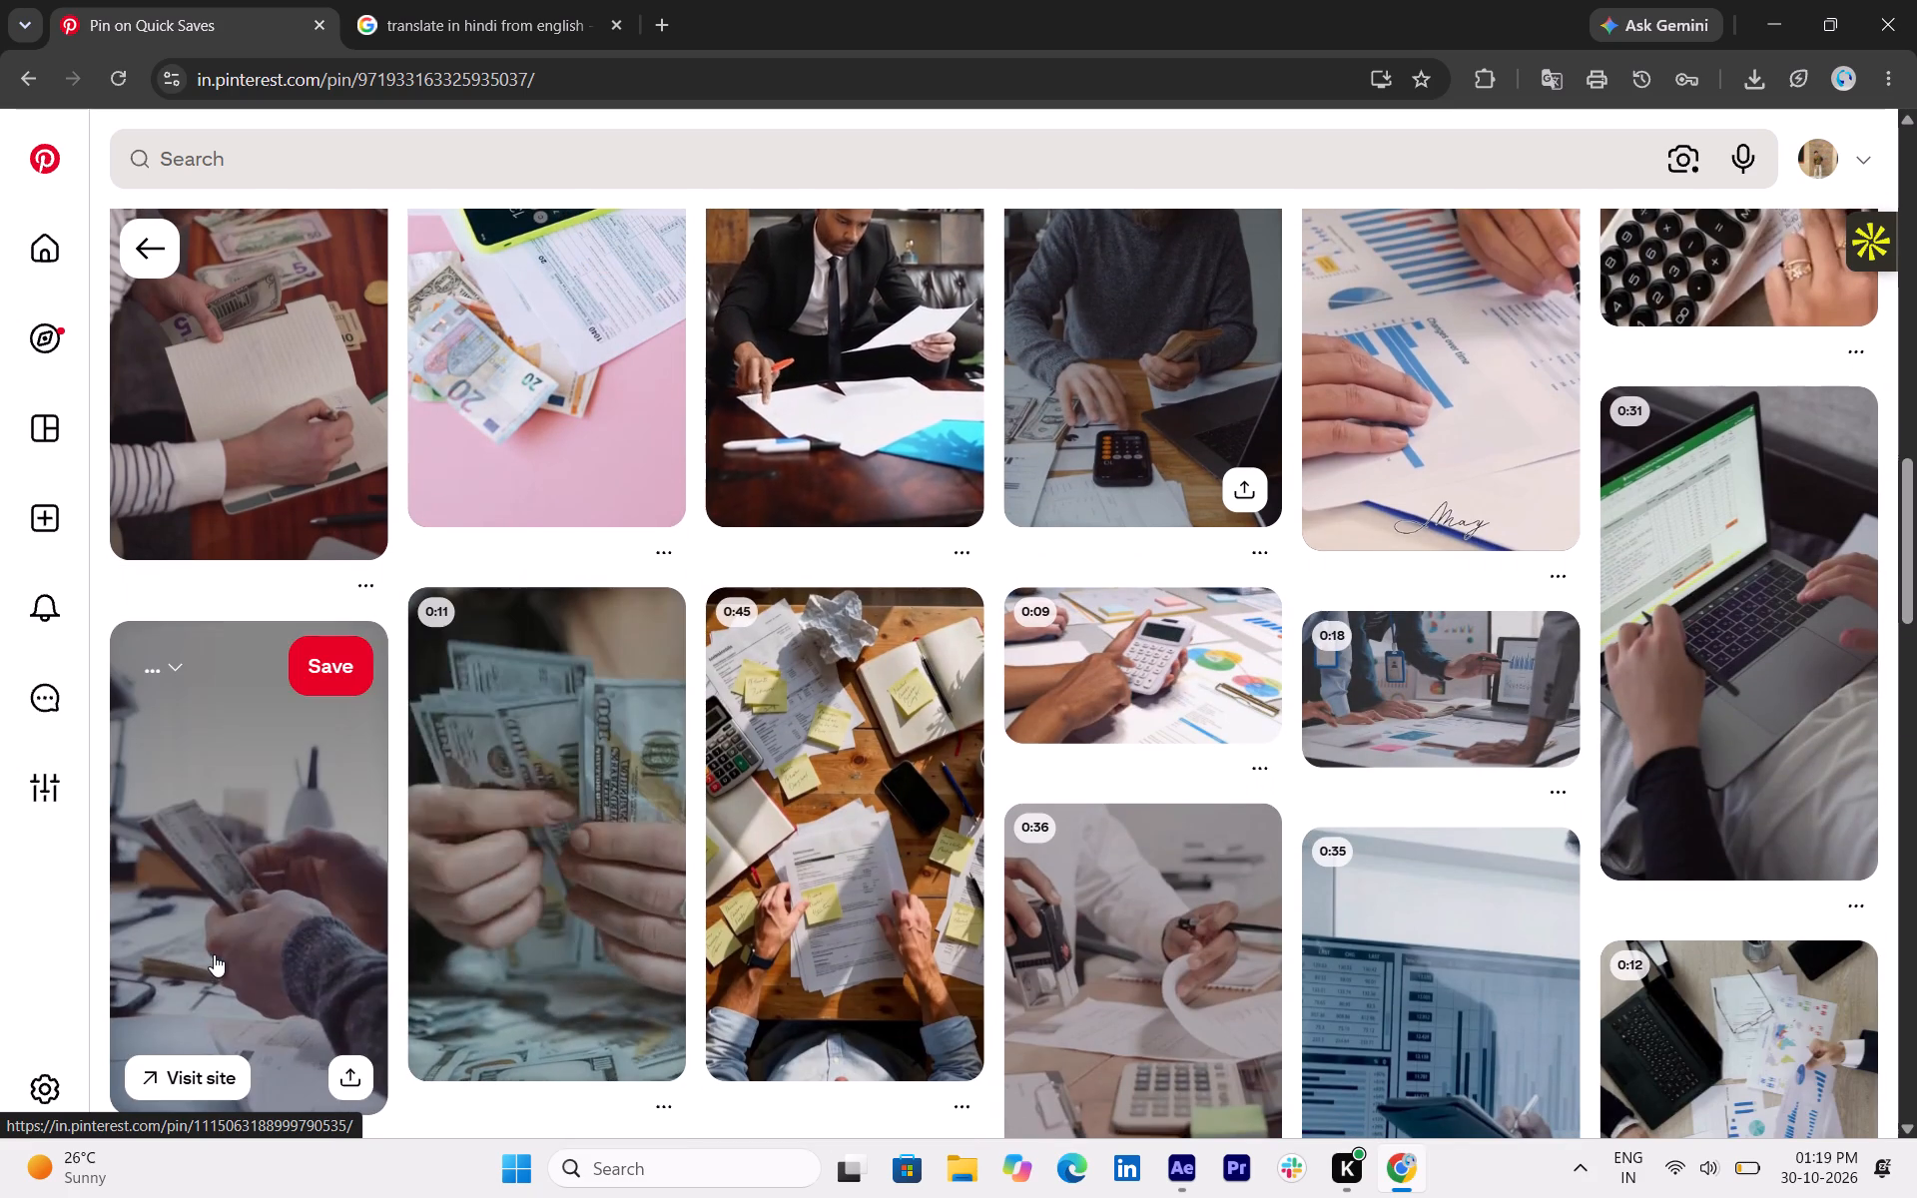
scroll(214, 954, up, 2)
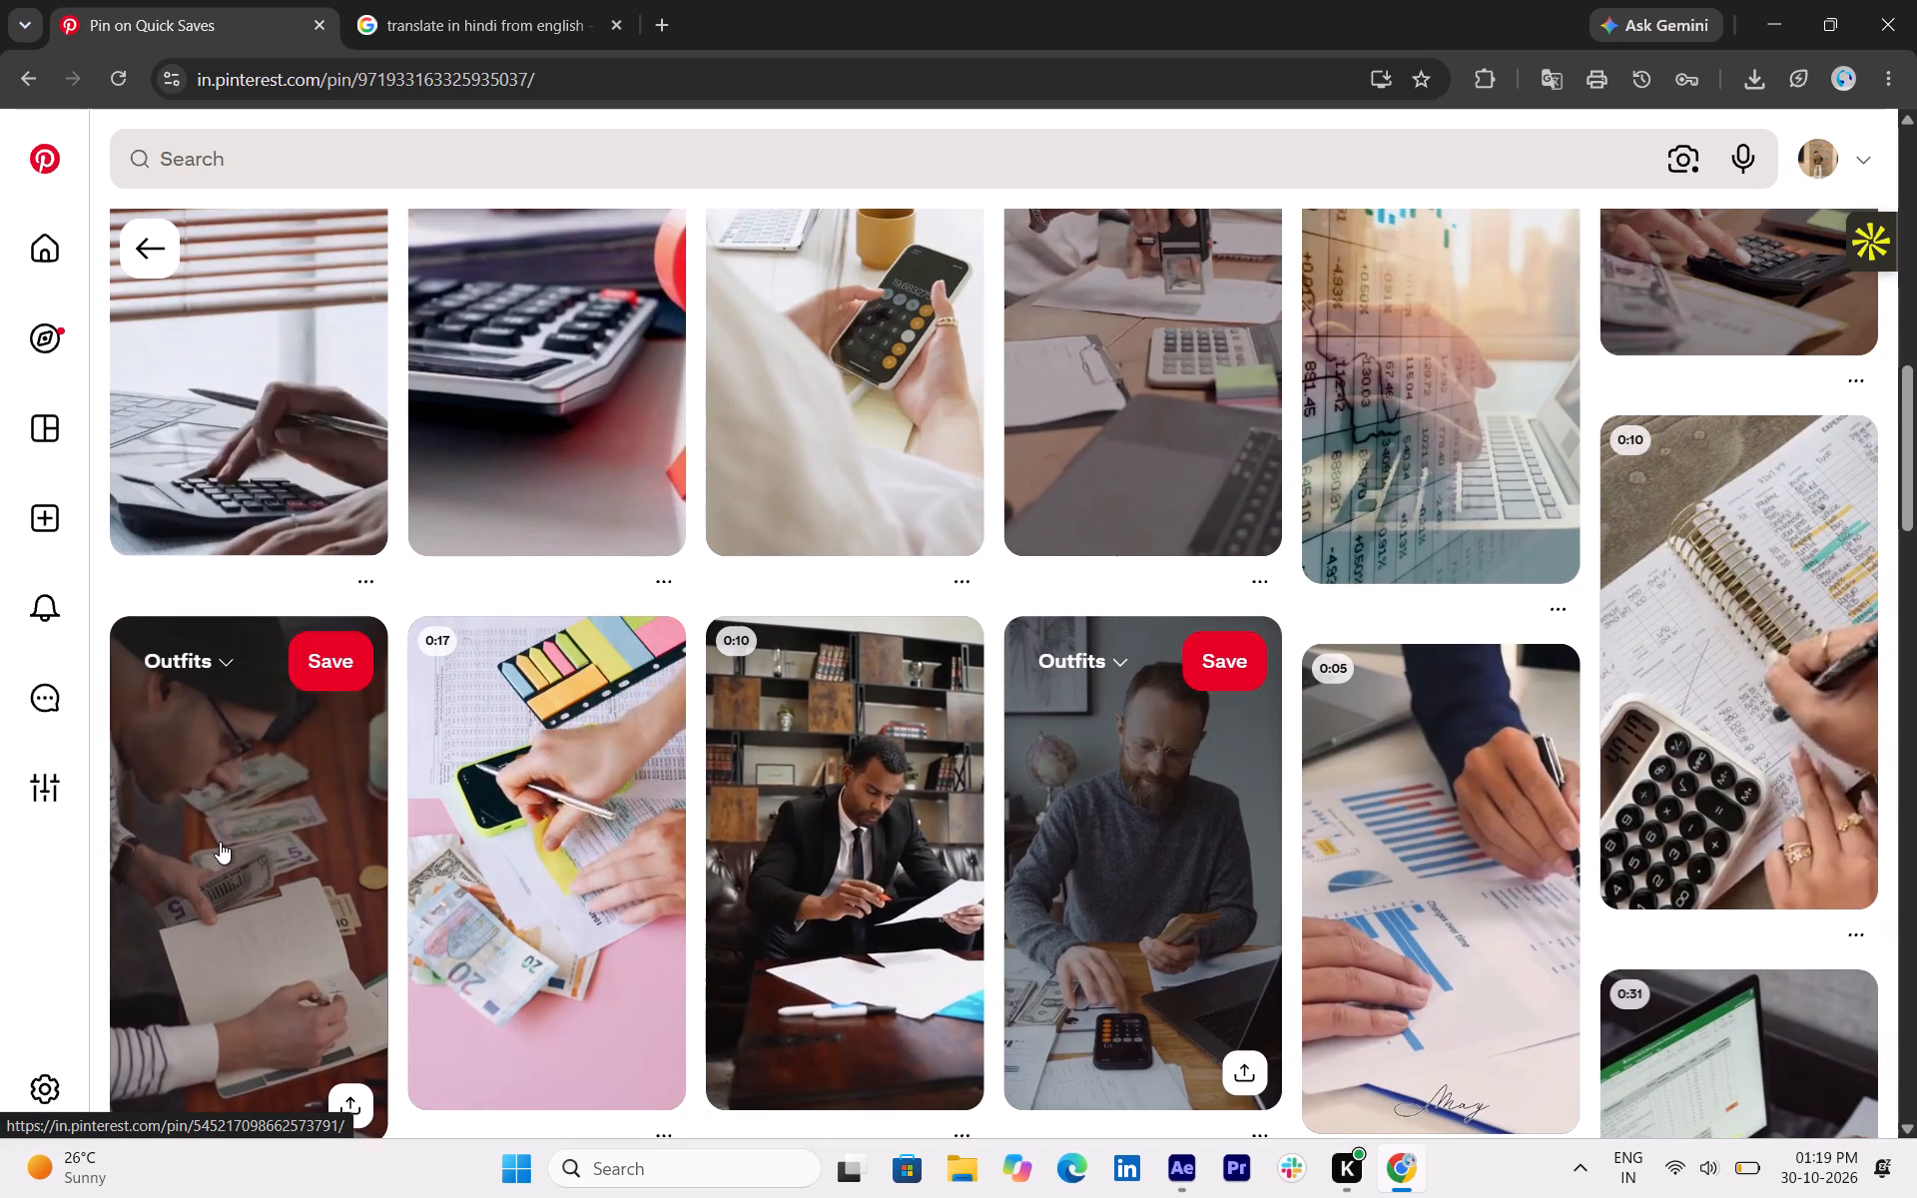
scroll(734, 855, up, 2)
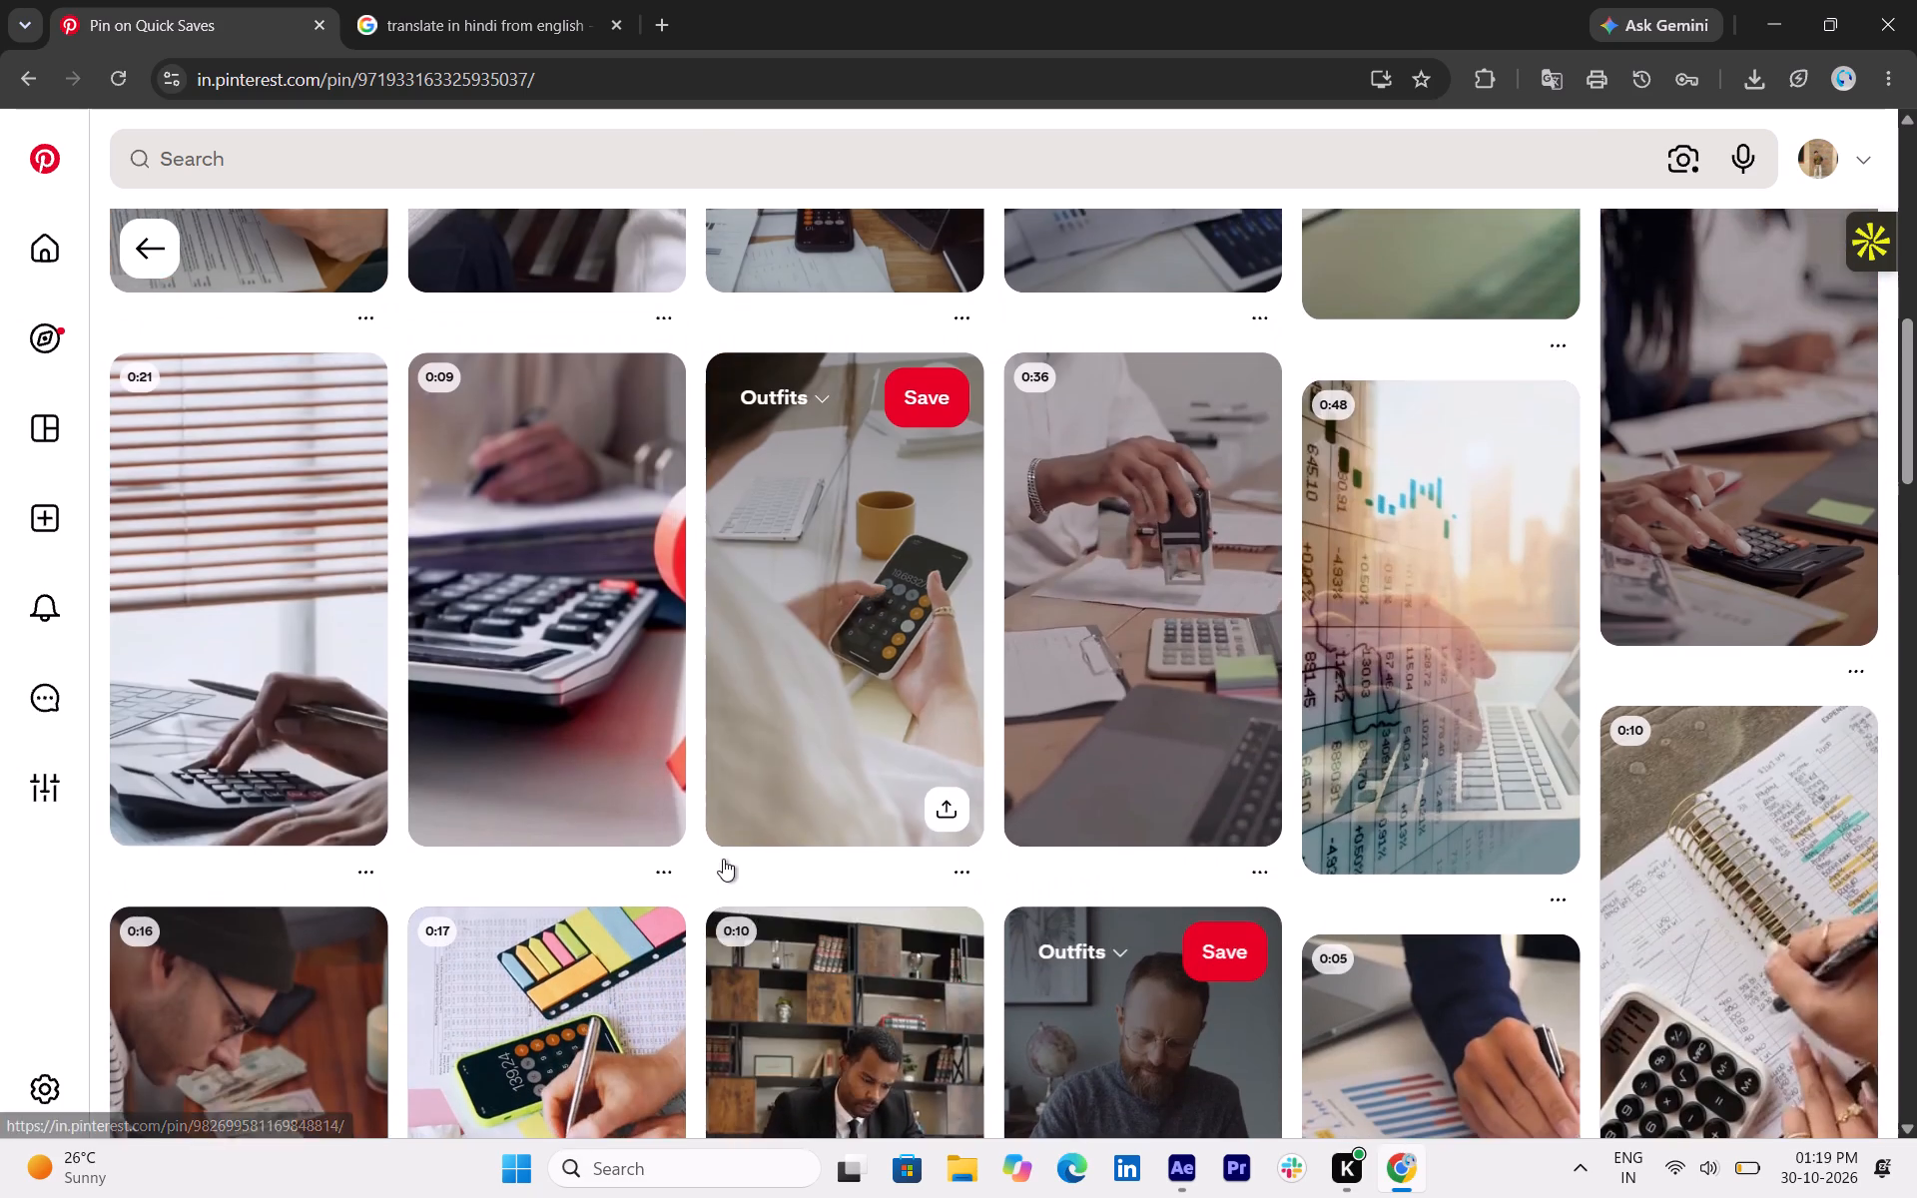
scroll(635, 928, up, 2)
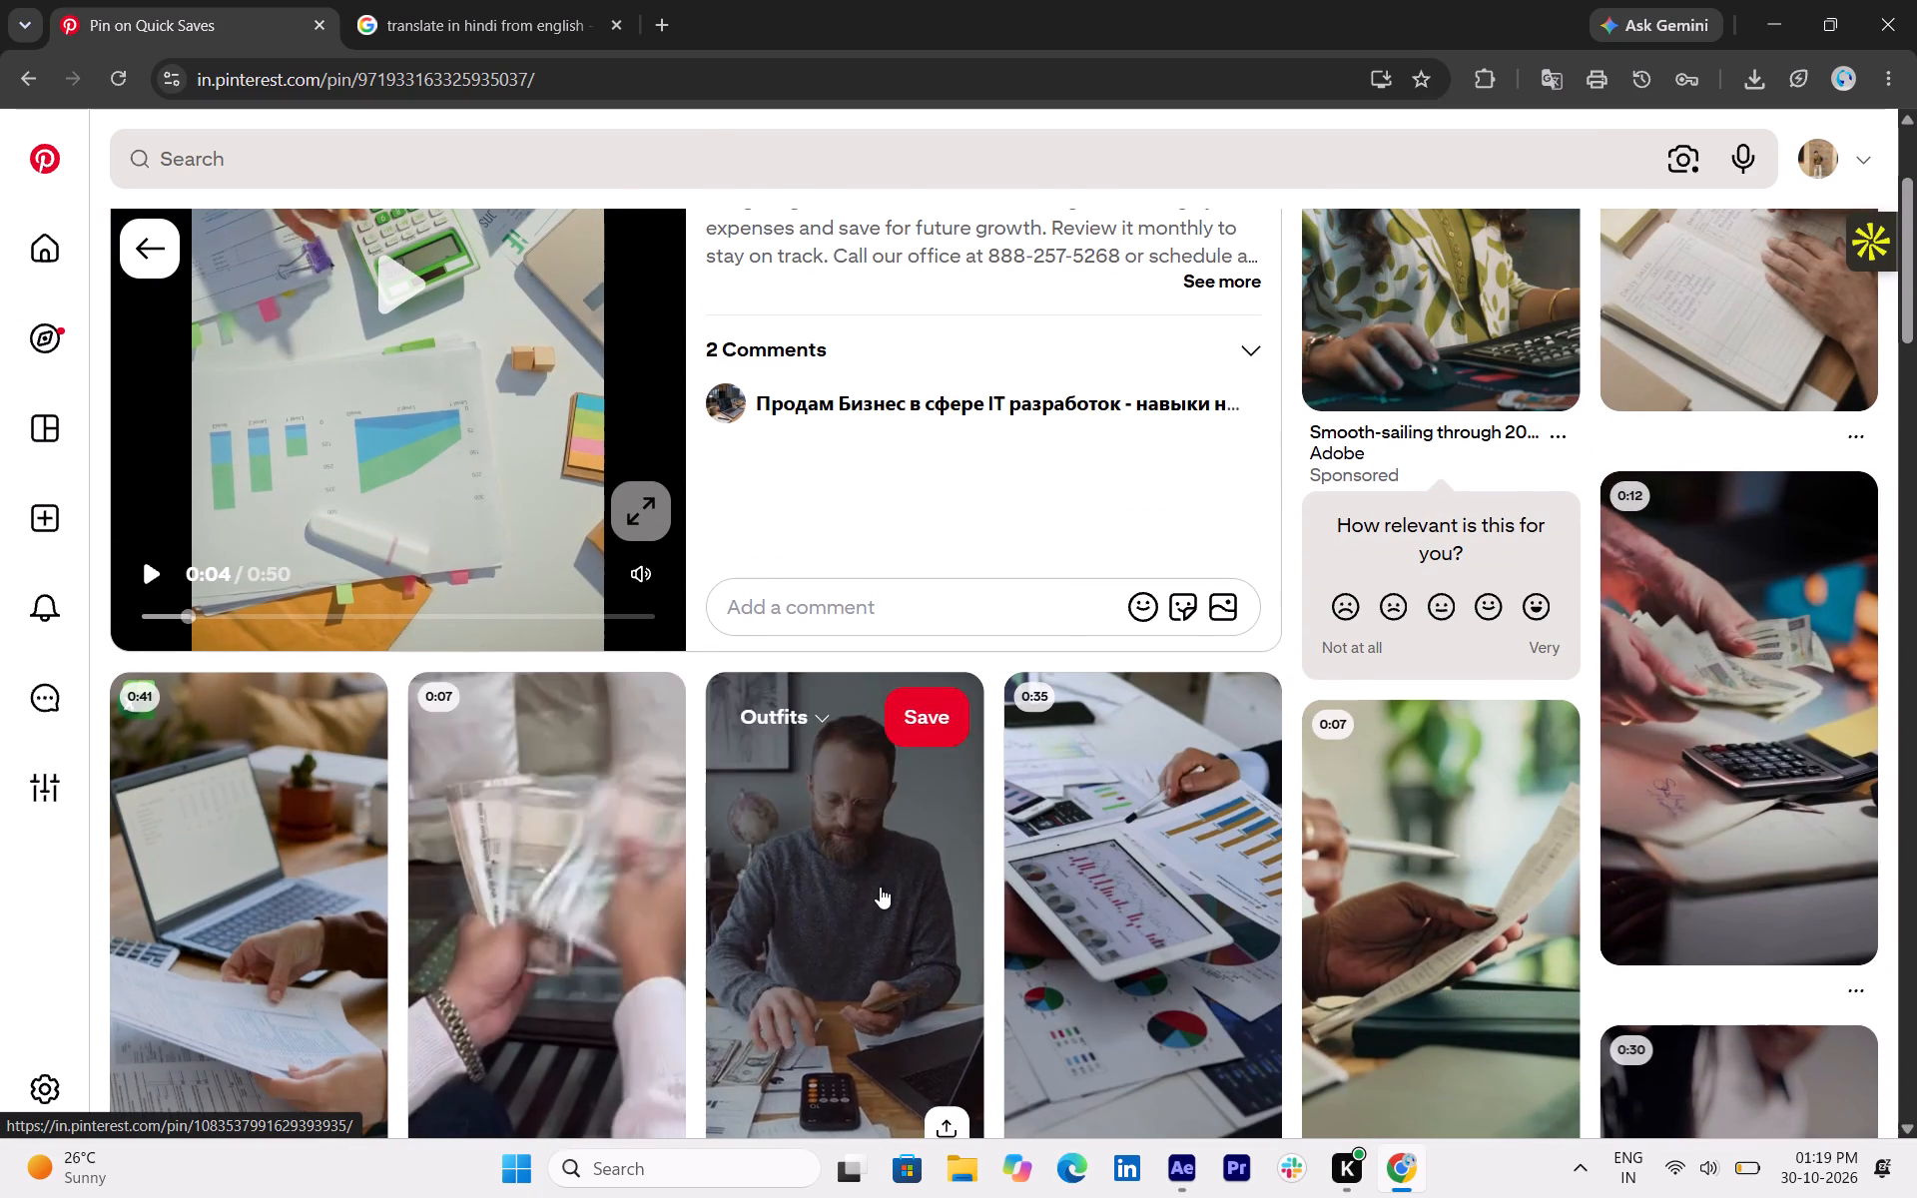
scroll(880, 887, up, 1)
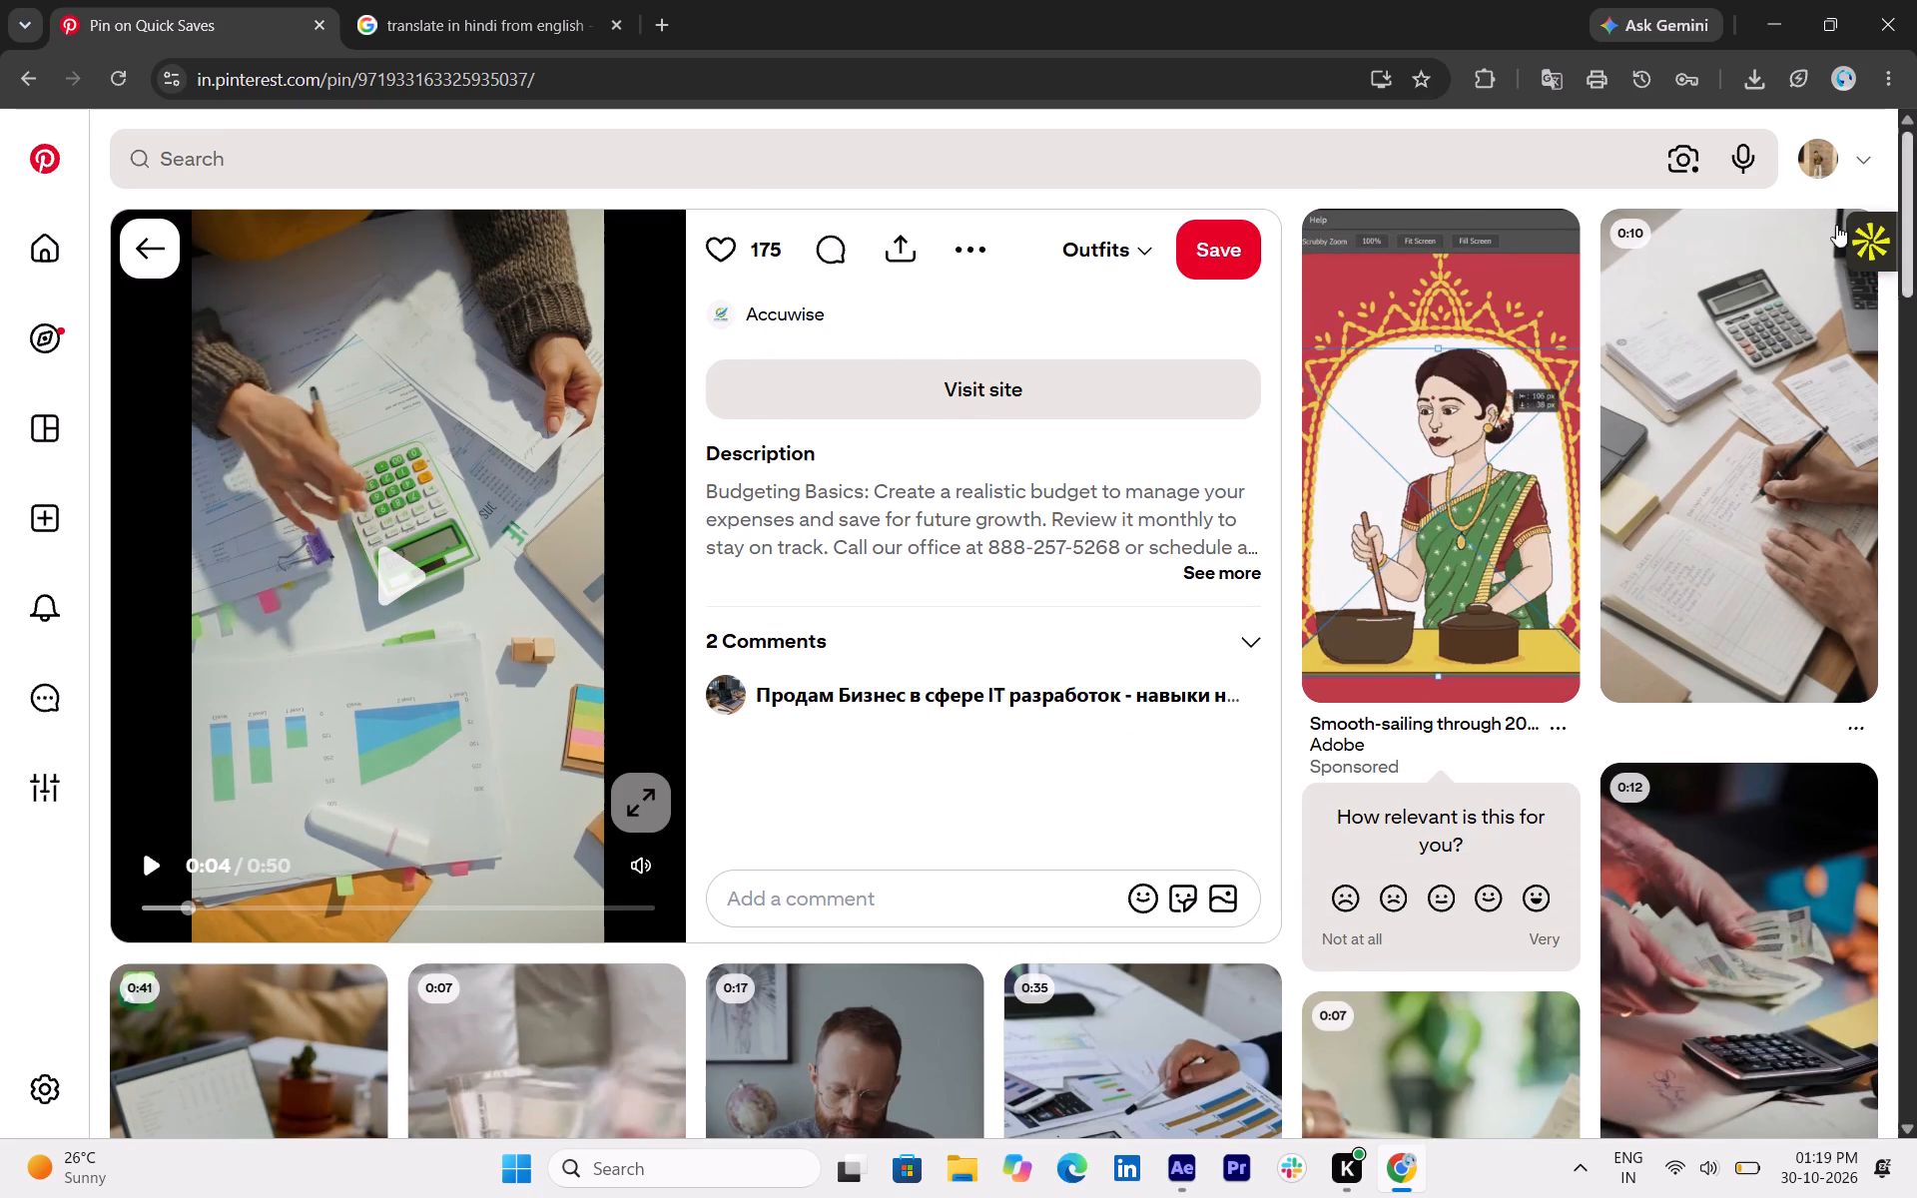
Open the related pin "product invoices, expense receipts, calculator and a laptop" and copy its link.
click(1674, 346)
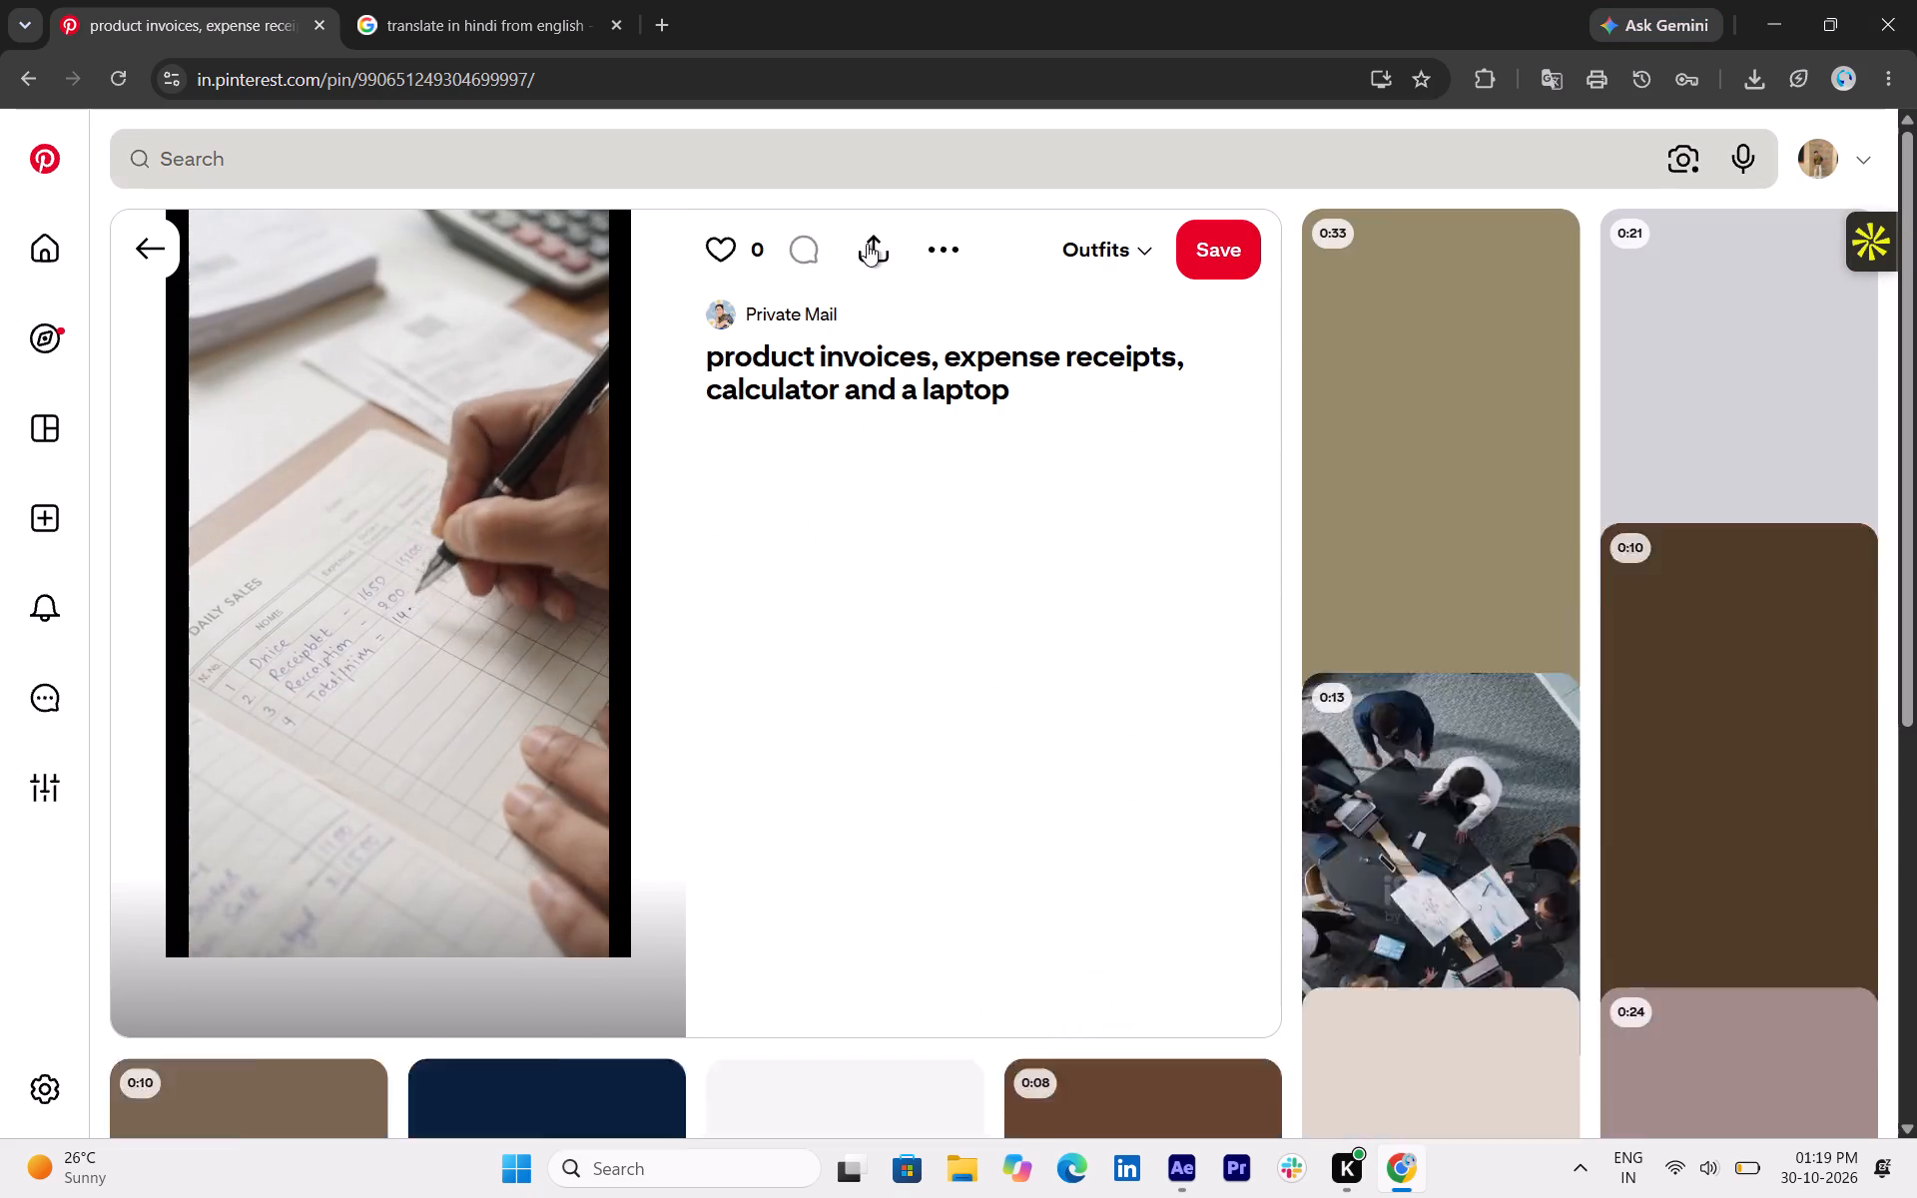
click(868, 245)
click(690, 401)
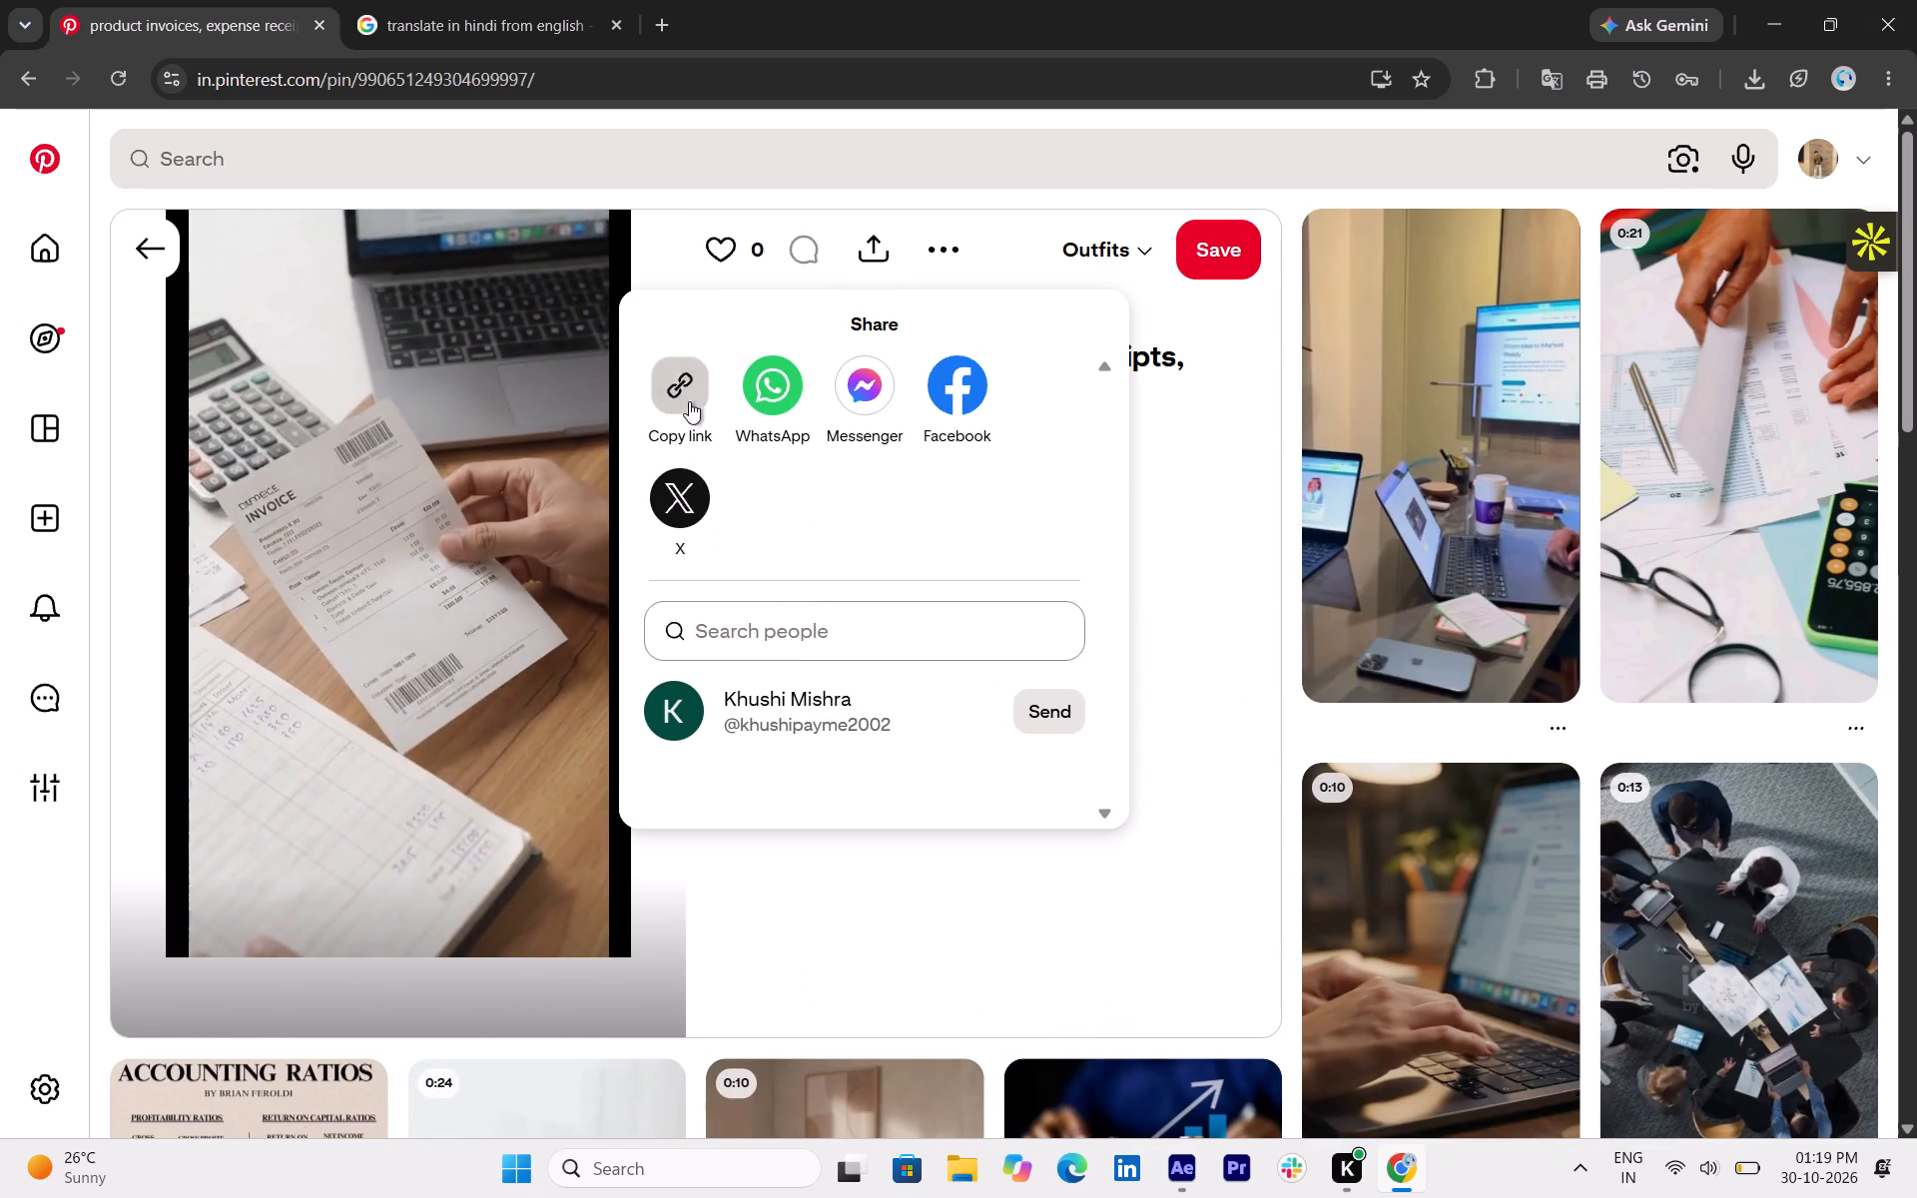
In a new browser tab, search Google for "pintrest video download" and open the KlickPin Pinterest Video Downloader site.
click(658, 11)
click(781, 477)
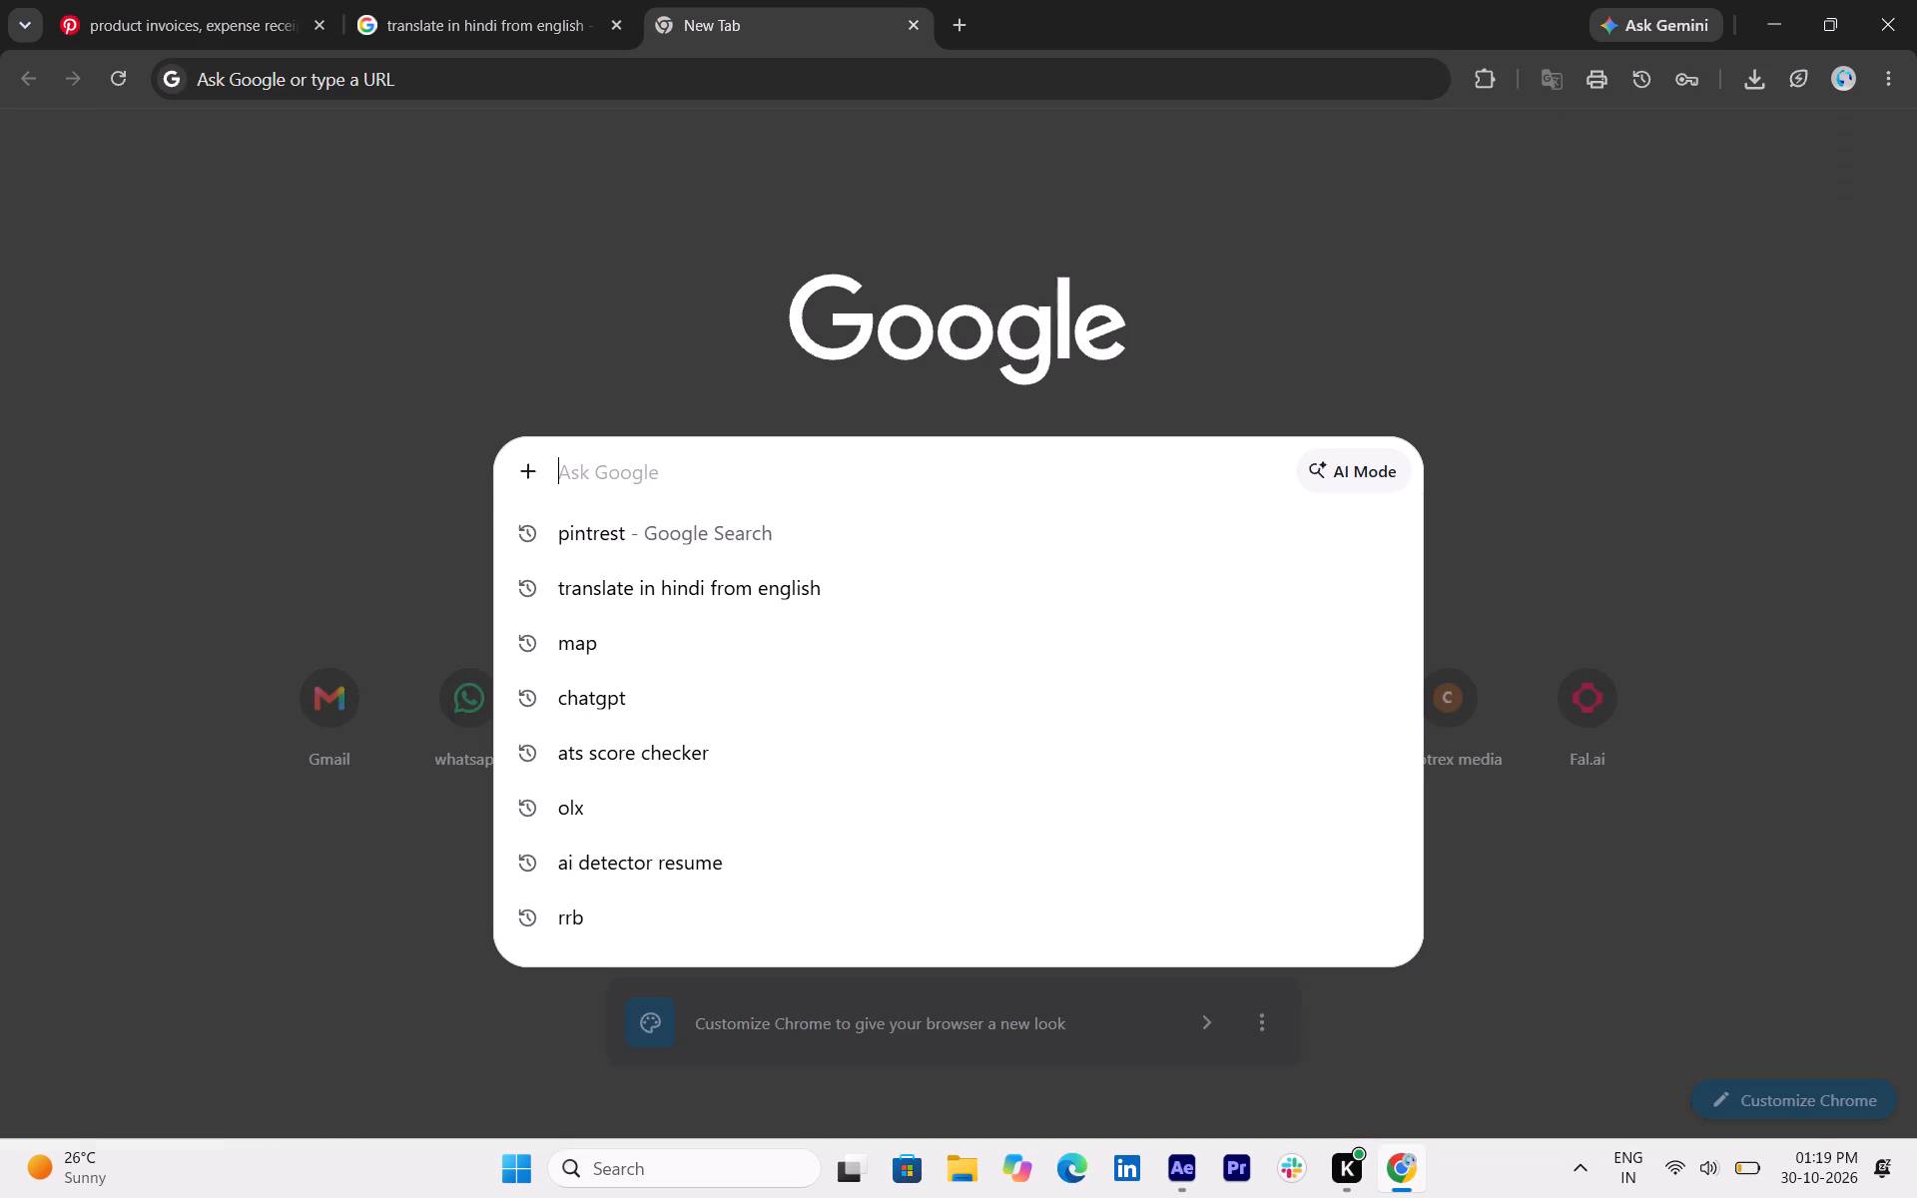
key(p)
text(intrest video doe)
key(BackSpace)
text(wnload)
key(Return)
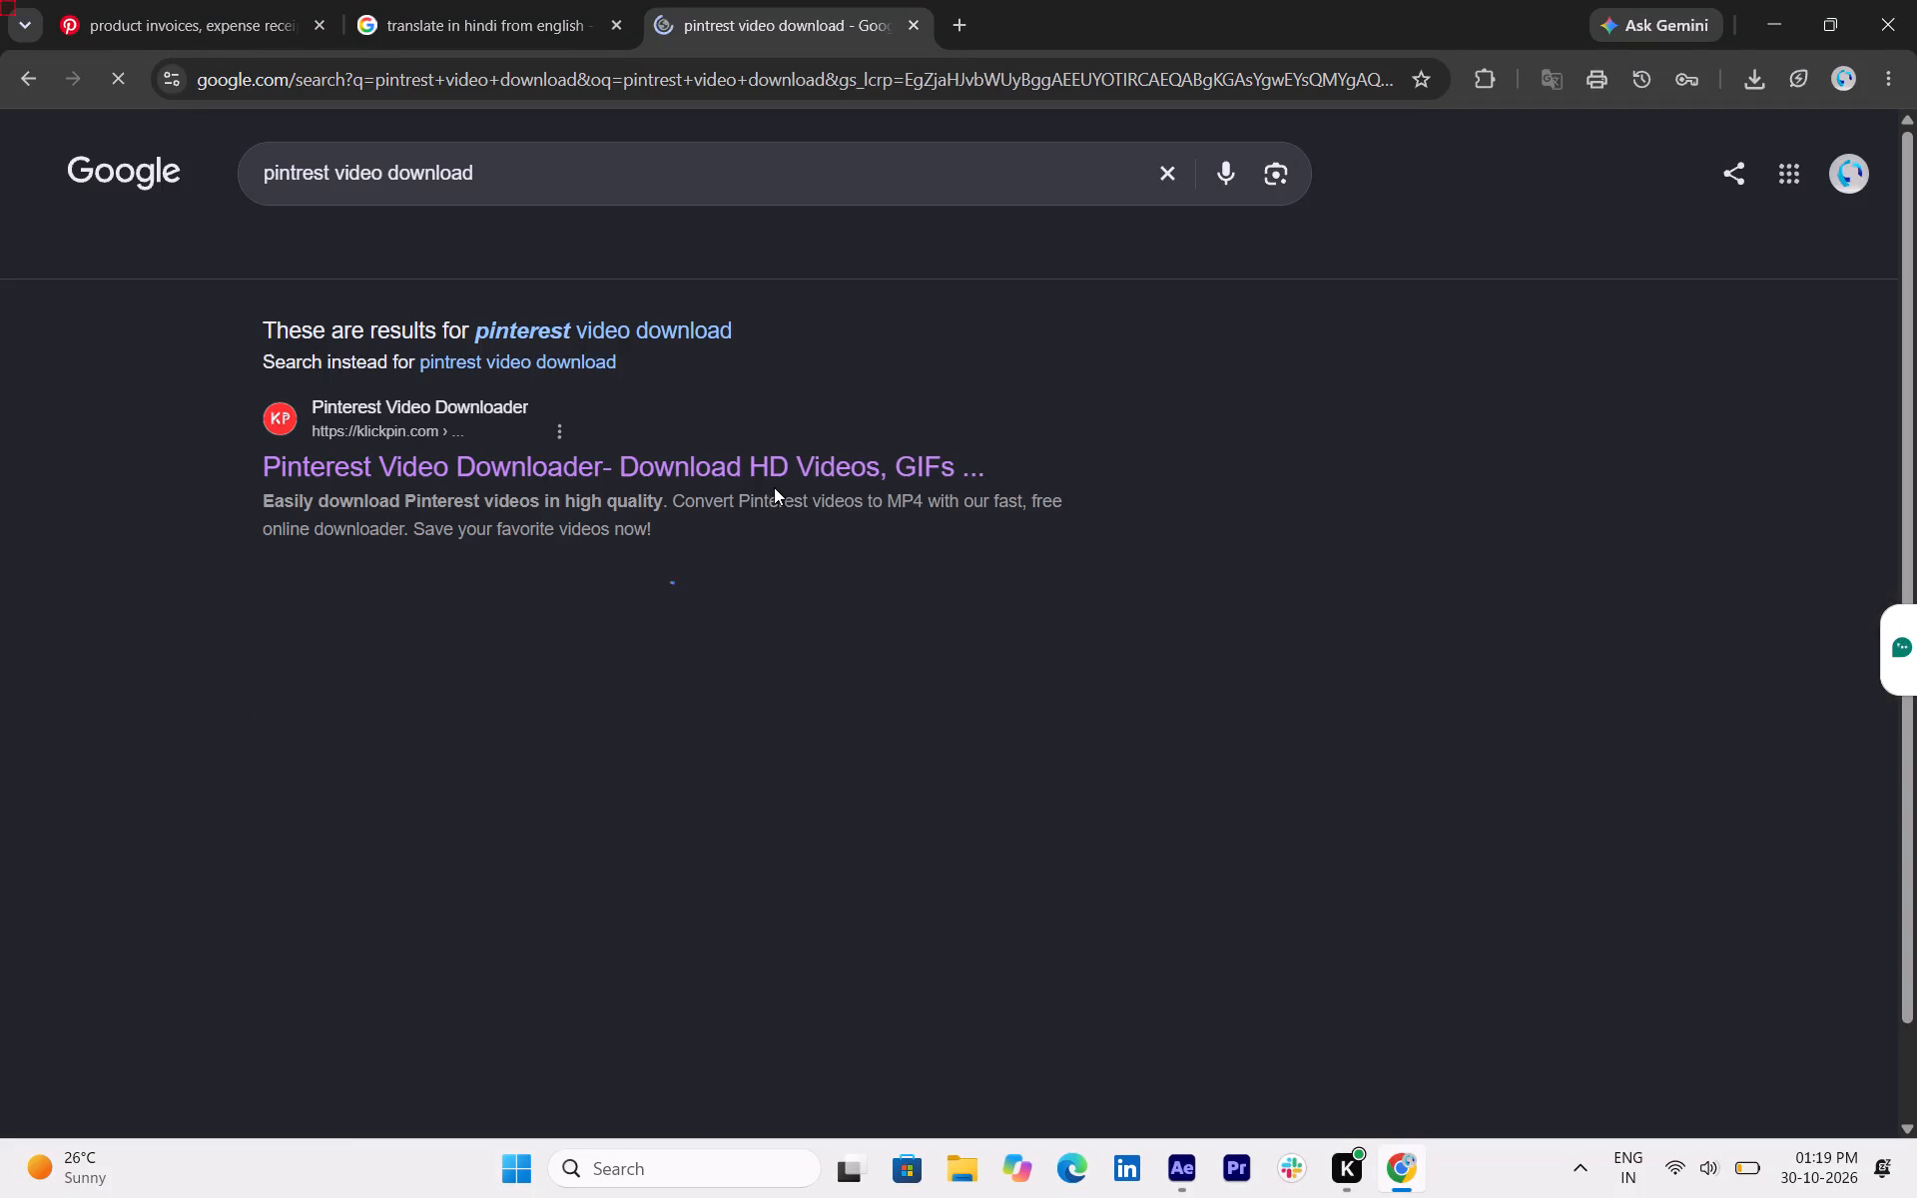
click(738, 480)
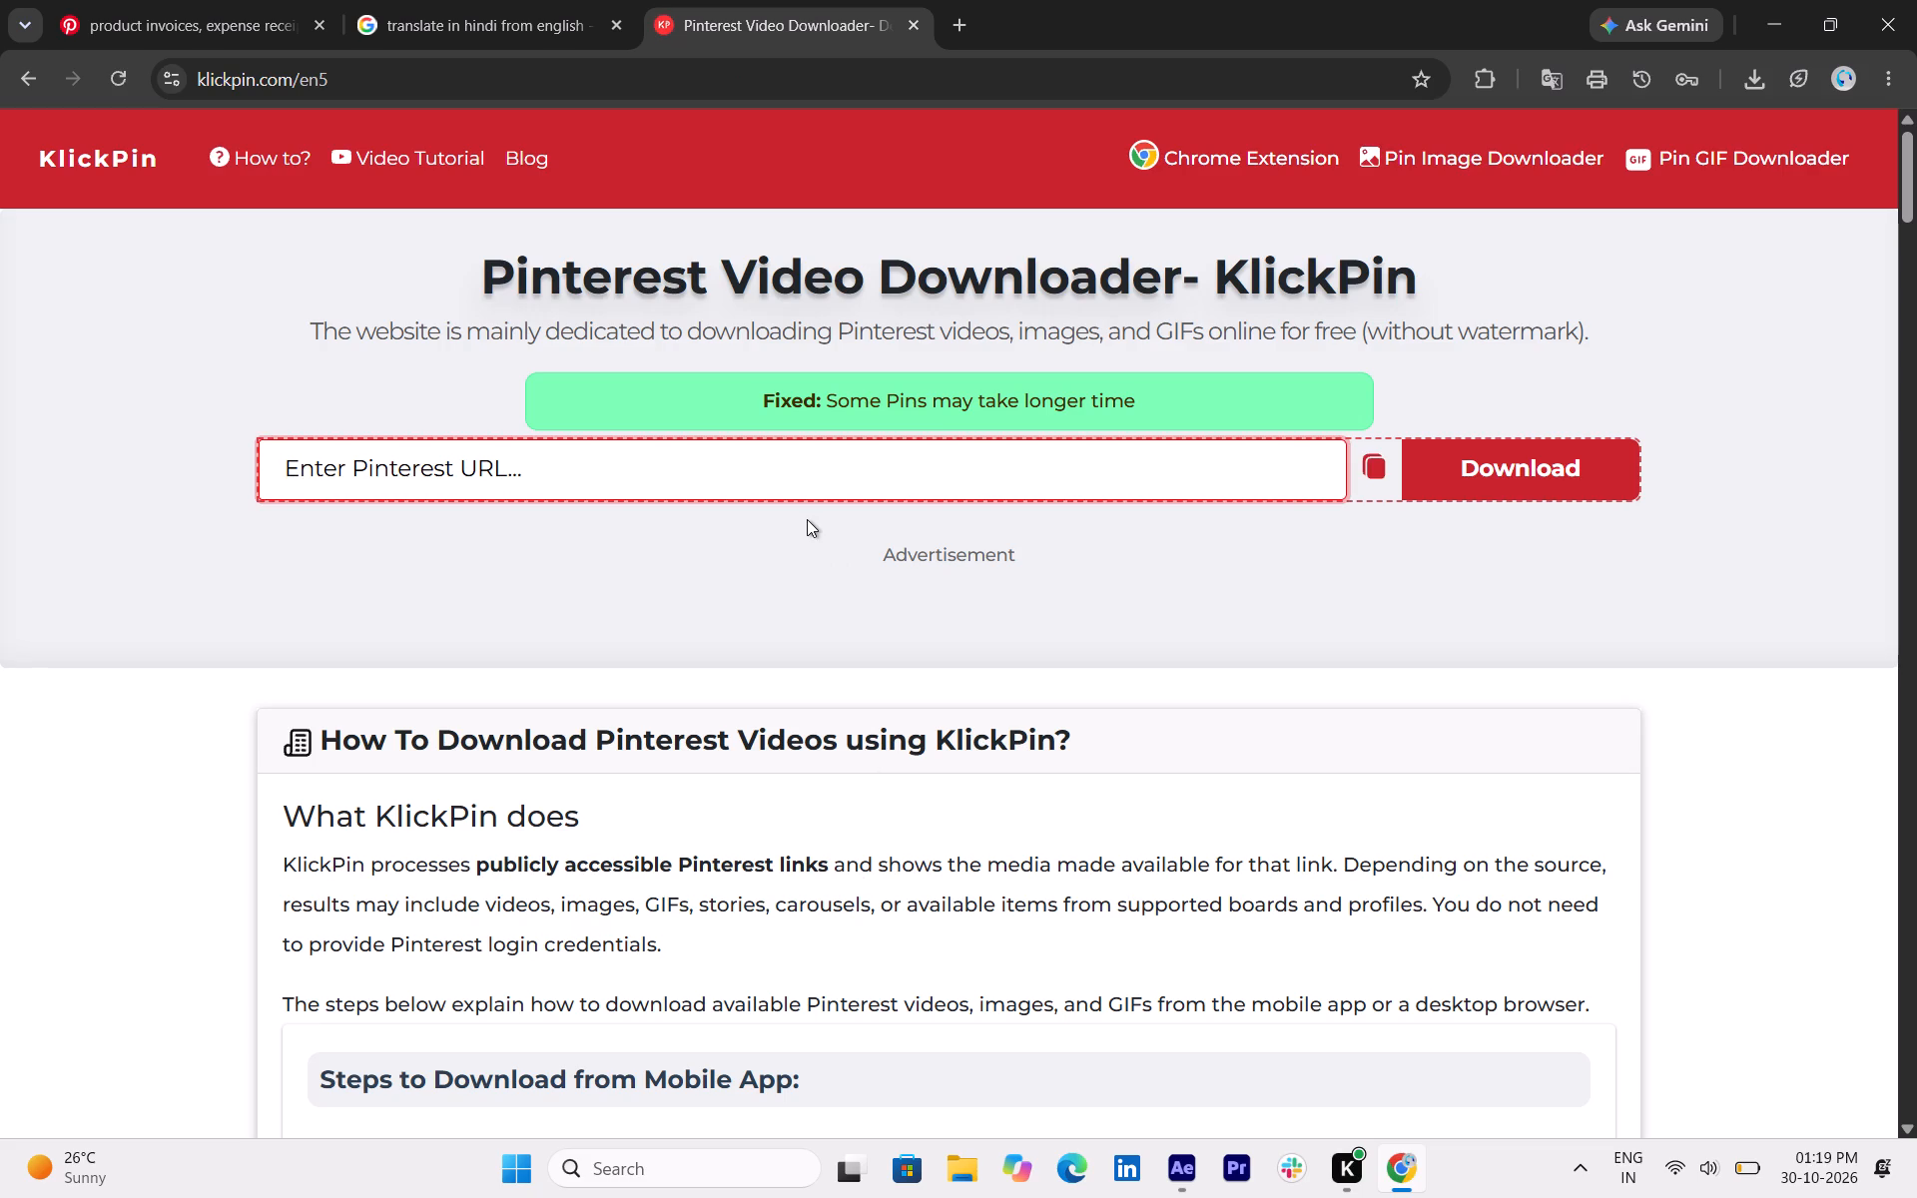
Paste the copied pin link into KlickPin, preview the invoices-and-calculator clip and download the video.
key(ctrl+v)
click(1501, 462)
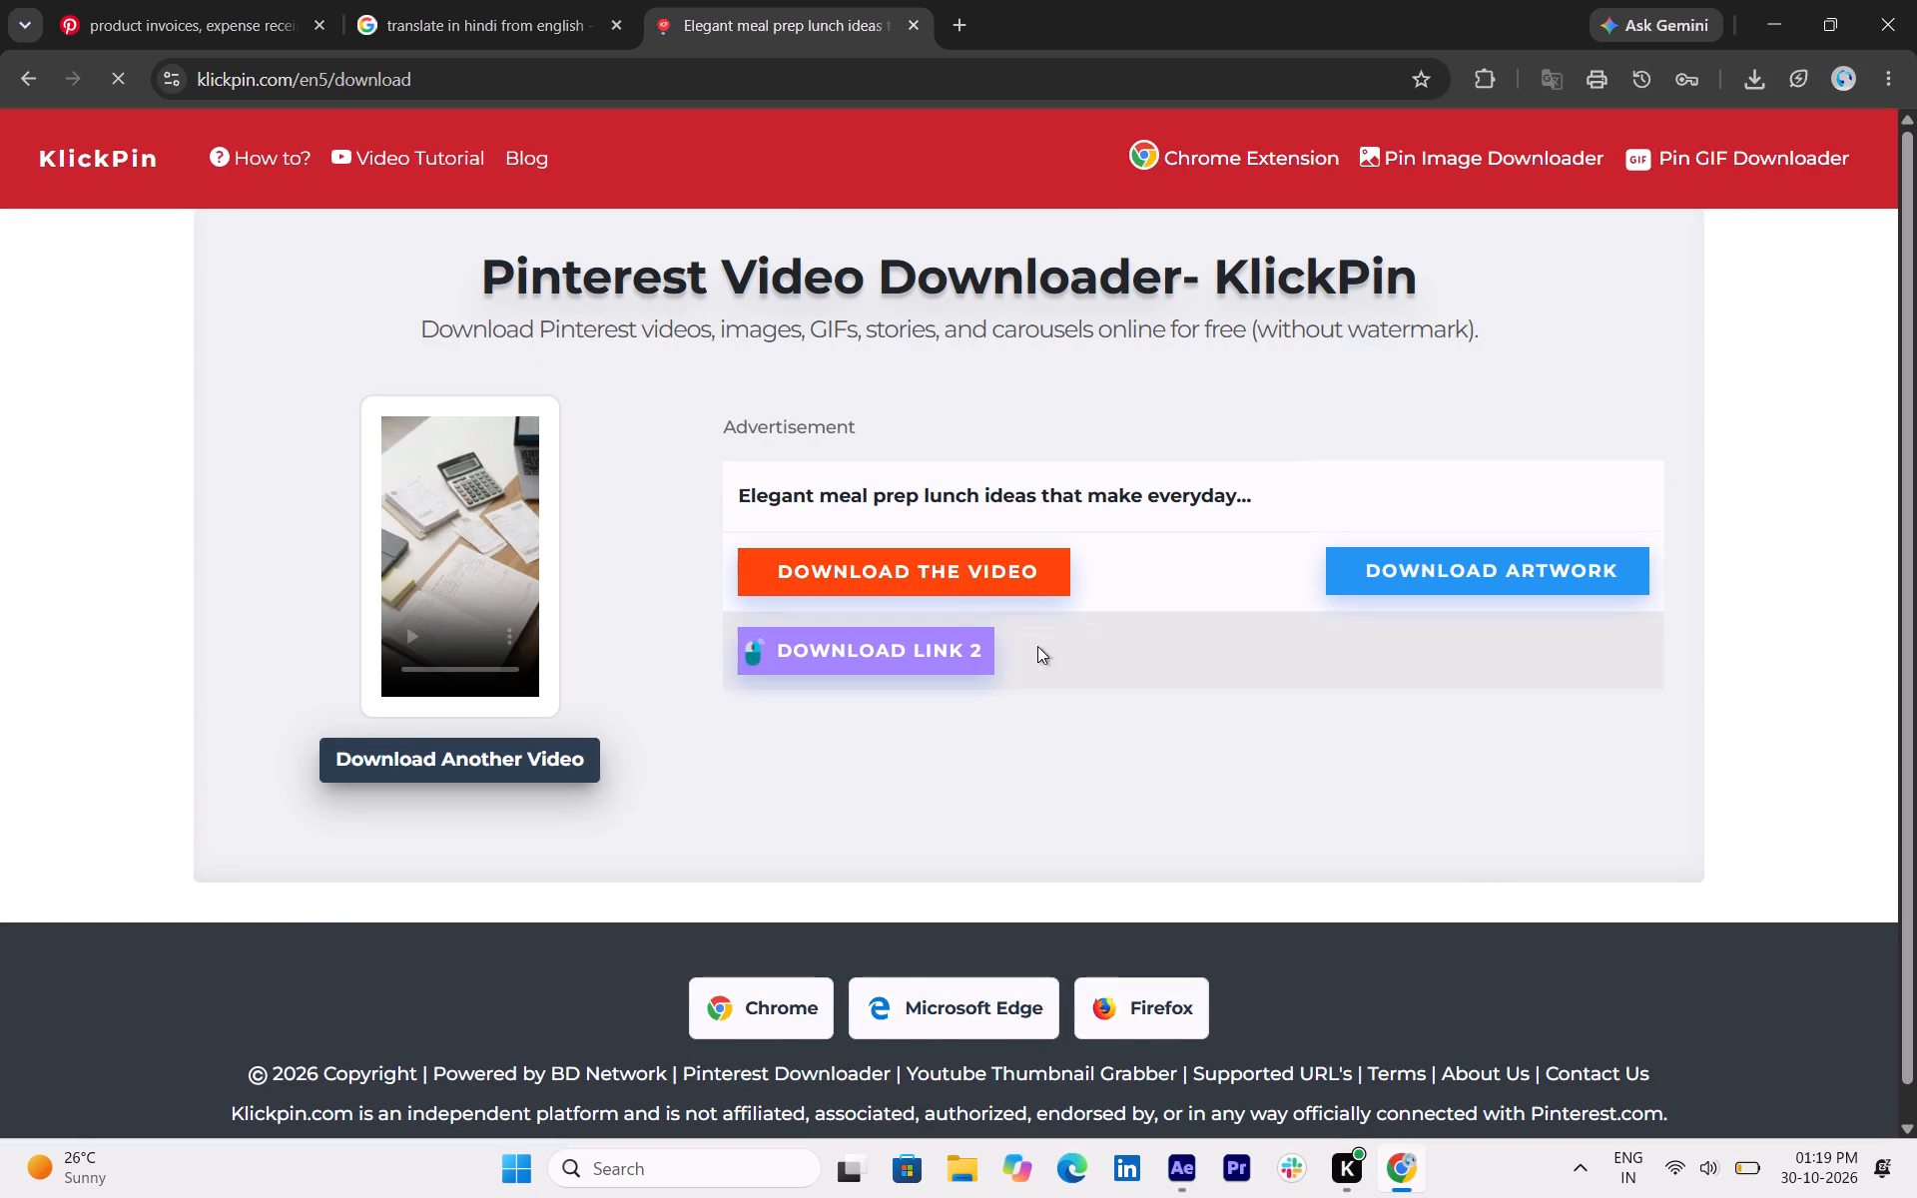
click(495, 600)
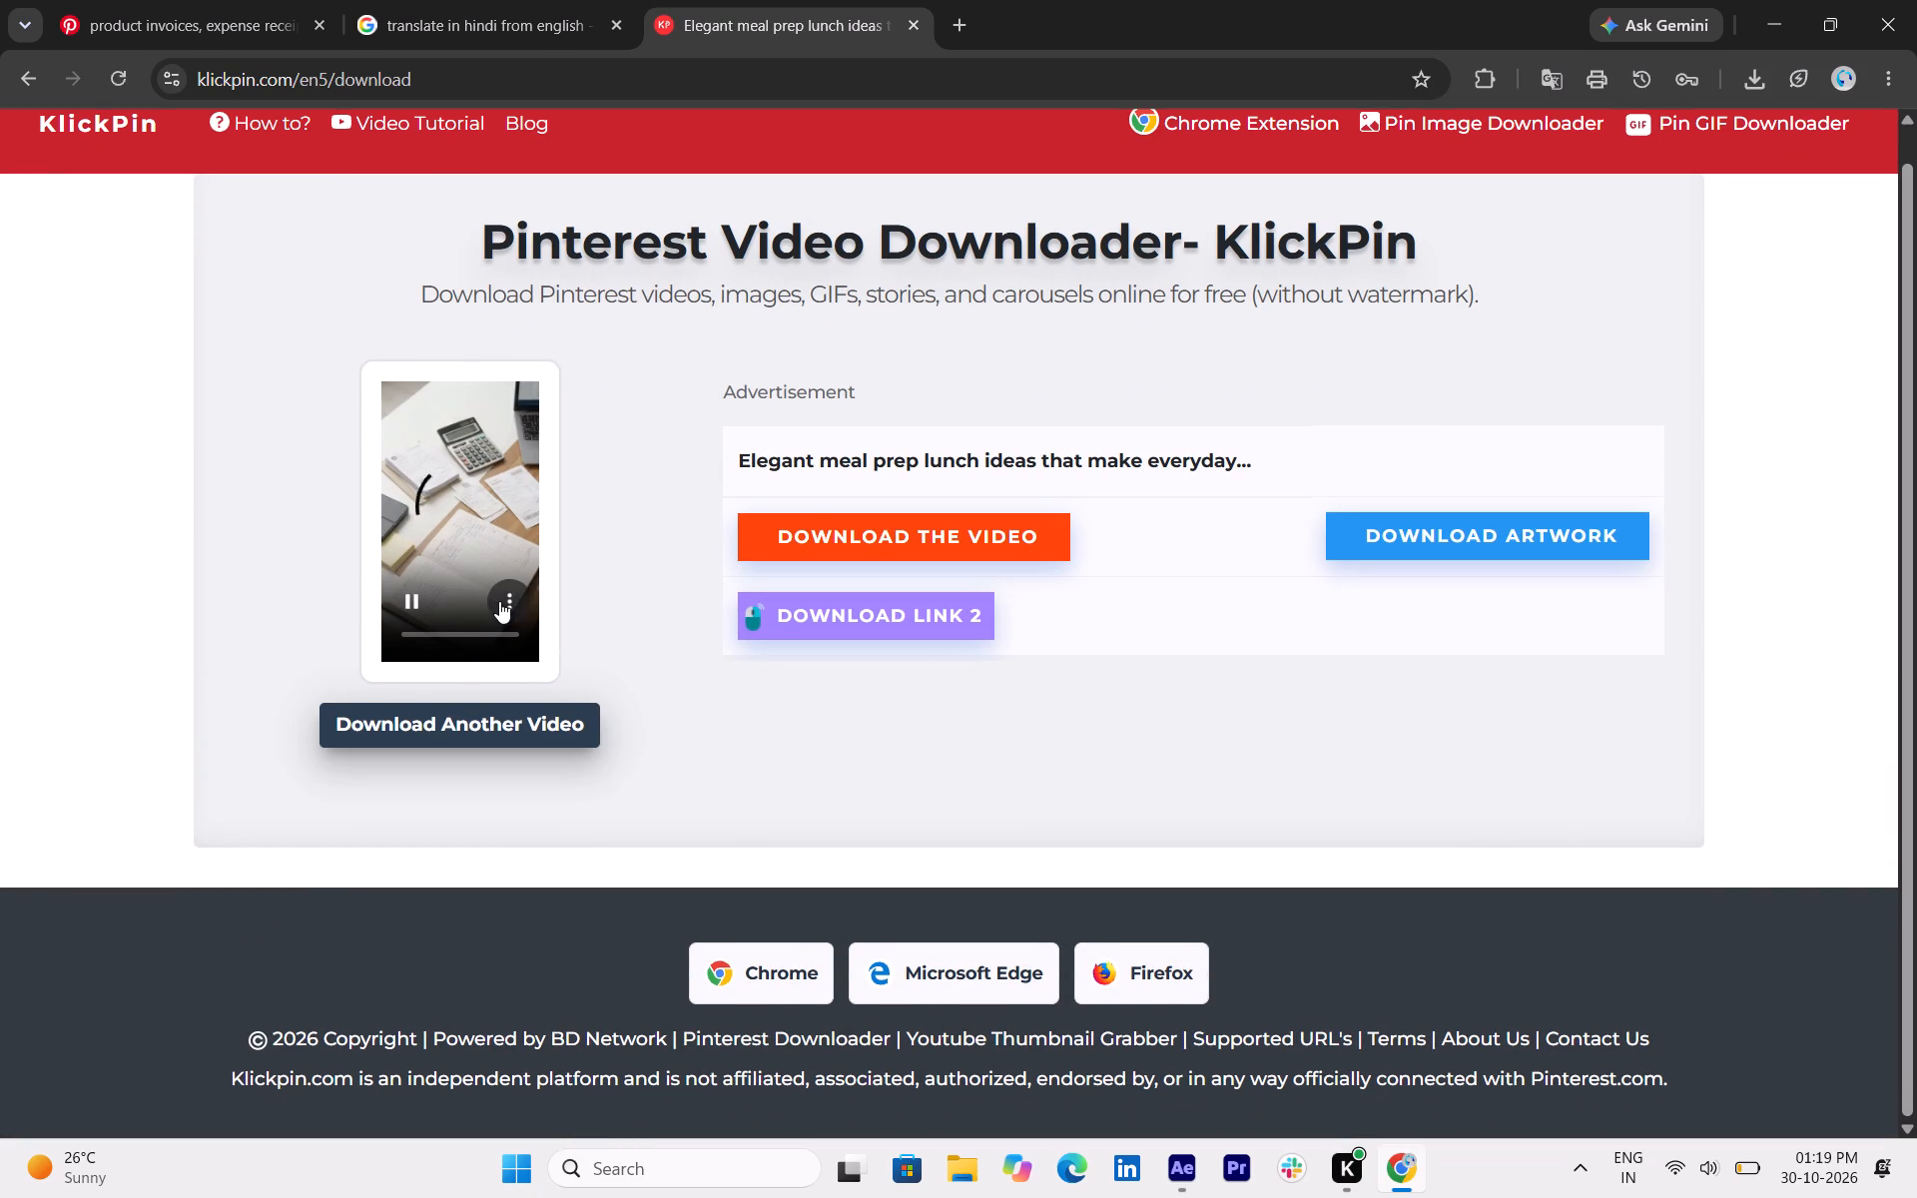
click(972, 530)
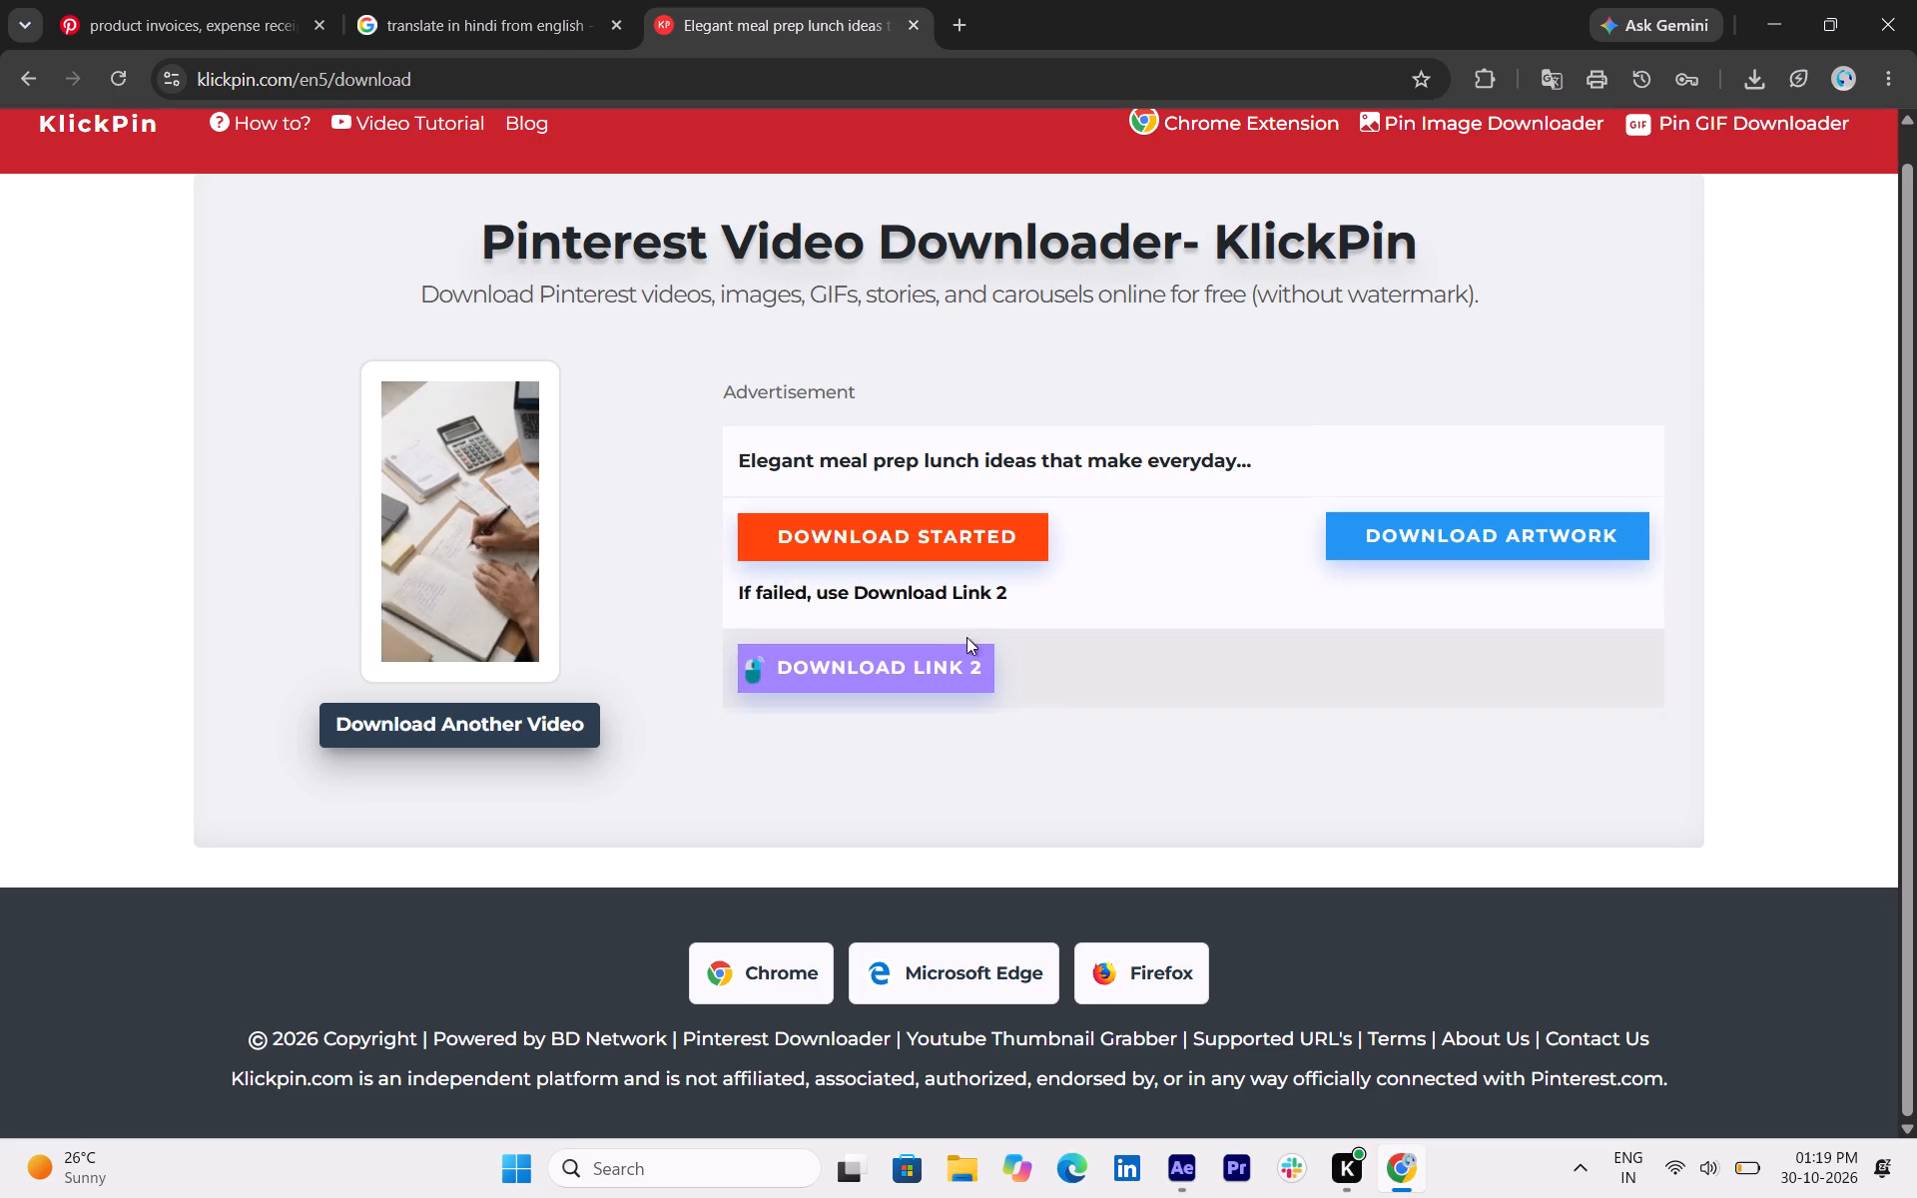
click(1740, 311)
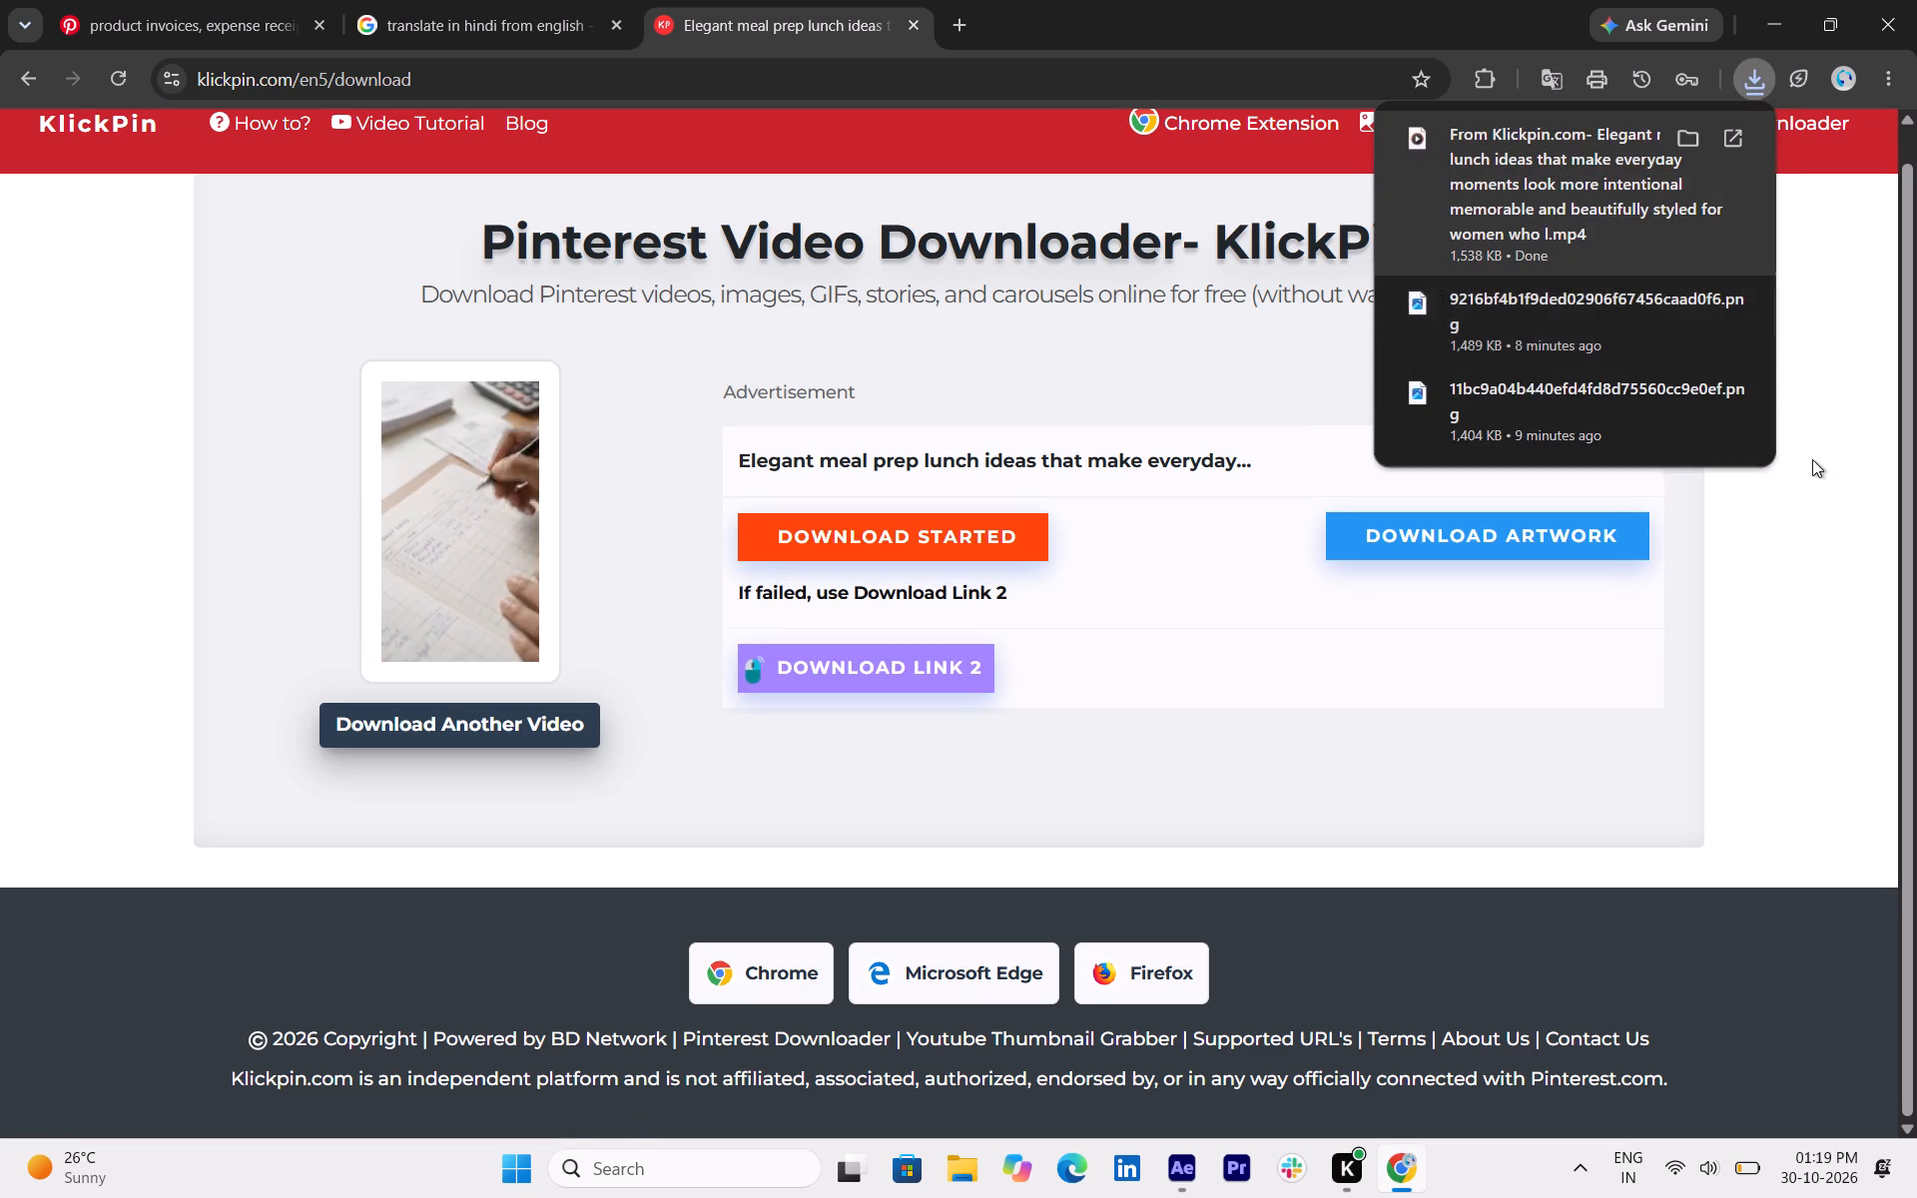
click(1812, 459)
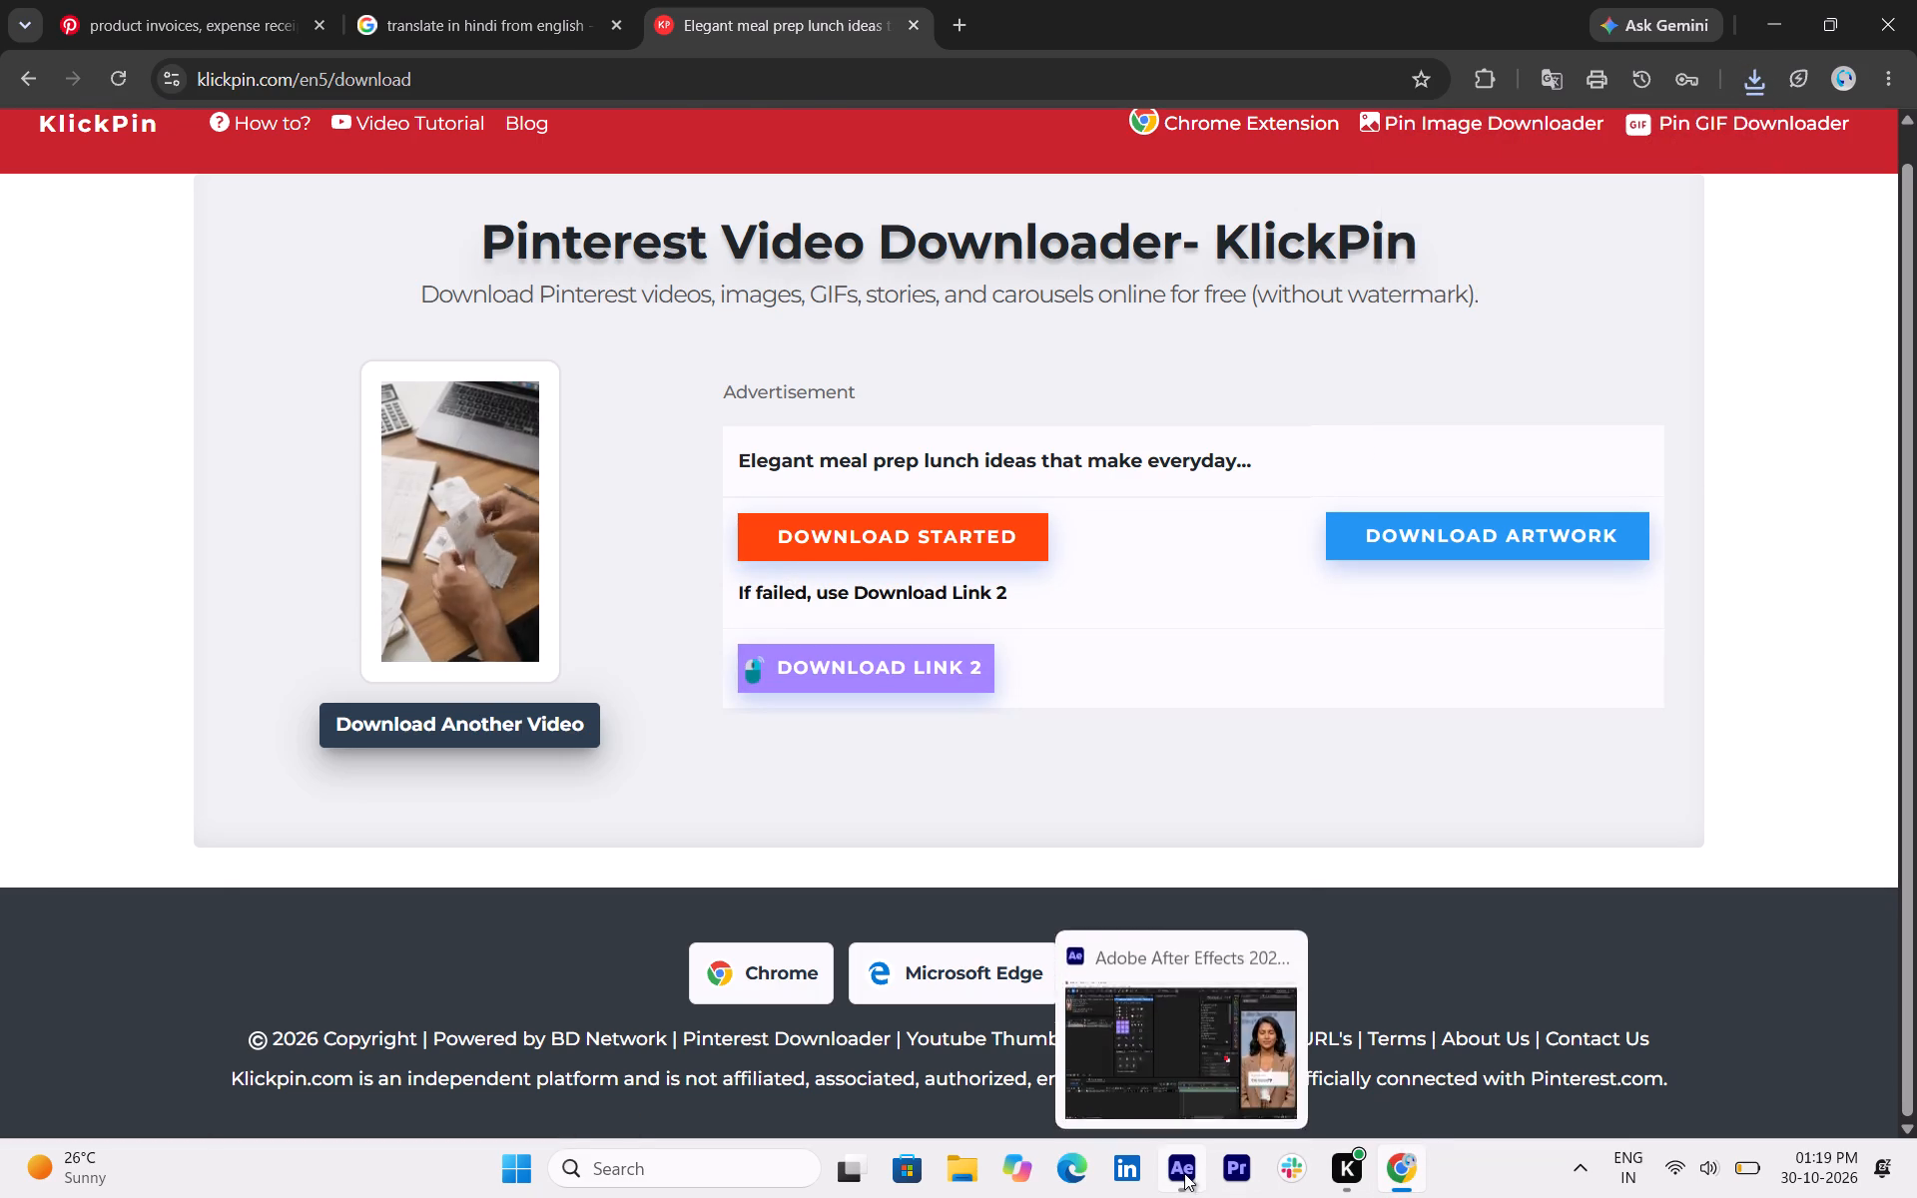
Switch to After Effects and import the KlickPin video and today's two PNG images from Downloads as footage.
click(1184, 1173)
key(ctrl+i)
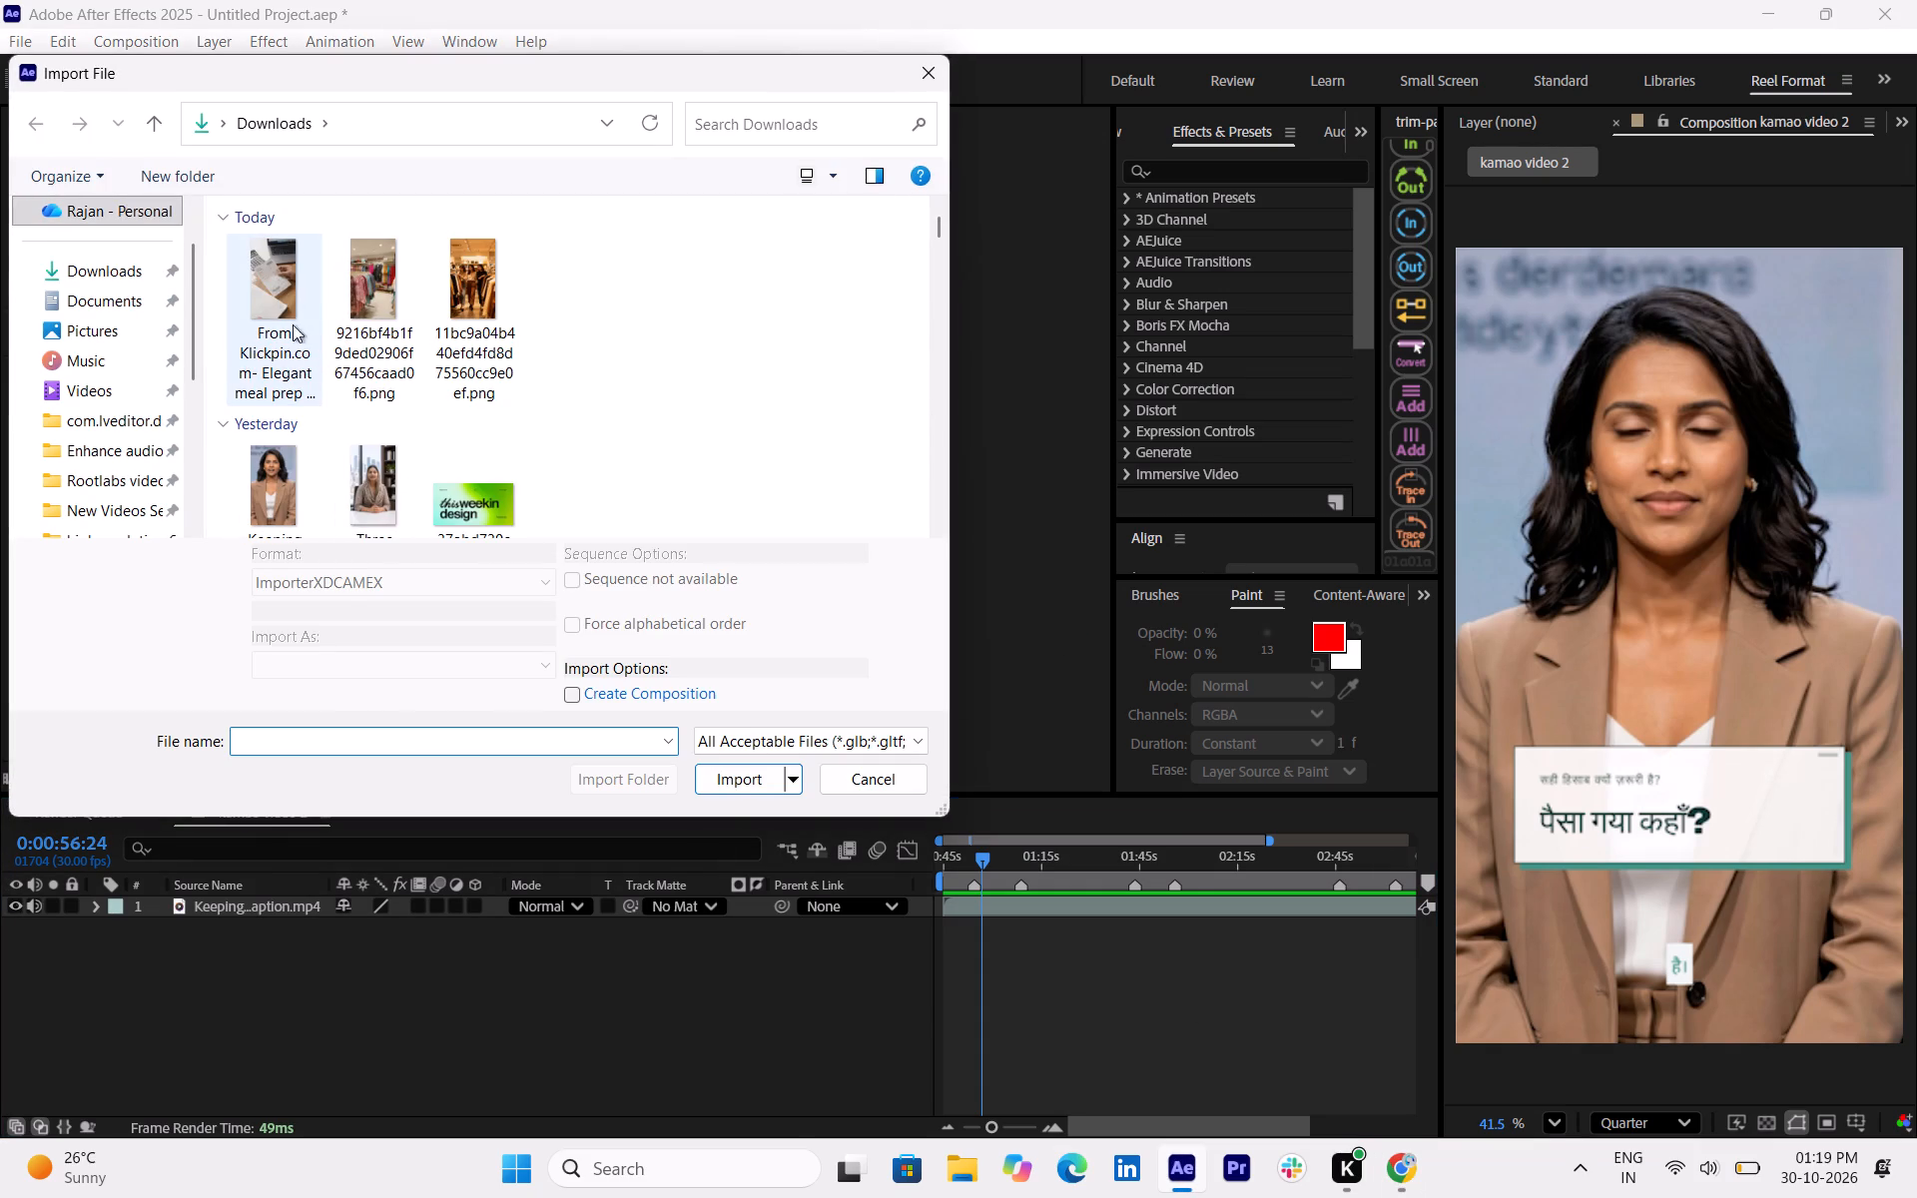
click(256, 280)
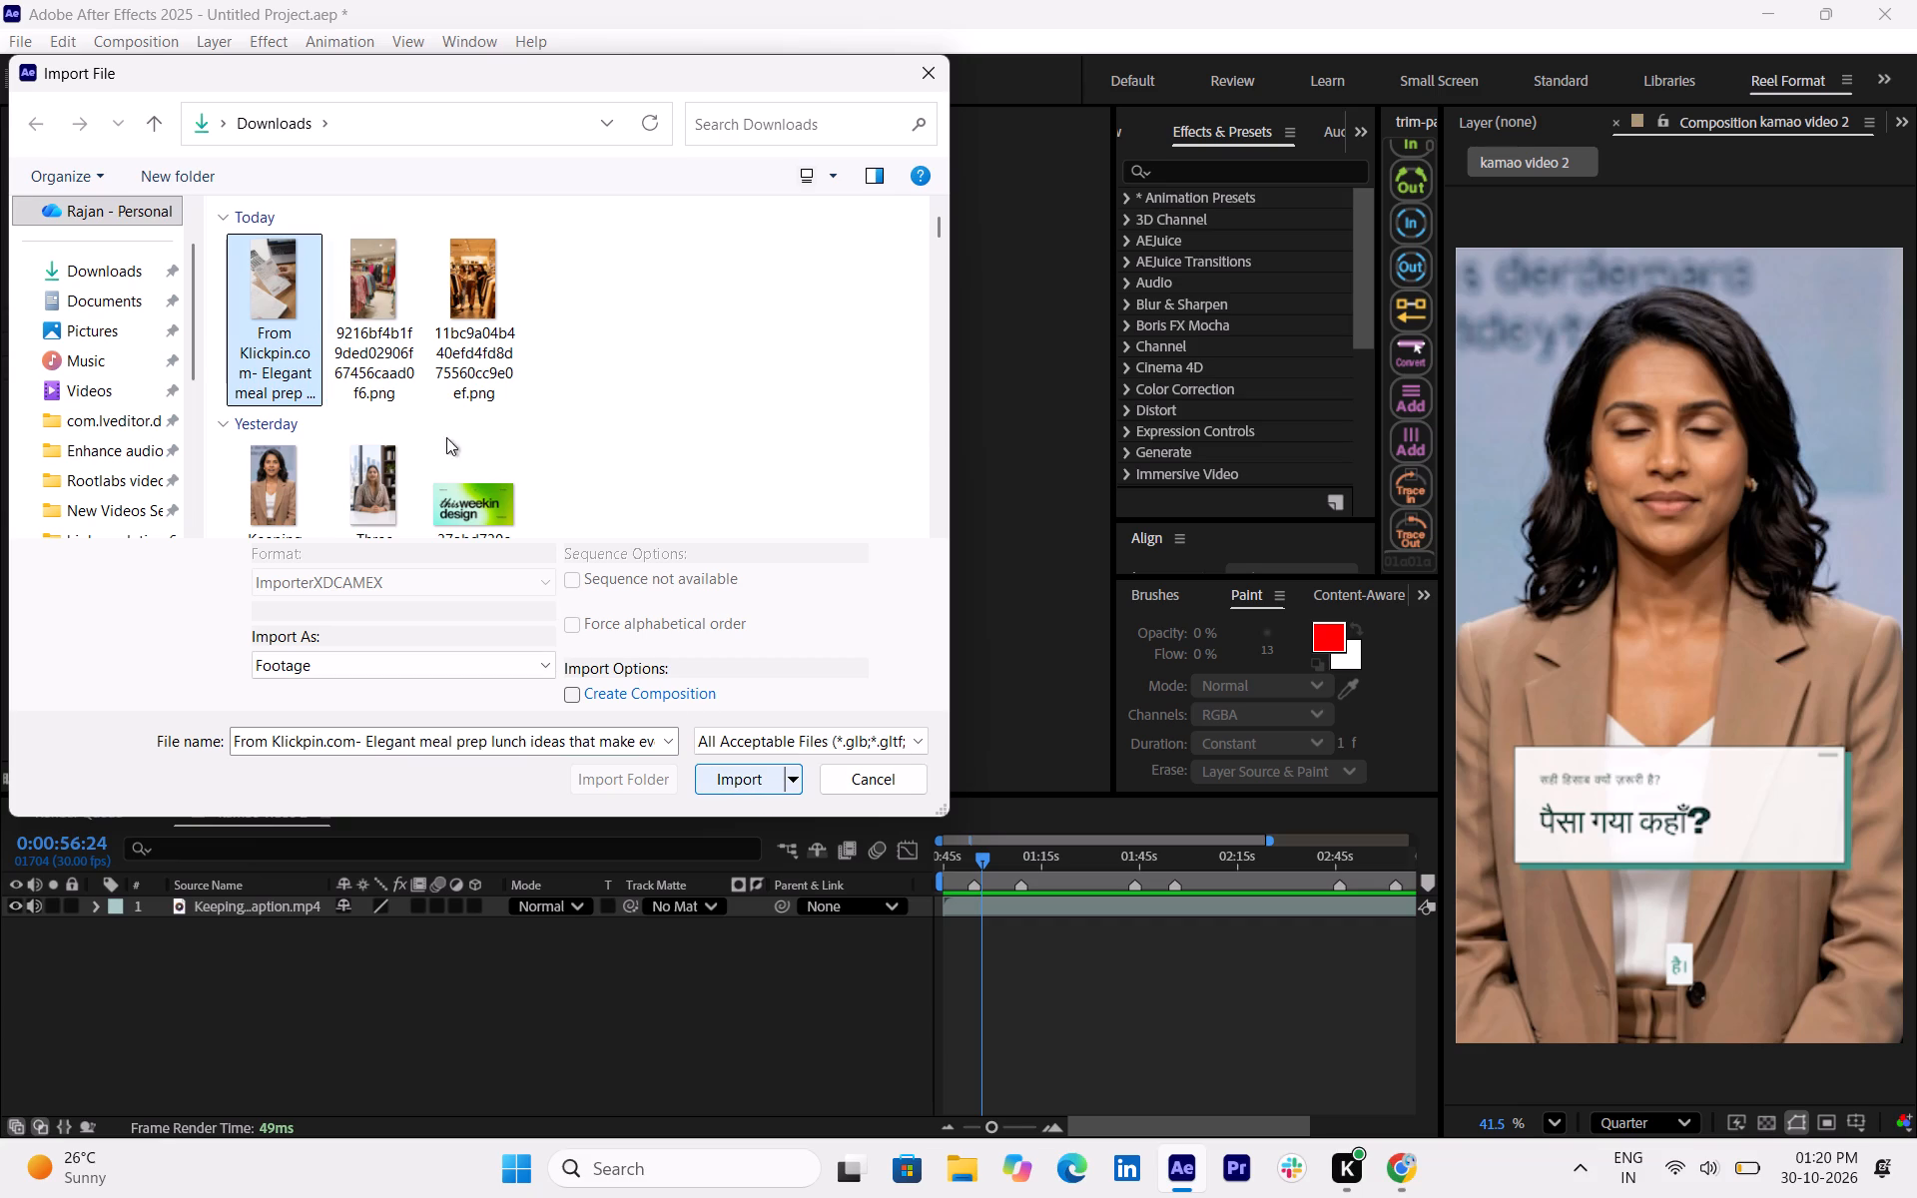
shift+click(362, 289)
shift+click(439, 298)
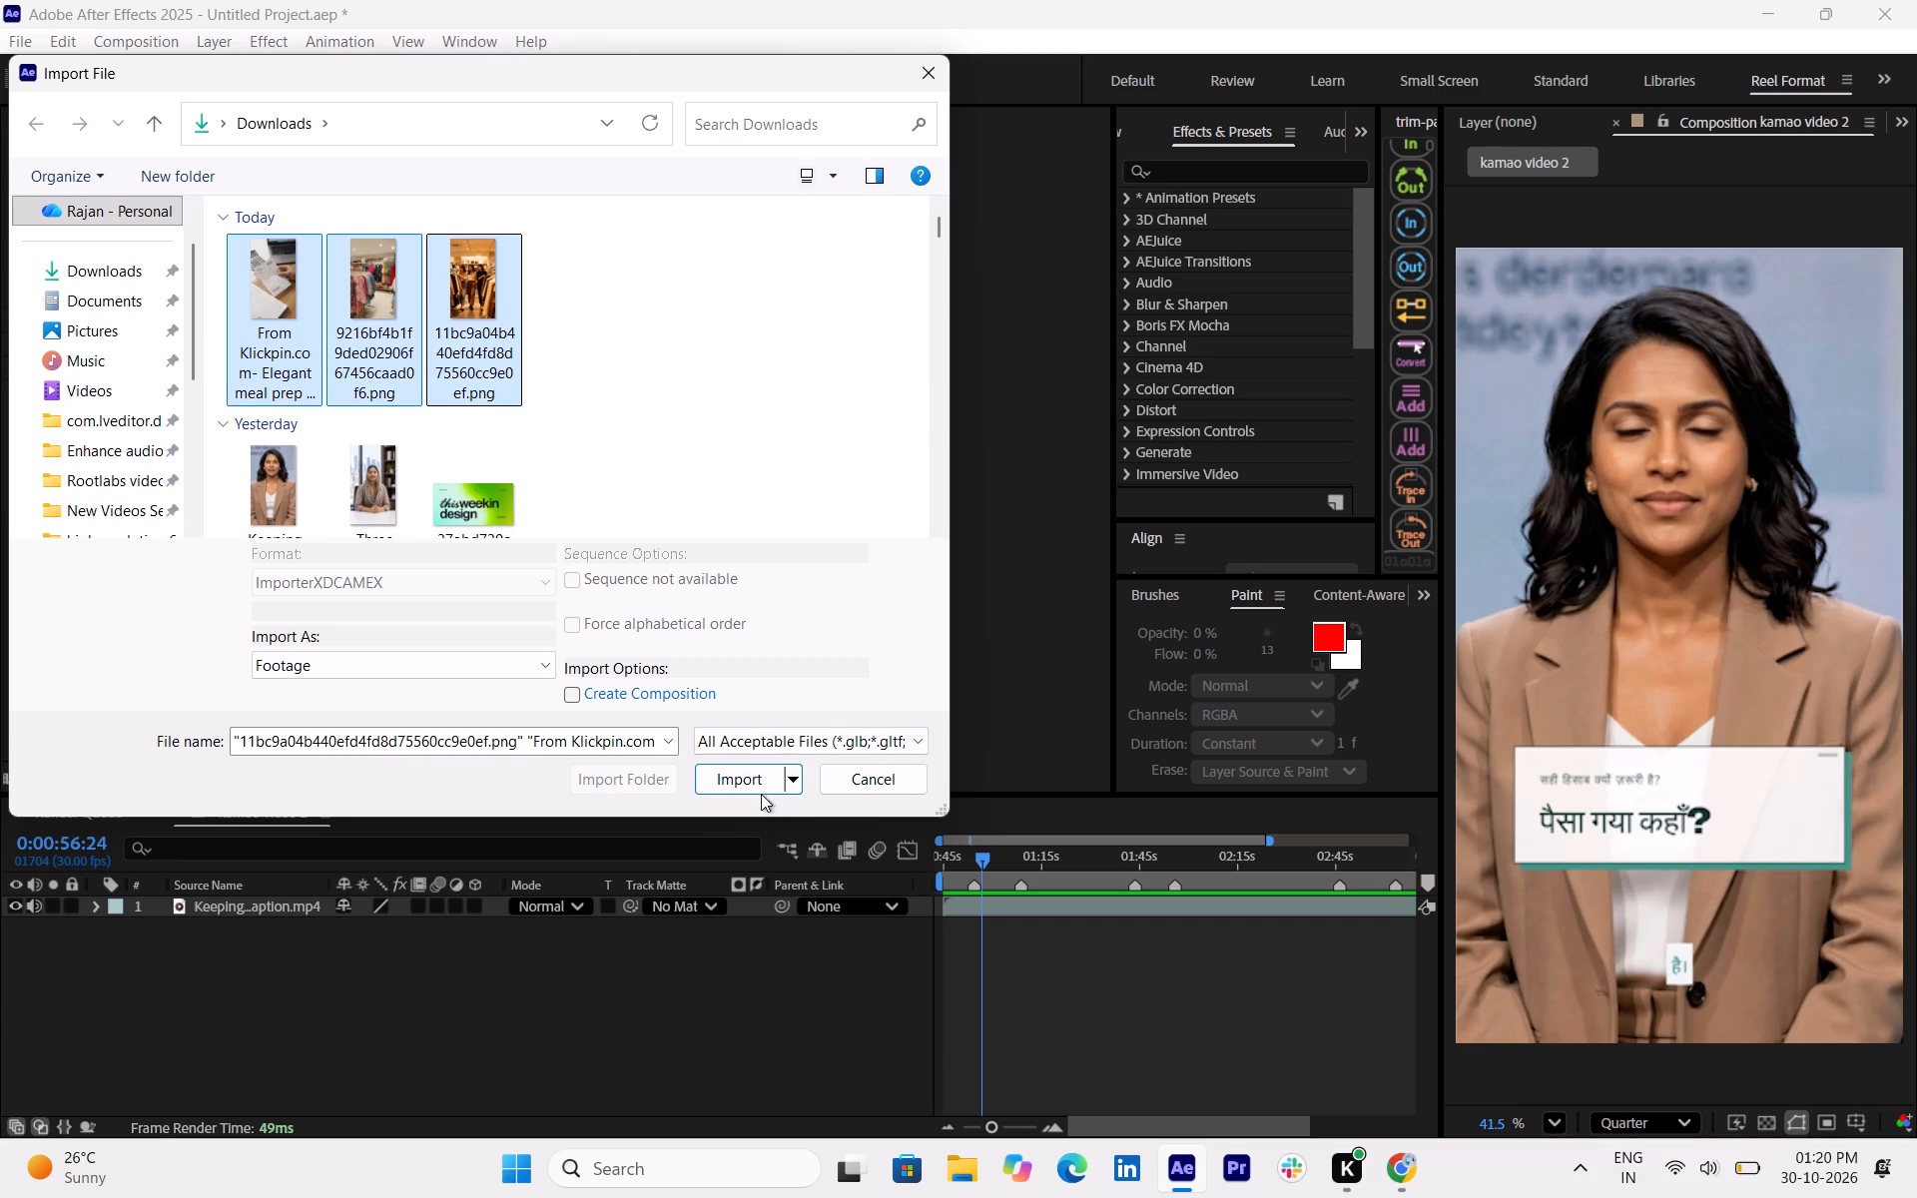
click(759, 788)
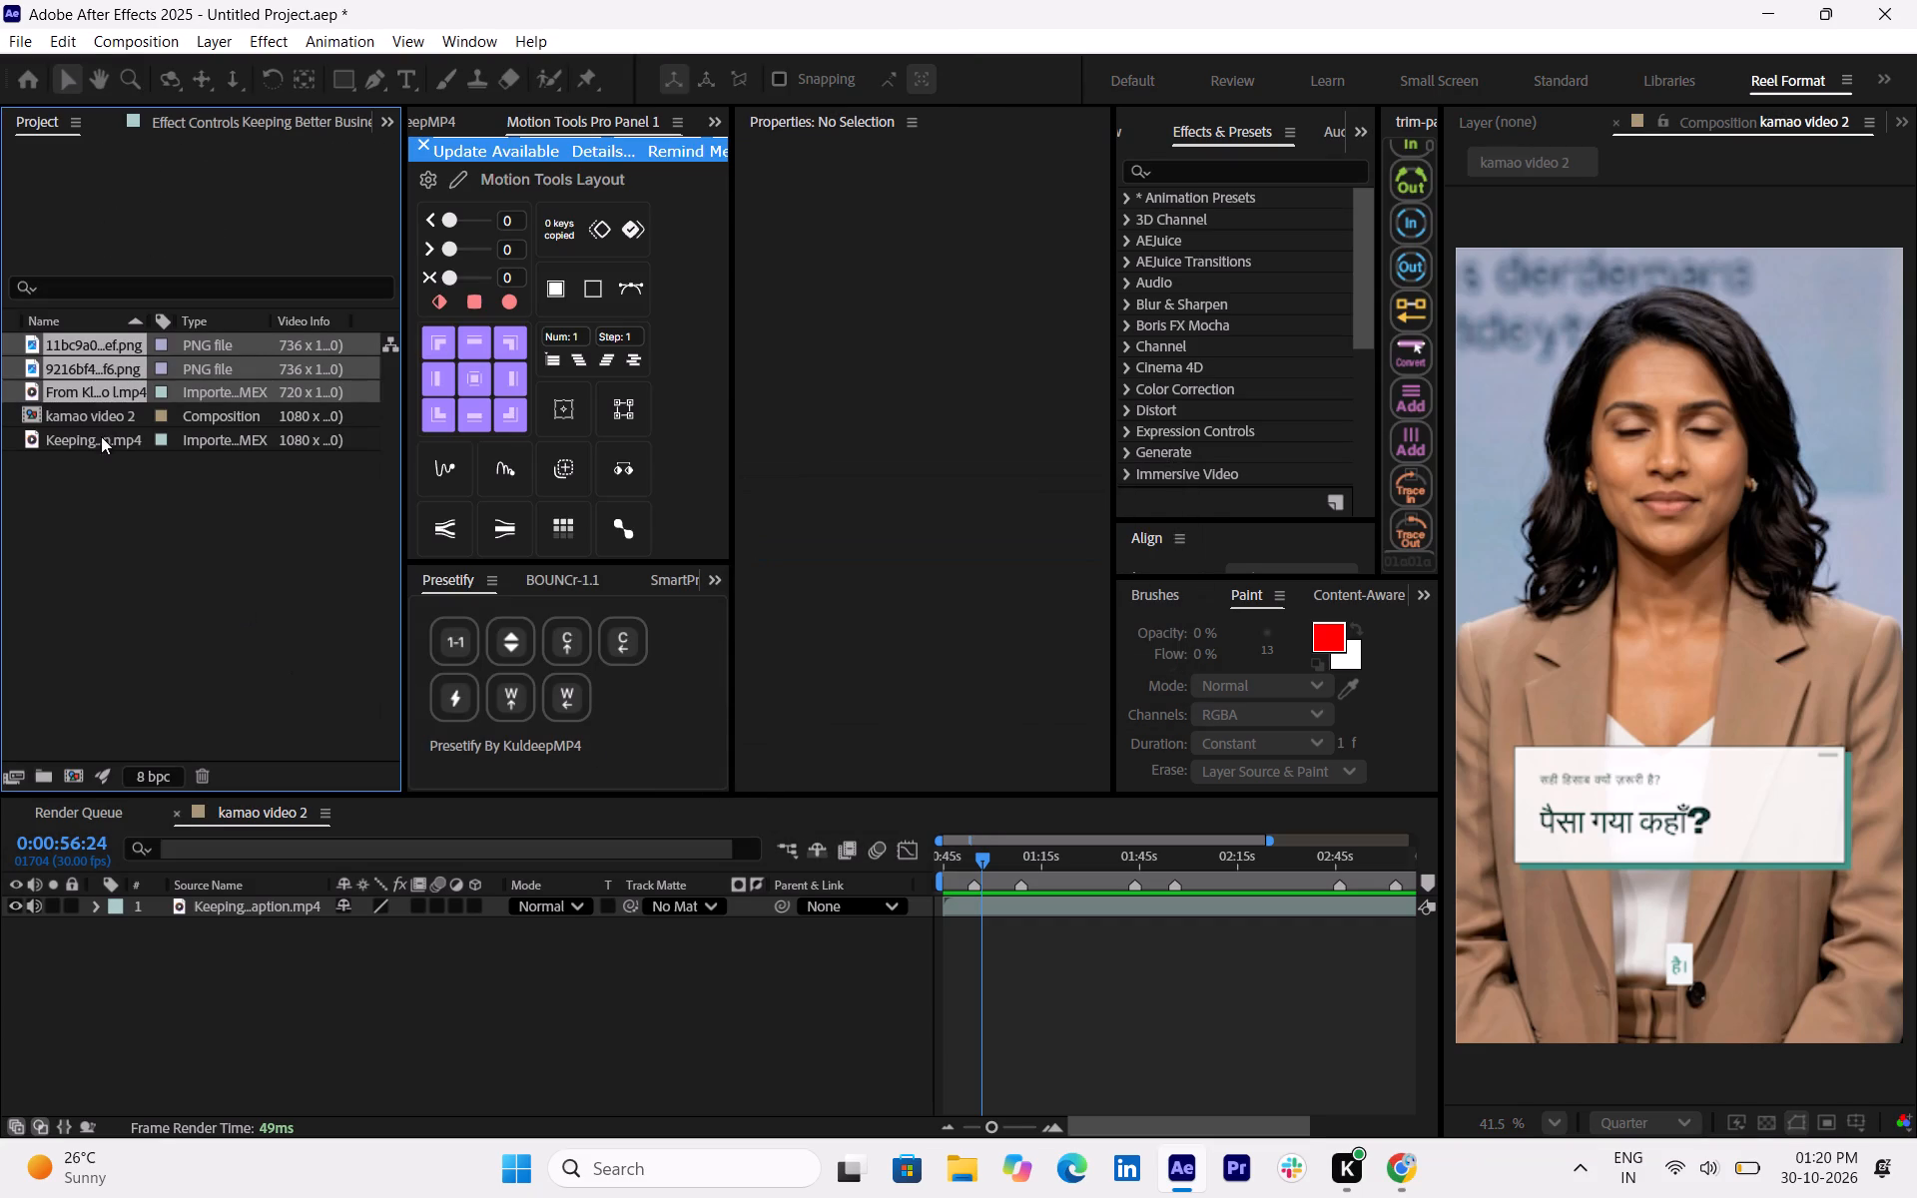
Add the imported KlickPin invoices-and-calculator clip to the kamao video 2 timeline and place its layer above the presenter video.
click(165, 497)
click(82, 372)
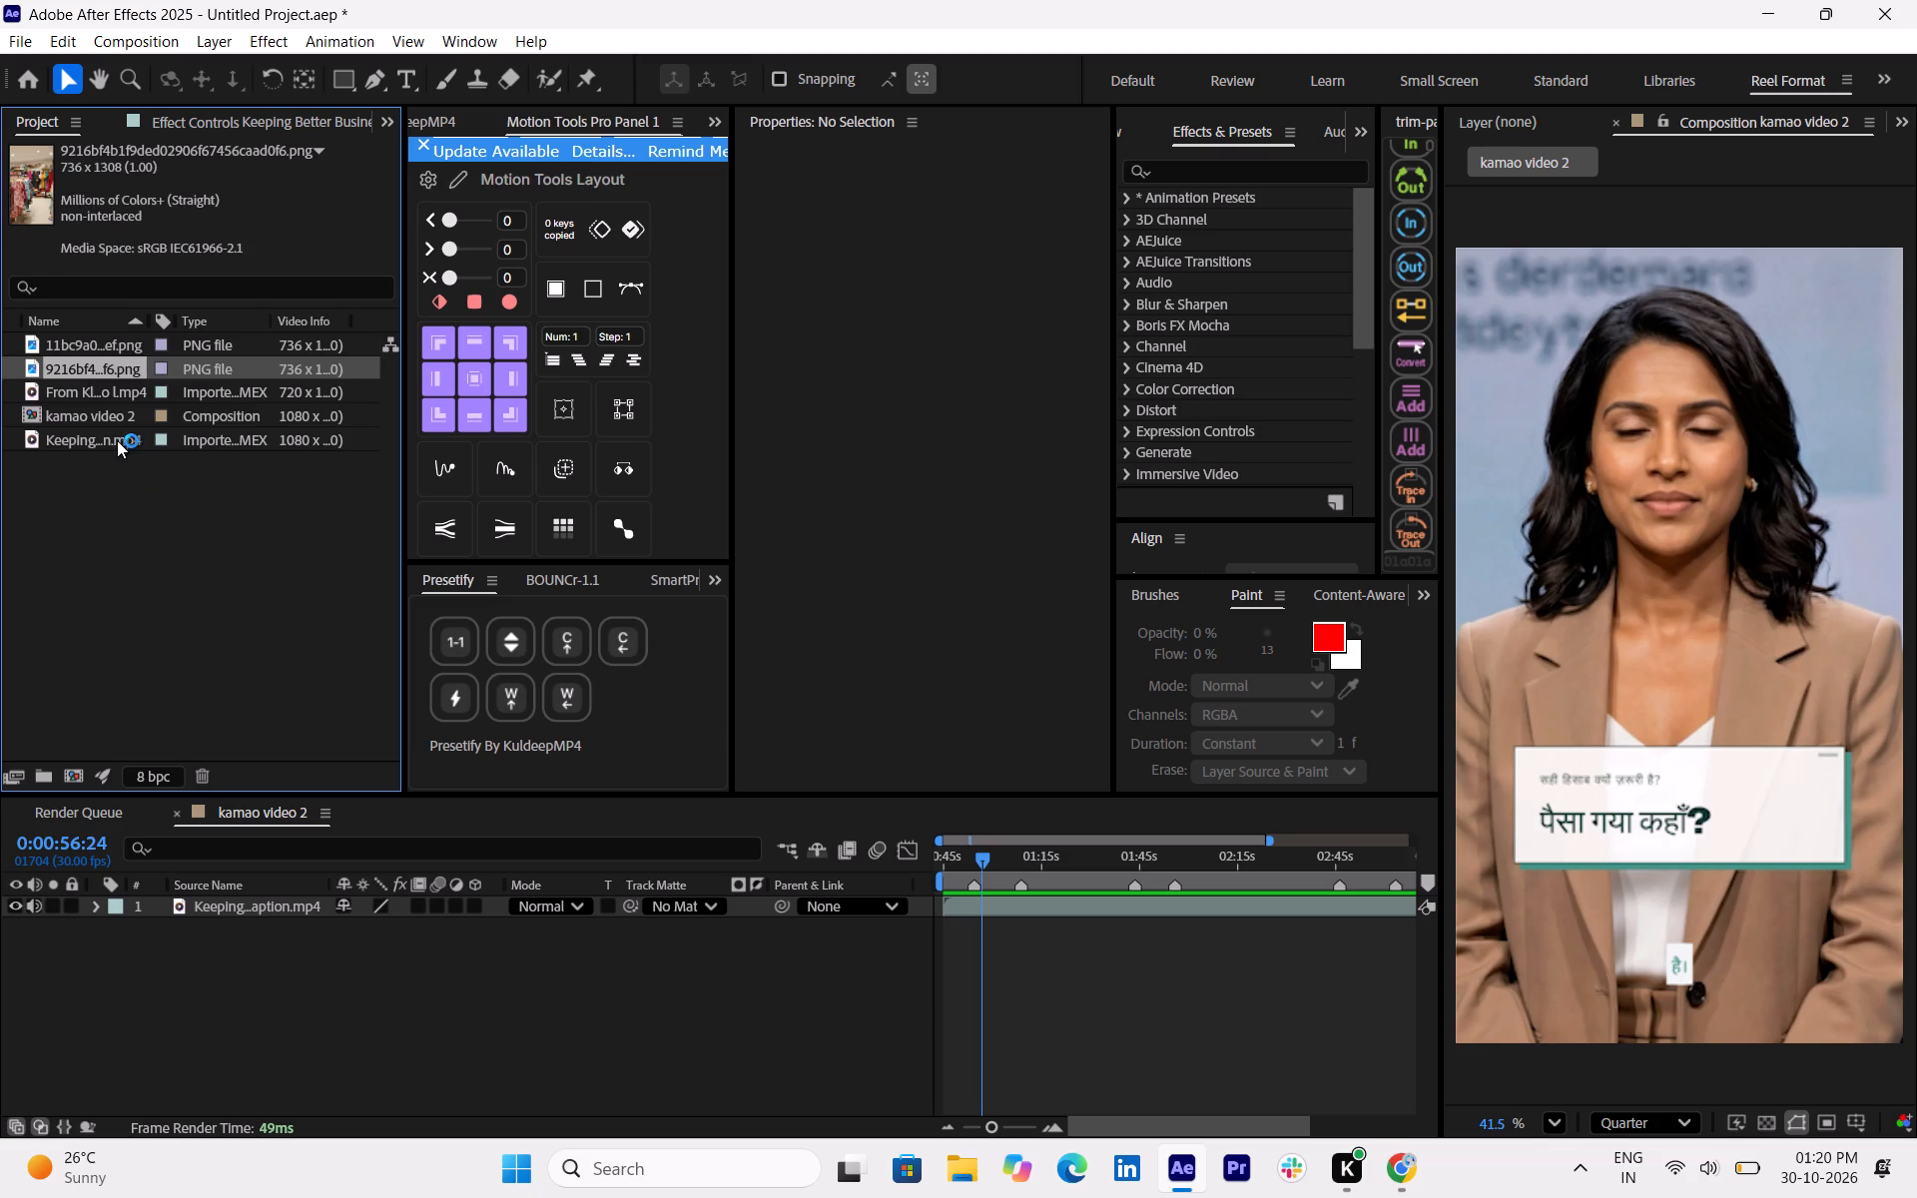
click(94, 348)
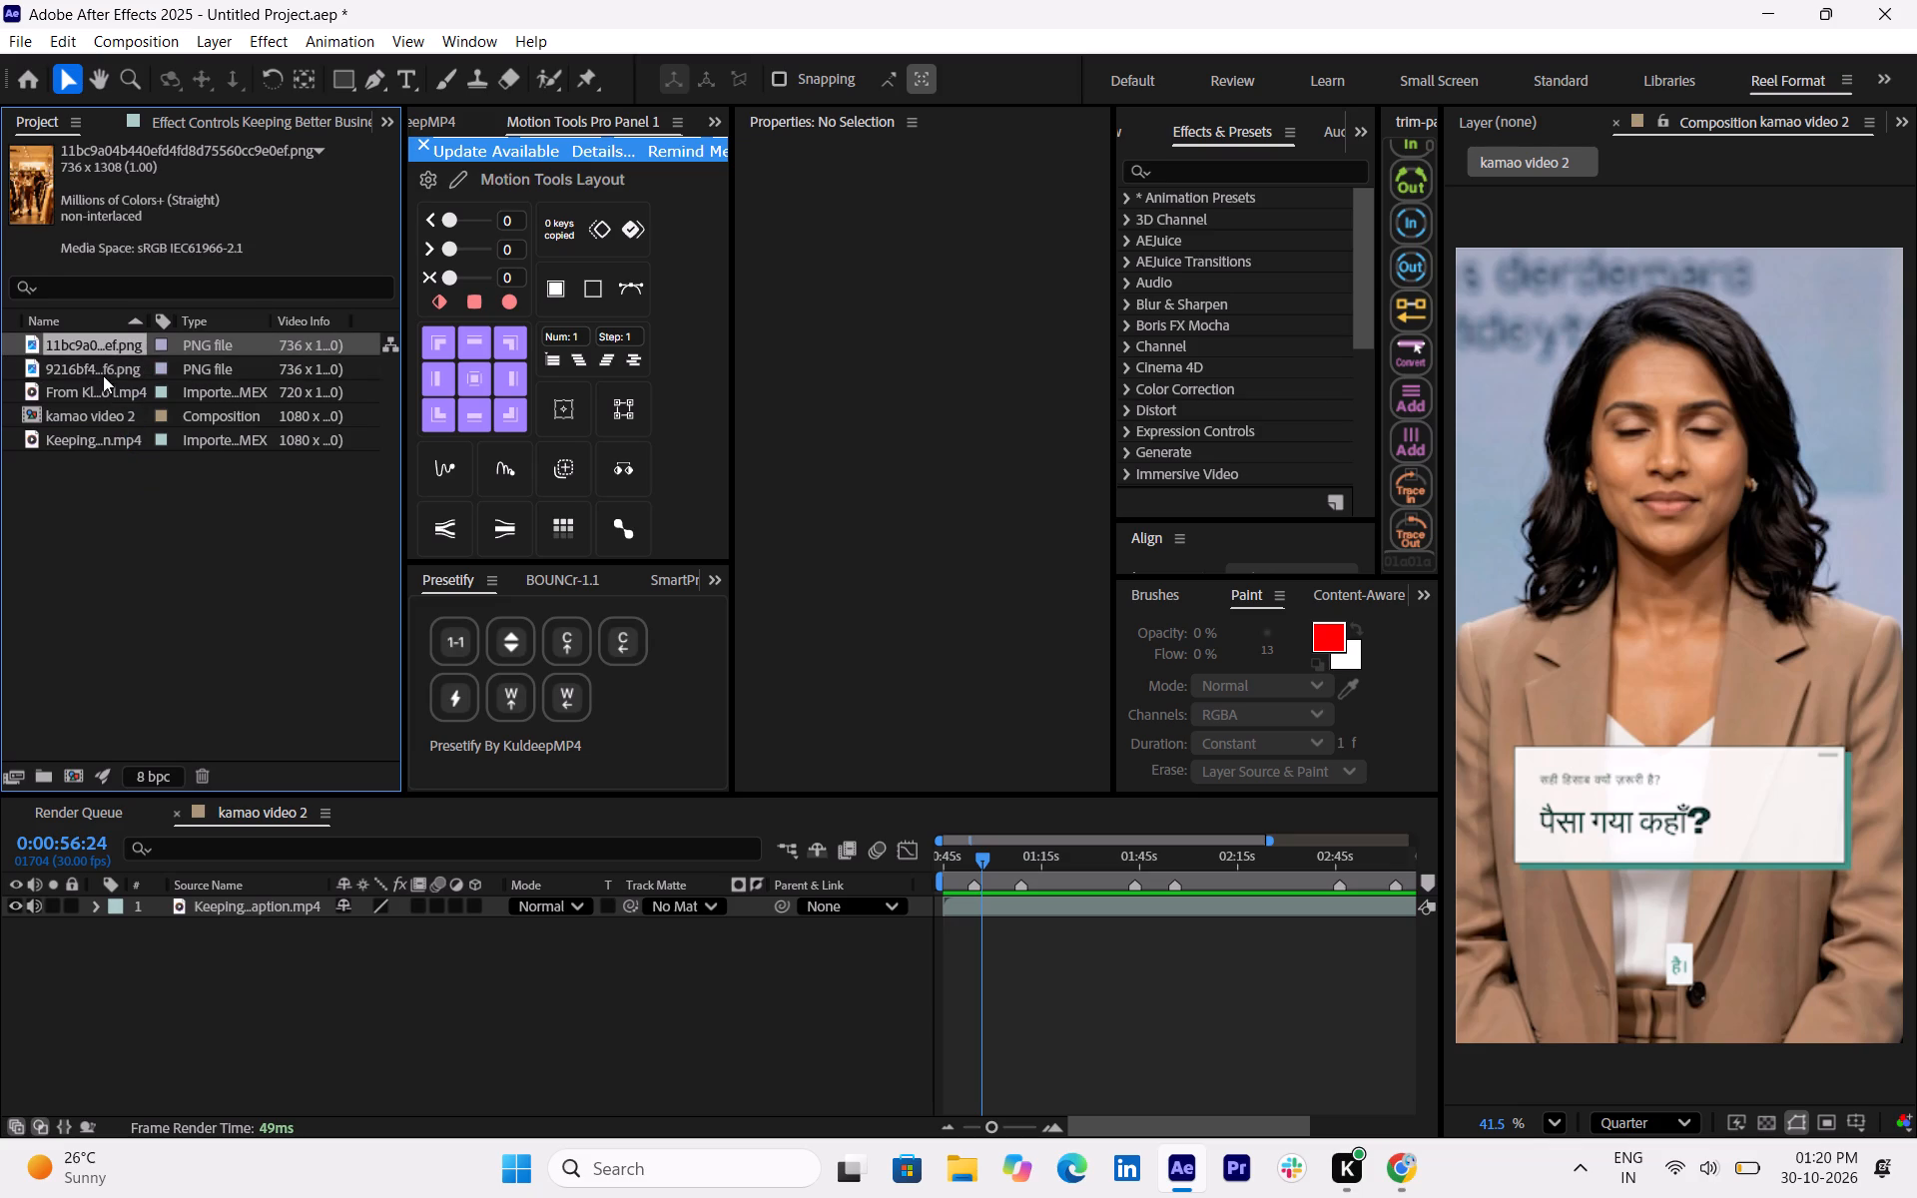
click(110, 390)
drag(101, 390, 1178, 985)
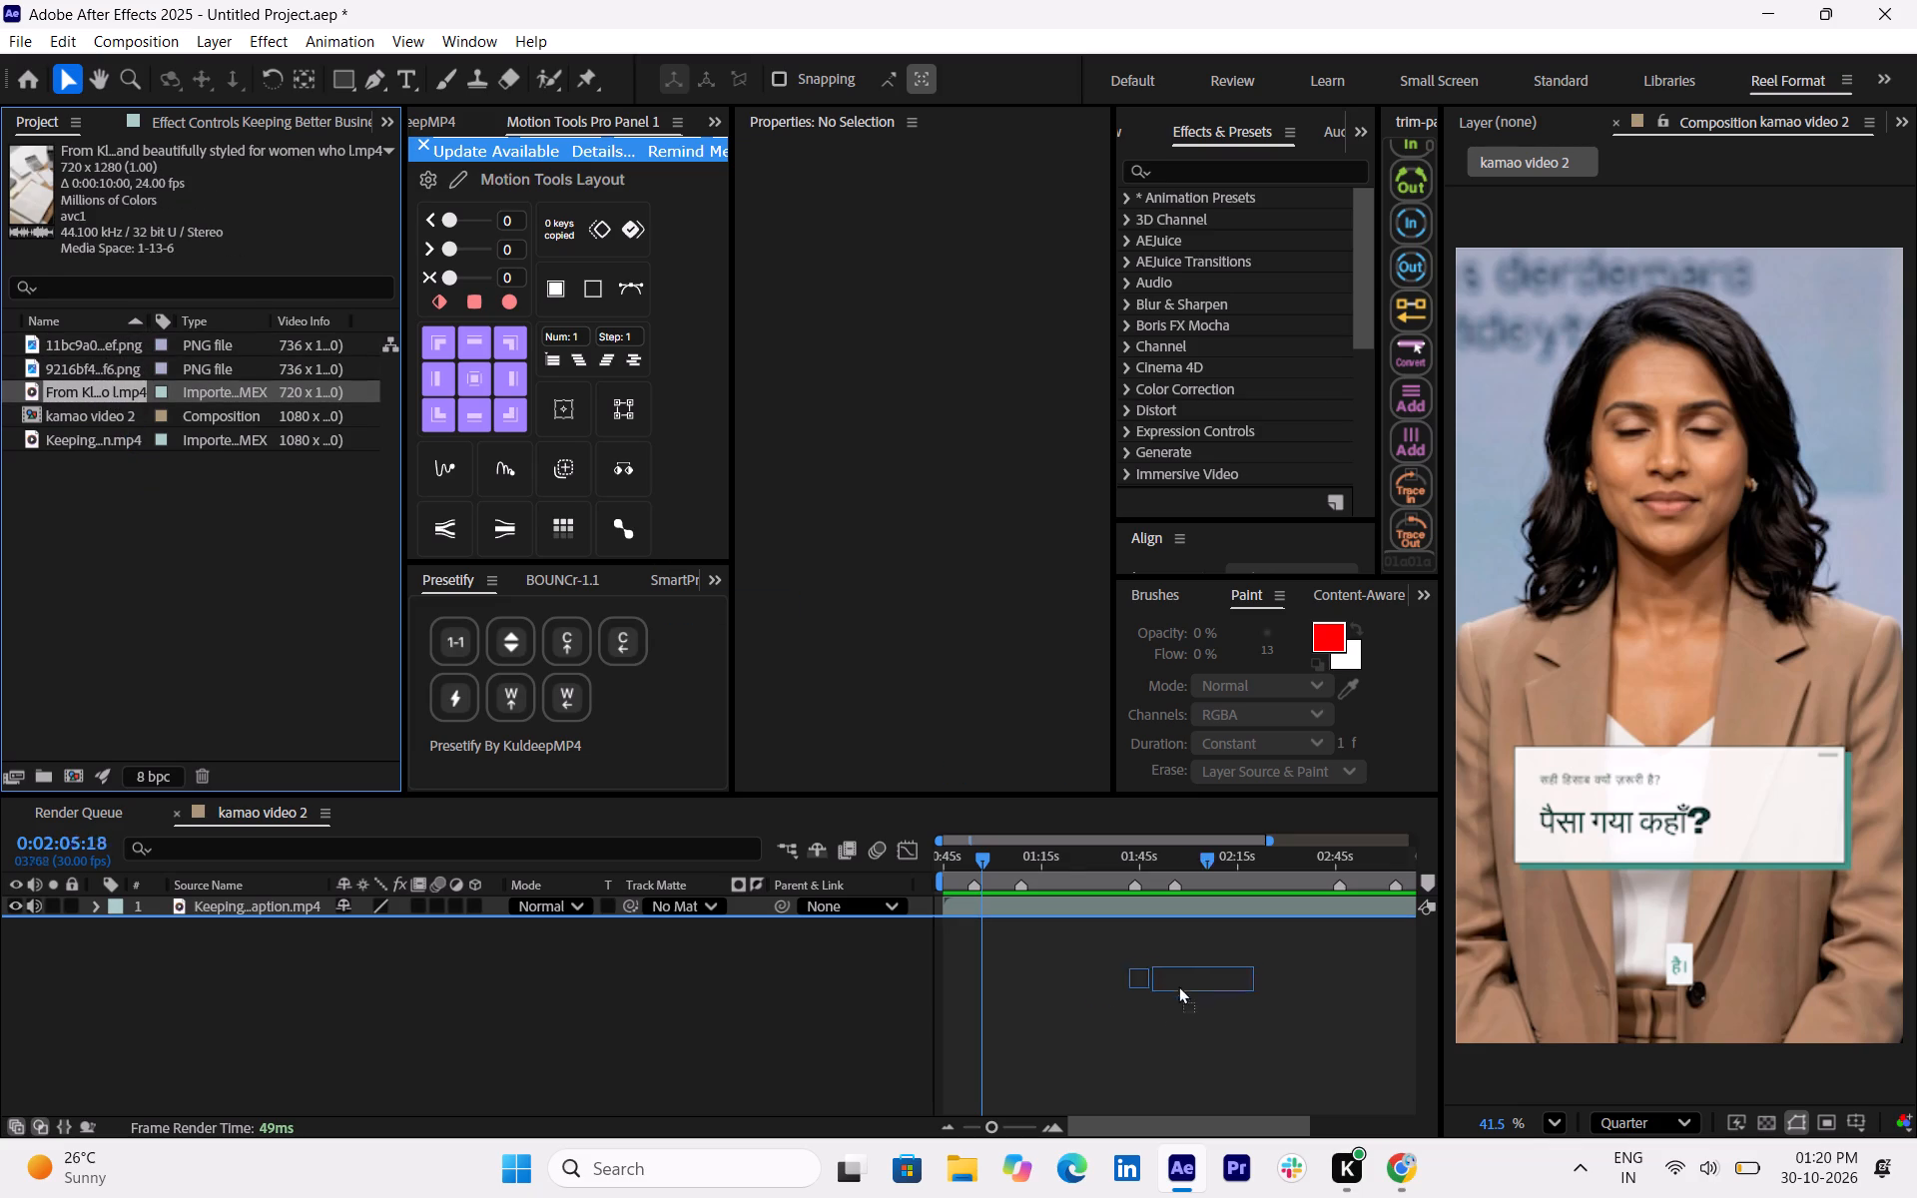
drag(1178, 985, 1030, 987)
drag(1052, 926, 1037, 924)
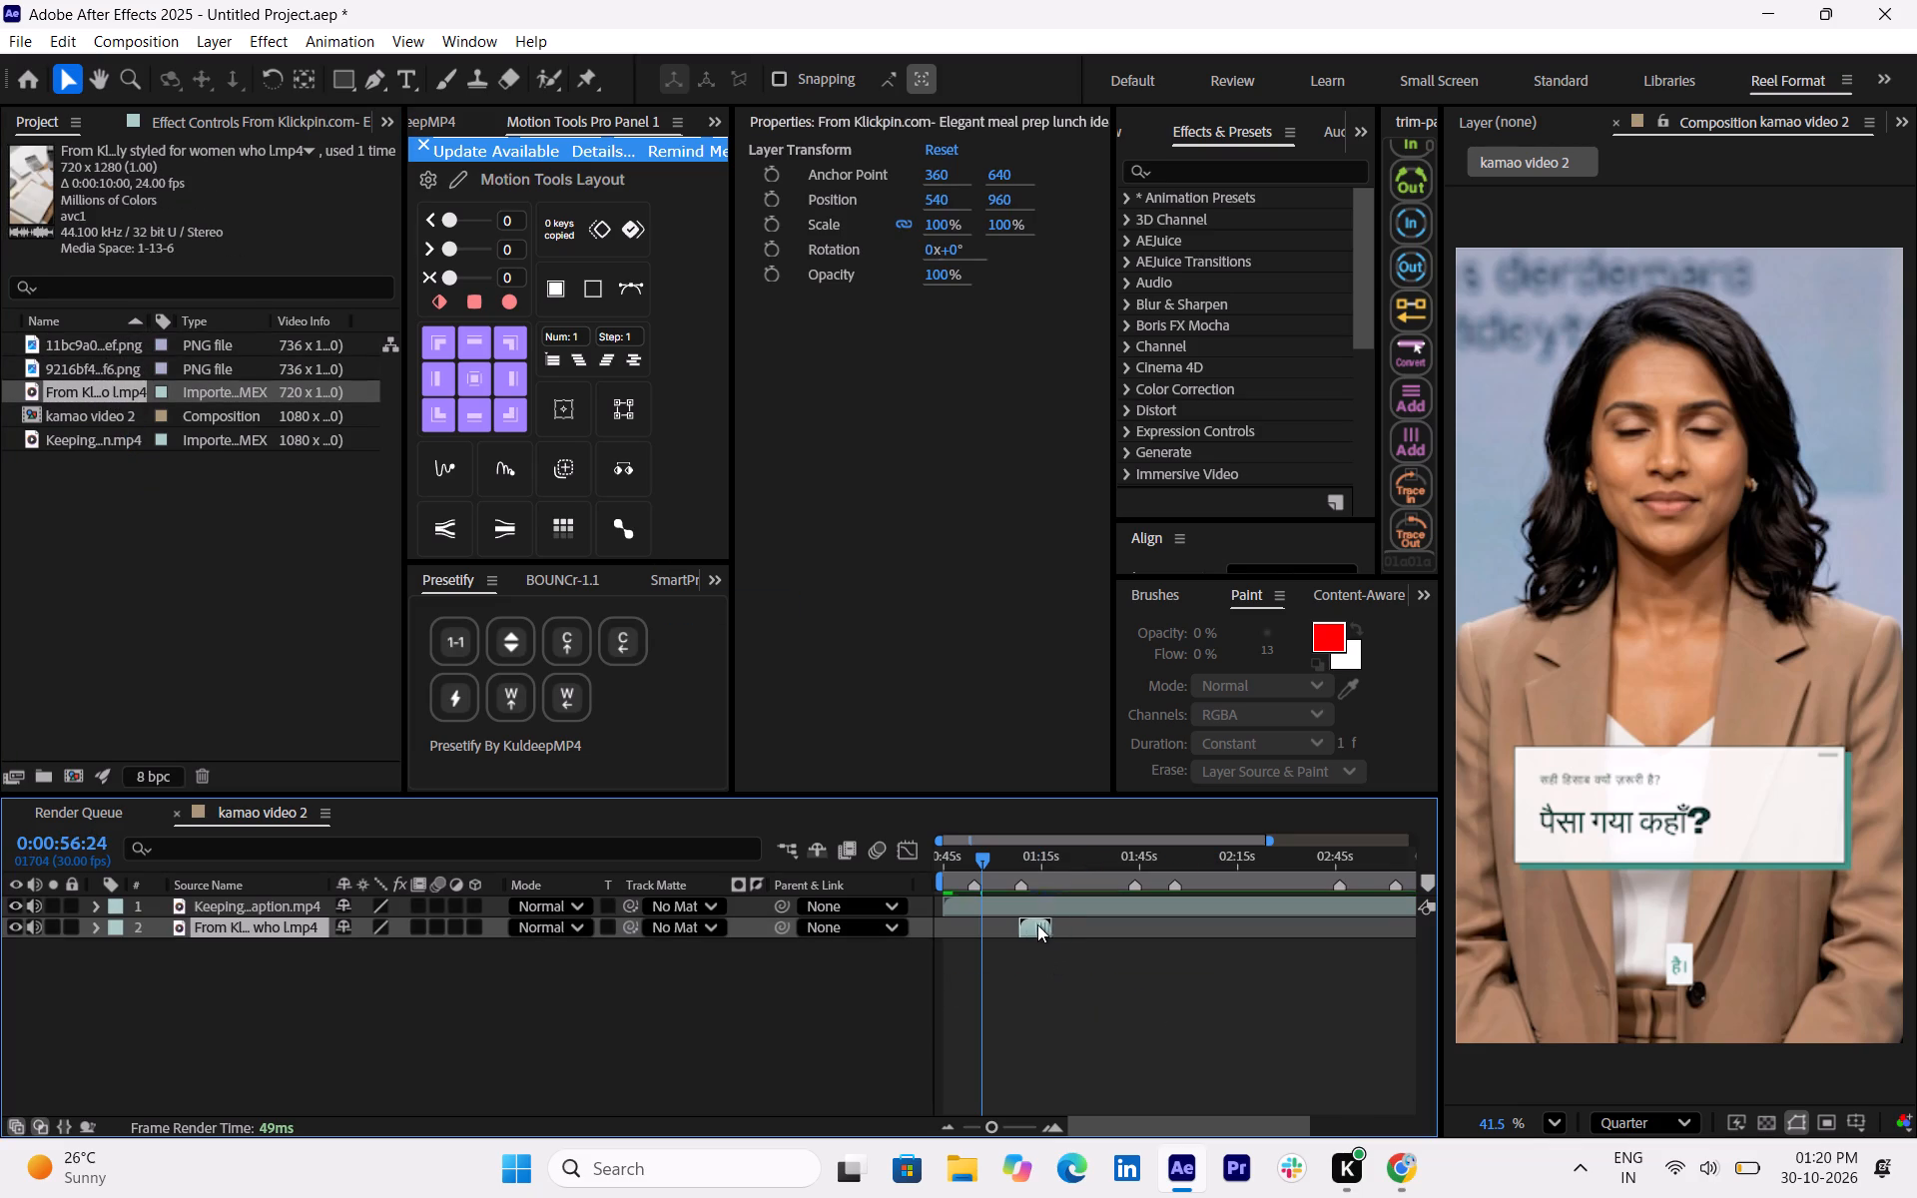
drag(1037, 924, 964, 931)
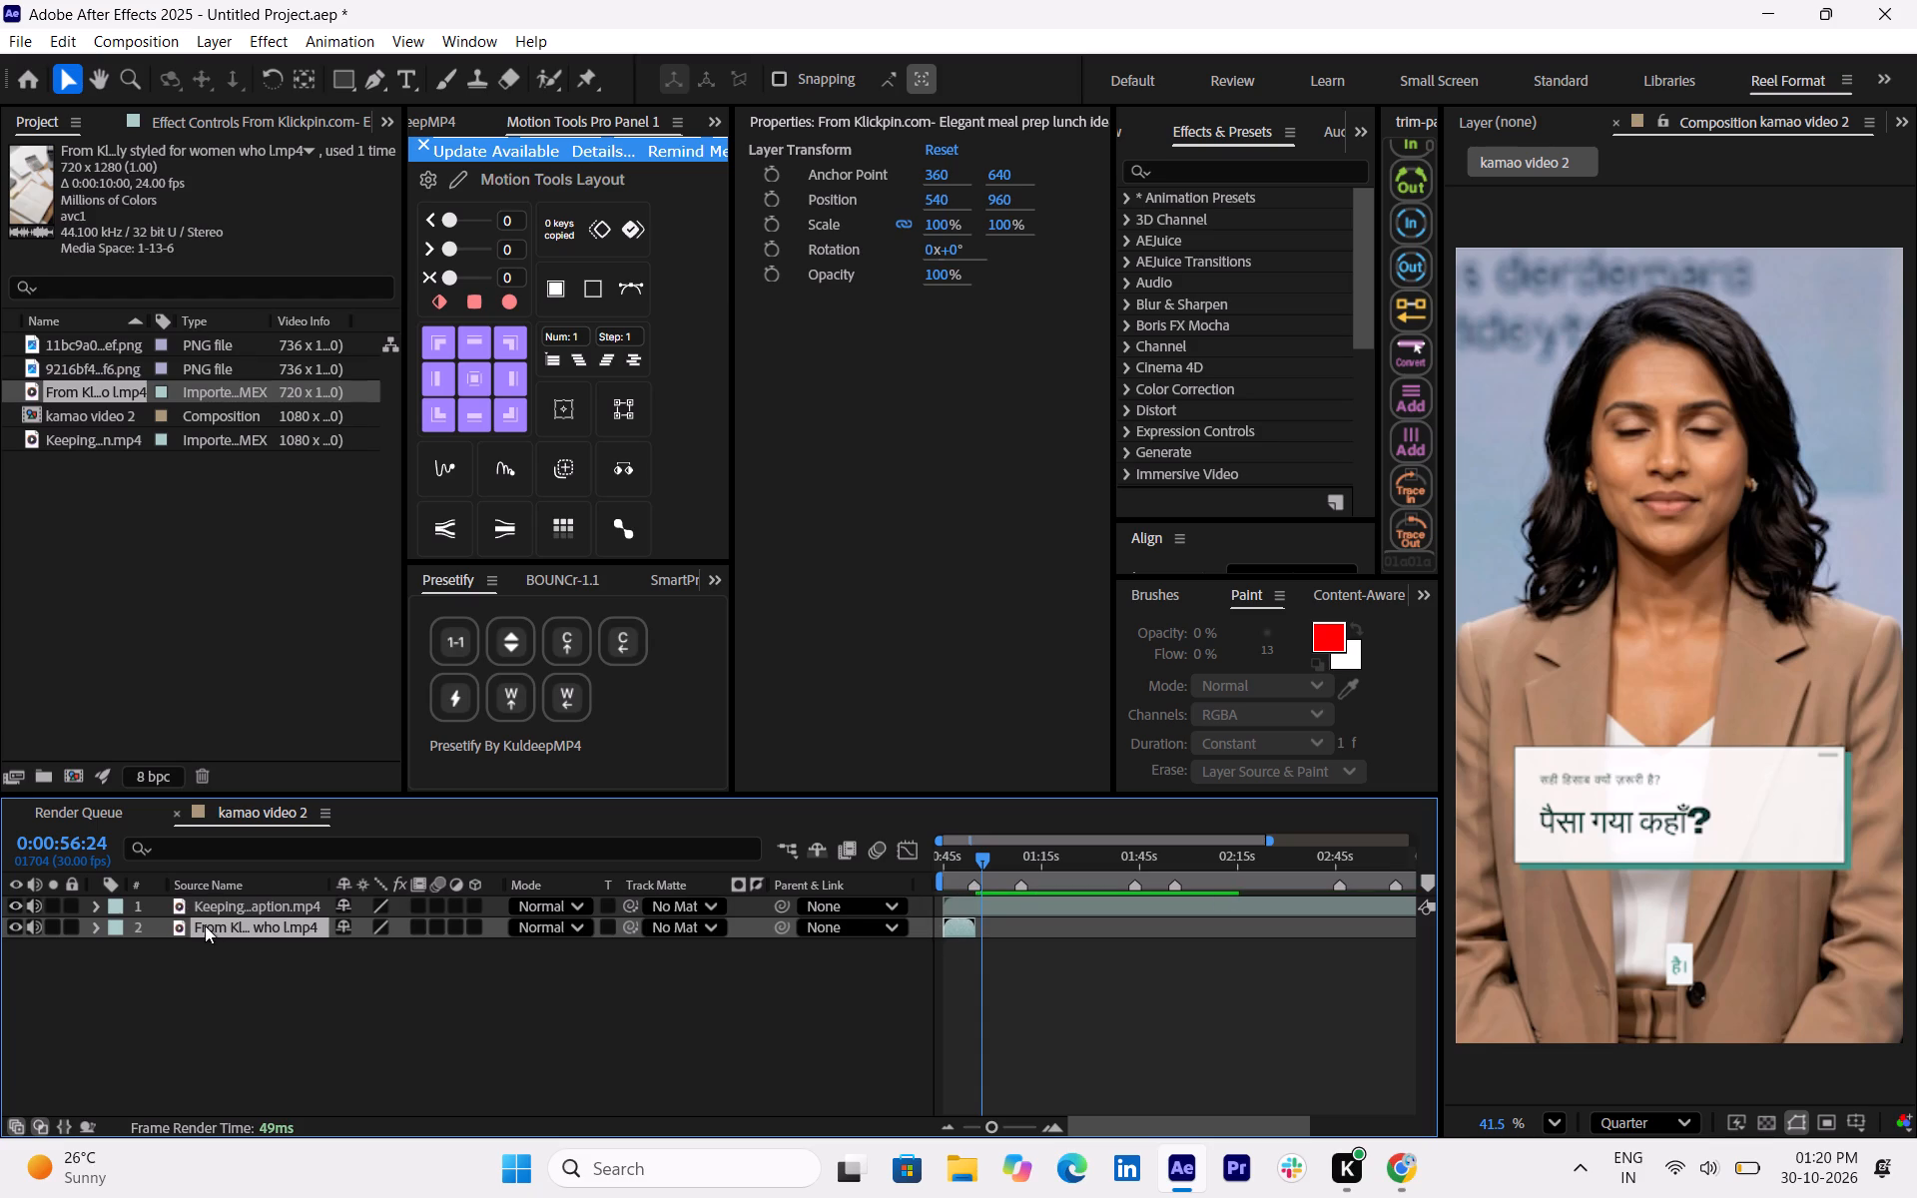
drag(223, 931, 215, 896)
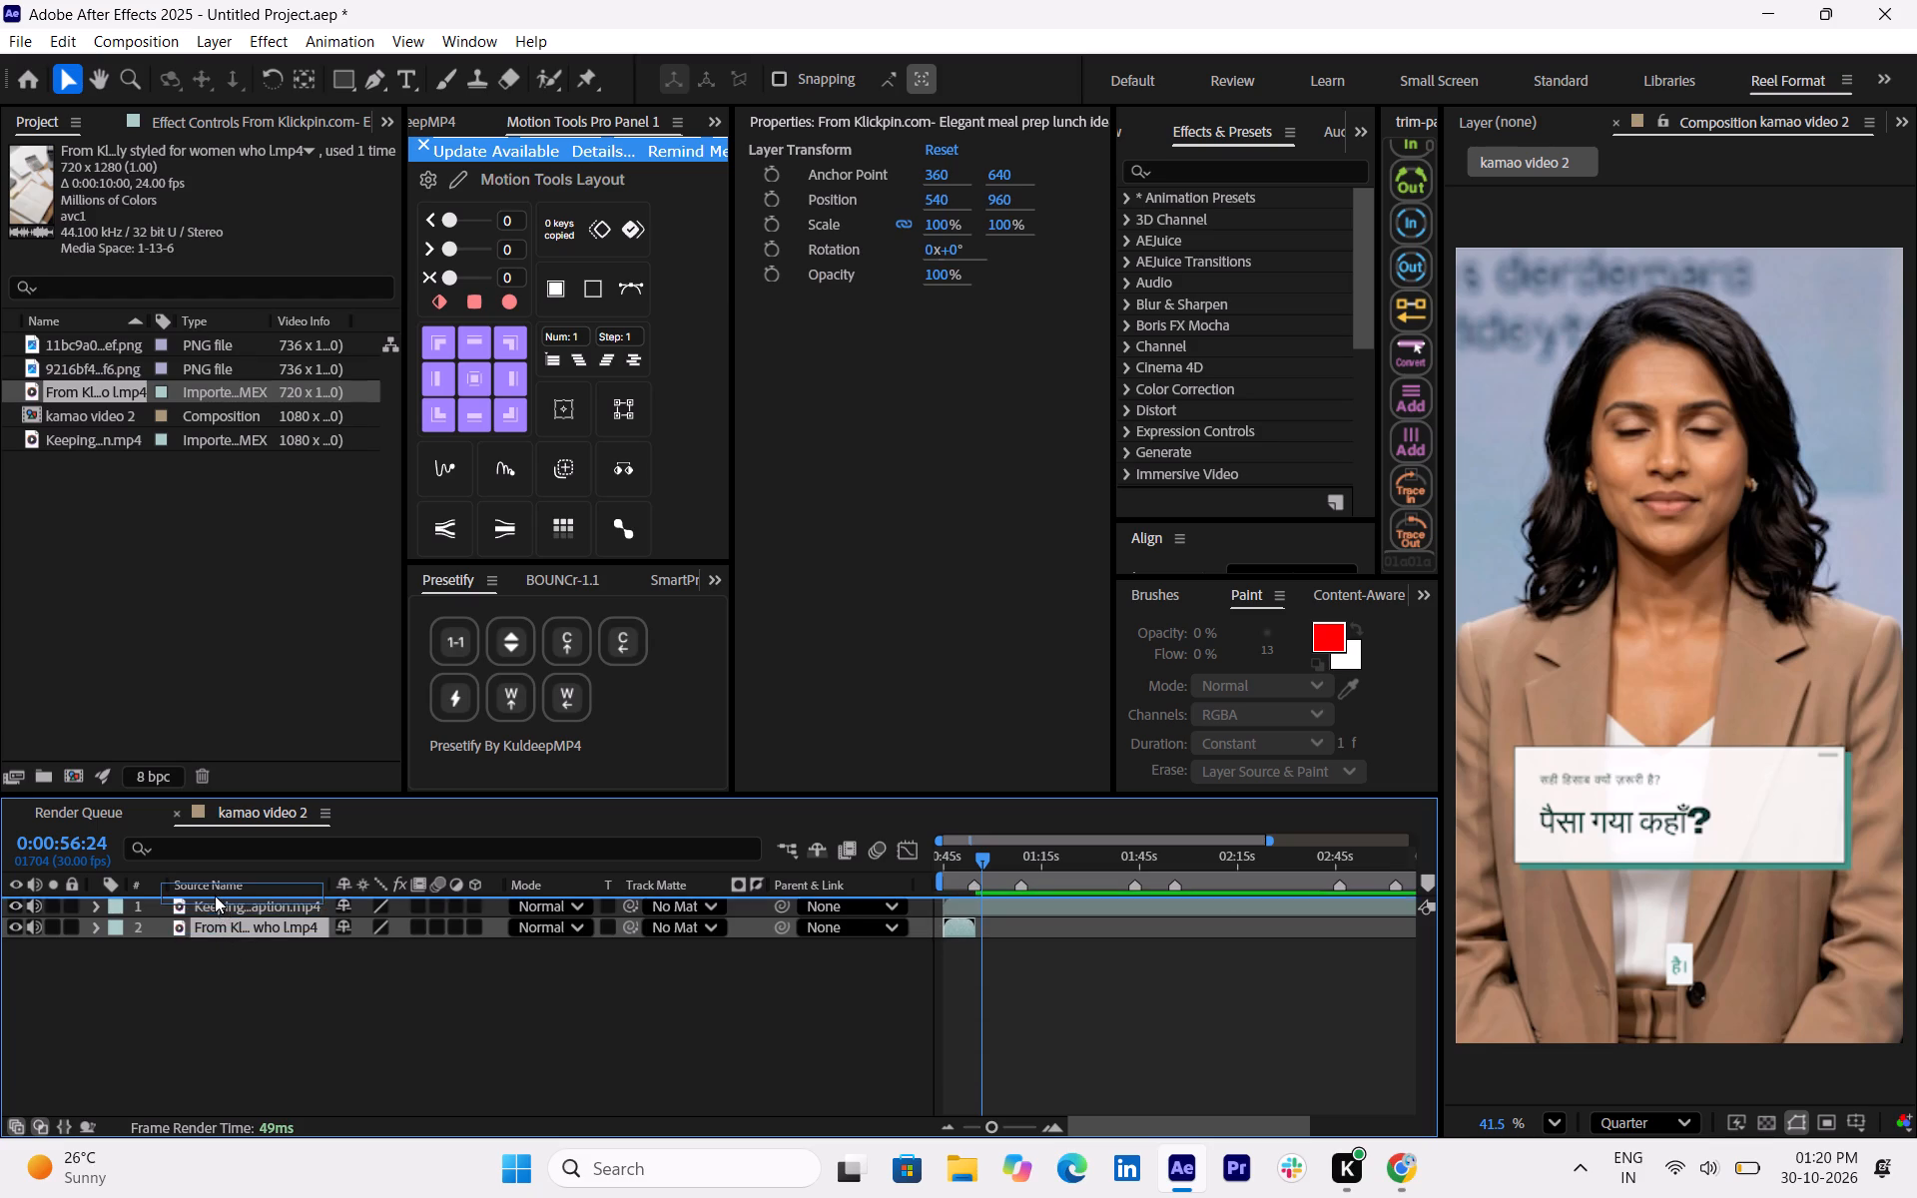
Scale the KlickPin clip up to 152% so it fills the vertical frame.
drag(977, 853, 935, 849)
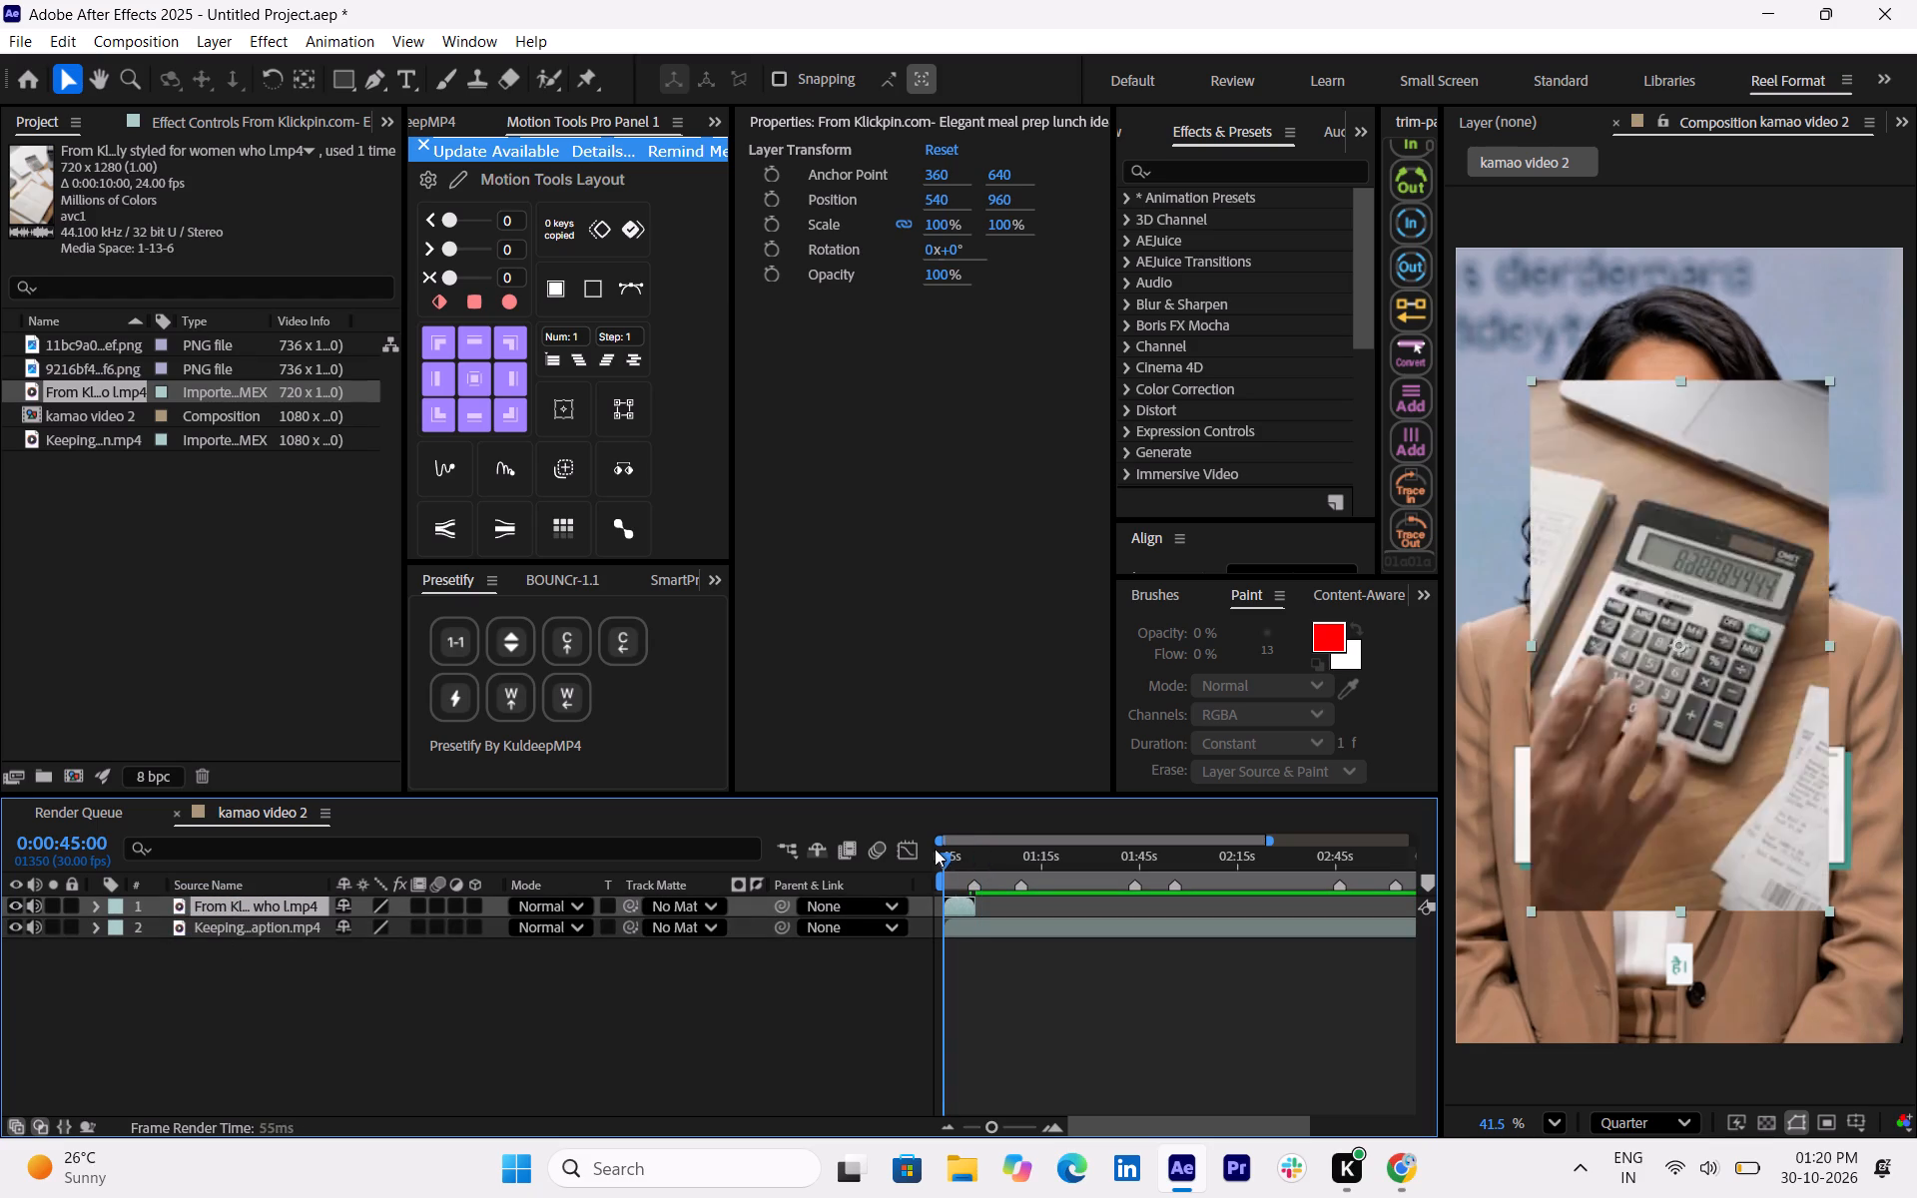
drag(935, 849, 927, 849)
key(s)
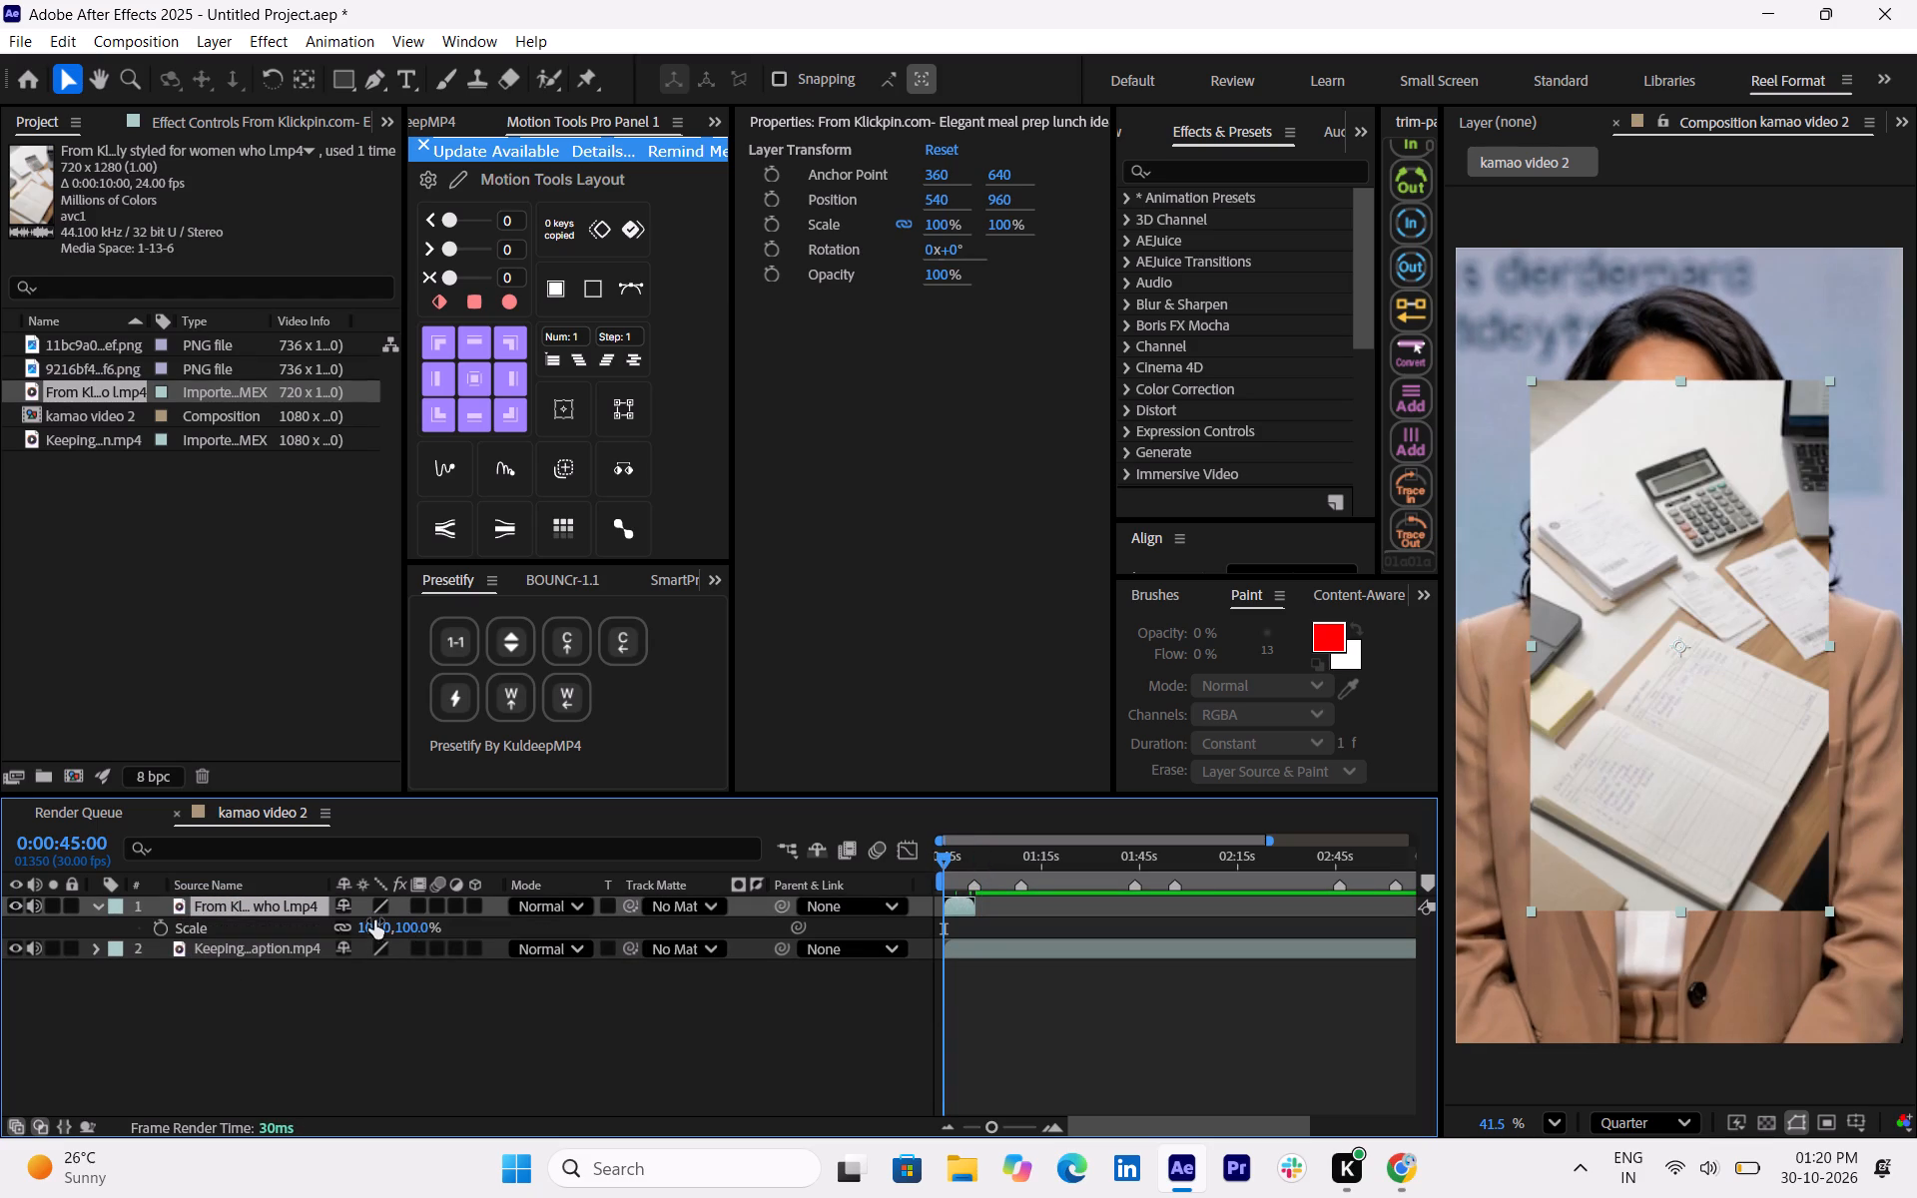
drag(383, 925, 471, 942)
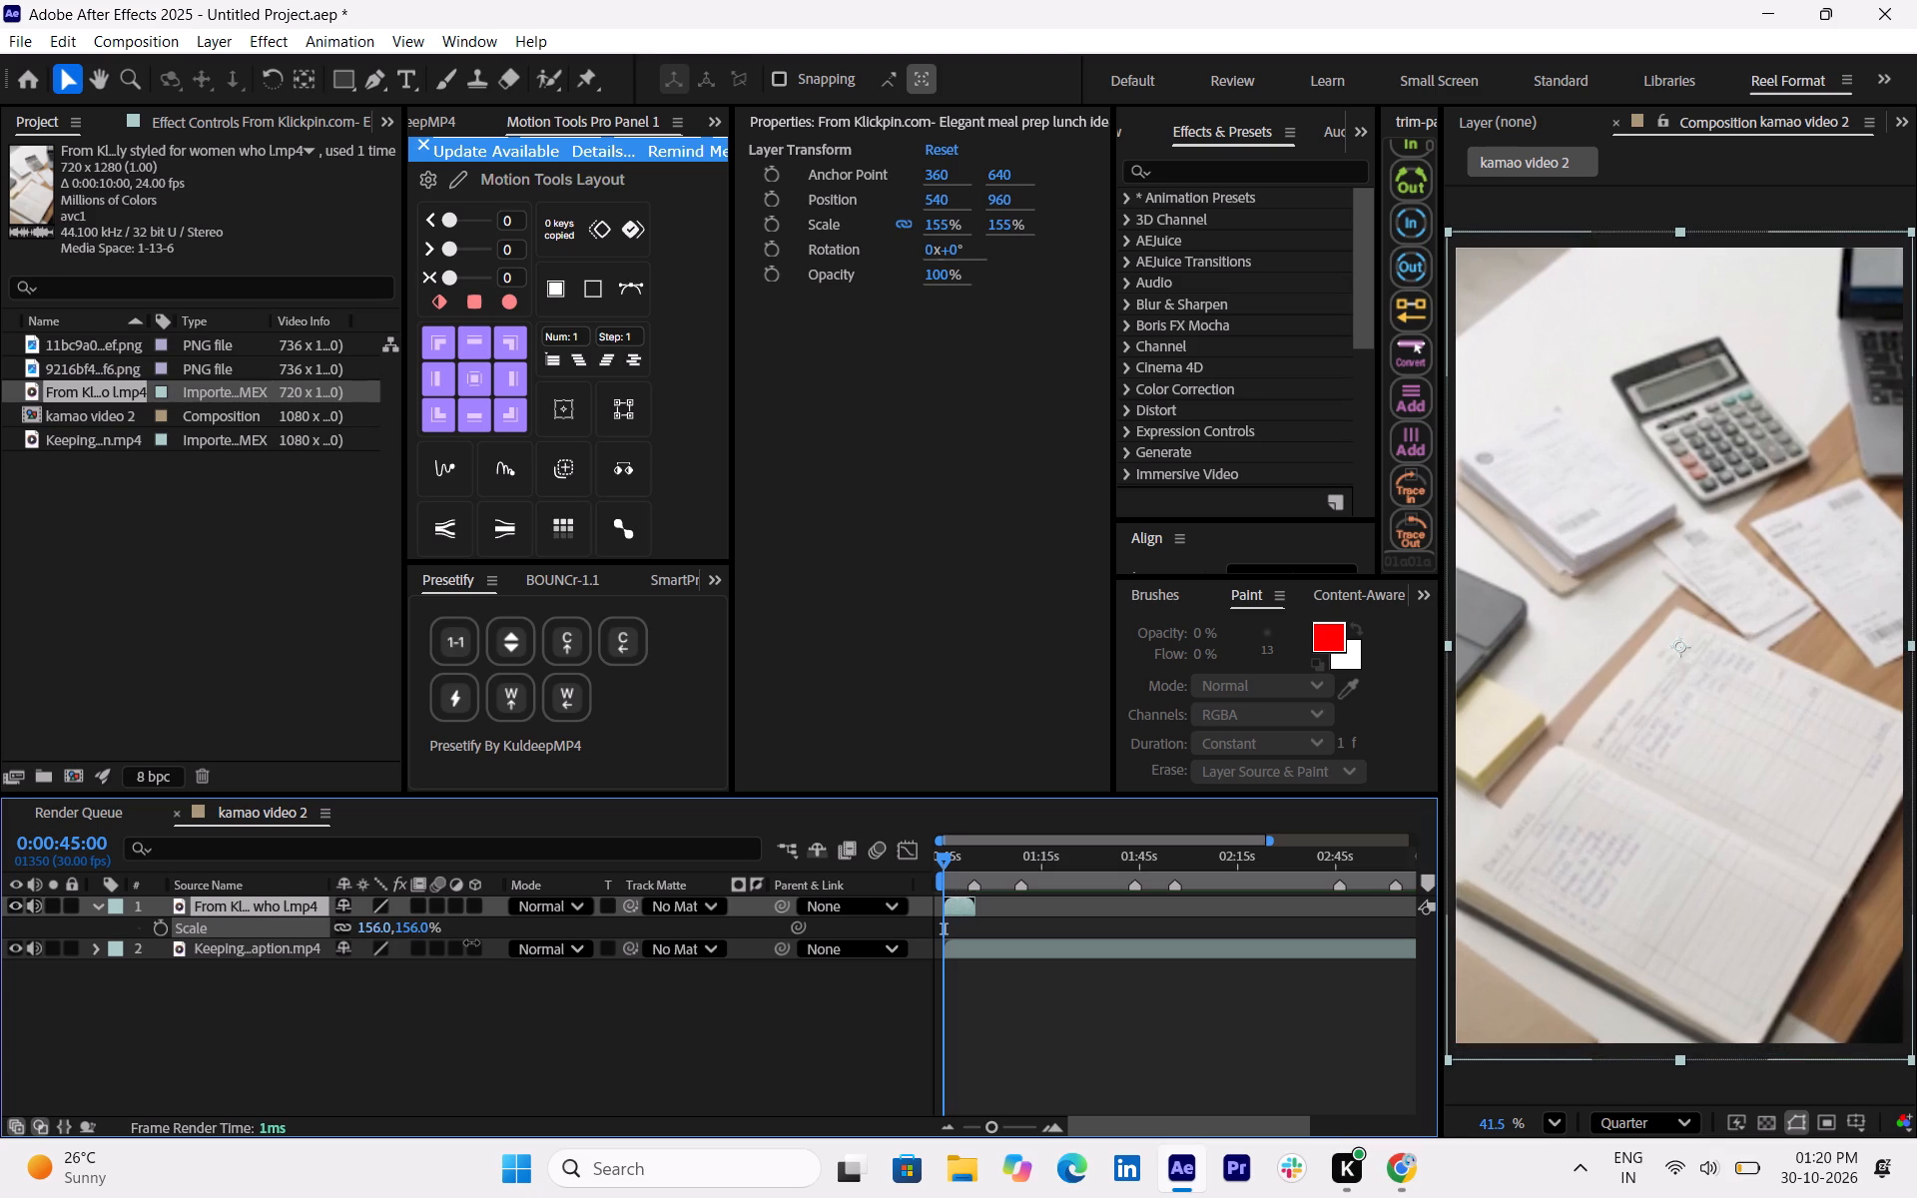
drag(471, 942, 466, 942)
click(1003, 984)
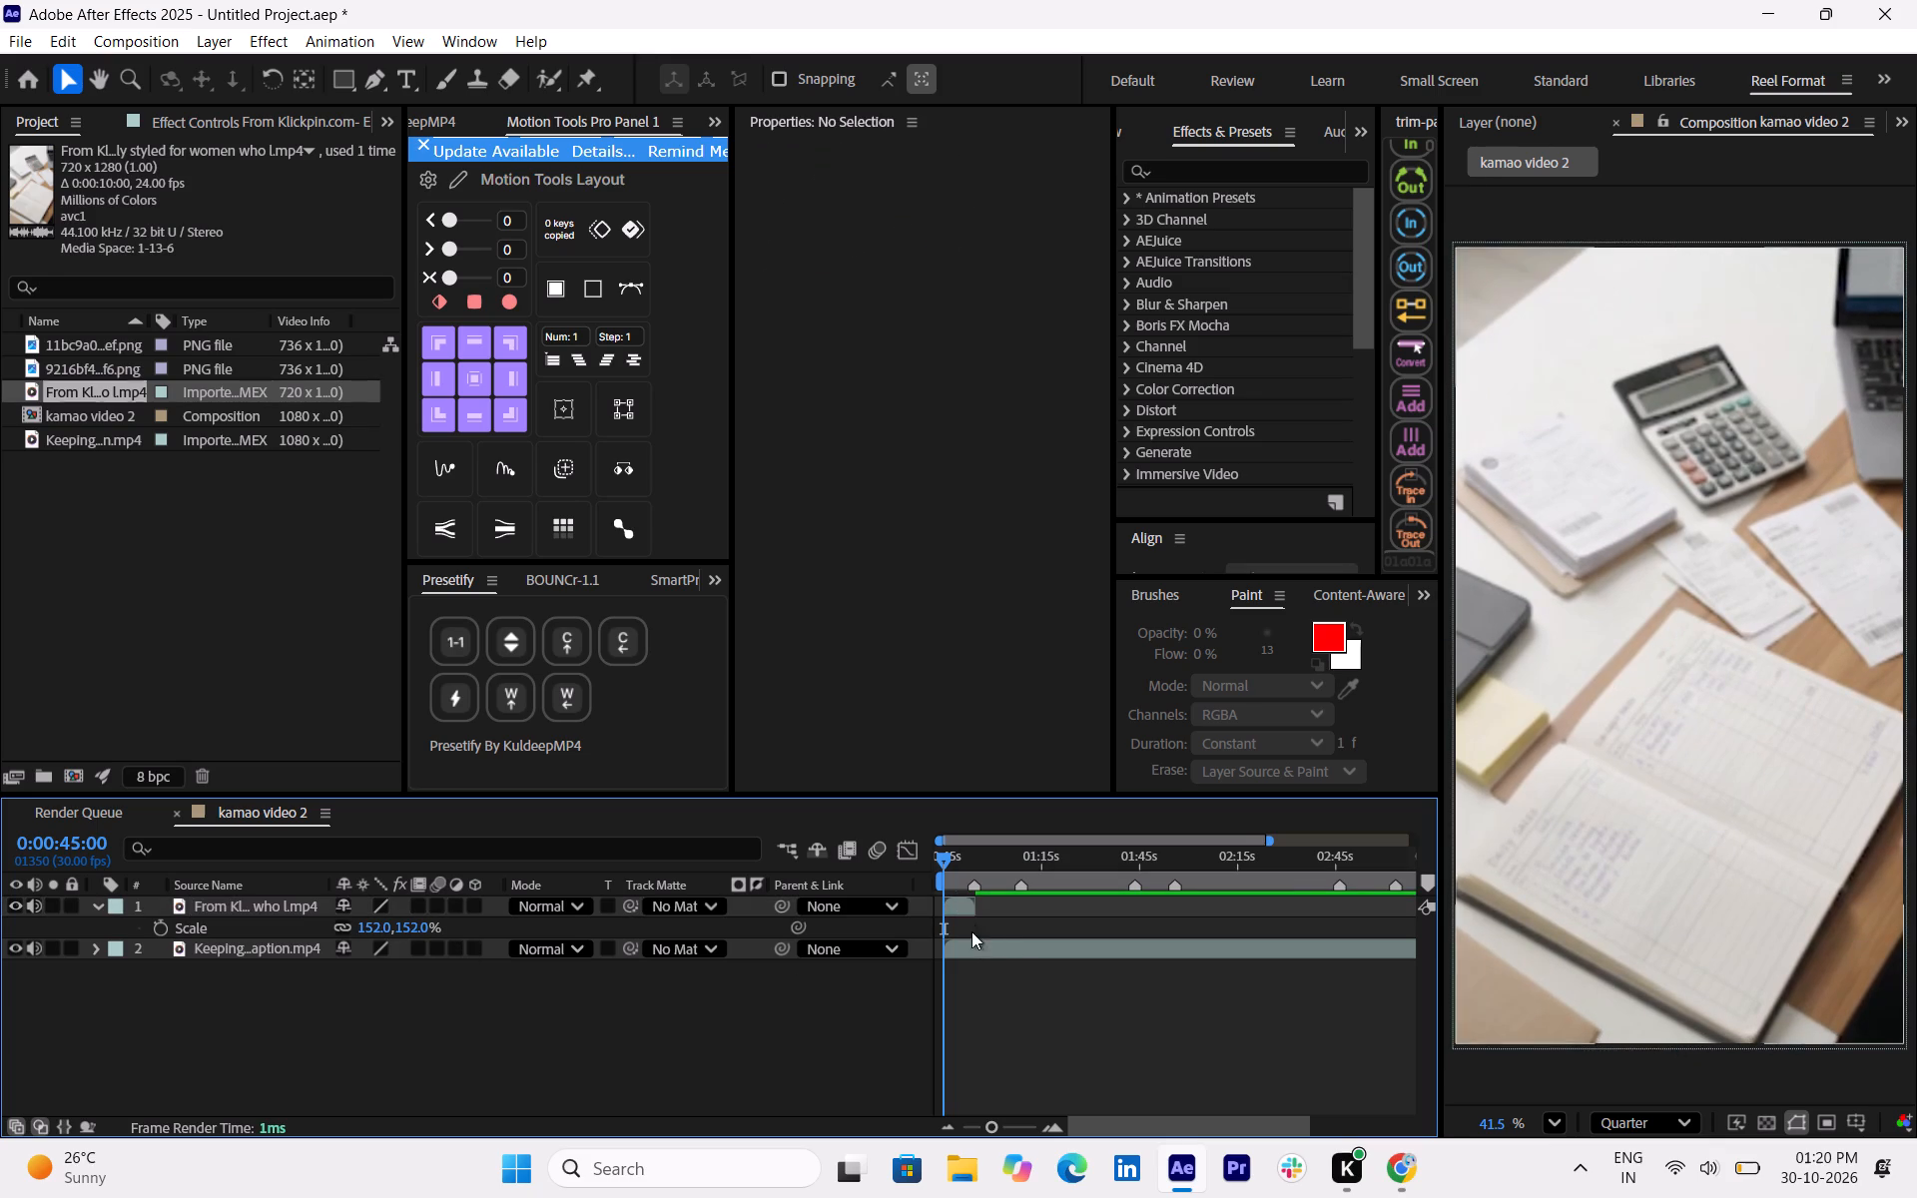
Move the KlickPin clip to start at the first timeline marker, near 0:54, and play the section back.
click(960, 908)
drag(960, 904, 972, 904)
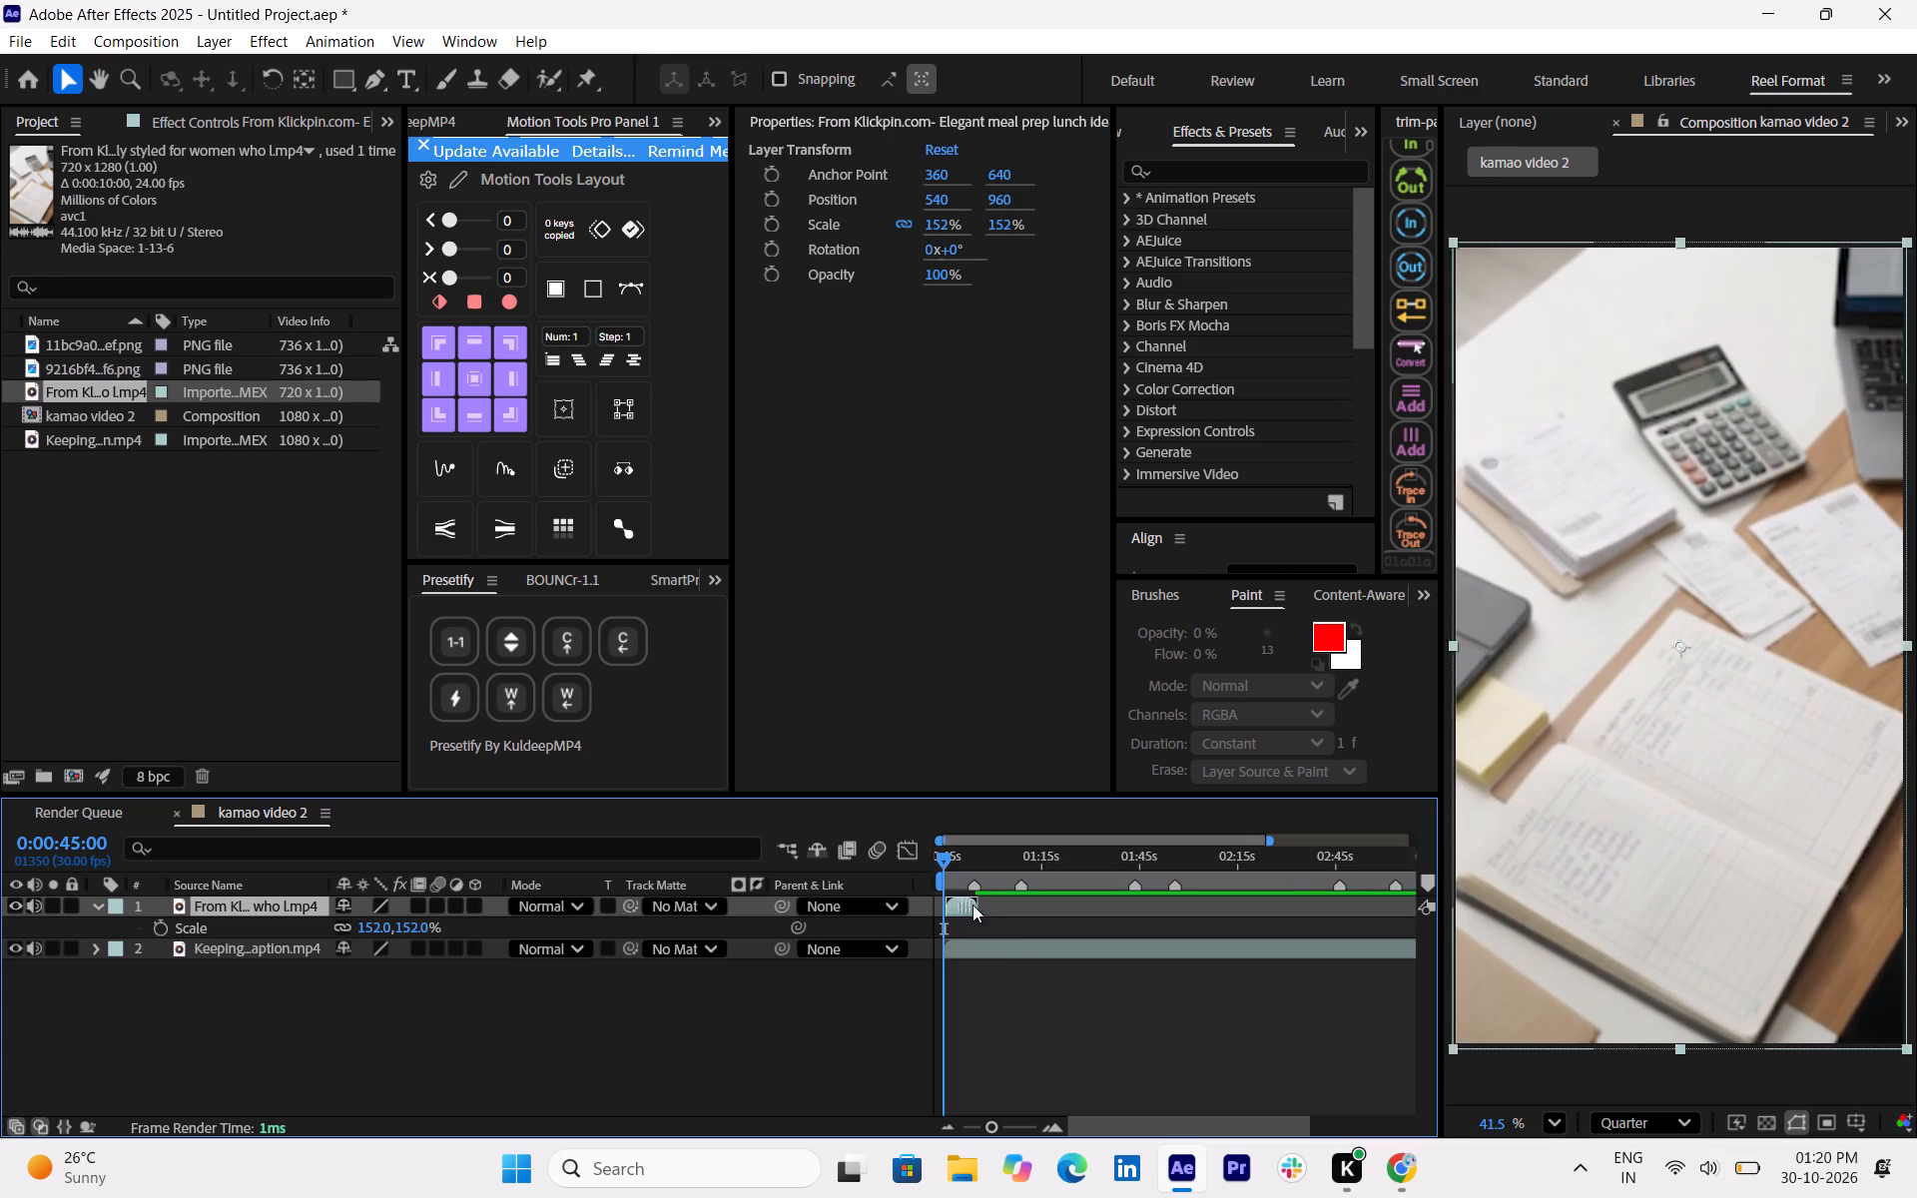
drag(972, 904, 983, 904)
click(983, 904)
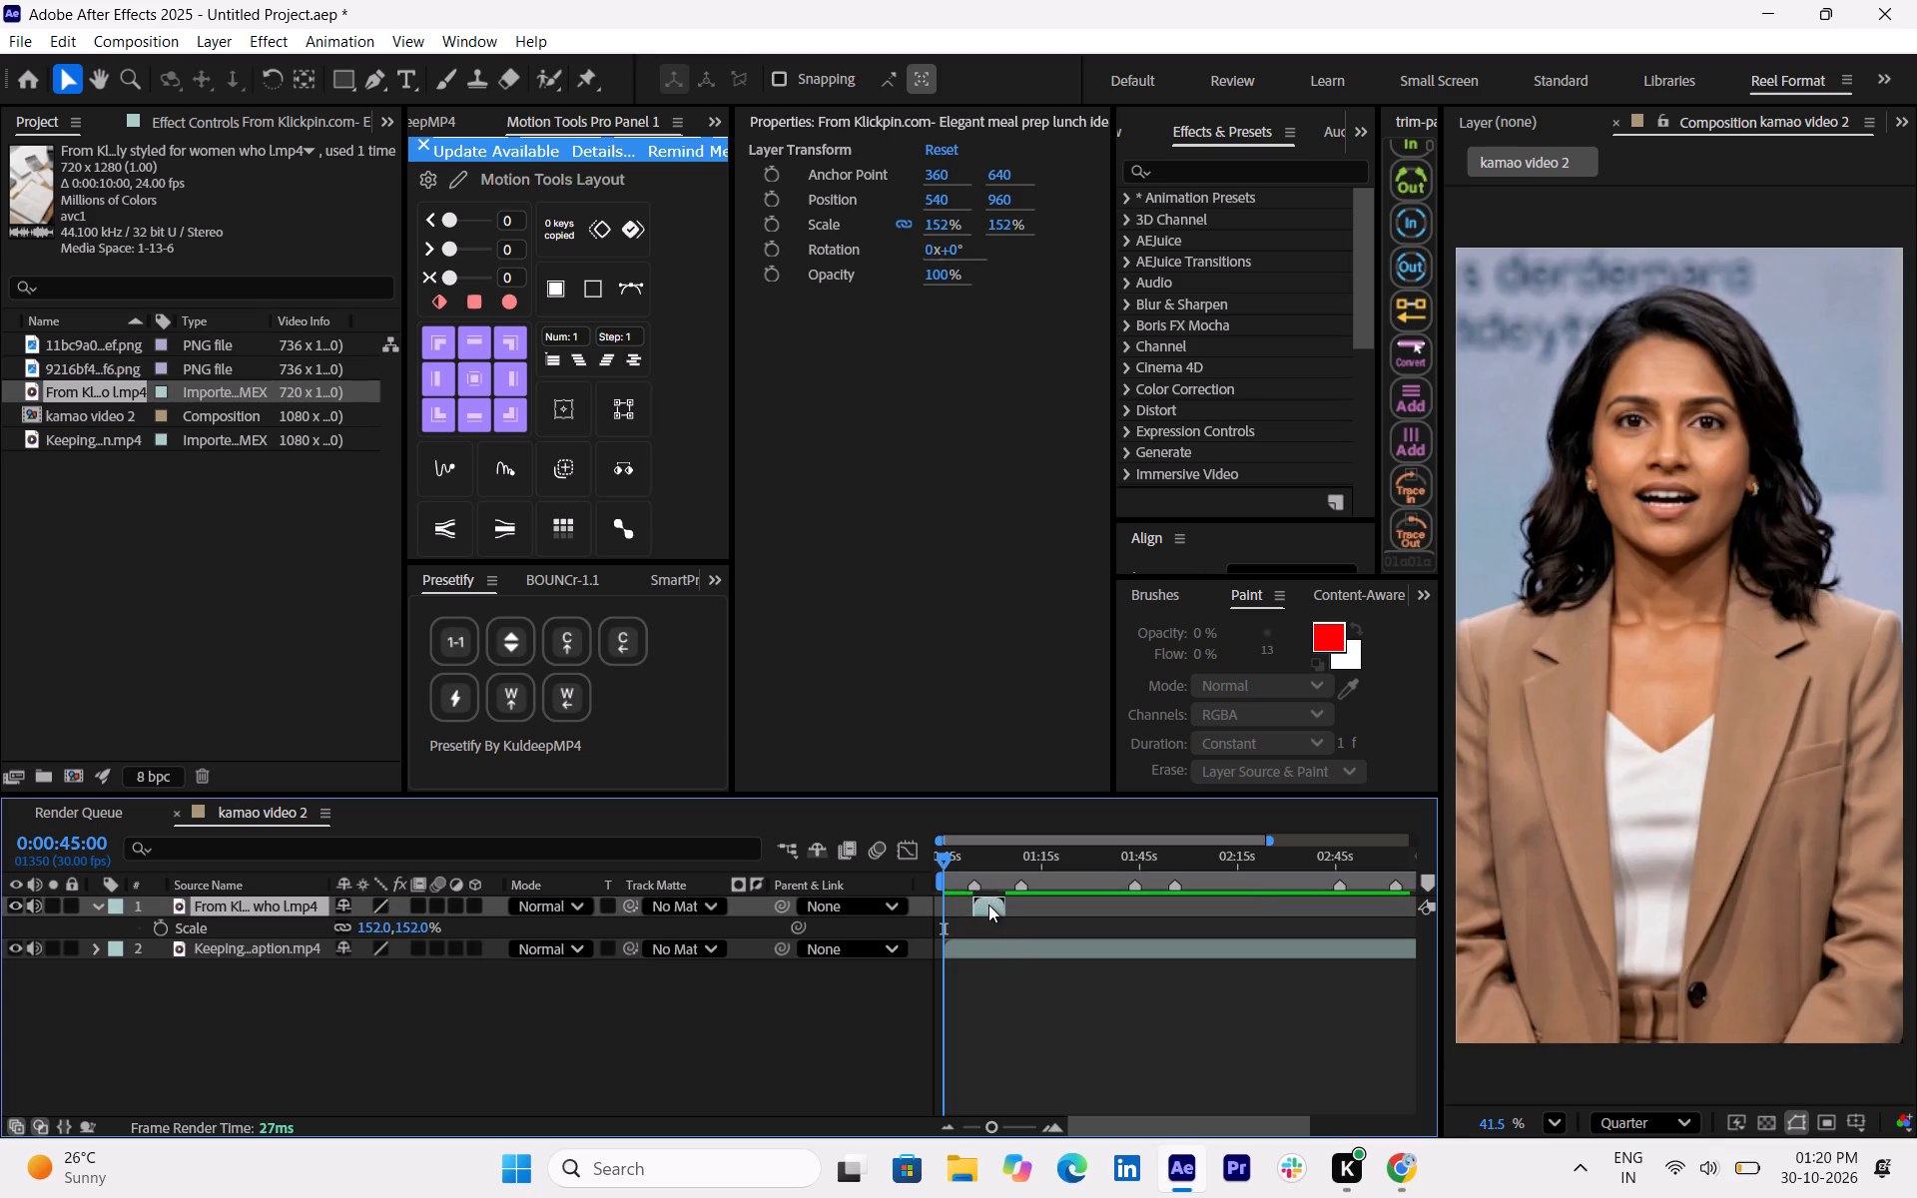
key(space)
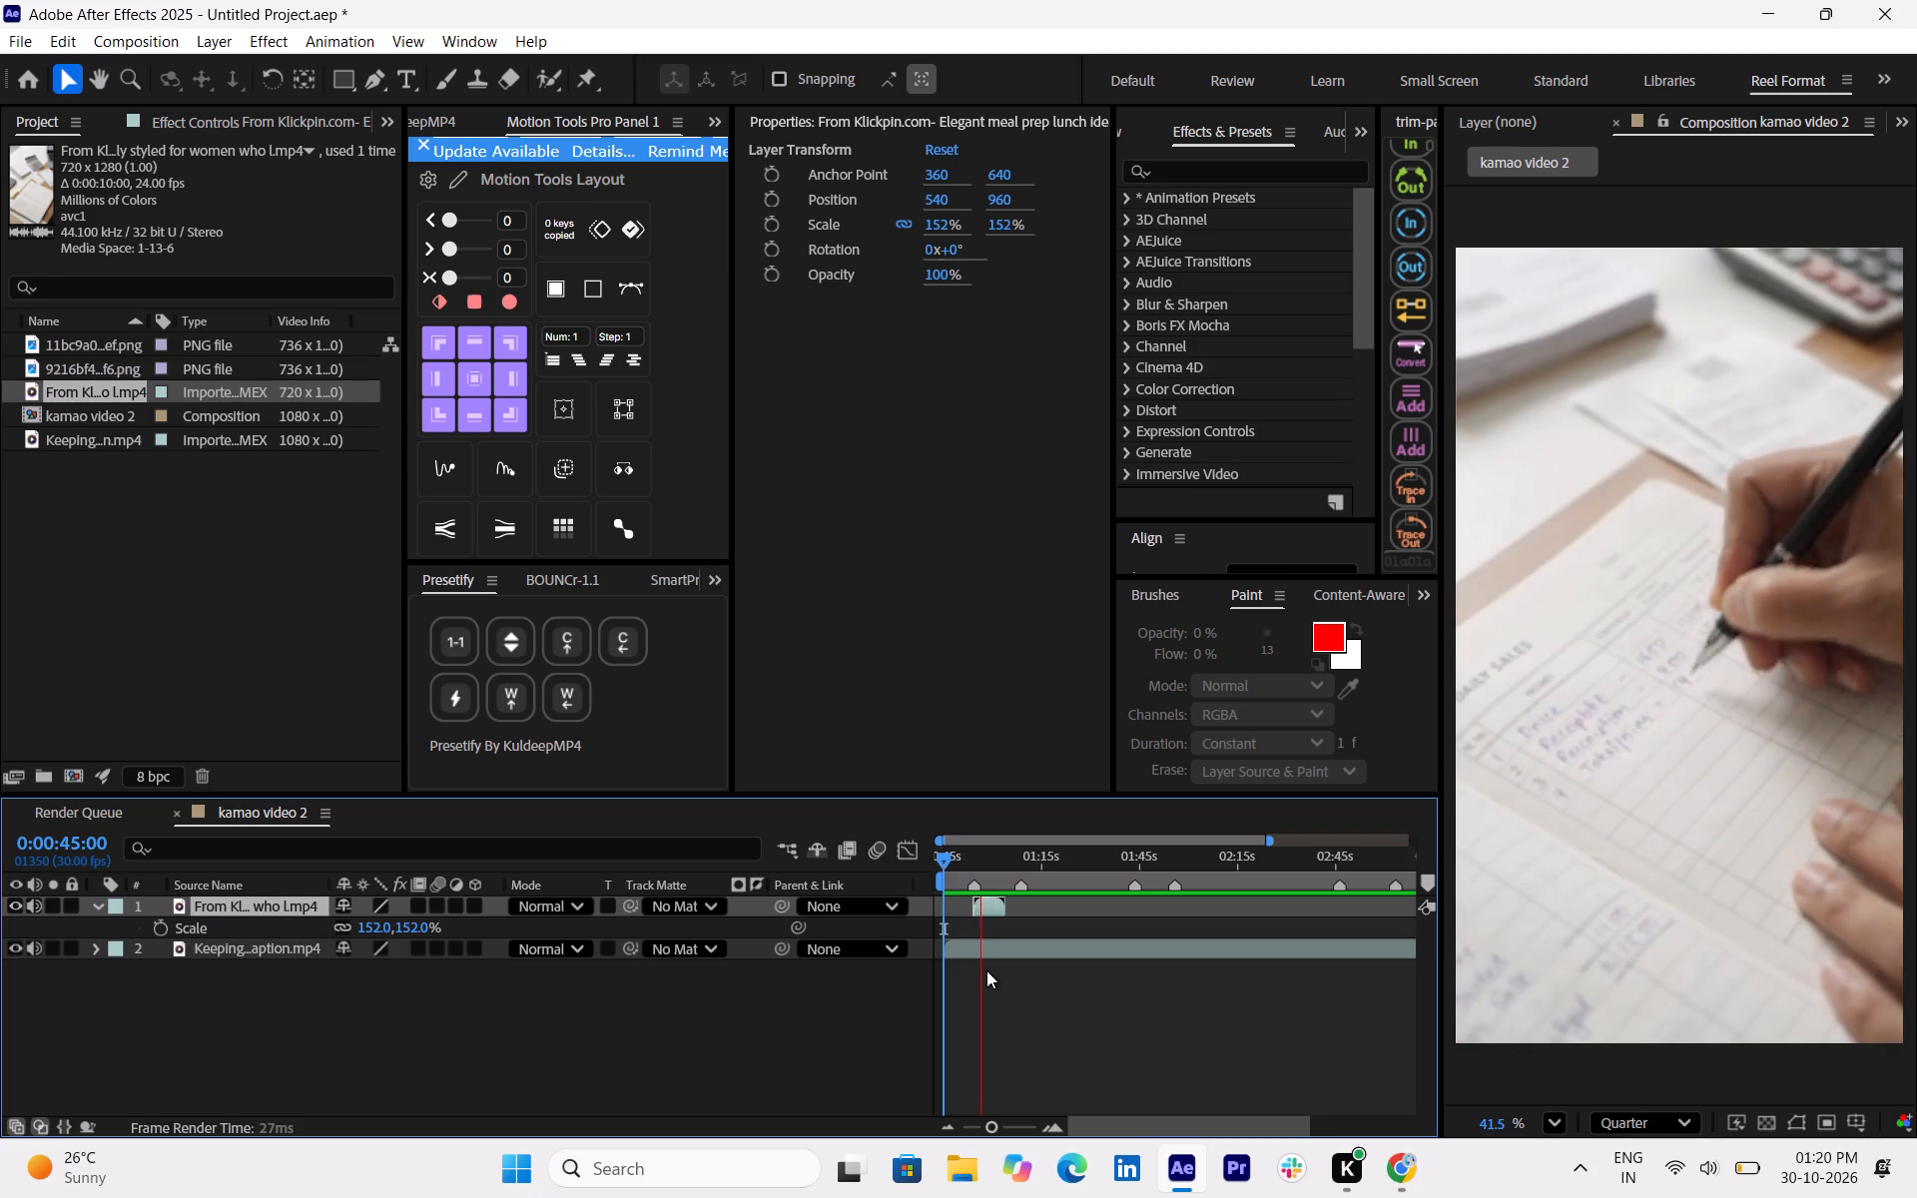
key(space)
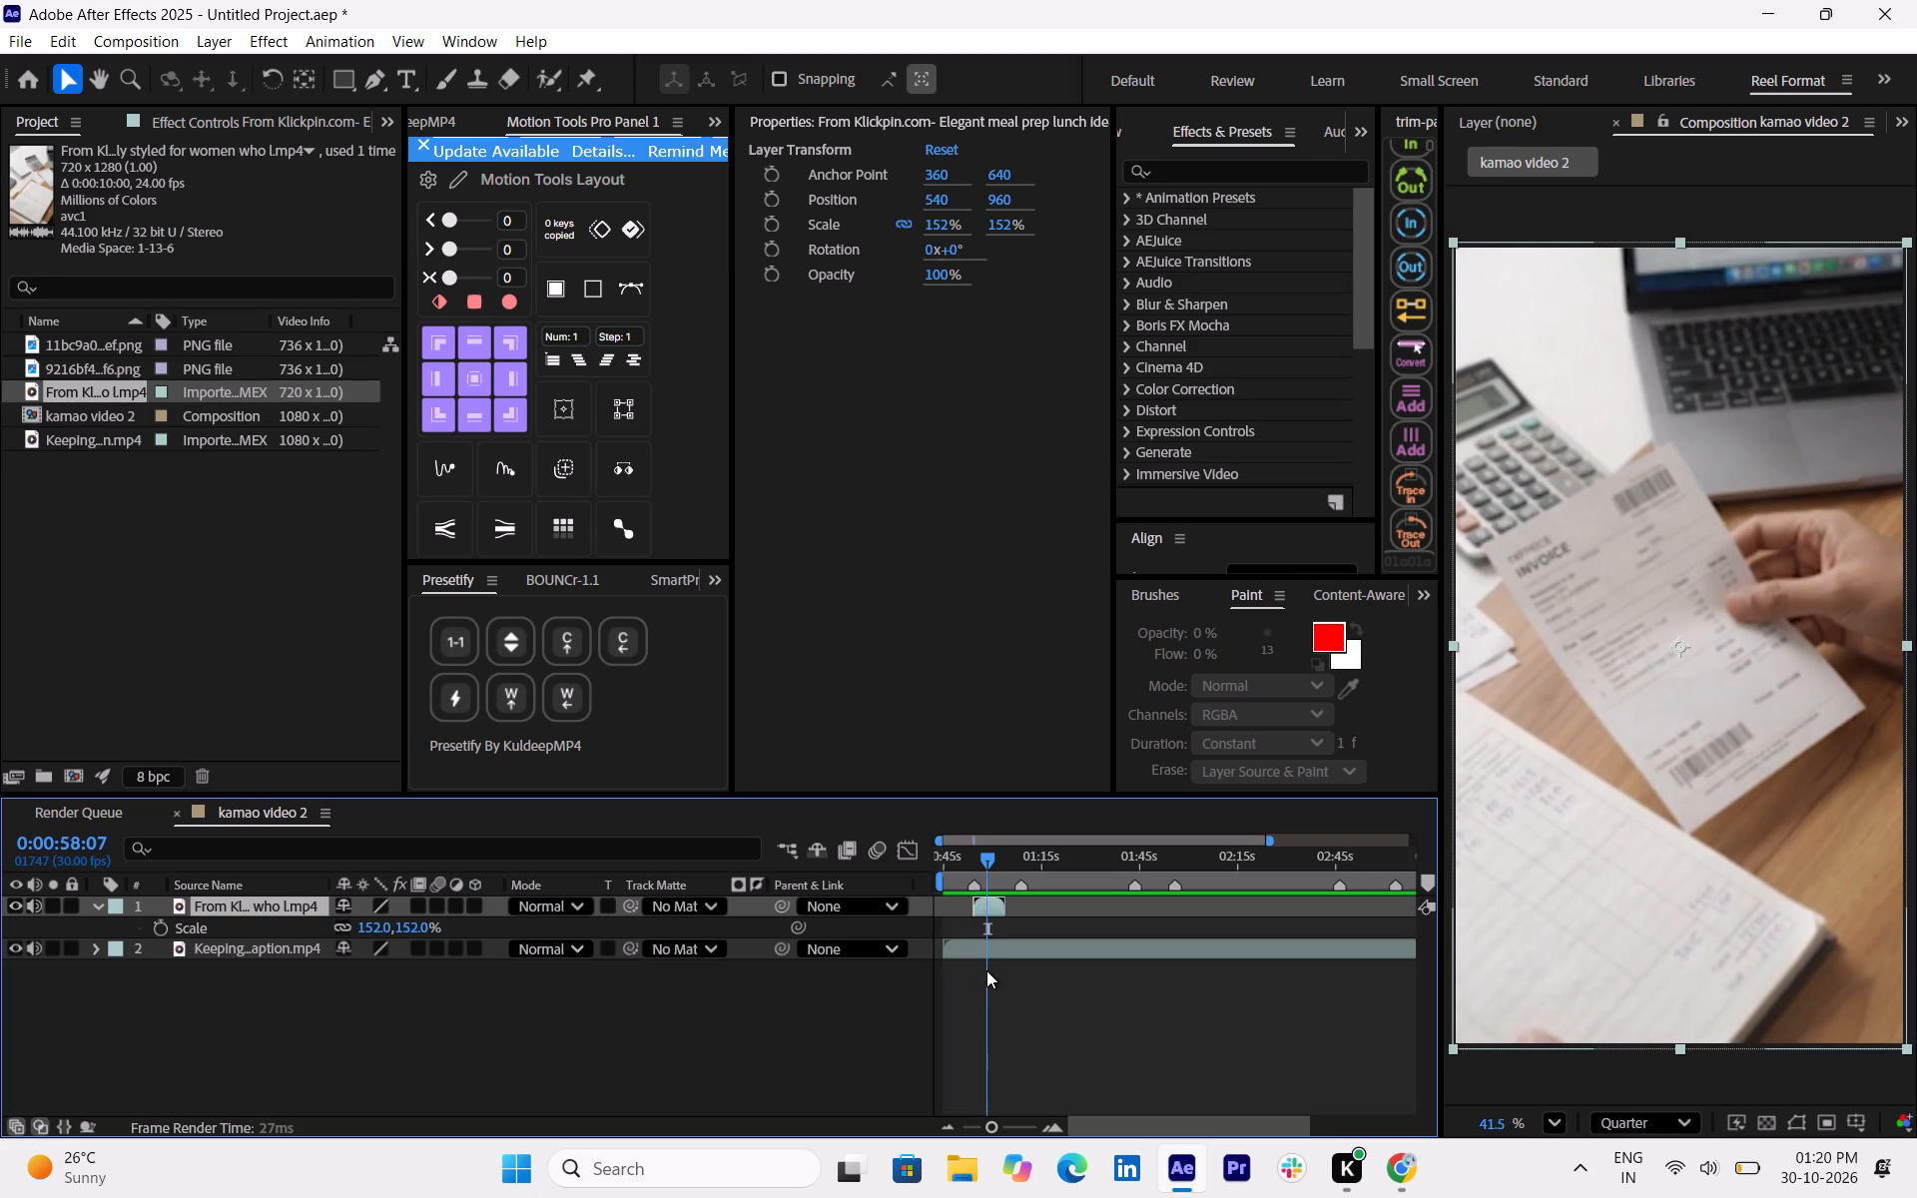
Mute the KlickPin clip's audio and play the section through to the end of the clip.
click(38, 913)
key(space)
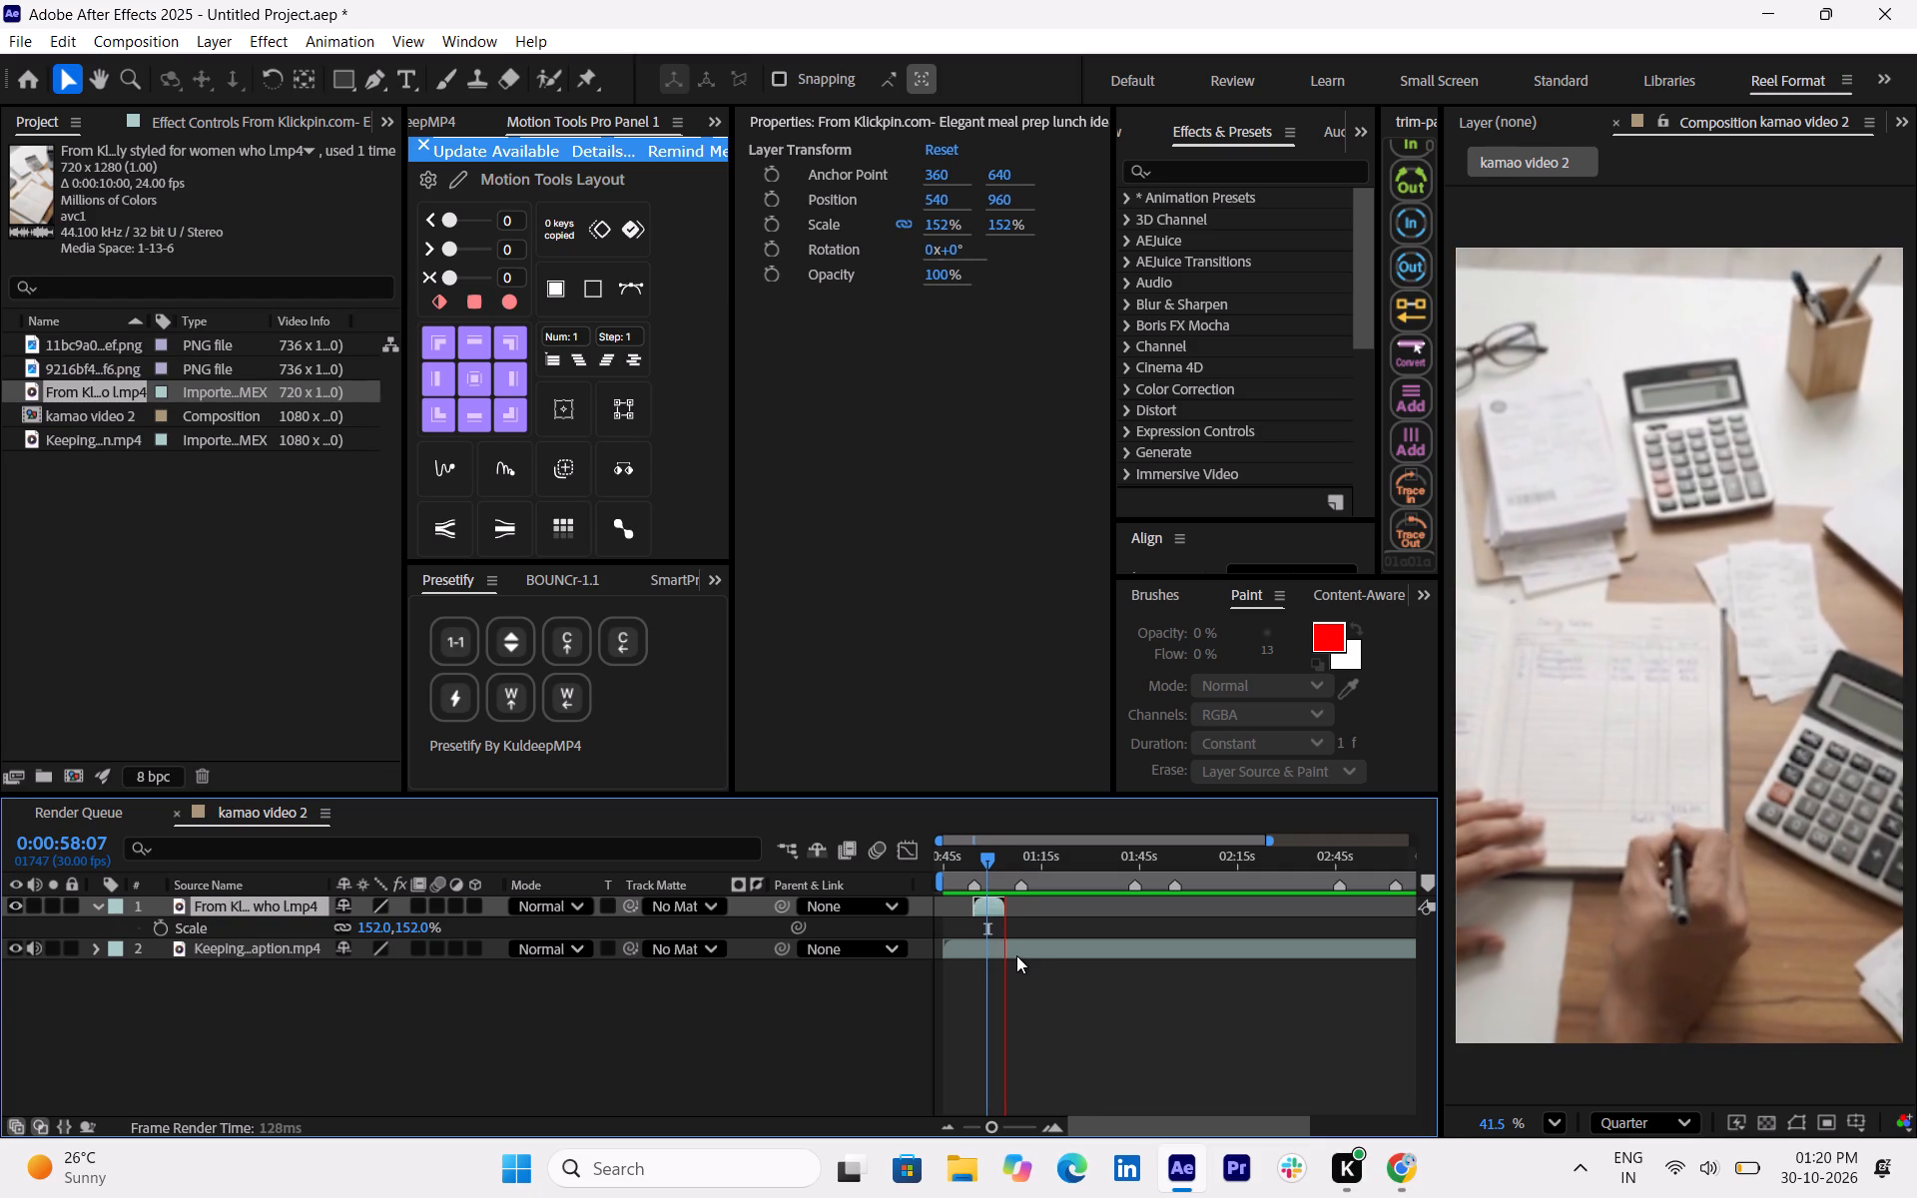
key(space)
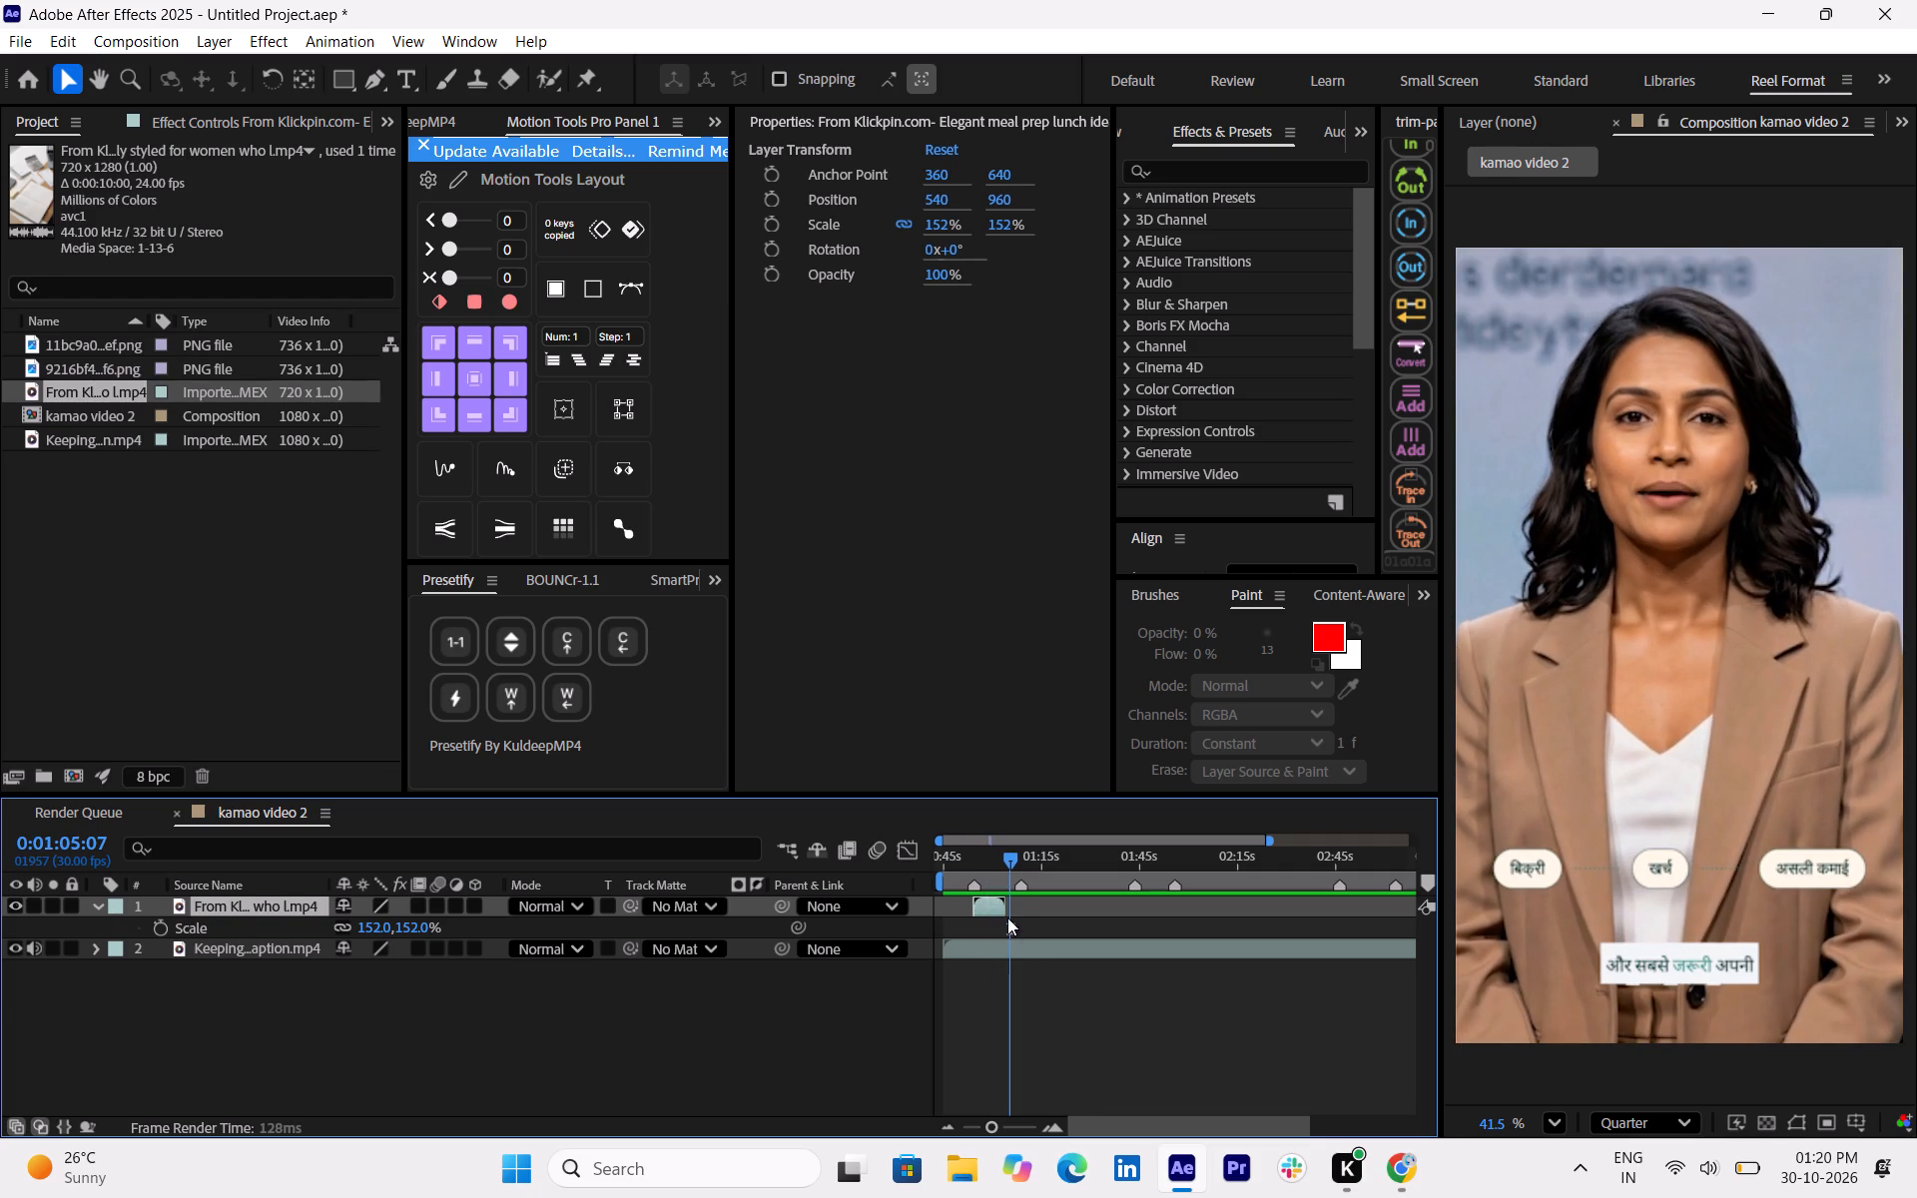
Shorten the KlickPin clip by trimming its end to about 0:58, playing the section back to check the cut.
drag(999, 905, 982, 904)
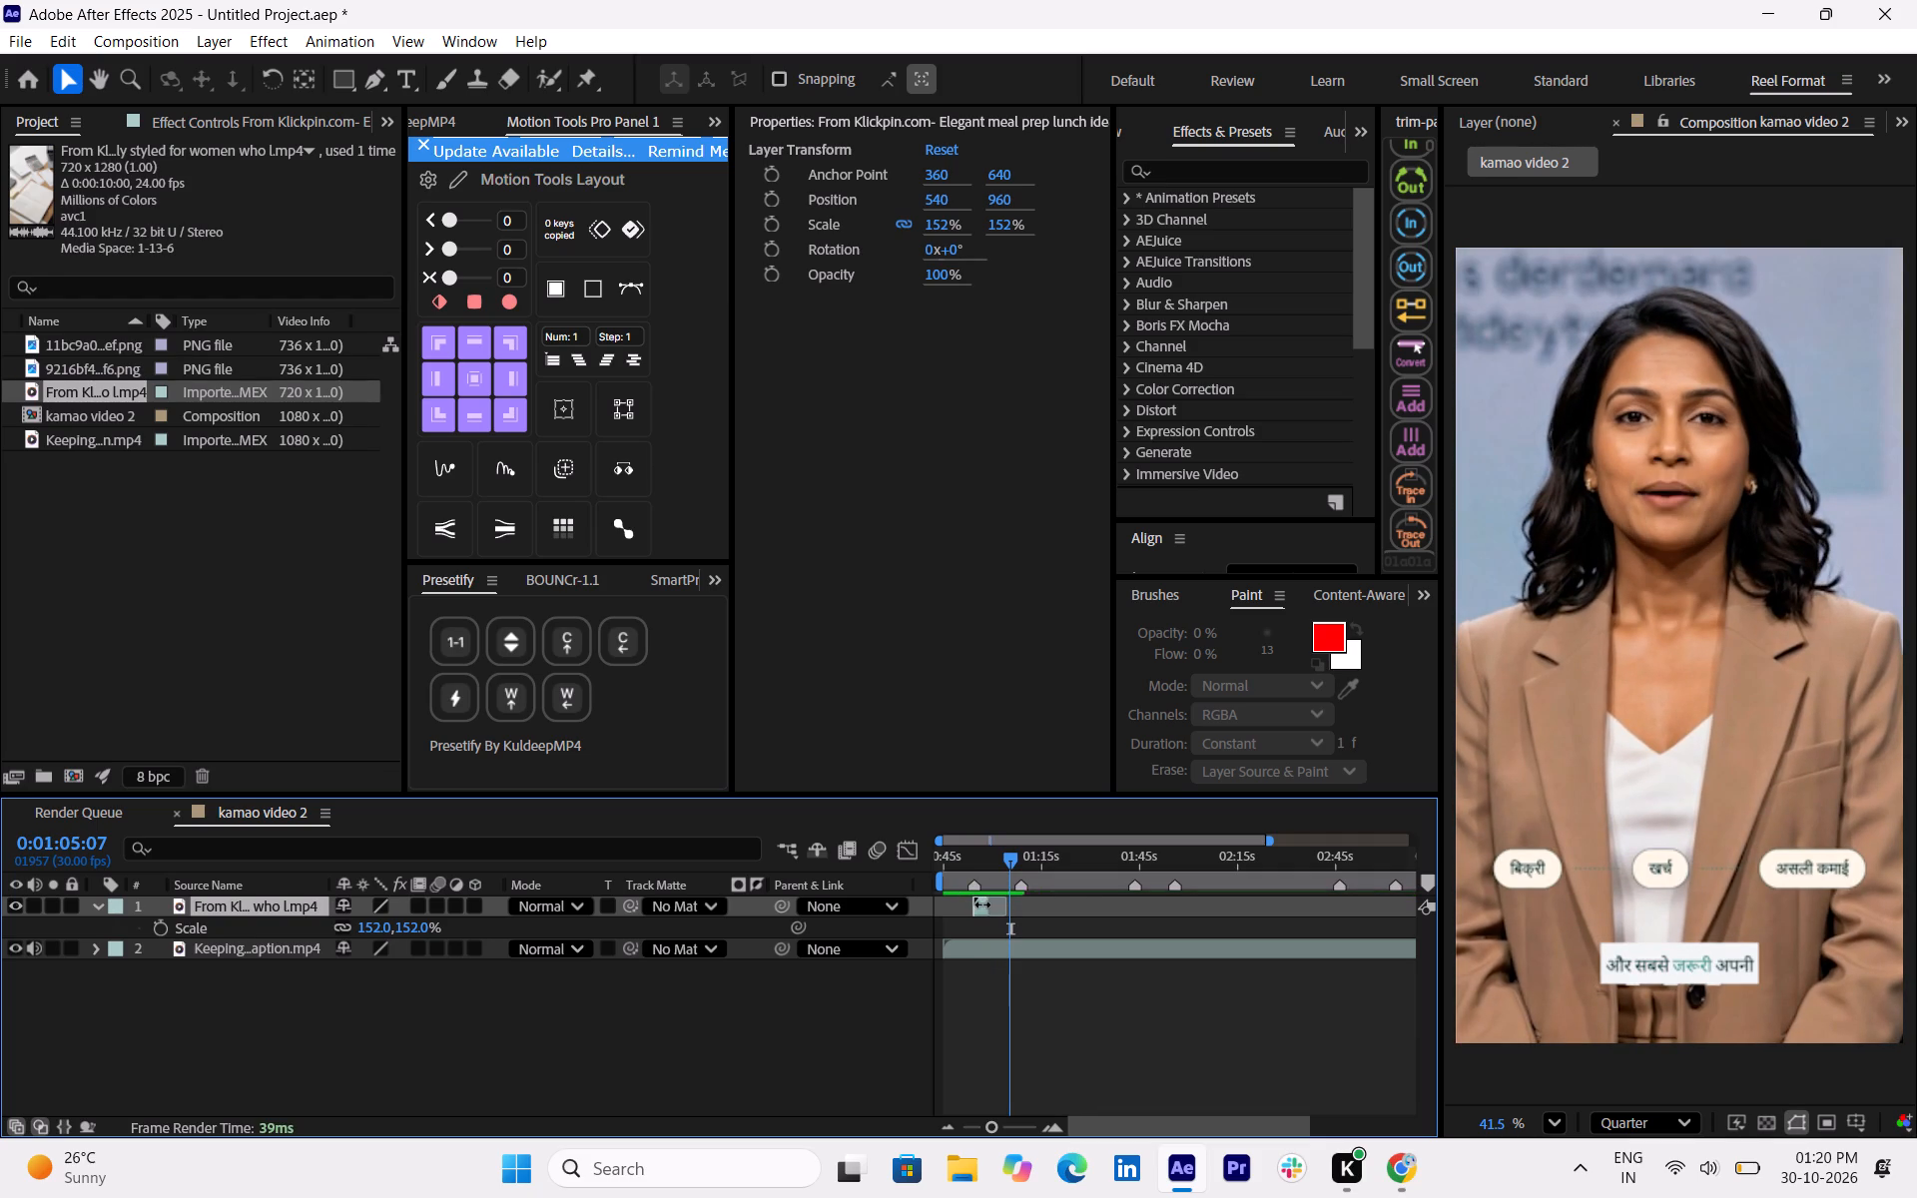
drag(982, 904, 985, 904)
drag(1012, 856, 996, 856)
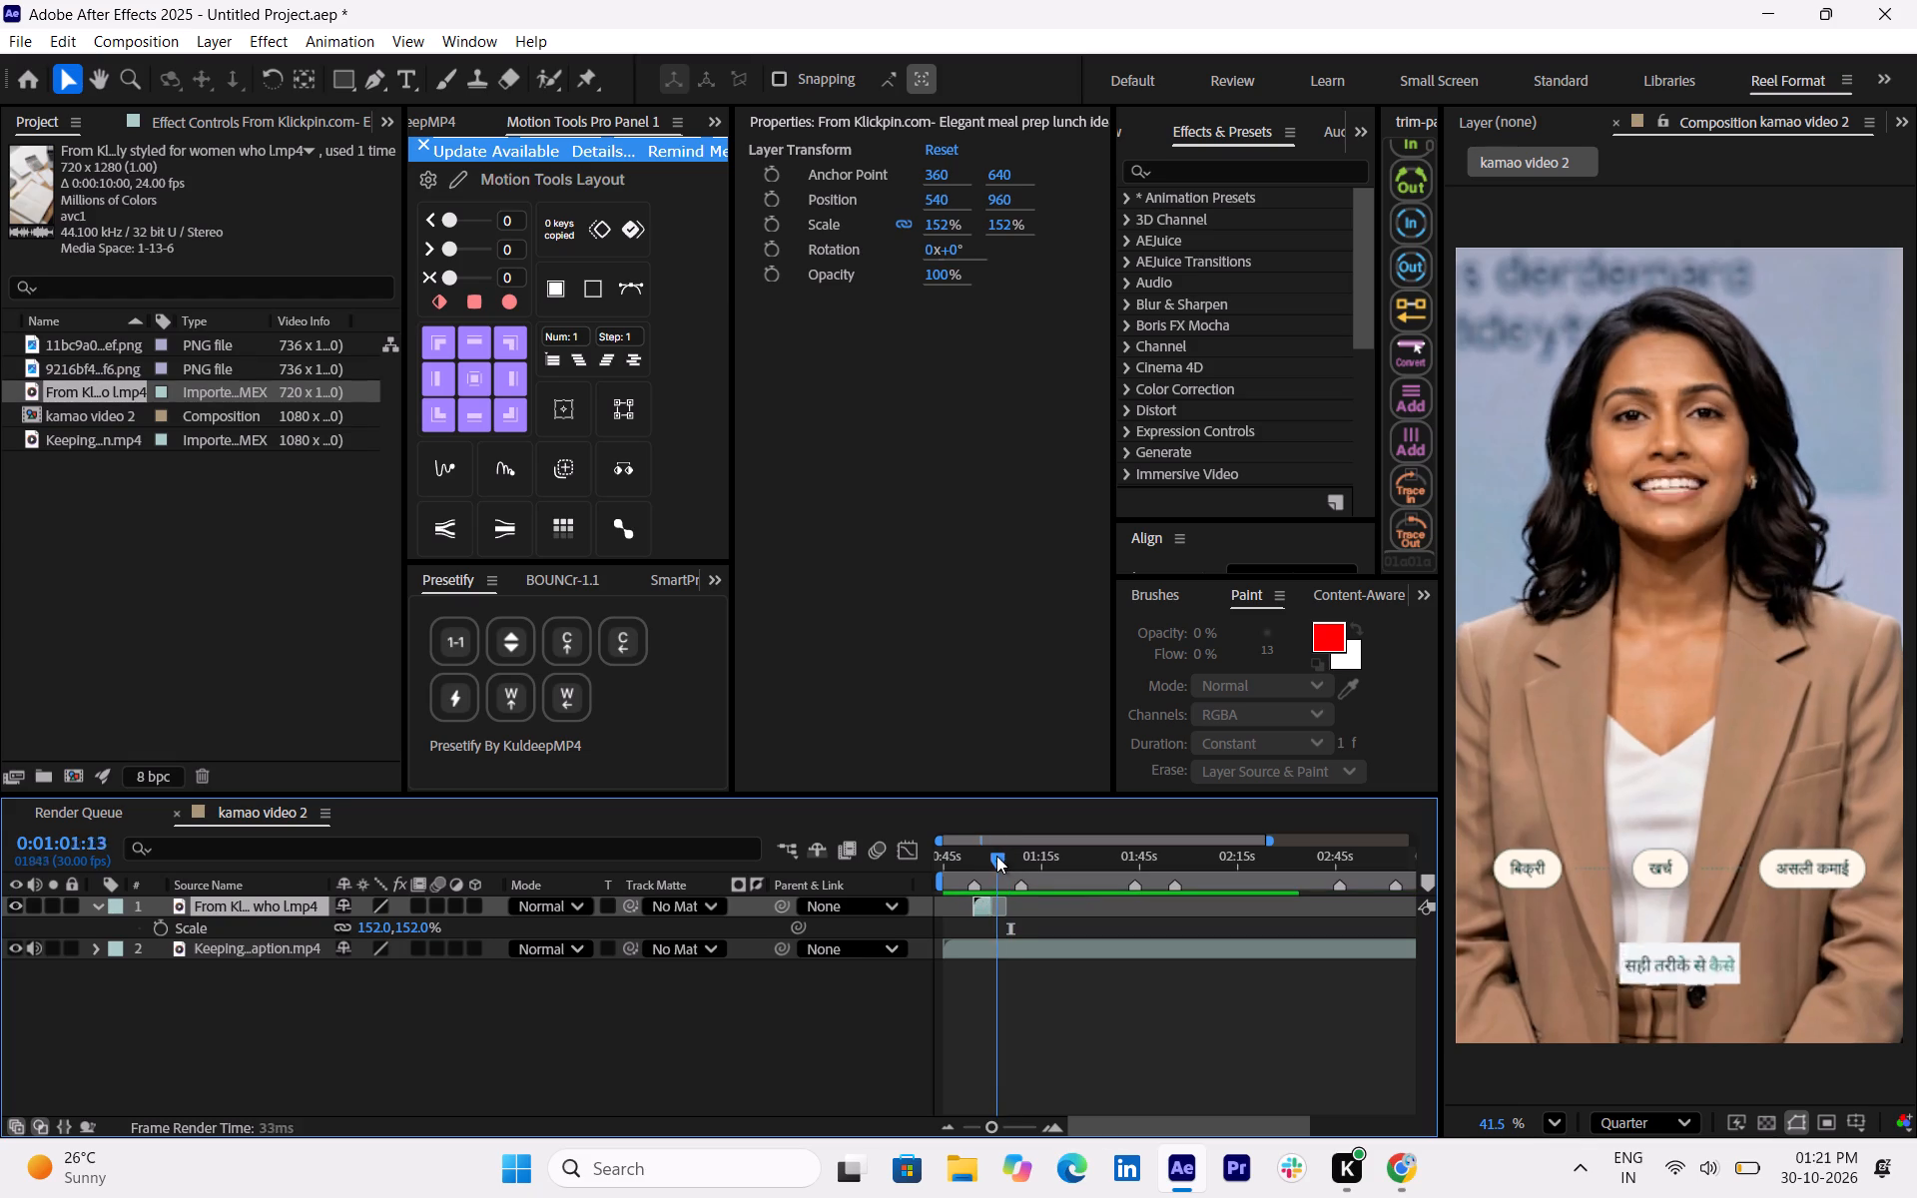
drag(996, 856, 967, 856)
key(space)
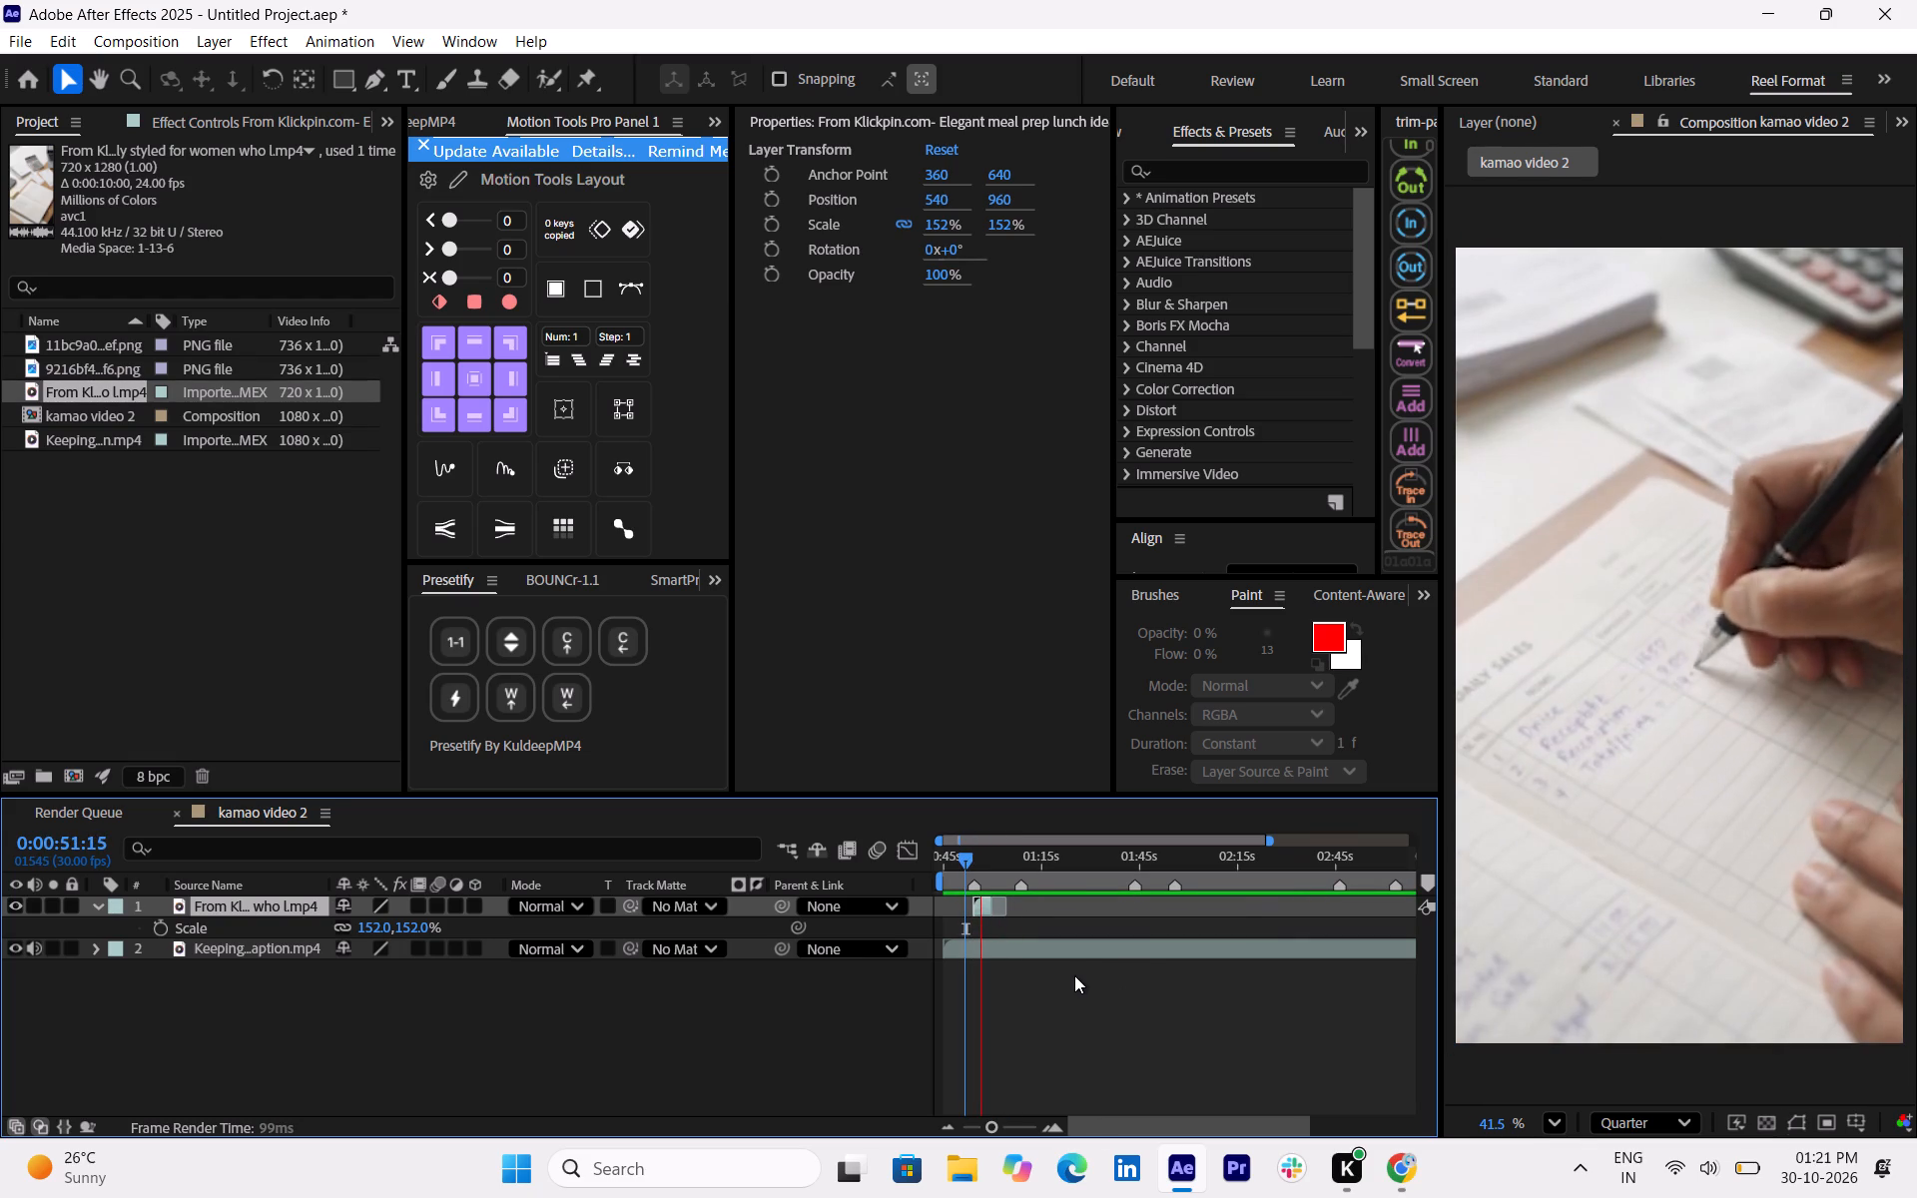
key(space)
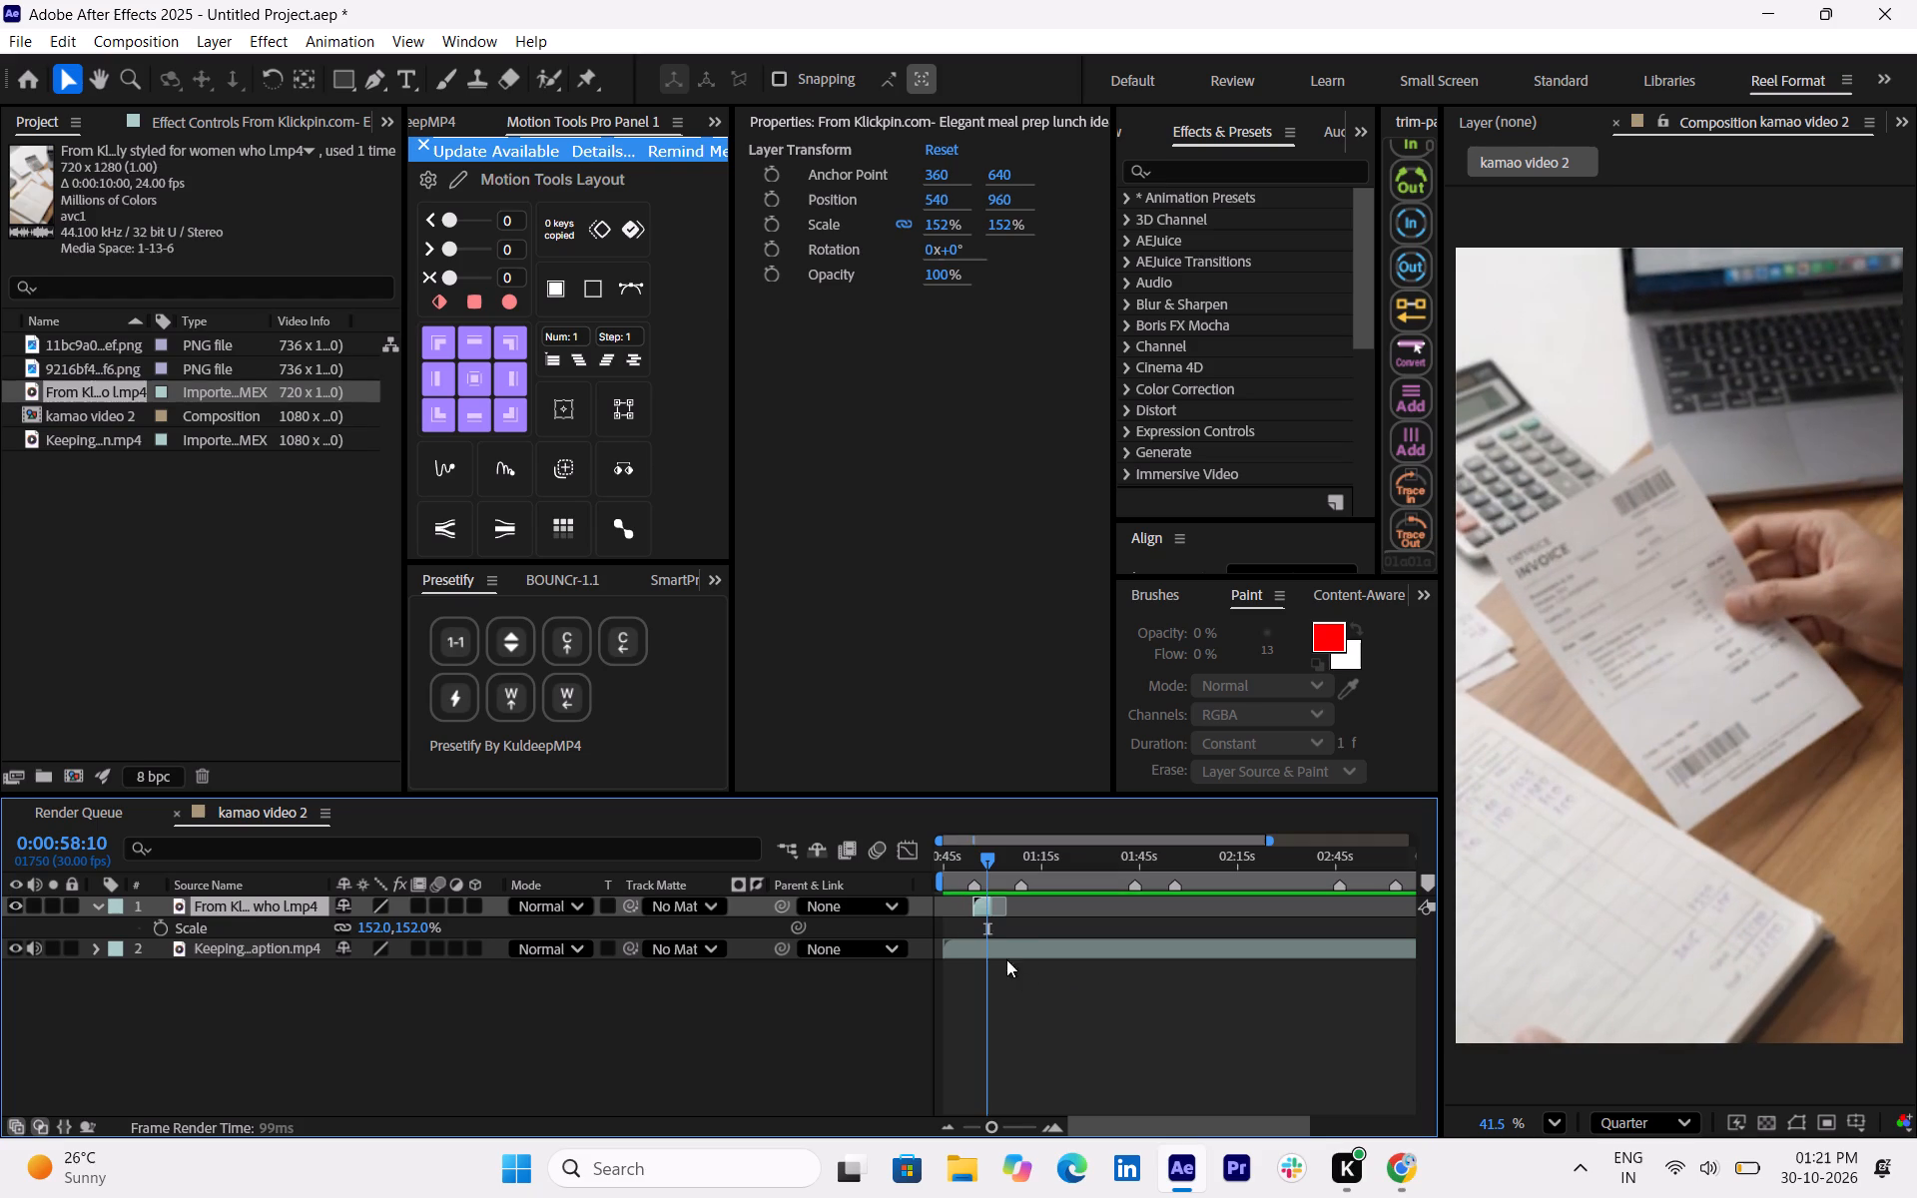
click(987, 908)
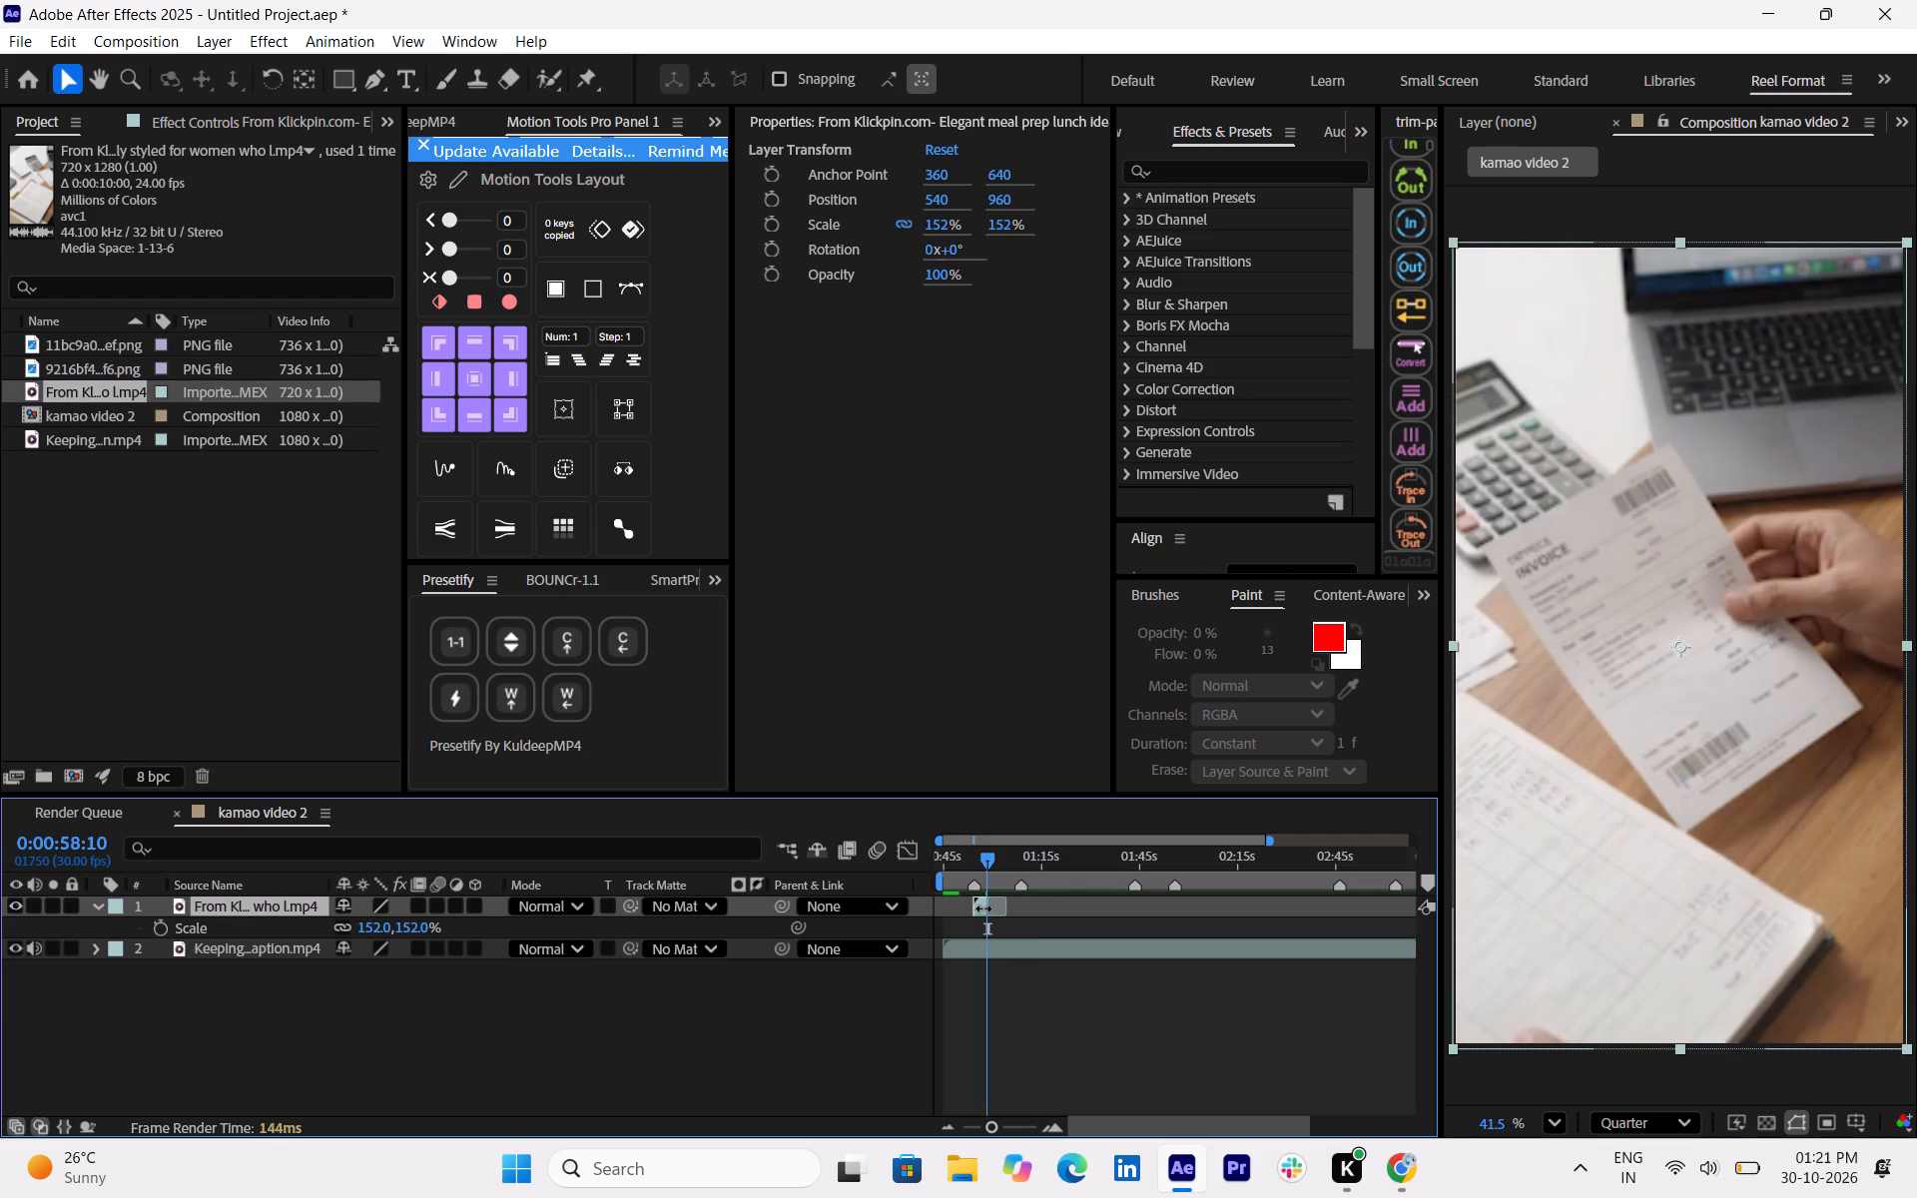
drag(985, 859, 961, 859)
key(space)
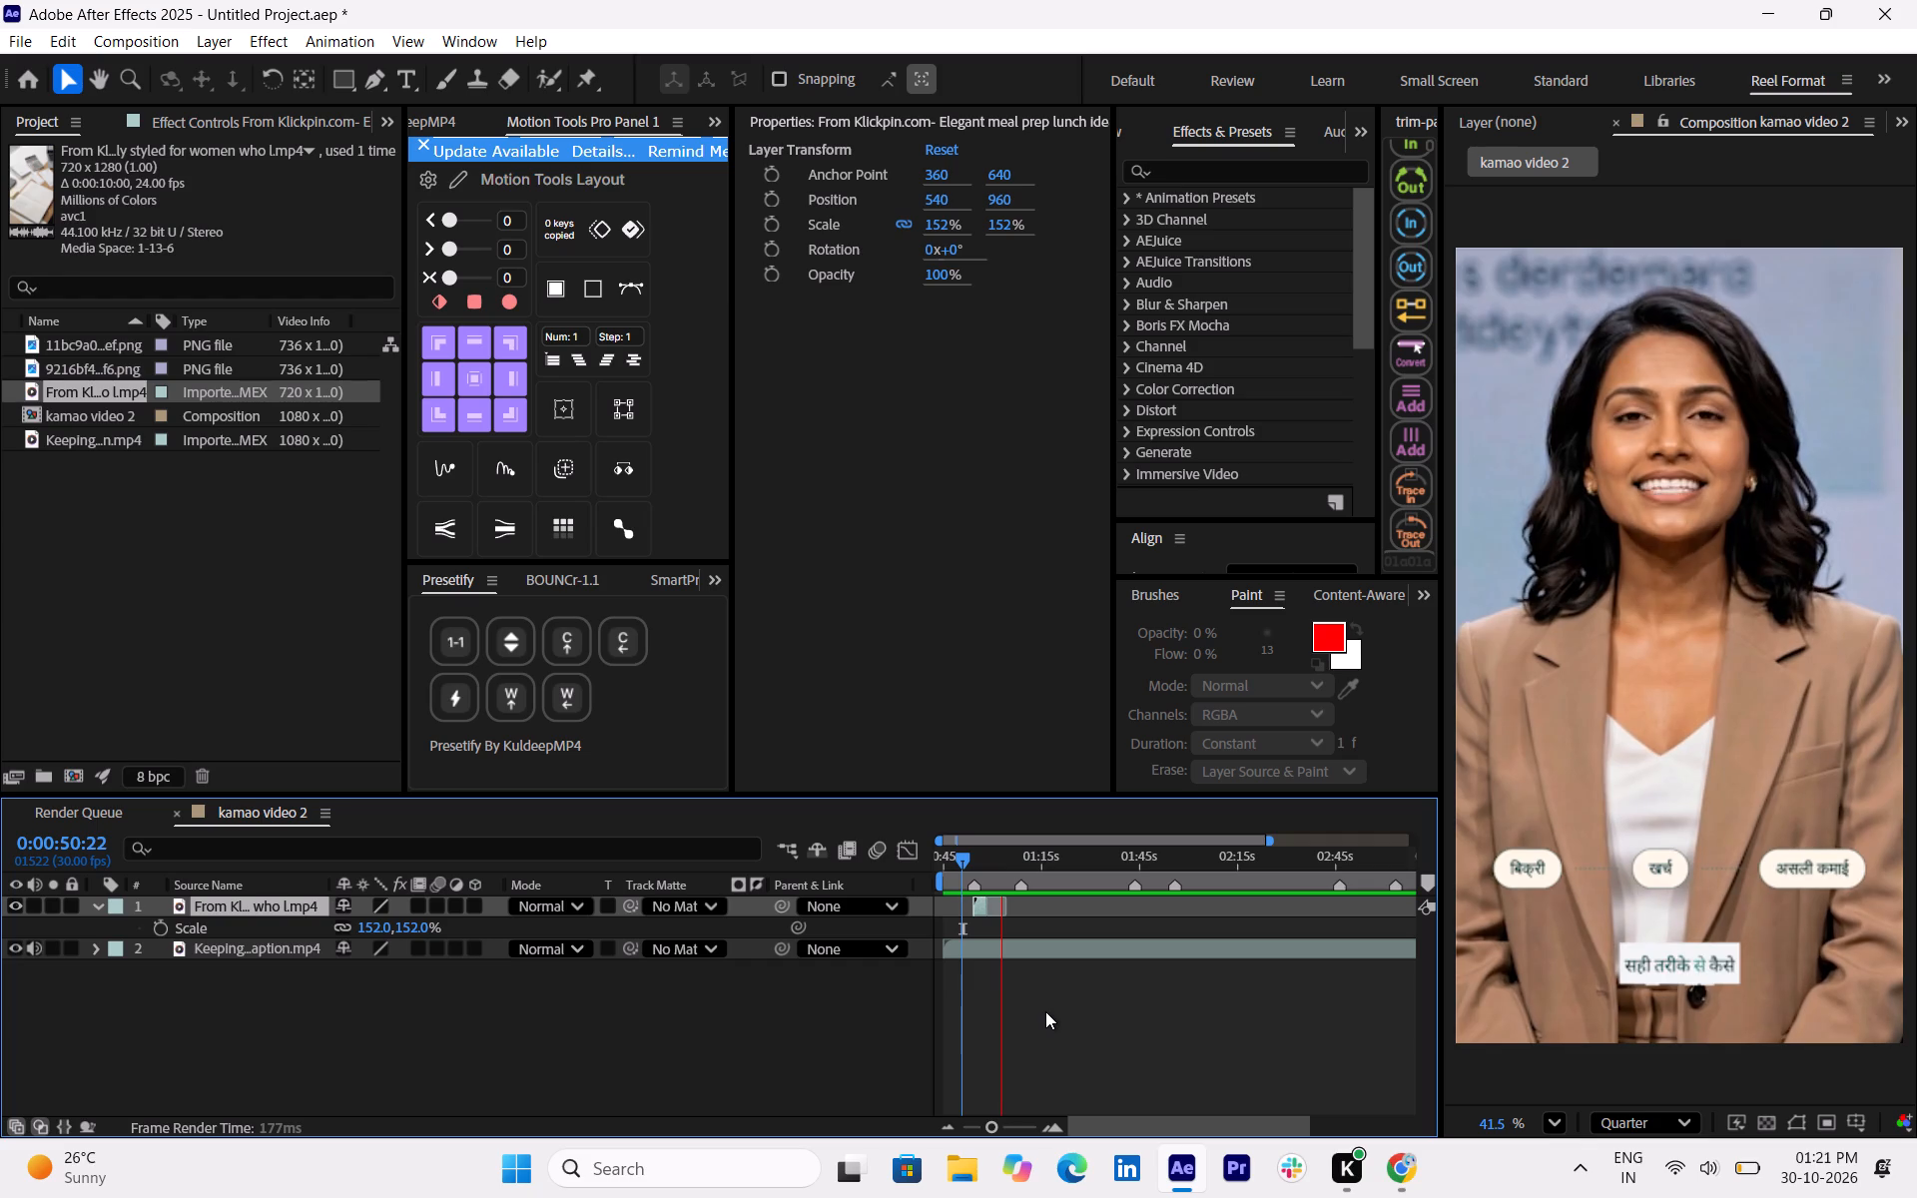
key(space)
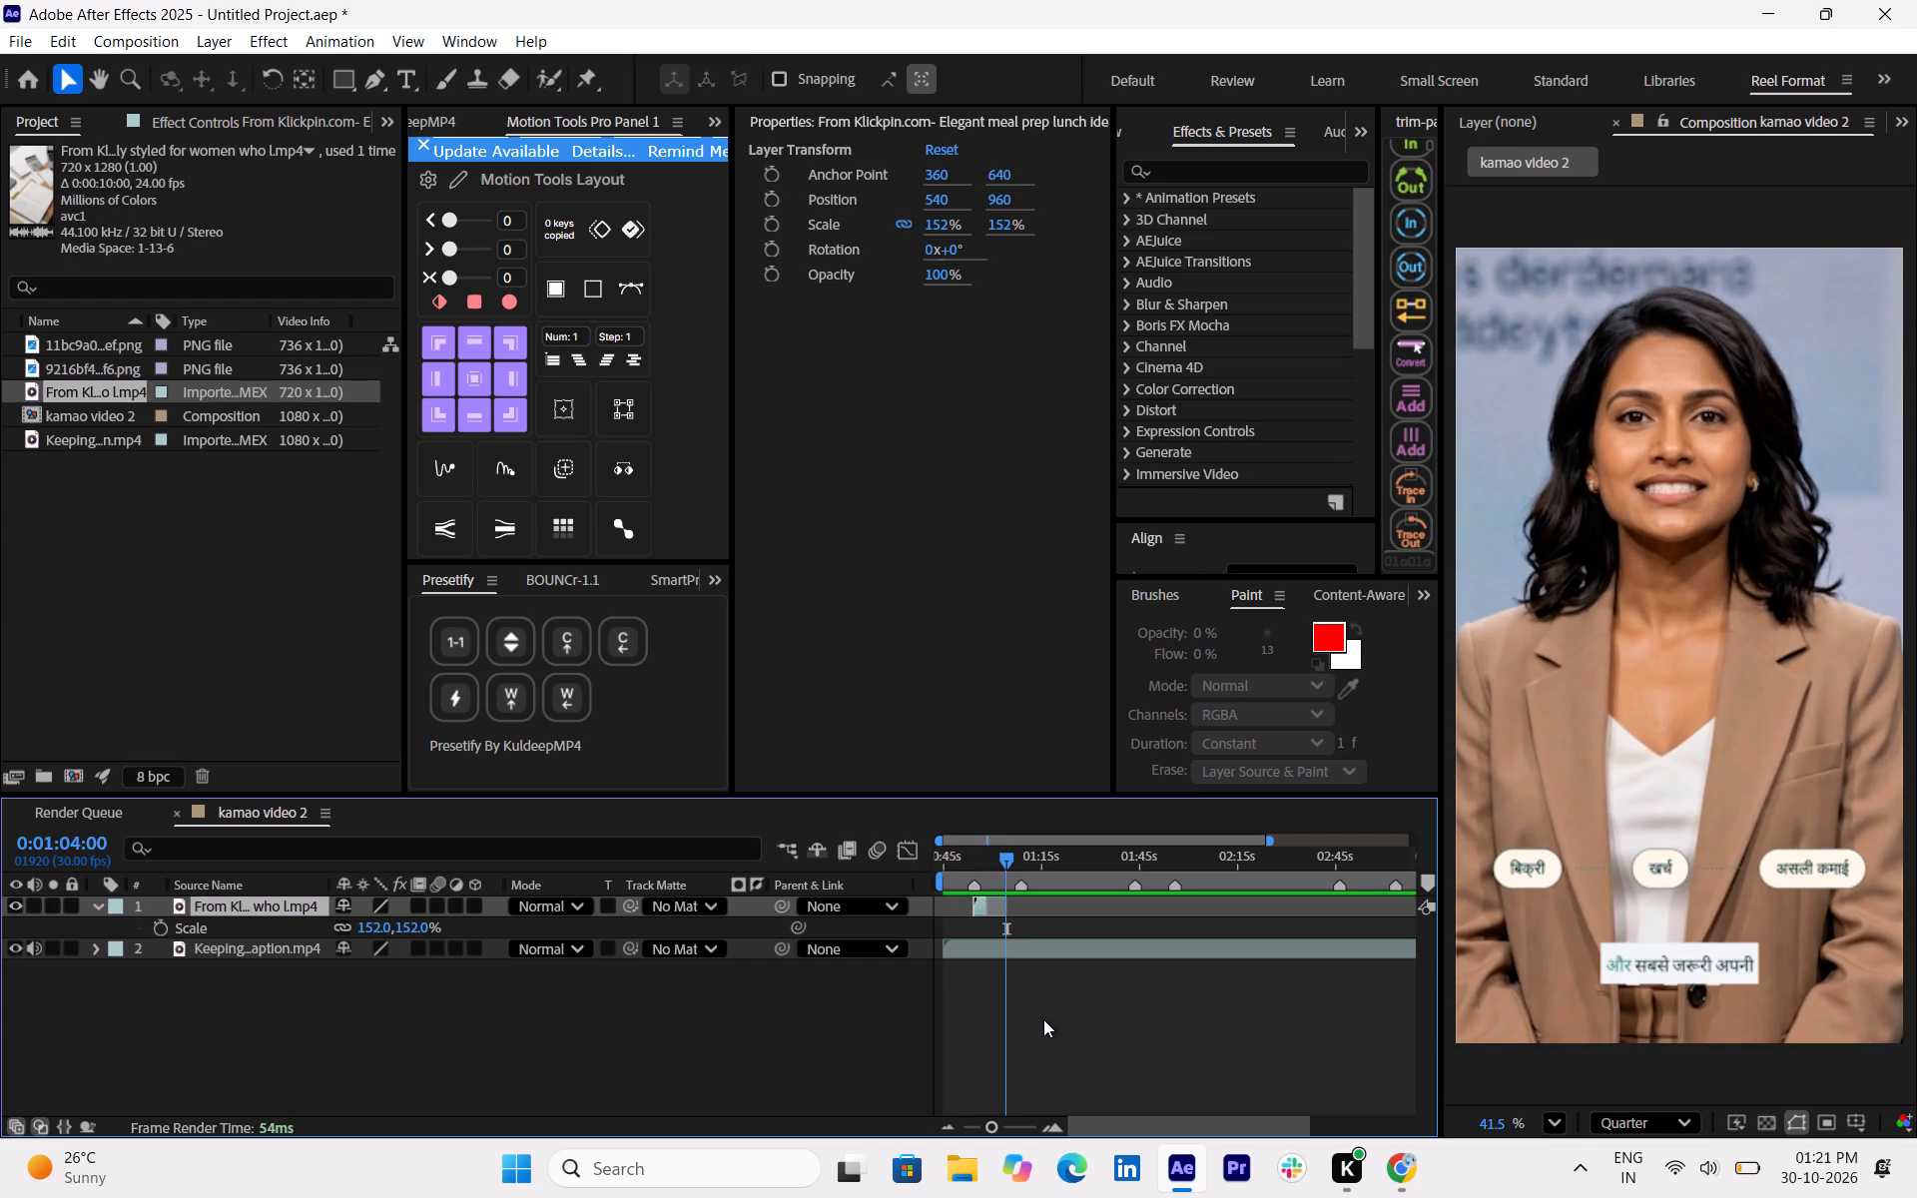
drag(1003, 857, 958, 858)
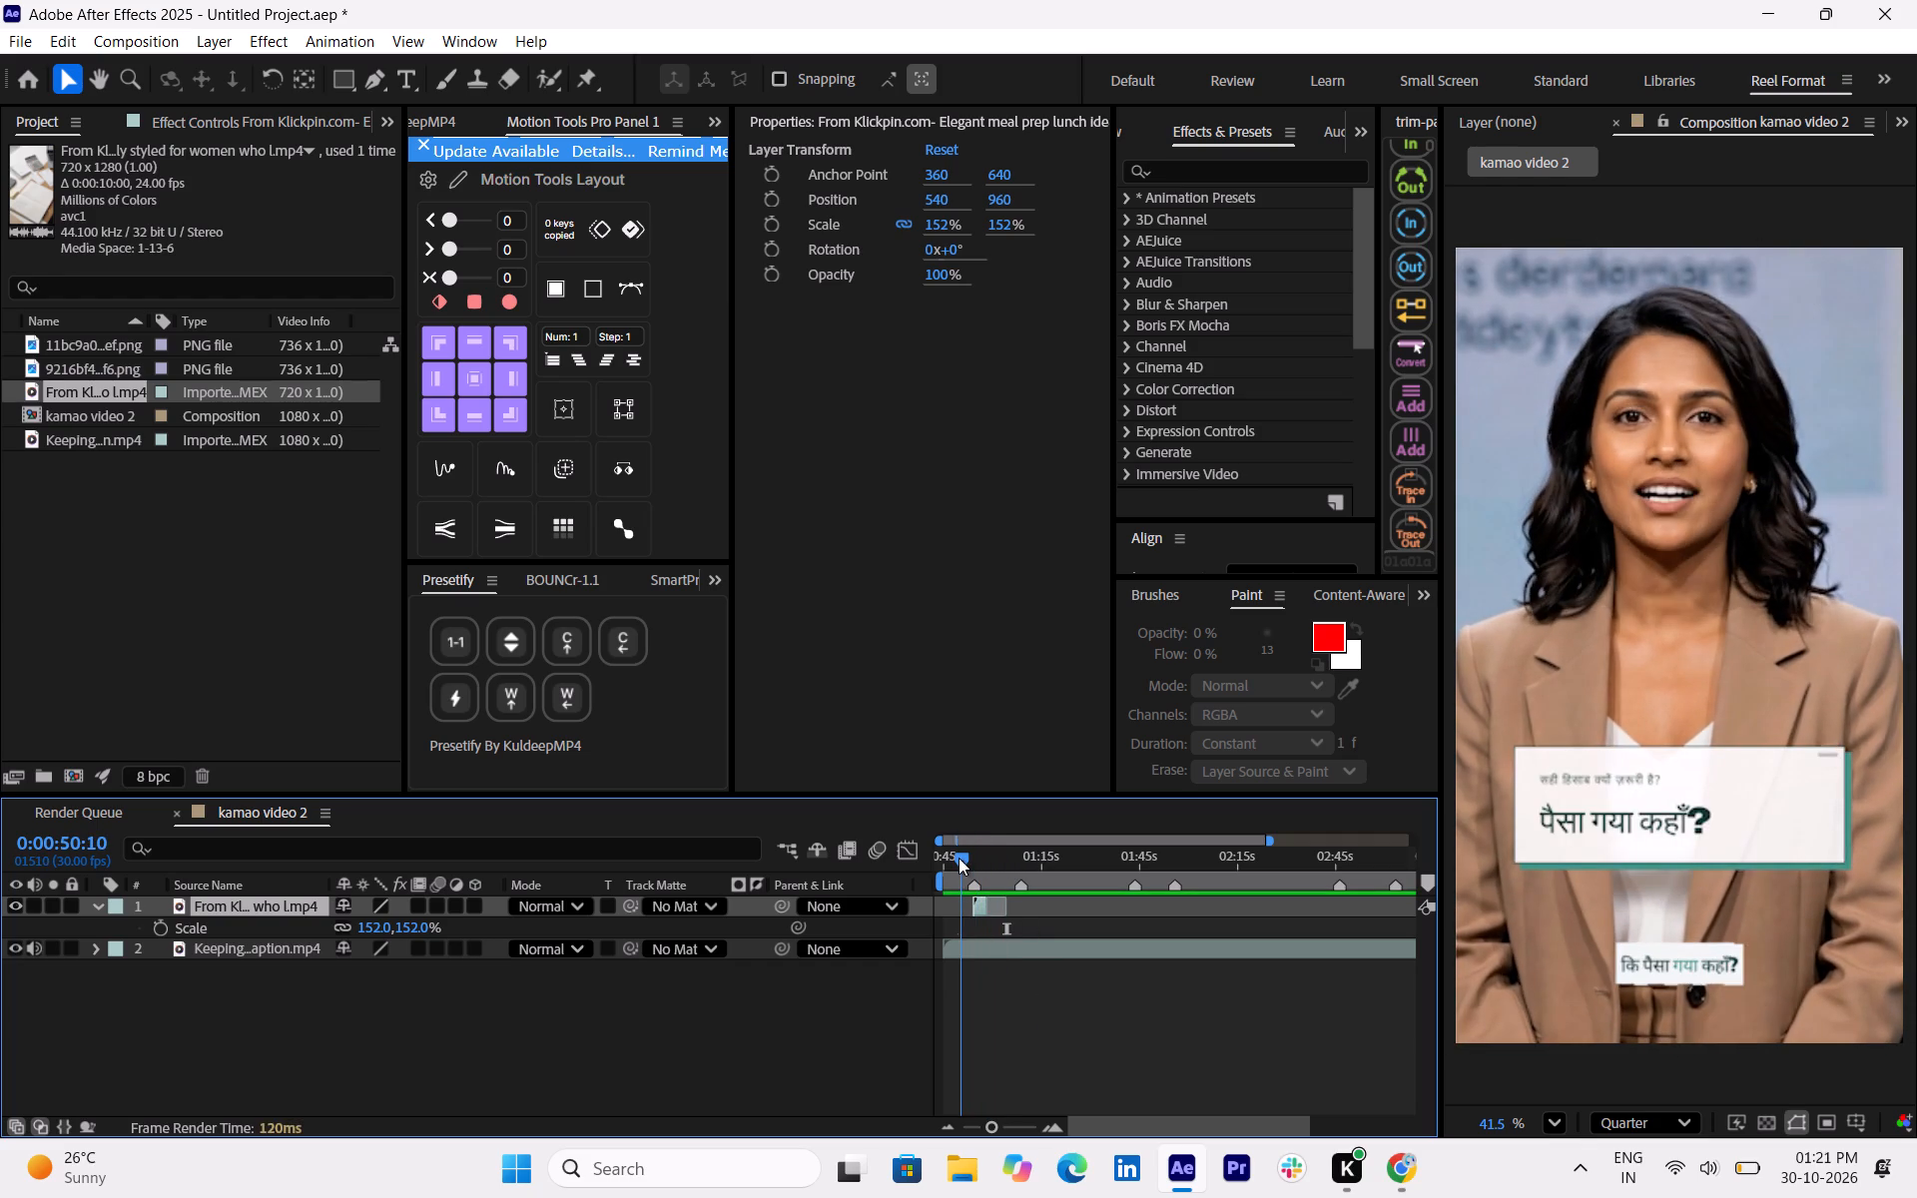
key(space)
Apply the CC Vignette effect to the KlickPin clip and preview it from 0:53:12.
drag(962, 858, 971, 863)
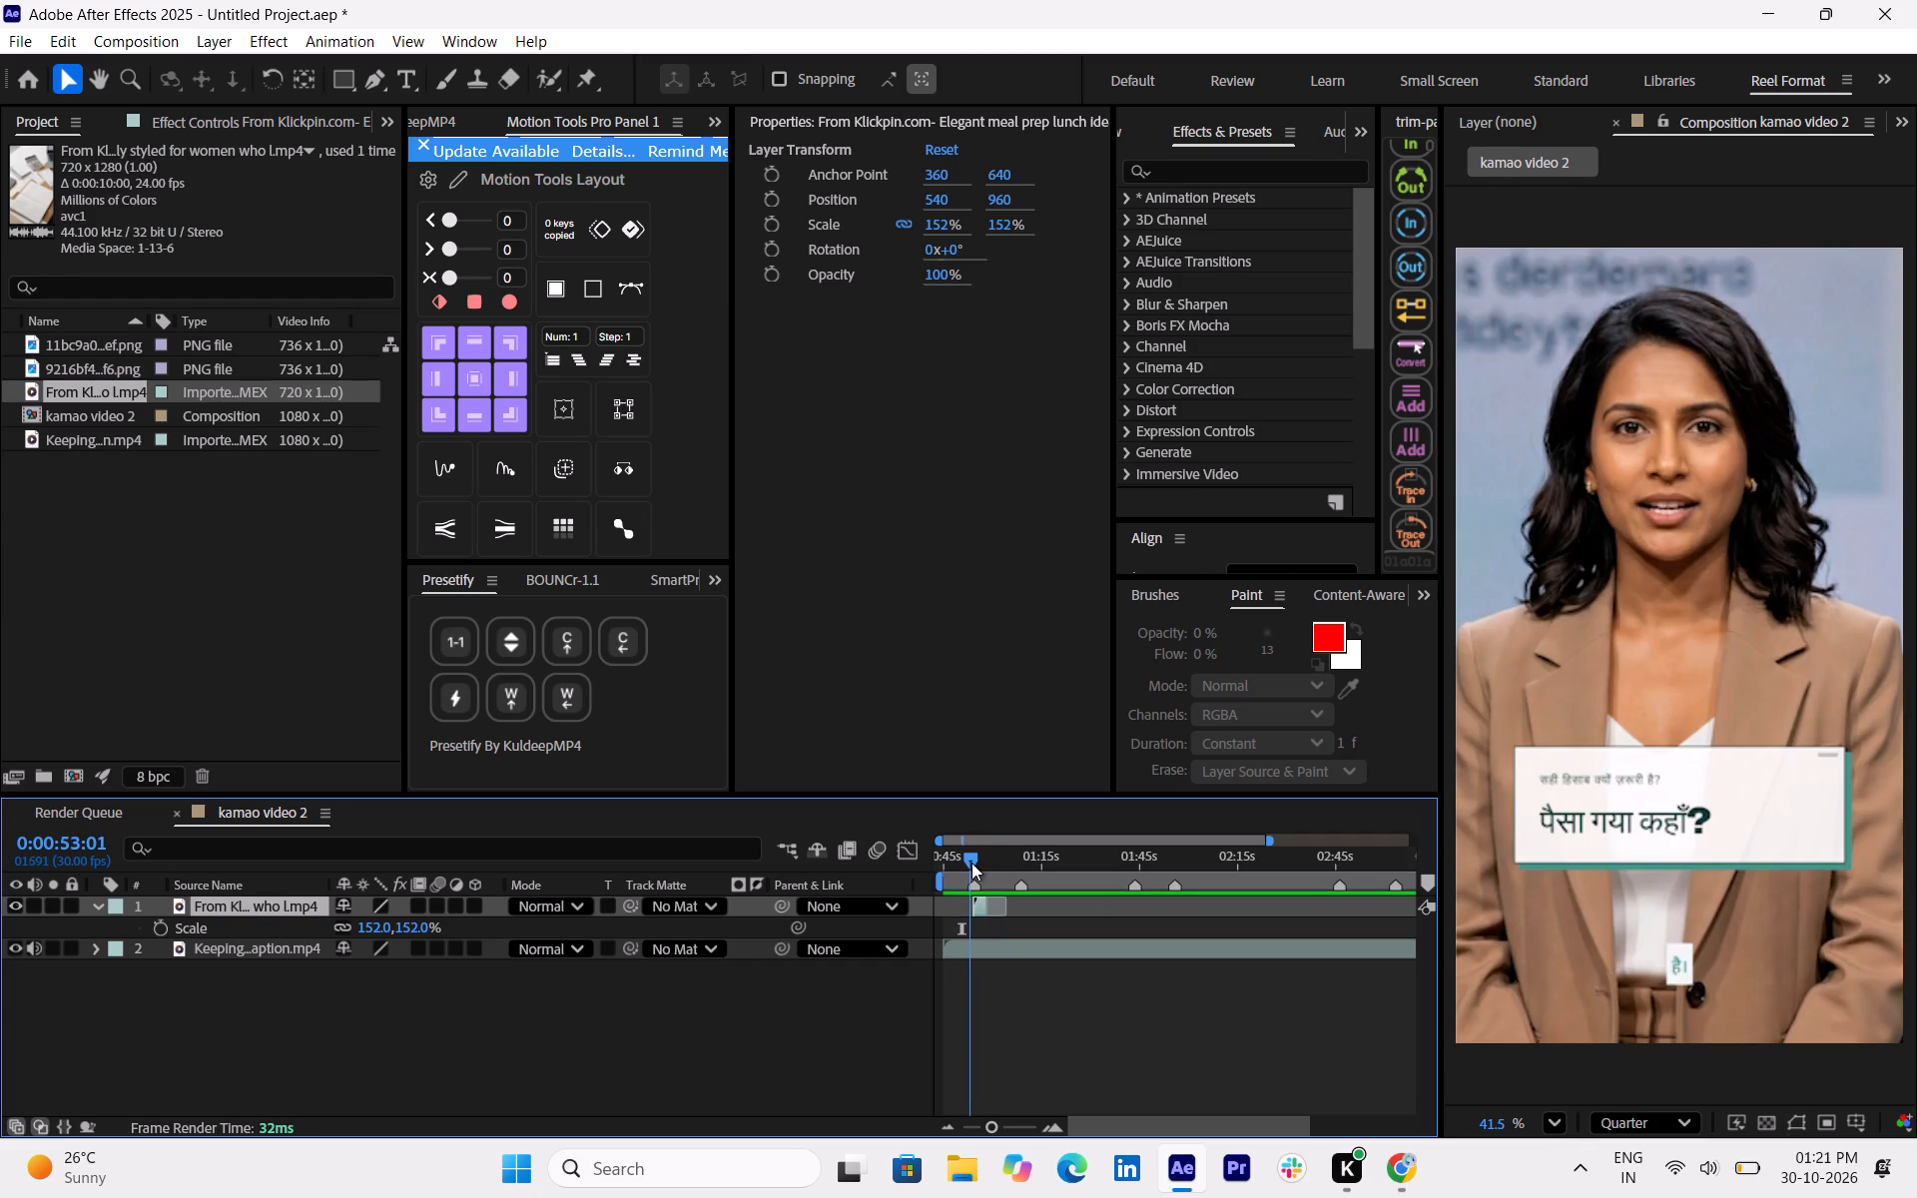
drag(971, 863, 974, 863)
click(981, 904)
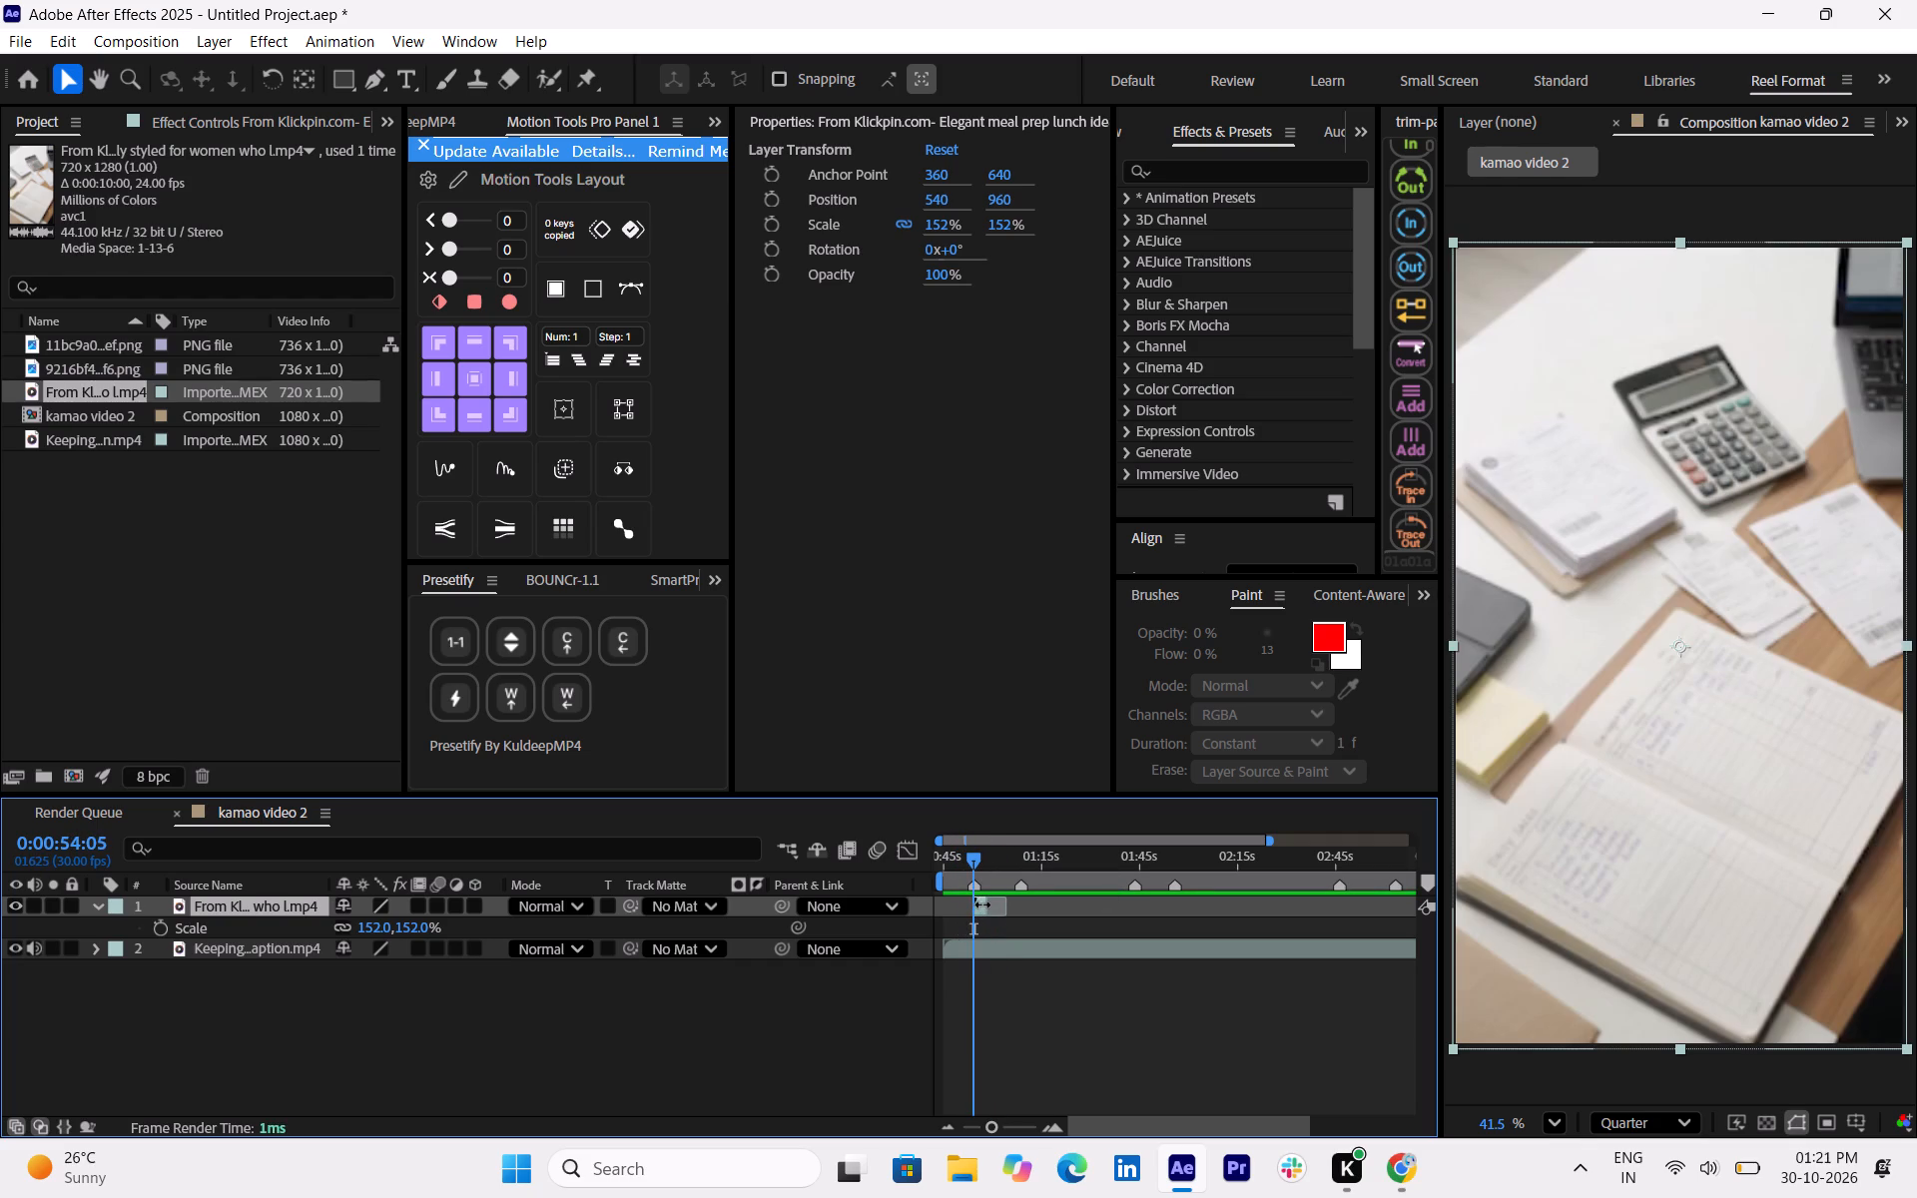
key(ctrl+space)
key(ctrl+space)
text(cc)
text(vi)
key(BackSpace)
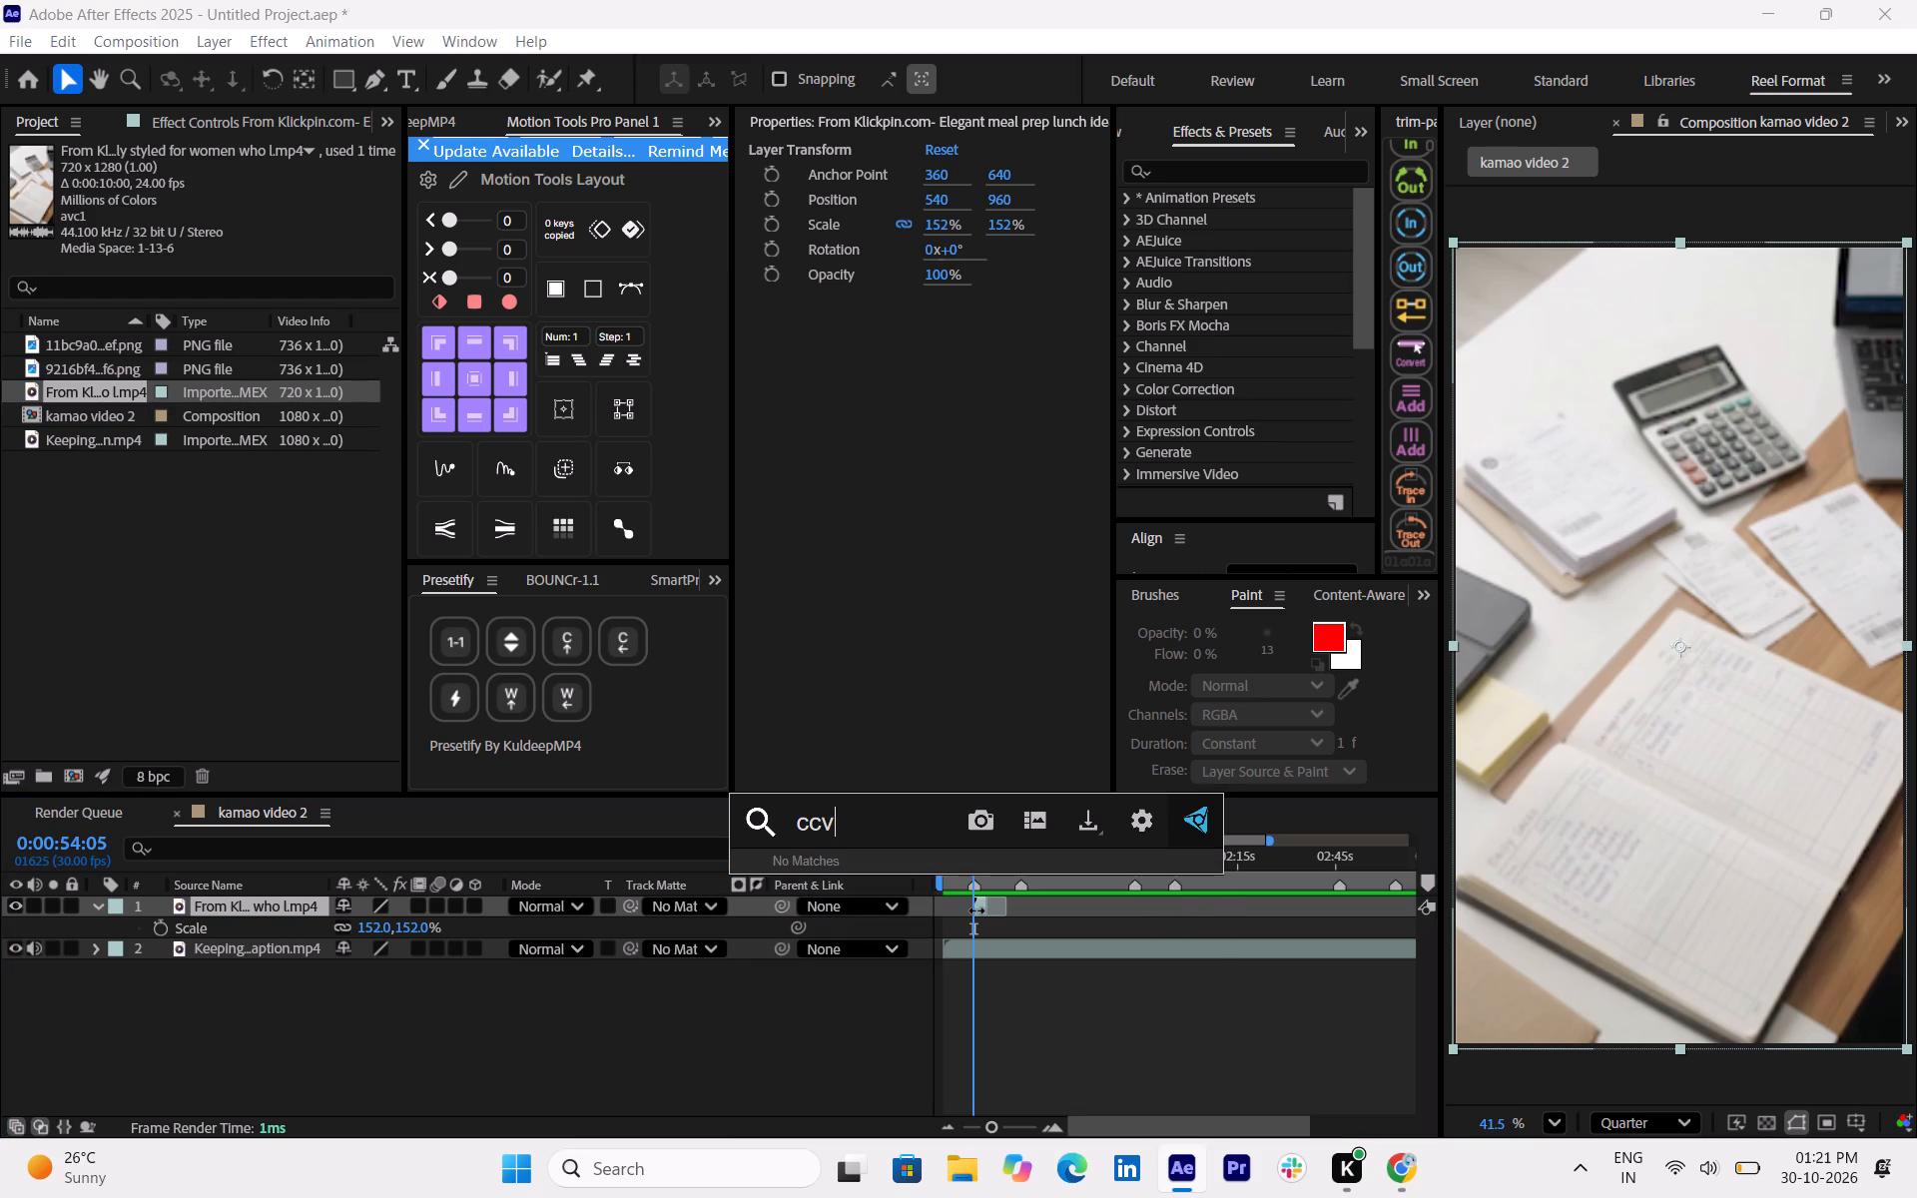
key(BackSpace)
key(space)
text(v)
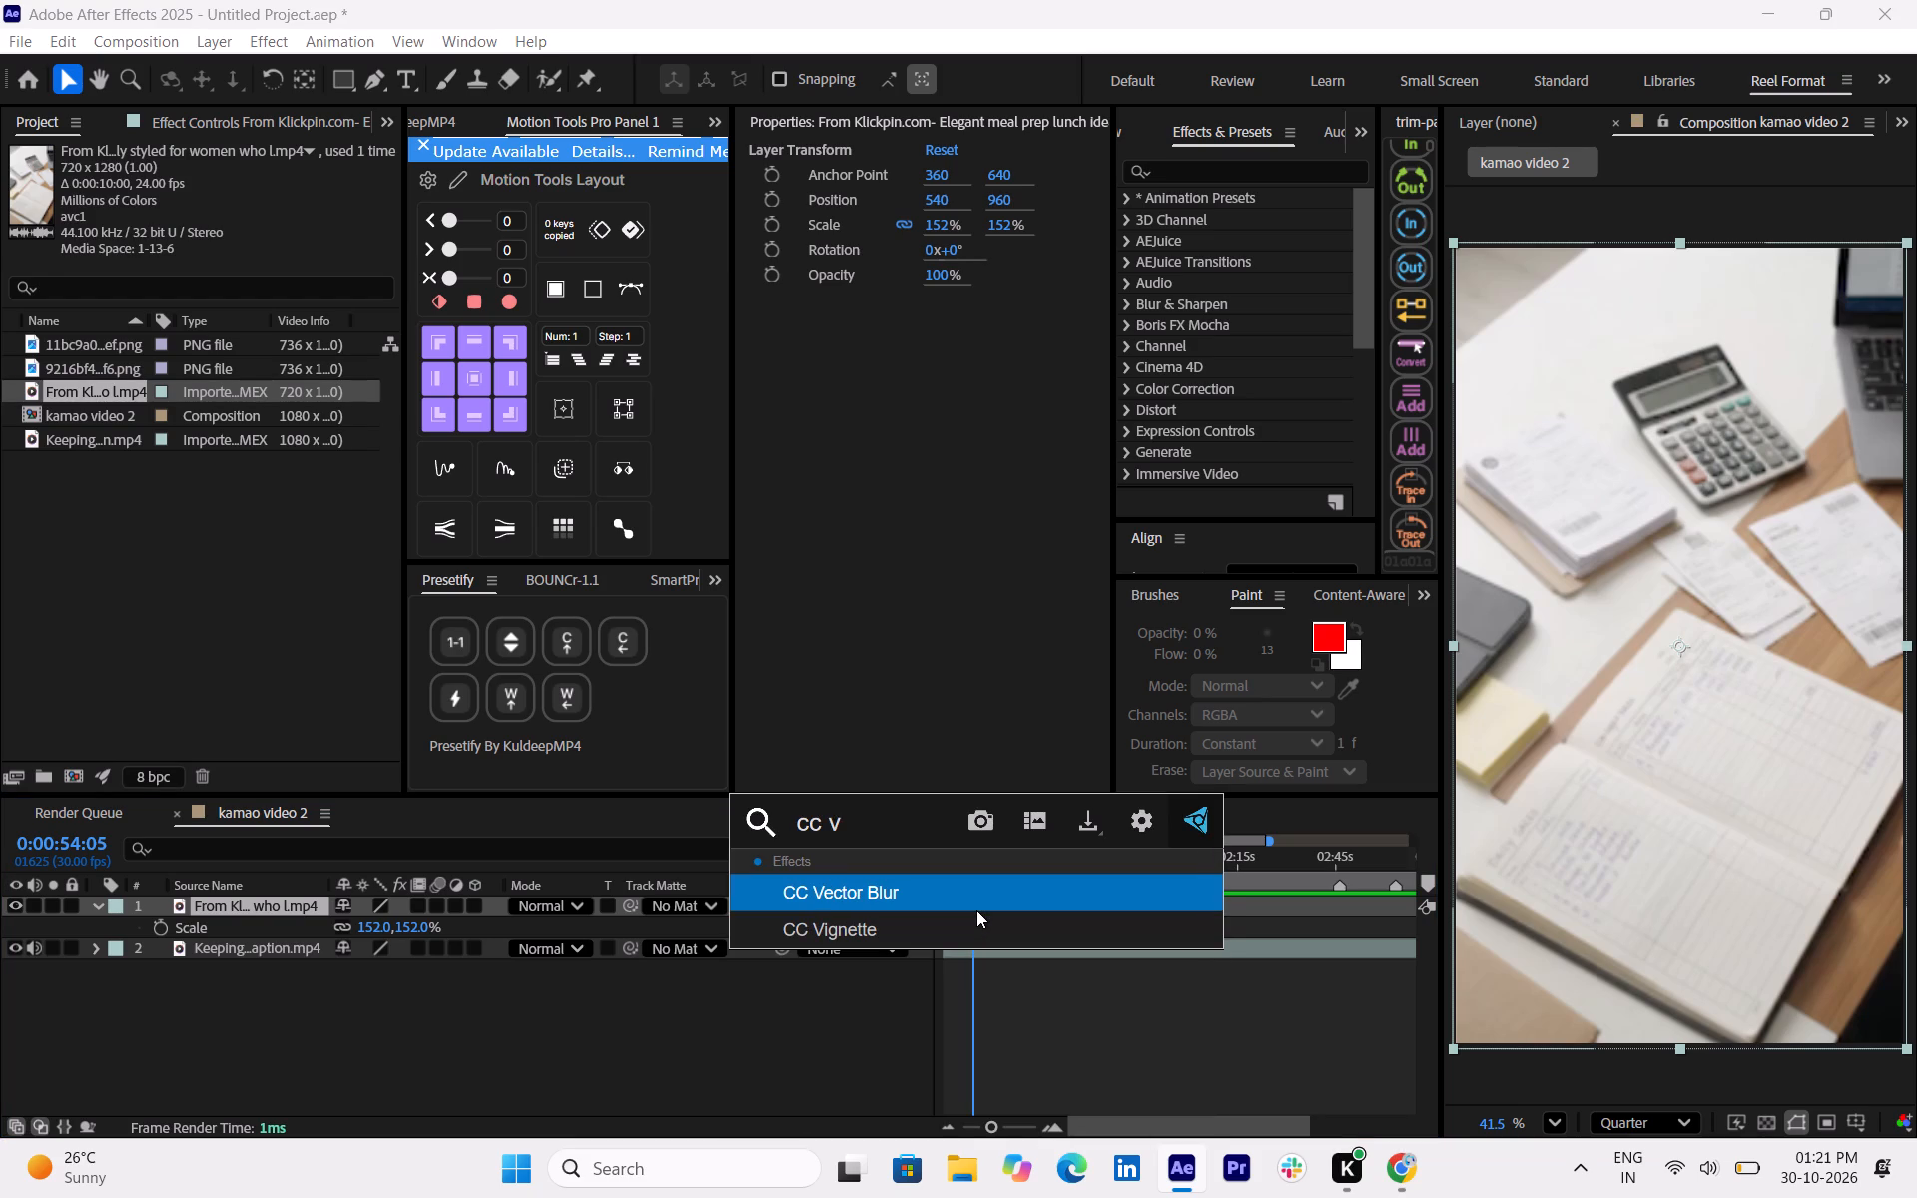
click(980, 917)
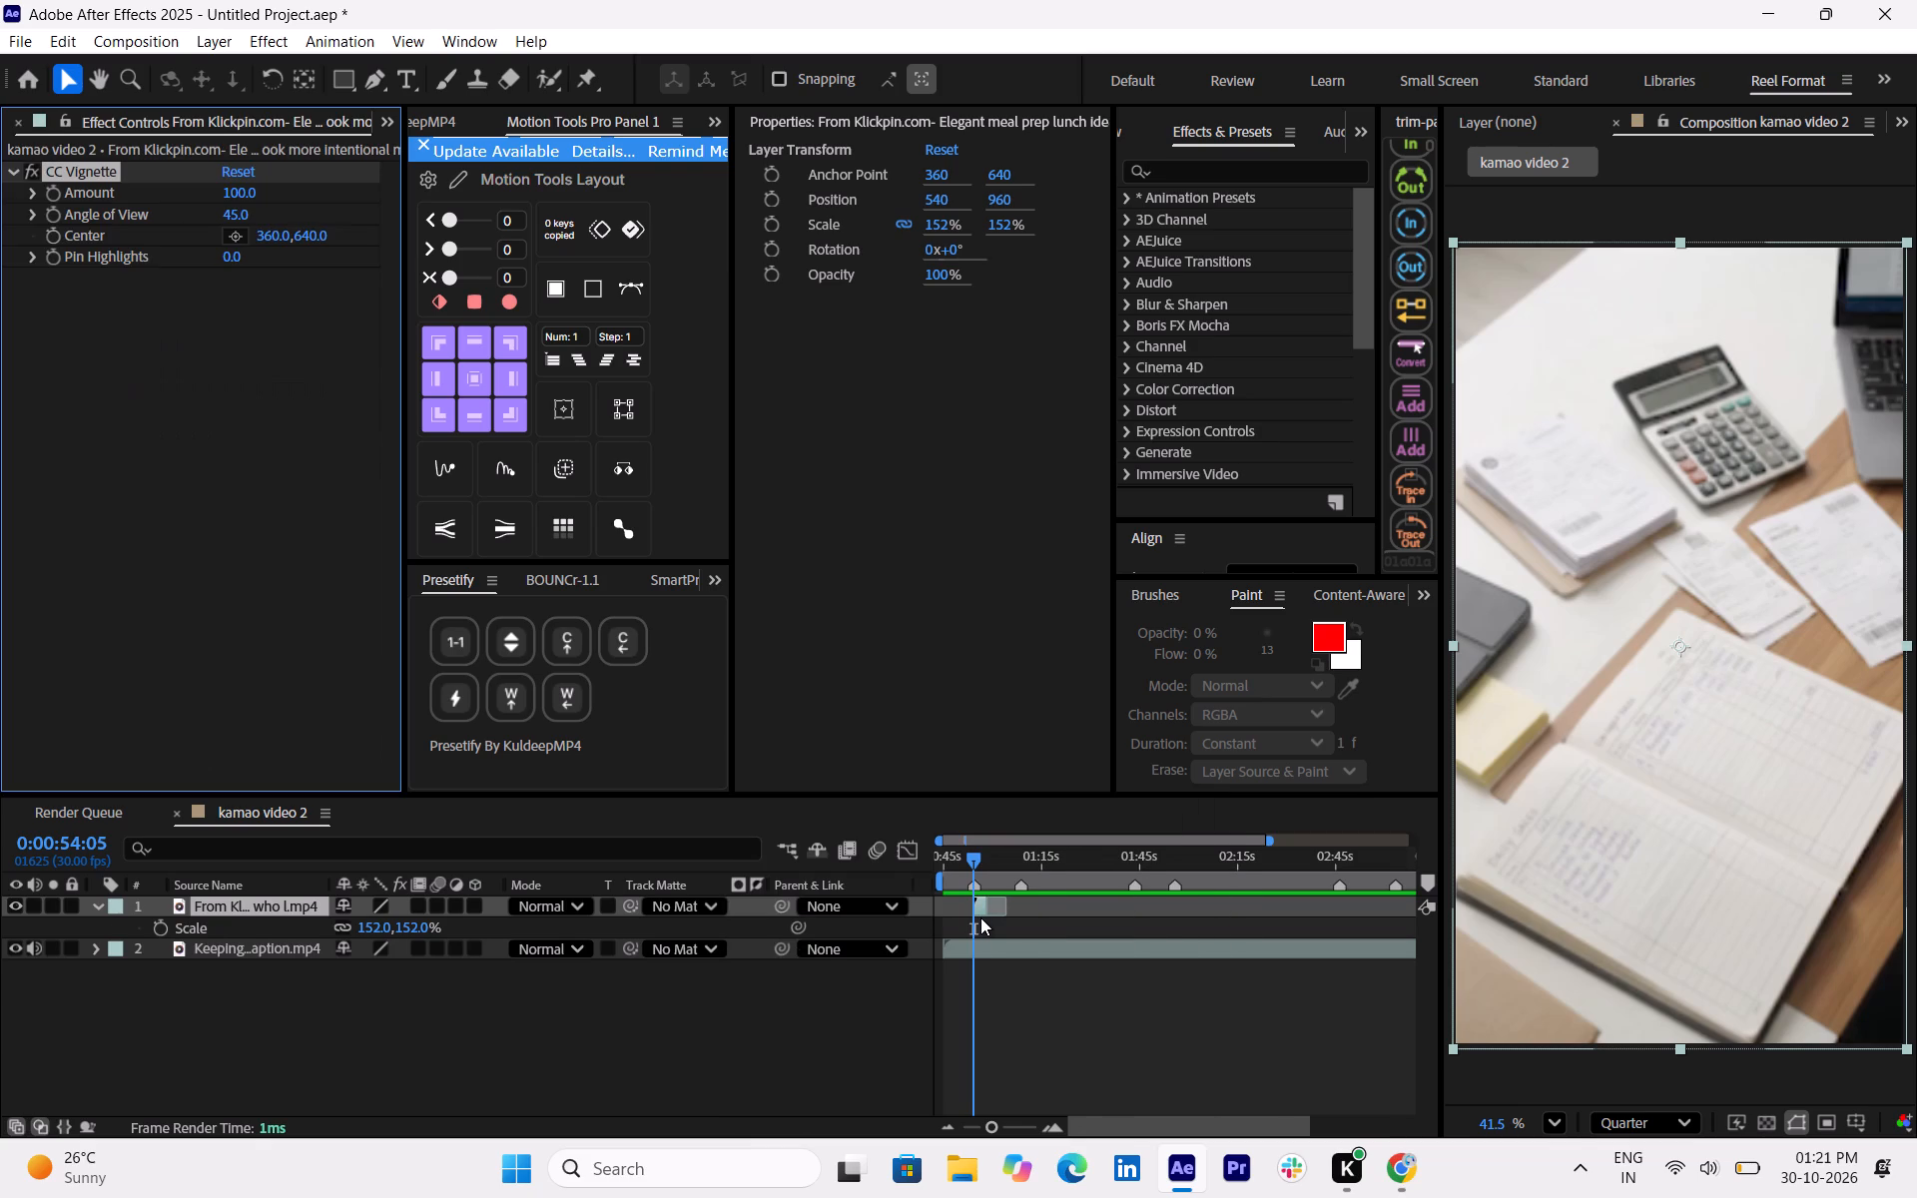
click(1015, 1000)
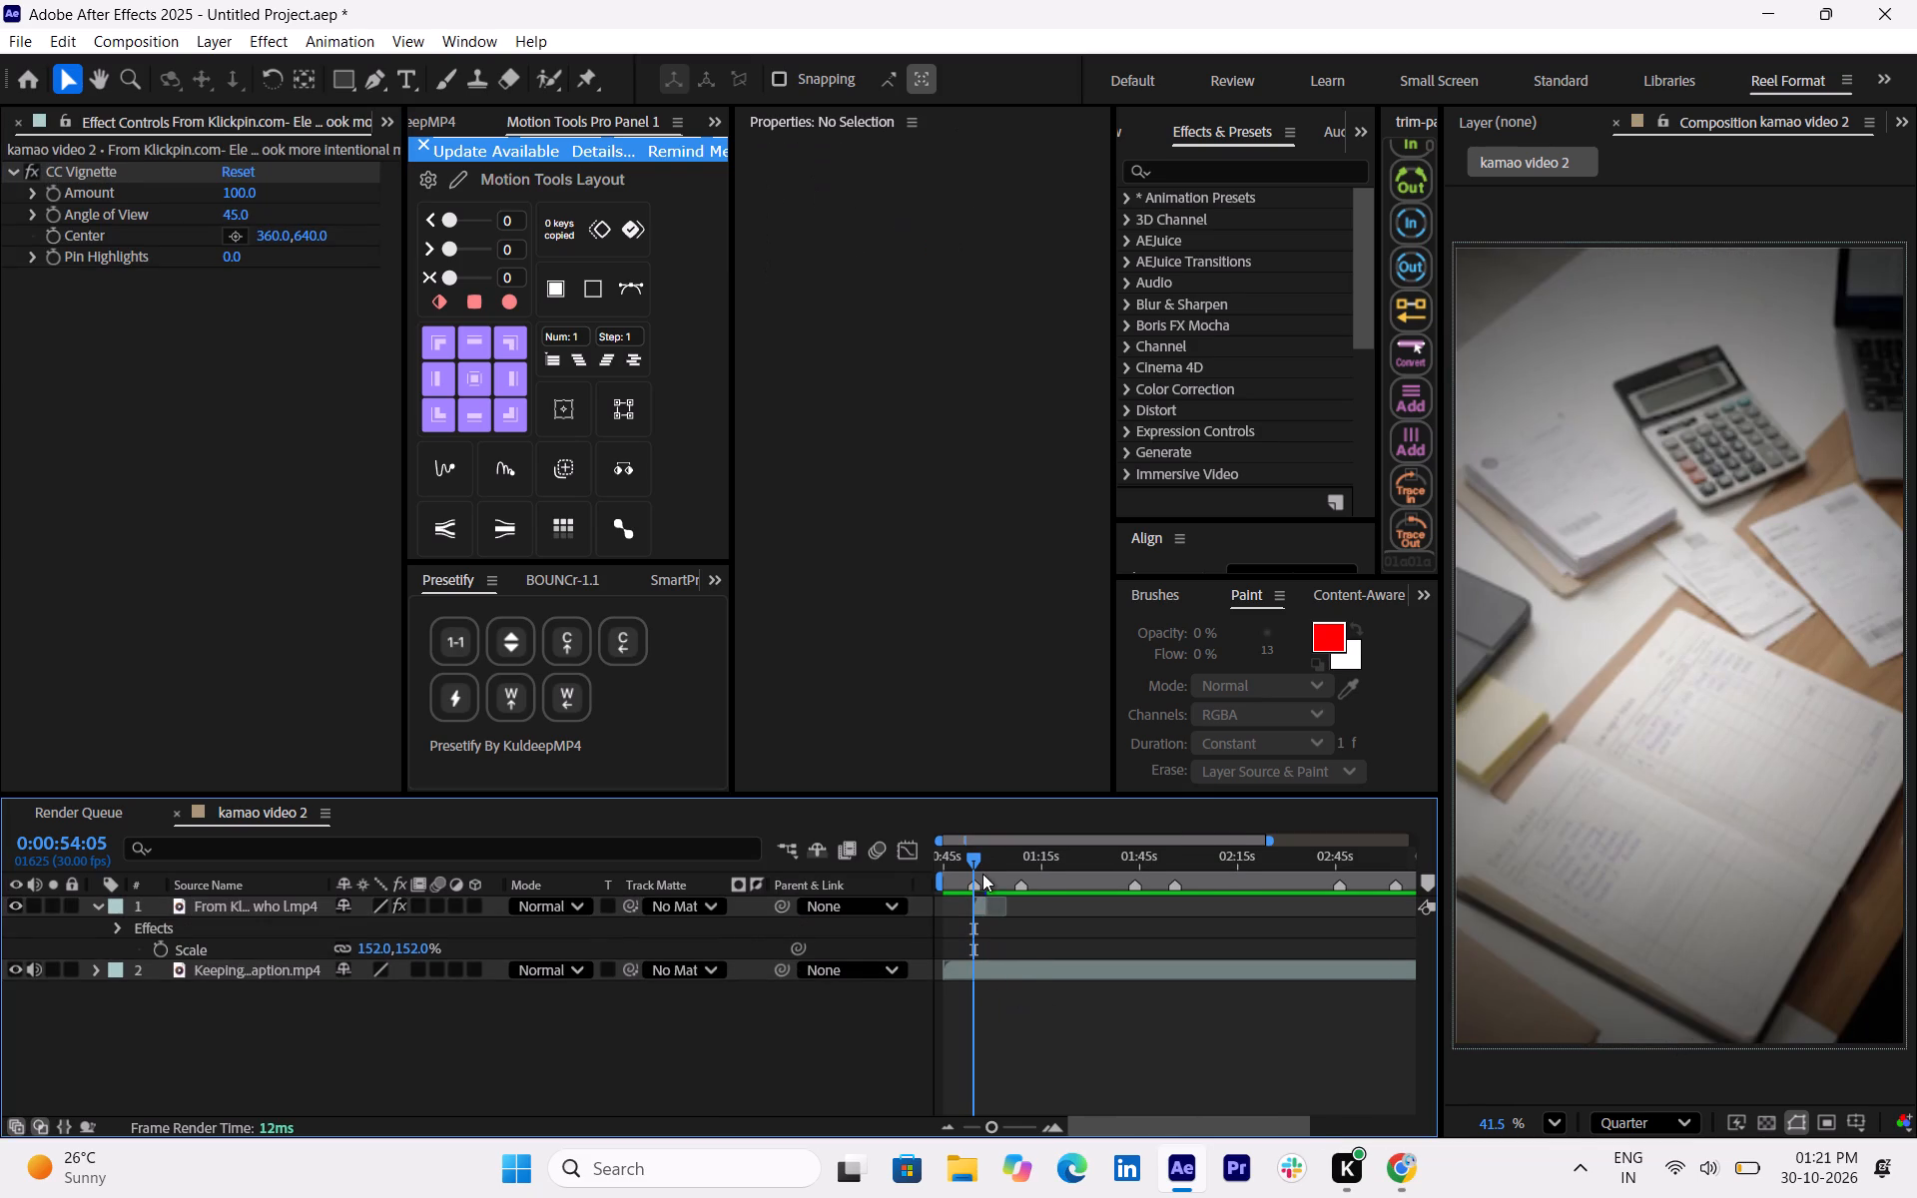
click(971, 863)
key(space)
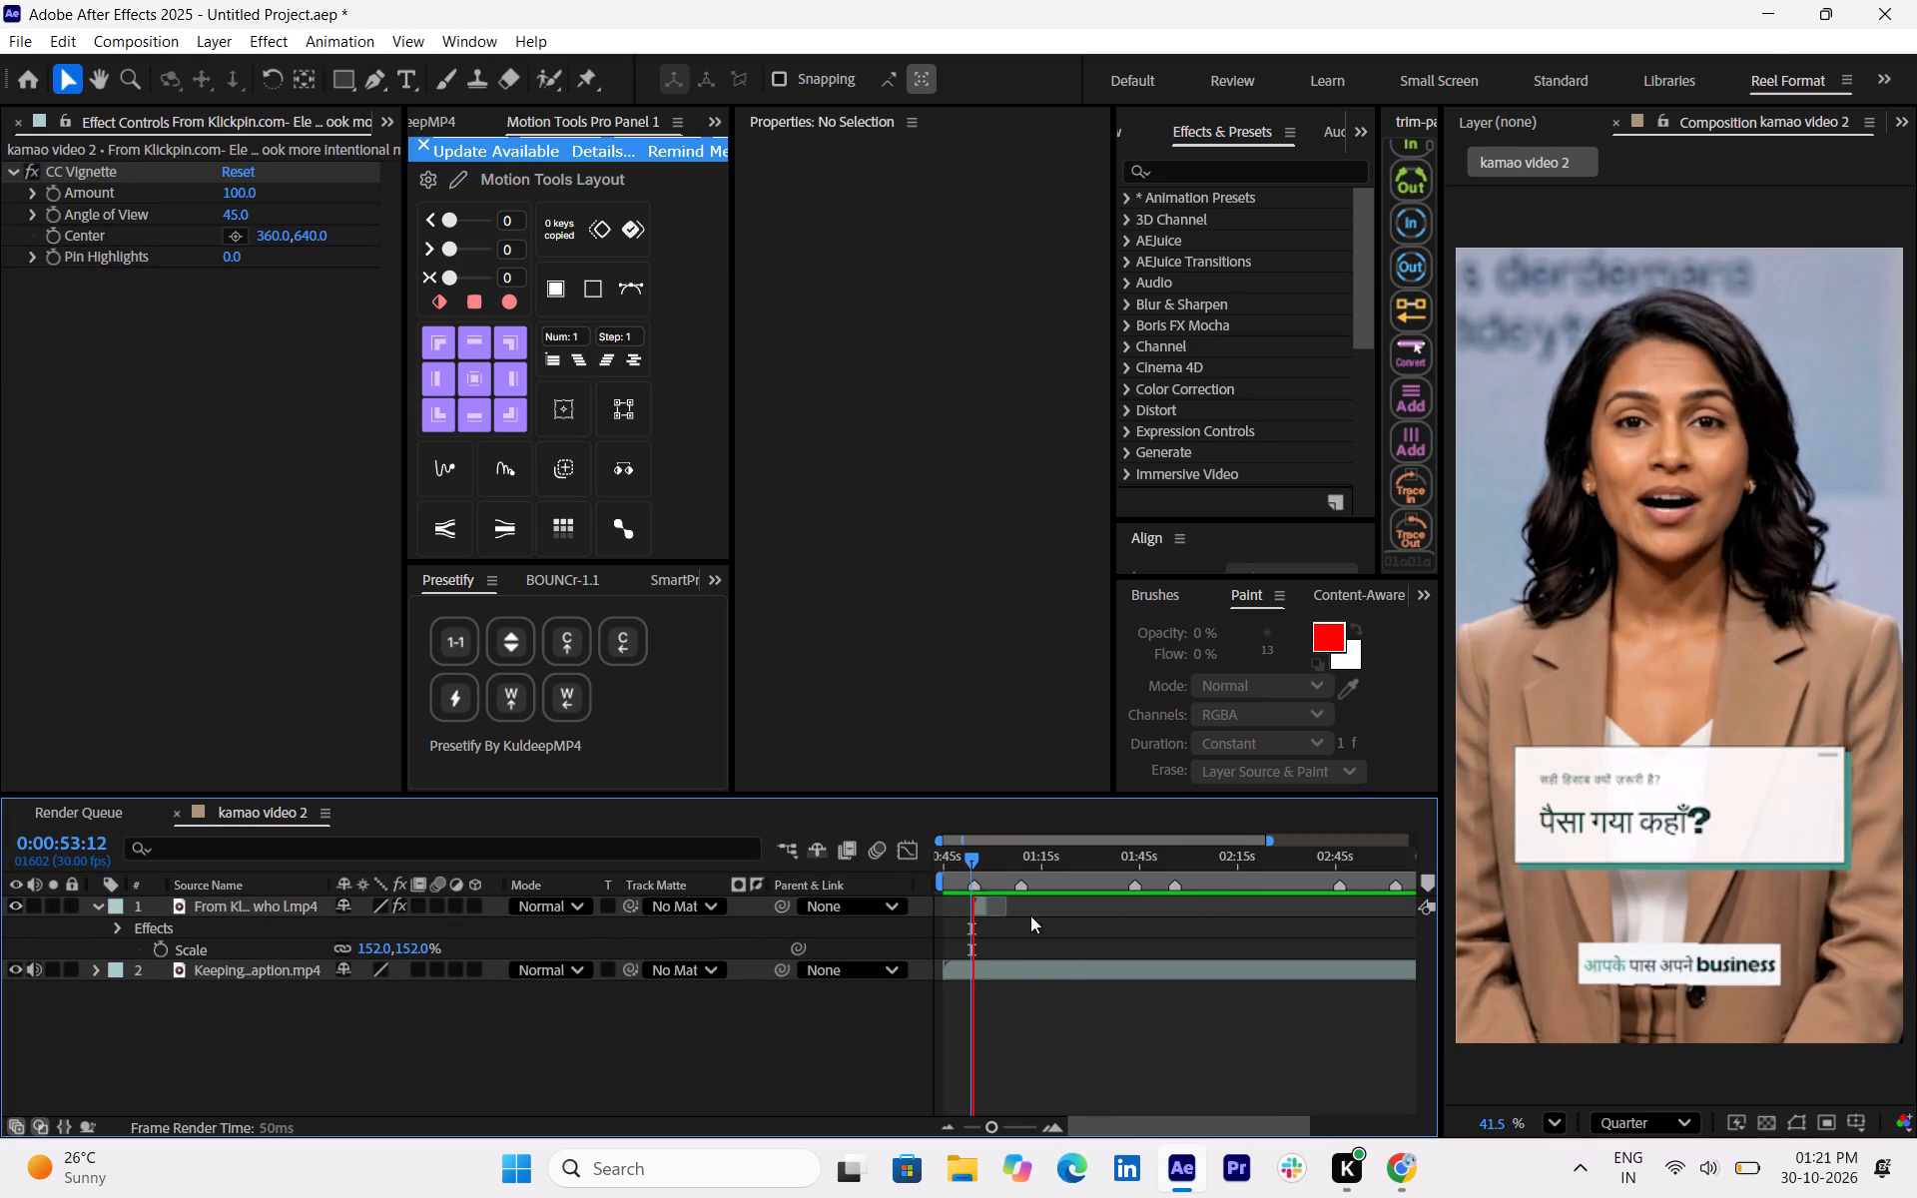
key(space)
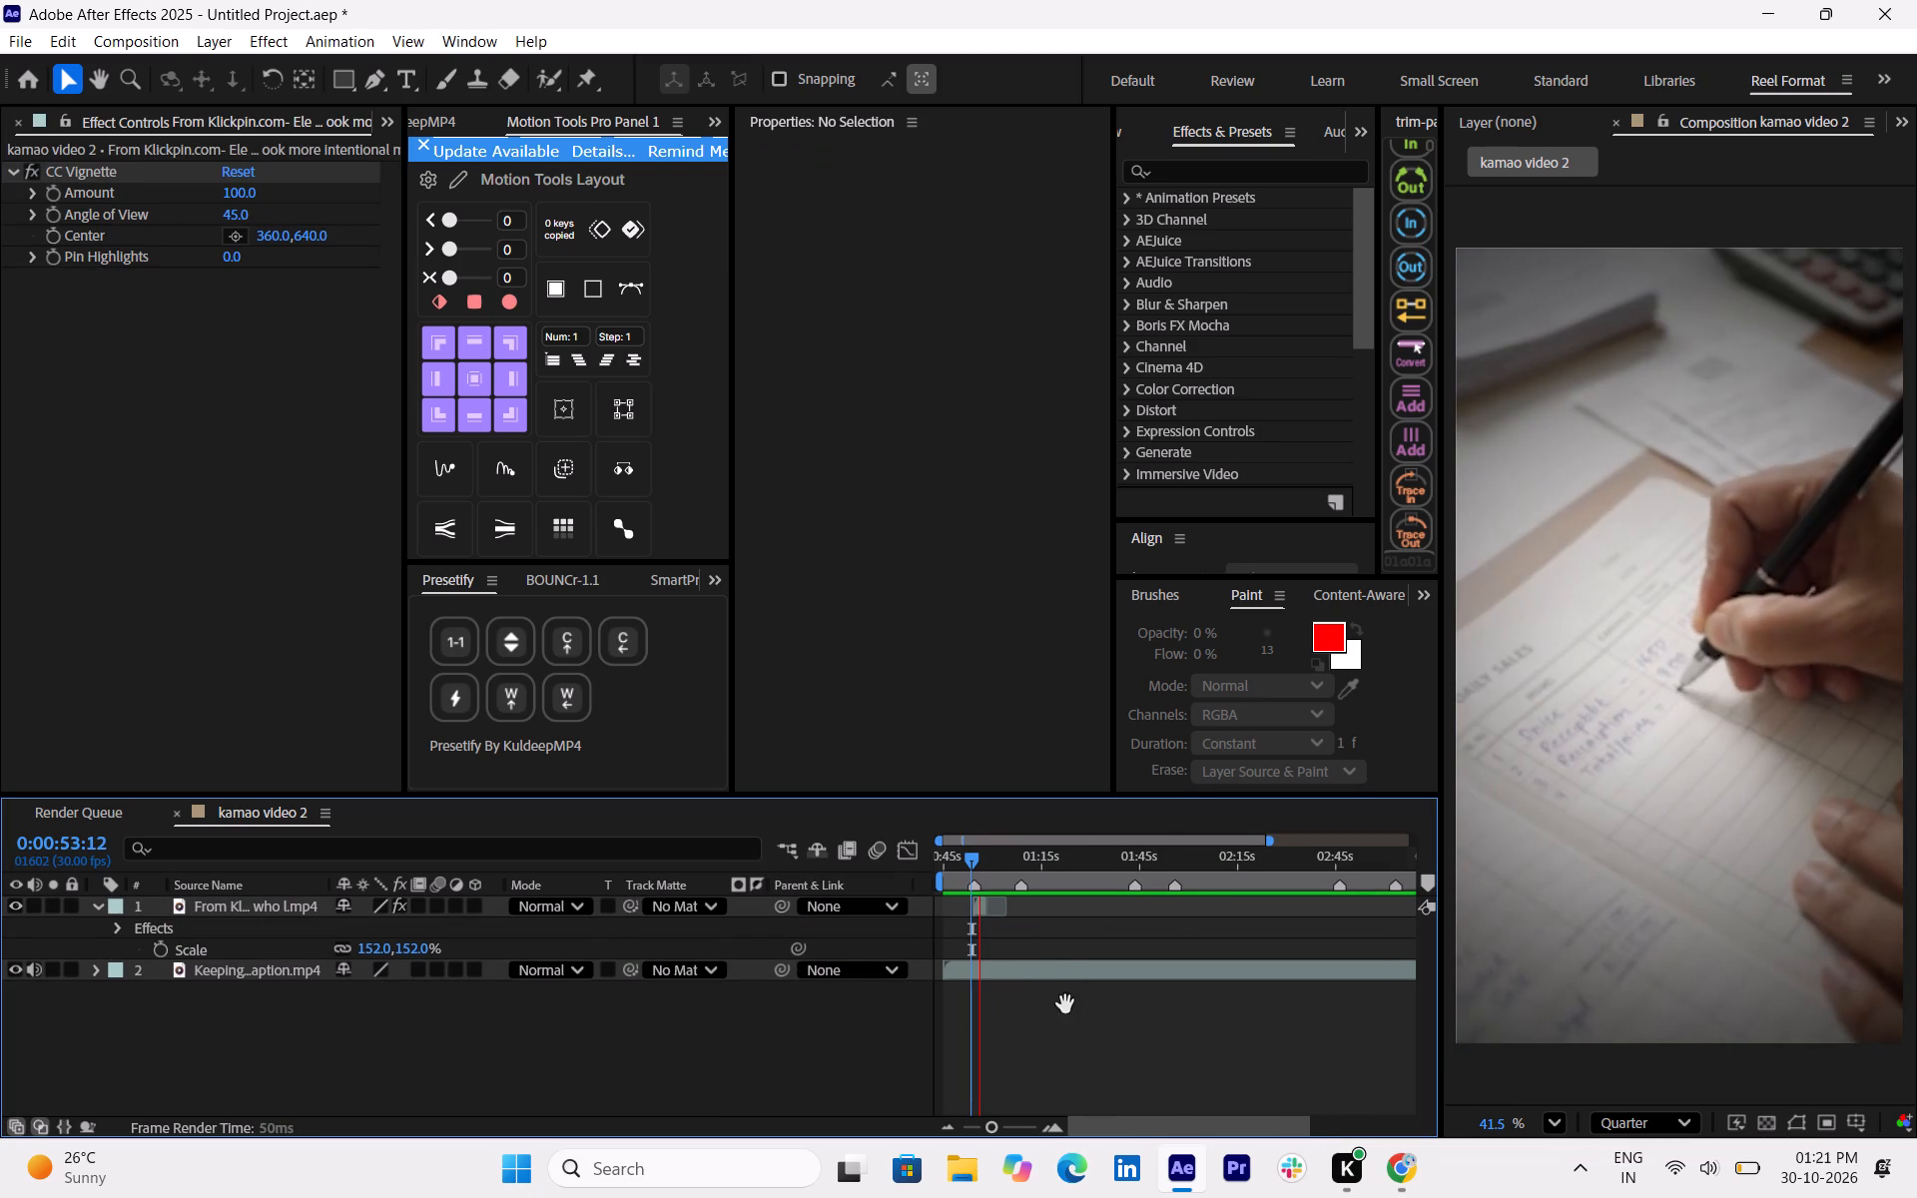
click(978, 863)
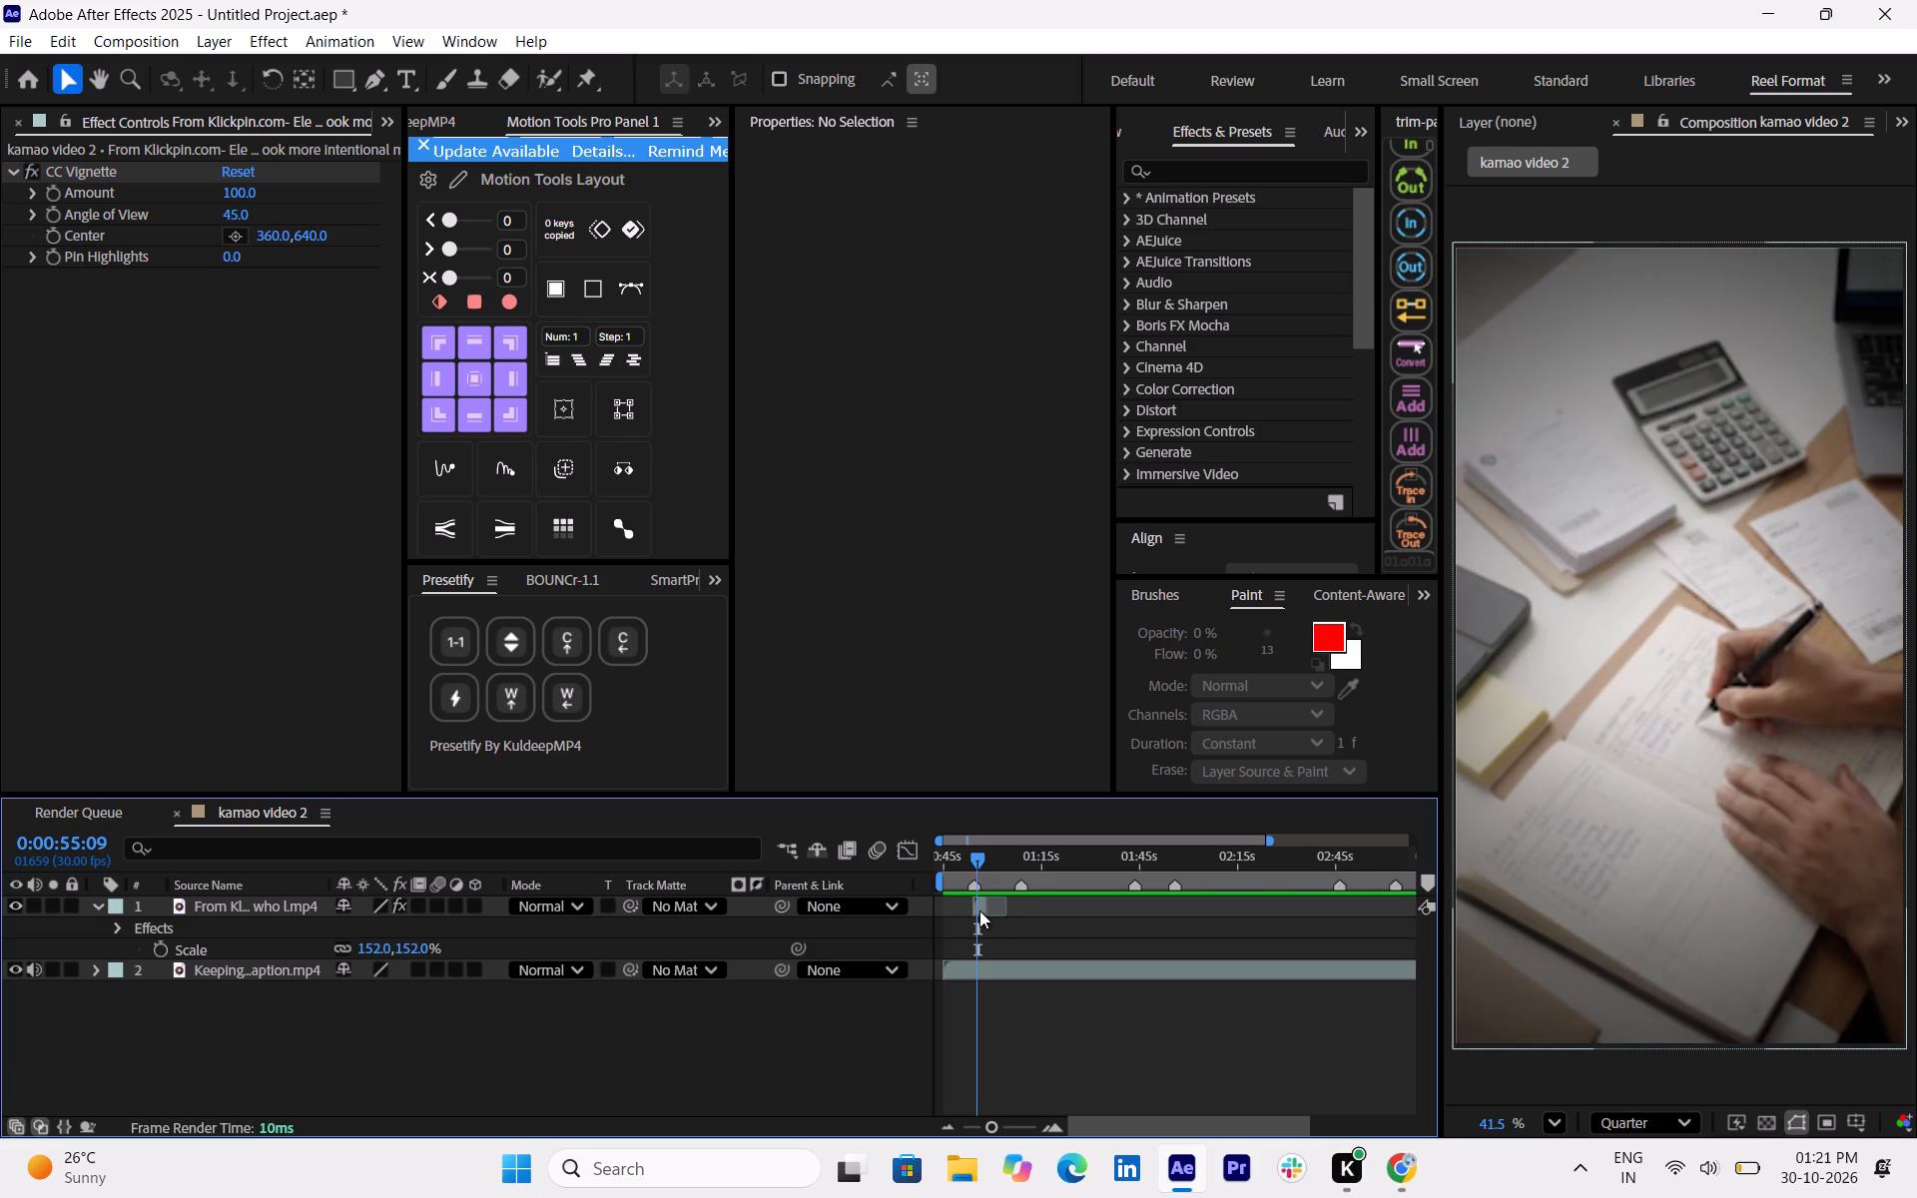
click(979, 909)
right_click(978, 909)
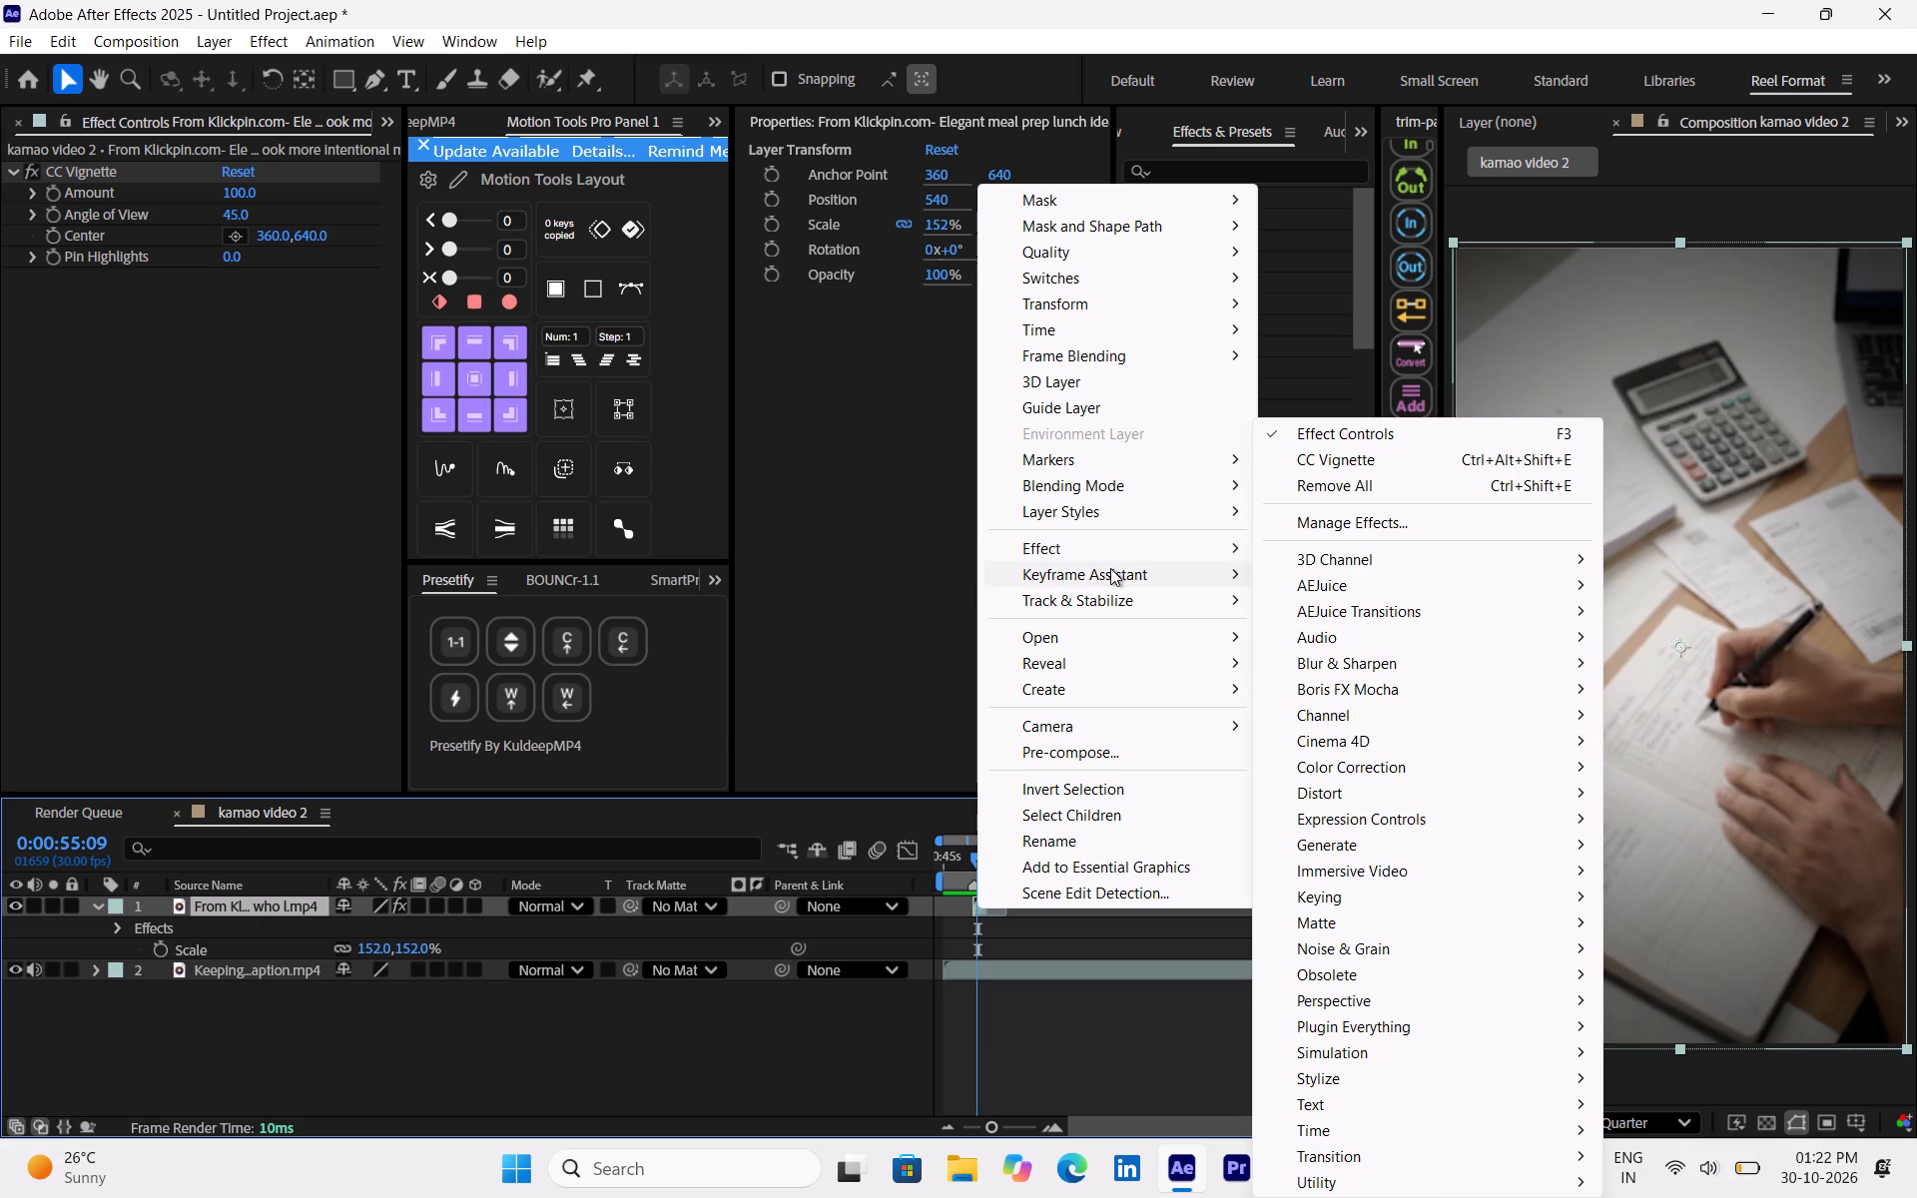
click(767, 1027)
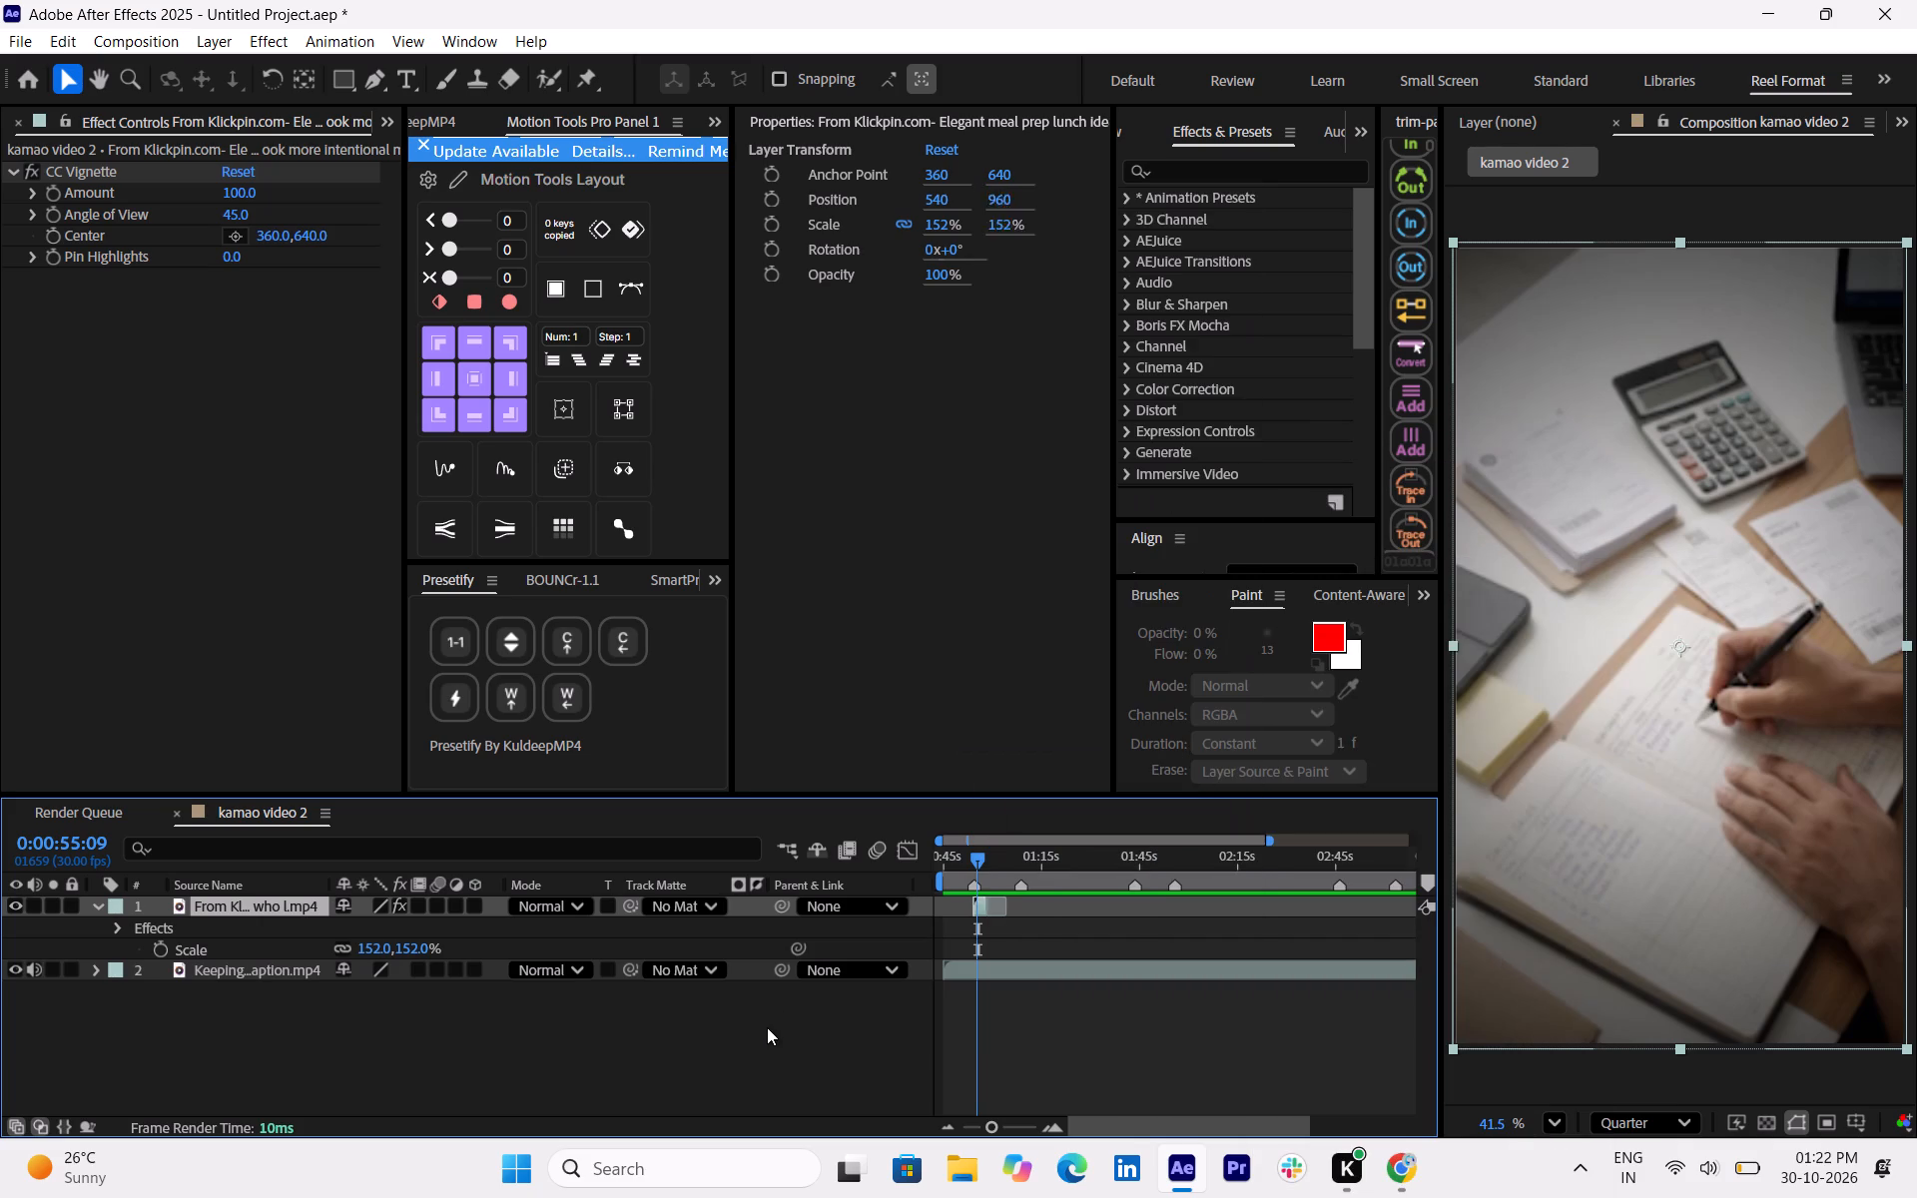
Add the Noise effect to the KlickPin clip.
click(977, 901)
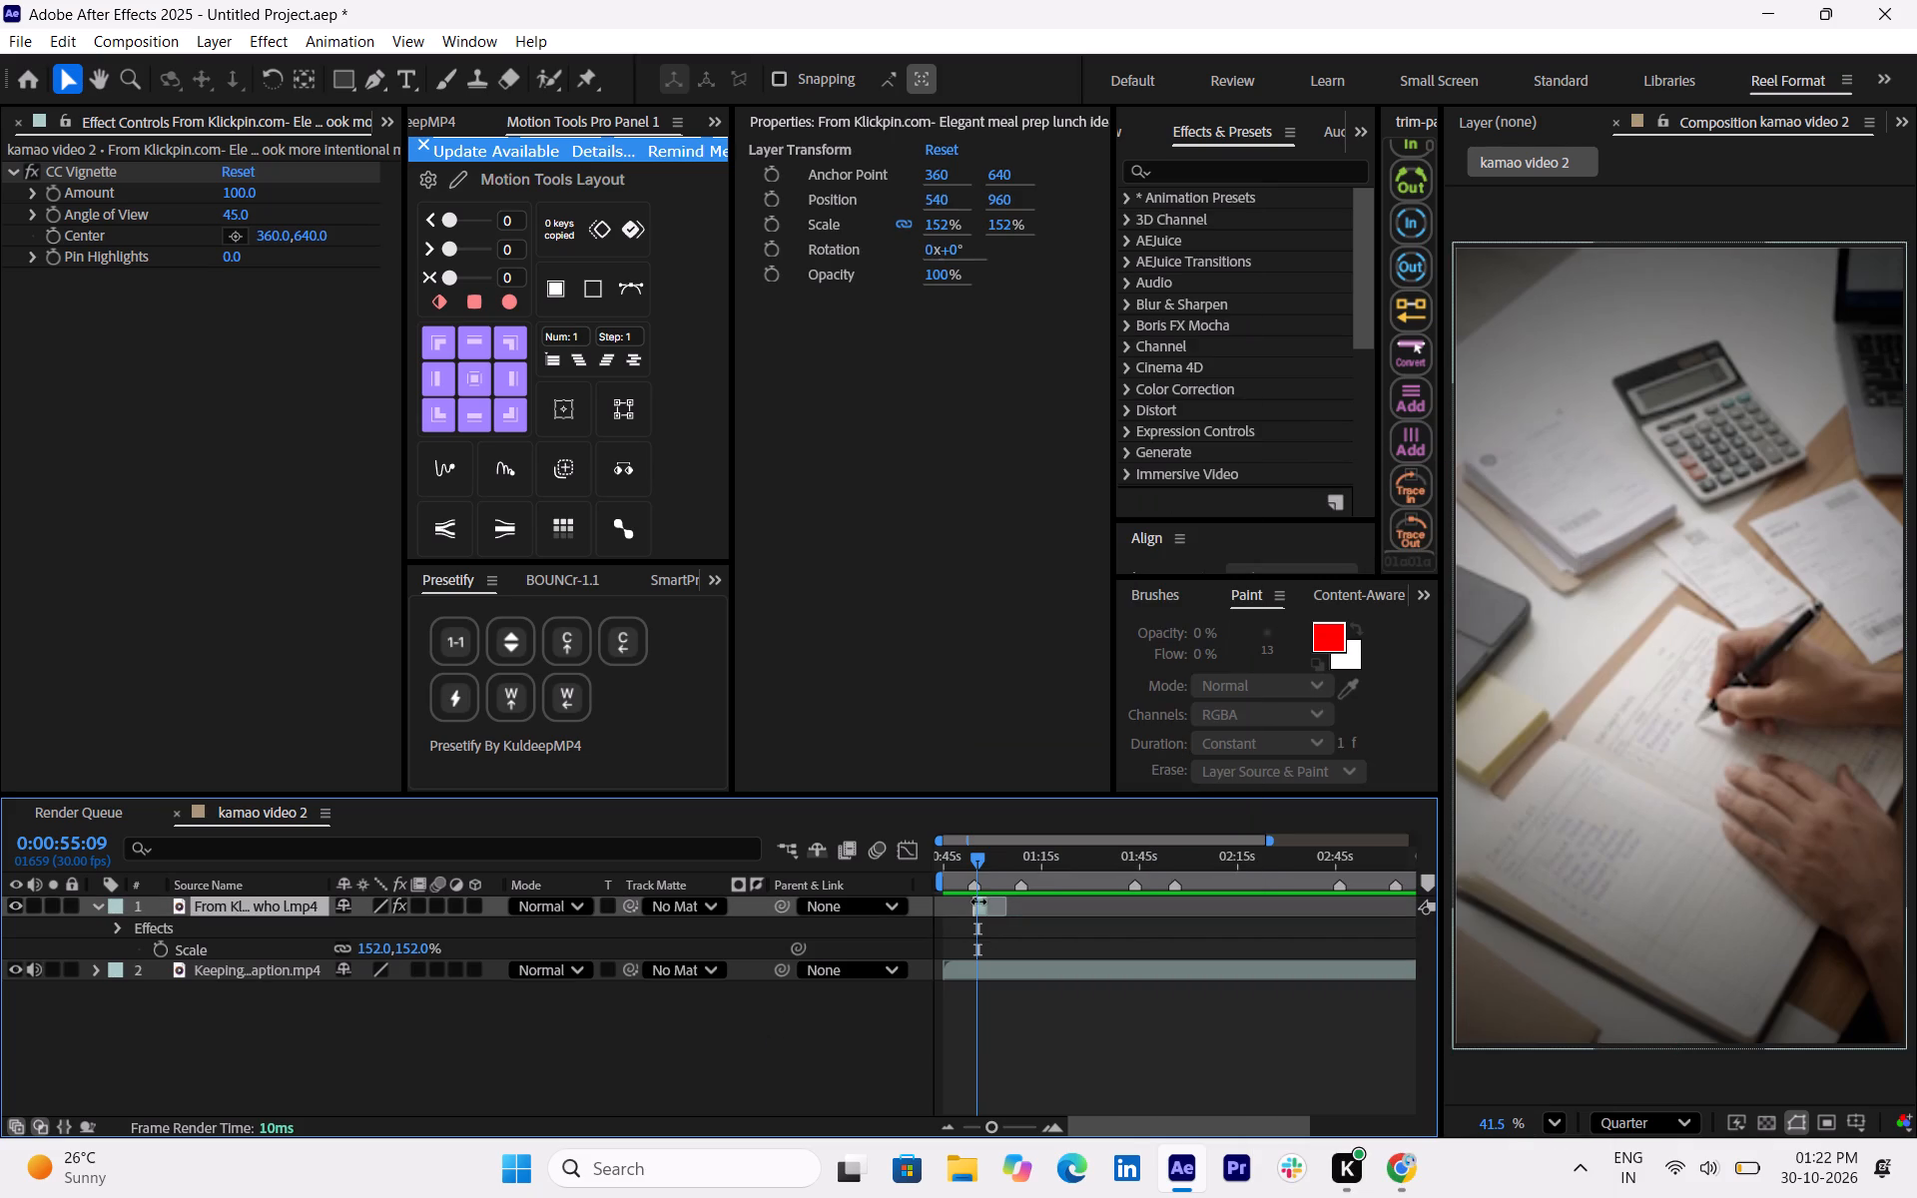
key(ctrl+space)
key(ctrl+space)
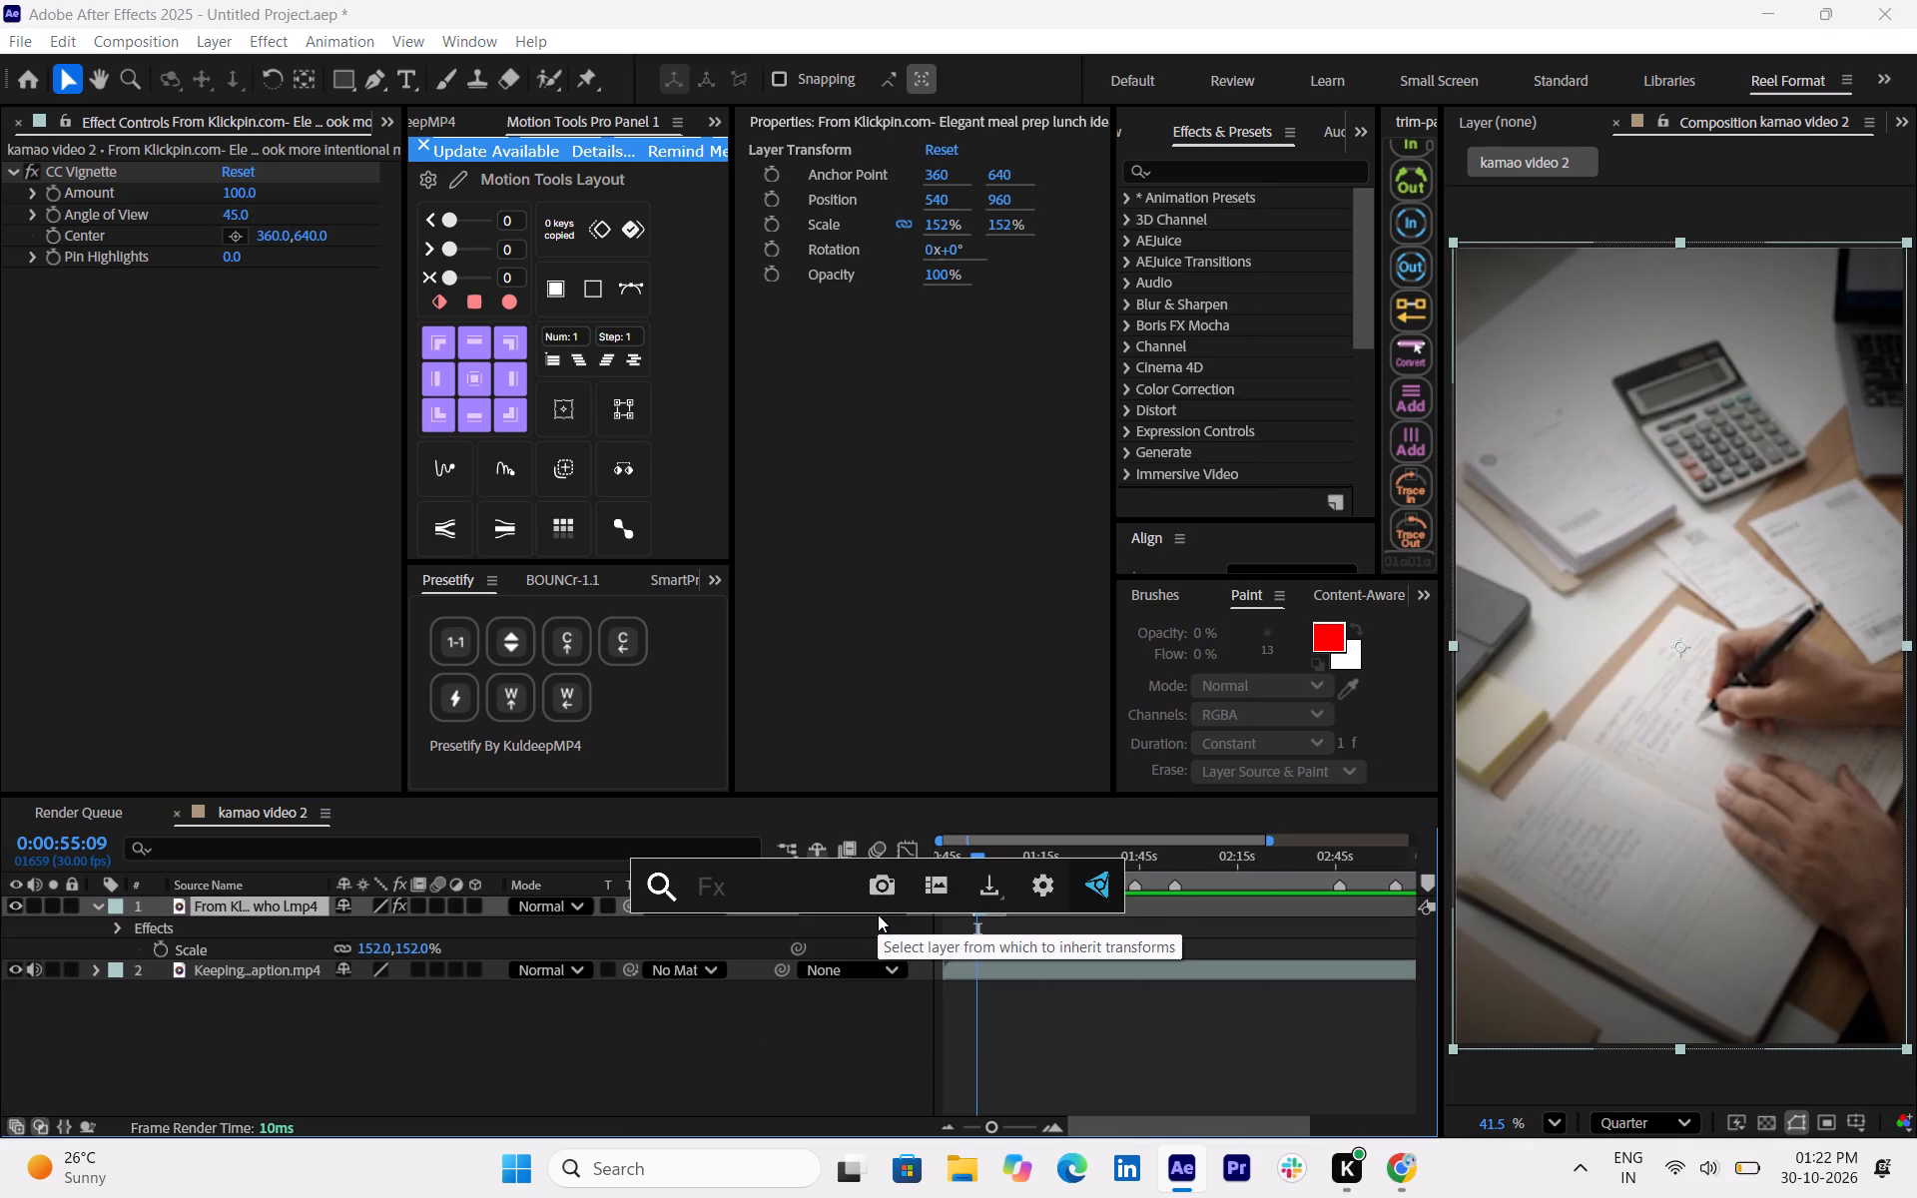
text(noi)
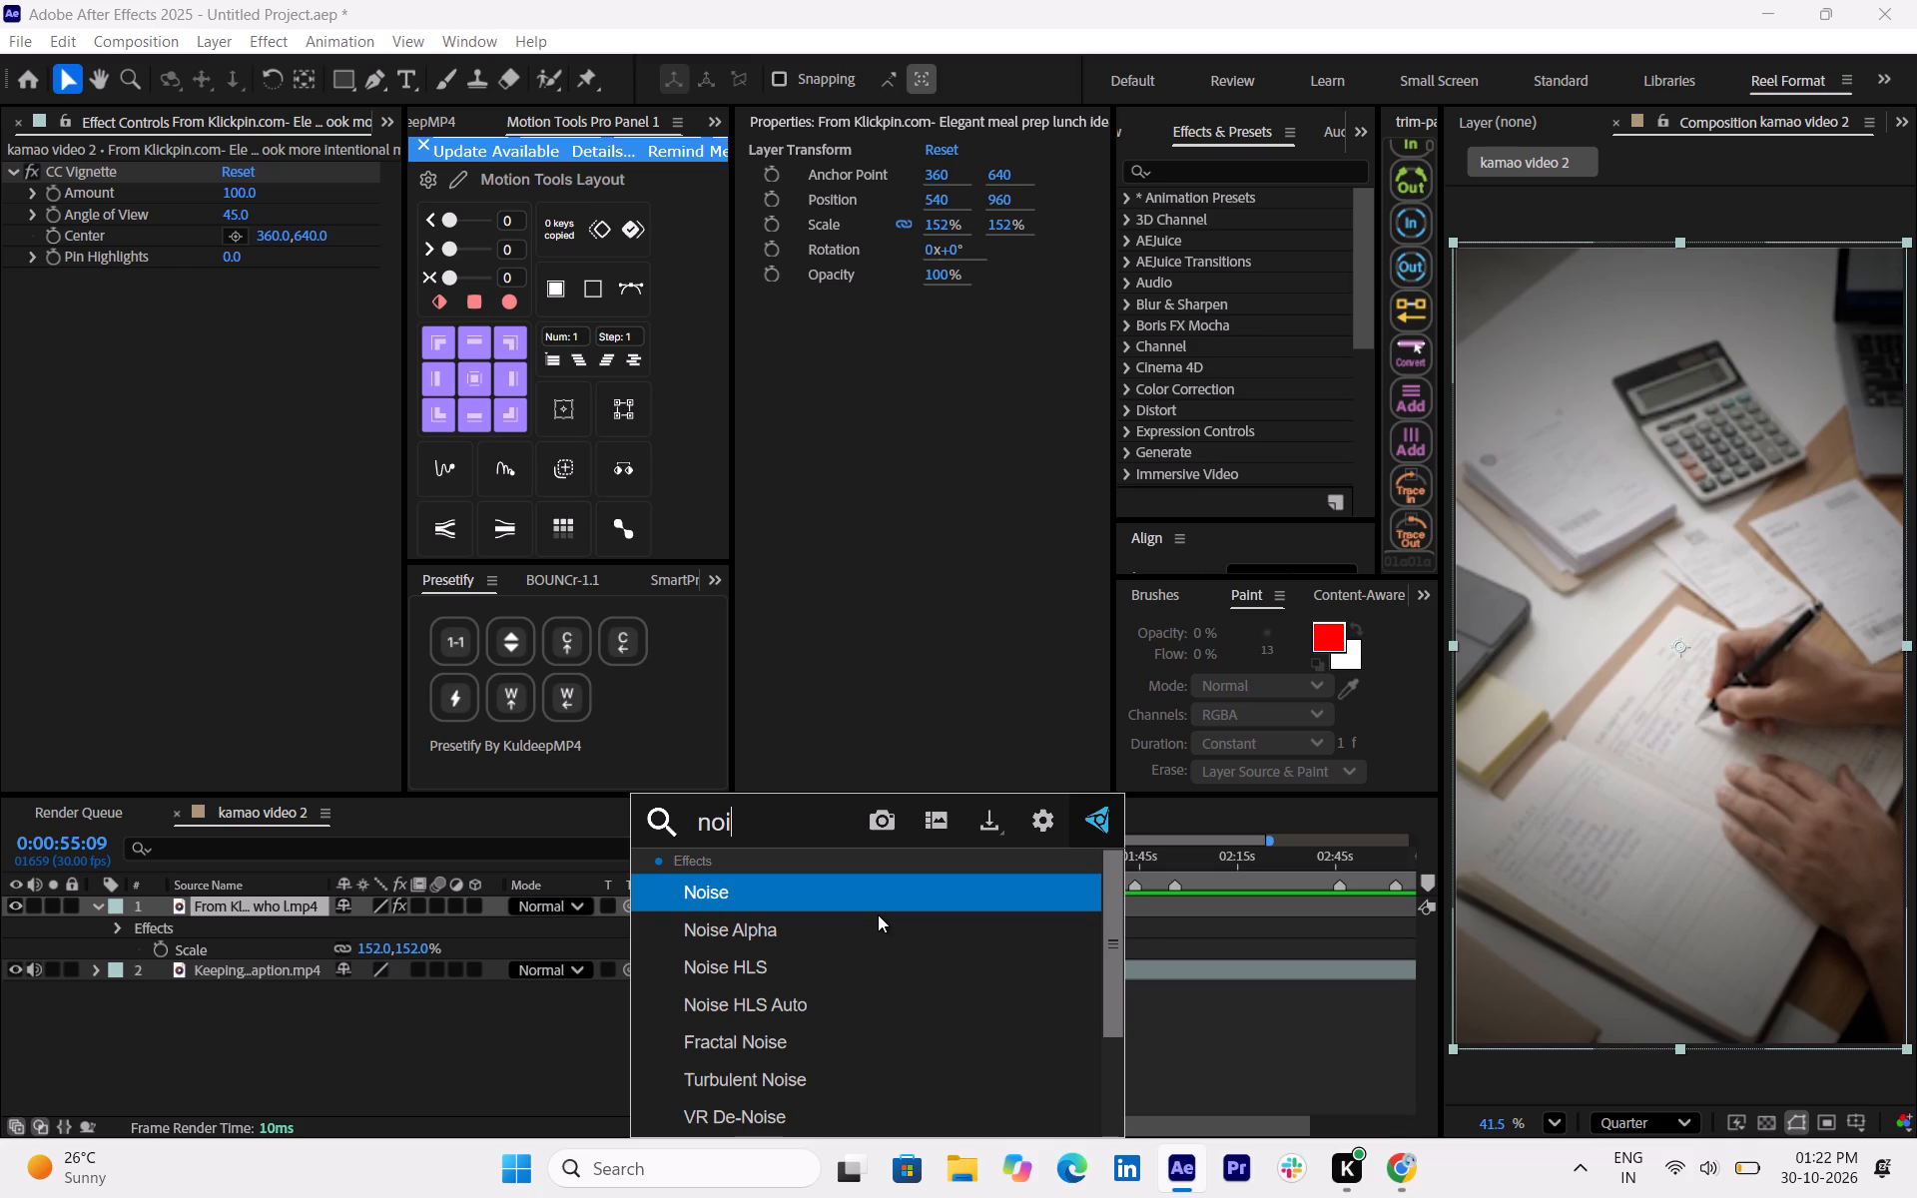
click(879, 898)
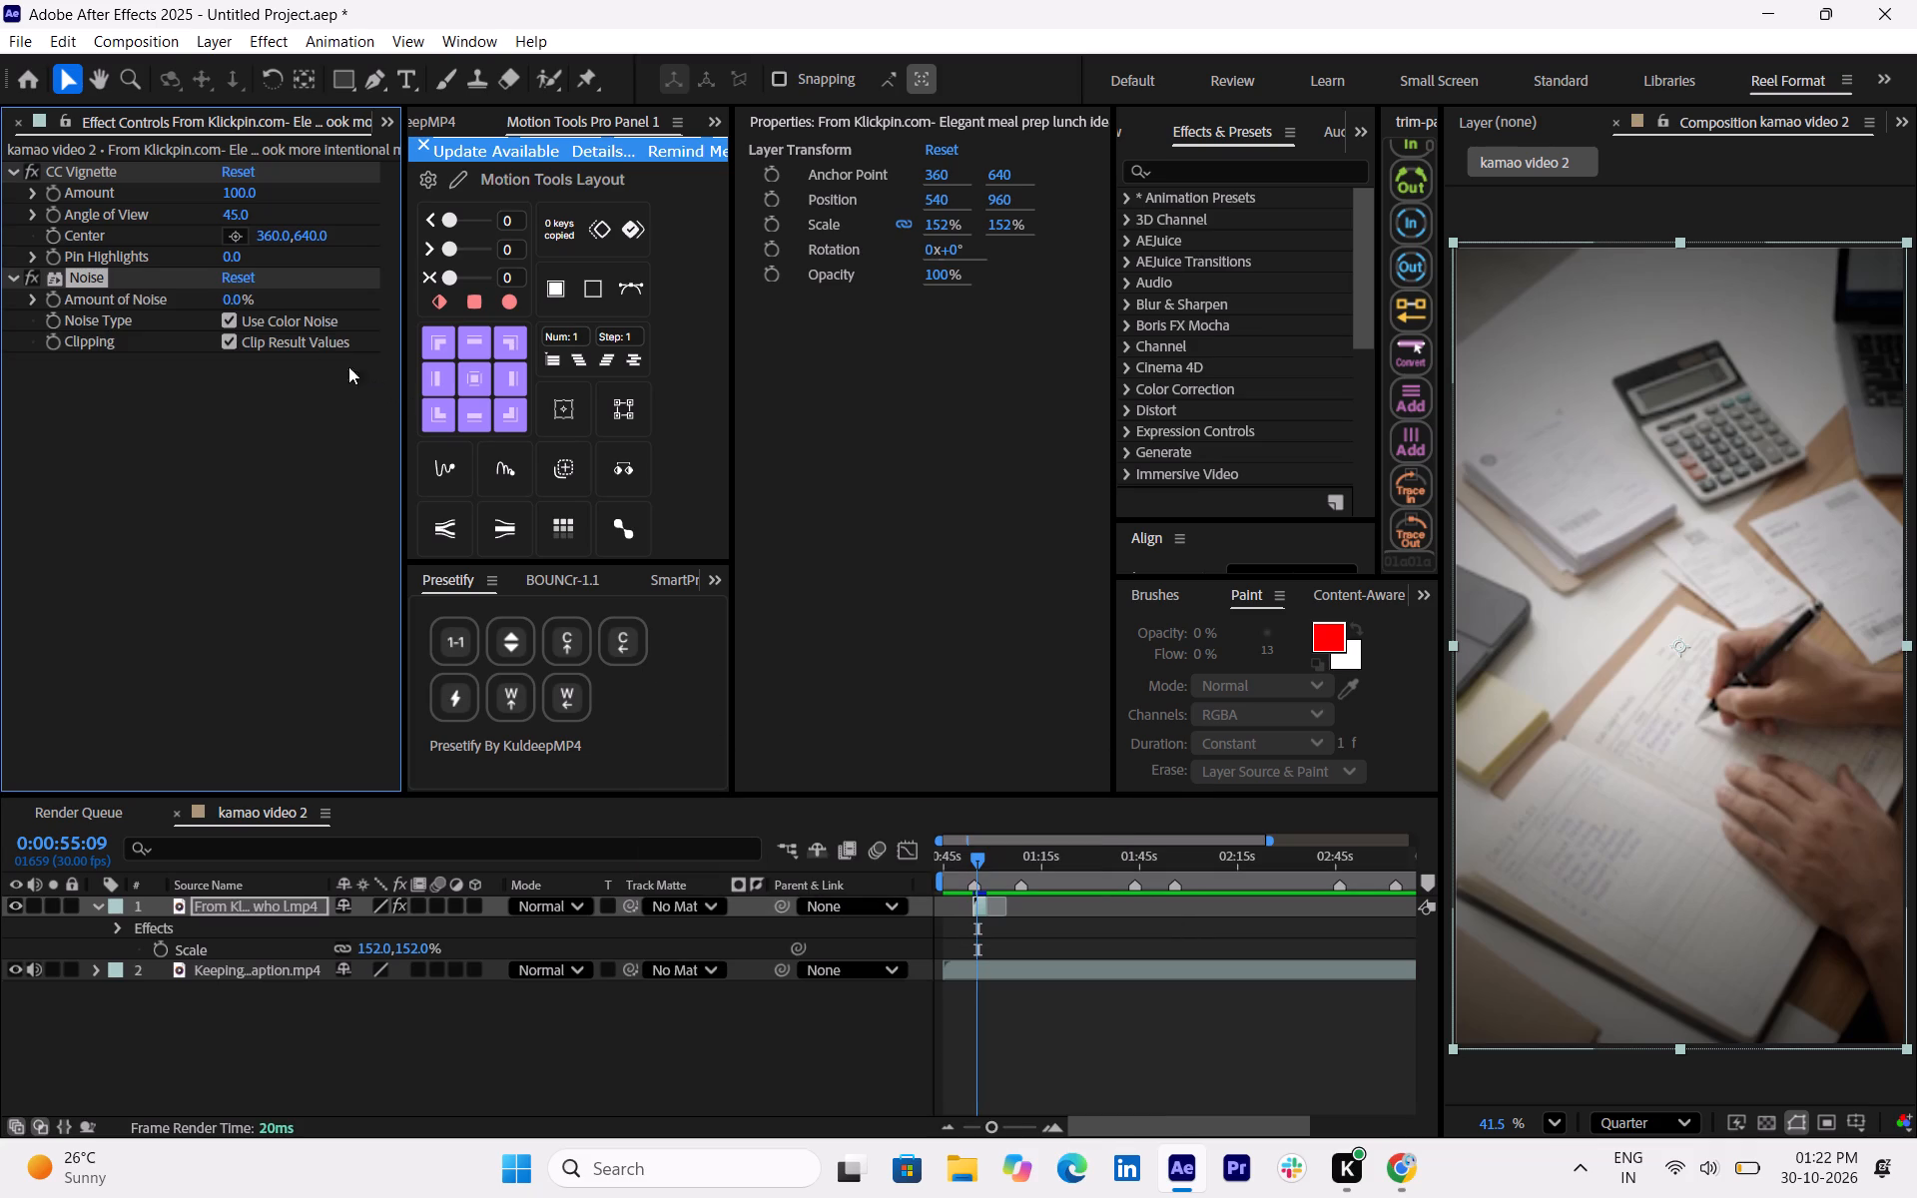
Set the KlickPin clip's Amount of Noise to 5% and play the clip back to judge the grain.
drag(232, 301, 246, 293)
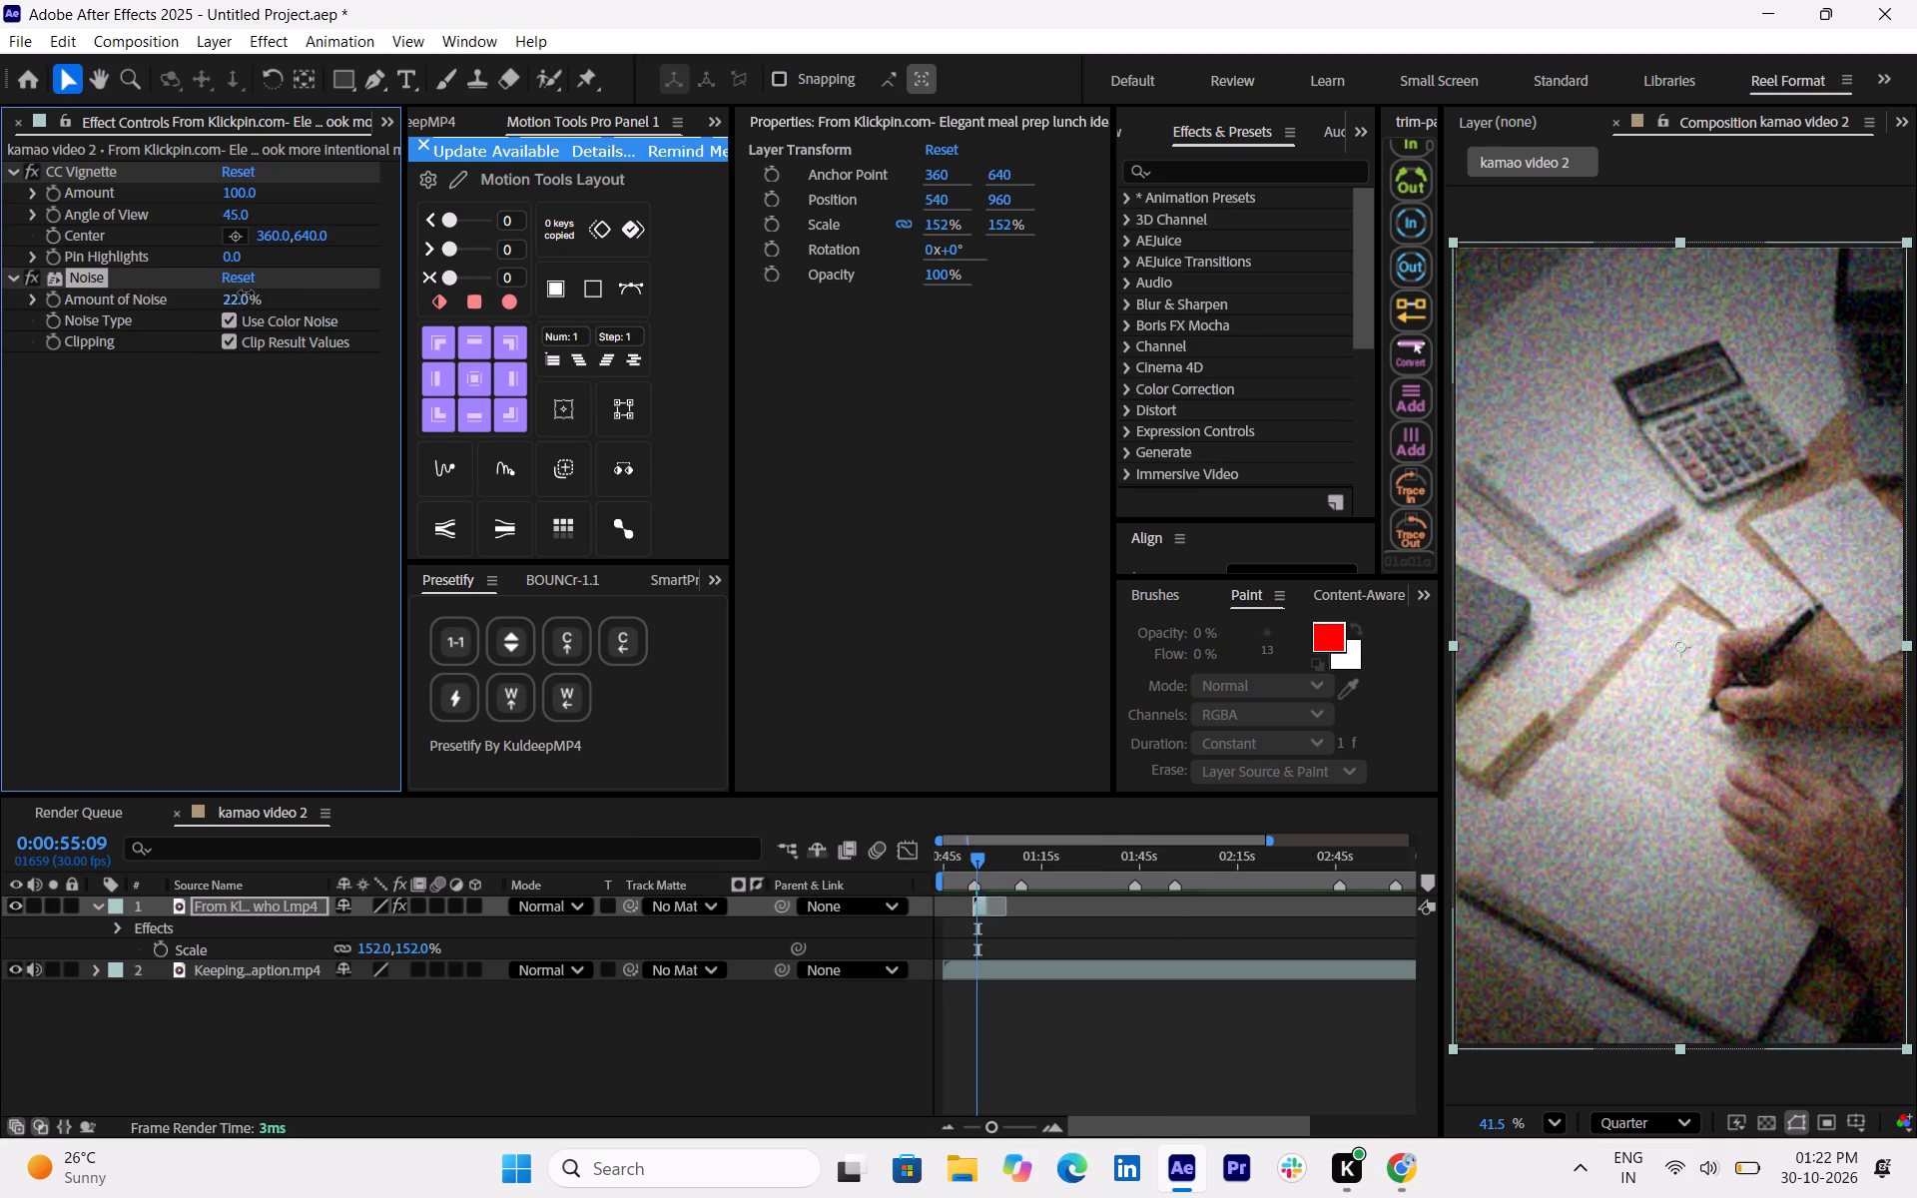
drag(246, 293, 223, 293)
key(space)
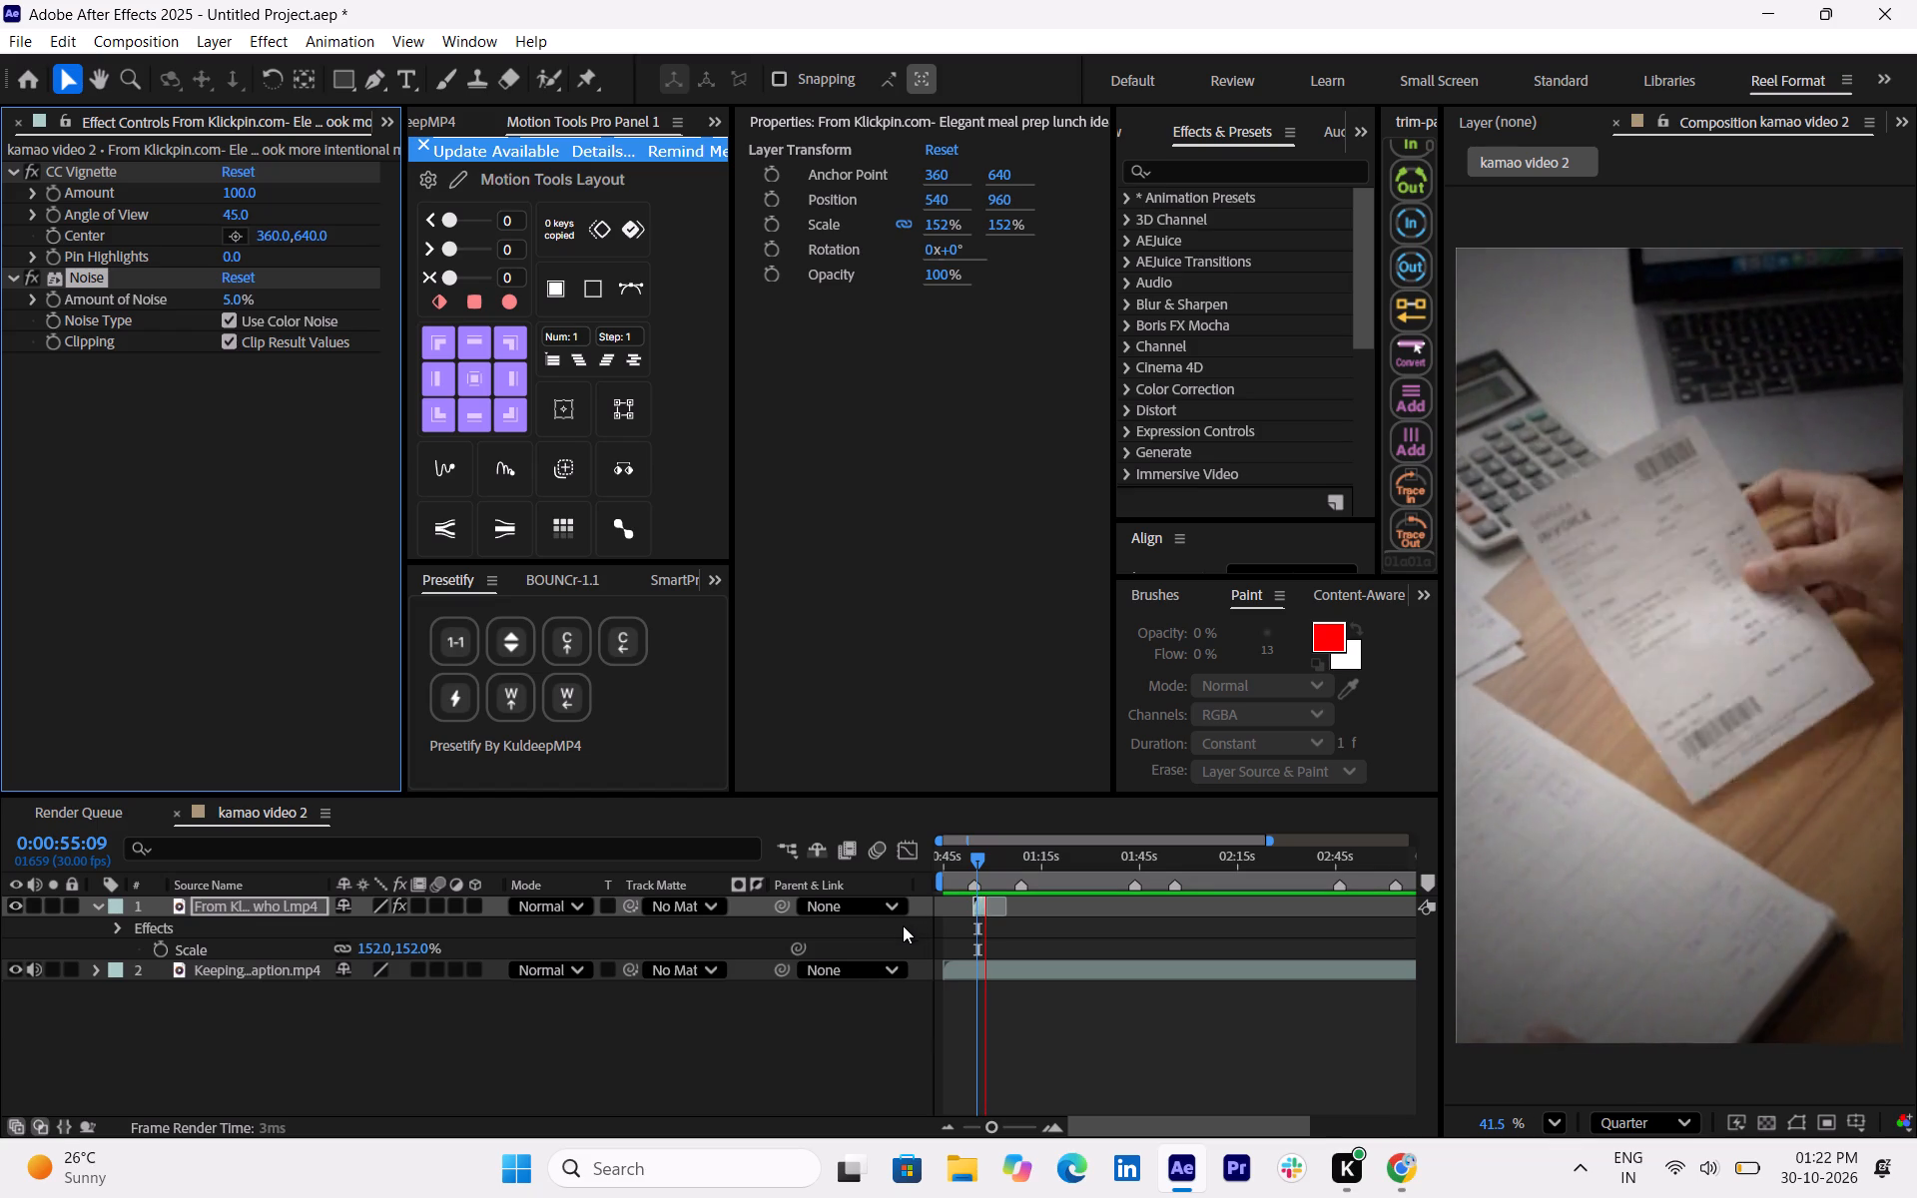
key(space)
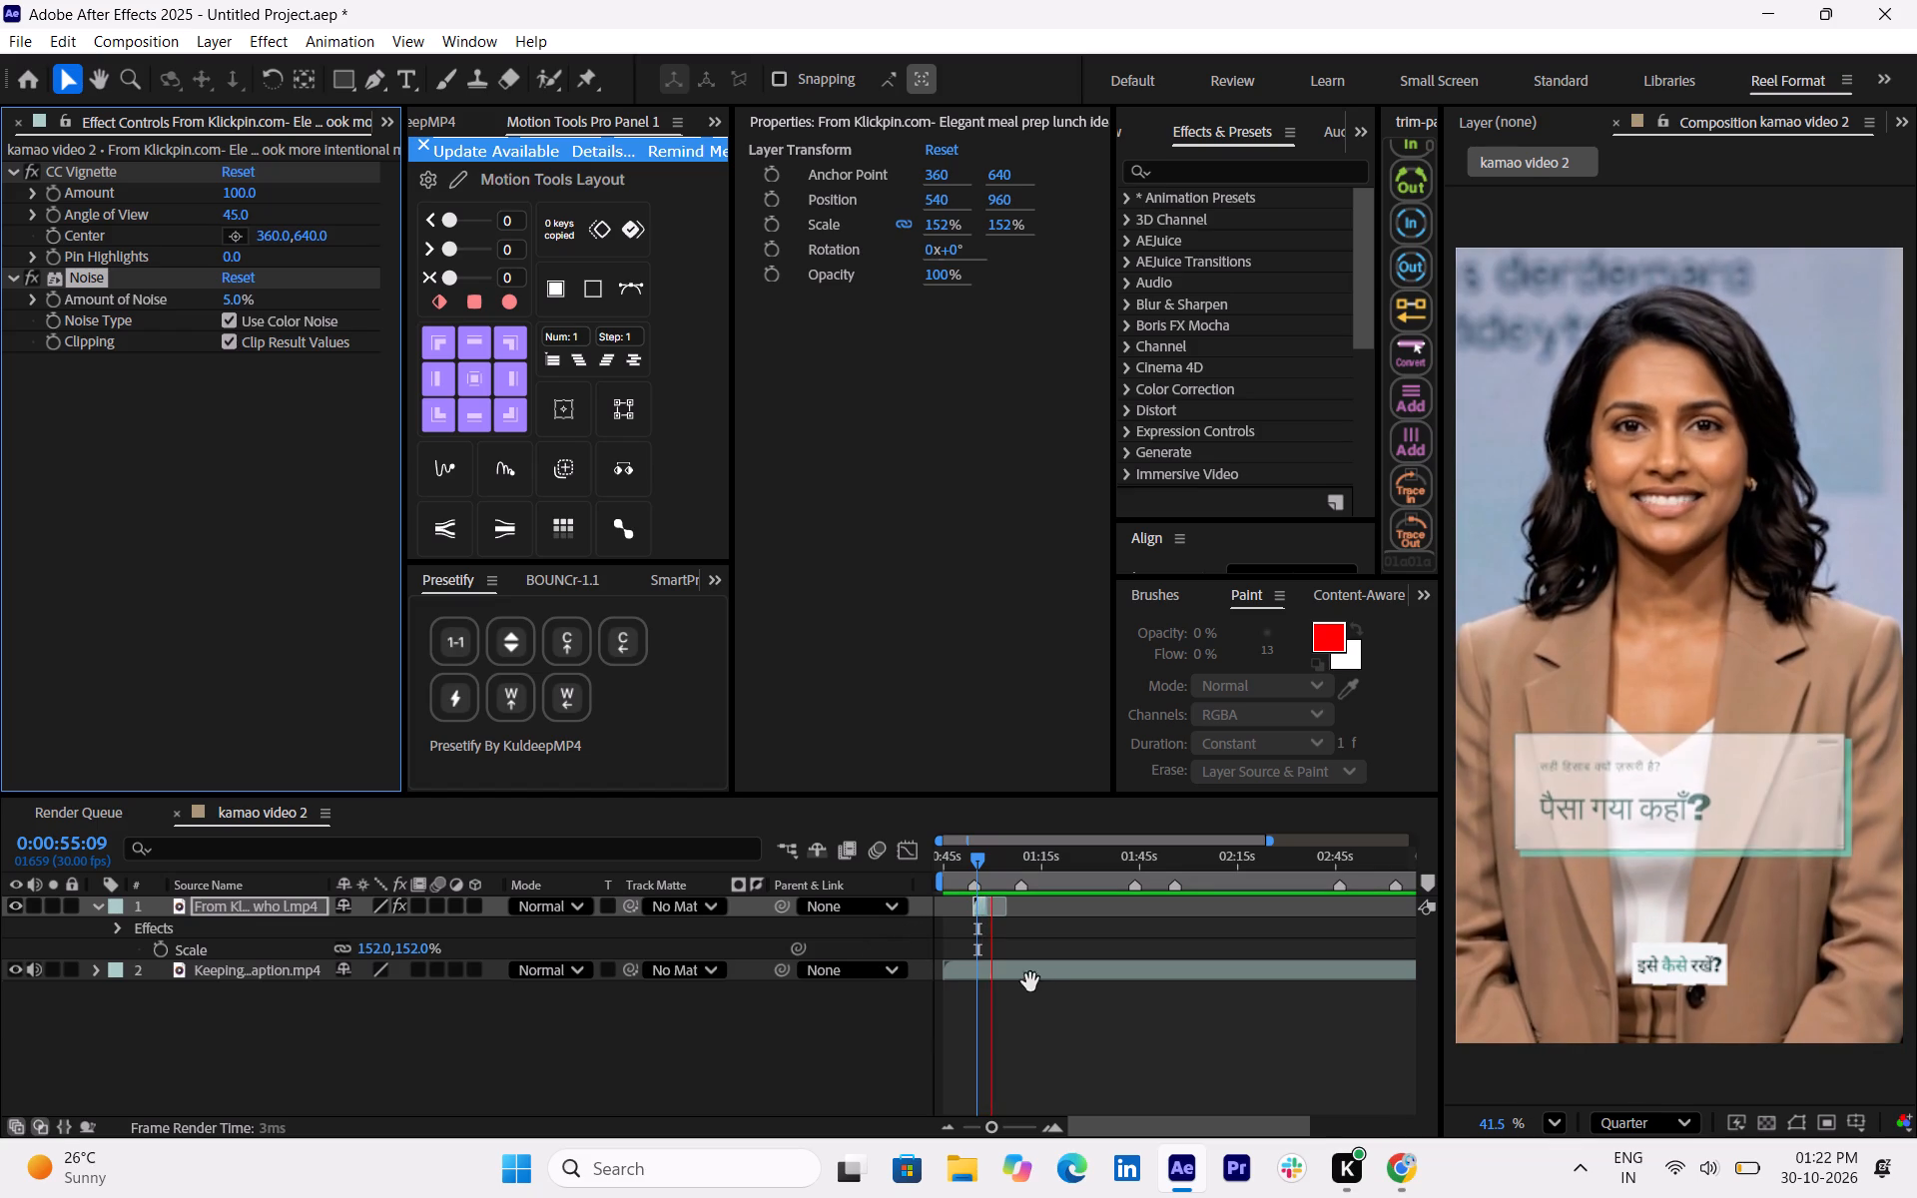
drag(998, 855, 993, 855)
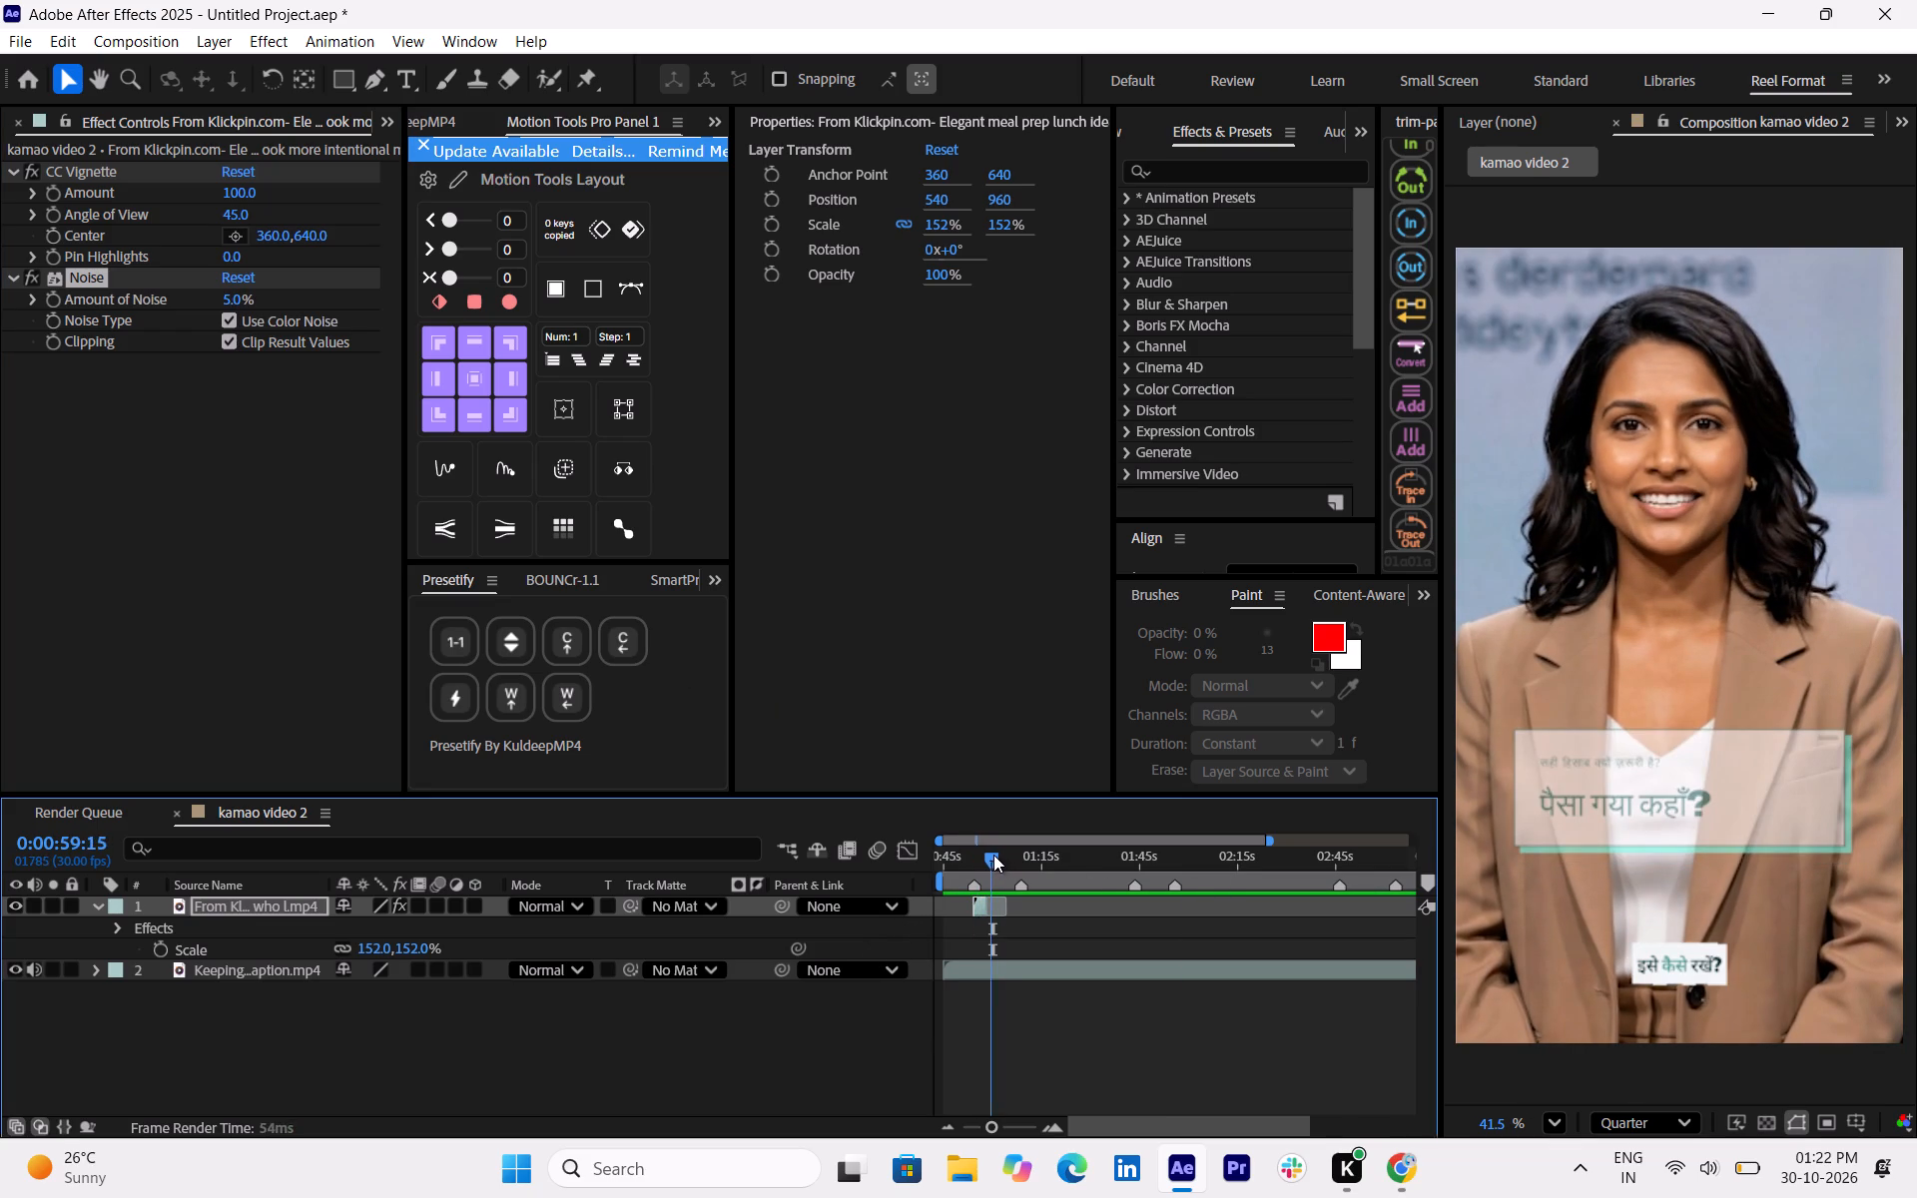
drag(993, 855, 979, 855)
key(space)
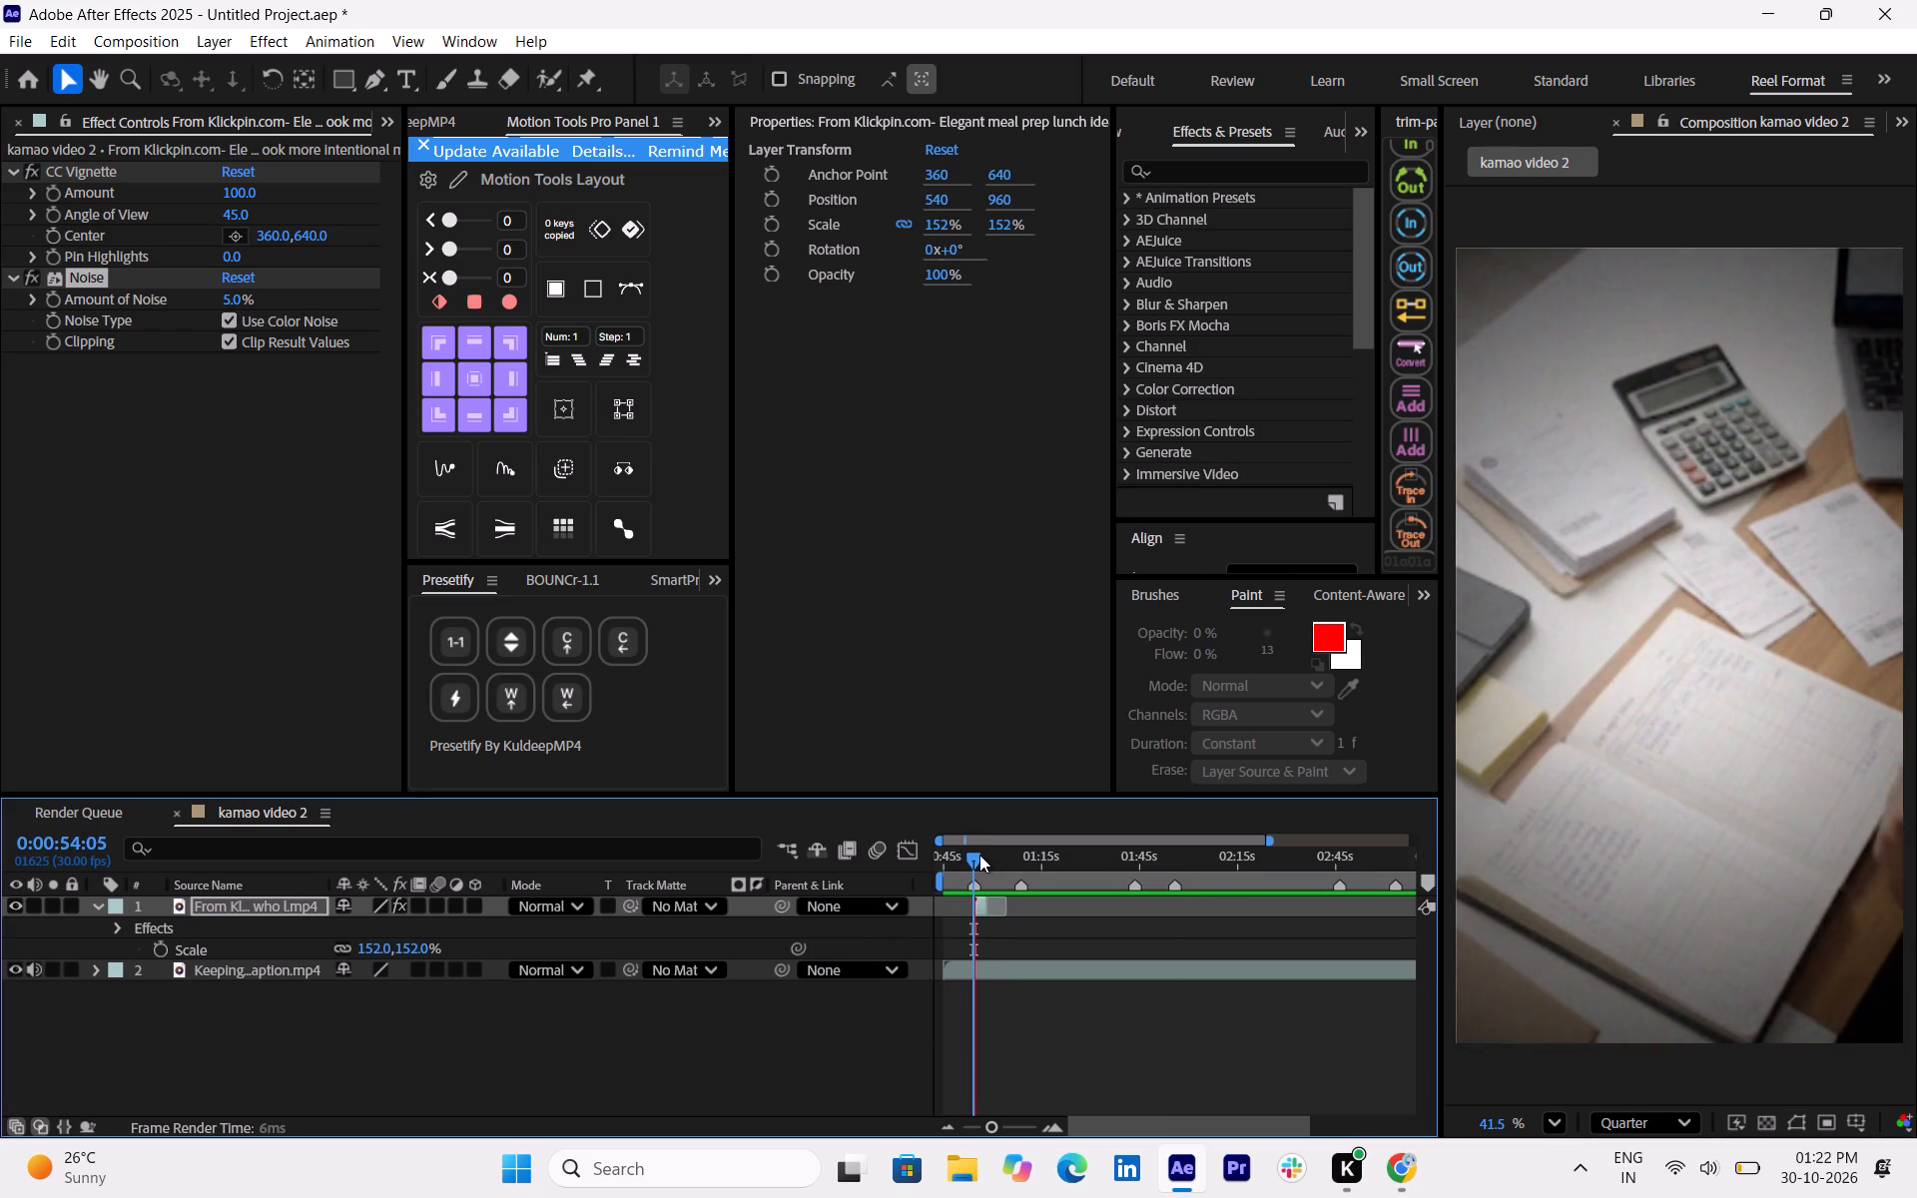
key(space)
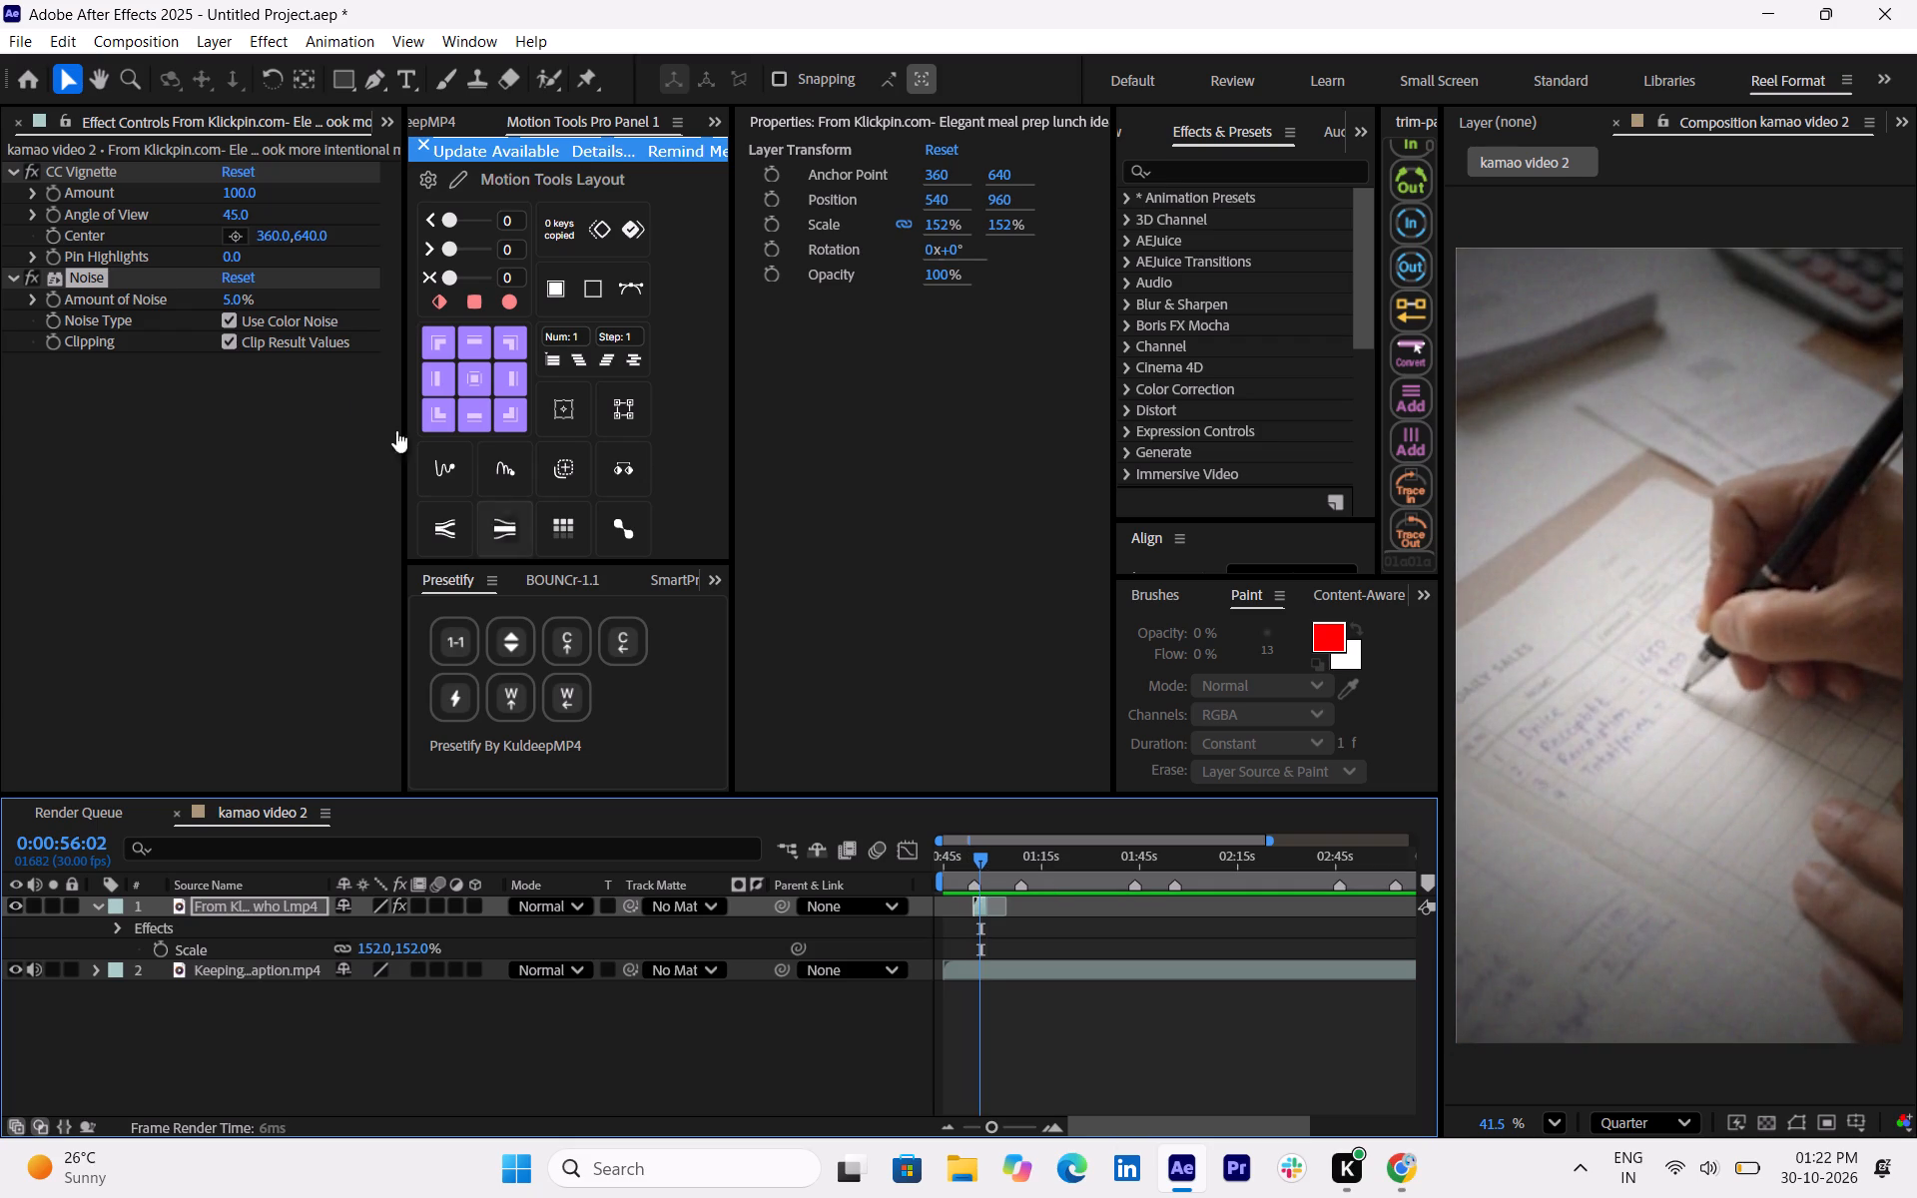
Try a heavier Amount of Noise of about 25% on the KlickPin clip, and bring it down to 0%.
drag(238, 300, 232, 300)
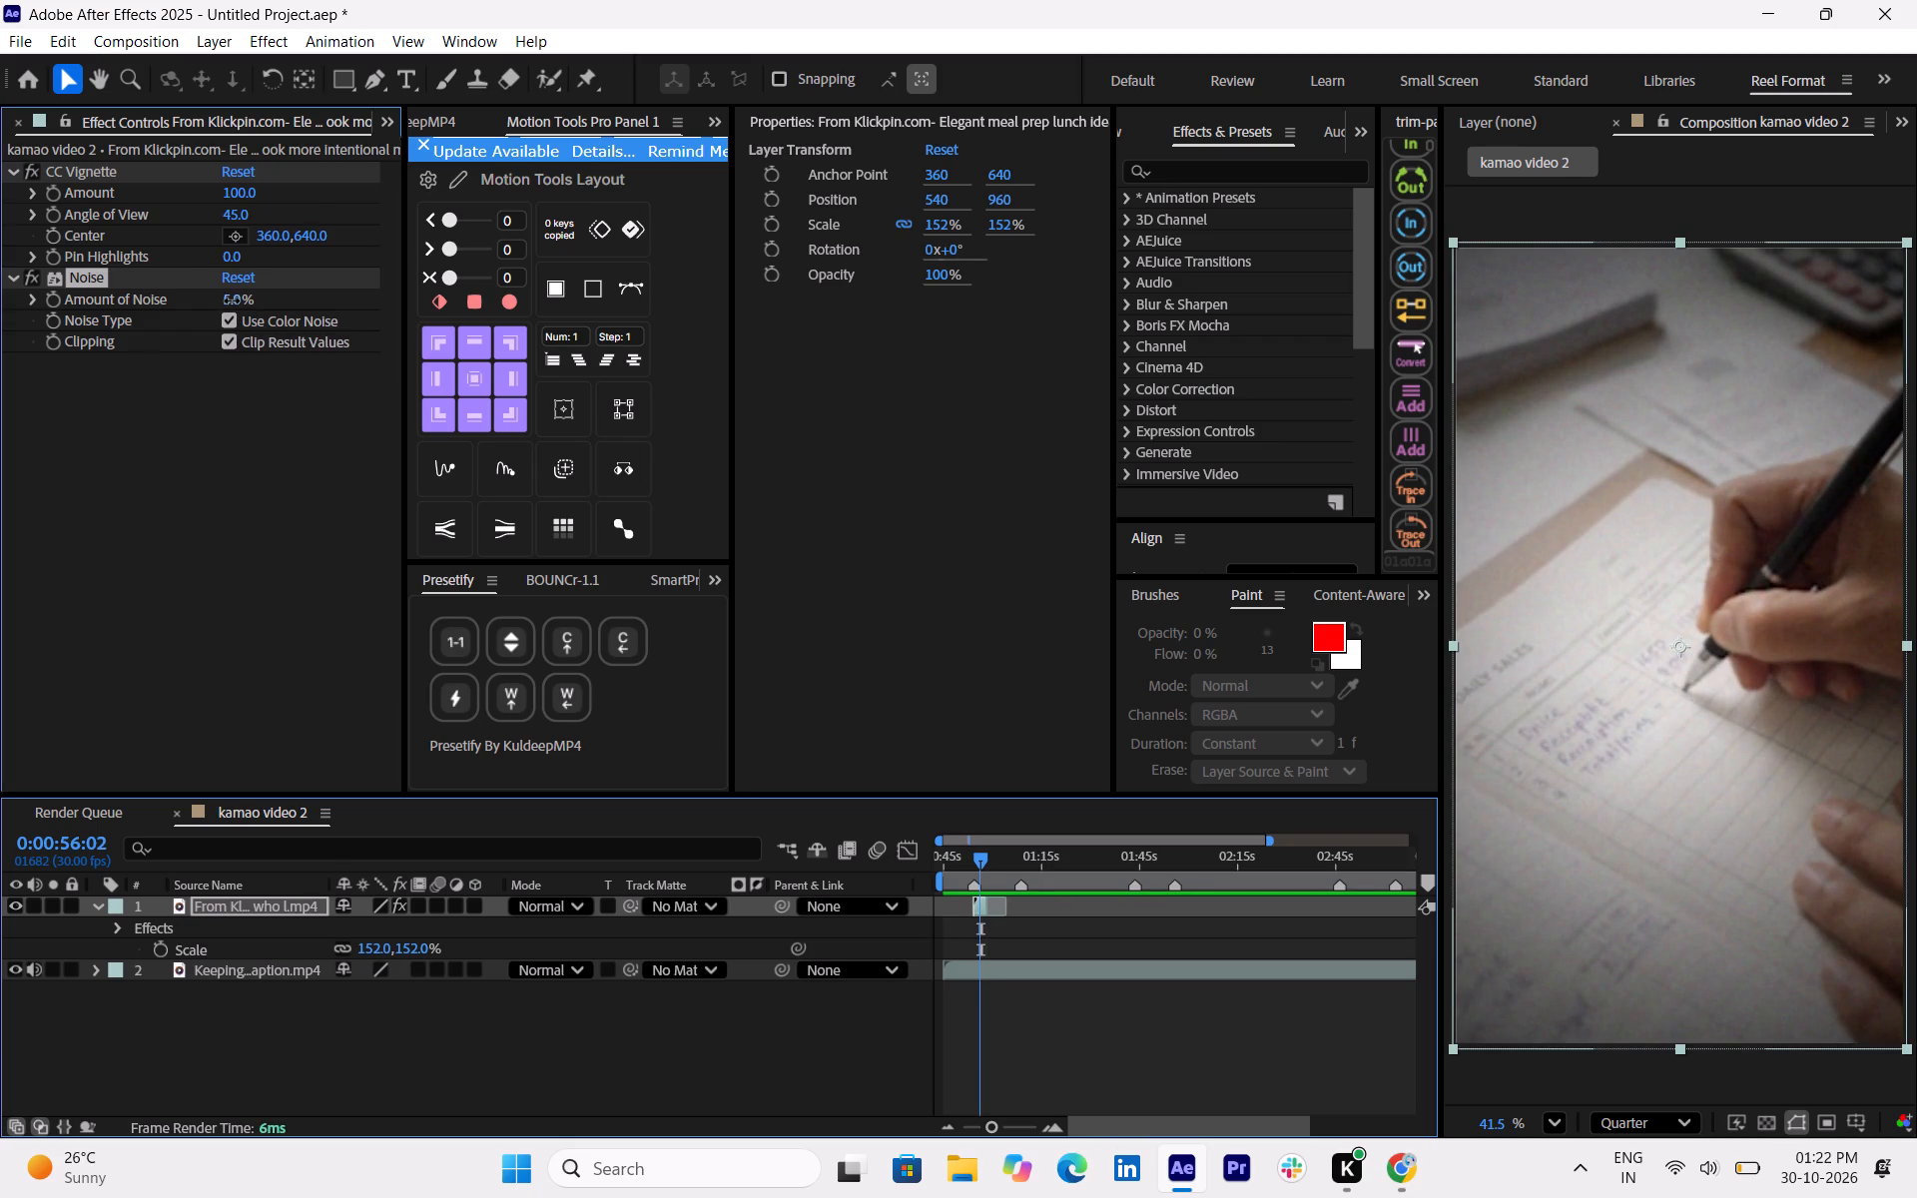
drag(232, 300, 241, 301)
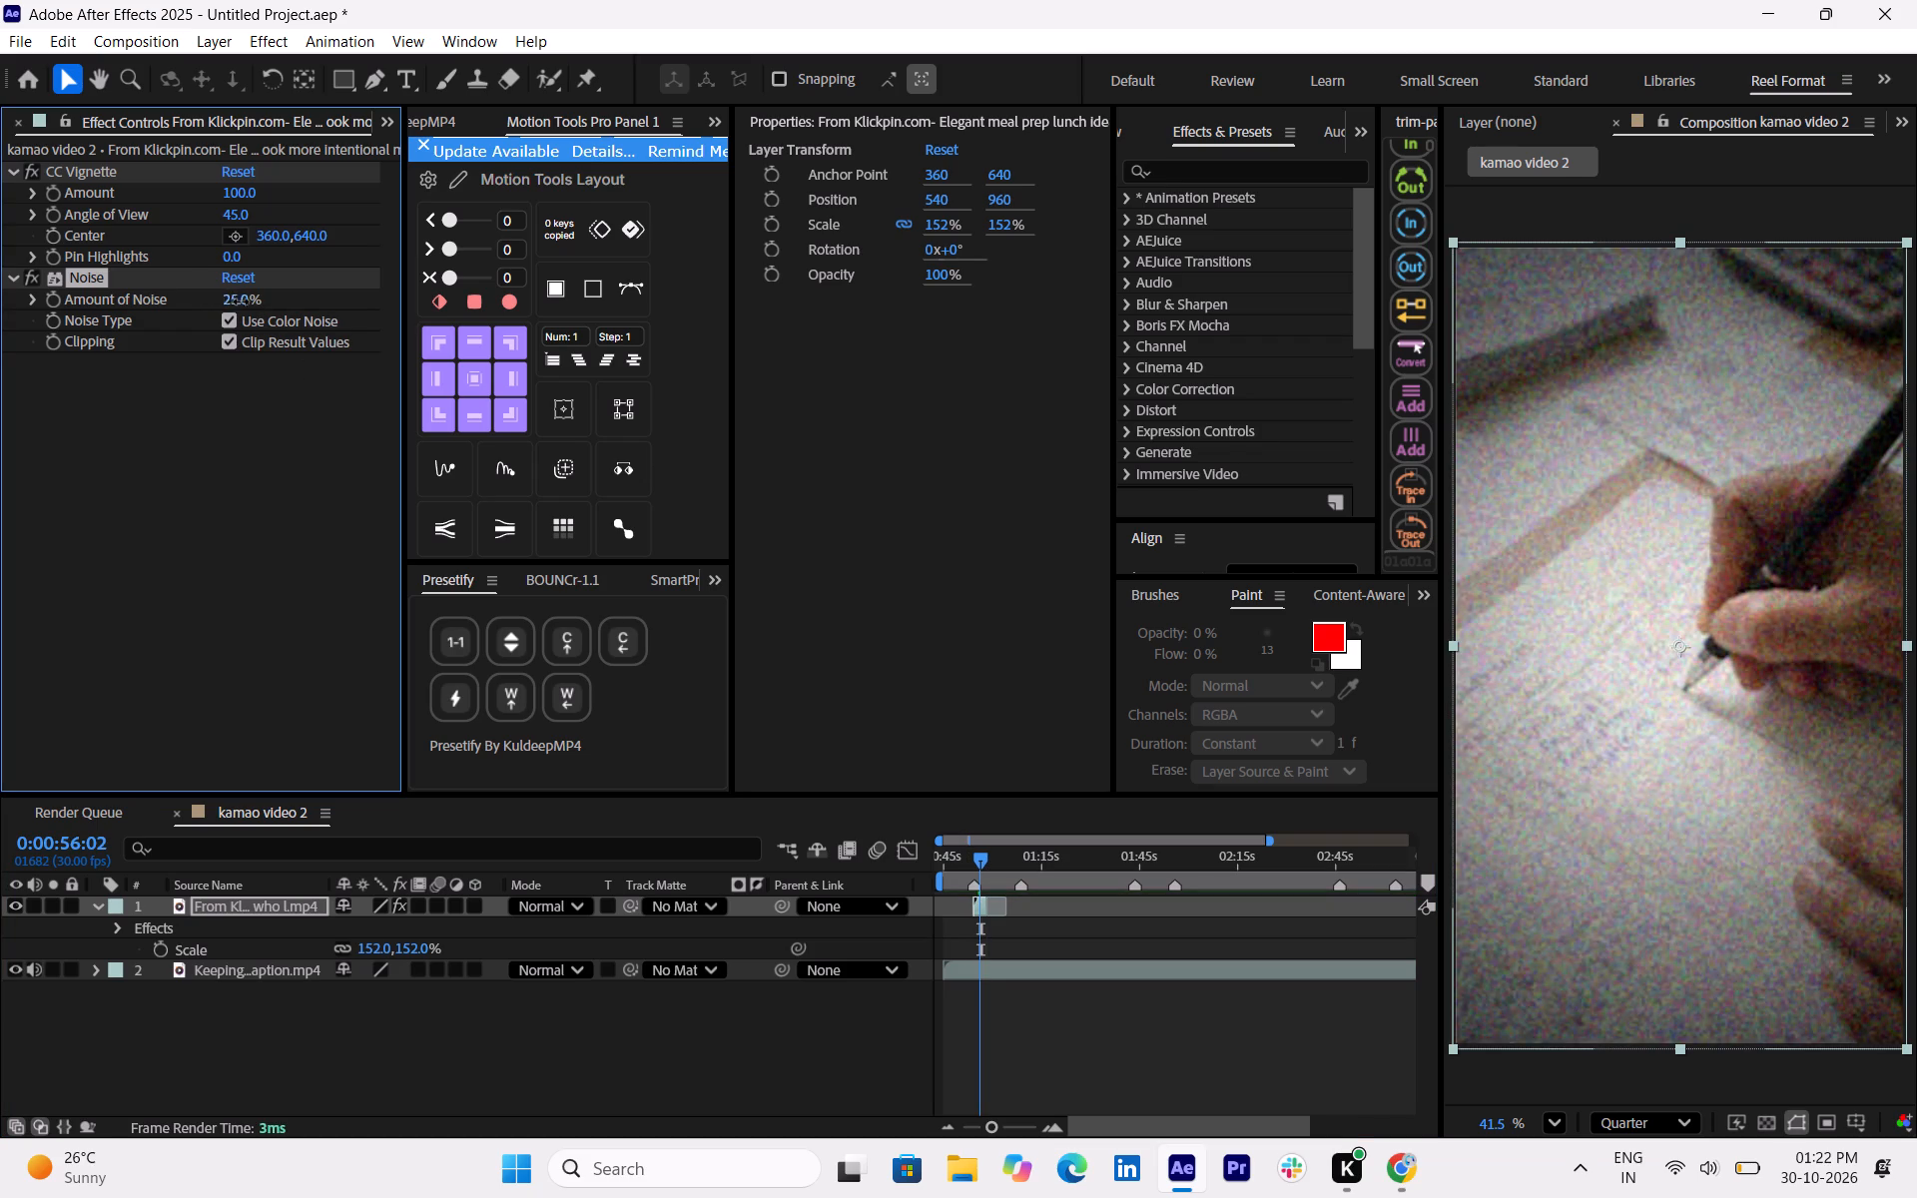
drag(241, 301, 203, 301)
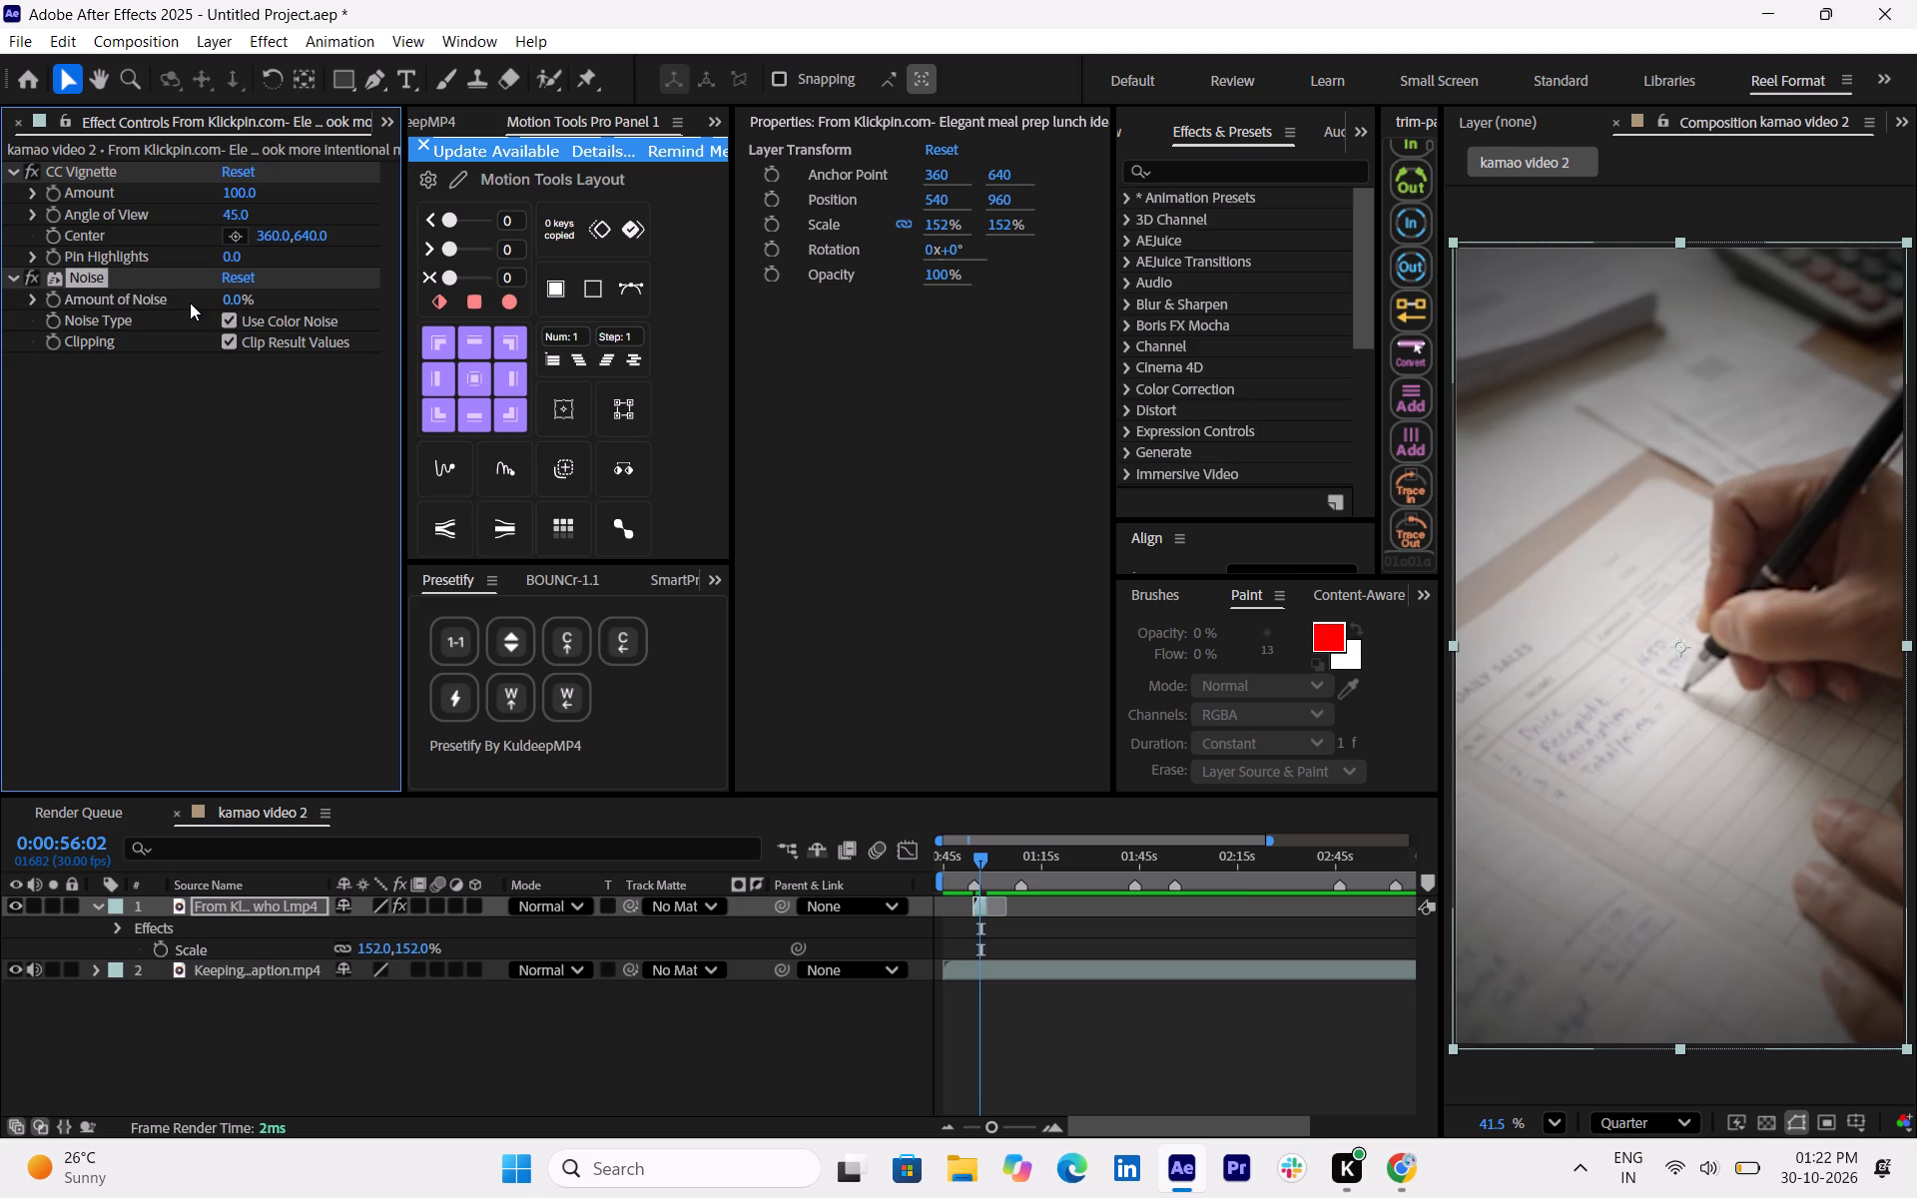
Play the composition from 0:52:08 past the KlickPin clip and park the playhead near the second timeline marker, around 1:09.
drag(978, 857, 974, 857)
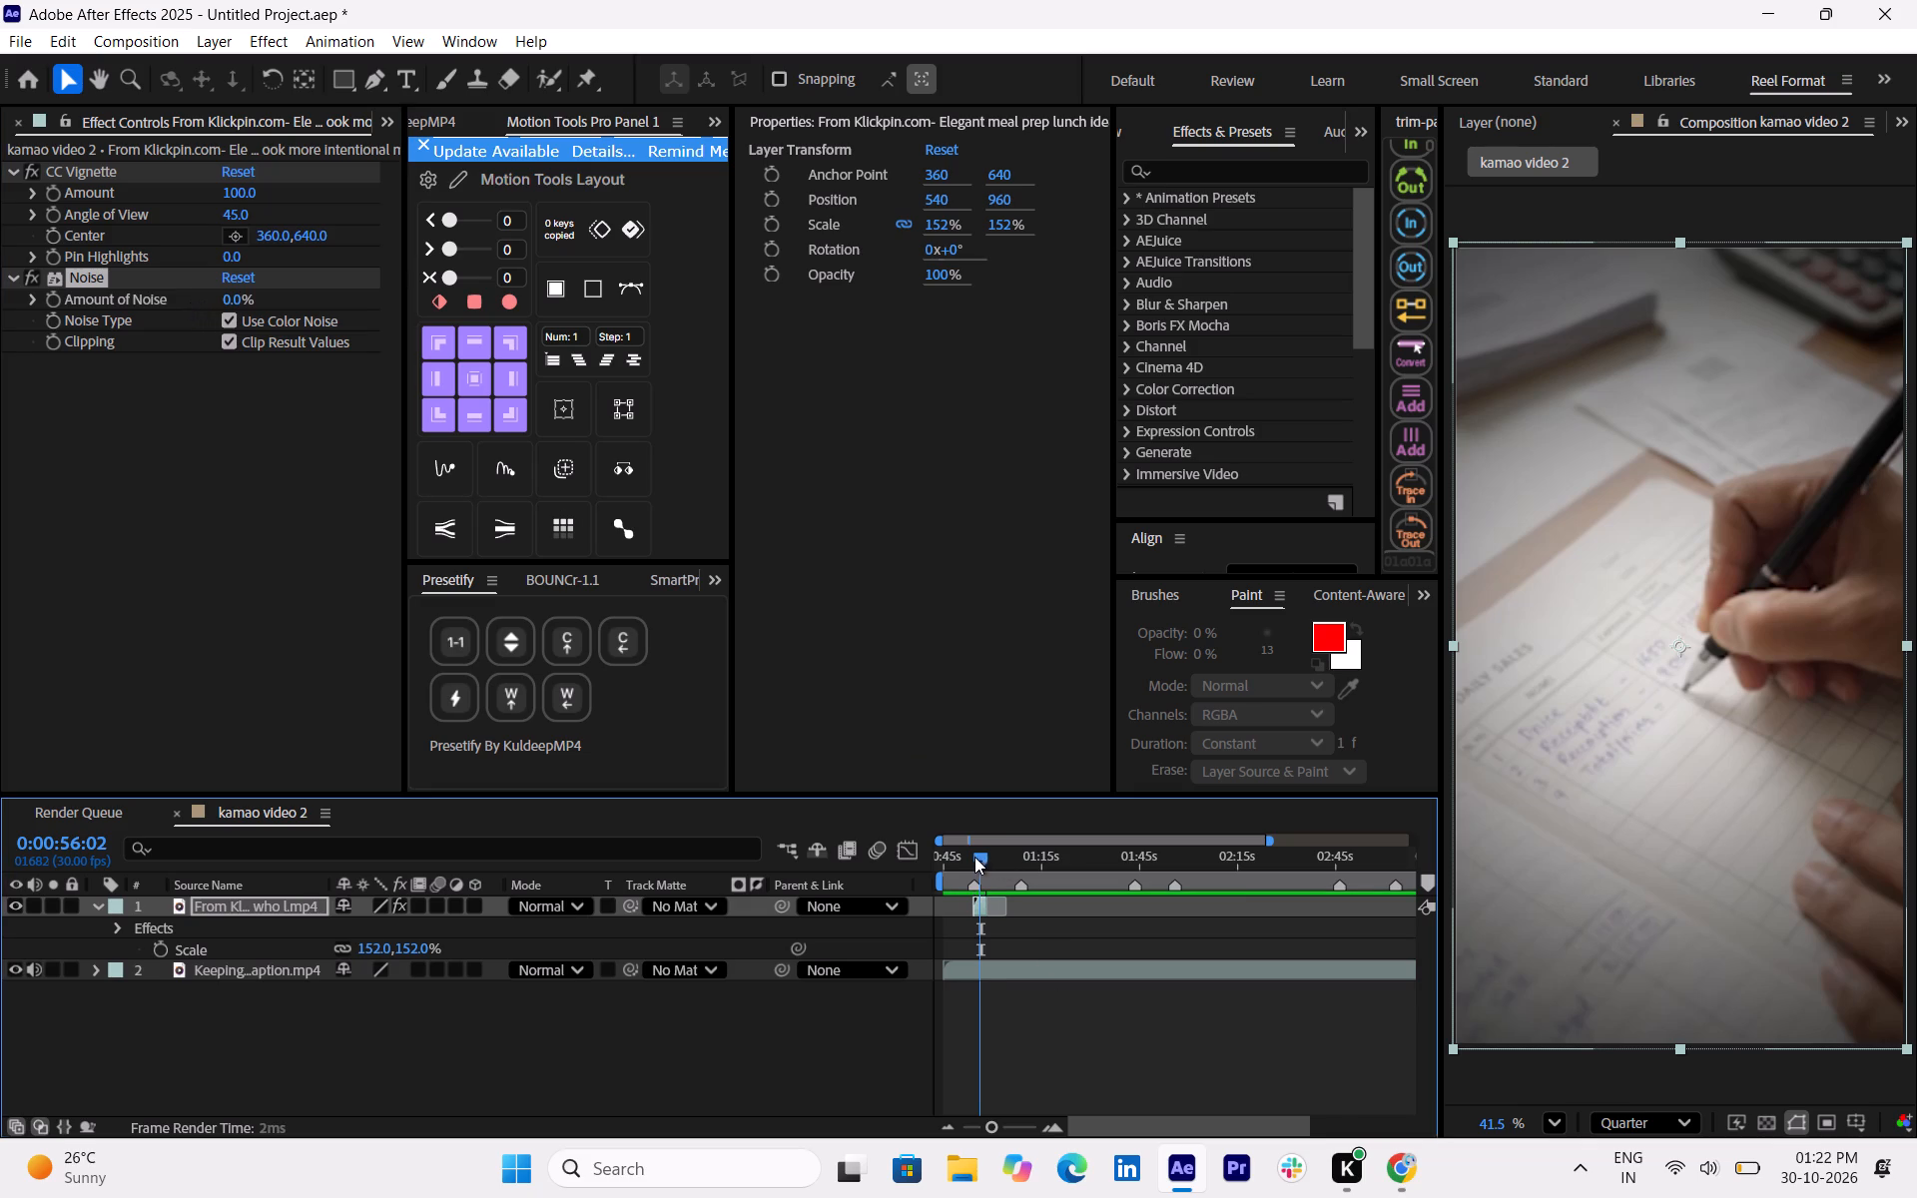
drag(974, 857, 966, 857)
key(space)
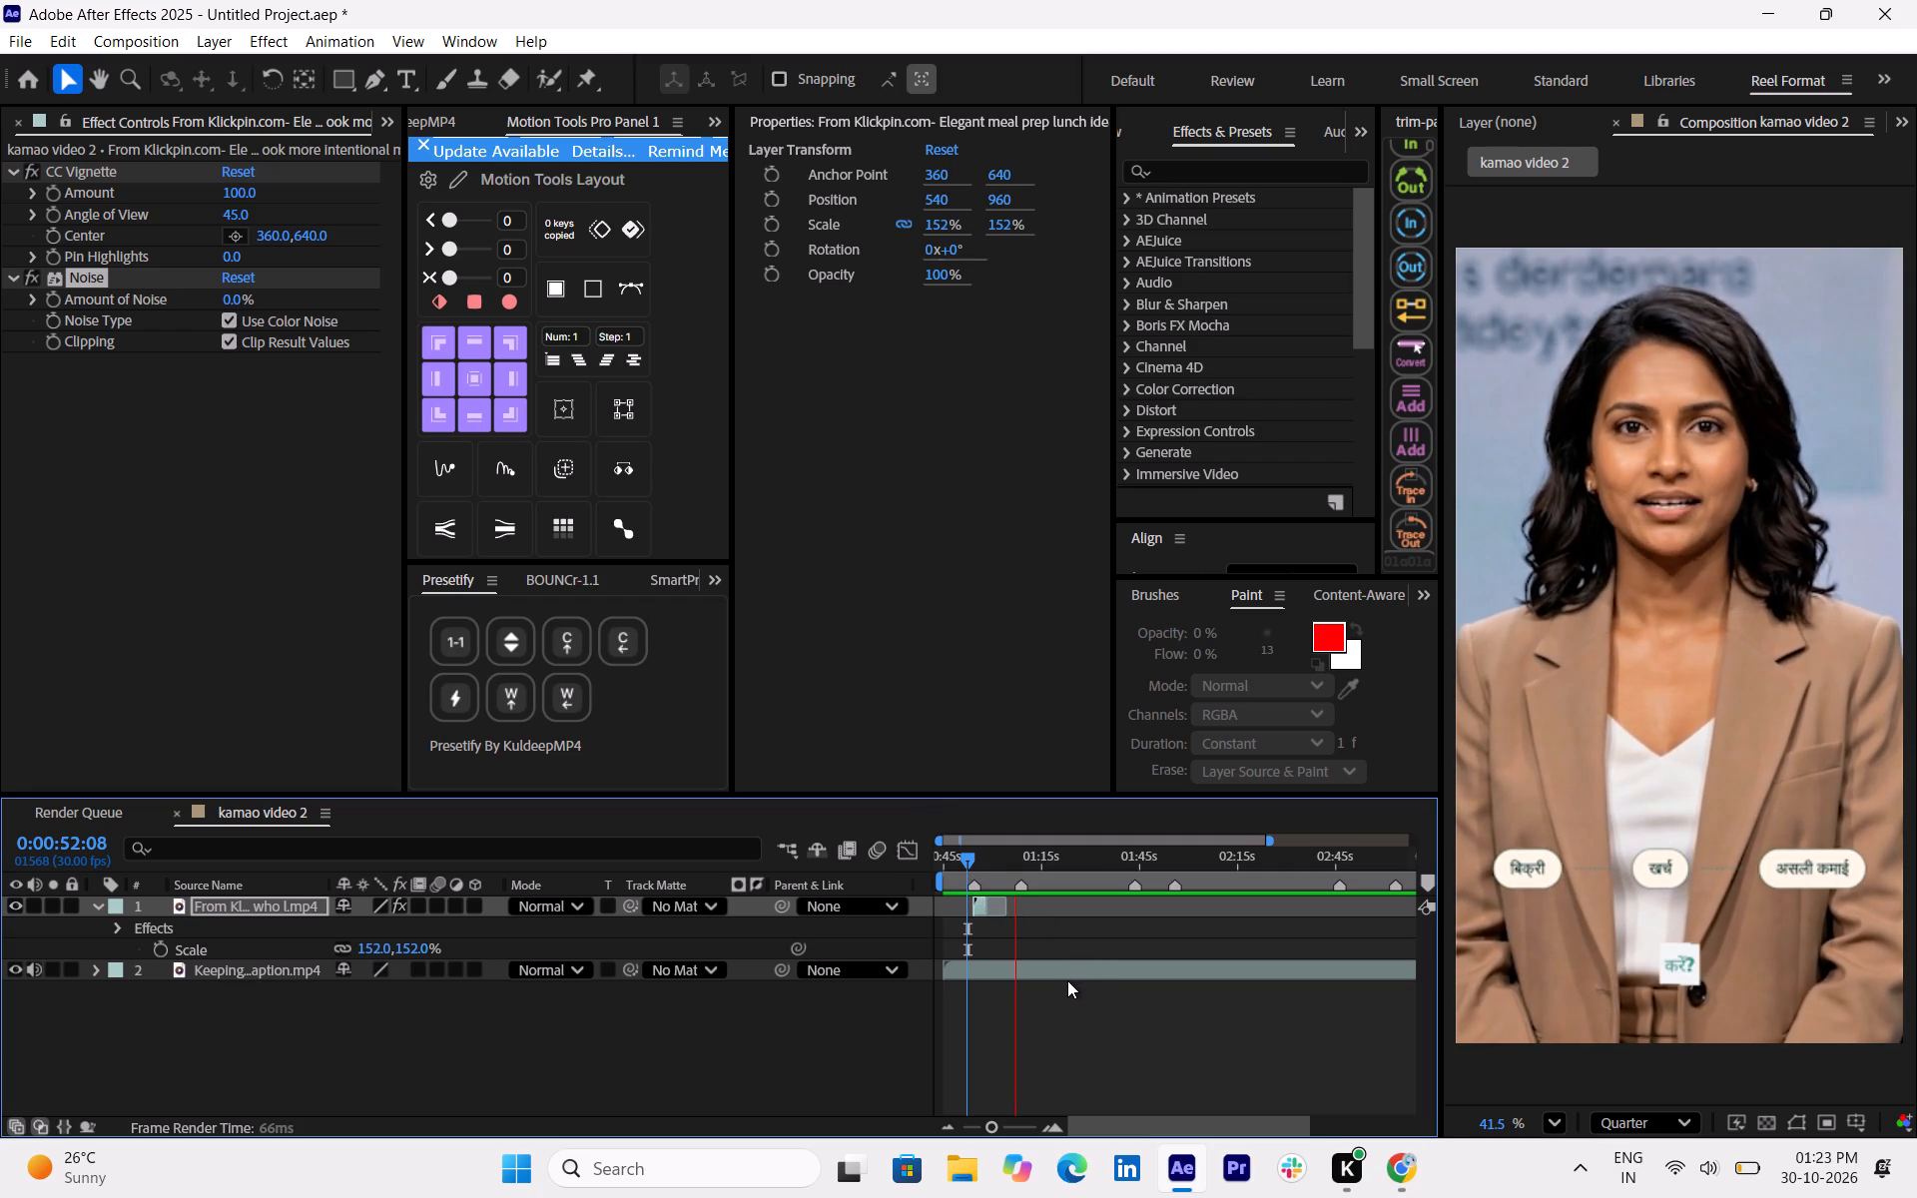
key(space)
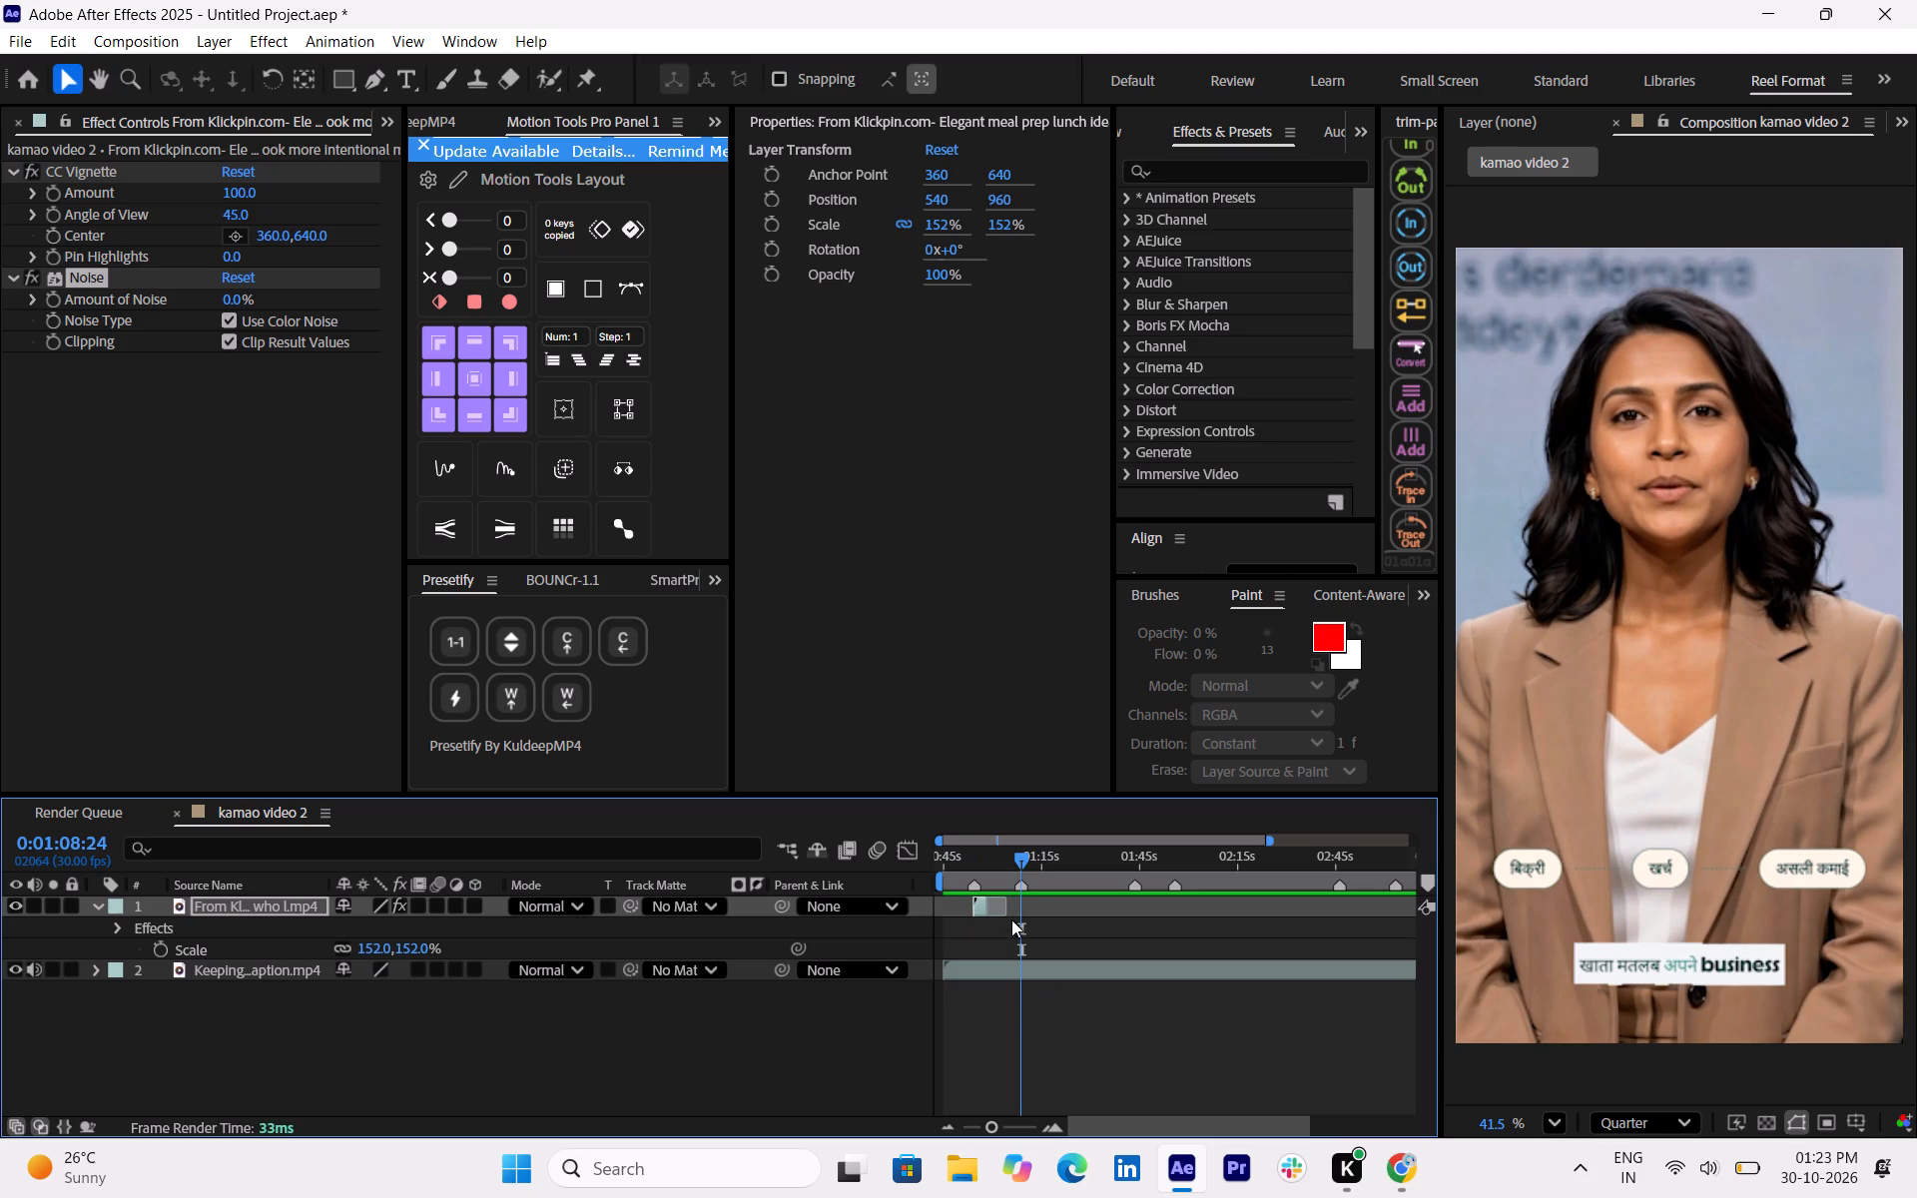
key(space)
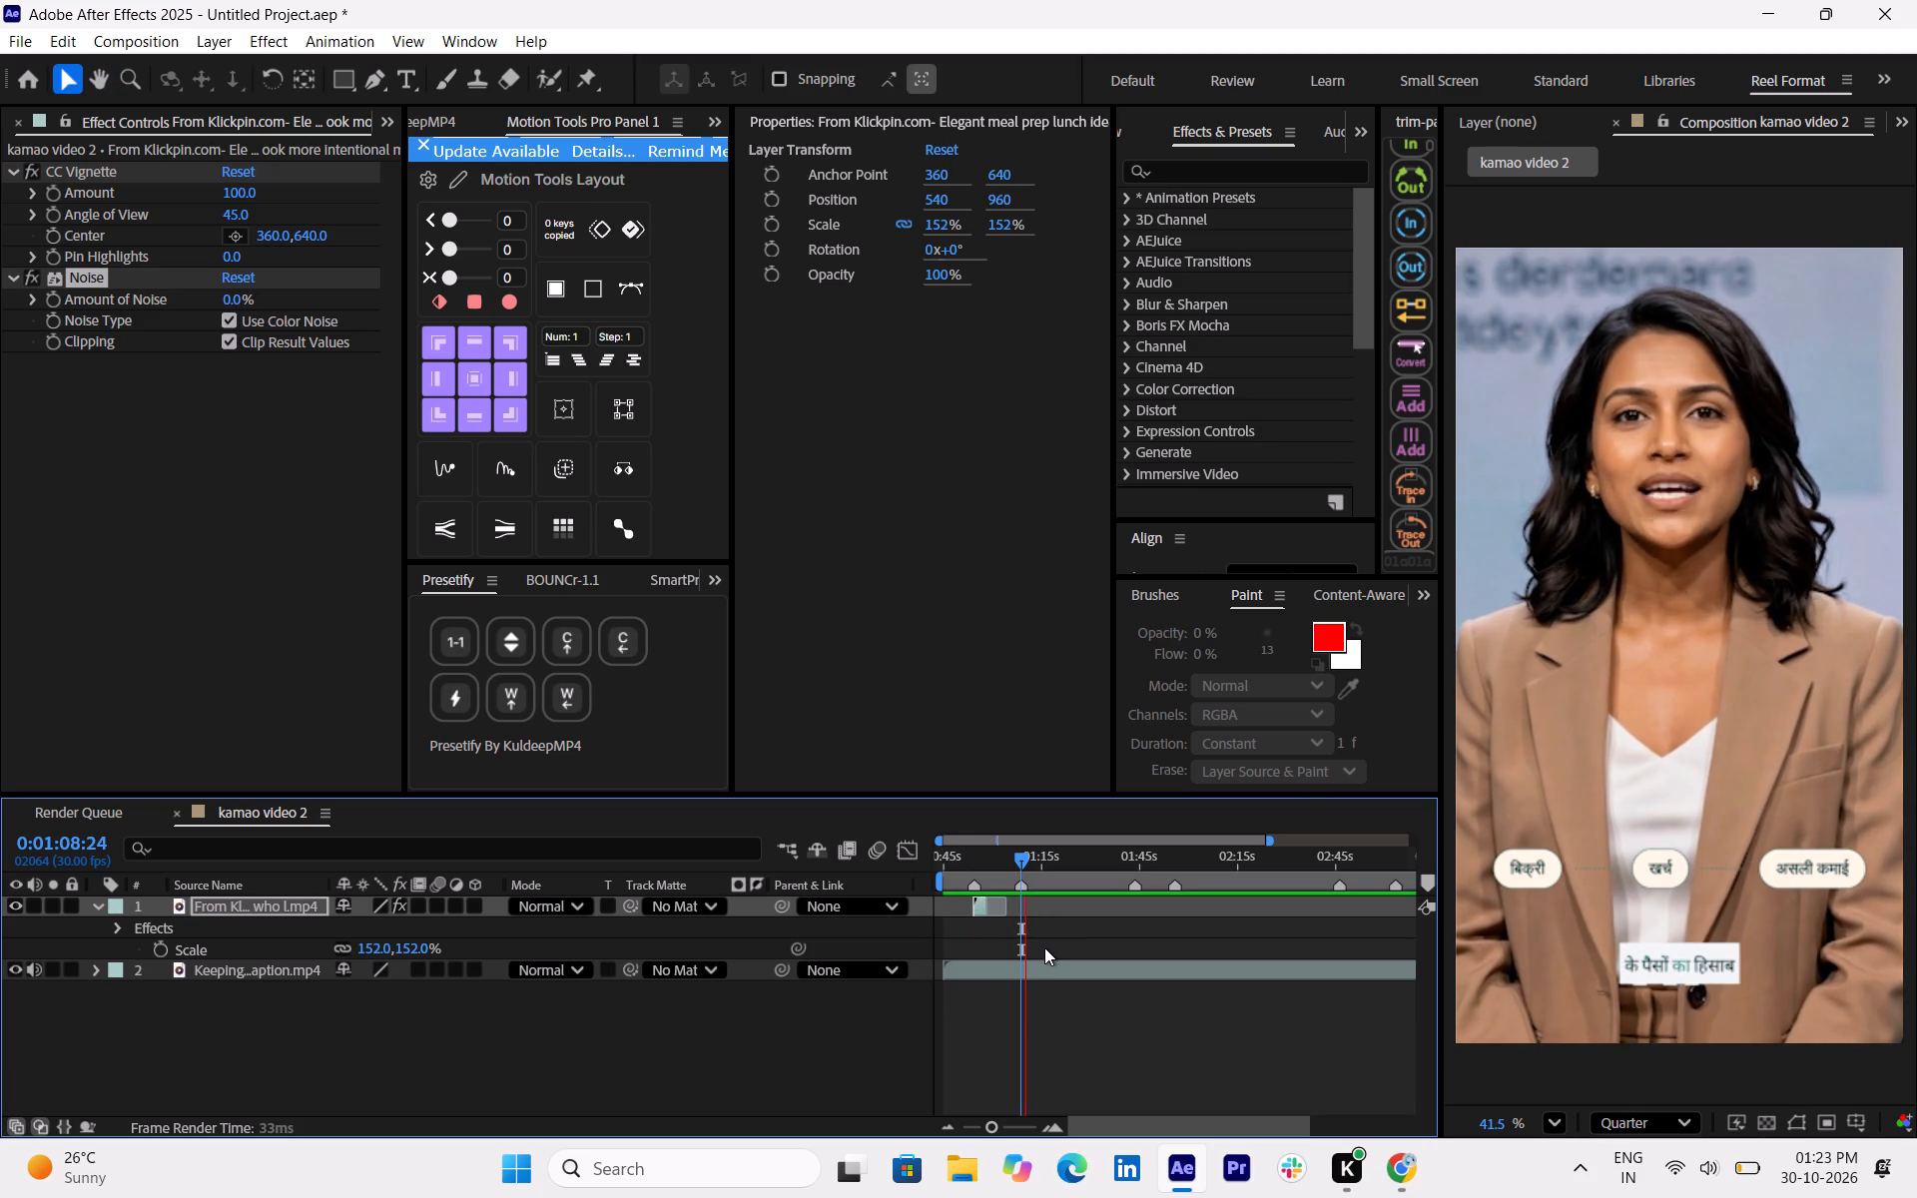
key(space)
click(1022, 855)
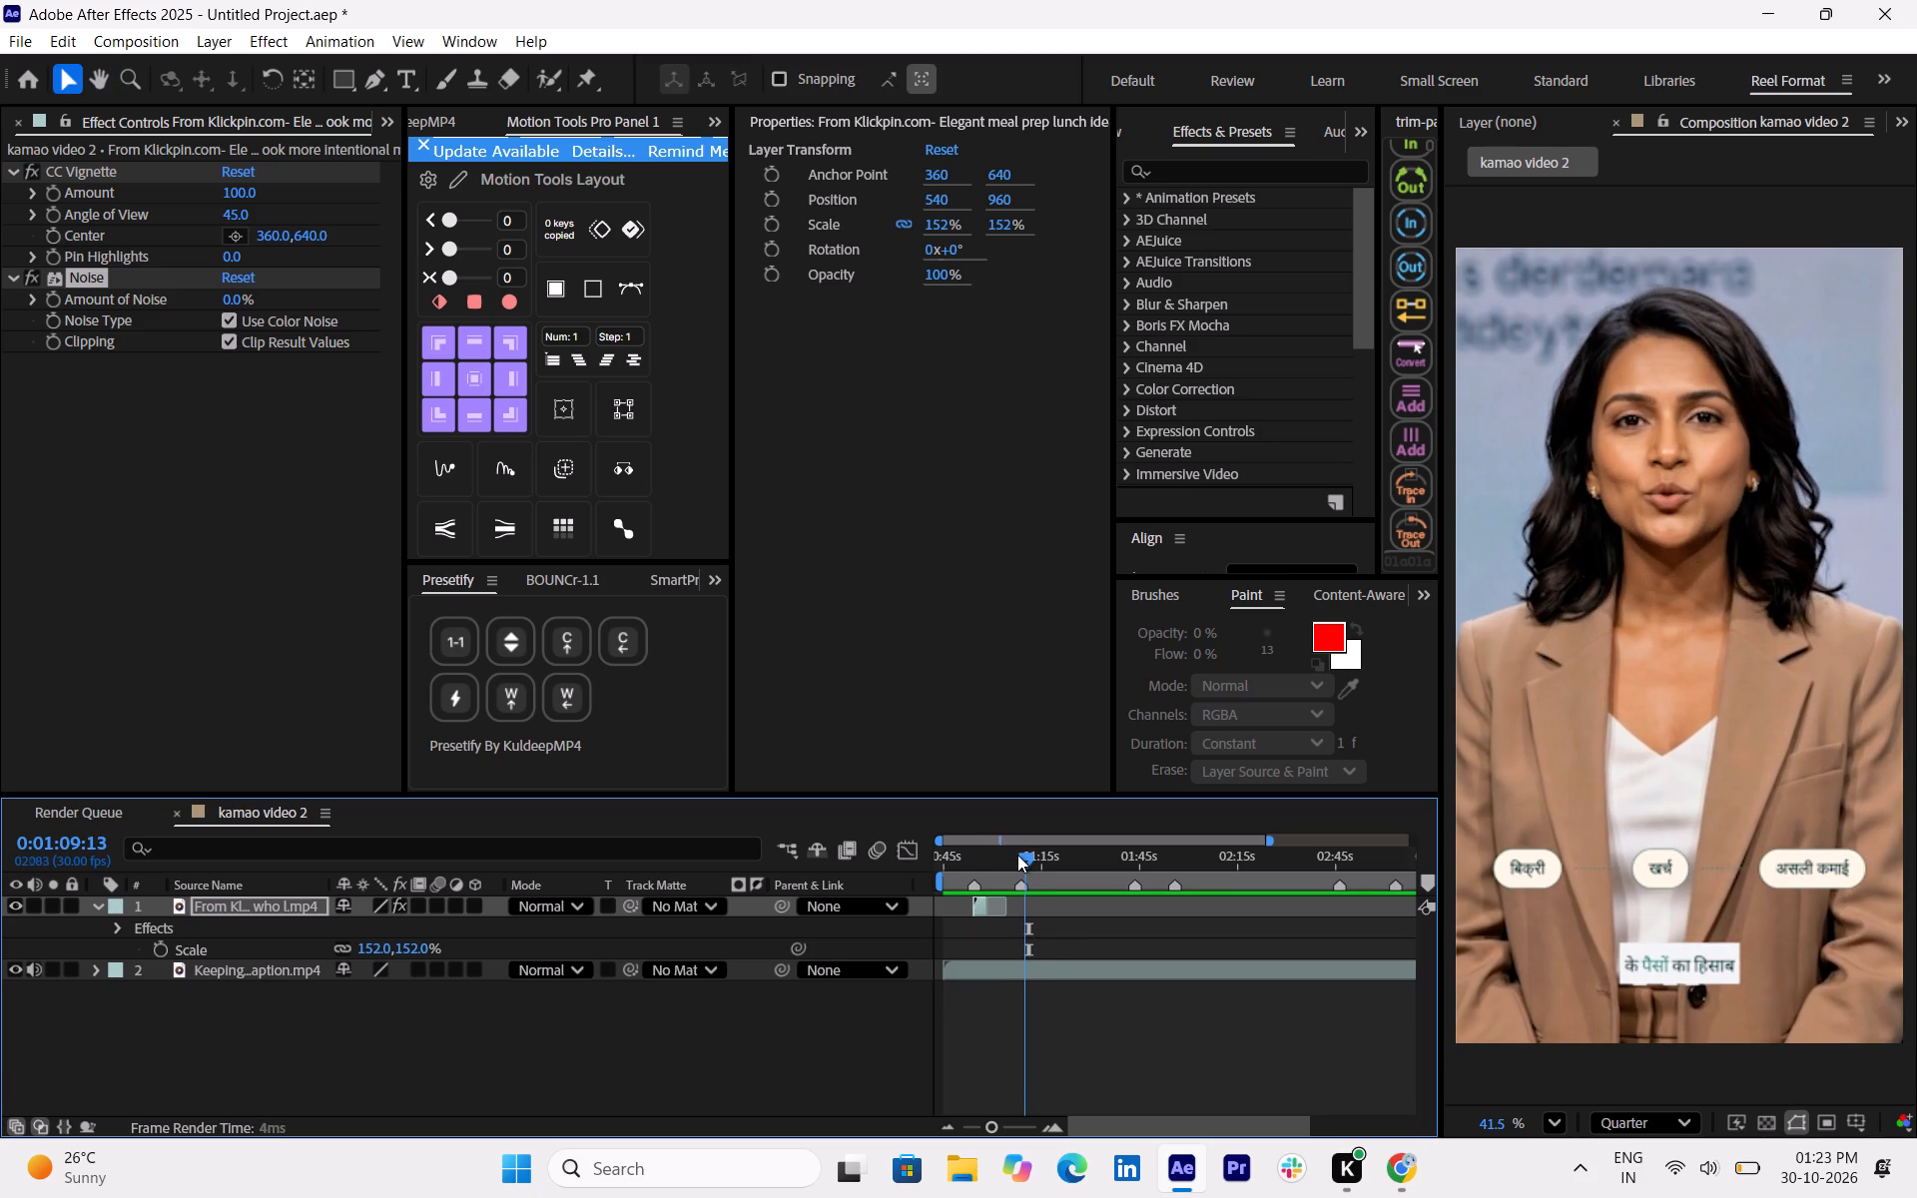
Switch to Pinterest in Chrome, open the Zeni AI pin of hands using a phone calculator, and copy its share link.
click(1391, 1166)
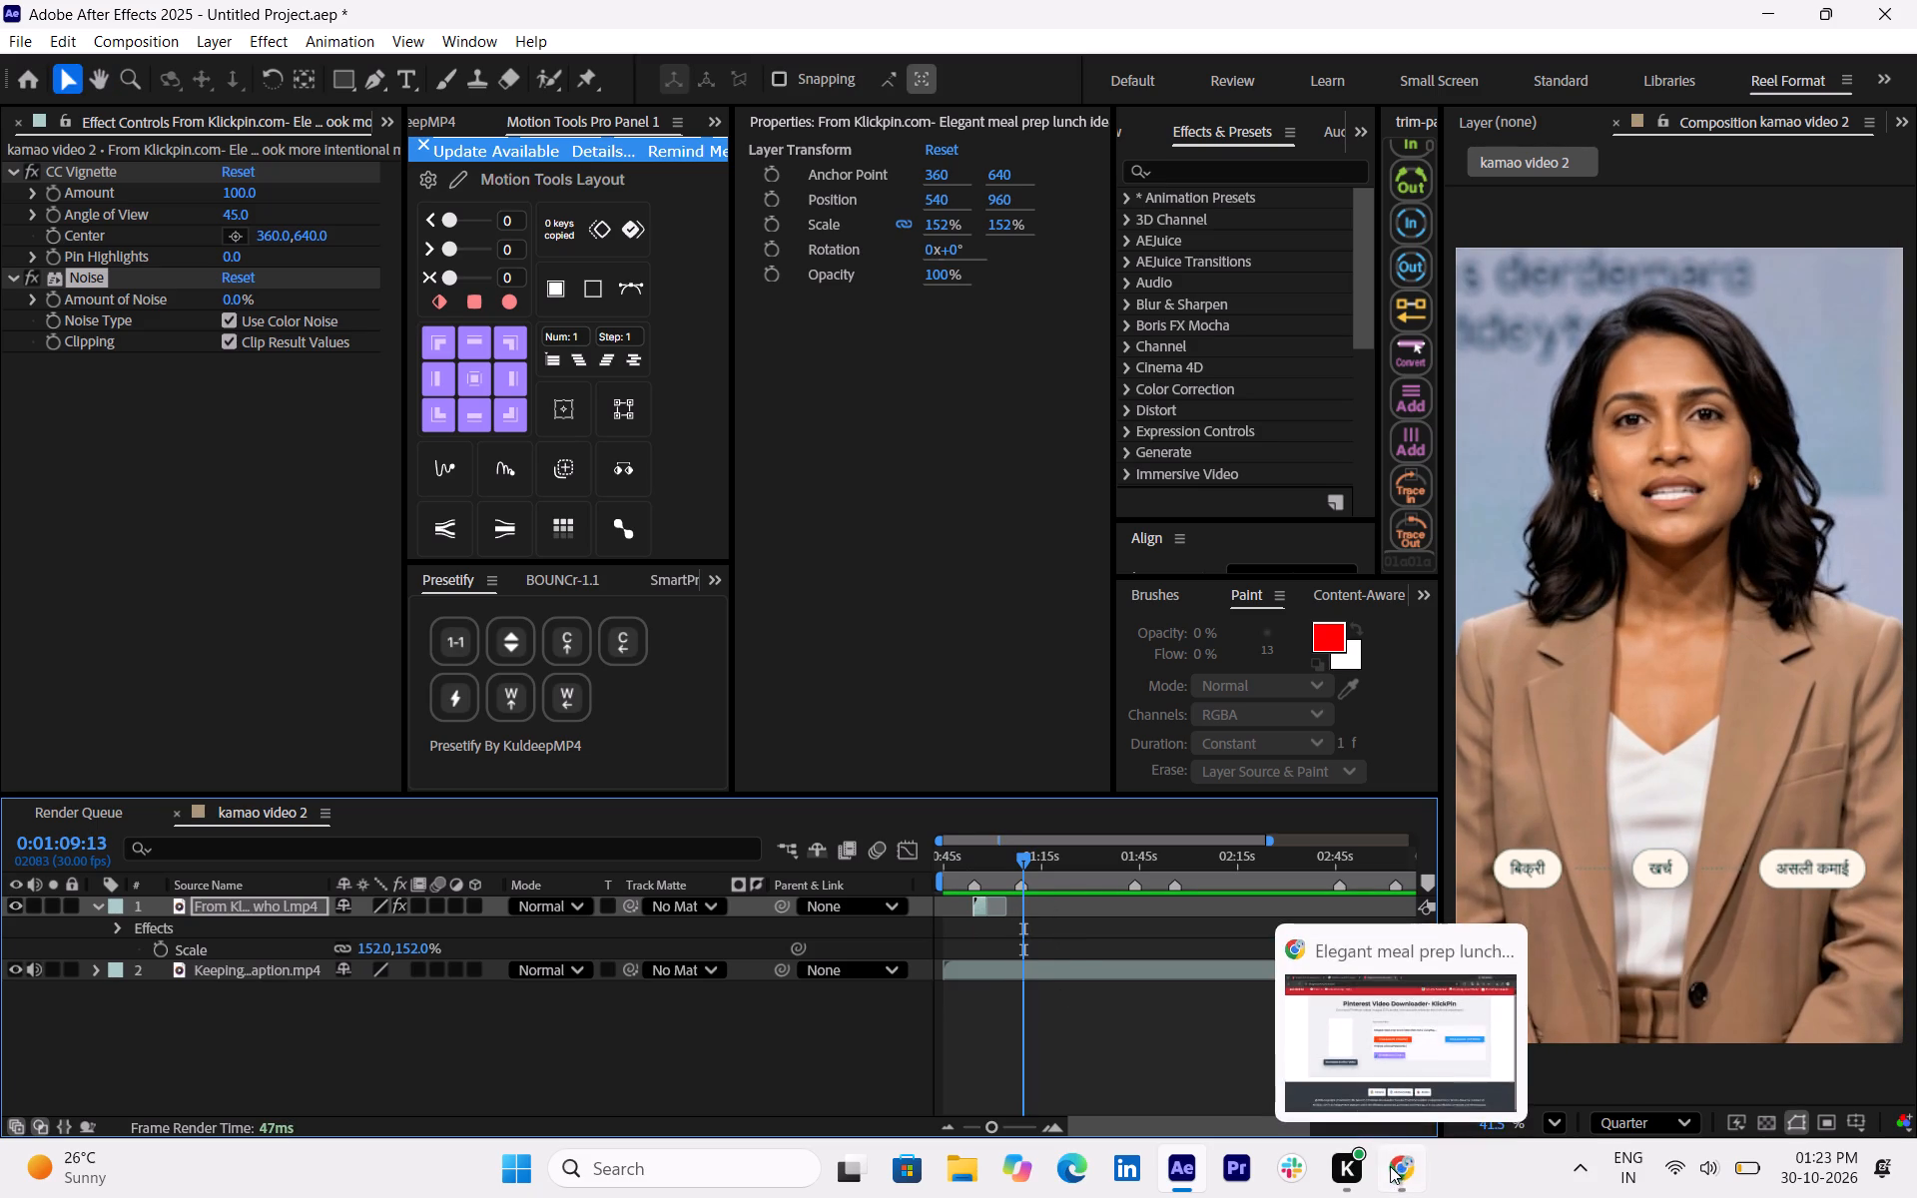
click(216, 0)
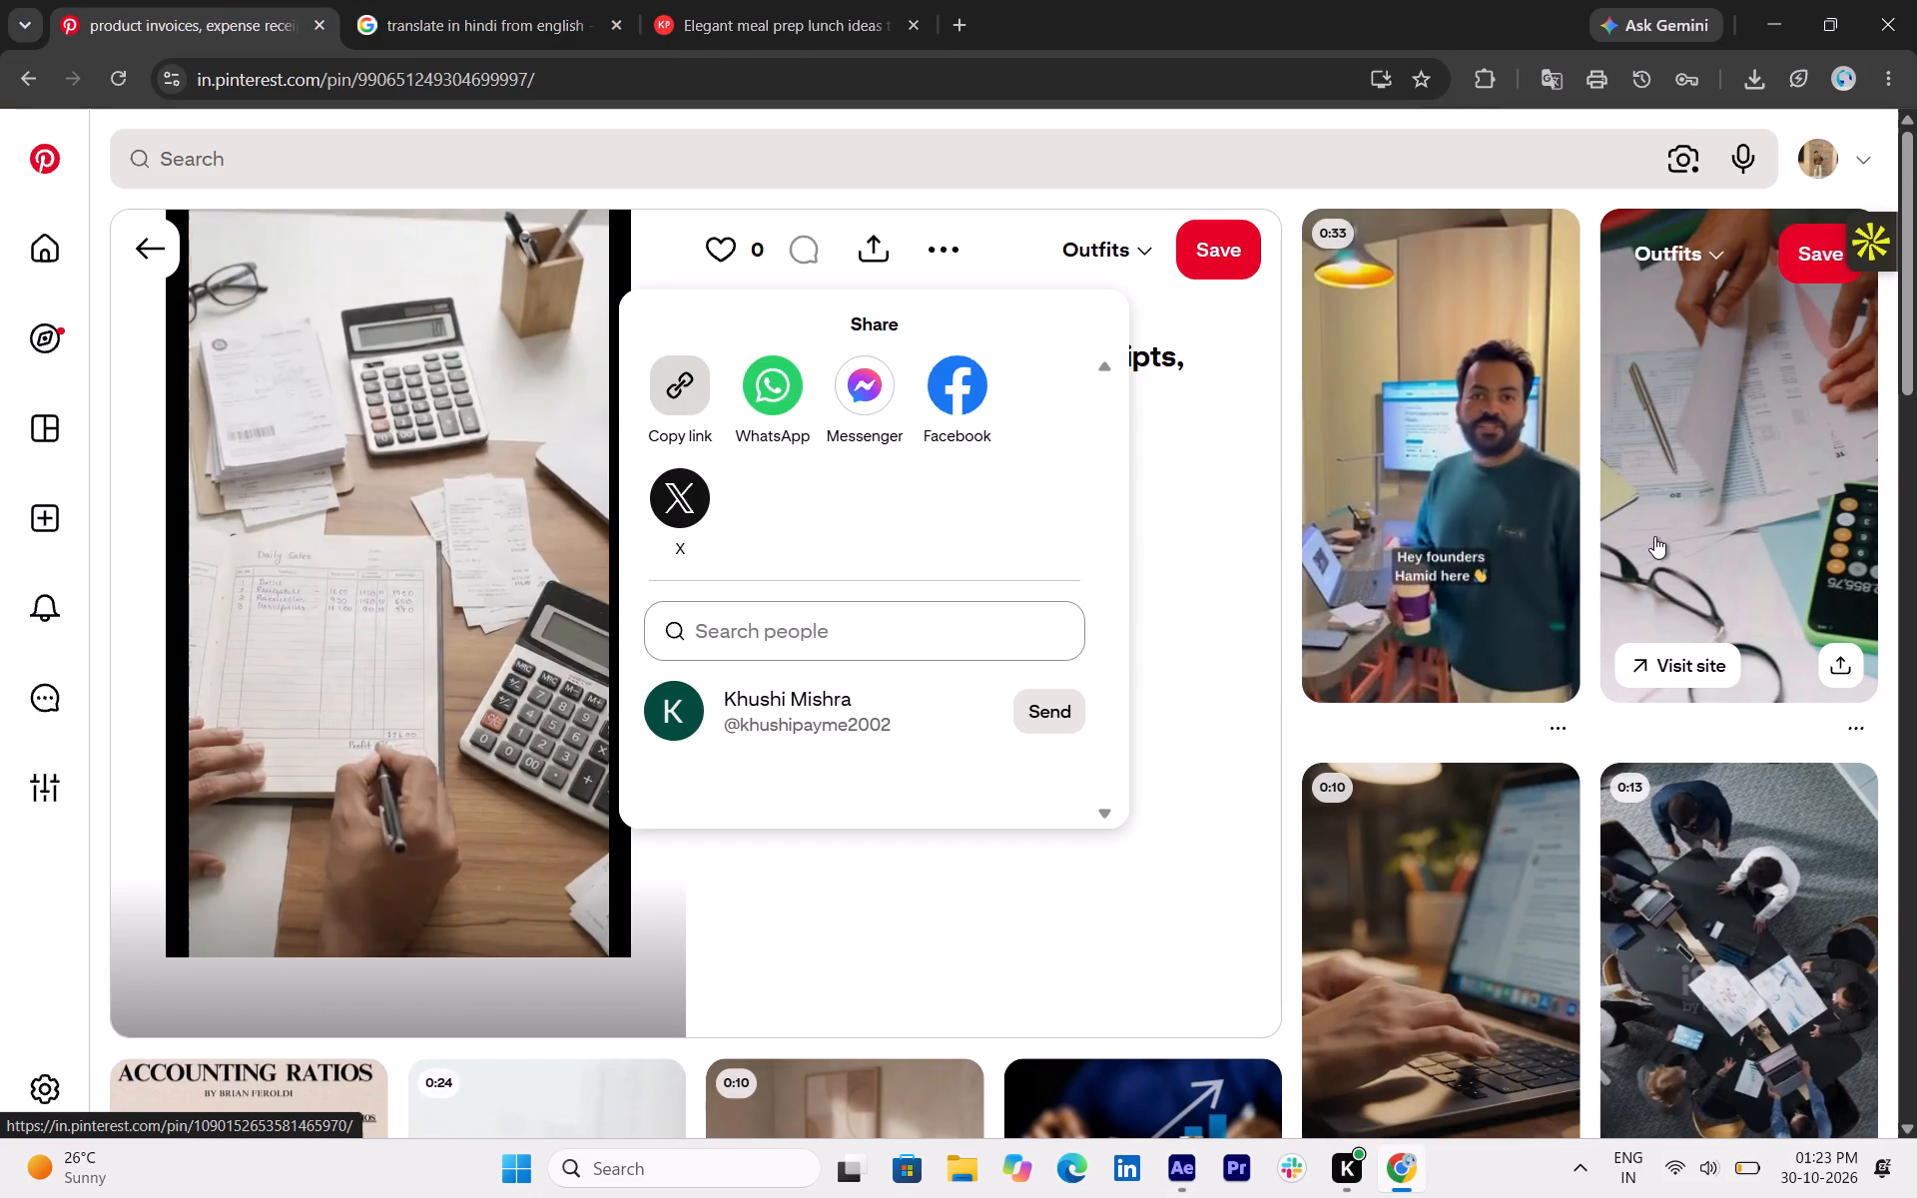
click(1694, 503)
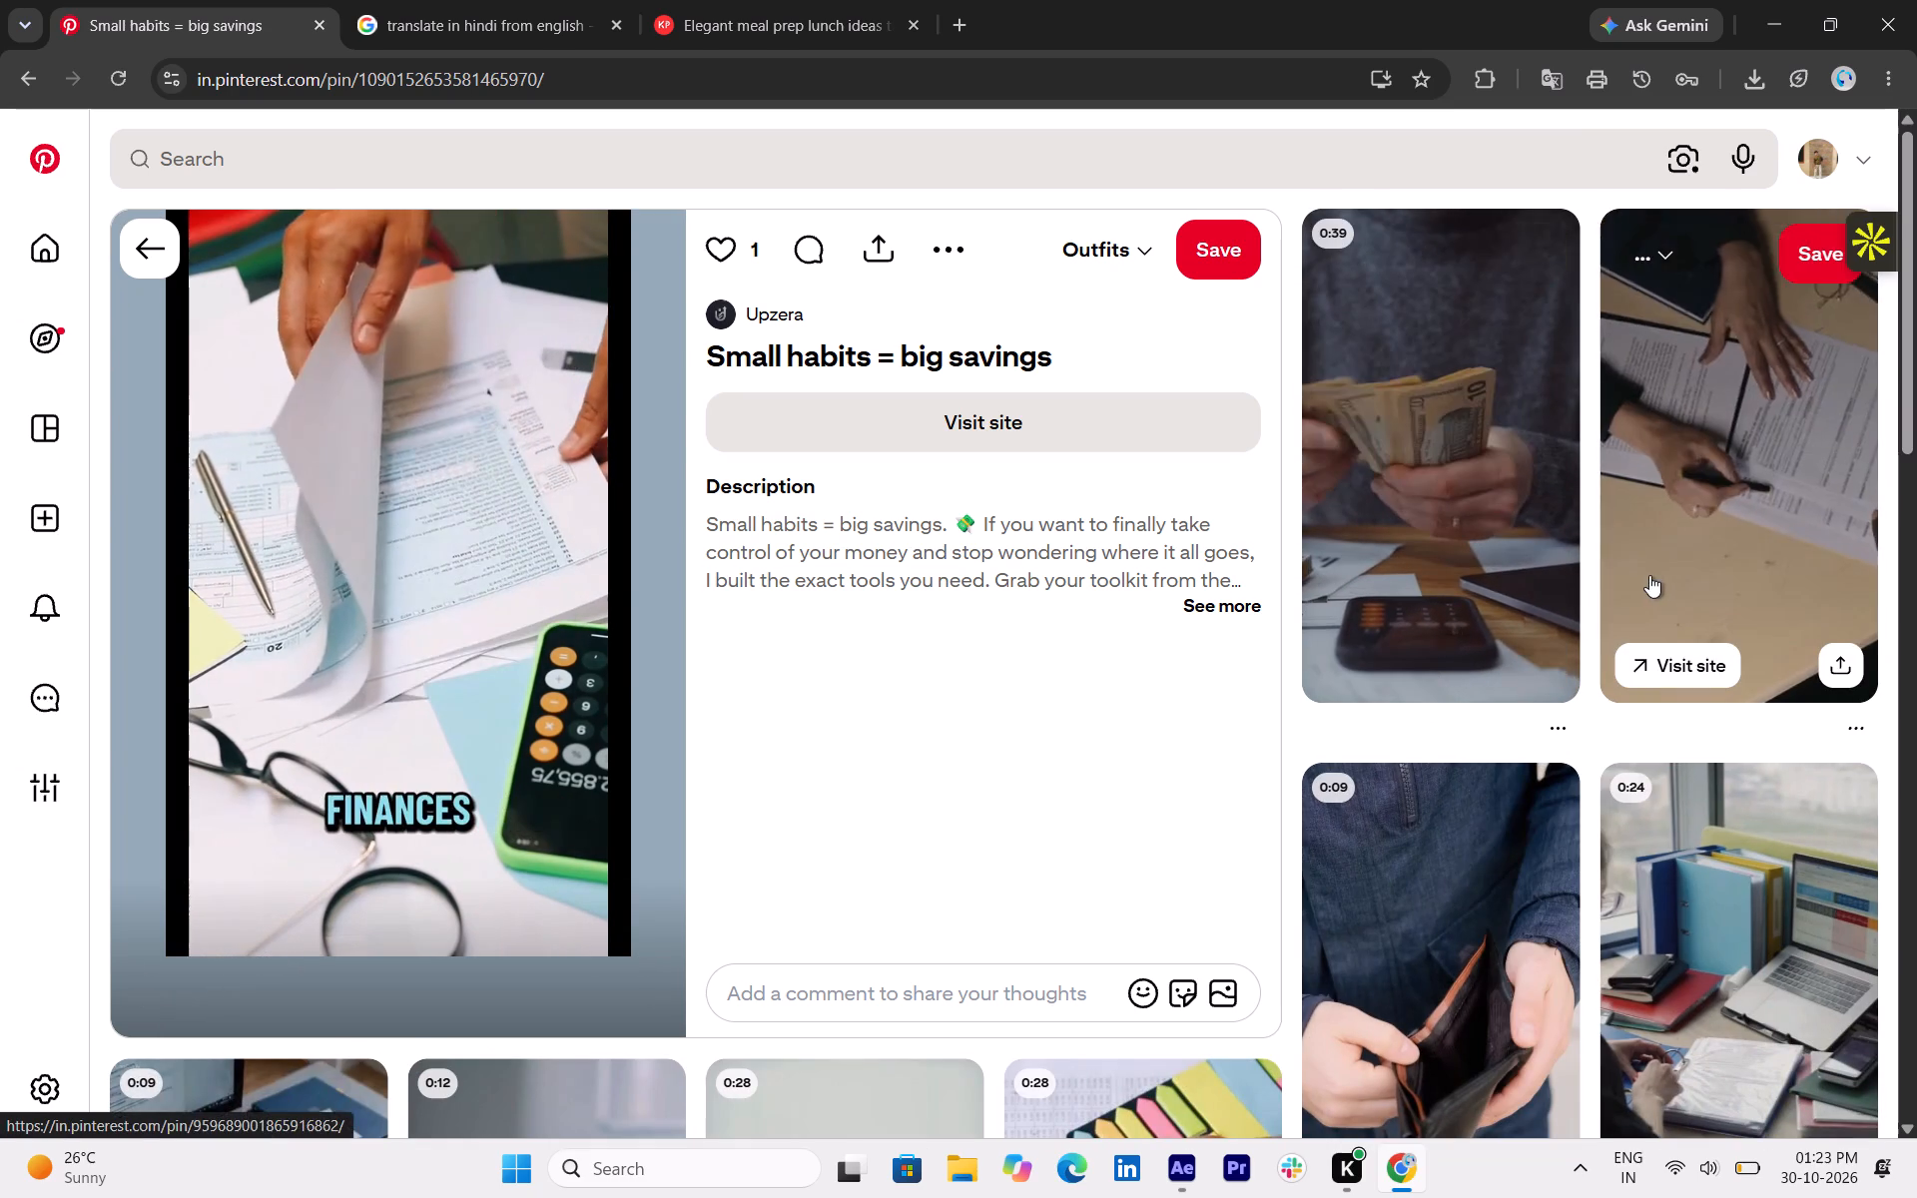
scroll(1649, 575, down, 1)
scroll(1477, 756, down, 1)
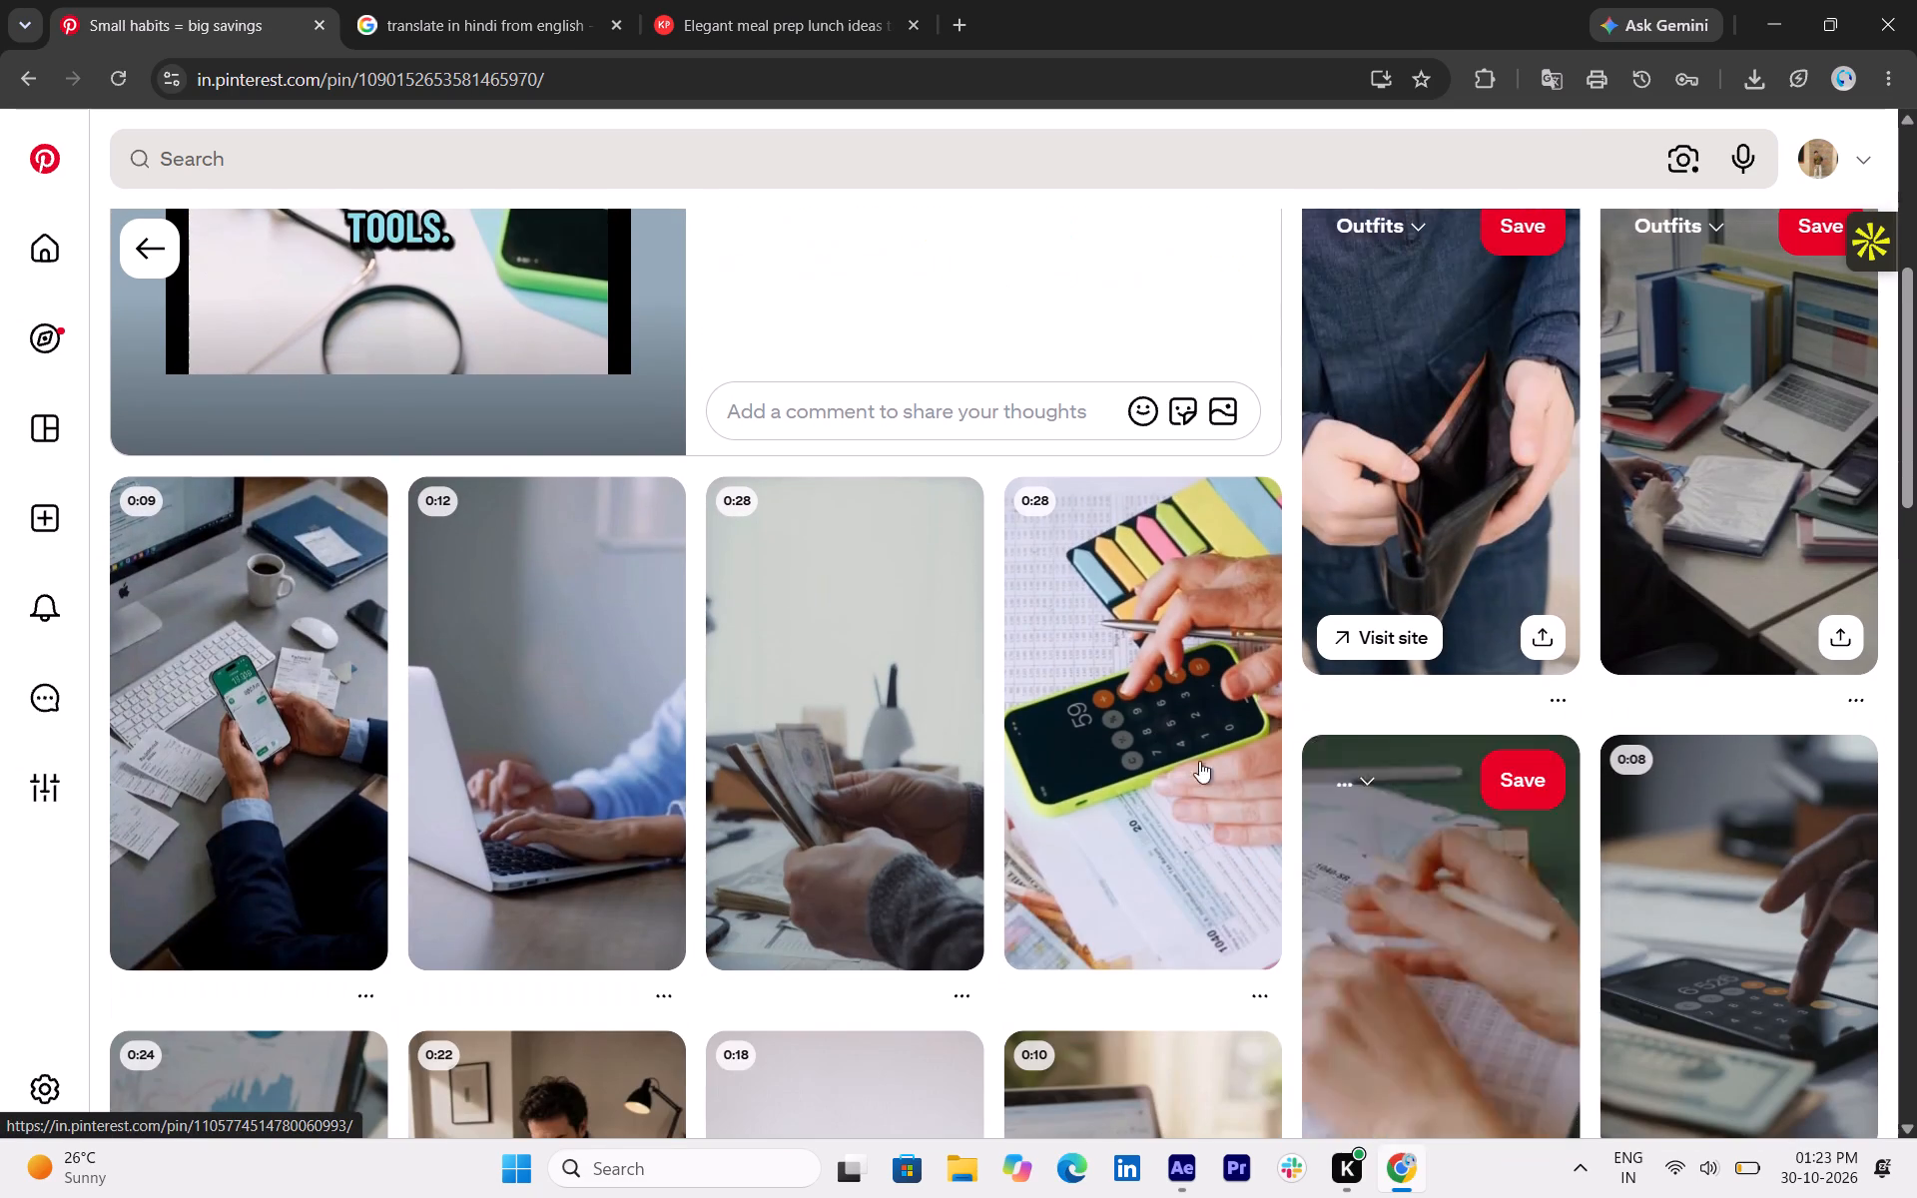
click(1156, 762)
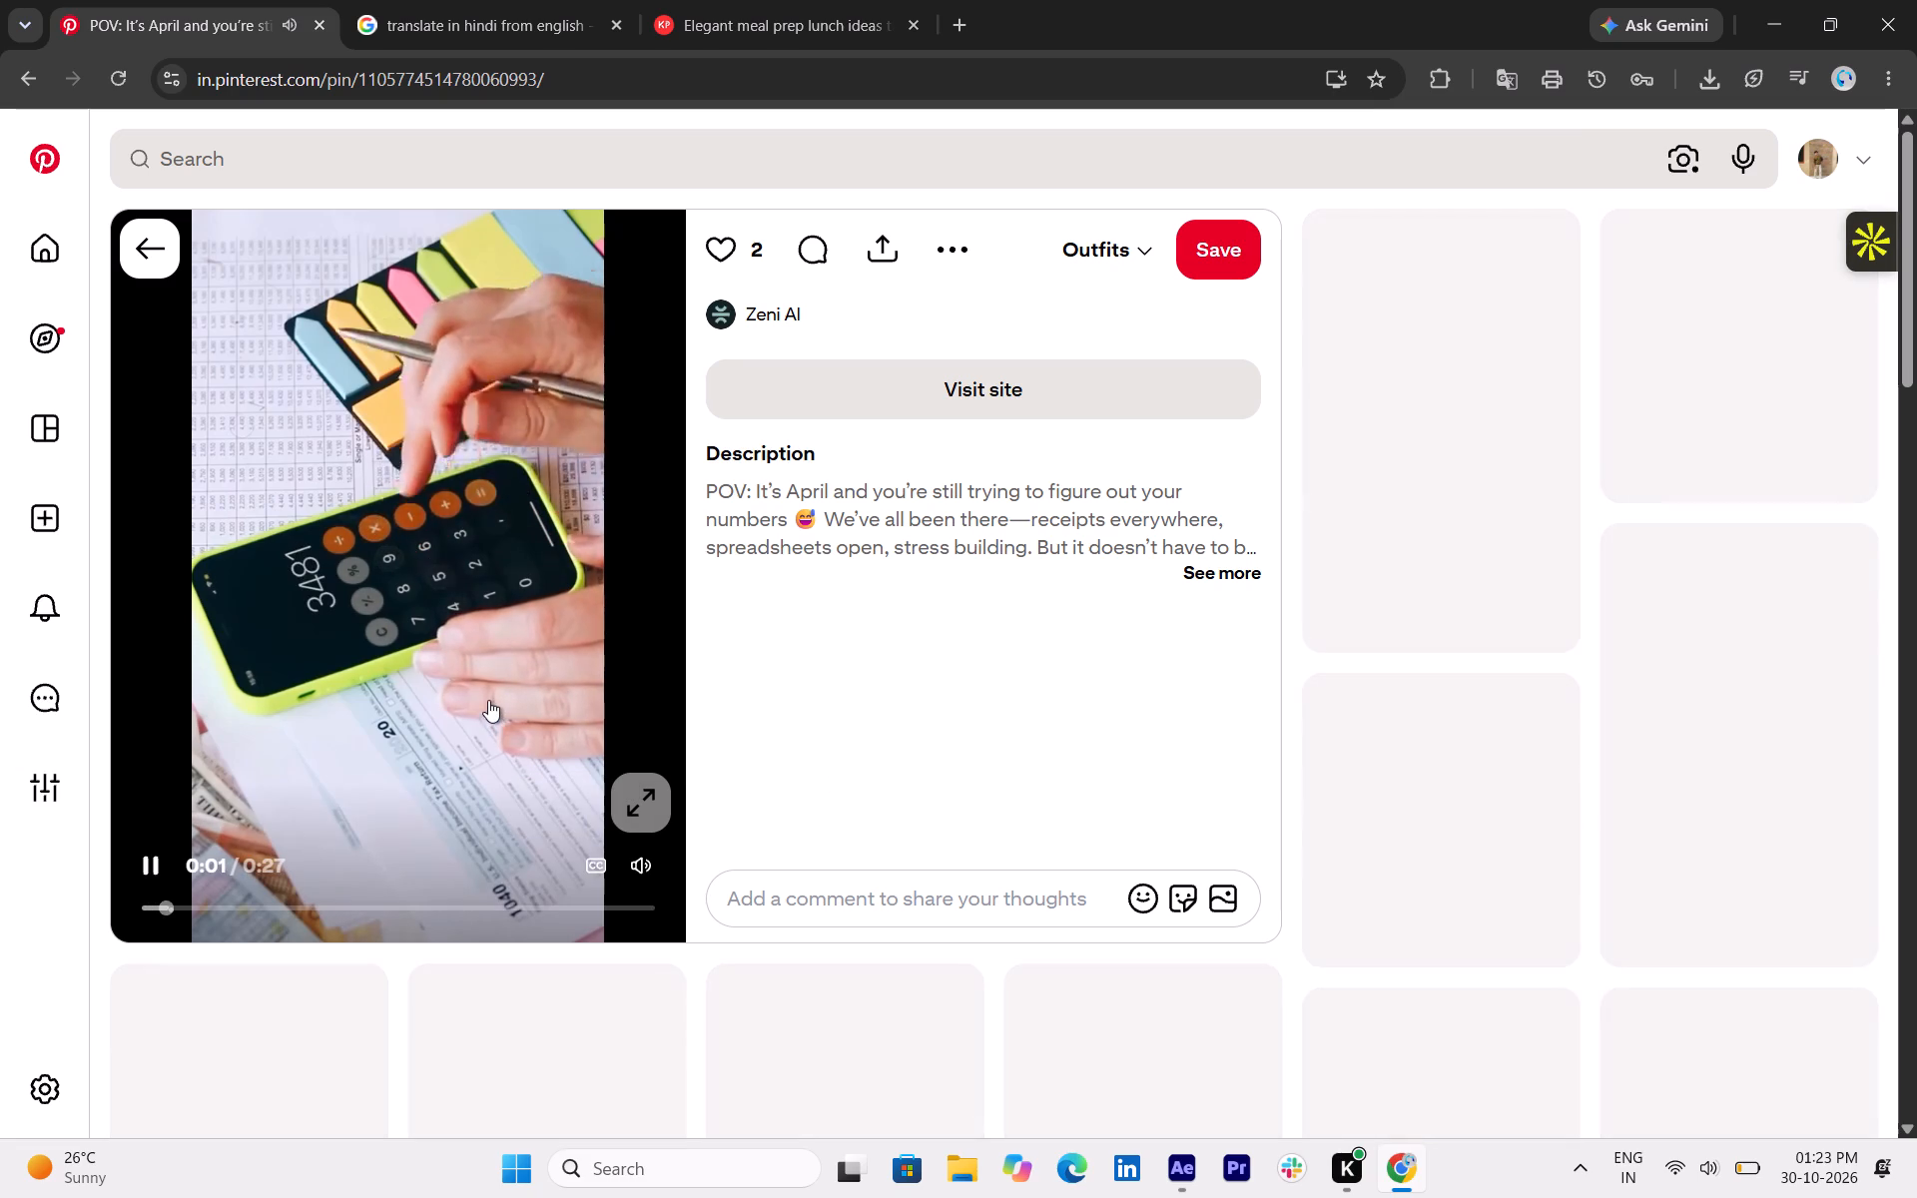
click(470, 519)
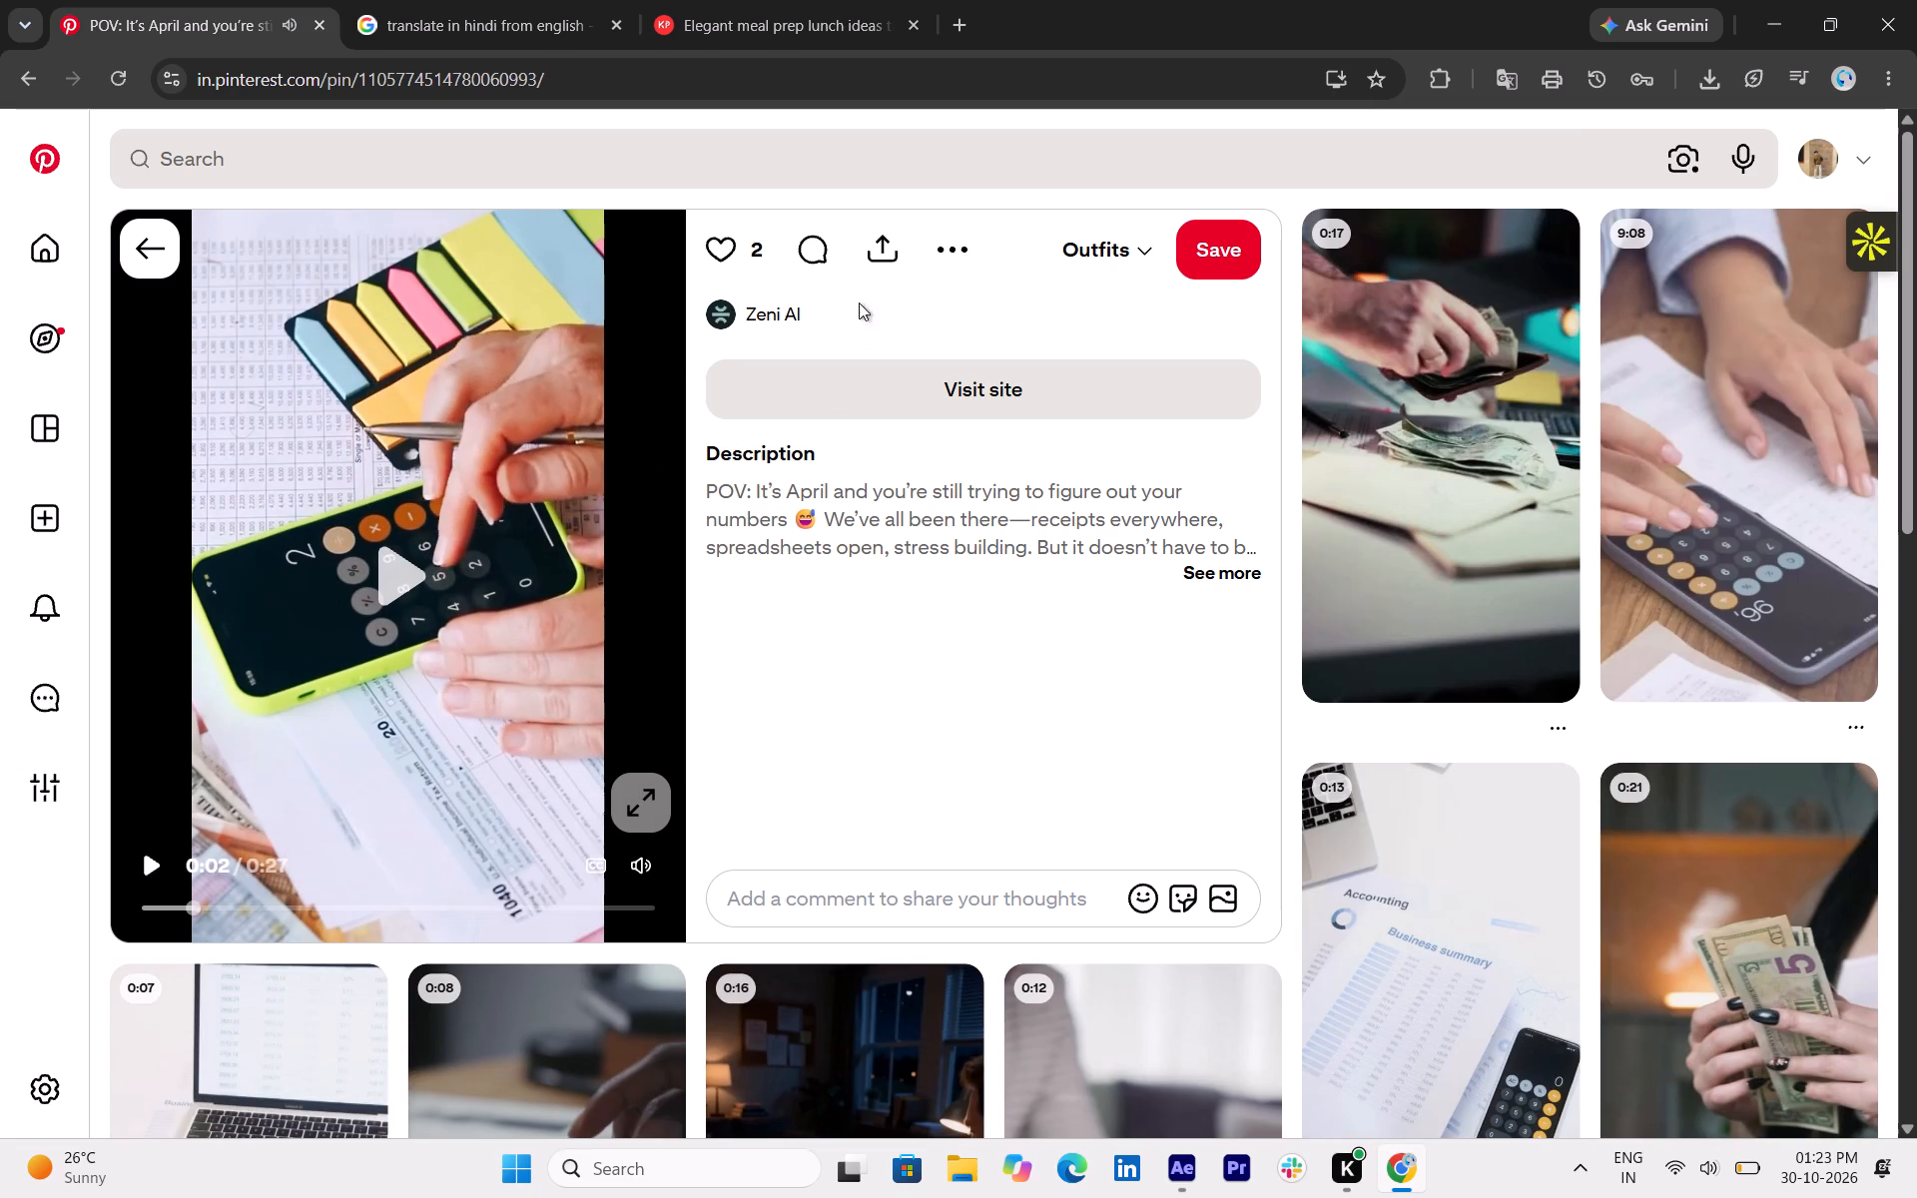
click(877, 262)
click(694, 376)
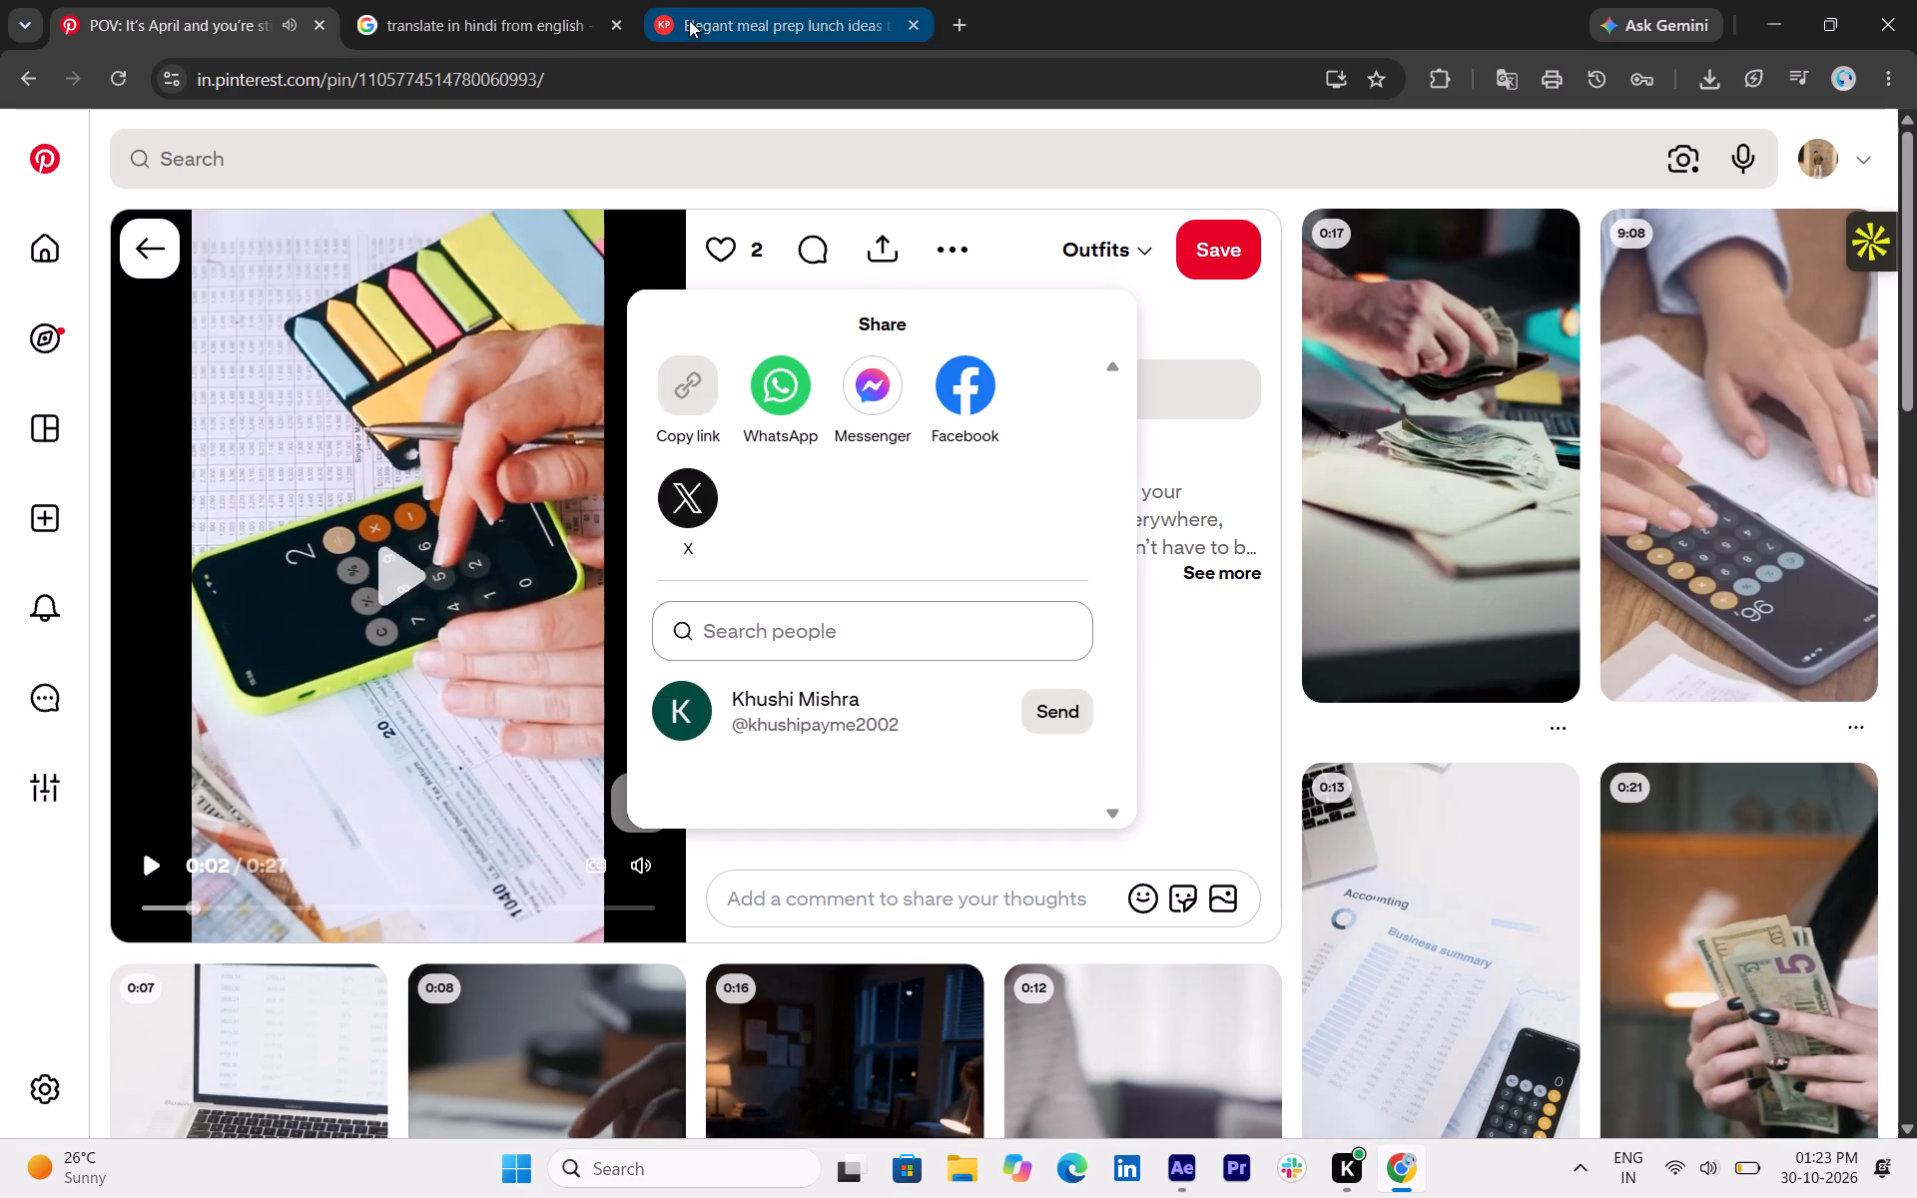
Submit the copied pin link on the KlickPin downloader page and download the resulting video.
click(692, 22)
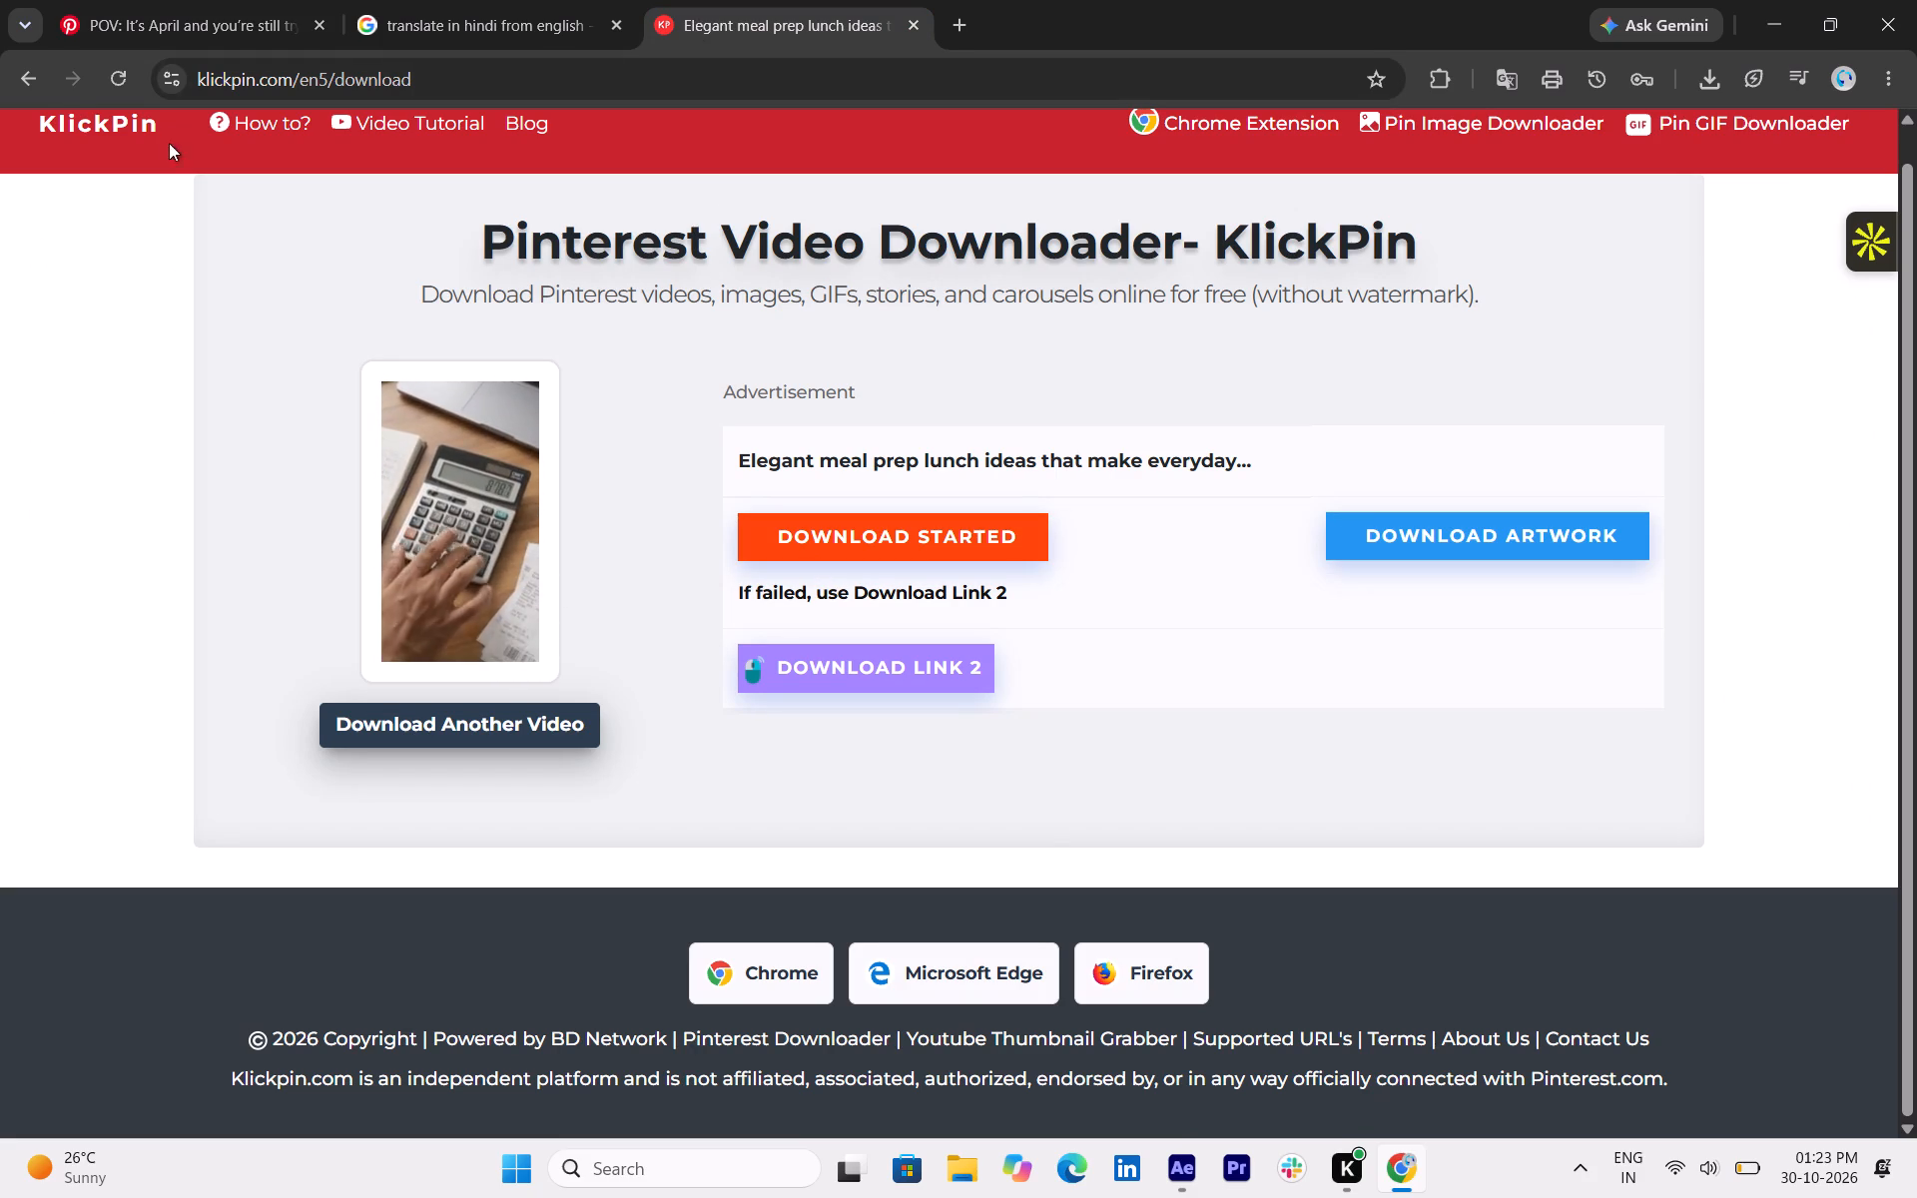
click(24, 83)
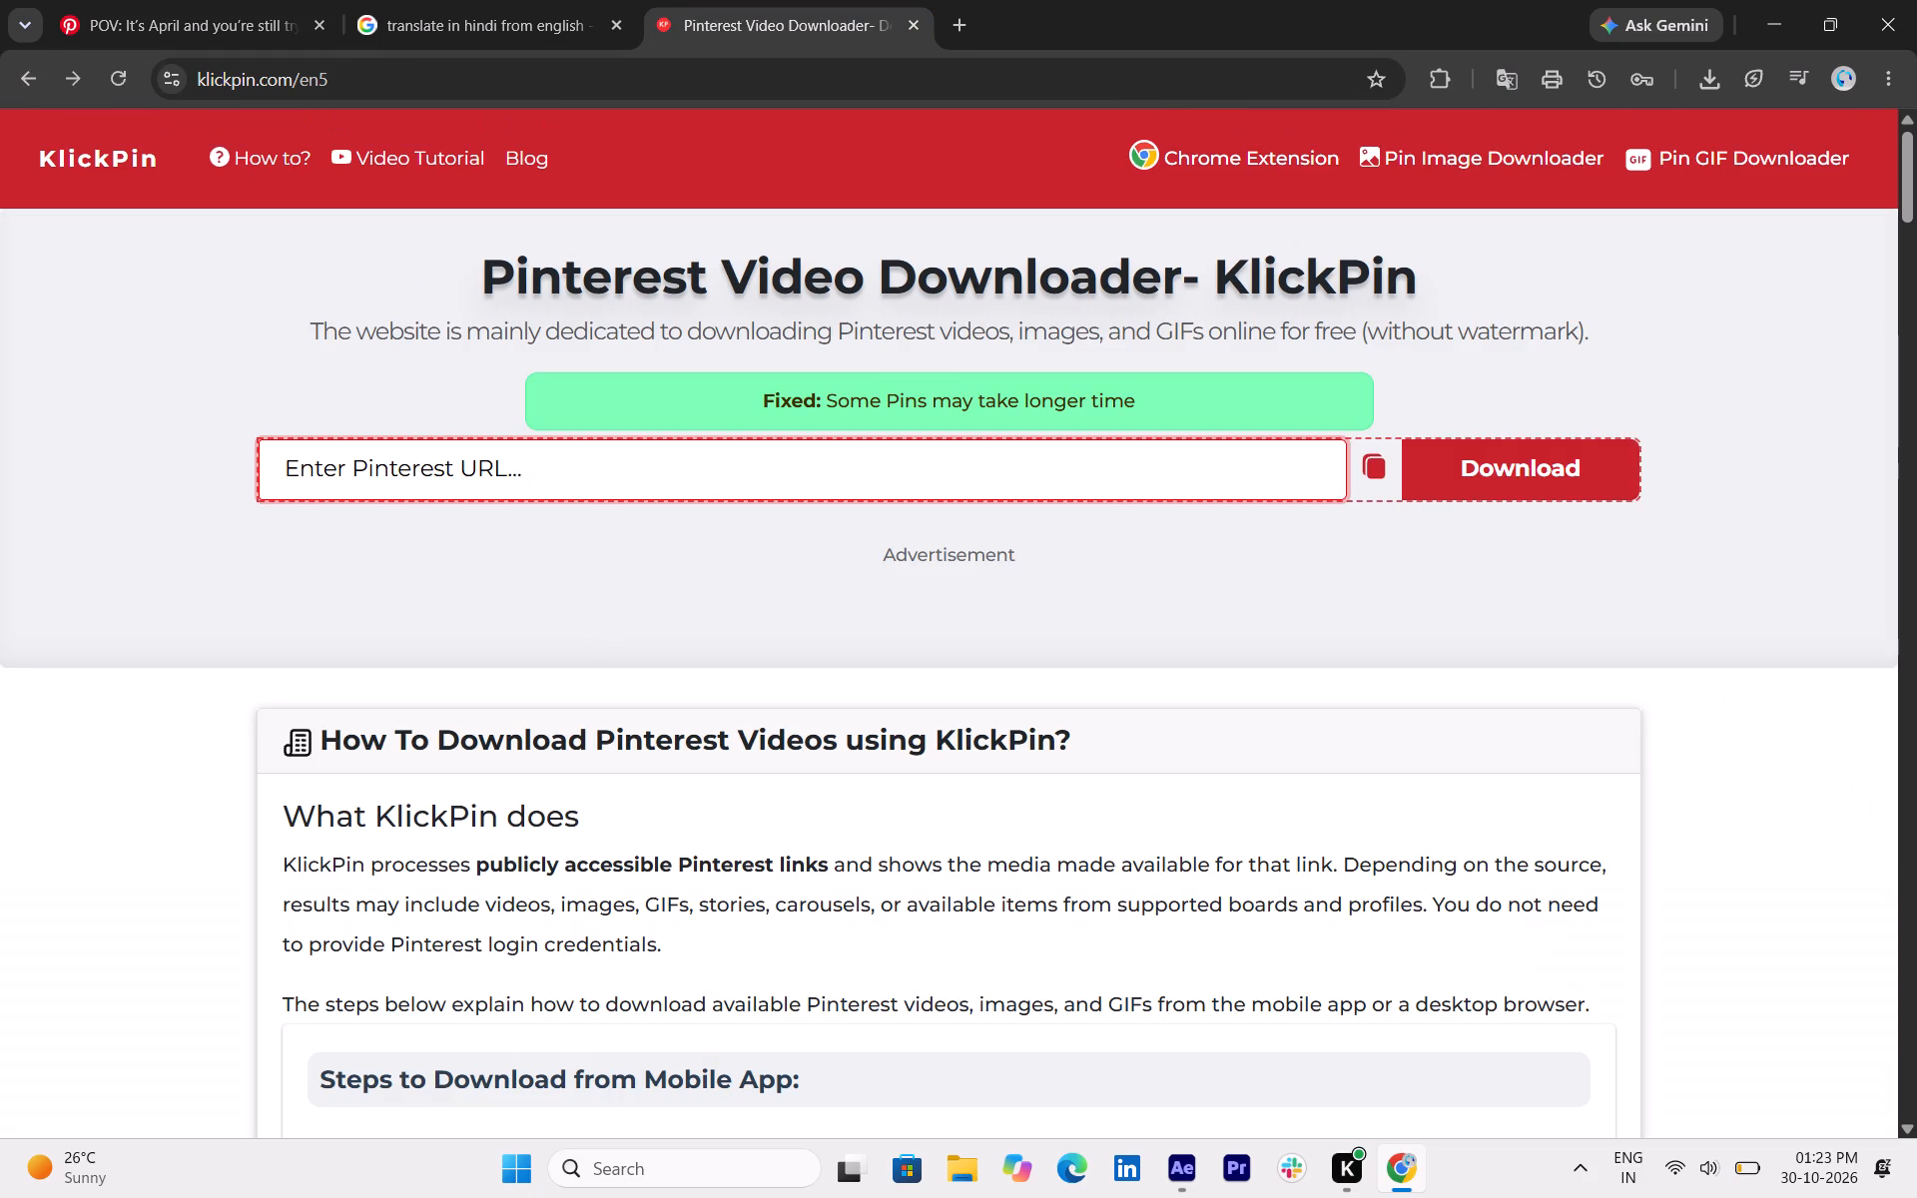
click(598, 445)
key(ctrl+v)
click(1517, 479)
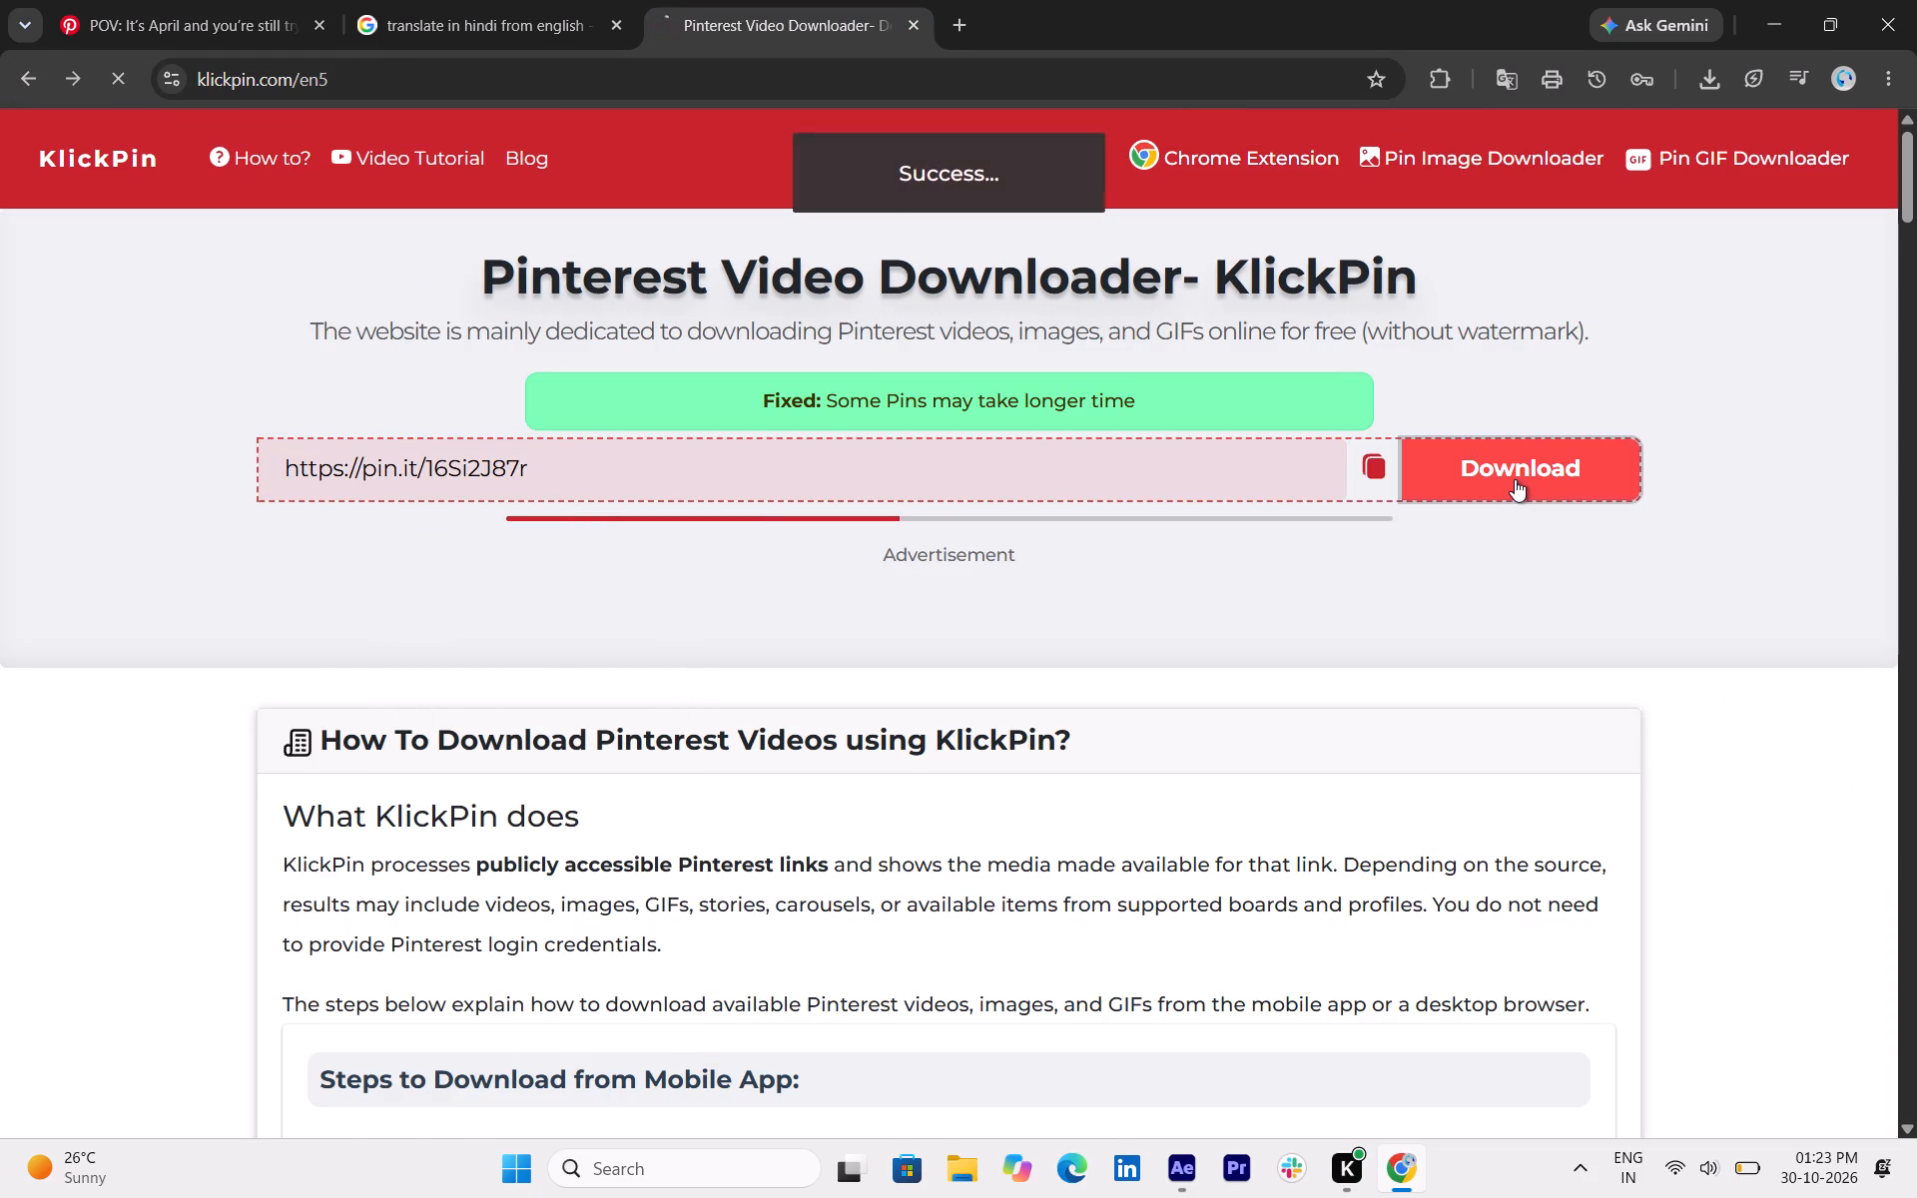
click(903, 543)
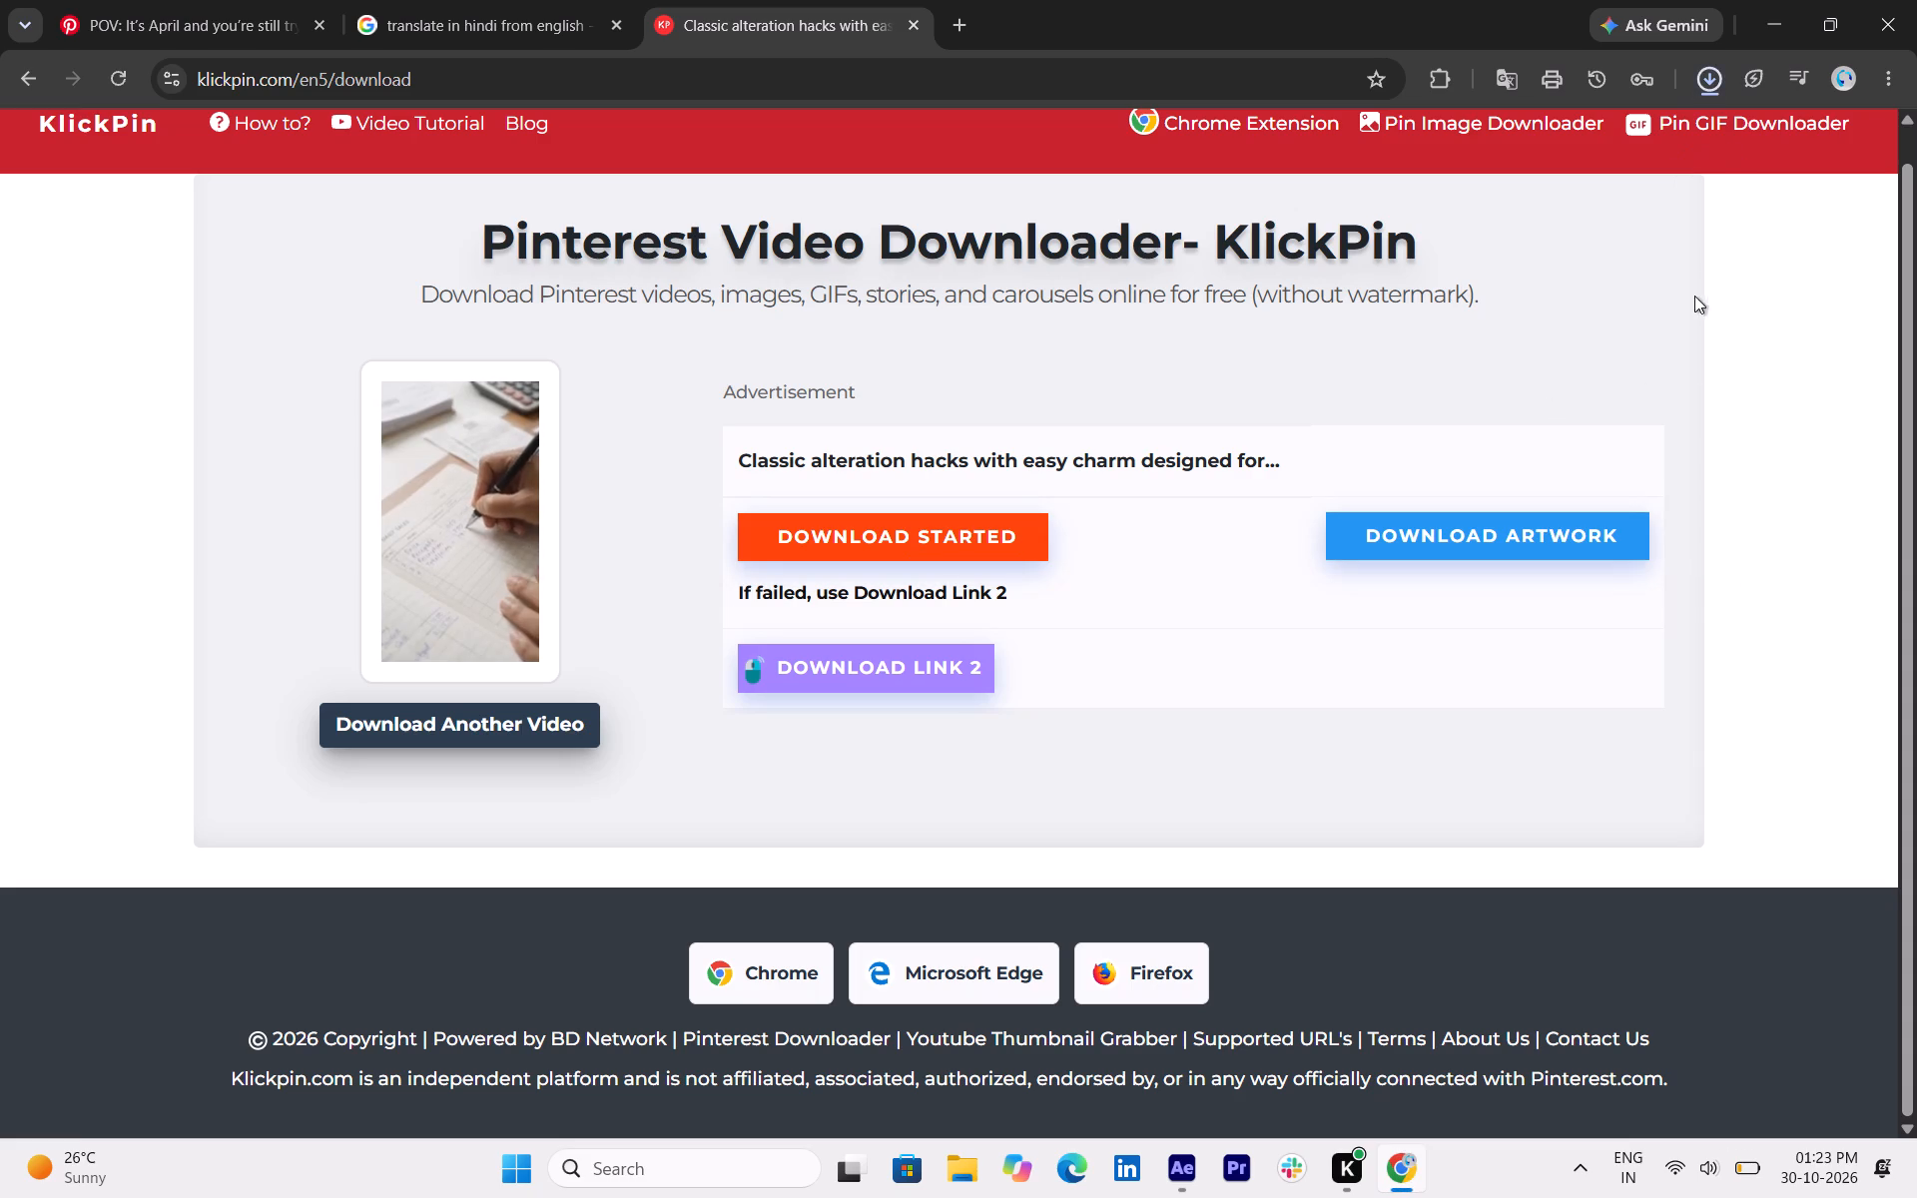
Bring the newly downloaded KlickPin video into the kamao video 2 composition in After Effects as the top layer.
drag(1532, 159, 1186, 1166)
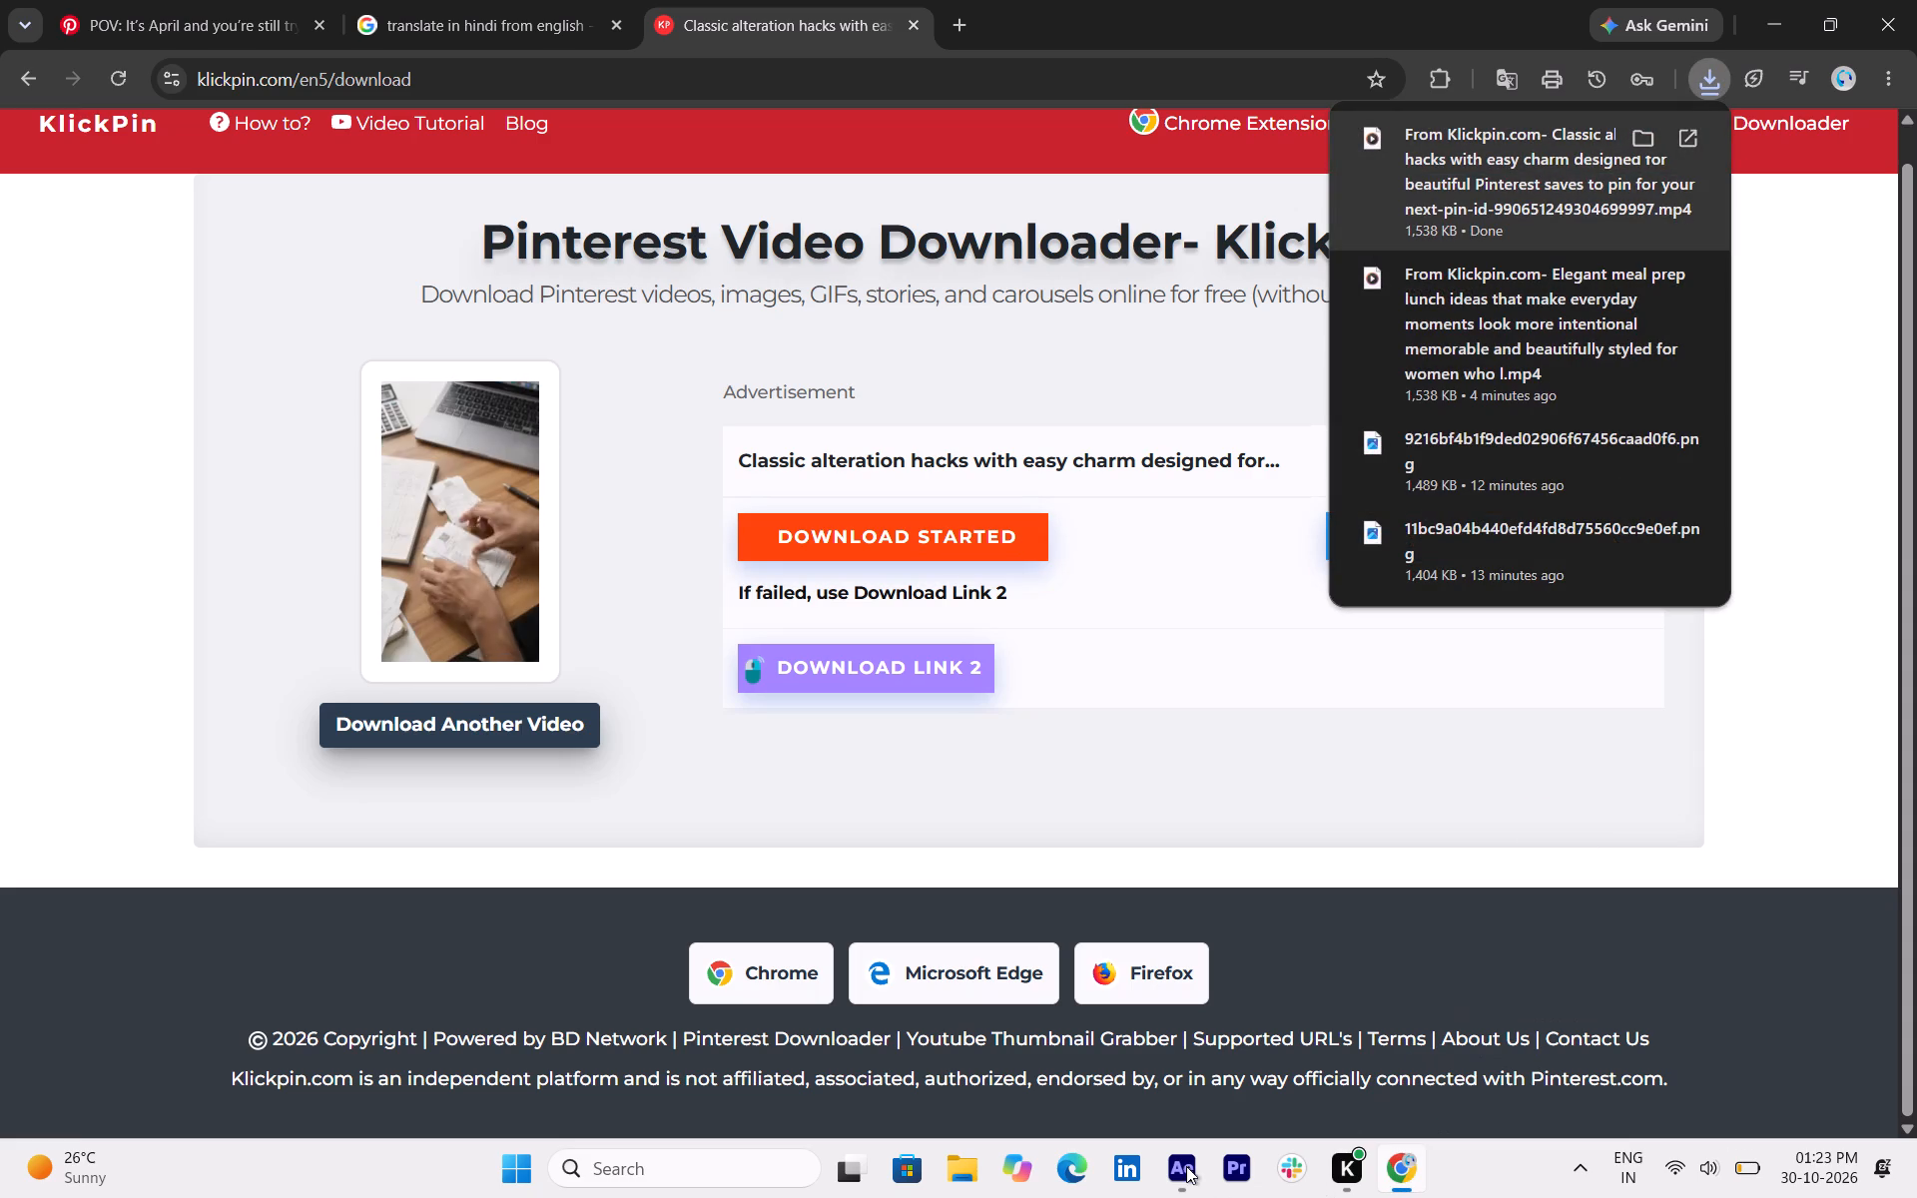
drag(1186, 1166, 1187, 1157)
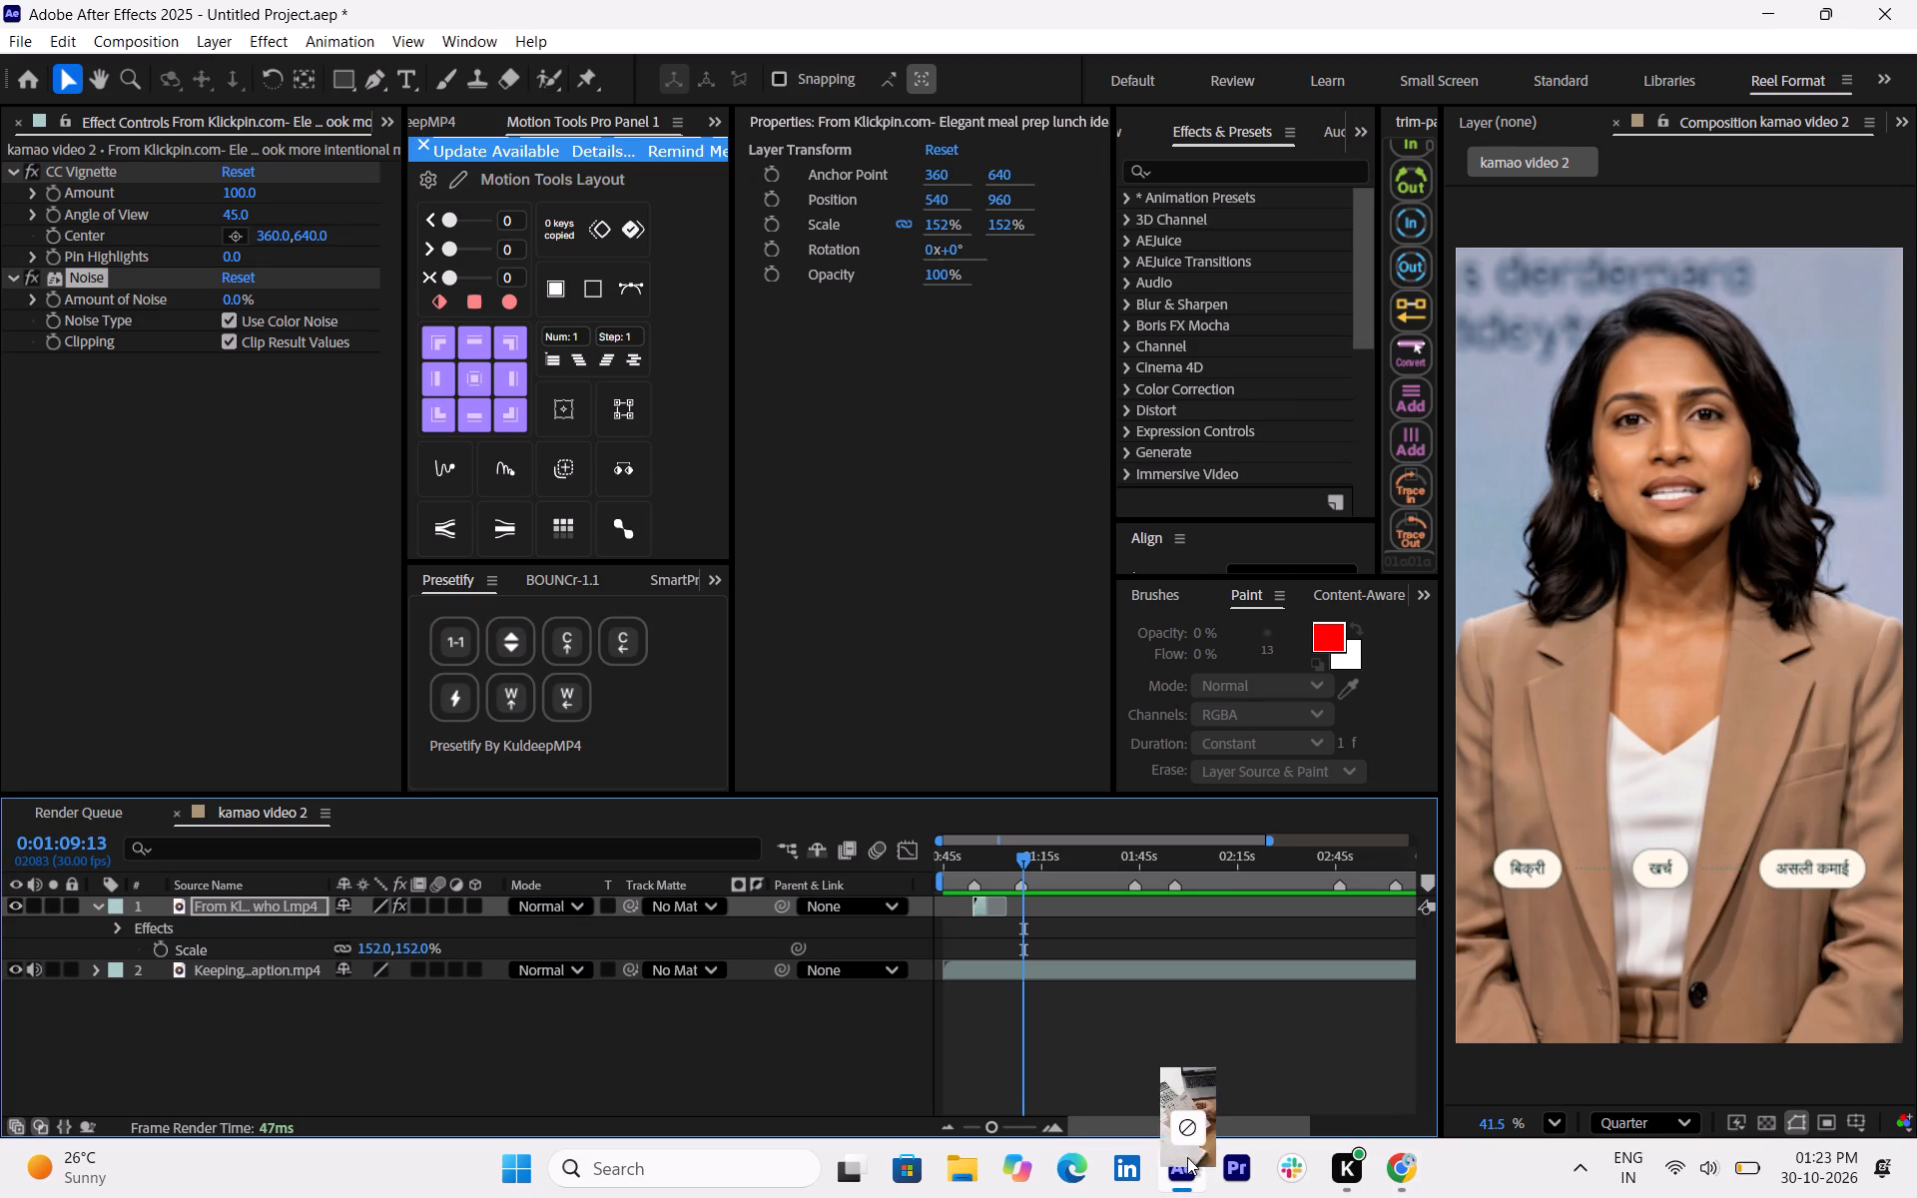
drag(1187, 1157, 1606, 727)
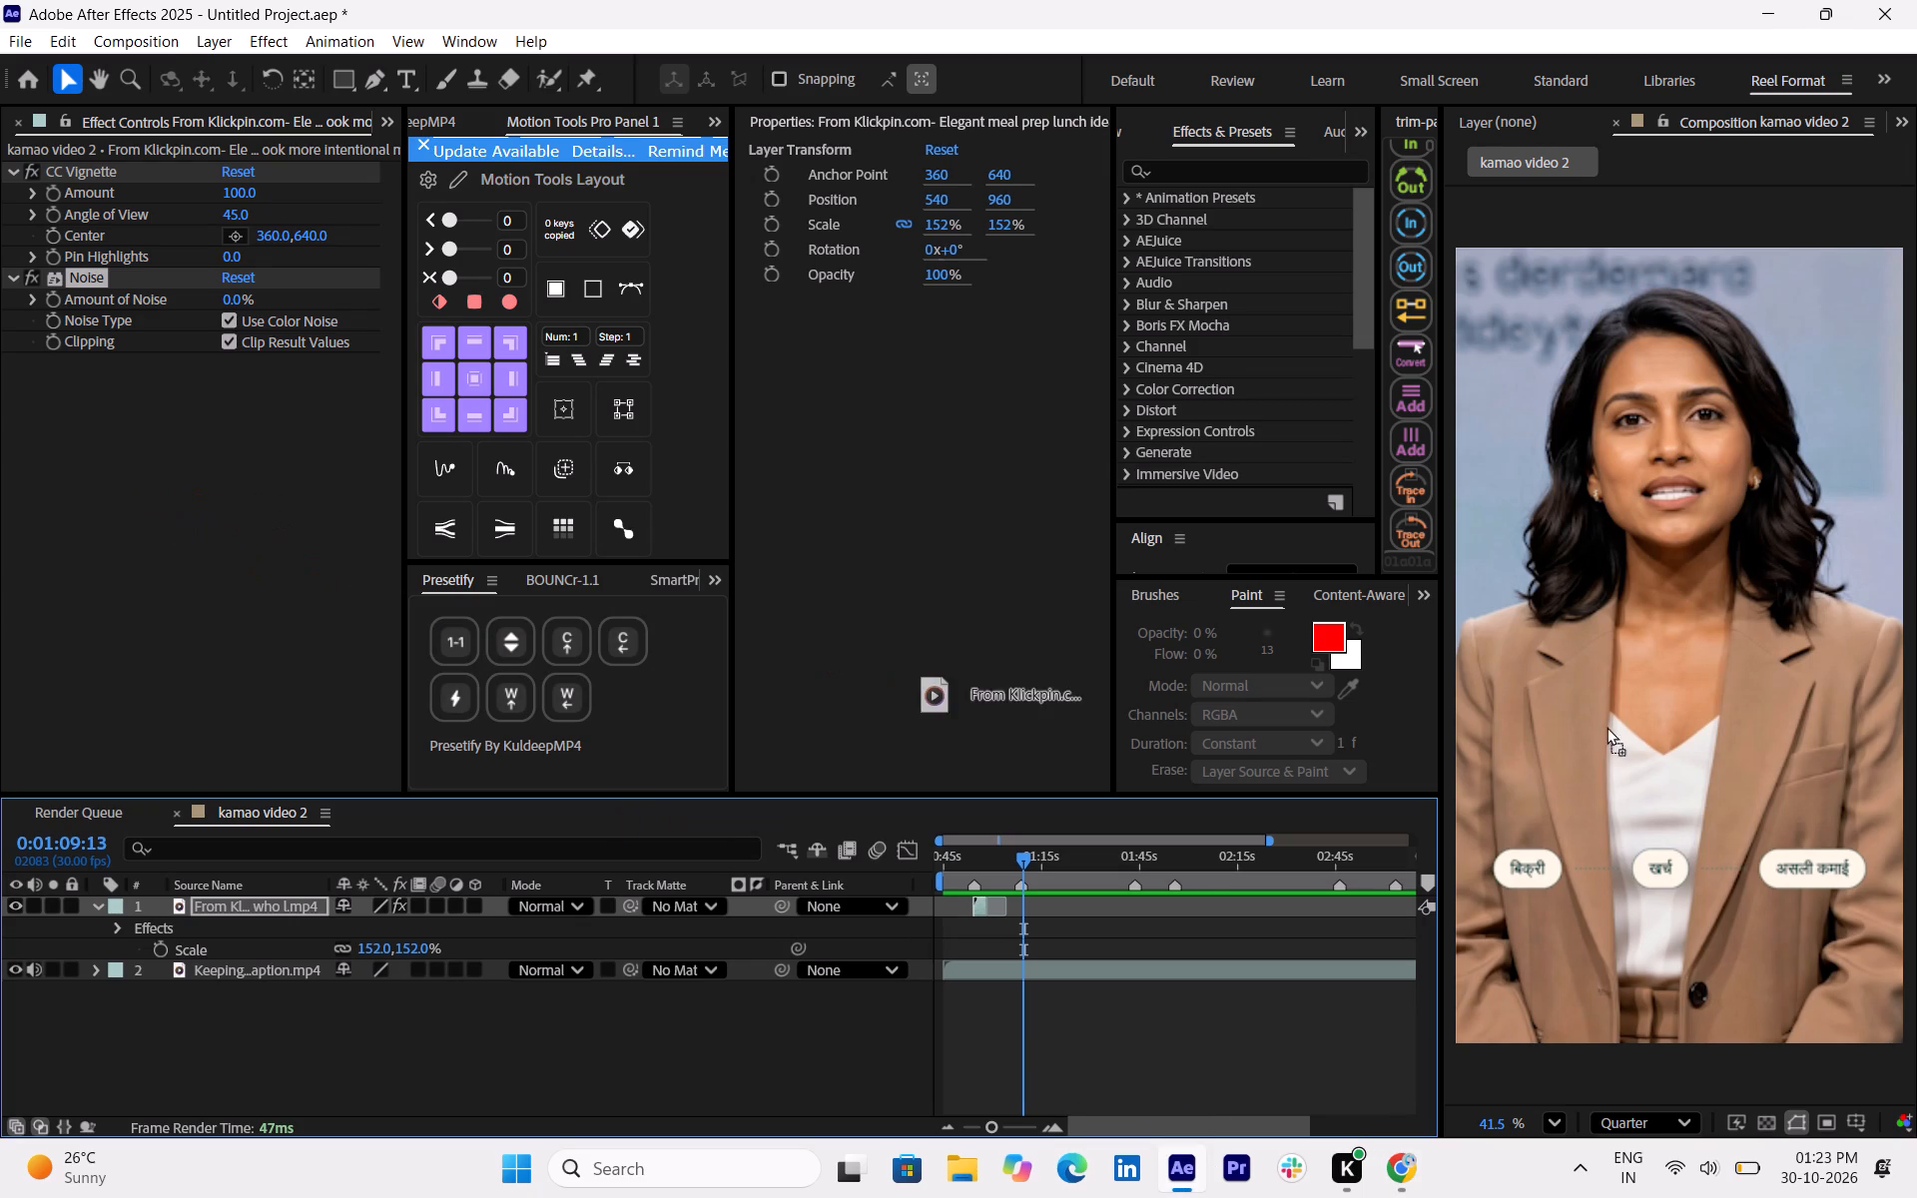
drag(1606, 727, 1620, 728)
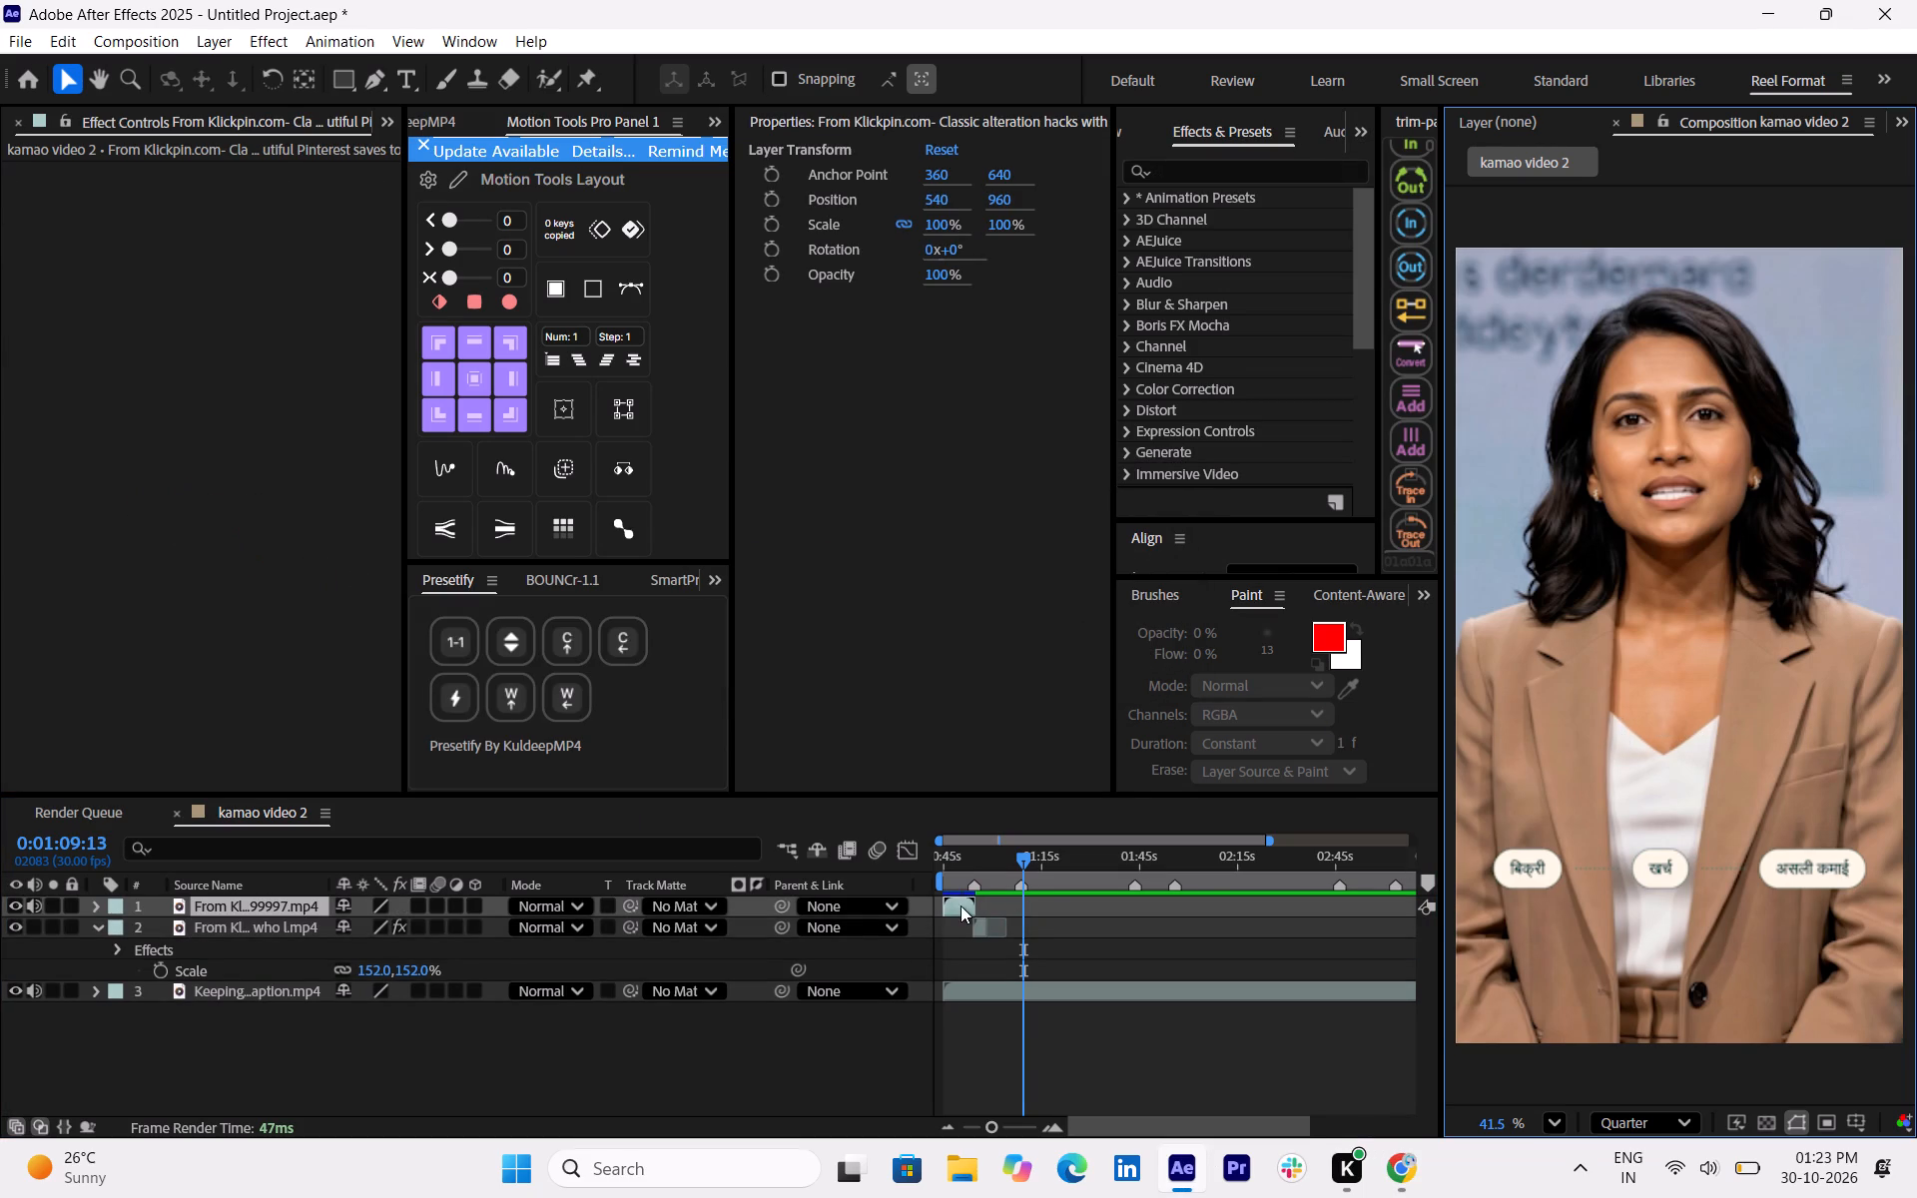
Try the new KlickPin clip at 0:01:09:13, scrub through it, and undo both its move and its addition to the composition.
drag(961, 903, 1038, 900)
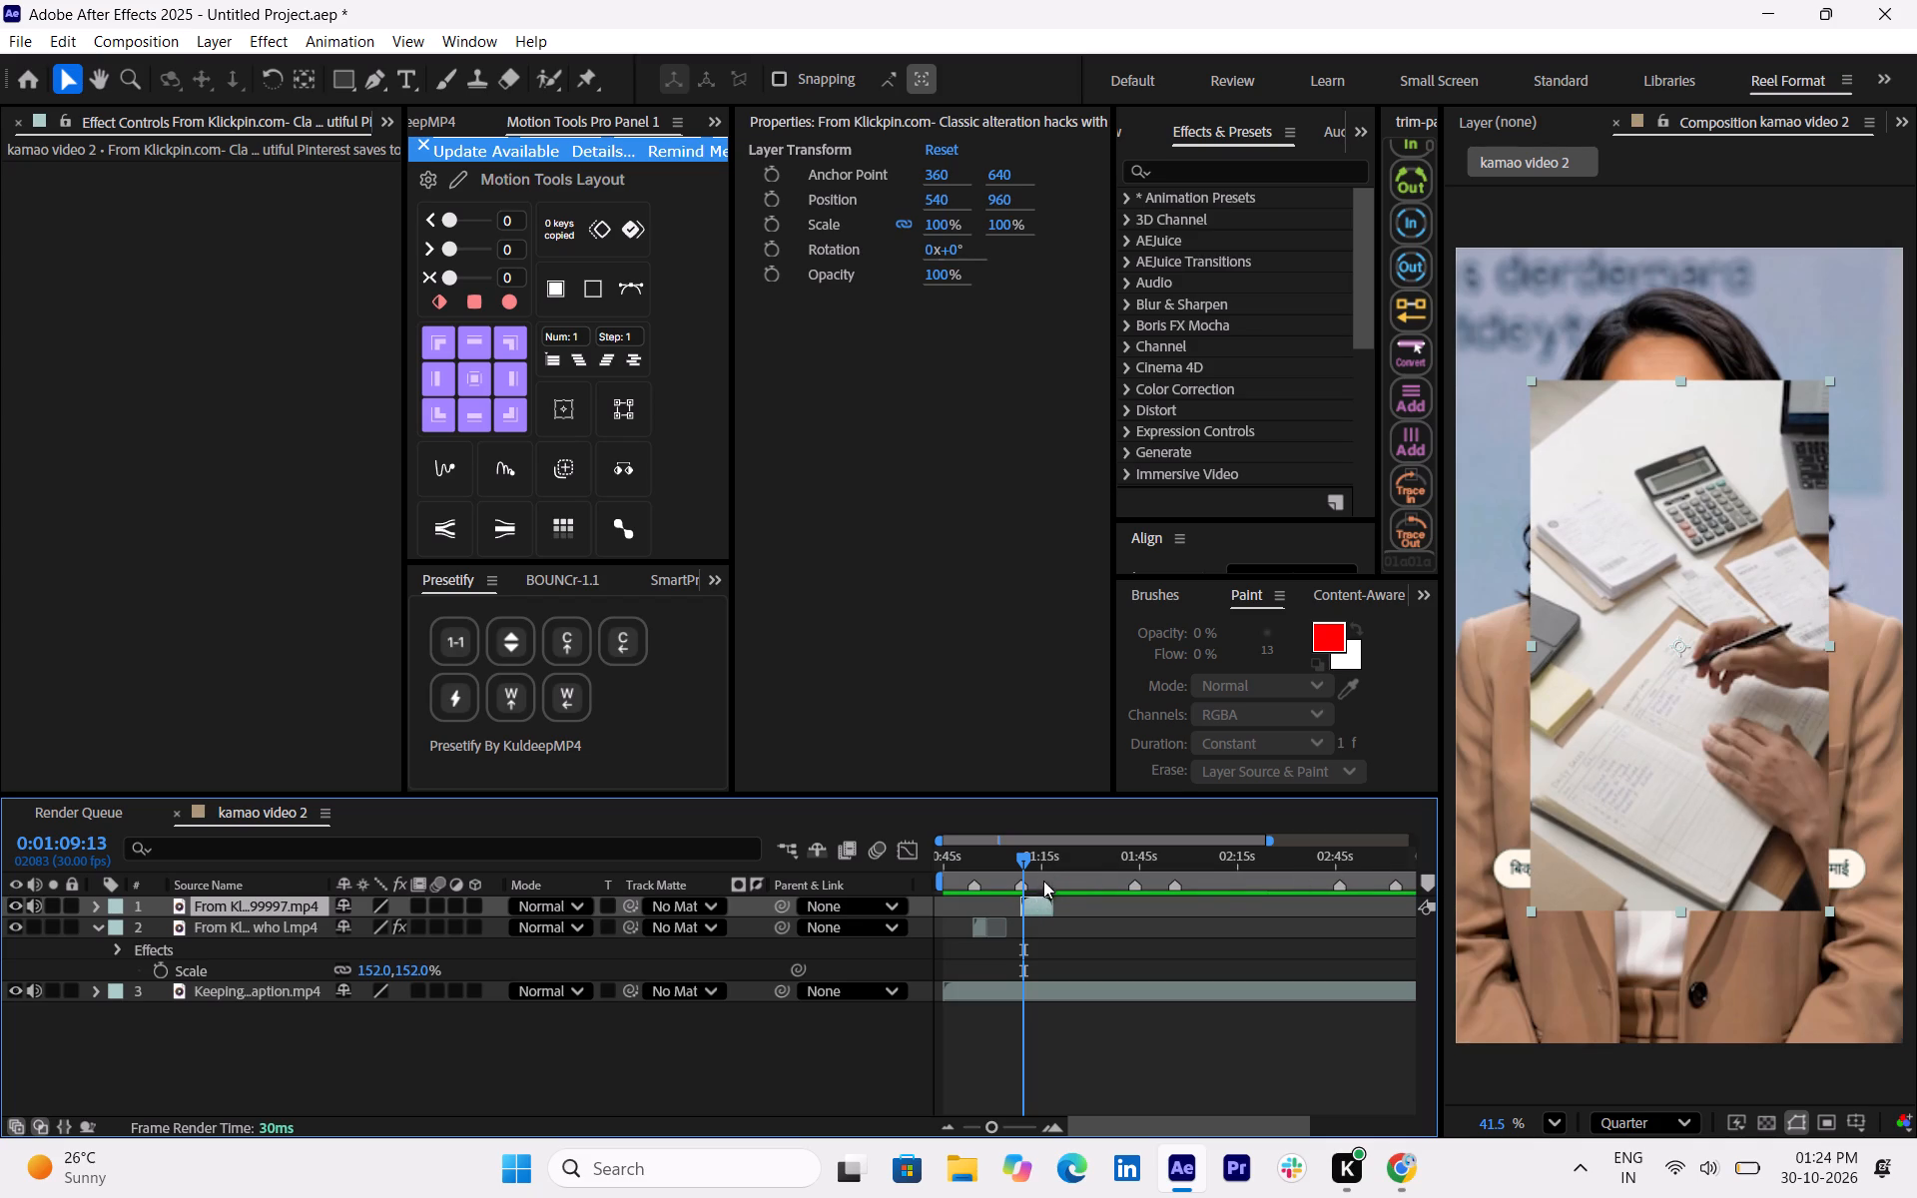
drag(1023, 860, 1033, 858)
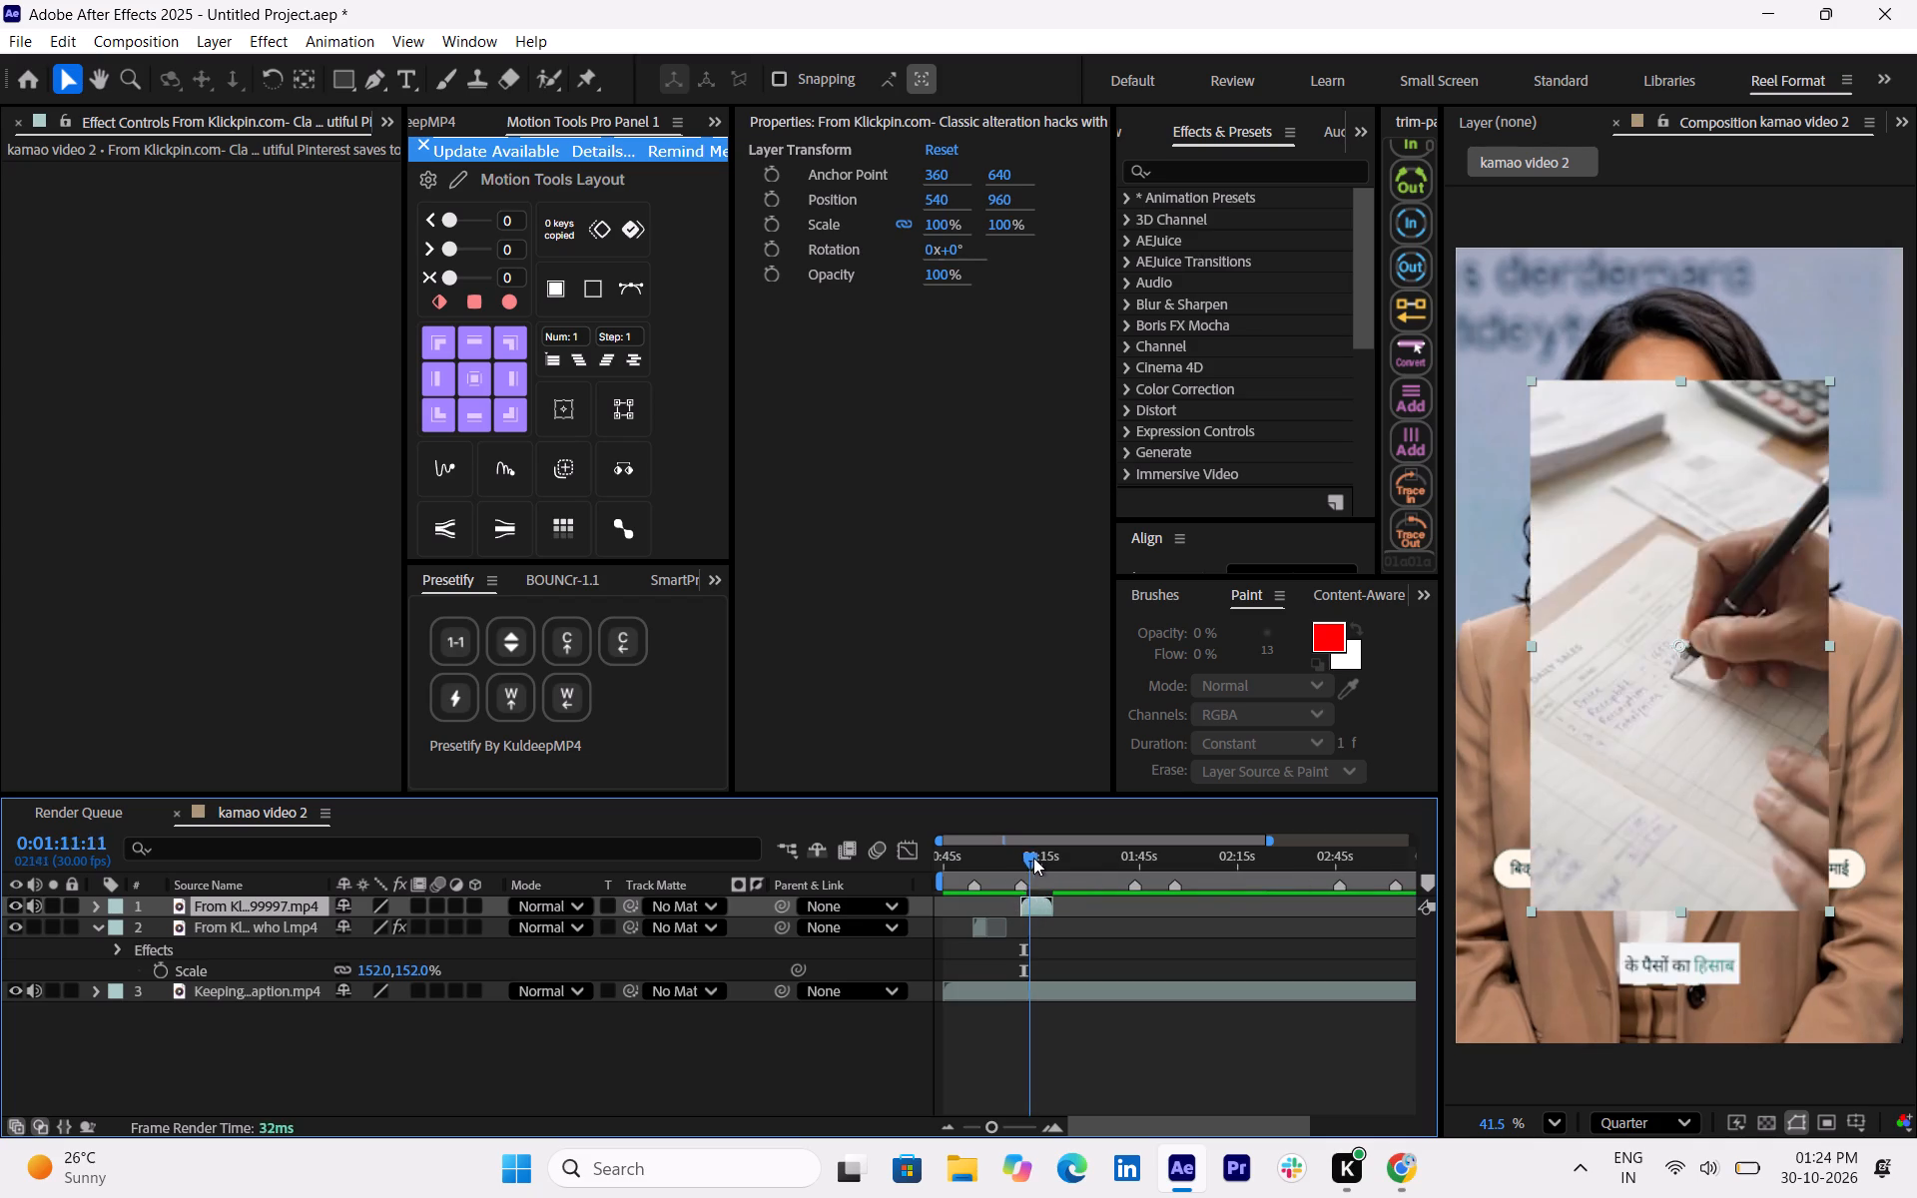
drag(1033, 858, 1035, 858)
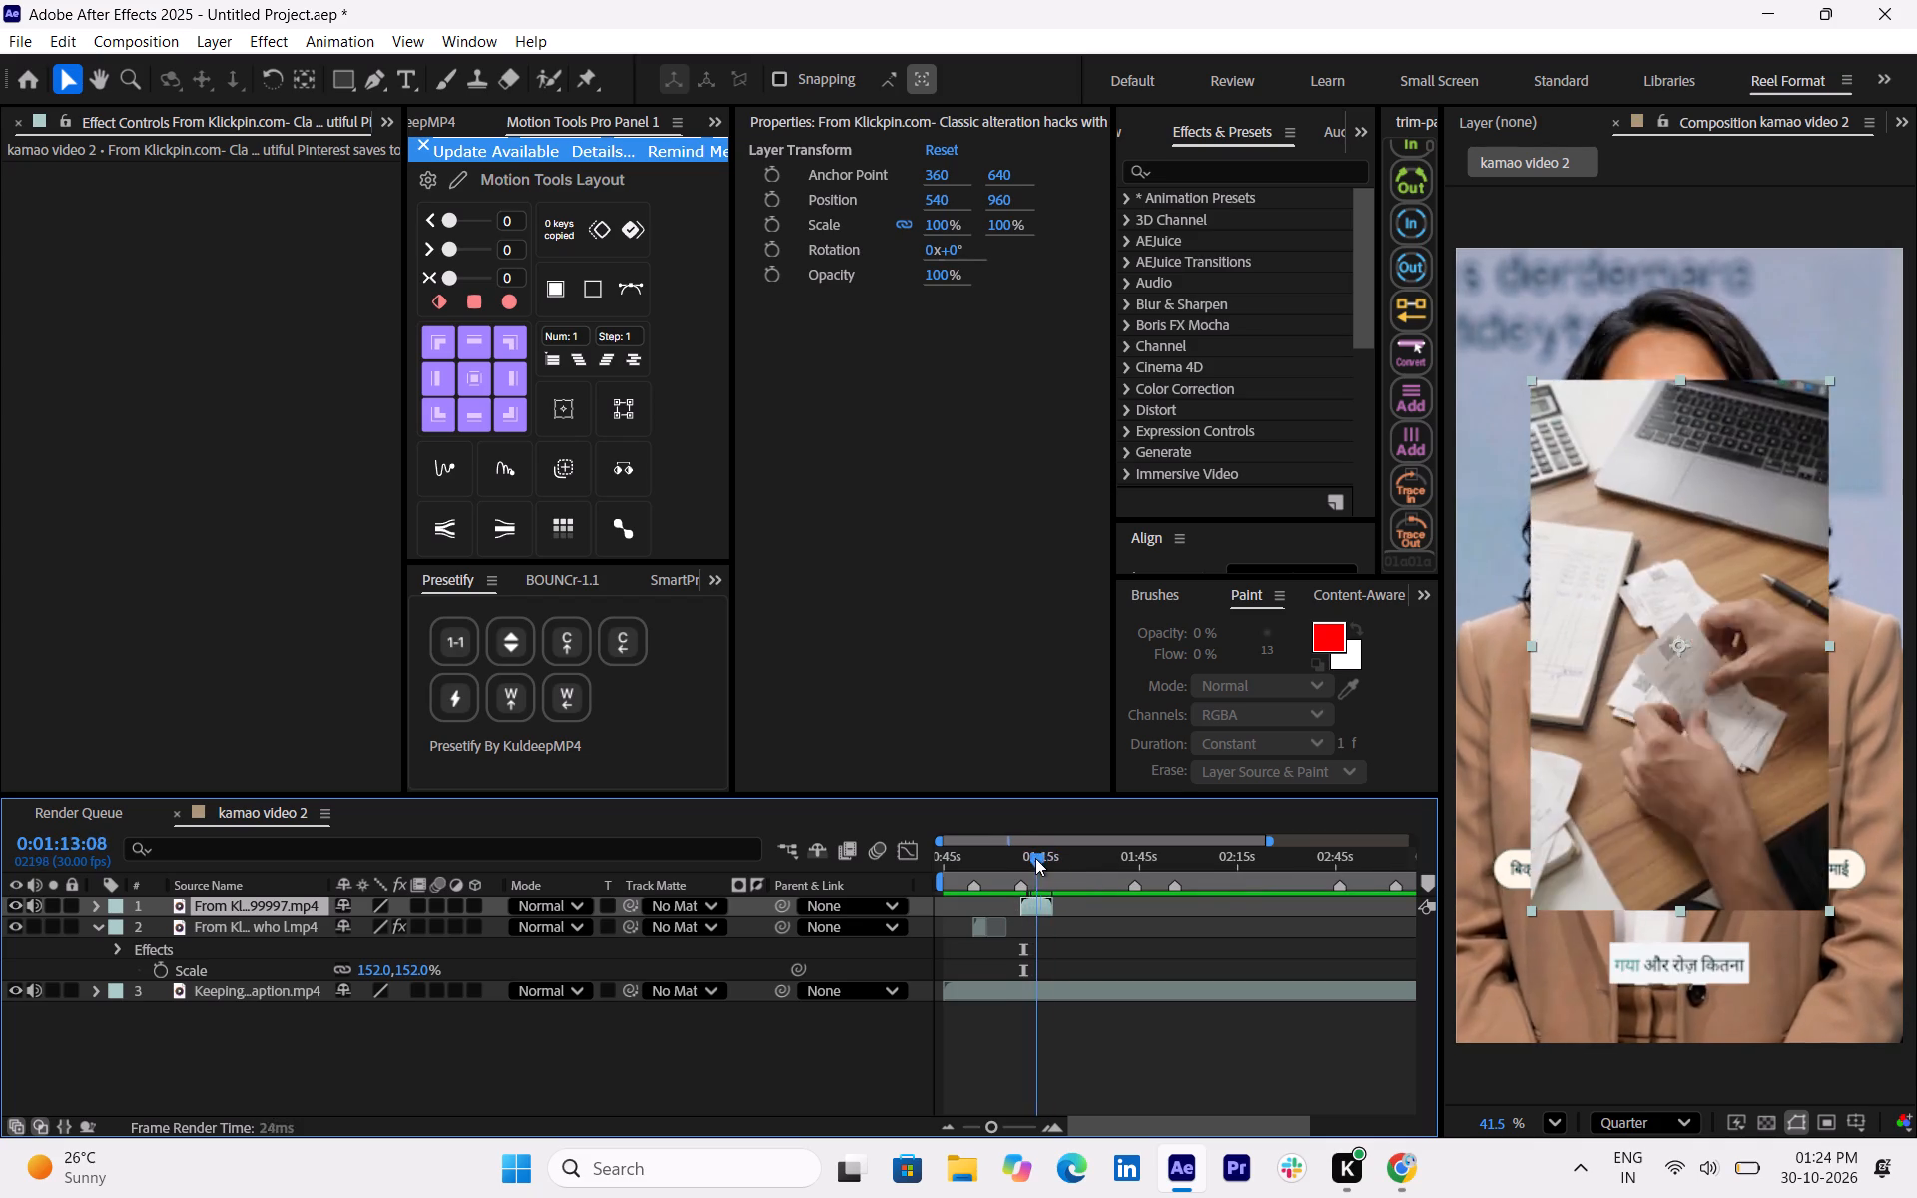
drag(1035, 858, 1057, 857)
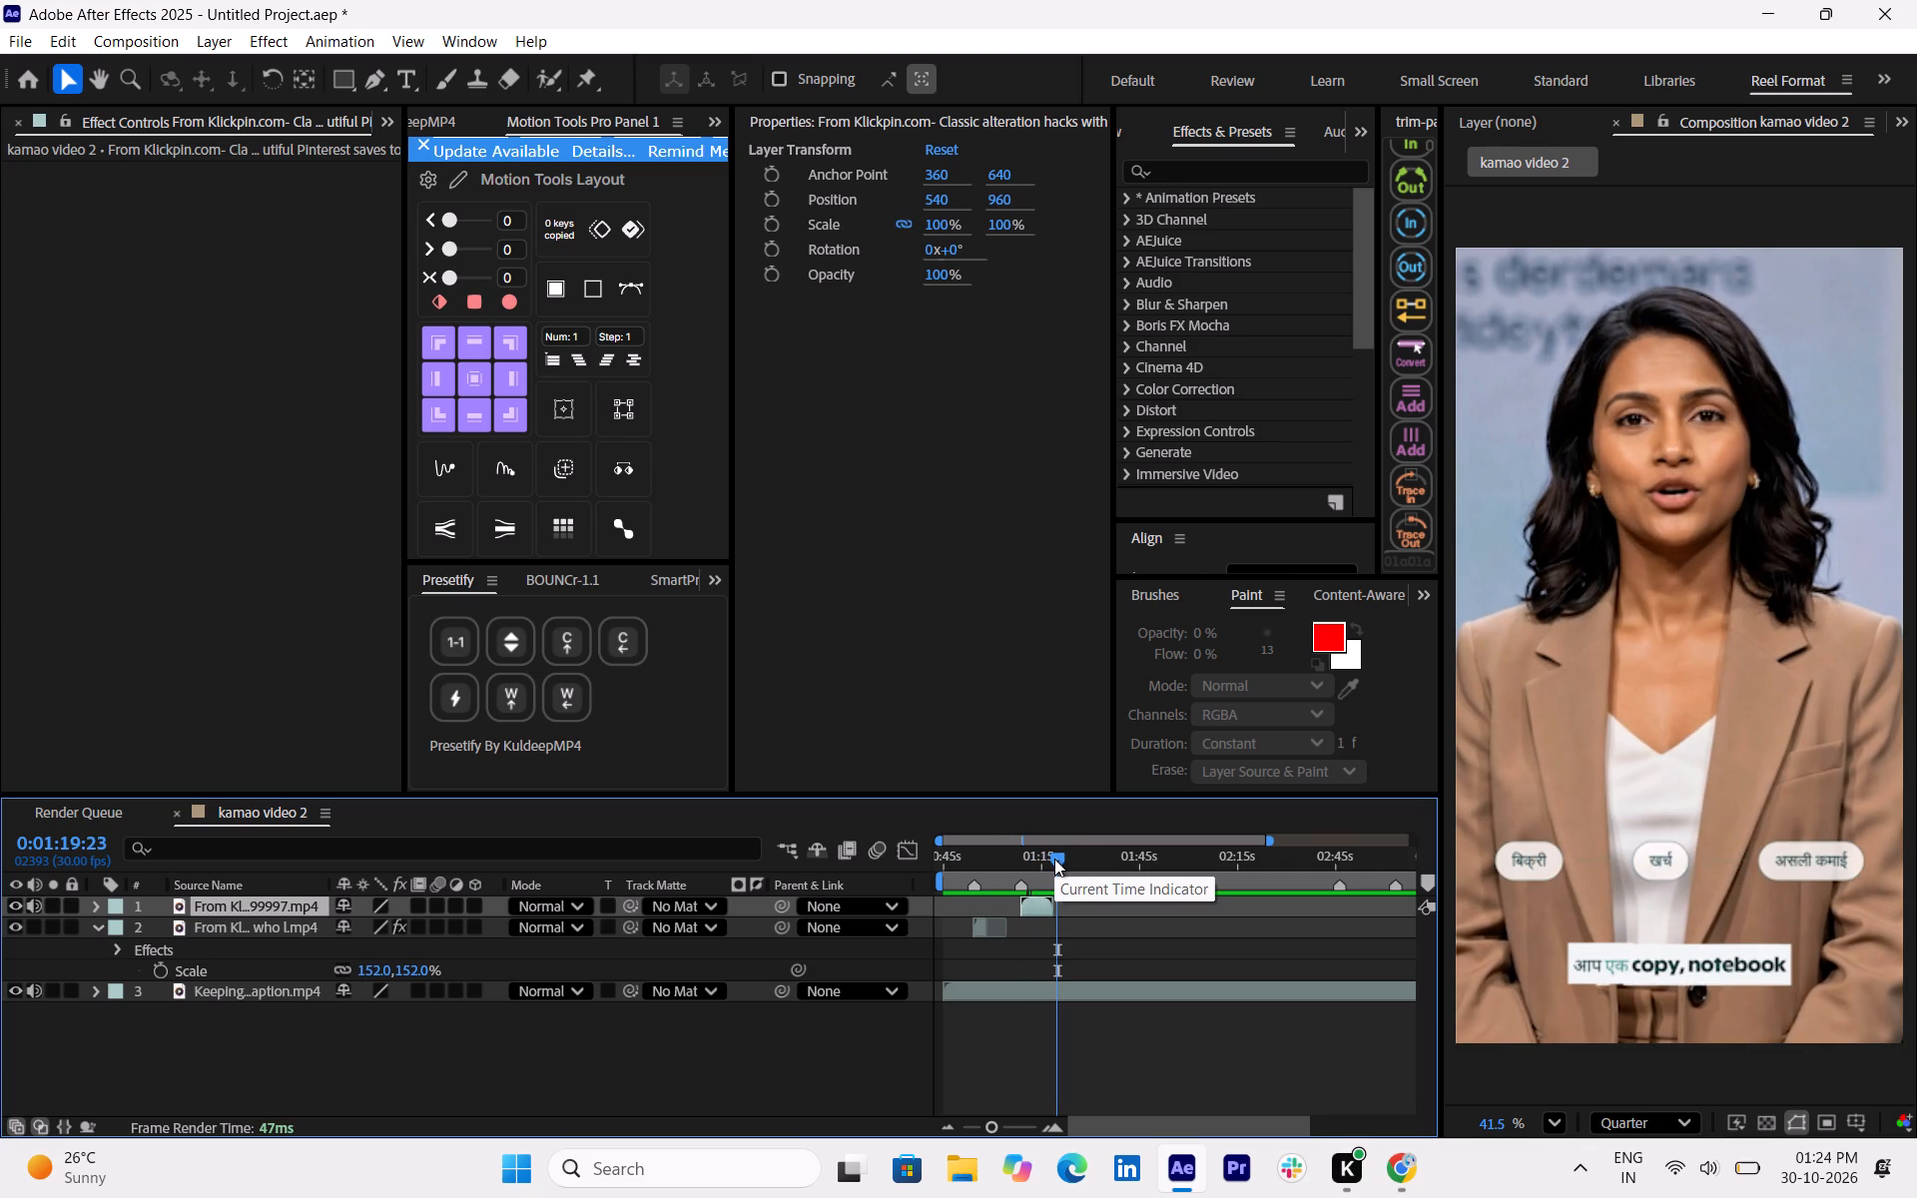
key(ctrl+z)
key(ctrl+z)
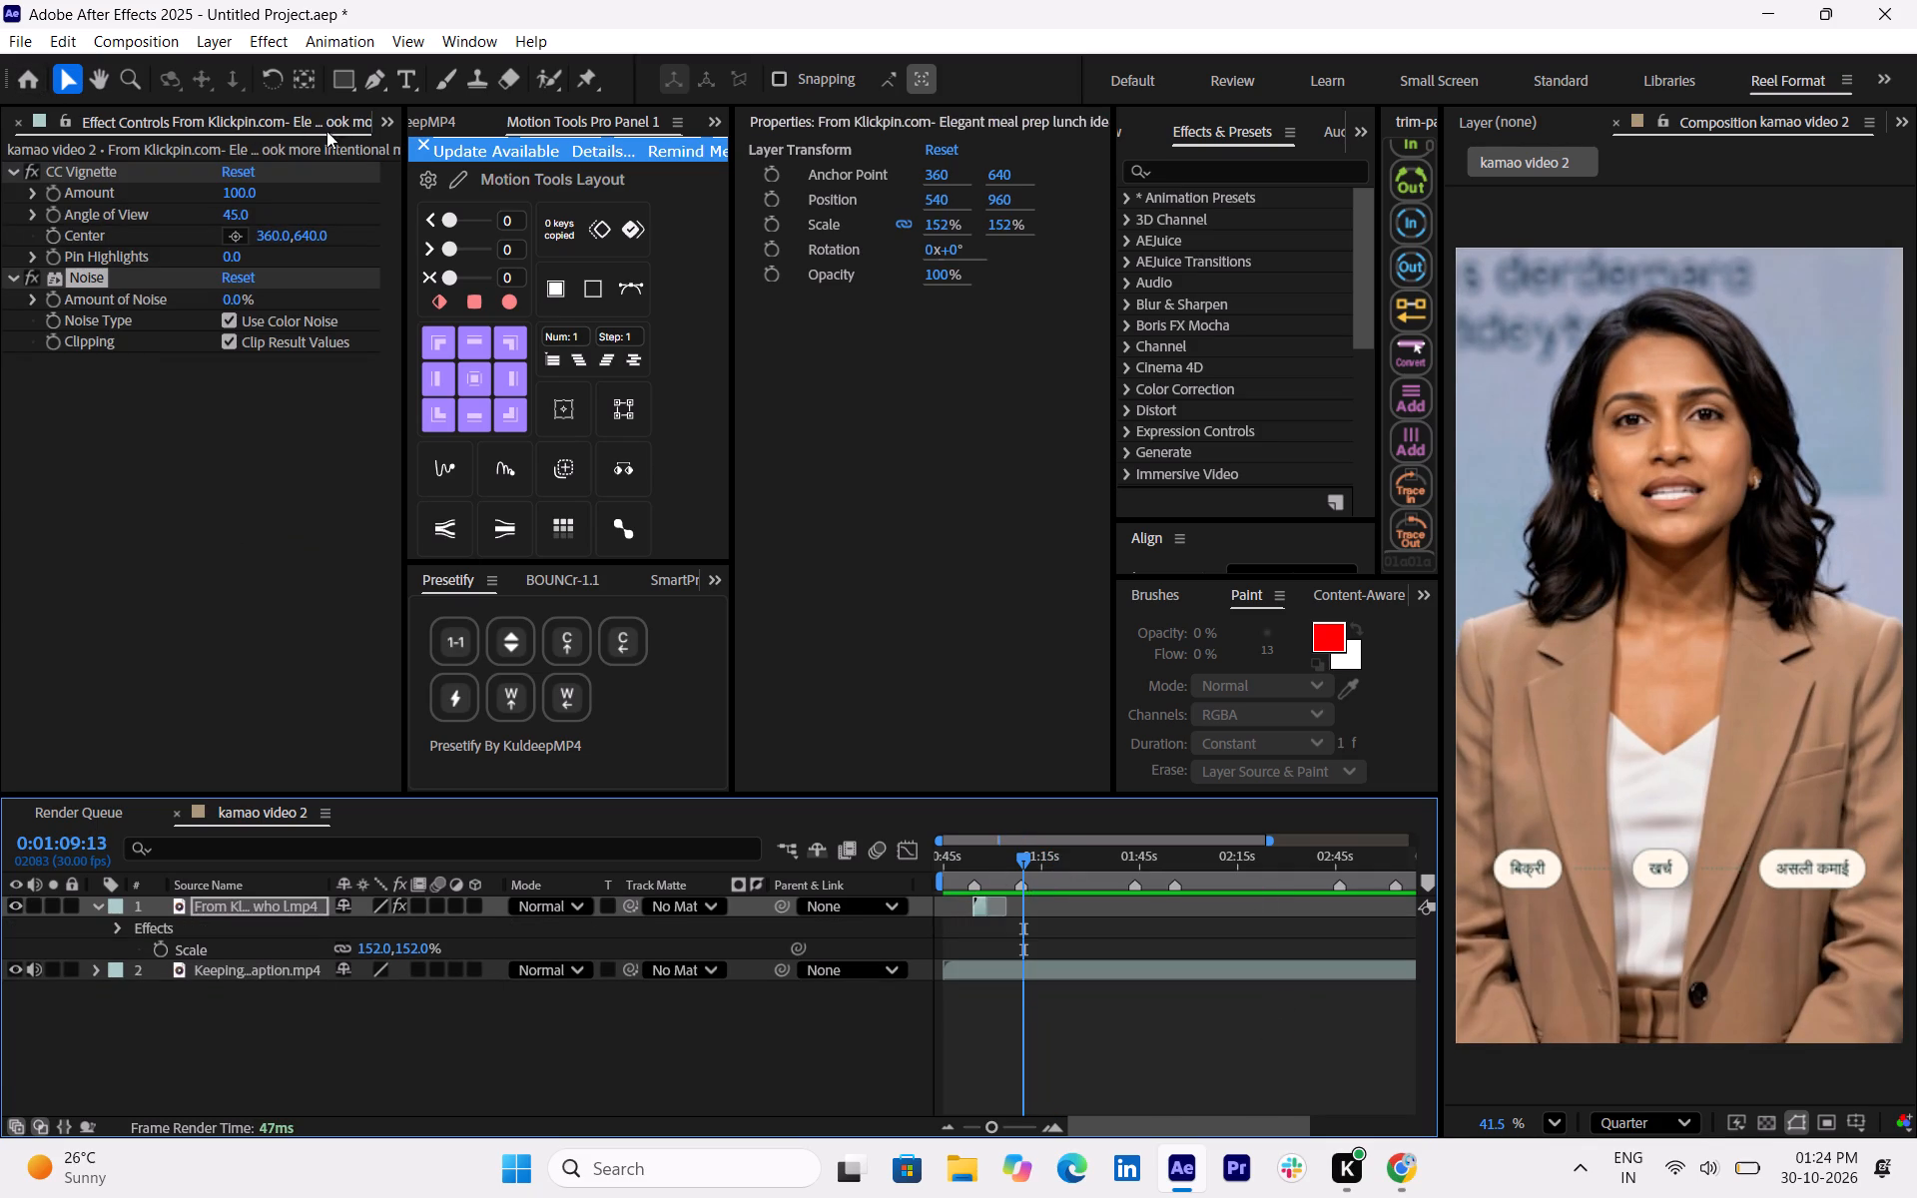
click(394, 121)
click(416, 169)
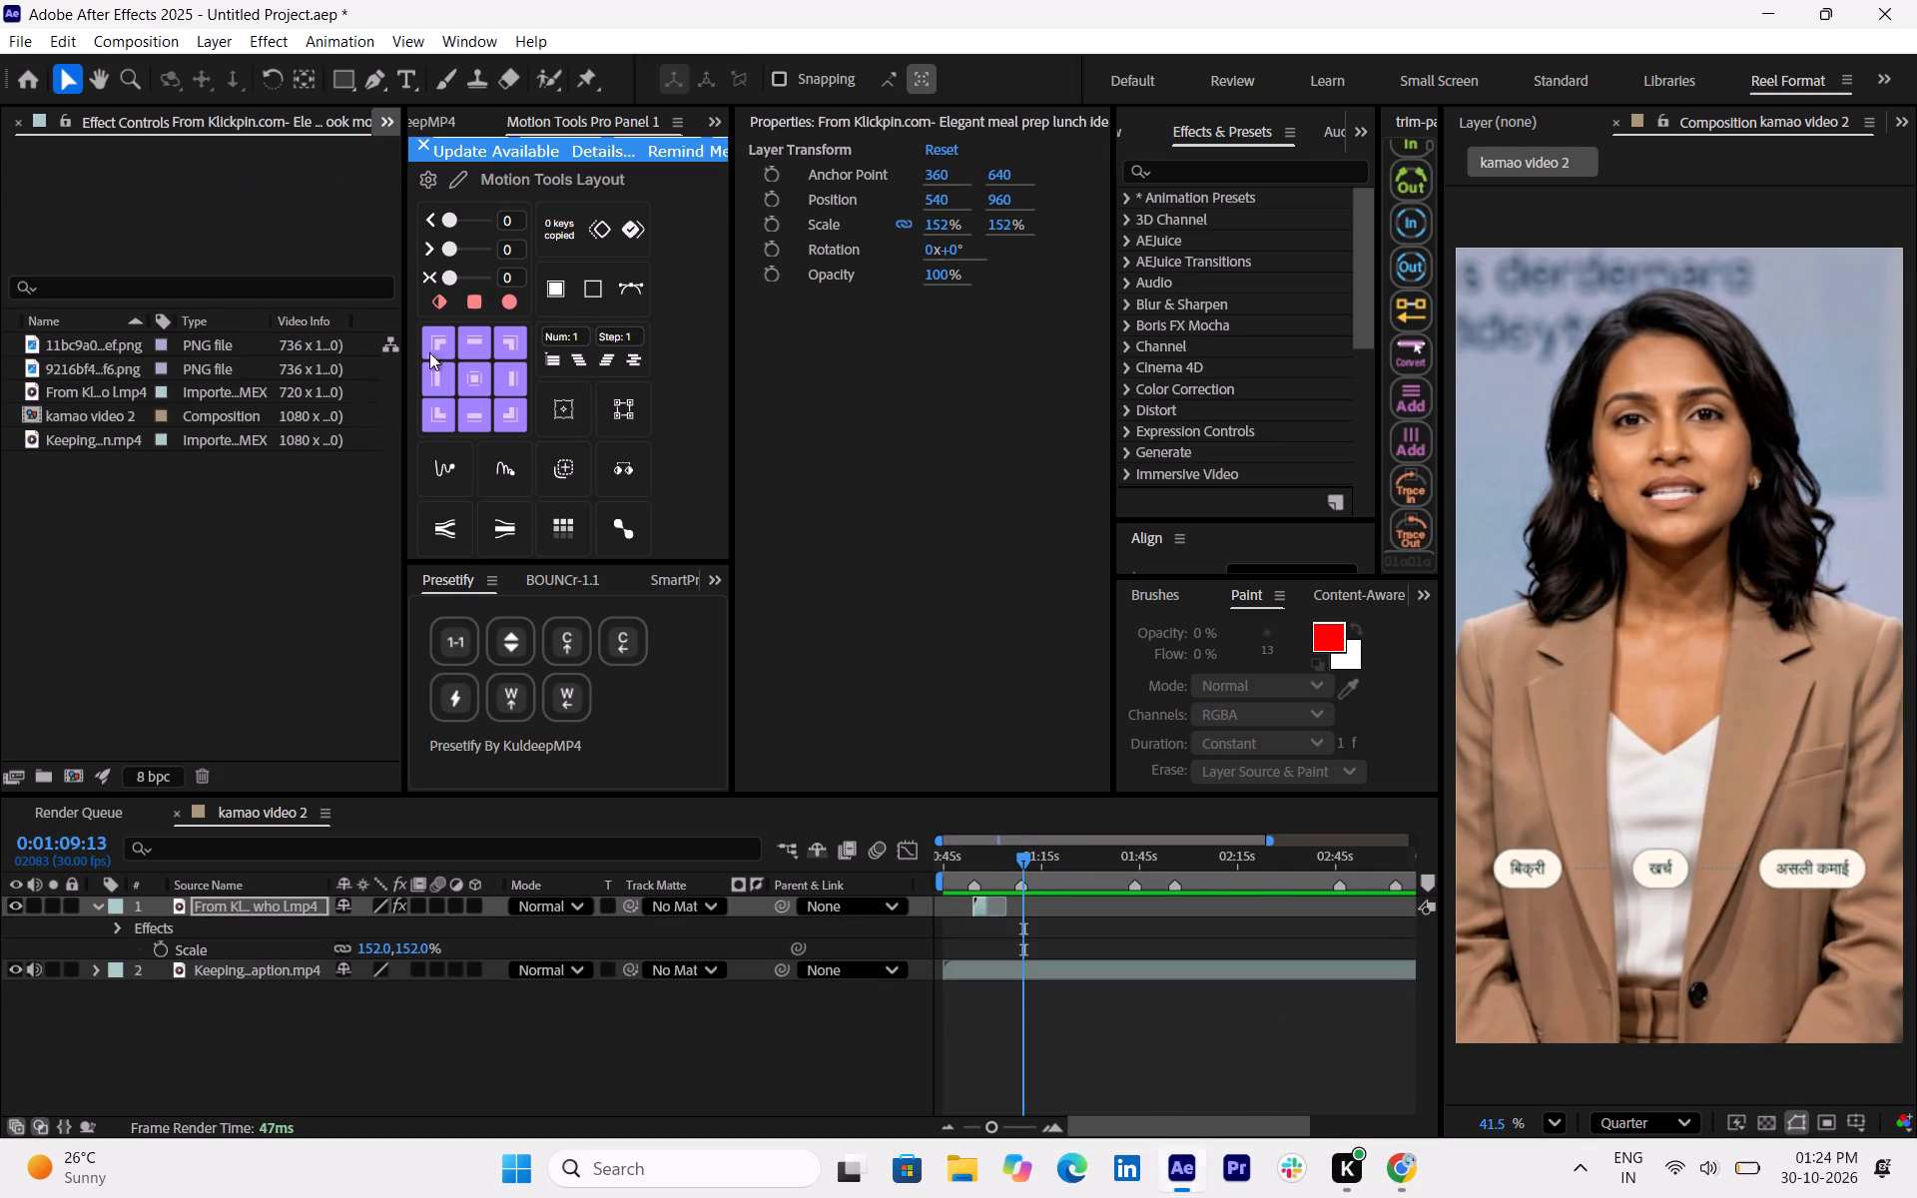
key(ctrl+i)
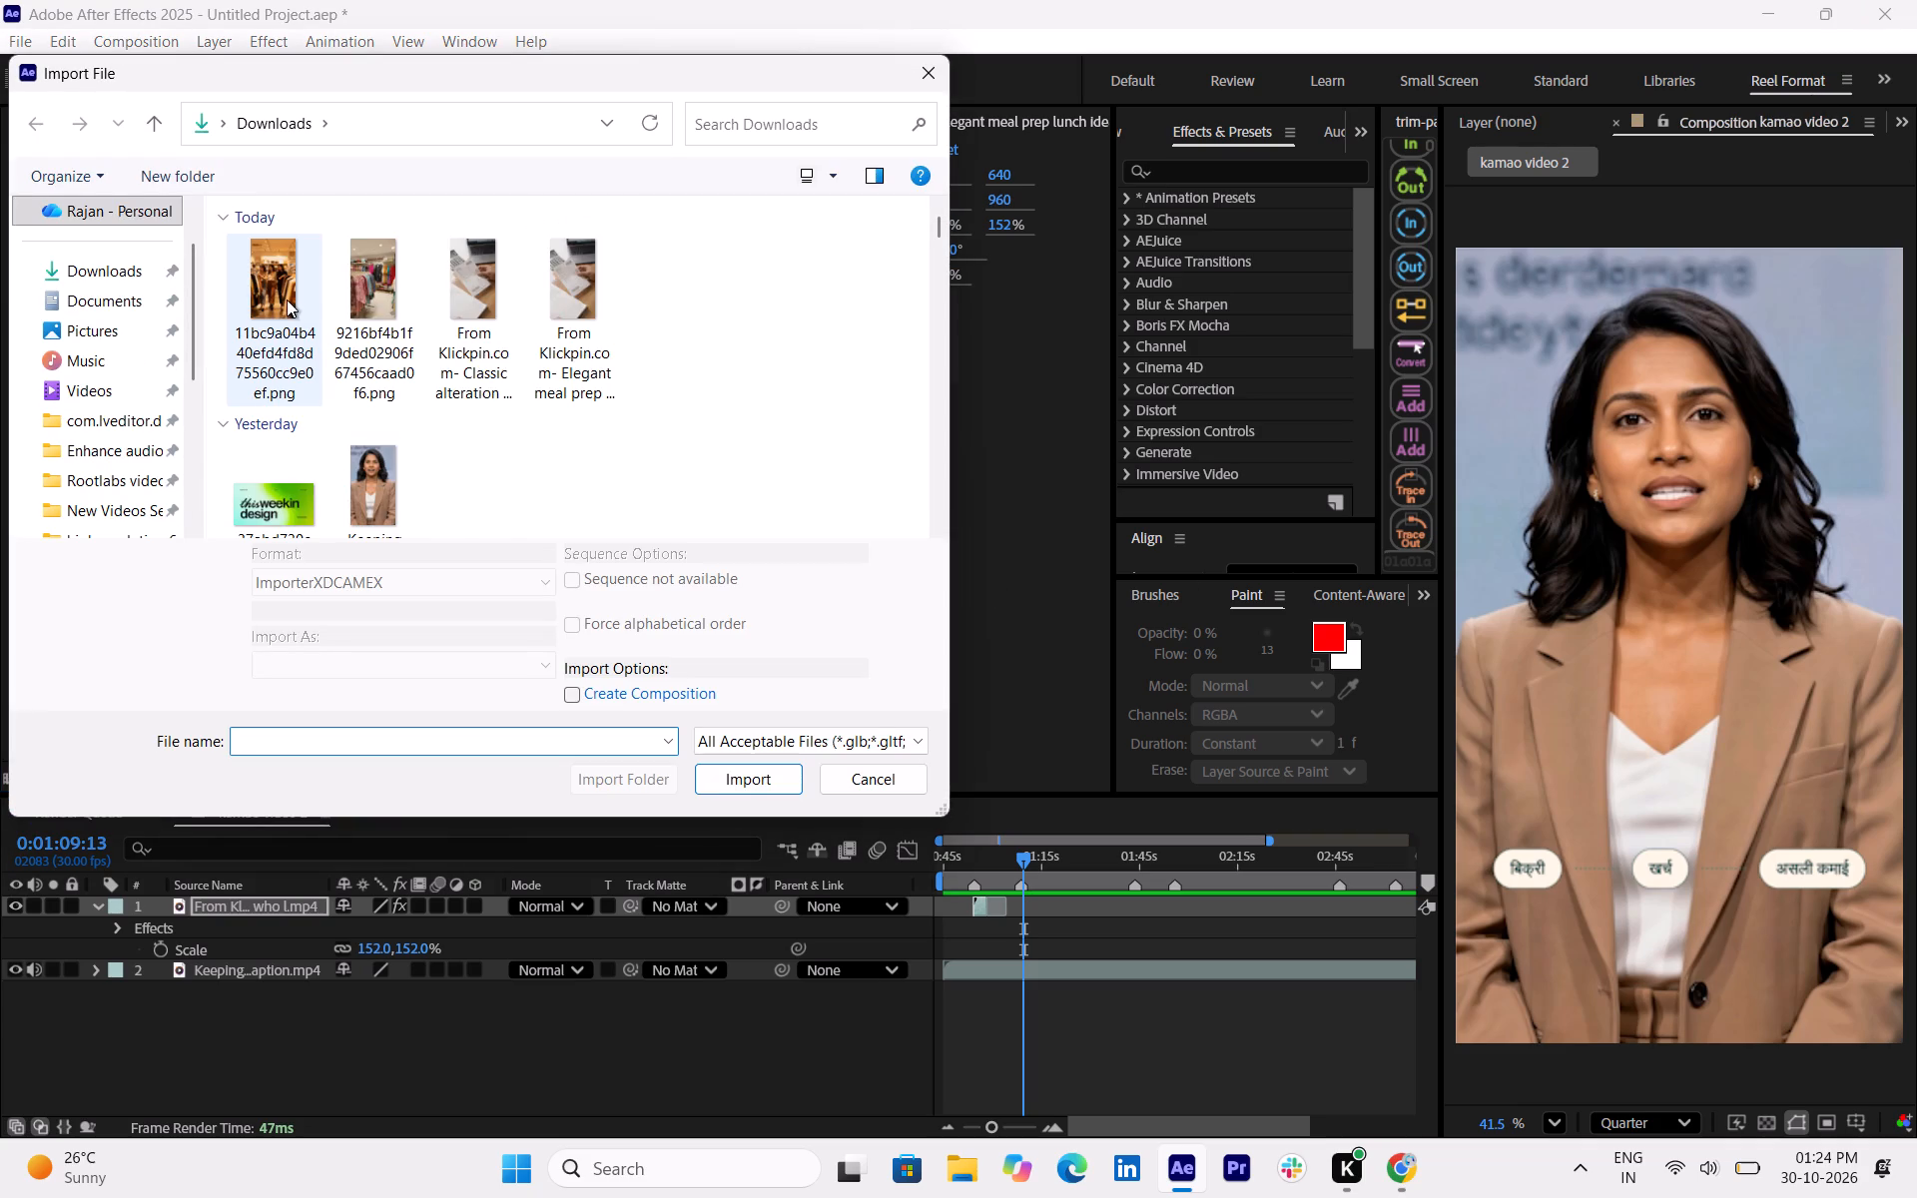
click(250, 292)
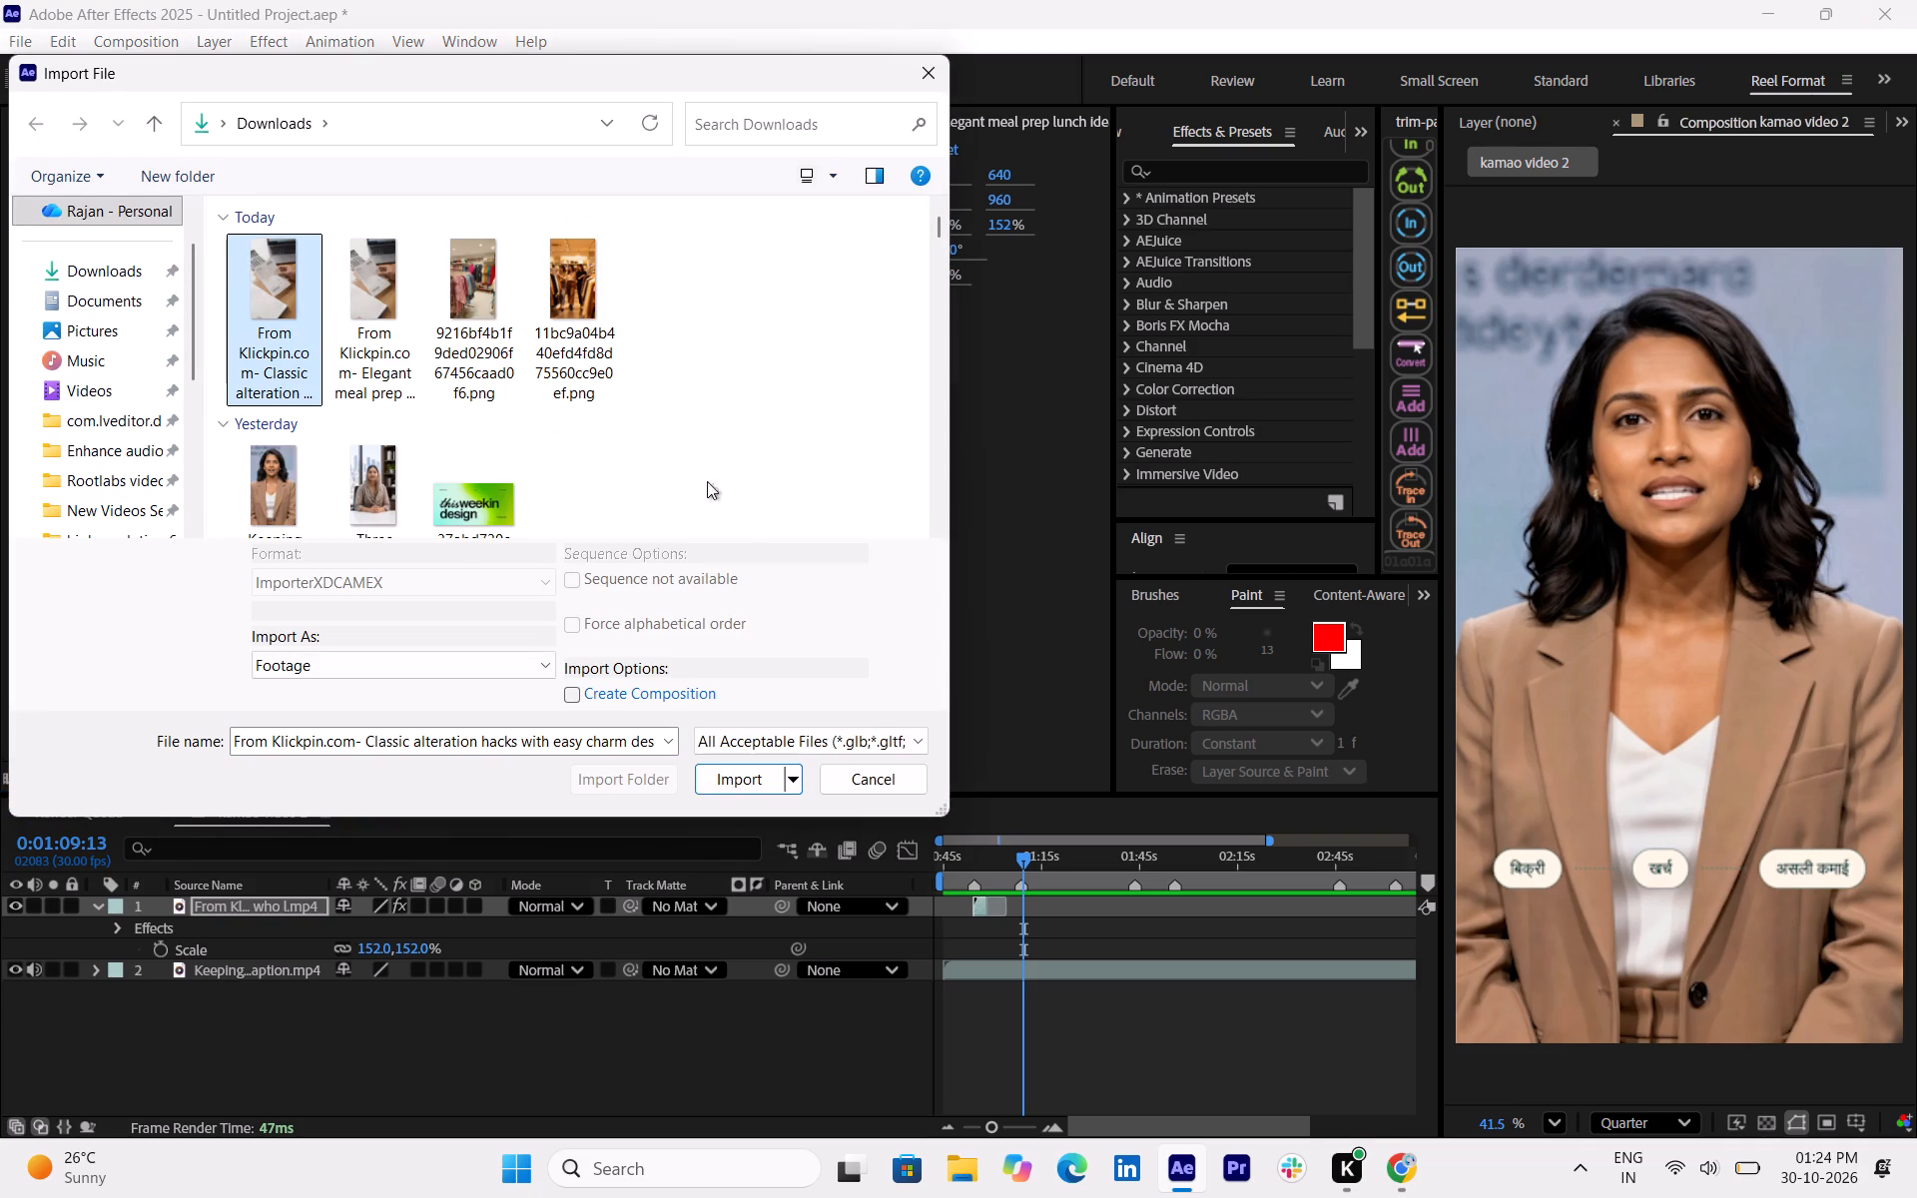
click(1403, 1172)
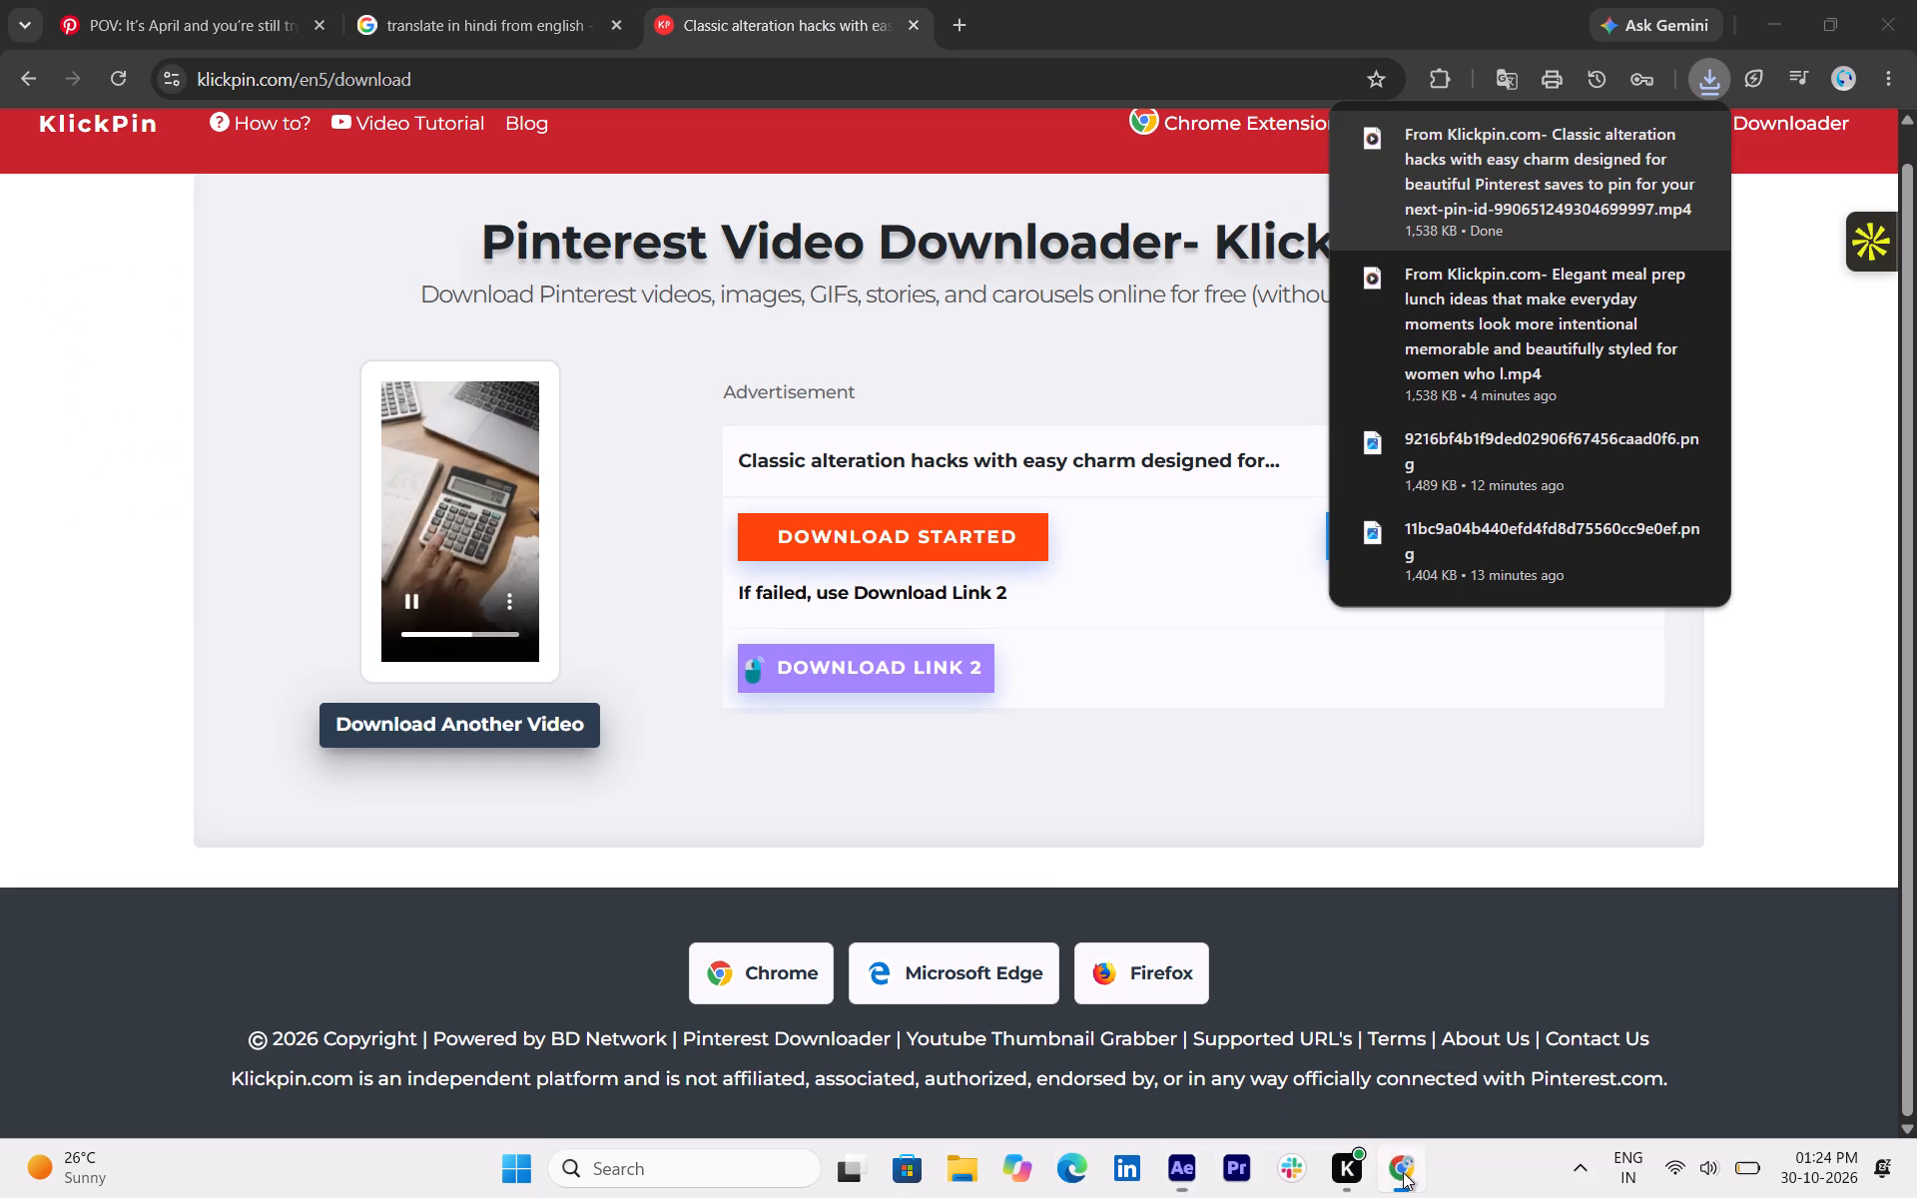
click(1080, 755)
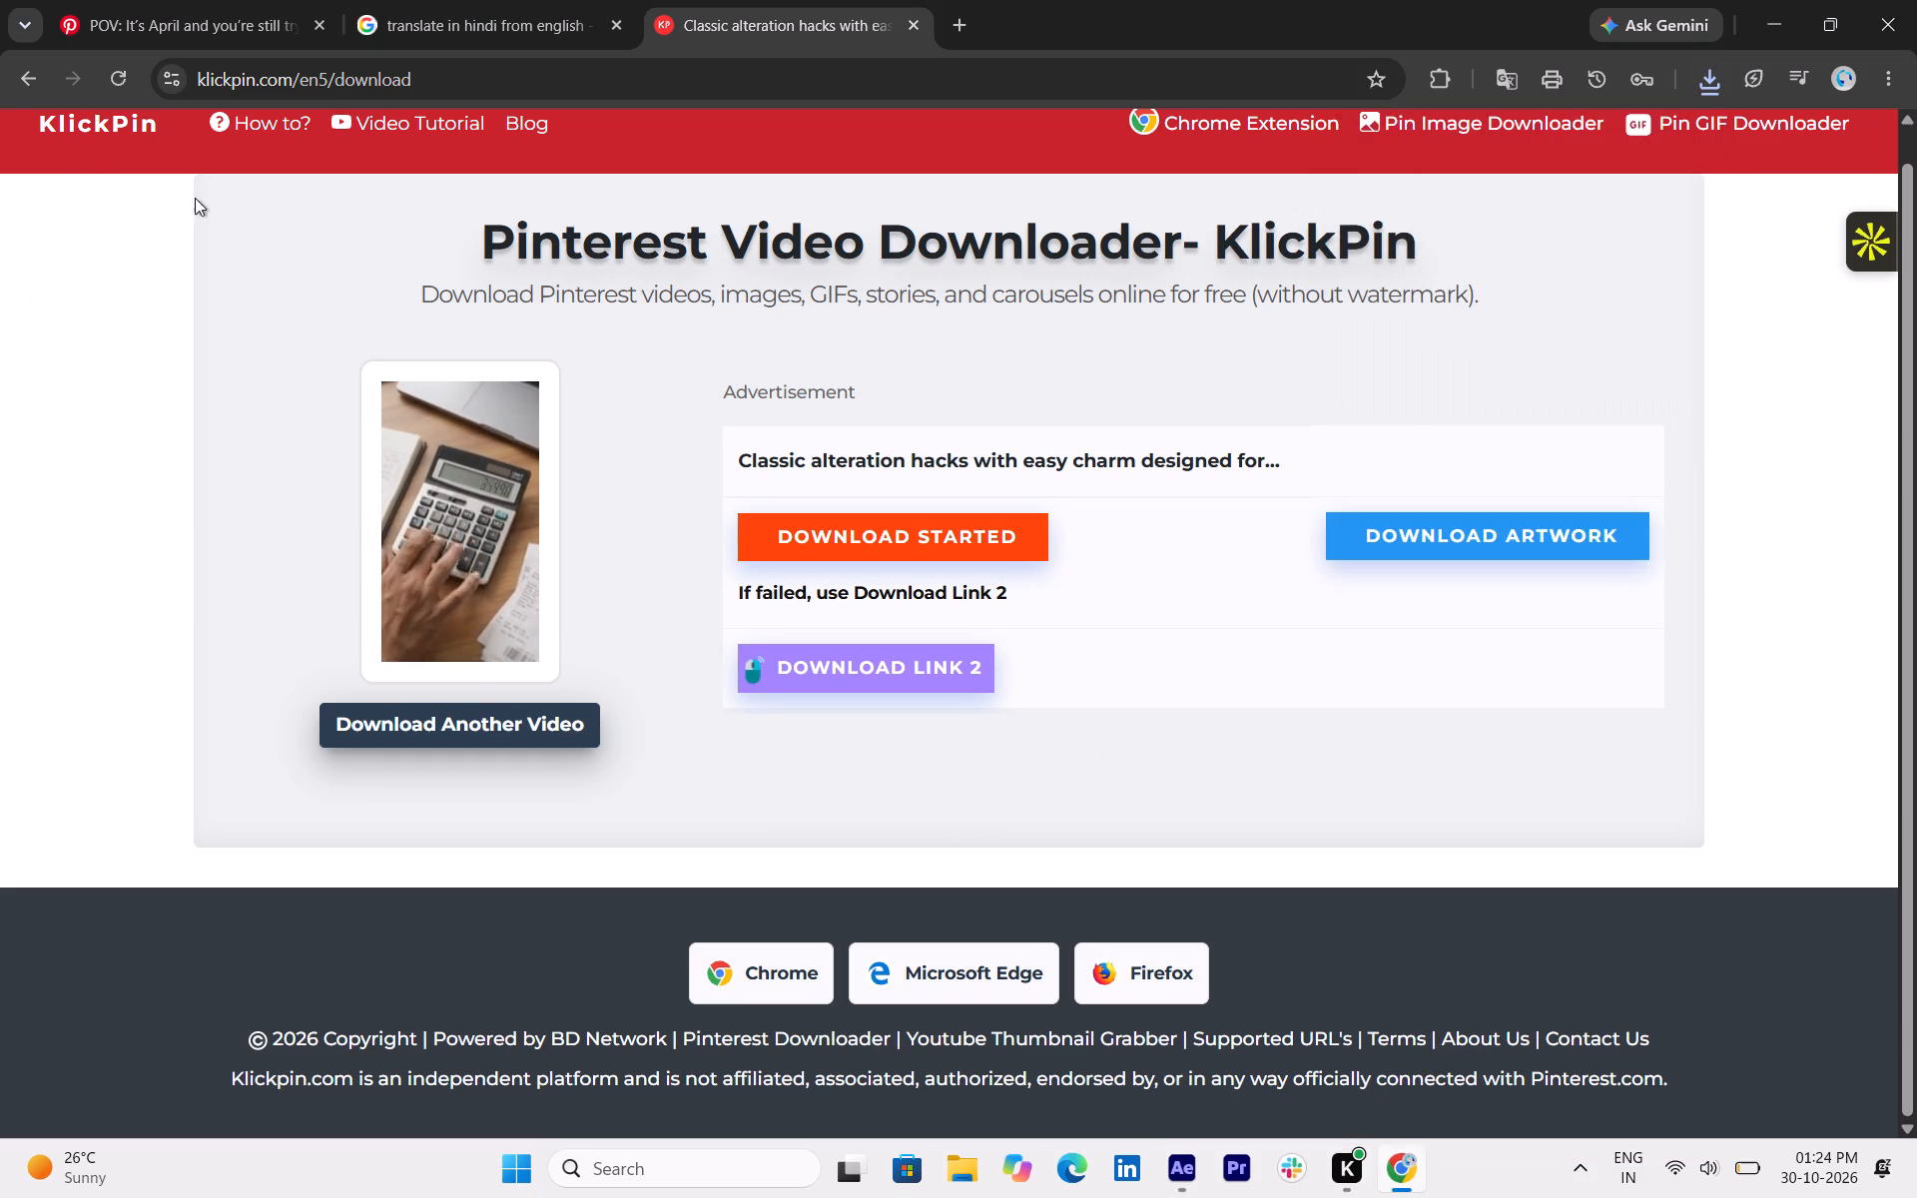
click(3, 85)
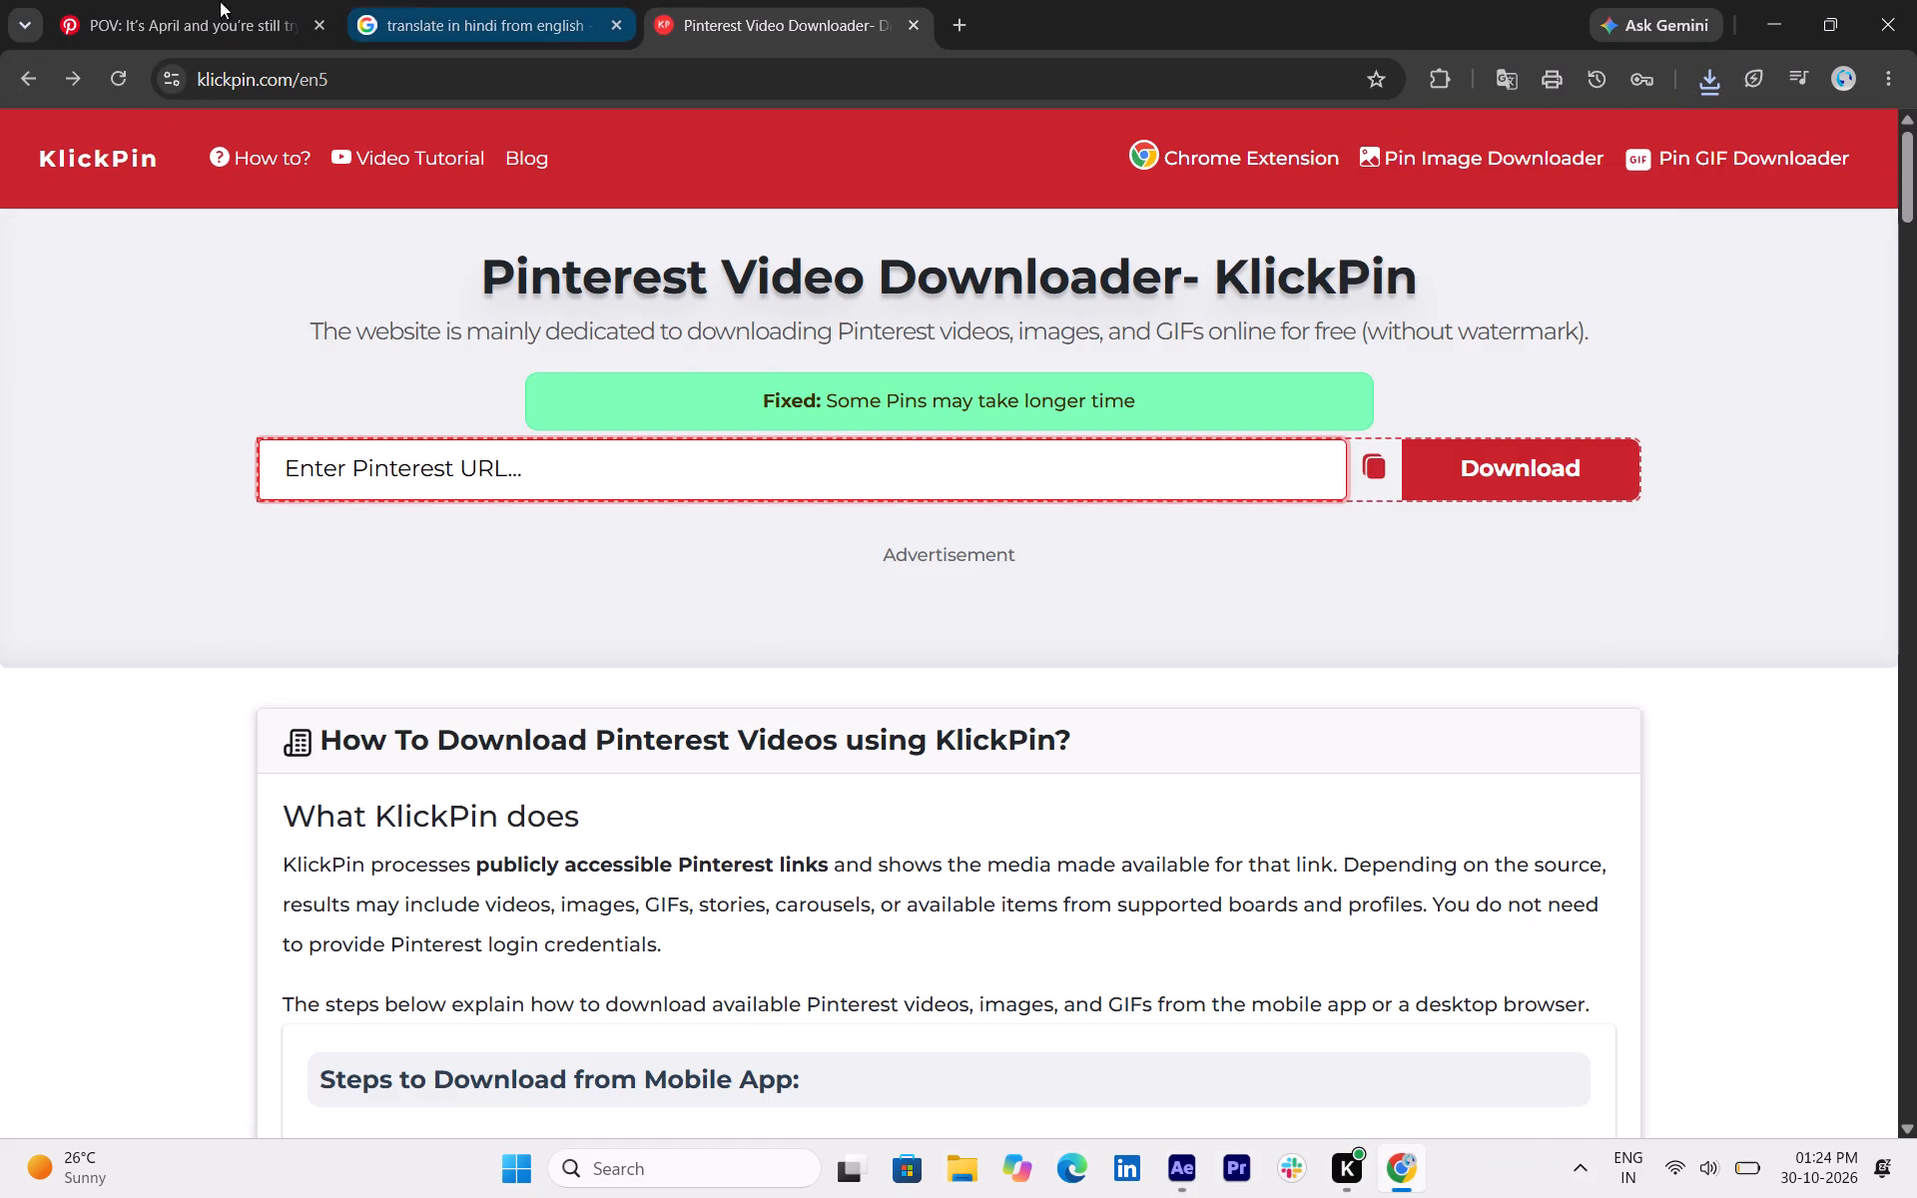
click(191, 0)
click(688, 395)
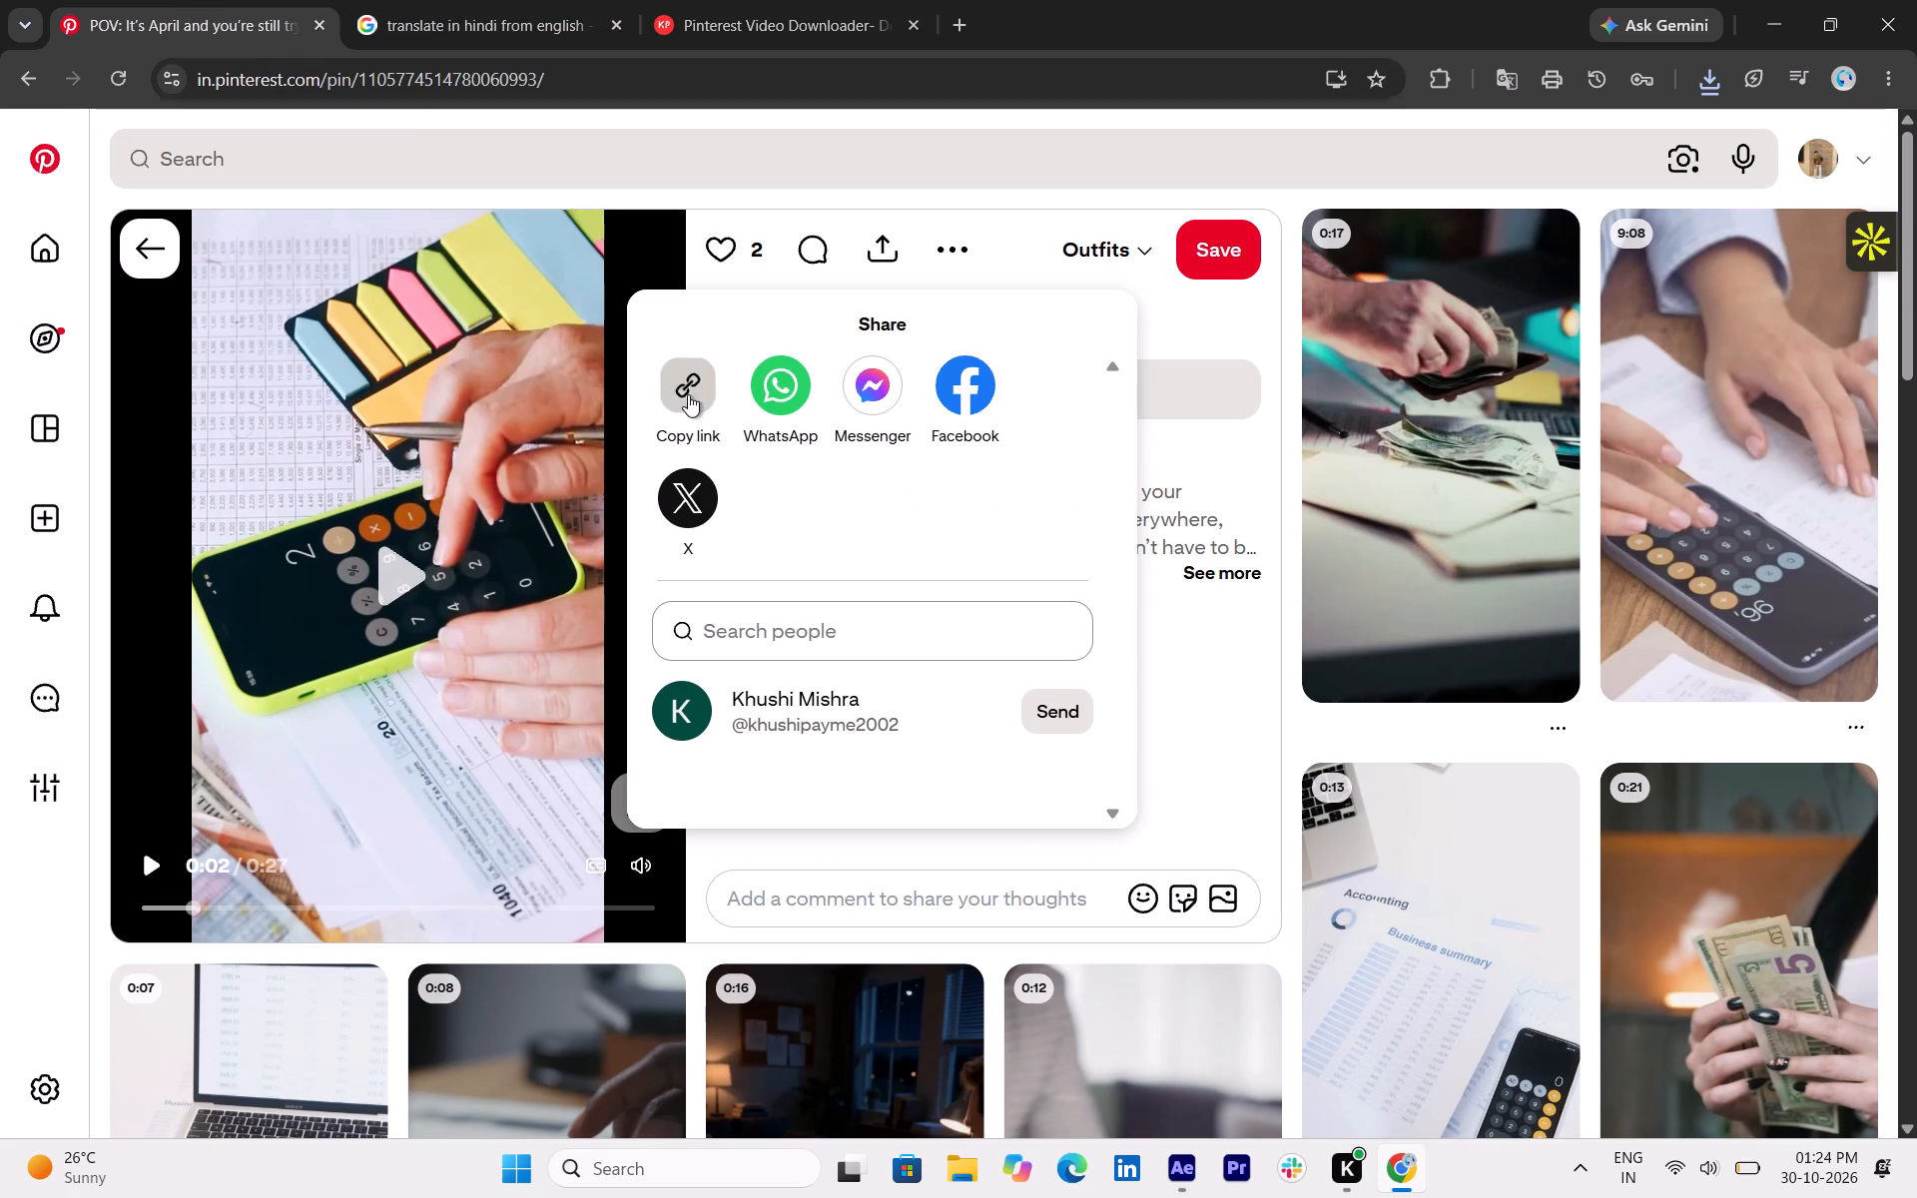
Submit the copied pin link on the KlickPin downloader page and download the phone calculator video.
click(702, 0)
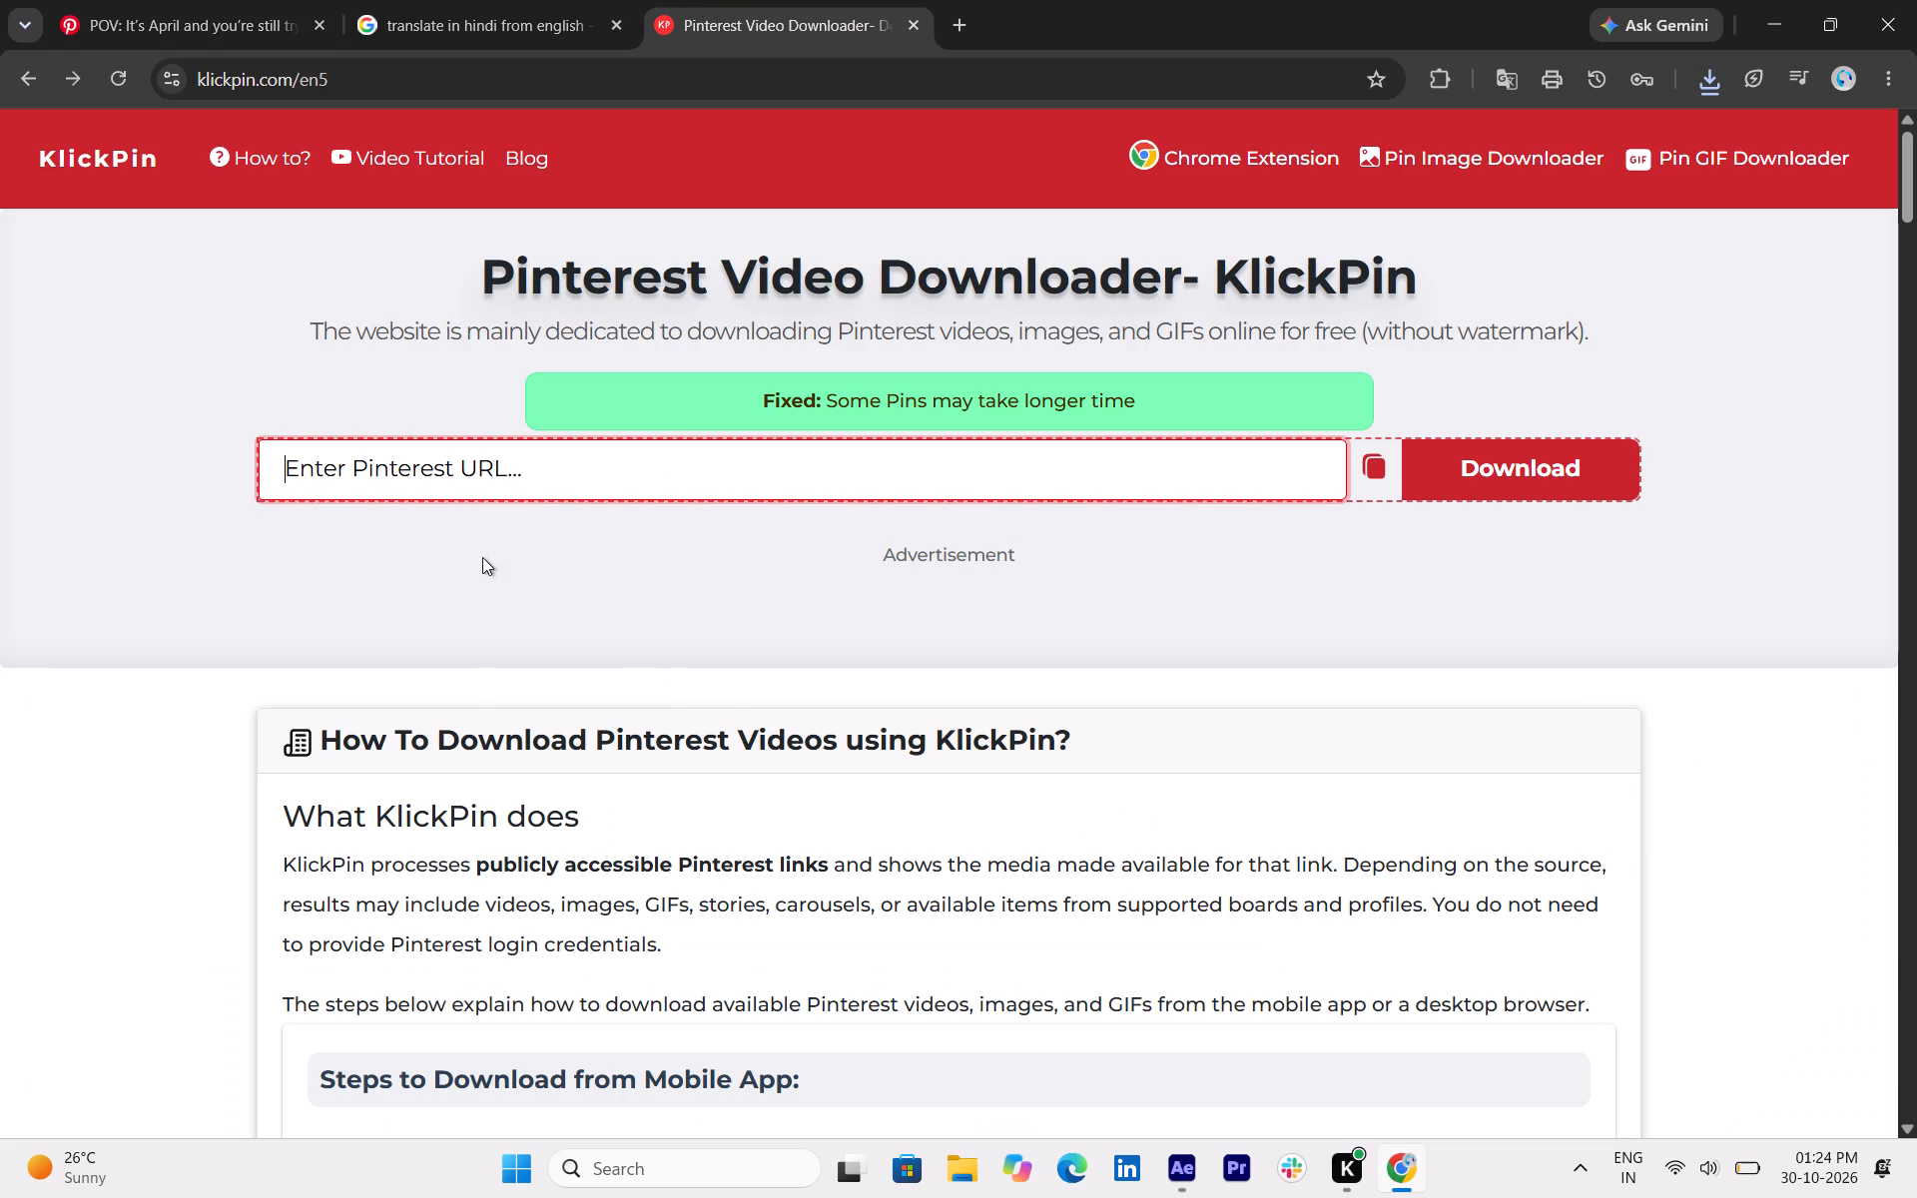
click(470, 472)
key(ctrl+v)
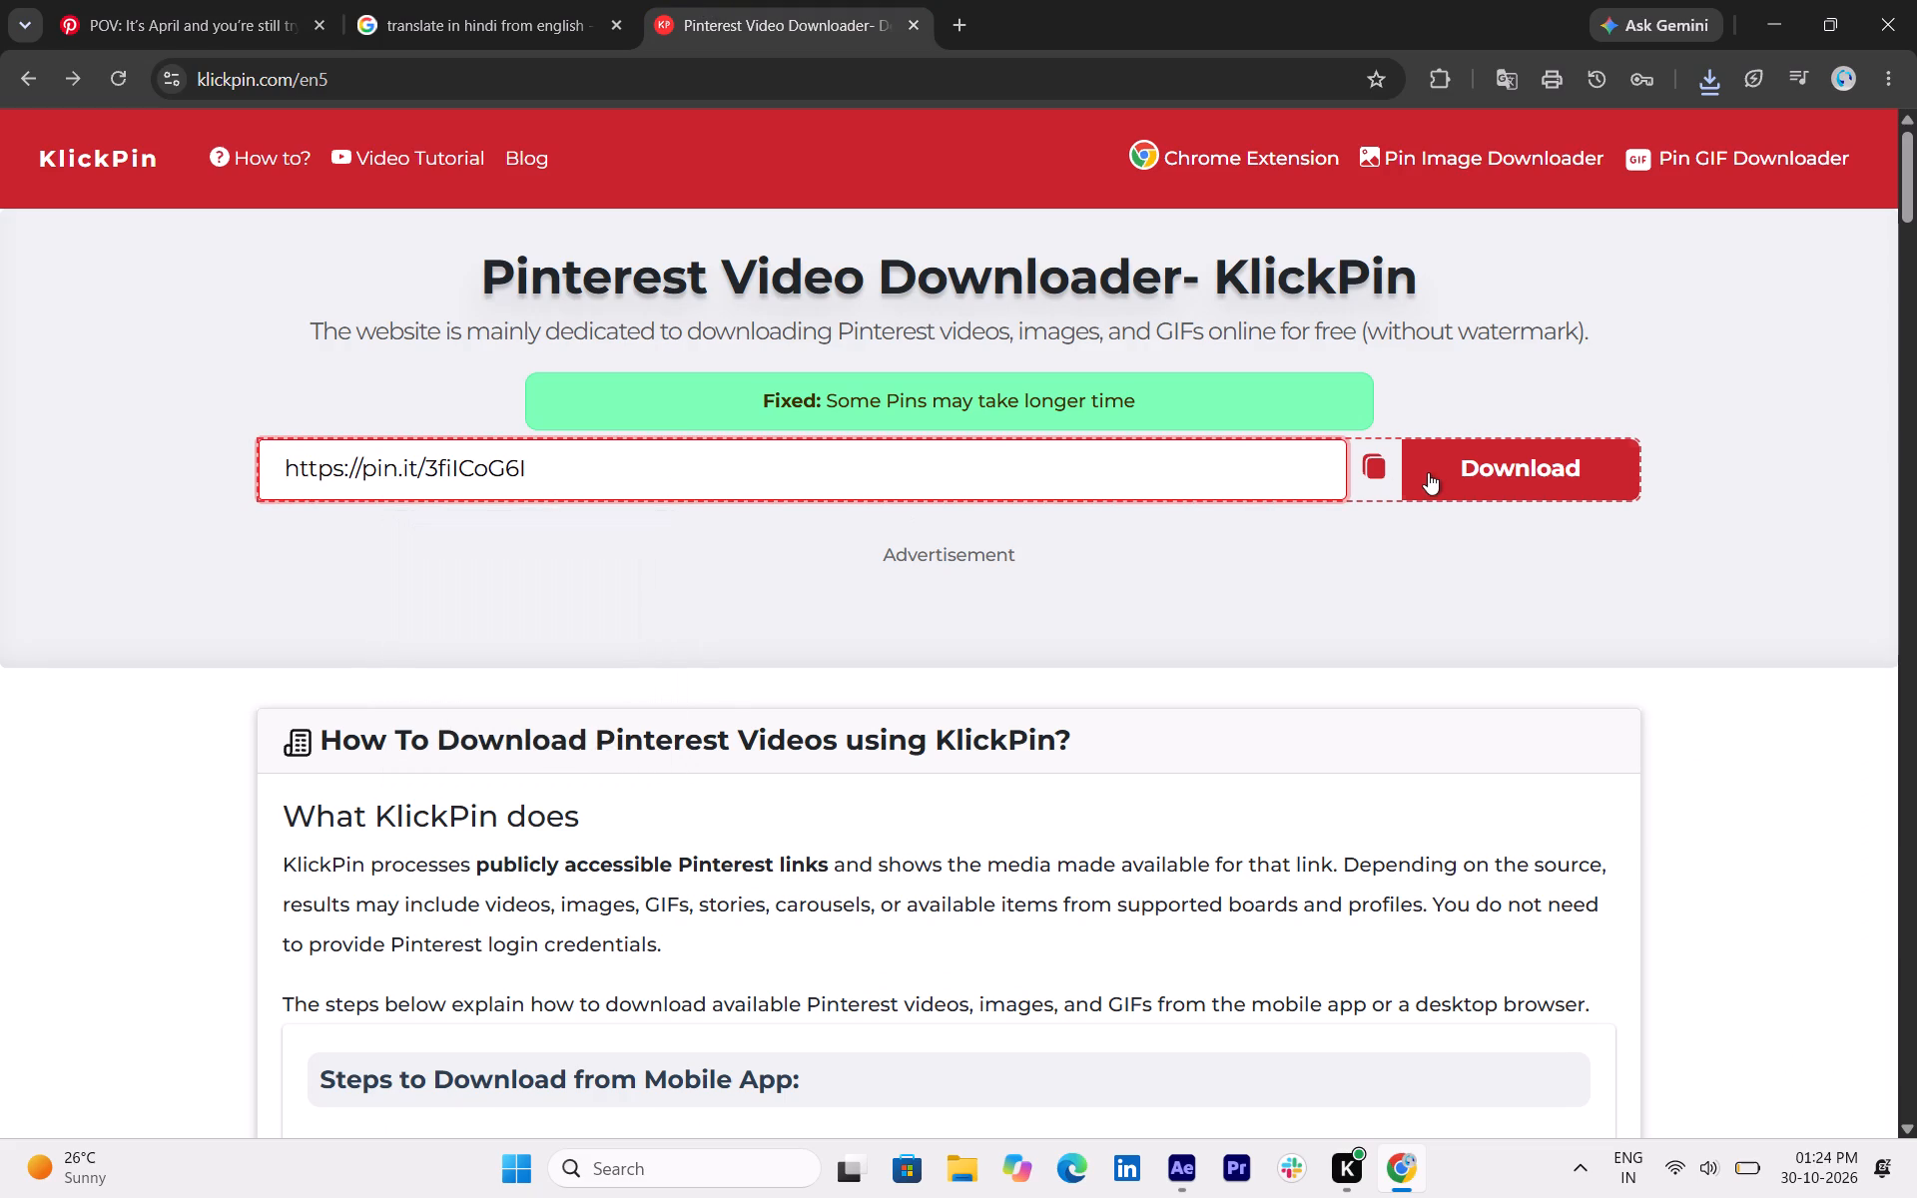
click(1435, 472)
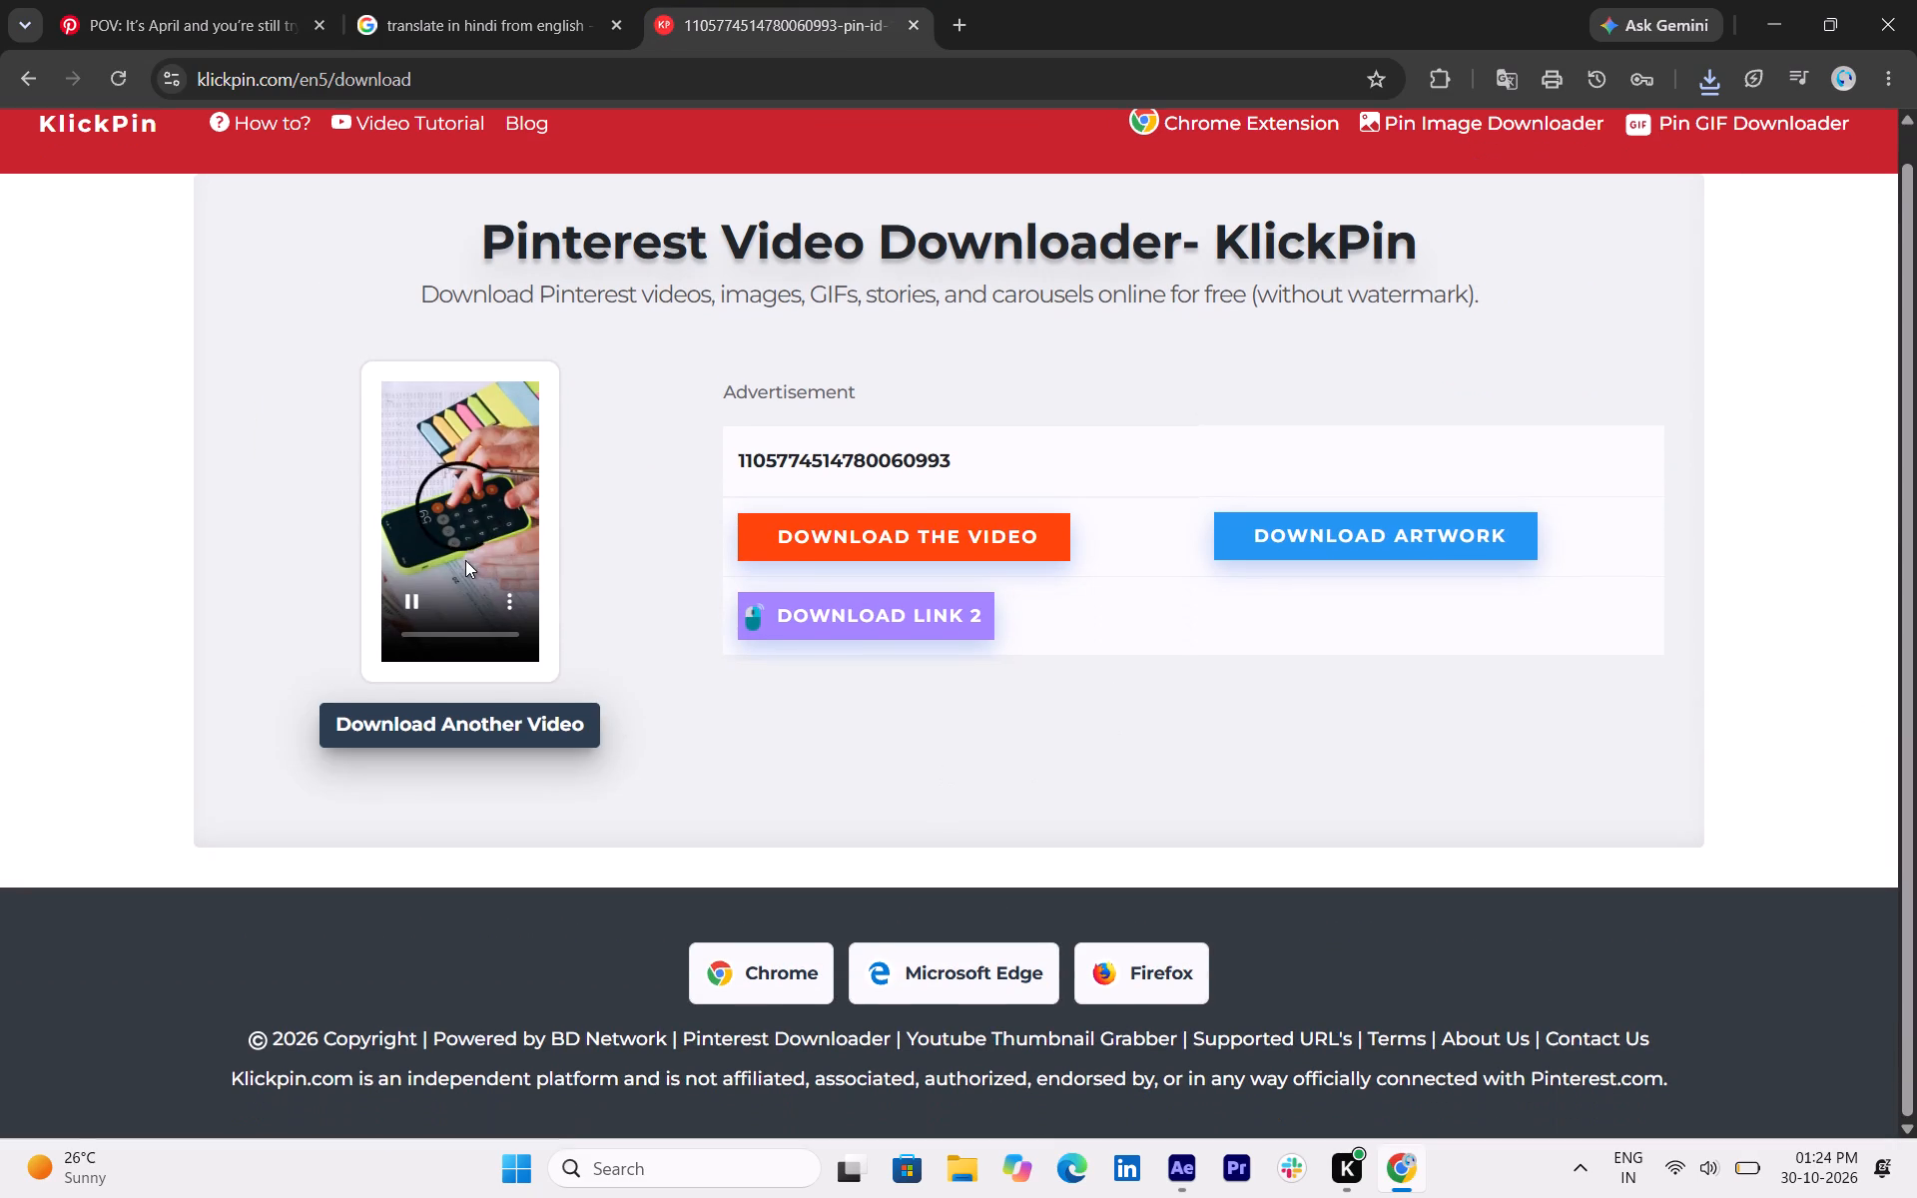
click(502, 592)
click(419, 401)
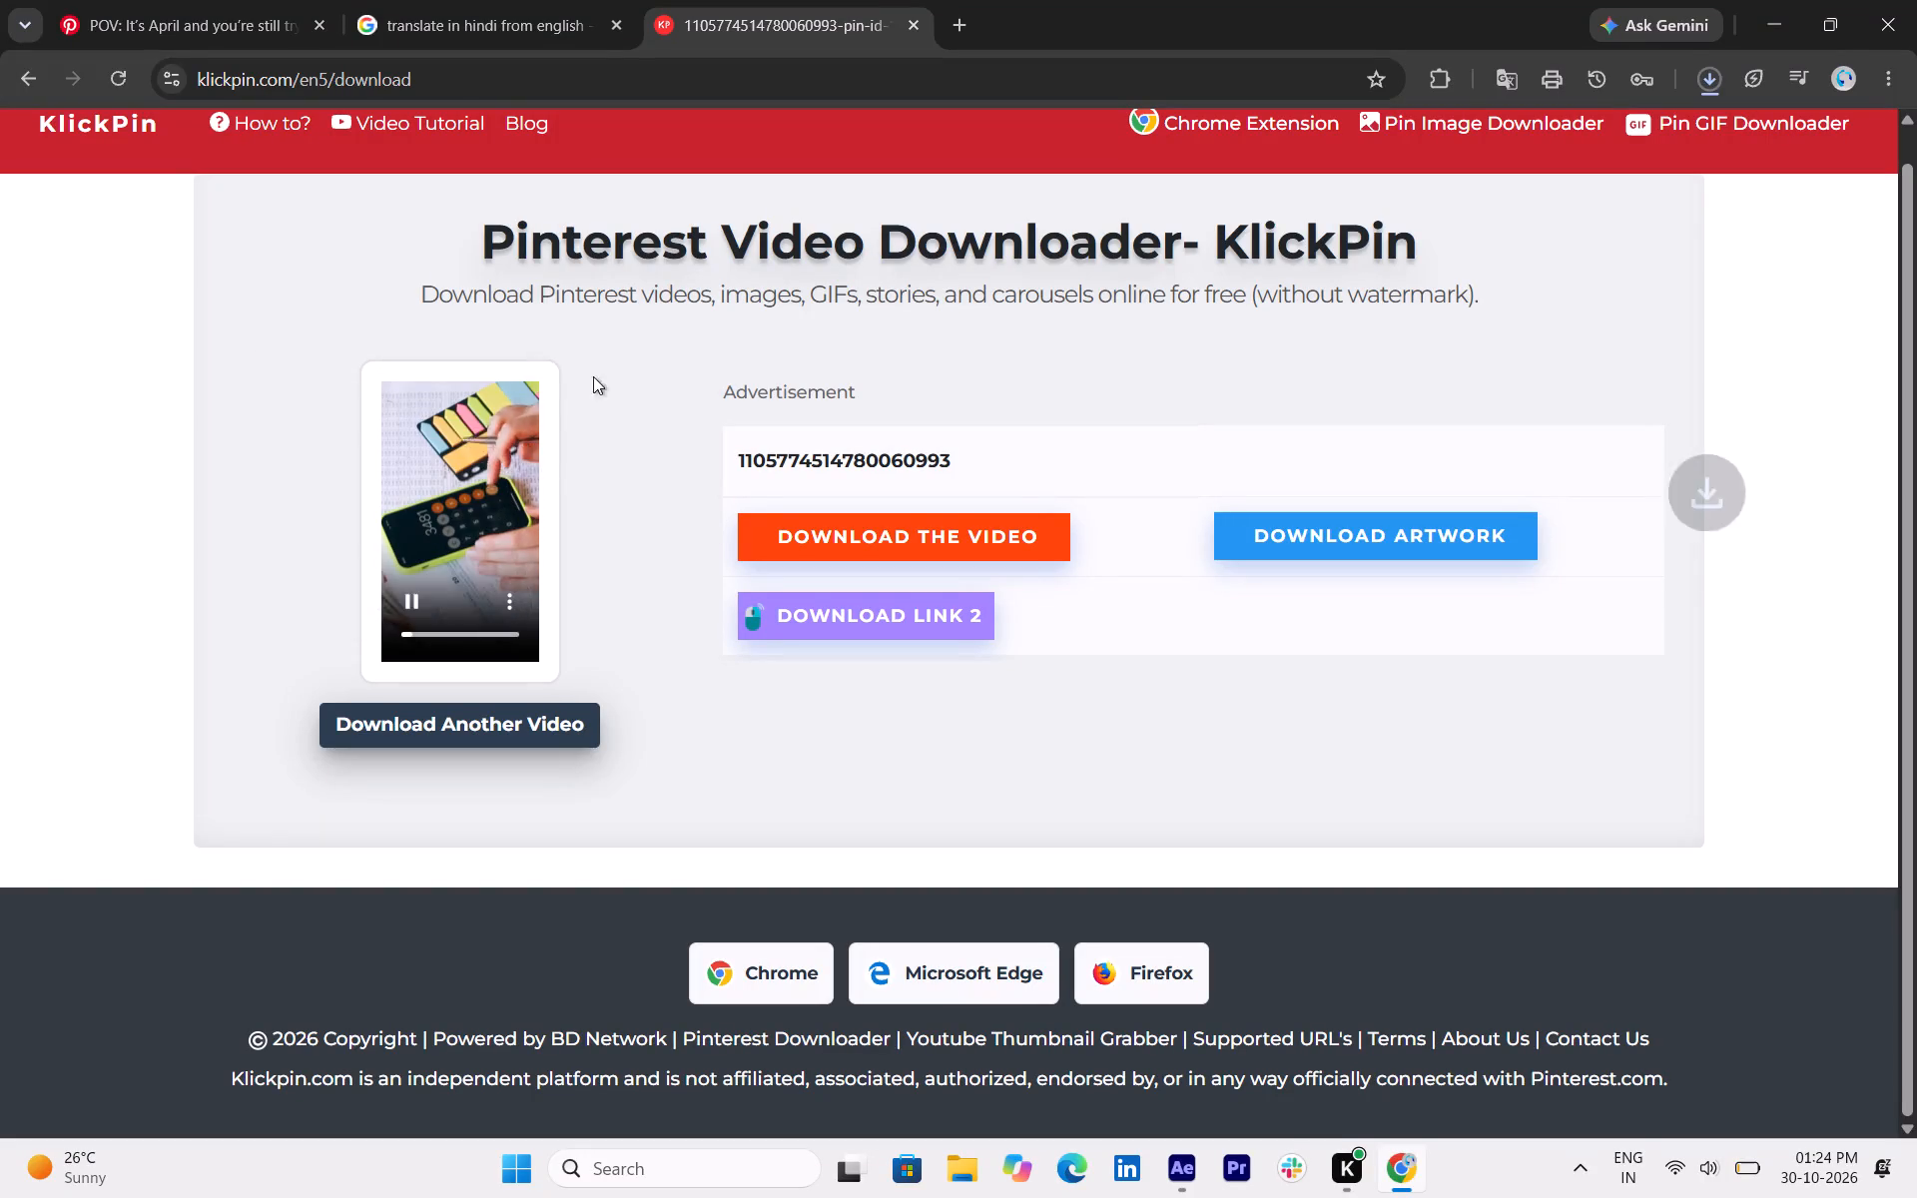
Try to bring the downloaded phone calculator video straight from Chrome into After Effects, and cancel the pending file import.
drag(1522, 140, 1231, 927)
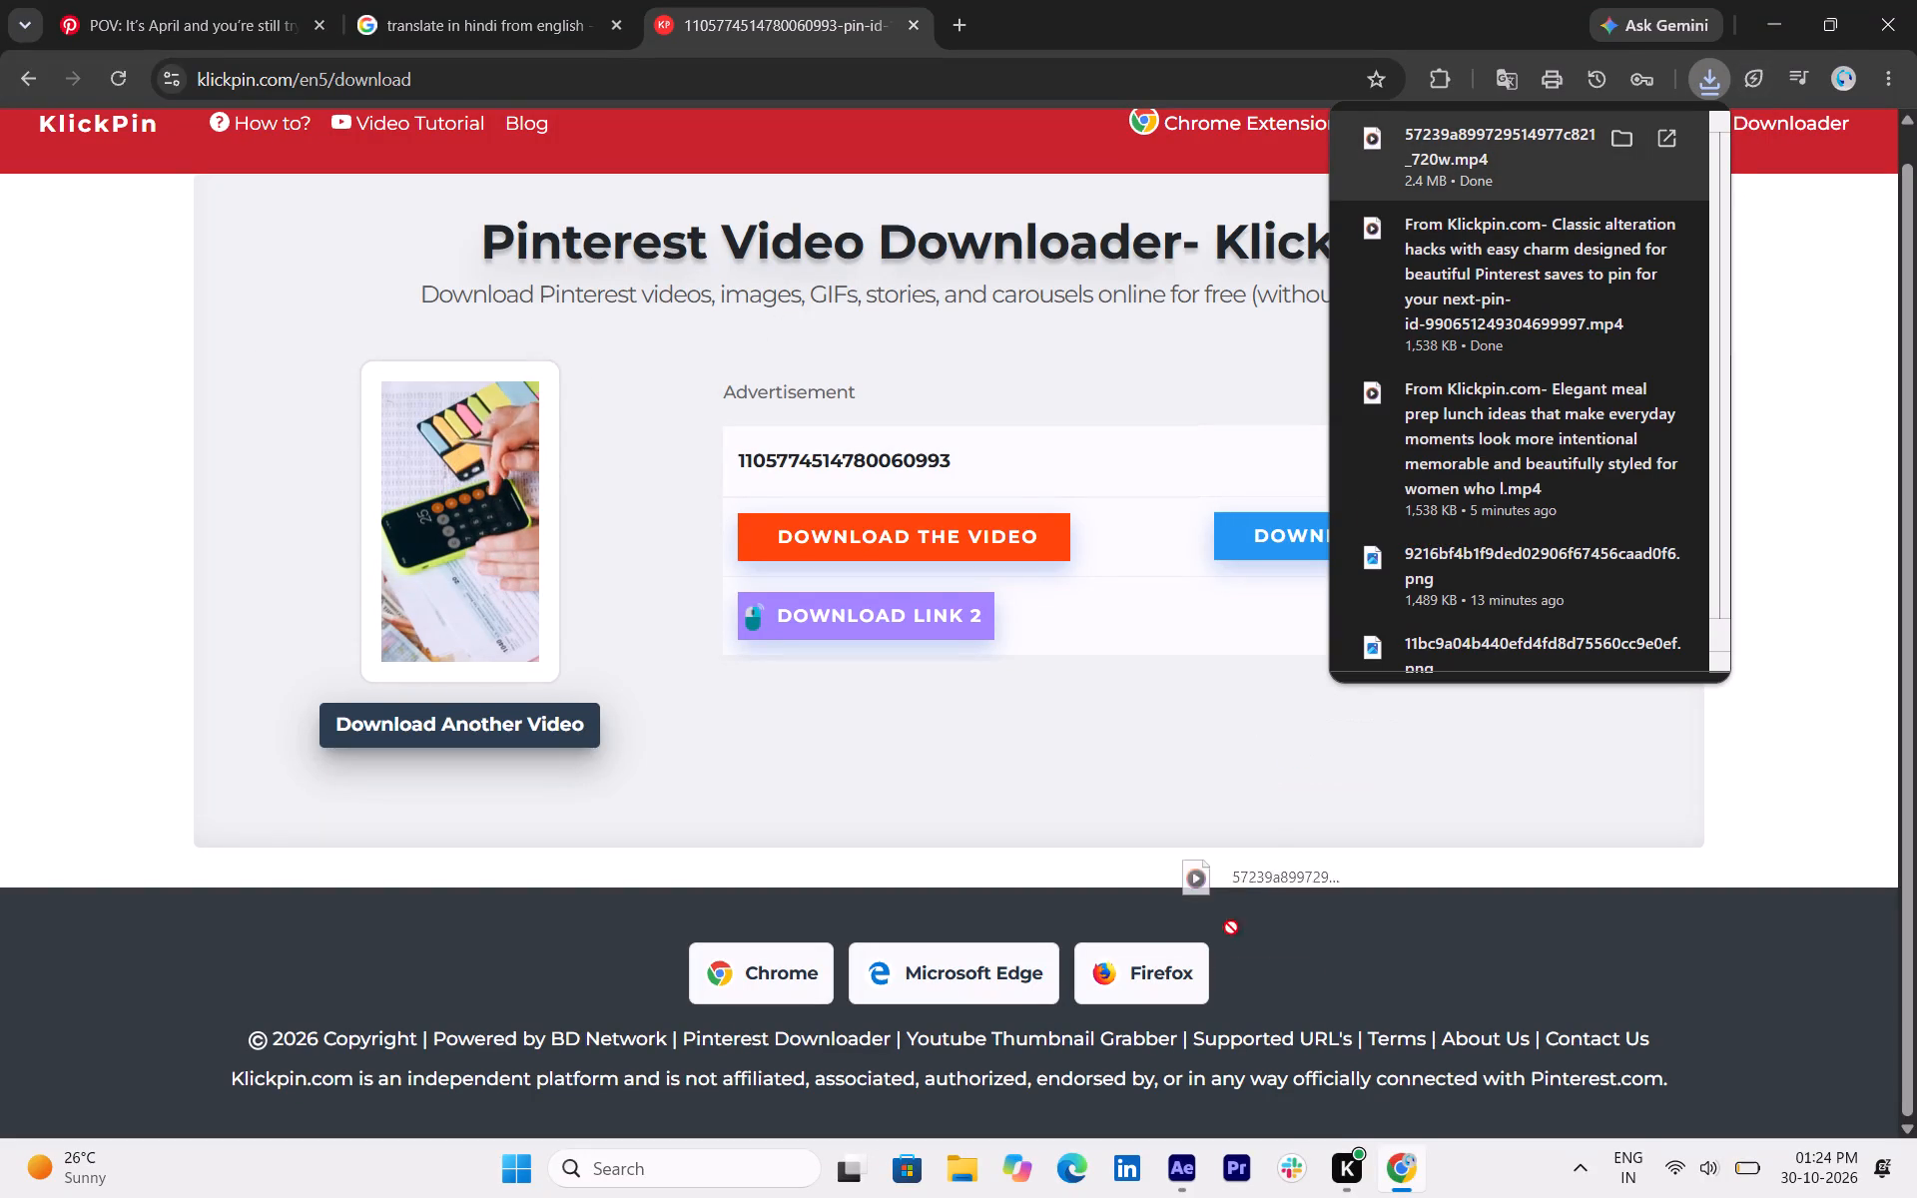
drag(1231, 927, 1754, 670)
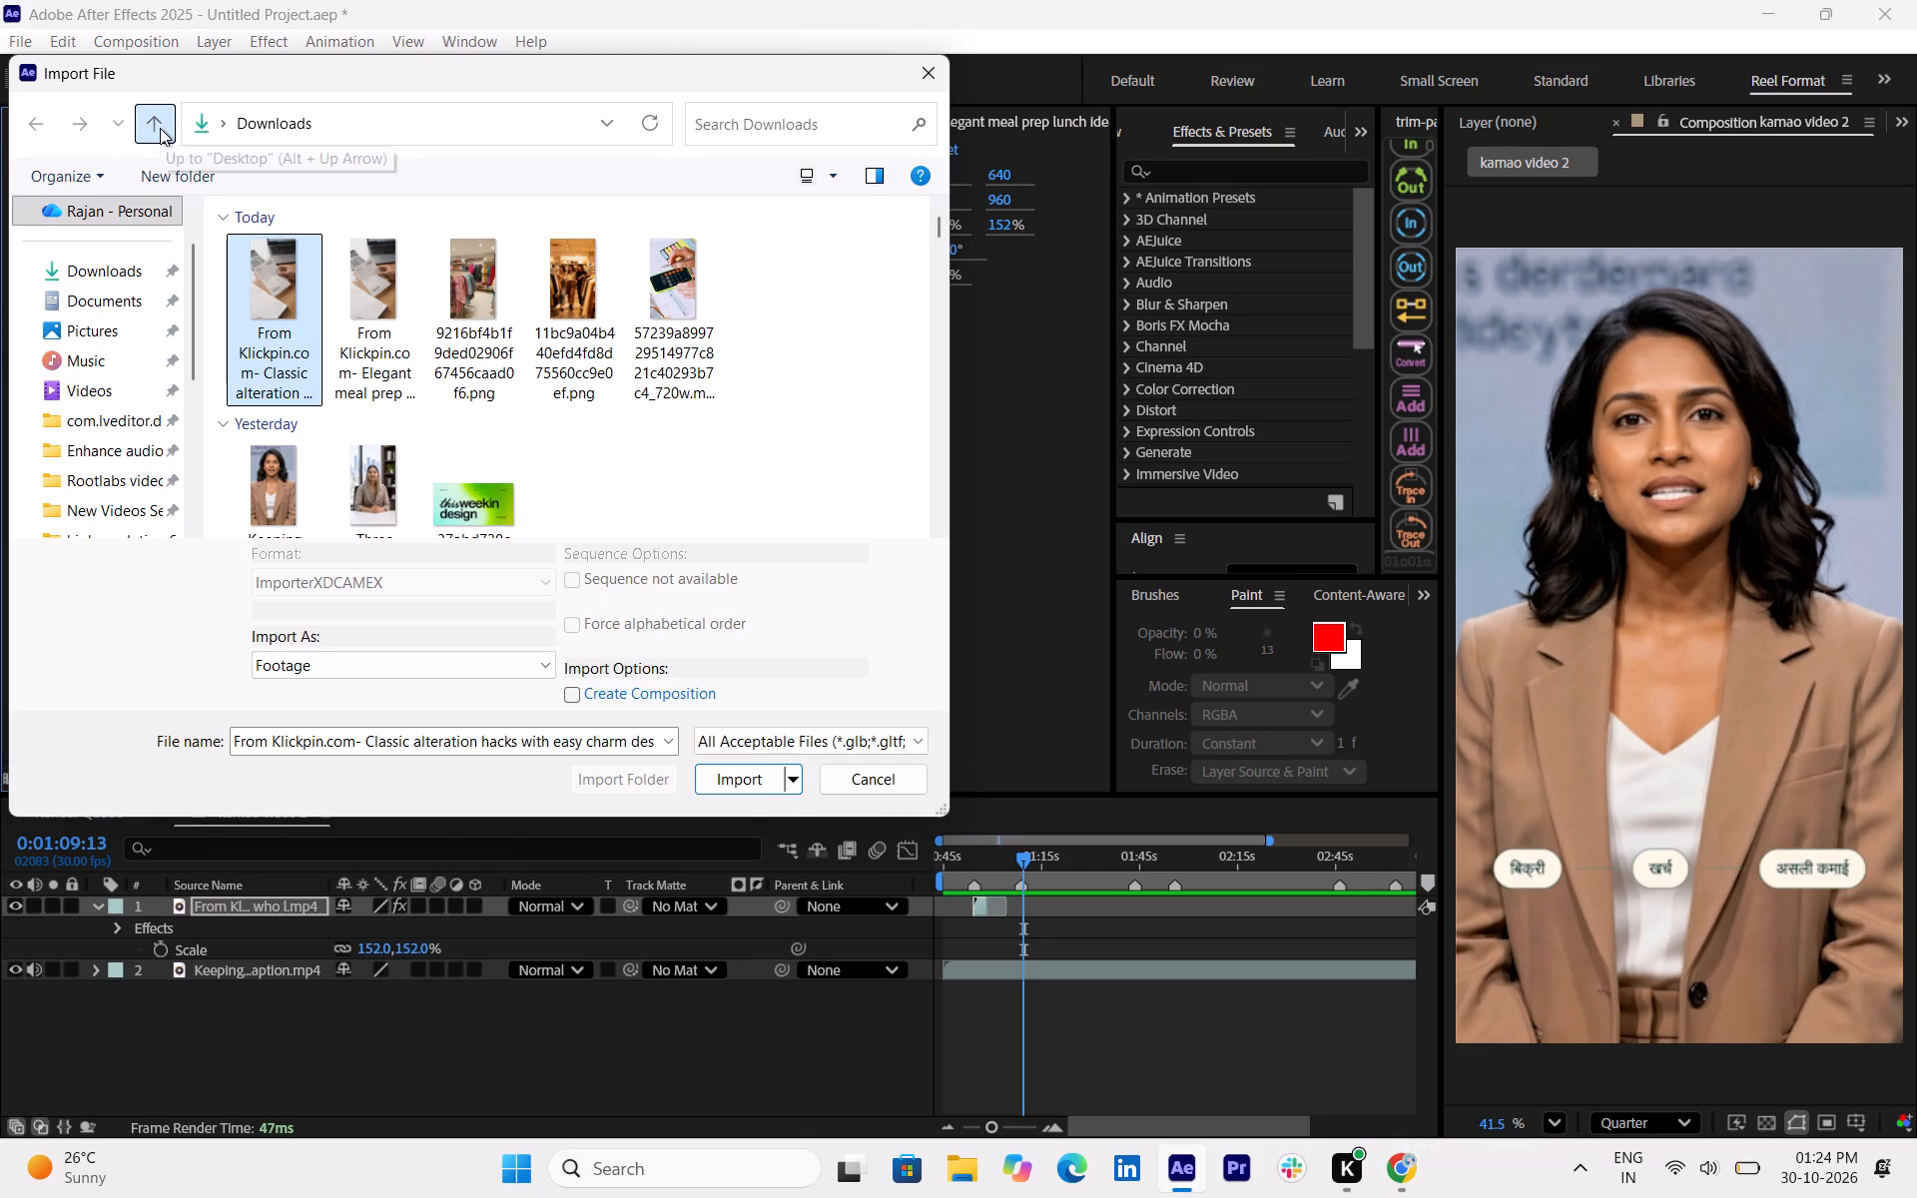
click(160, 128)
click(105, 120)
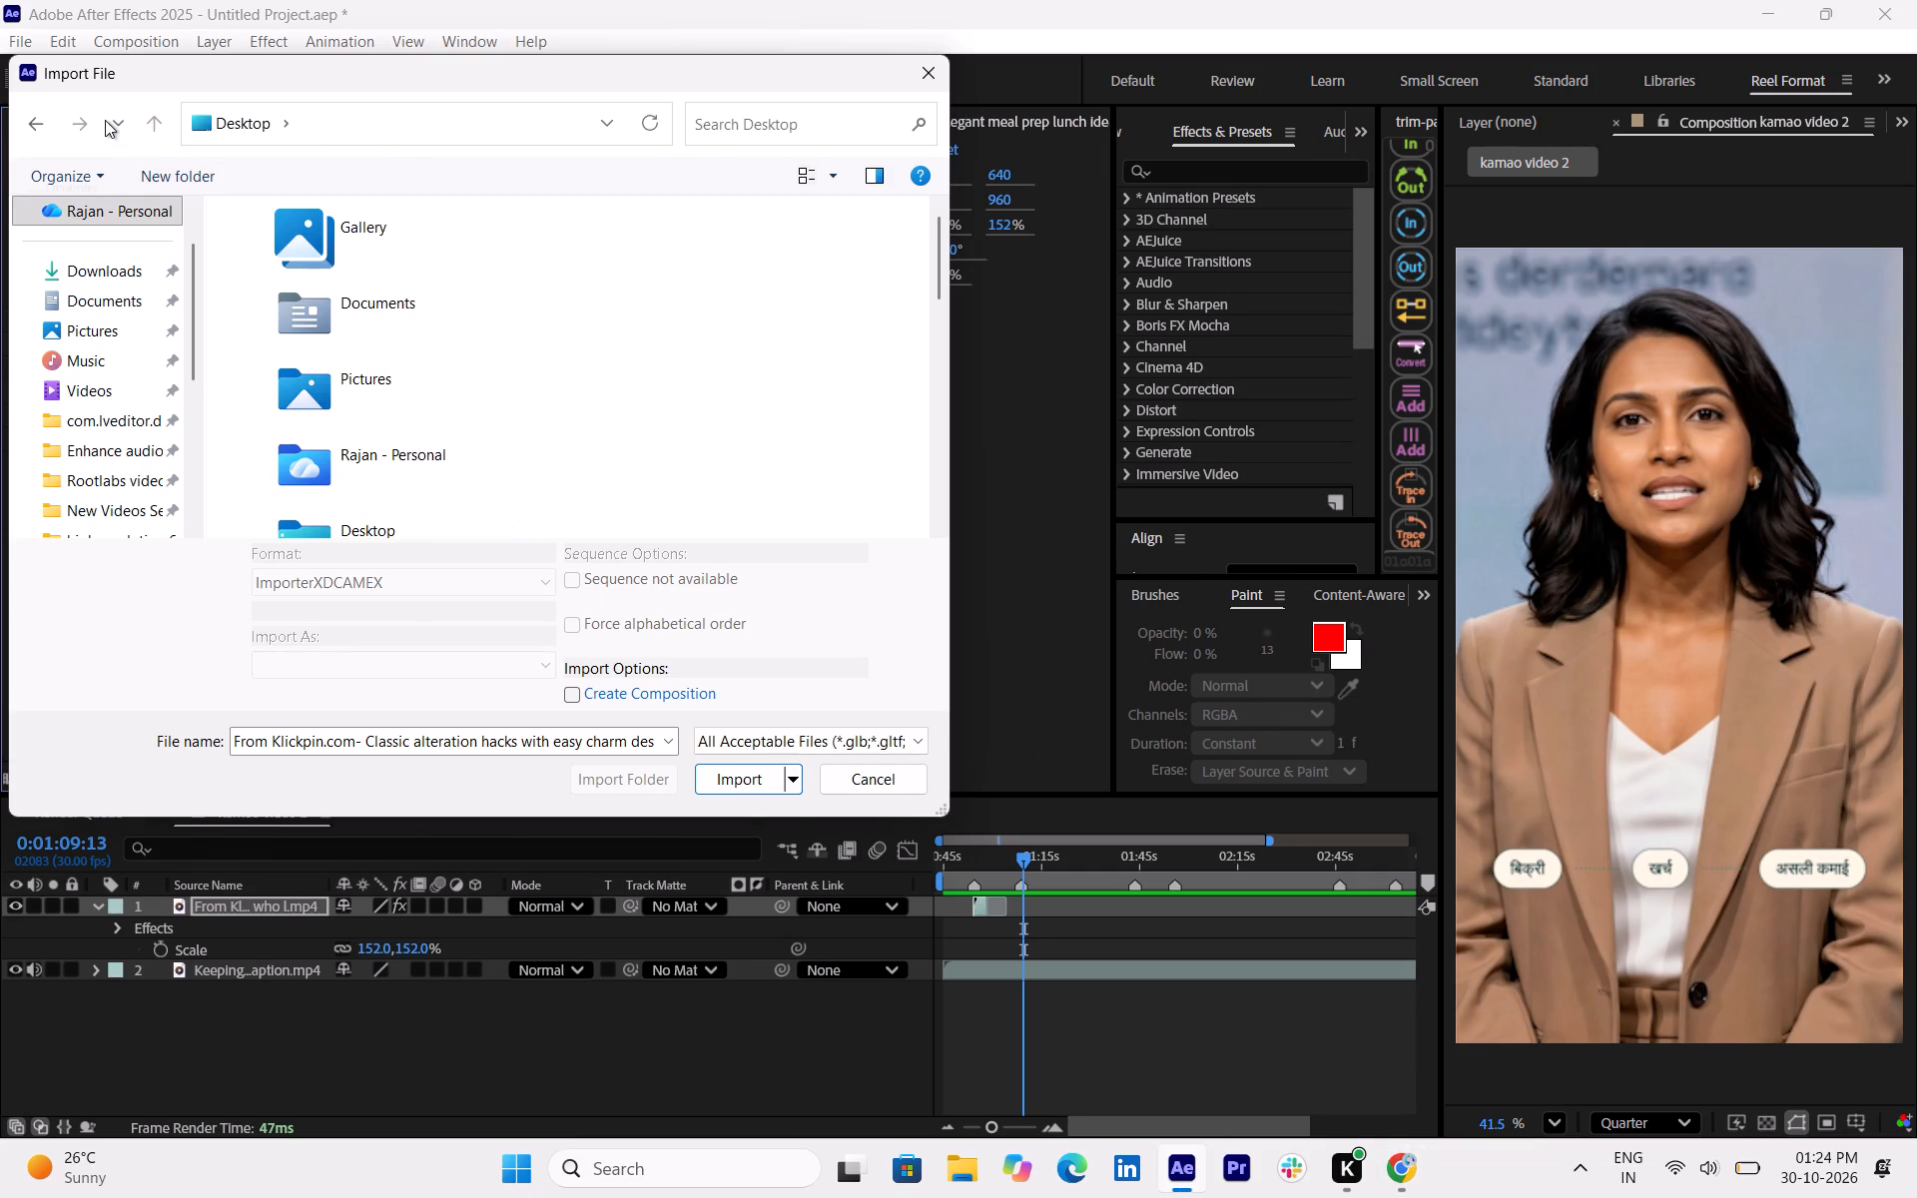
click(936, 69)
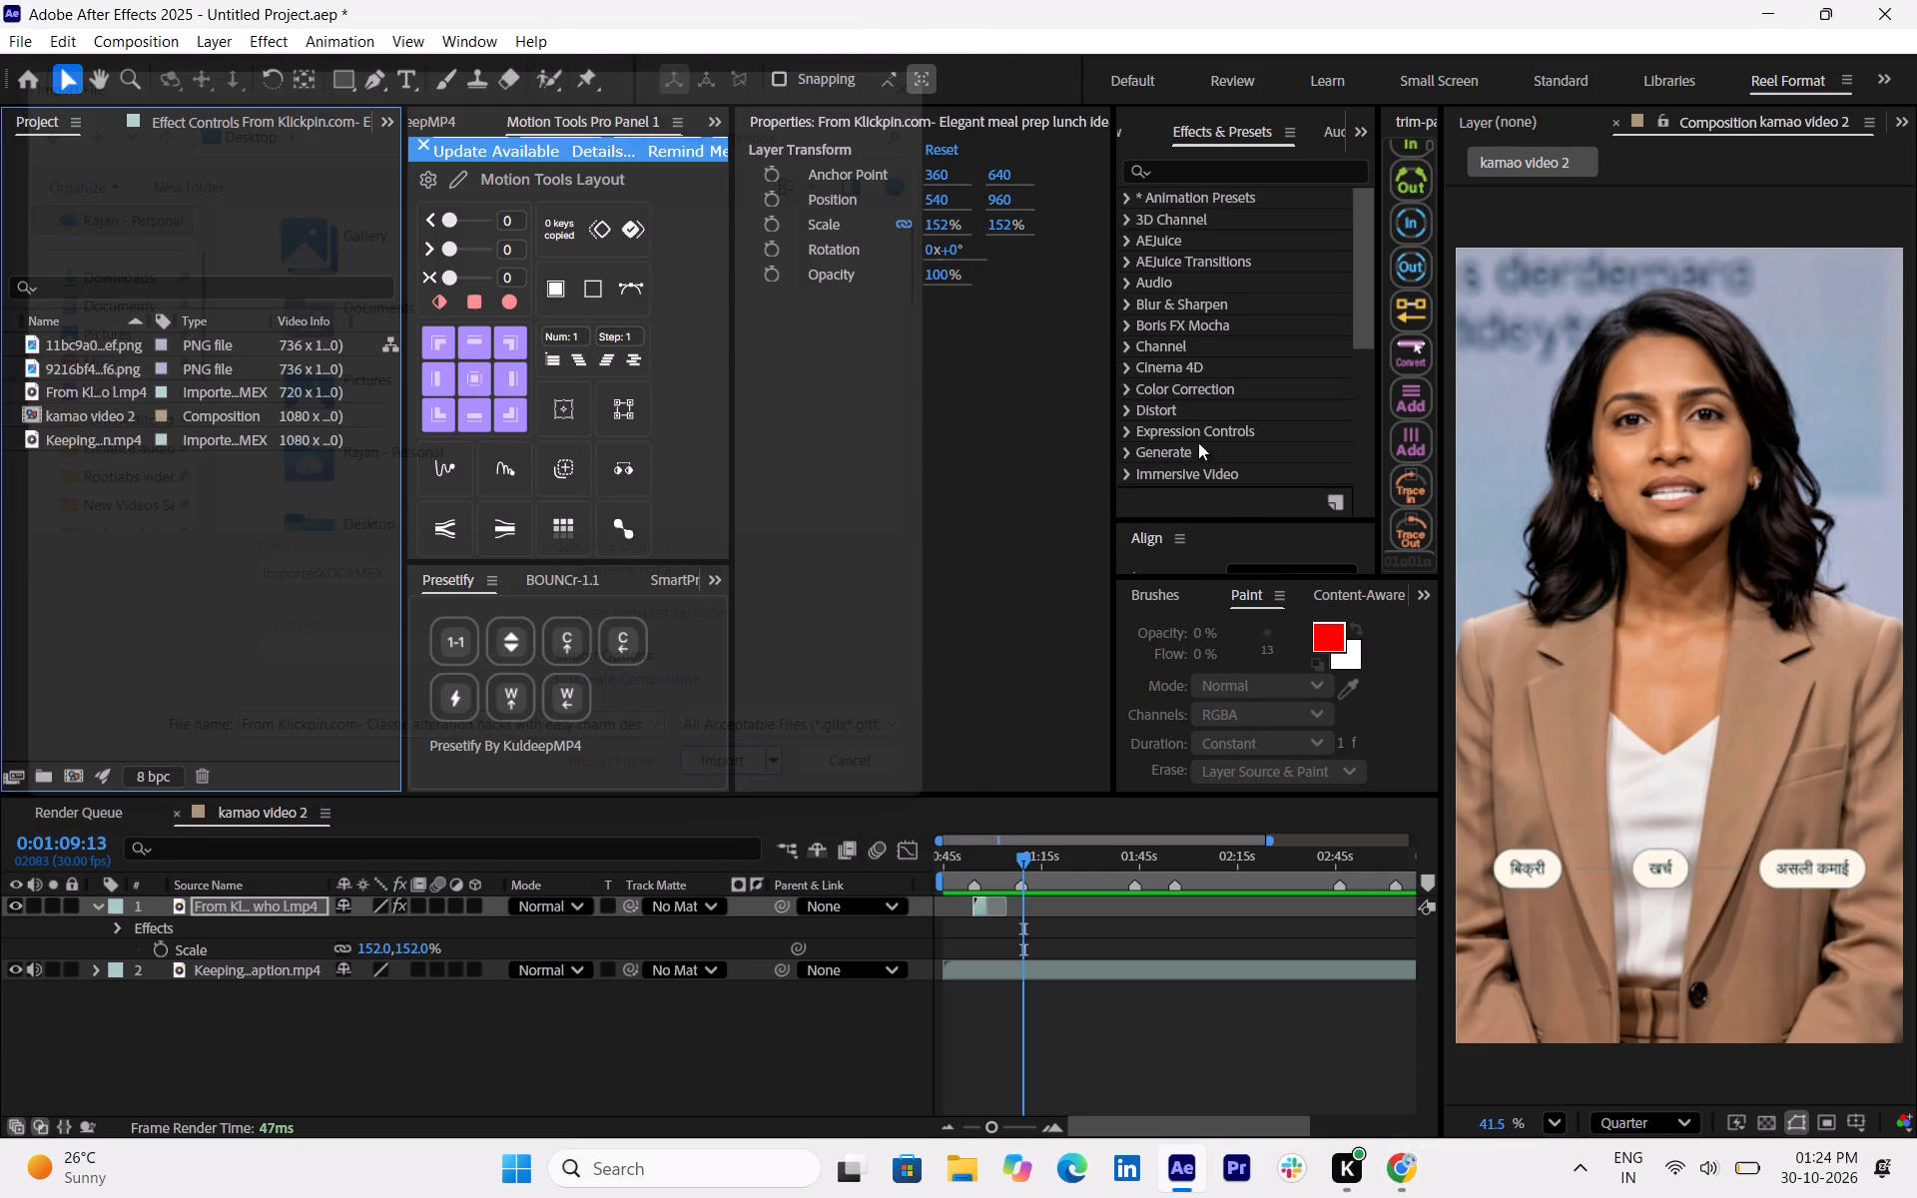
key(ctrl+i)
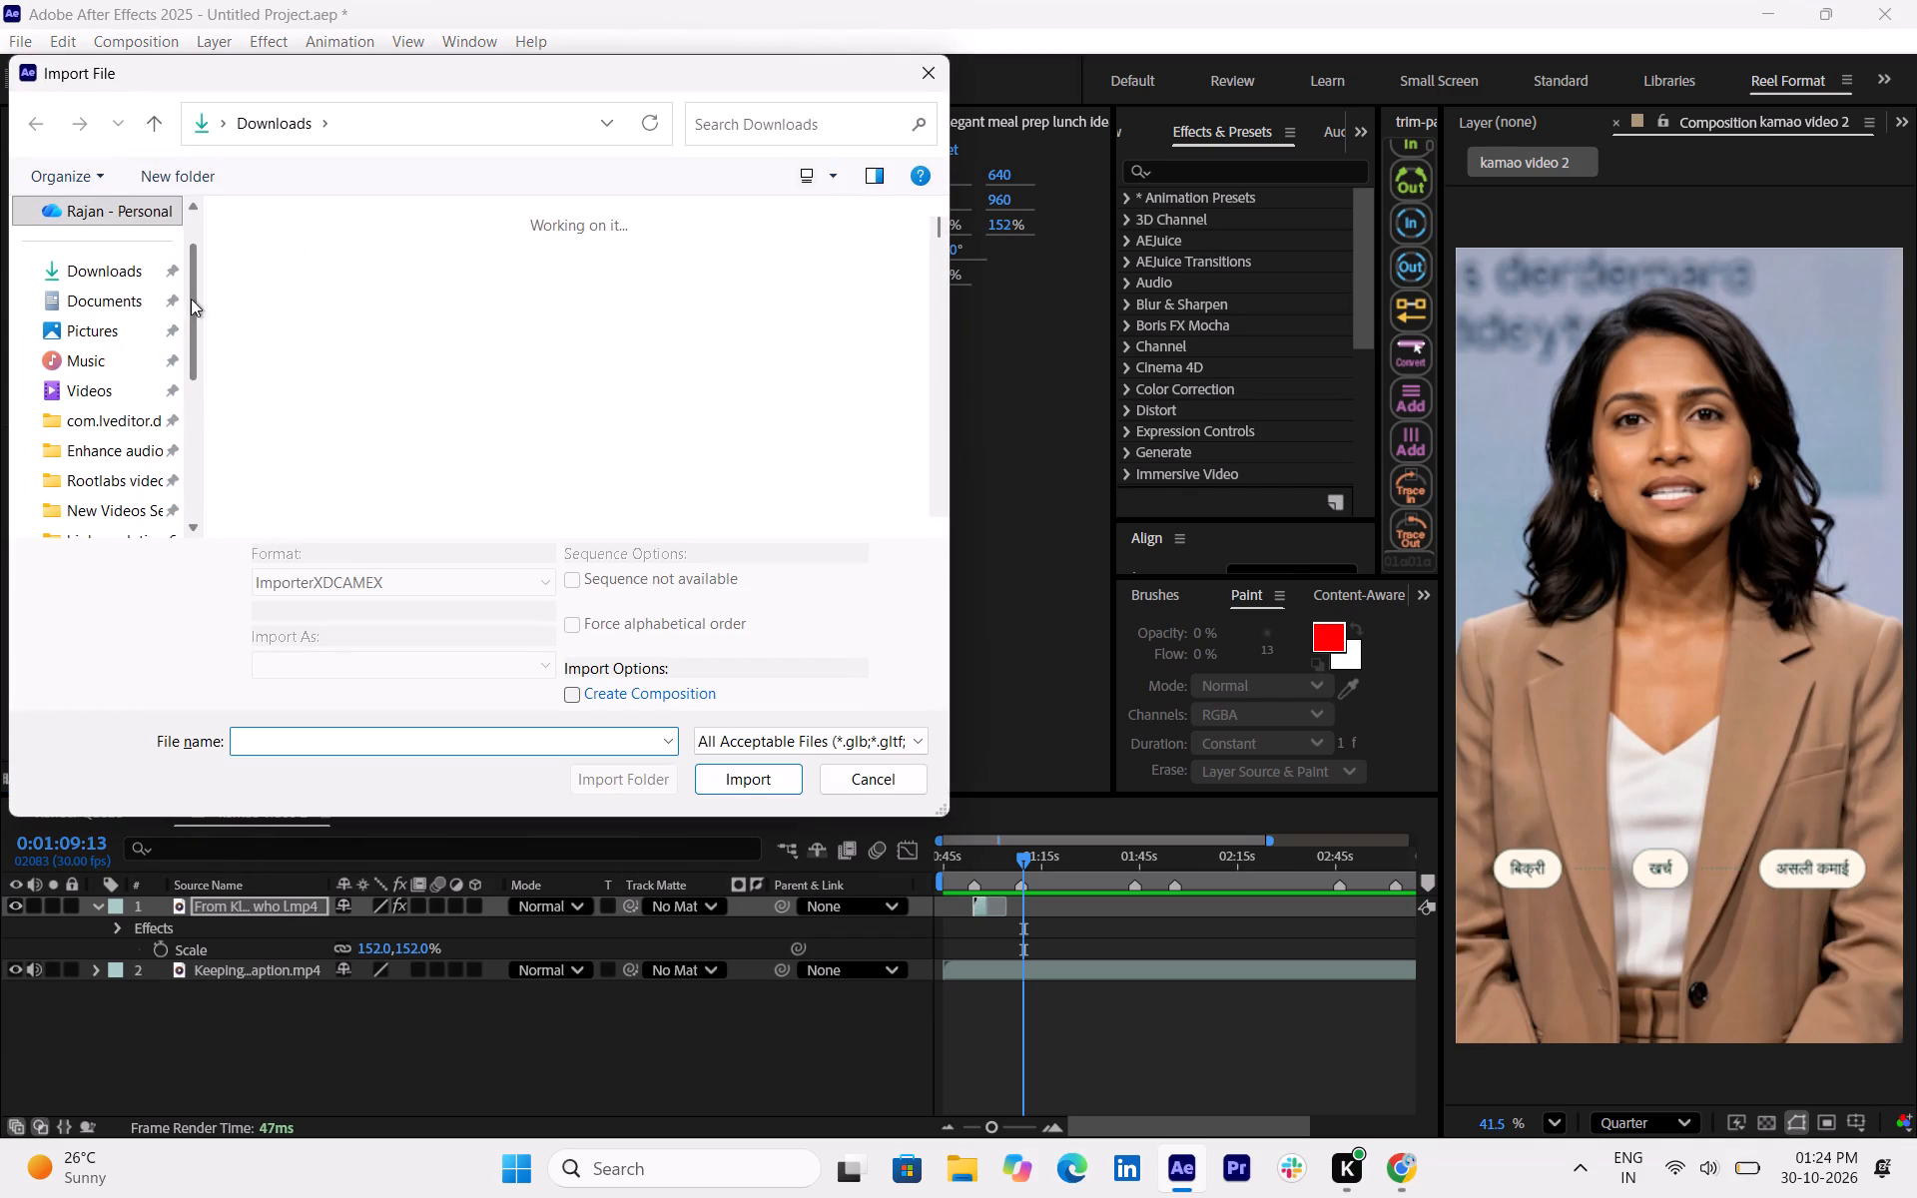
click(132, 271)
click(285, 274)
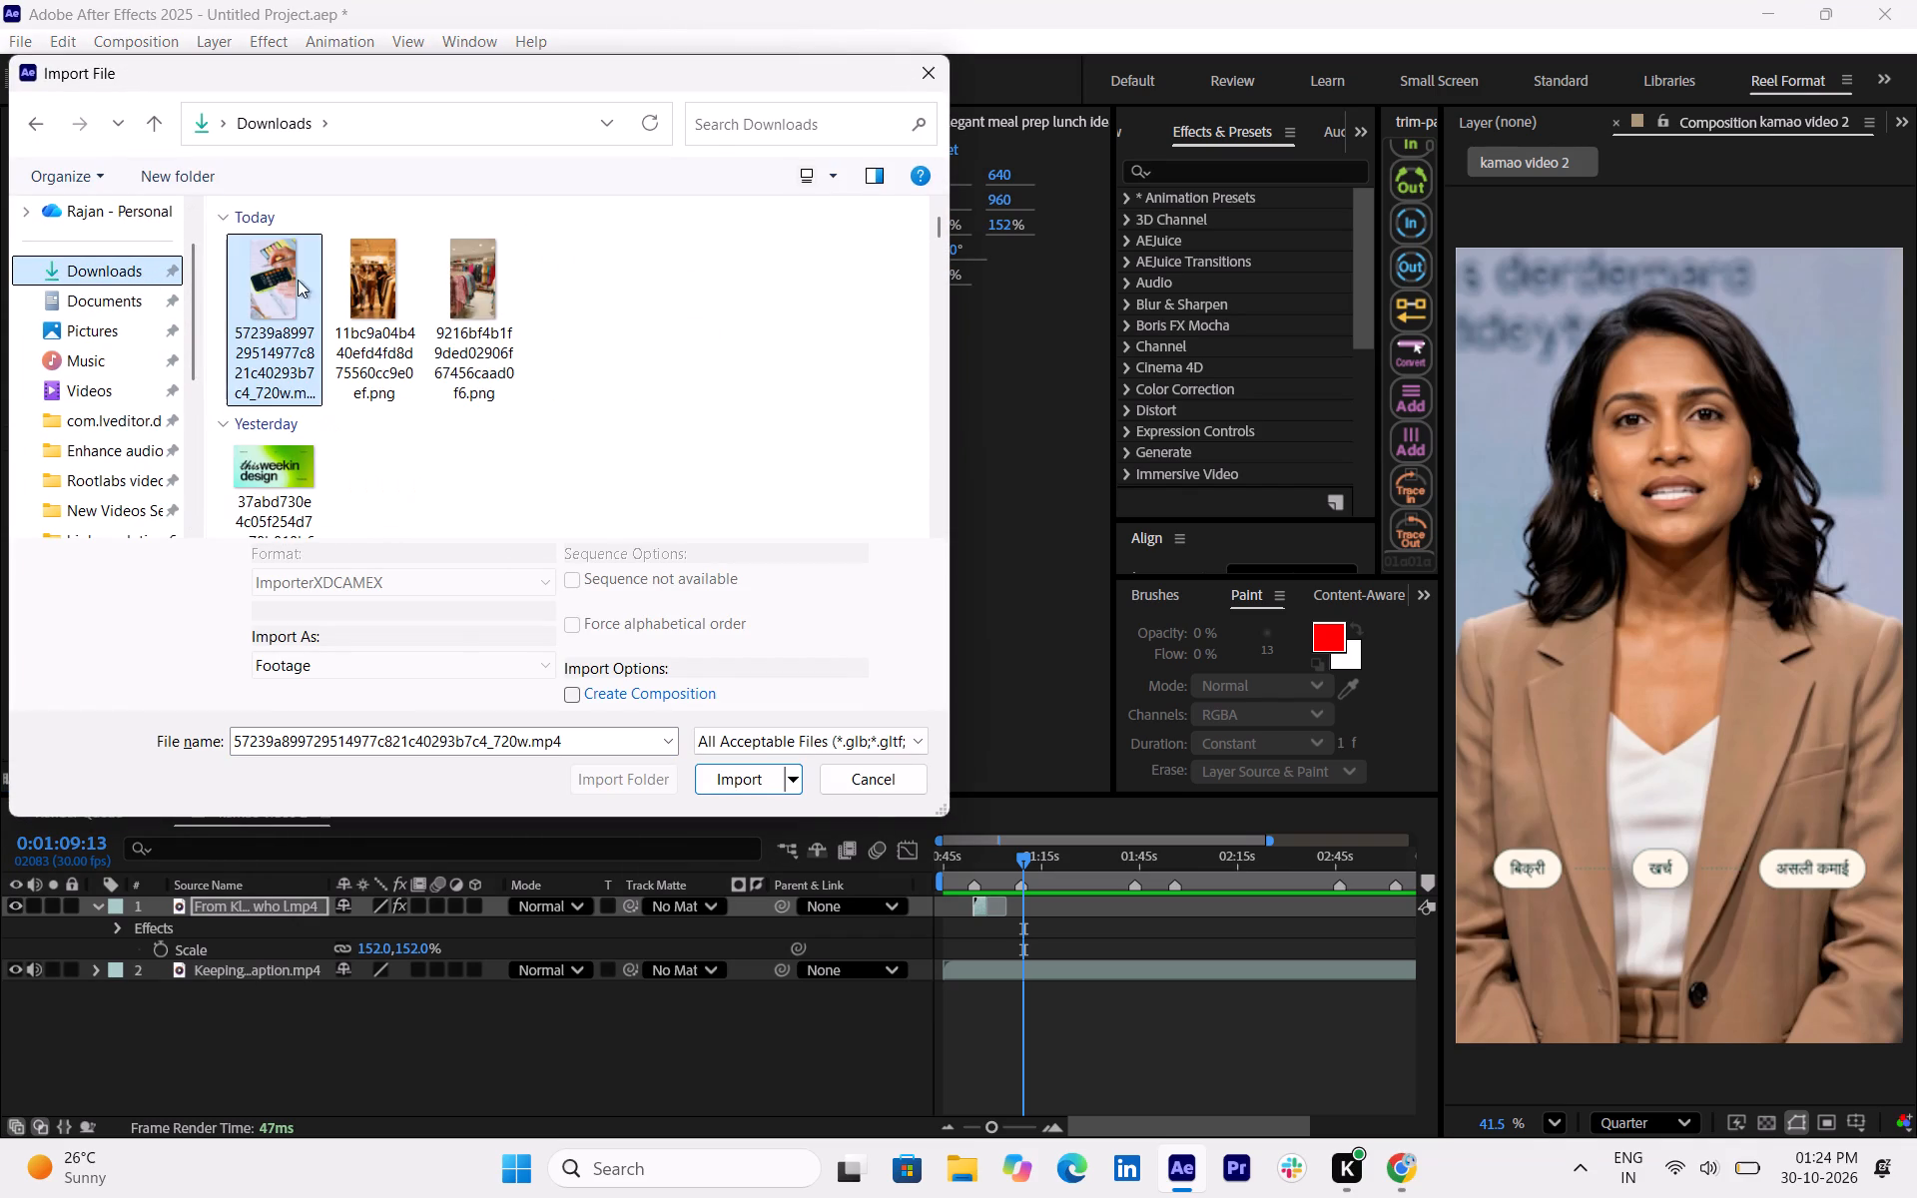
click(761, 782)
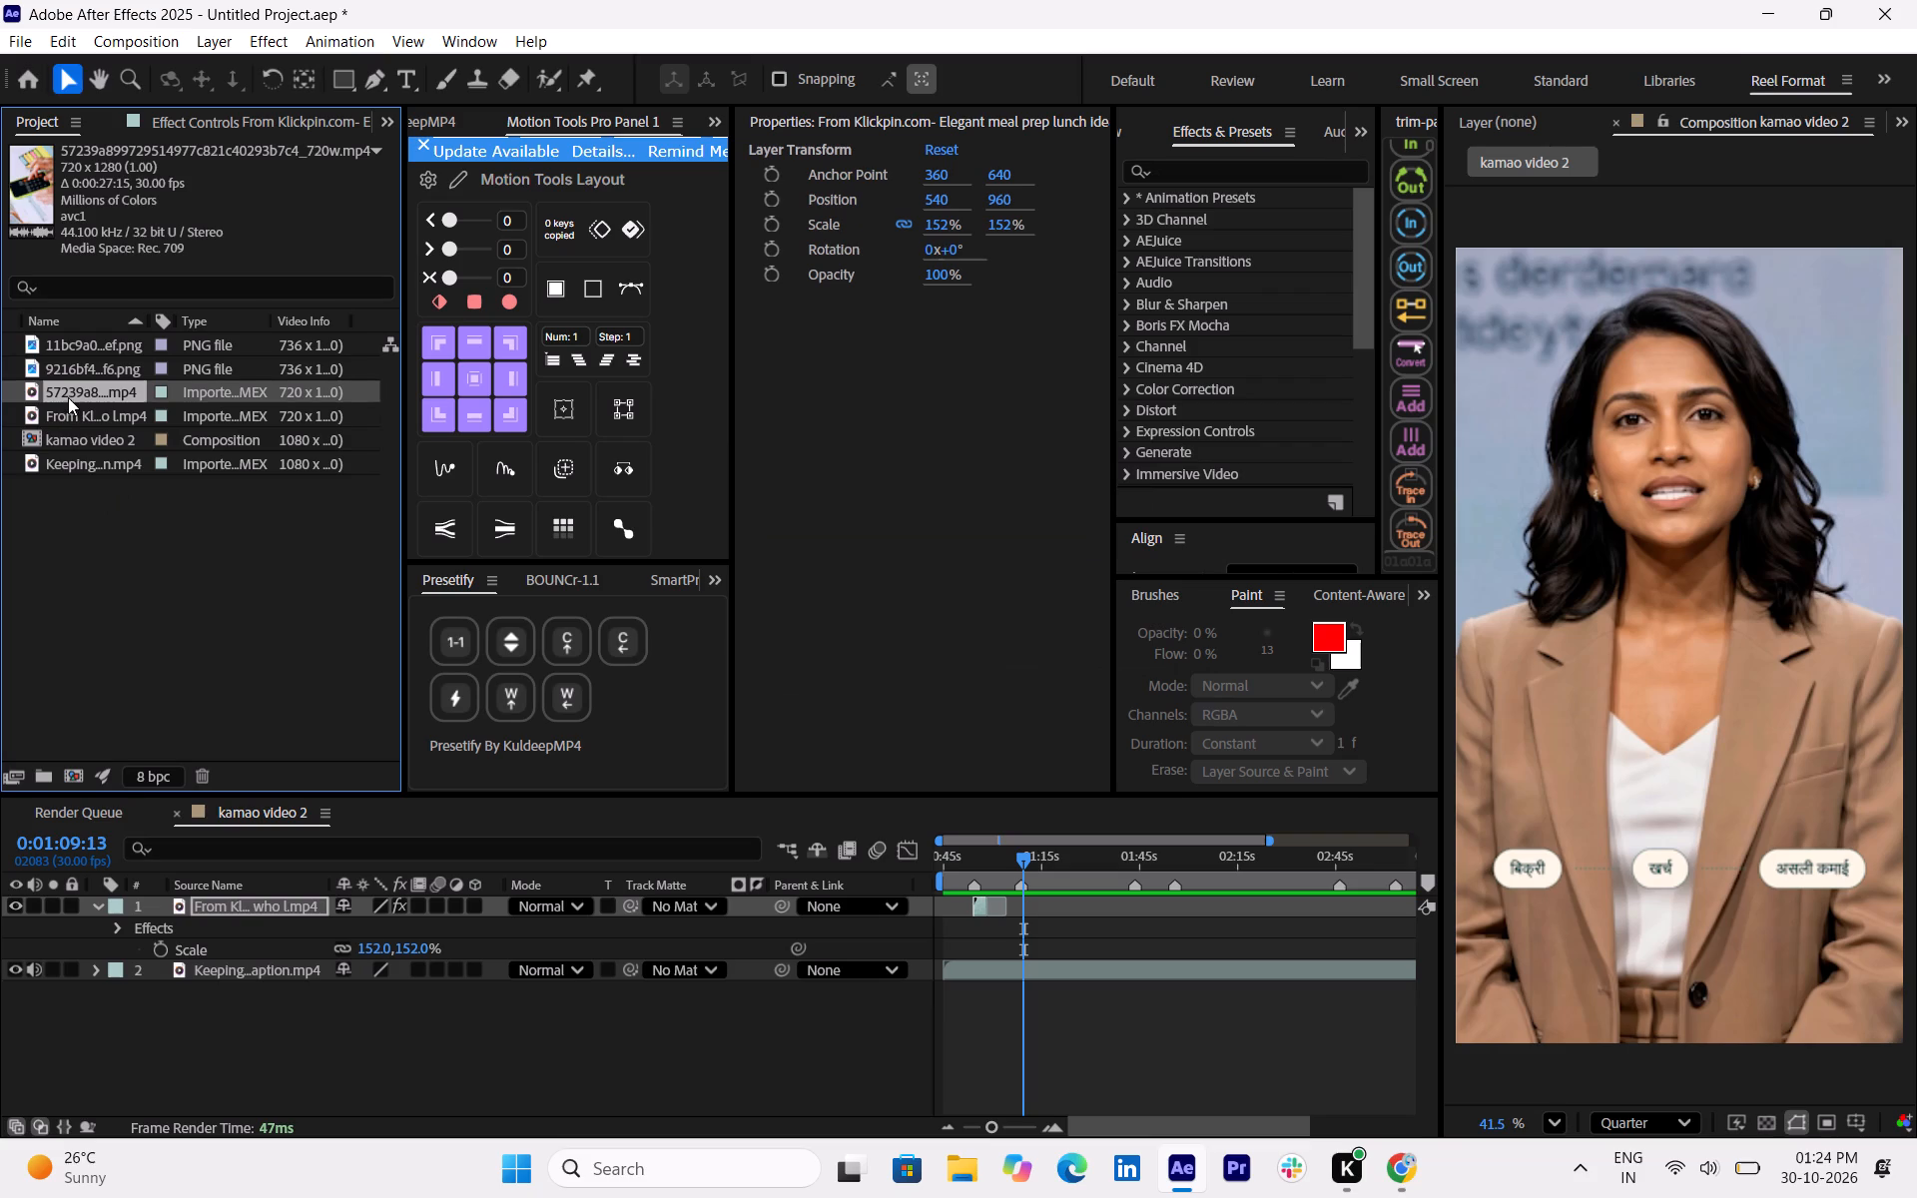
Add the imported phone calculator clip to kamao video 2 as the top layer, starting at the playhead at 0:01:09:13.
drag(69, 392, 475, 1021)
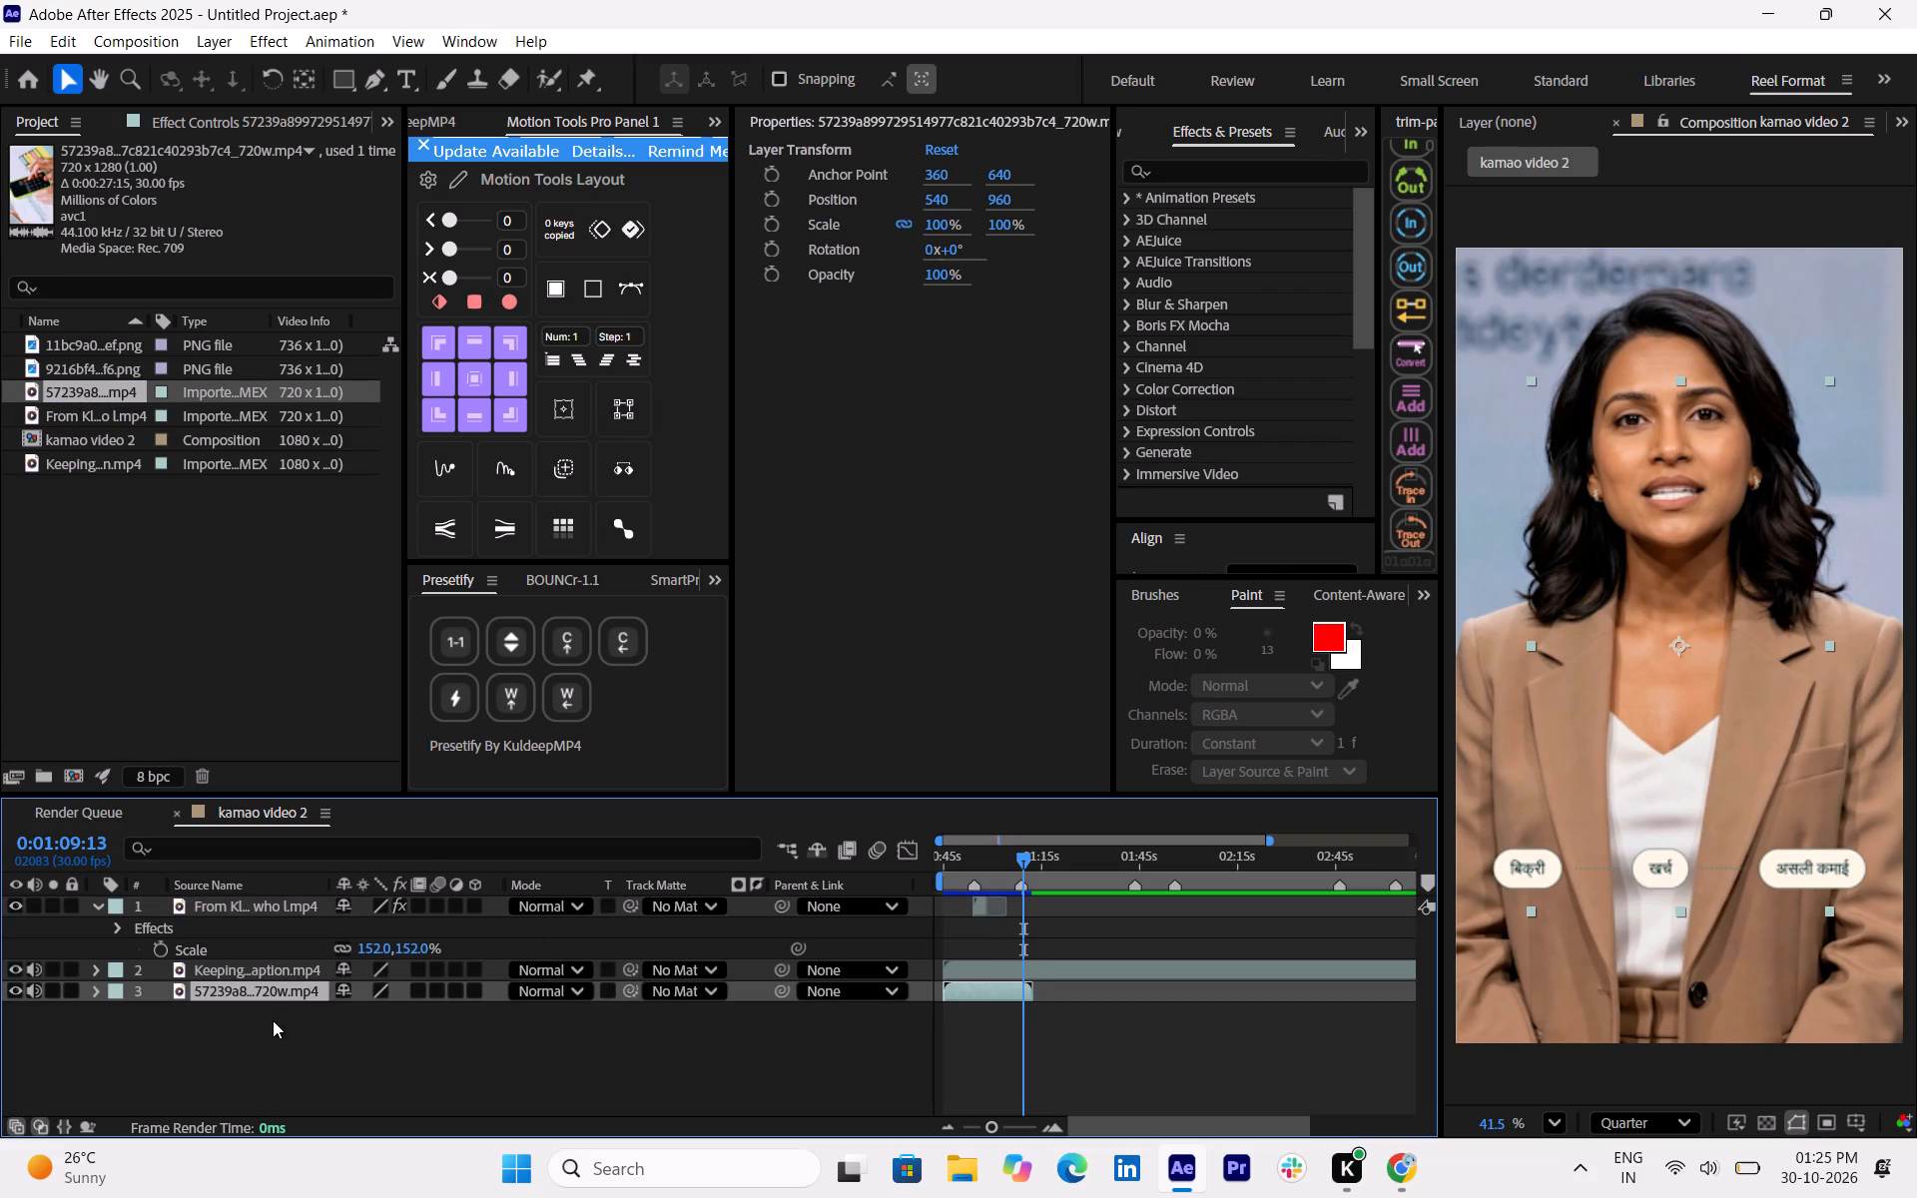
drag(269, 995, 260, 907)
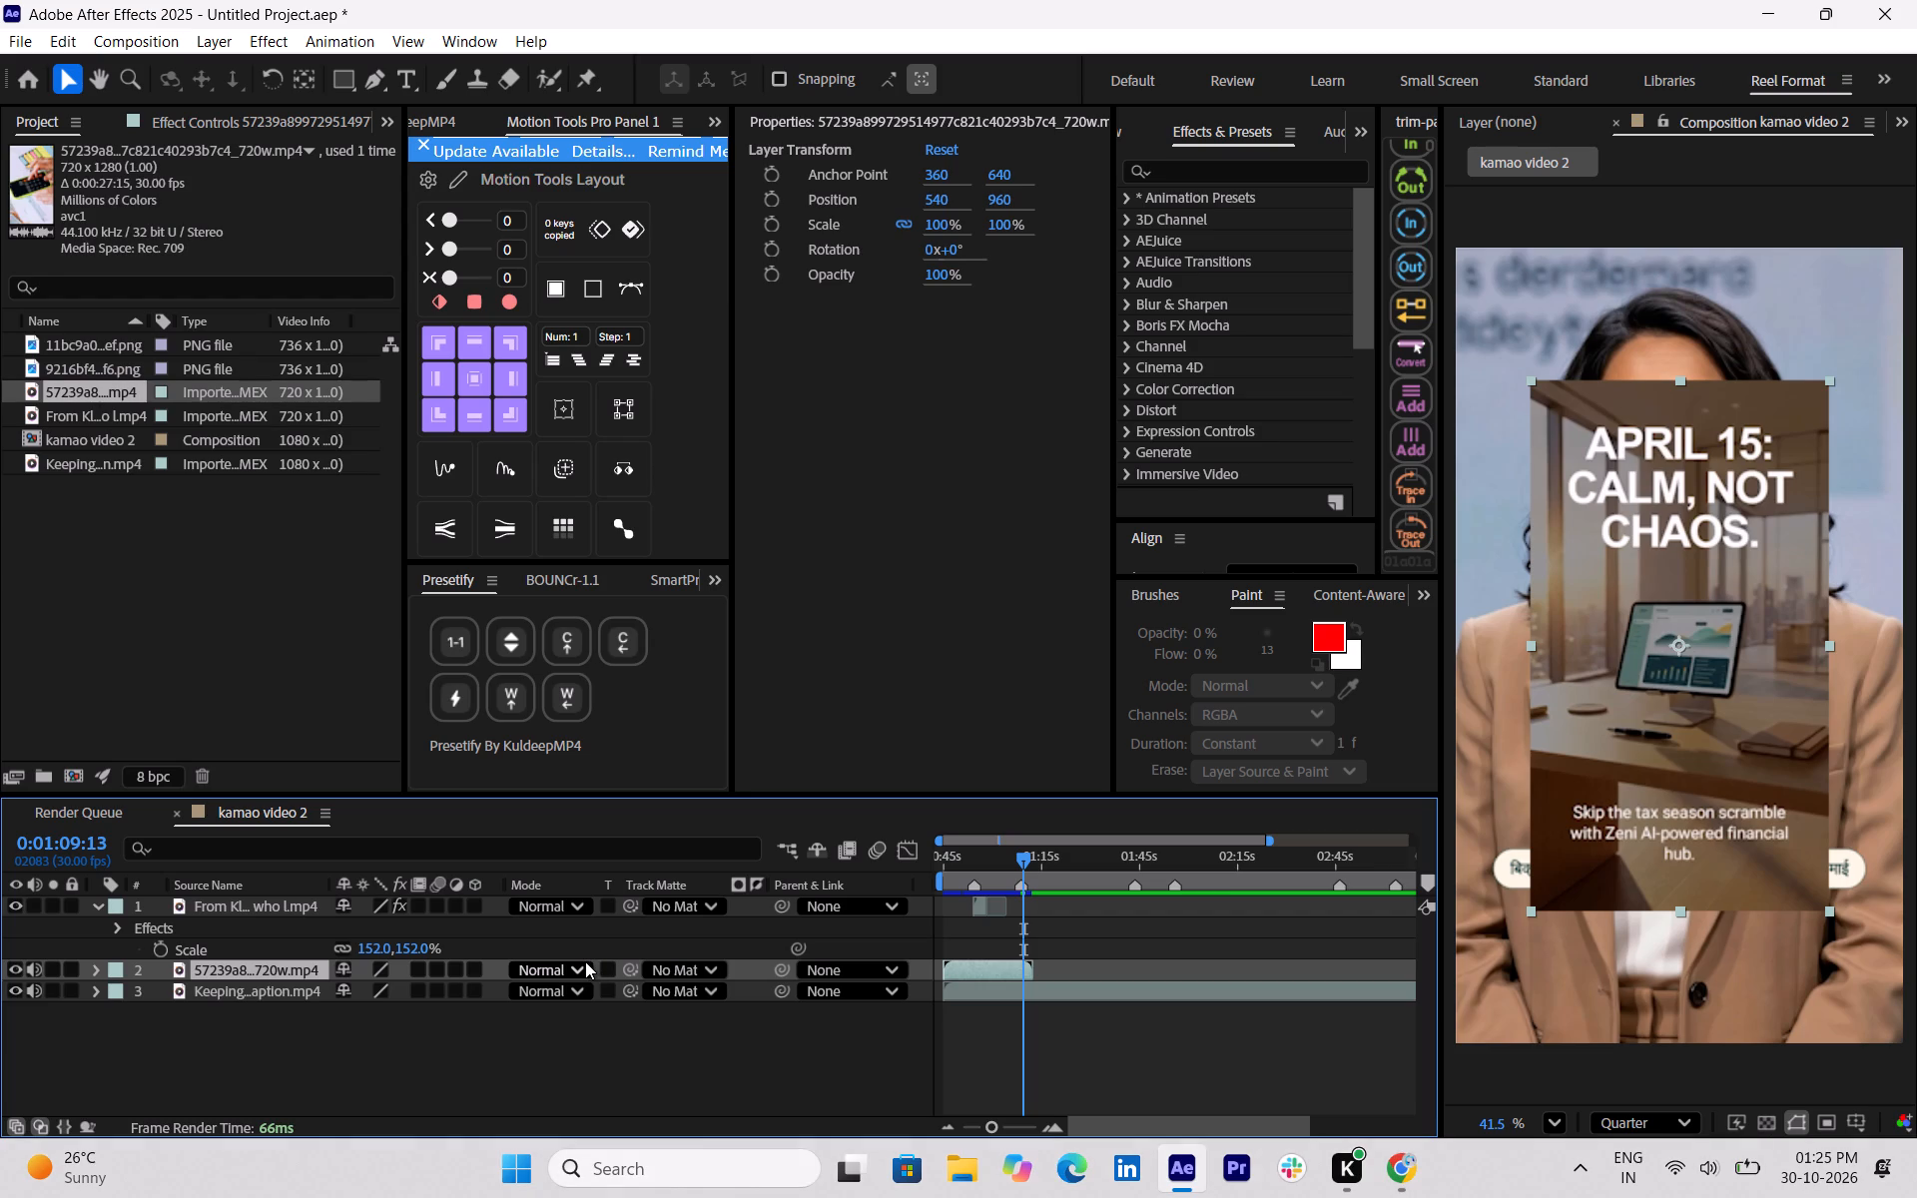
drag(973, 973, 991, 971)
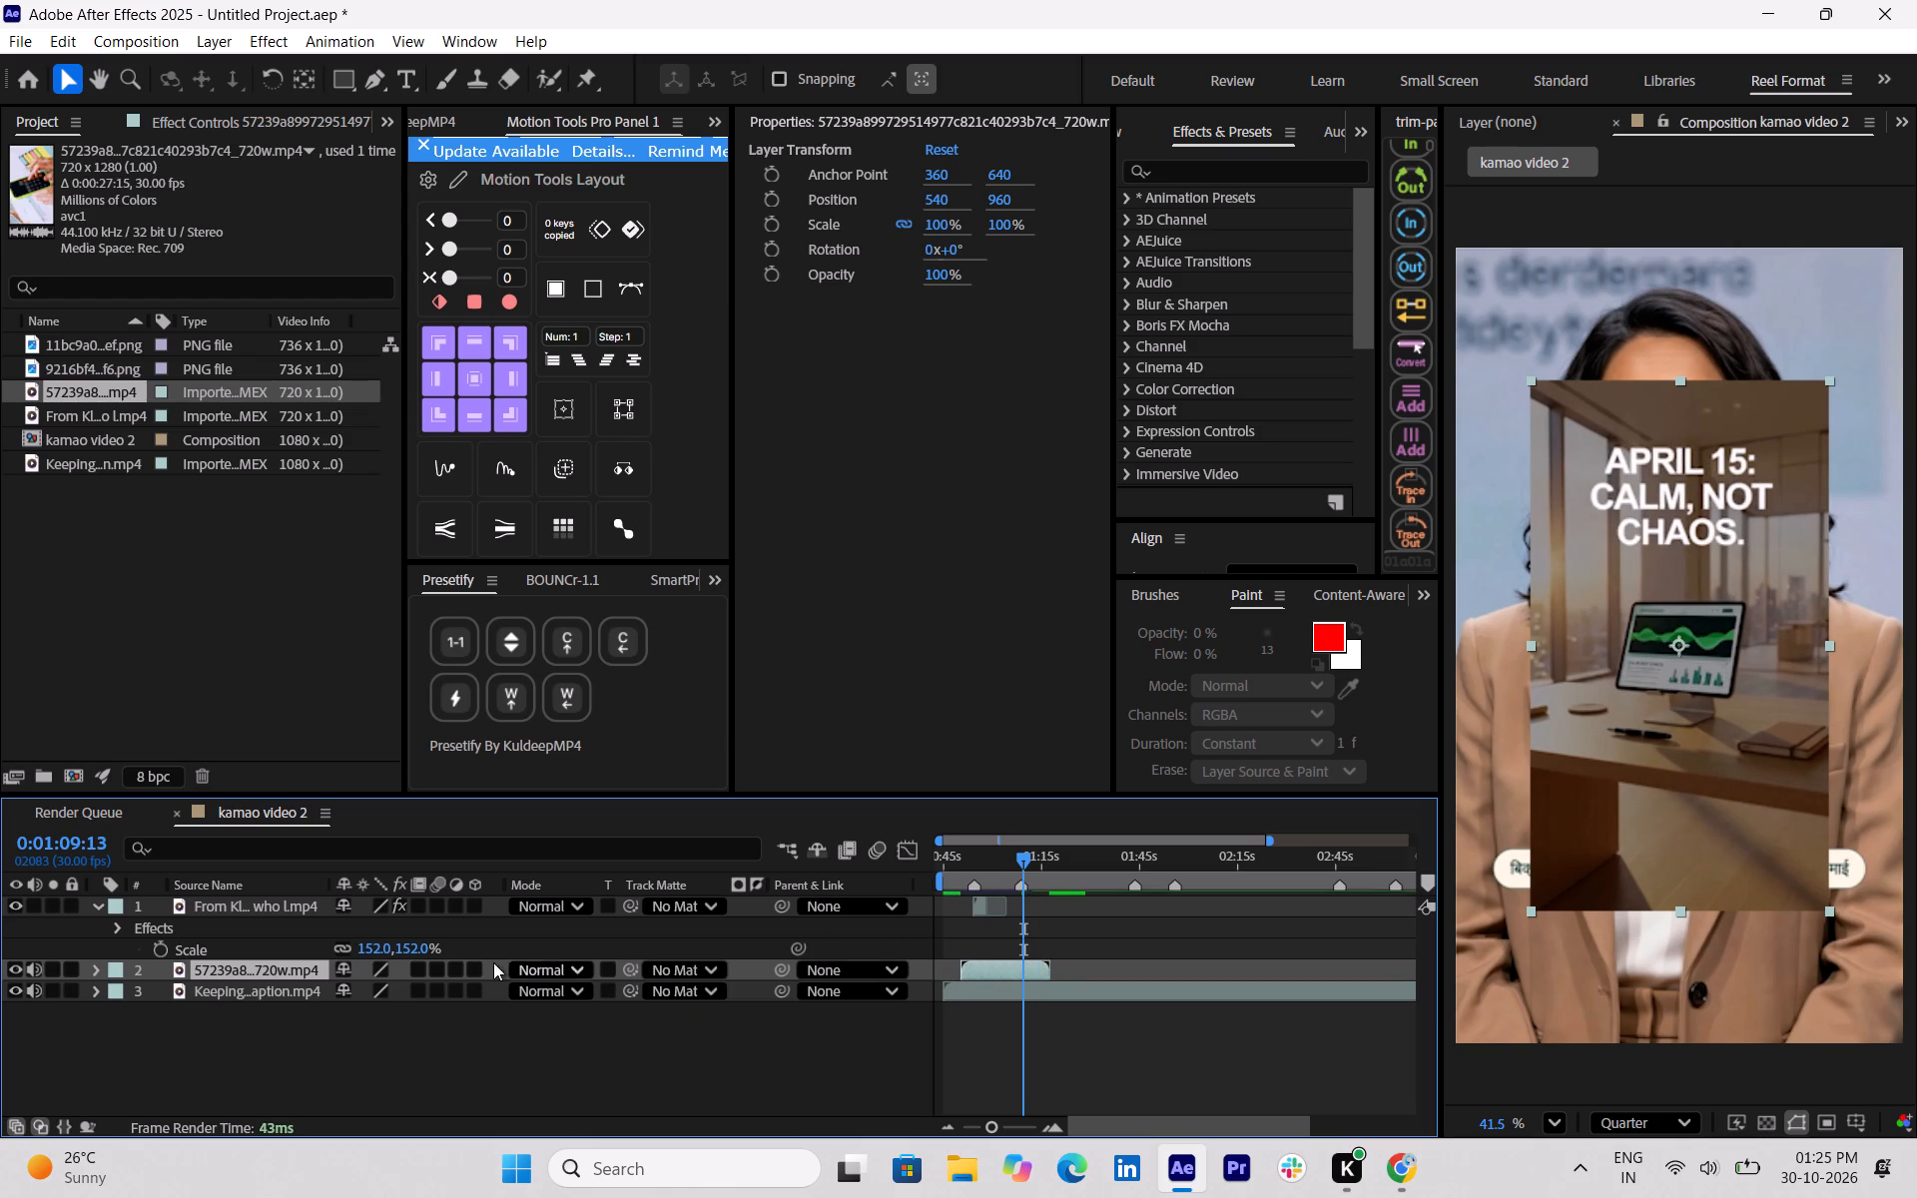
drag(267, 968, 269, 897)
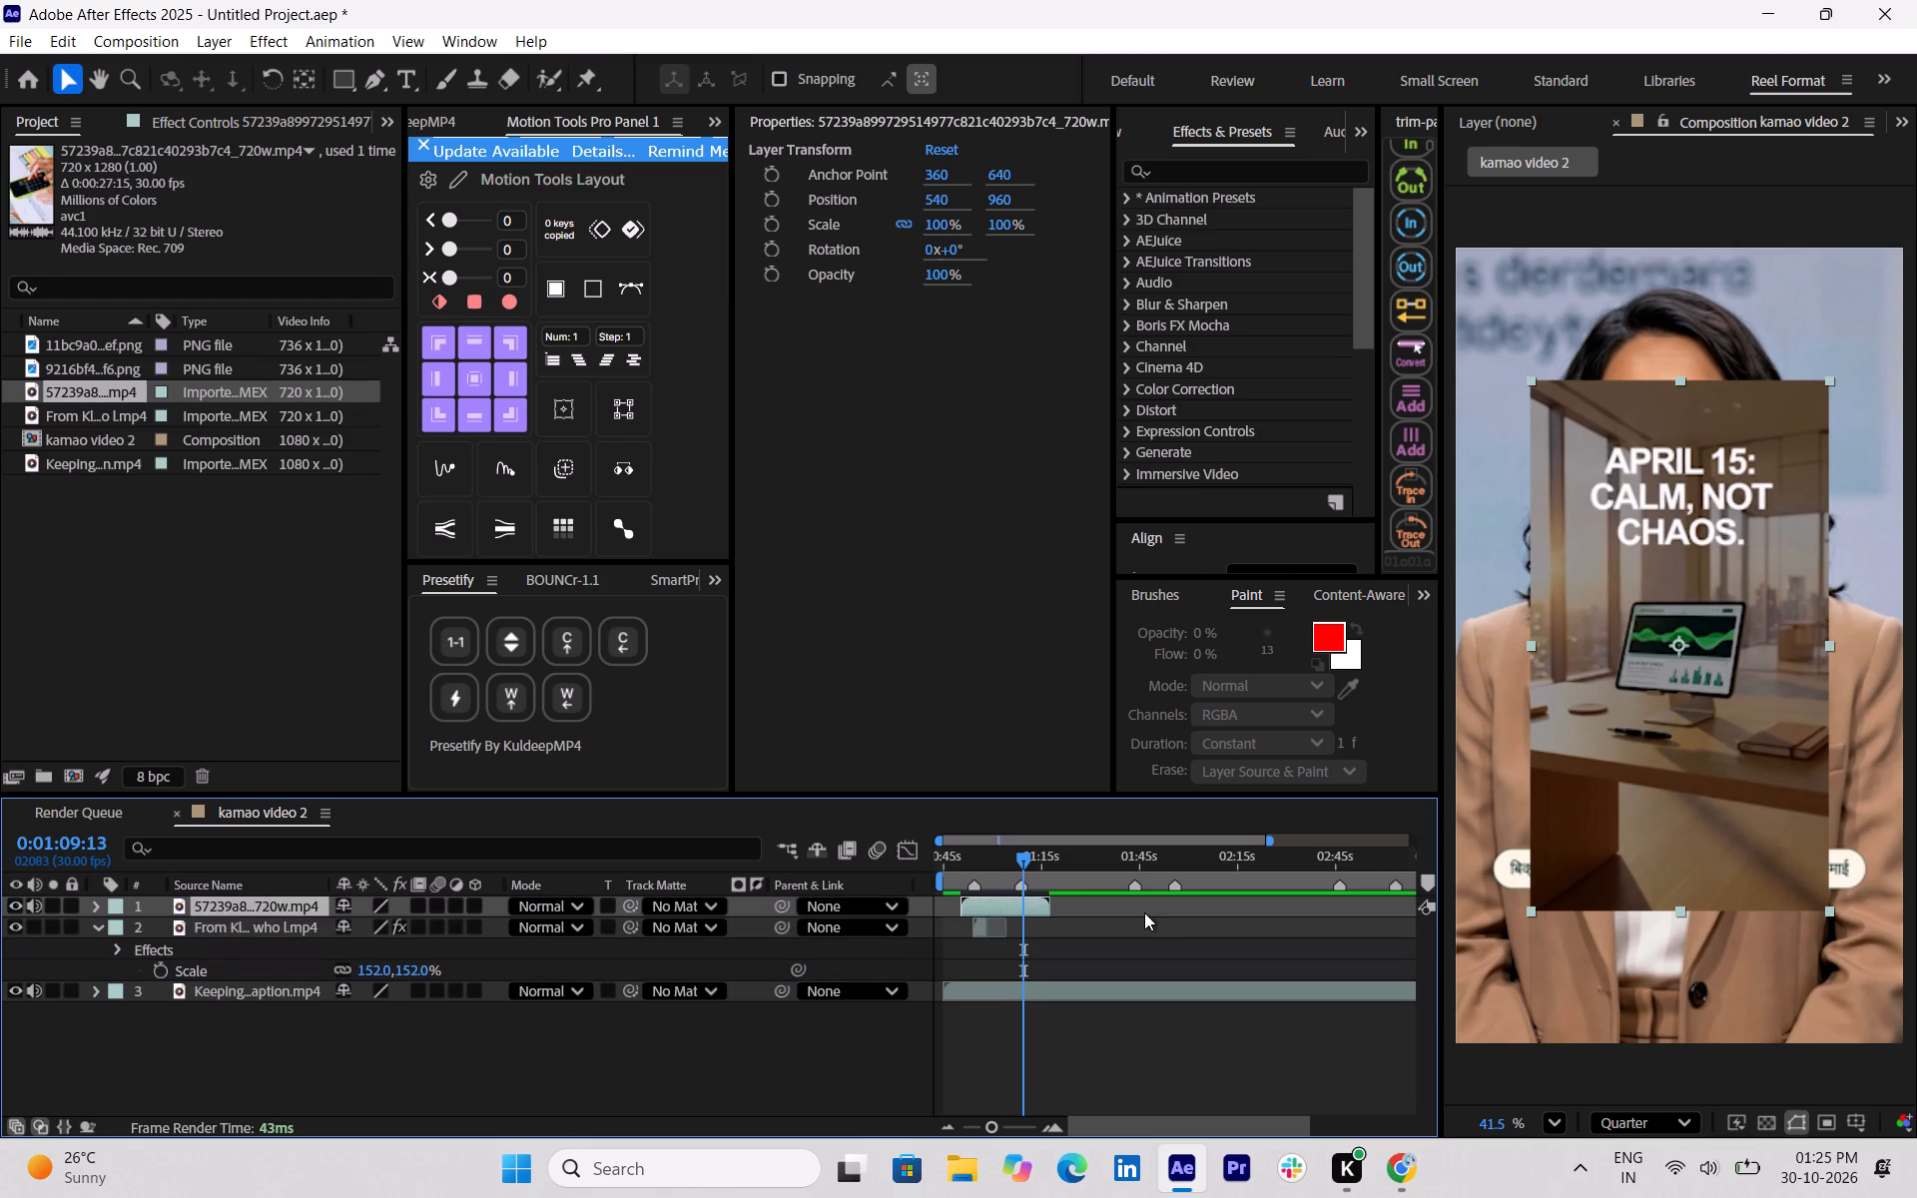
drag(1034, 904, 1096, 900)
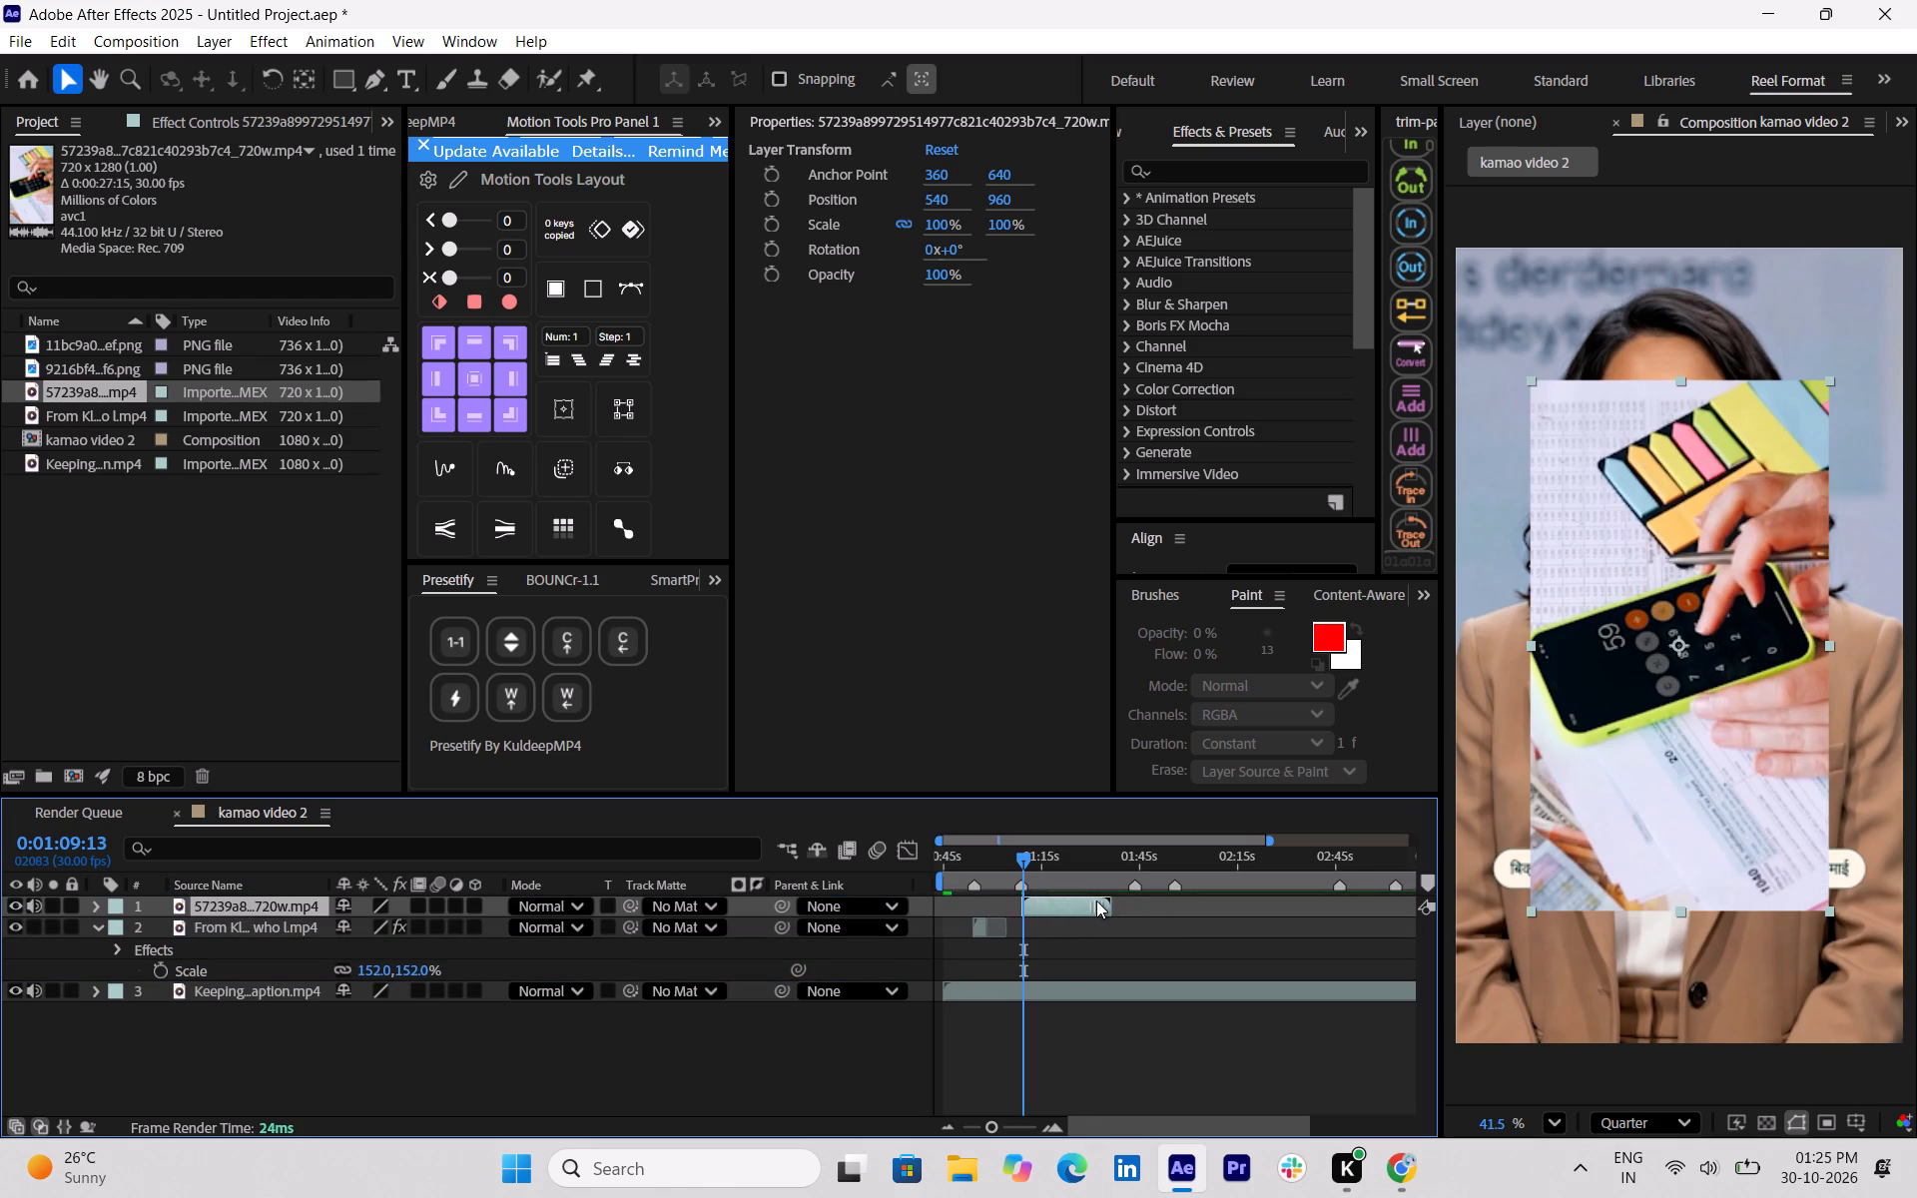
drag(1096, 900, 1095, 900)
Play the composition from 0:00:56:02 into the phone calculator clip and mute that clip's audio.
drag(1035, 863, 979, 856)
key(space)
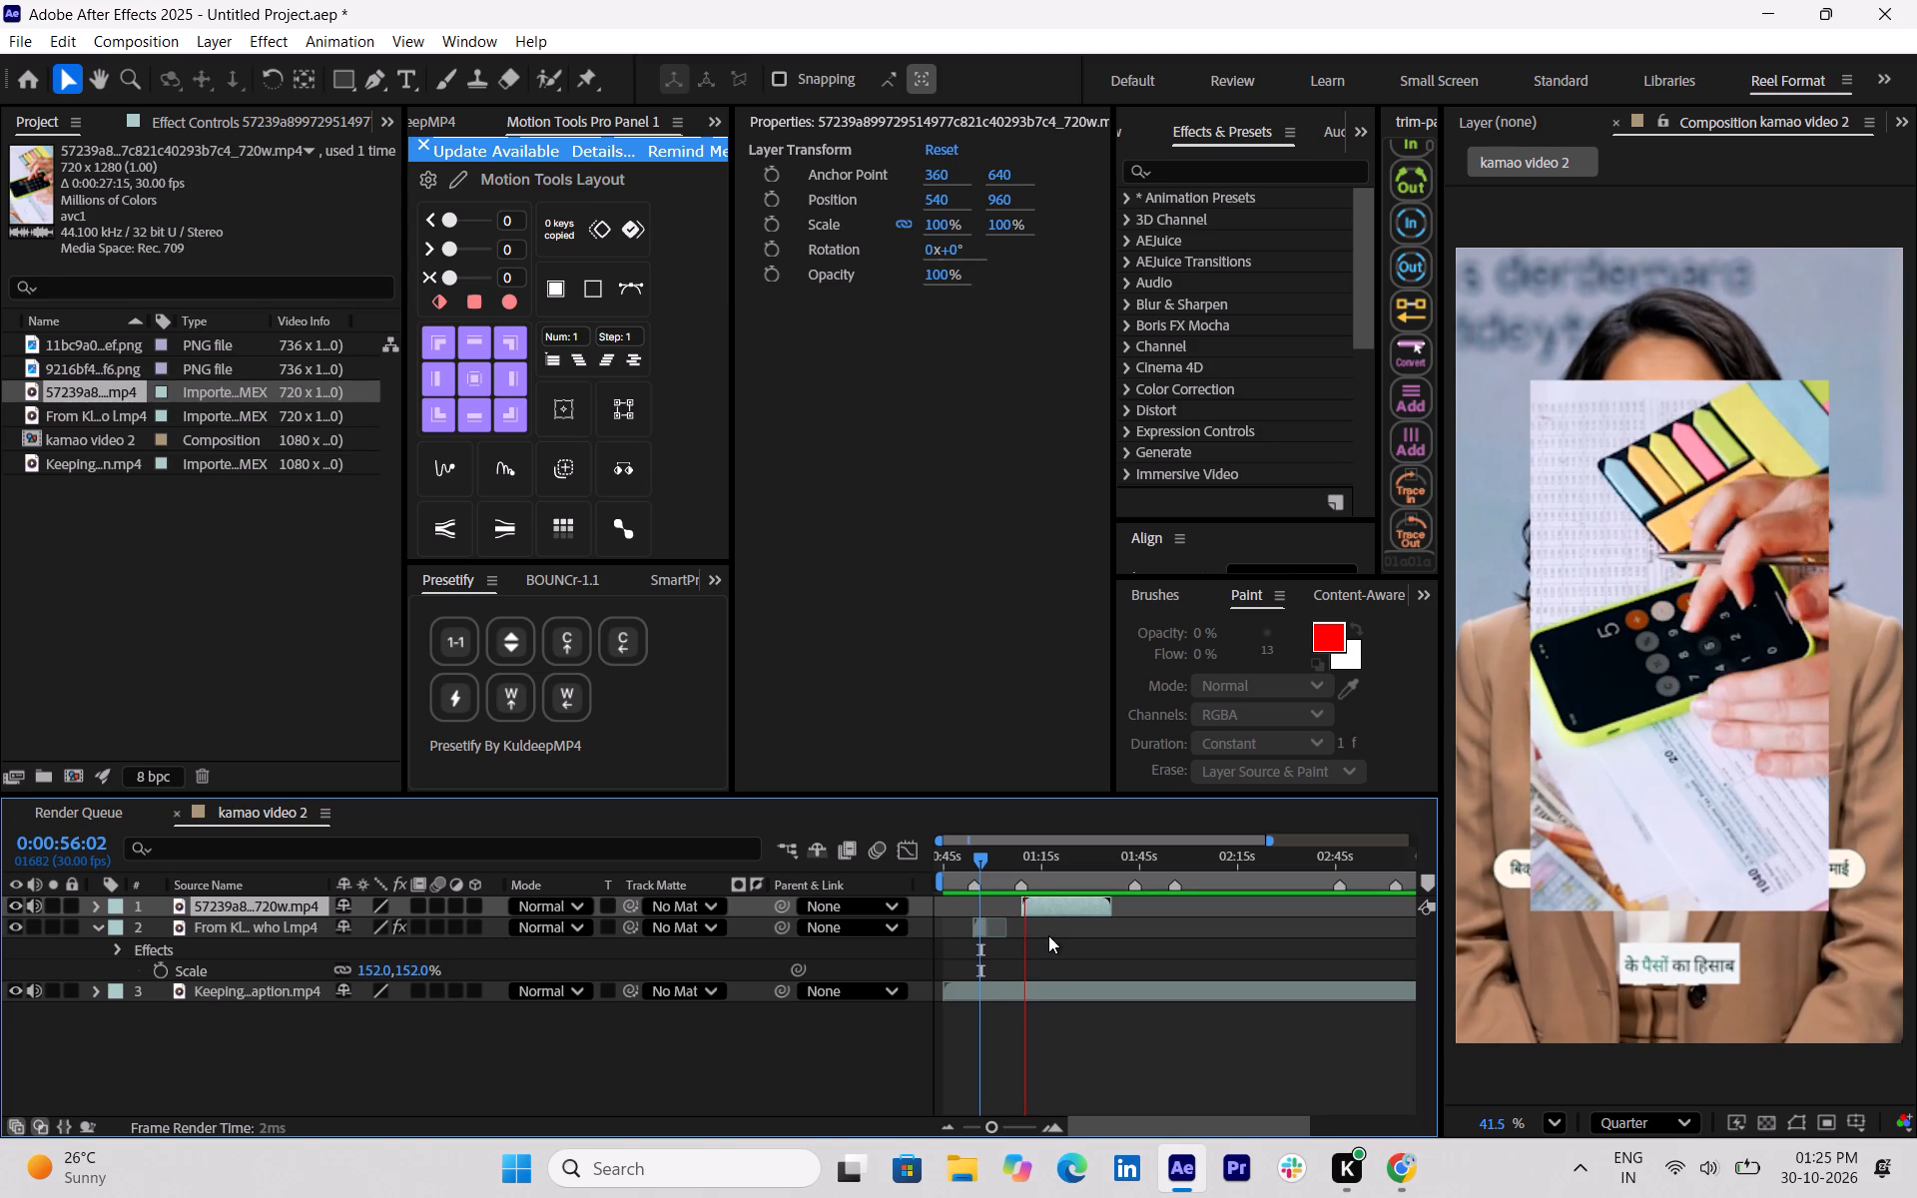
key(space)
click(36, 904)
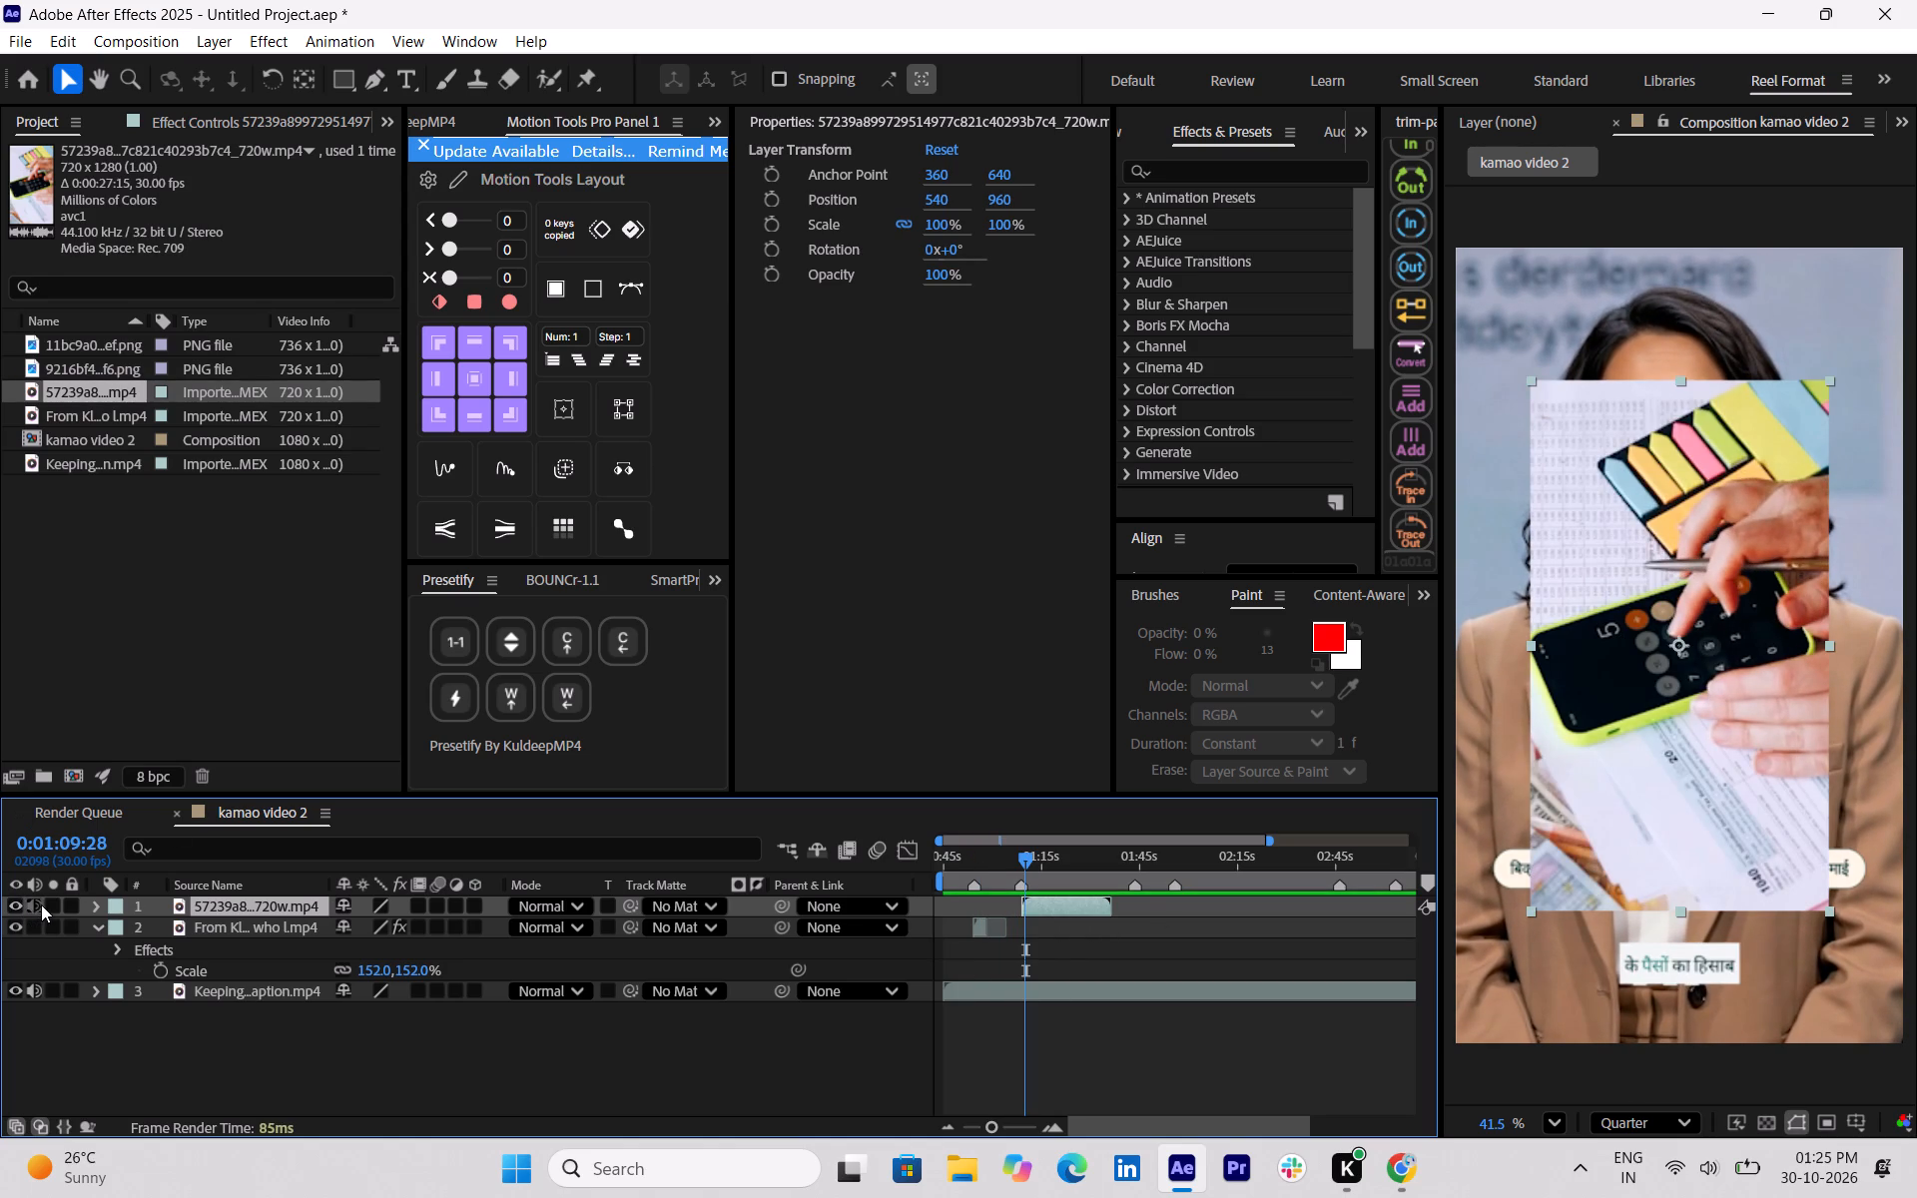
Play through the phone calculator clip from 0:01:09:28 and park the playhead at 0:01:15:06, just before its Always Audit-Ready shot.
key(space)
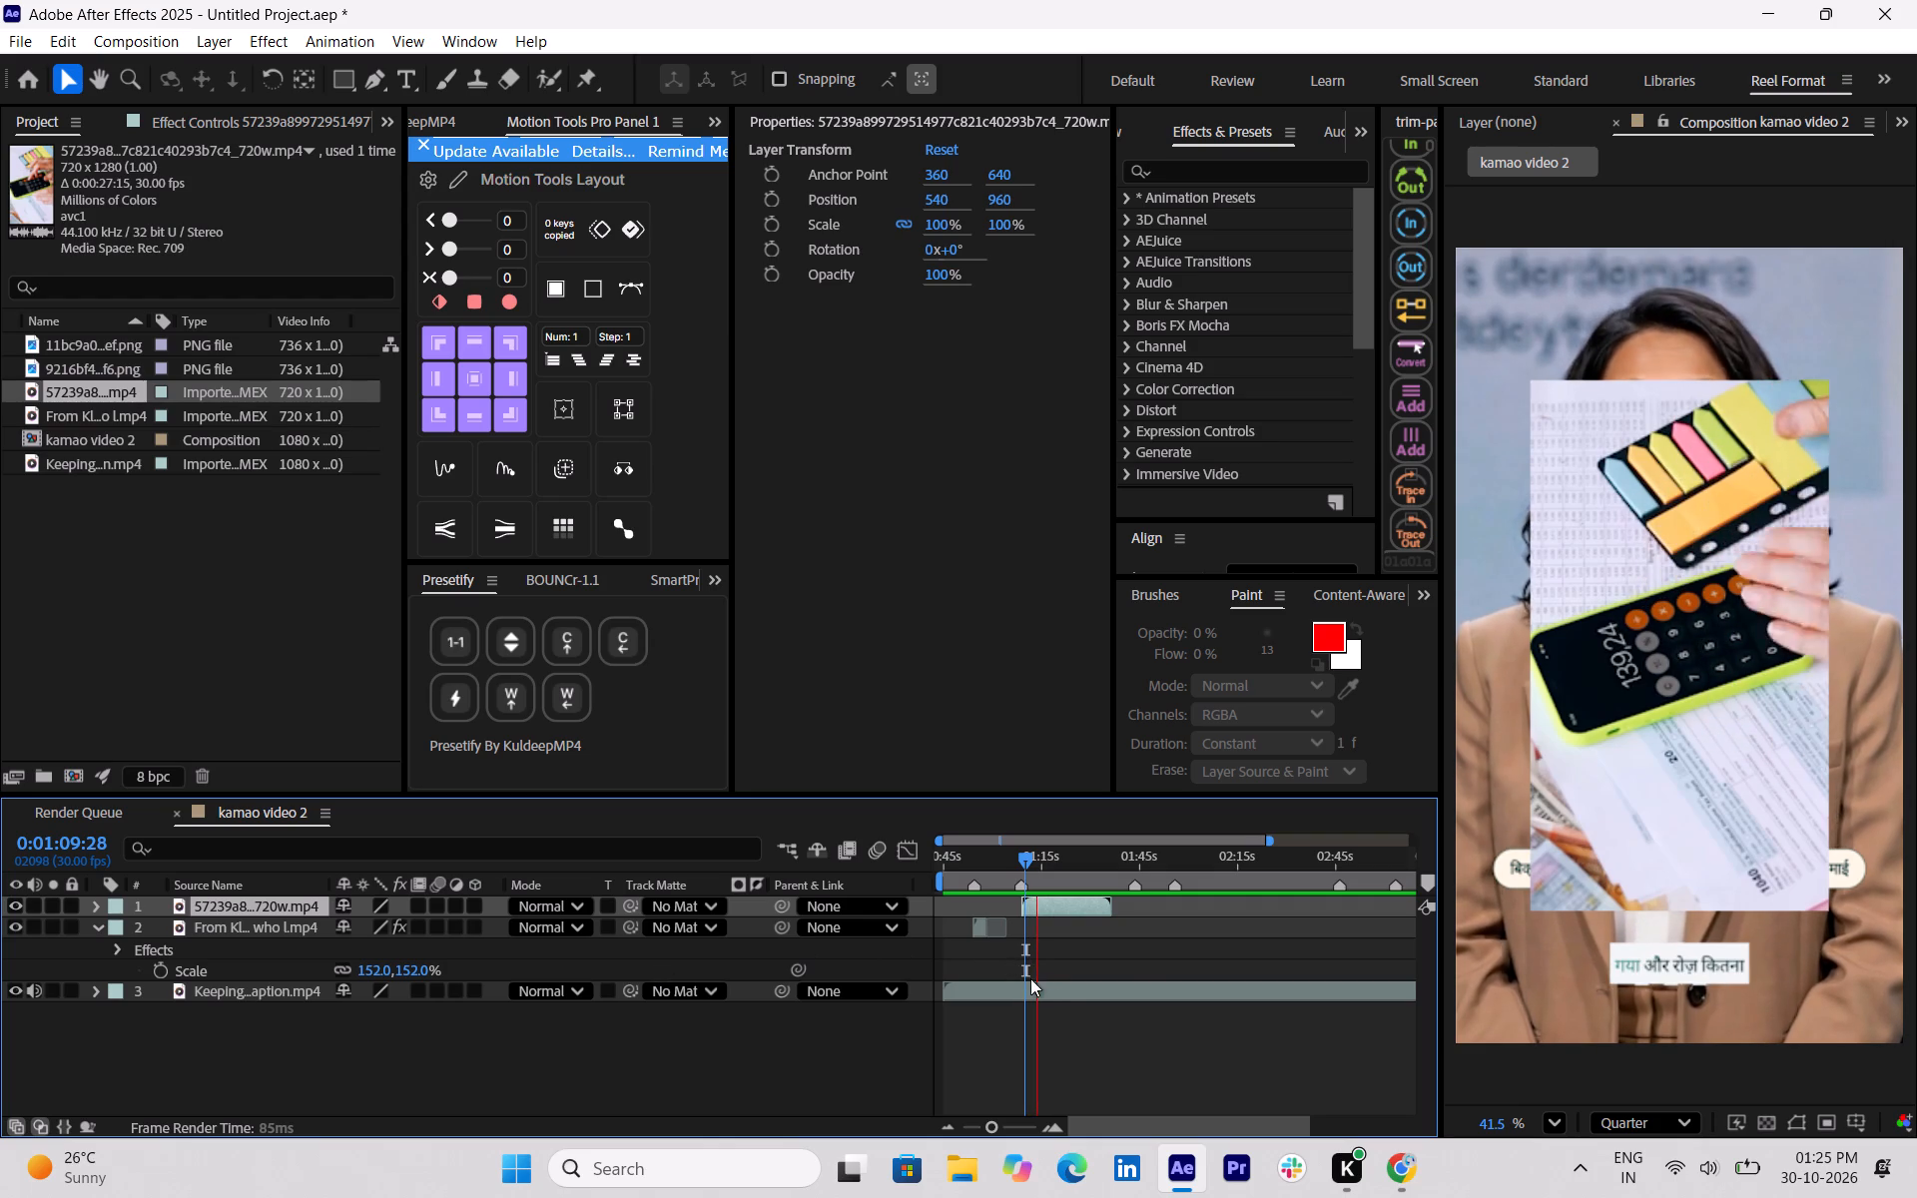
key(space)
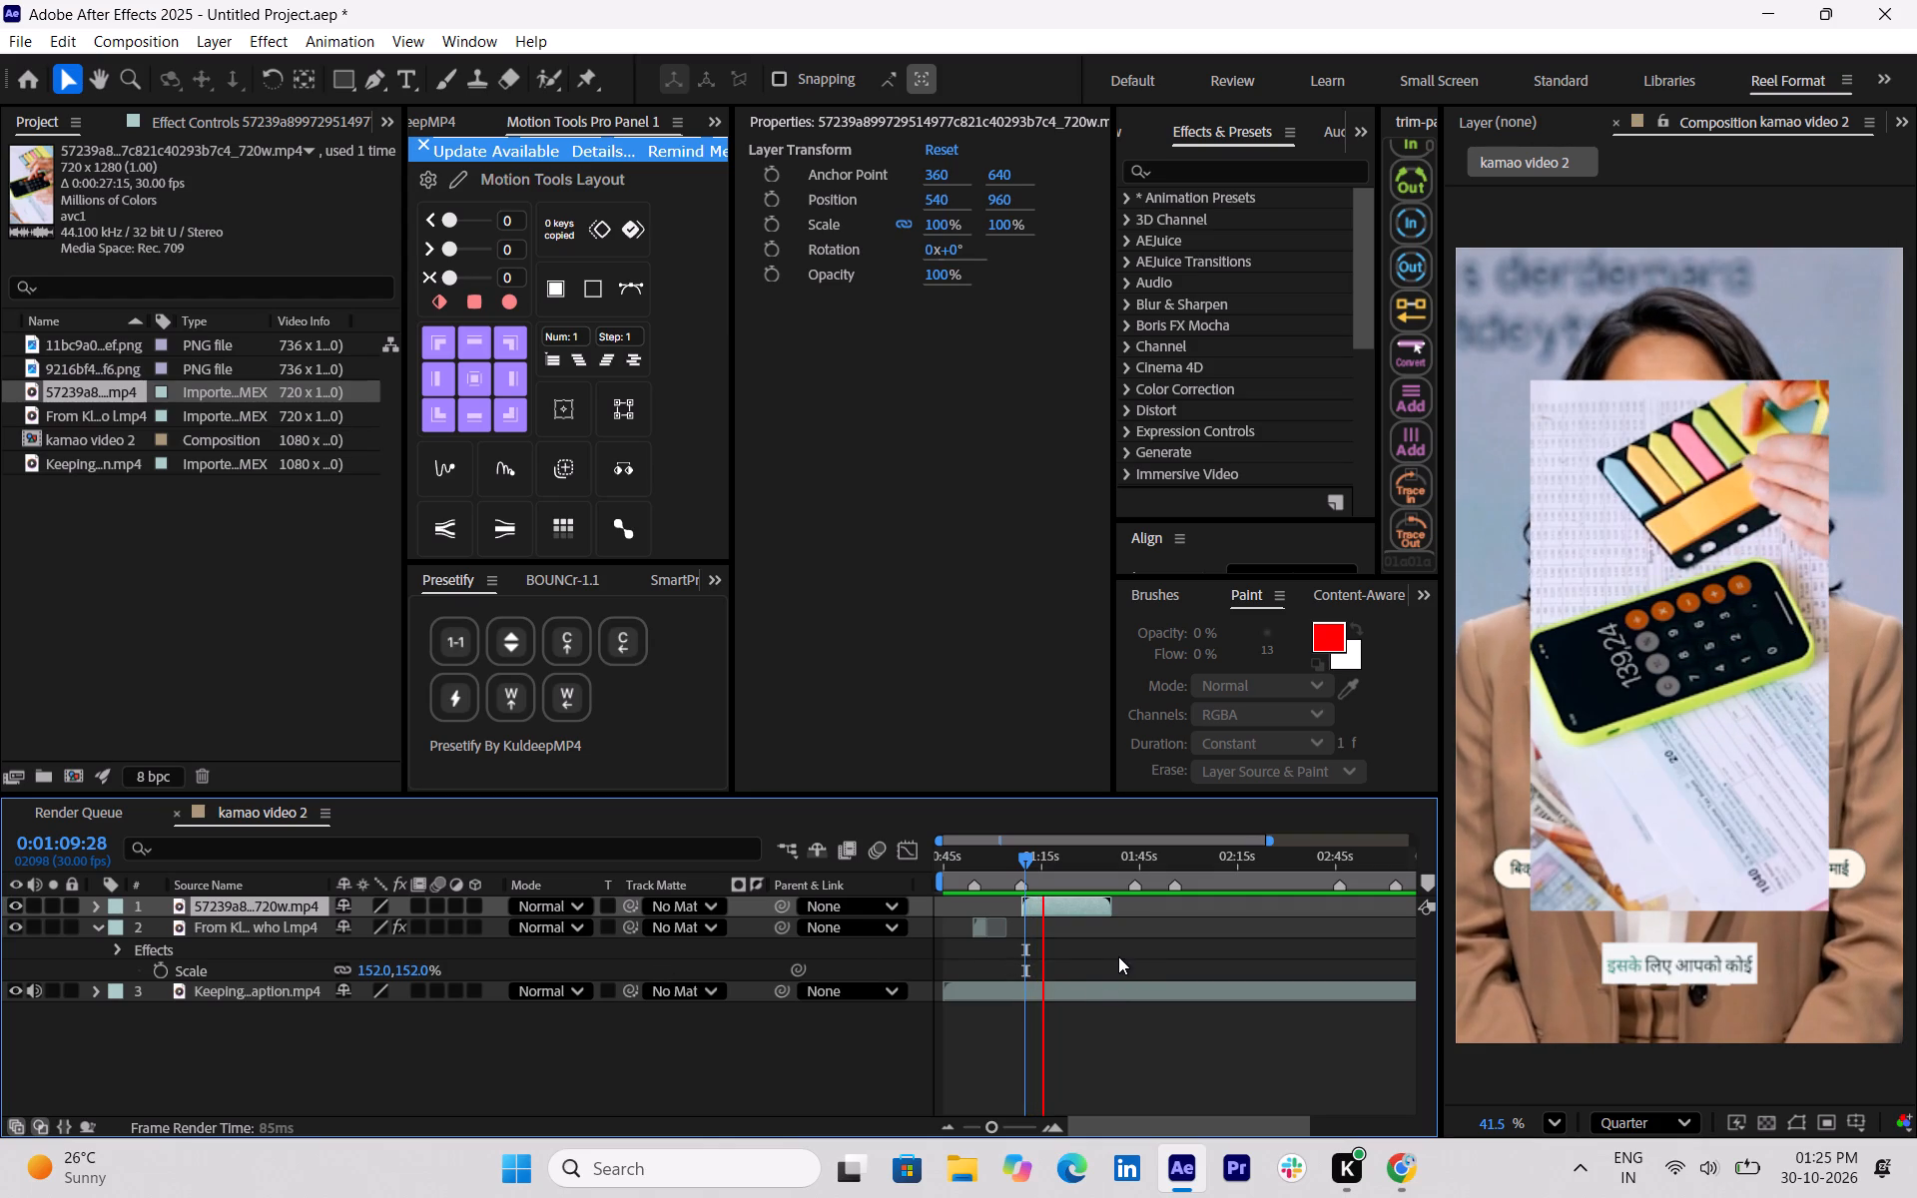
key(space)
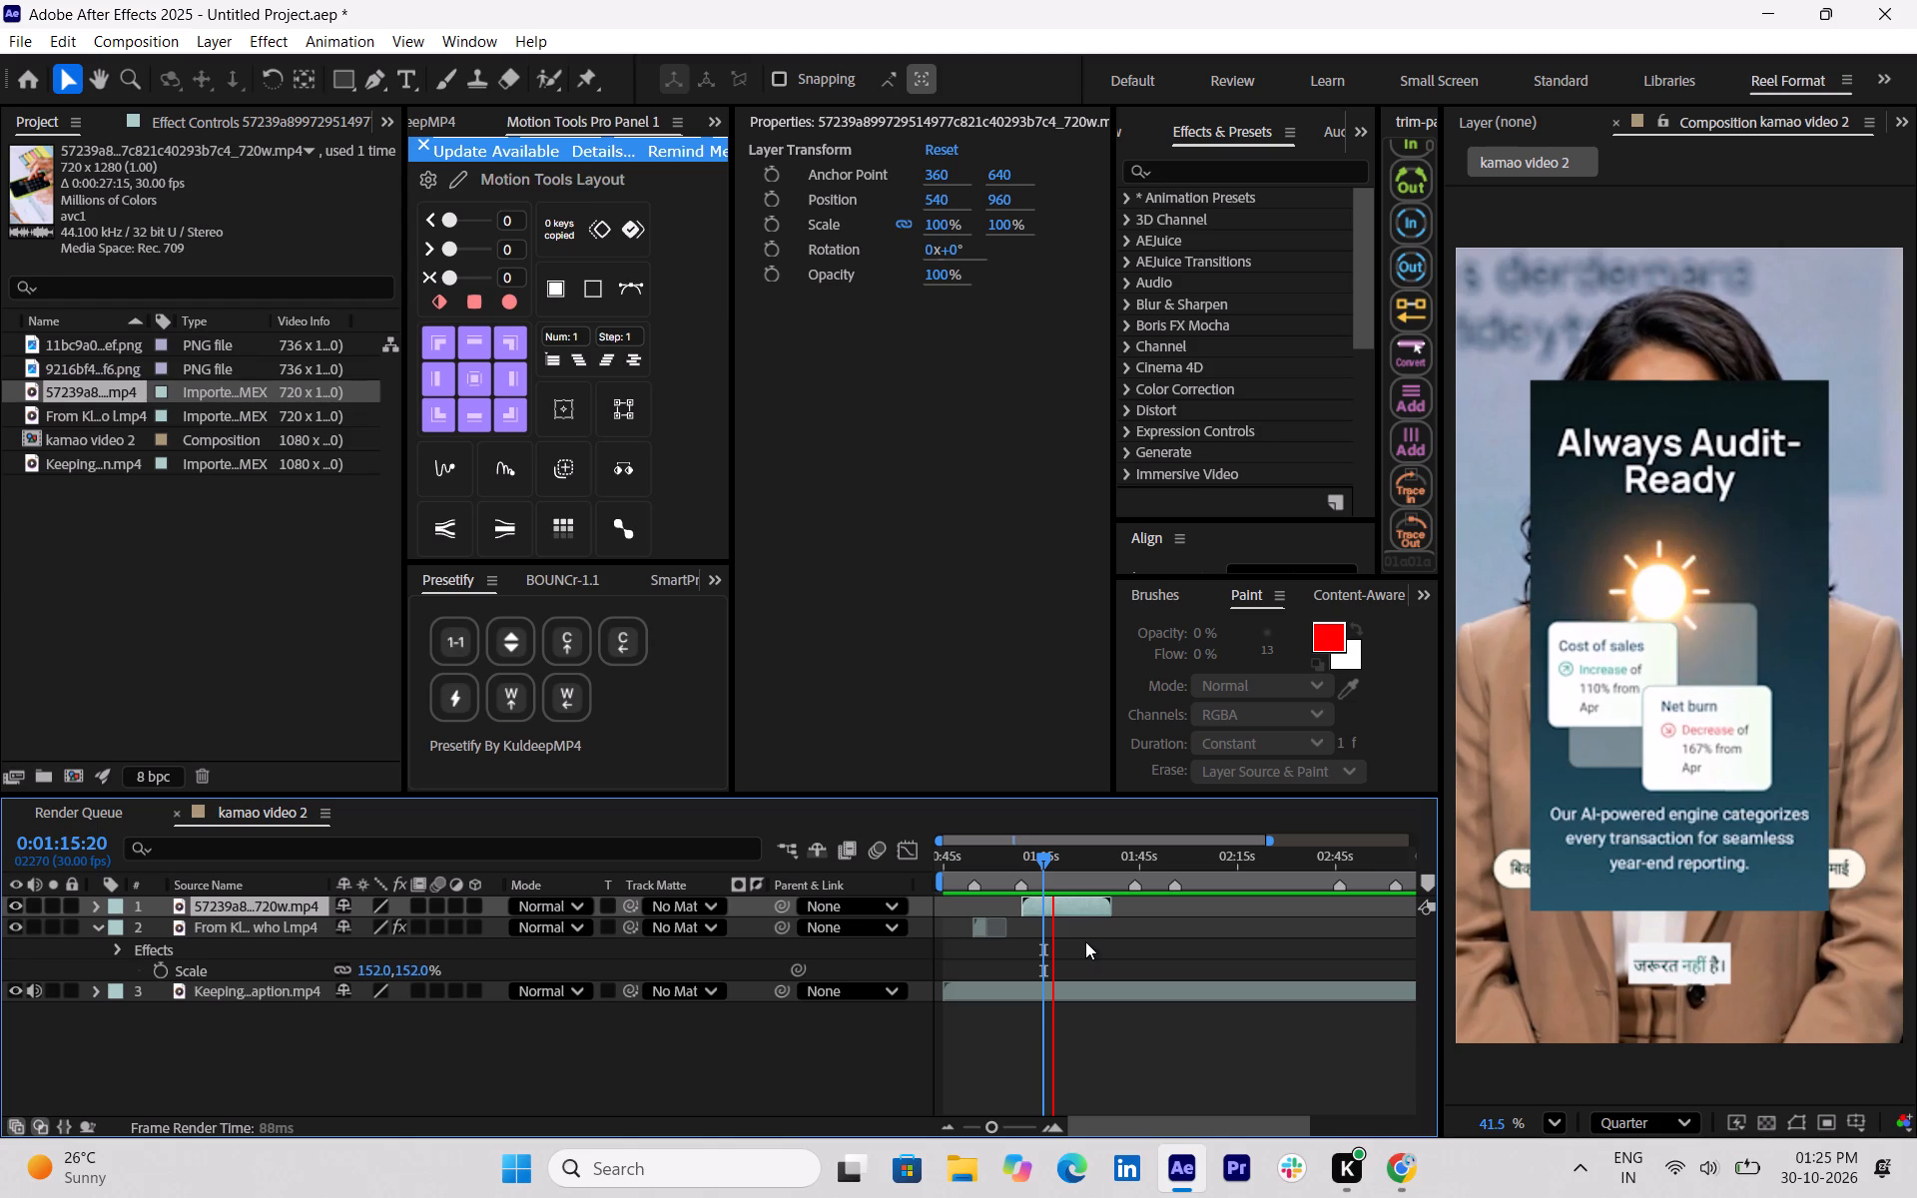
key(space)
drag(1055, 872, 1048, 871)
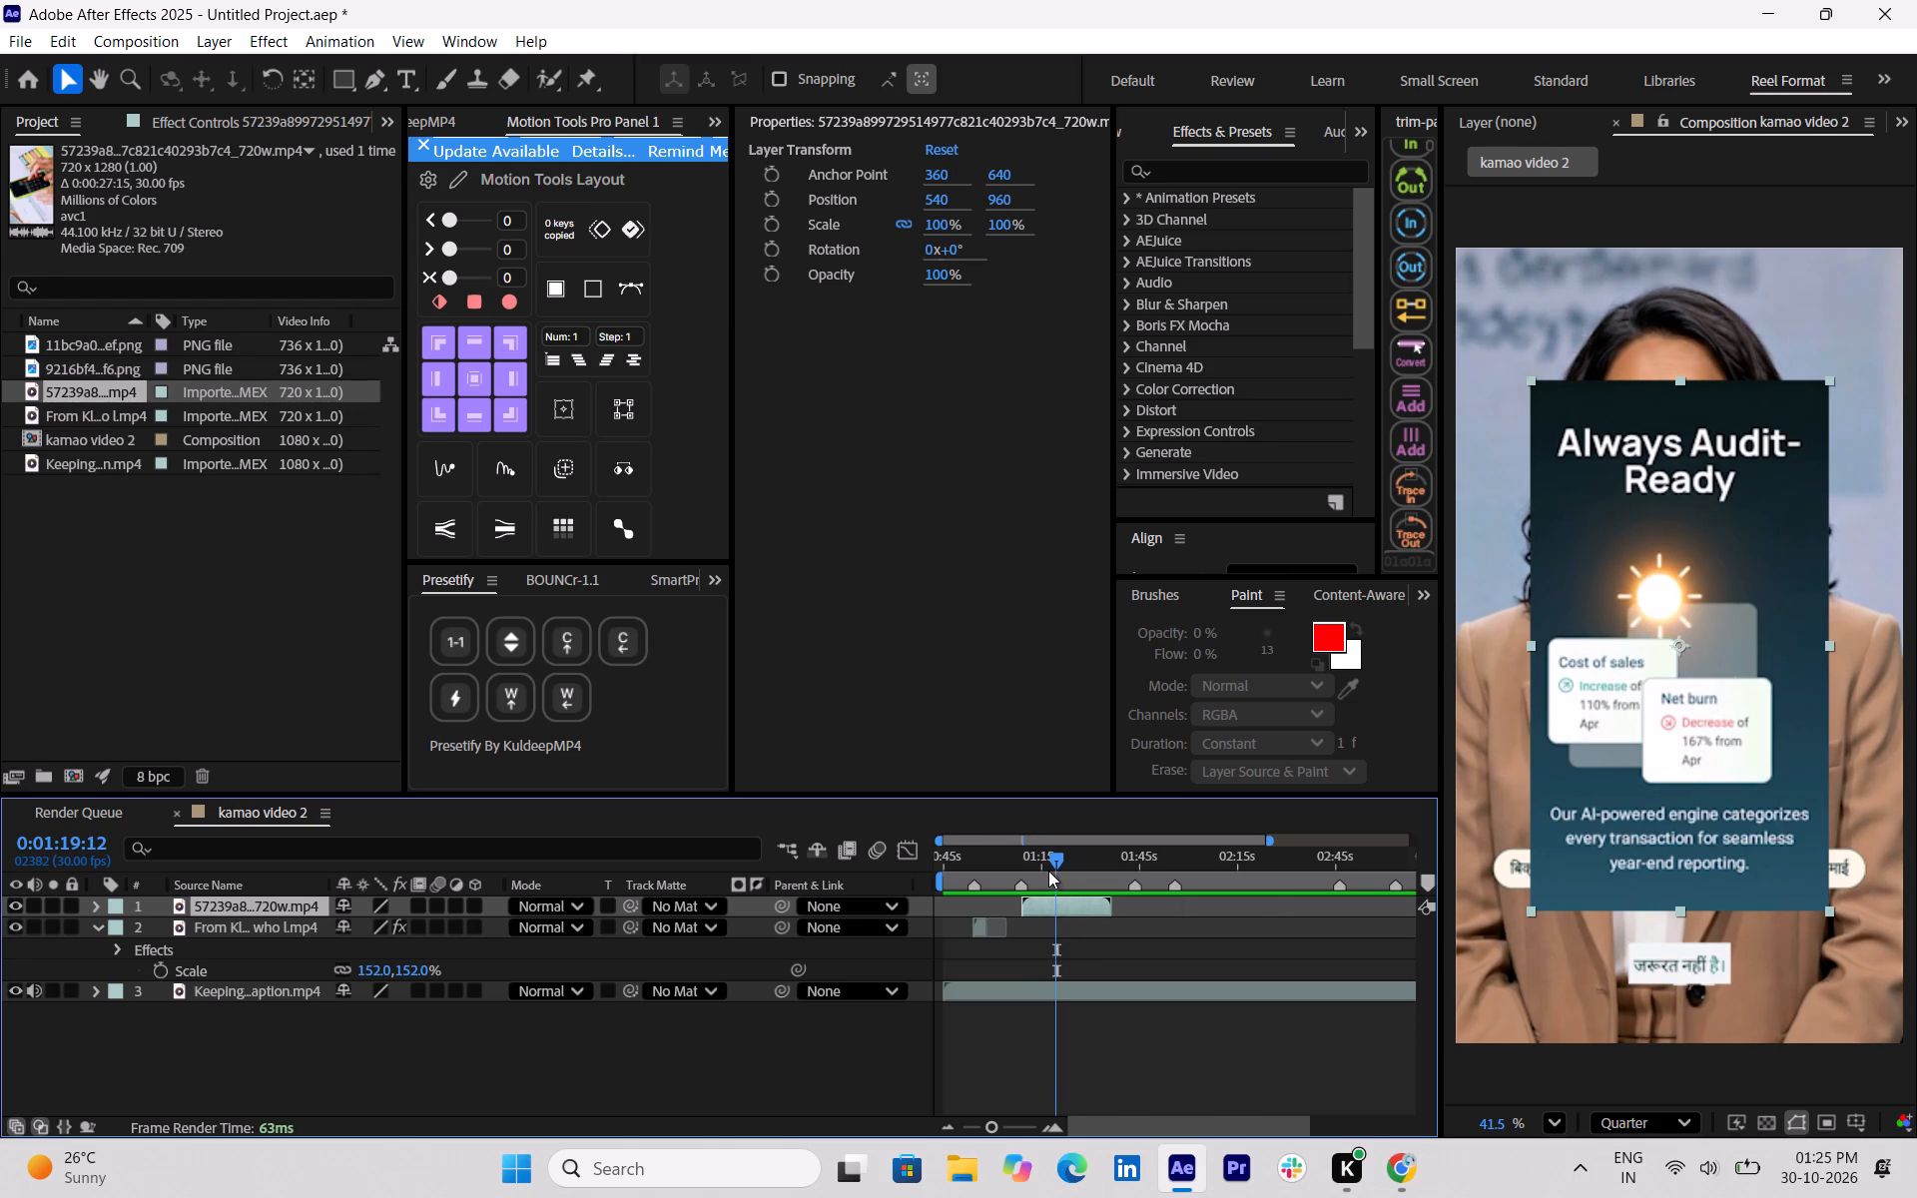
drag(1048, 871, 1039, 871)
key(space)
key(space)
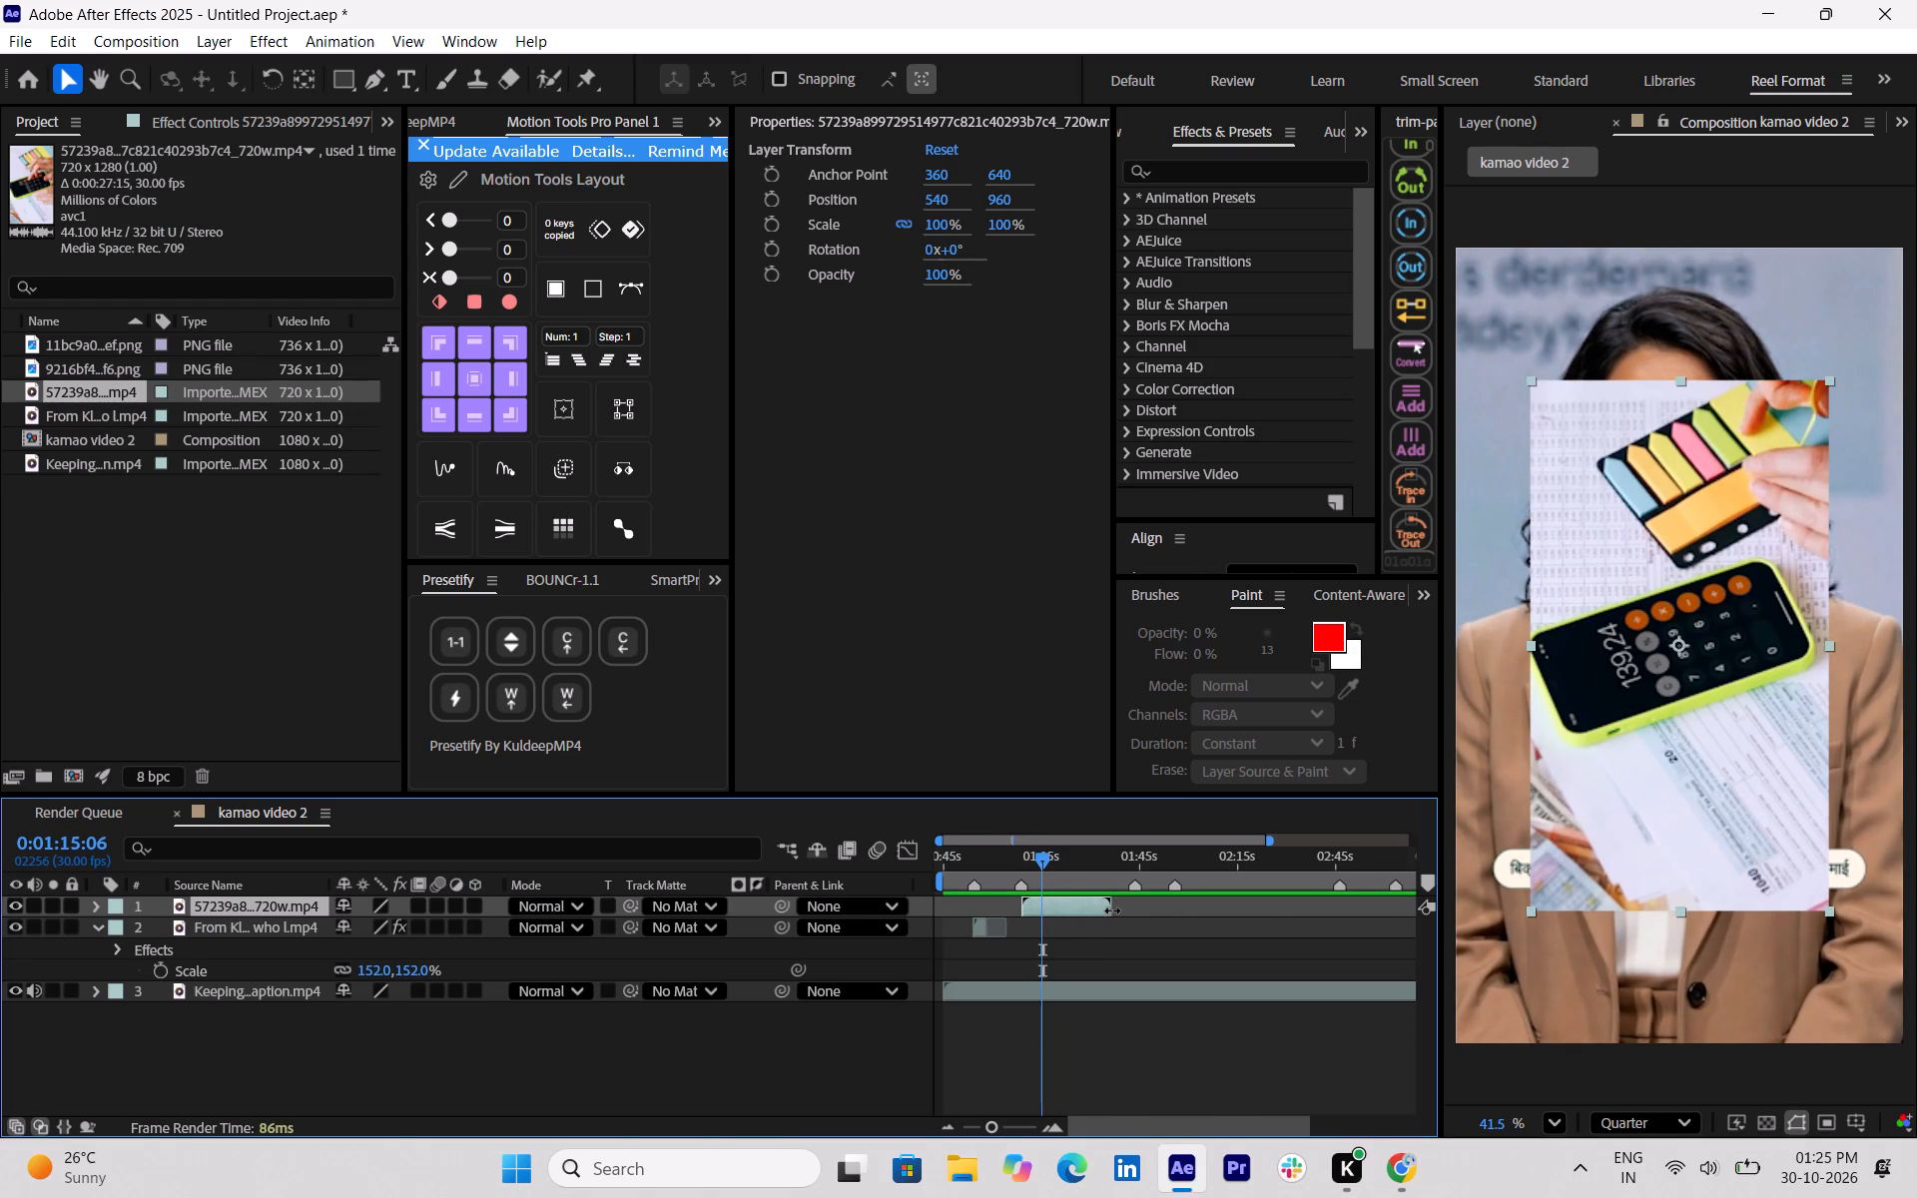
Trim the end of the phone calculator clip to the playhead at 0:01:15:06 and play the cut from 0:01:12:15.
drag(1112, 909, 1046, 915)
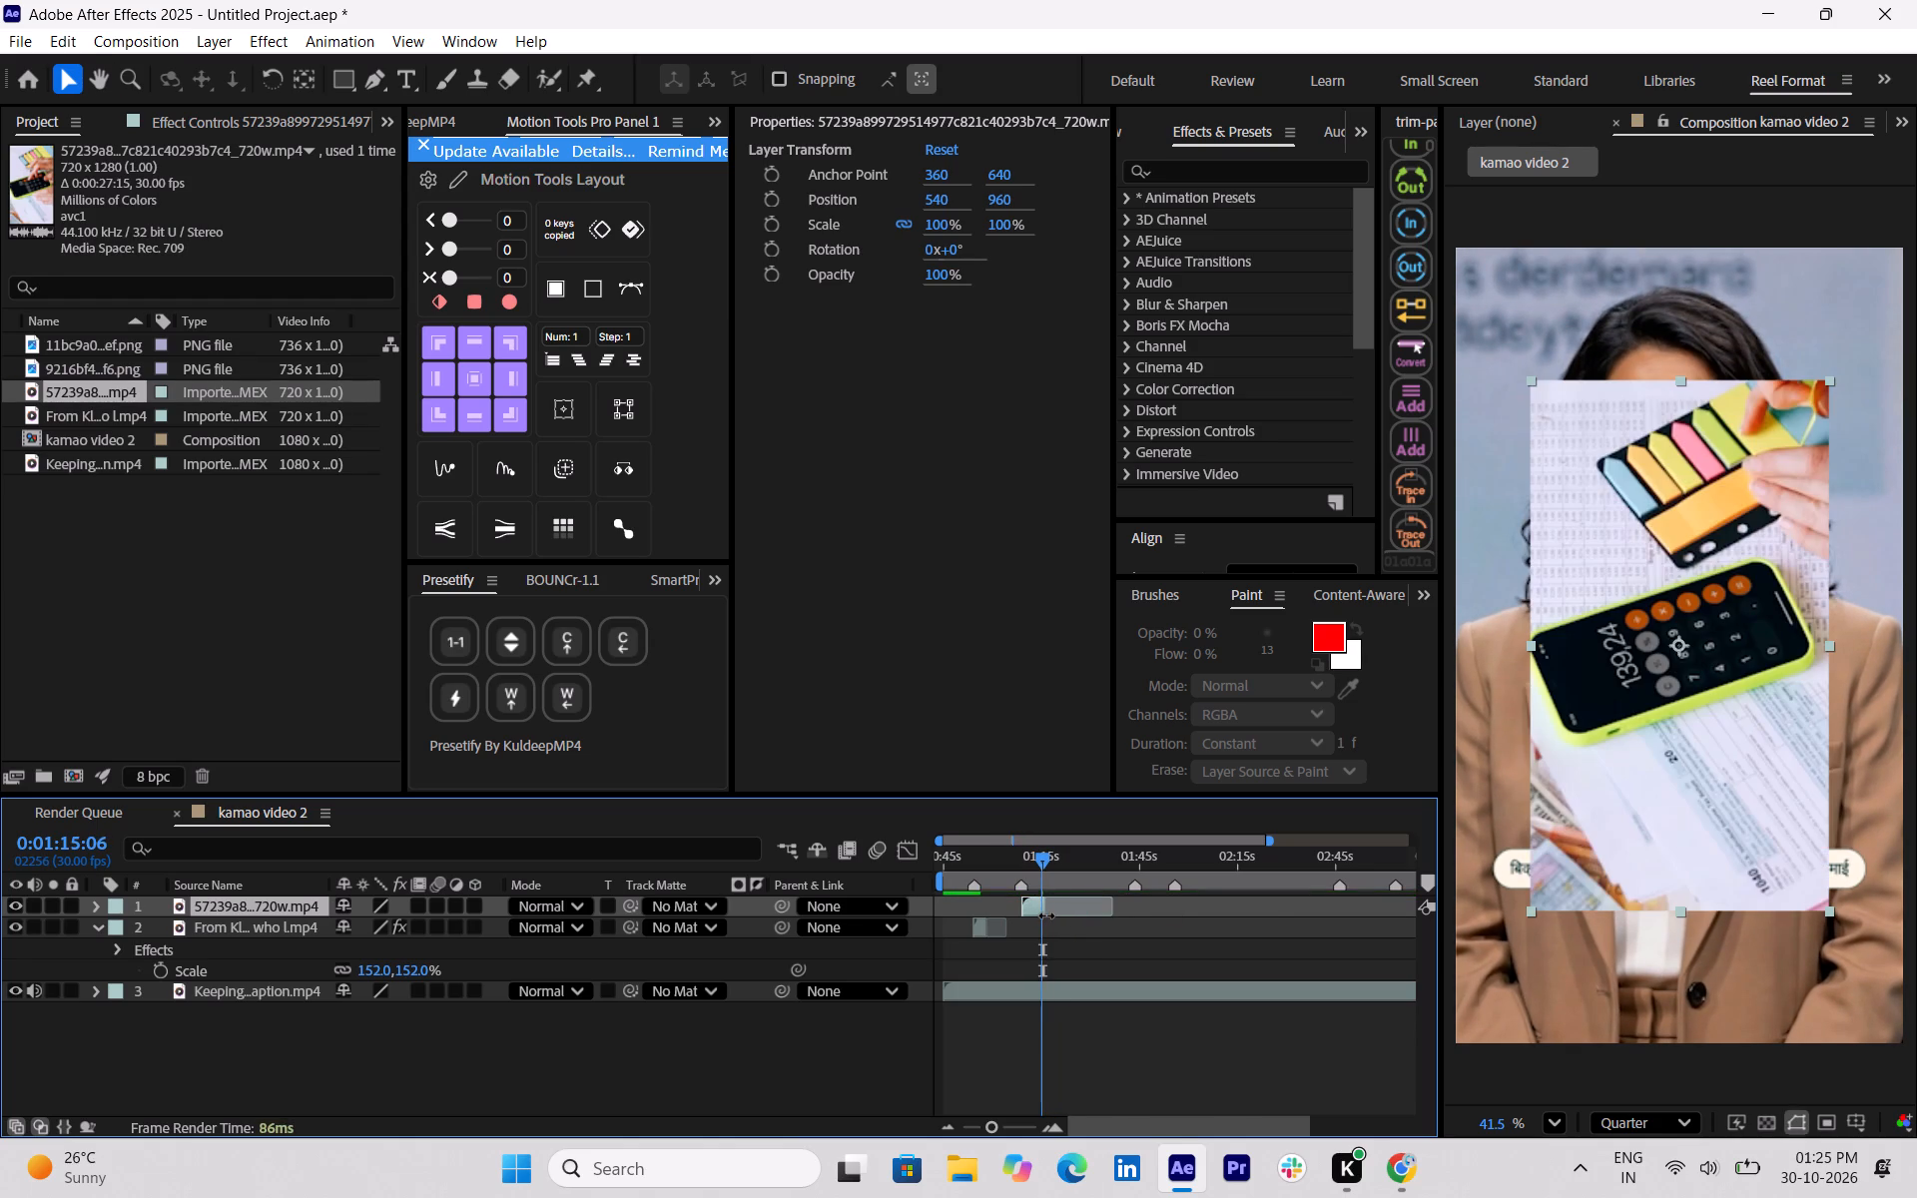
drag(1046, 915, 1042, 915)
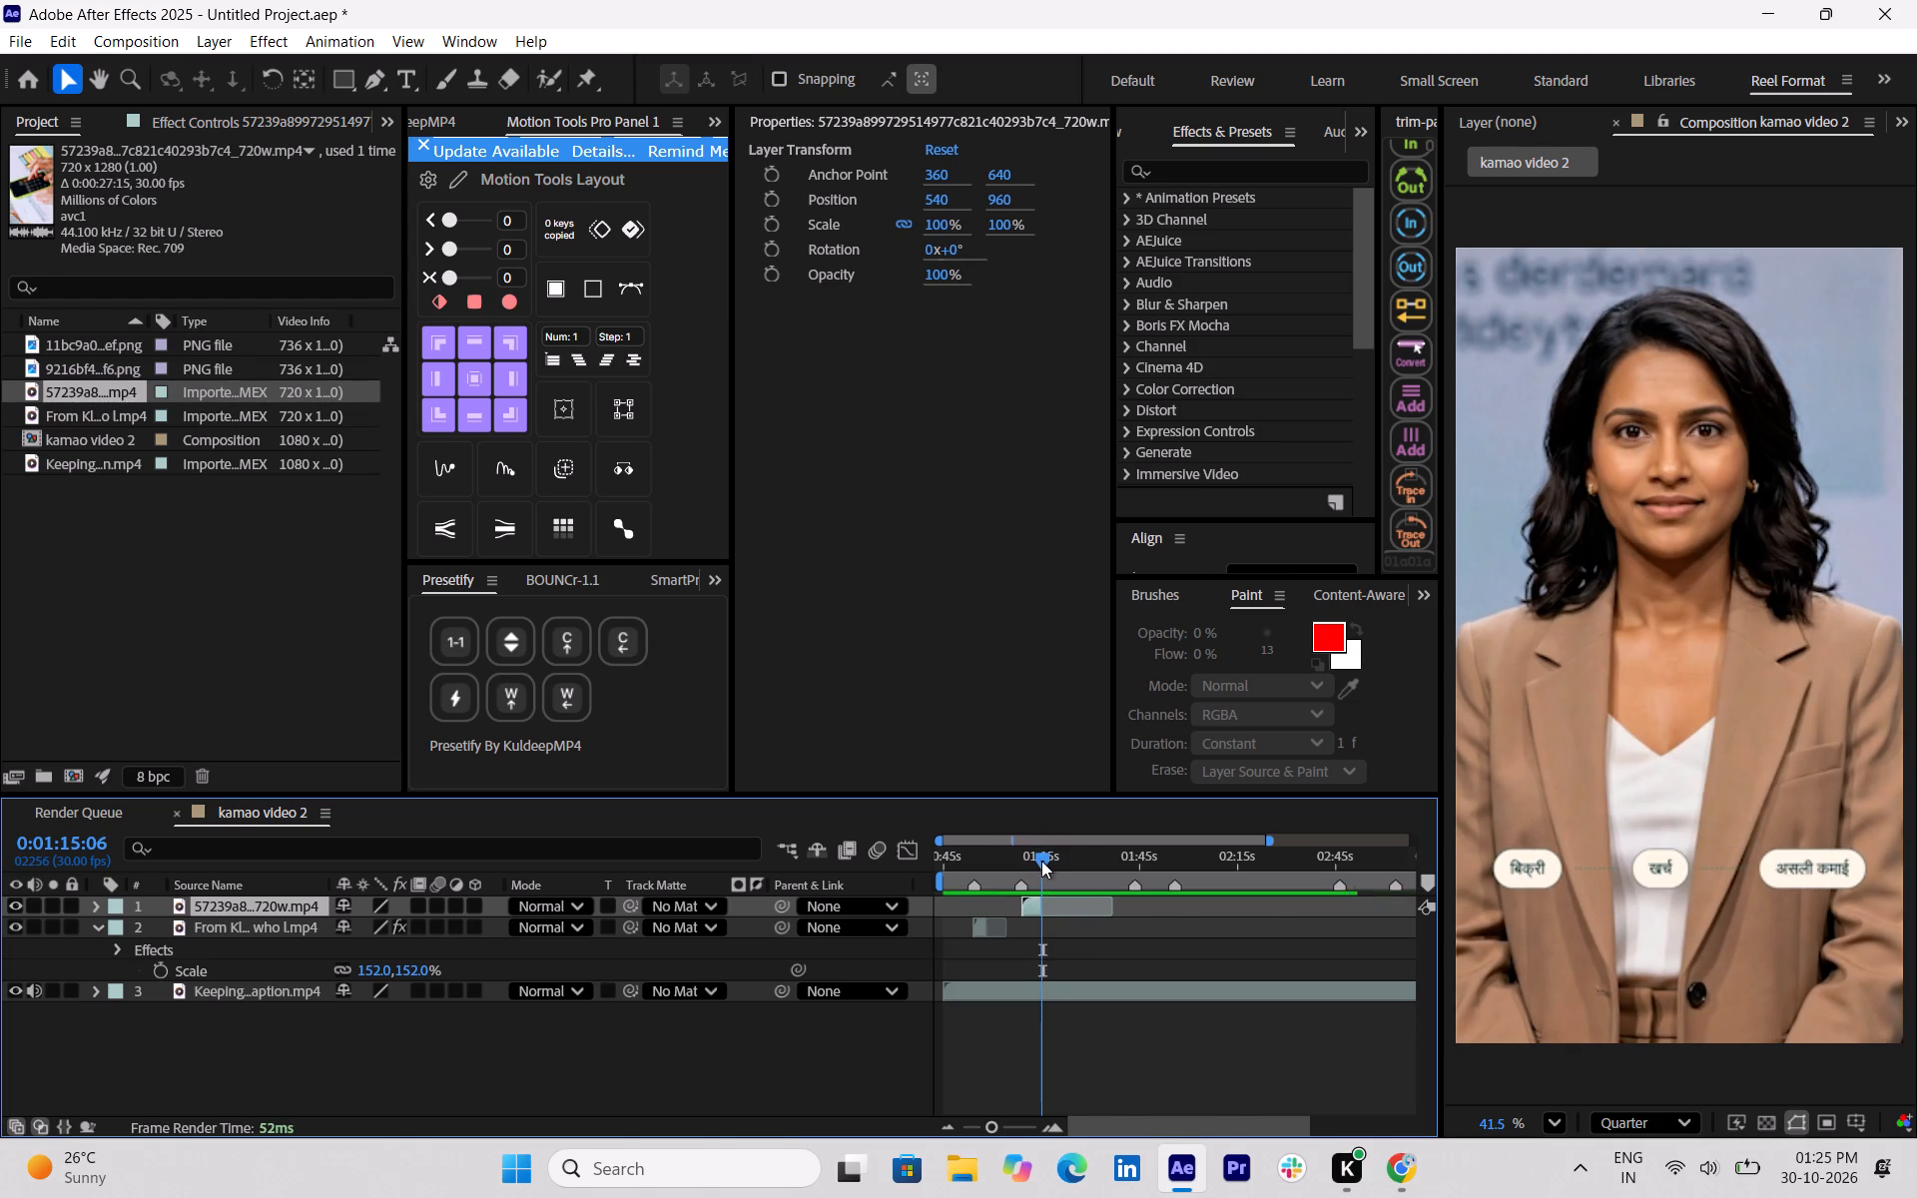
drag(1041, 861, 1032, 862)
key(space)
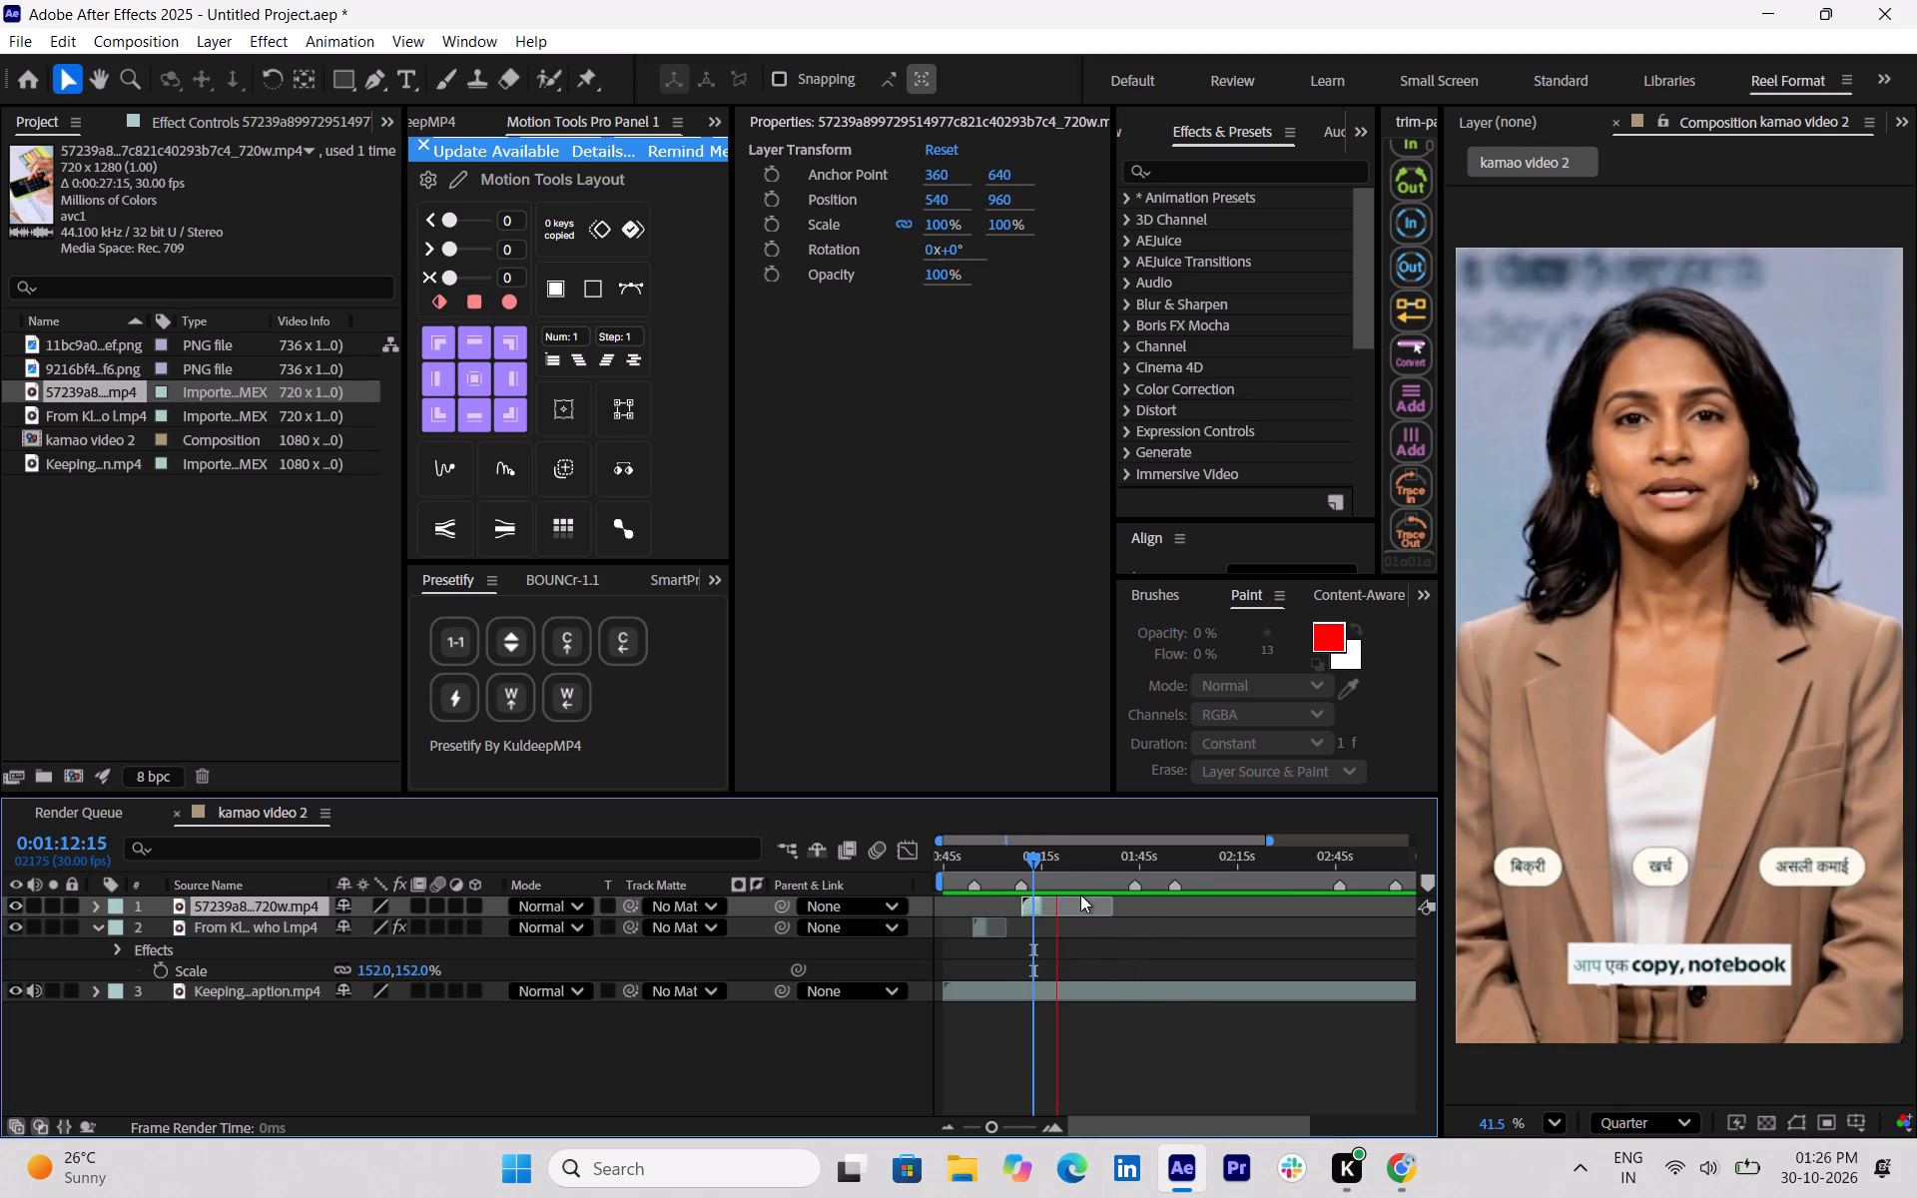
key(space)
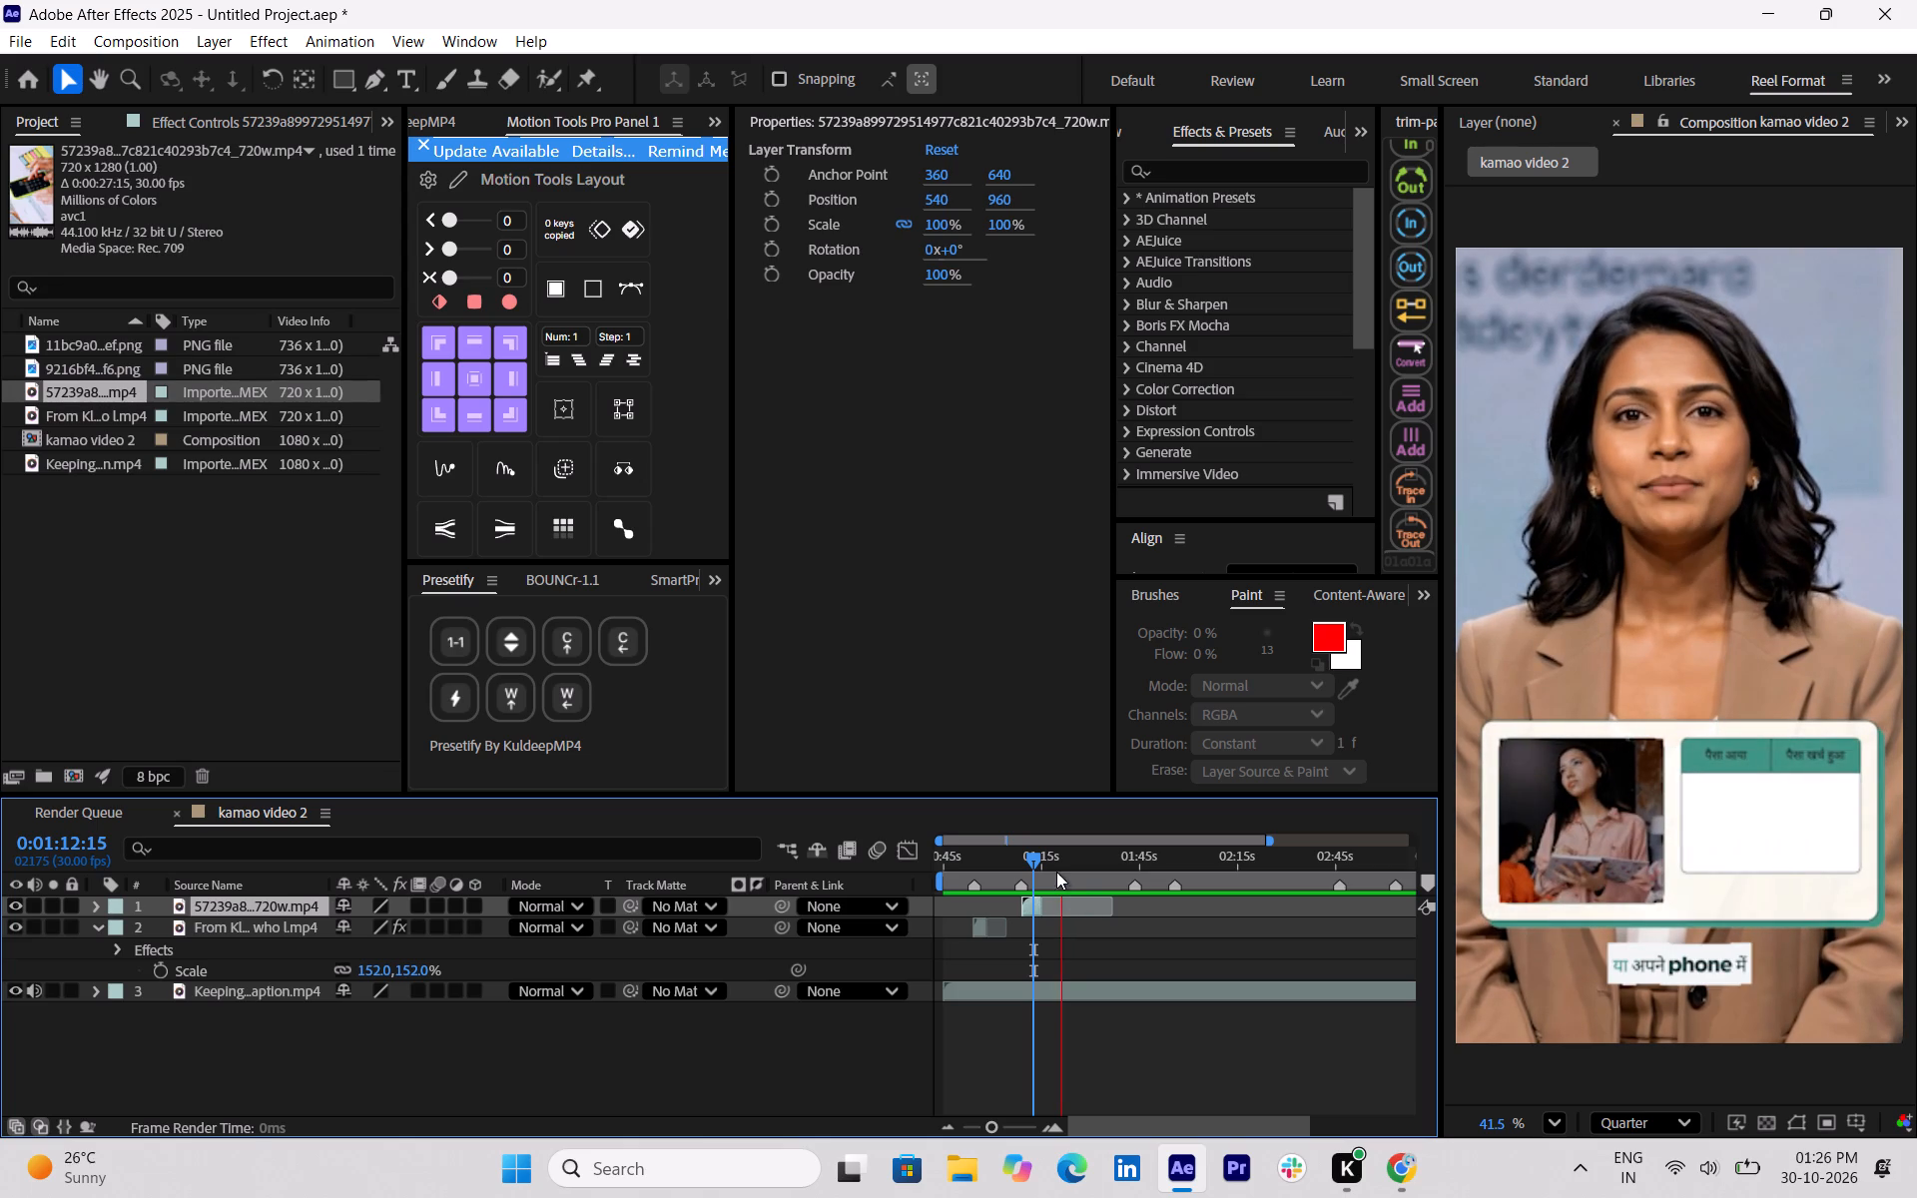
Scale the phone calculator clip to 152% so it fills the frame, previewing it at 0:01:10:06.
drag(1057, 865, 1020, 865)
key(s)
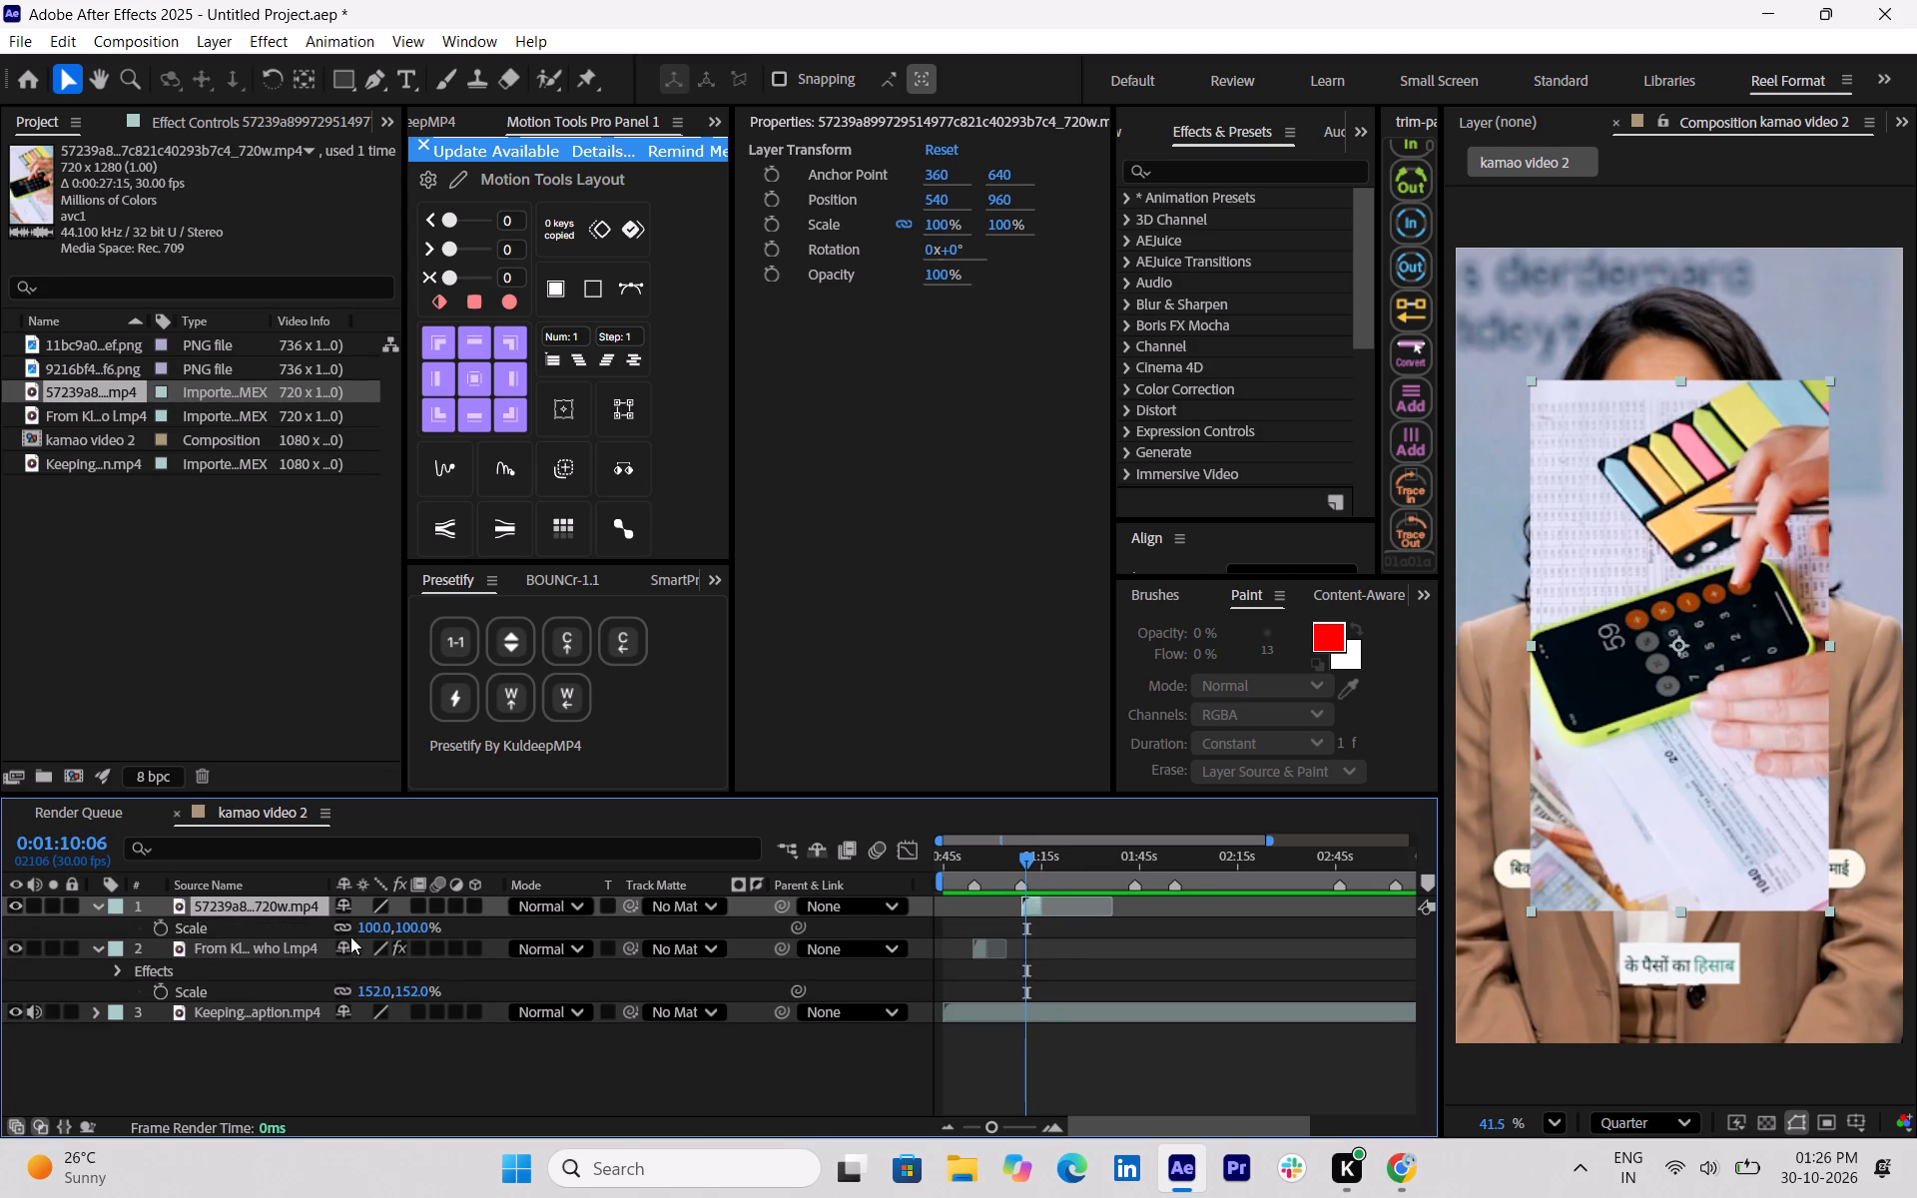
drag(381, 929, 450, 927)
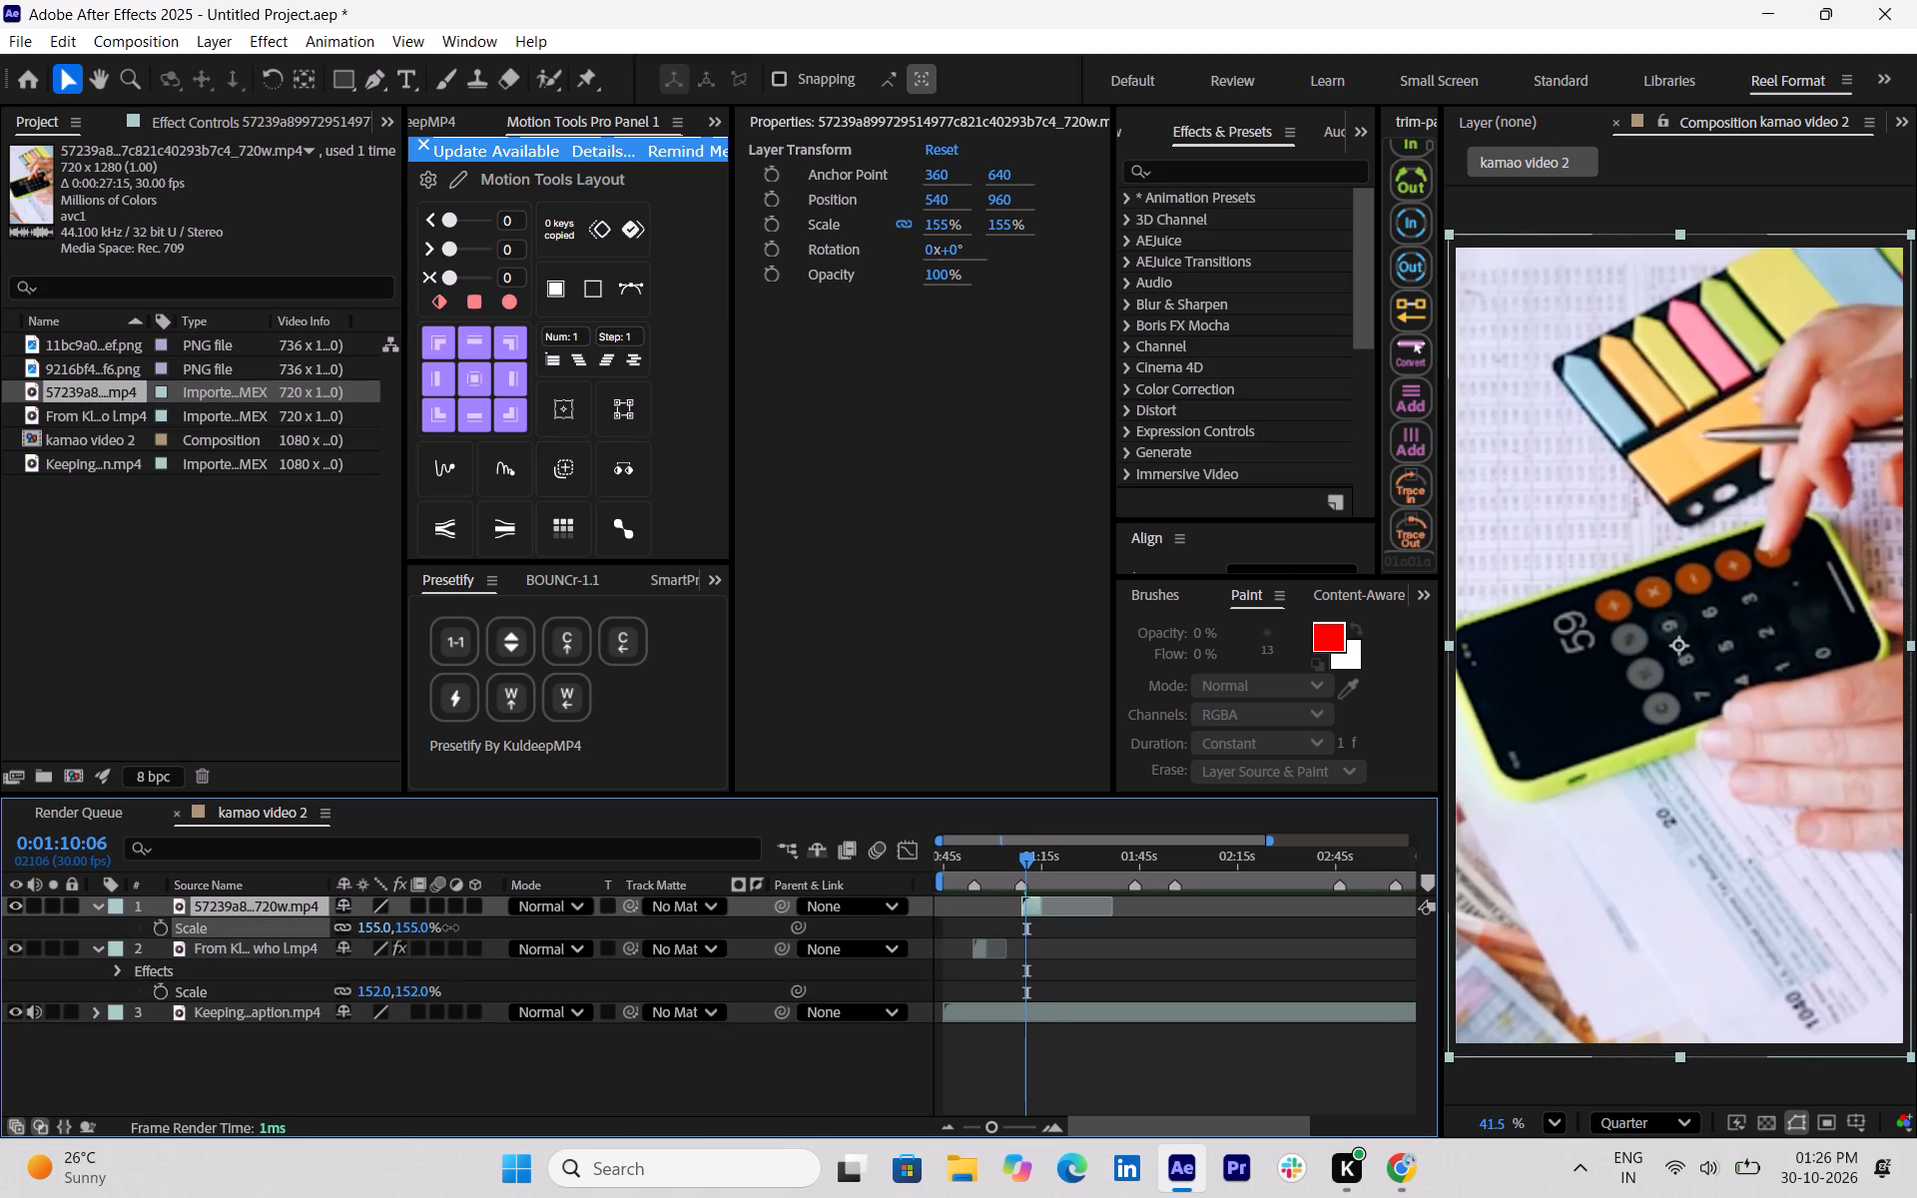
drag(450, 927, 446, 927)
Apply the CC Vignette effect to the phone calculator clip with its default settings.
key(ctrl+space)
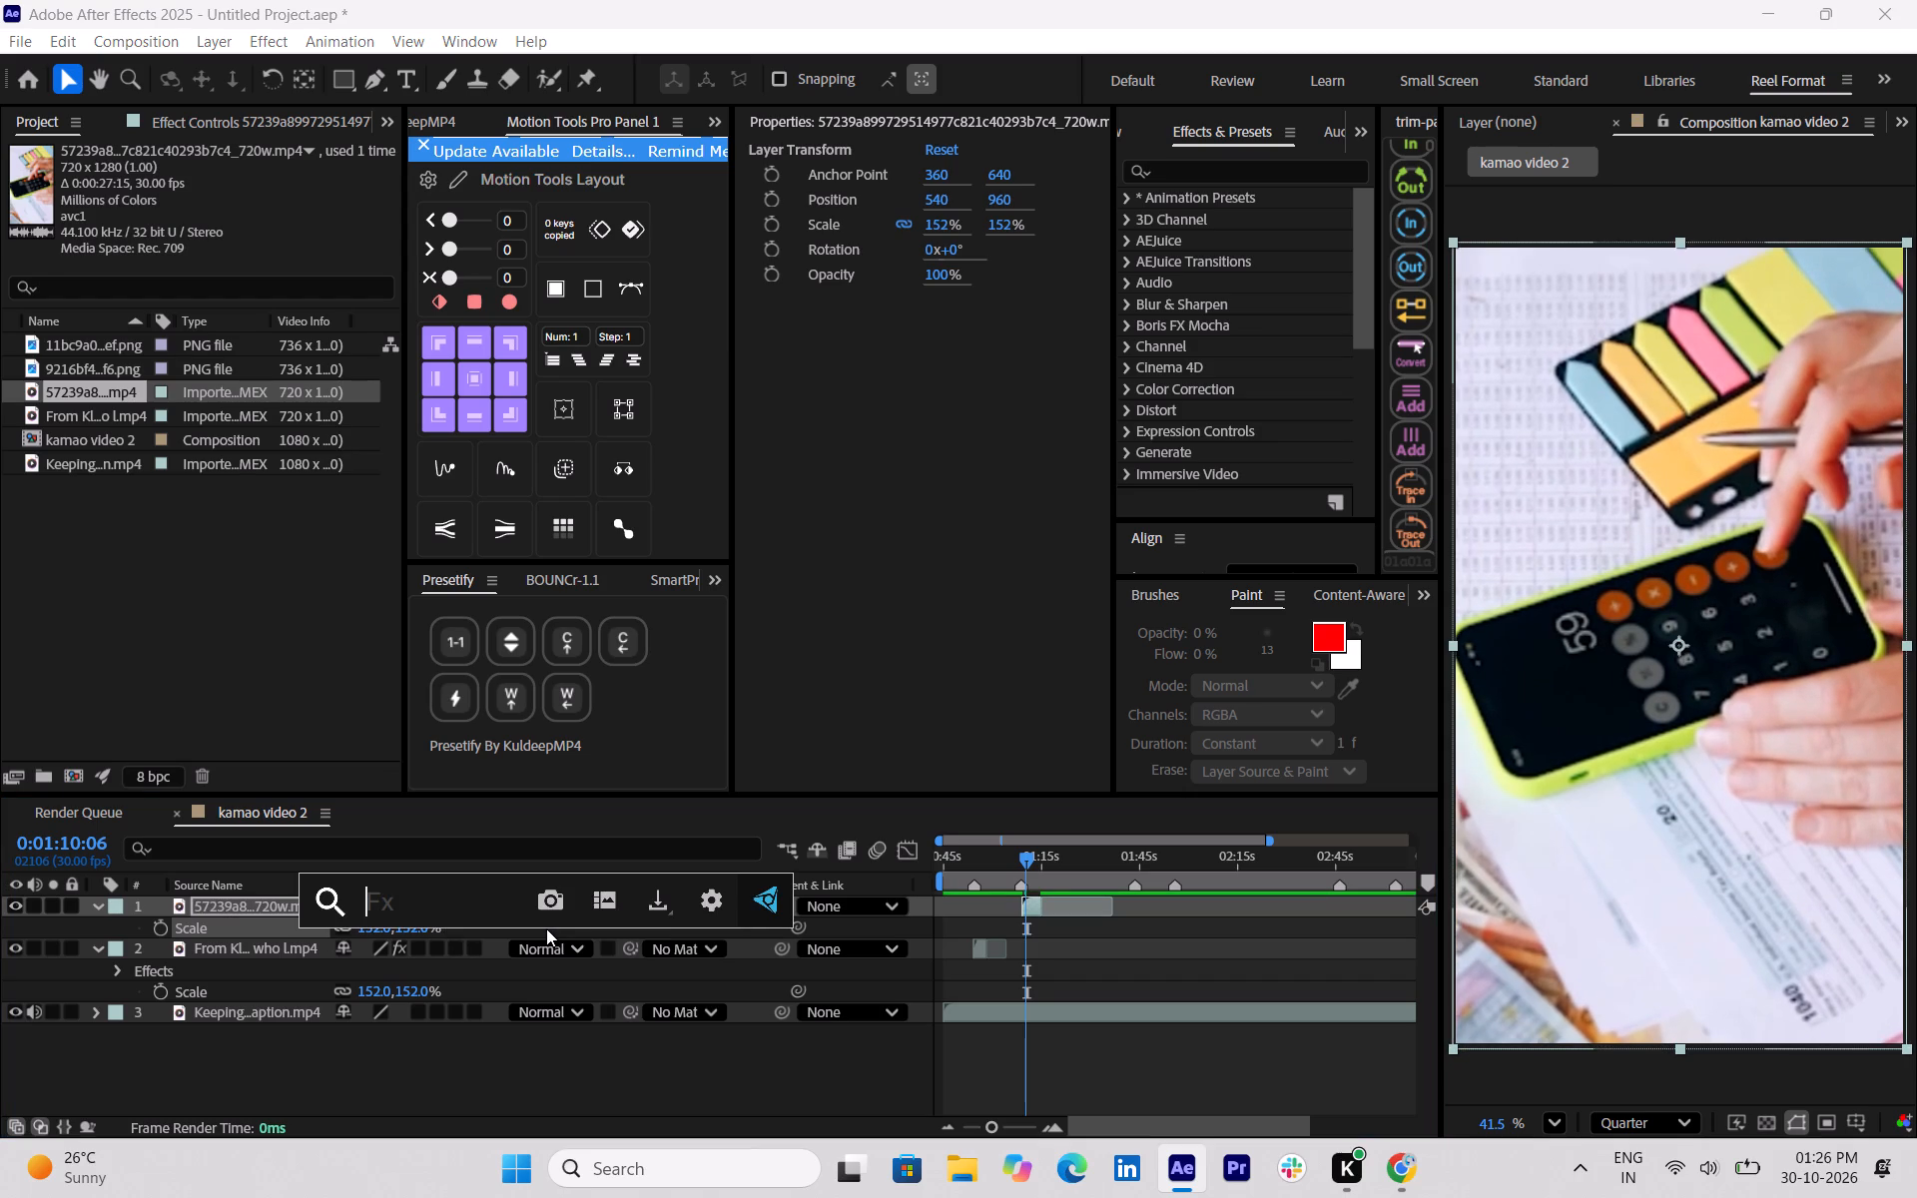
text(vi)
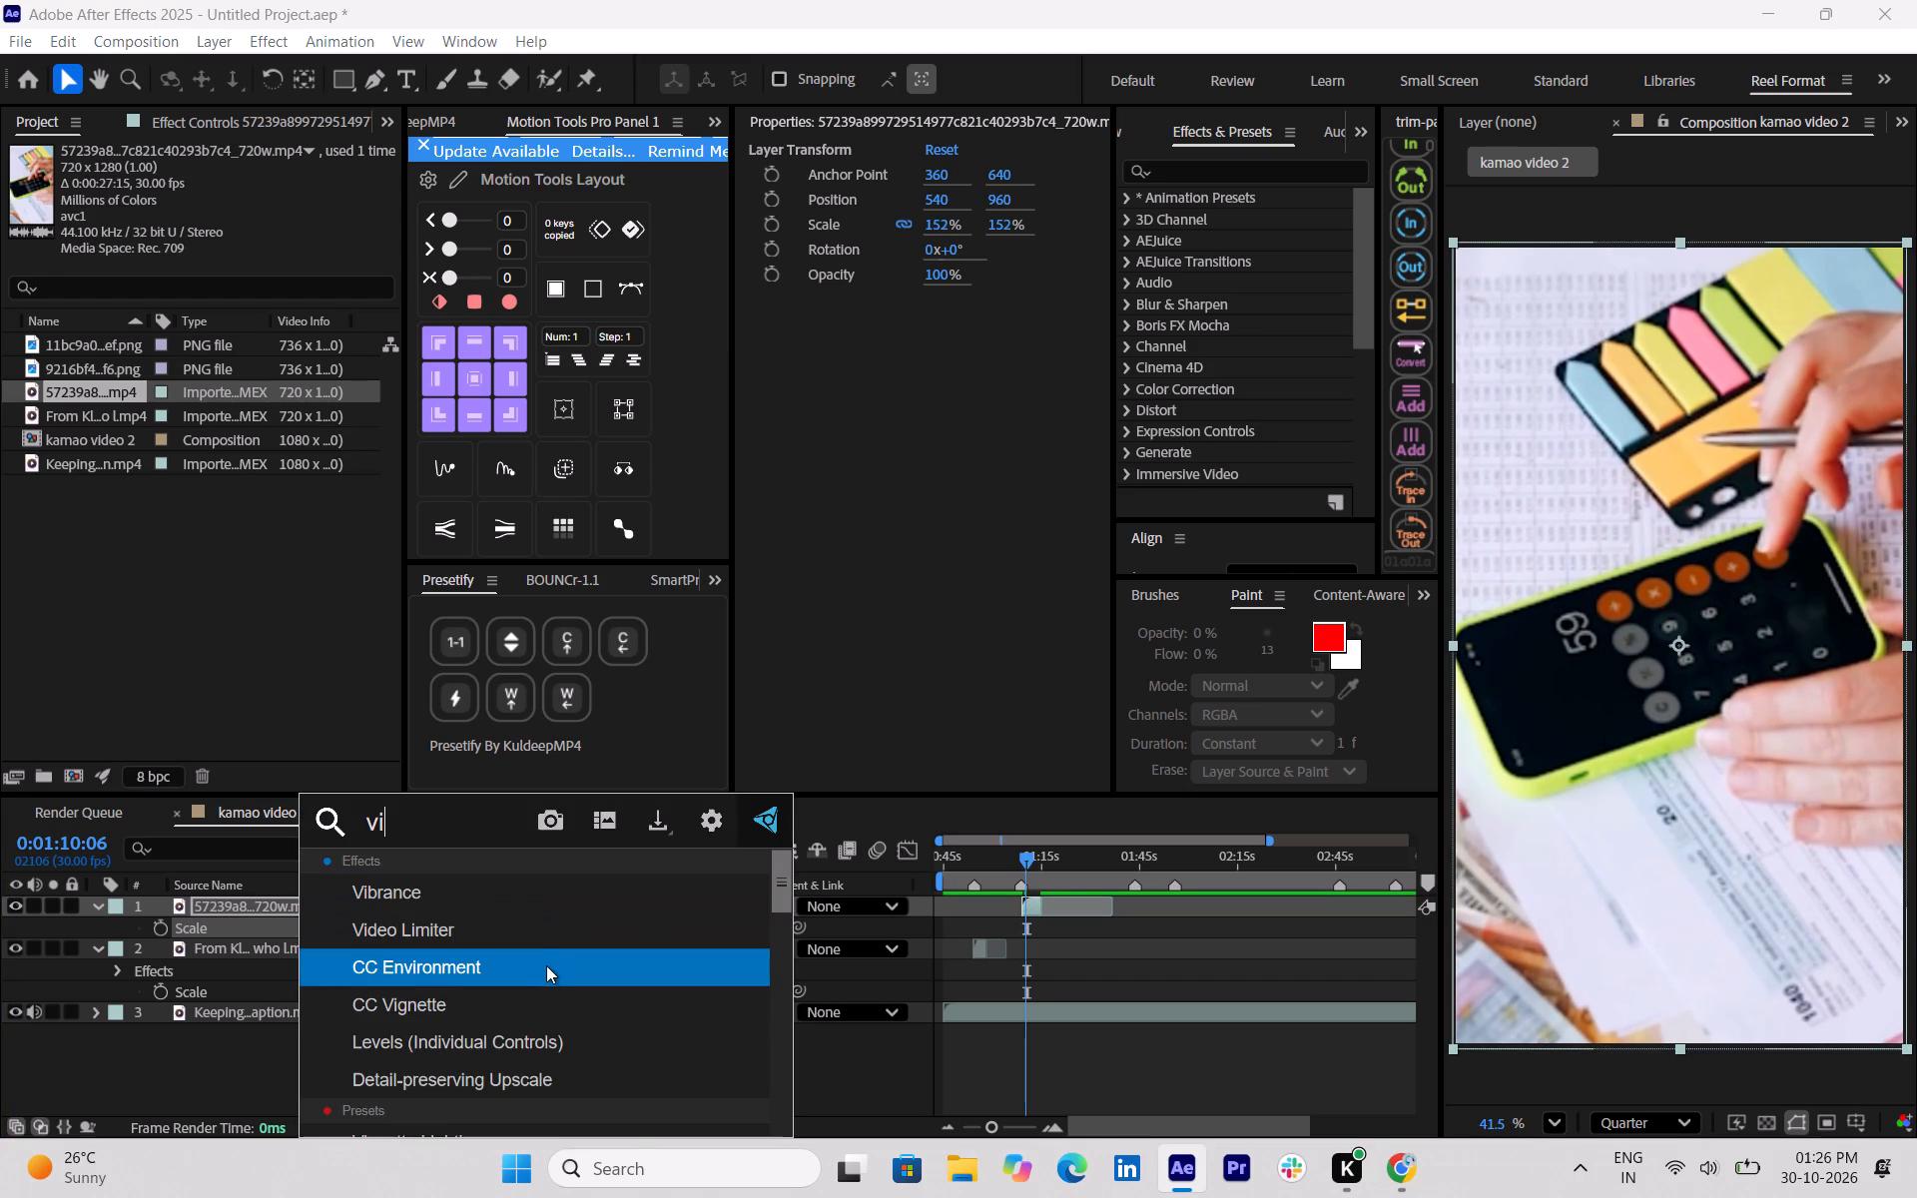
click(550, 990)
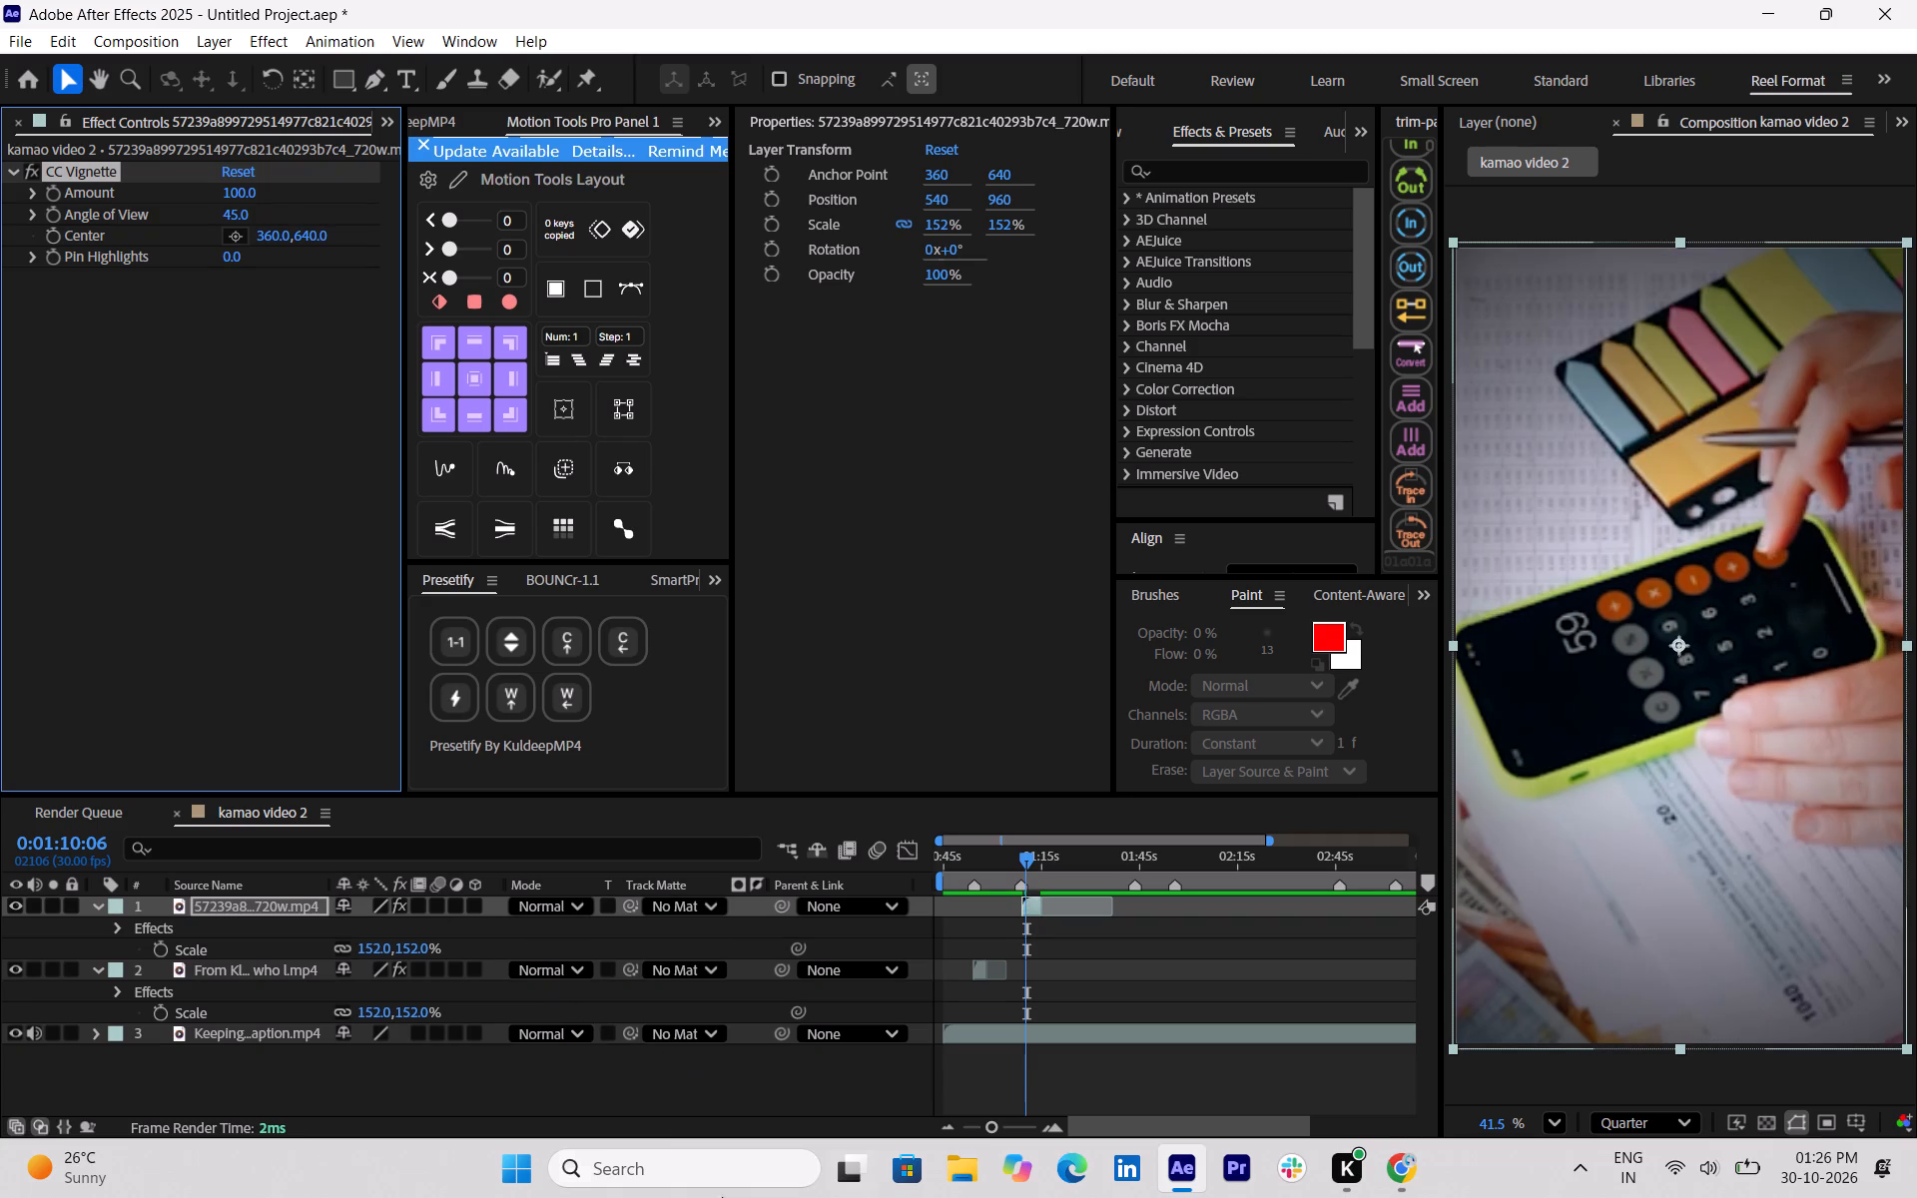
click(1112, 993)
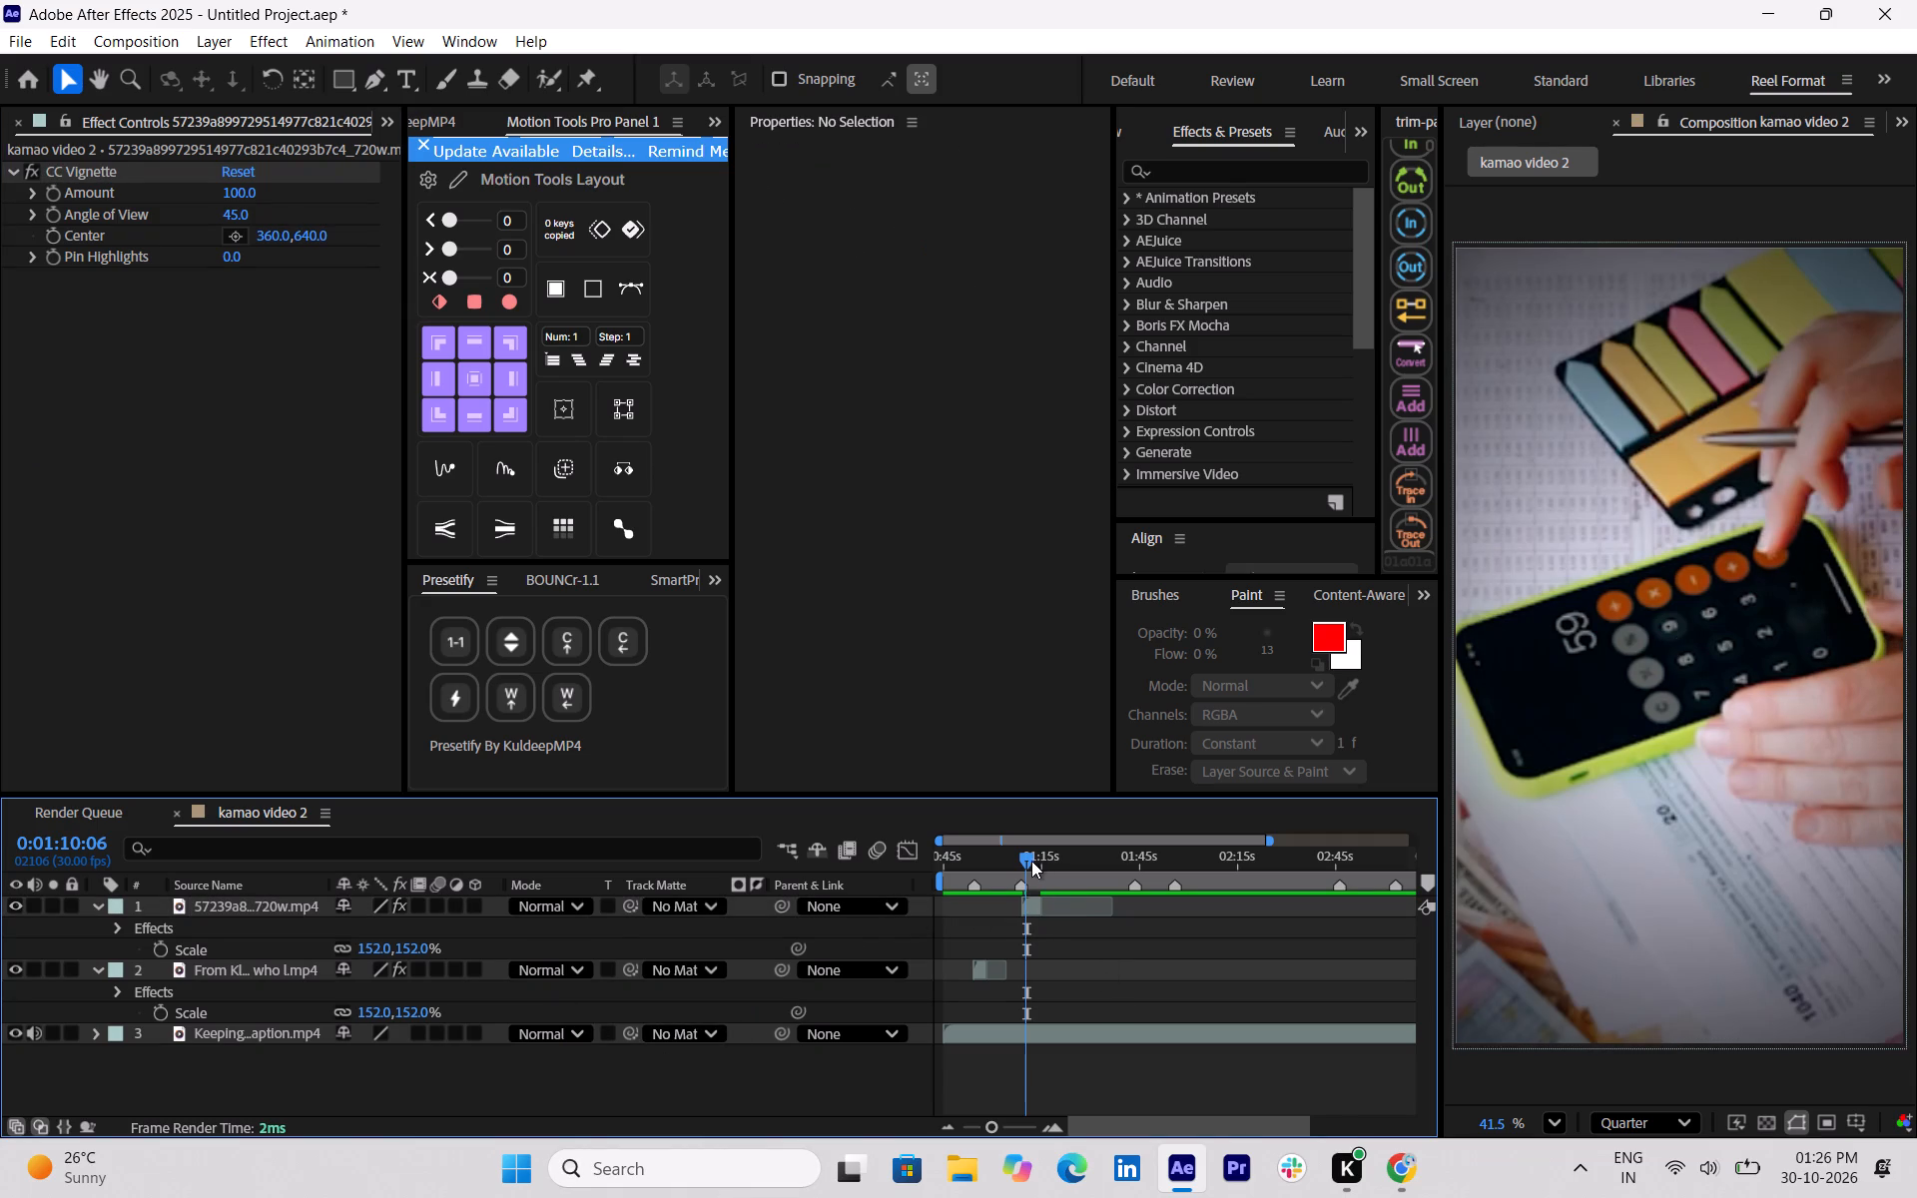
Review the composition from 0:01:06:12, replay the stretch around 0:01:36 to 0:01:55, and park the playhead at 0:01:49:08.
drag(1023, 860, 1010, 860)
key(space)
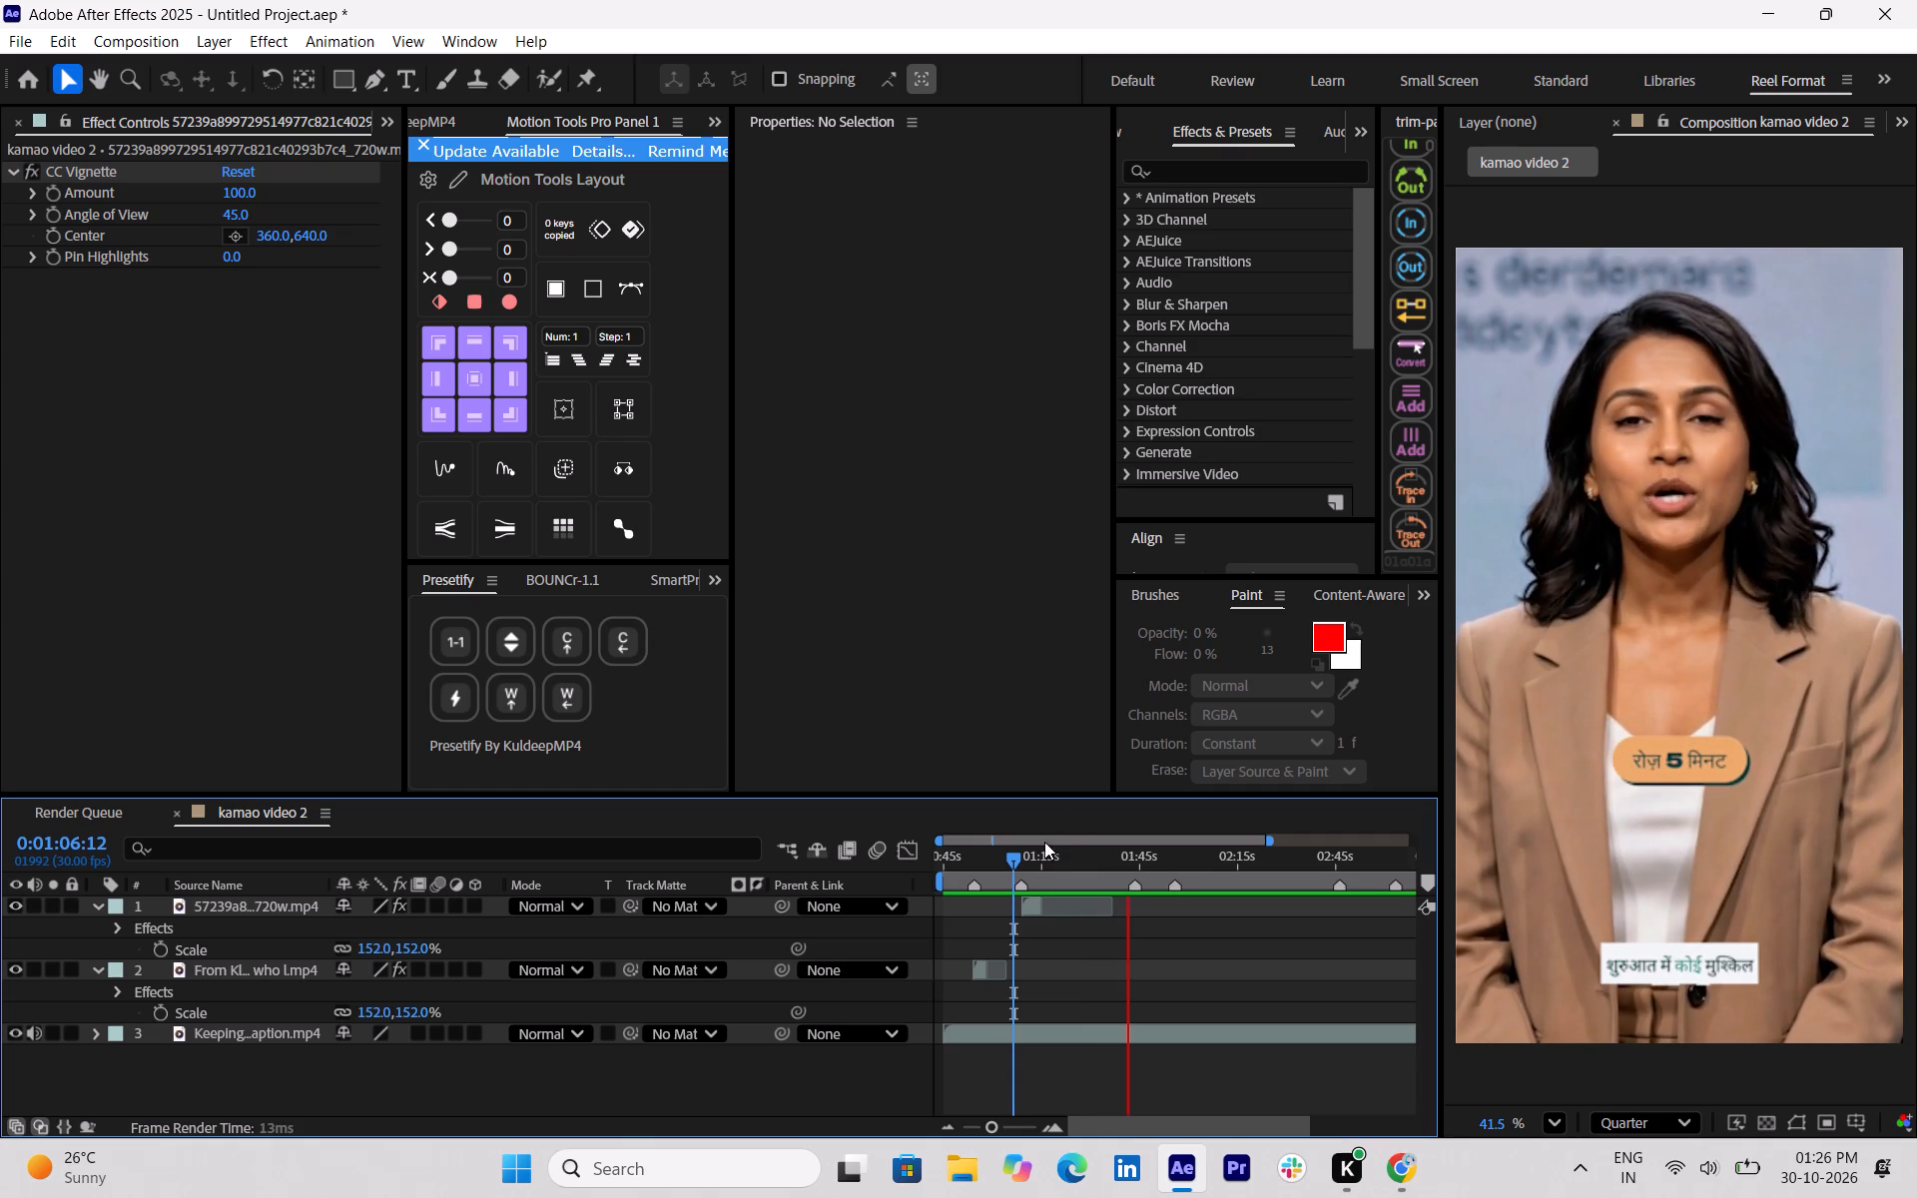
drag(1014, 866, 1144, 878)
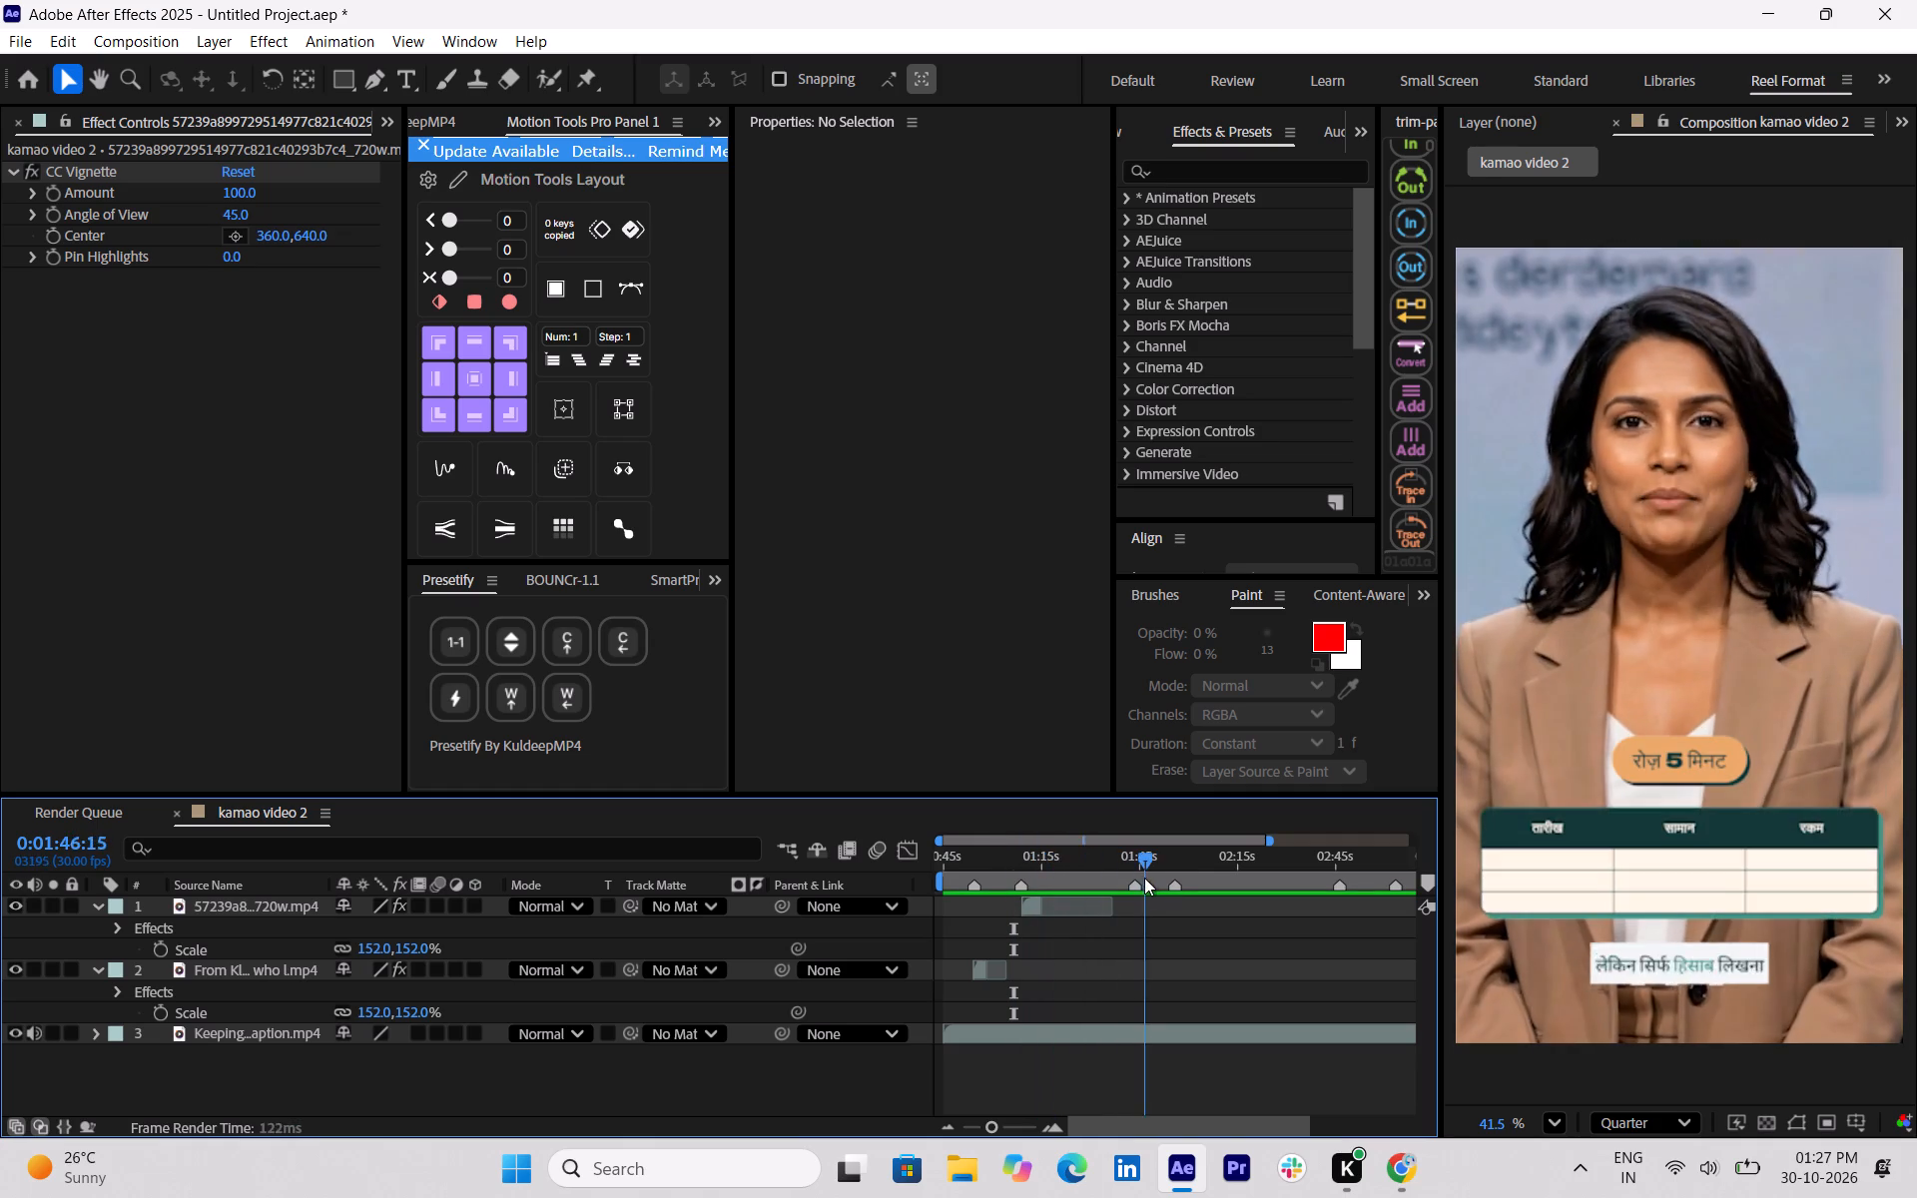
drag(1144, 878, 1106, 878)
key(space)
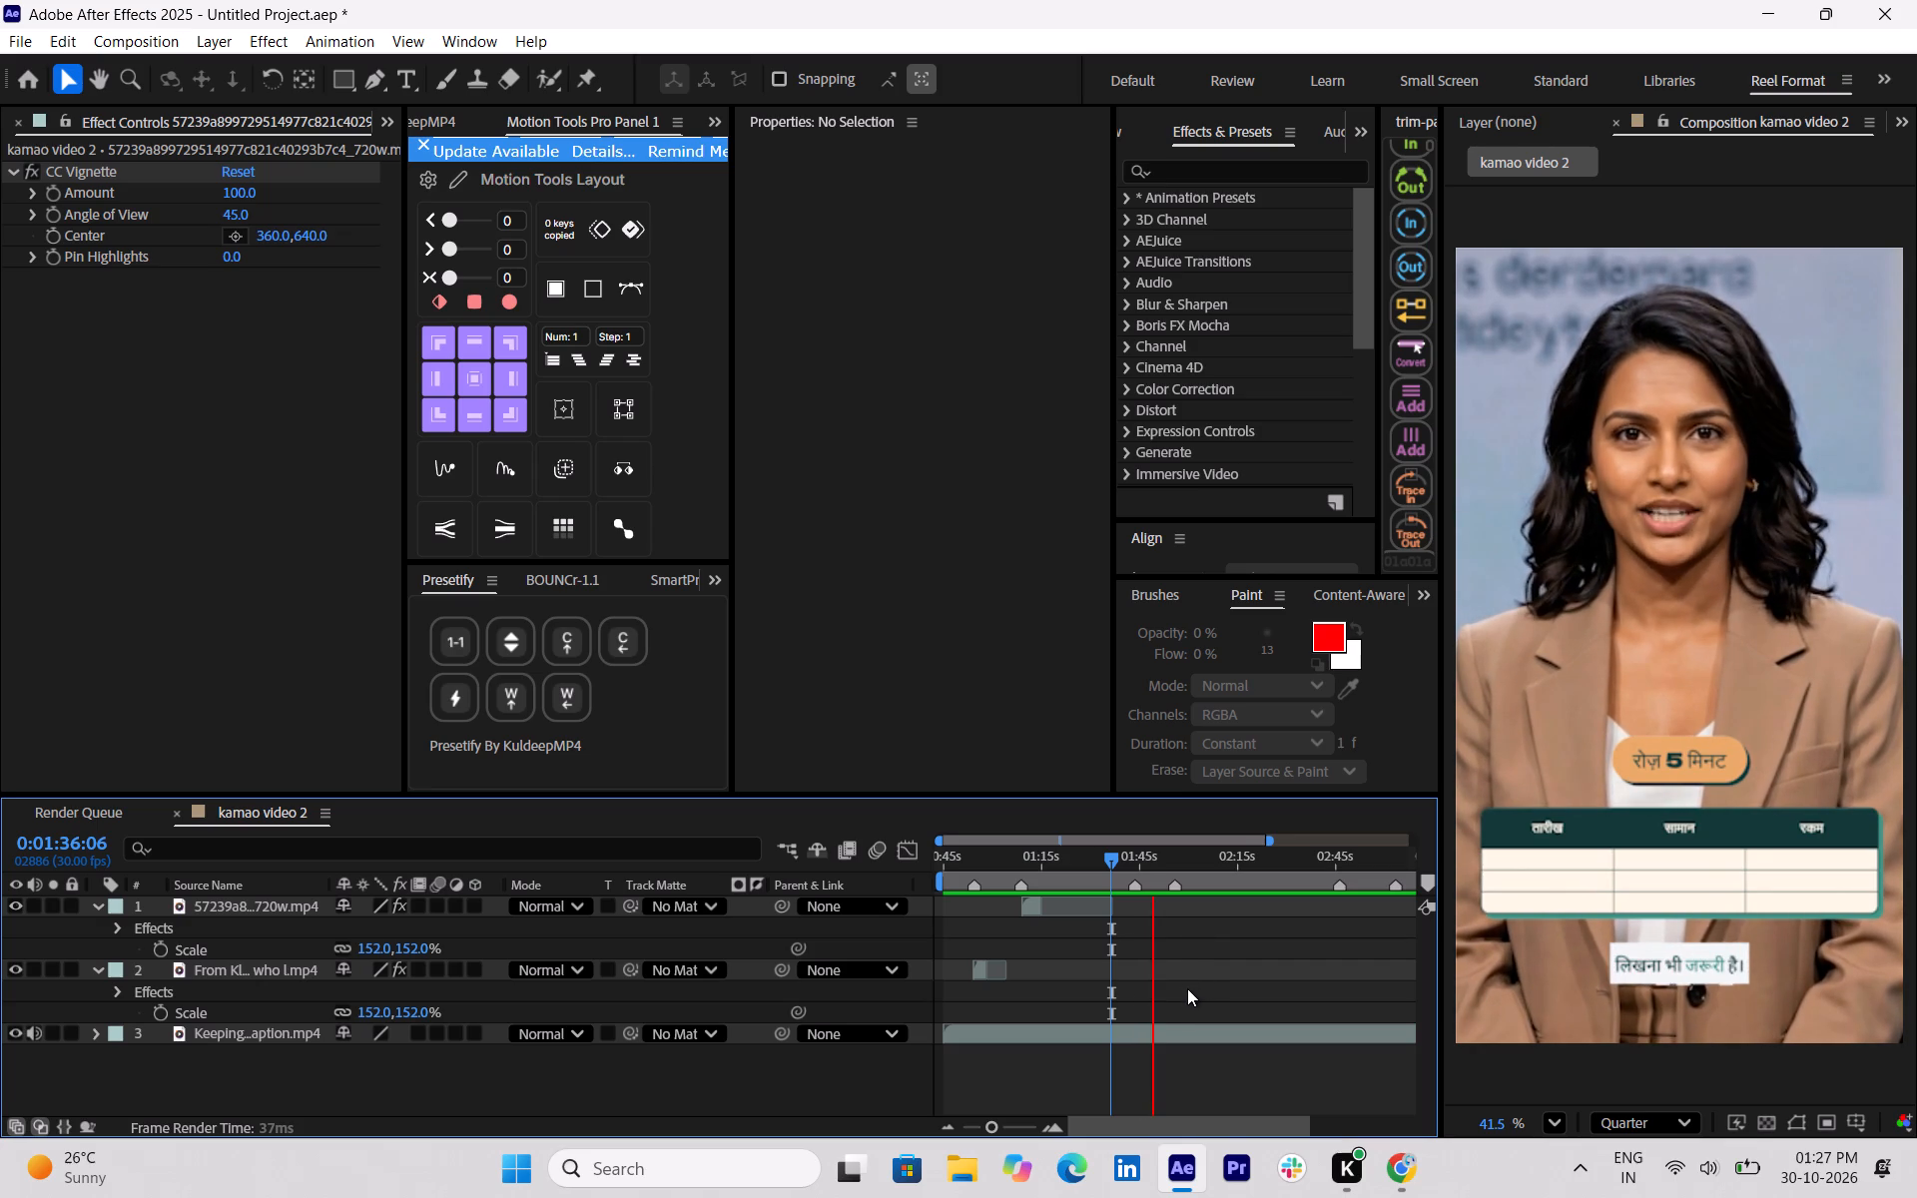
key(space)
key(space)
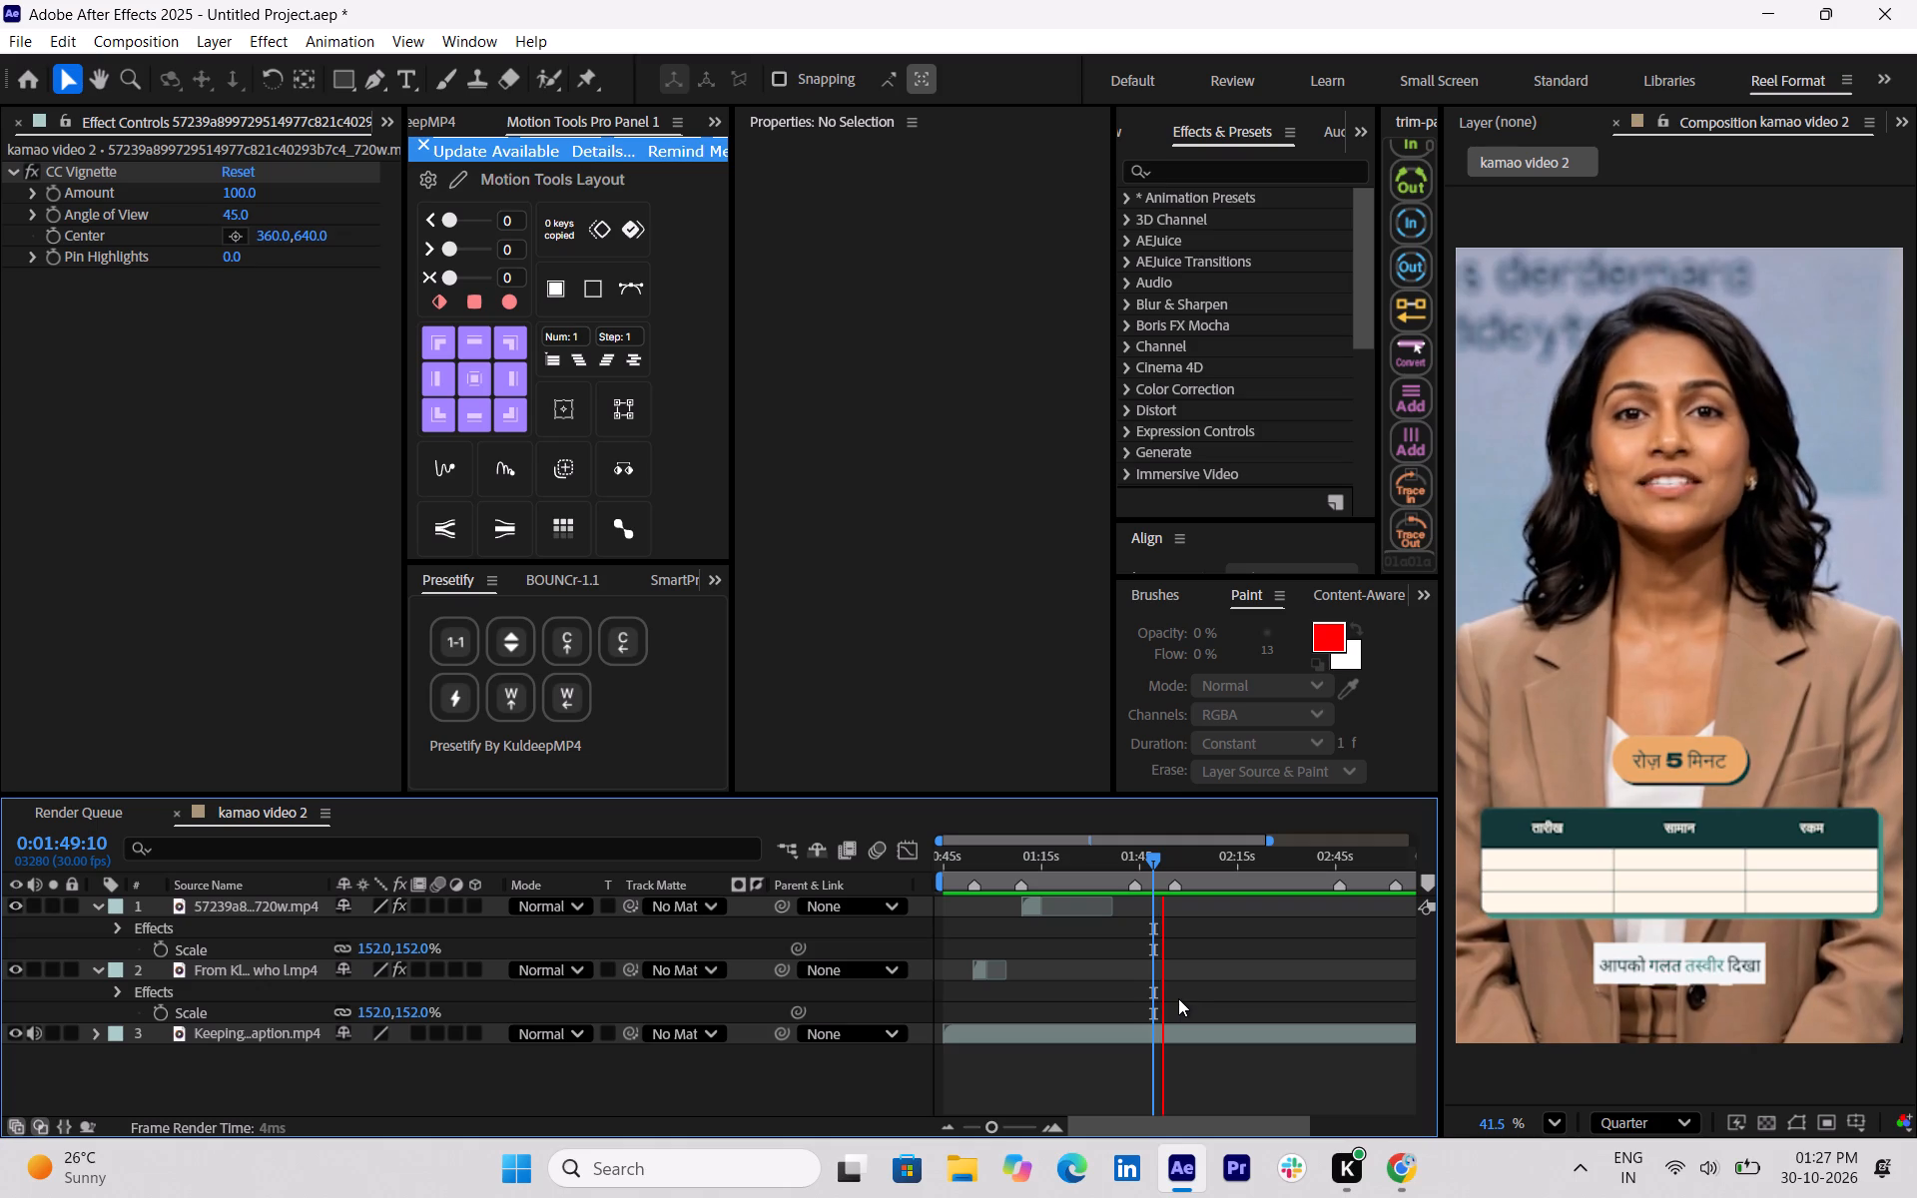
key(space)
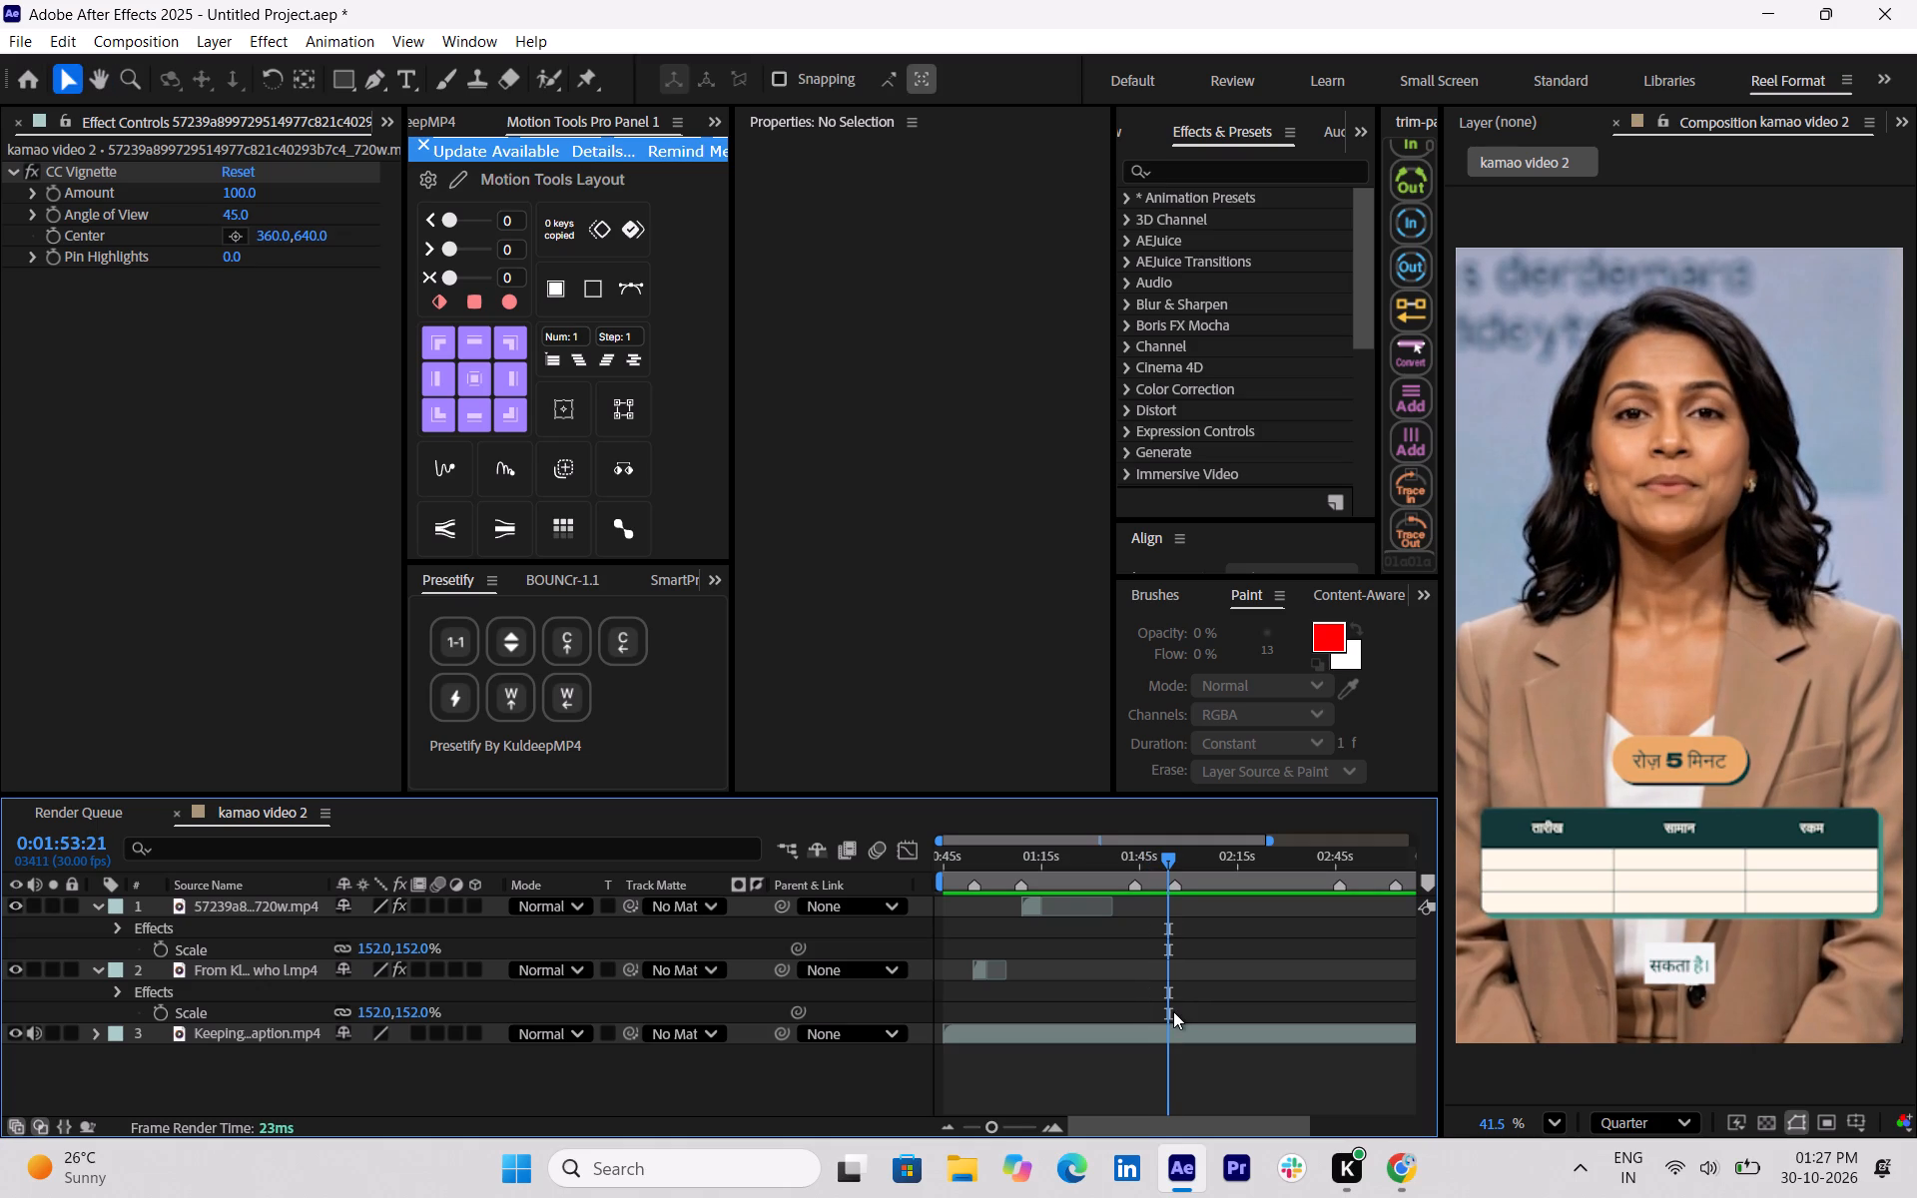
key(space)
key(space)
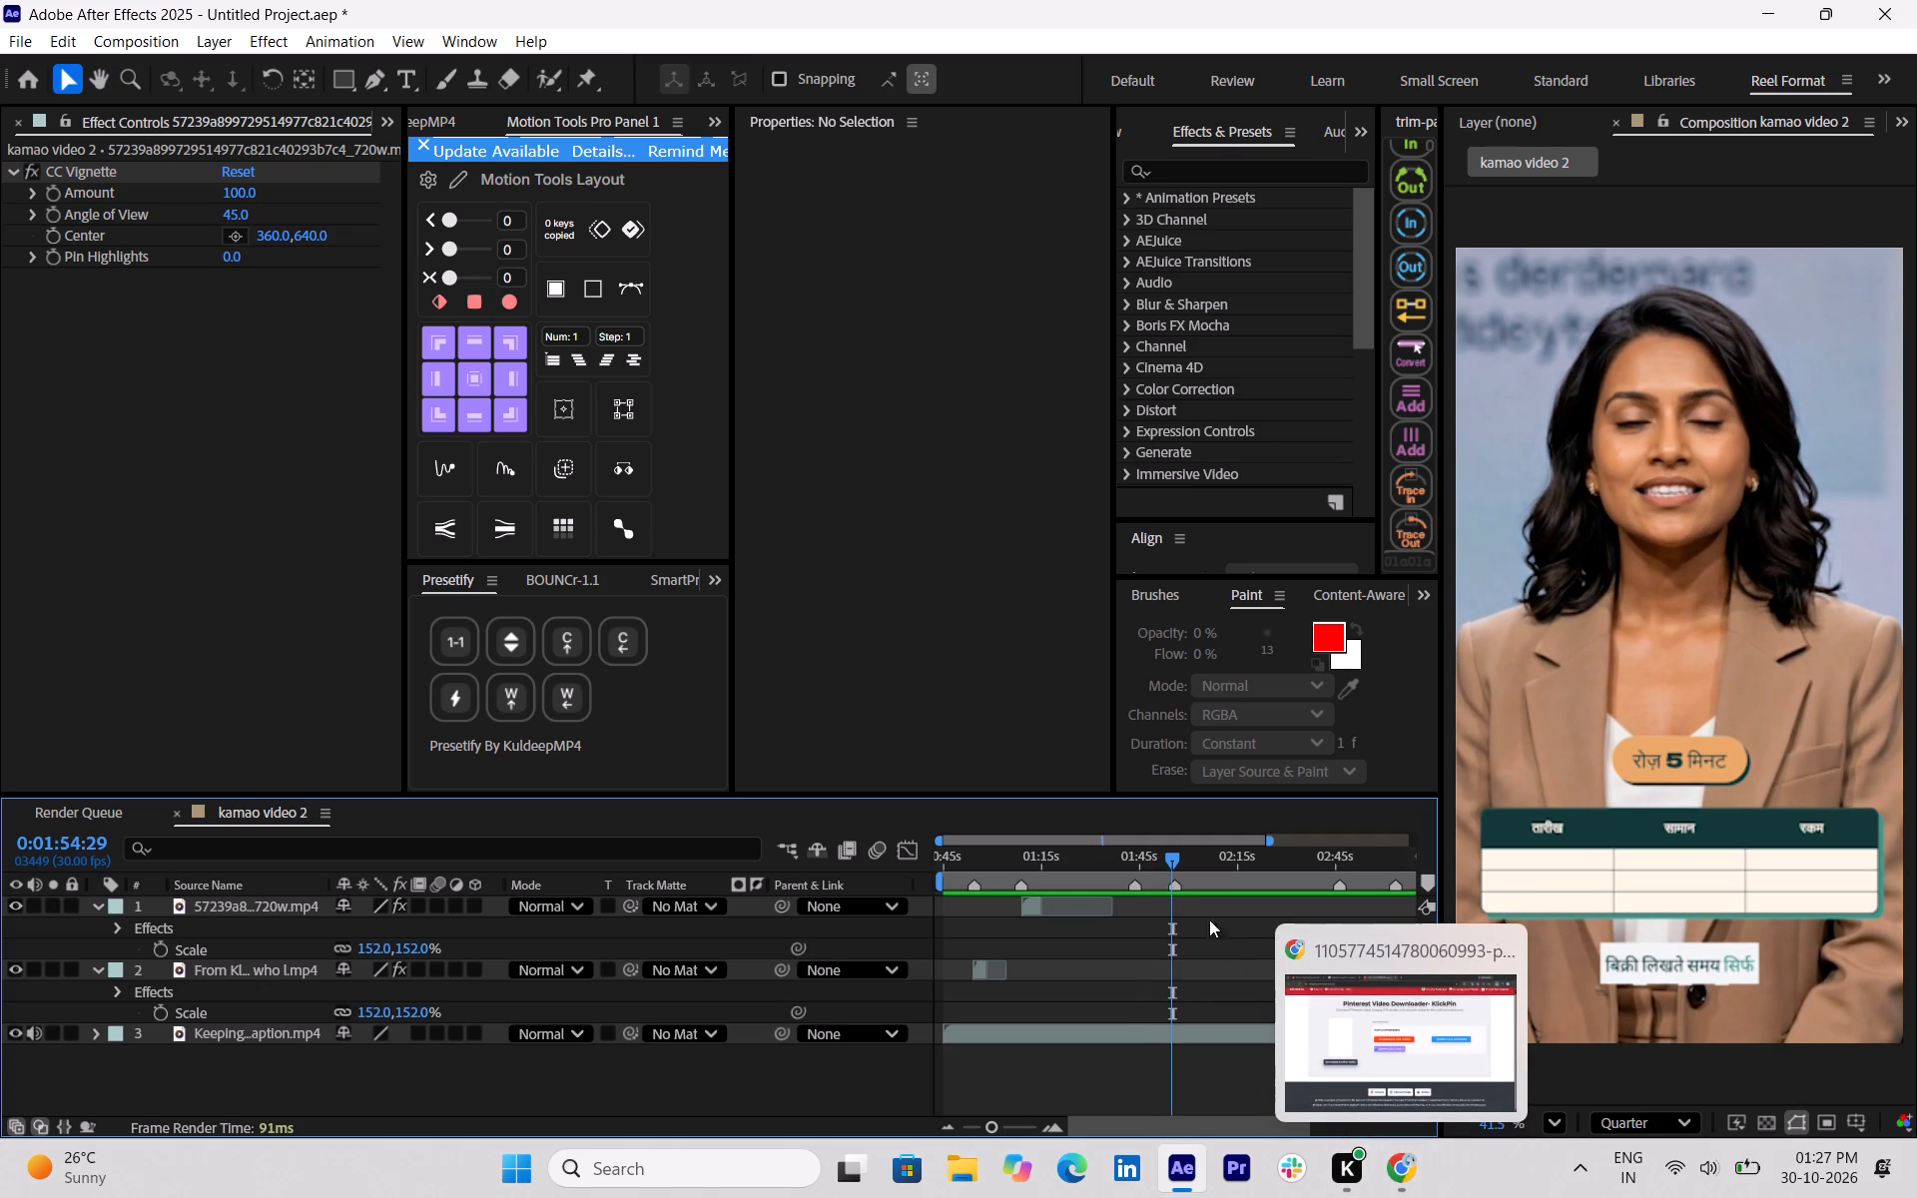
drag(1169, 866, 1145, 867)
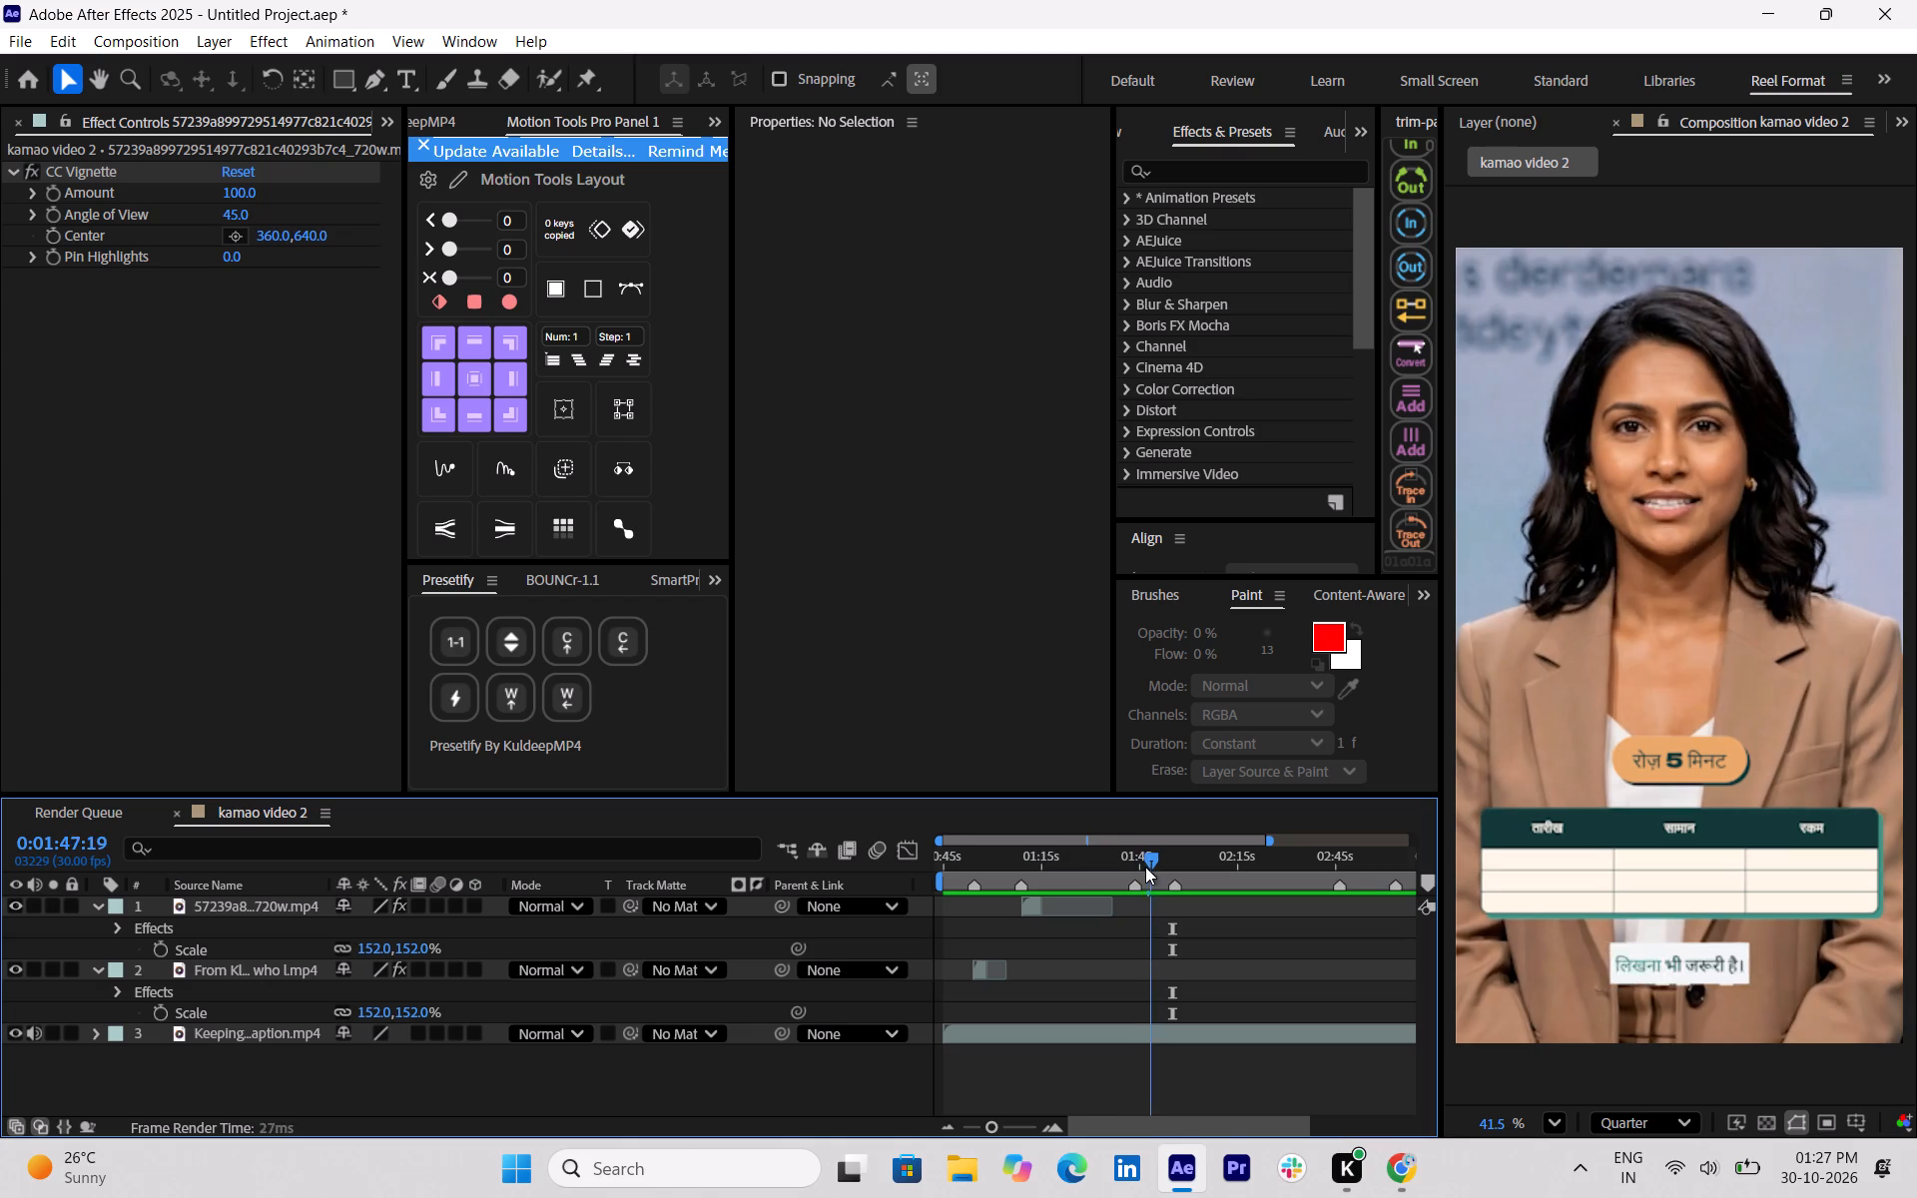
drag(1145, 867, 1133, 867)
key(space)
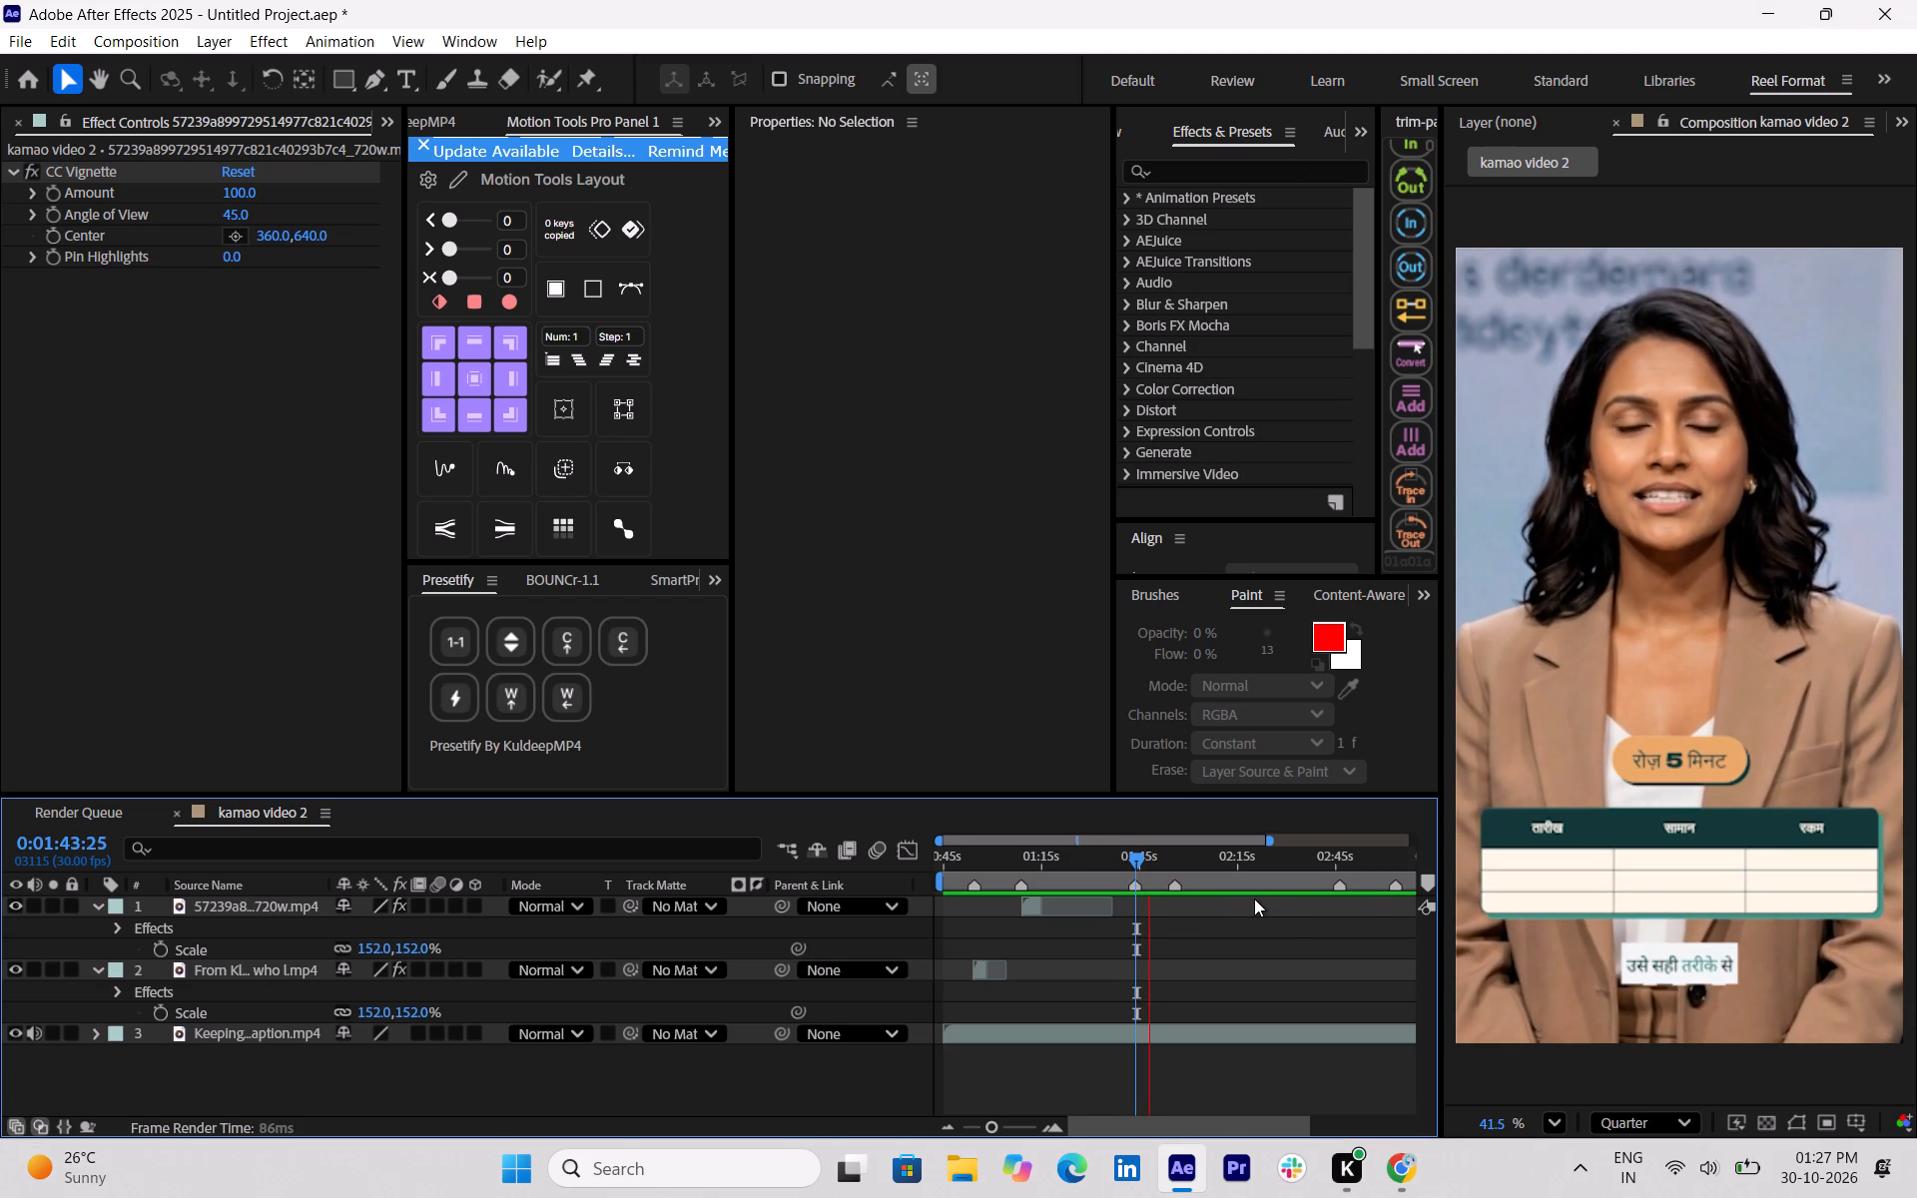
key(space)
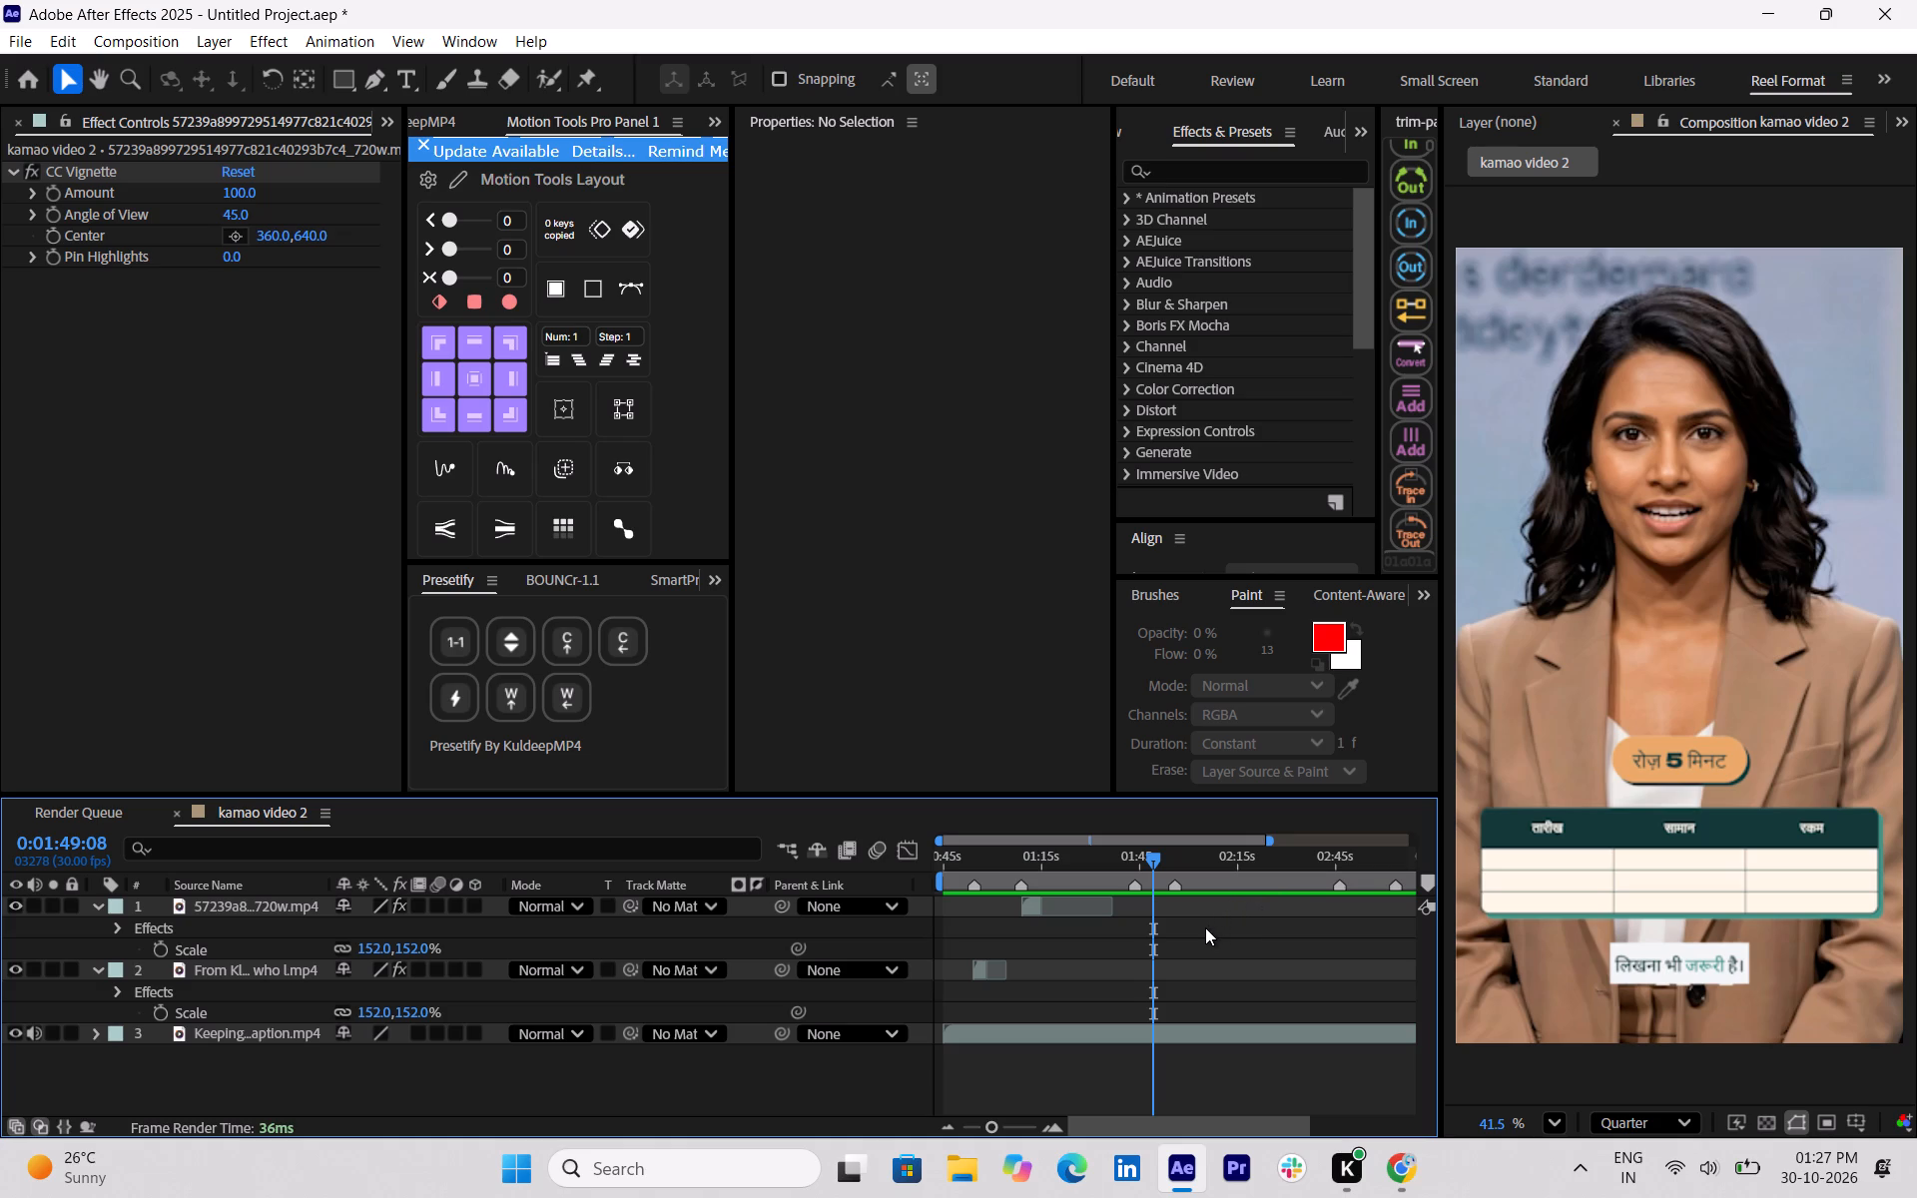
Switch to Chrome and browse the related Pinterest videos under the phone calculator pin for another business accounting clip.
click(1406, 1166)
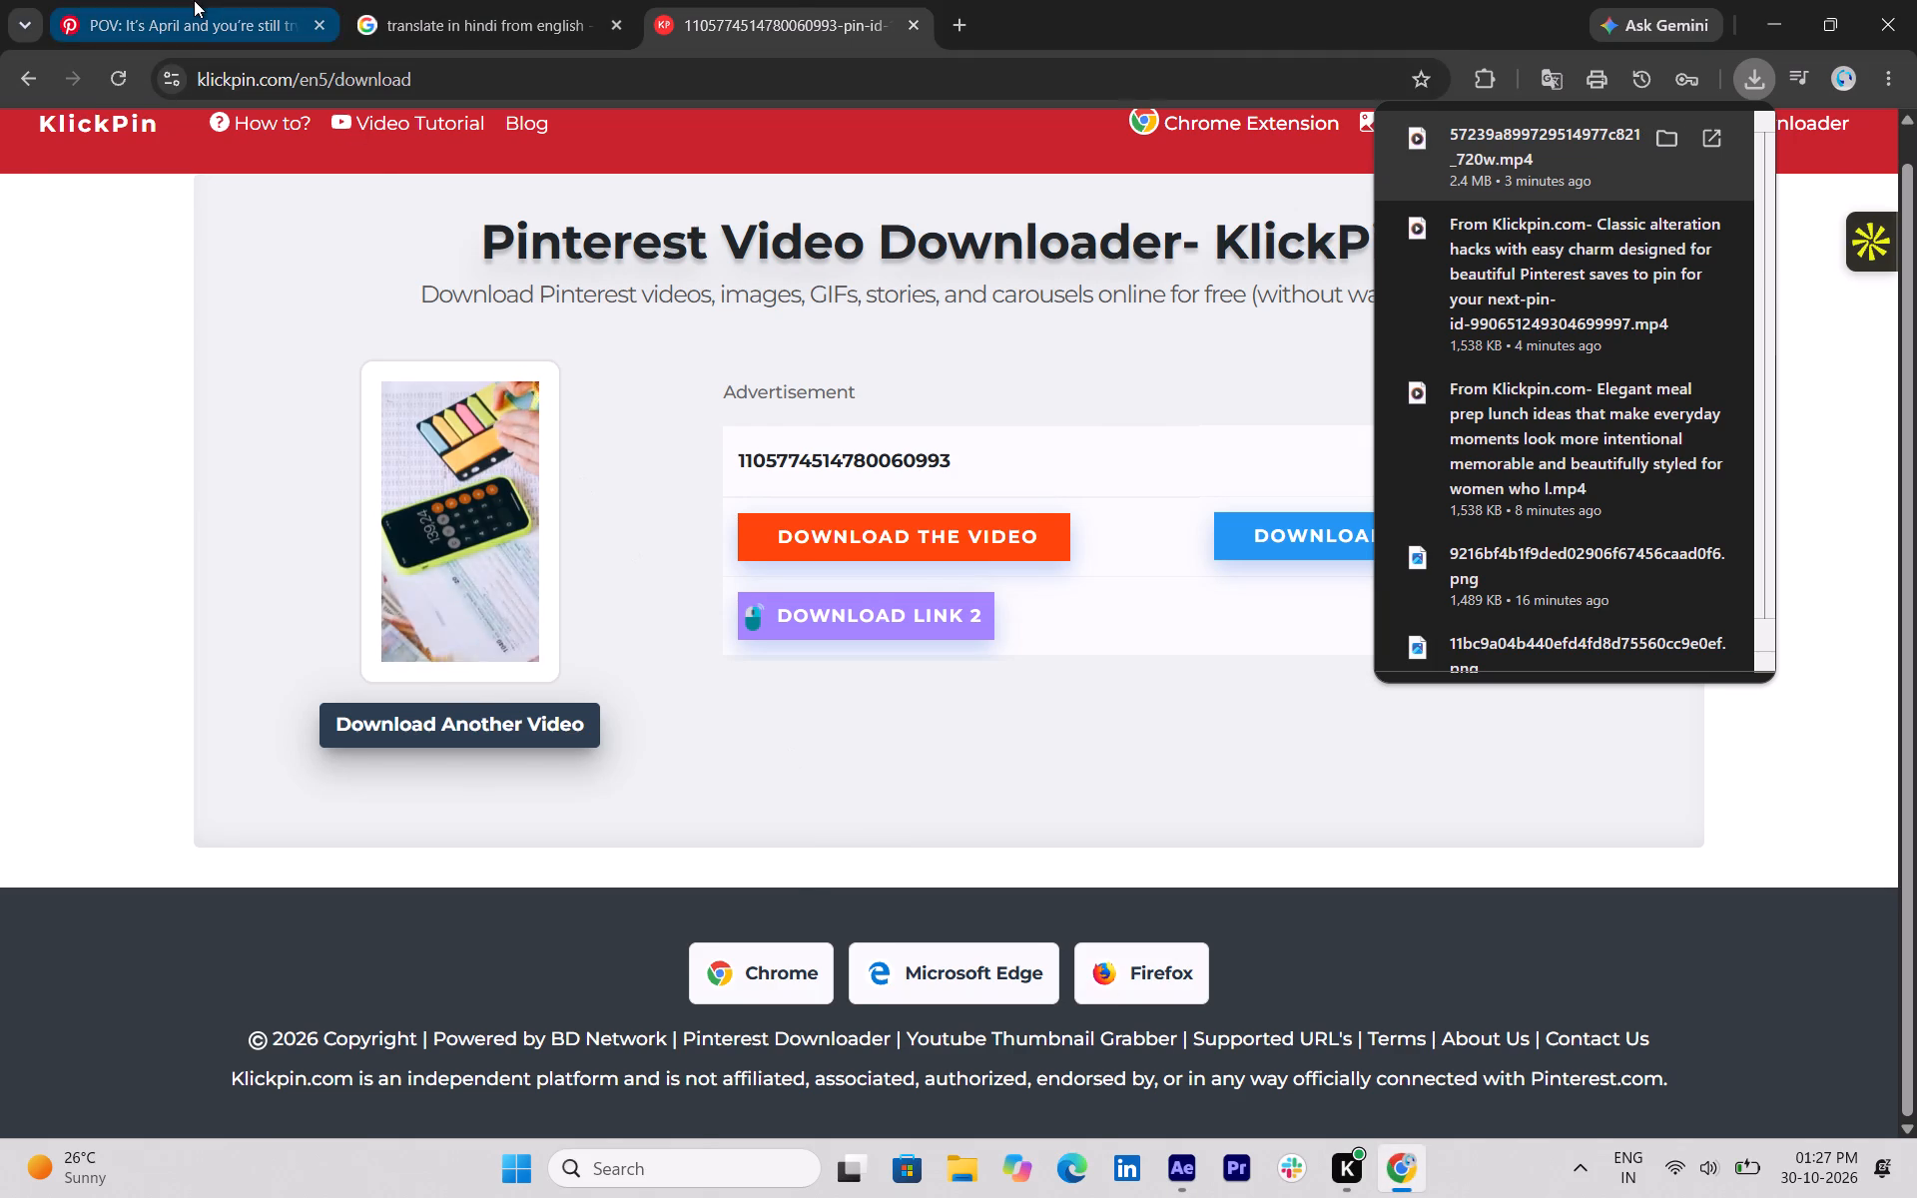
click(194, 0)
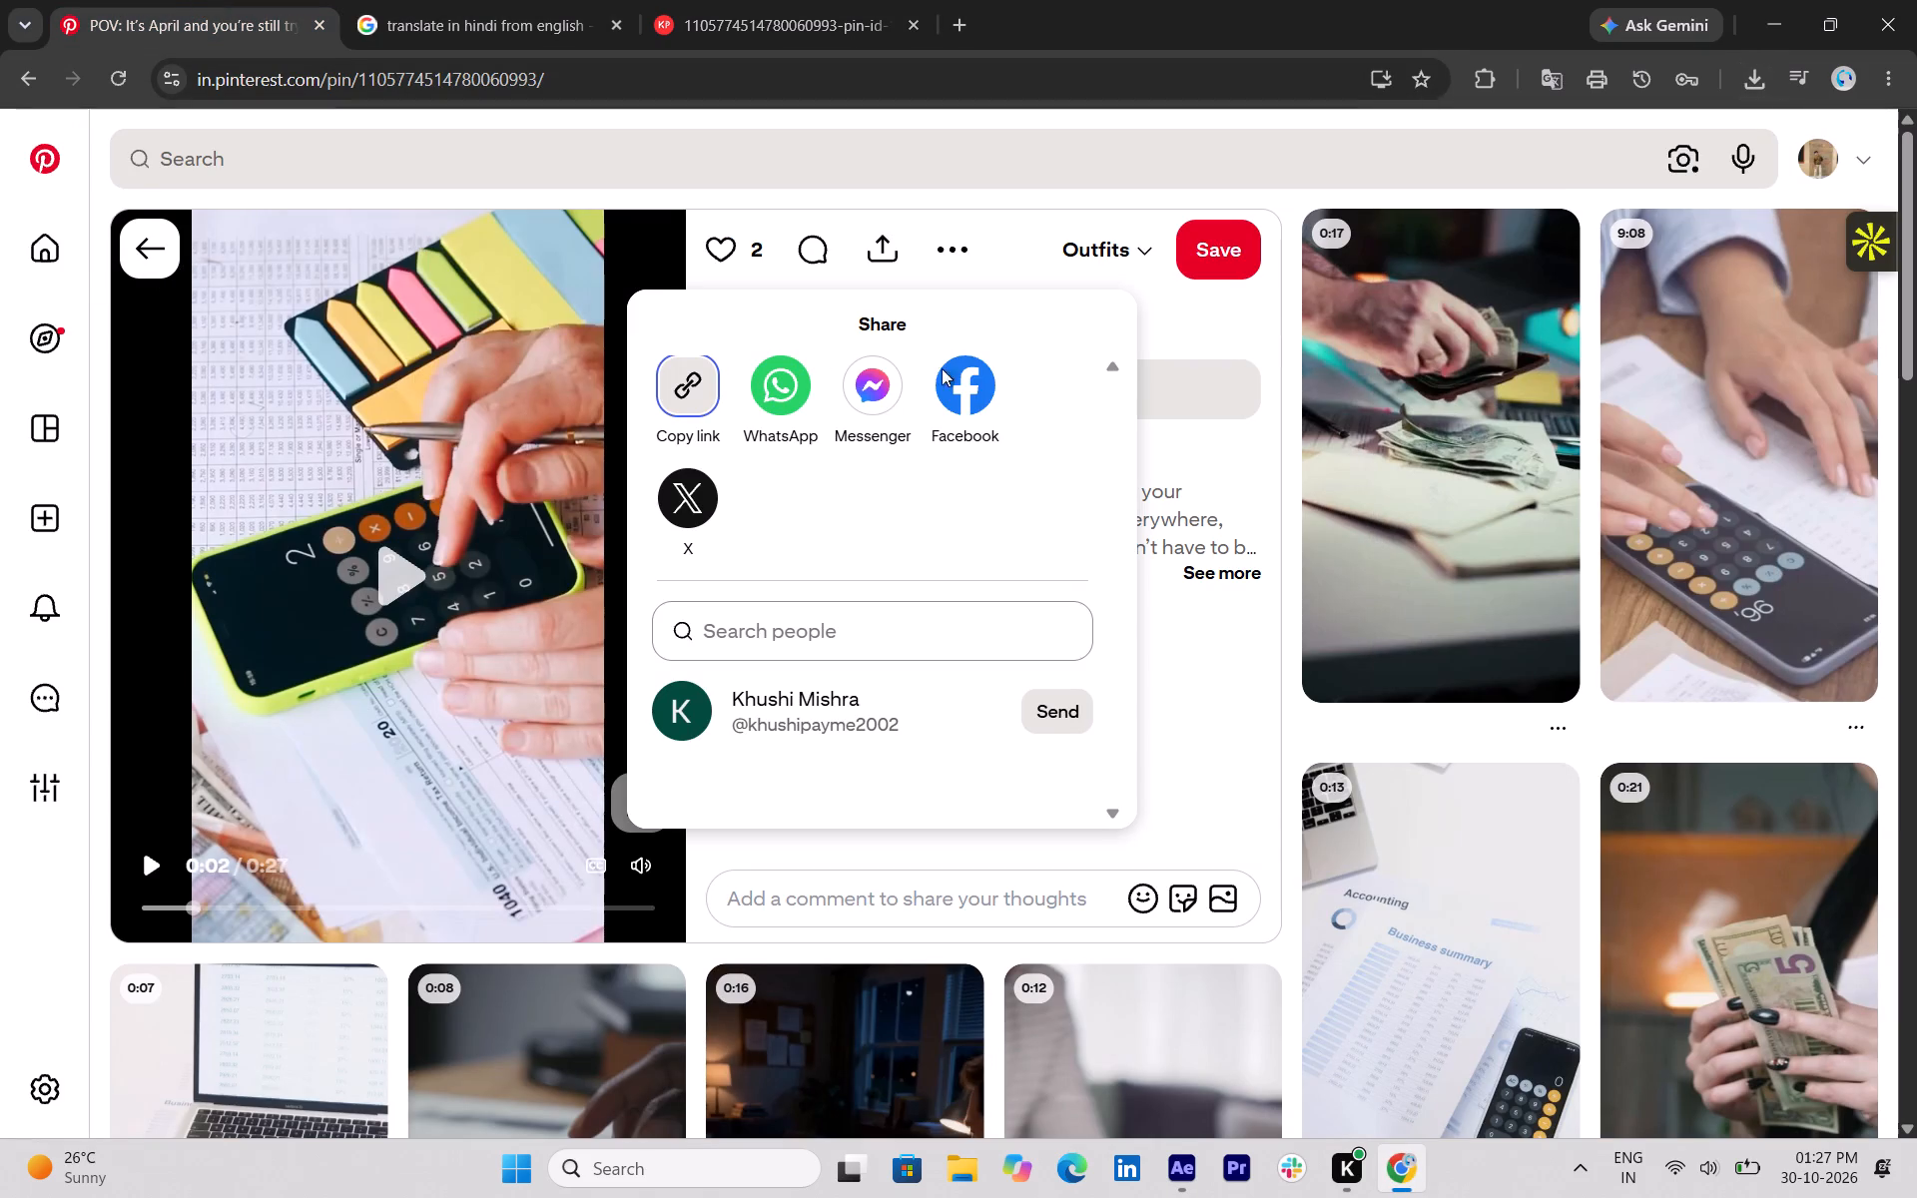
scroll(1130, 406, down, 1)
scroll(1262, 441, up, 1)
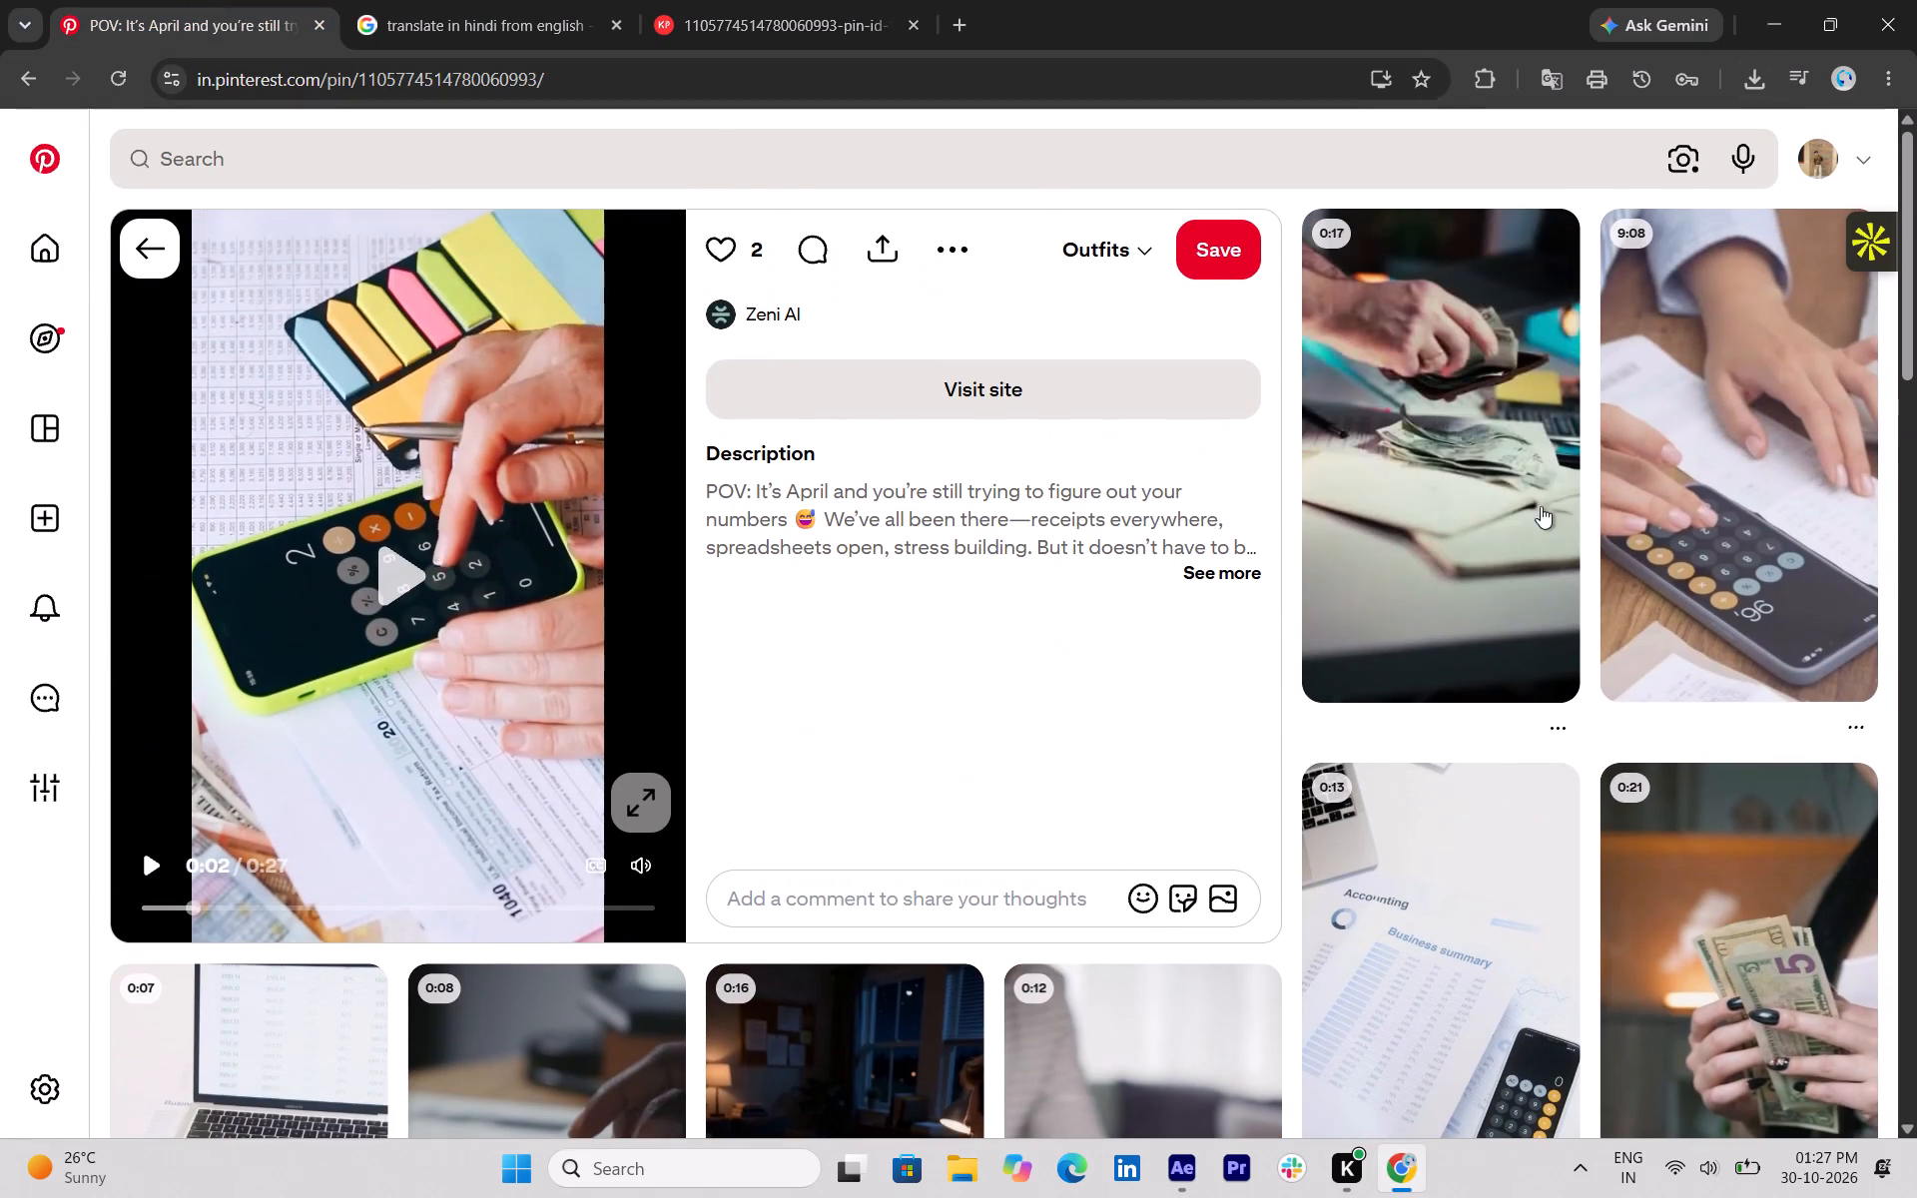
scroll(1240, 584, down, 1)
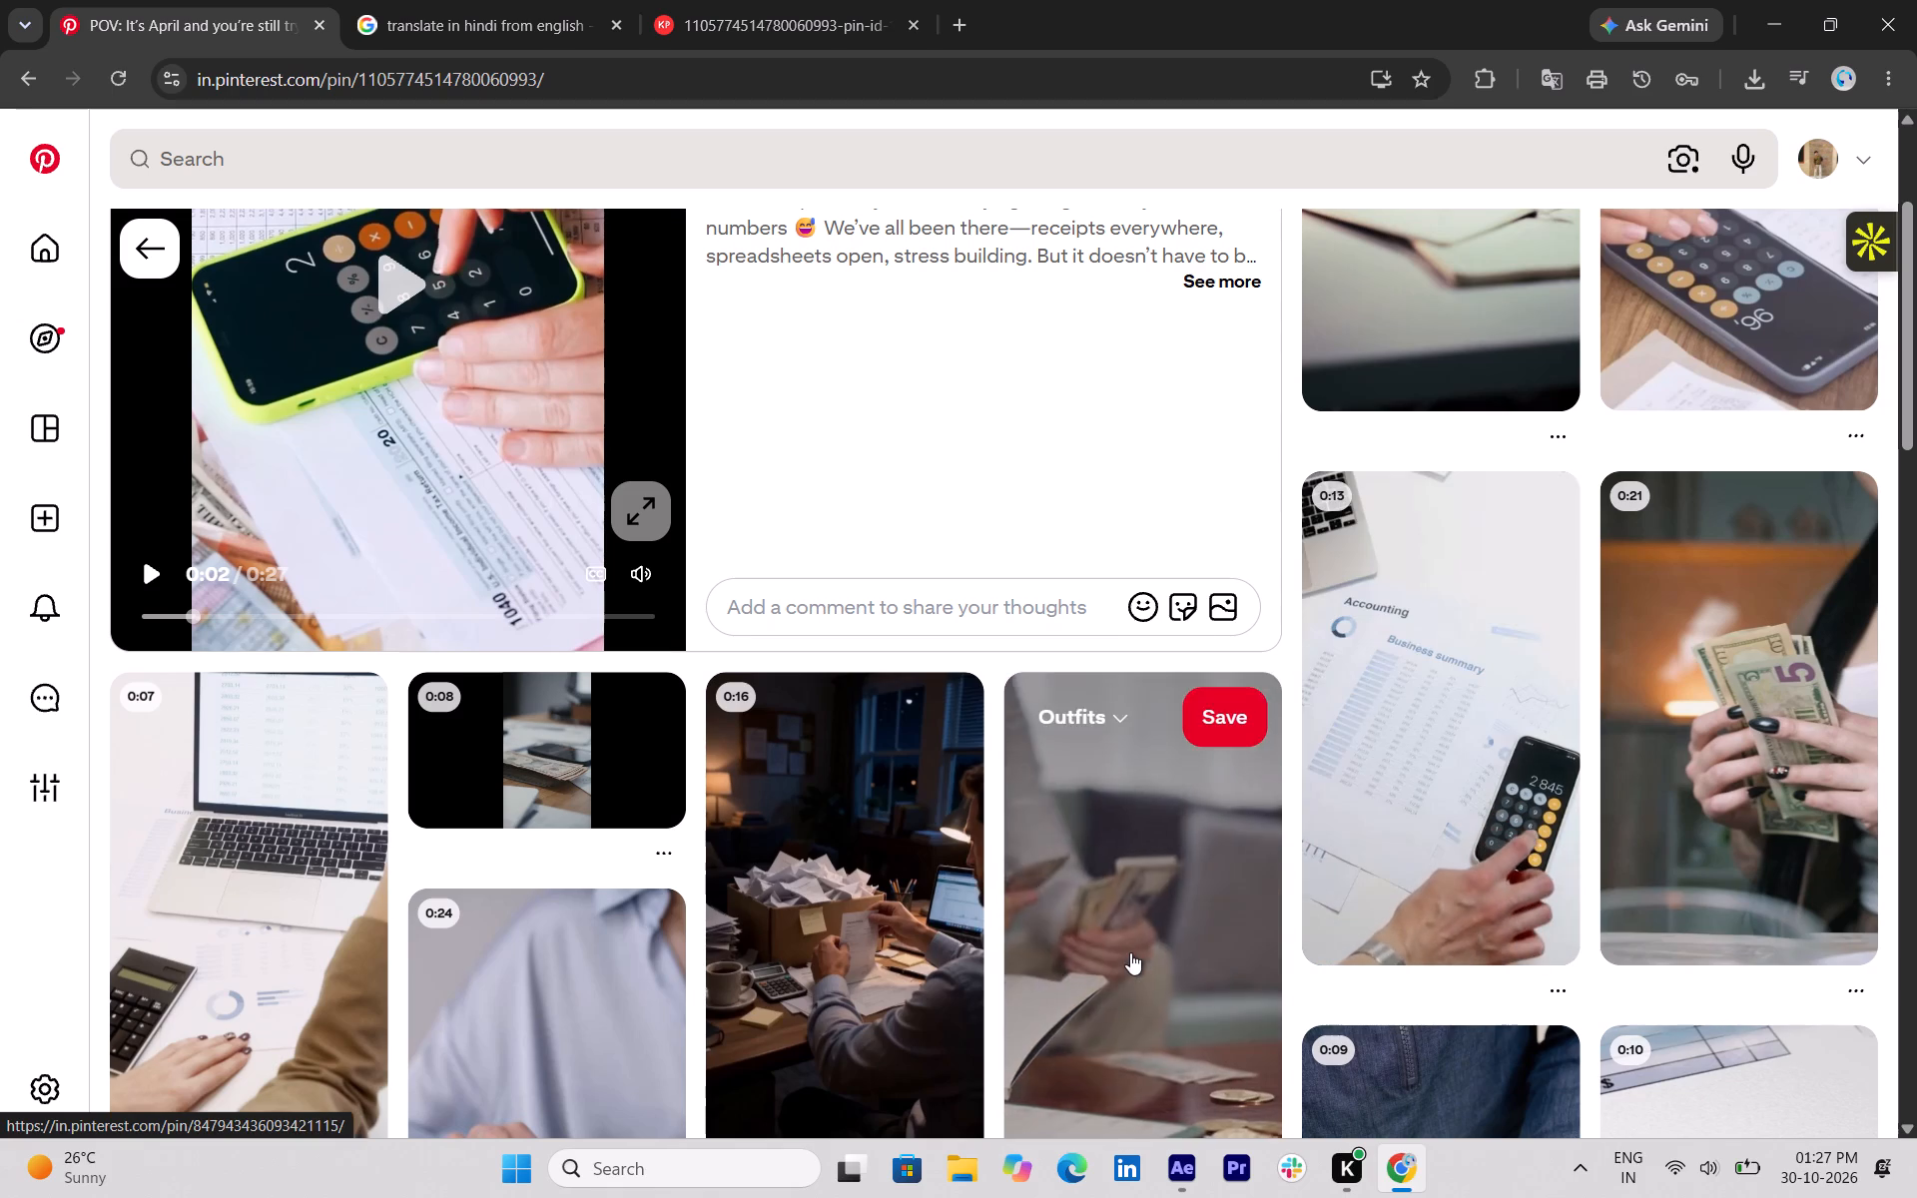
scroll(1130, 952, down, 1)
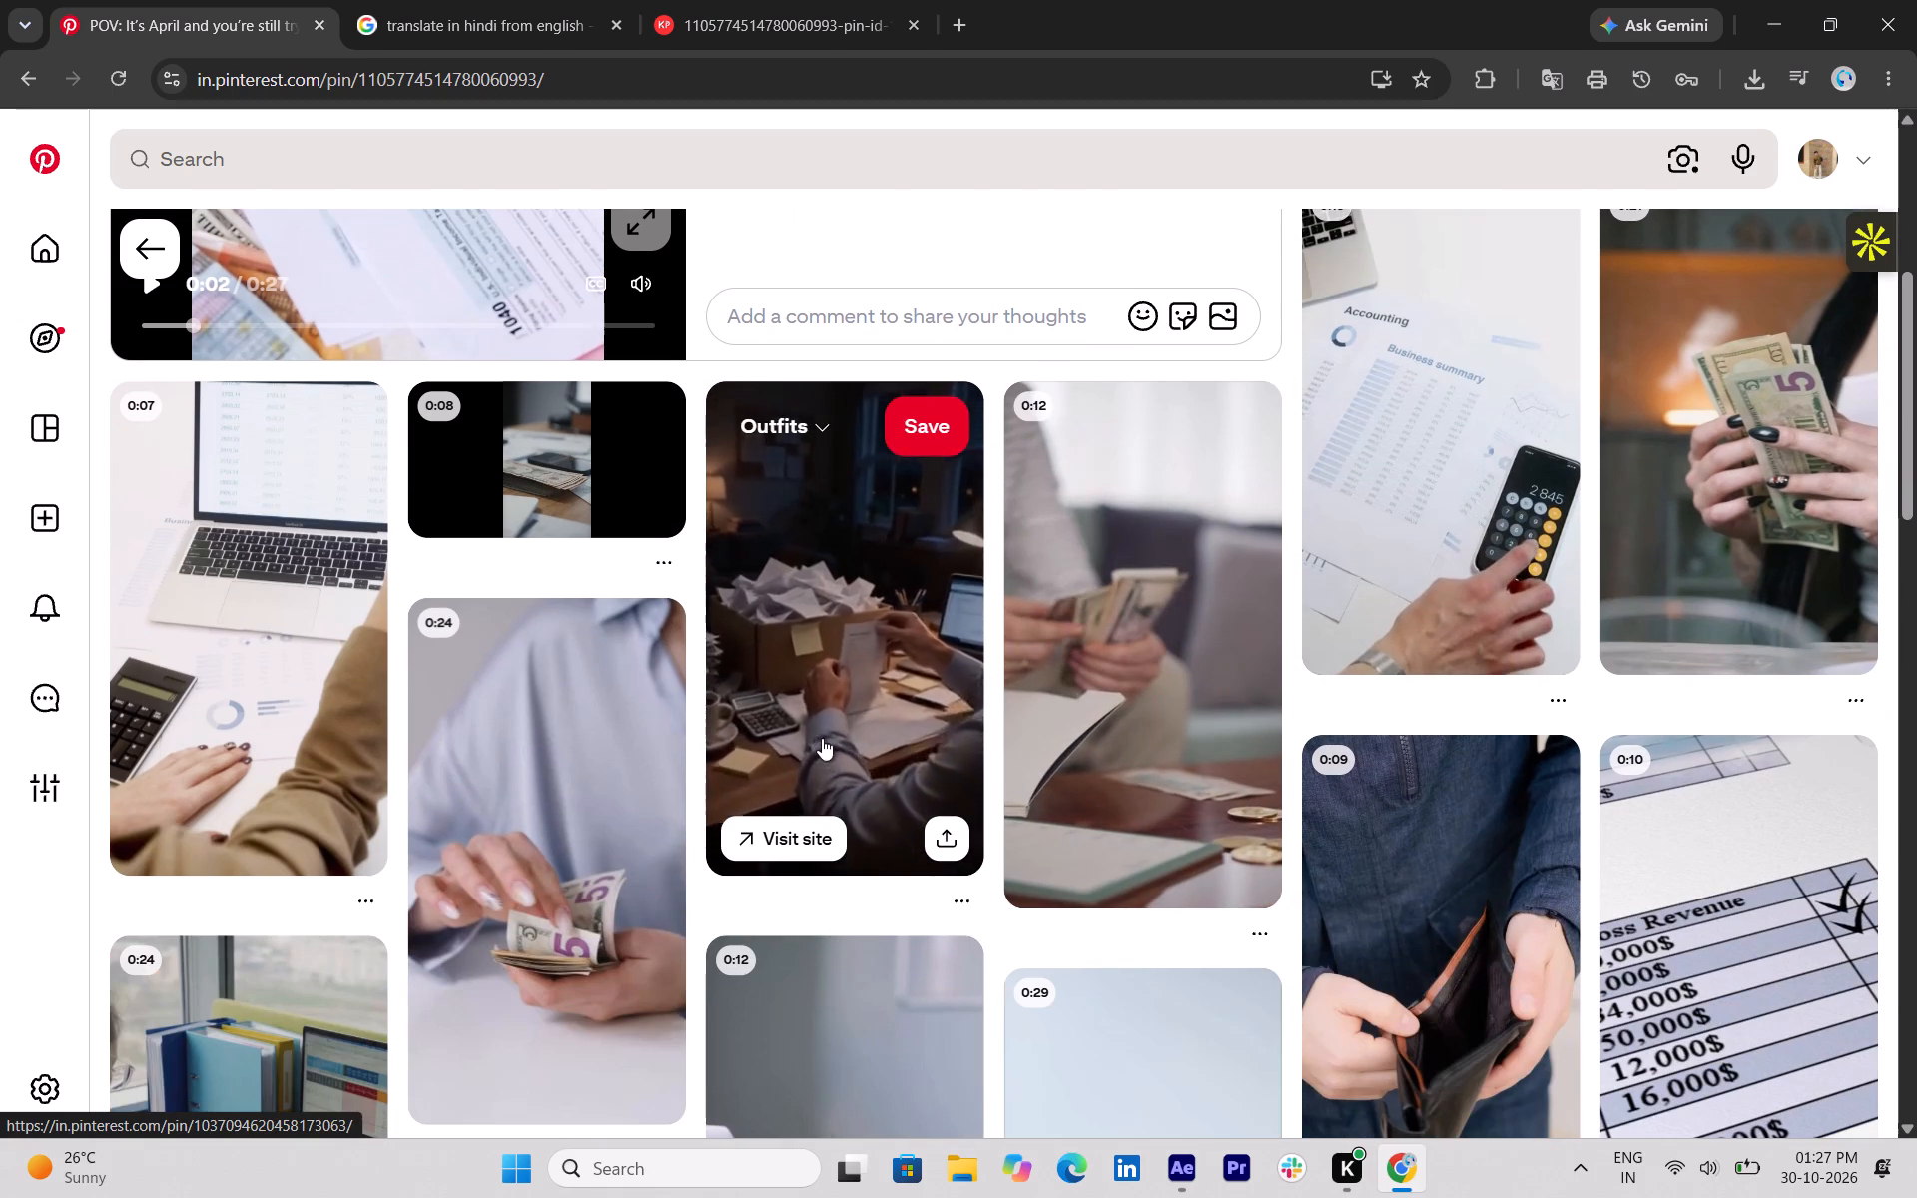
scroll(821, 738, down, 1)
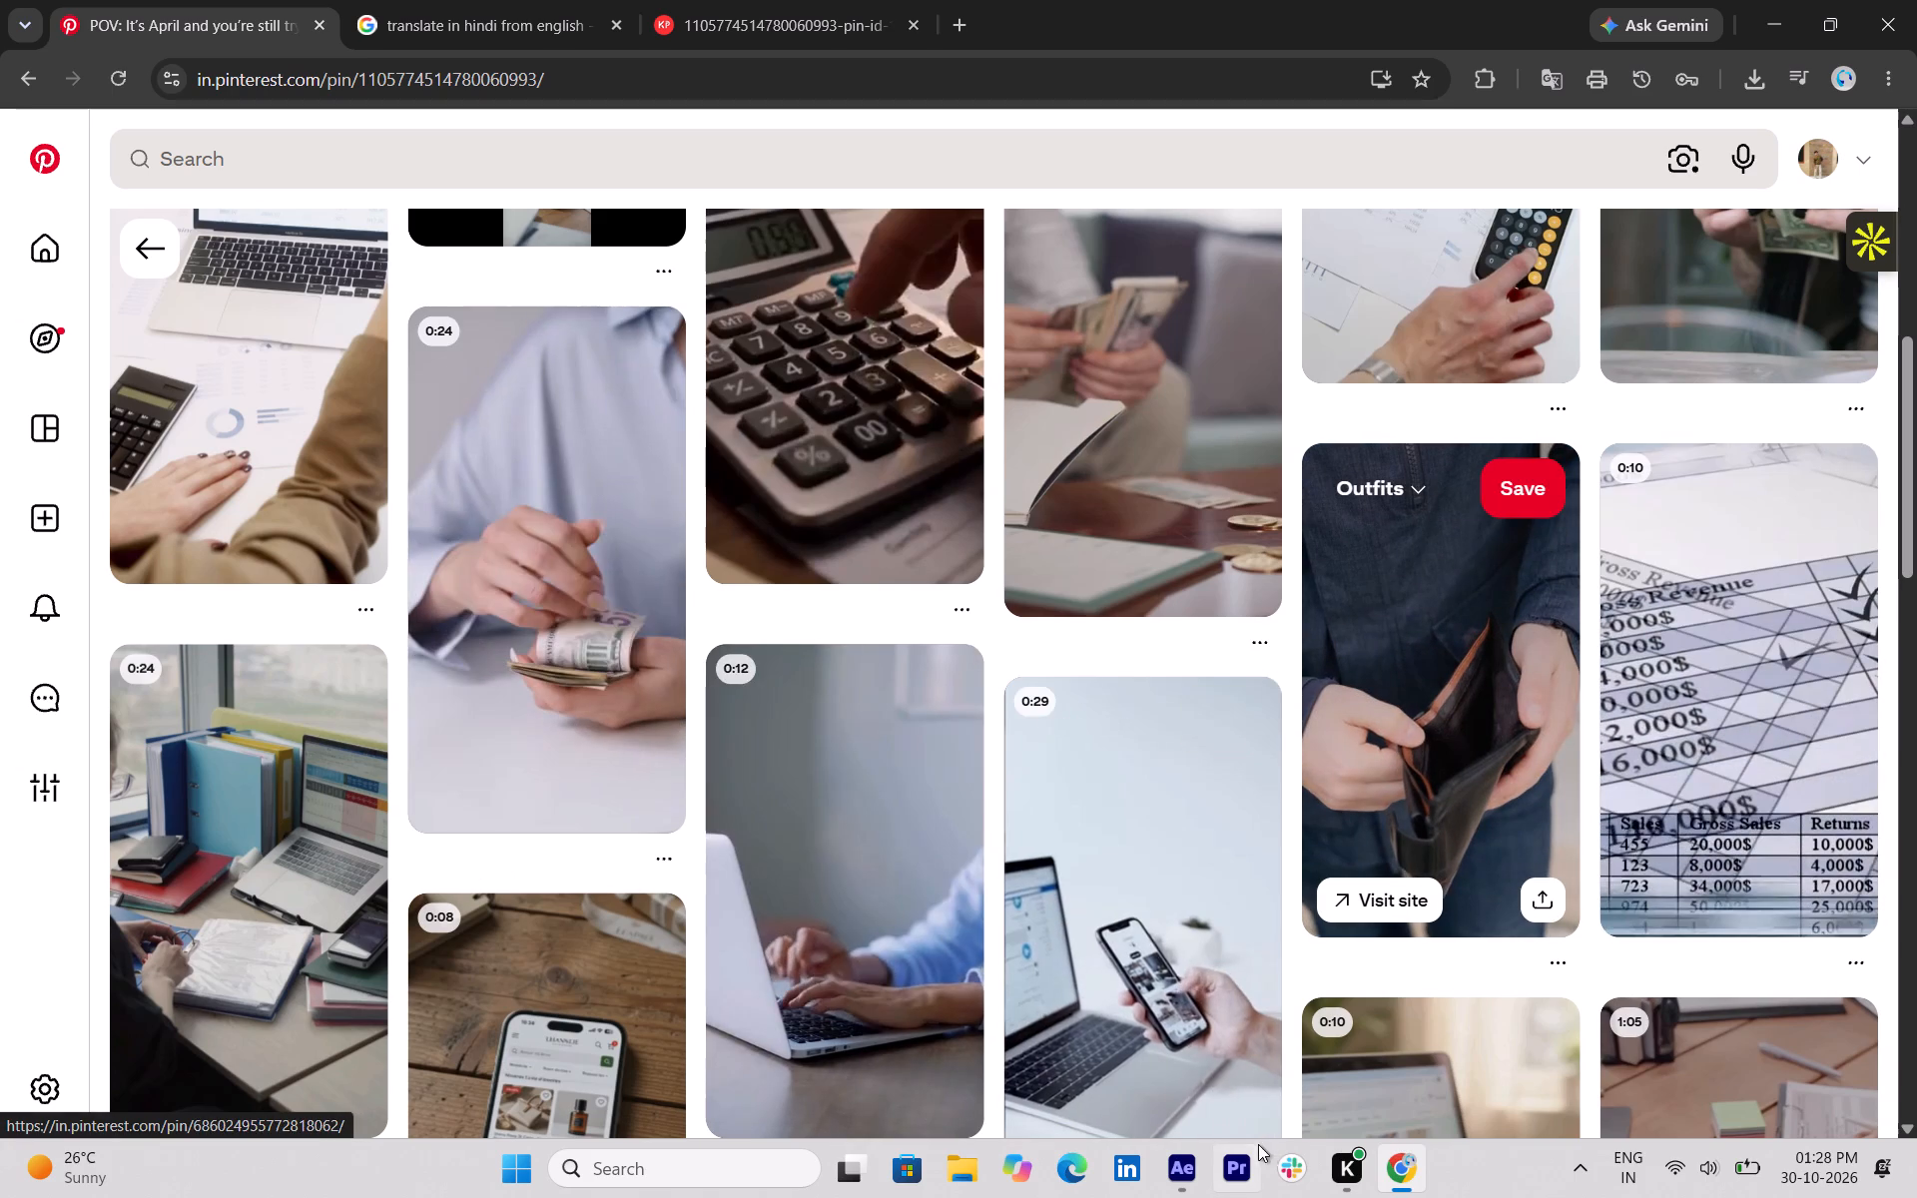
Return to After Effects, play the composition onward from 0:01:49:08, and replay the profit formula section from 0:02:46:12.
click(1169, 1176)
key(space)
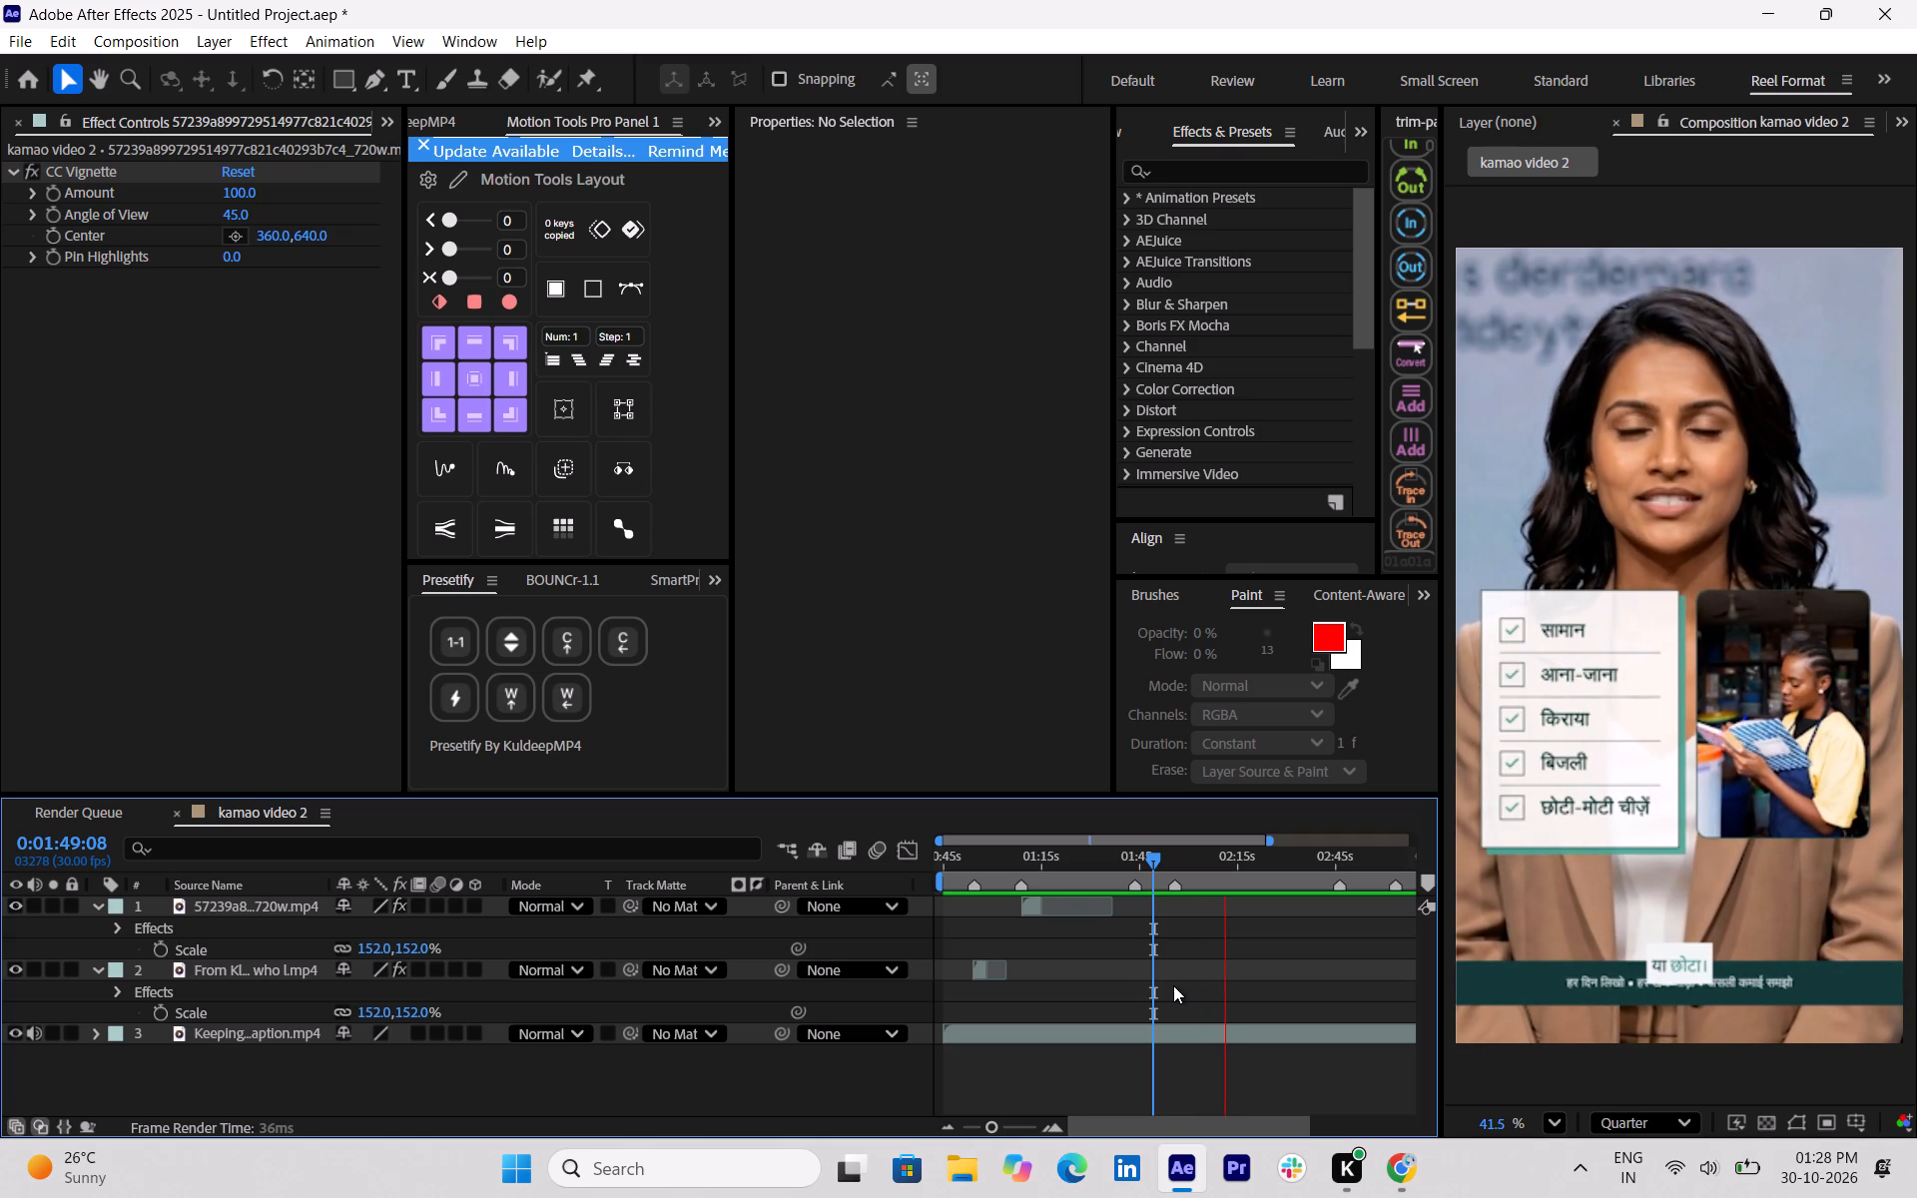
drag(1246, 1128, 1254, 1128)
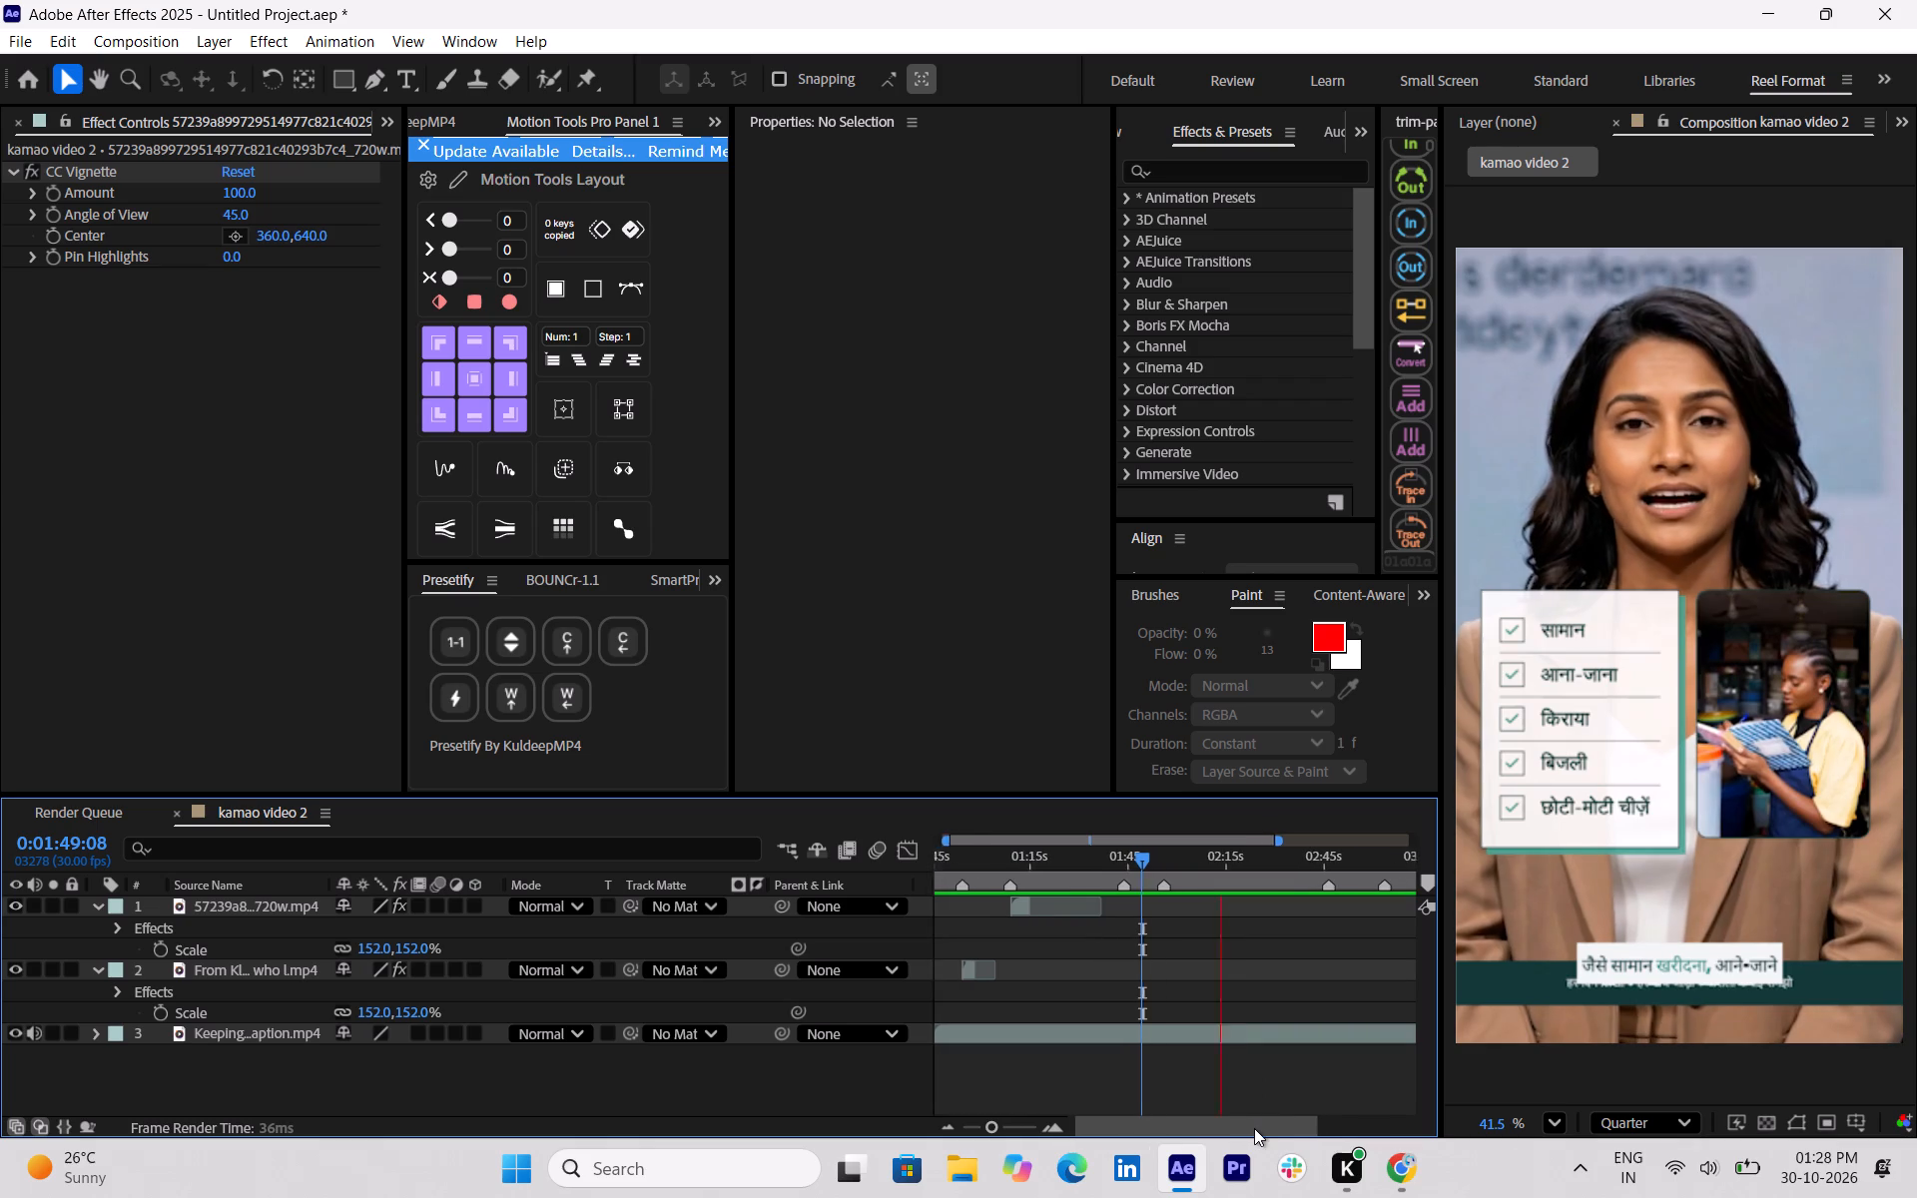
drag(1254, 1128, 1322, 1123)
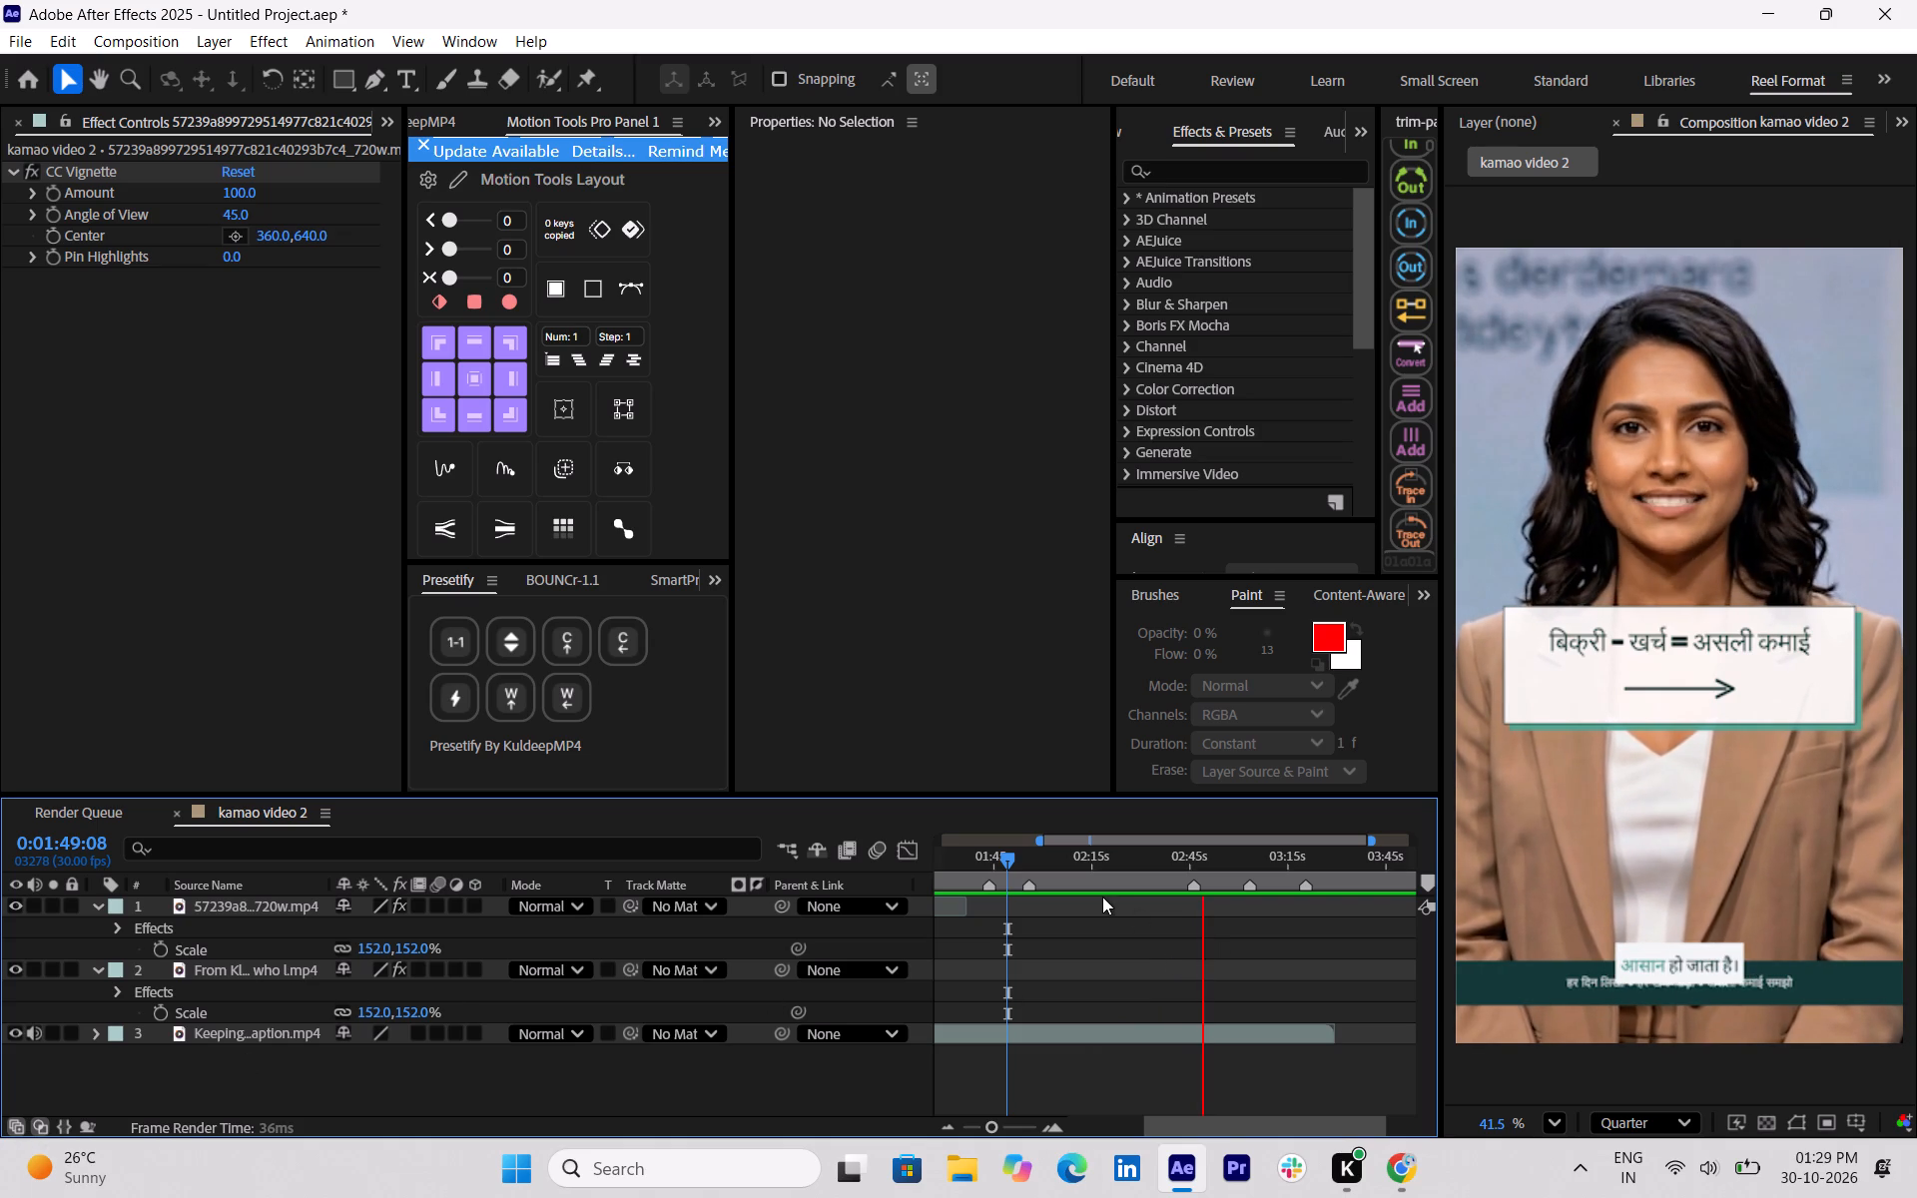
key(space)
drag(1203, 856, 1198, 856)
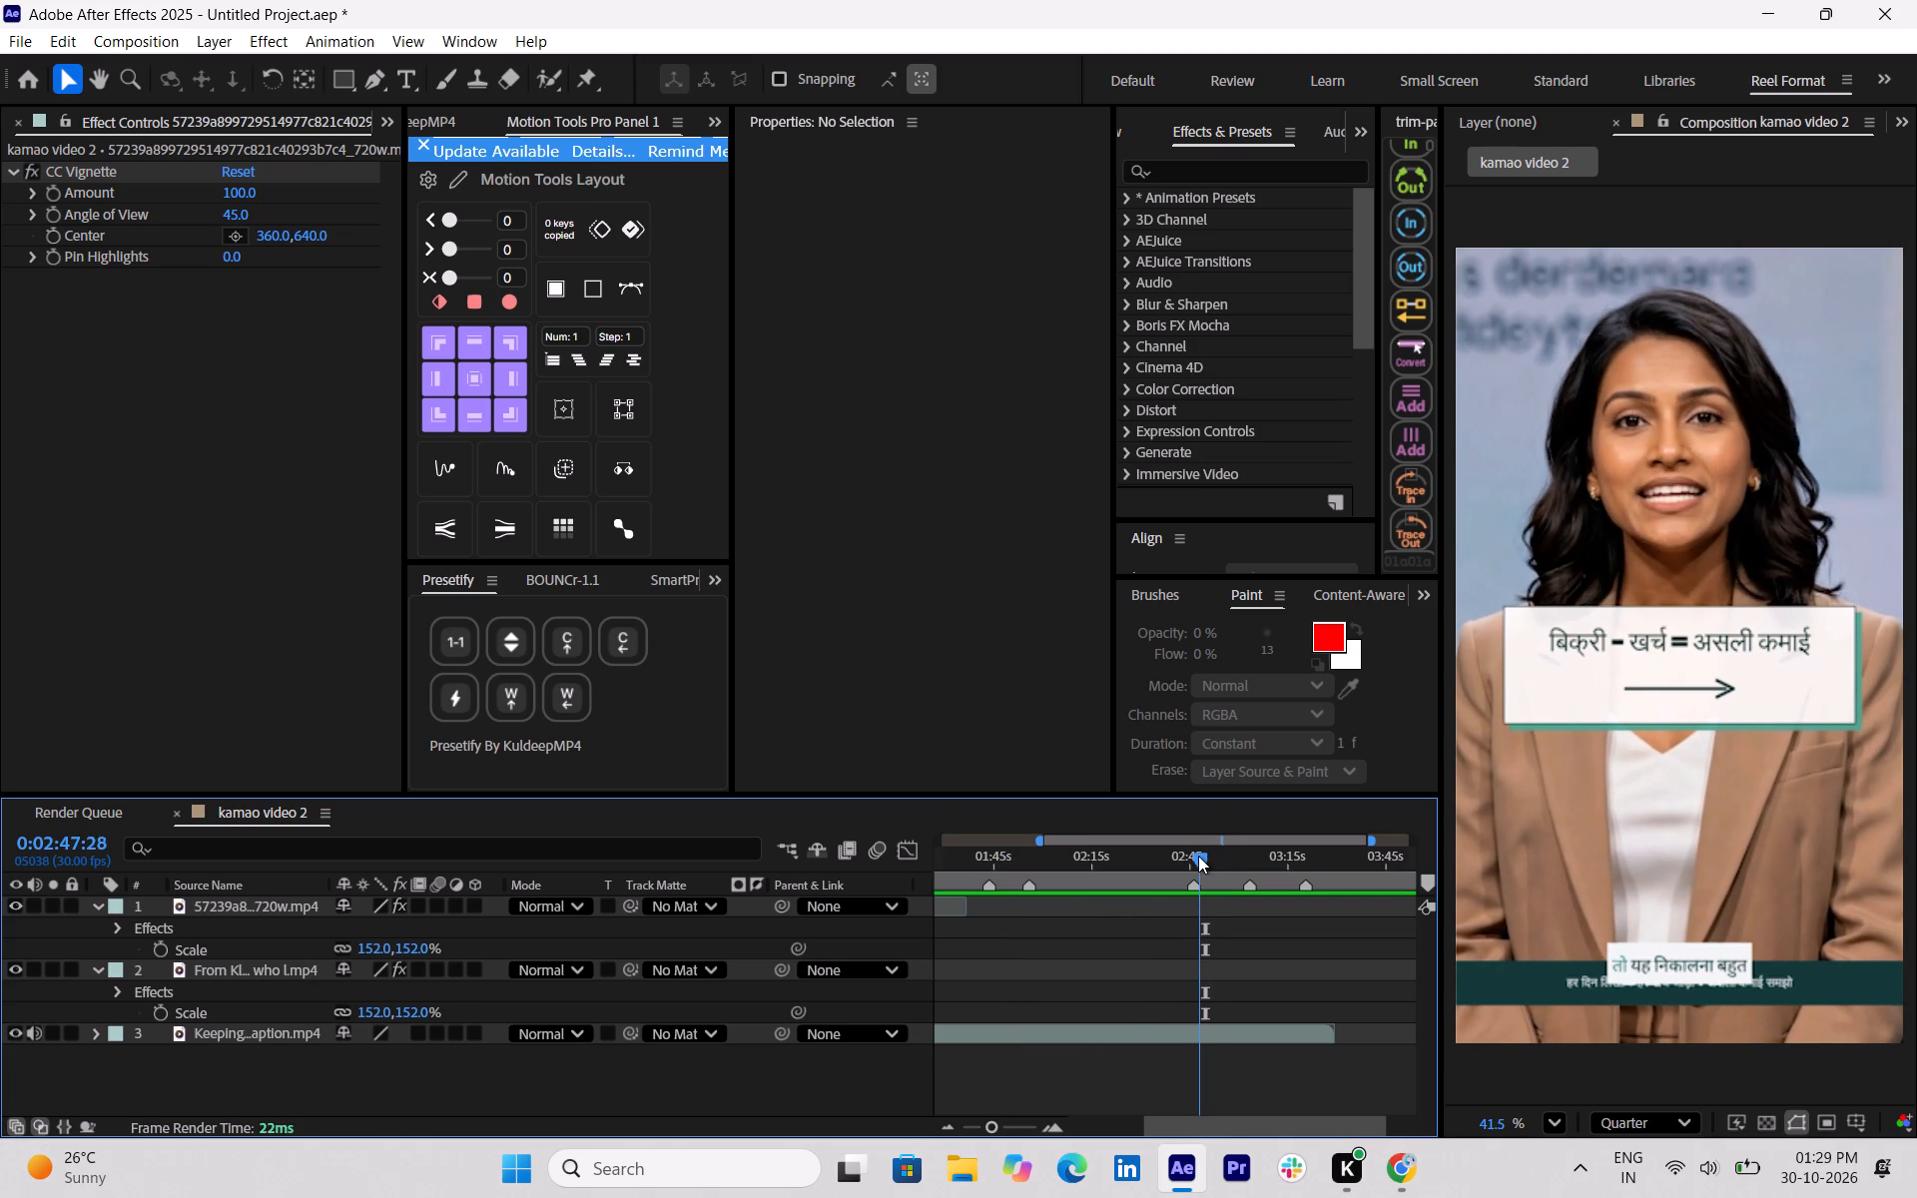
drag(1198, 856, 1193, 856)
key(space)
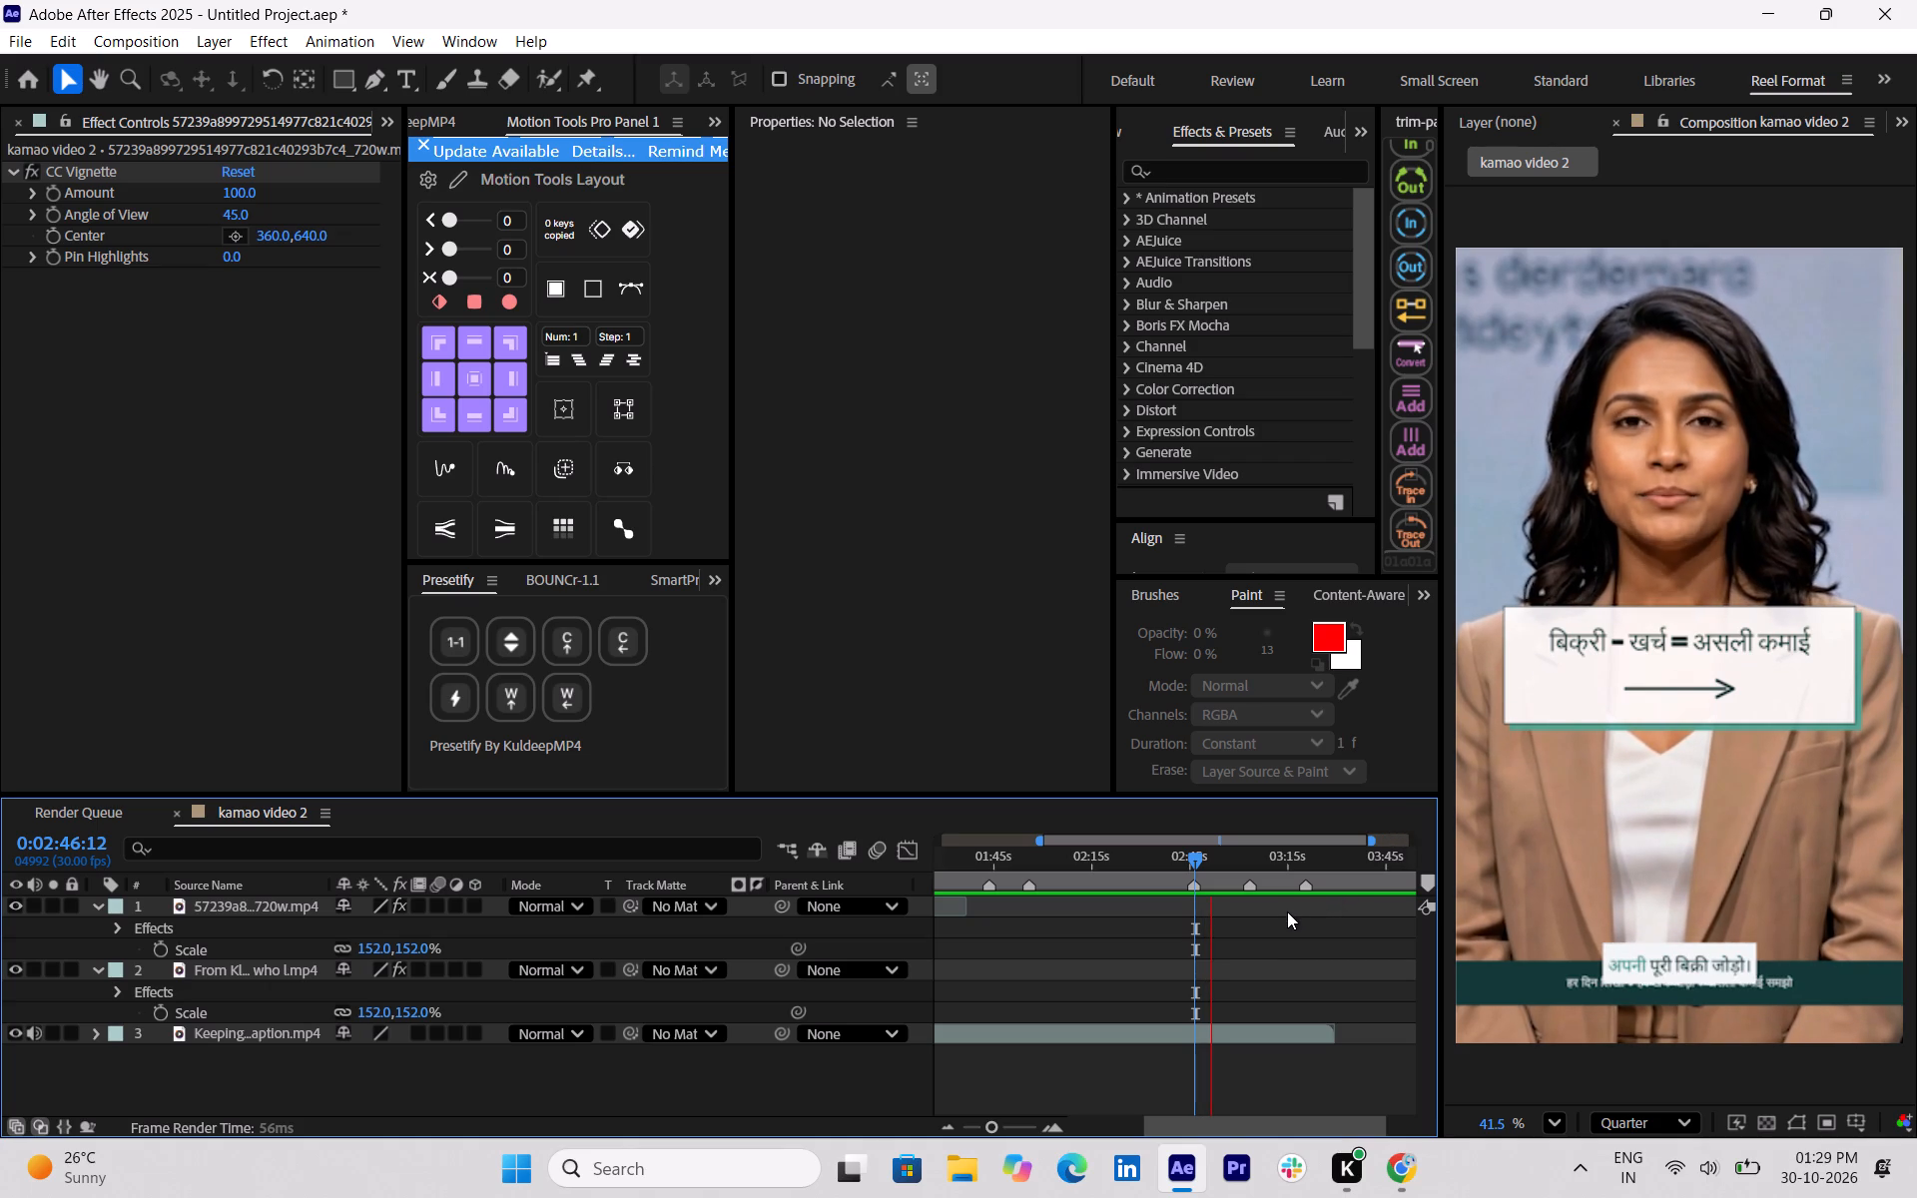
key(space)
key(space)
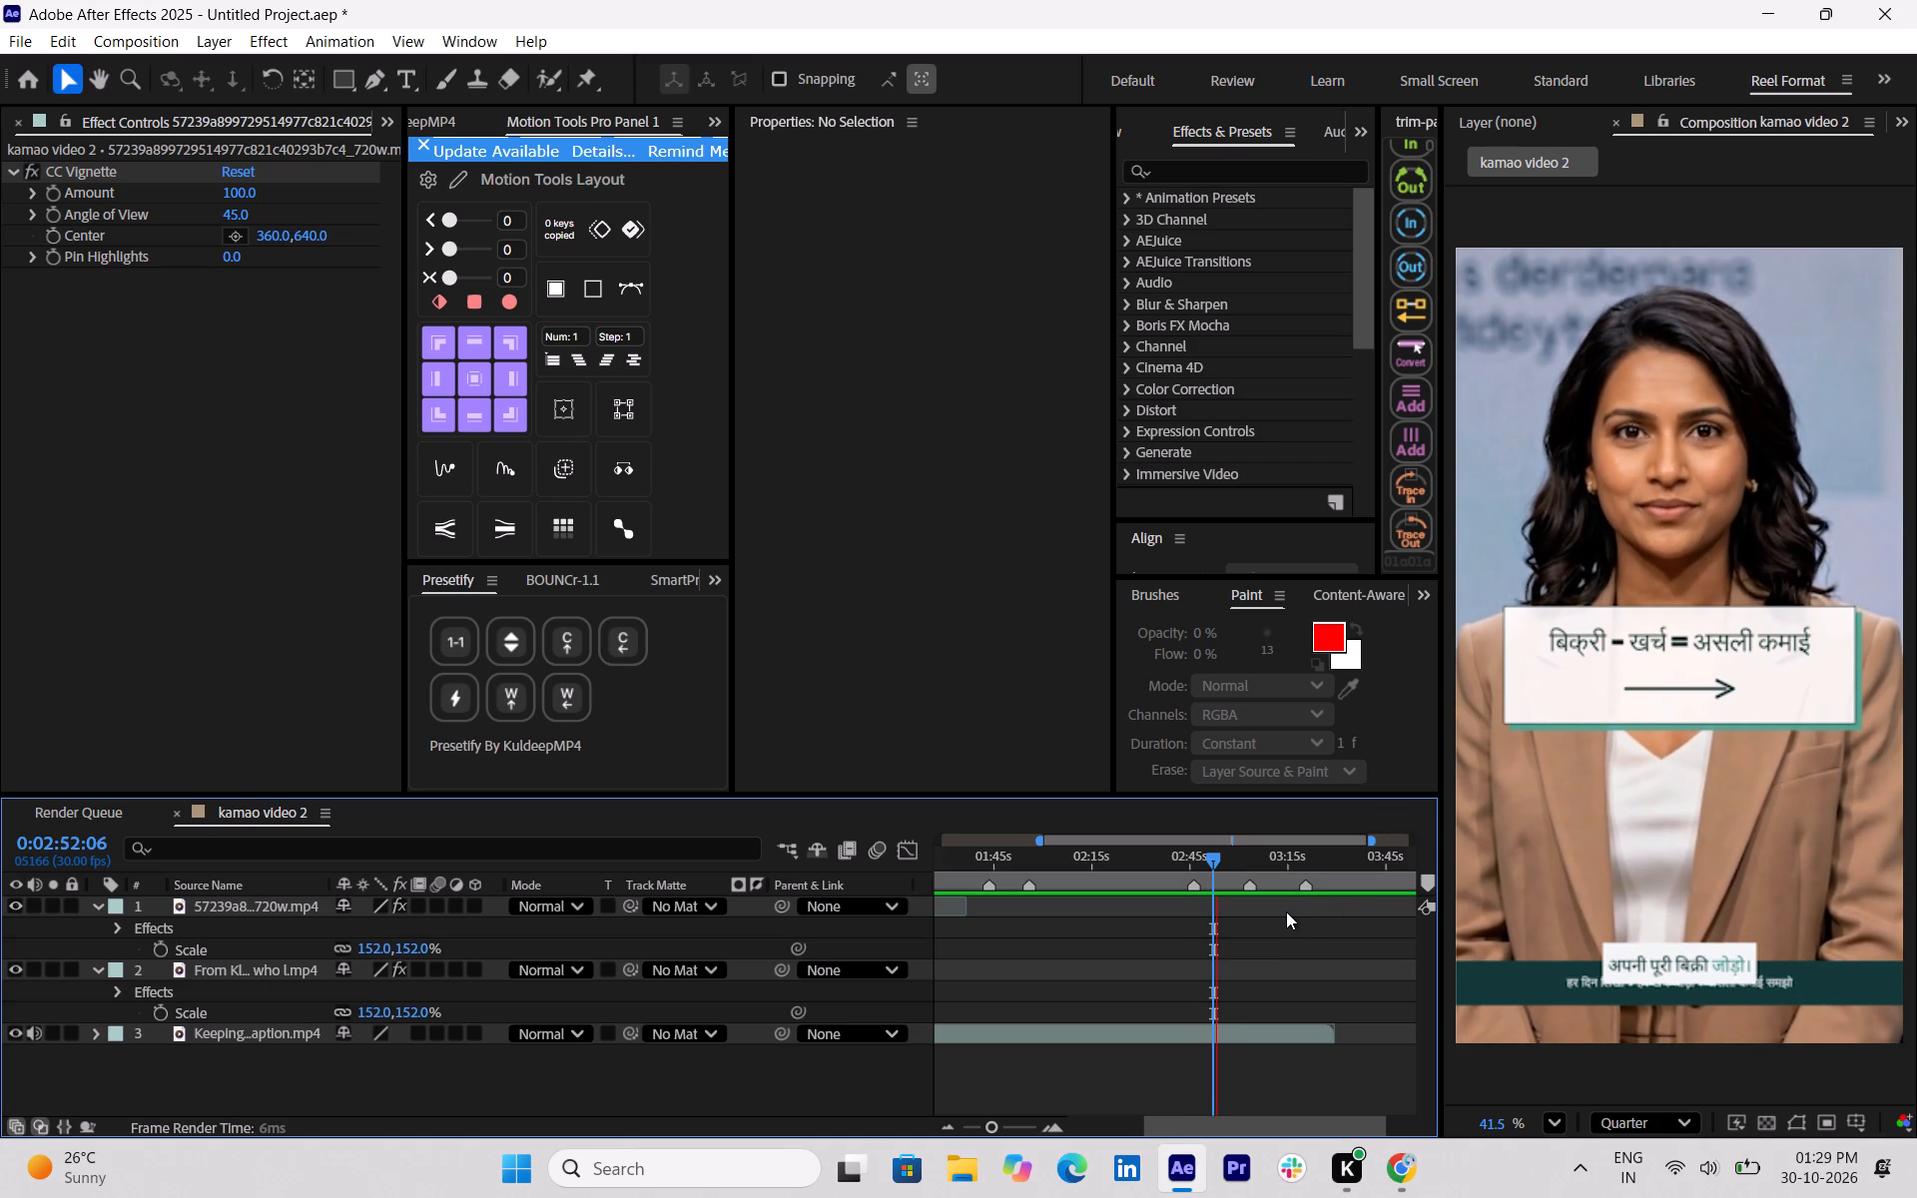
key(space)
Switch to Chrome and browse the related Pinterest pins and the Tax-Saving Strategies for Entrepreneurs clip for suitable business footage.
click(1401, 1169)
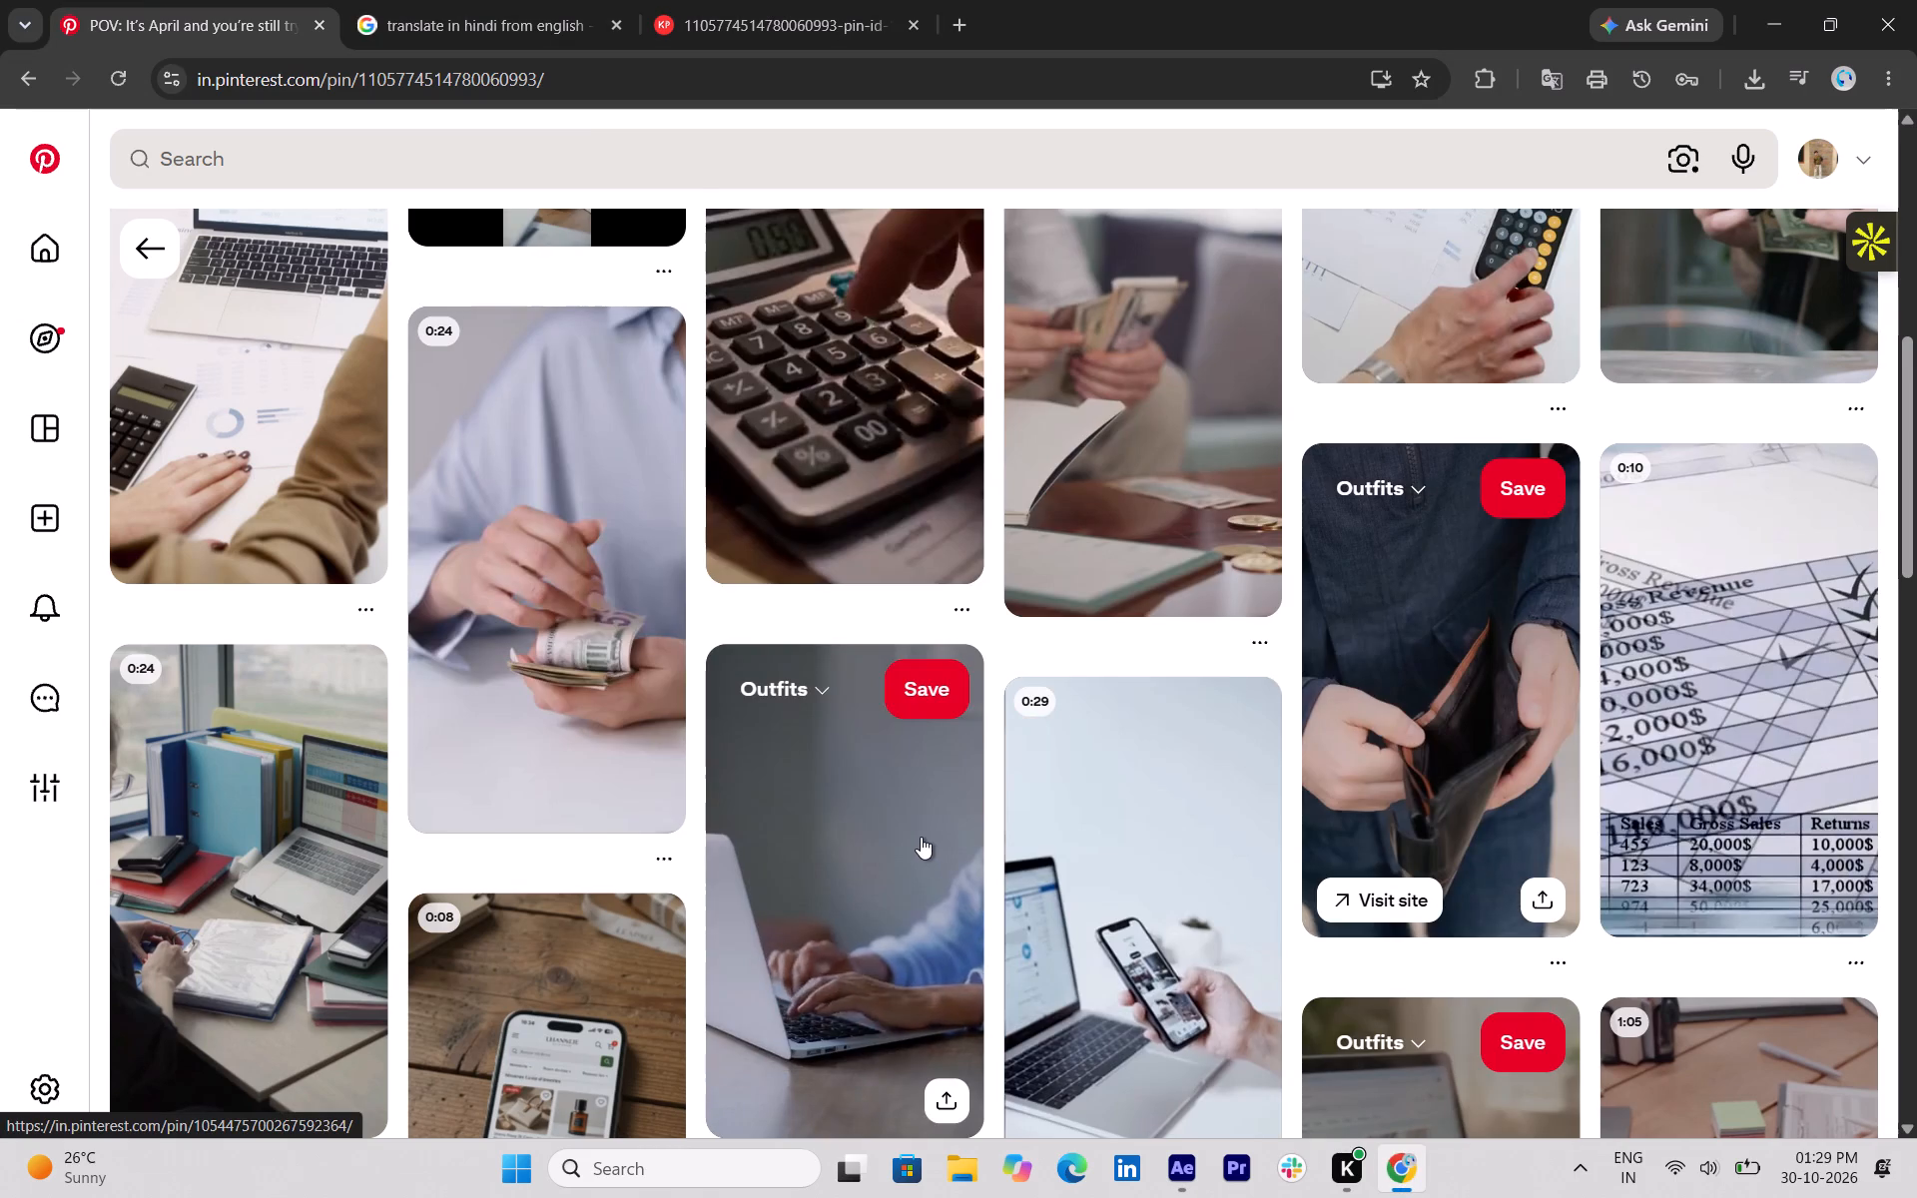
scroll(917, 836, down, 1)
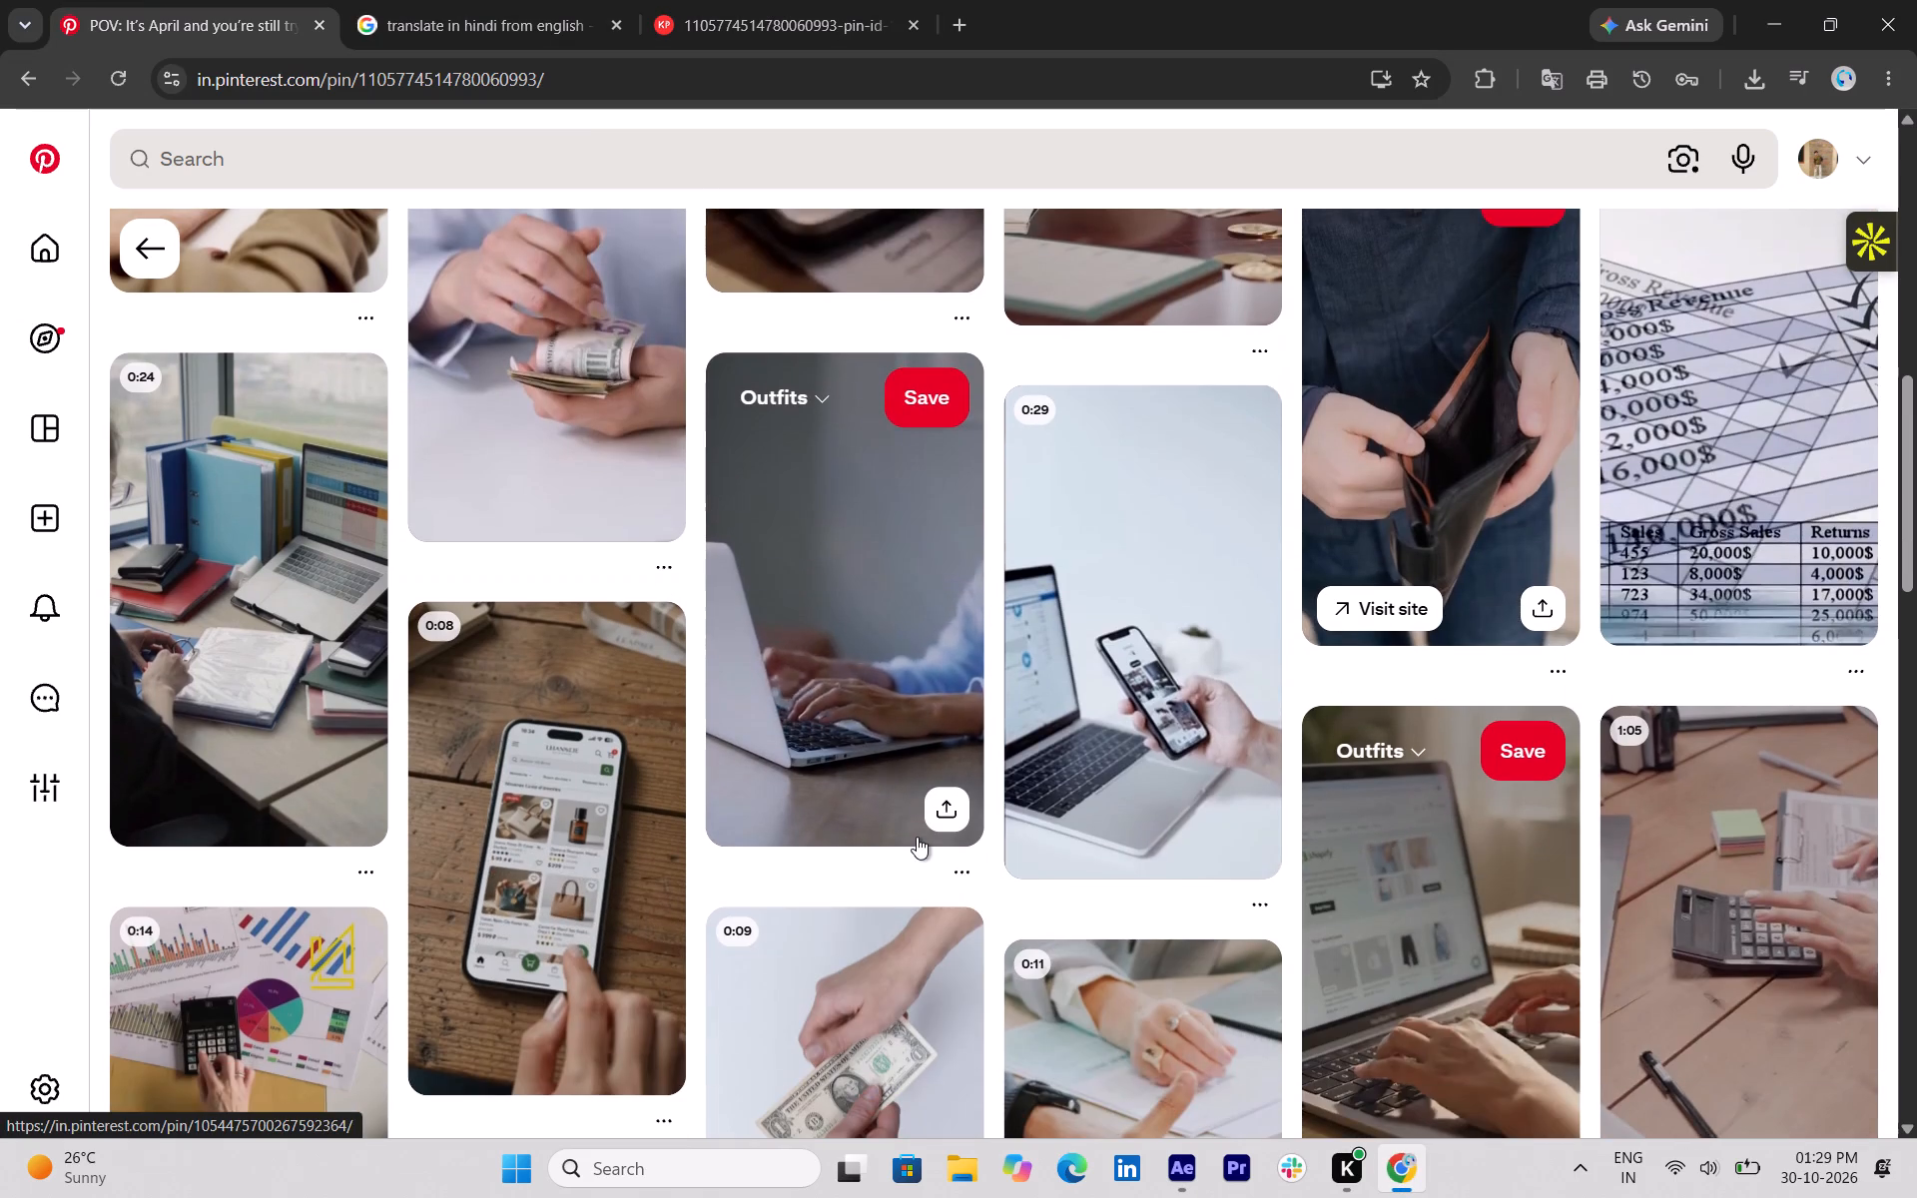
scroll(903, 841, down, 1)
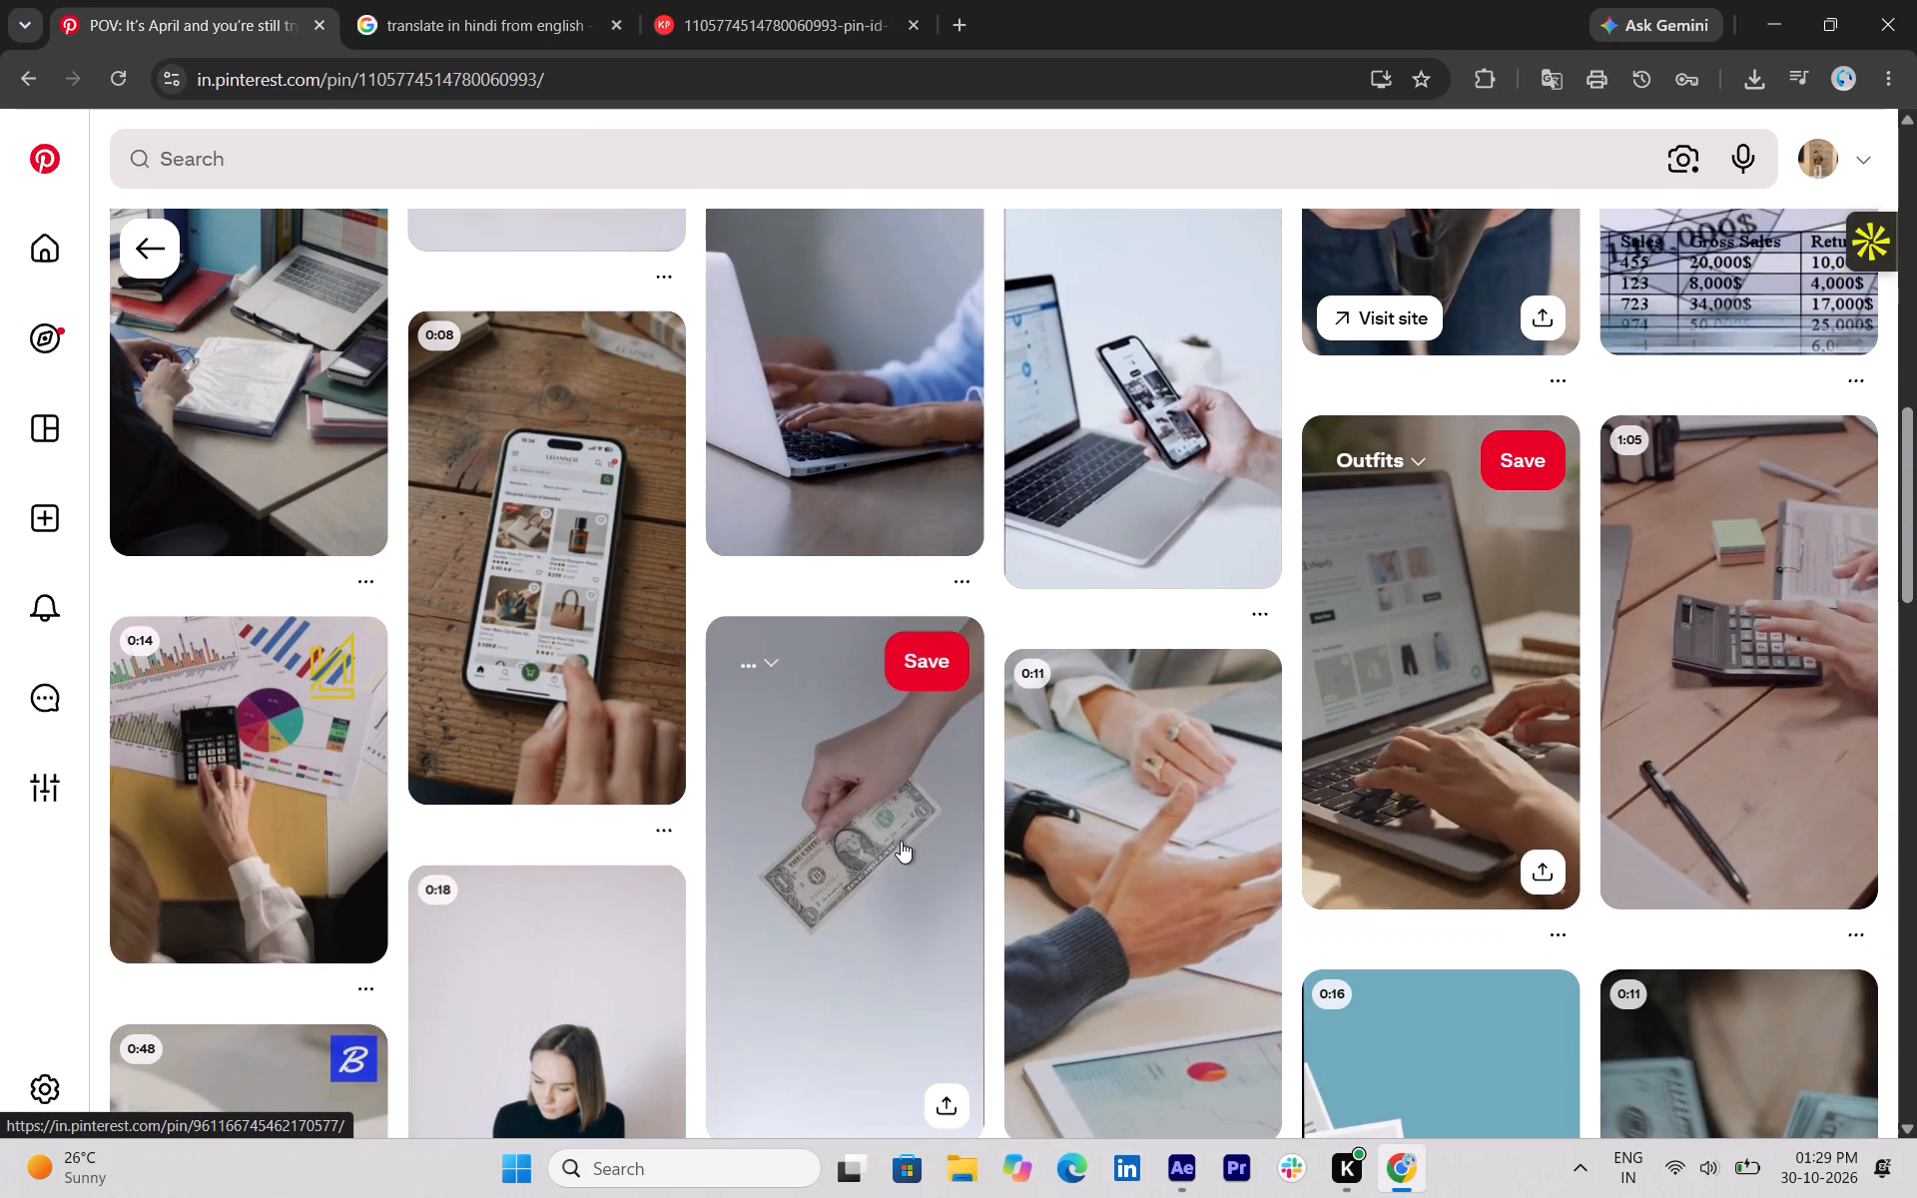
scroll(901, 853, up, 1)
scroll(798, 857, down, 1)
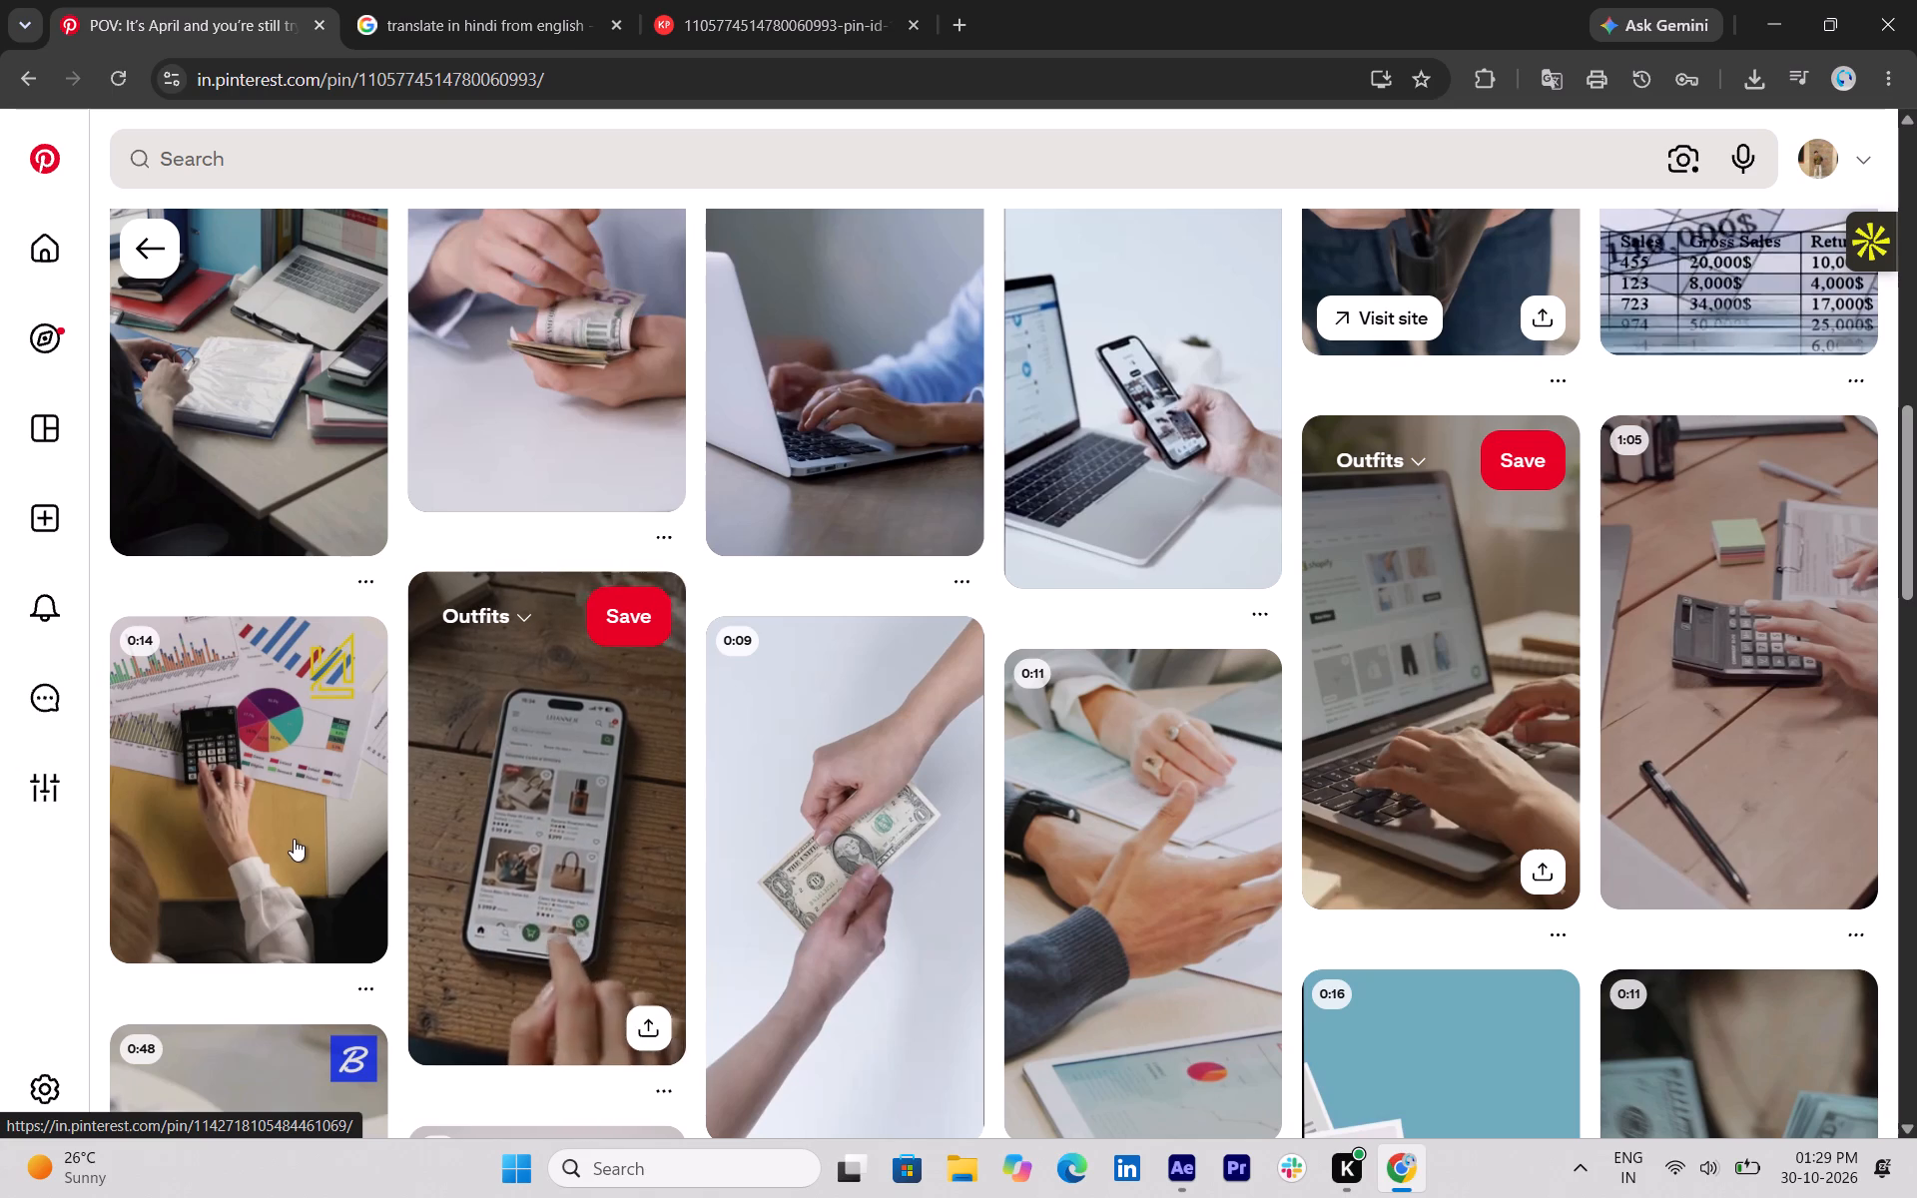
scroll(294, 839, down, 1)
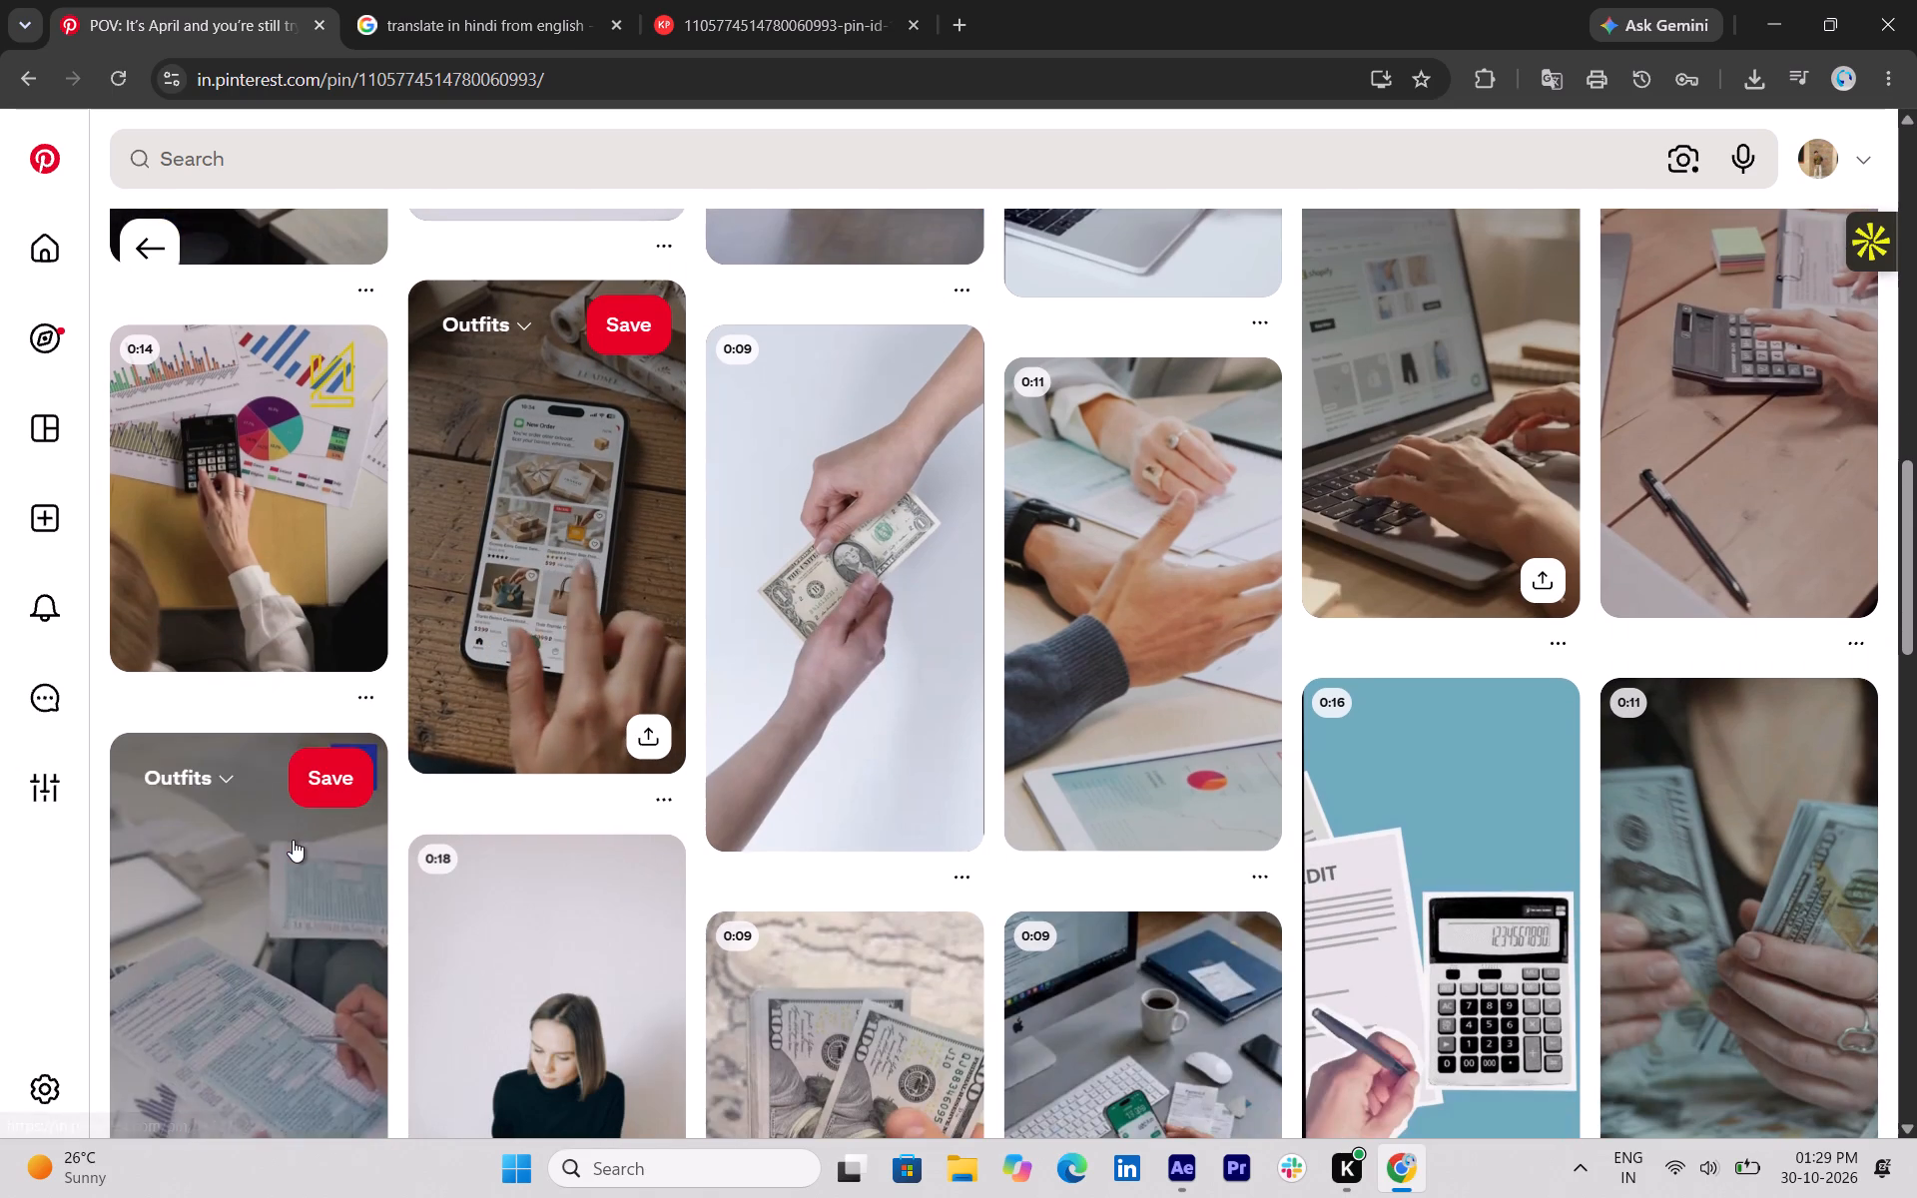
scroll(286, 845, down, 1)
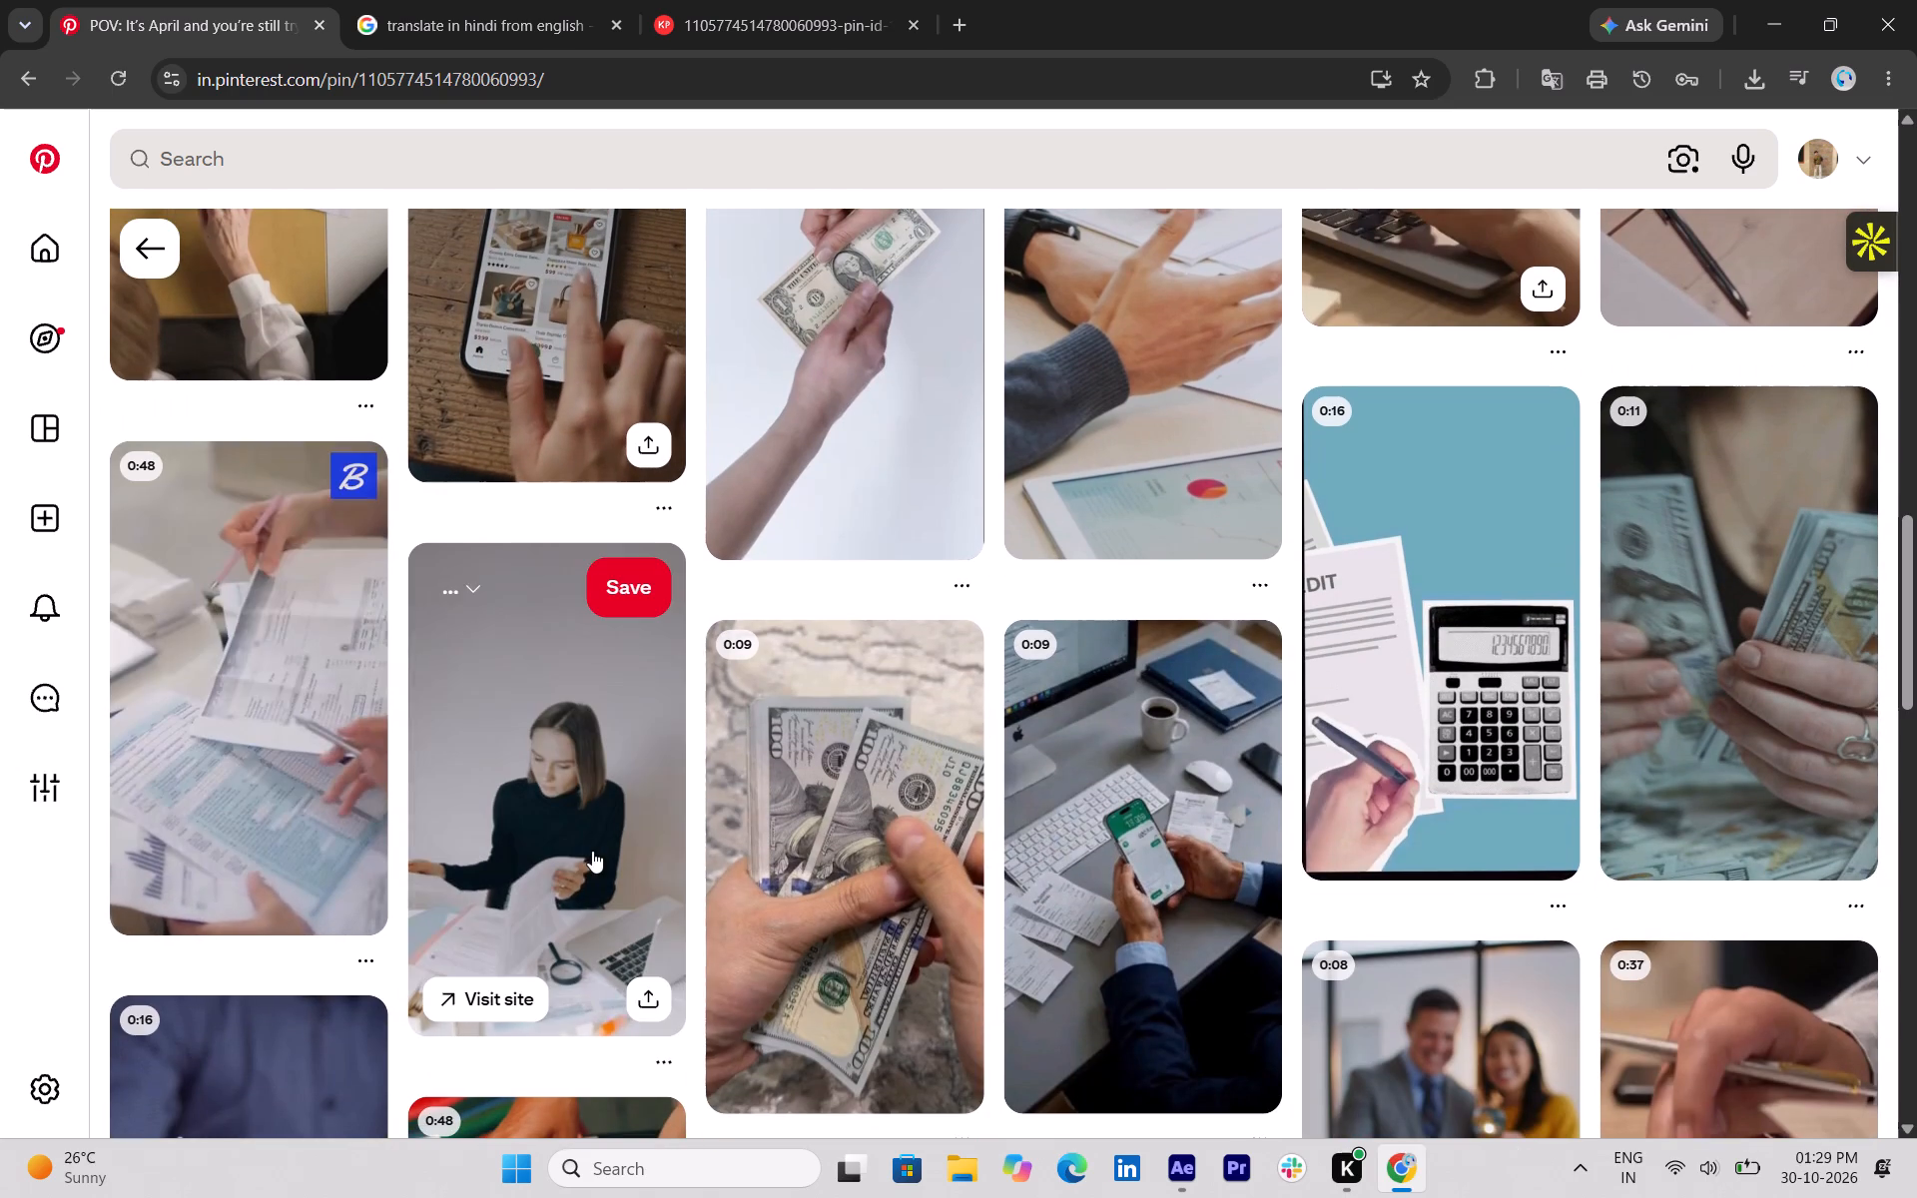
click(580, 851)
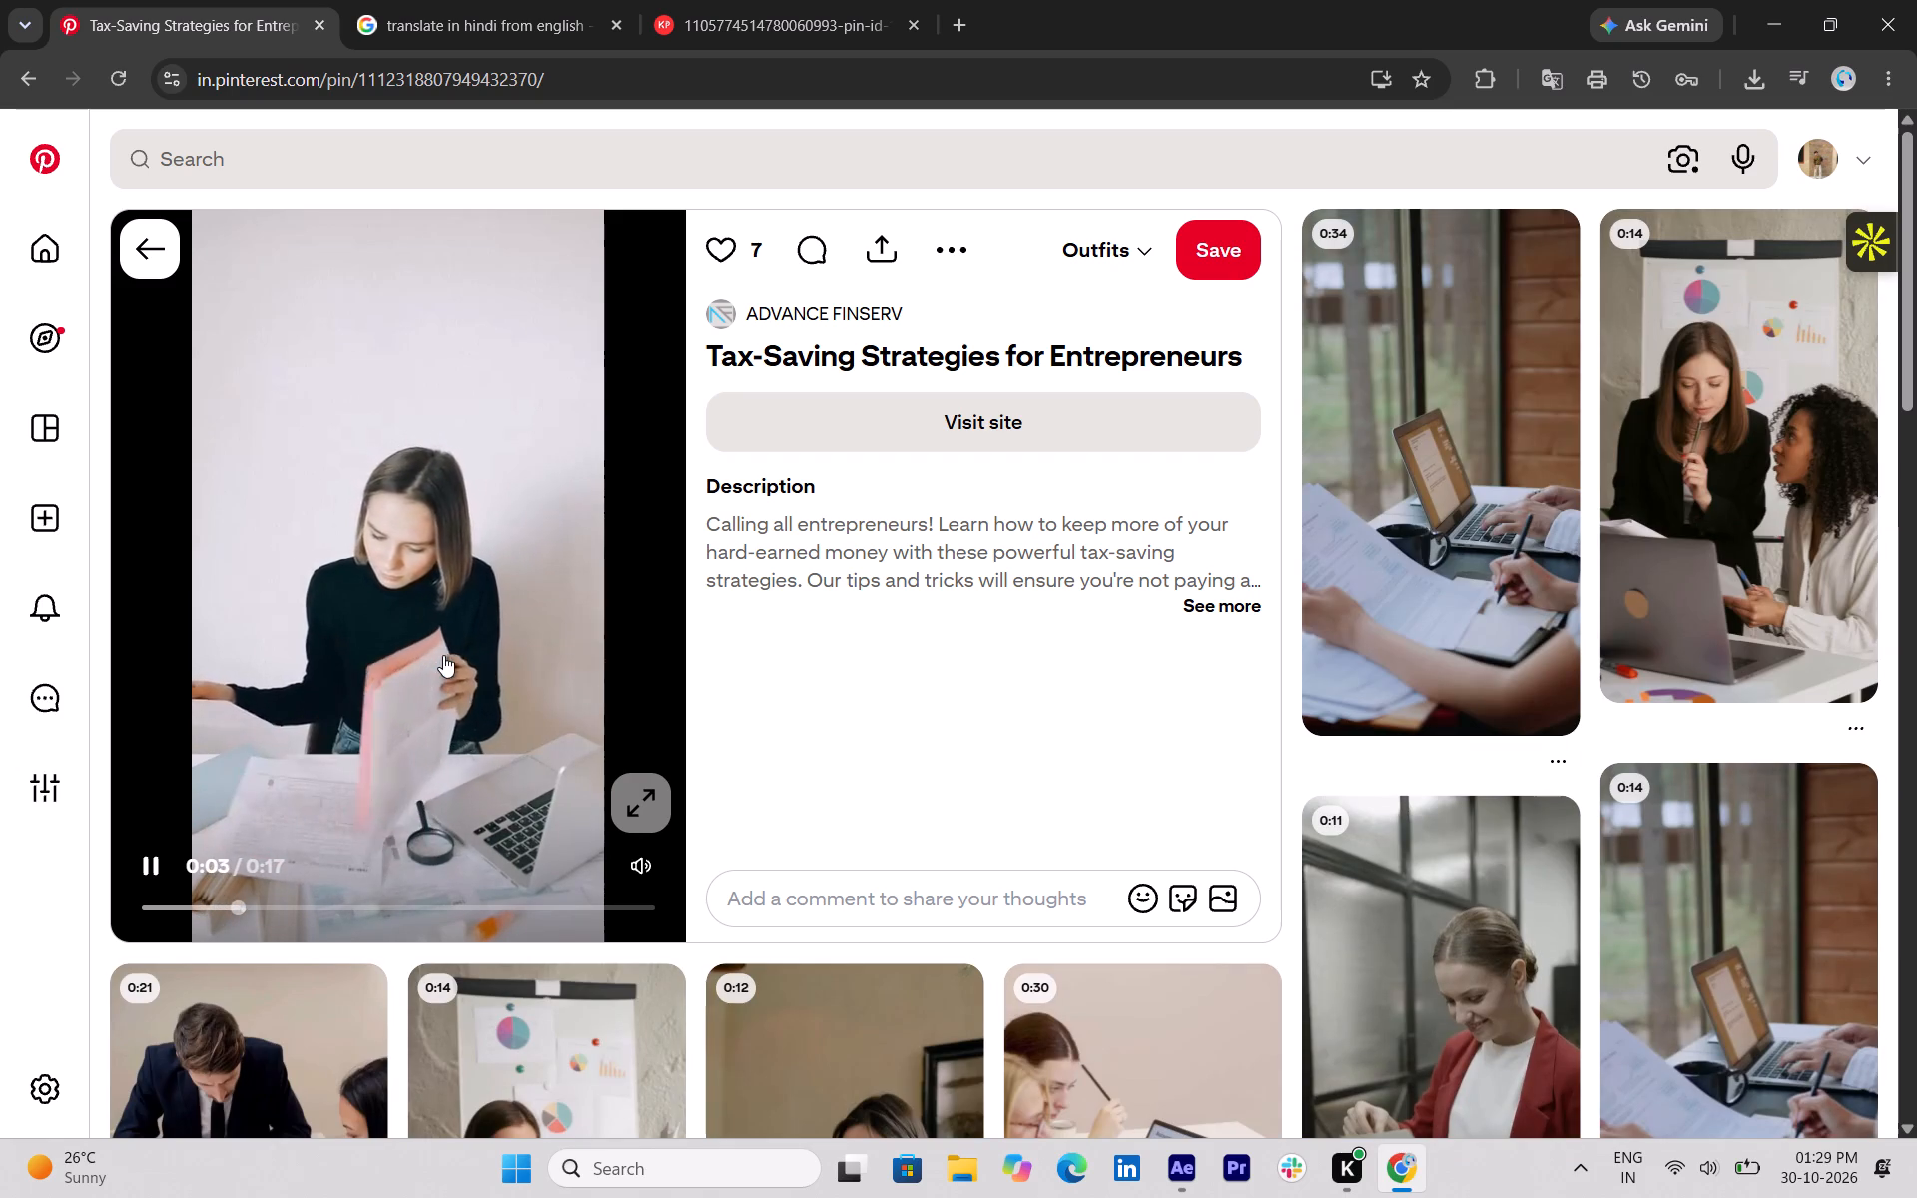
scroll(620, 649, down, 1)
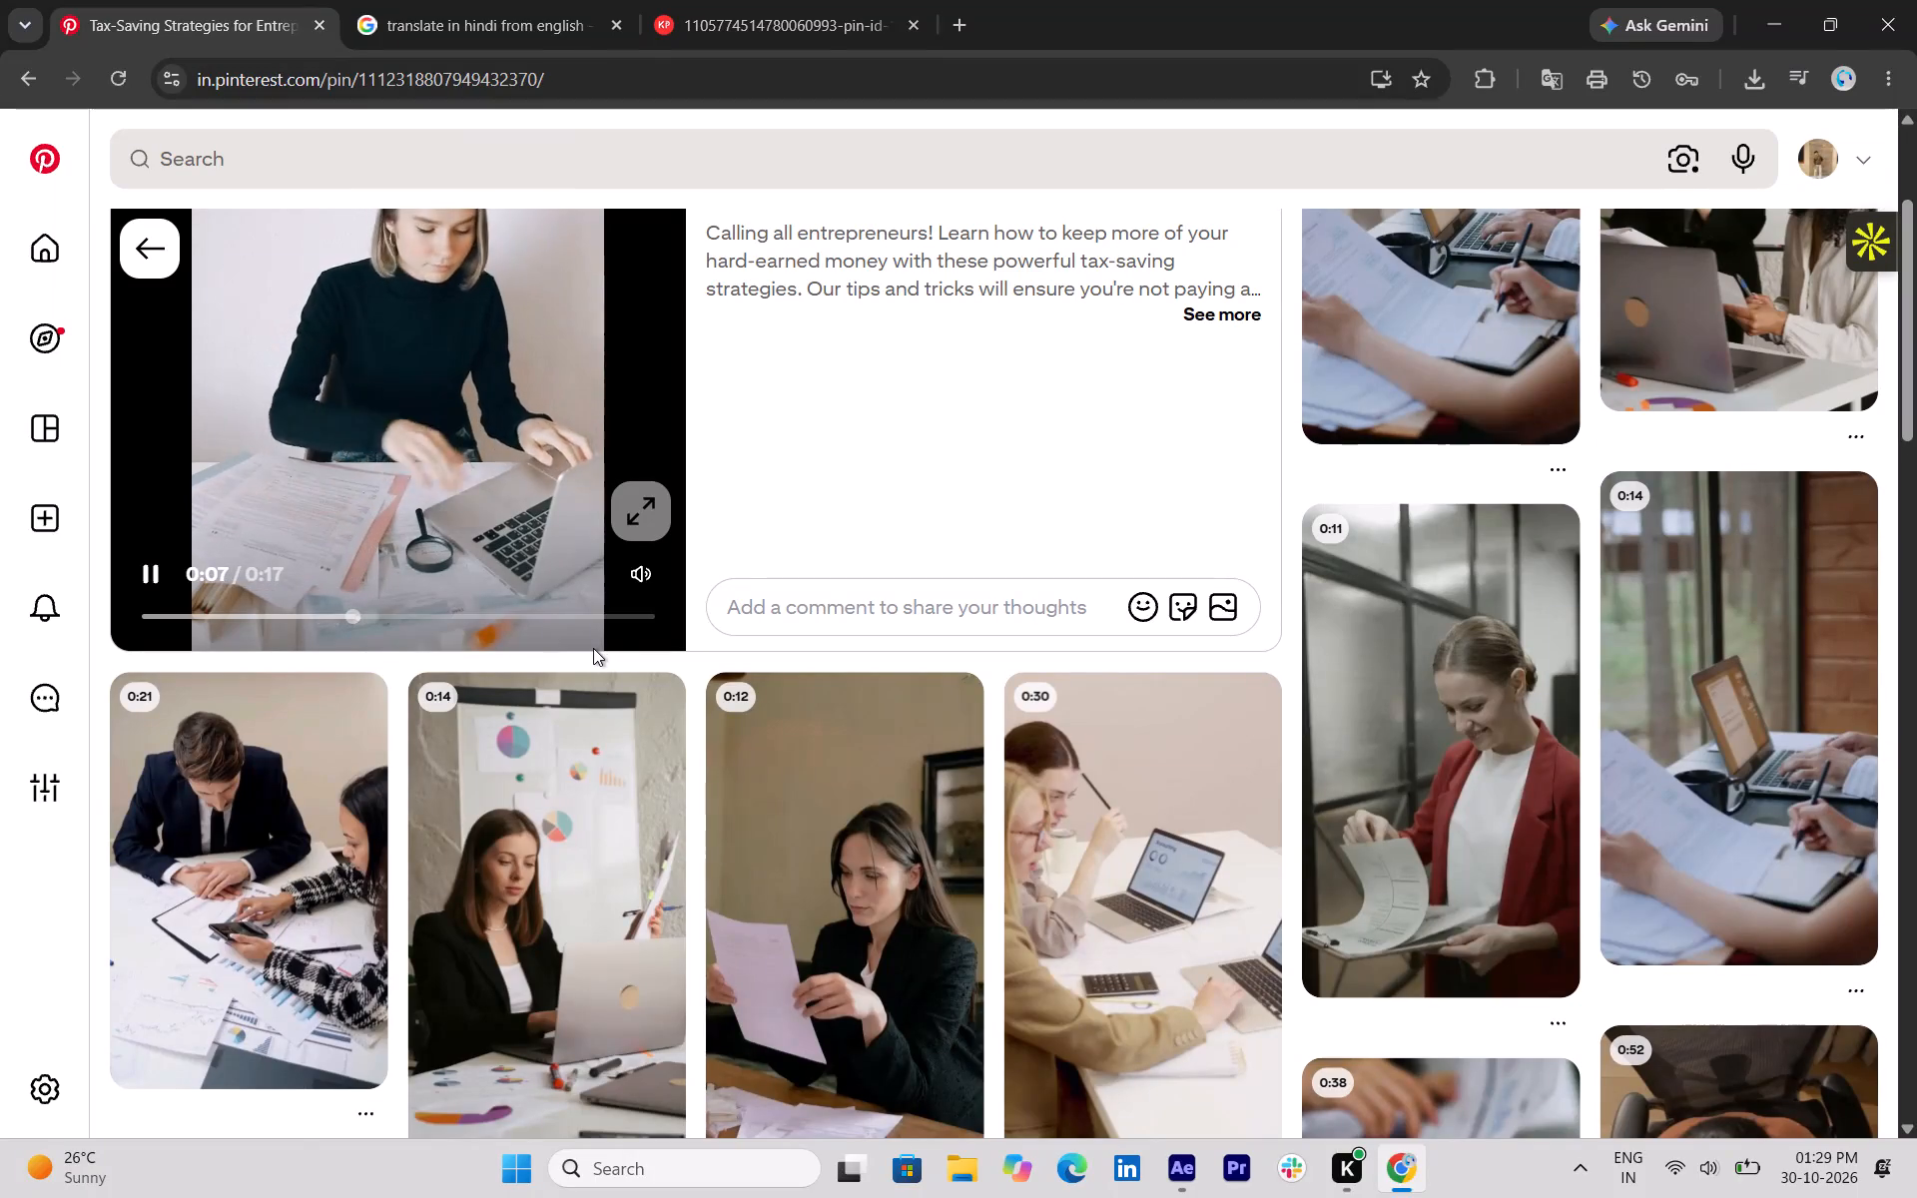
Open the pin of the woman working at a laptop before a chart board and copy its link.
click(494, 917)
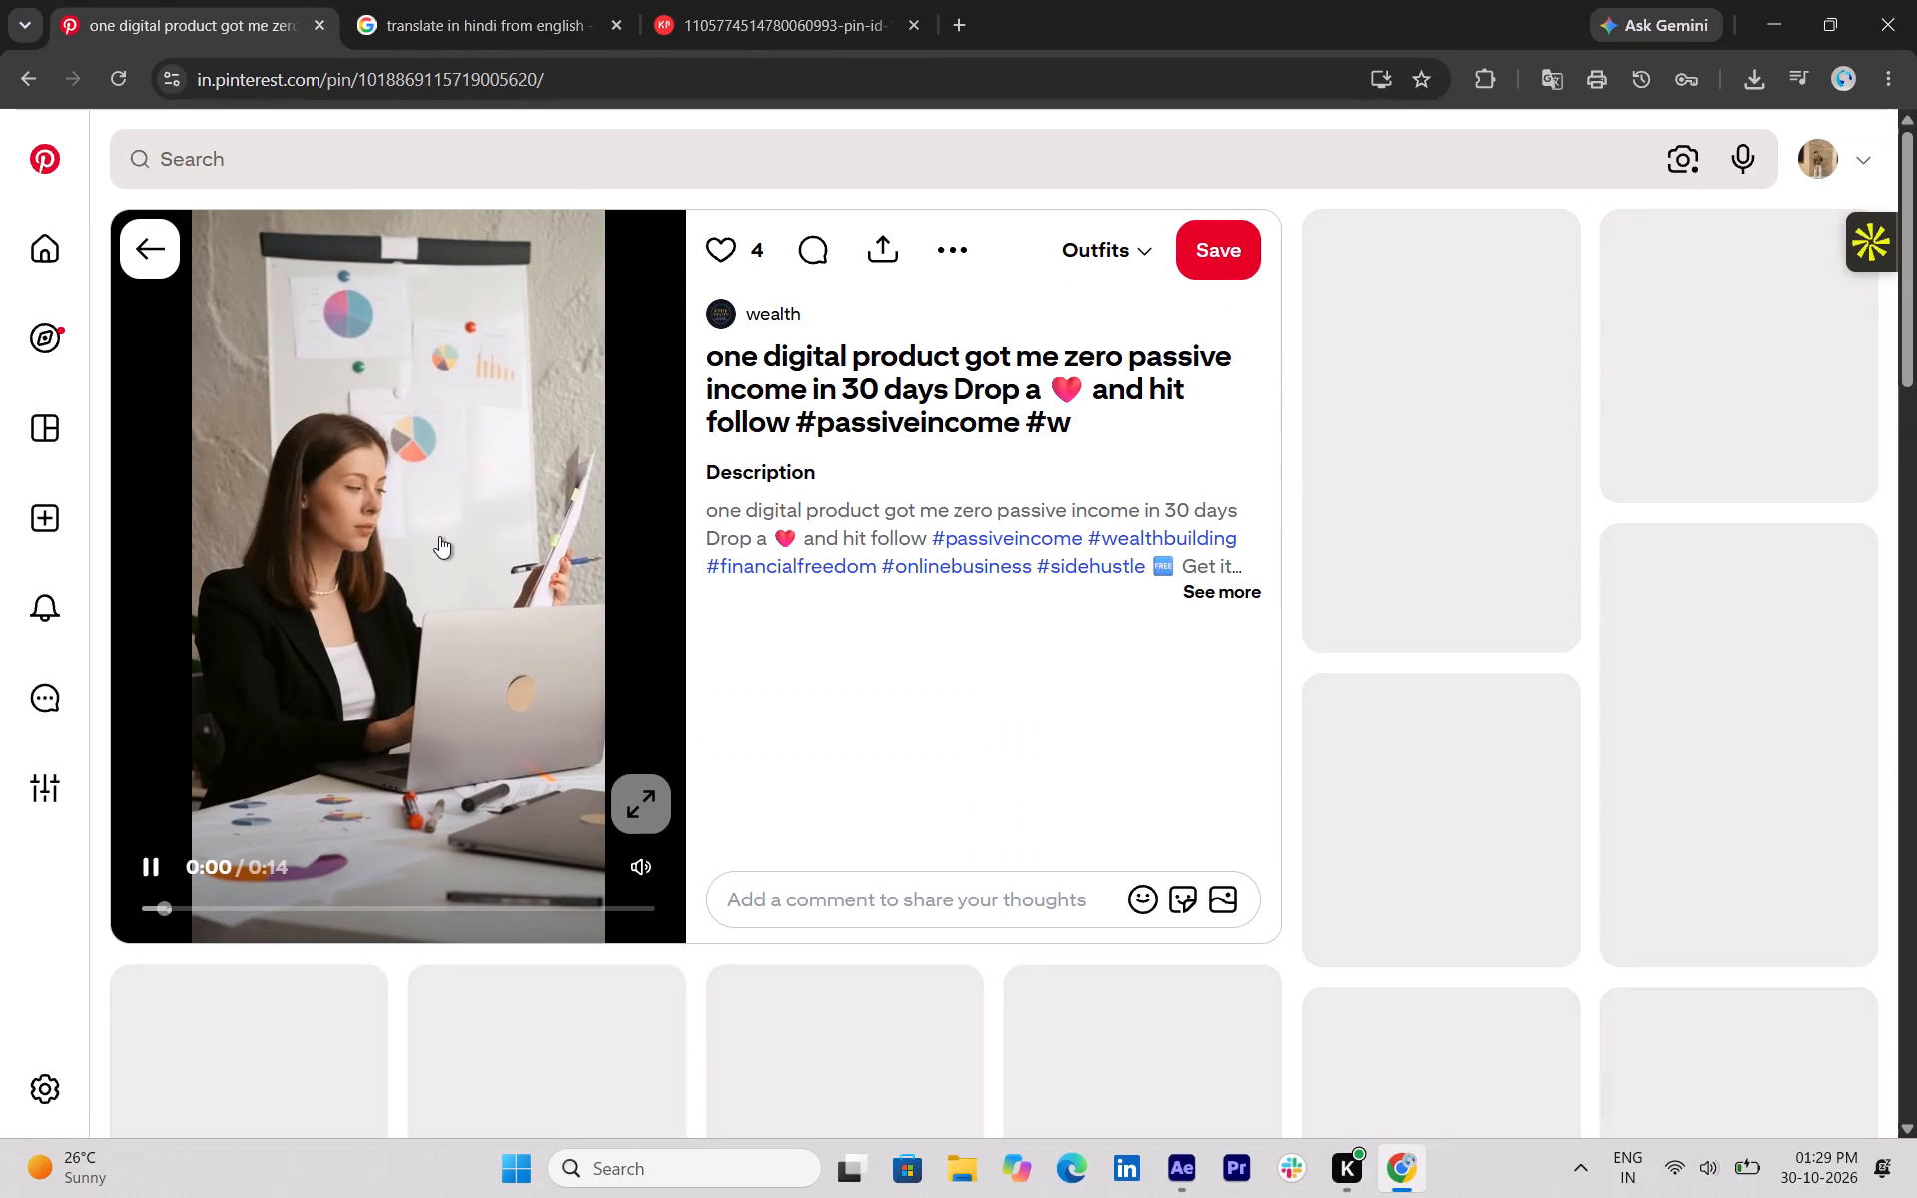
click(438, 542)
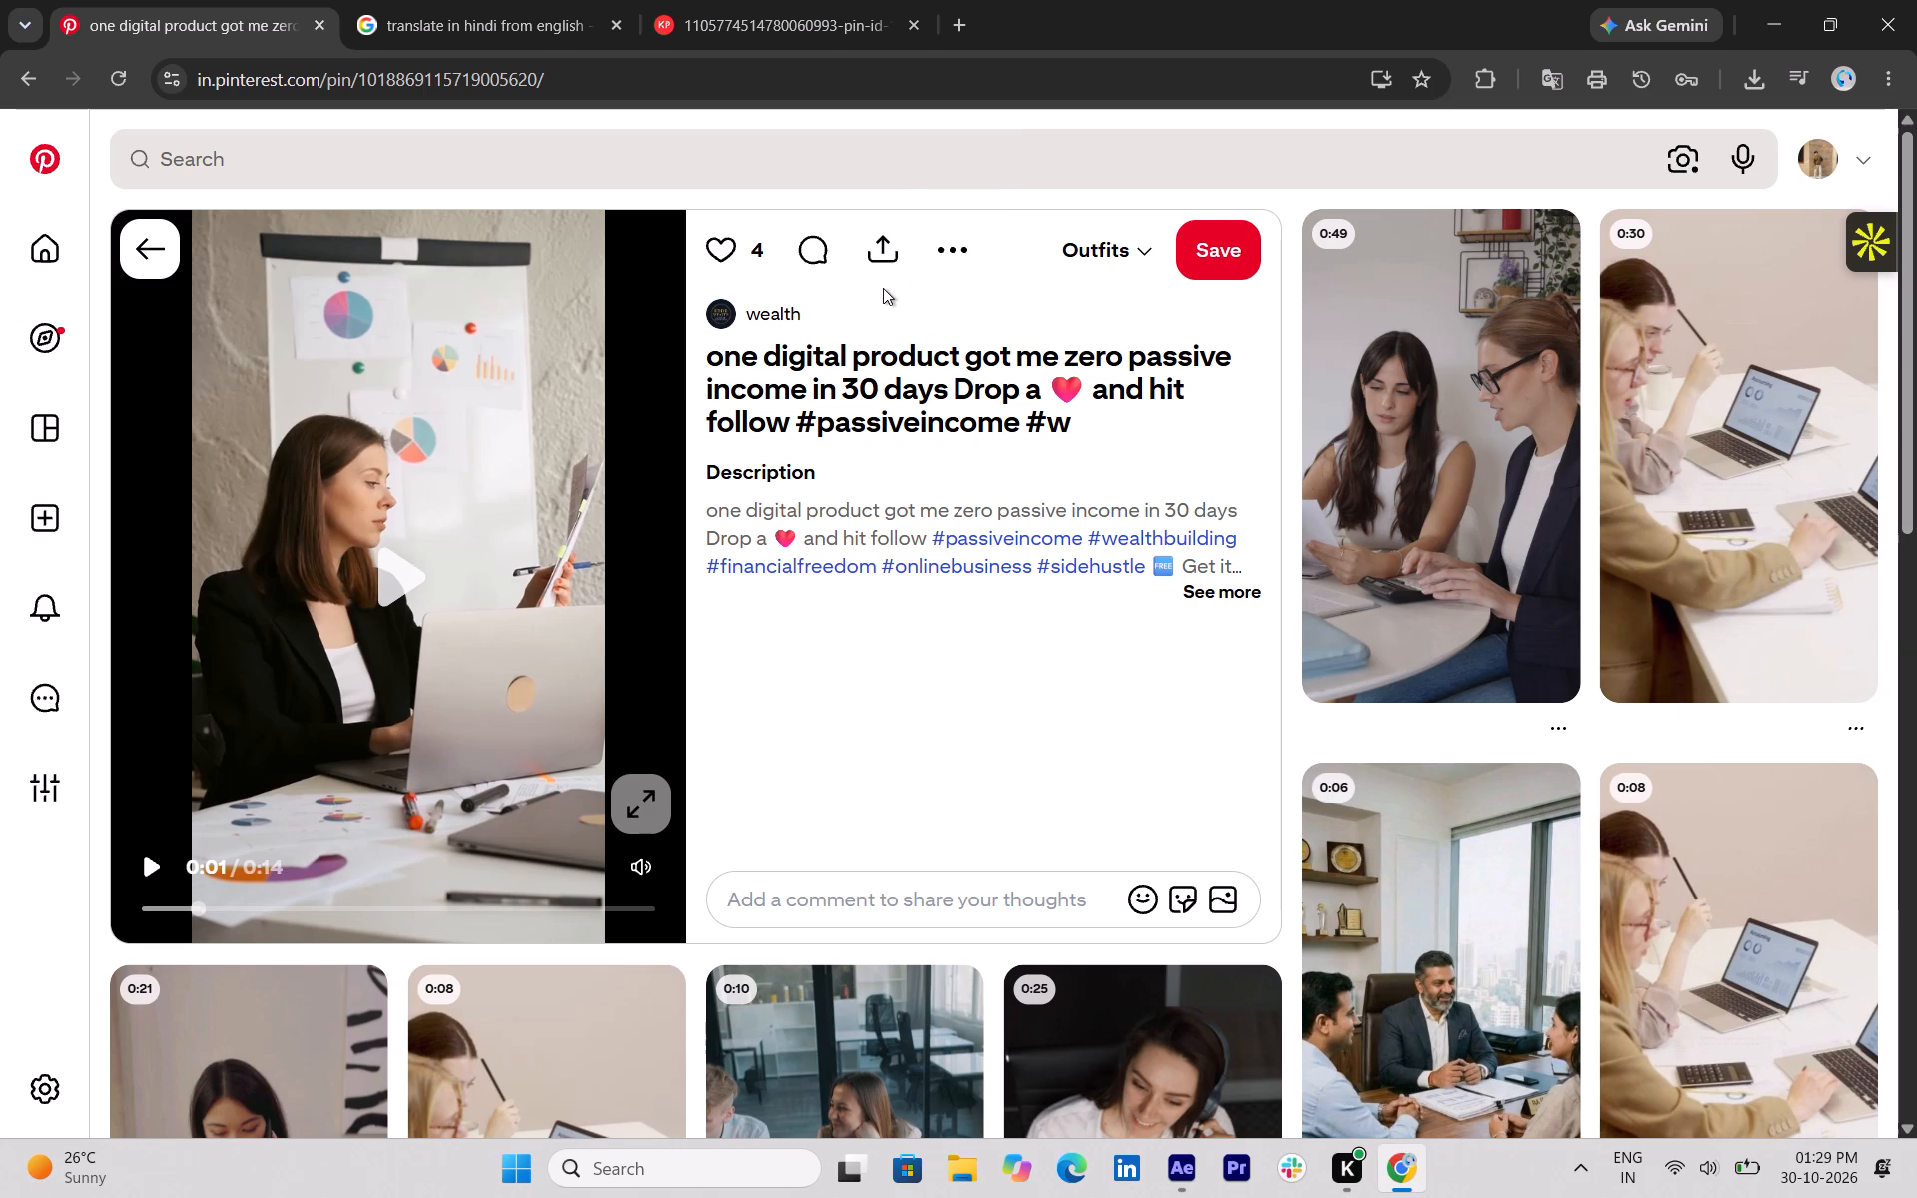
click(883, 273)
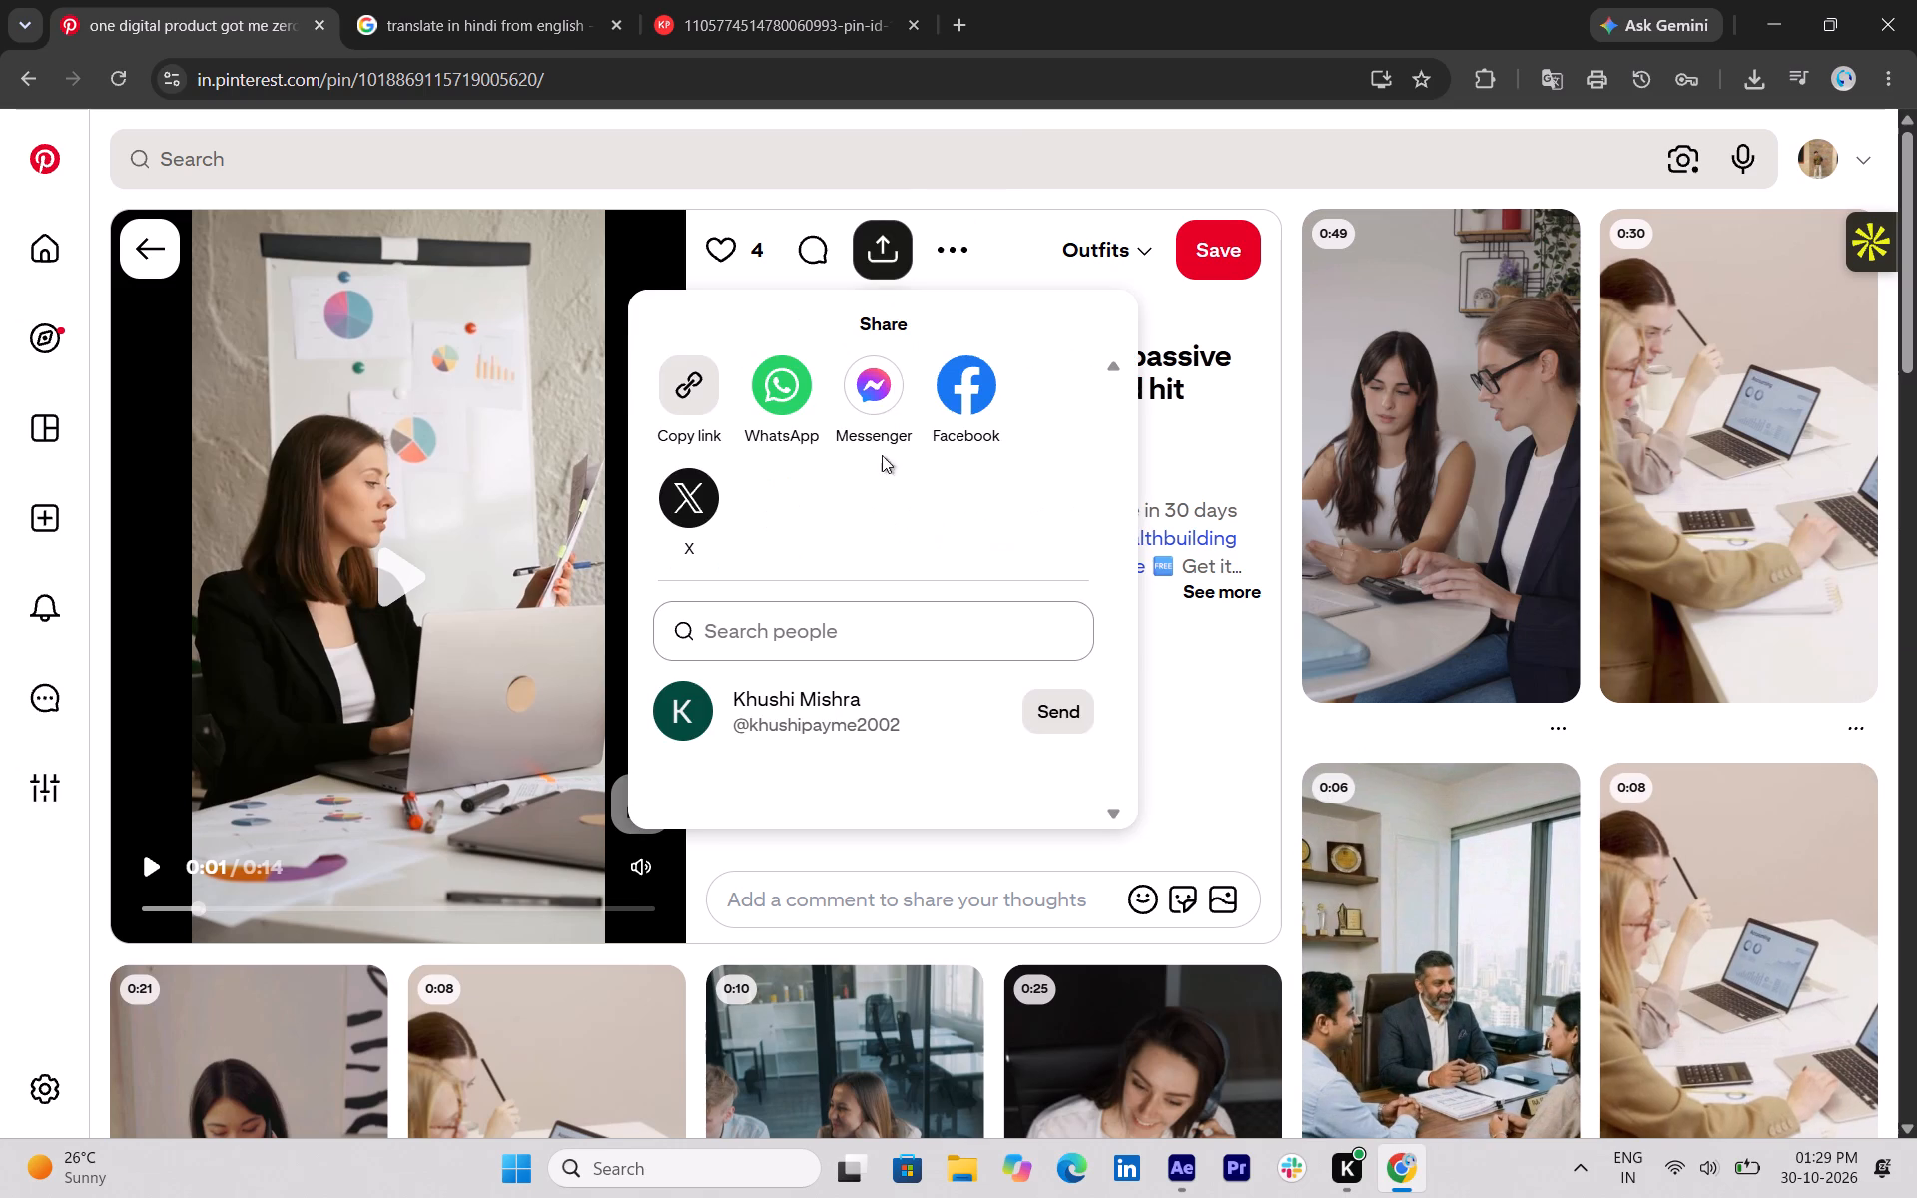
click(709, 365)
Download the laptop and chart board video from its copied pin link with the KlickPin downloader.
click(756, 44)
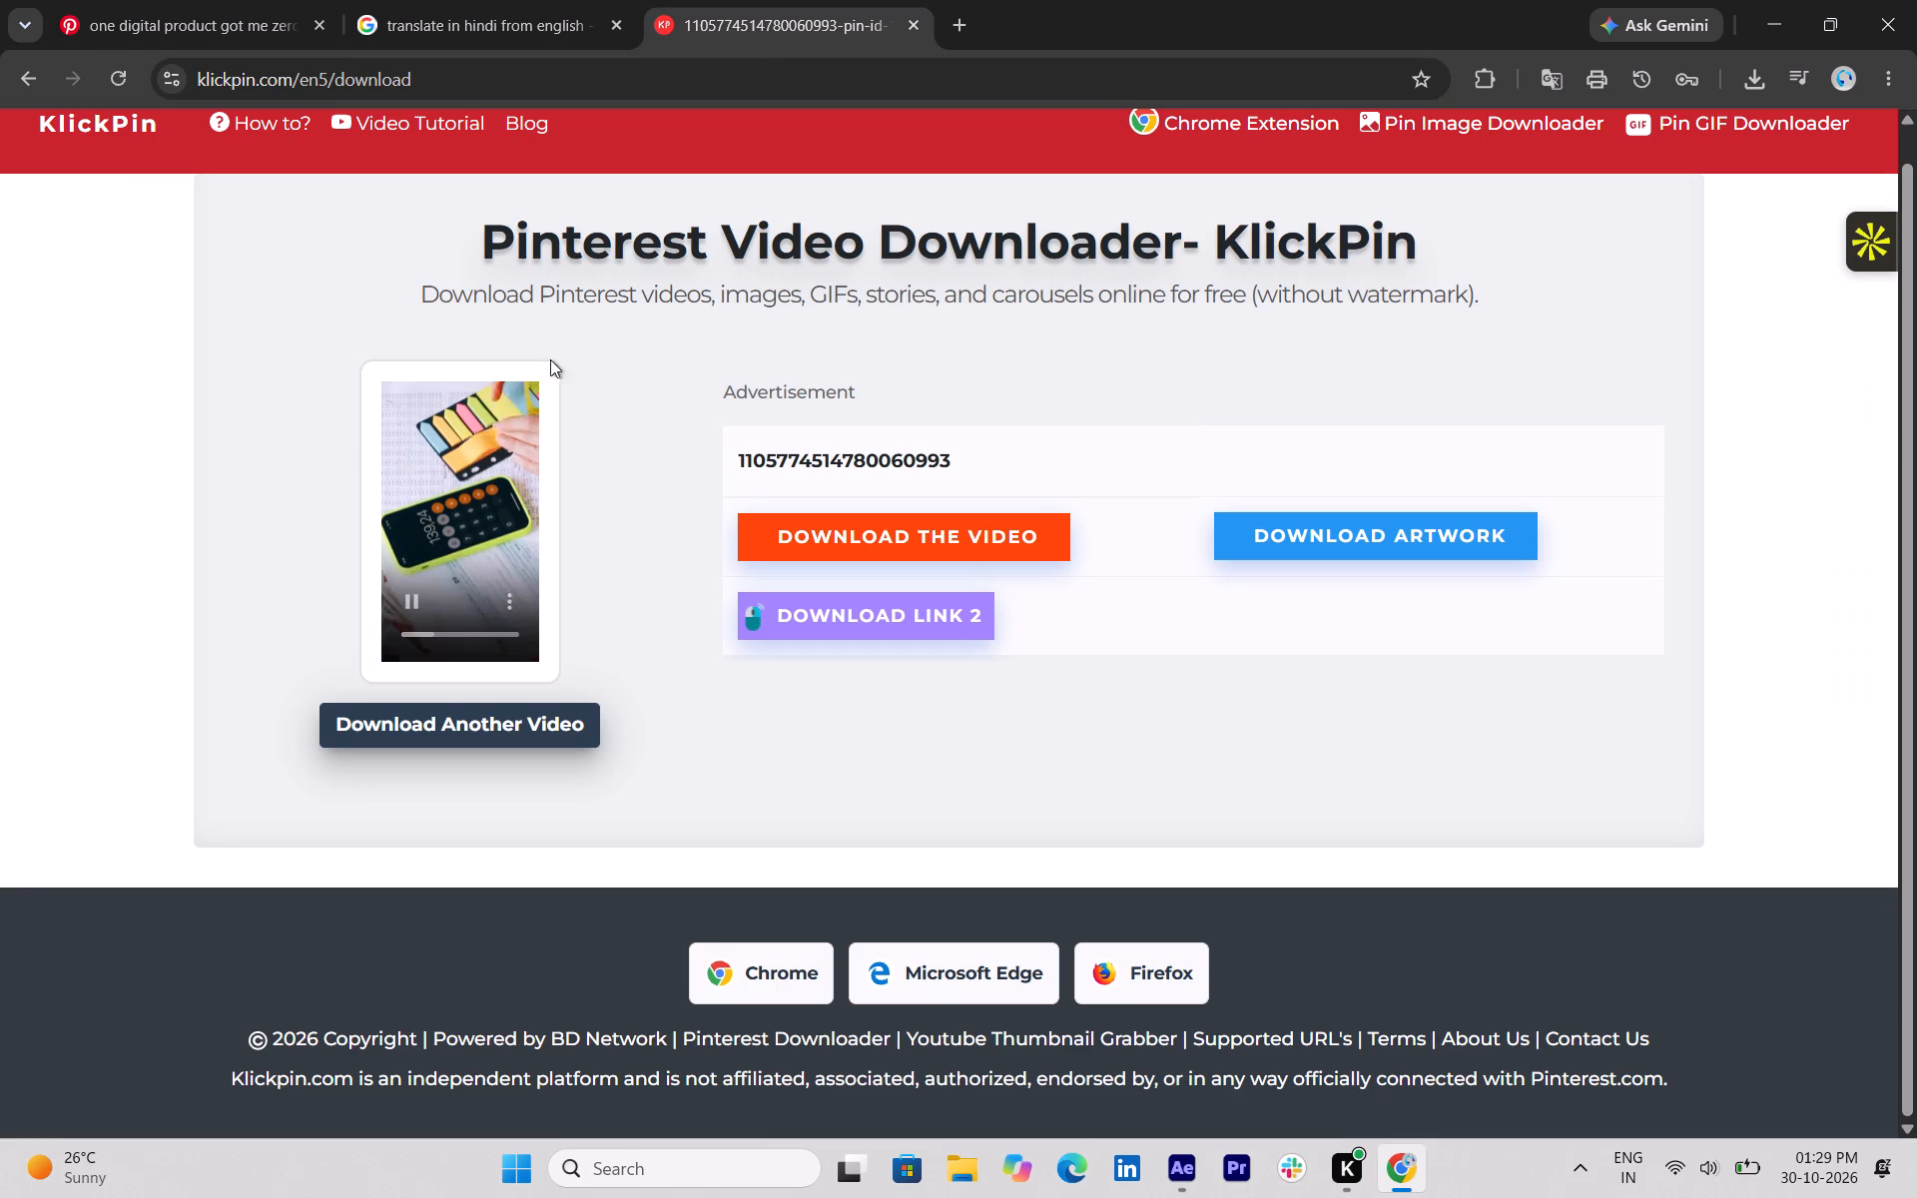
click(27, 84)
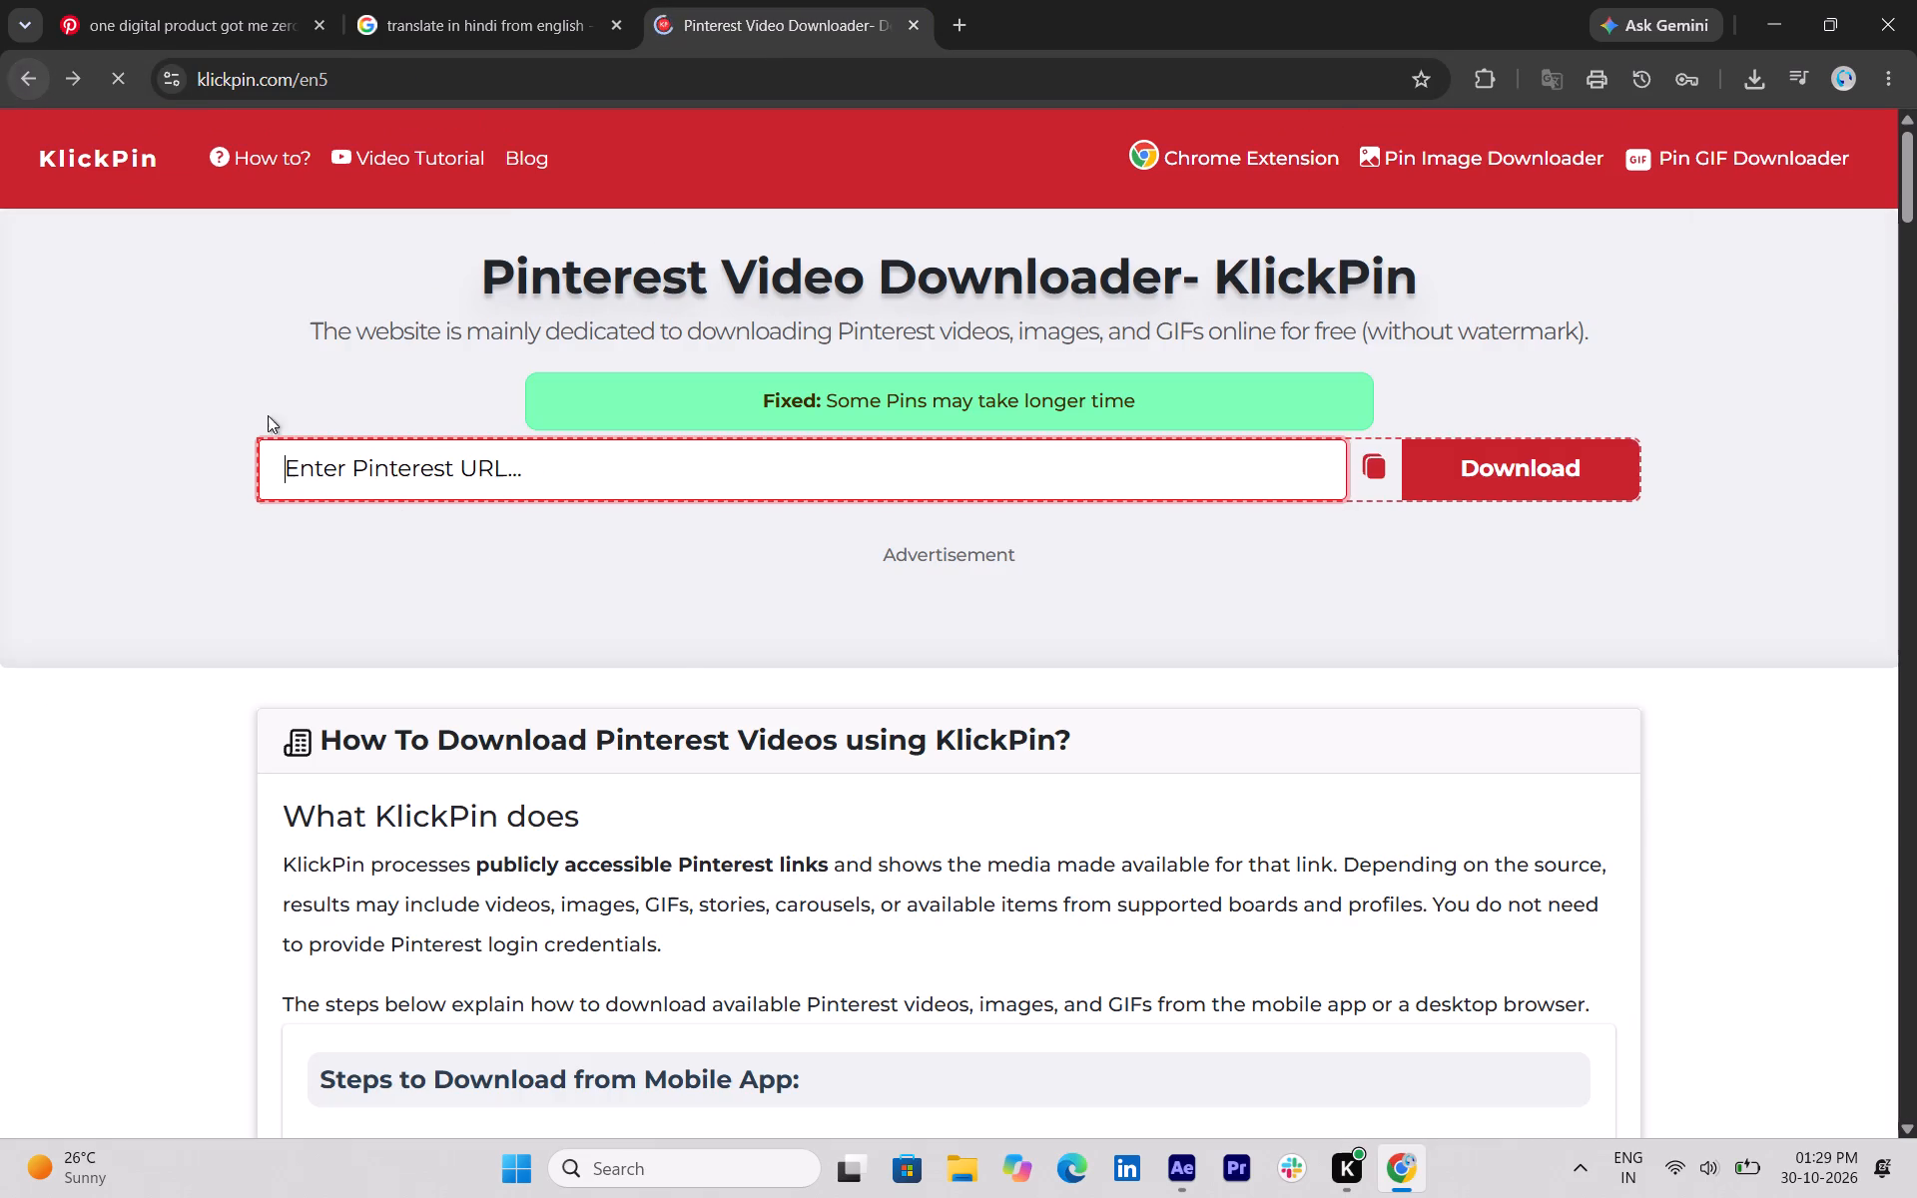
click(495, 479)
key(ctrl+v)
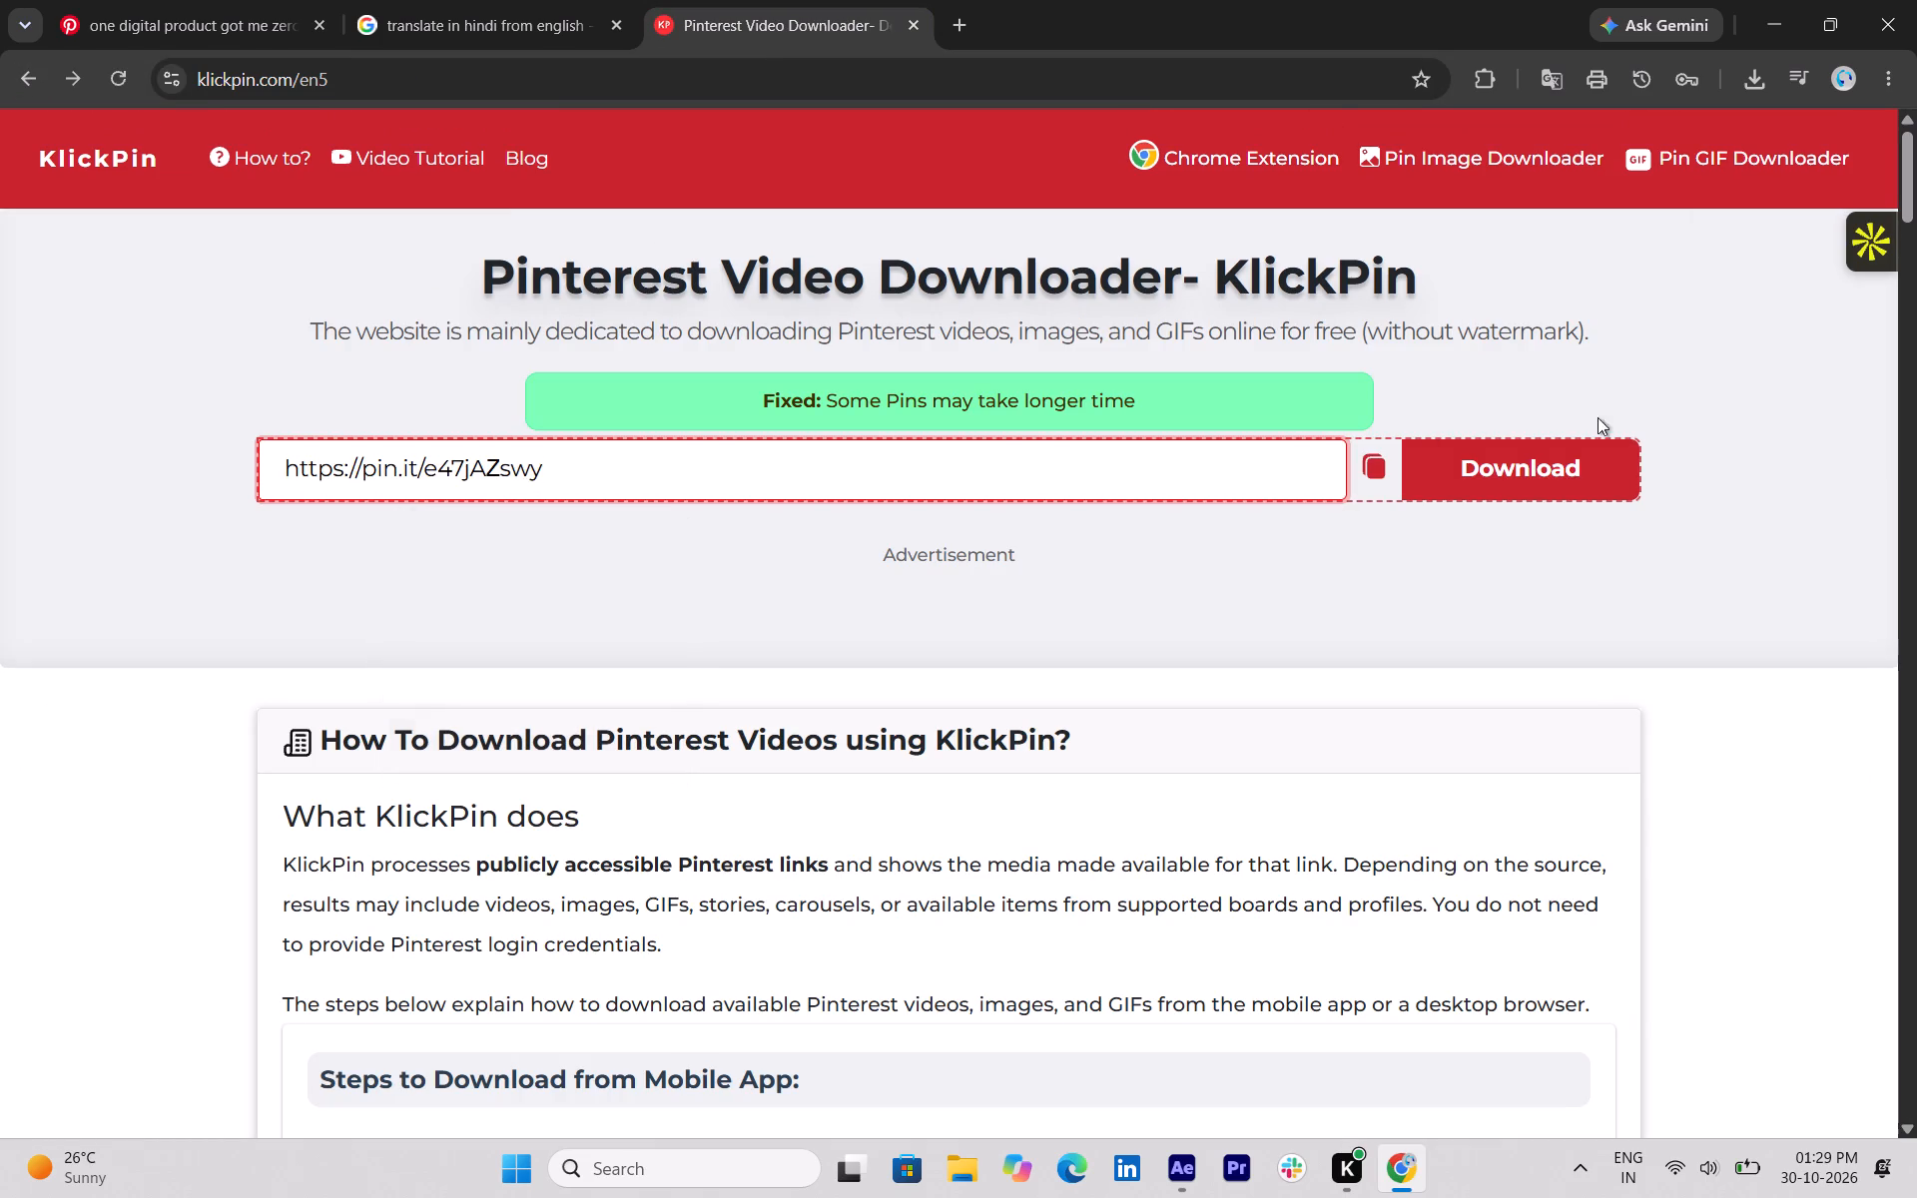
click(1573, 461)
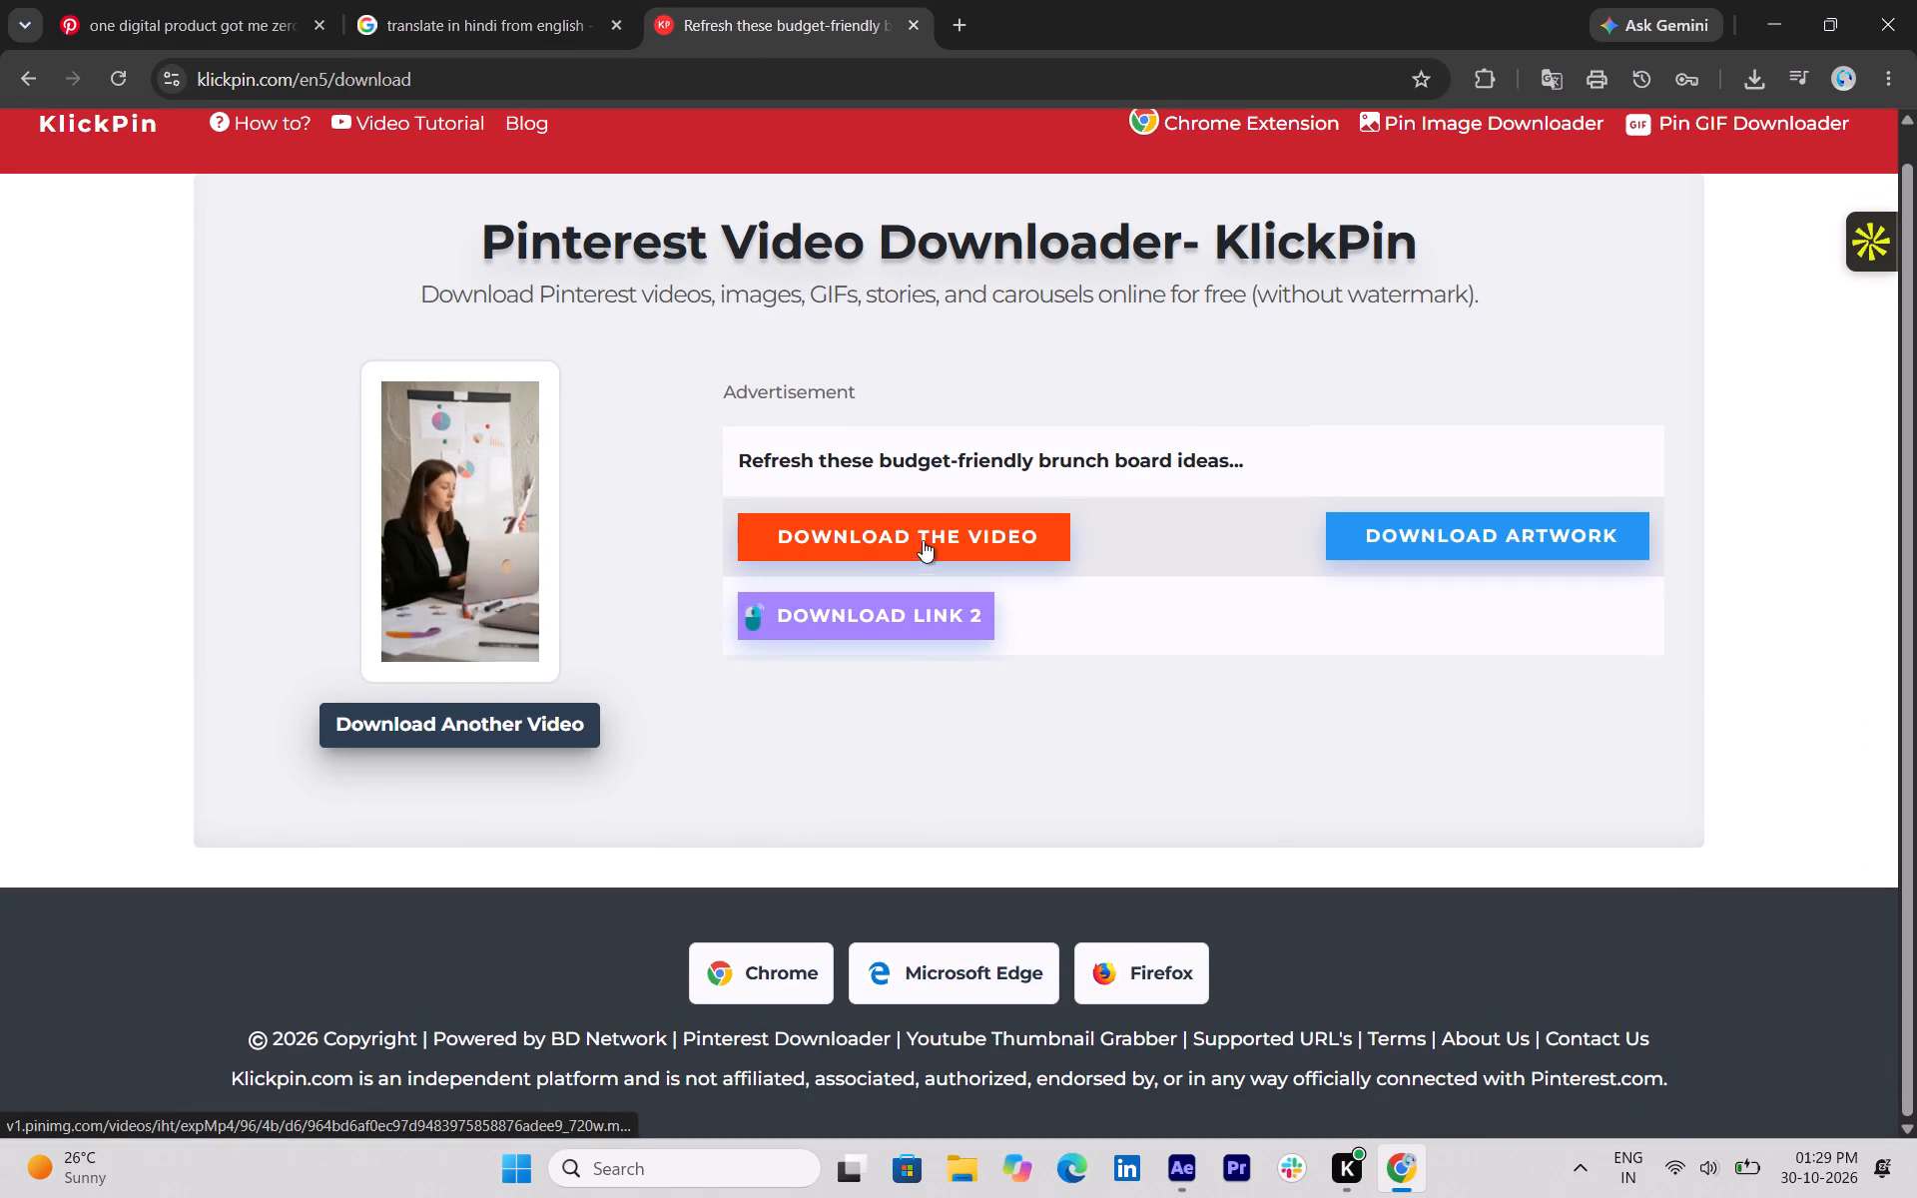
click(923, 540)
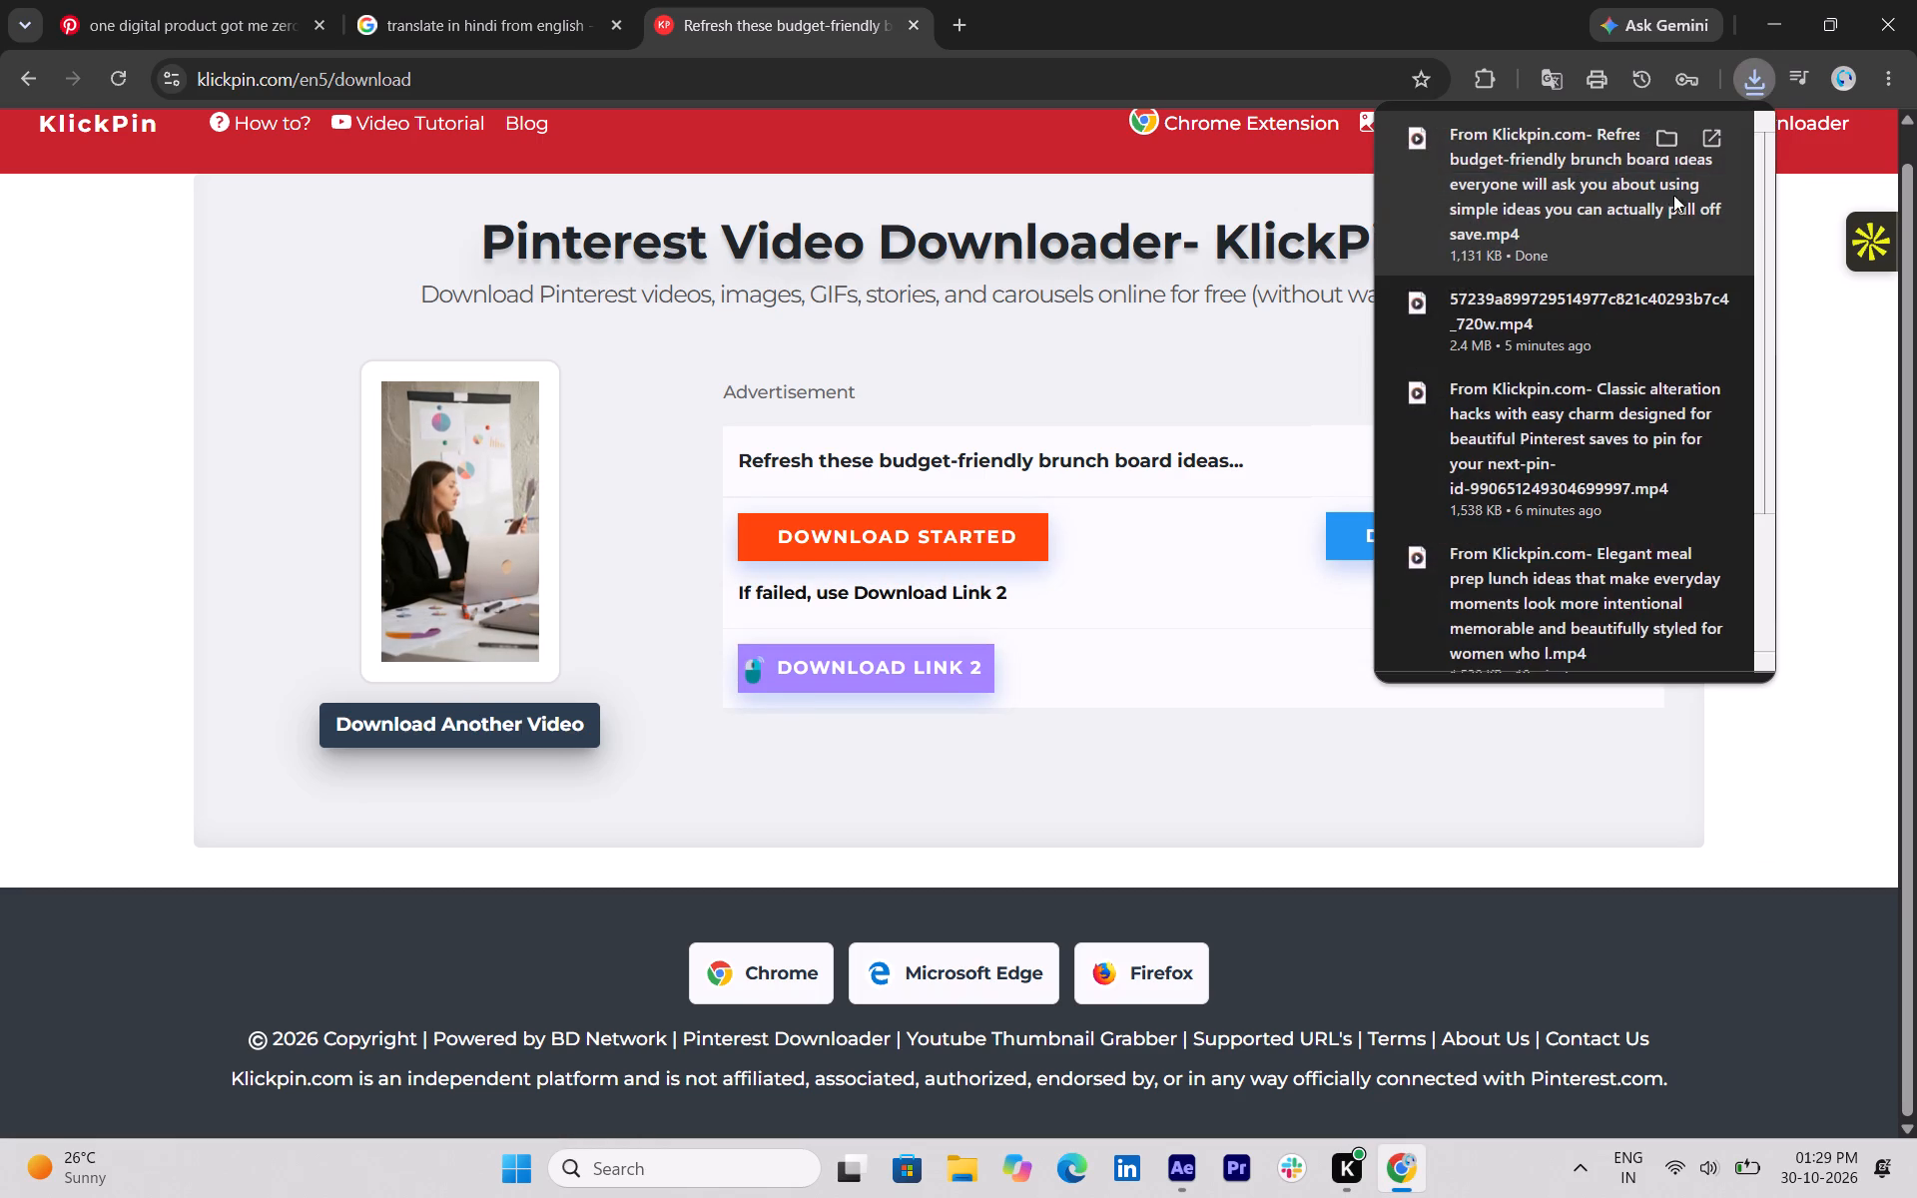
Add the downloaded laptop clip to After Effects as the top layer, start it near 0:02:53:12, and mute its audio.
drag(1528, 145, 1180, 1151)
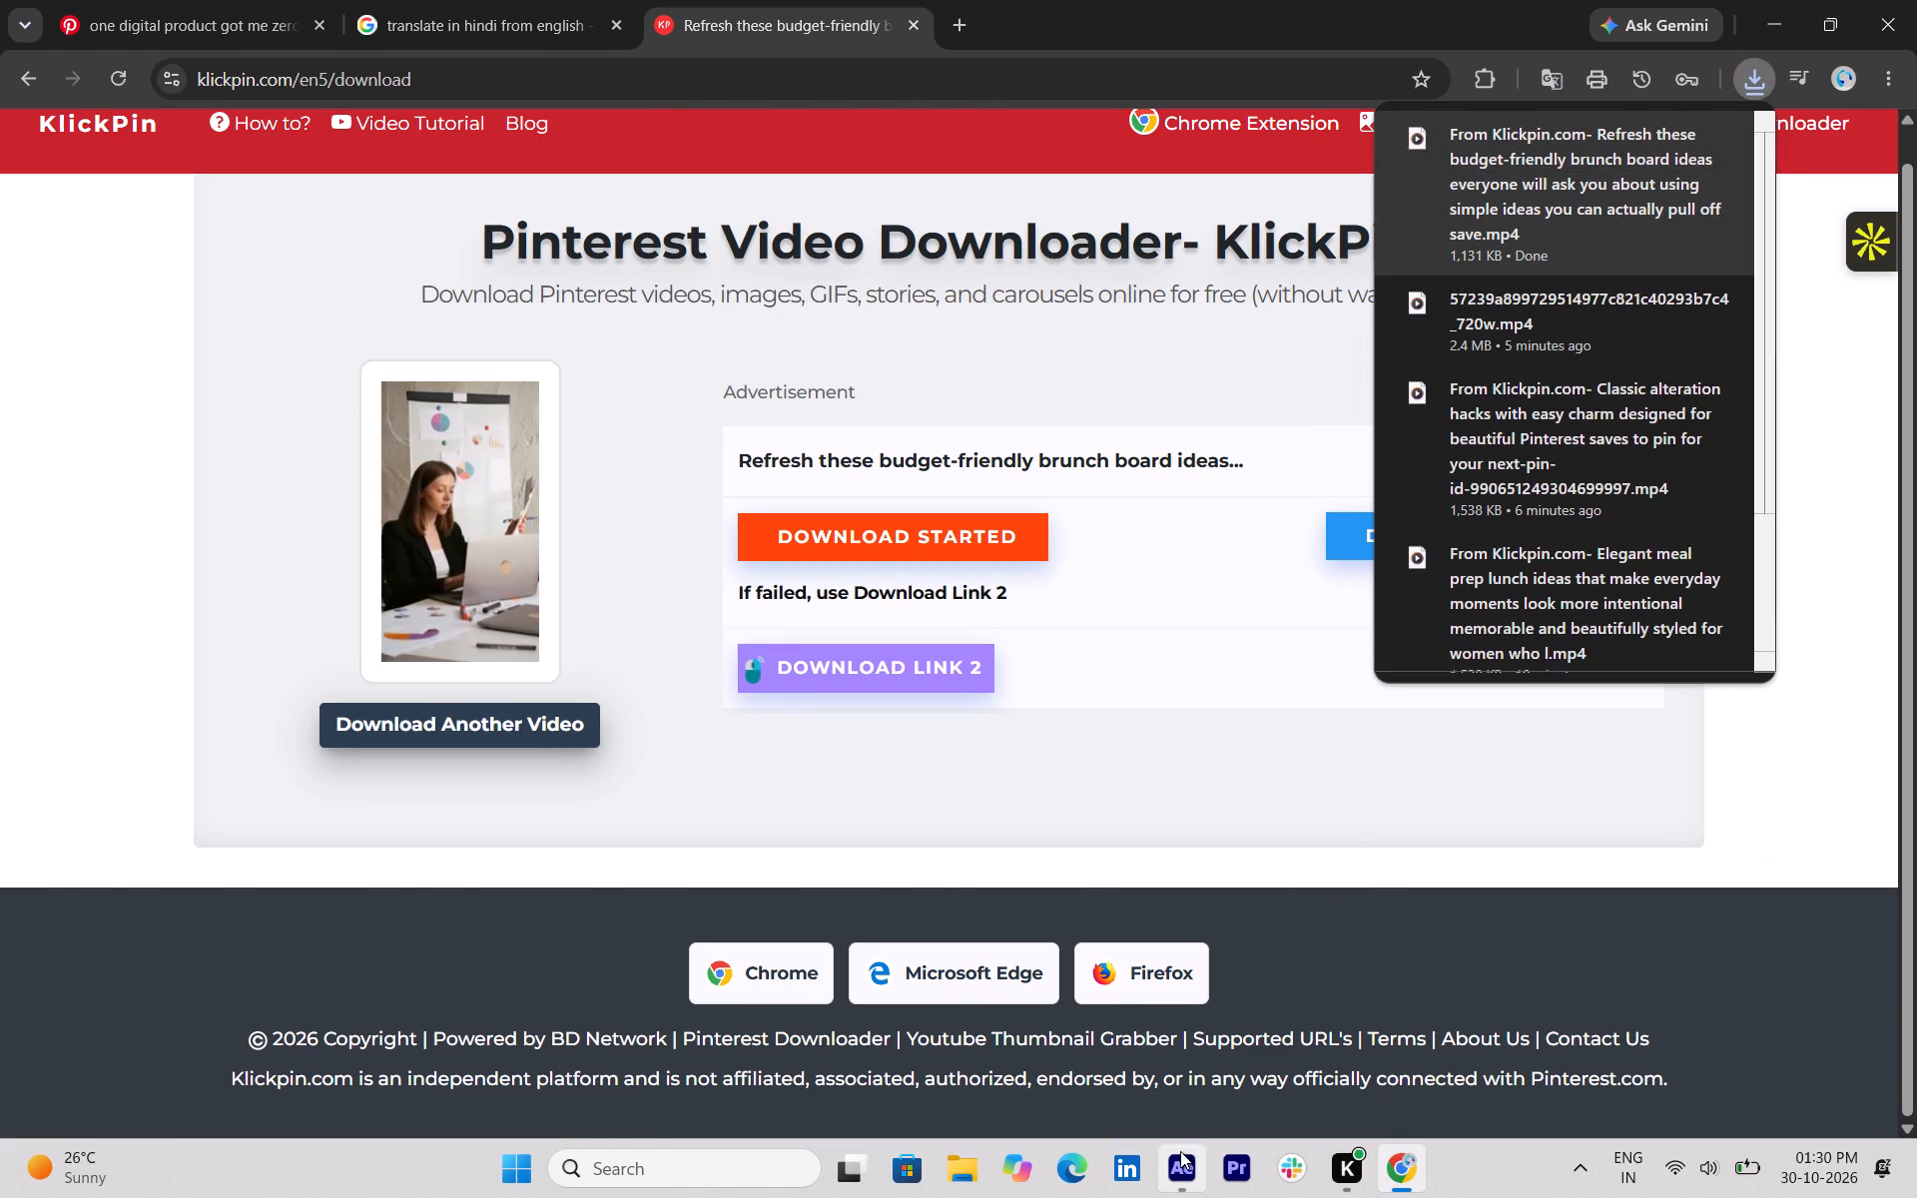
drag(1180, 1151, 1657, 802)
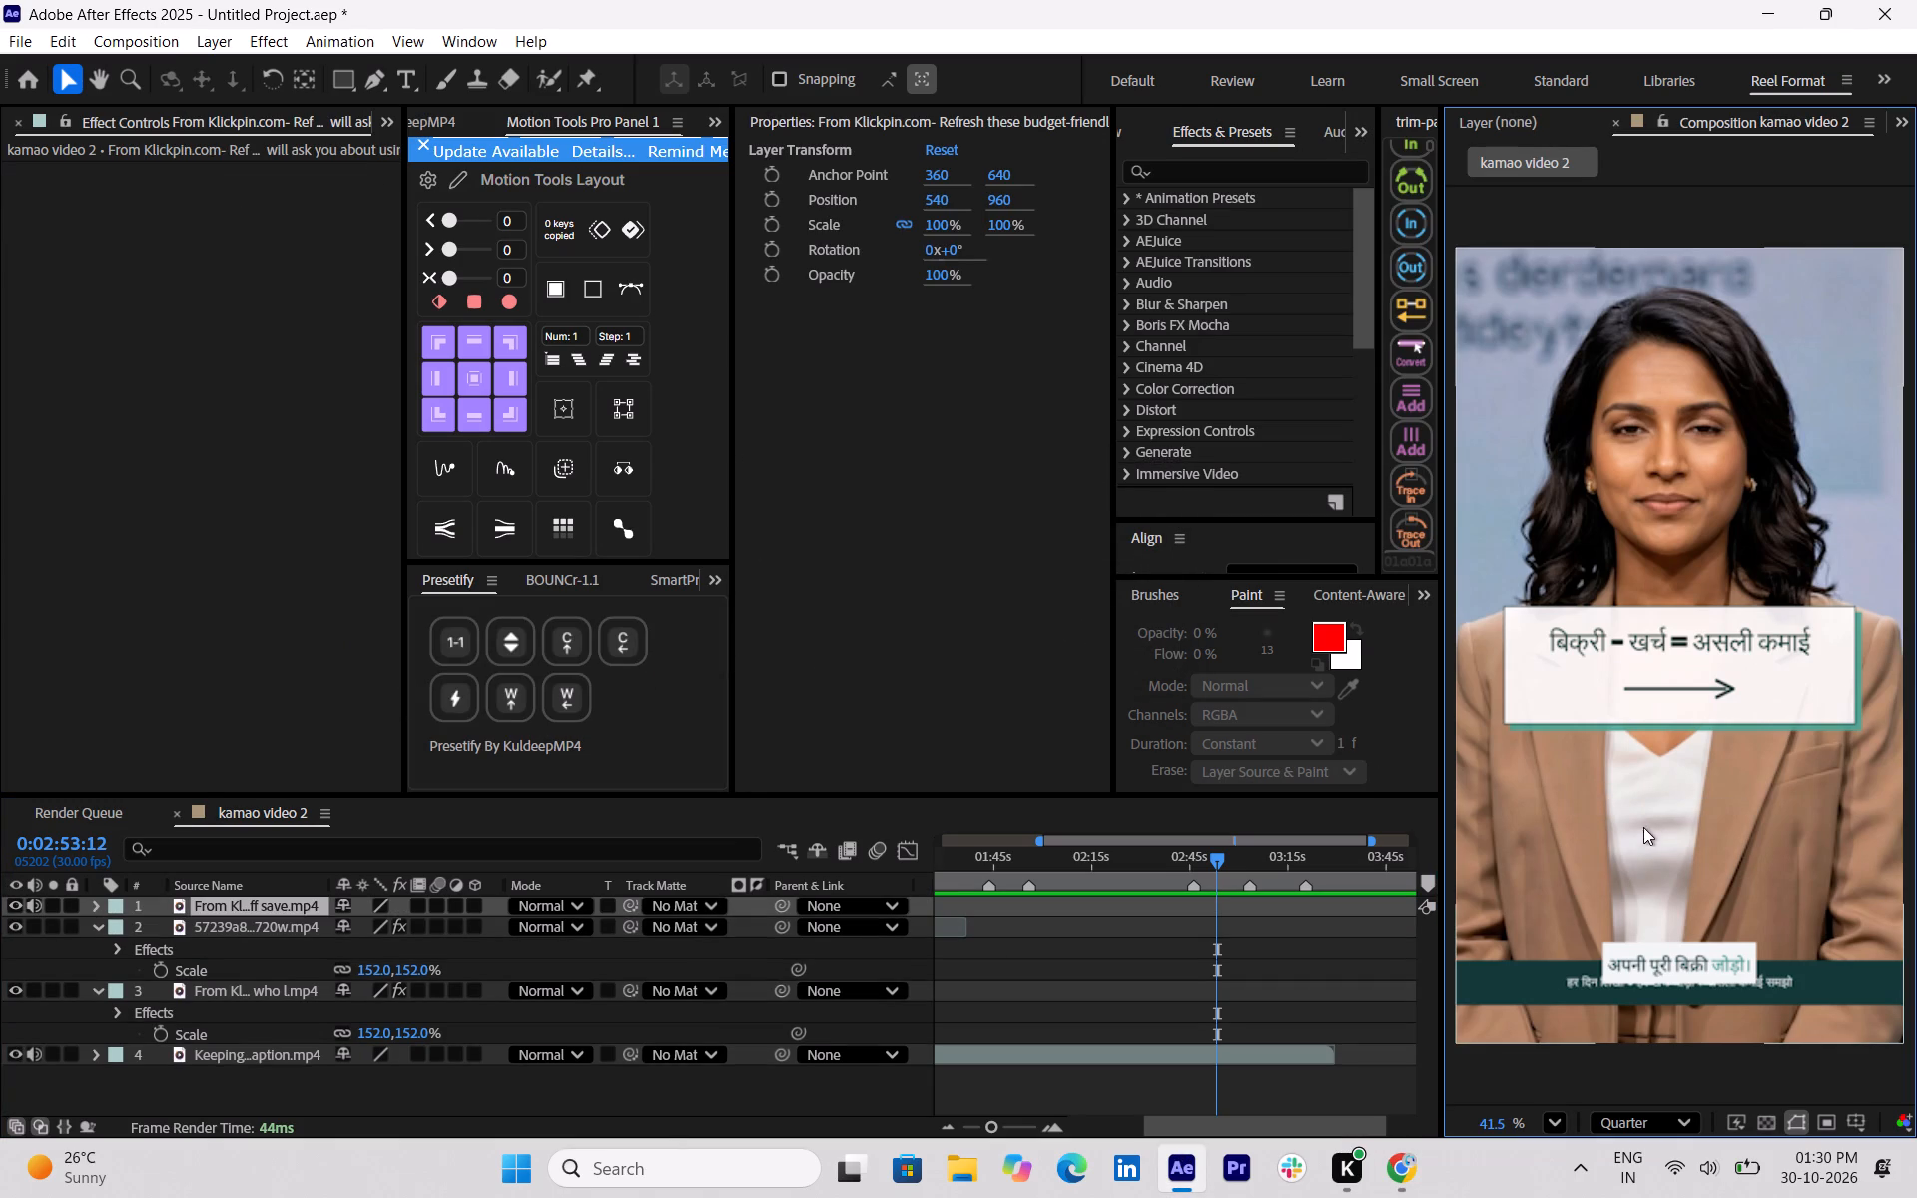
drag(1241, 1133, 1009, 1129)
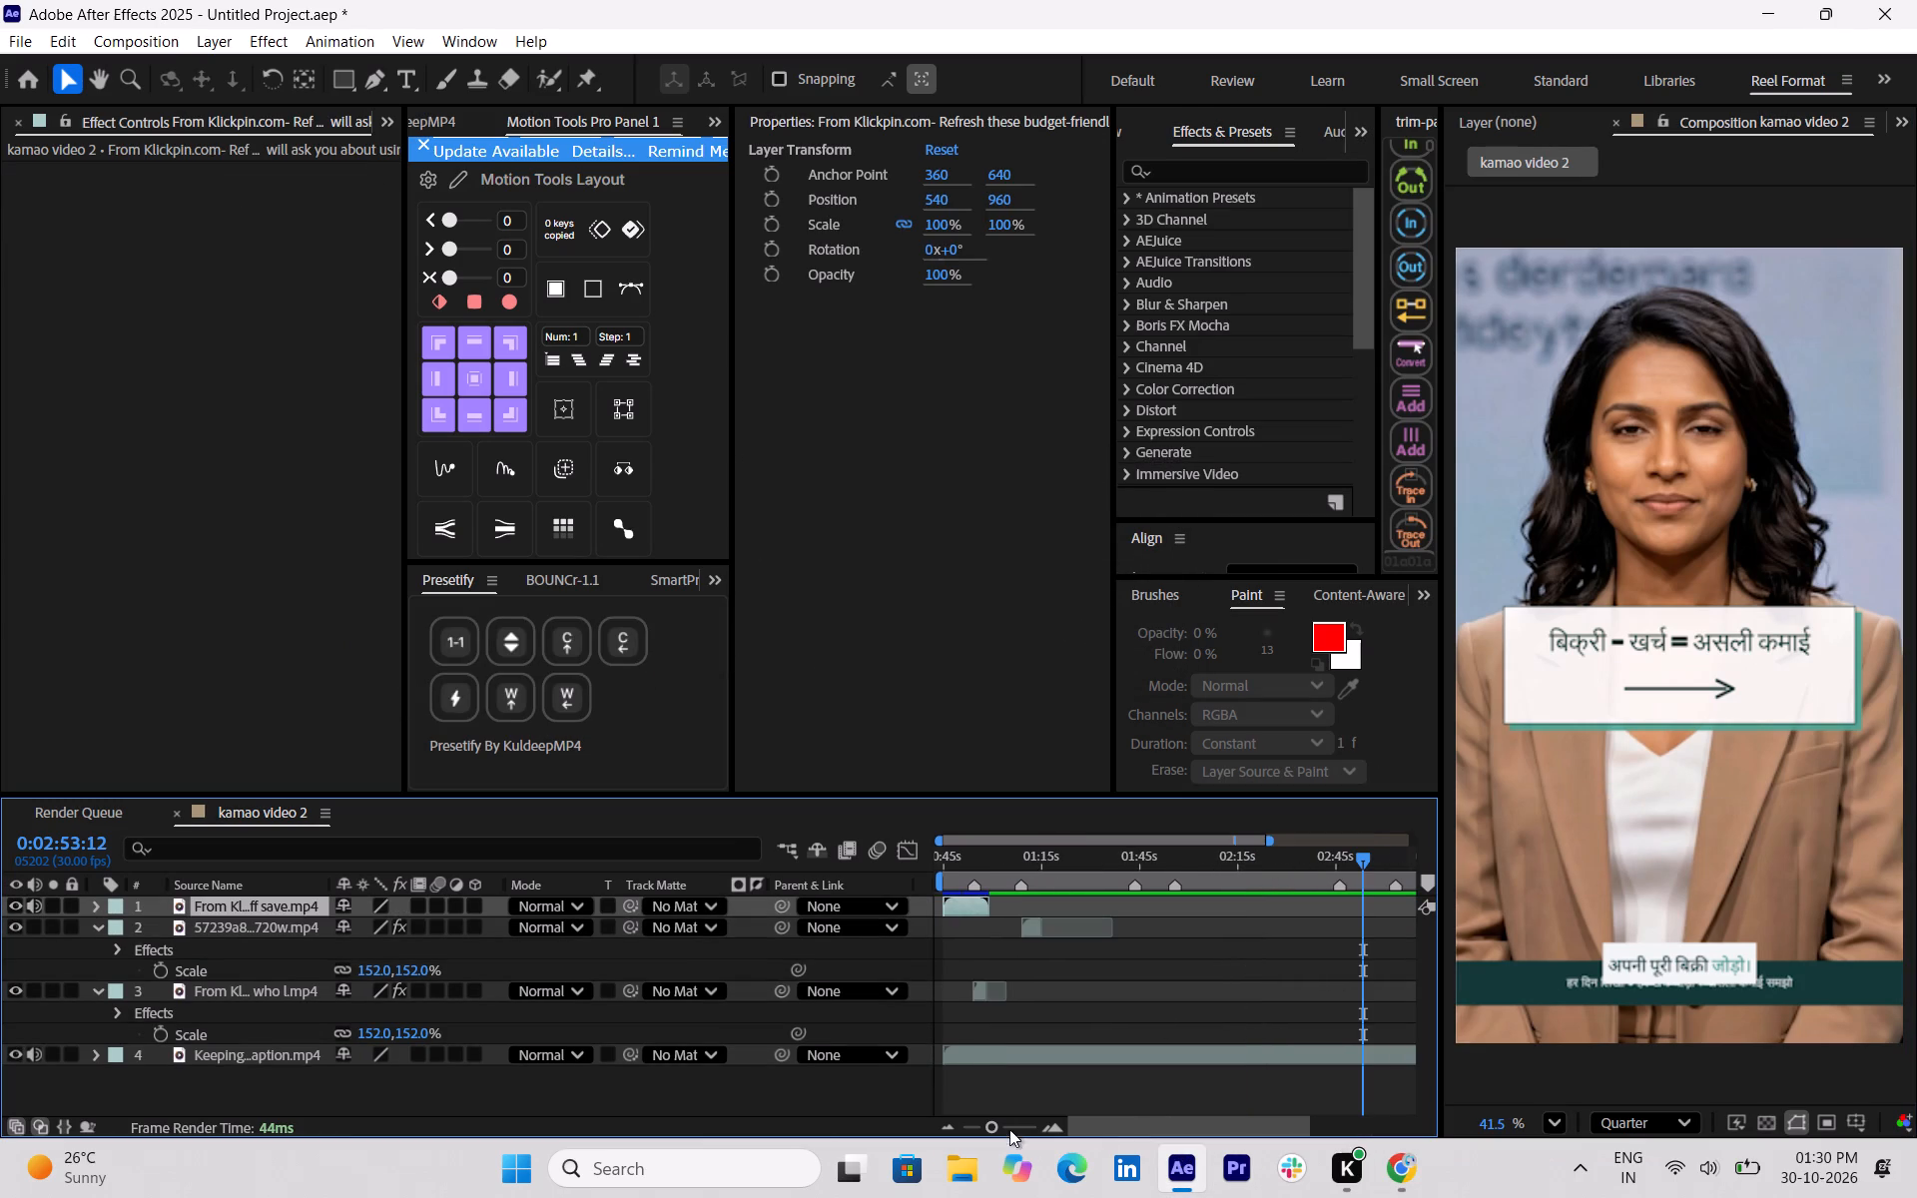
drag(1009, 1129, 1009, 1134)
drag(963, 900, 1384, 923)
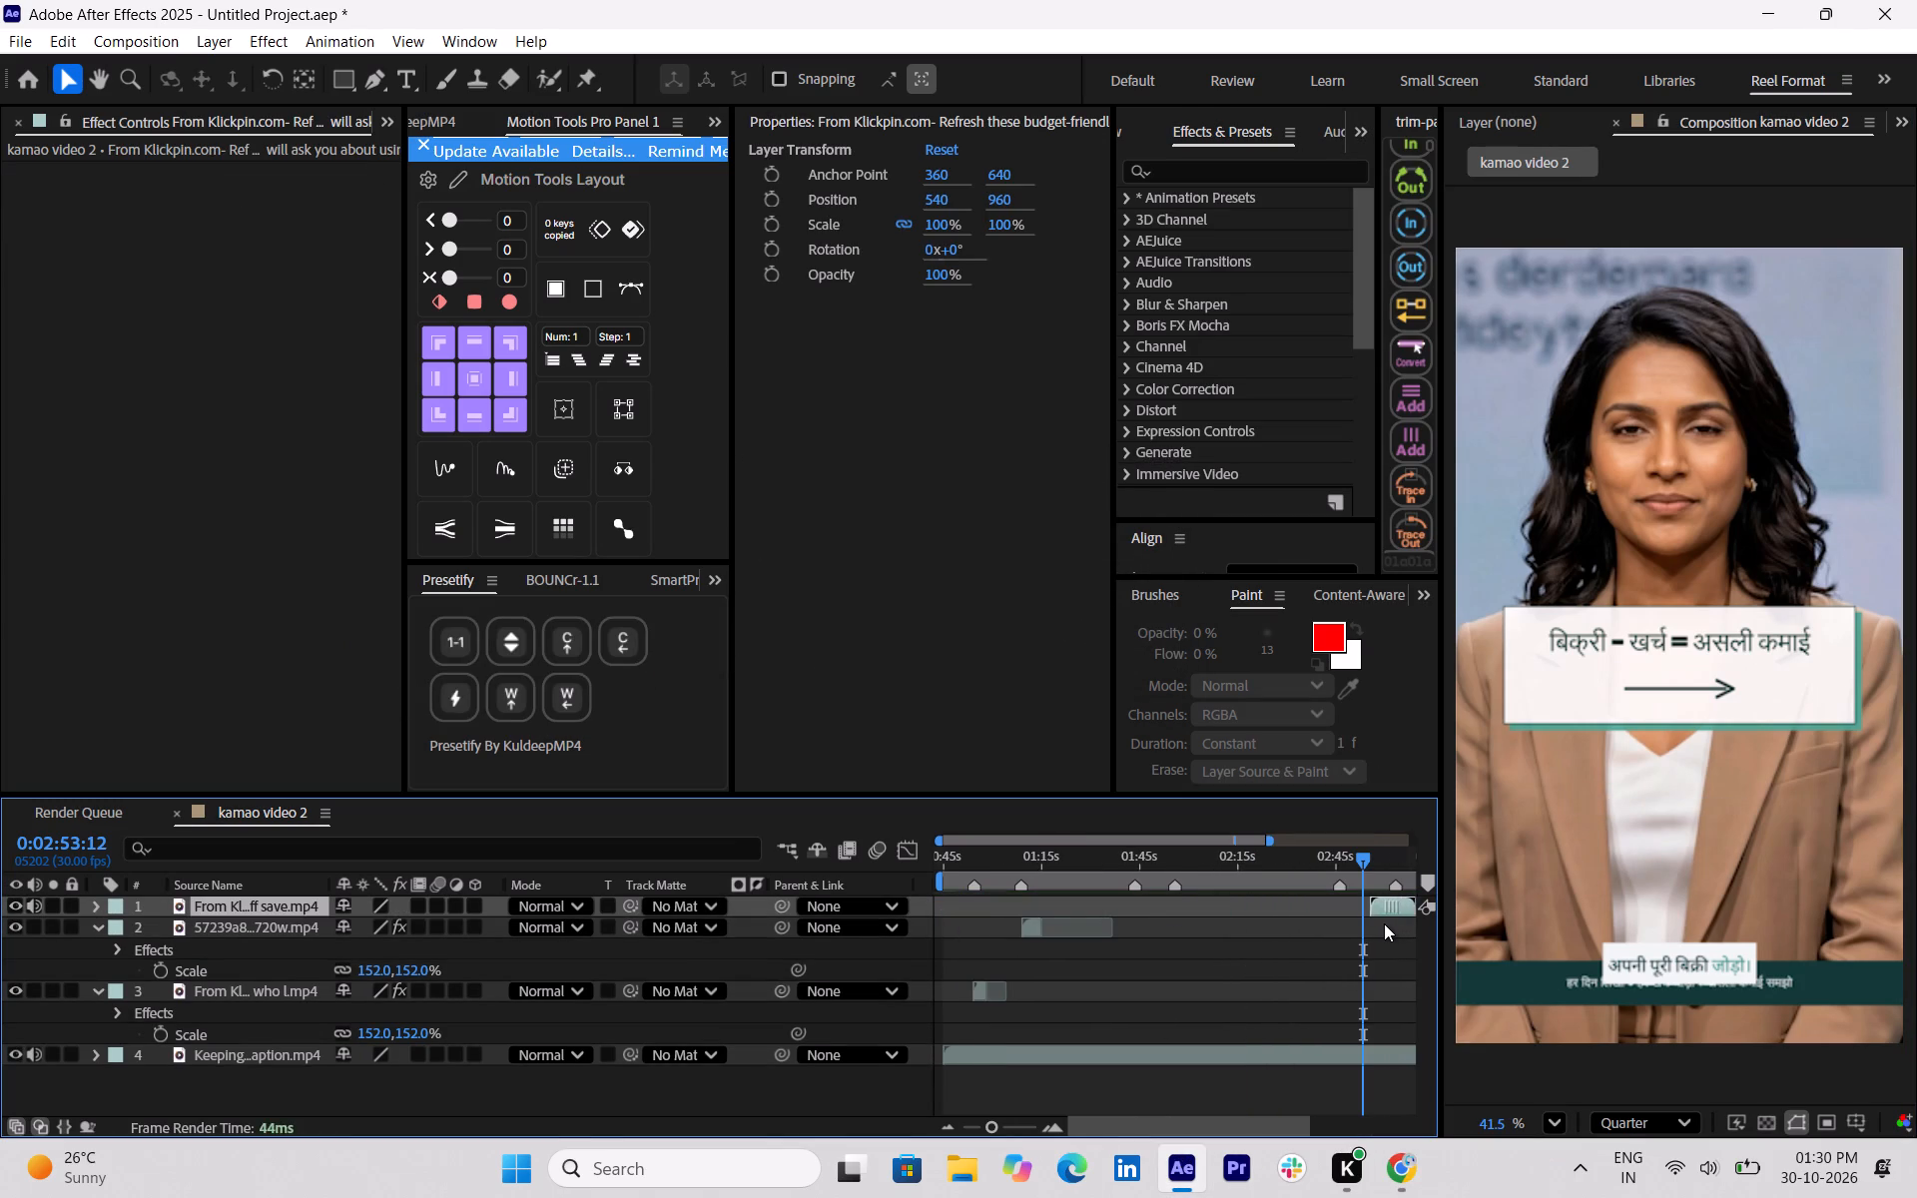
drag(1384, 923, 1383, 923)
drag(1241, 1121, 1307, 1121)
click(34, 911)
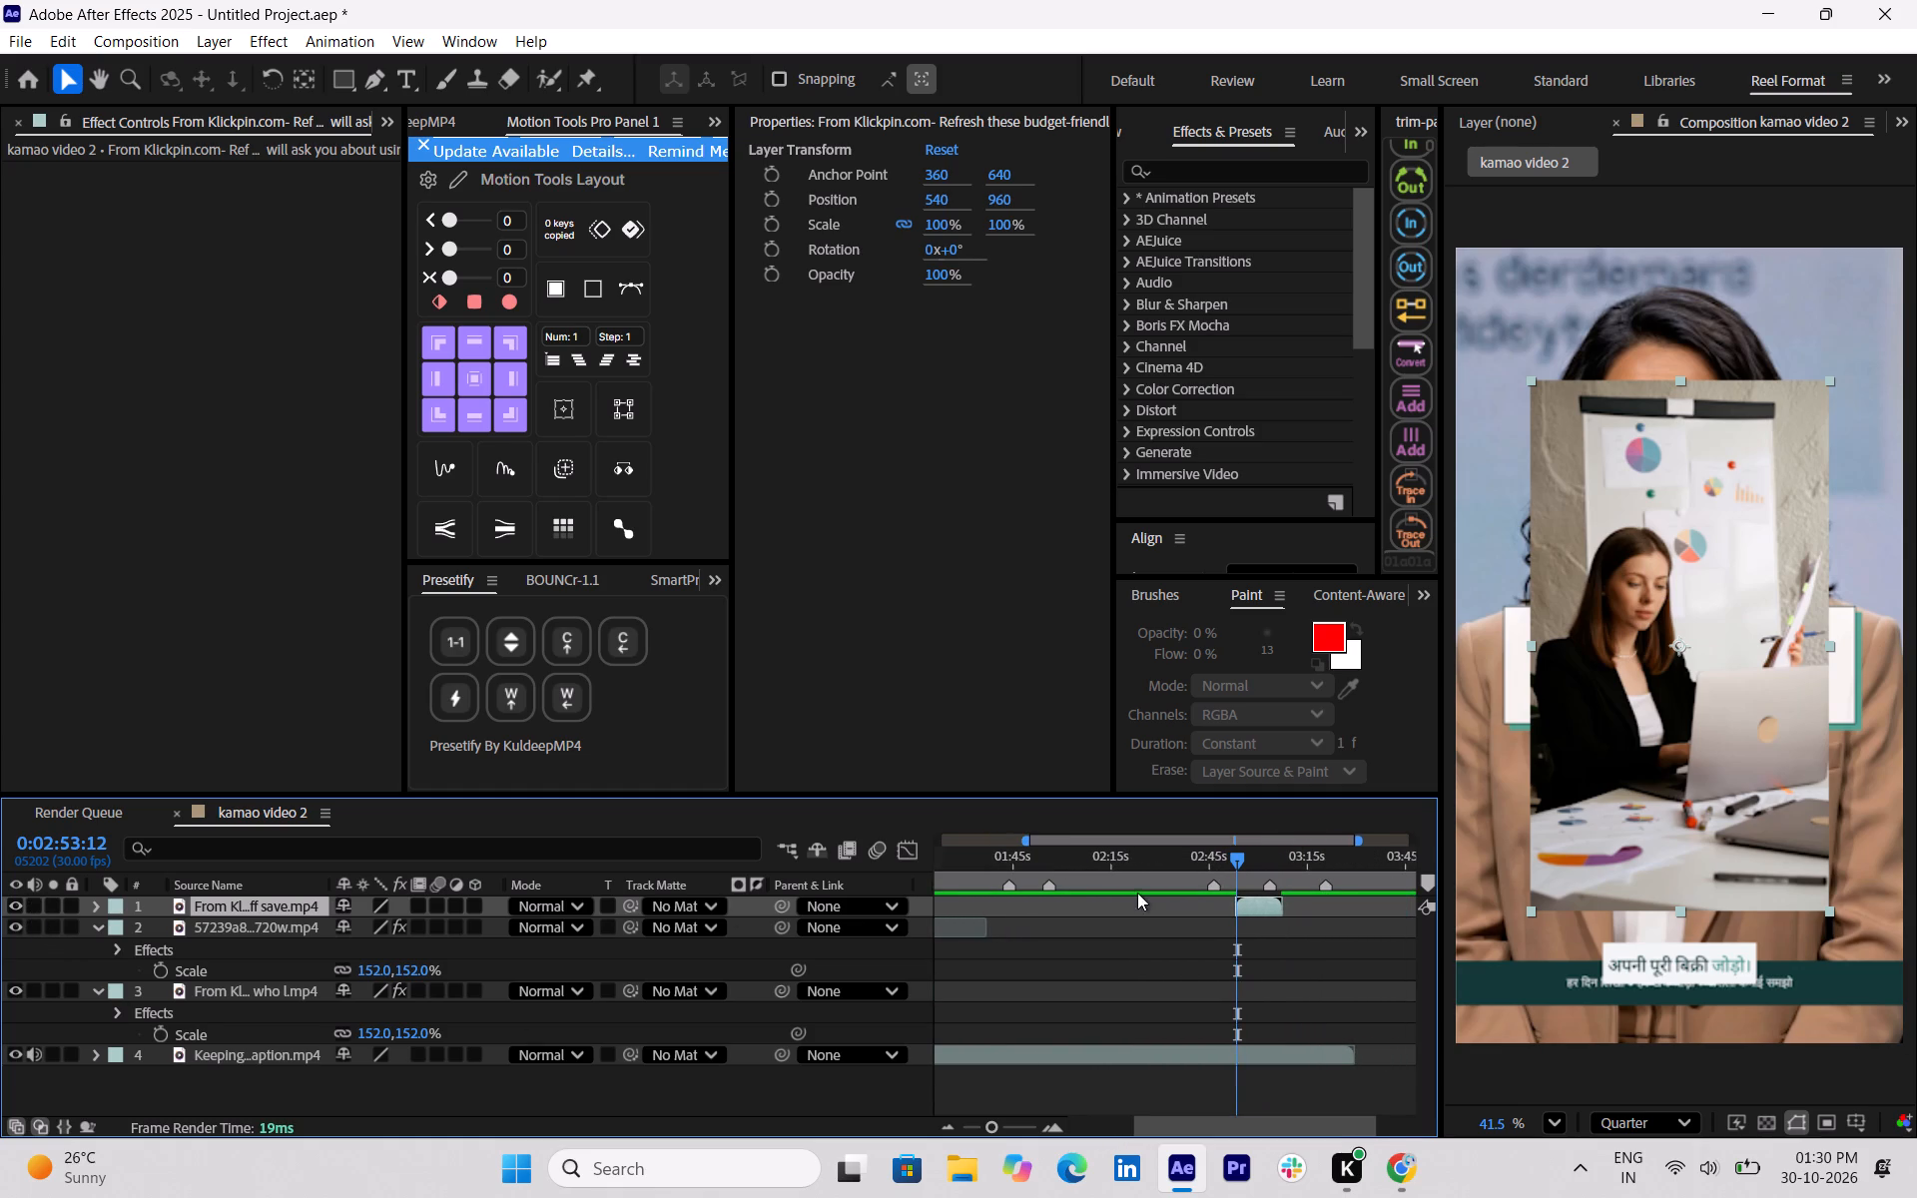
Replay the narration around the laptop clip and shift the clip earlier to start at about 0:02:50.
drag(1236, 866, 1224, 866)
key(space)
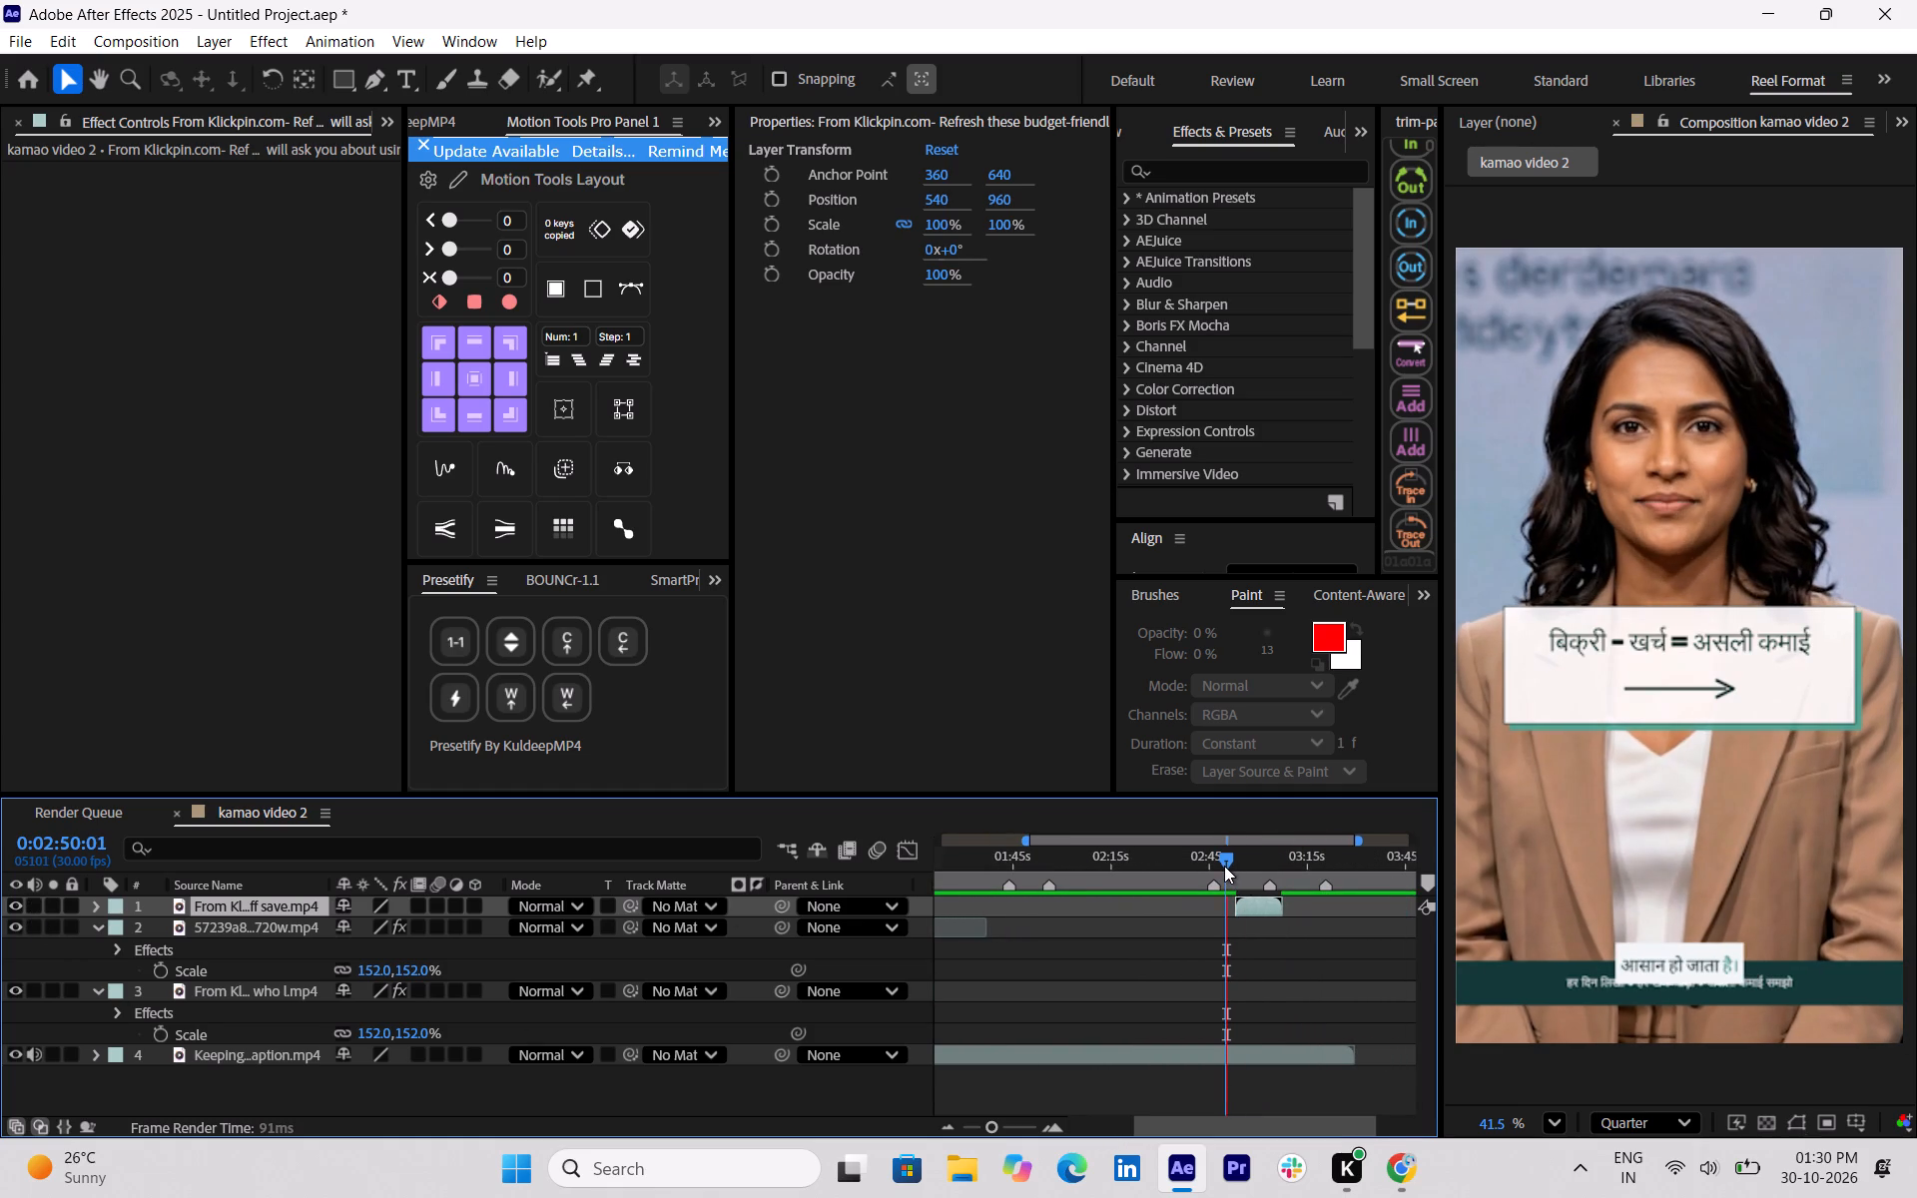
key(space)
click(1267, 911)
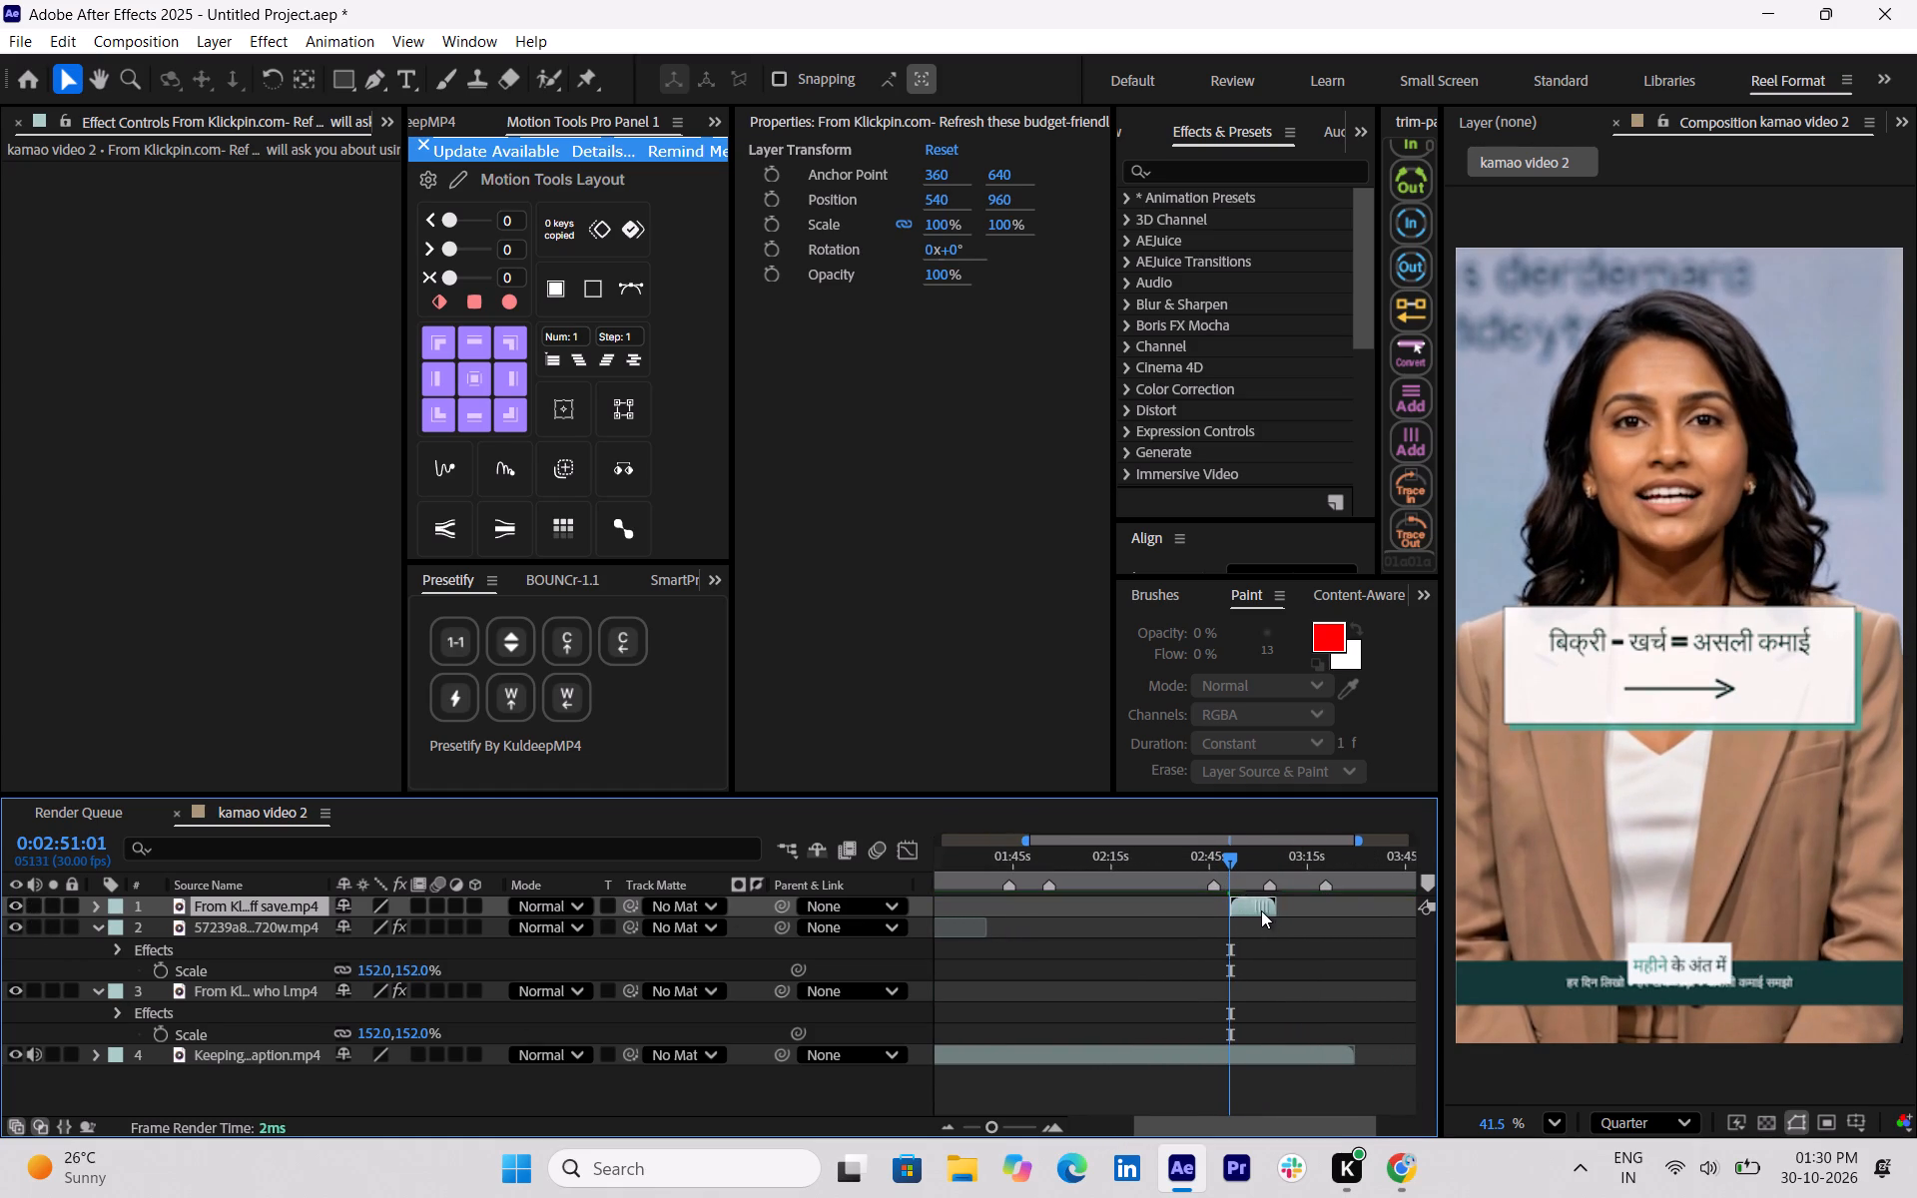
drag(1230, 864, 1221, 863)
key(space)
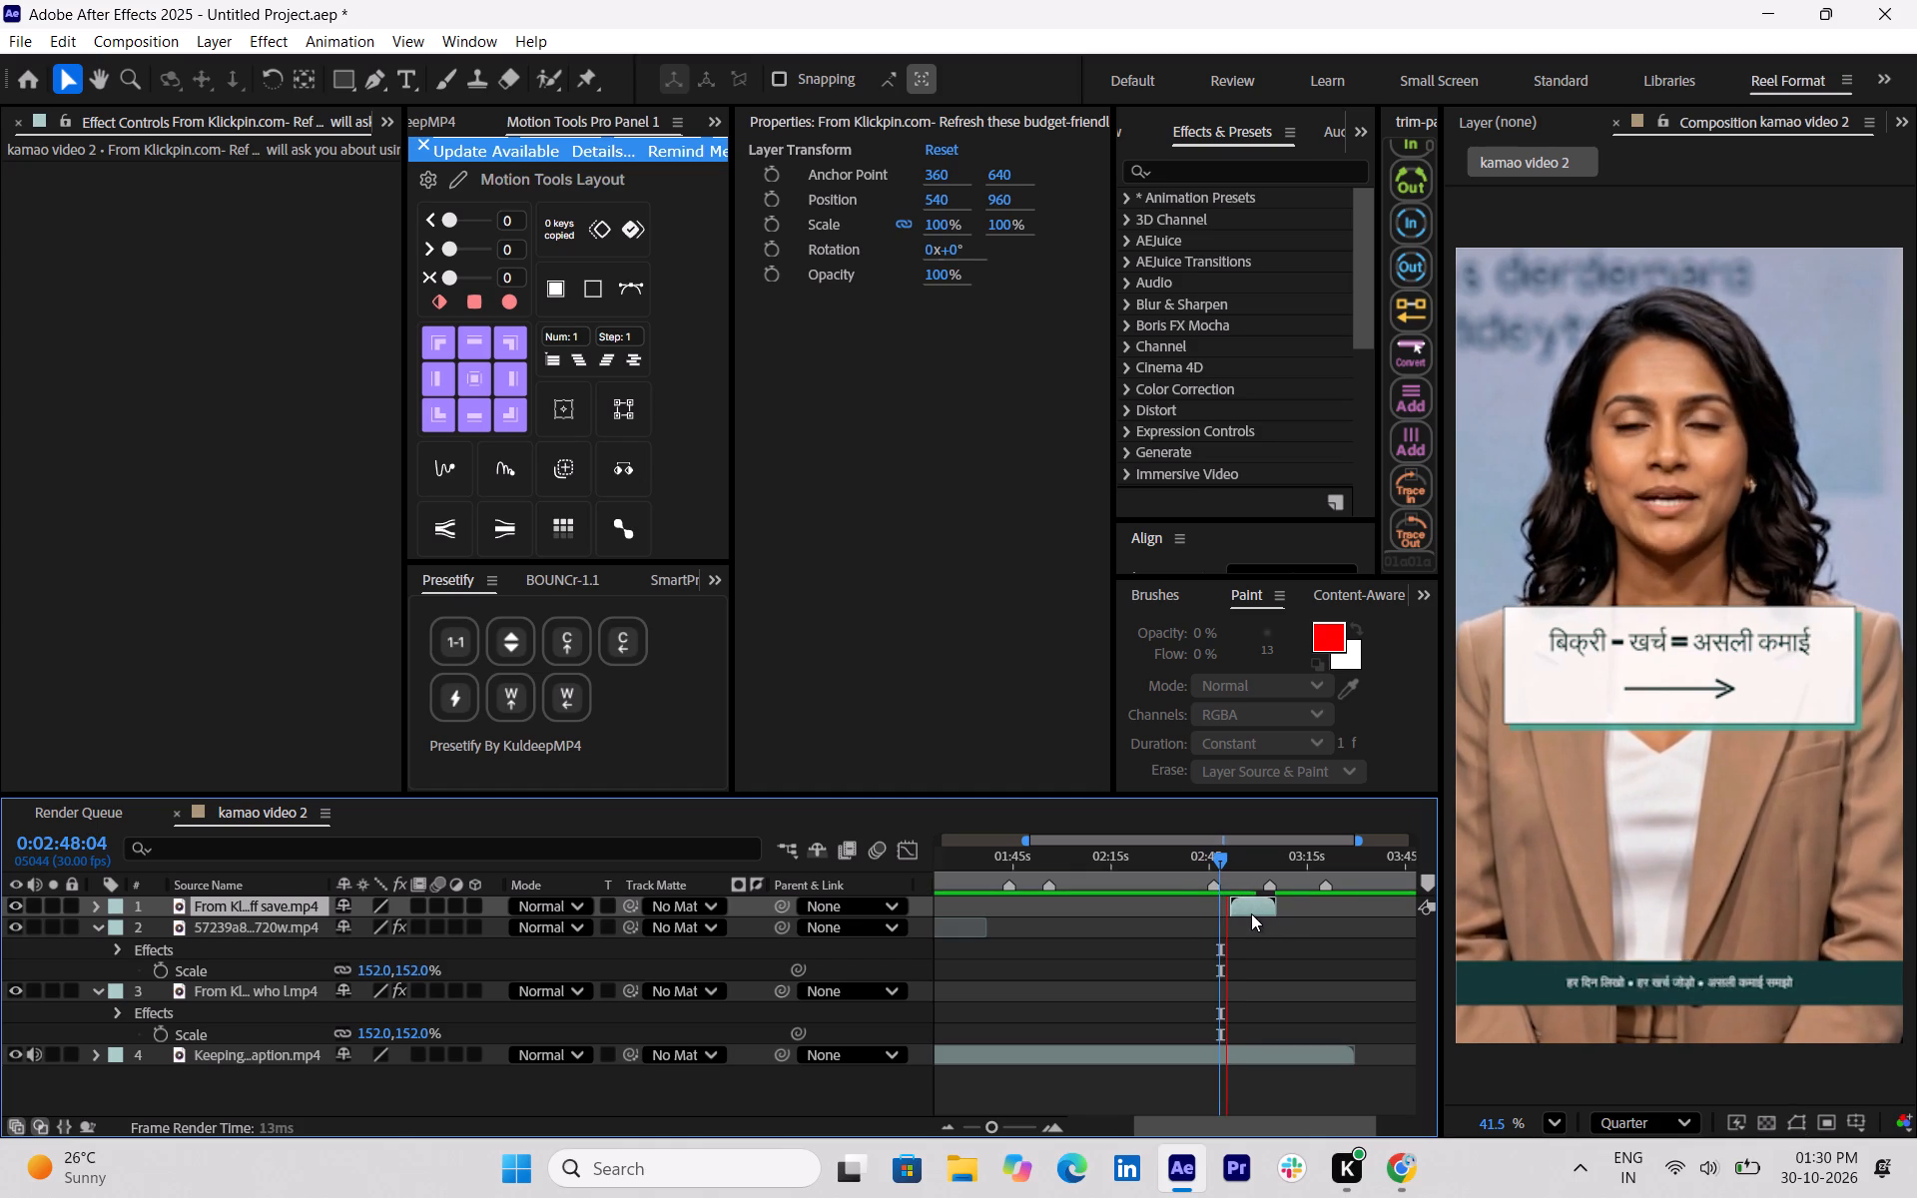
key(space)
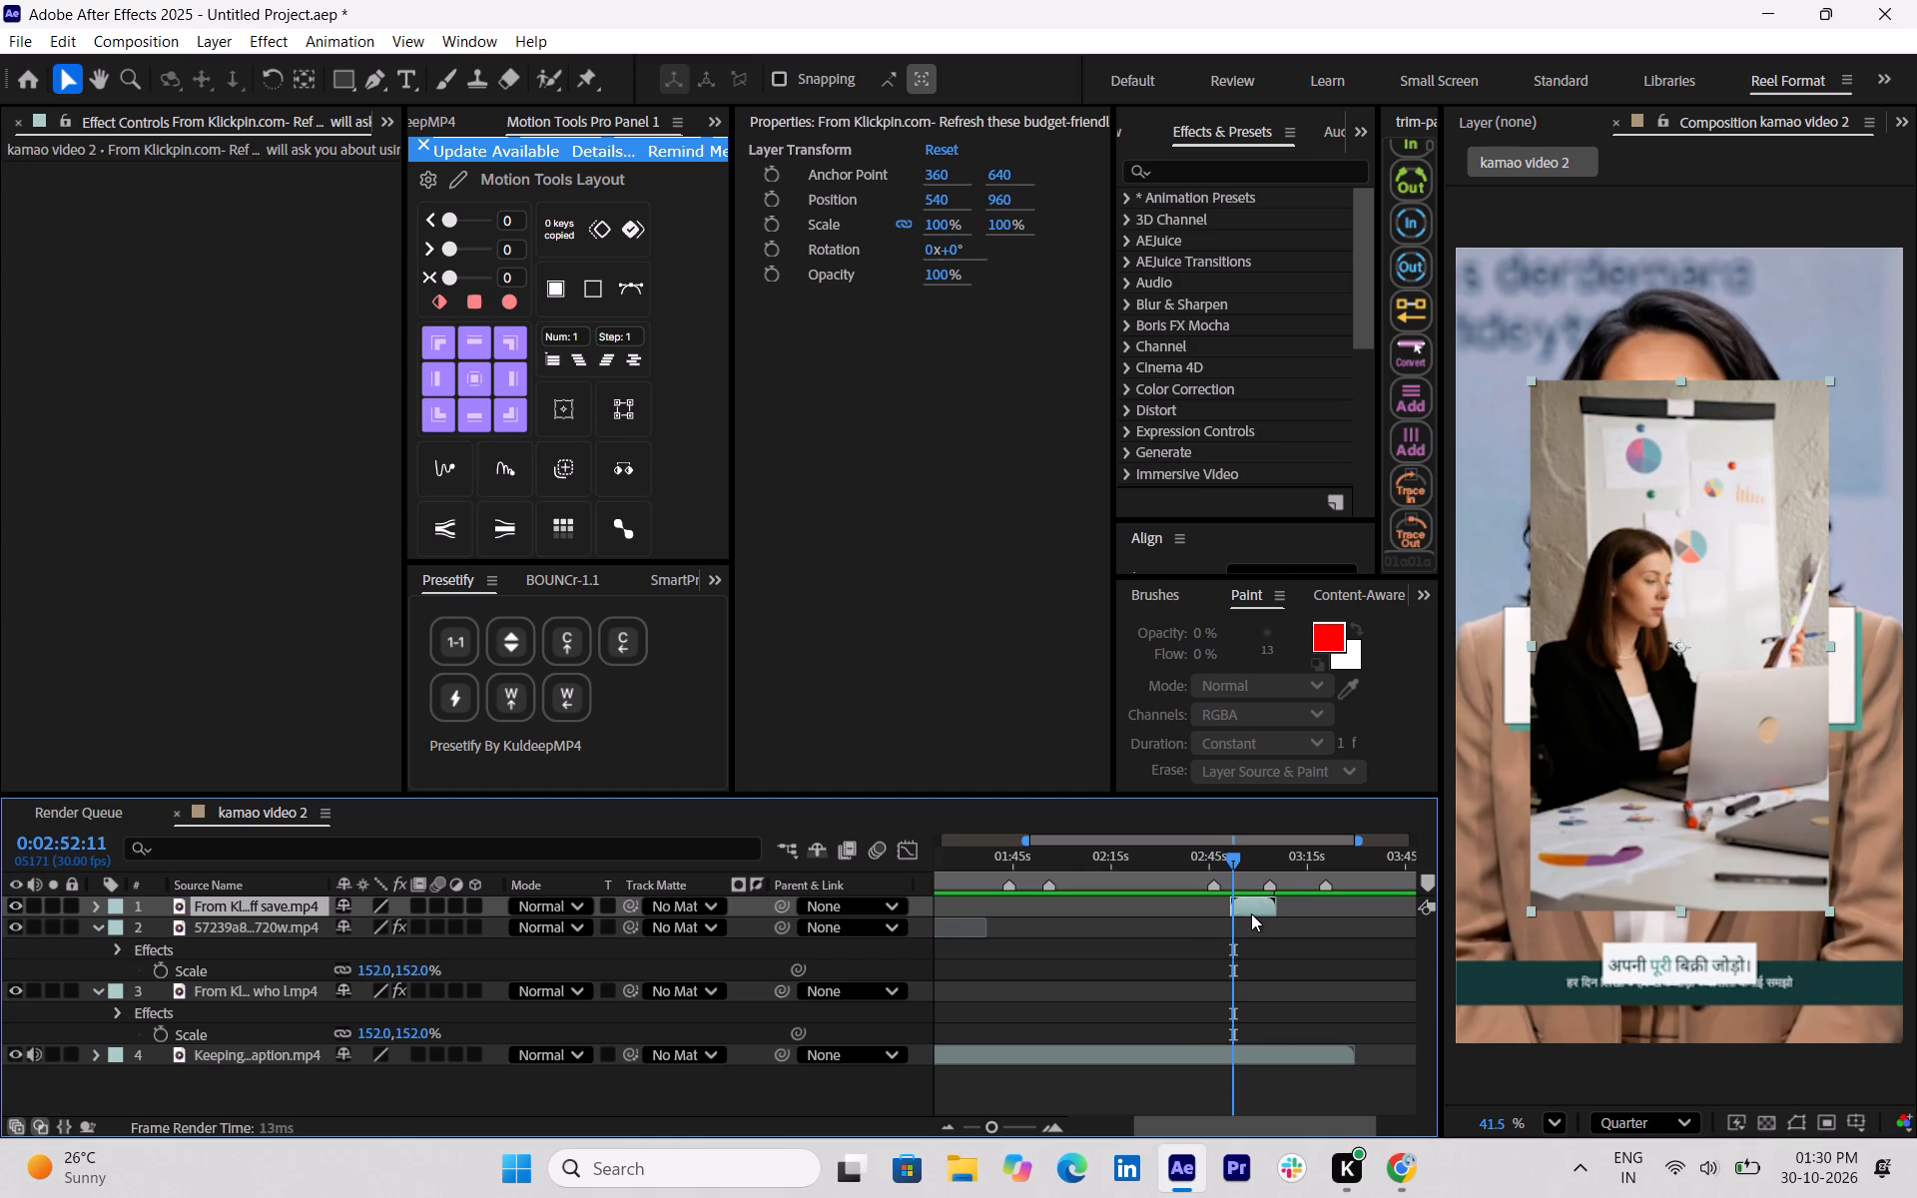
click(1255, 905)
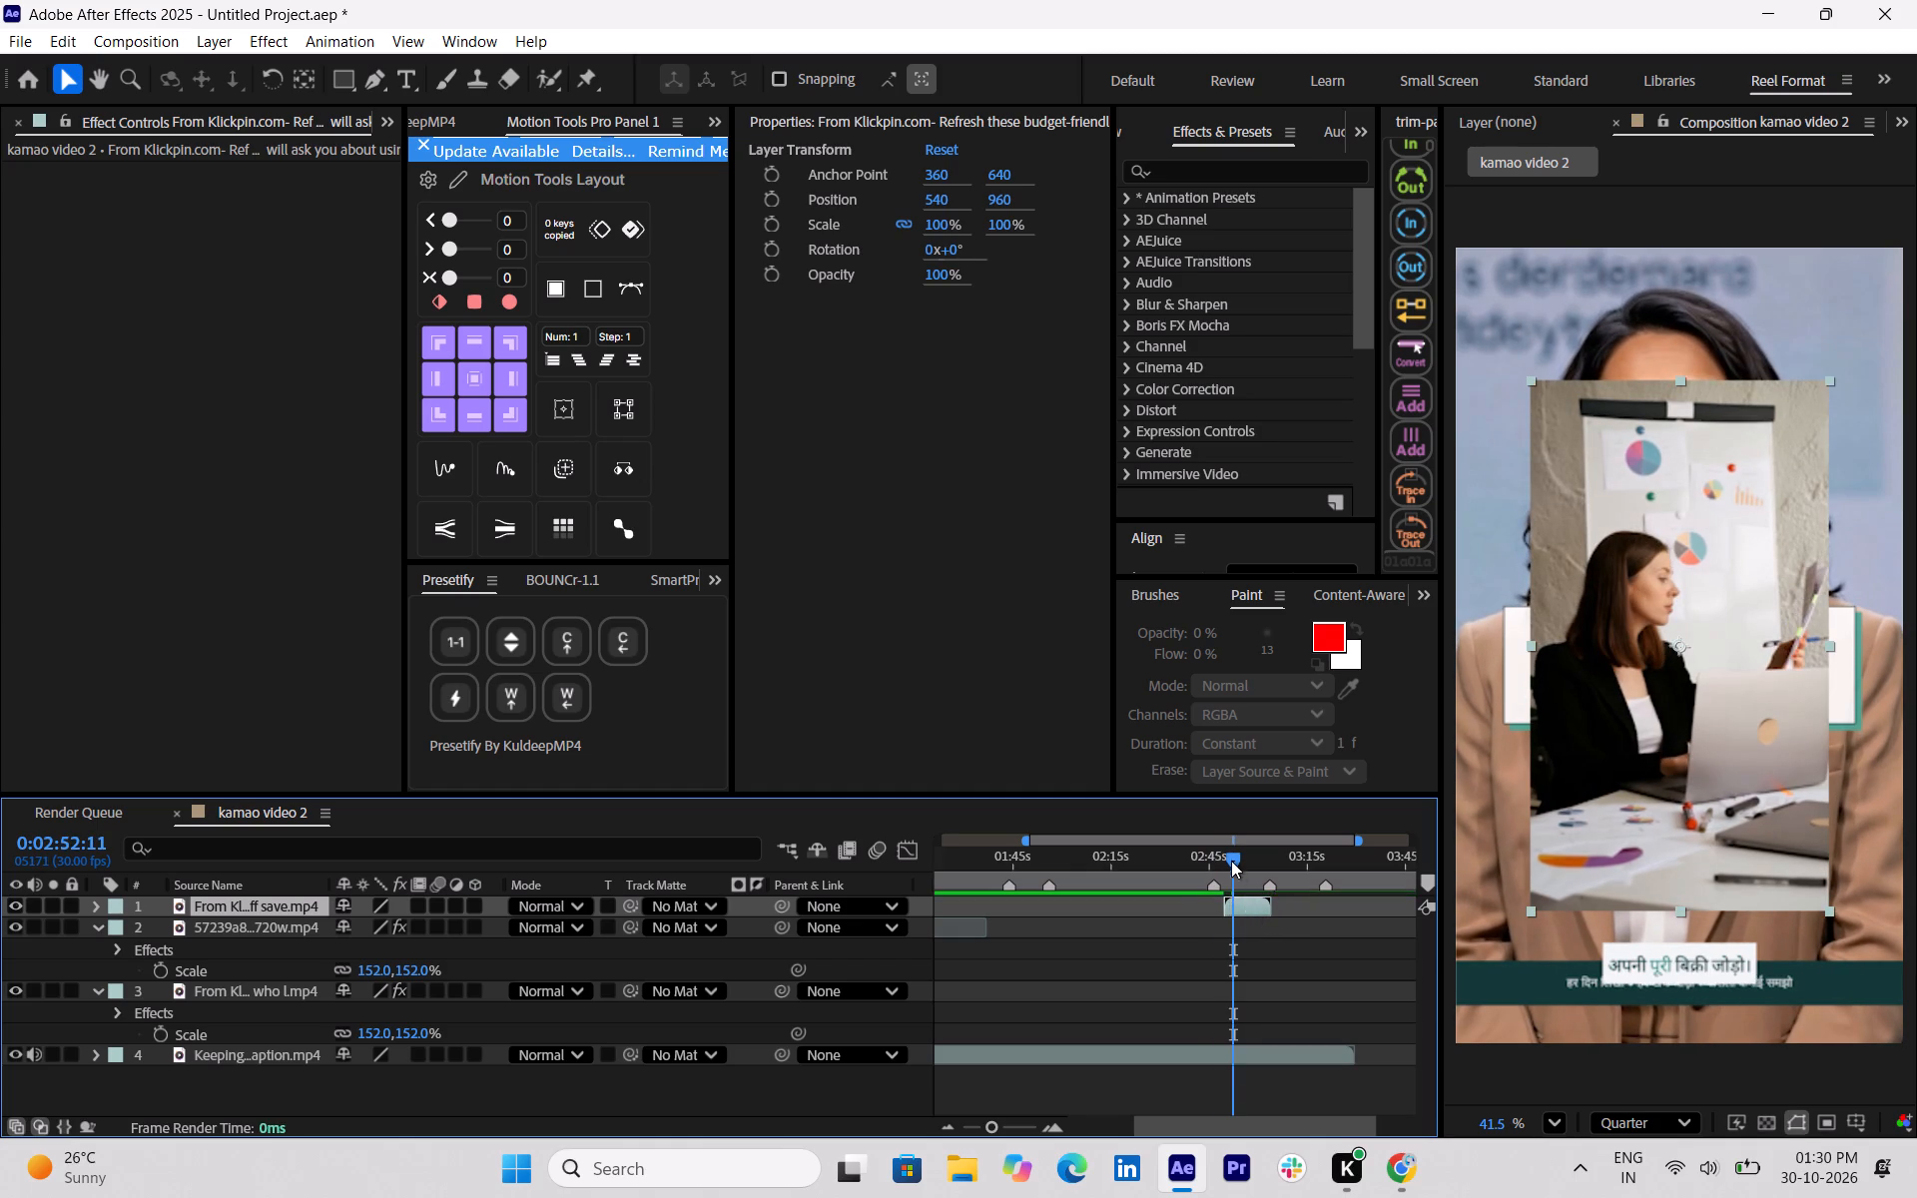
drag(1230, 857, 1213, 857)
key(space)
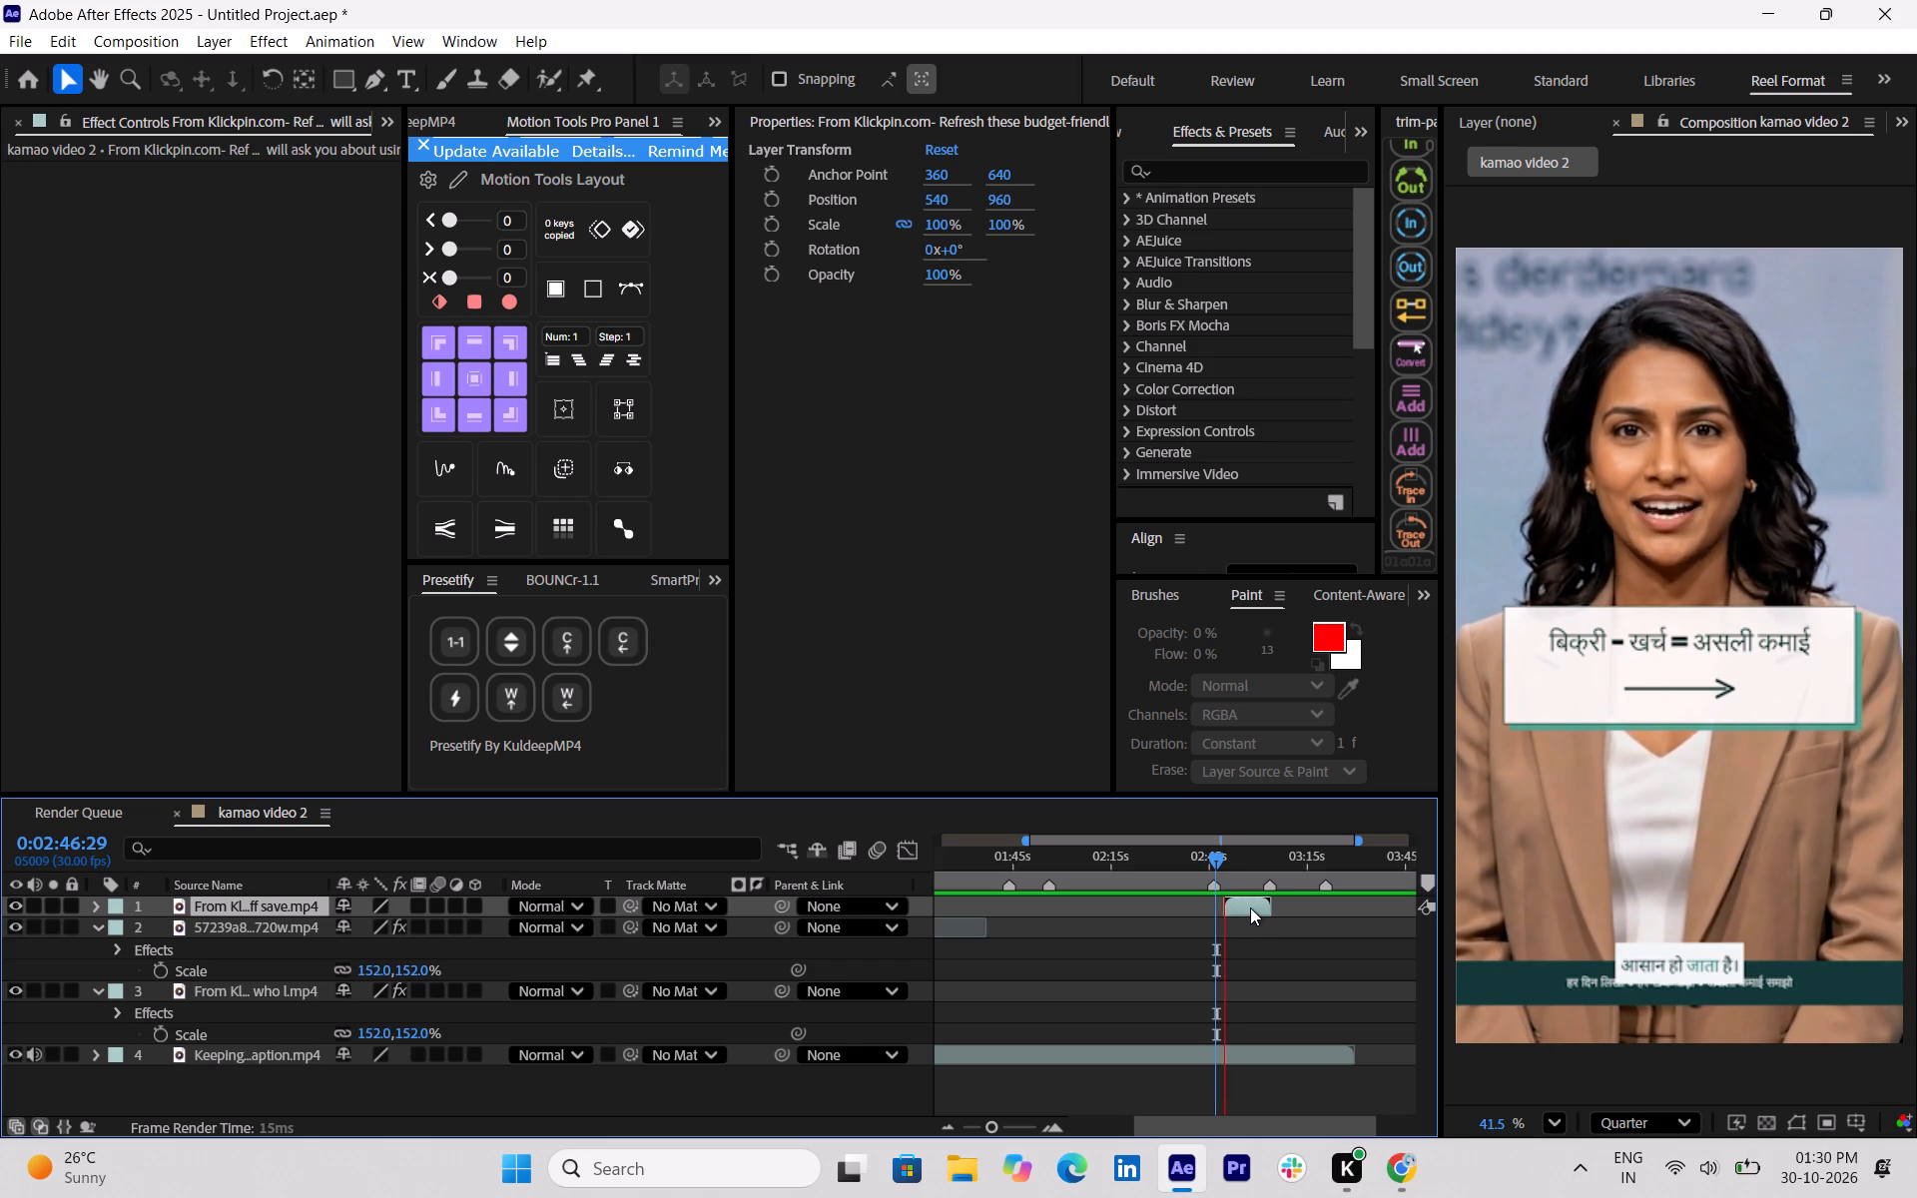
key(space)
click(1250, 907)
key(space)
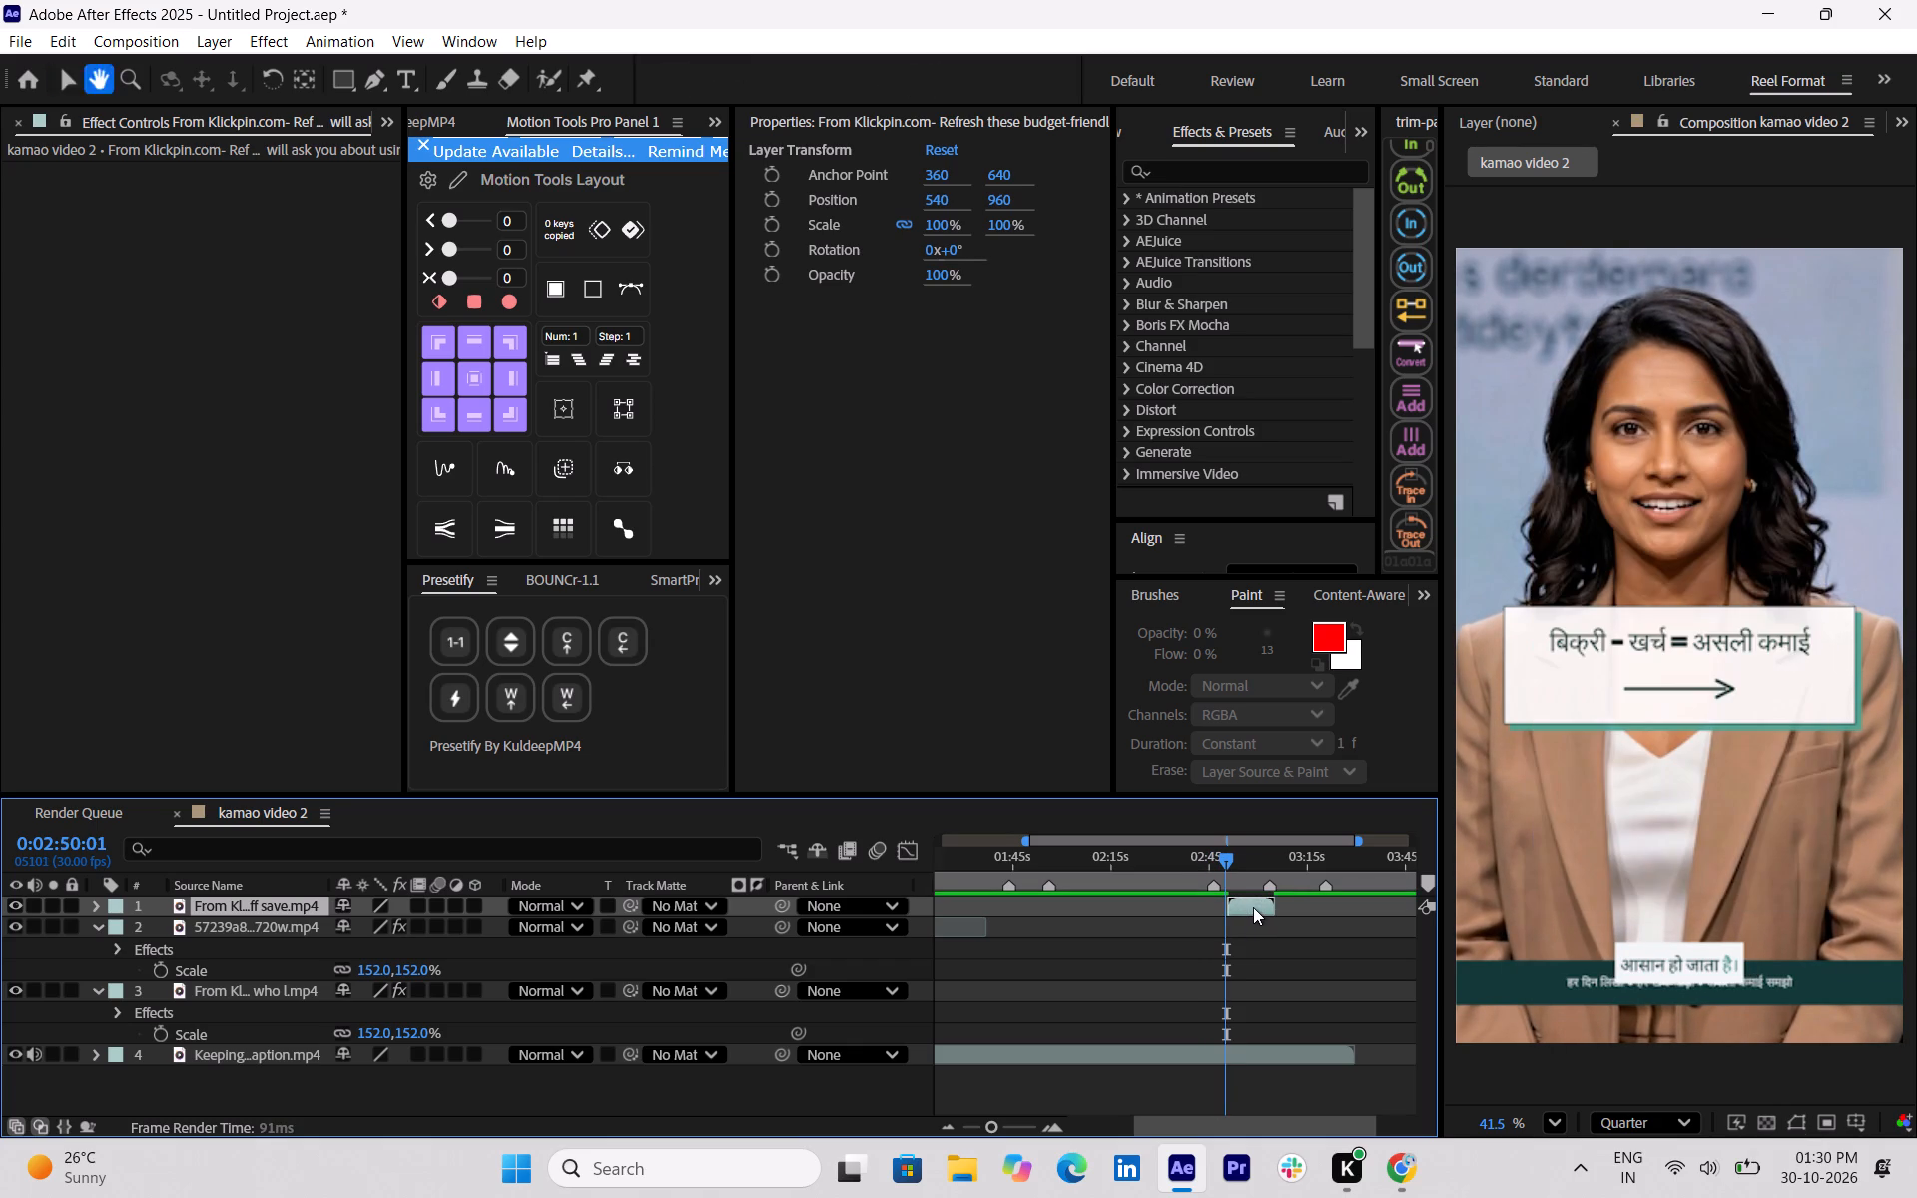
key(space)
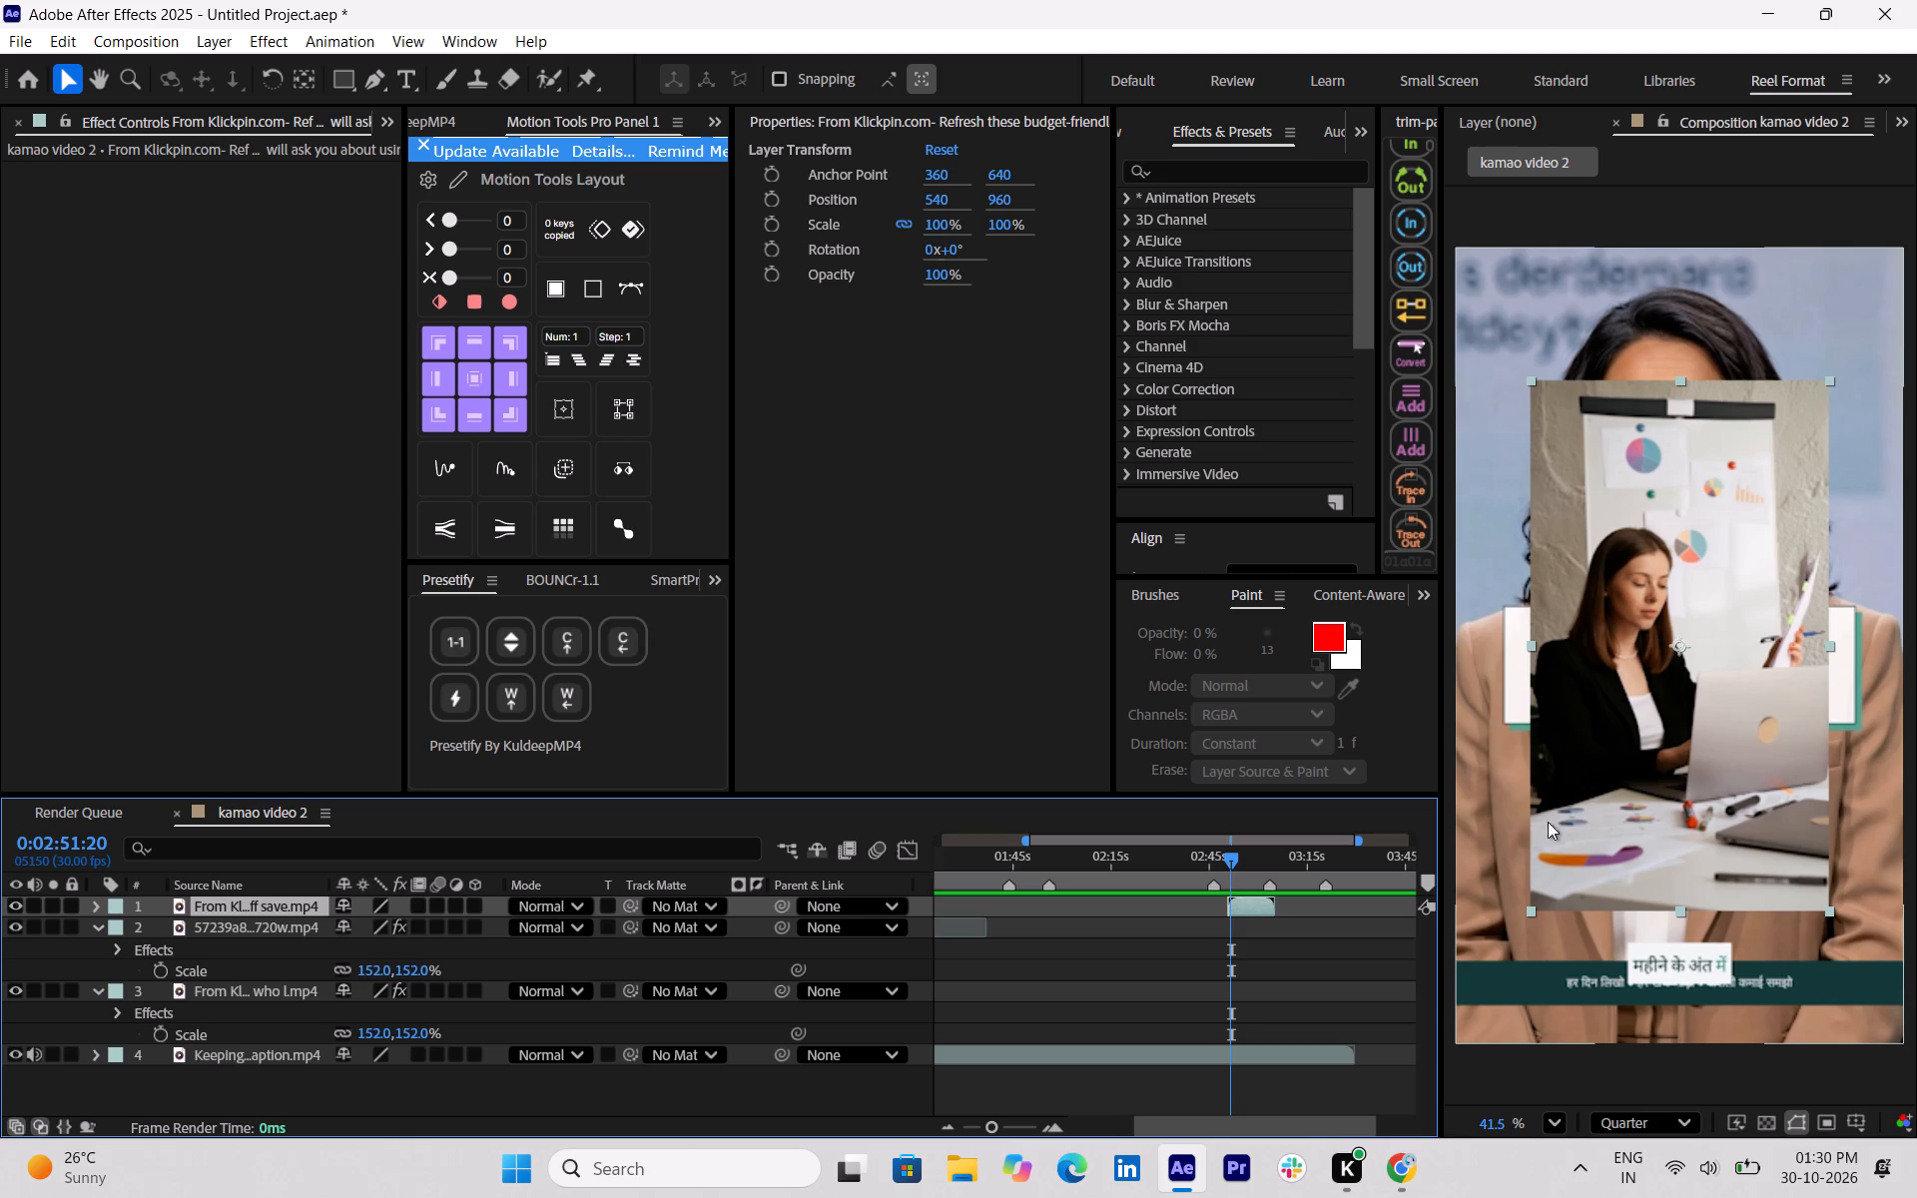
Scale the laptop clip to 157% so it fills the frame, and play it through to 0:02:59:20.
key(s)
drag(371, 927, 397, 926)
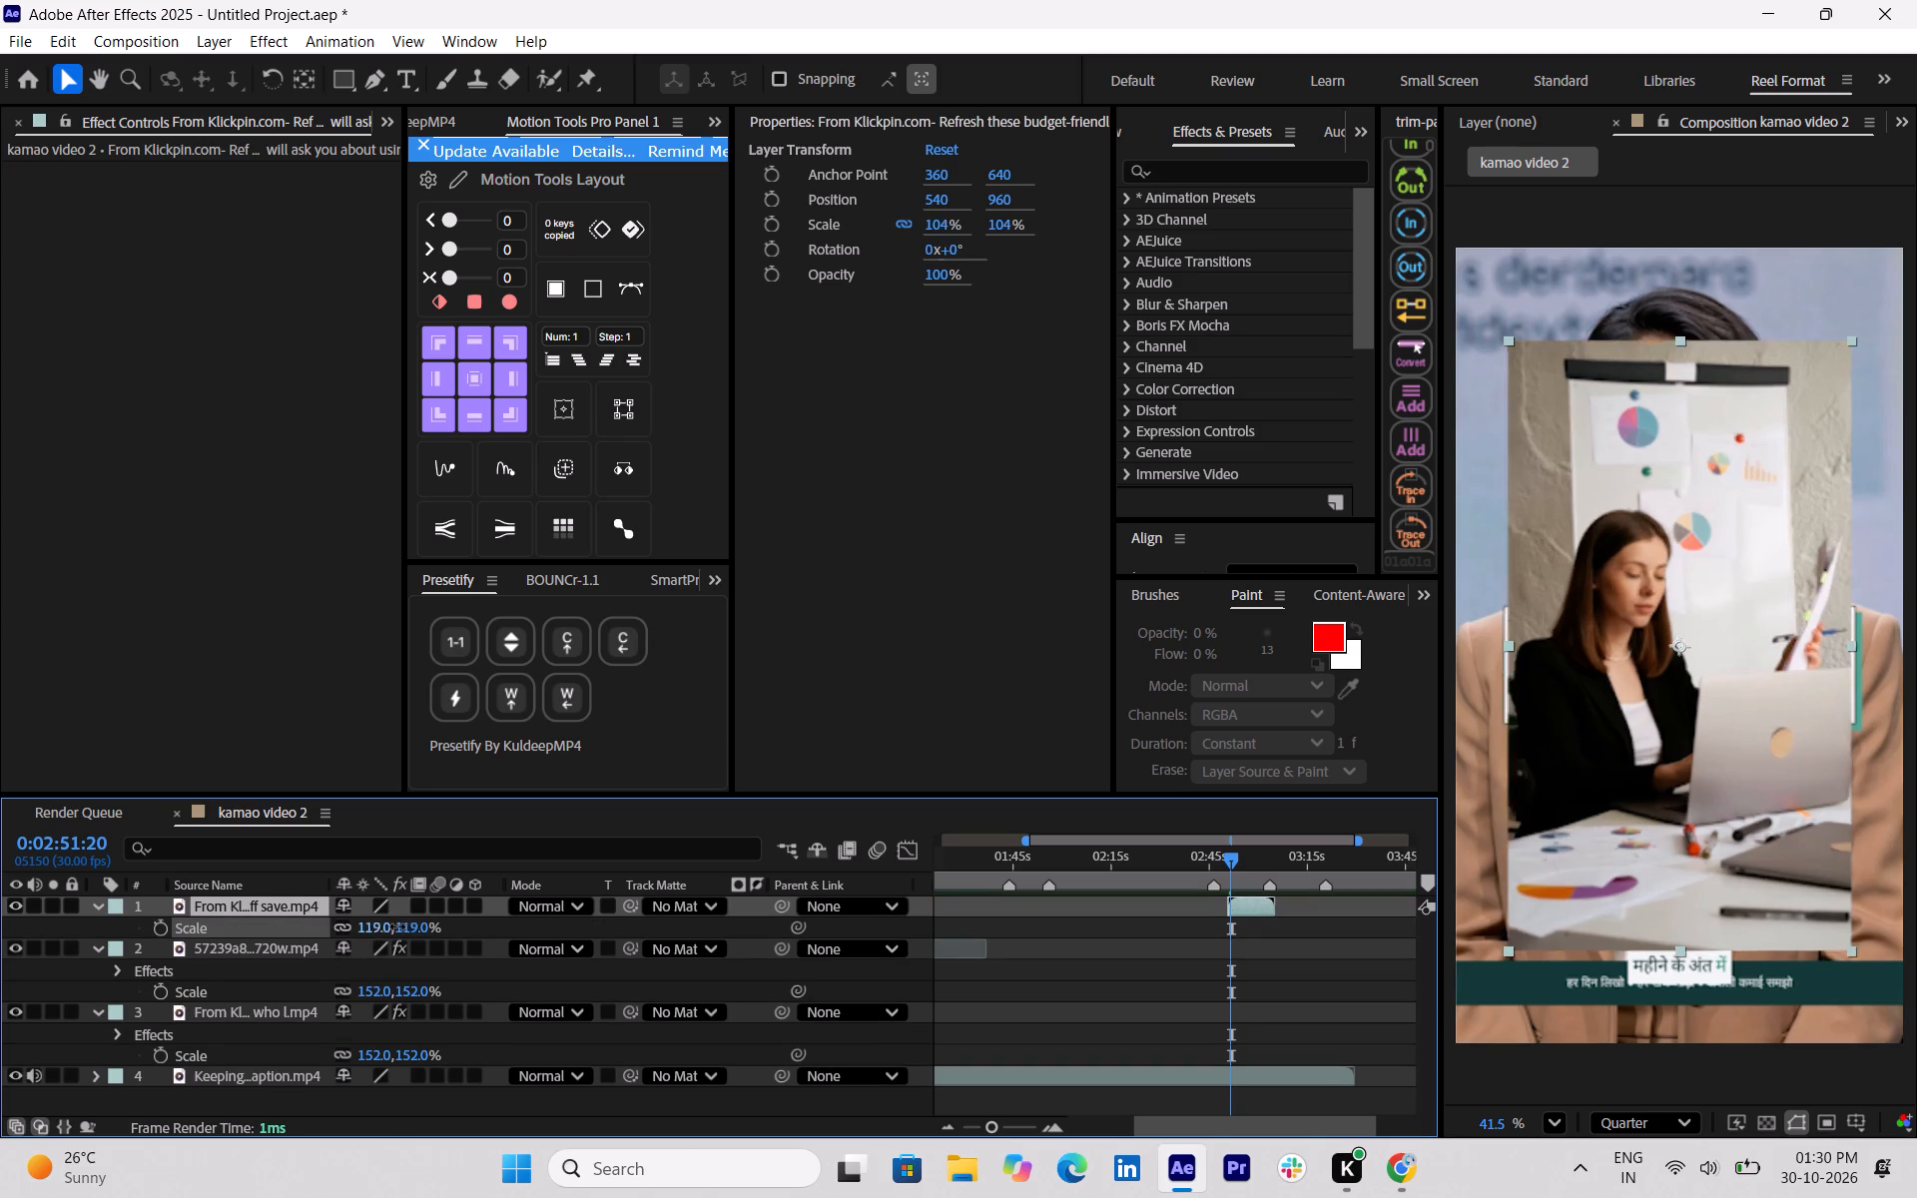
drag(397, 926, 441, 926)
key(space)
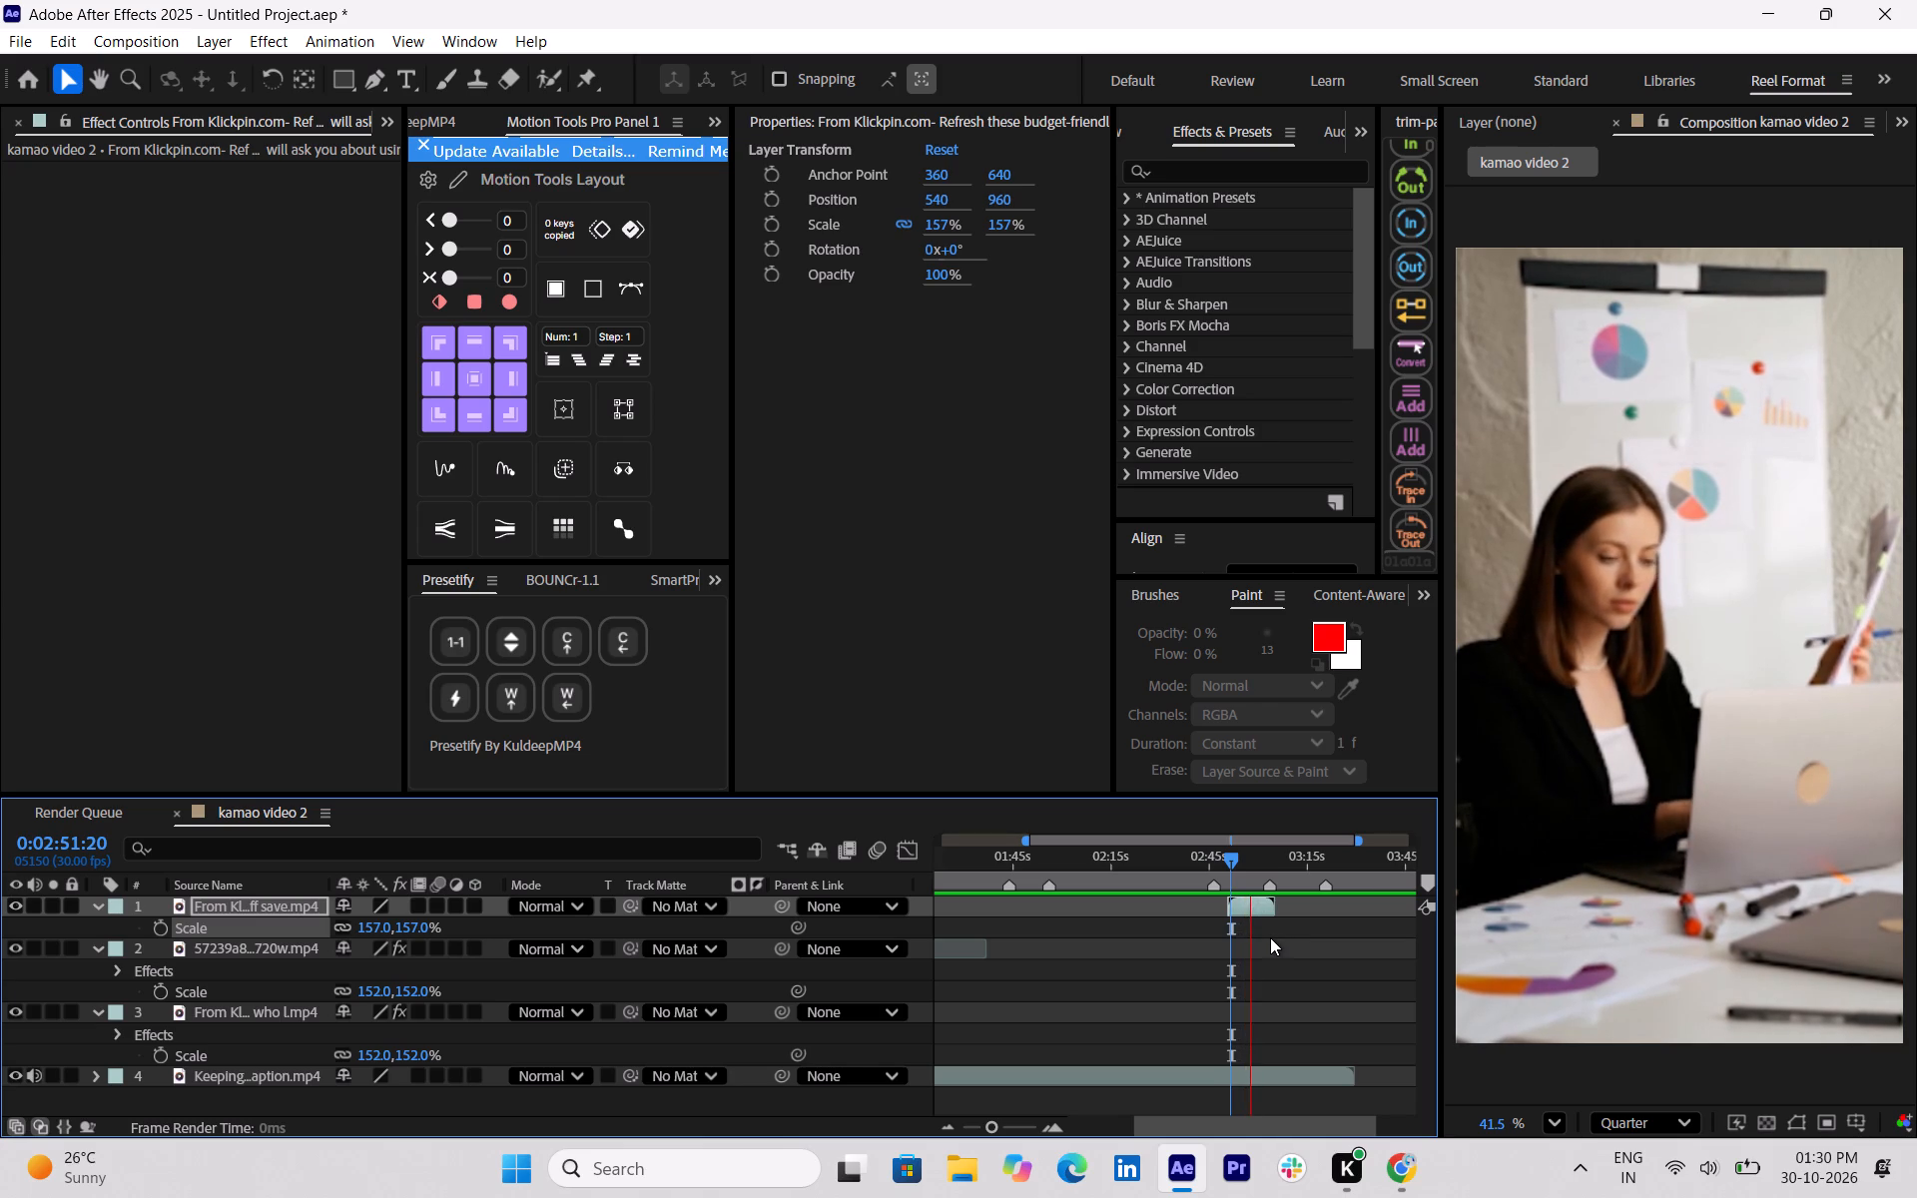
key(space)
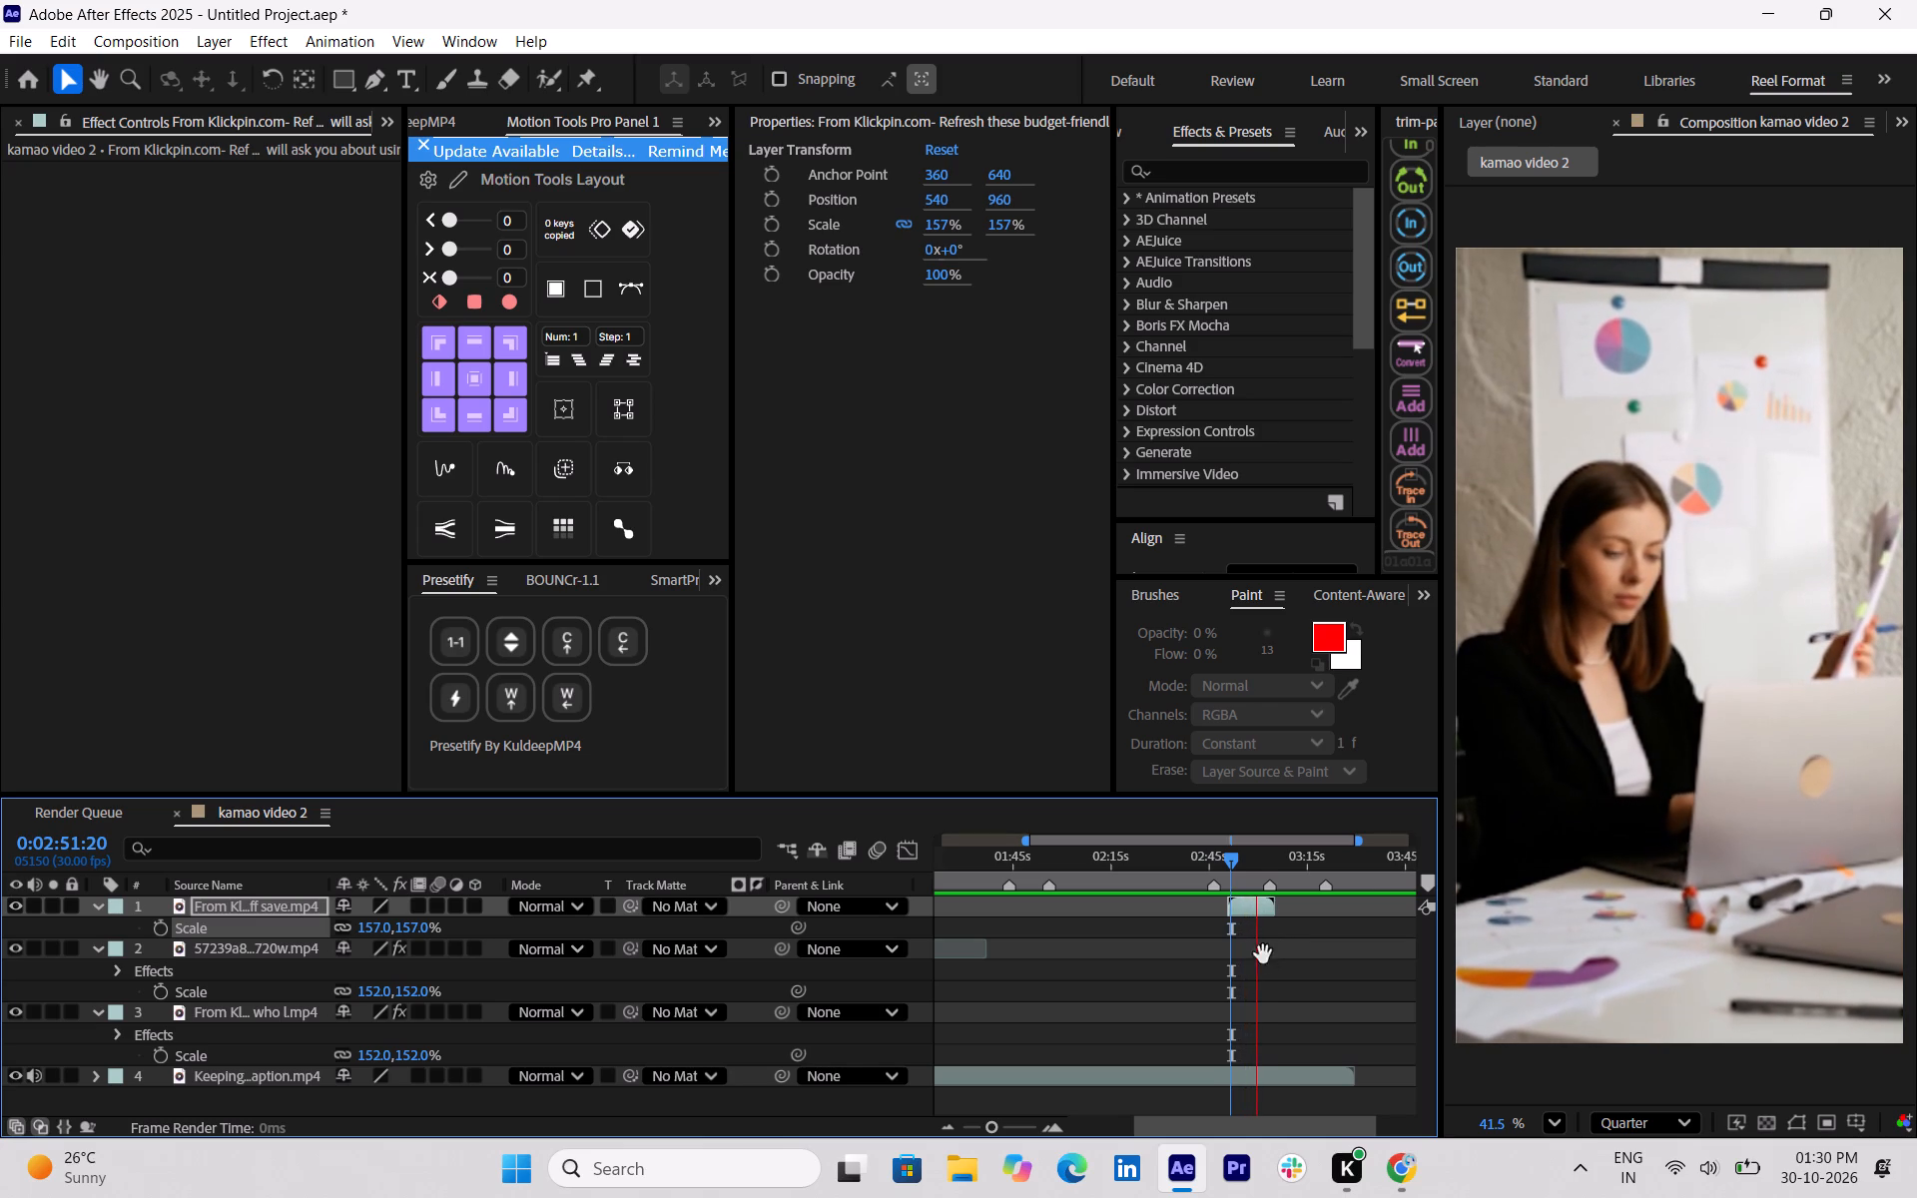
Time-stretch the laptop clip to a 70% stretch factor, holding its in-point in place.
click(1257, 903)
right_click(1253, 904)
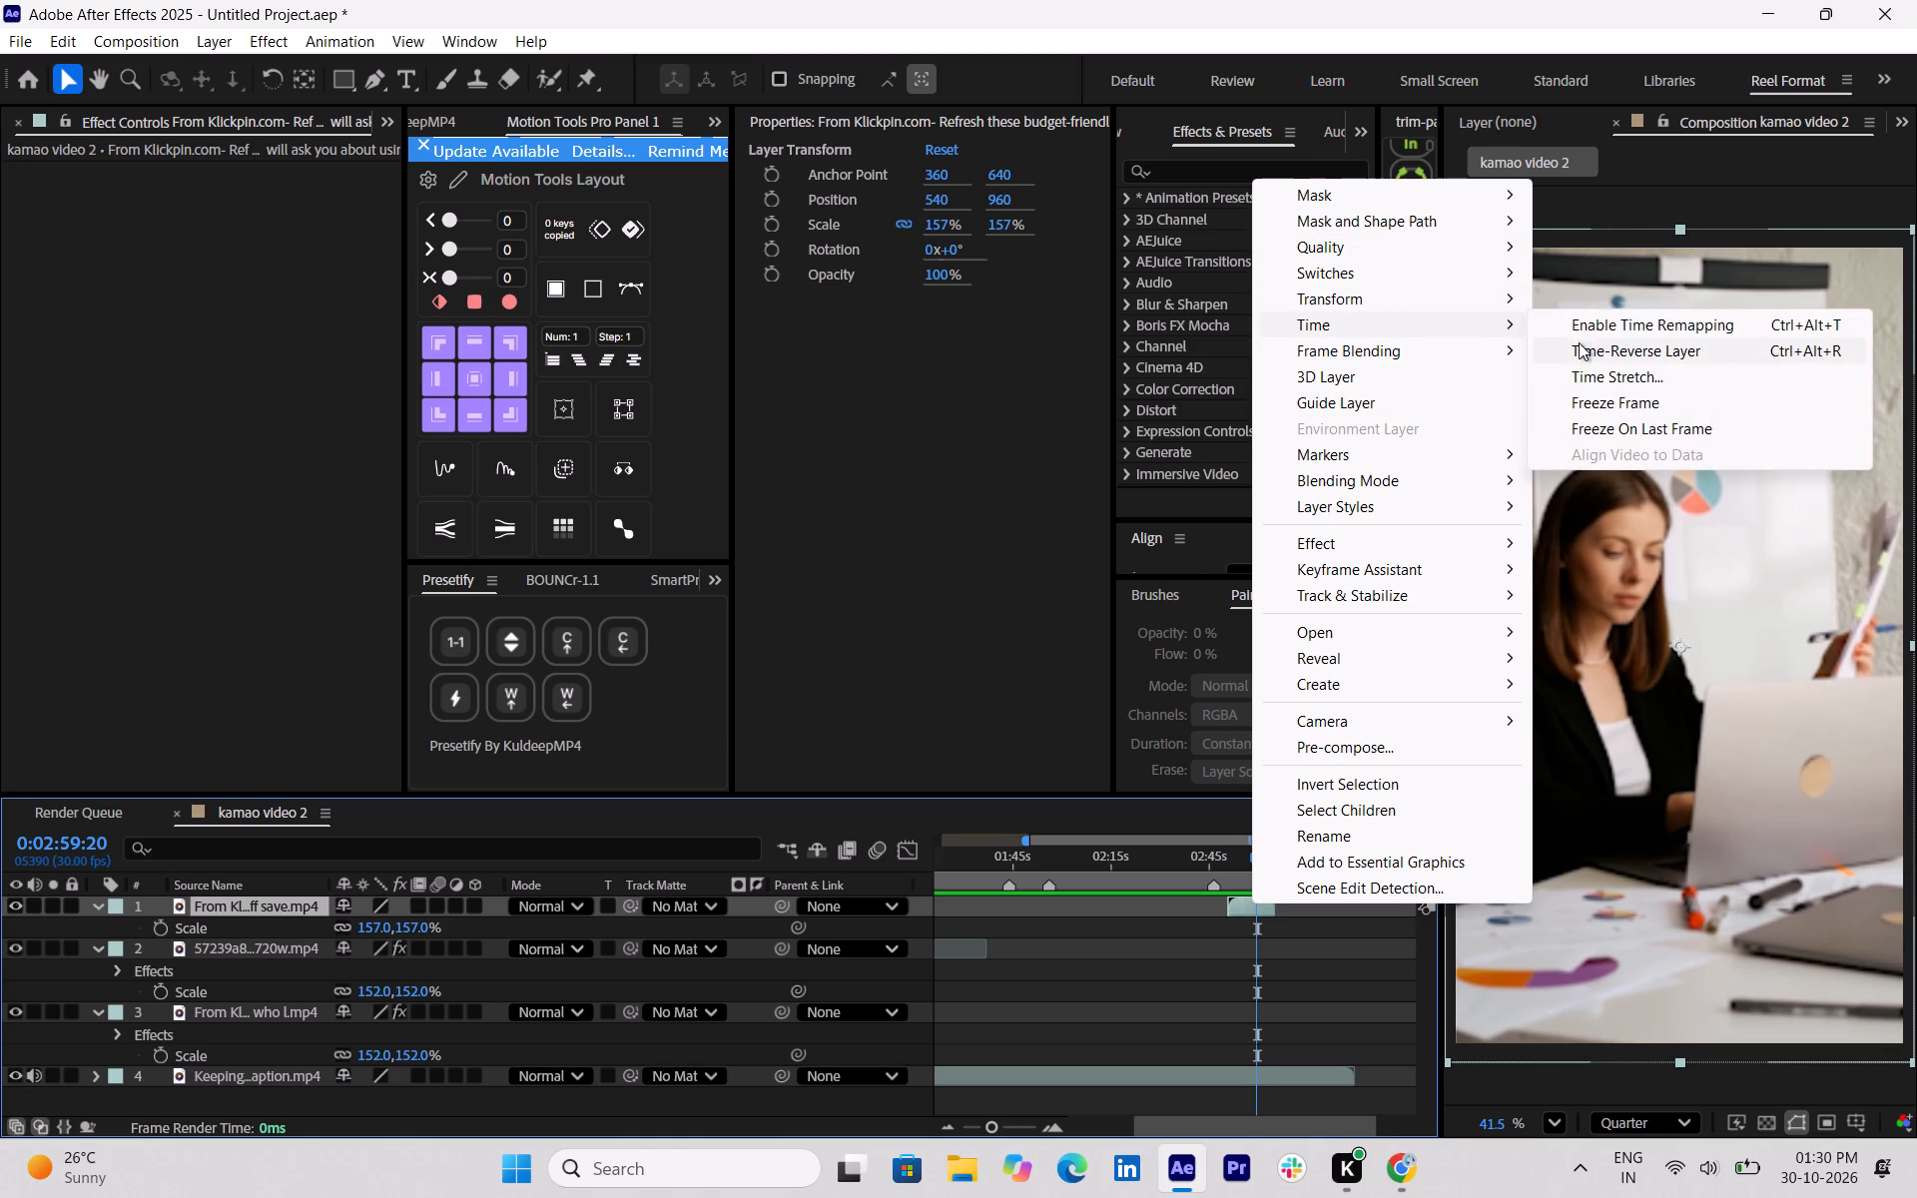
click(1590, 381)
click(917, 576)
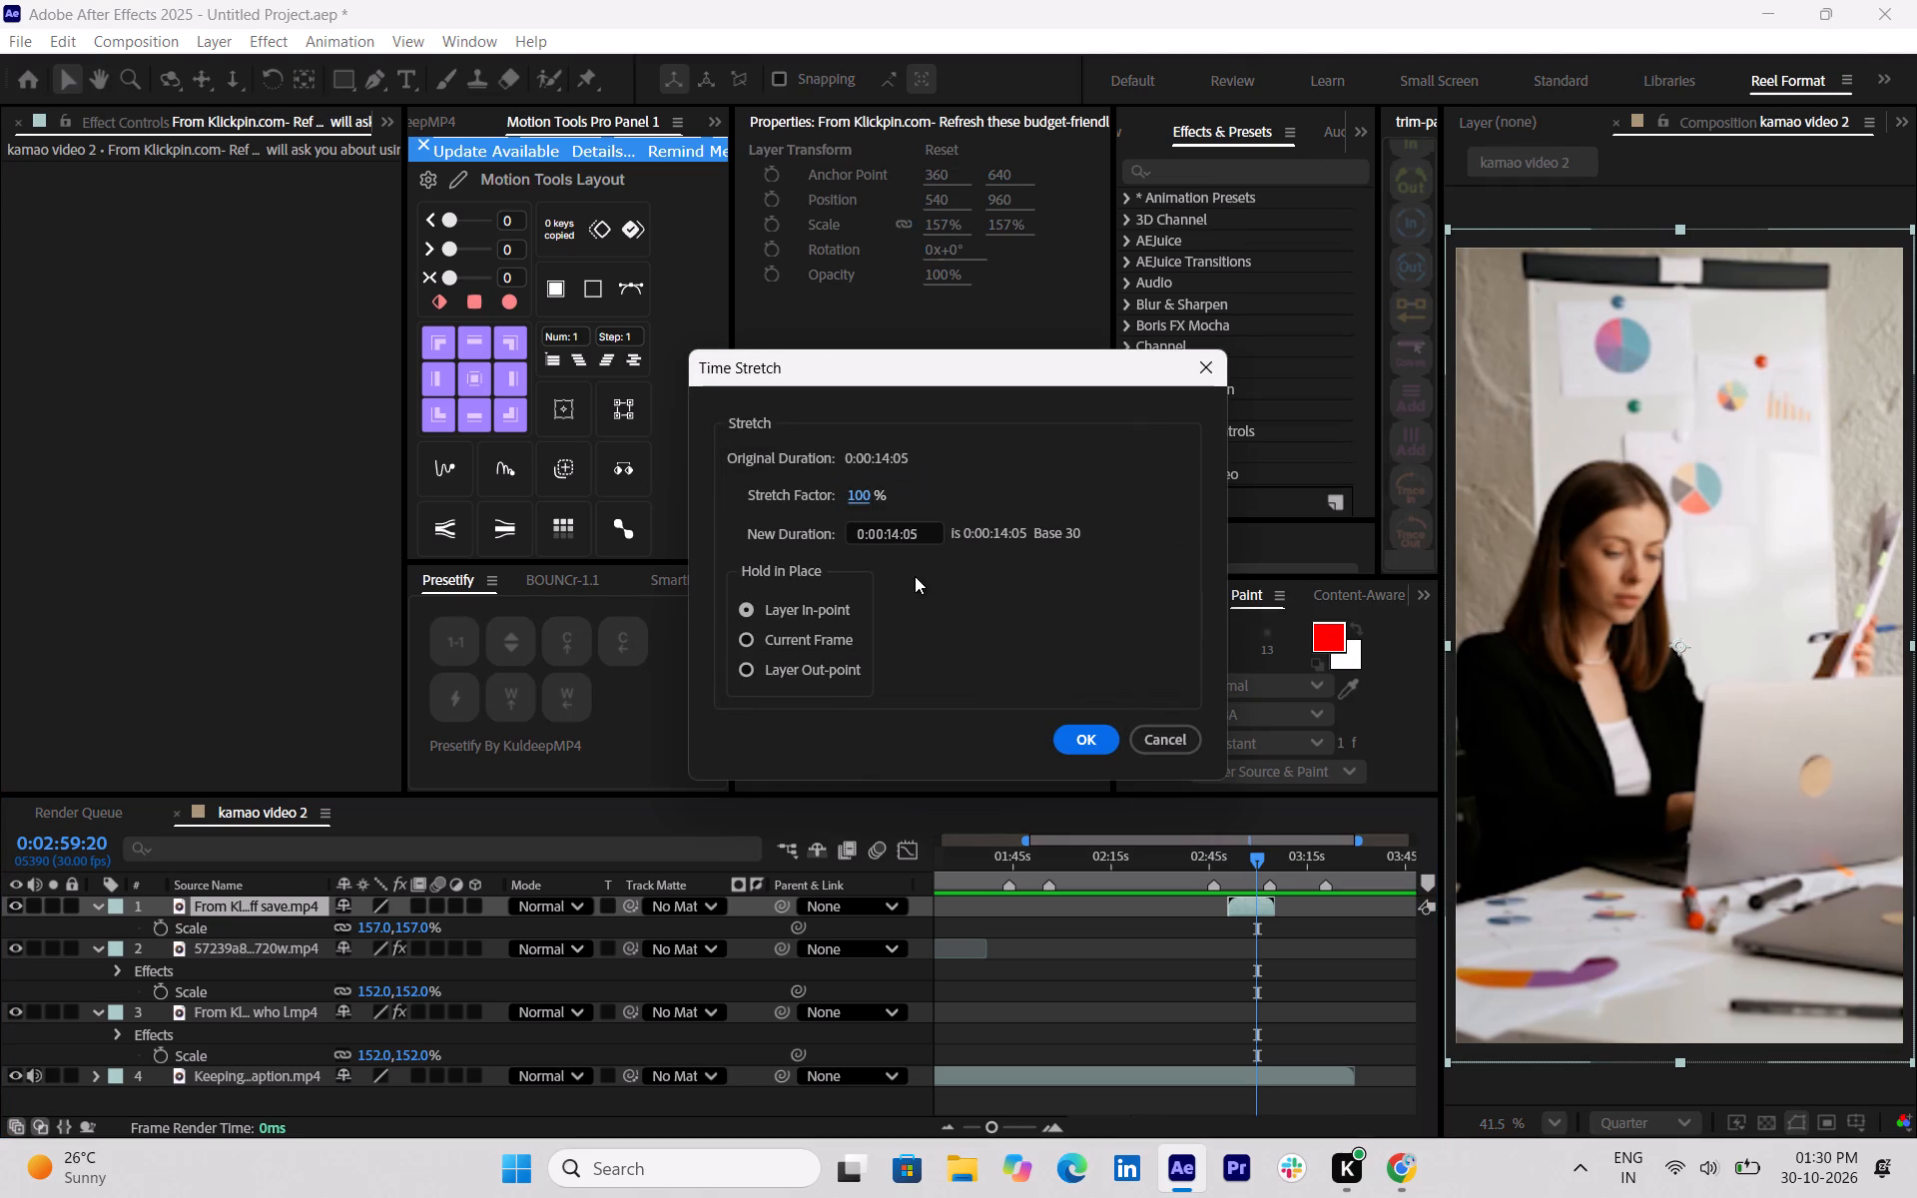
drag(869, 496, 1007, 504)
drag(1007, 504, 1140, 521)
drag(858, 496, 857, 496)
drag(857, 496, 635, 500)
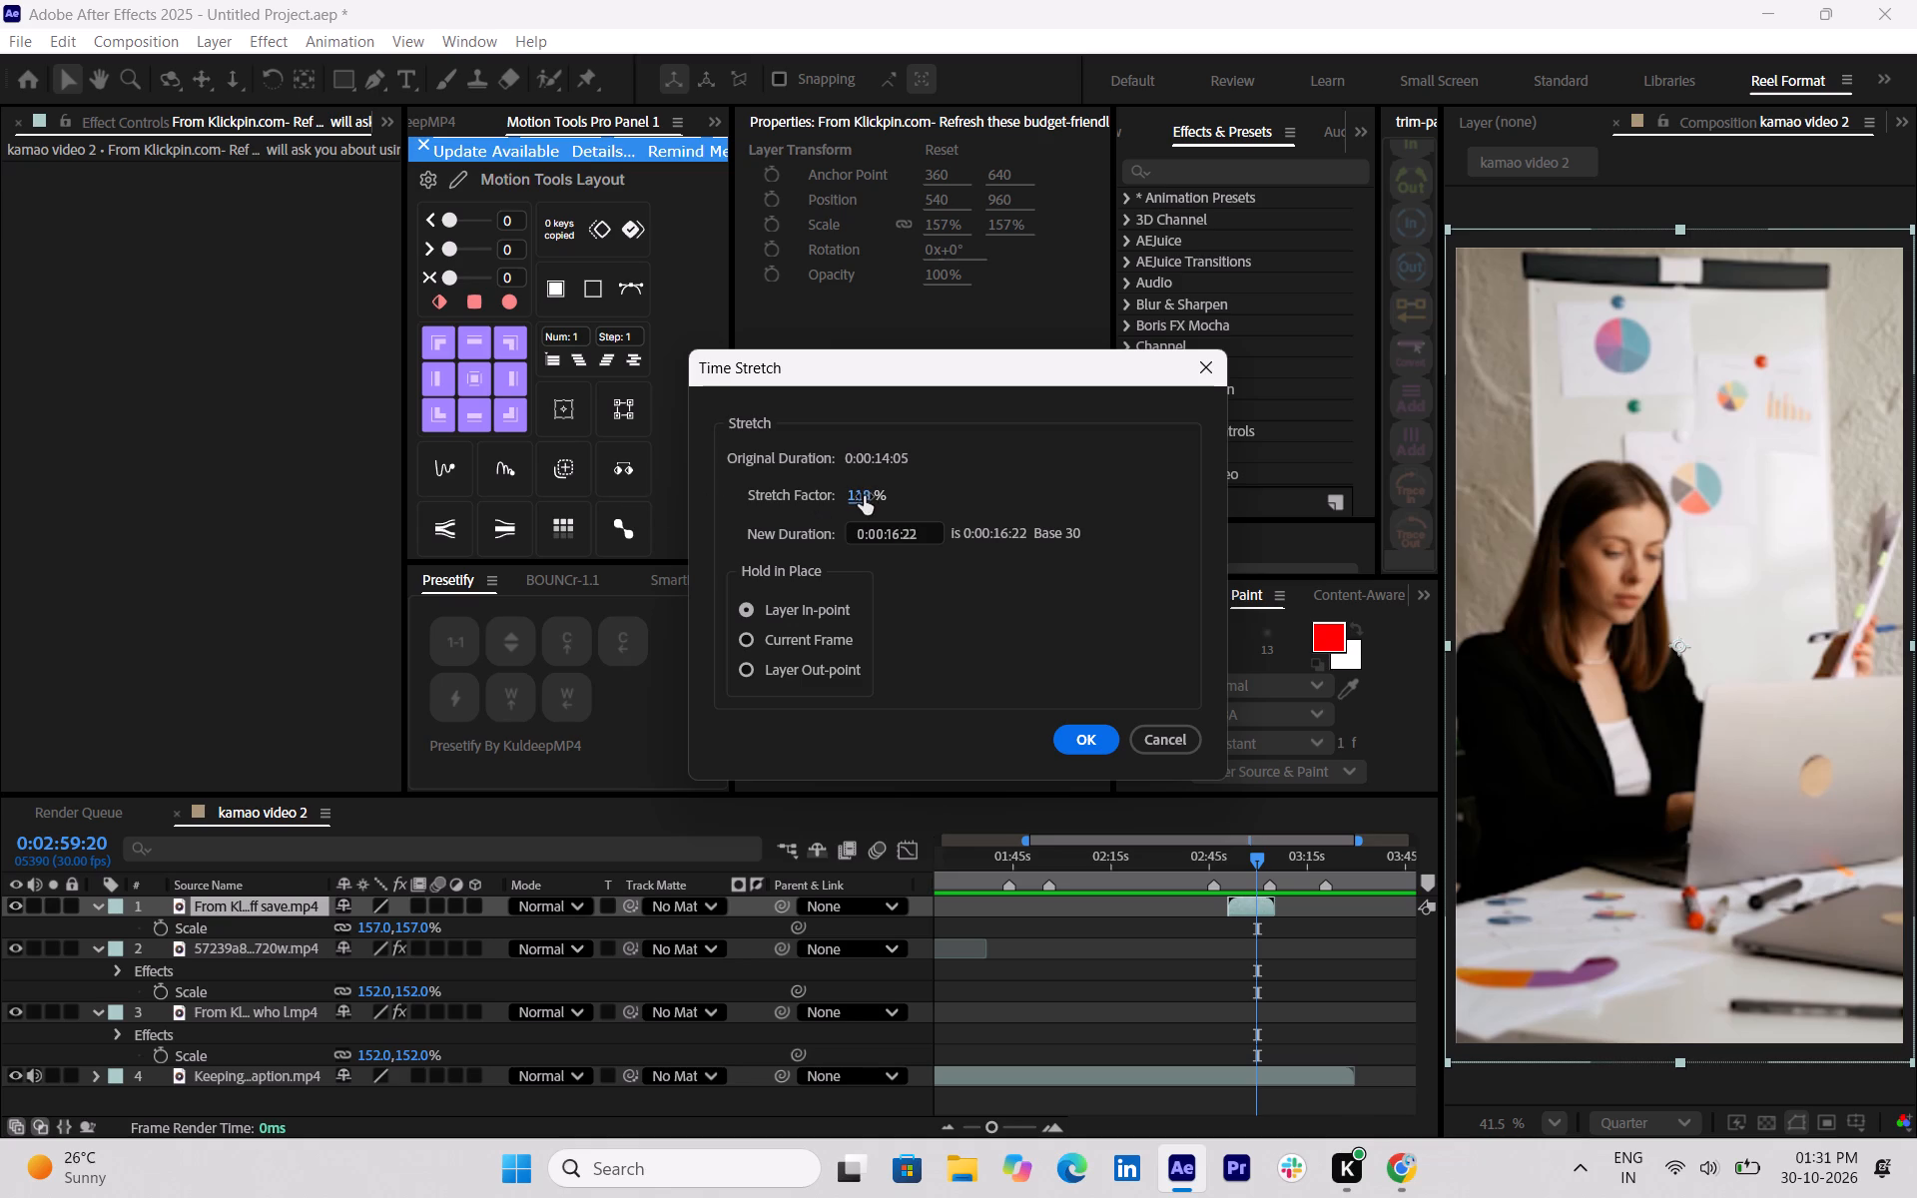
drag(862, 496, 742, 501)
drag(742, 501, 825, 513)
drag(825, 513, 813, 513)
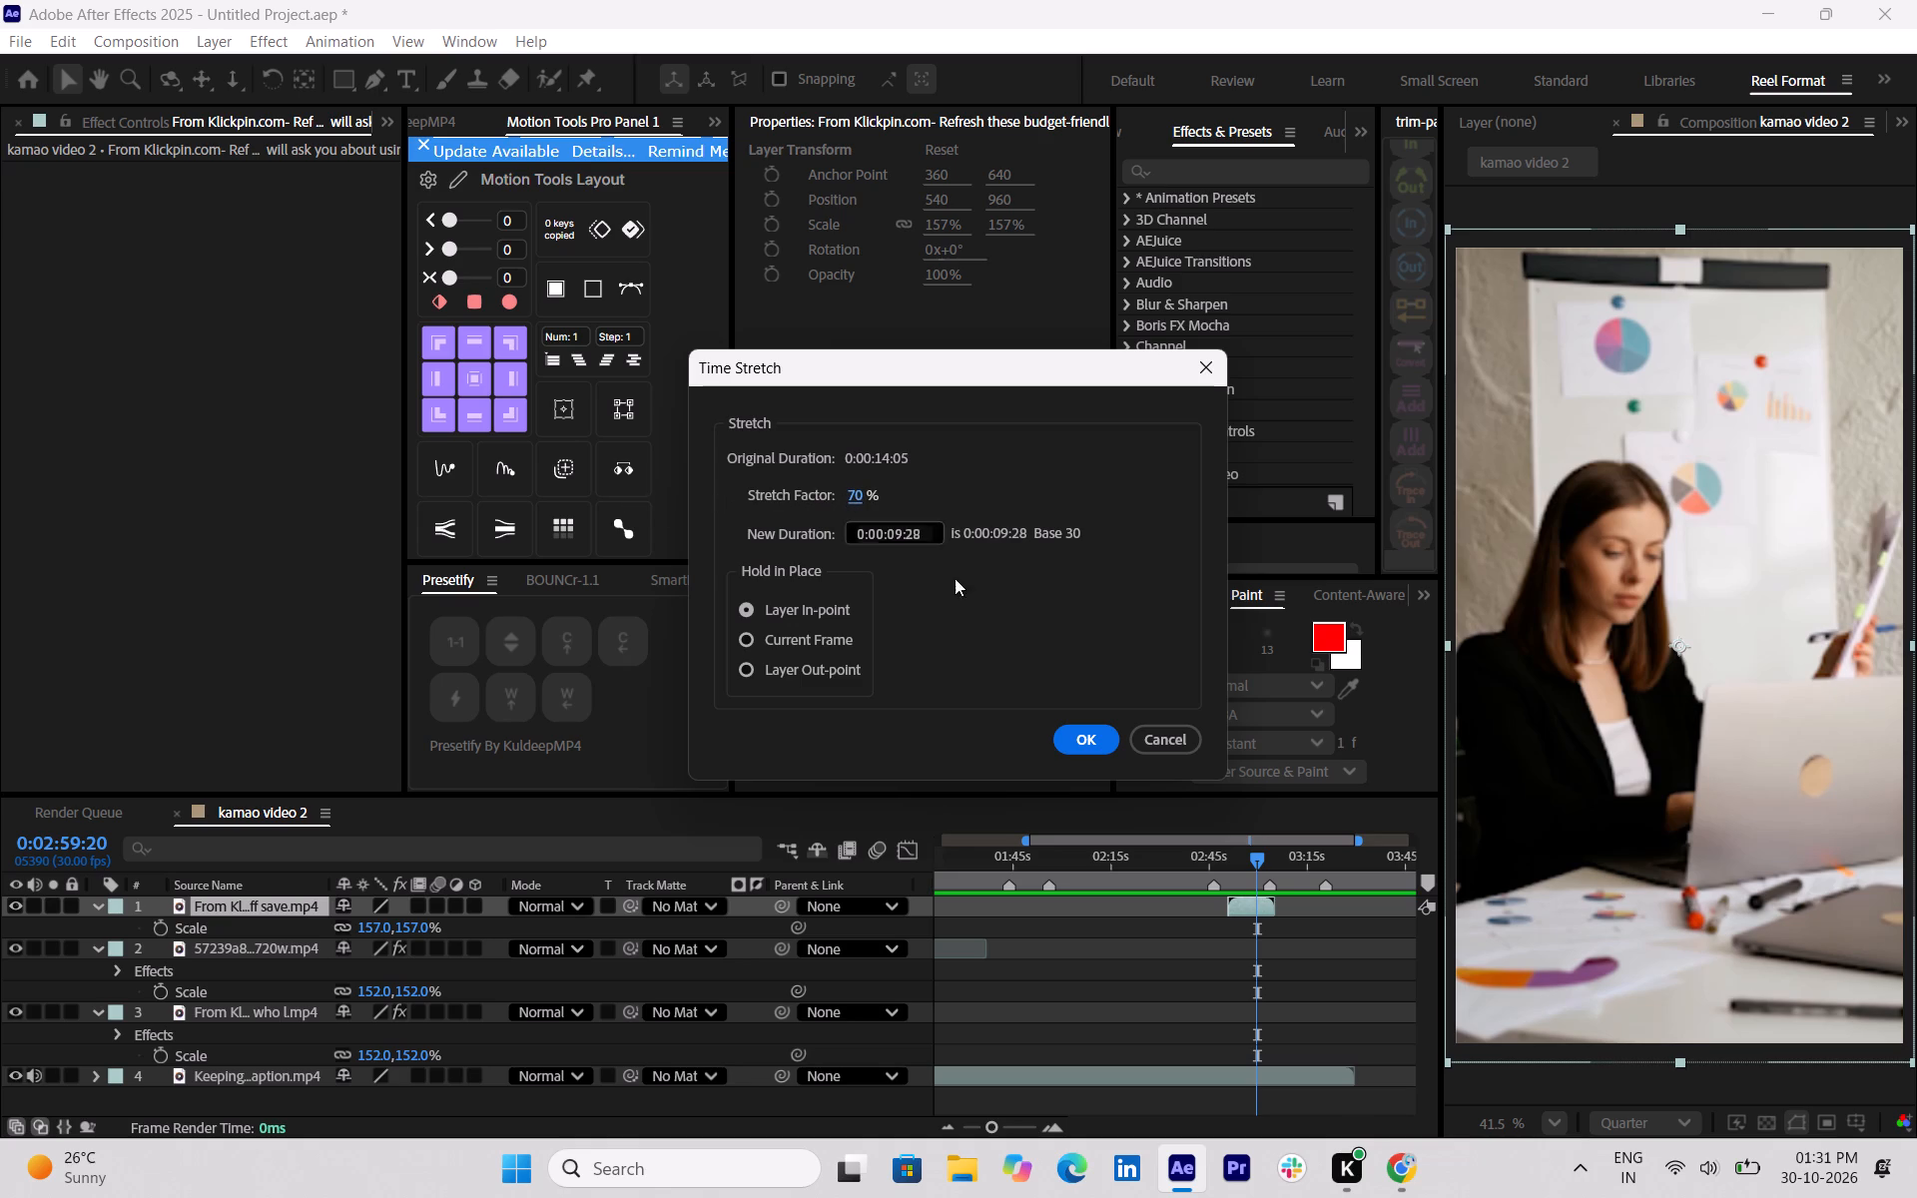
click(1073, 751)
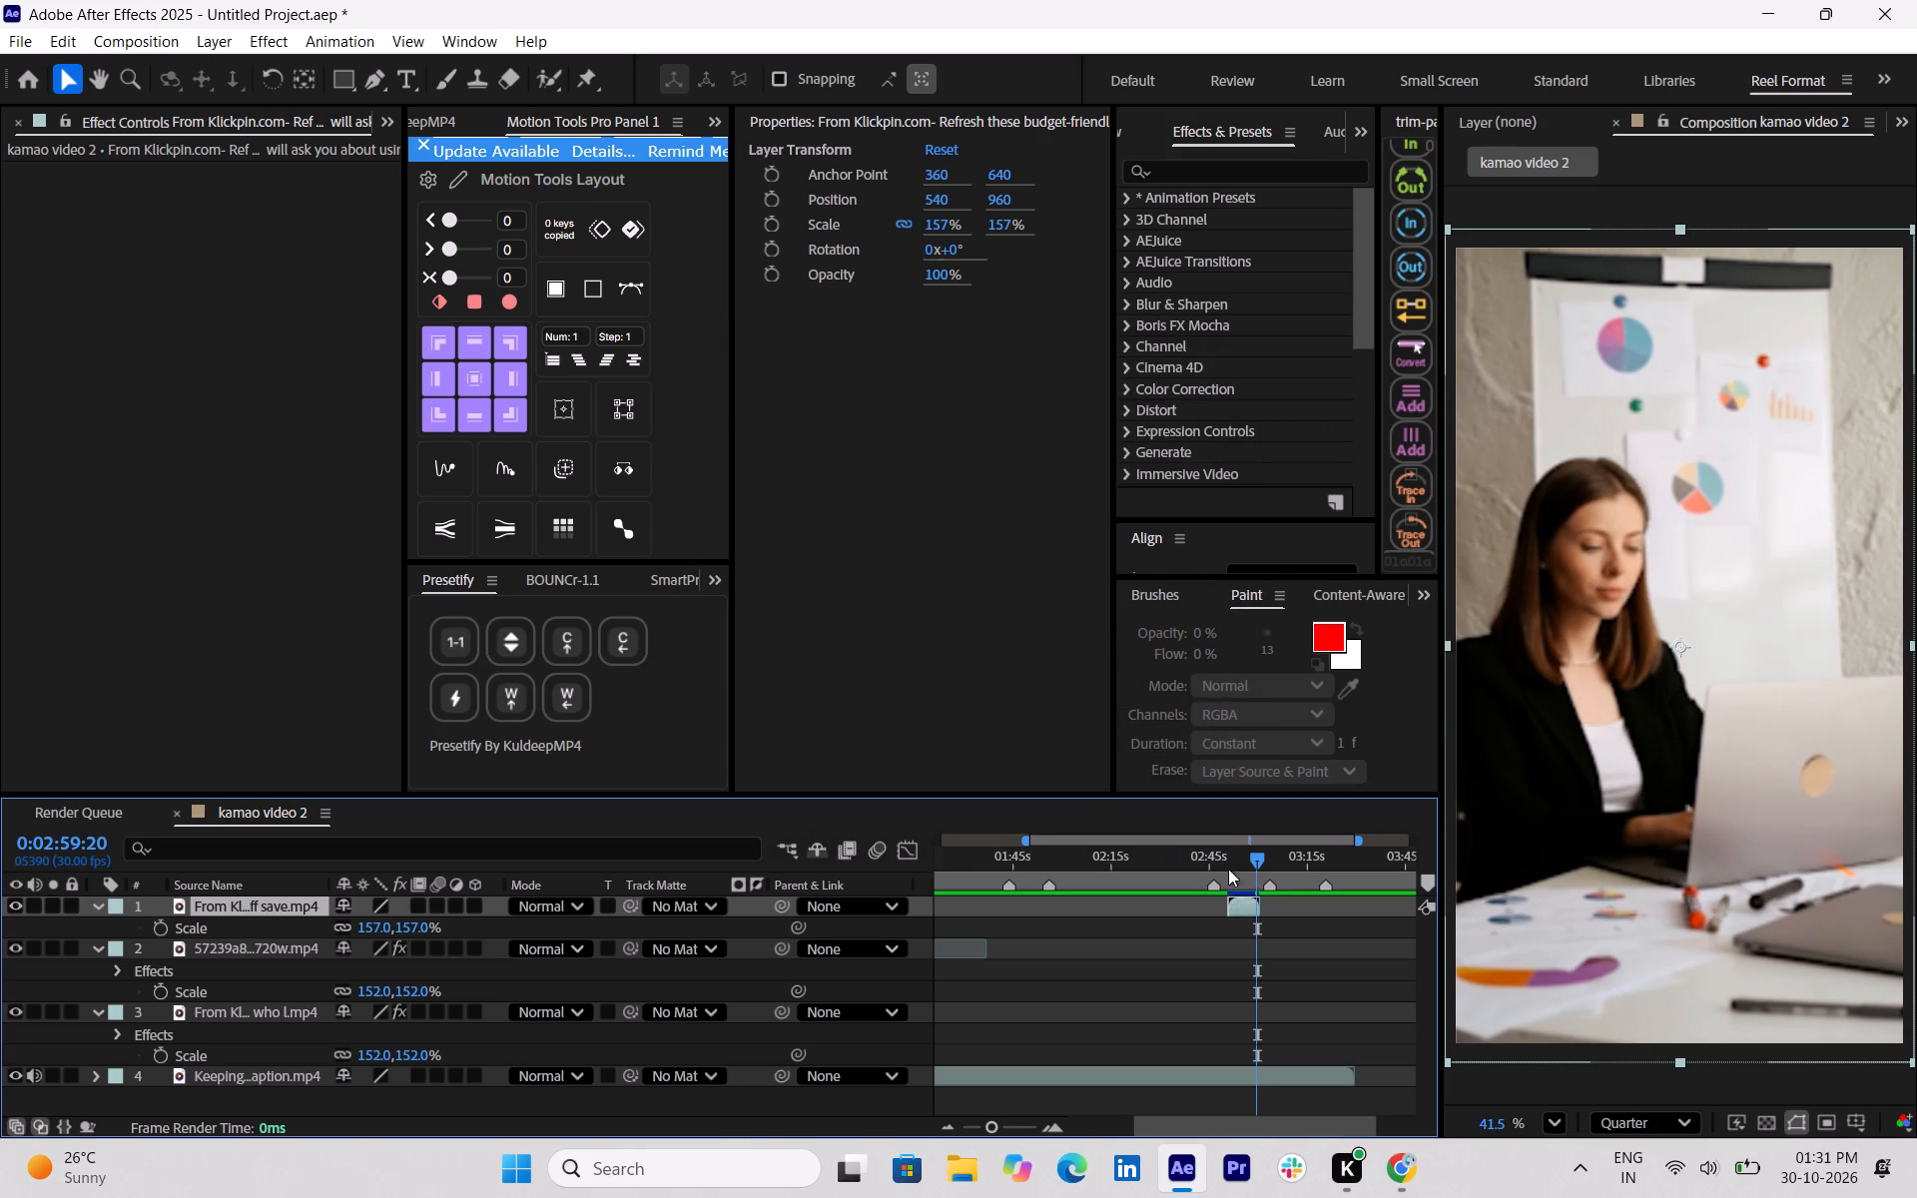
Shorten the laptop clip further with Time Stretch, to a stretch factor of about 52%.
right_click(1238, 904)
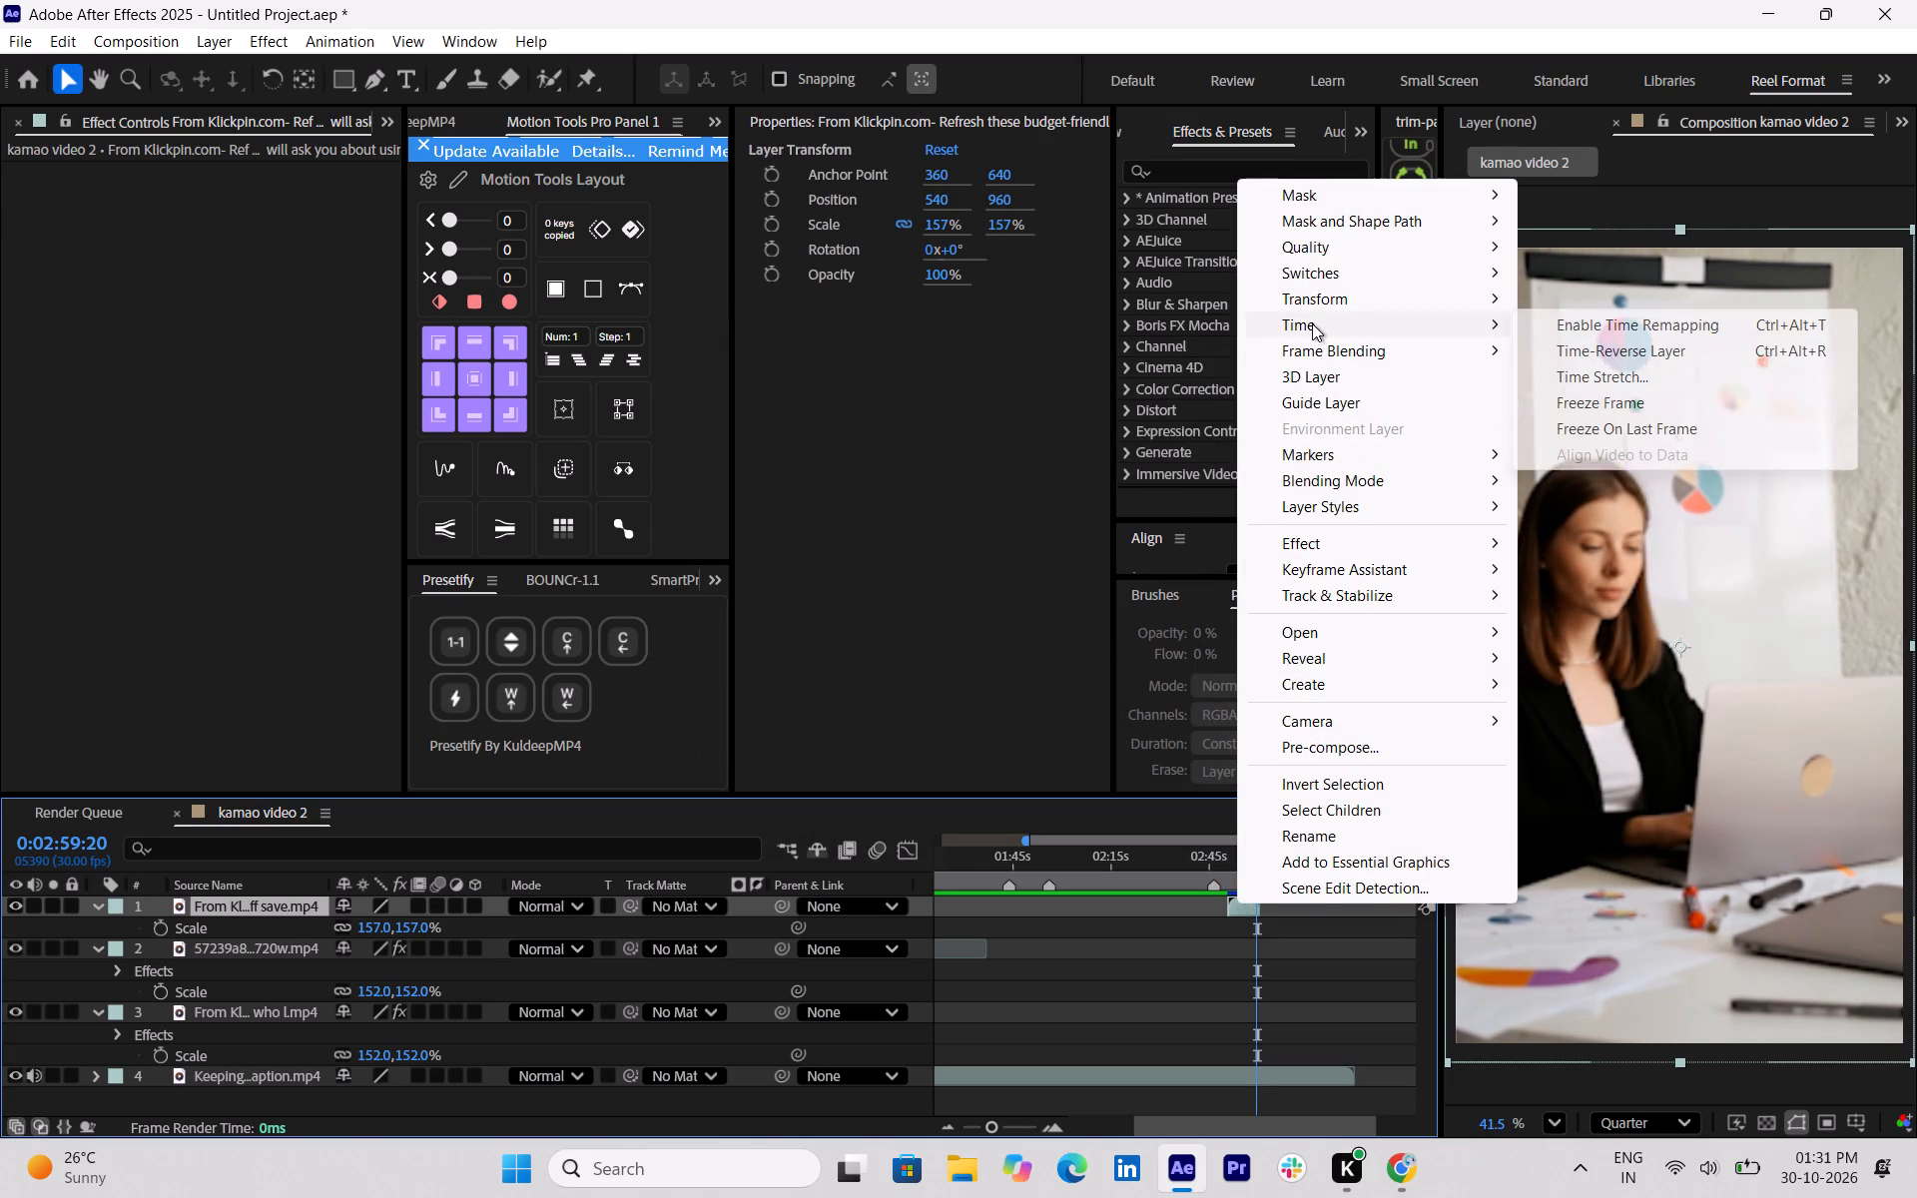
click(1580, 377)
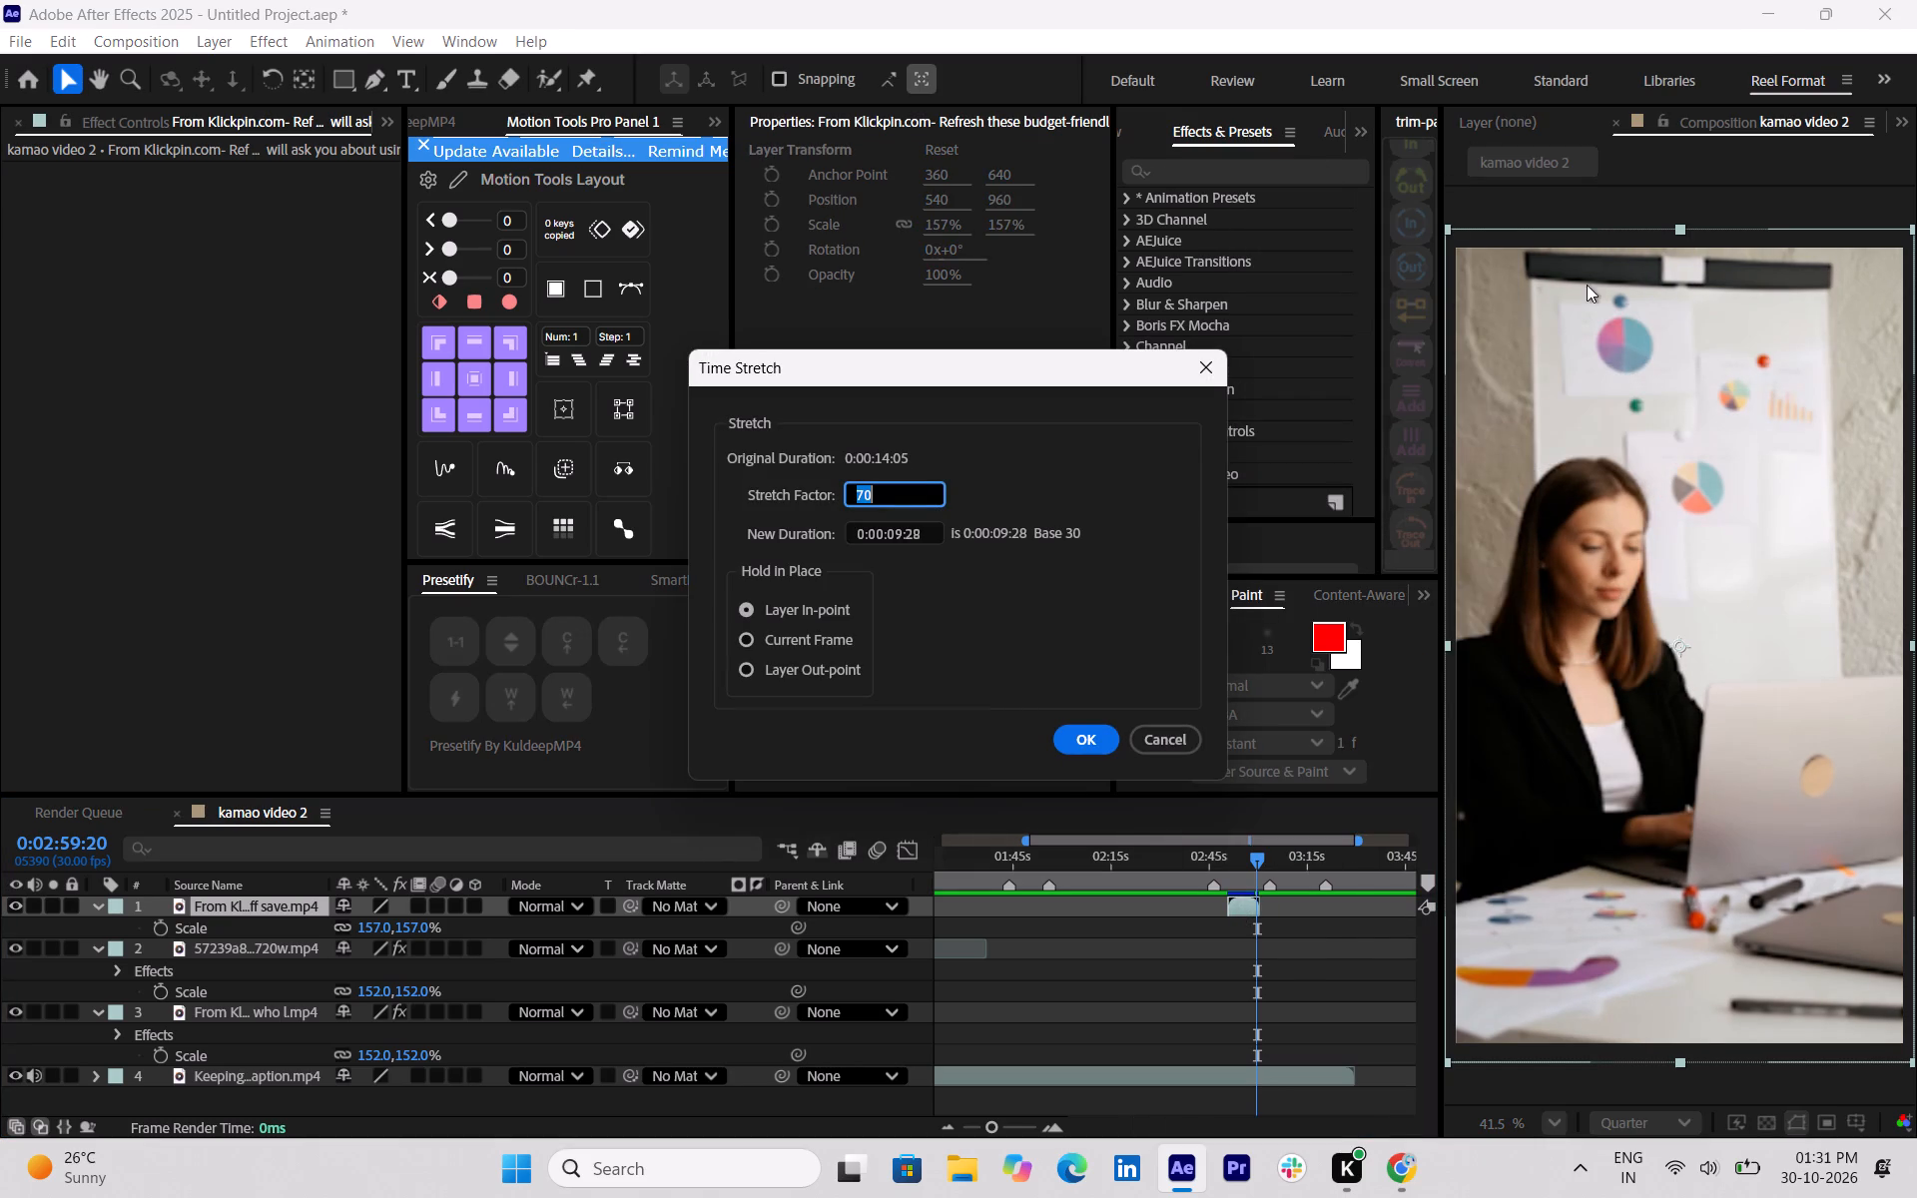
click(1112, 577)
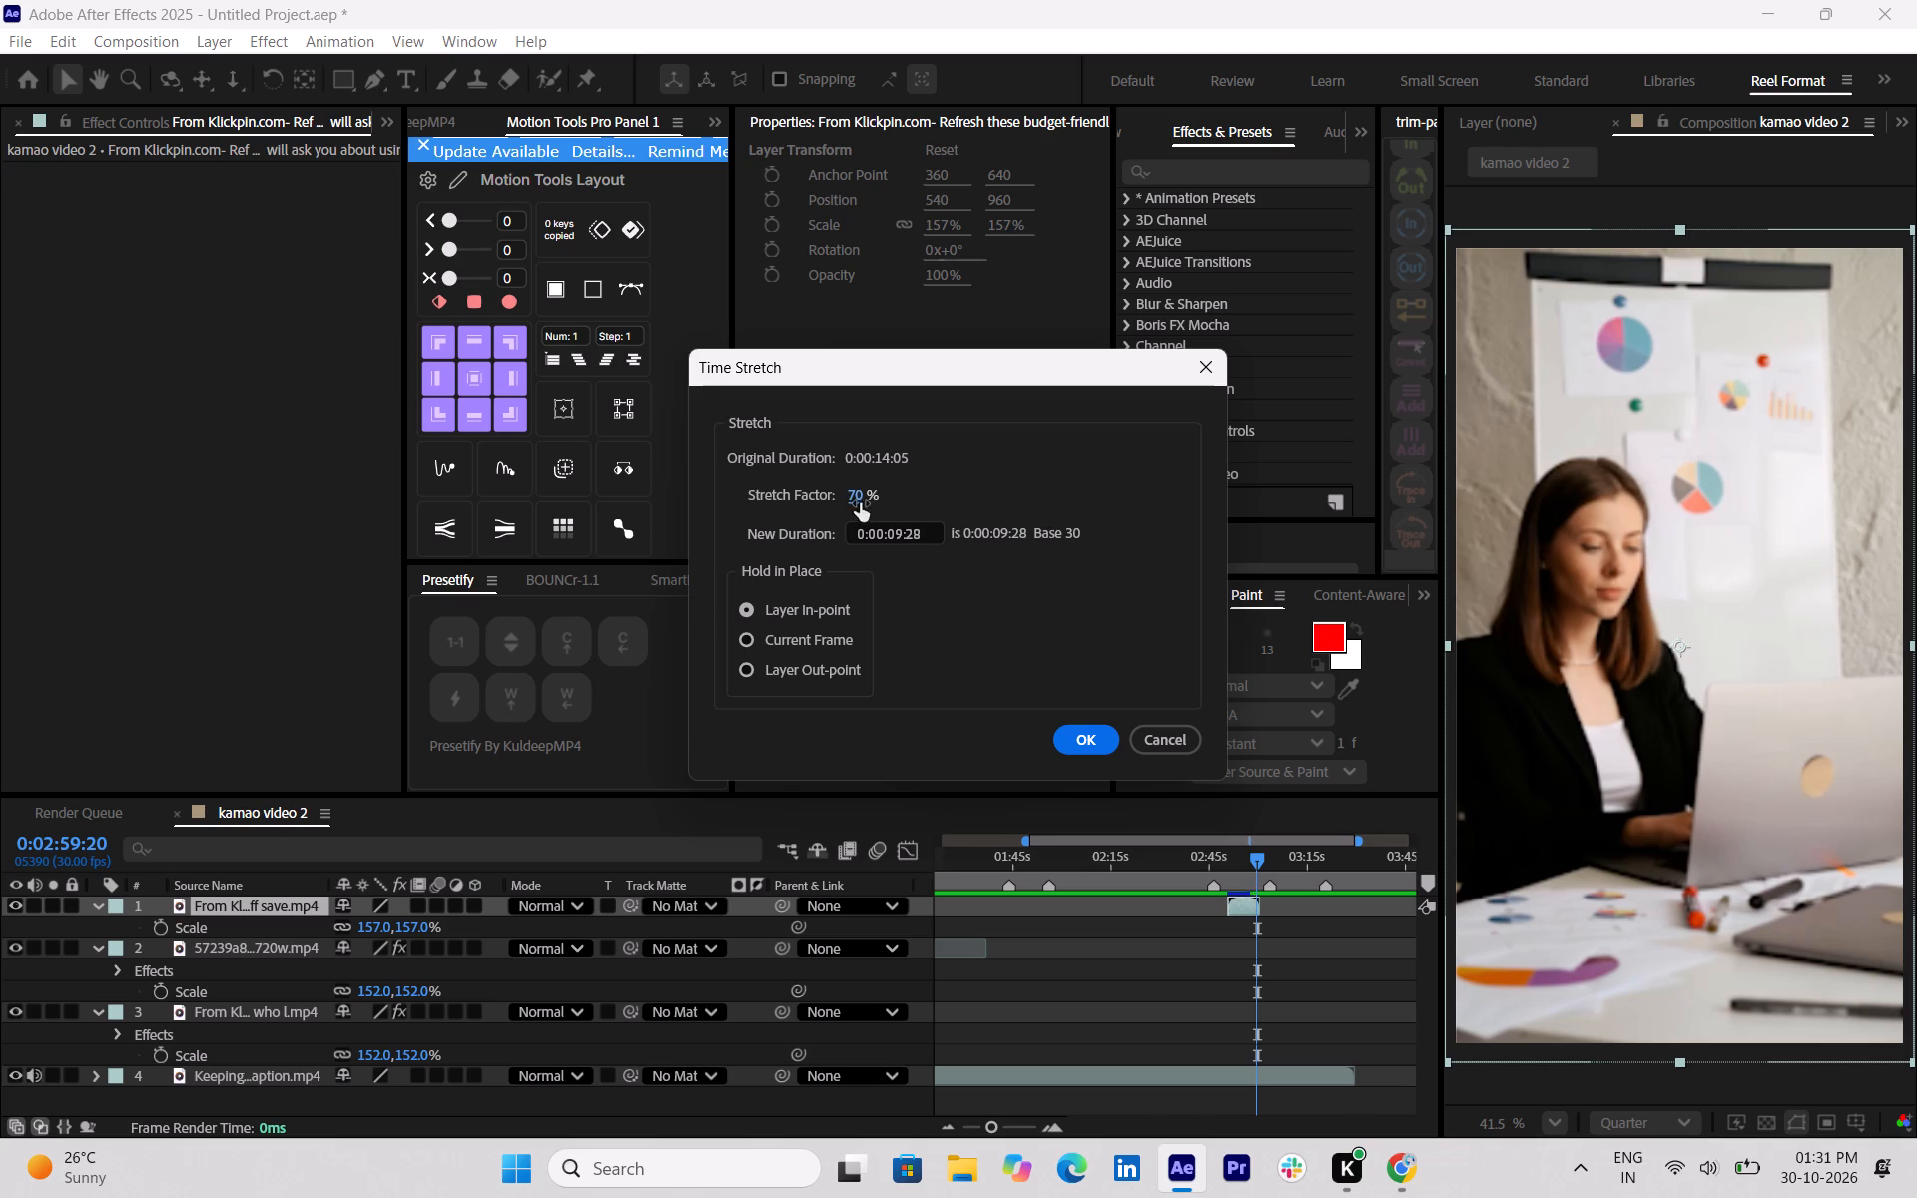
drag(860, 503, 834, 504)
drag(834, 504, 837, 505)
click(1099, 747)
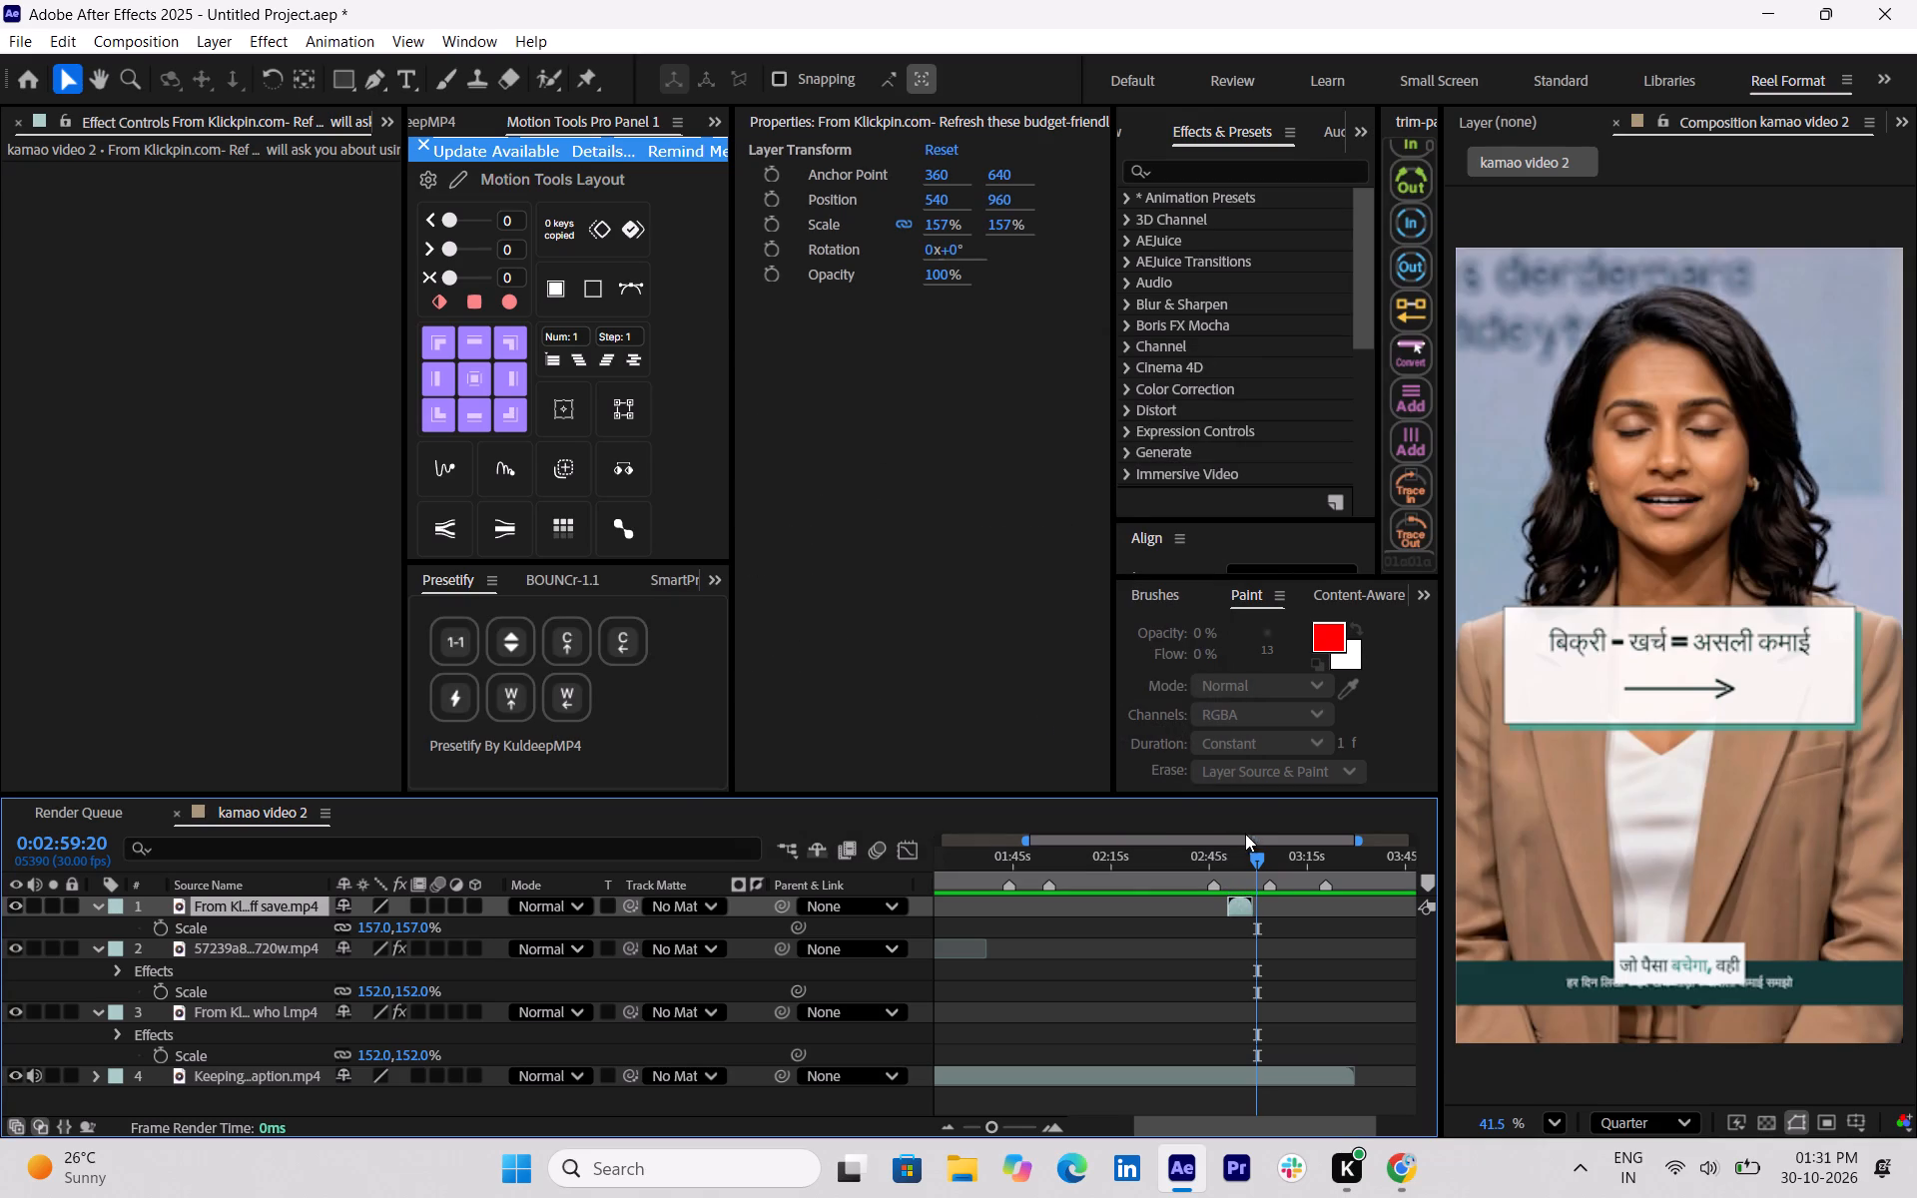
Play the narration from about 0:02:49:19 through the shortened laptop clip and on to 0:03:06:22.
drag(1253, 866, 1220, 868)
key(space)
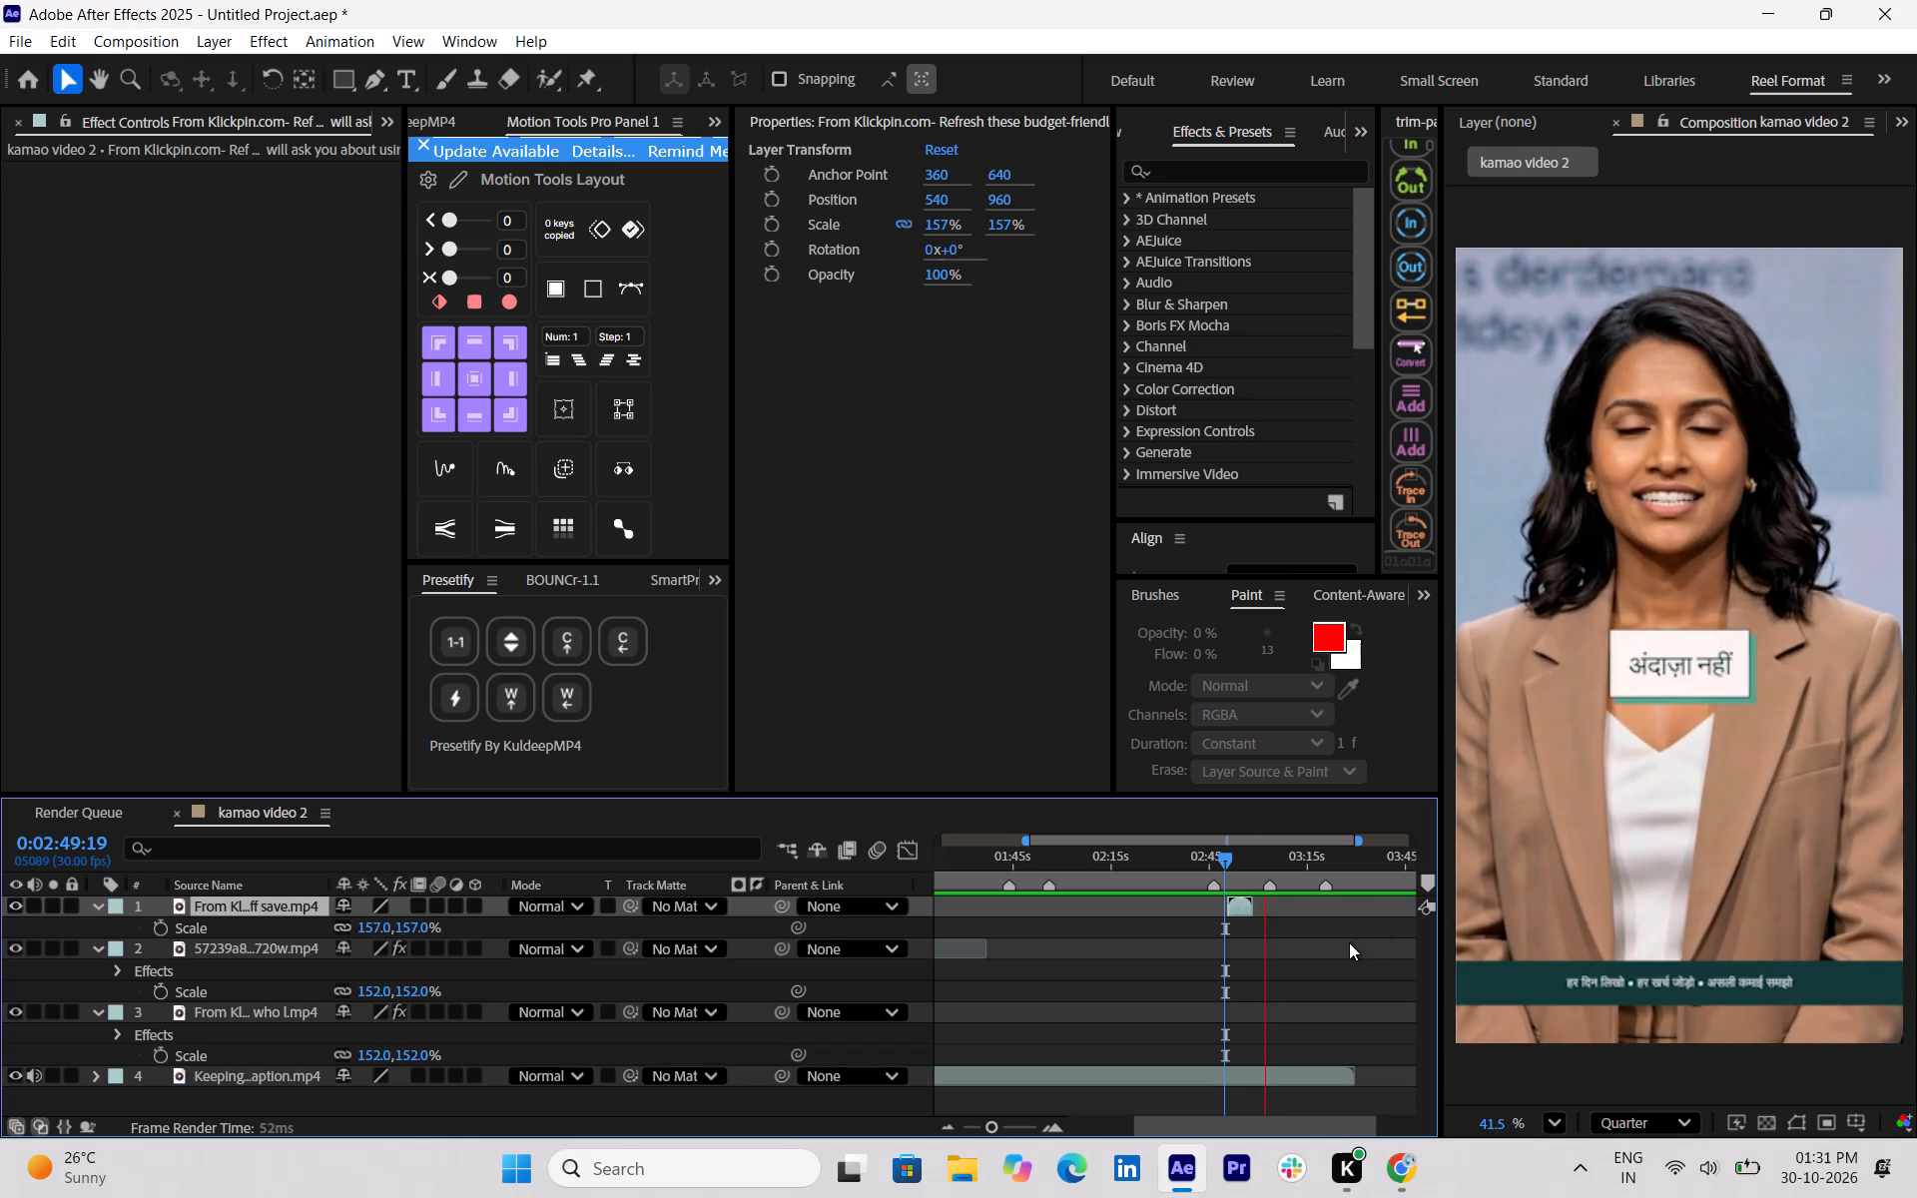
key(space)
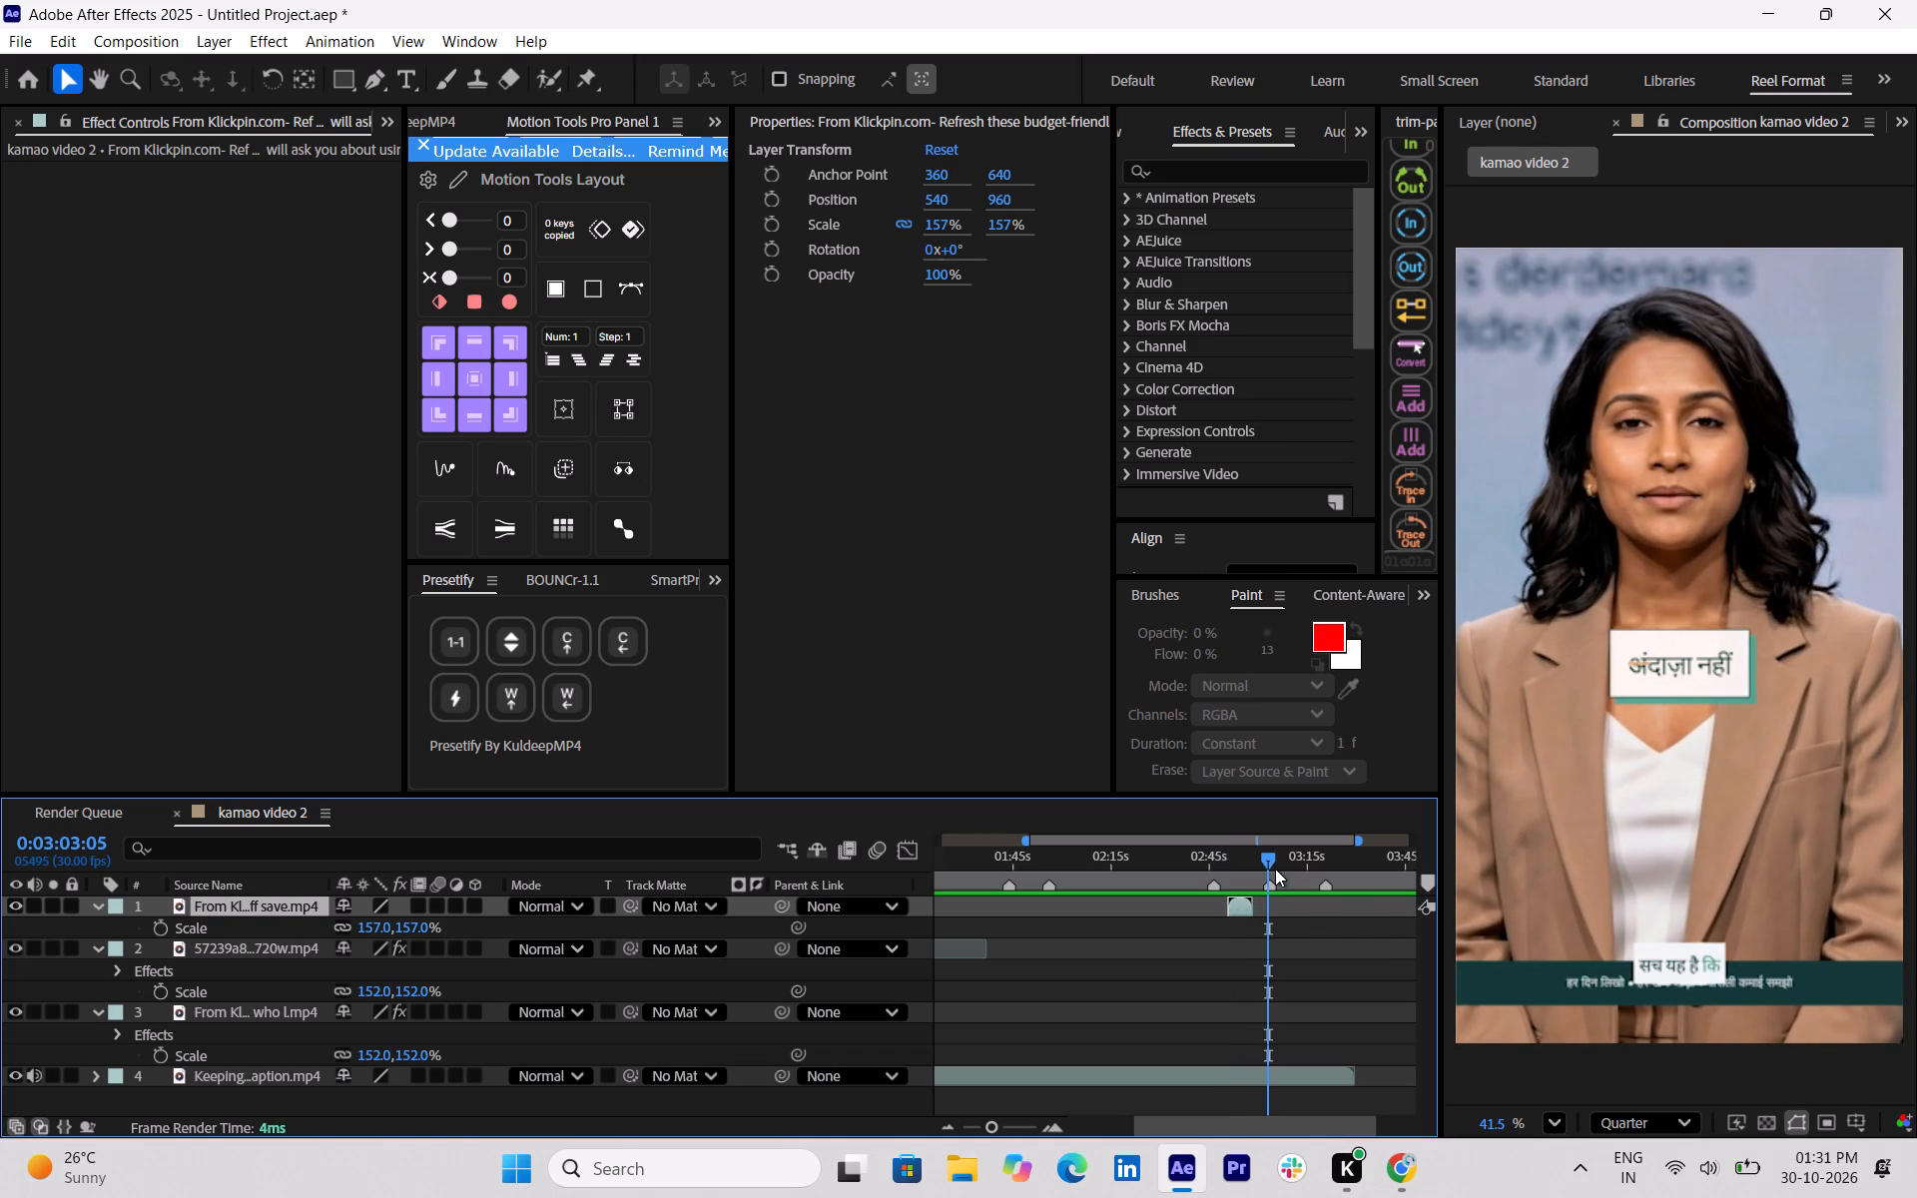
key(space)
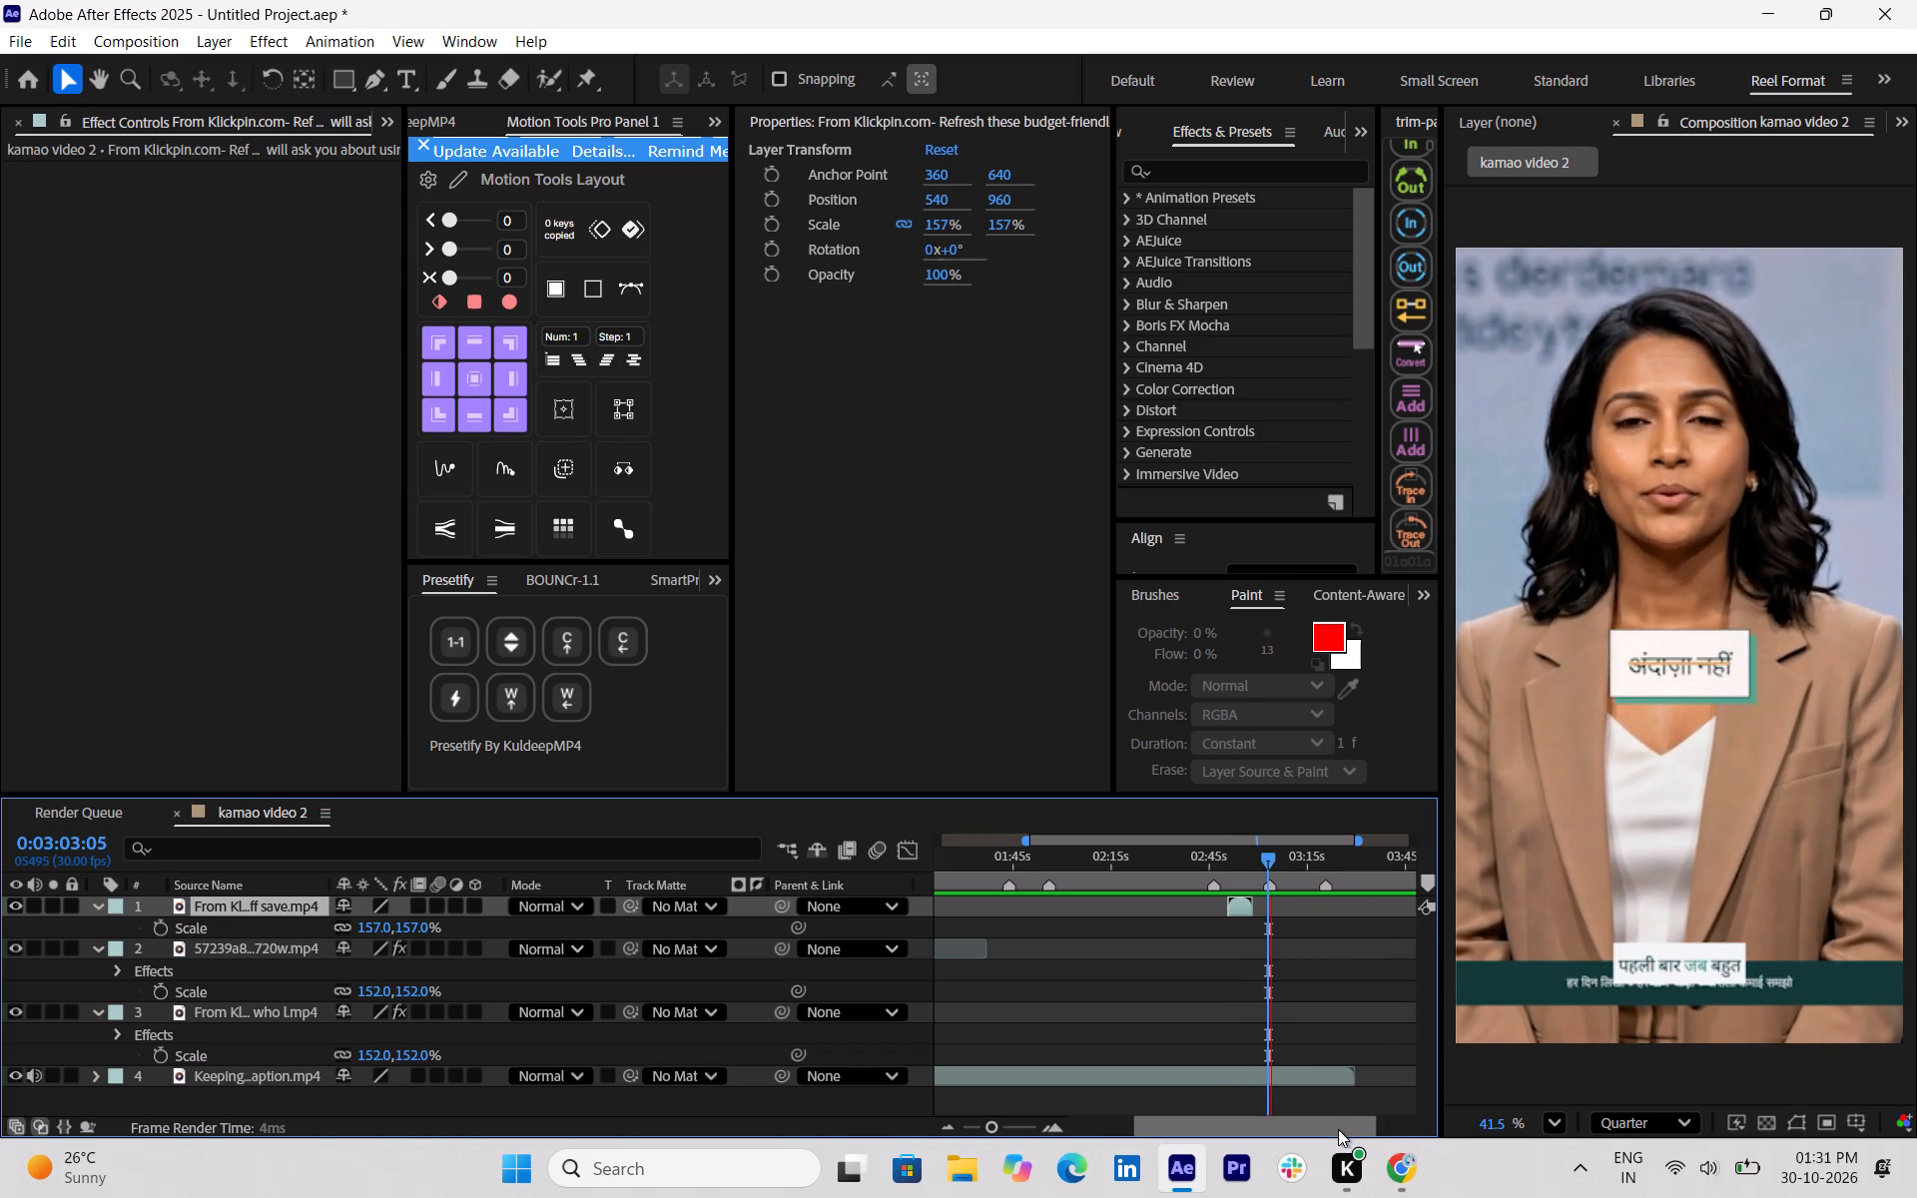
drag(1339, 1129, 1392, 1129)
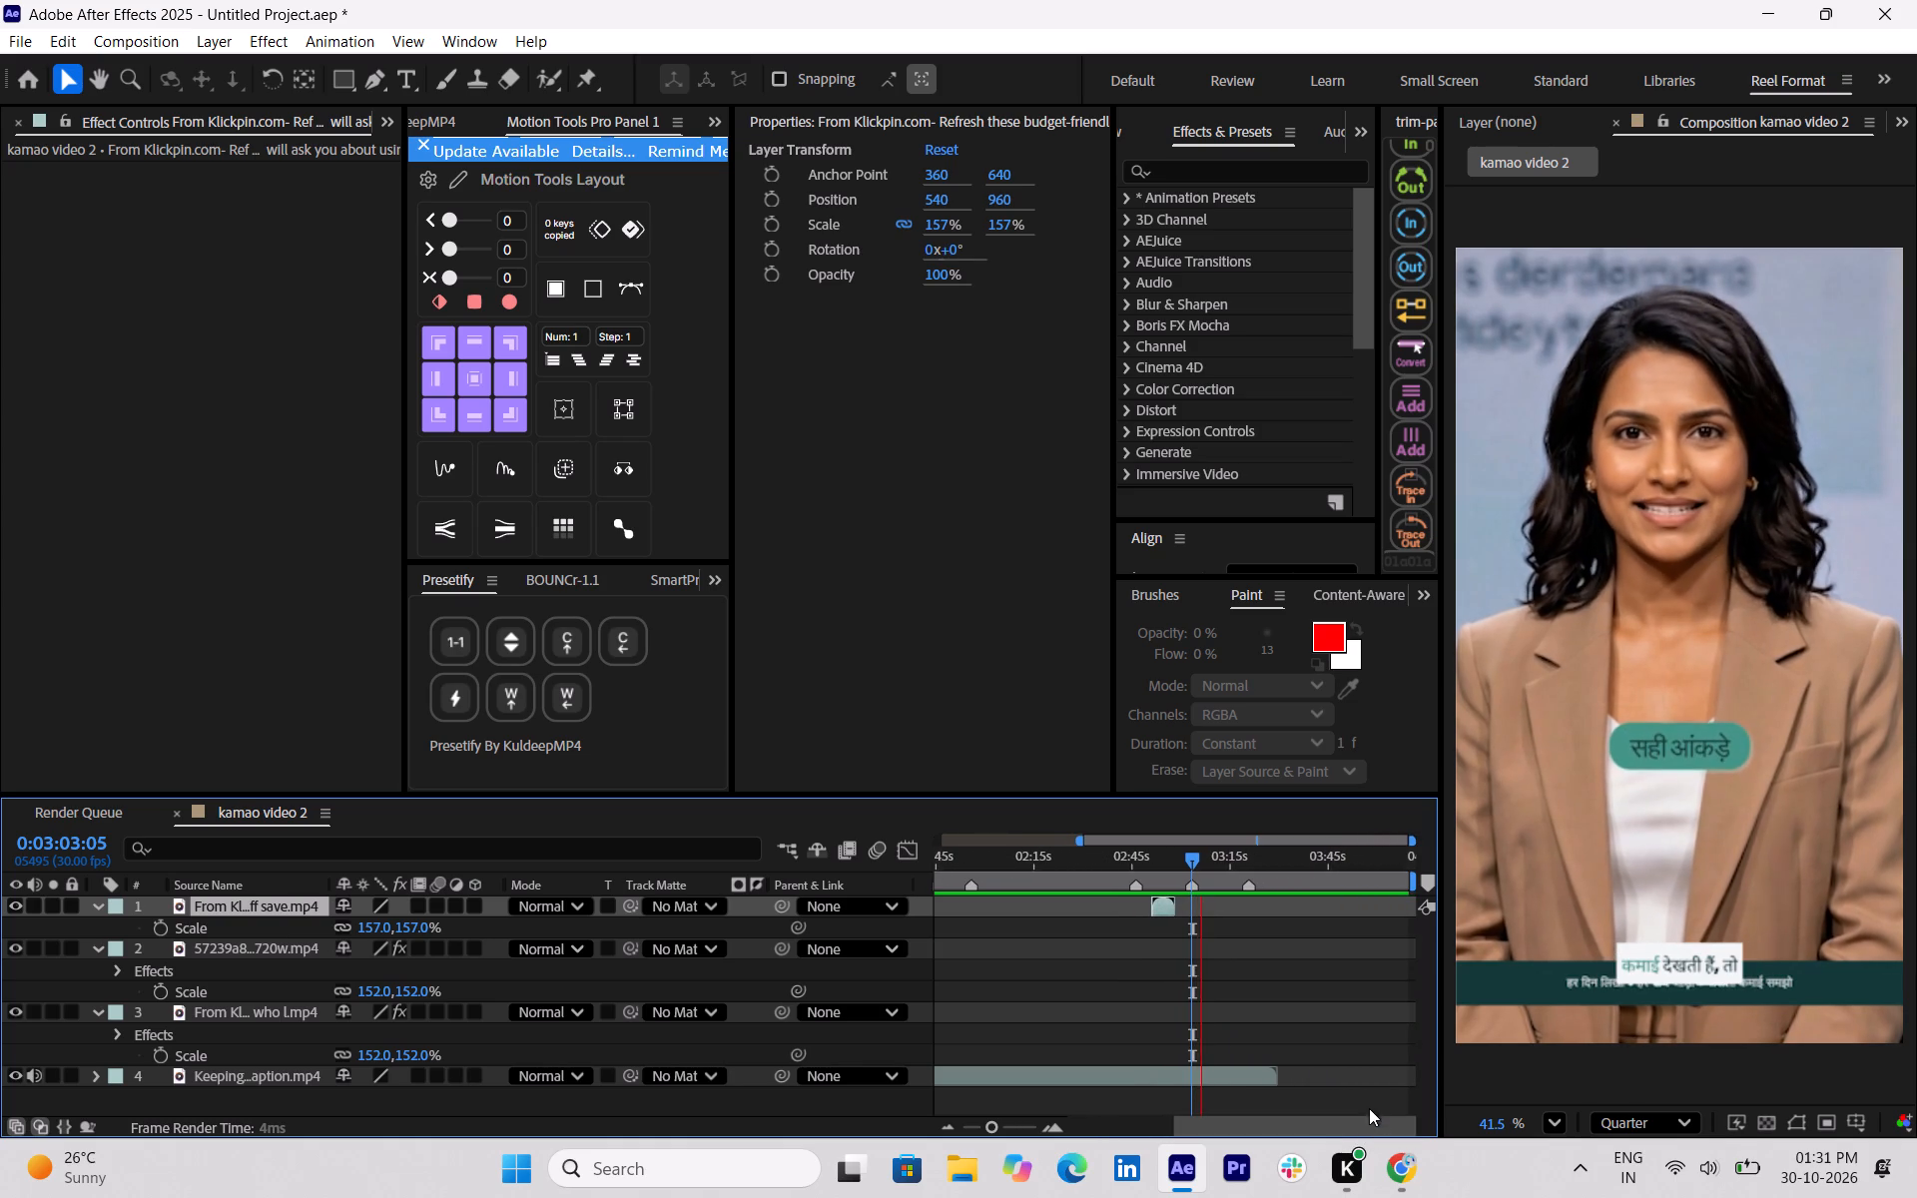
key(space)
Switch to Chrome and browse the Pinterest pins related to the laptop video for the next overlay.
click(1404, 1152)
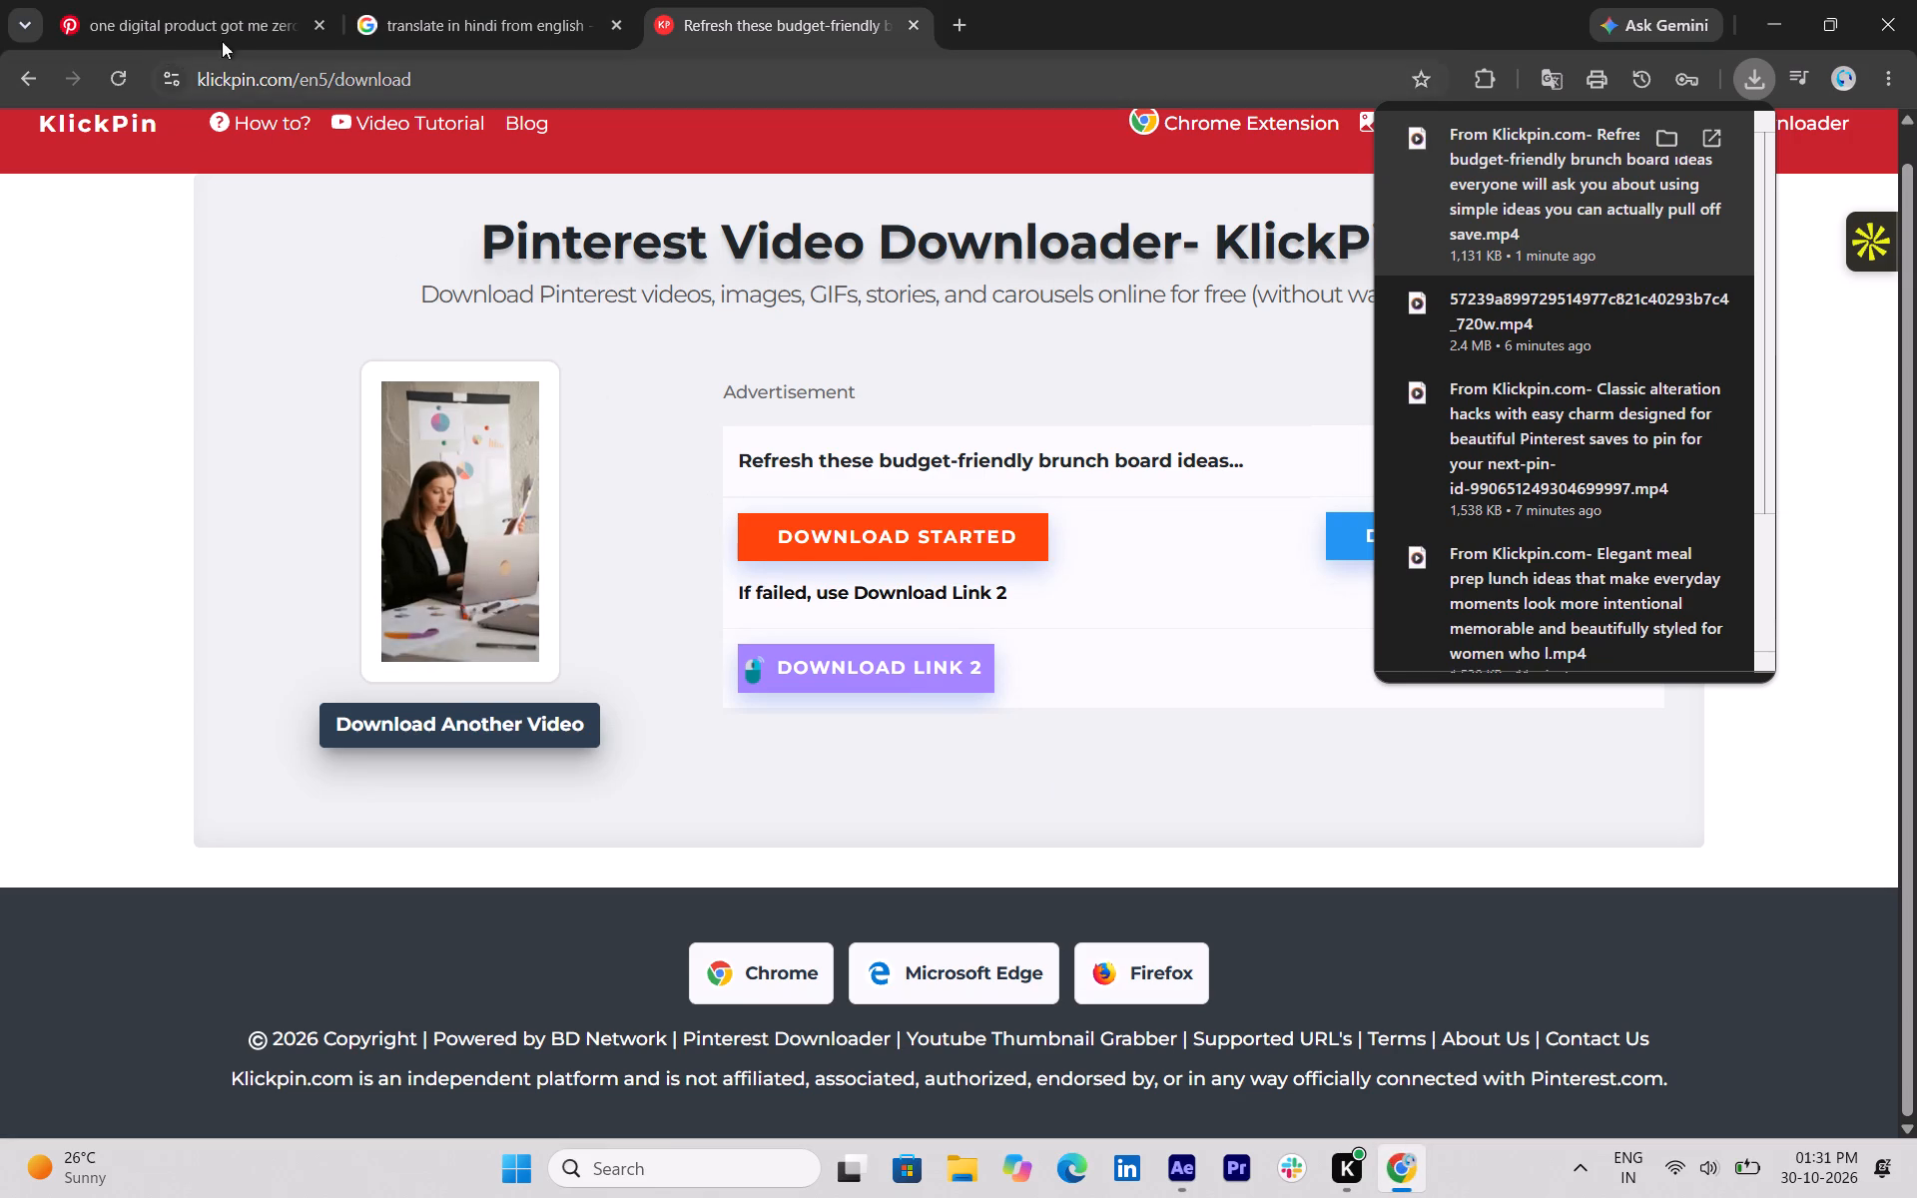
click(242, 0)
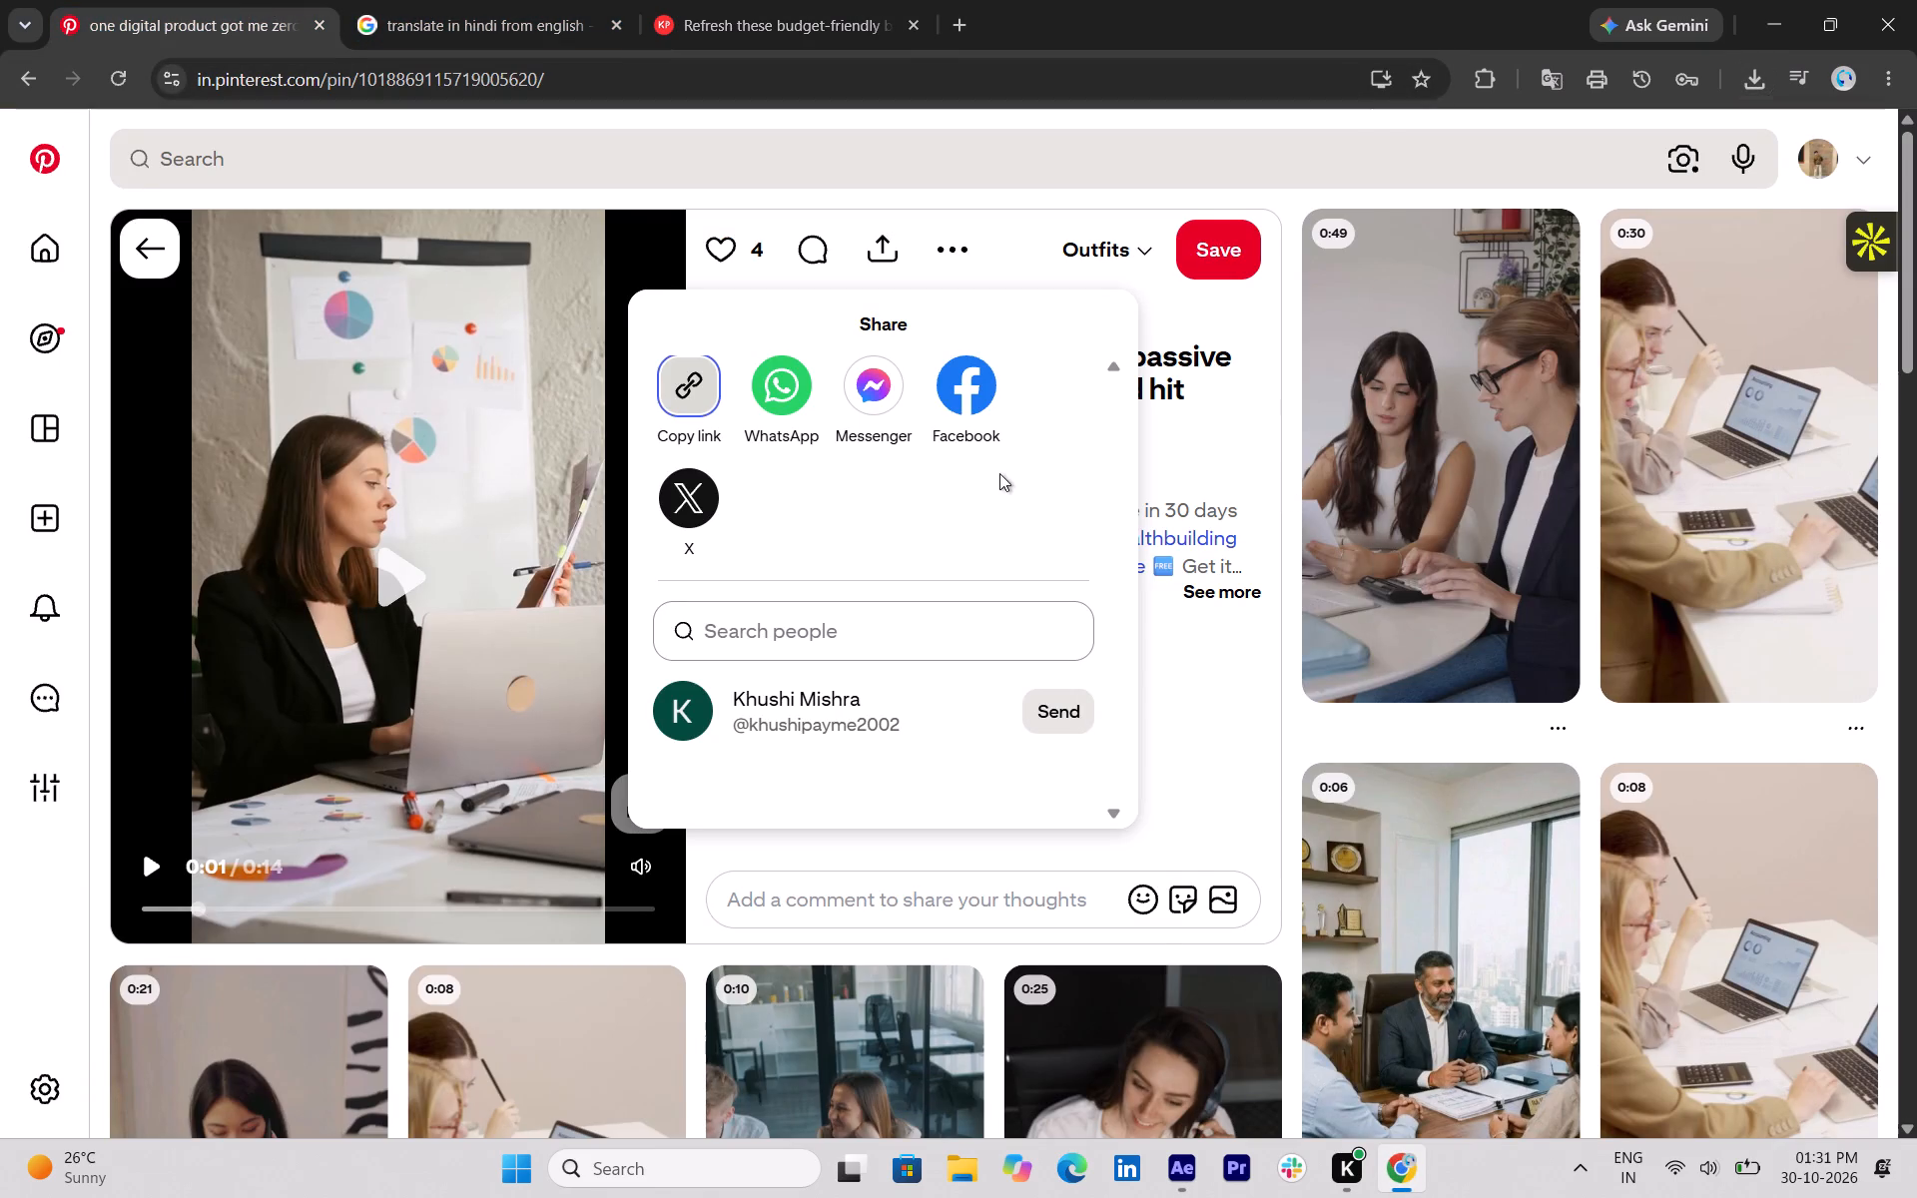
scroll(1353, 496, down, 2)
scroll(1095, 582, down, 1)
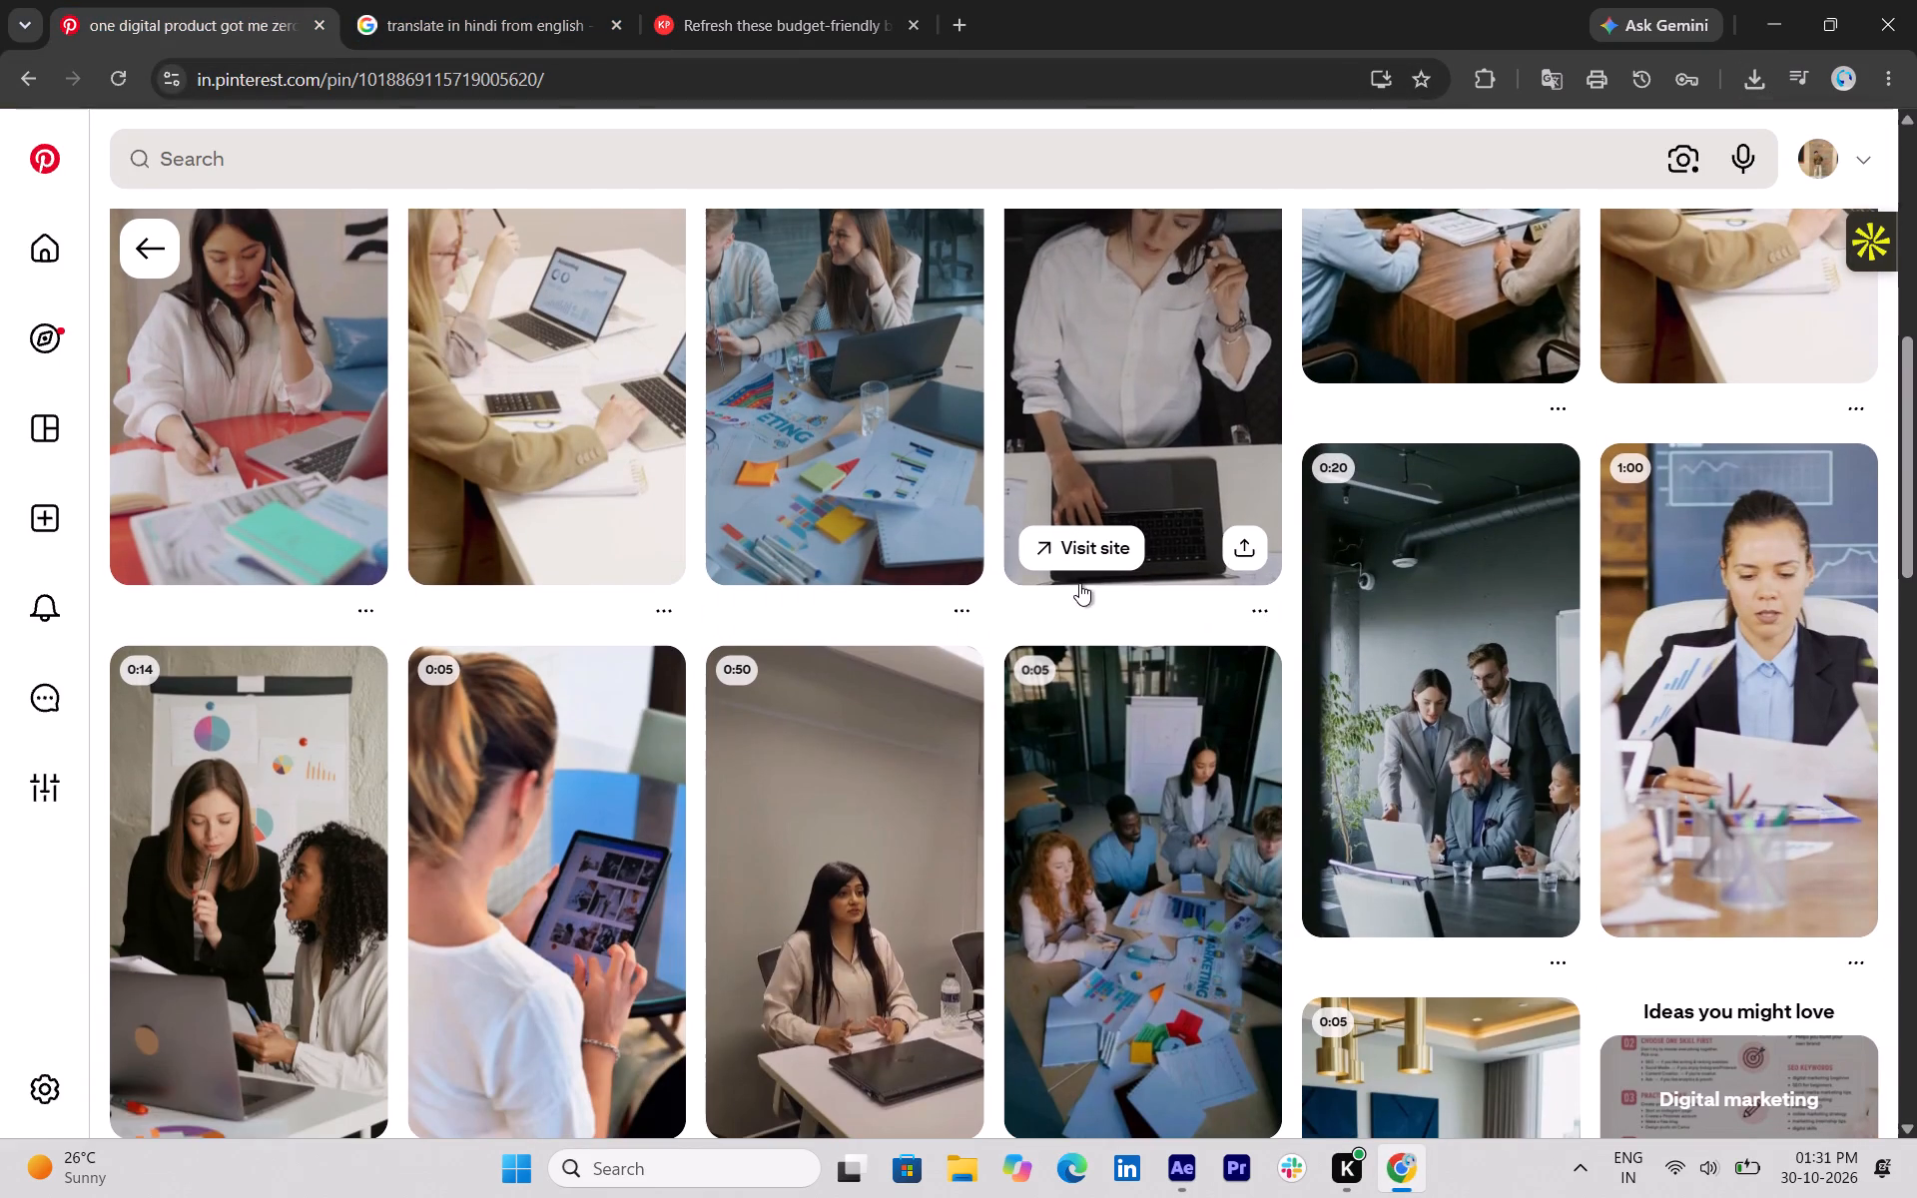
scroll(1075, 583, down, 1)
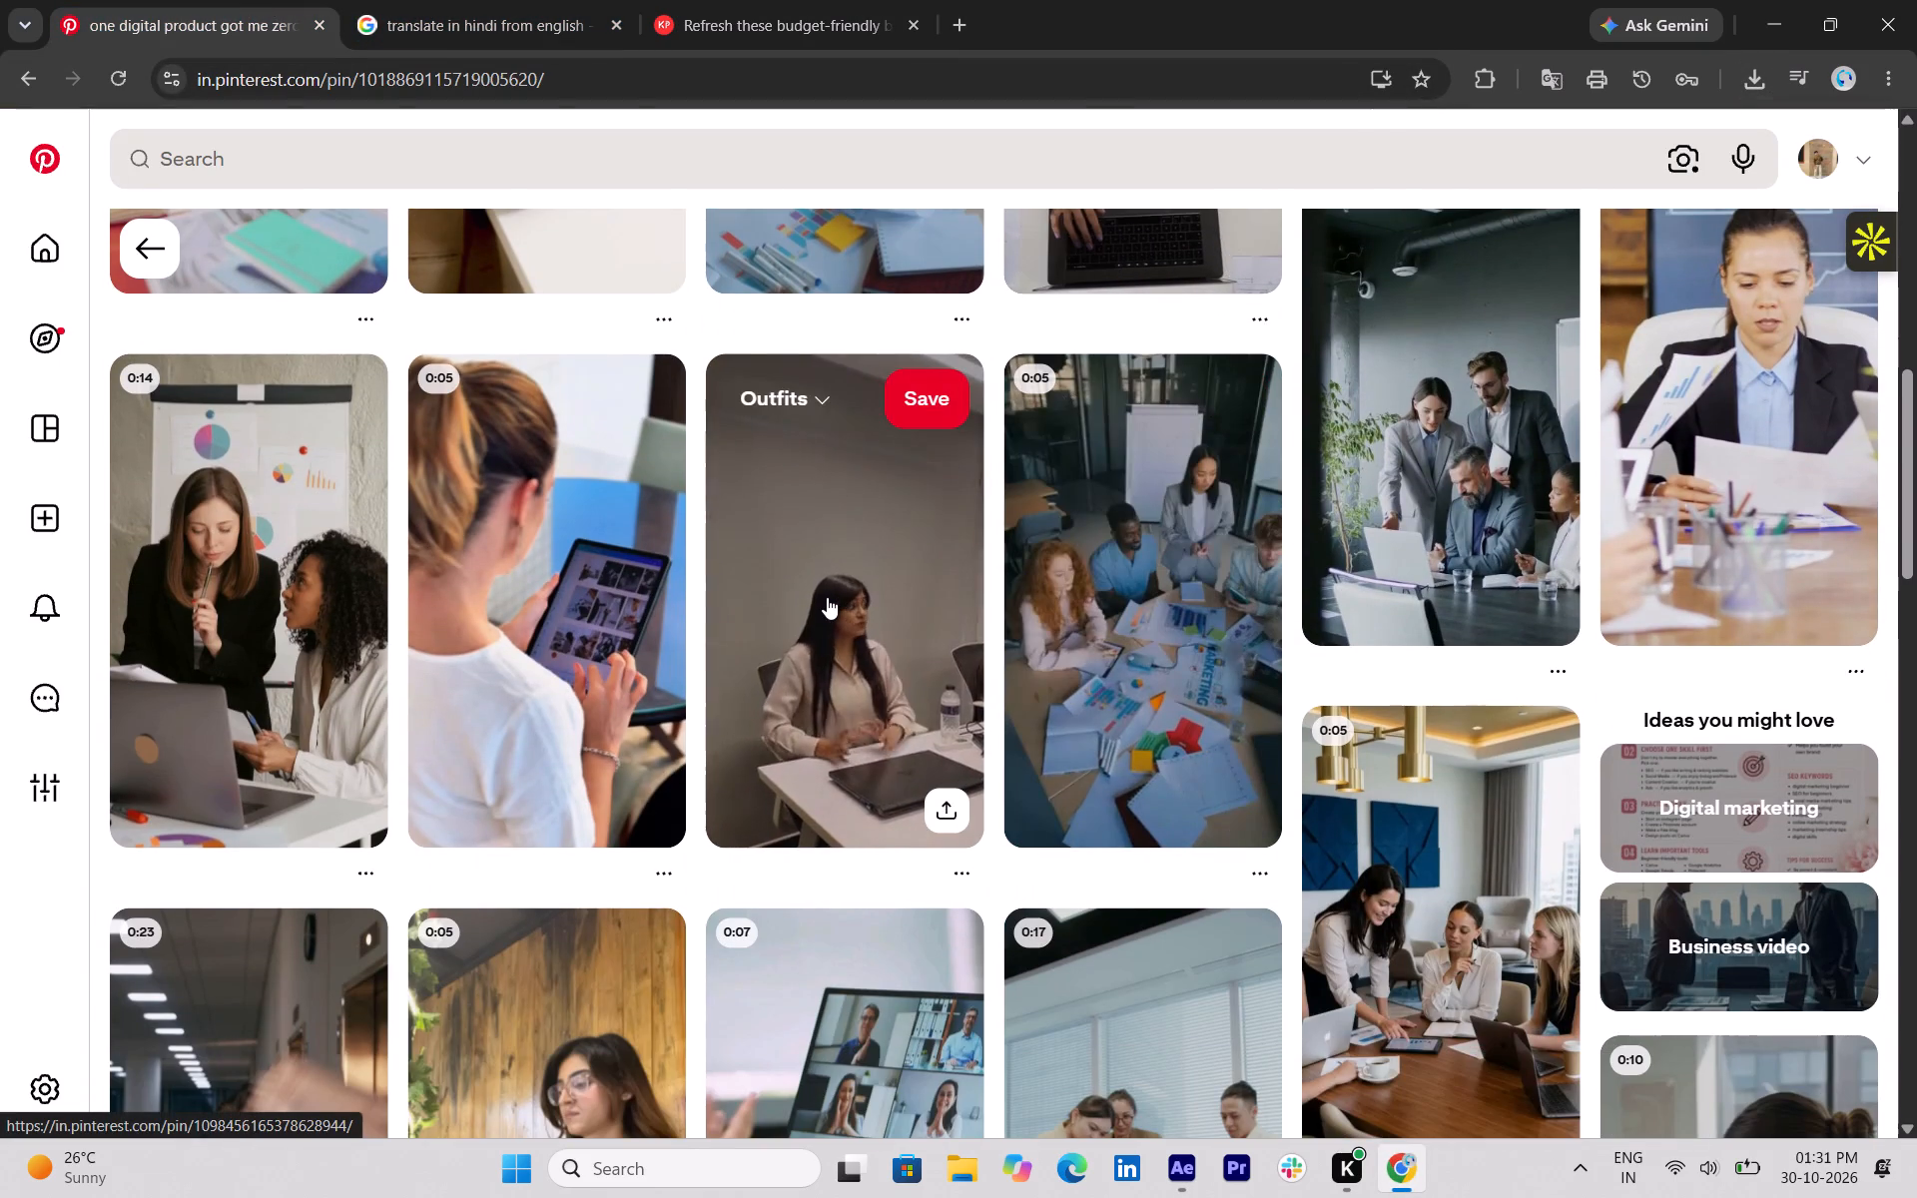
scroll(825, 598, down, 2)
Return to After Effects and play the narration from 0:03:06:22 to 0:03:09:13.
click(1200, 1176)
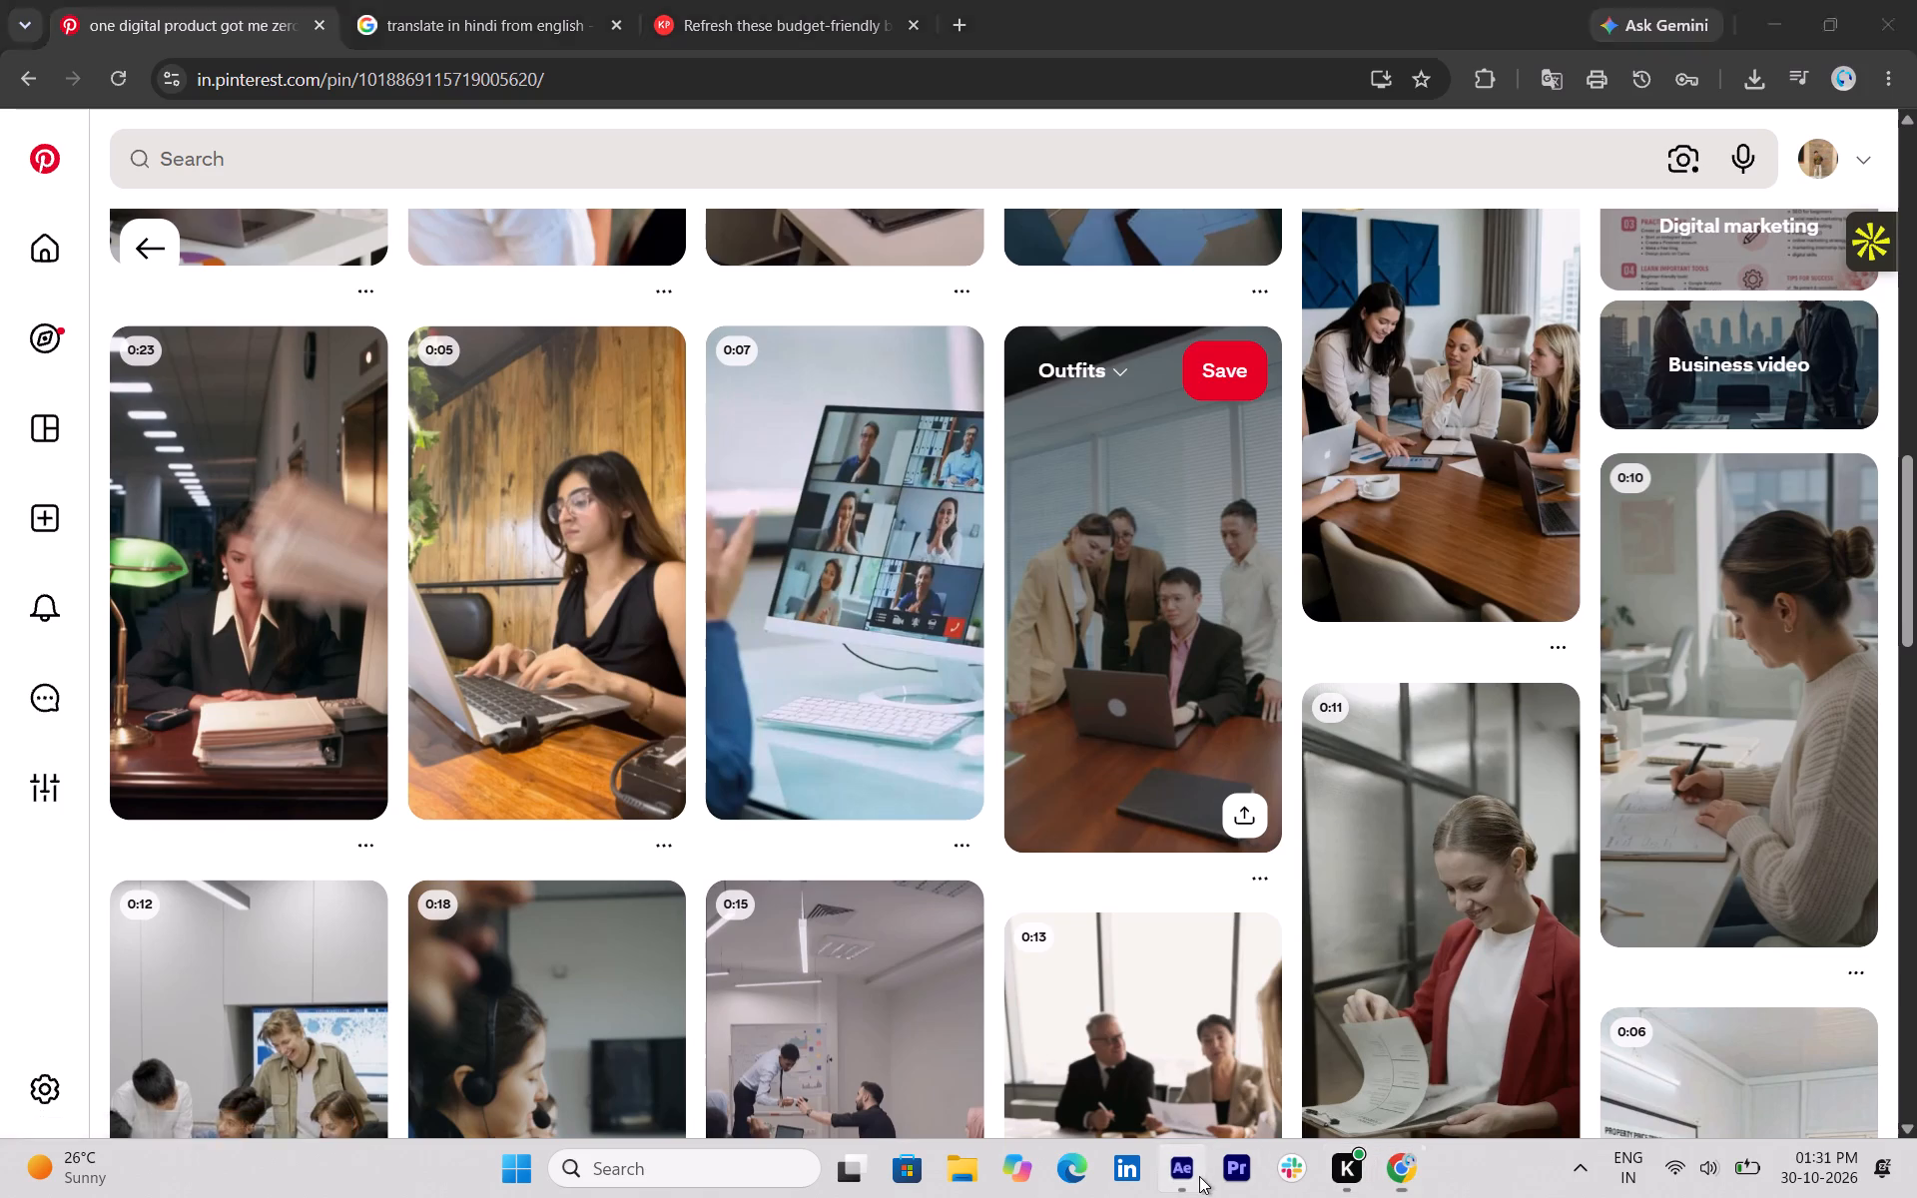
key(space)
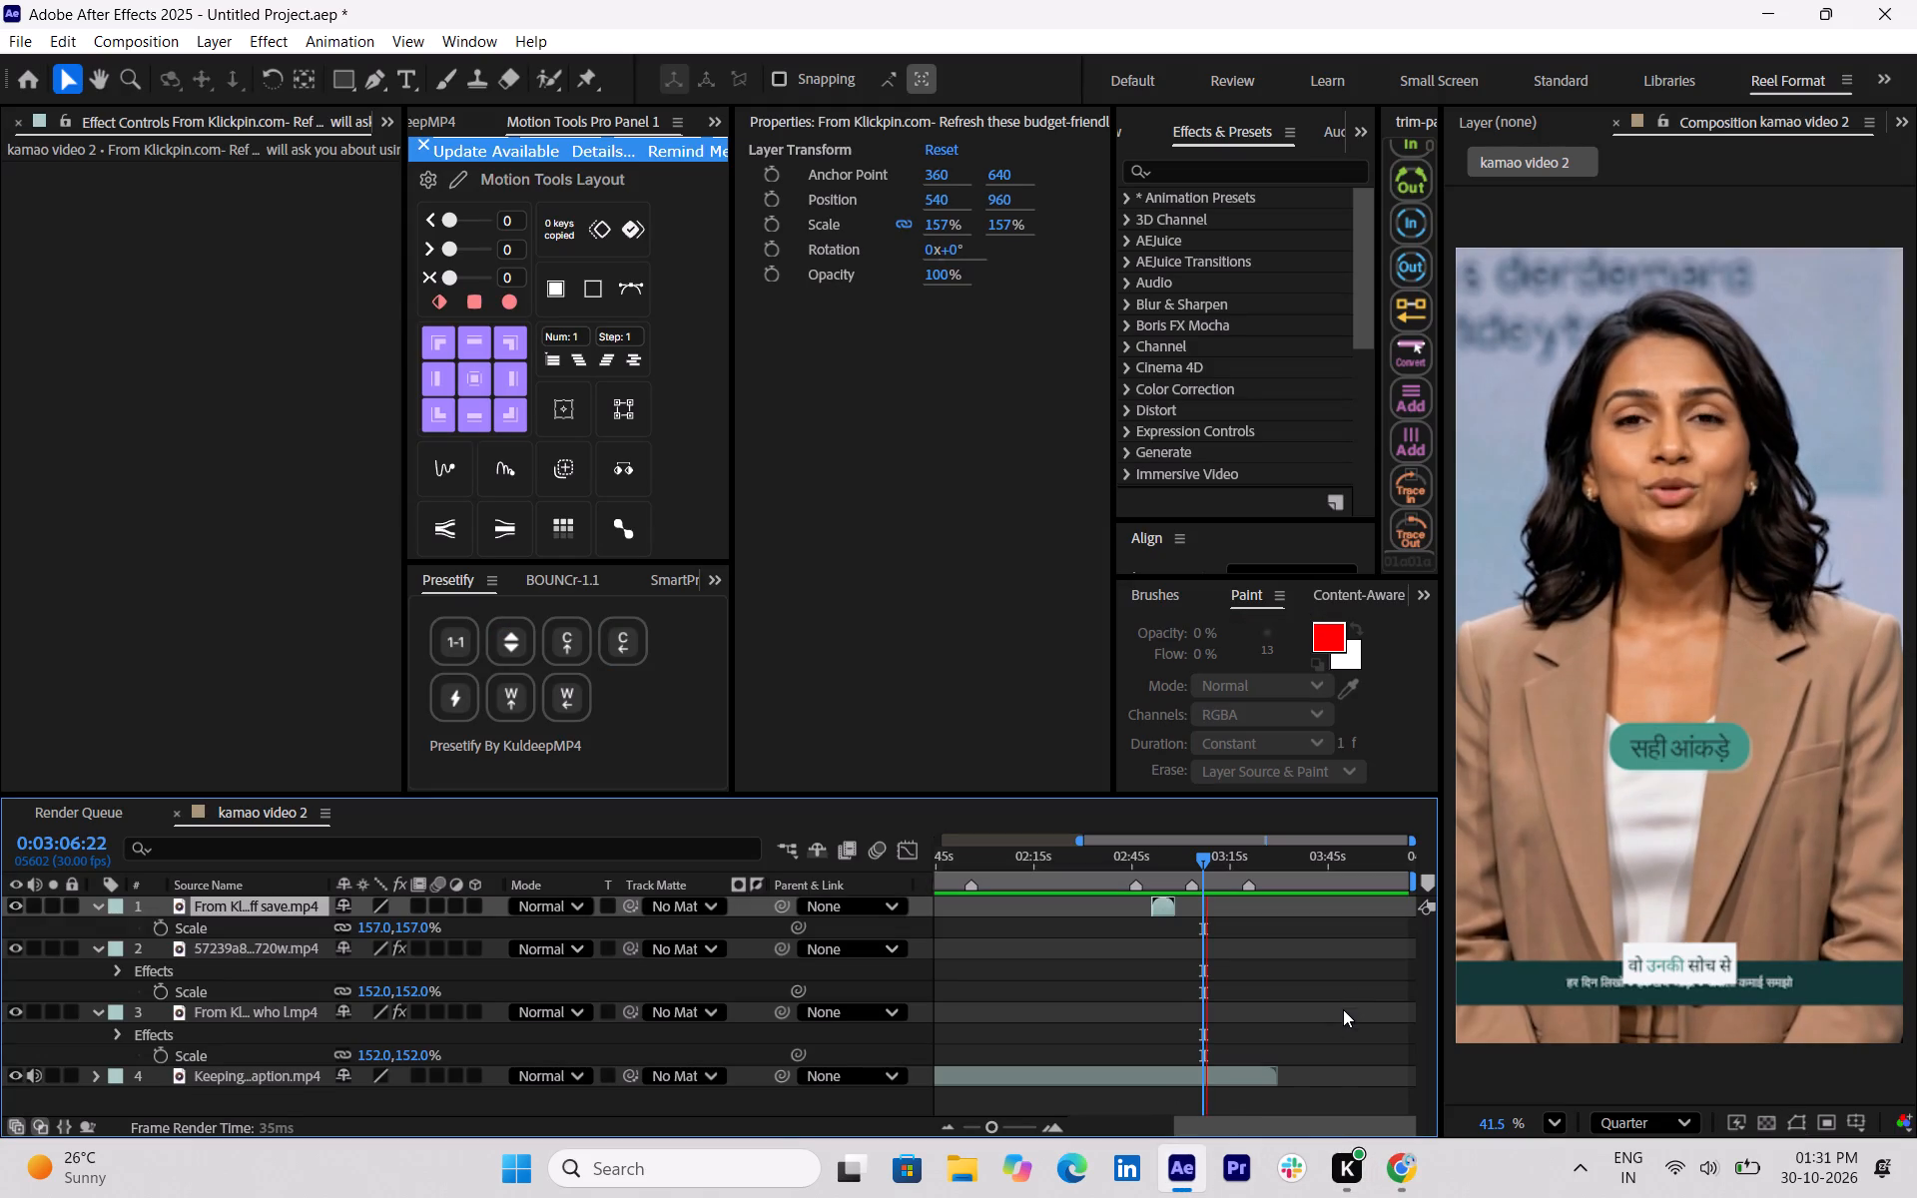
key(space)
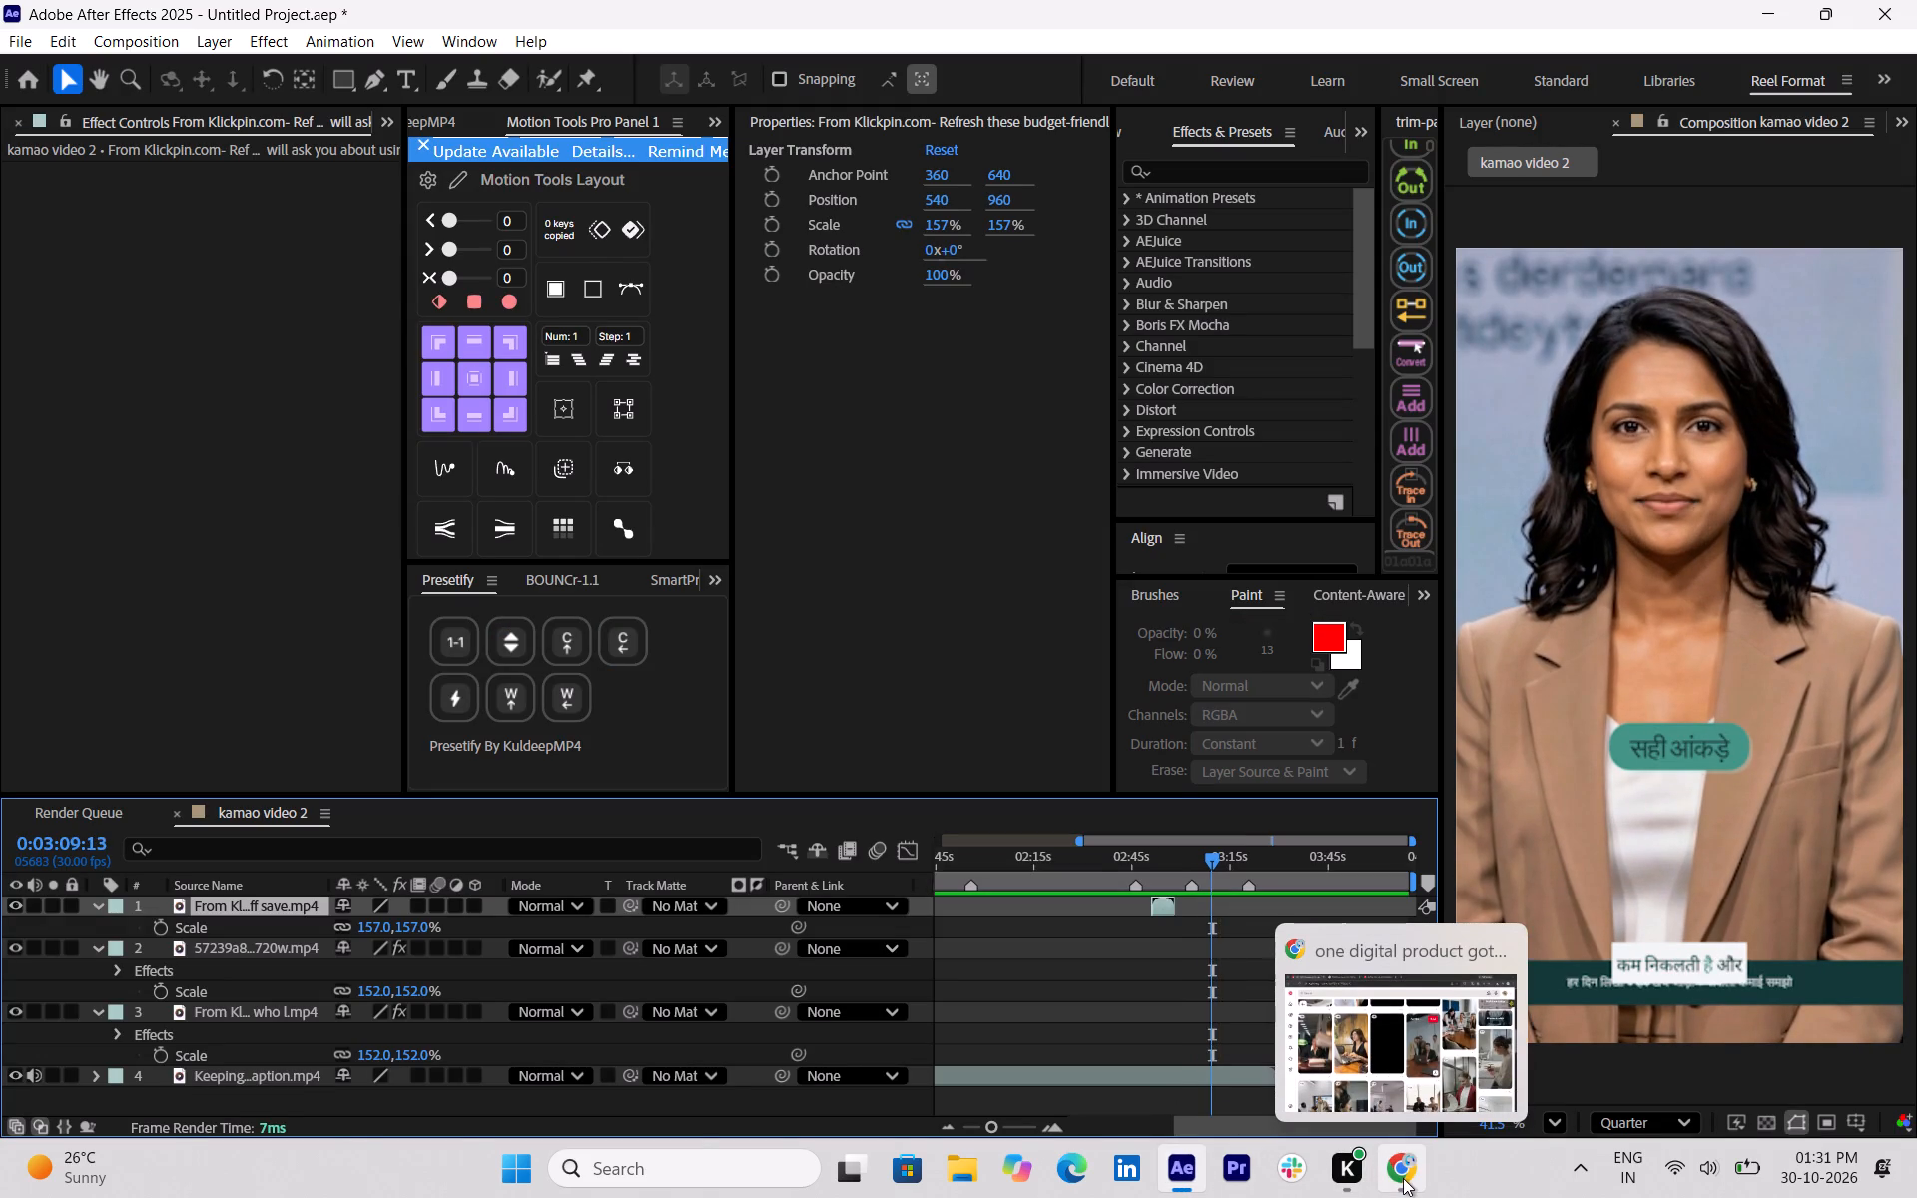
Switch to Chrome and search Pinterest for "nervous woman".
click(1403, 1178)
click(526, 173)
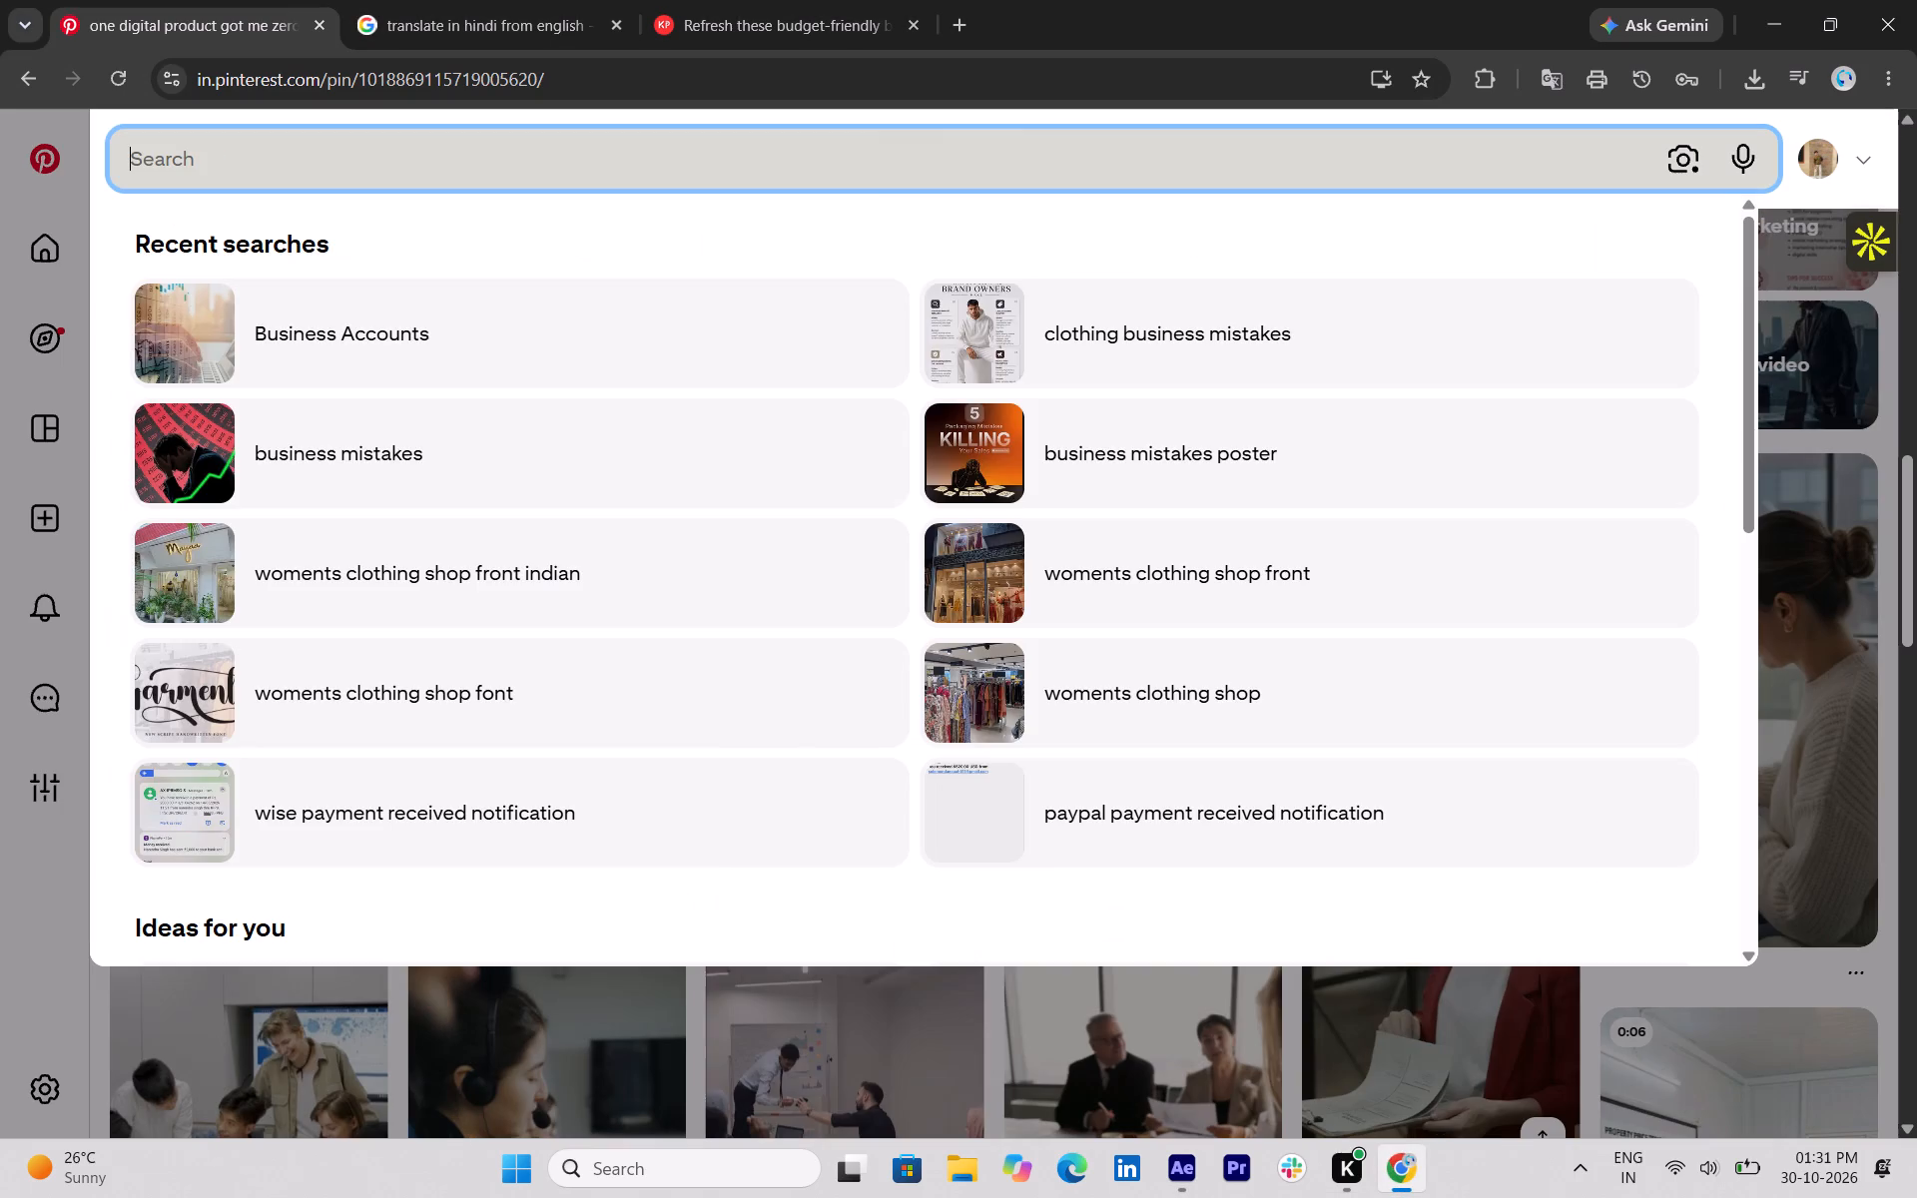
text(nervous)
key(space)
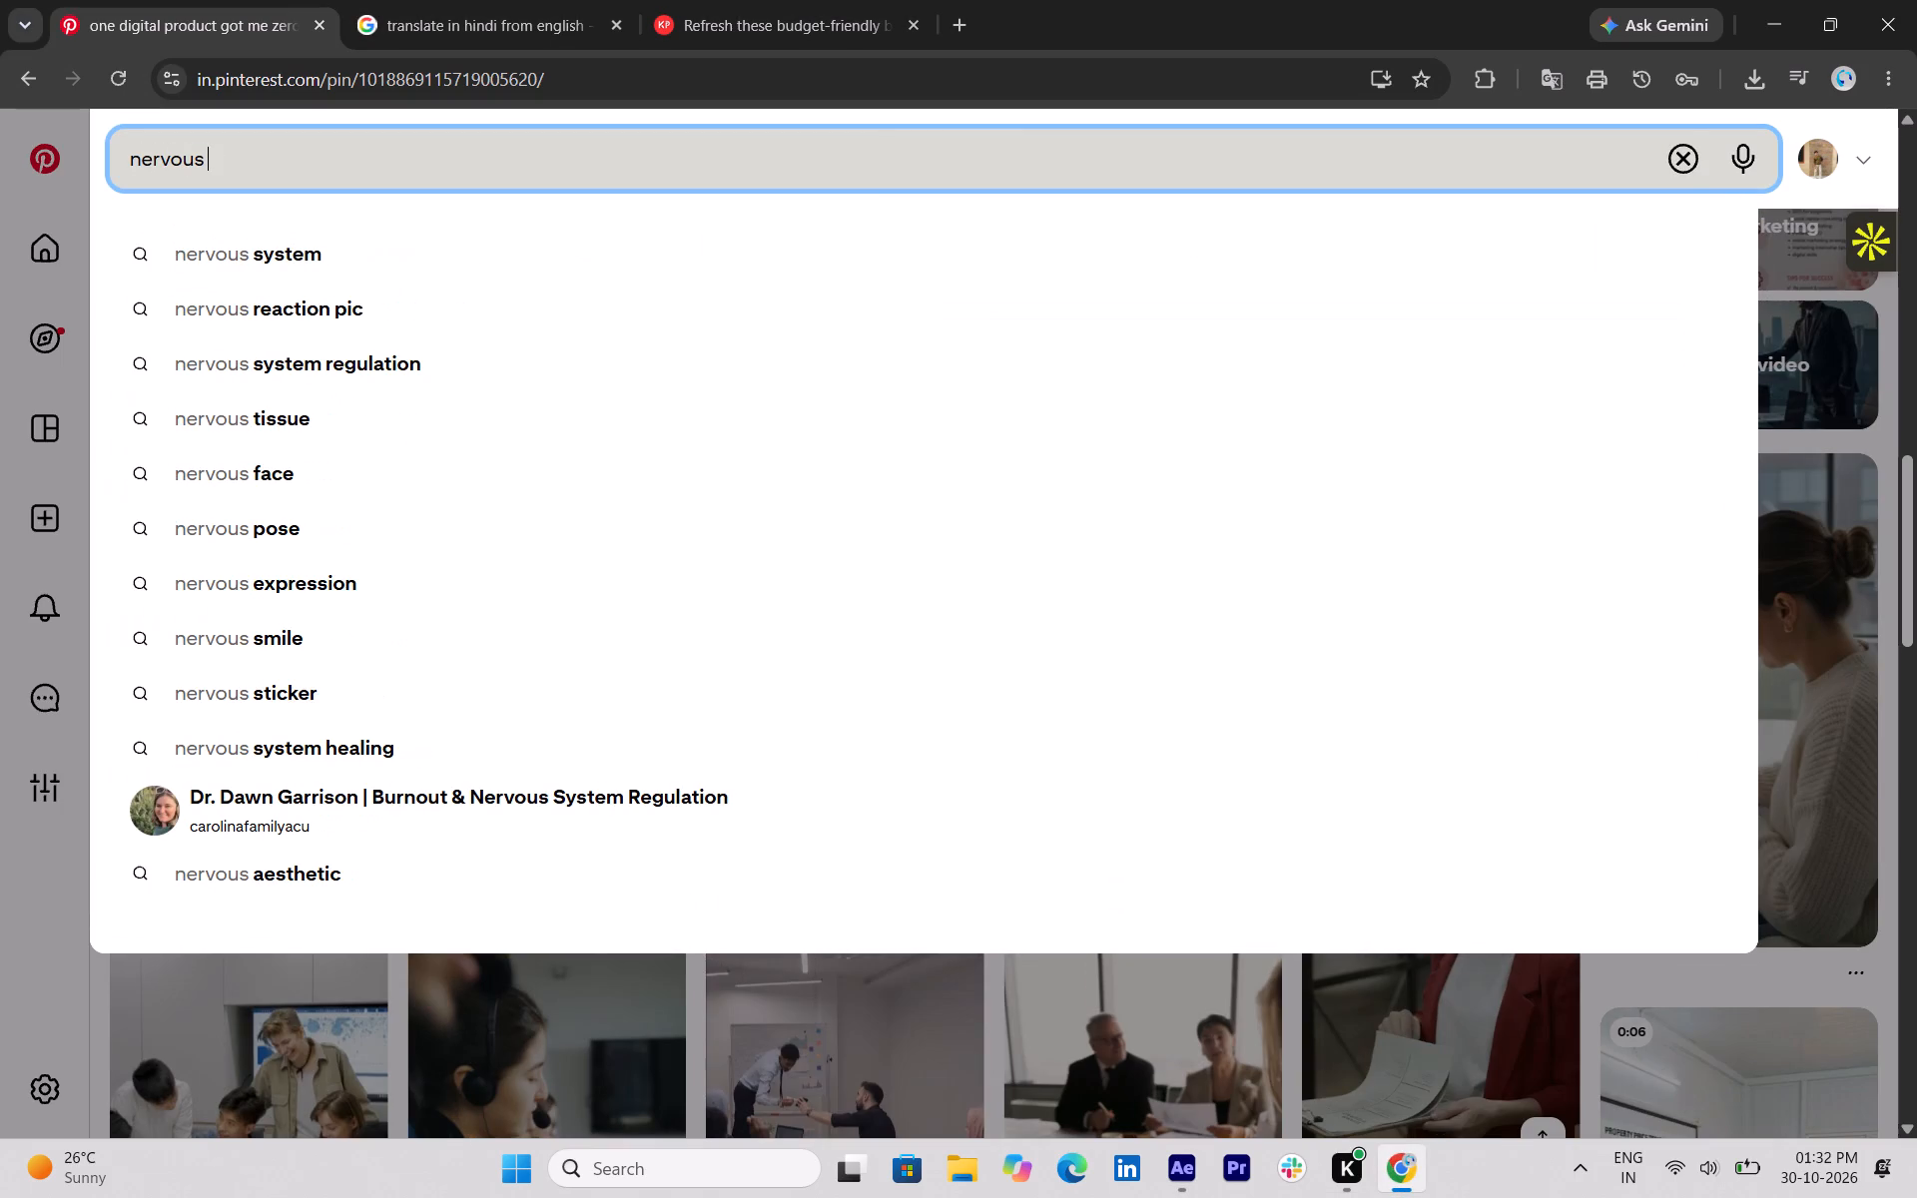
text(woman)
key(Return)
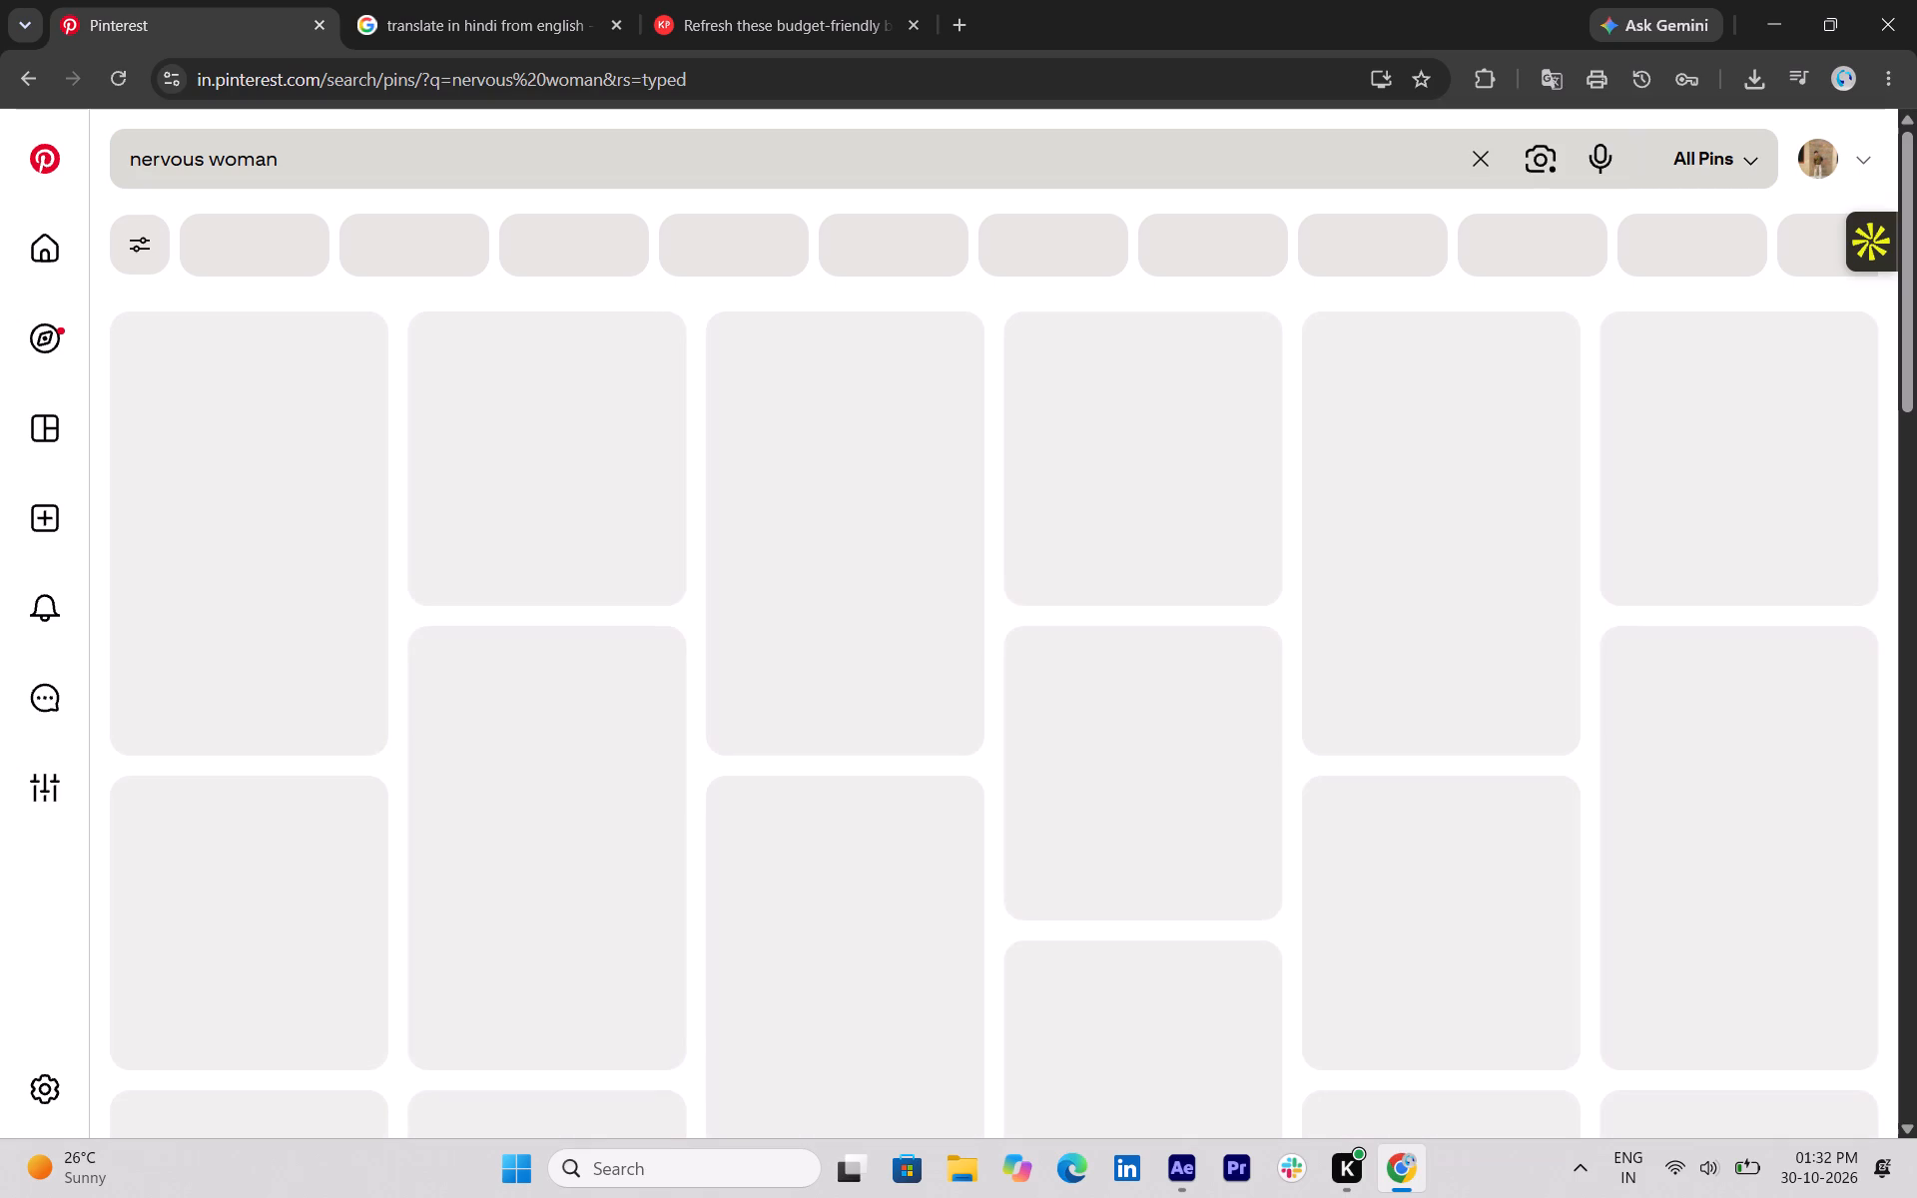
Search Pinterest for "sad woman" and look through the results for a suitable overlay image or clip.
click(206, 167)
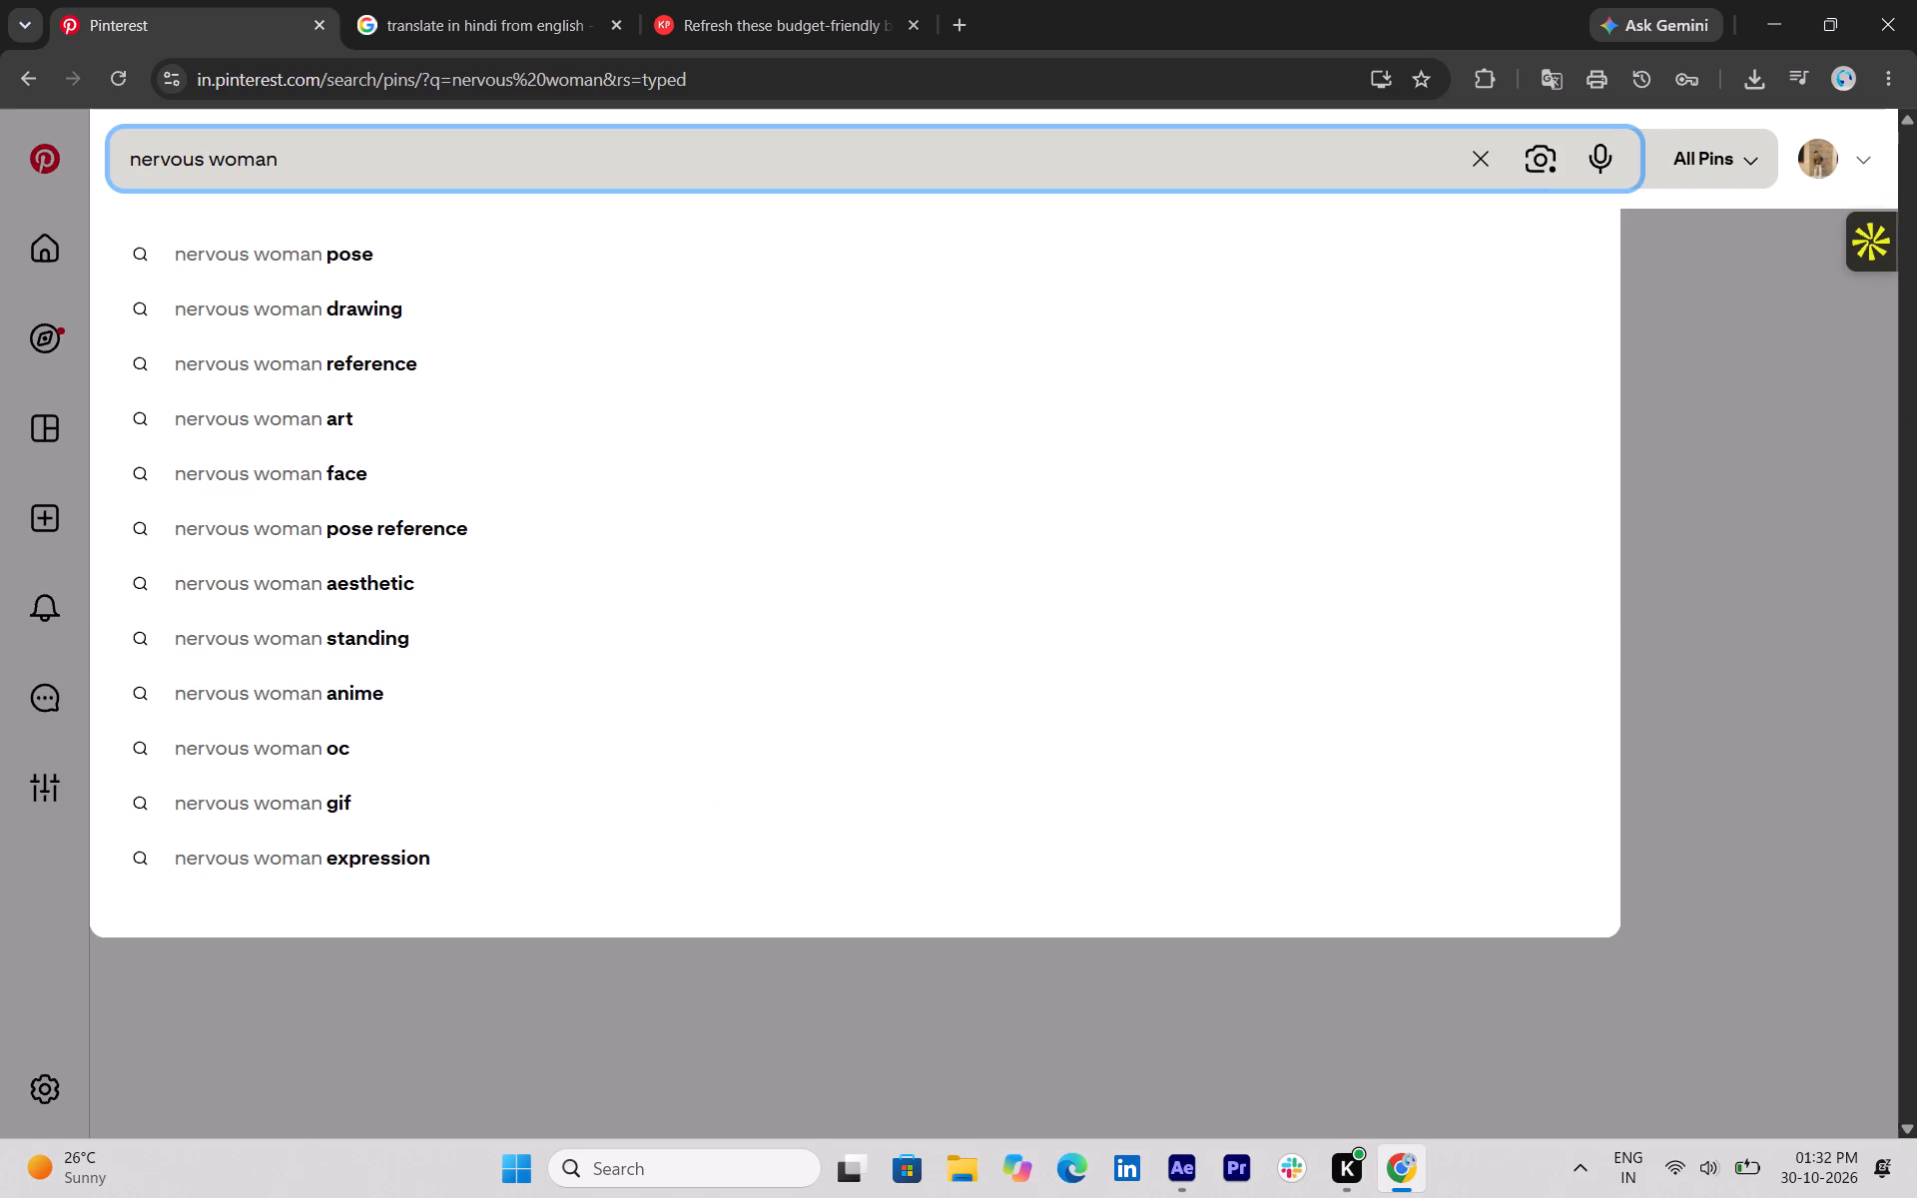
key(BackSpace)
key(BackSpace)
key(BackSpace)
key(BackSpace)
key(BackSpace)
key(BackSpace)
key(BackSpace)
key(BackSpace)
key(BackSpace)
key(BackSpace)
key(BackSpace)
key(BackSpace)
key(BackSpace)
text(sad)
key(Return)
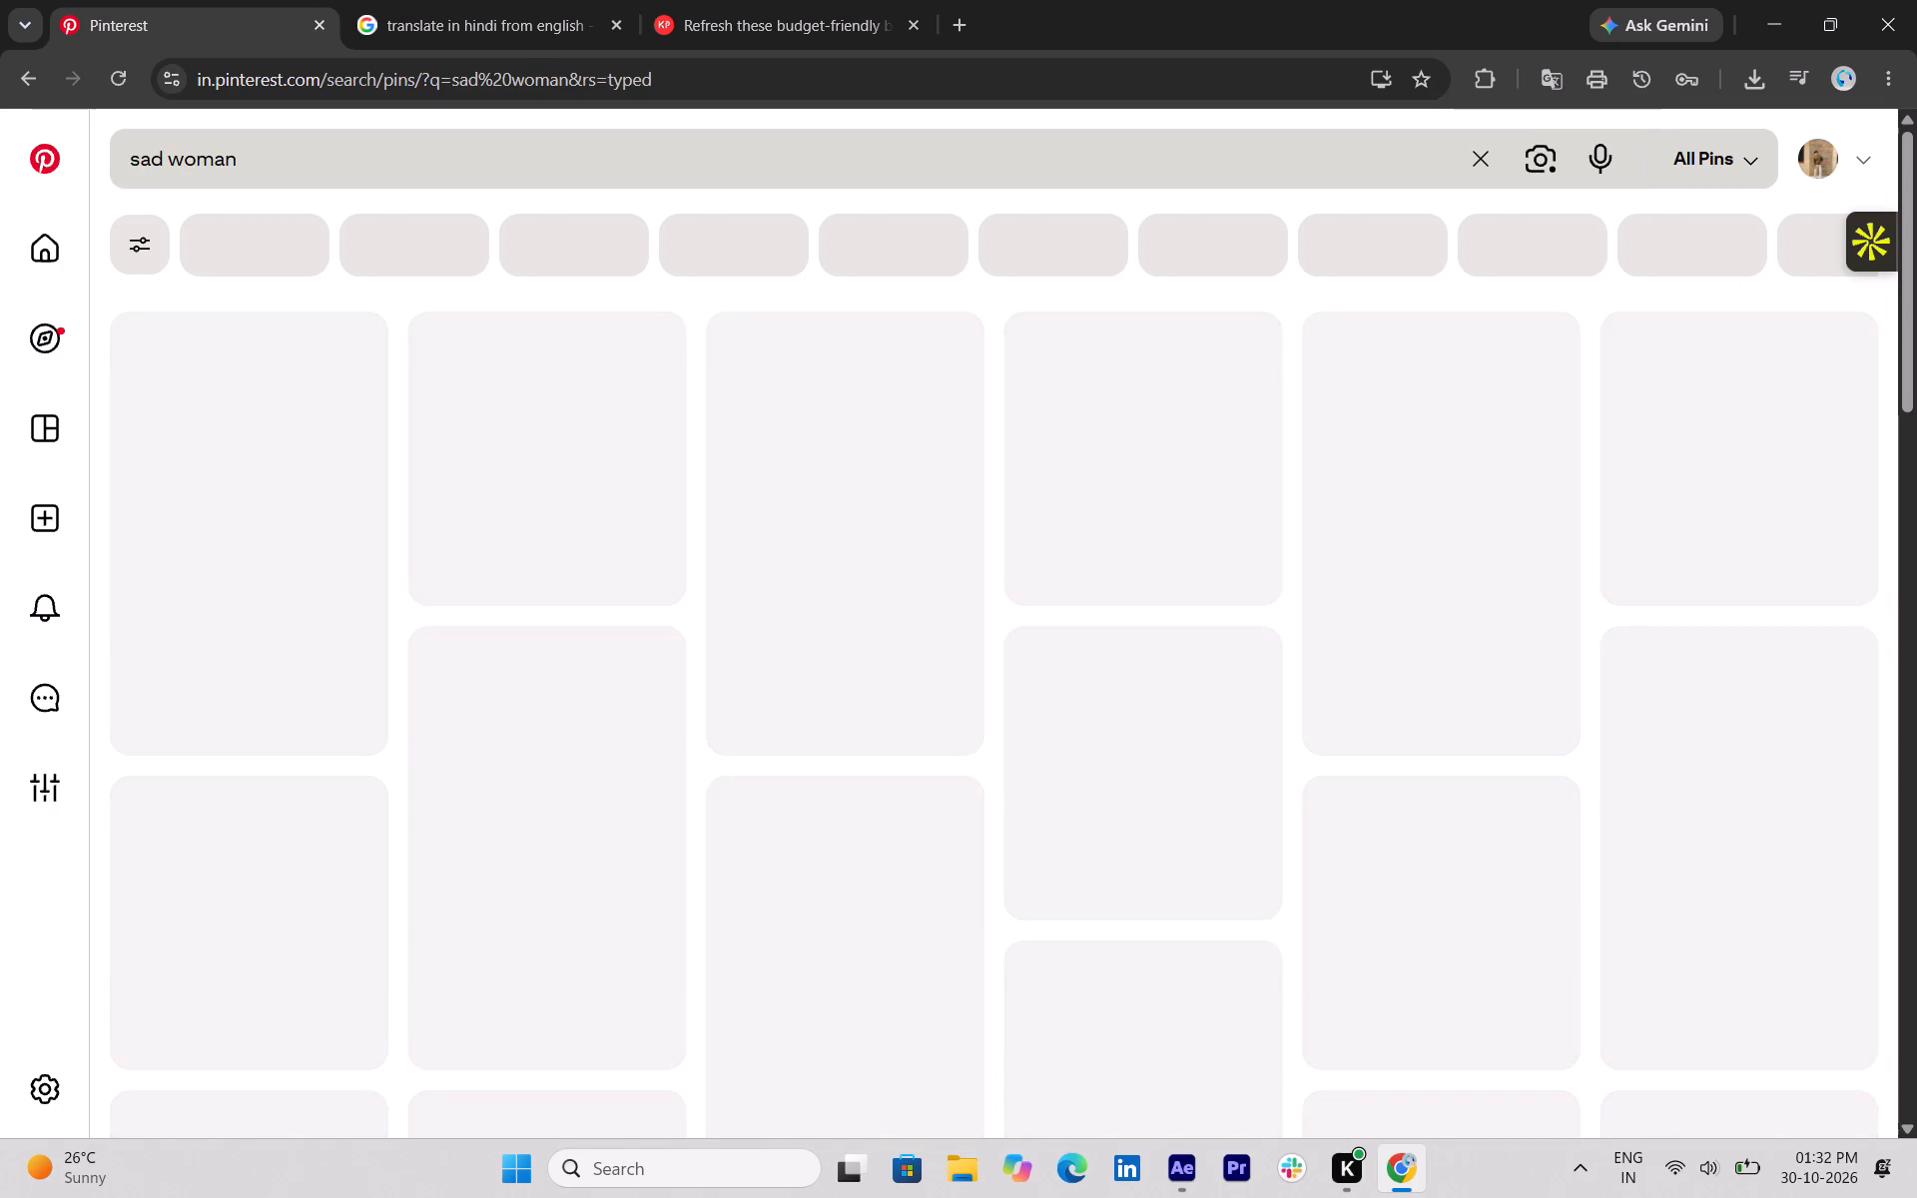
scroll(610, 586, down, 1)
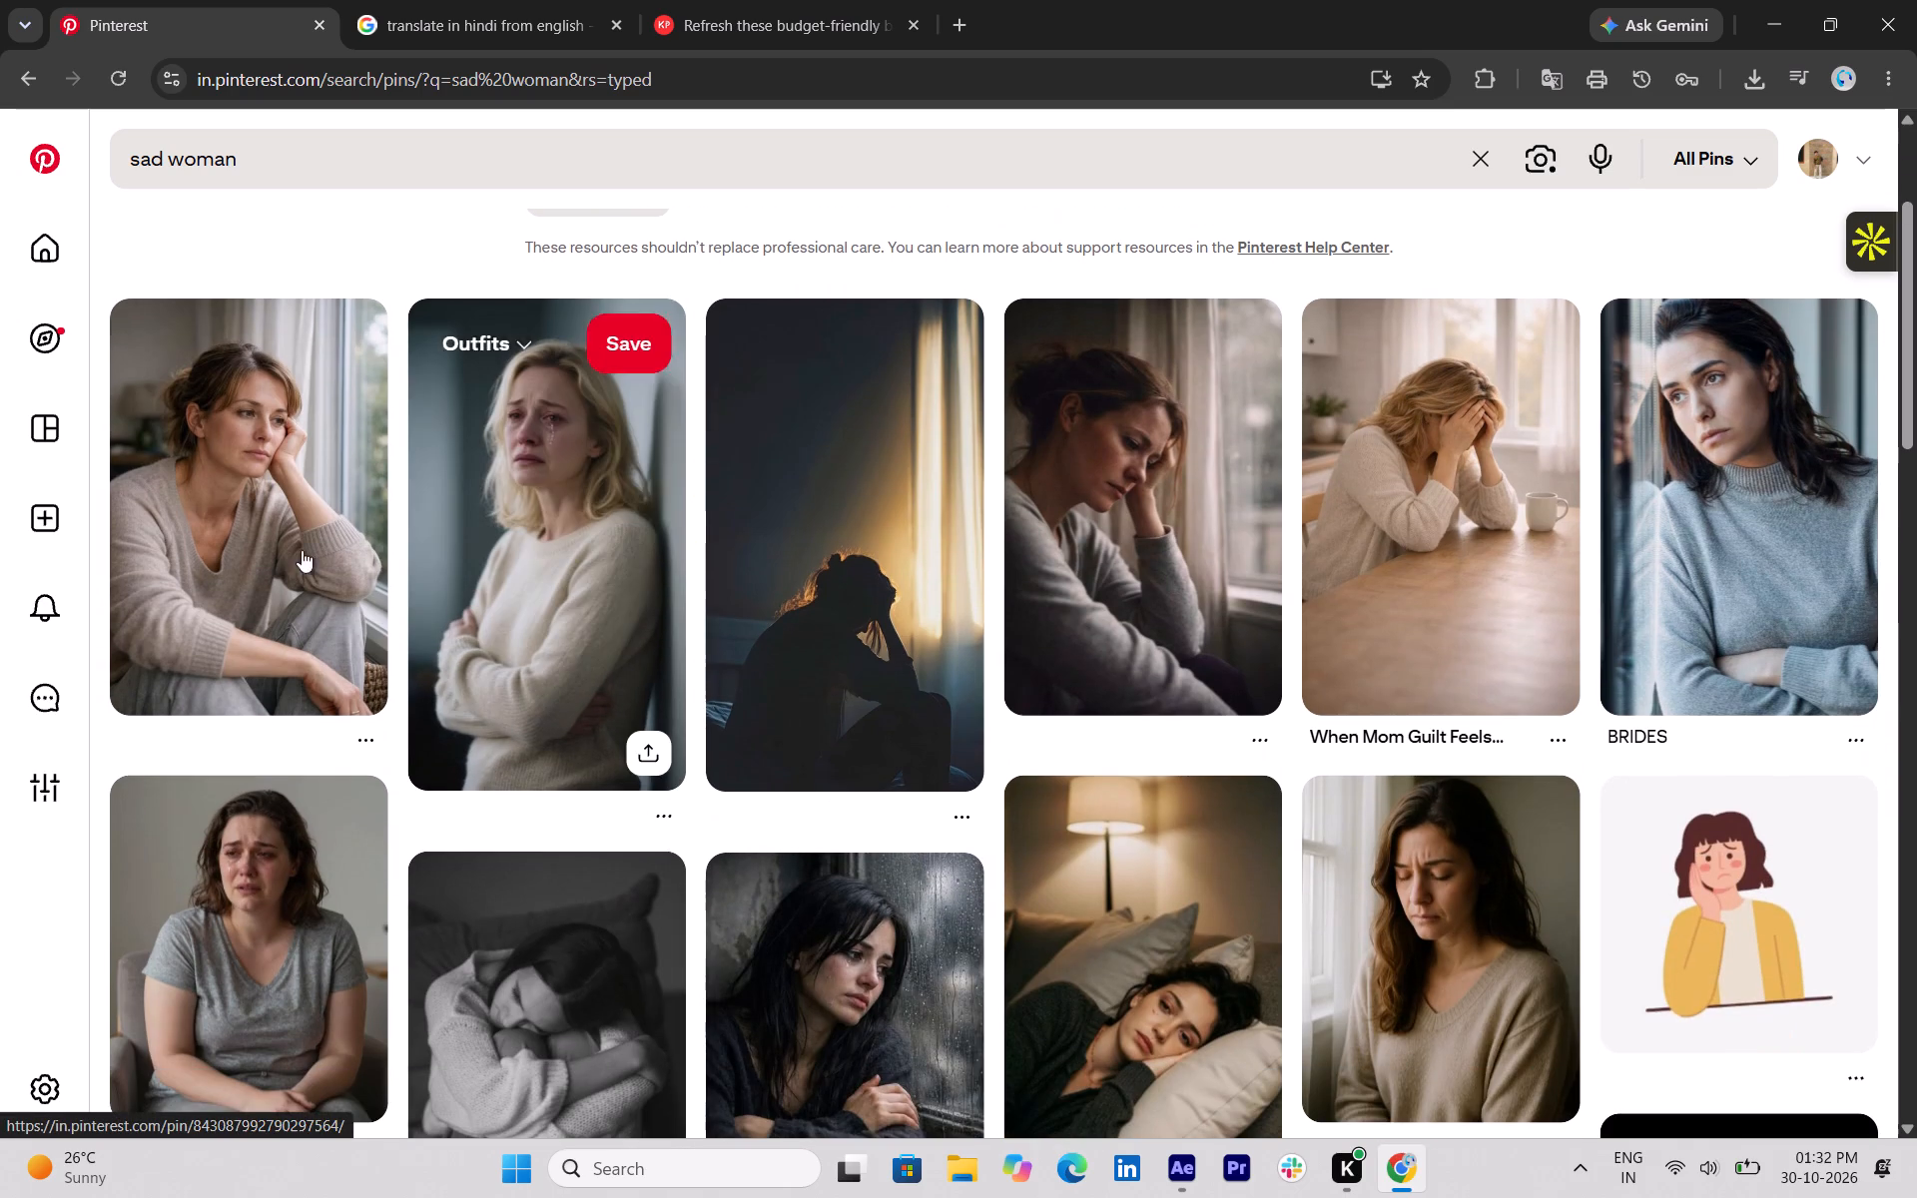
scroll(289, 553, down, 1)
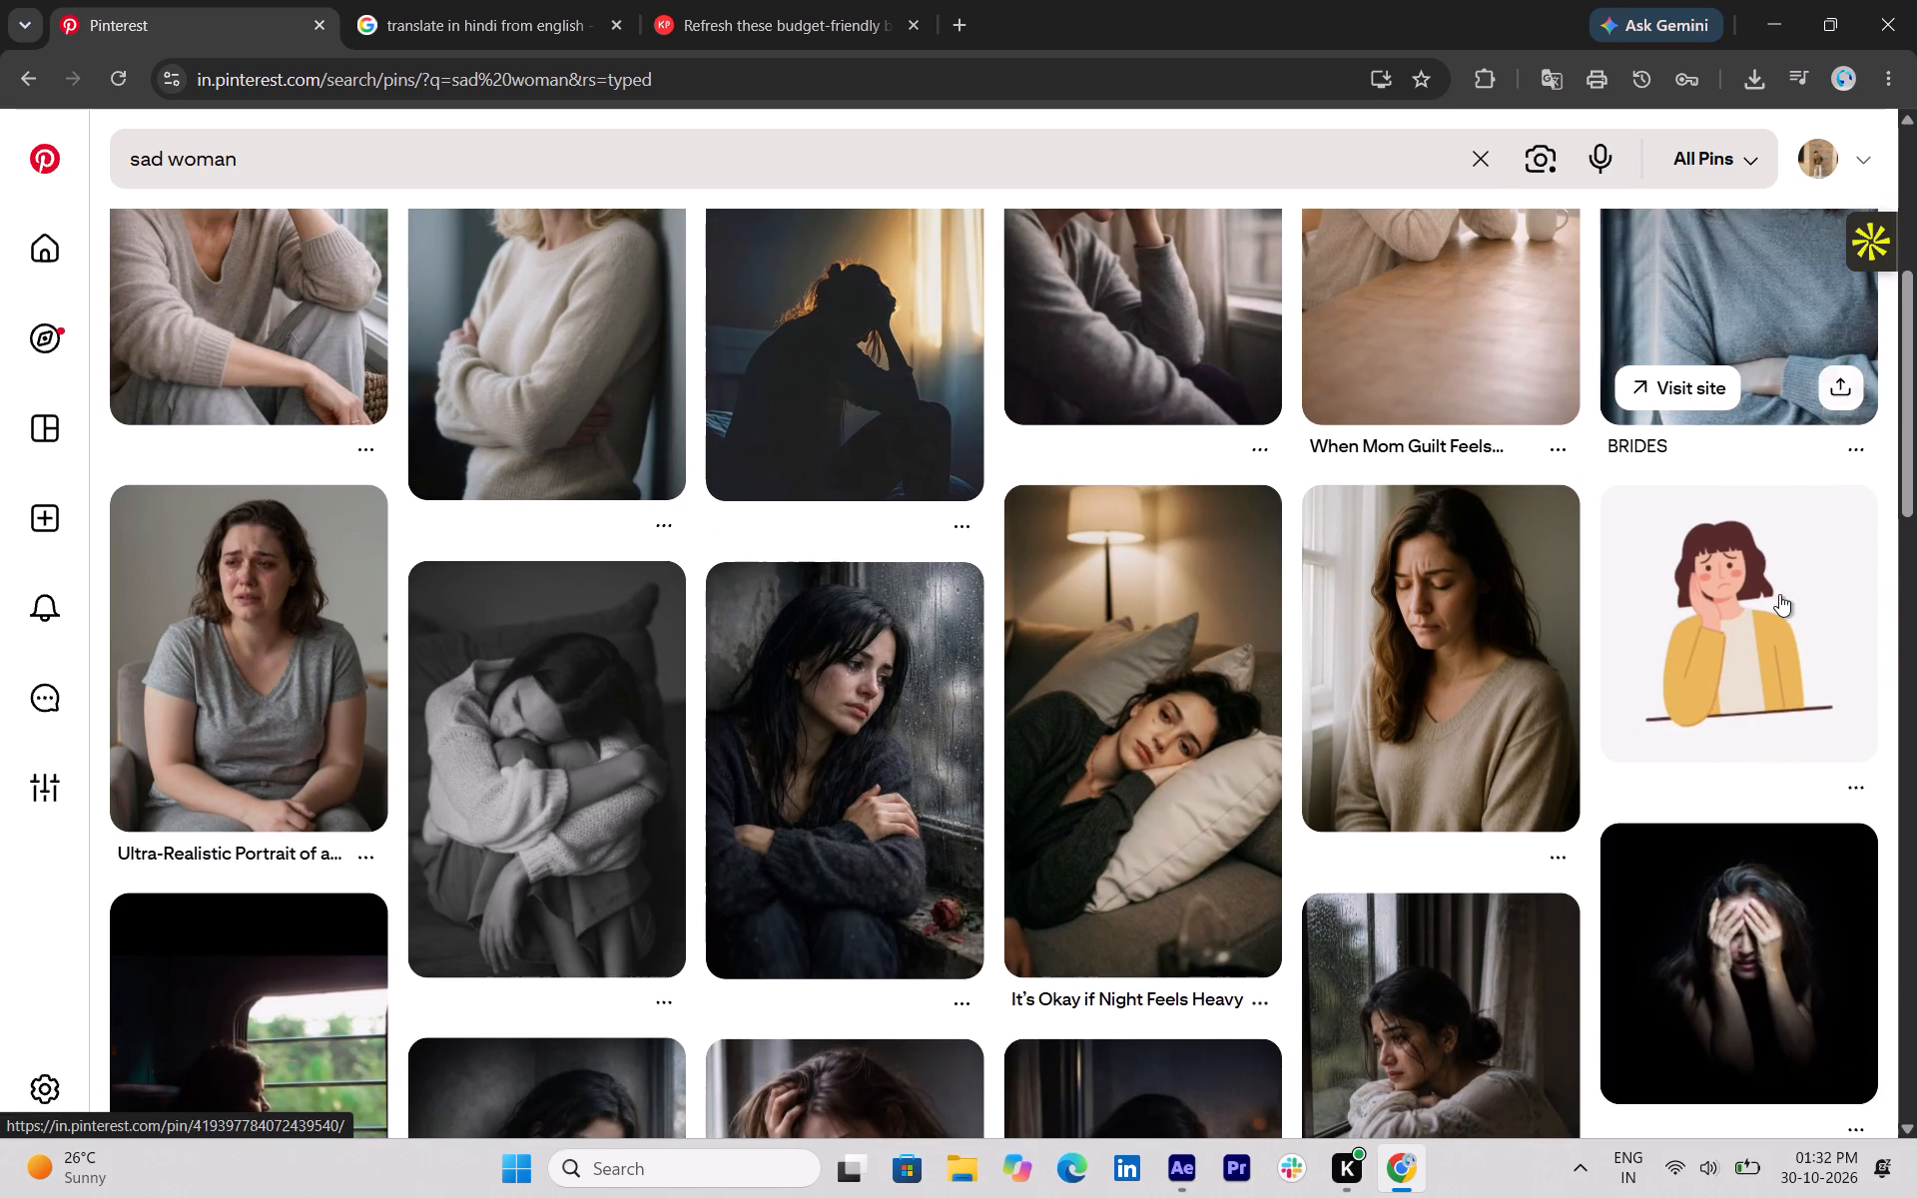
scroll(1679, 683, down, 1)
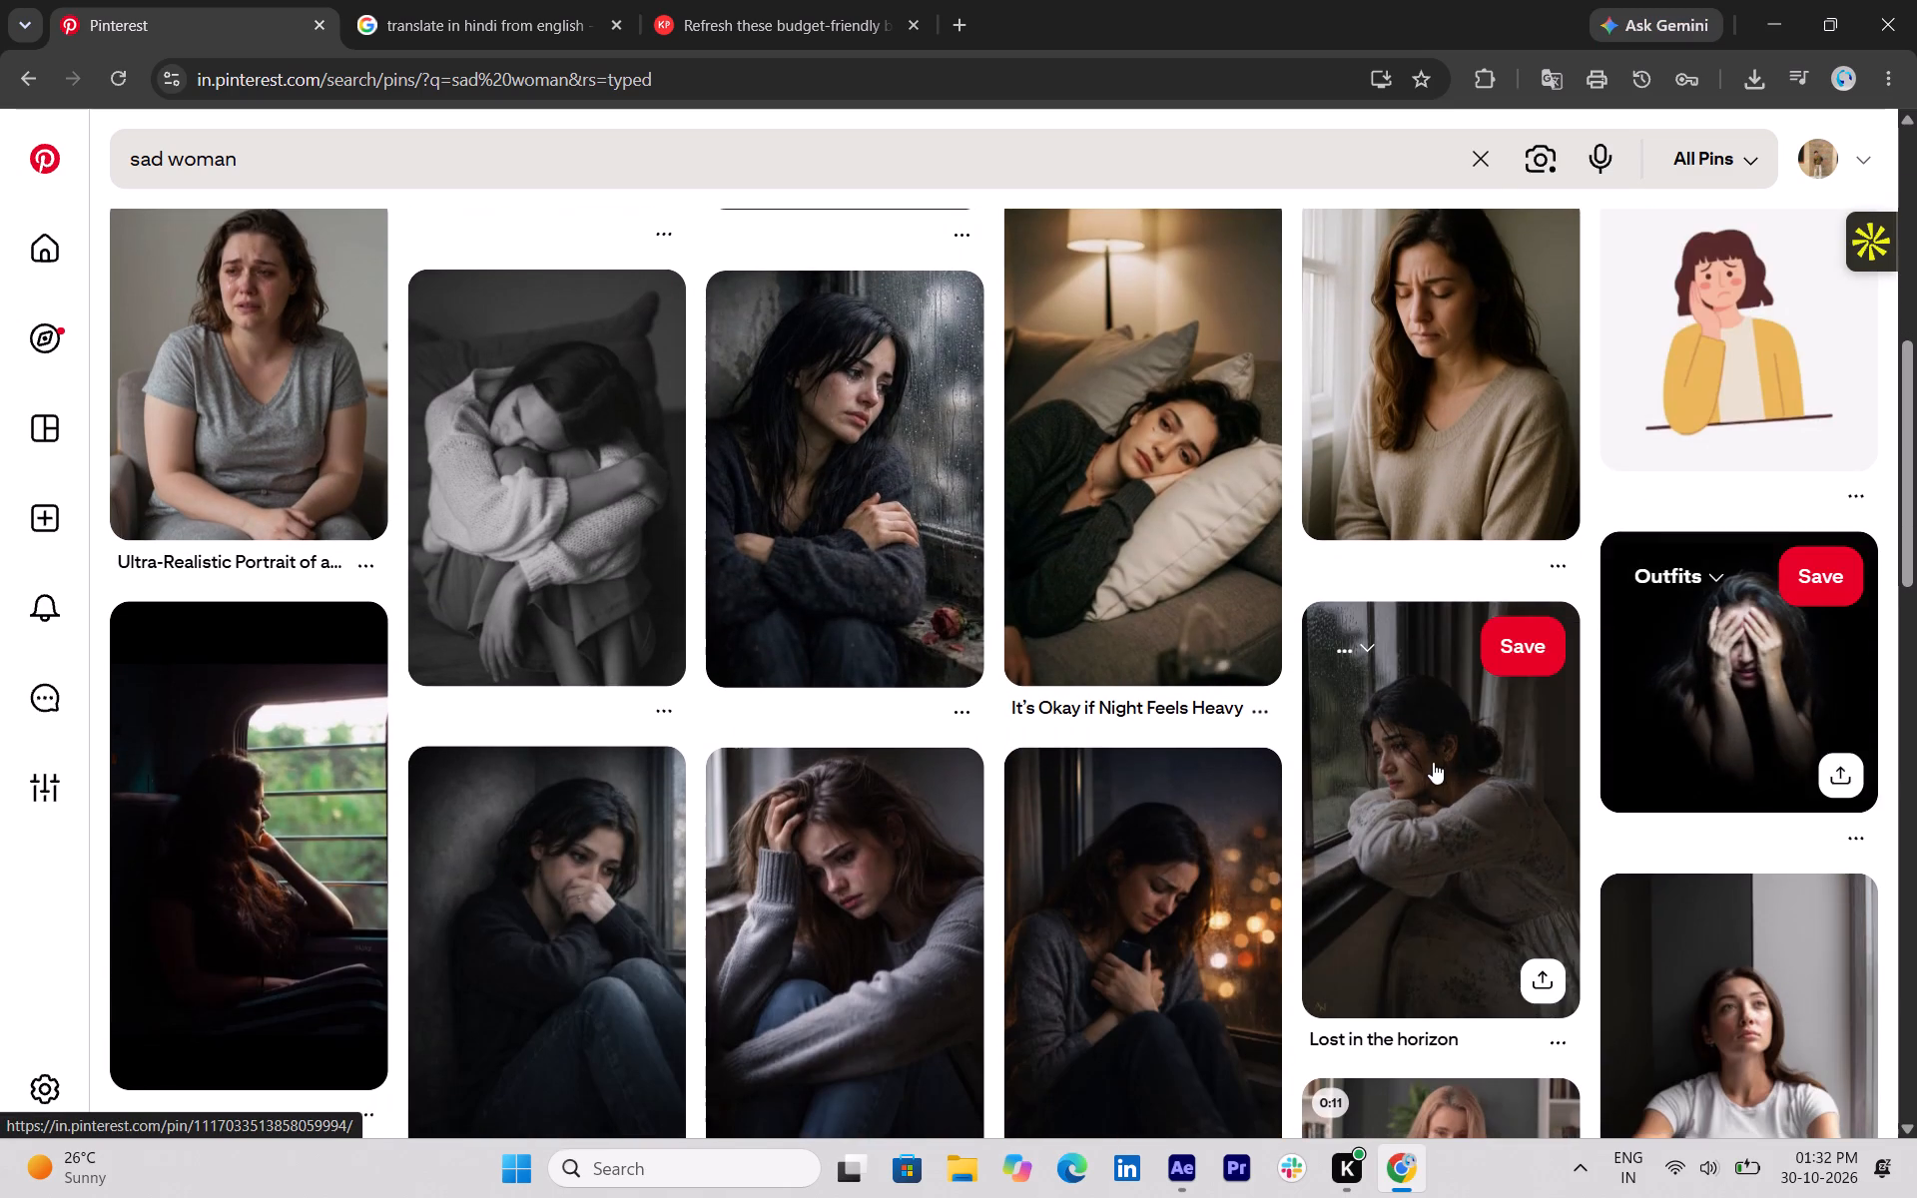
scroll(1431, 771, down, 1)
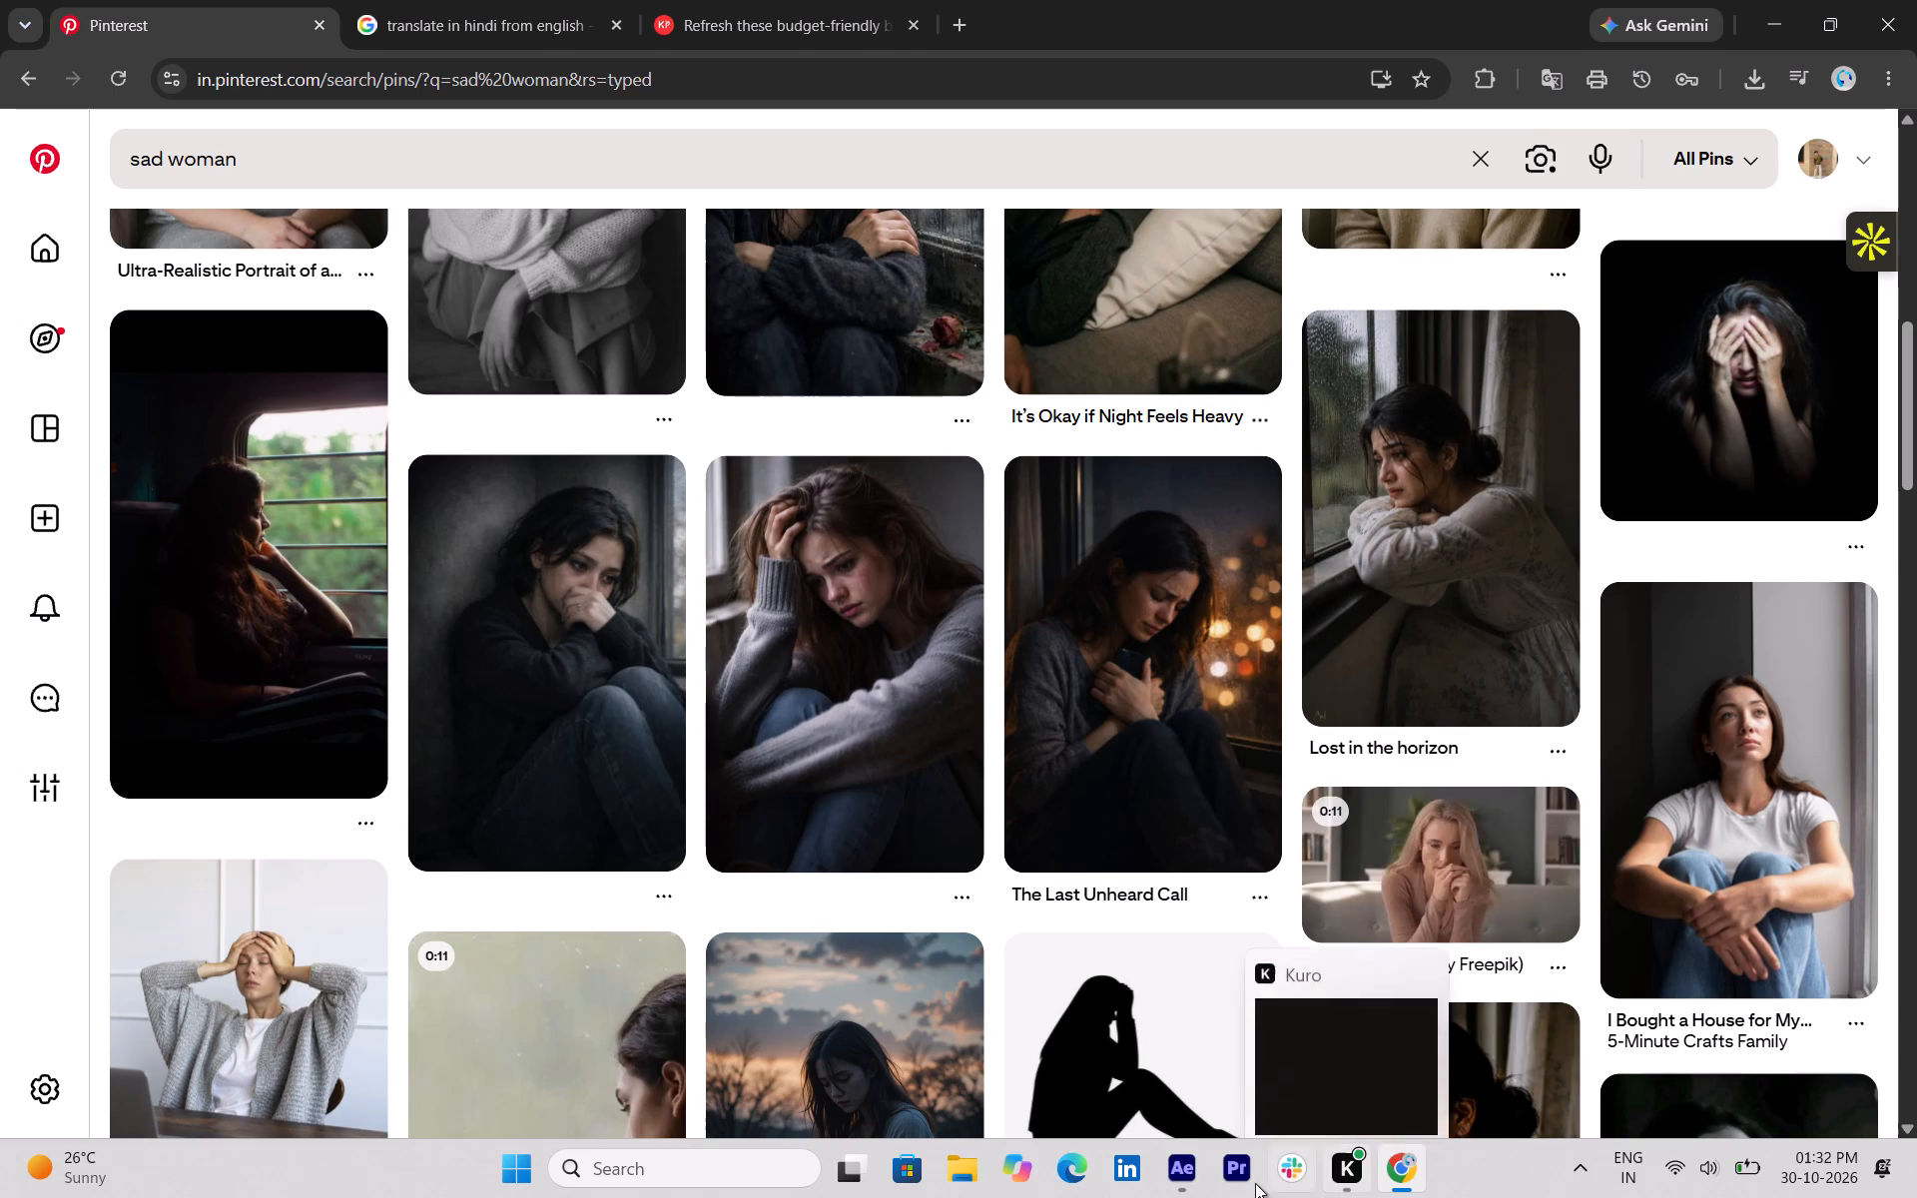
Switch to After Effects and play the narration from 0:03:09:13.
click(1179, 1195)
key(space)
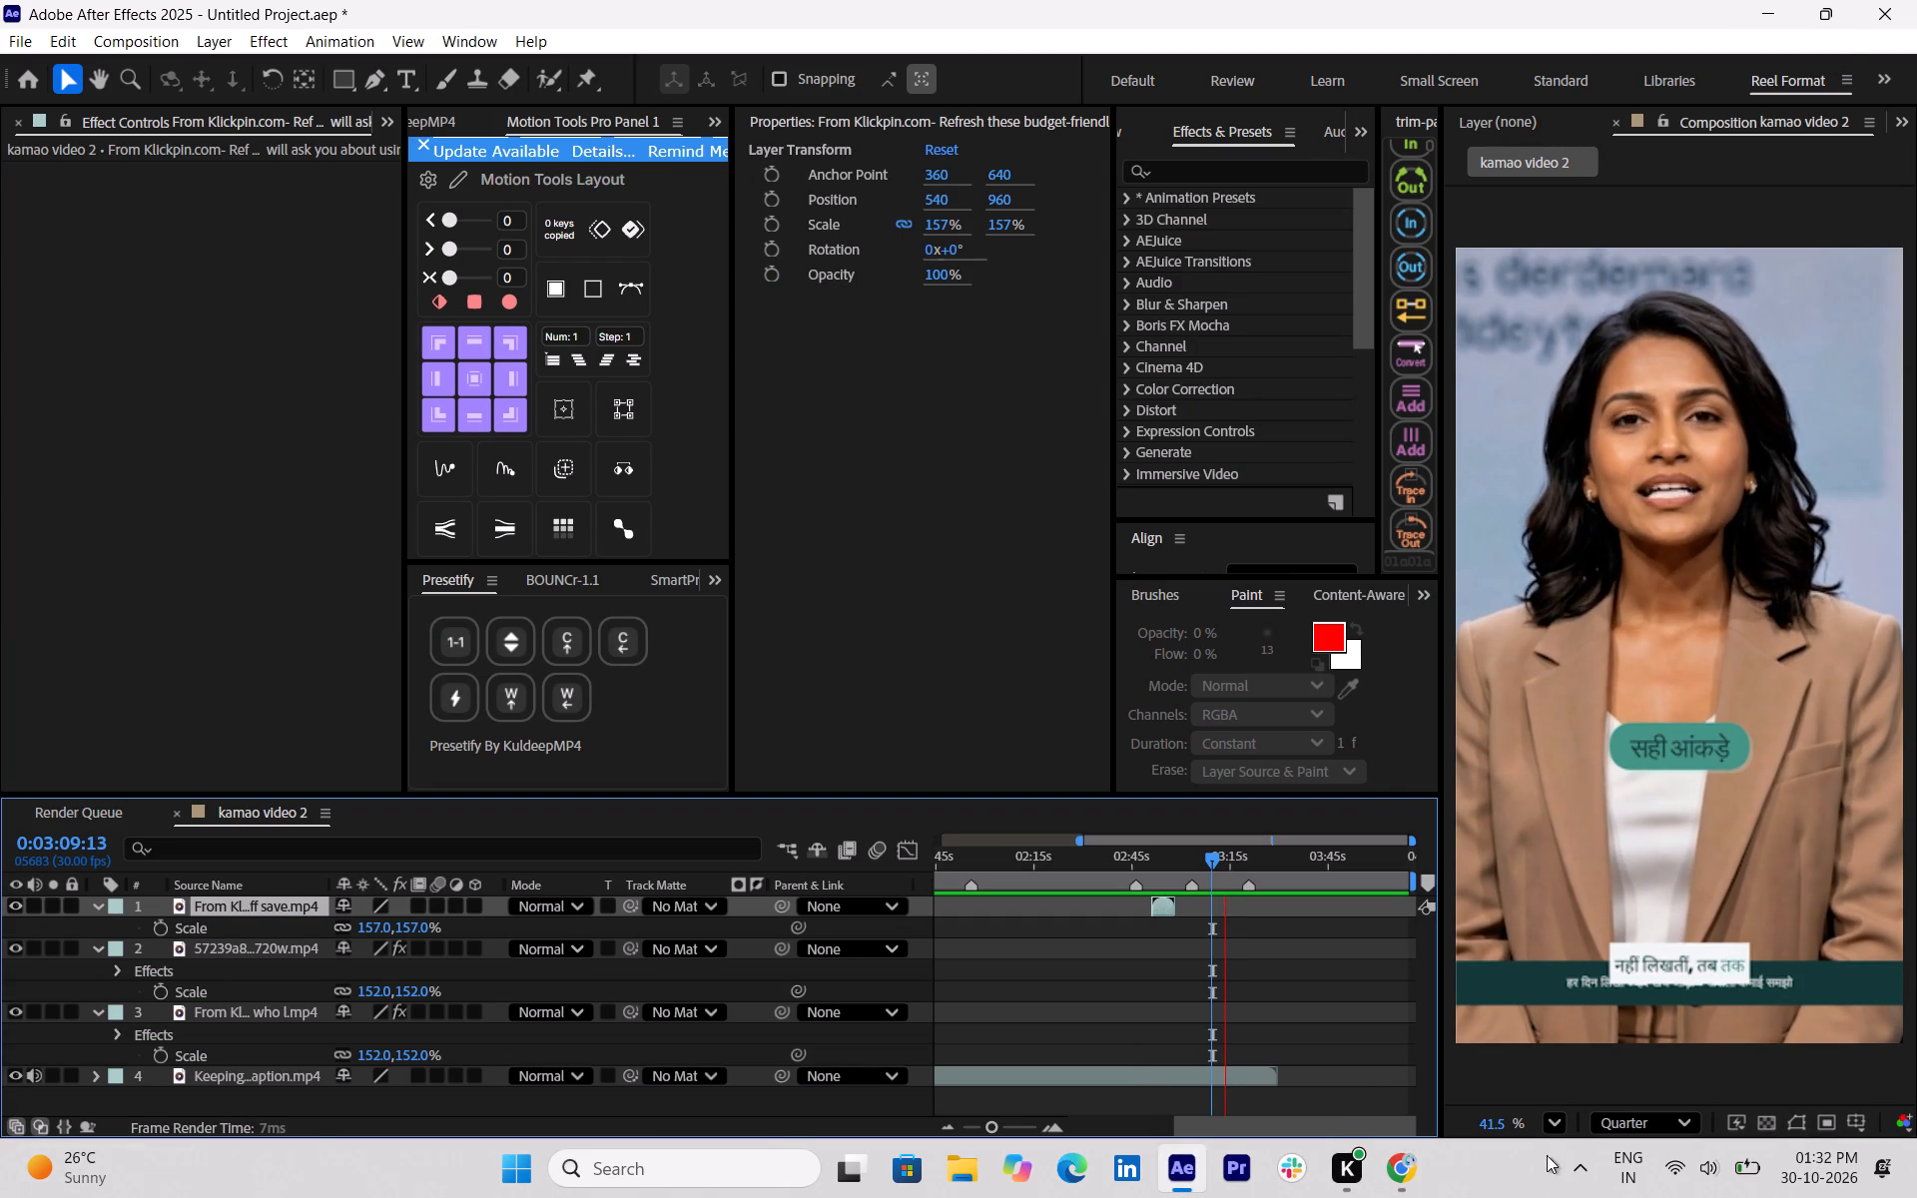
key(space)
Switch to Chrome and look through more "sad woman" pins for an image matching the narration.
click(1408, 1183)
scroll(649, 710, down, 1)
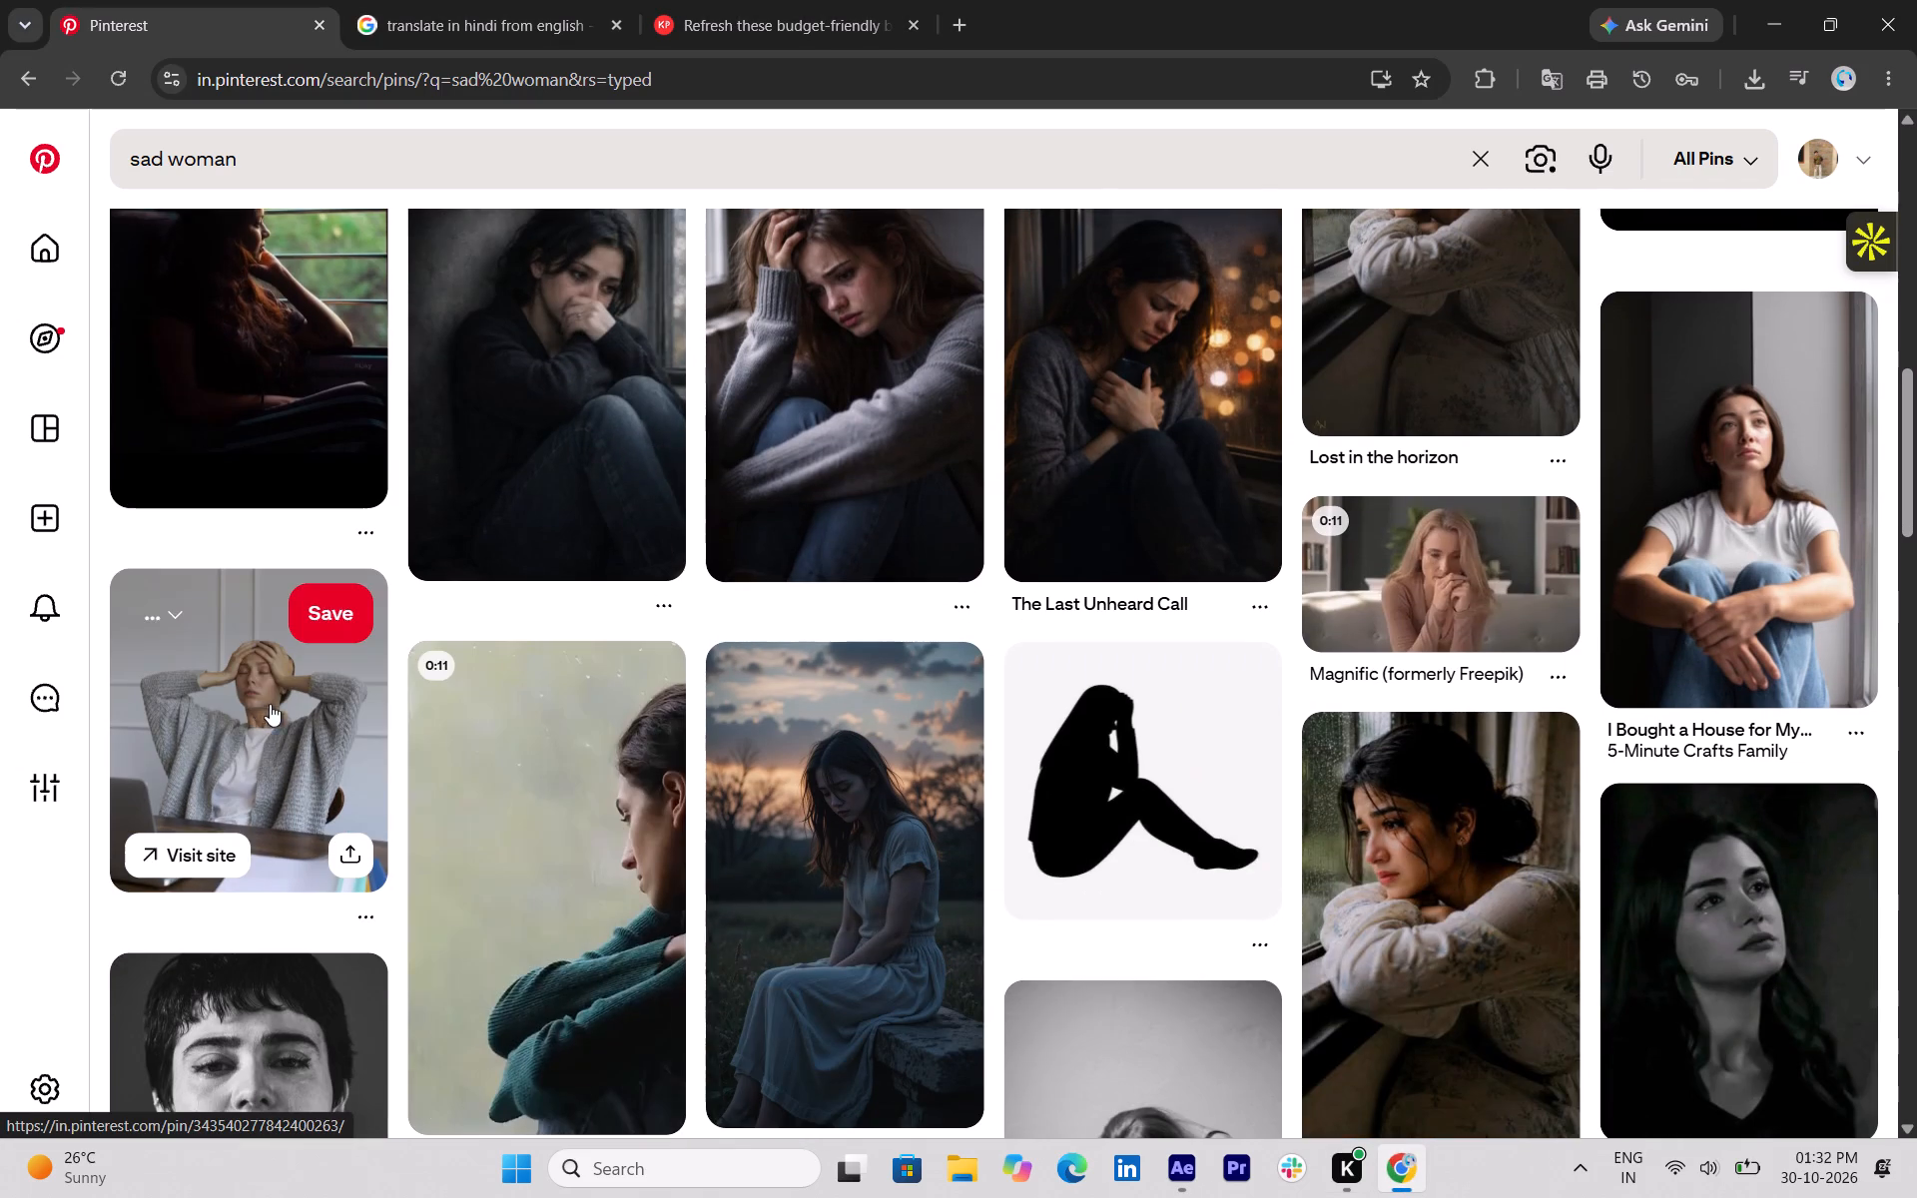
scroll(257, 703, down, 1)
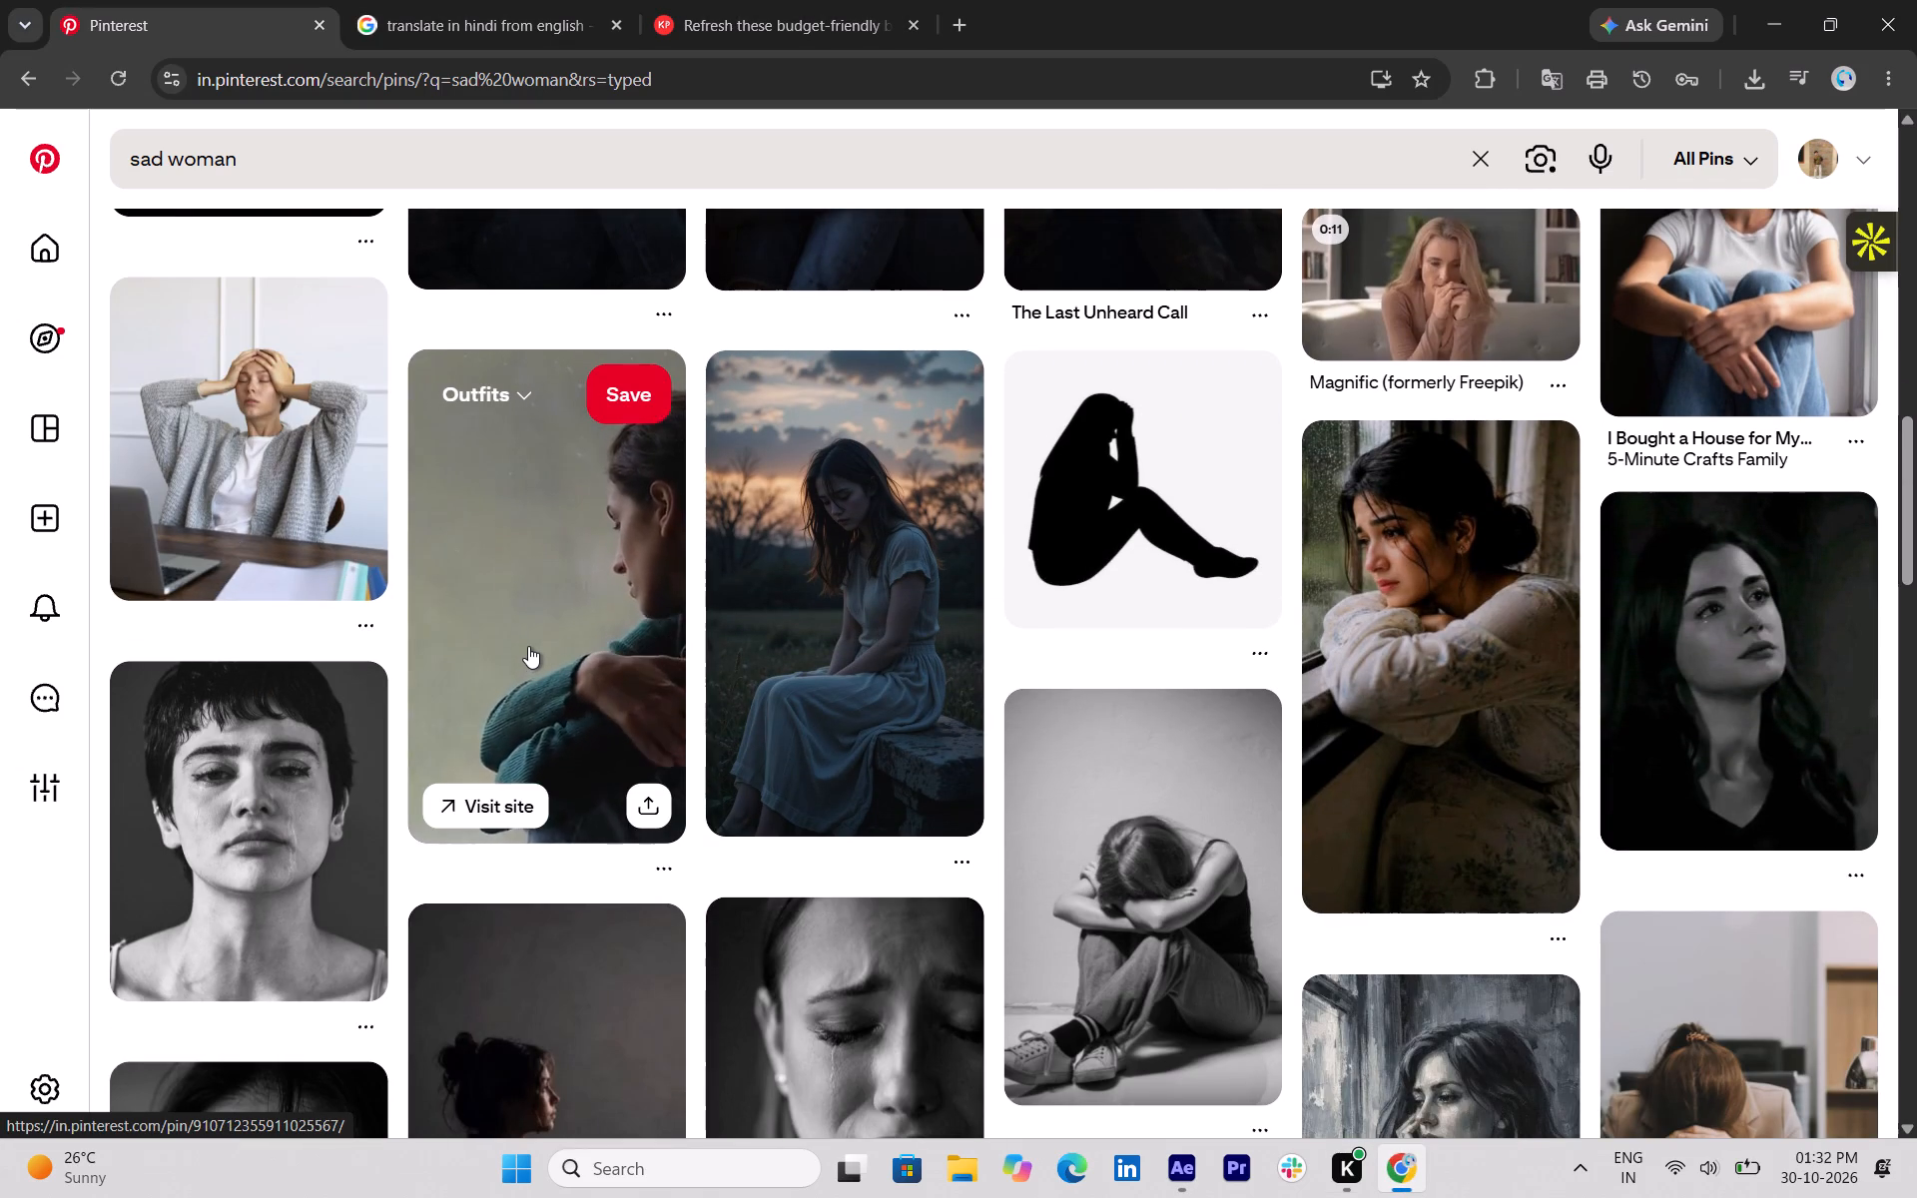
scroll(528, 649, down, 2)
scroll(562, 673, up, 3)
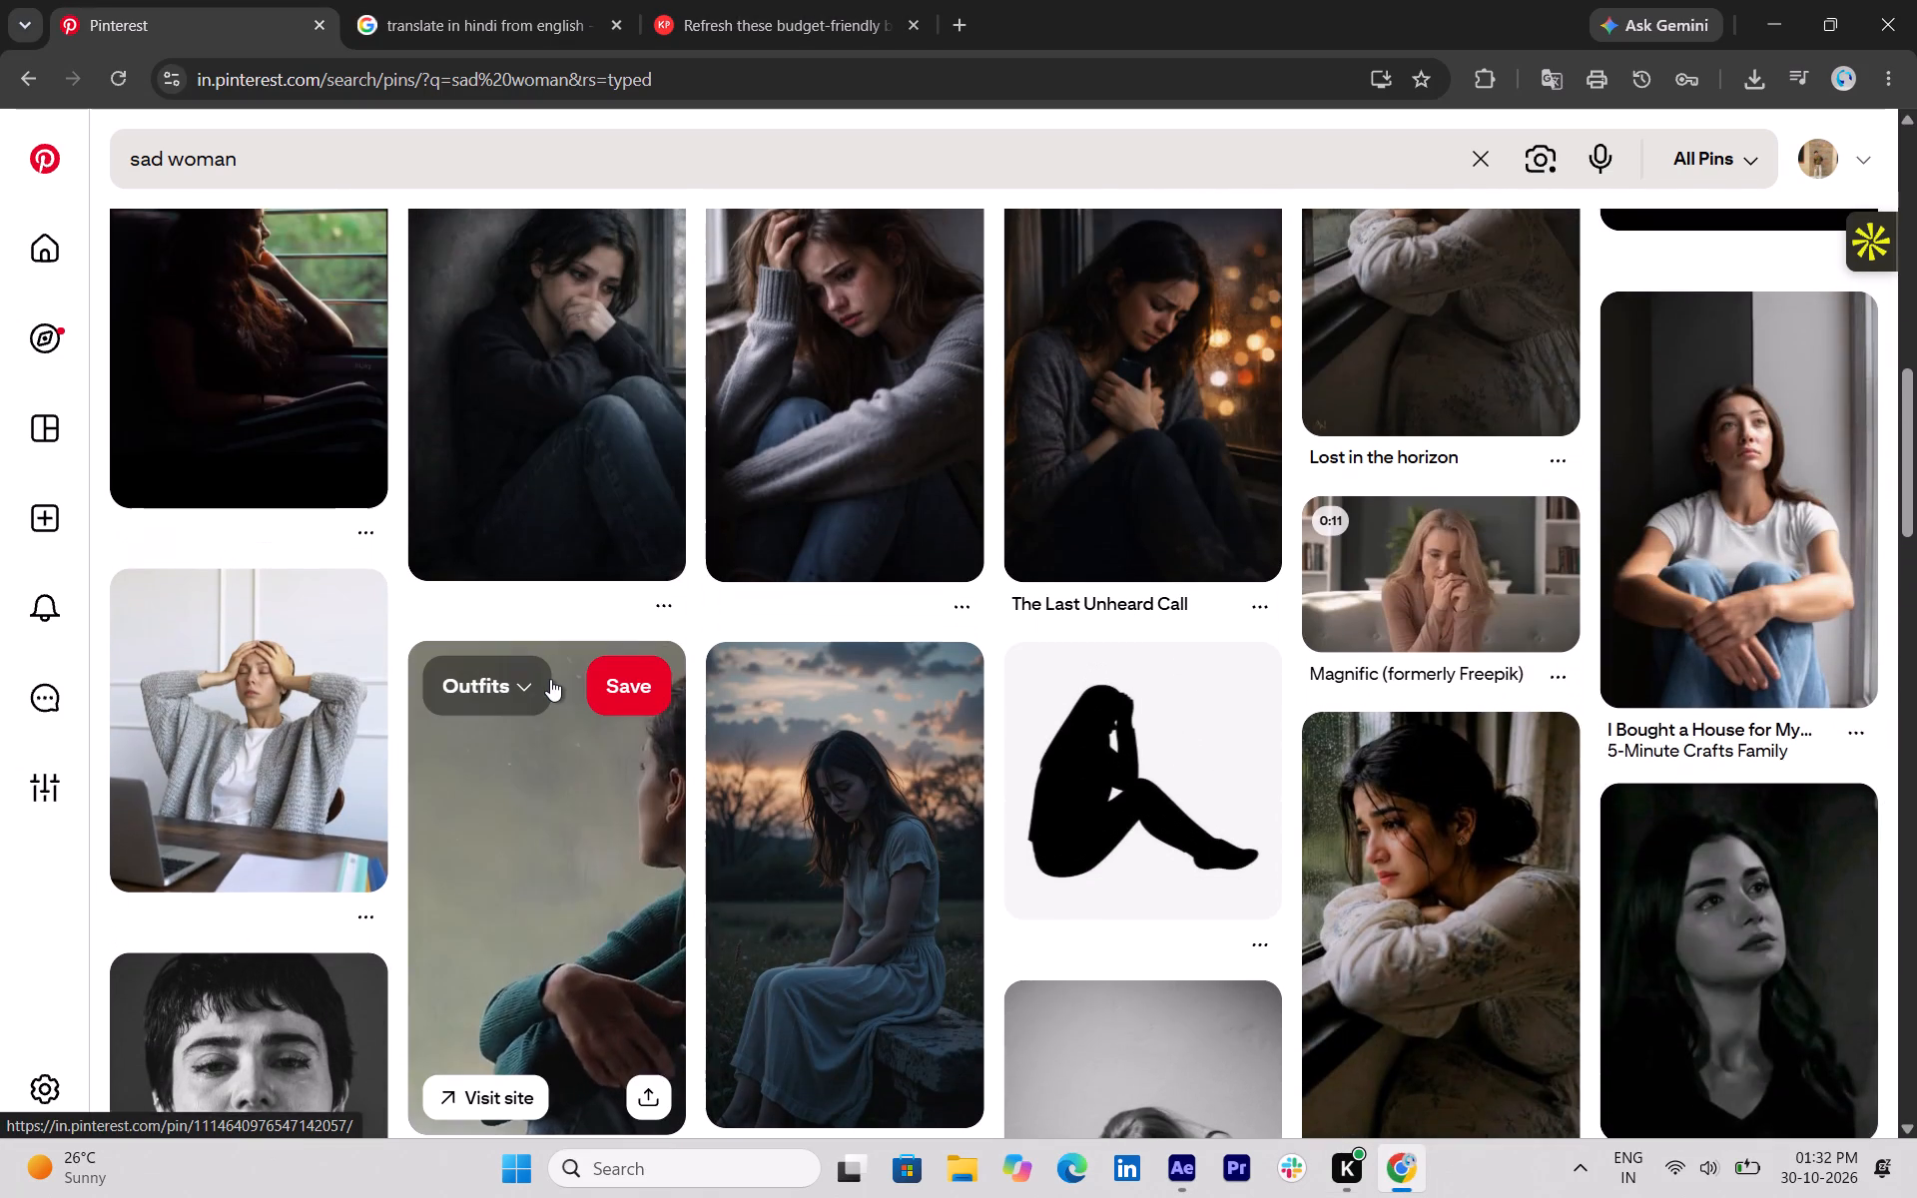
scroll(550, 679, up, 4)
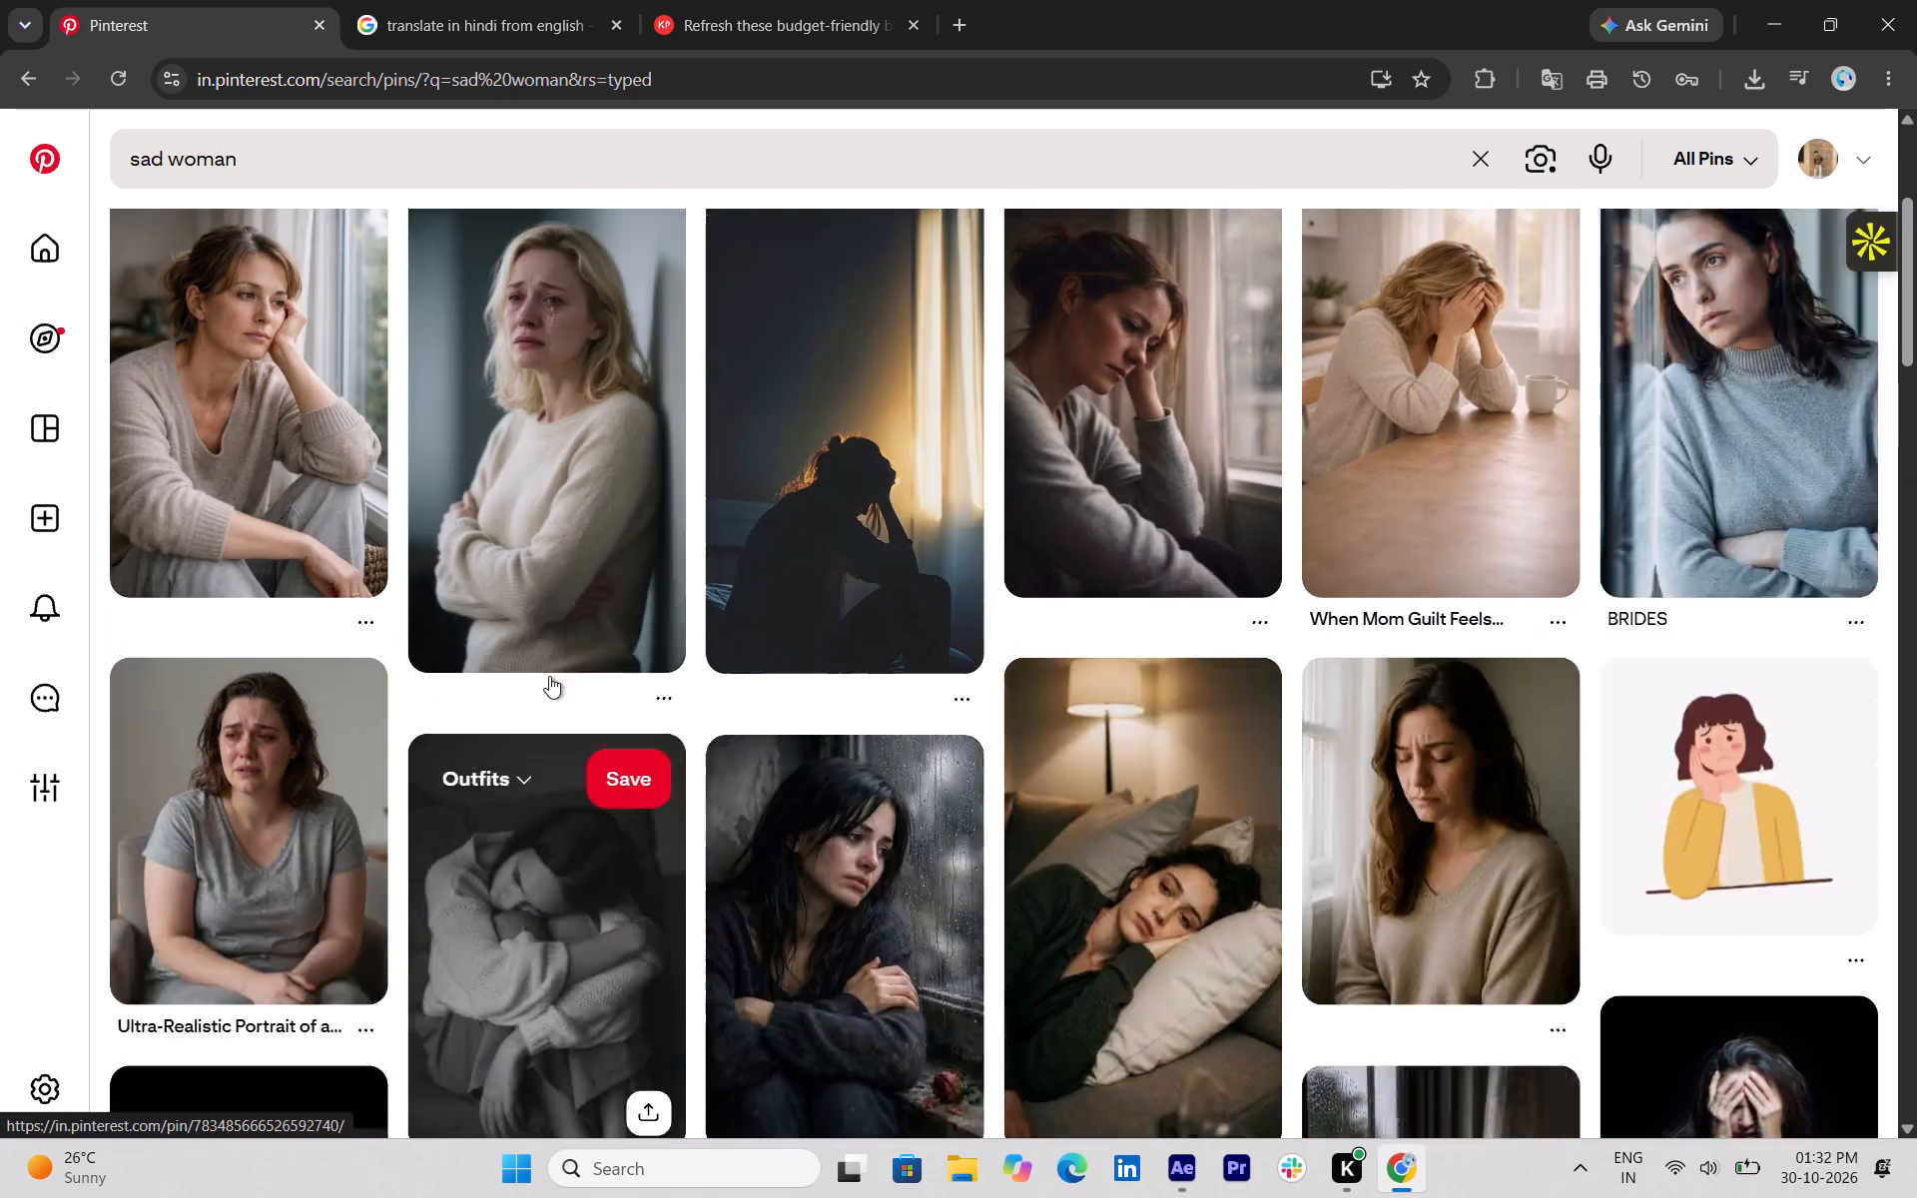
scroll(548, 673, up, 2)
Refine the Pinterest search to "sad woman writing".
click(260, 167)
key(space)
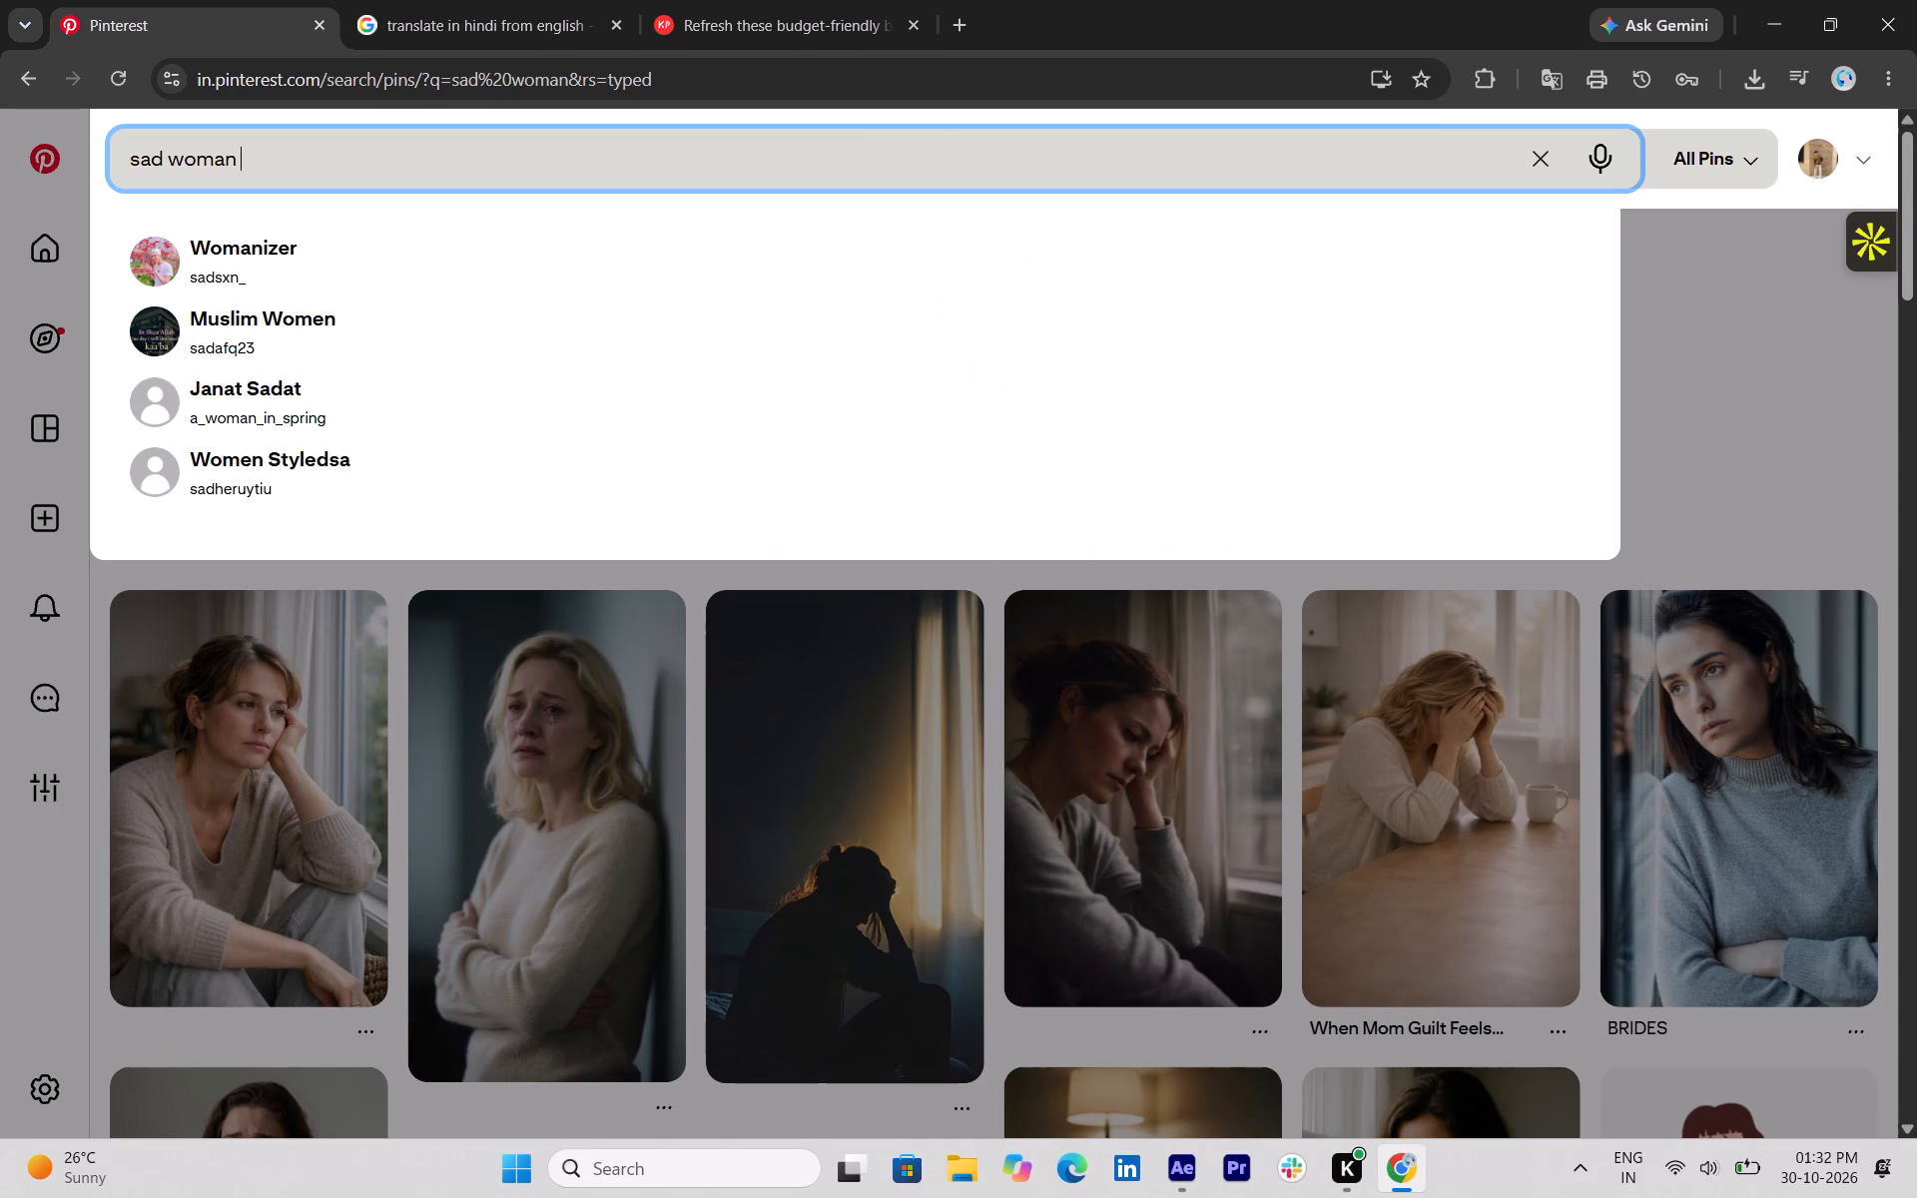
key(w)
key(r)
key(i)
key(t)
key(i)
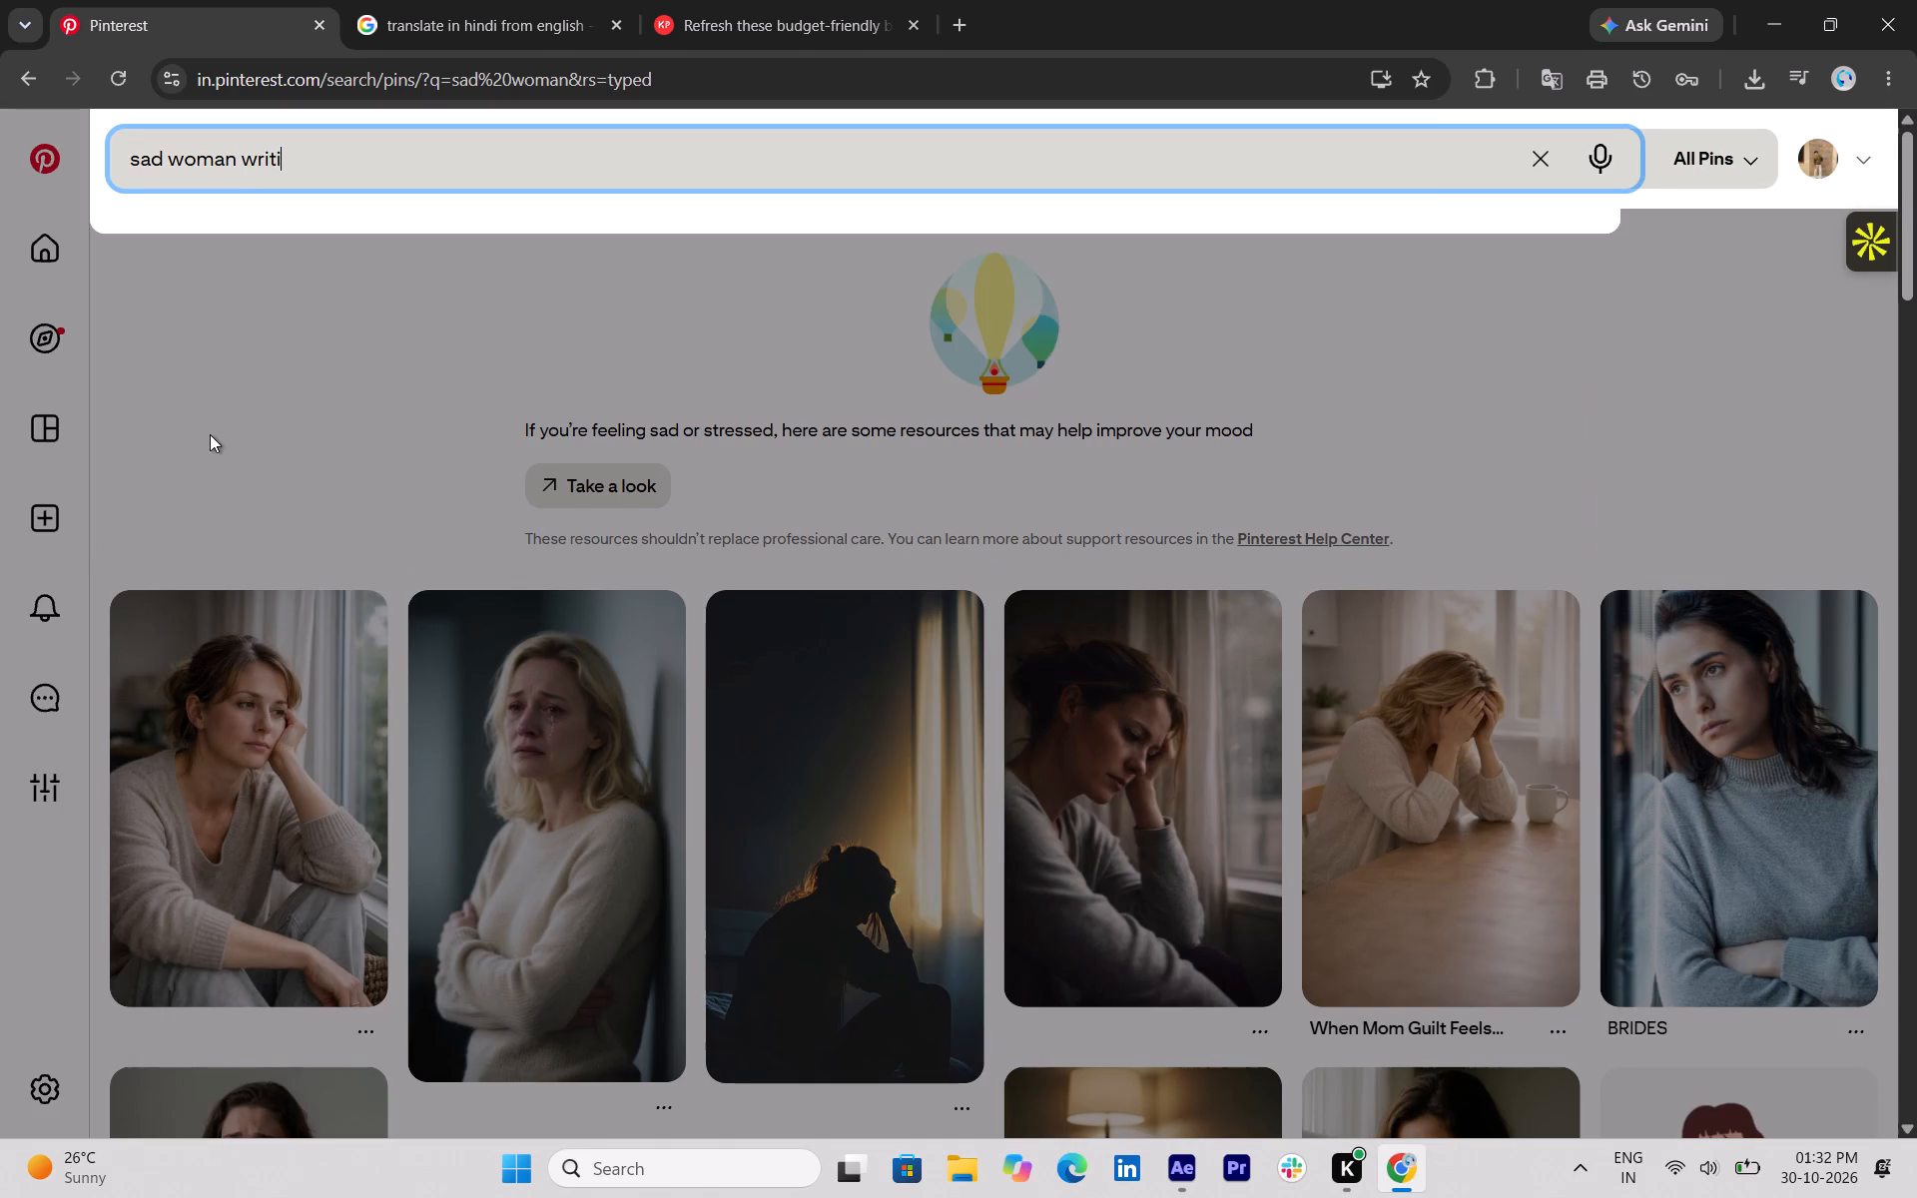
key(n)
key(g)
key(Return)
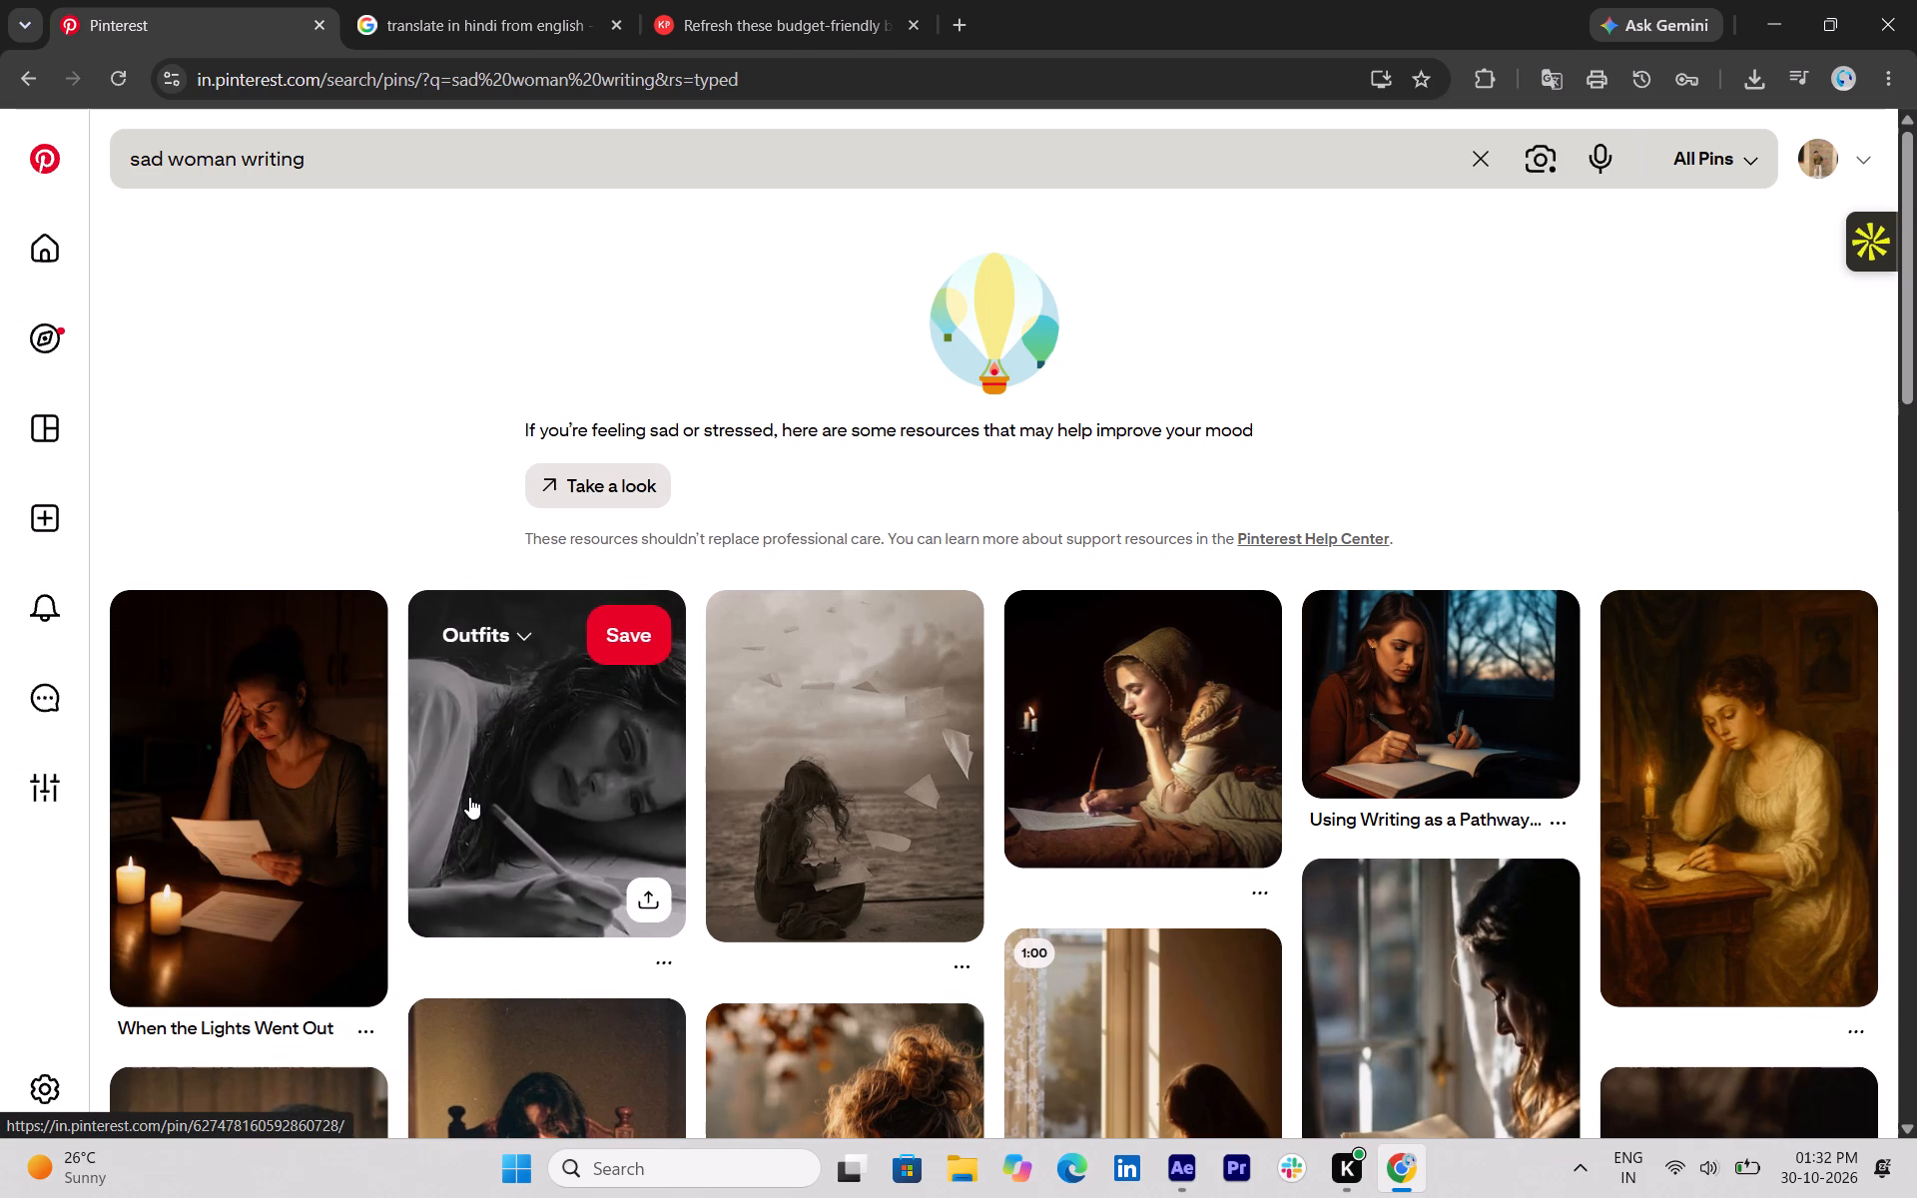
Look through the "sad woman writing" results for an image or clip of a worried woman writing that suits the narration.
scroll(469, 797, down, 1)
scroll(264, 605, down, 1)
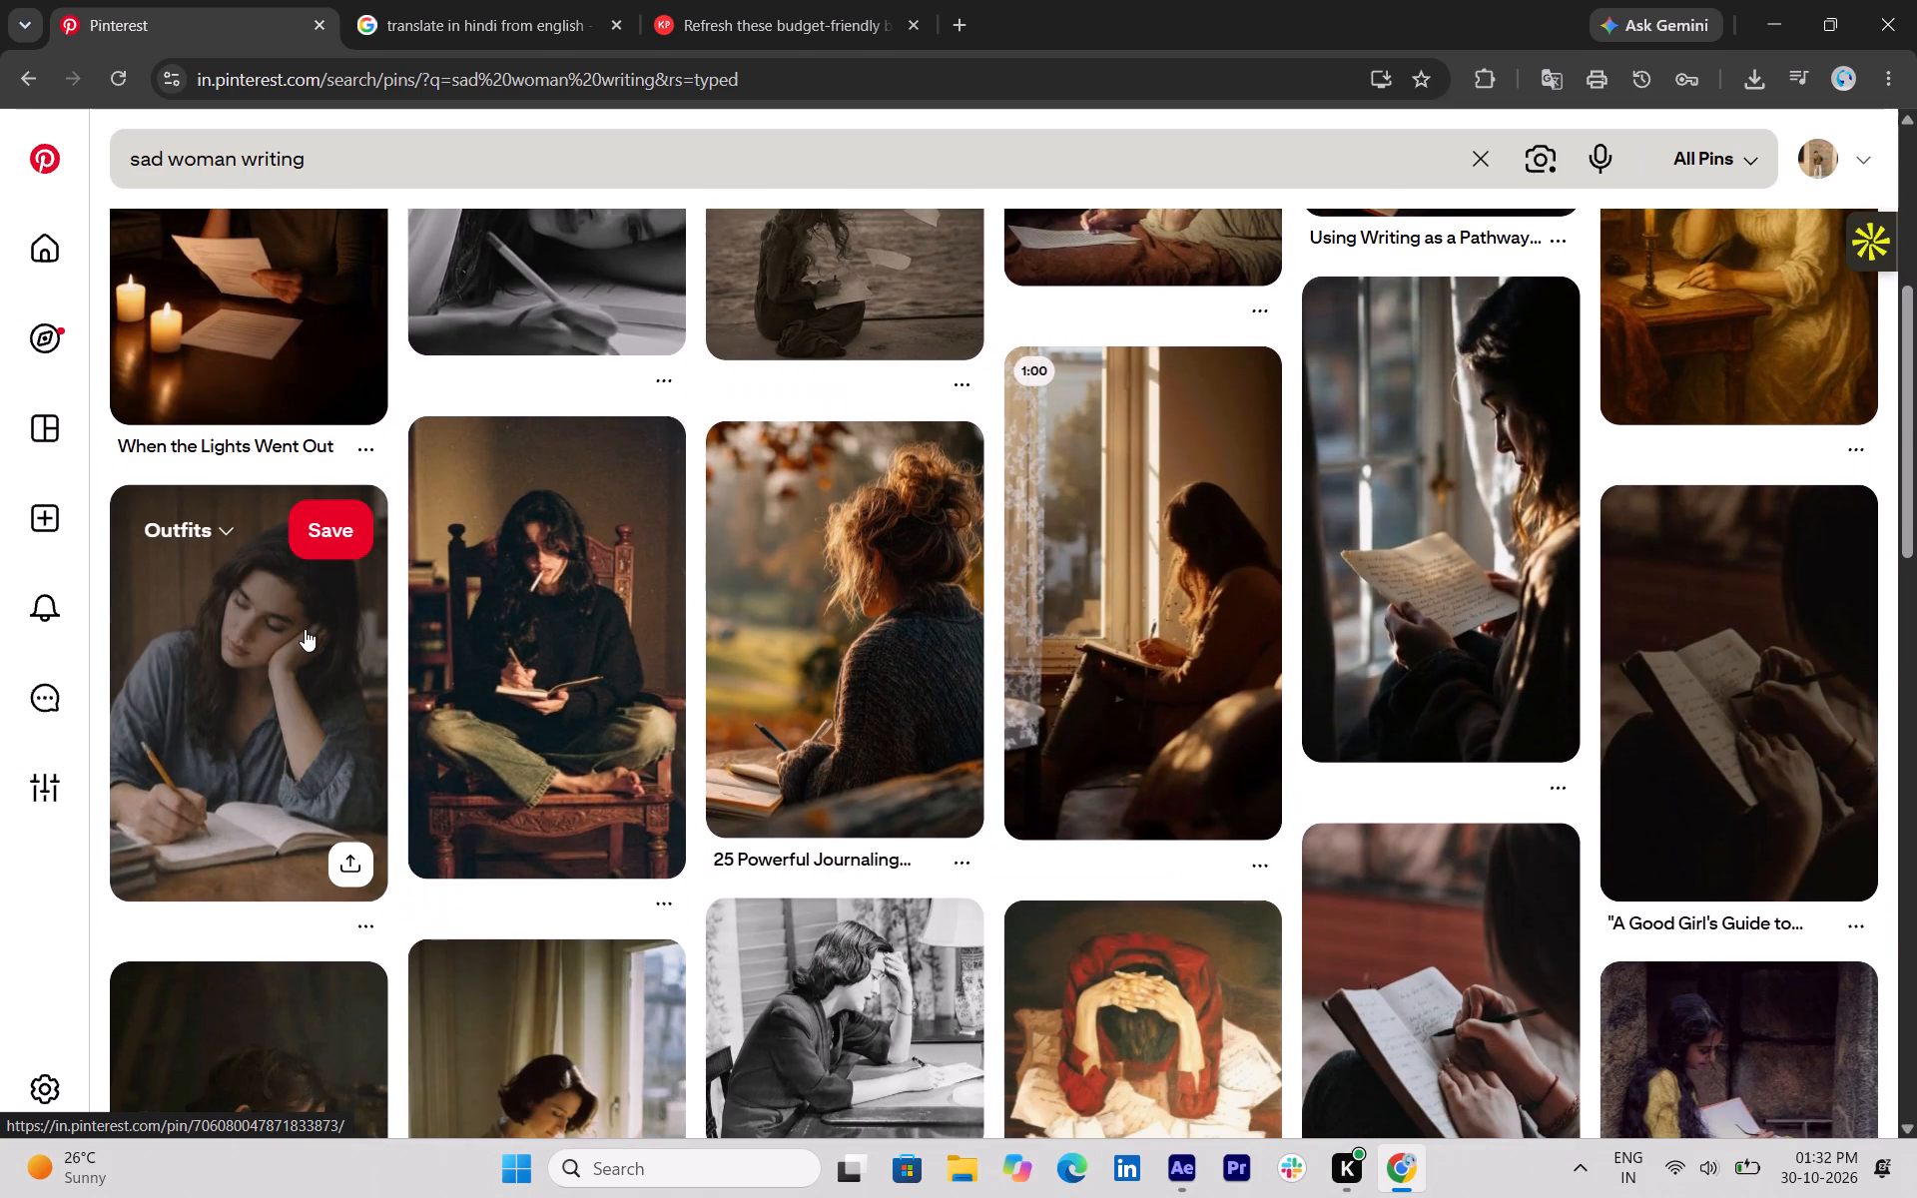
scroll(795, 657, down, 2)
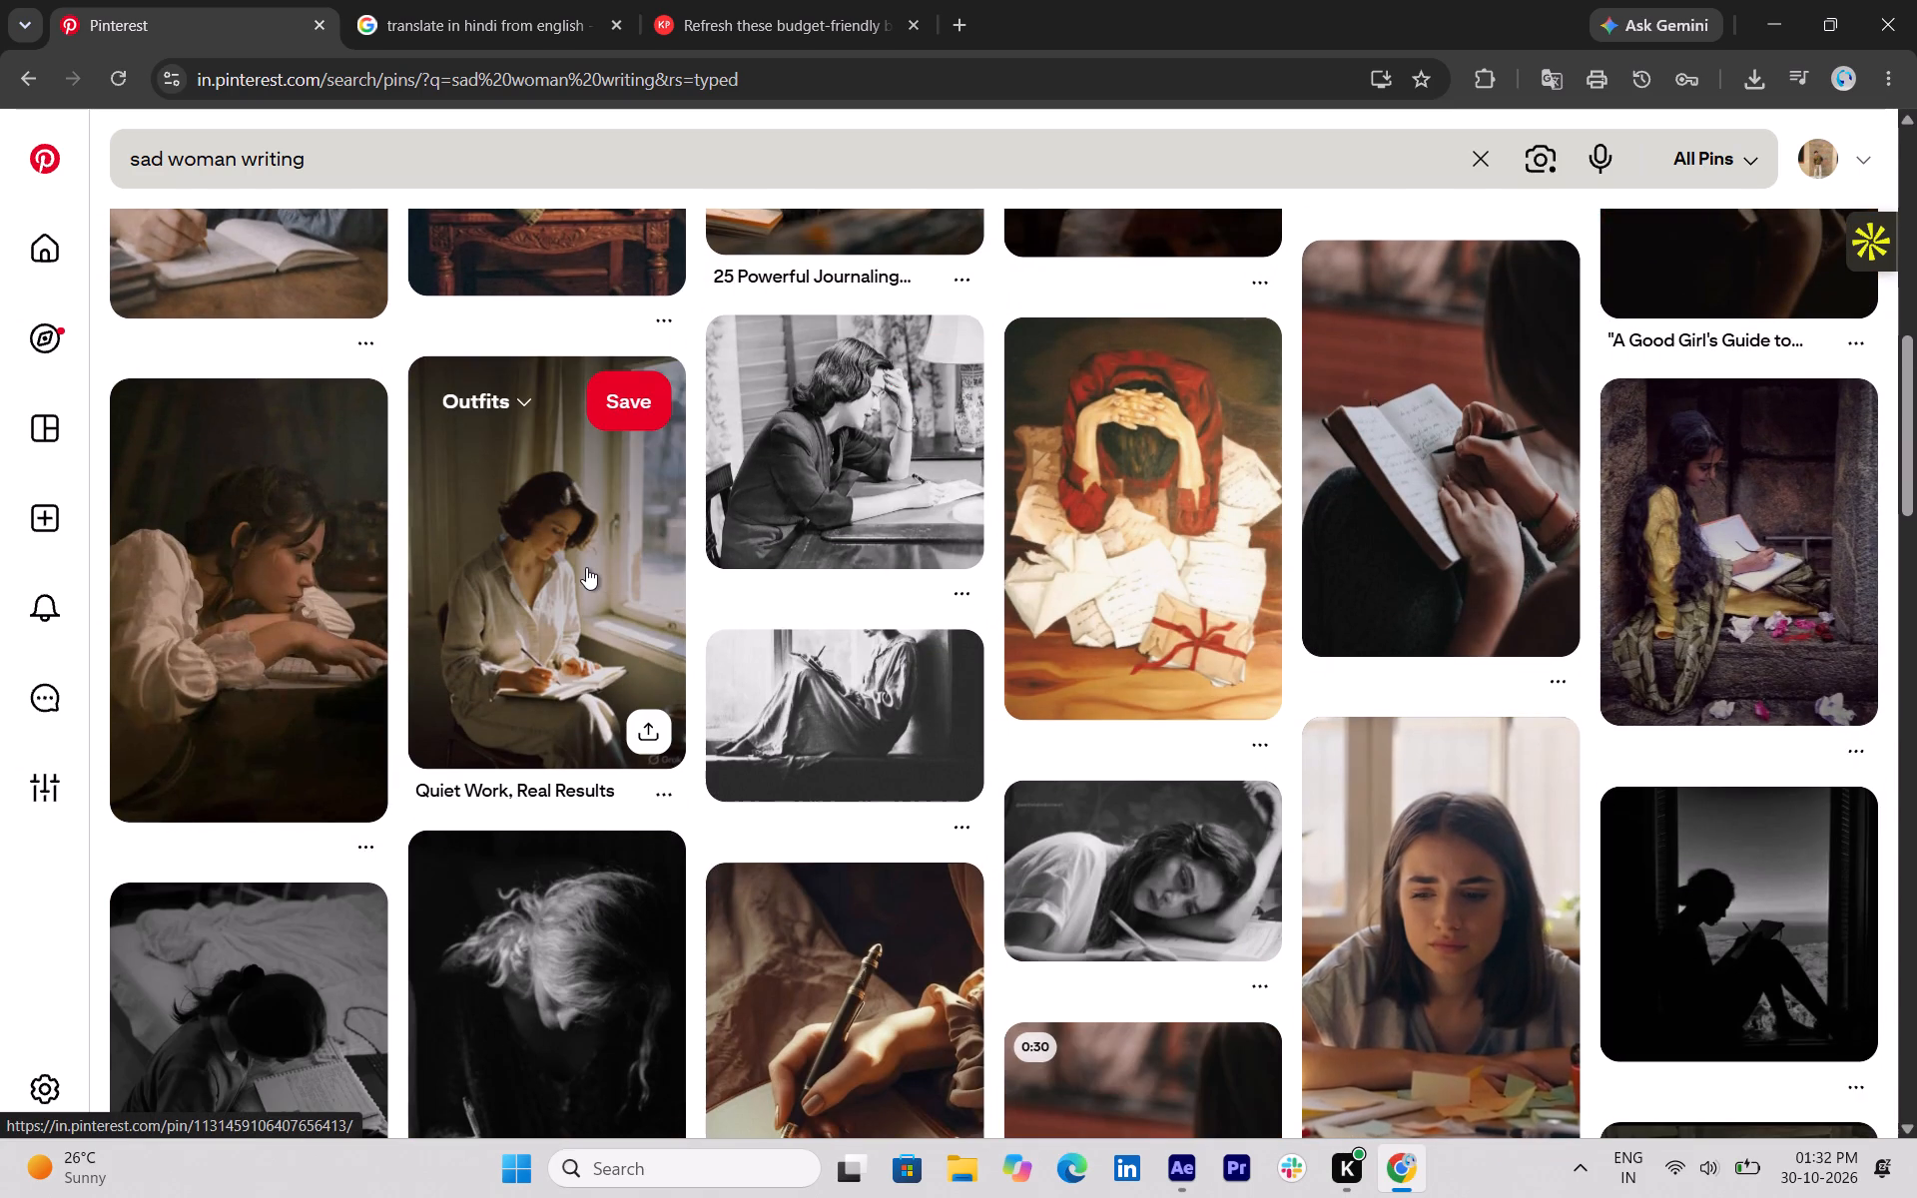
scroll(586, 567, down, 1)
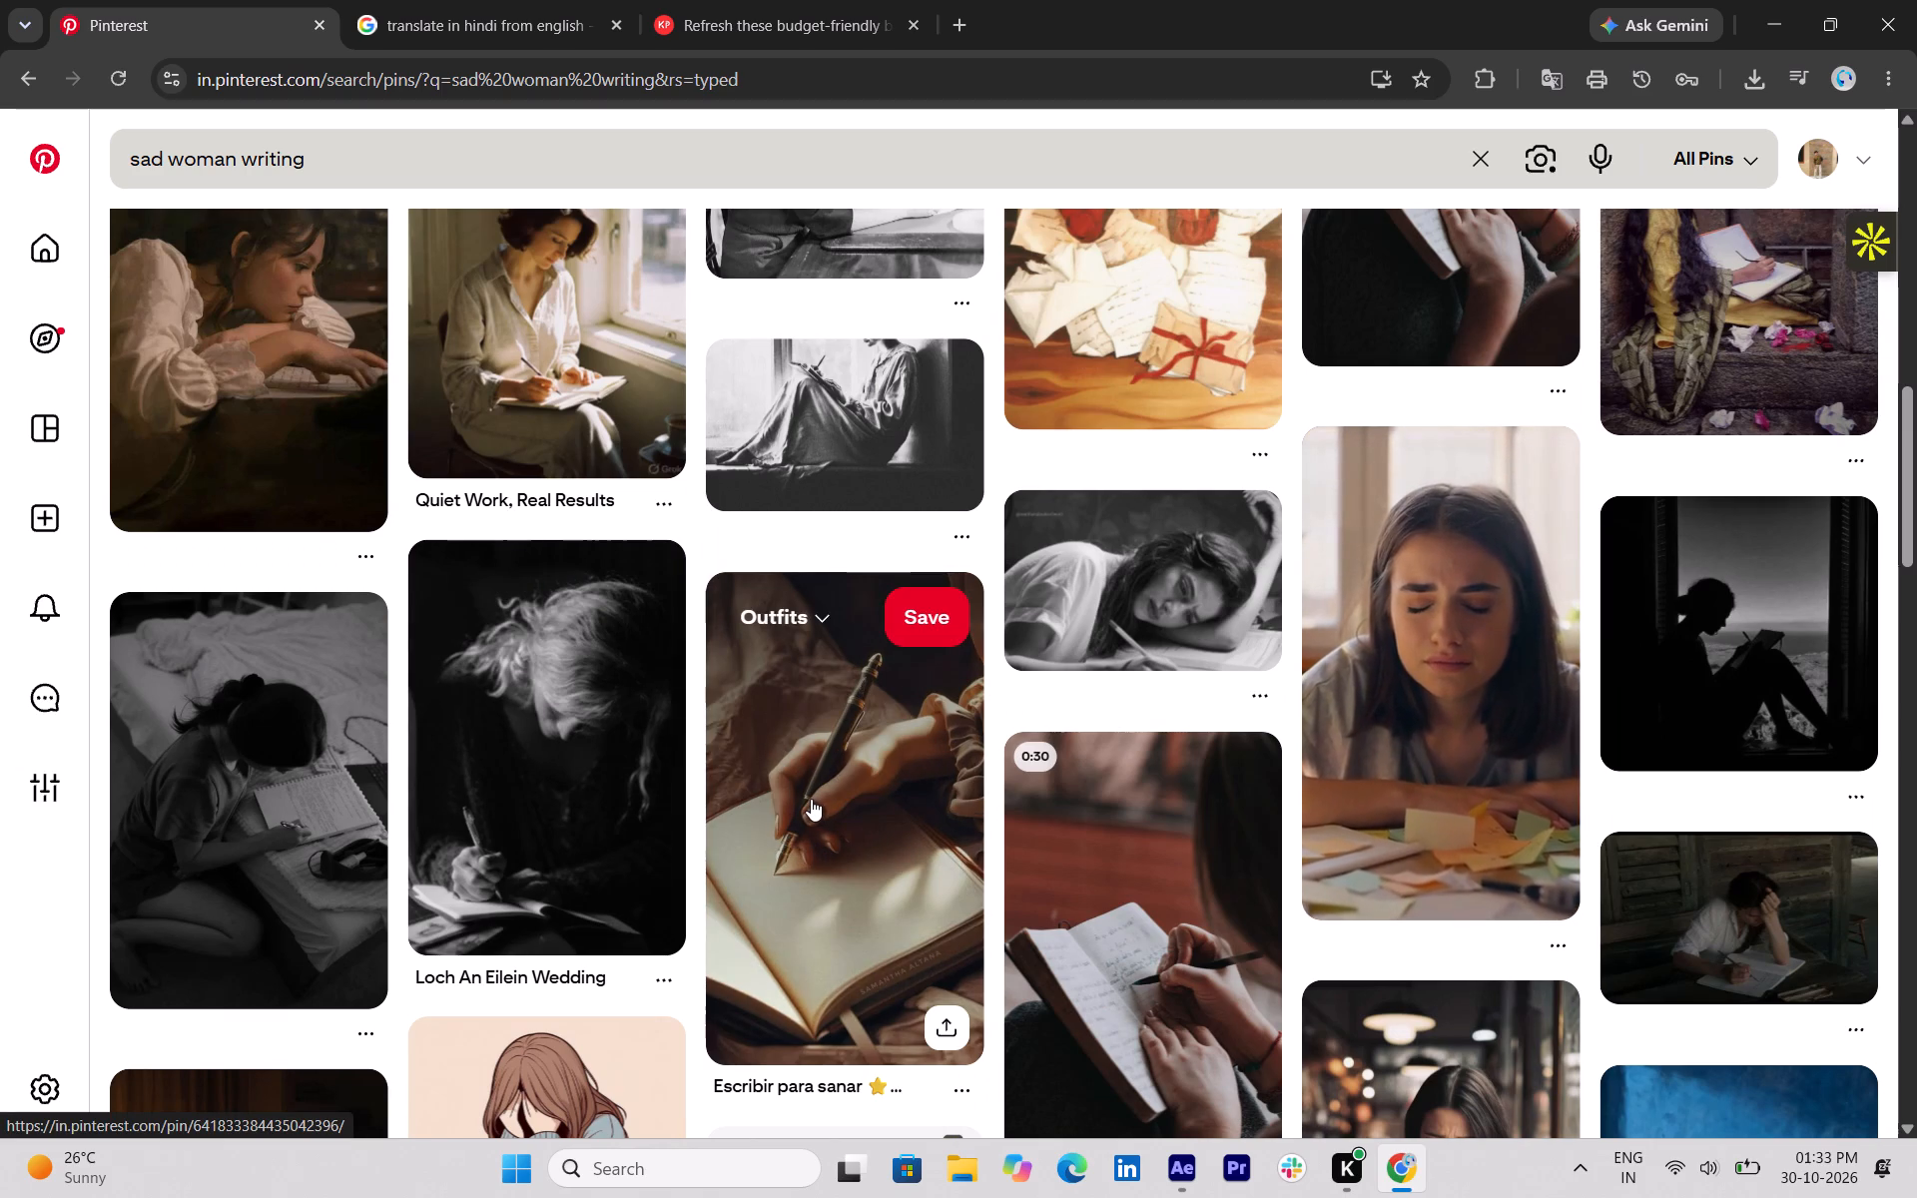
scroll(810, 799, down, 2)
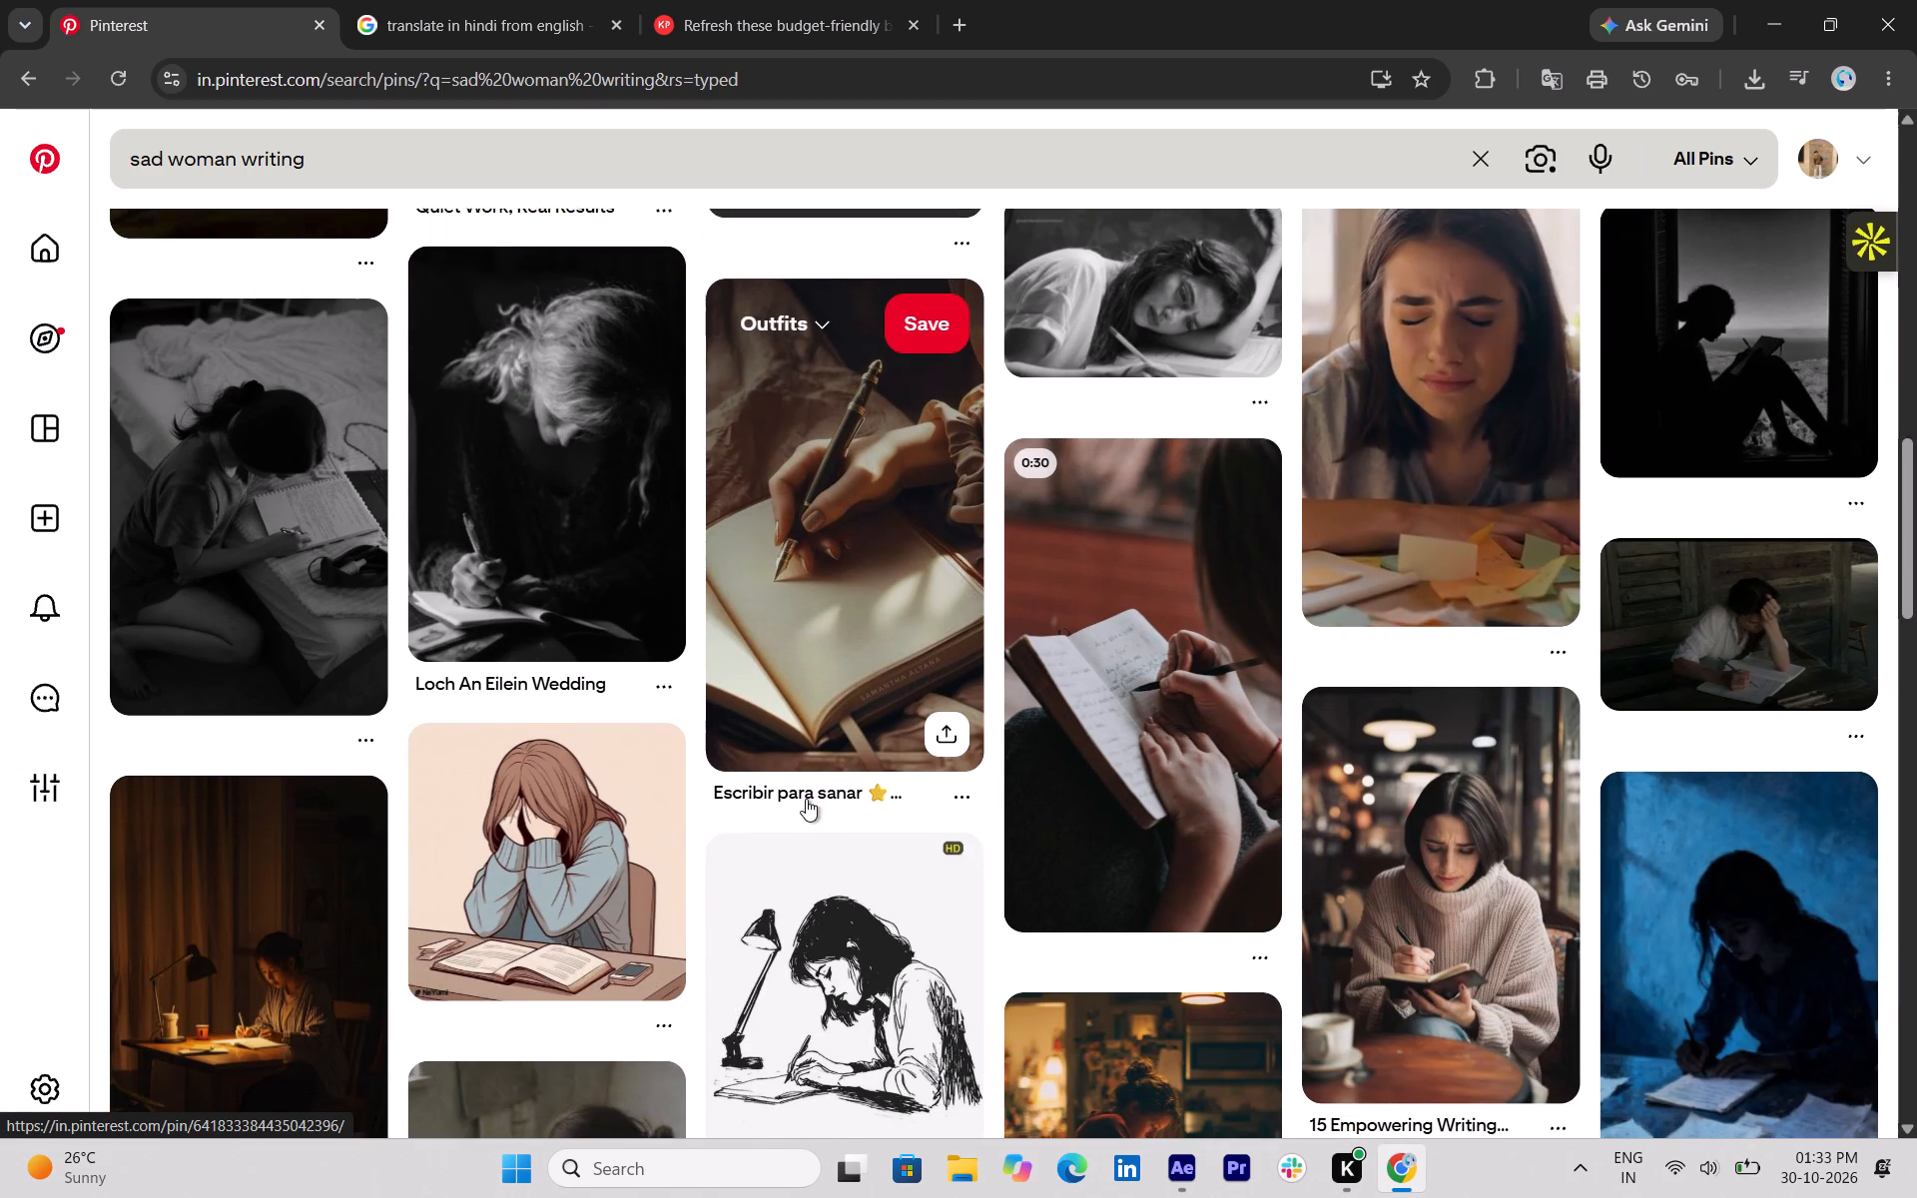
scroll(800, 801, down, 1)
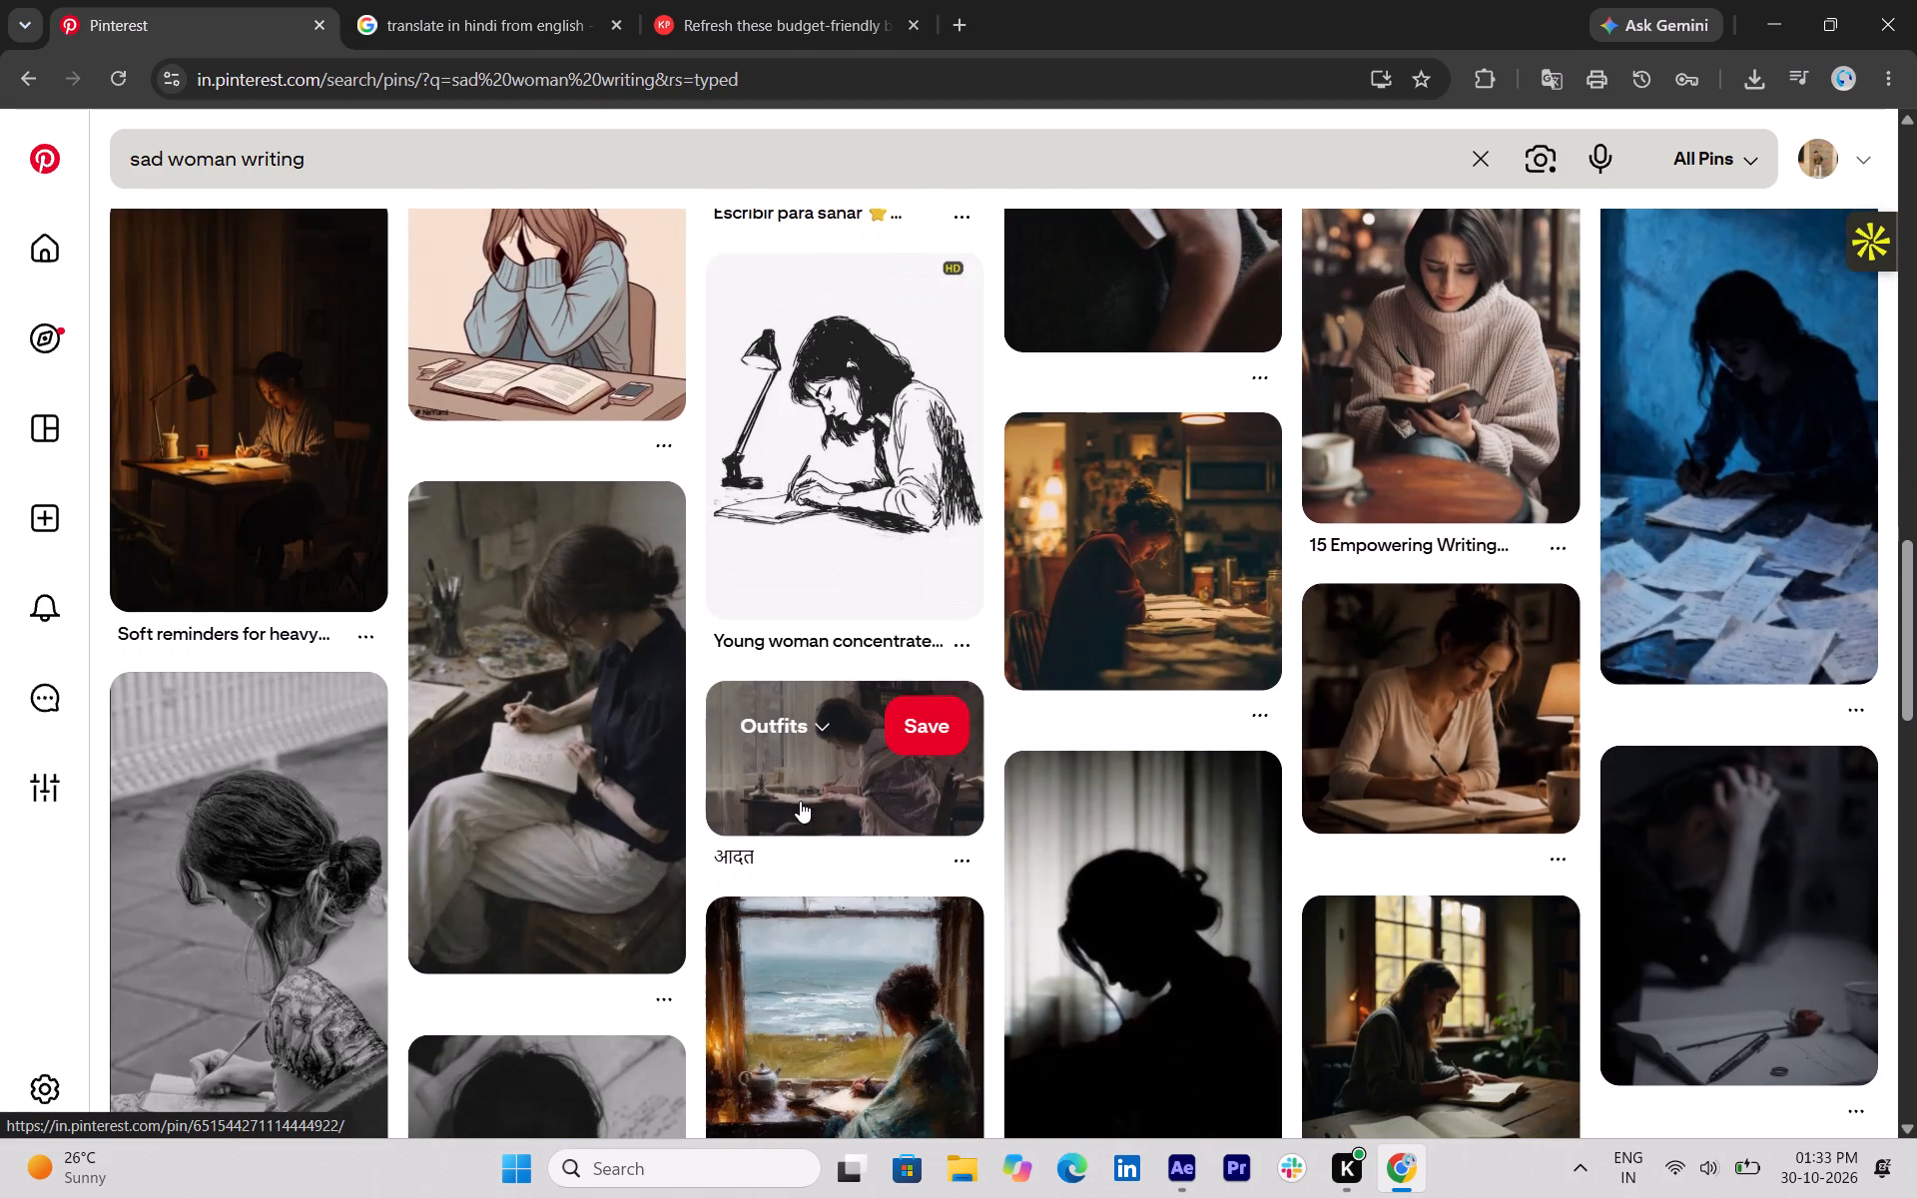
scroll(795, 800, down, 2)
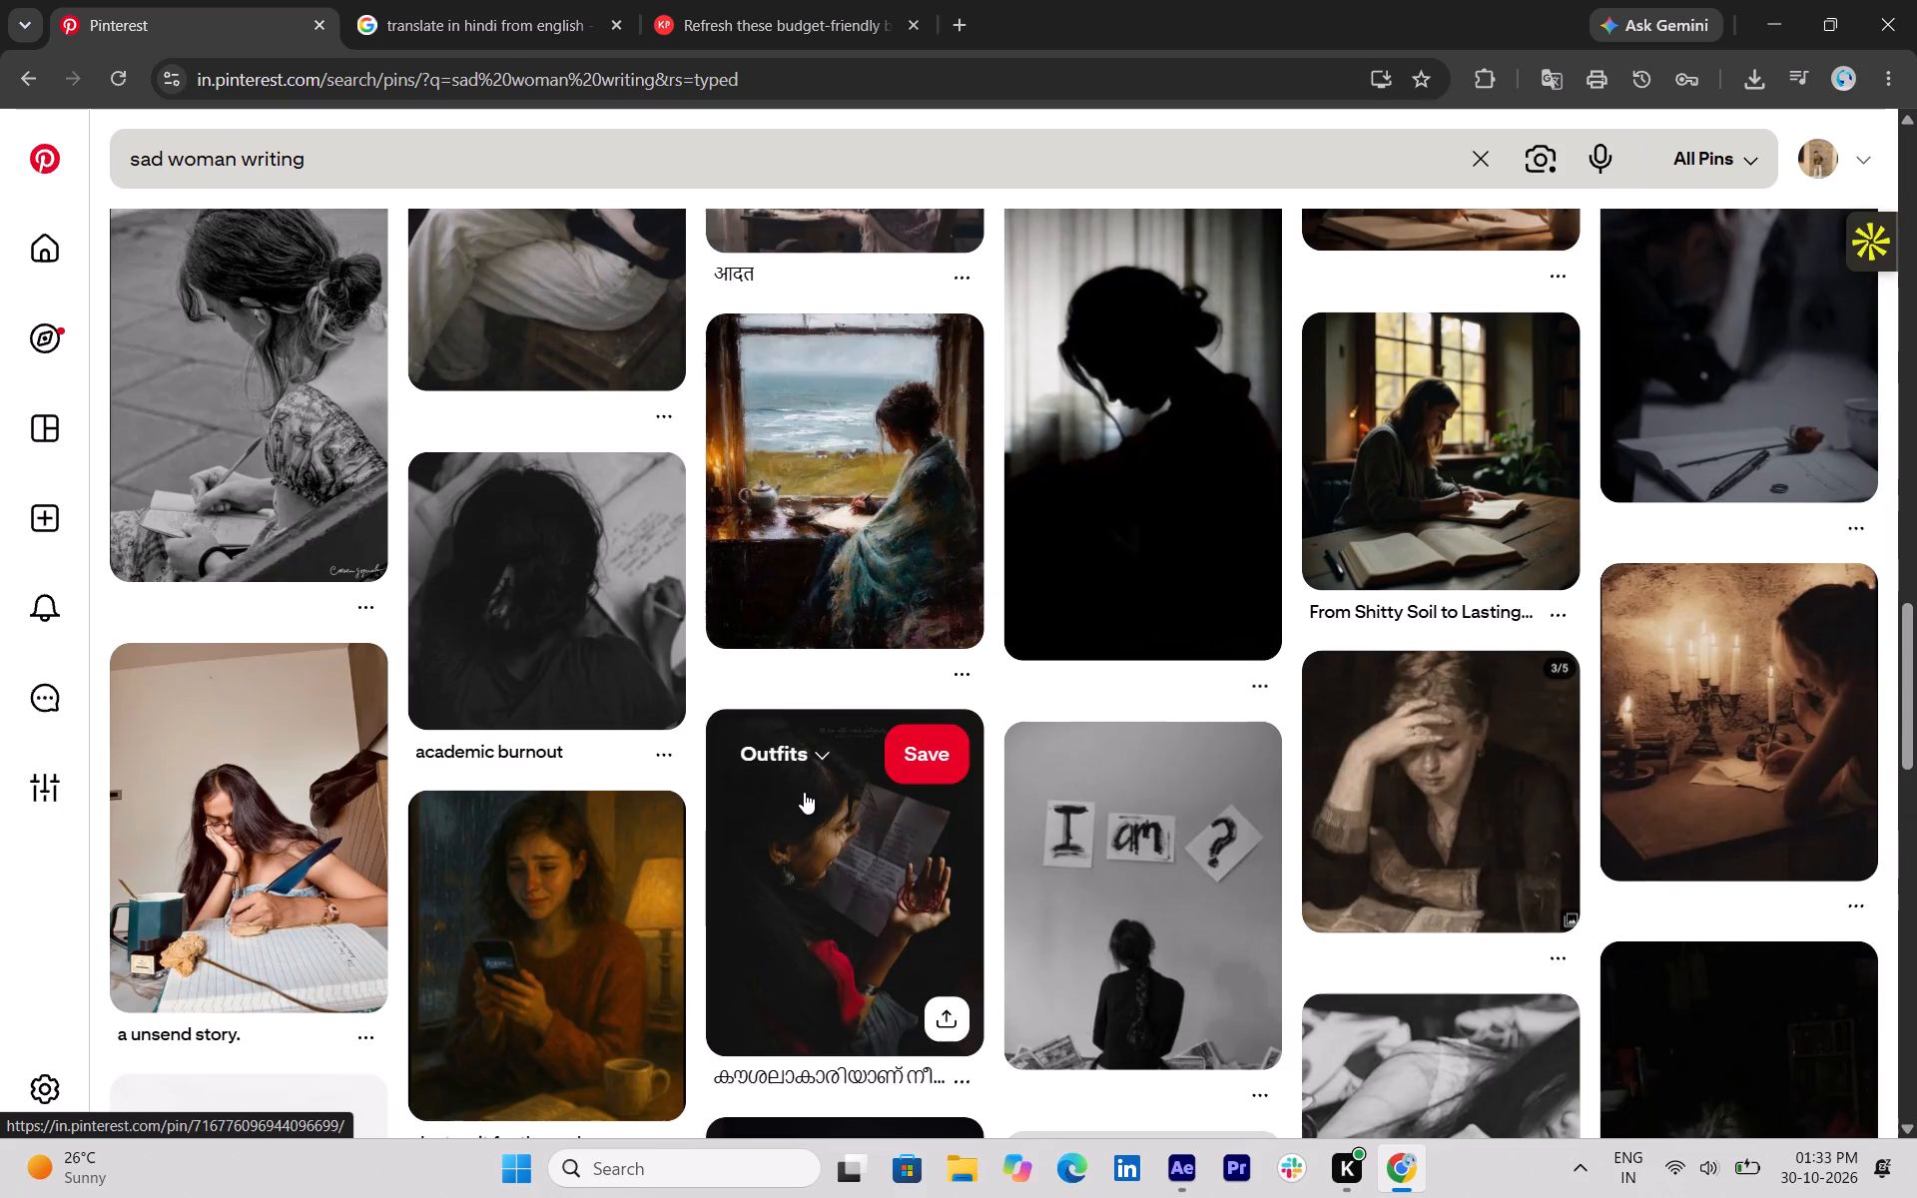
scroll(804, 792, up, 1)
scroll(799, 797, down, 1)
scroll(204, 735, down, 1)
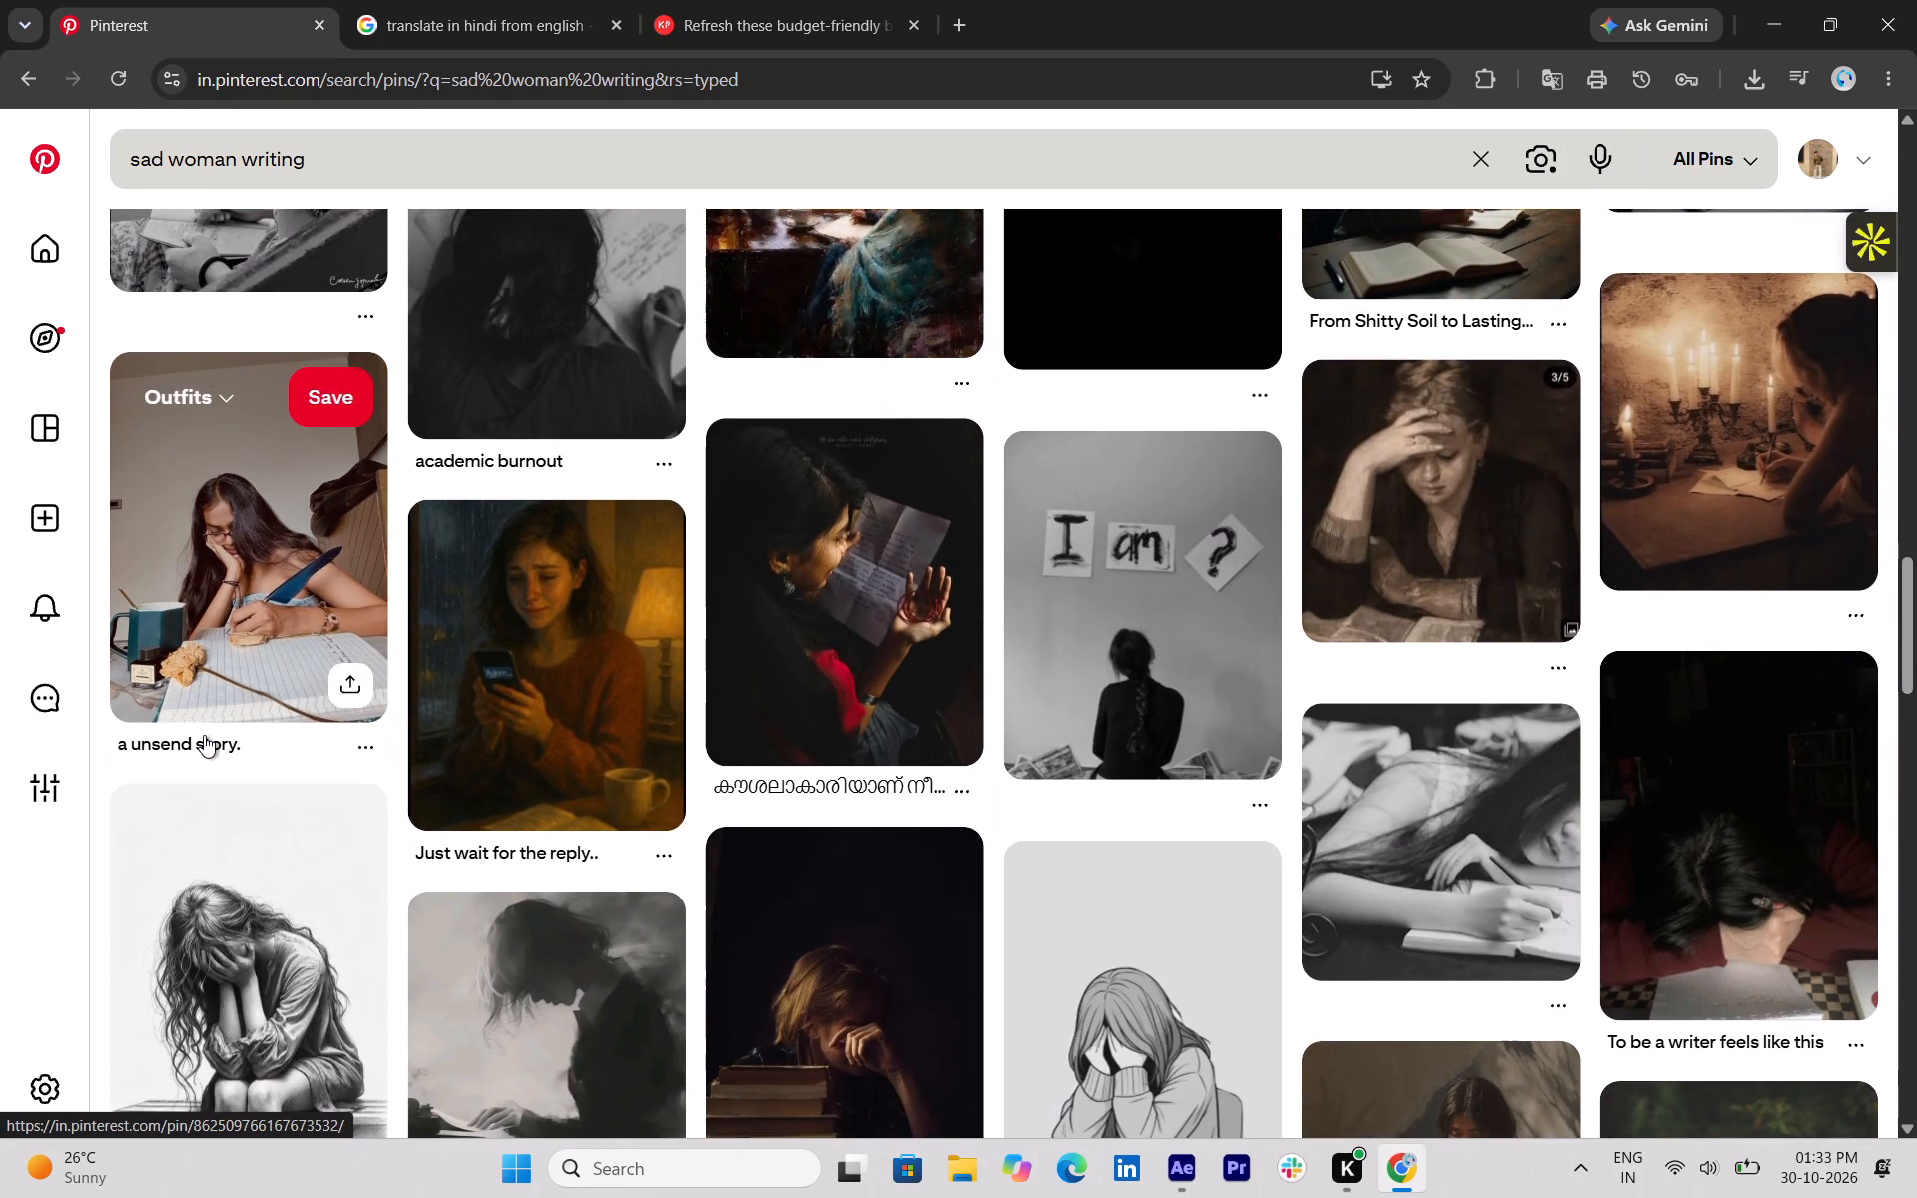
scroll(204, 735, down, 2)
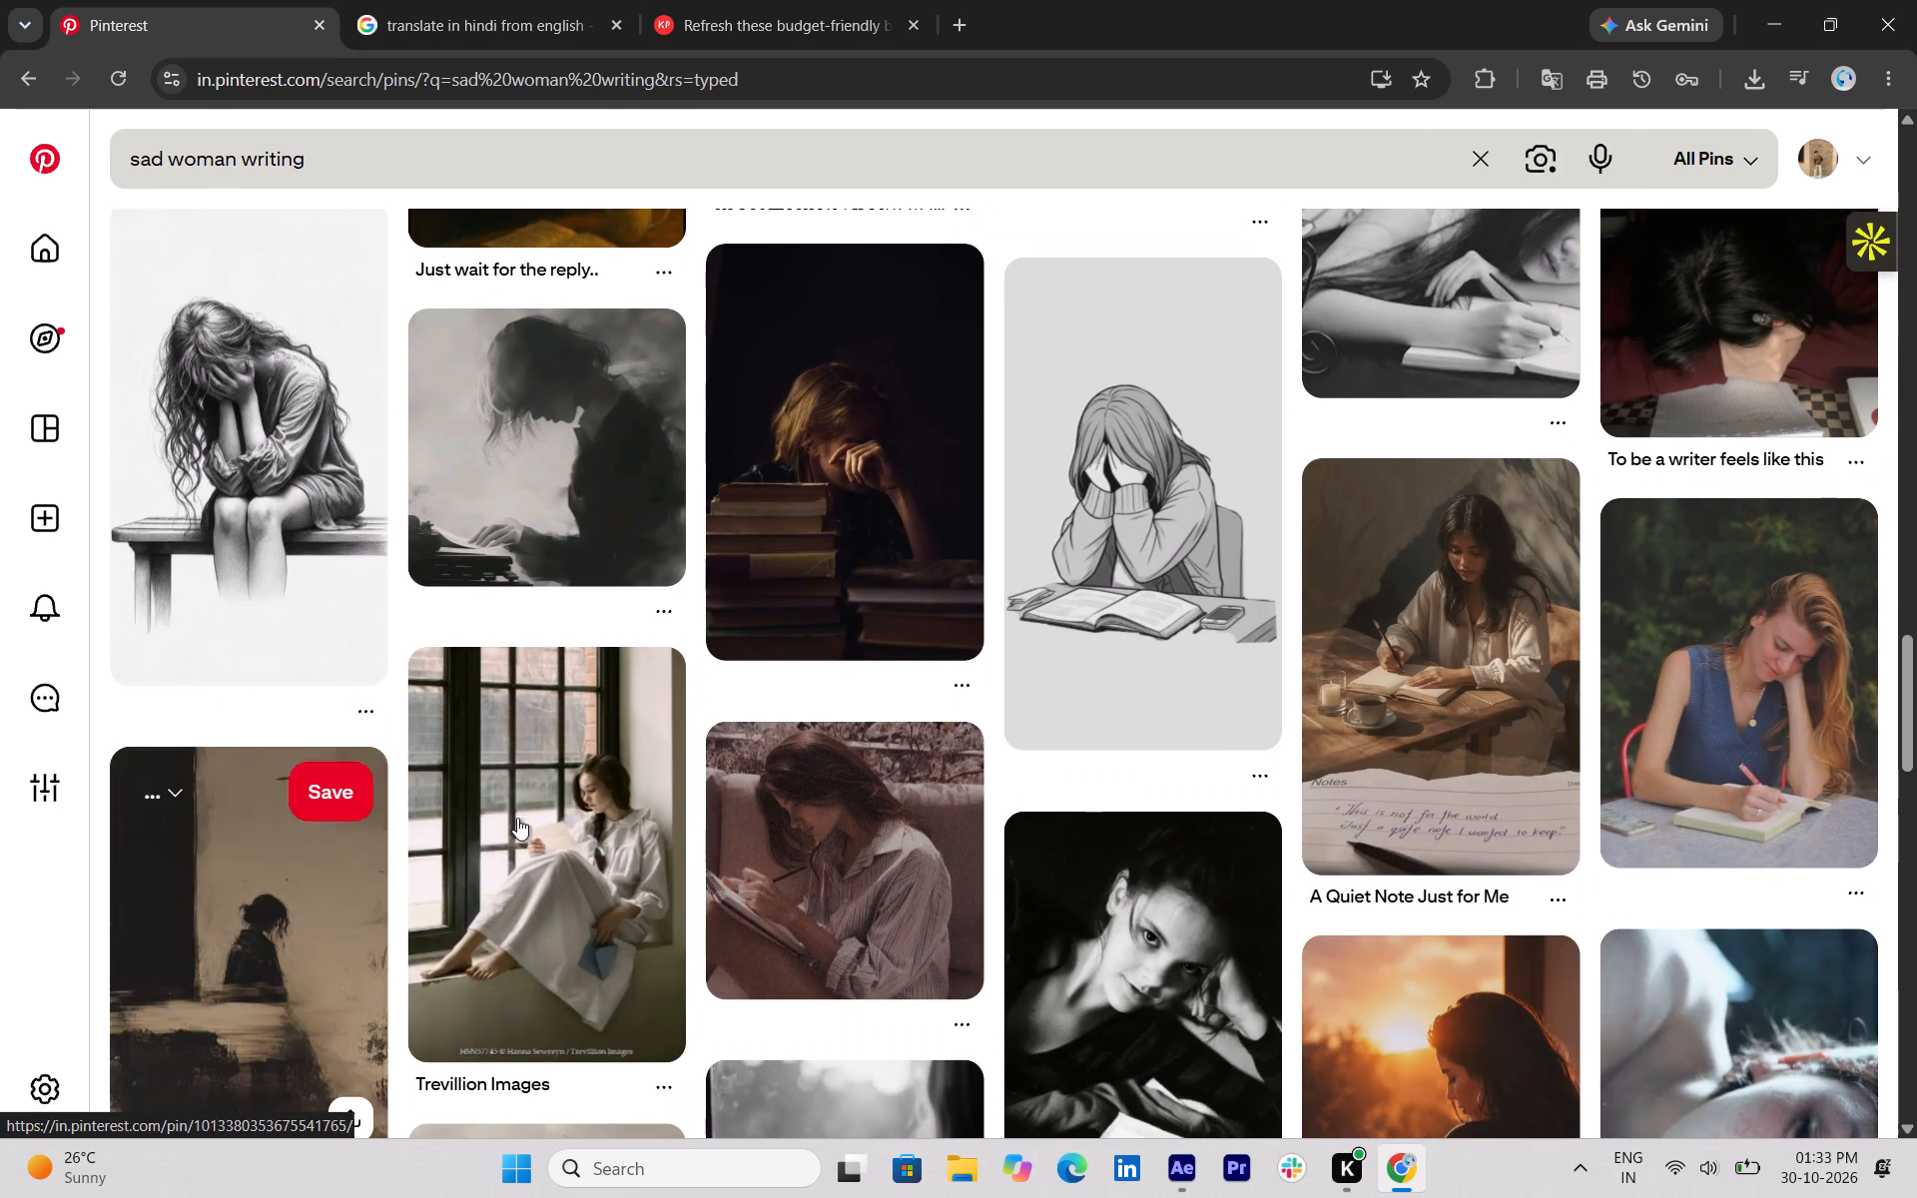
scroll(528, 853, down, 3)
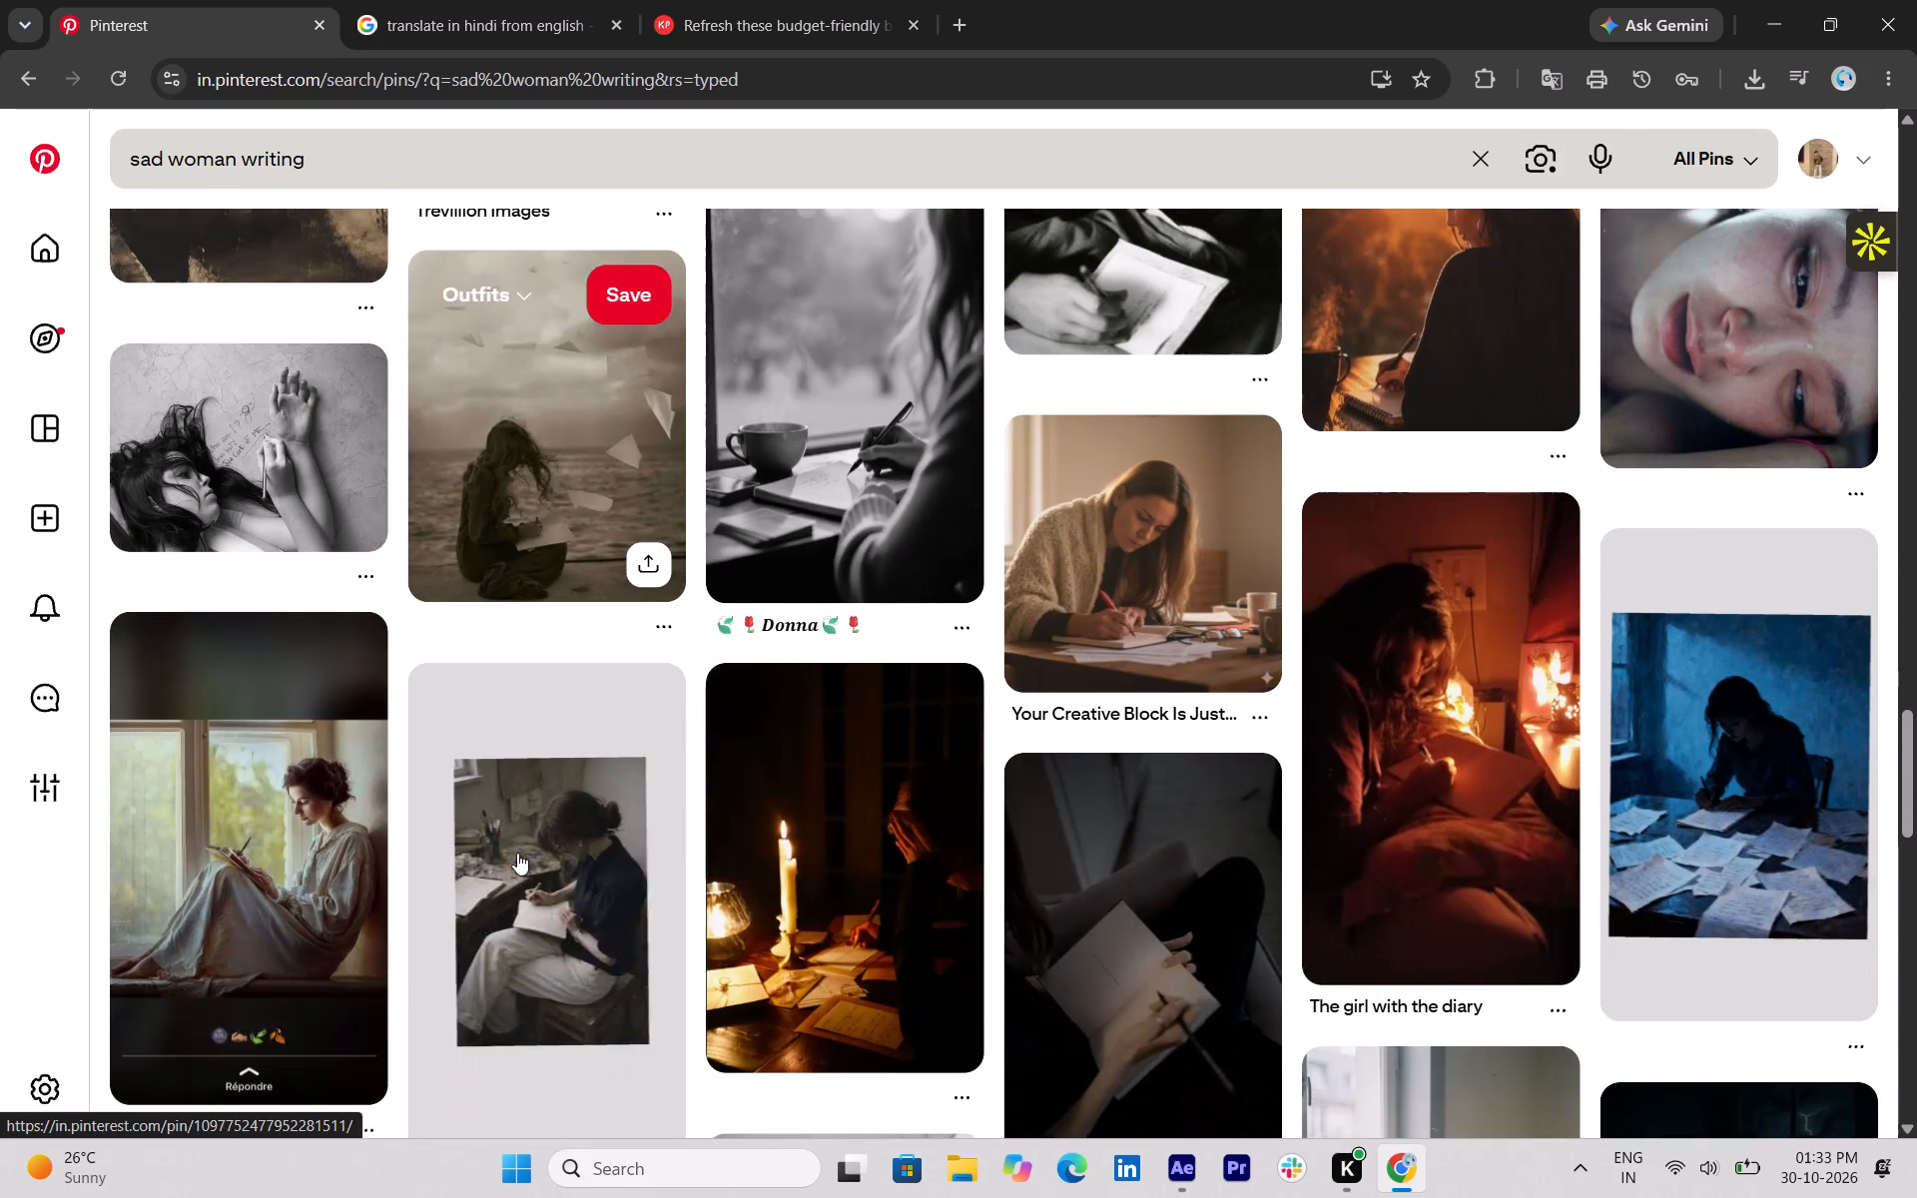
scroll(512, 852, down, 2)
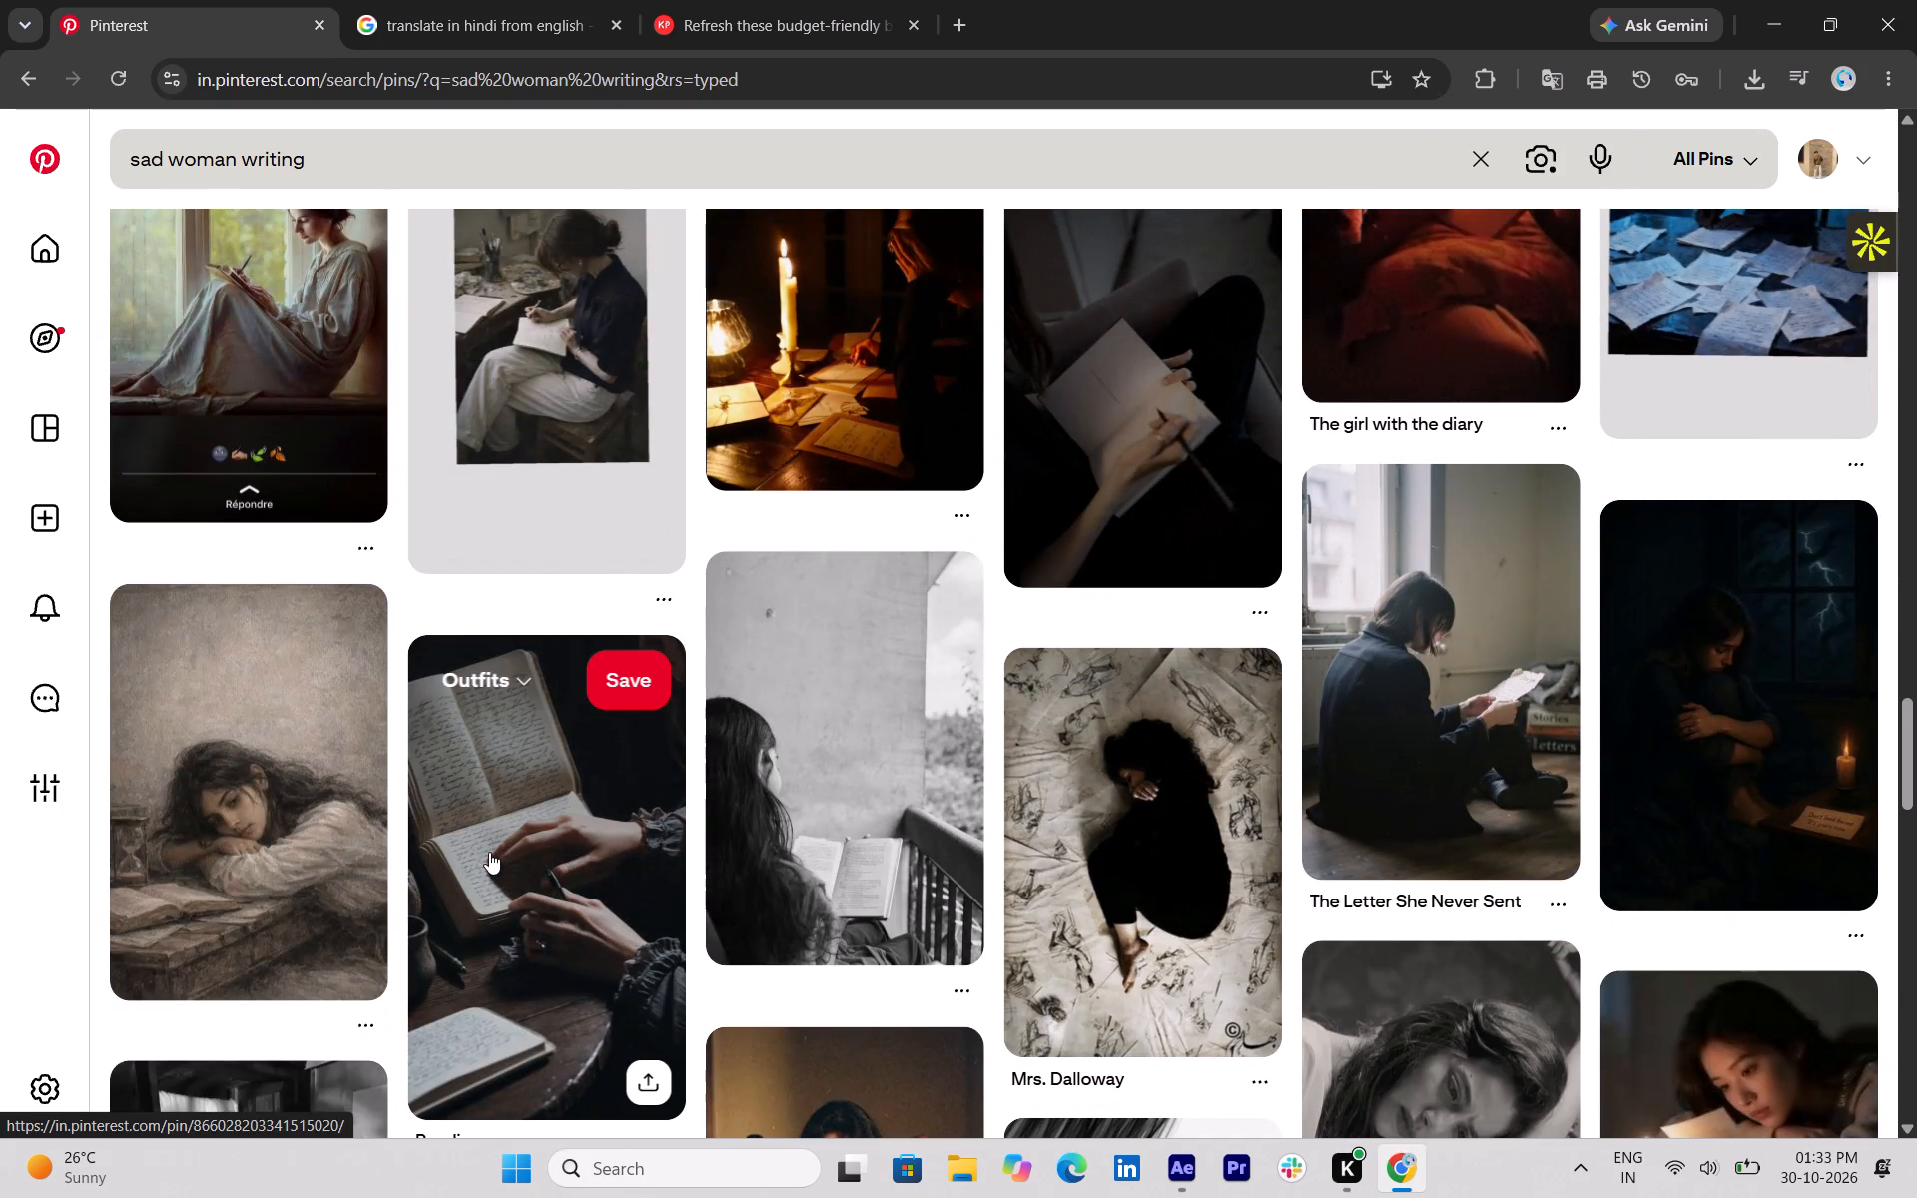
scroll(488, 852, down, 2)
scroll(559, 741, down, 2)
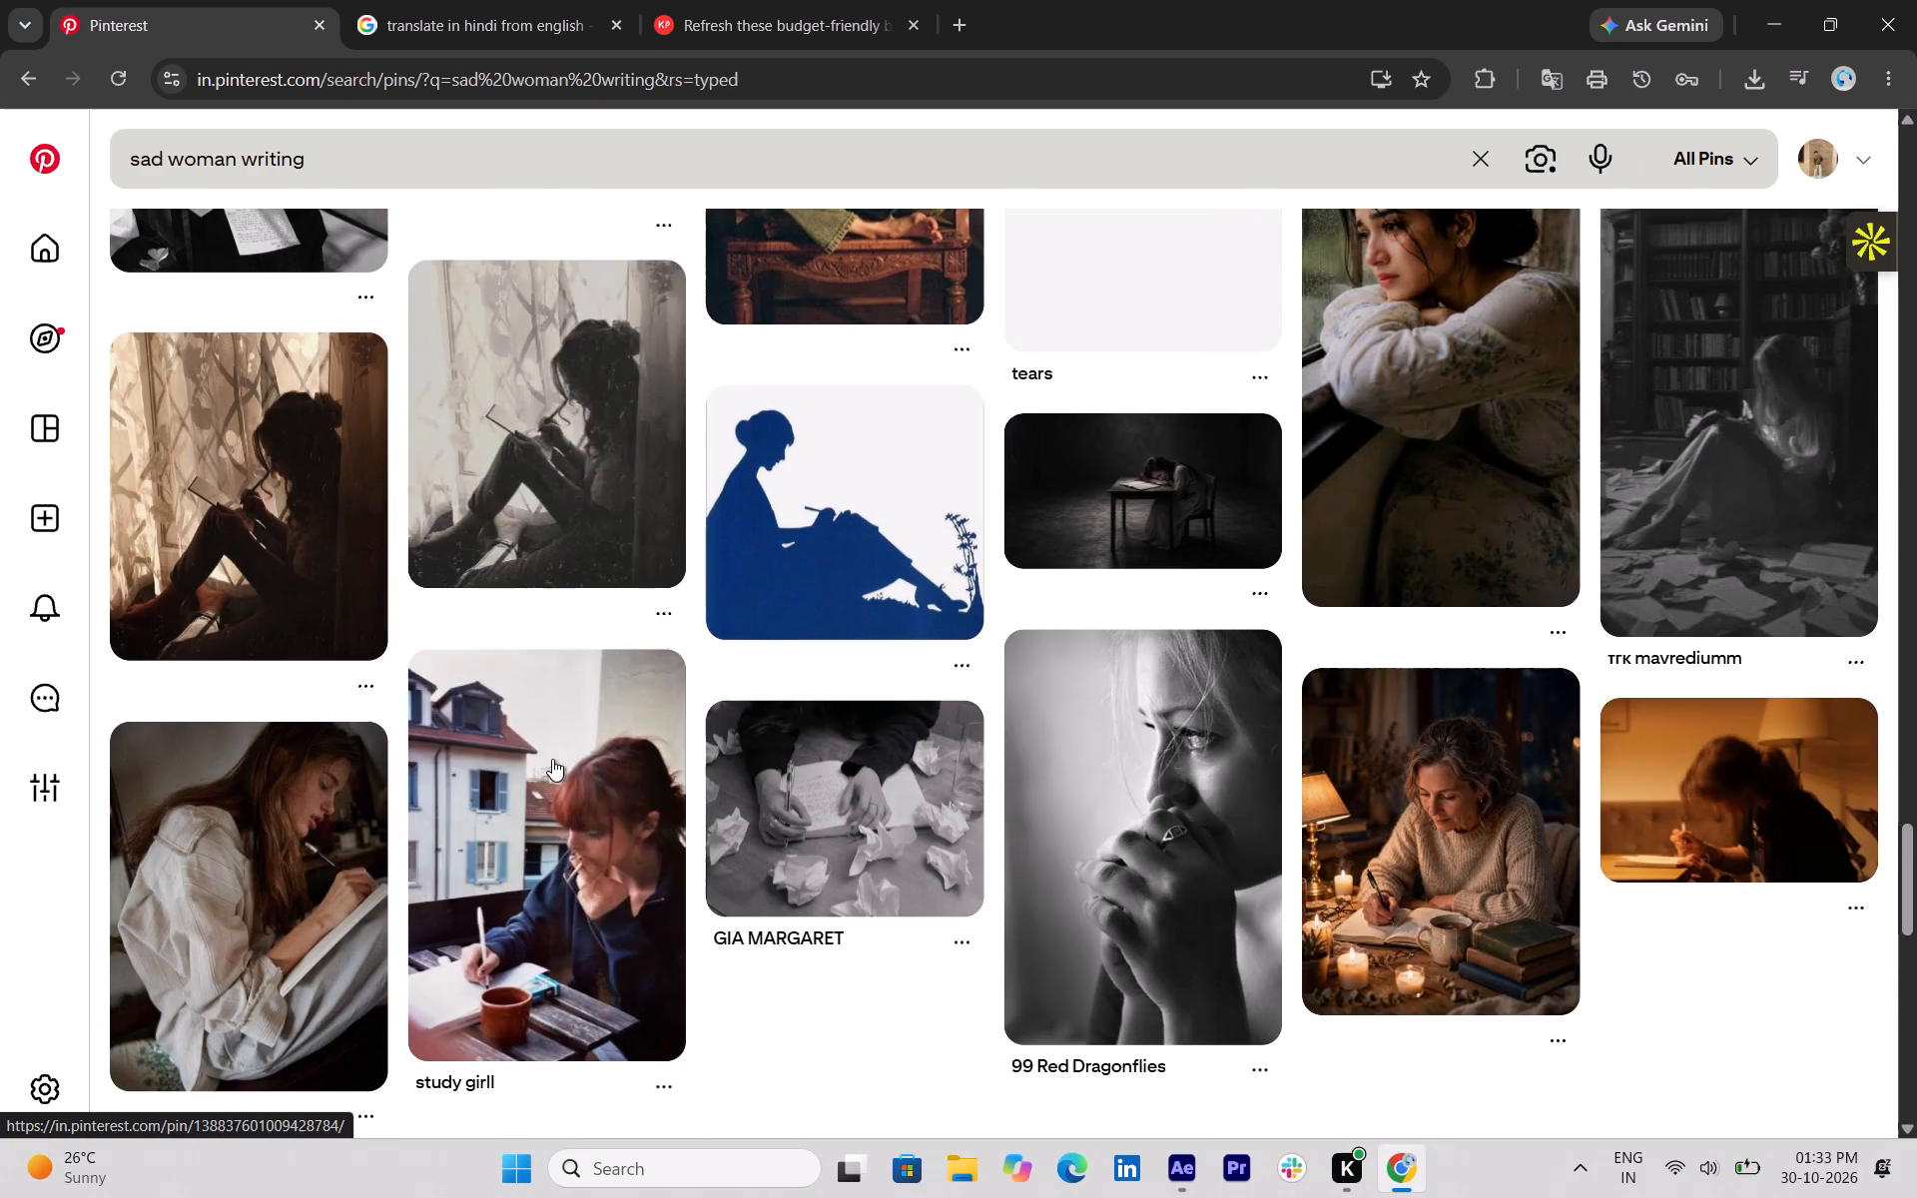
scroll(544, 759, down, 2)
scroll(543, 759, up, 1)
scroll(543, 759, down, 3)
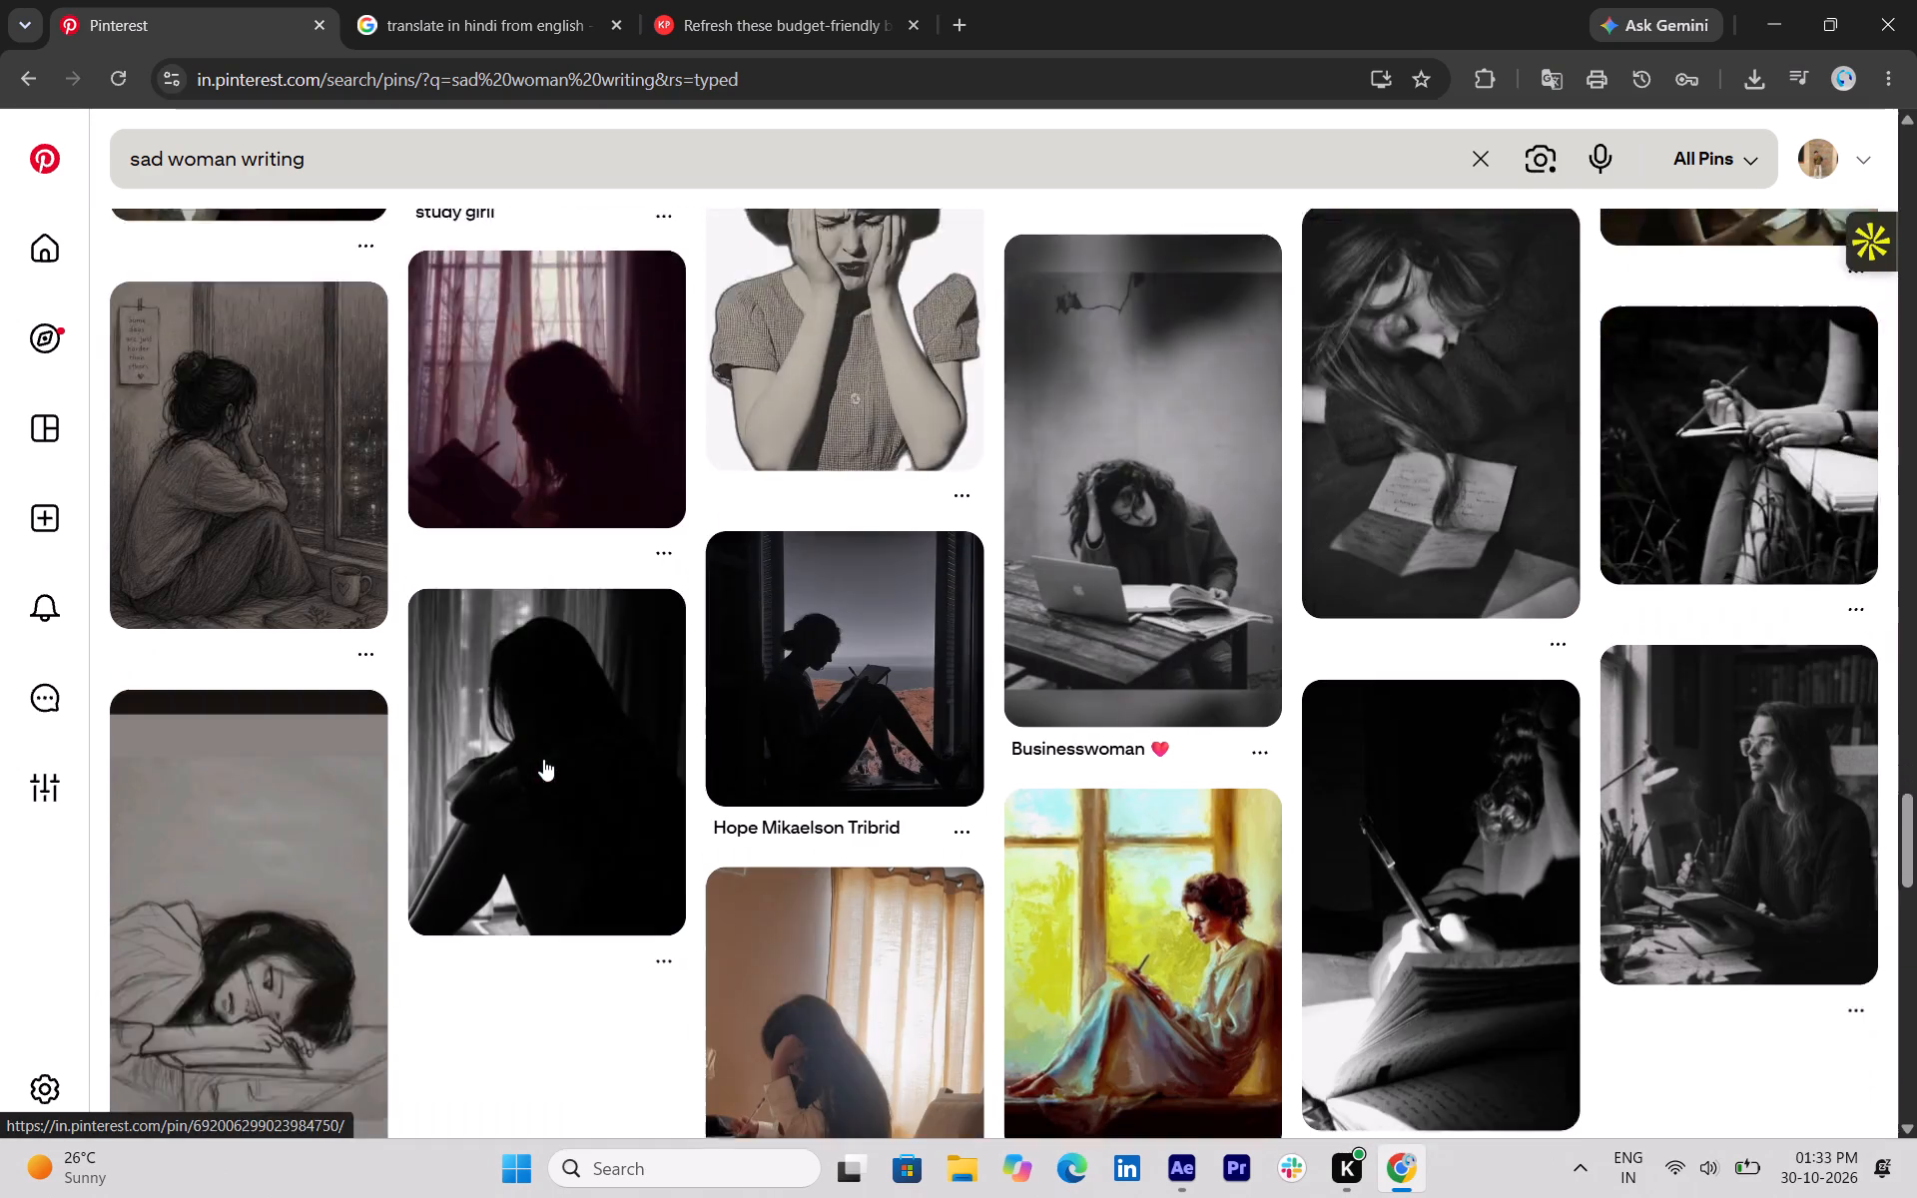
scroll(477, 670, down, 1)
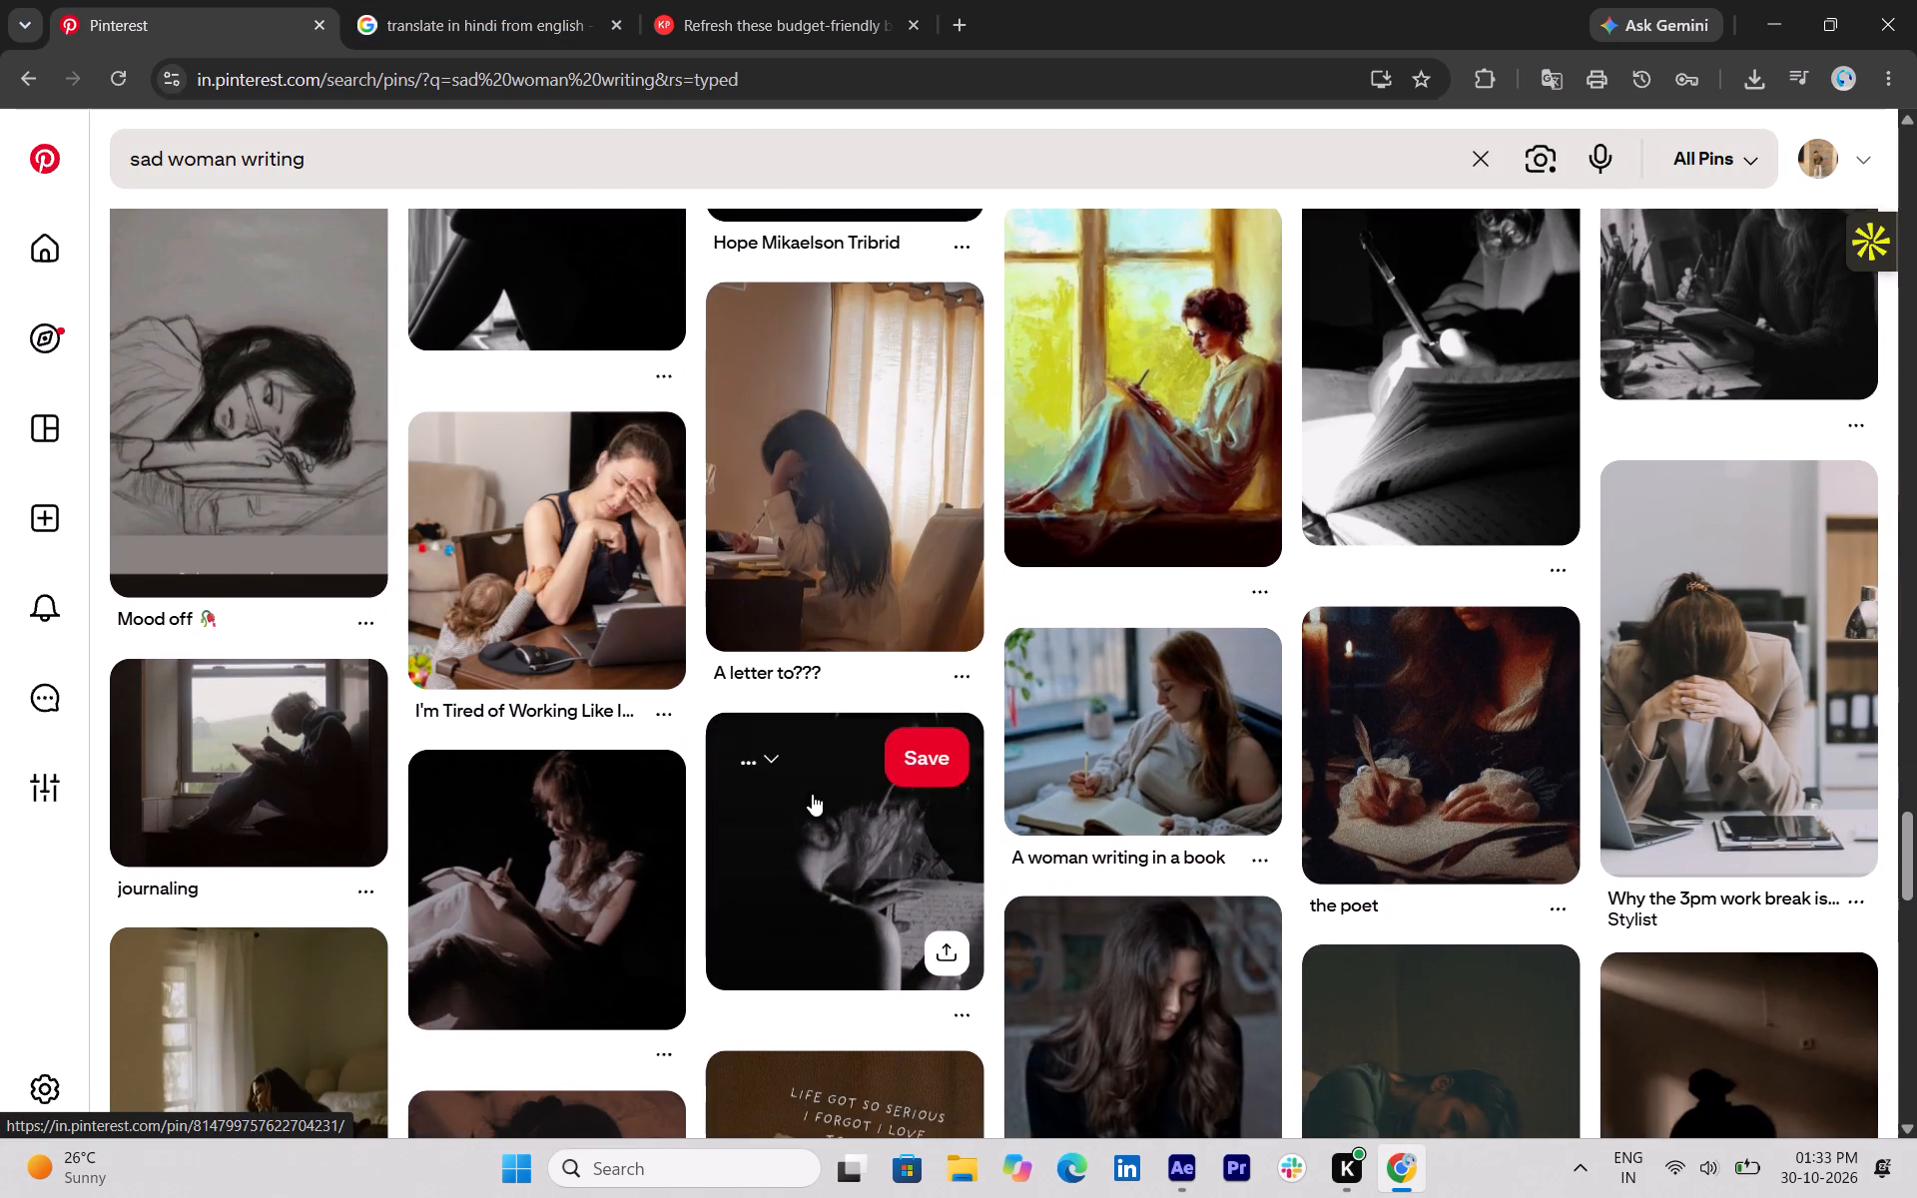
scroll(812, 794, down, 1)
scroll(792, 799, up, 2)
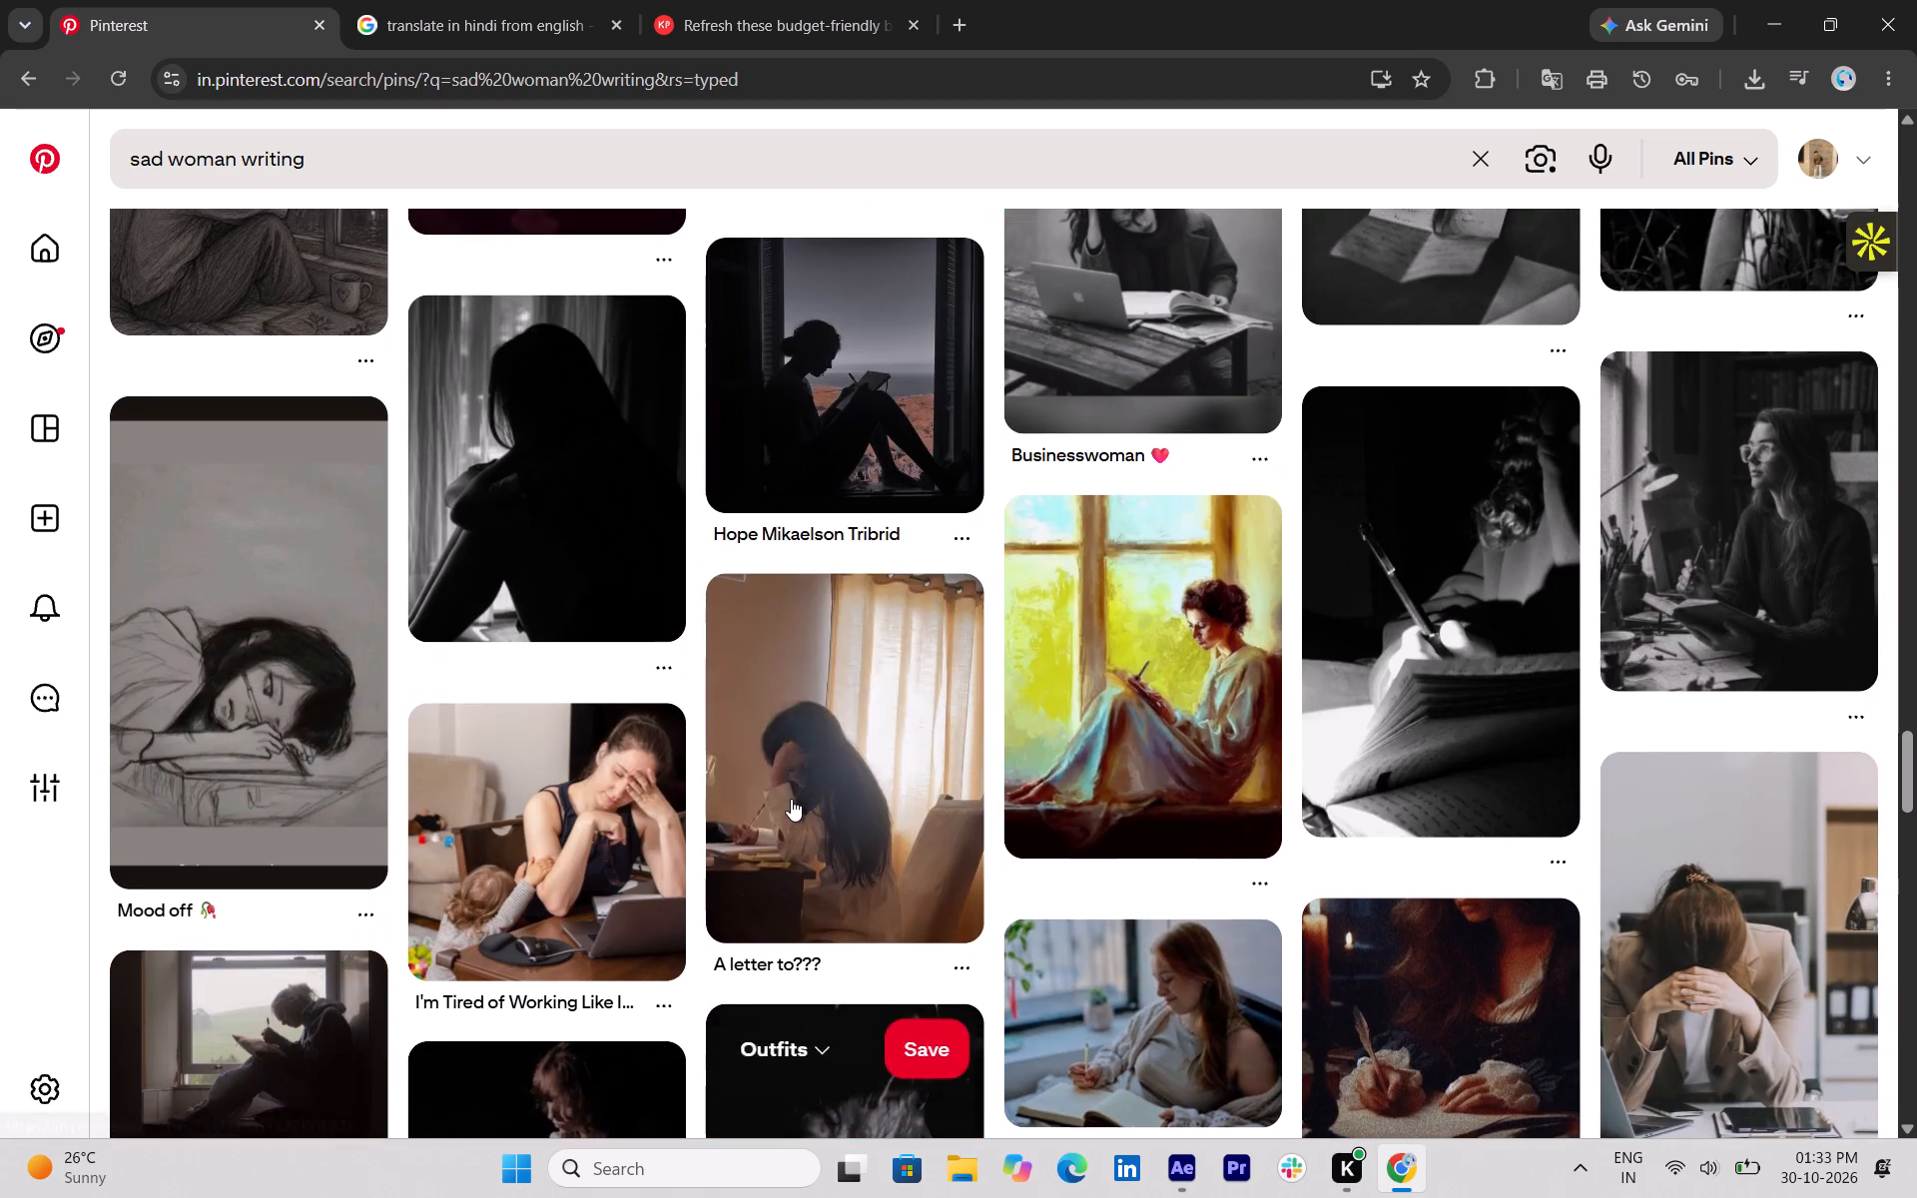
scroll(789, 799, up, 2)
scroll(787, 799, down, 3)
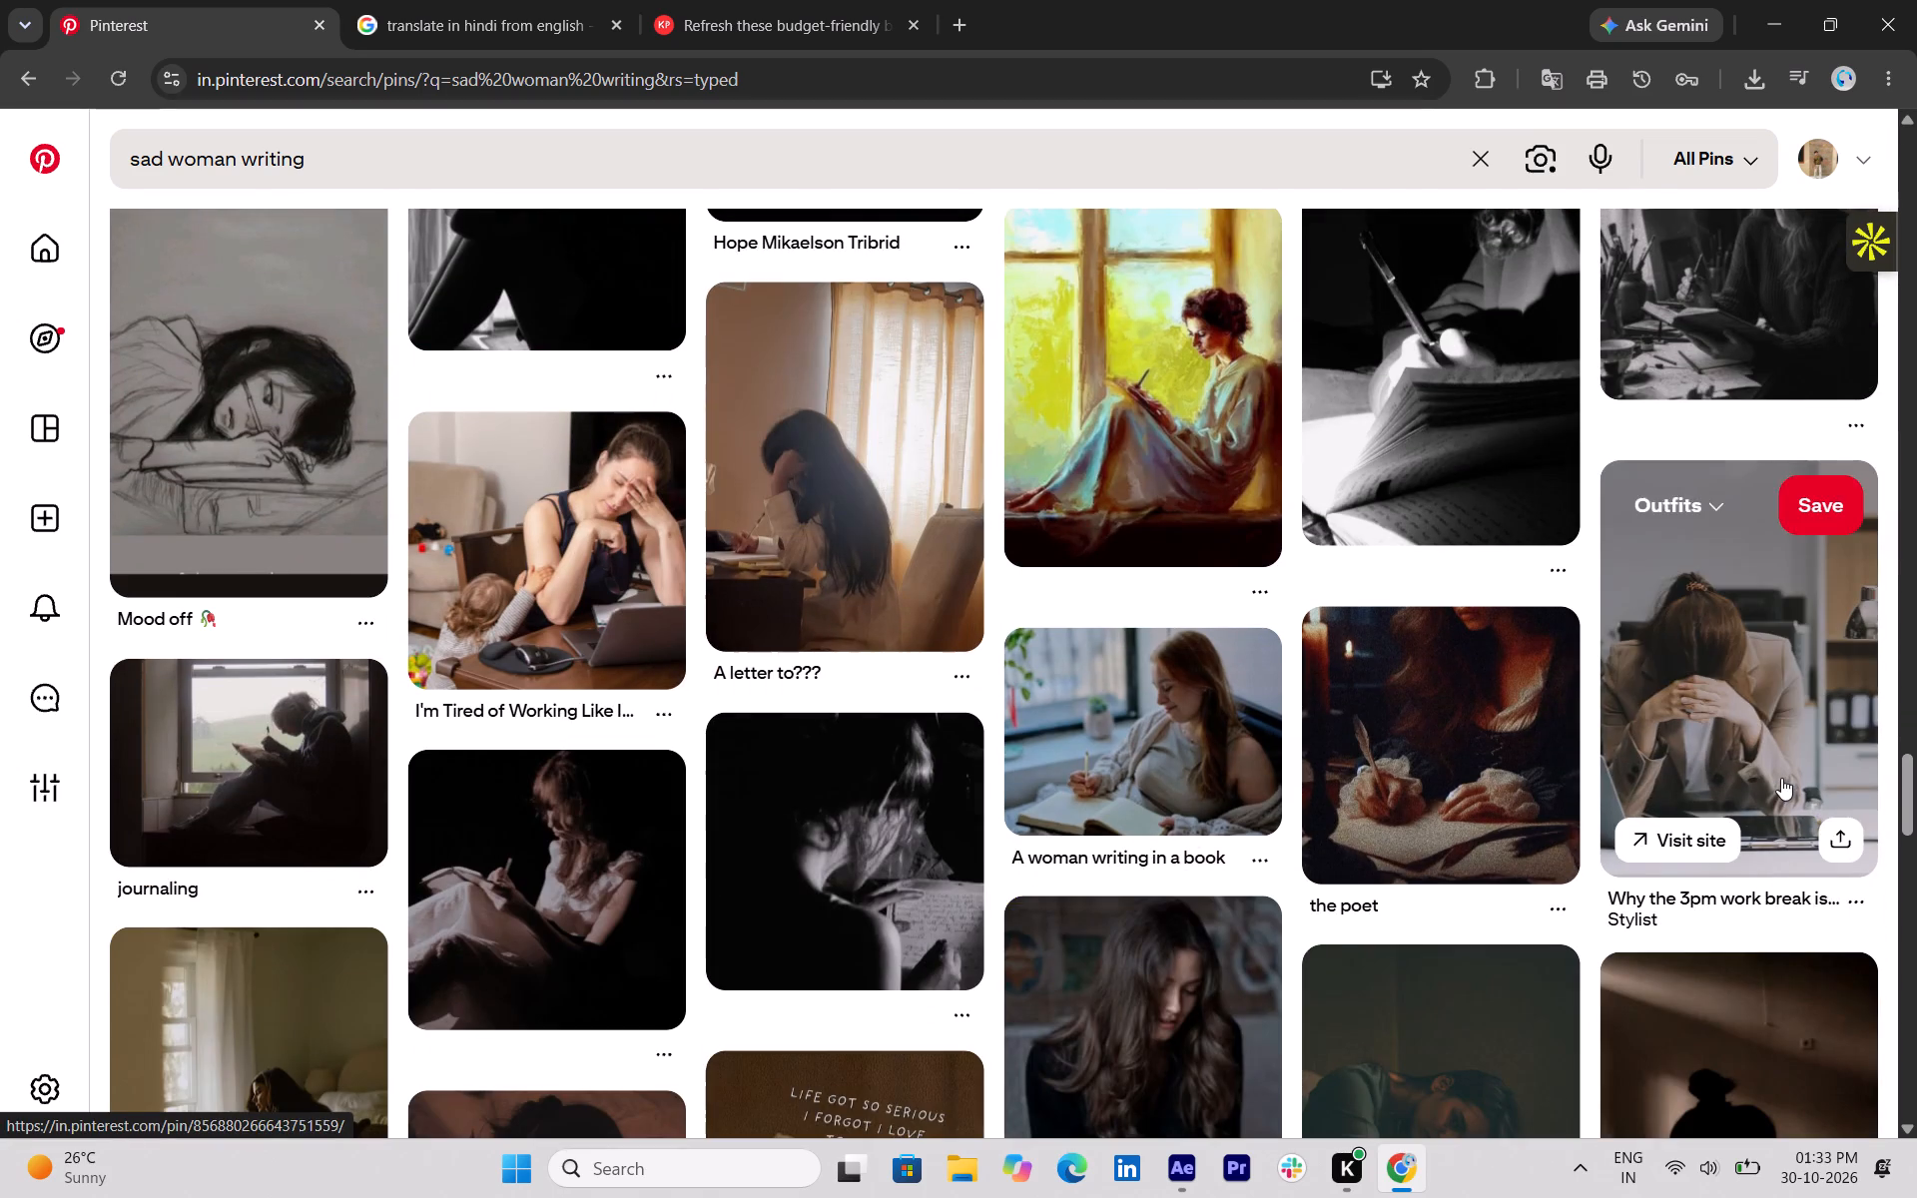
scroll(1777, 778, down, 3)
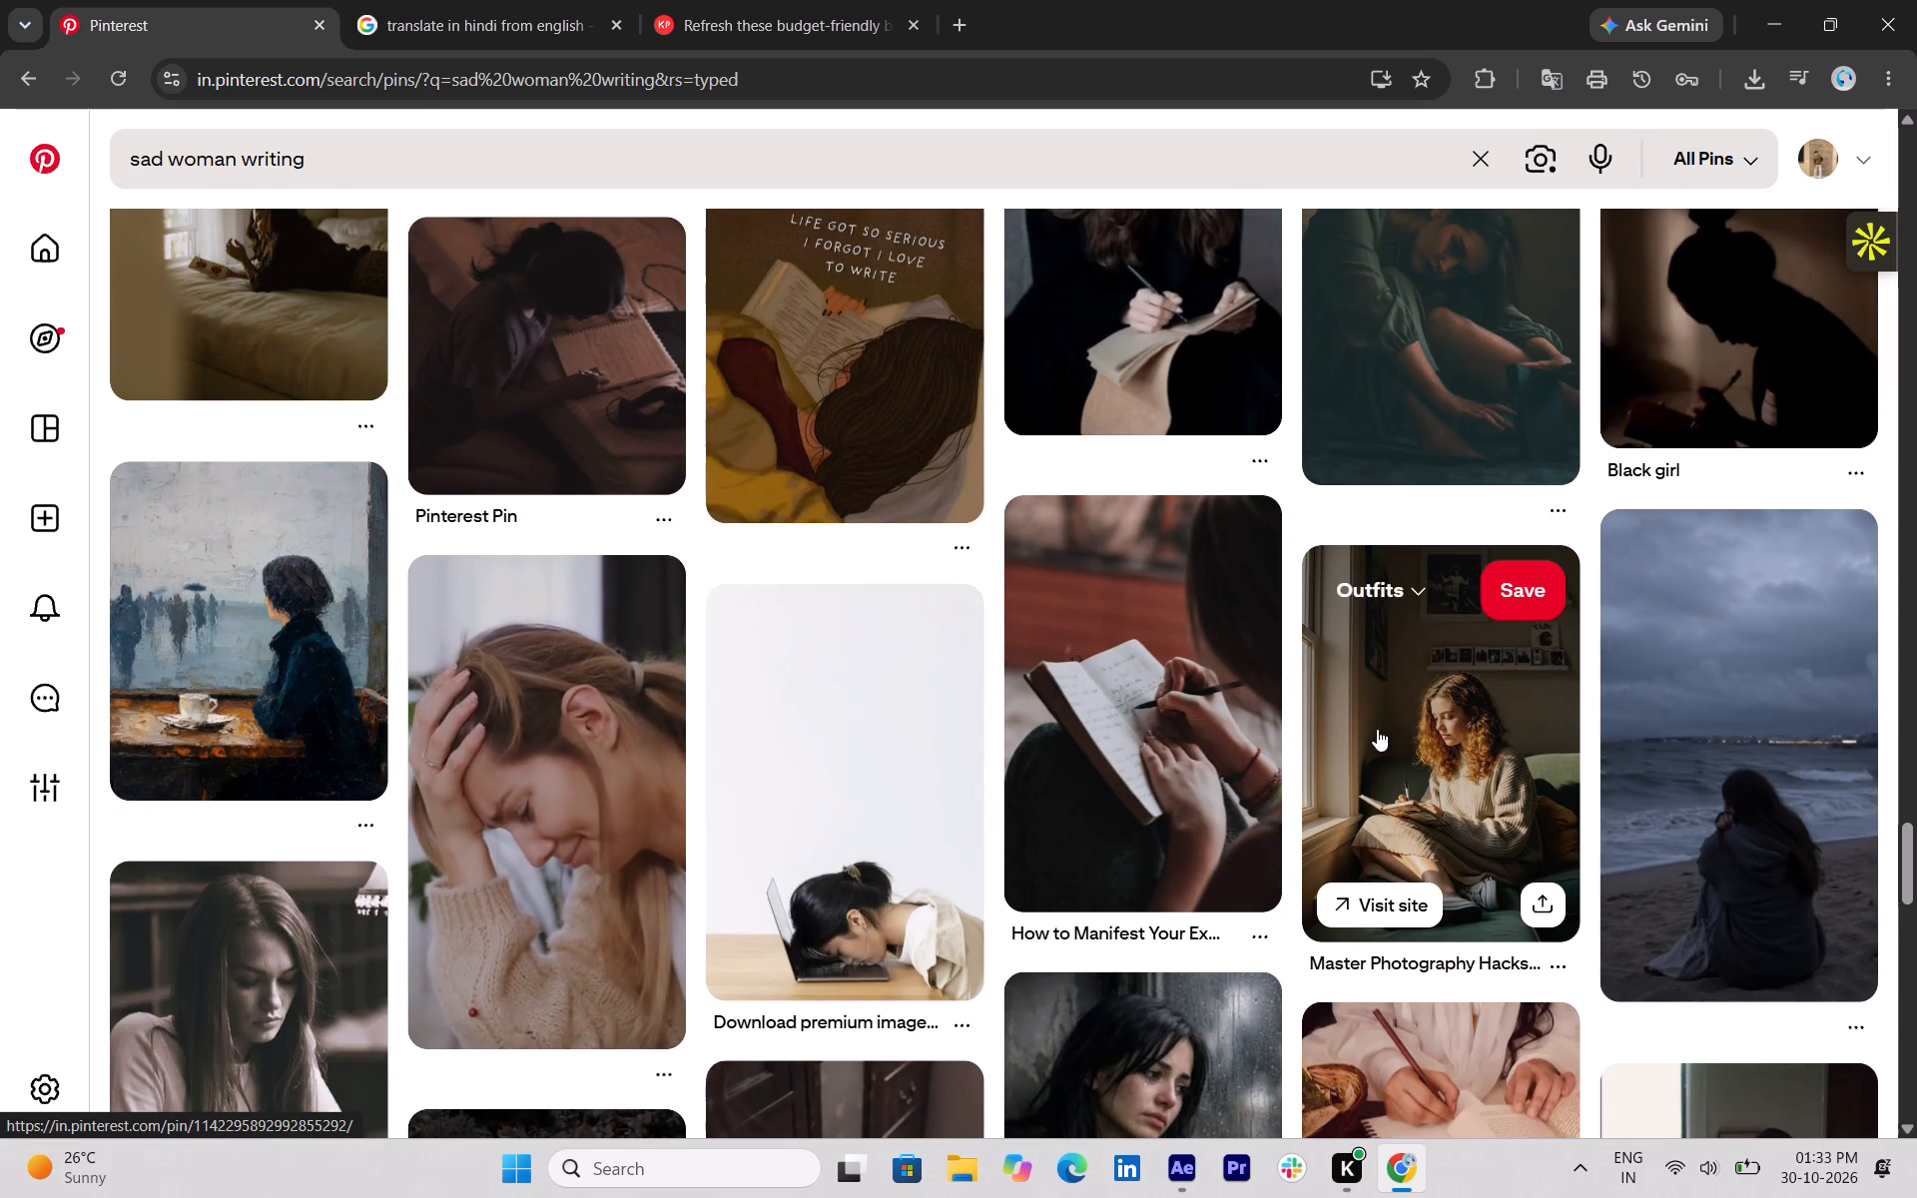
scroll(1357, 726, down, 1)
scroll(1164, 797, down, 2)
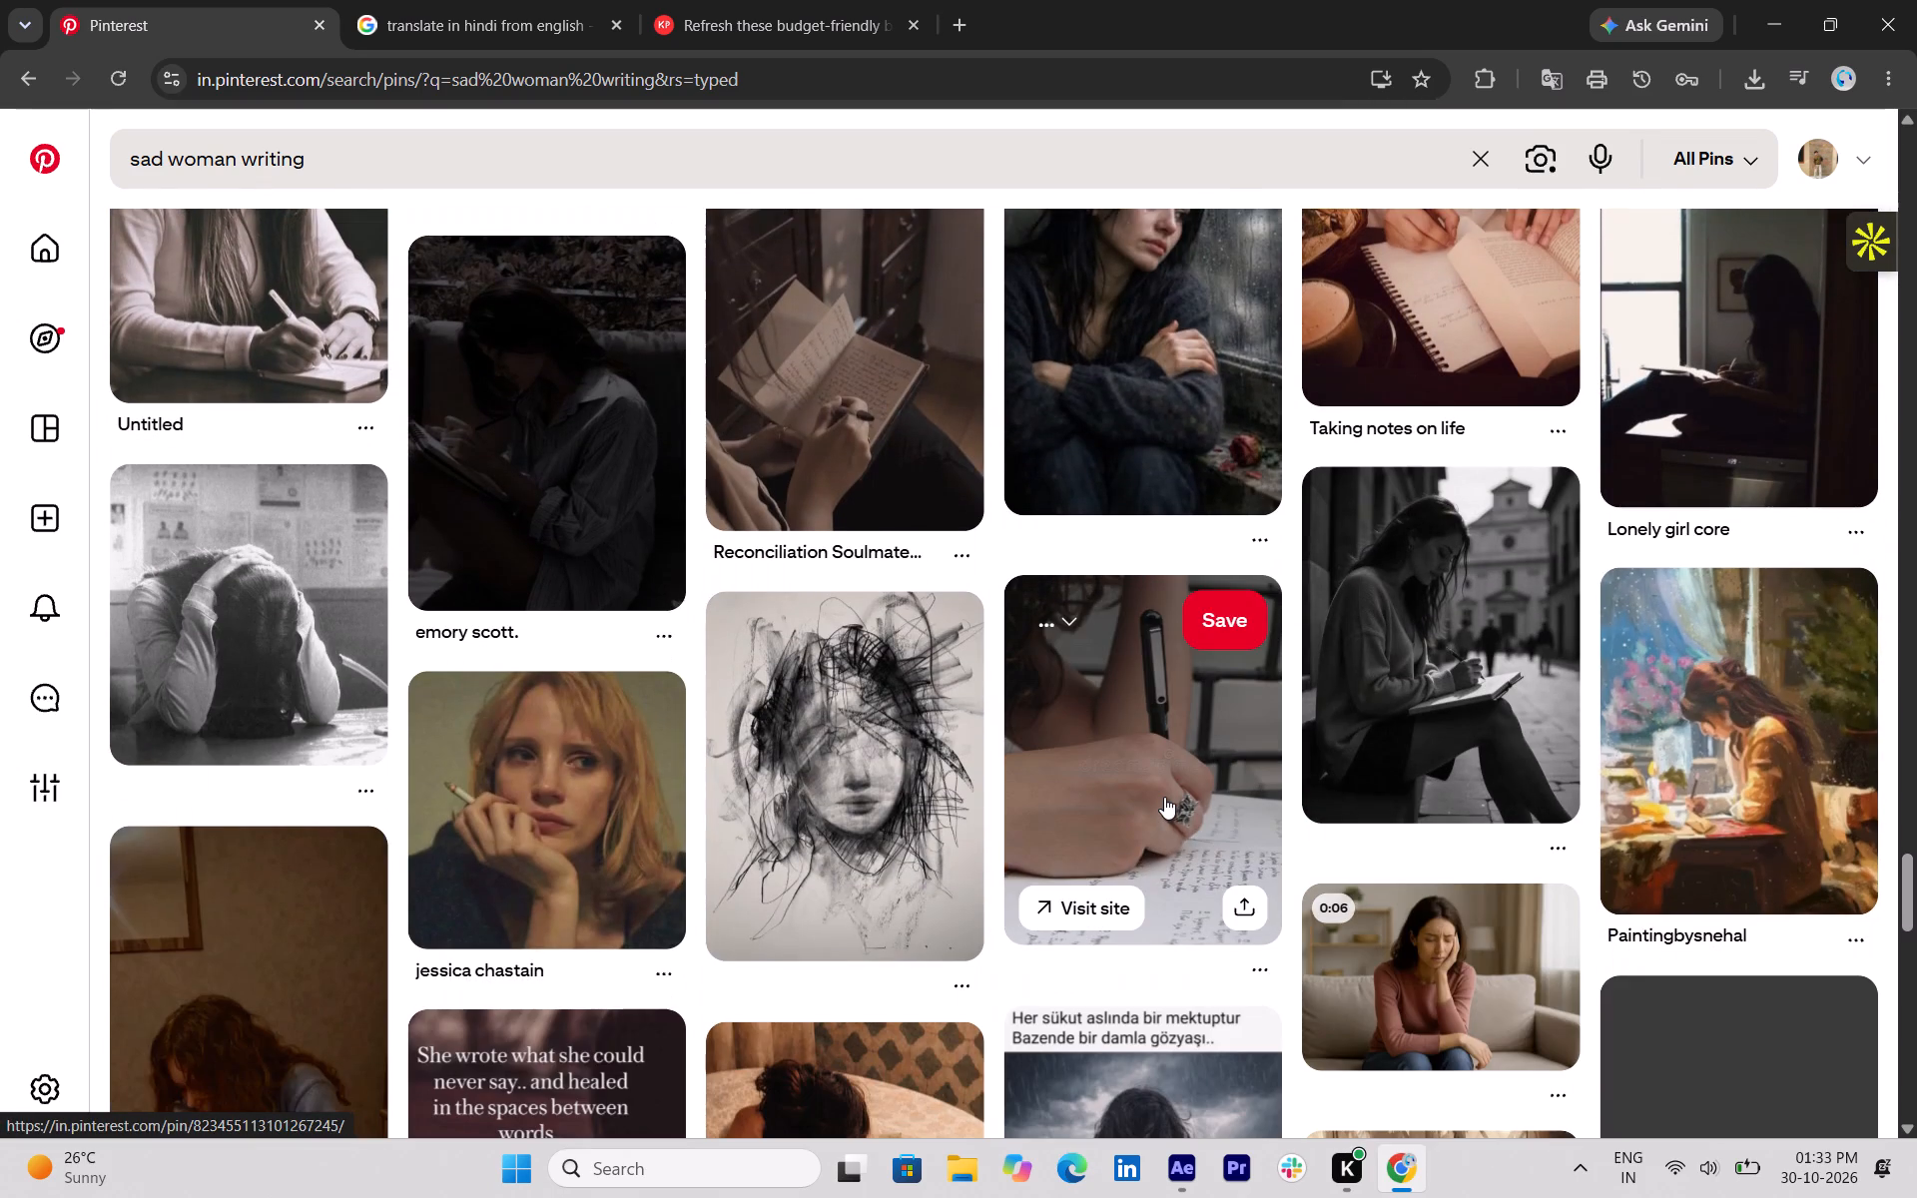
scroll(1164, 799, down, 1)
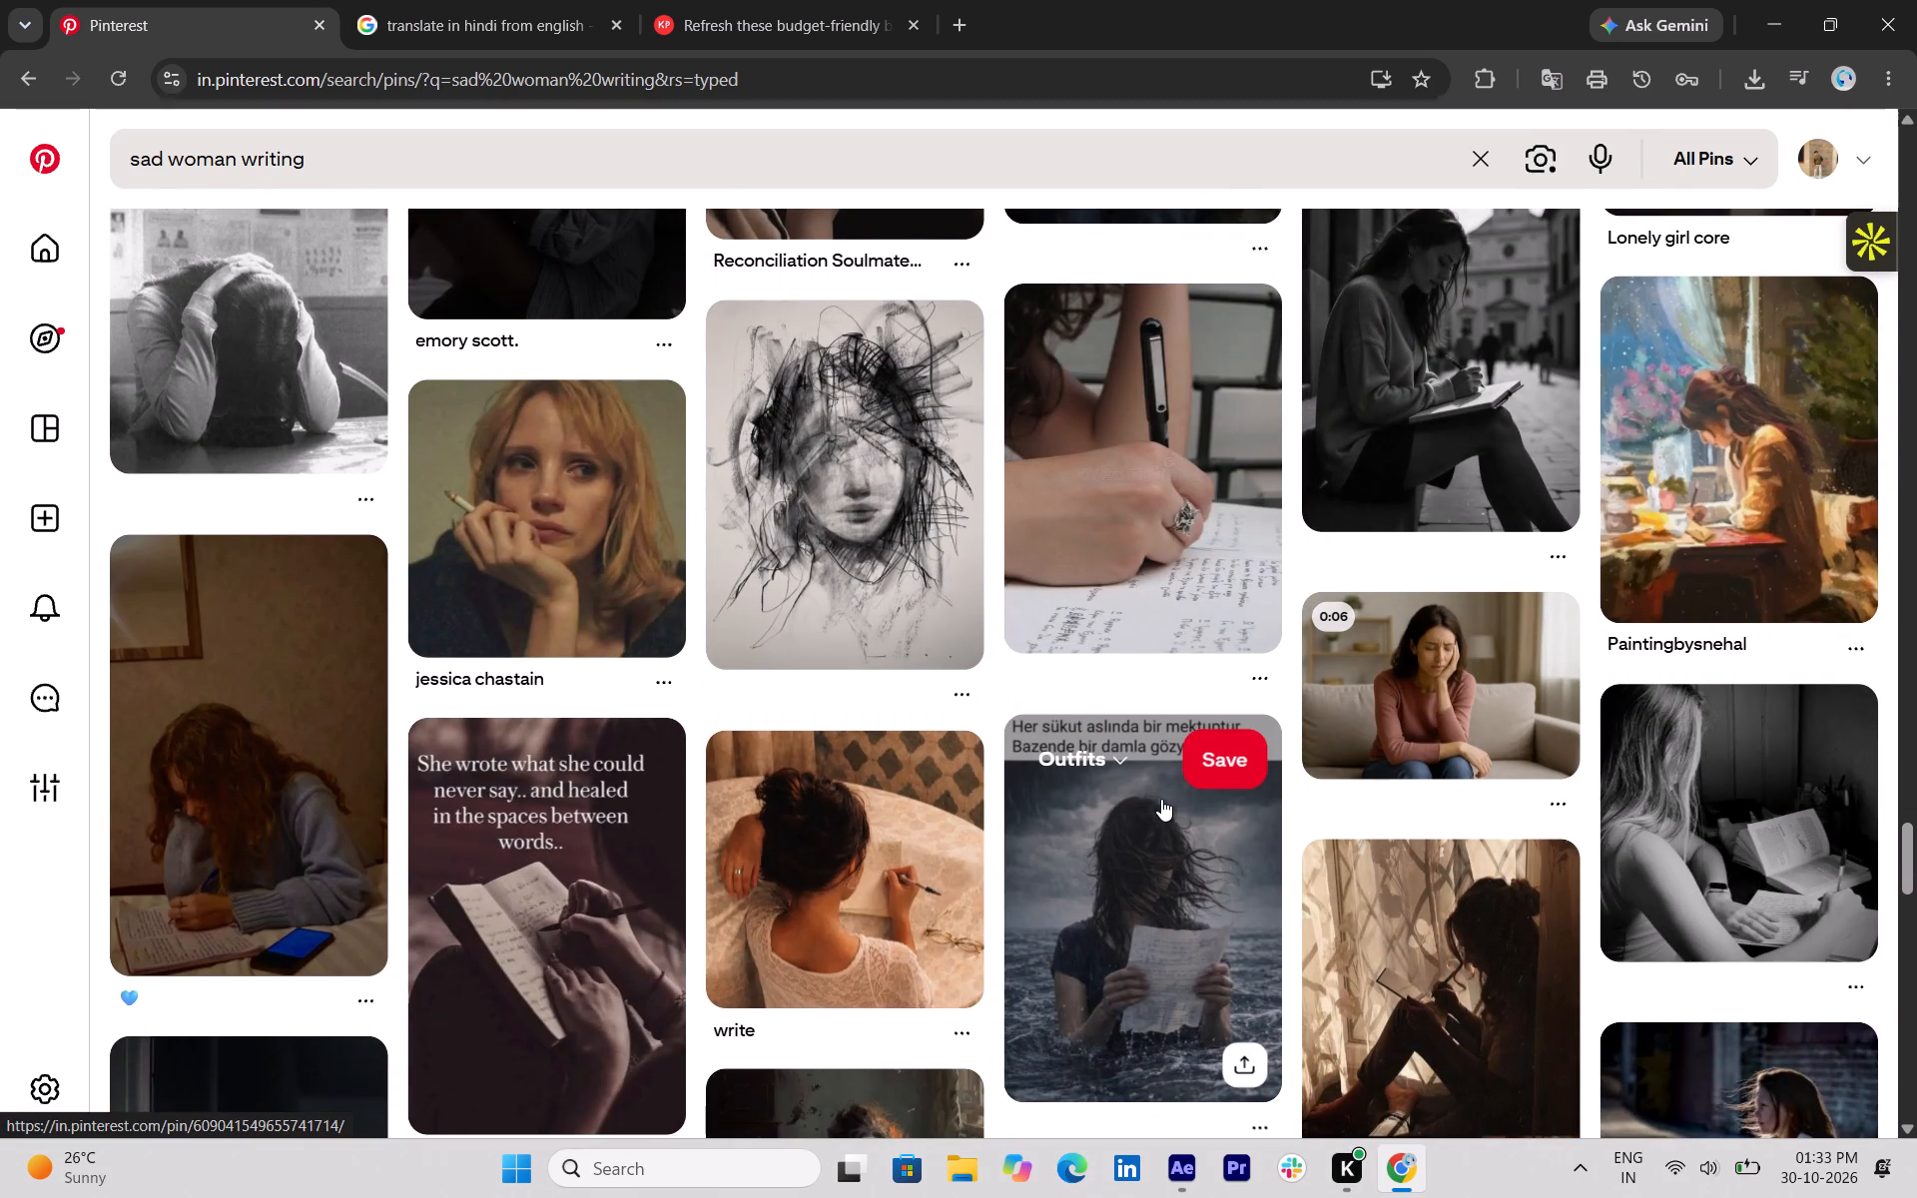
Go back through the previously visited Pinterest pages to the "Before The Shoot" saree store video pin.
click(2, 67)
click(0, 67)
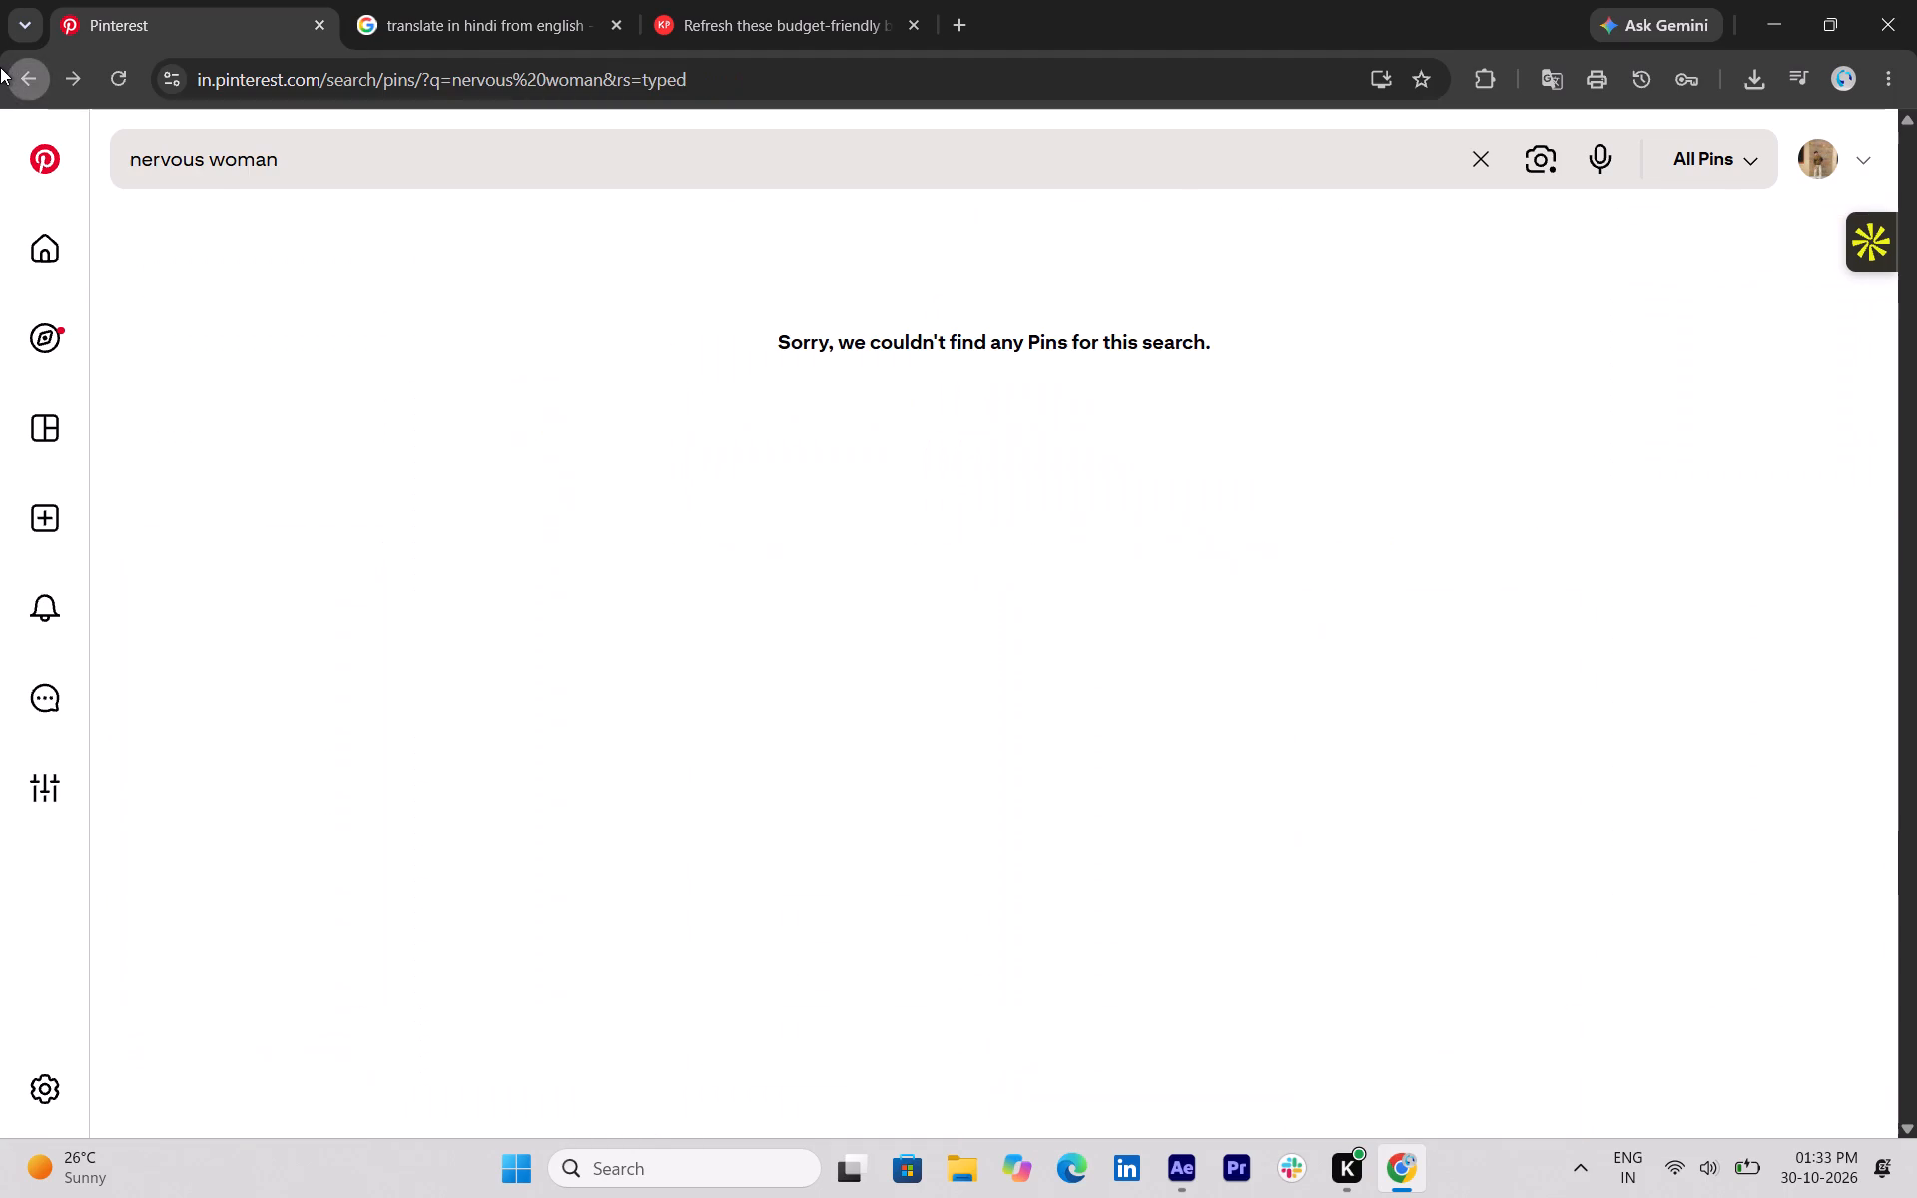
click(0, 67)
click(0, 67)
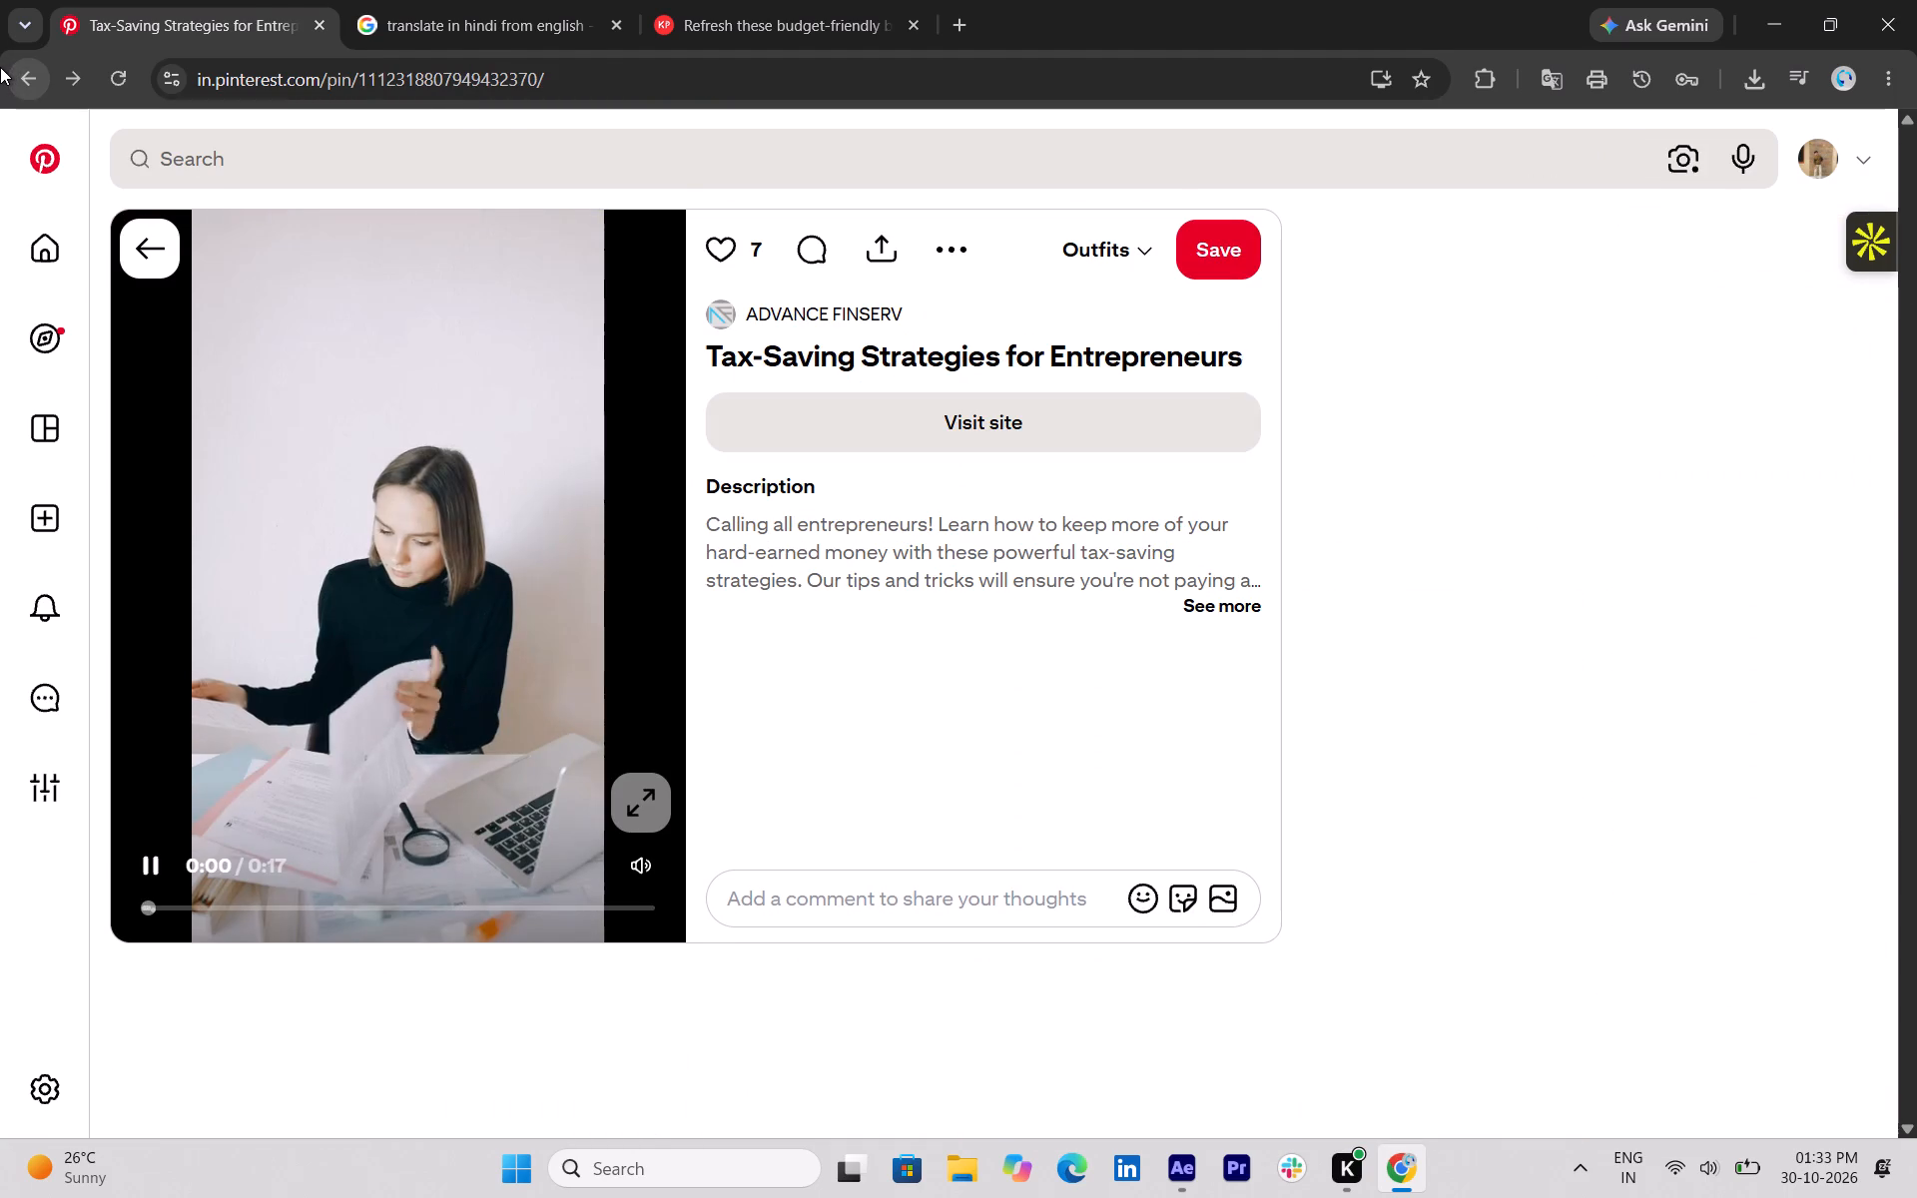
click(0, 70)
click(0, 70)
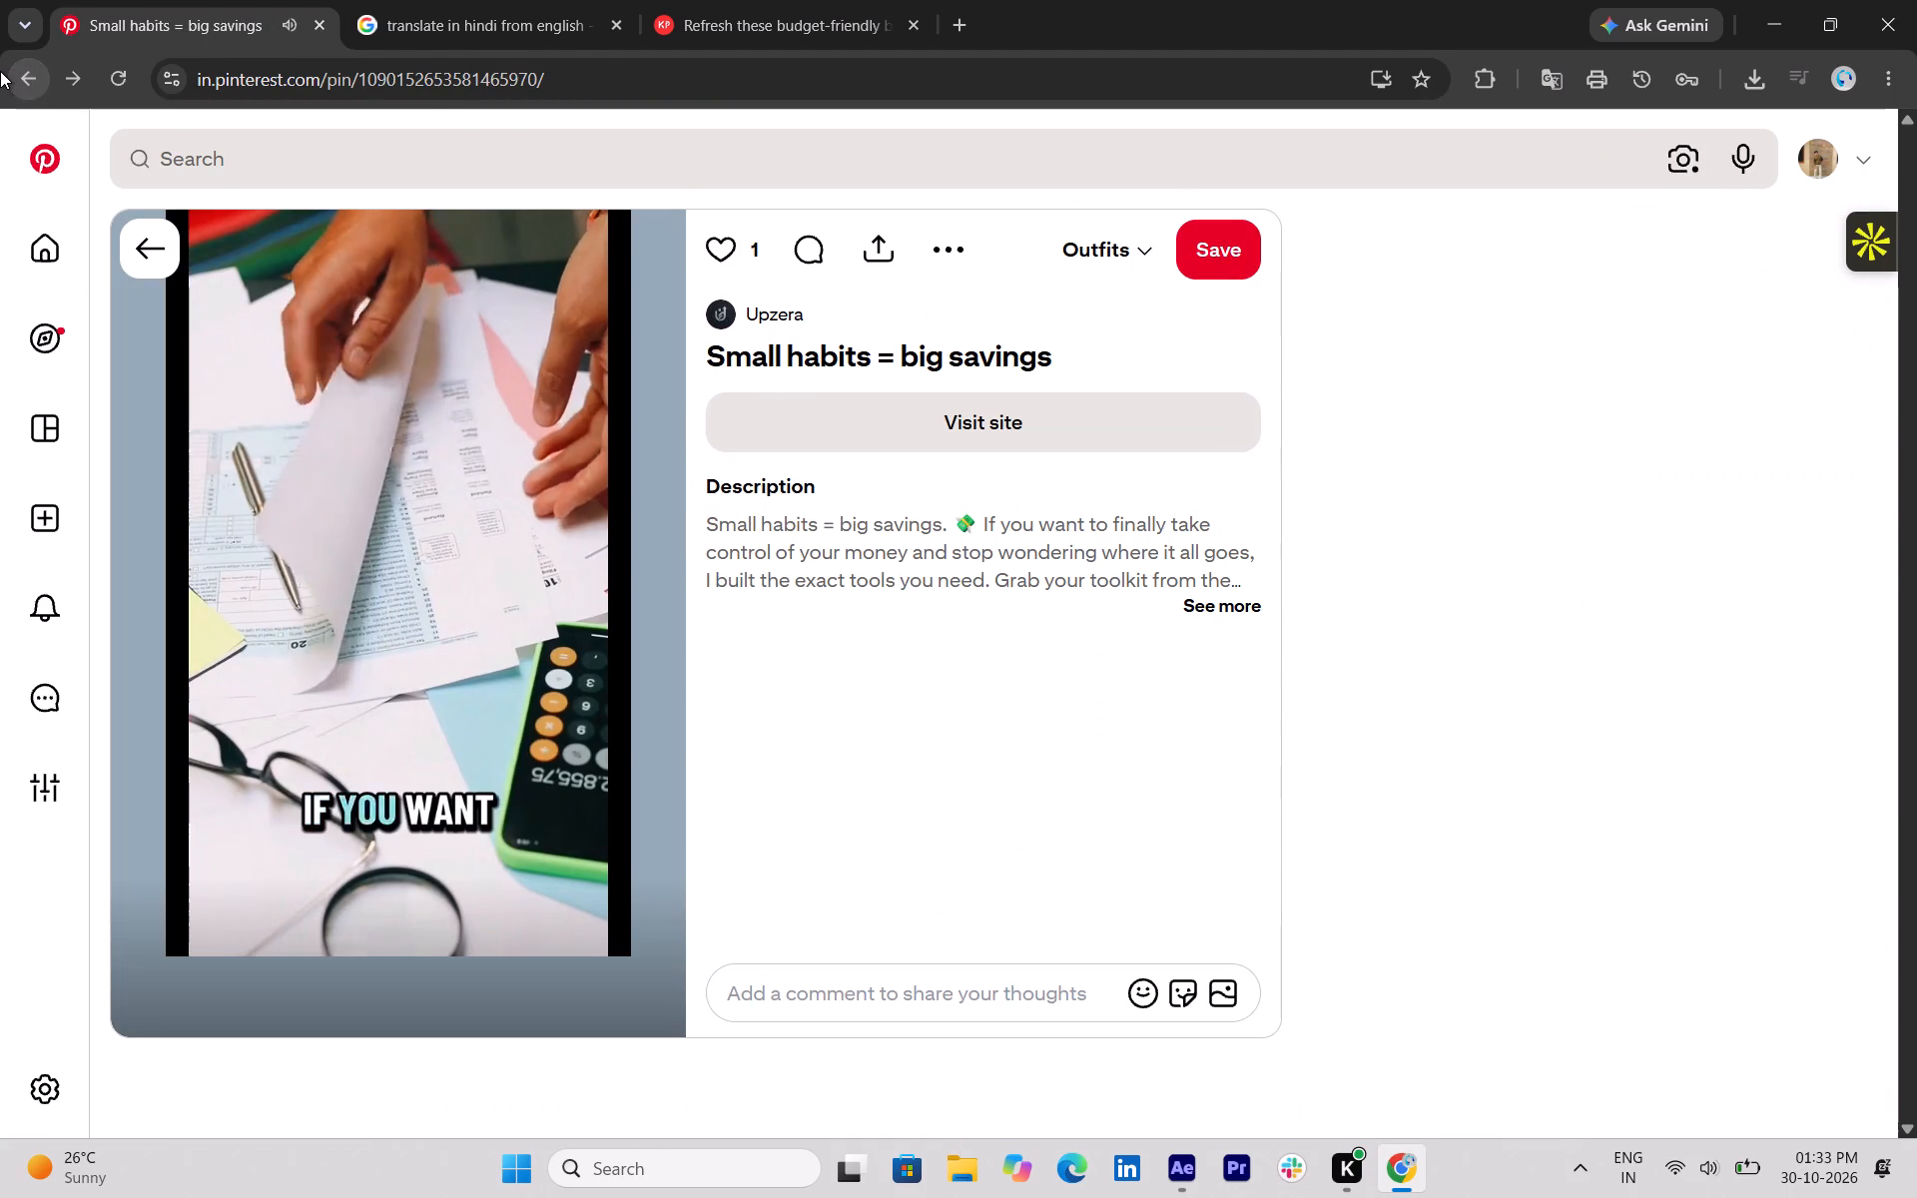
click(0, 71)
click(0, 72)
click(0, 72)
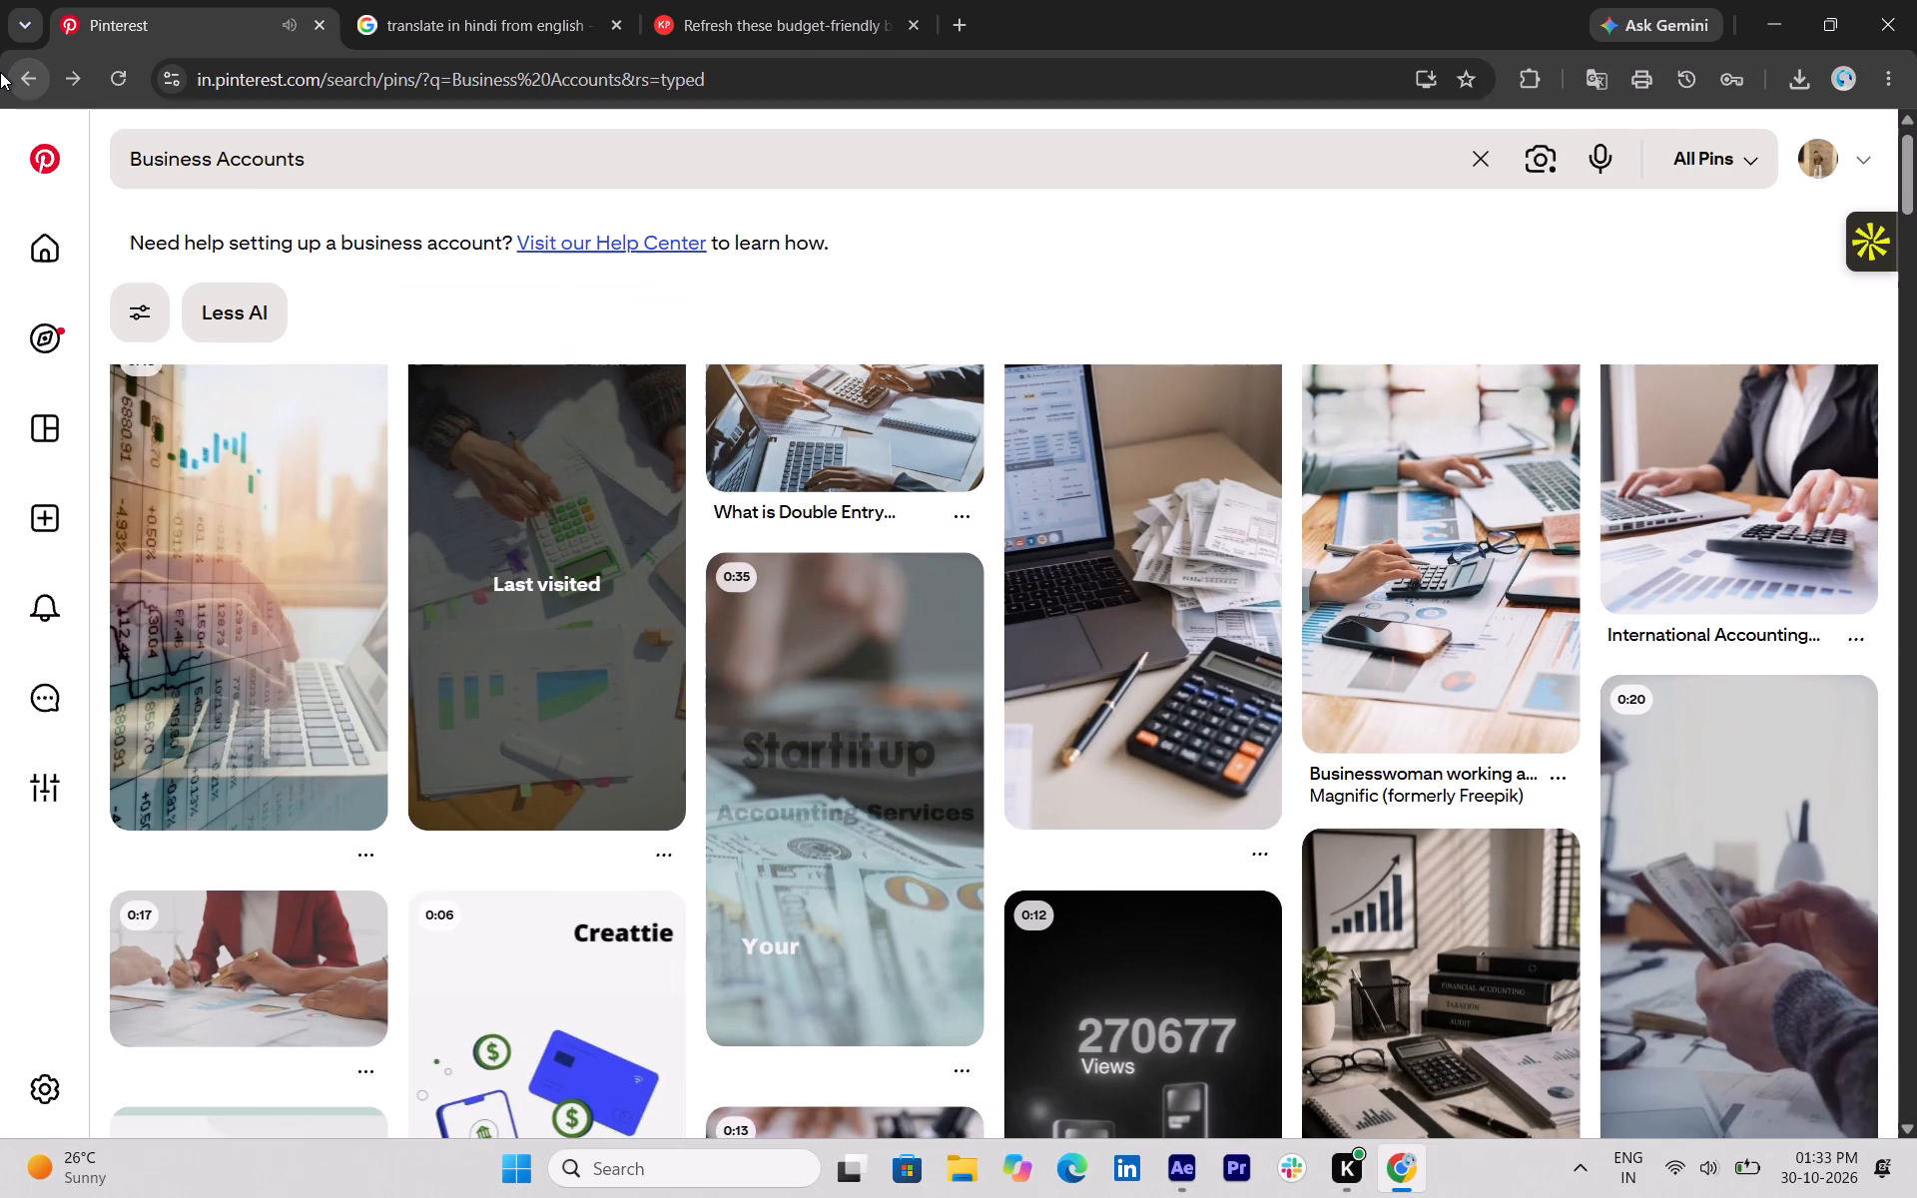
click(0, 72)
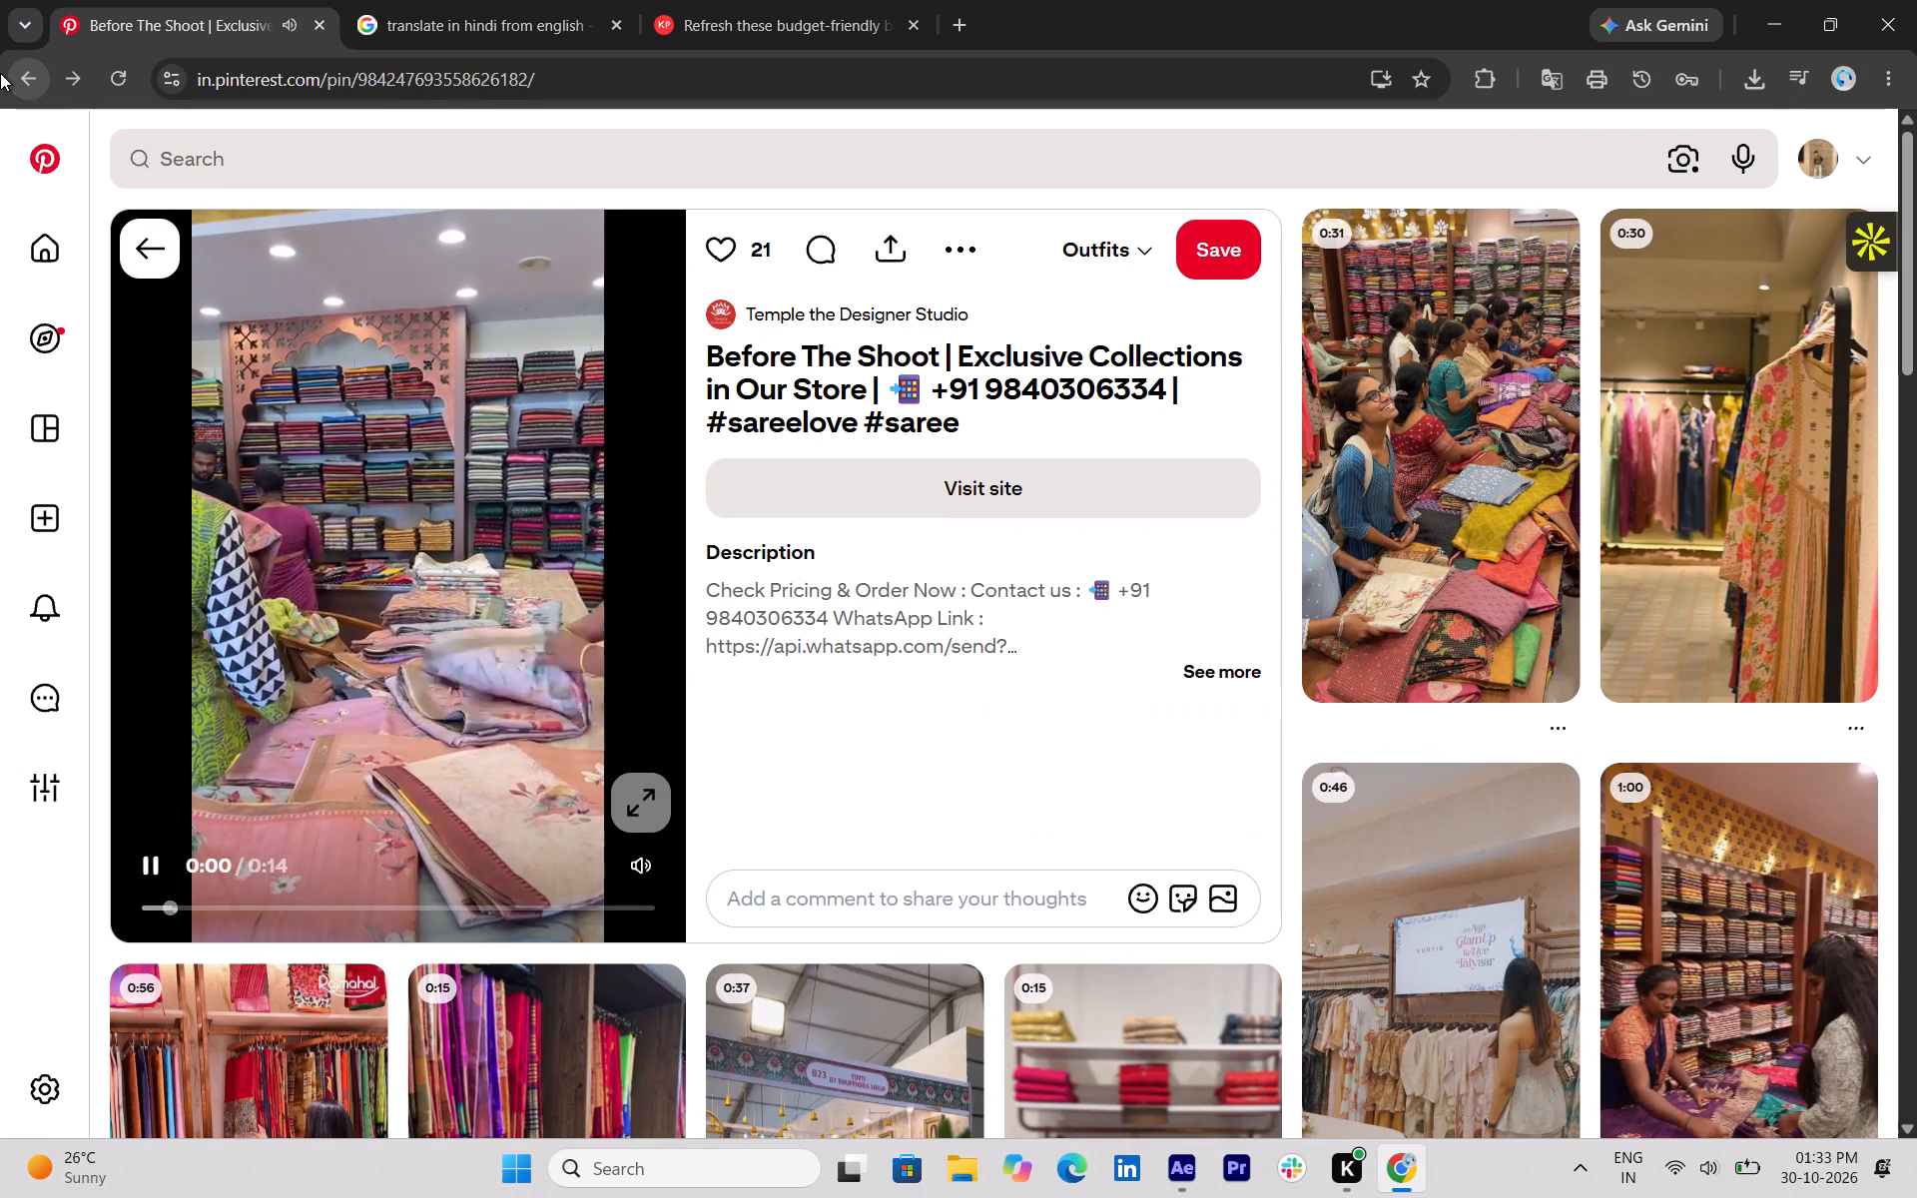
Look through the pins related to the "Before The Shoot" saree store video for a clothing shop clip that suits the narration.
scroll(1520, 1035, down, 1)
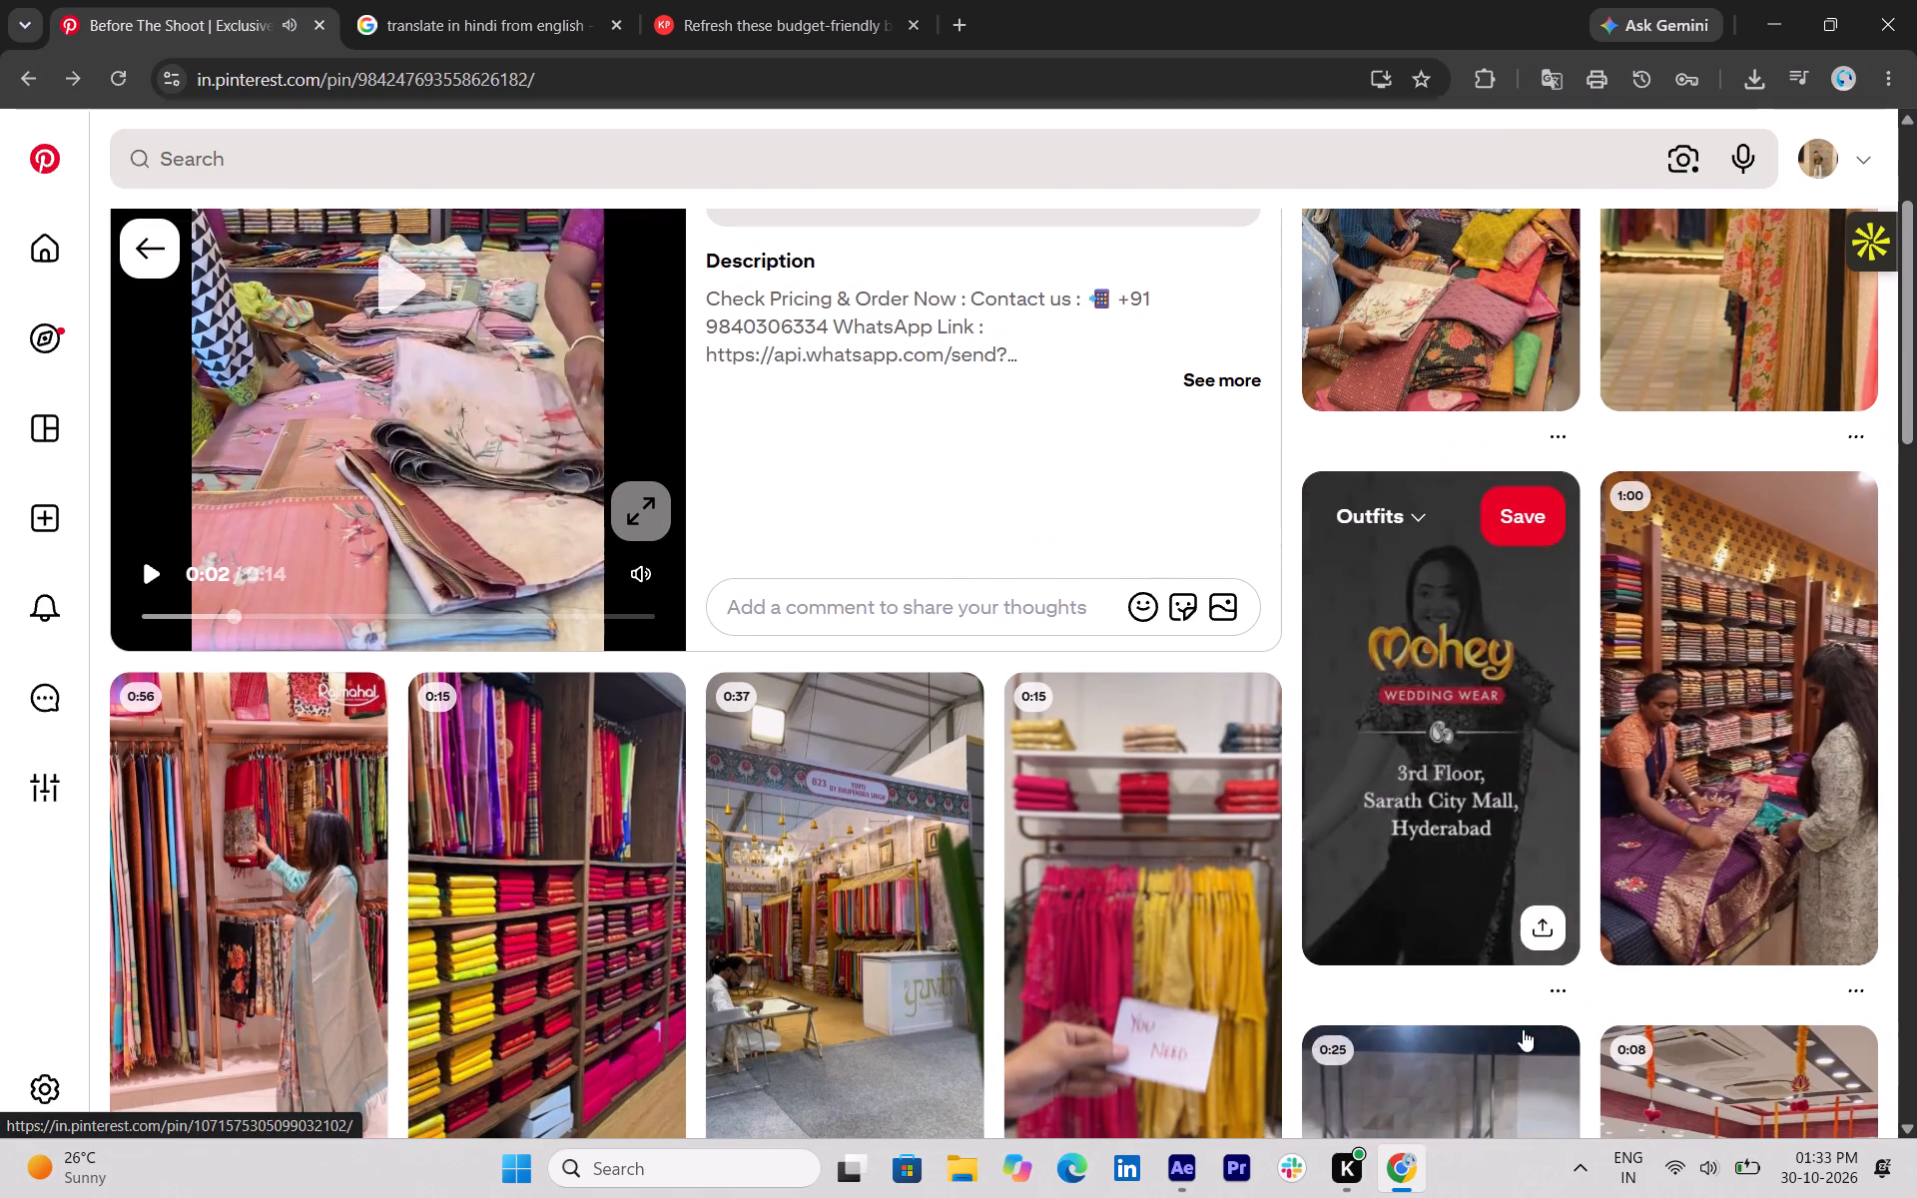
scroll(1428, 762, down, 1)
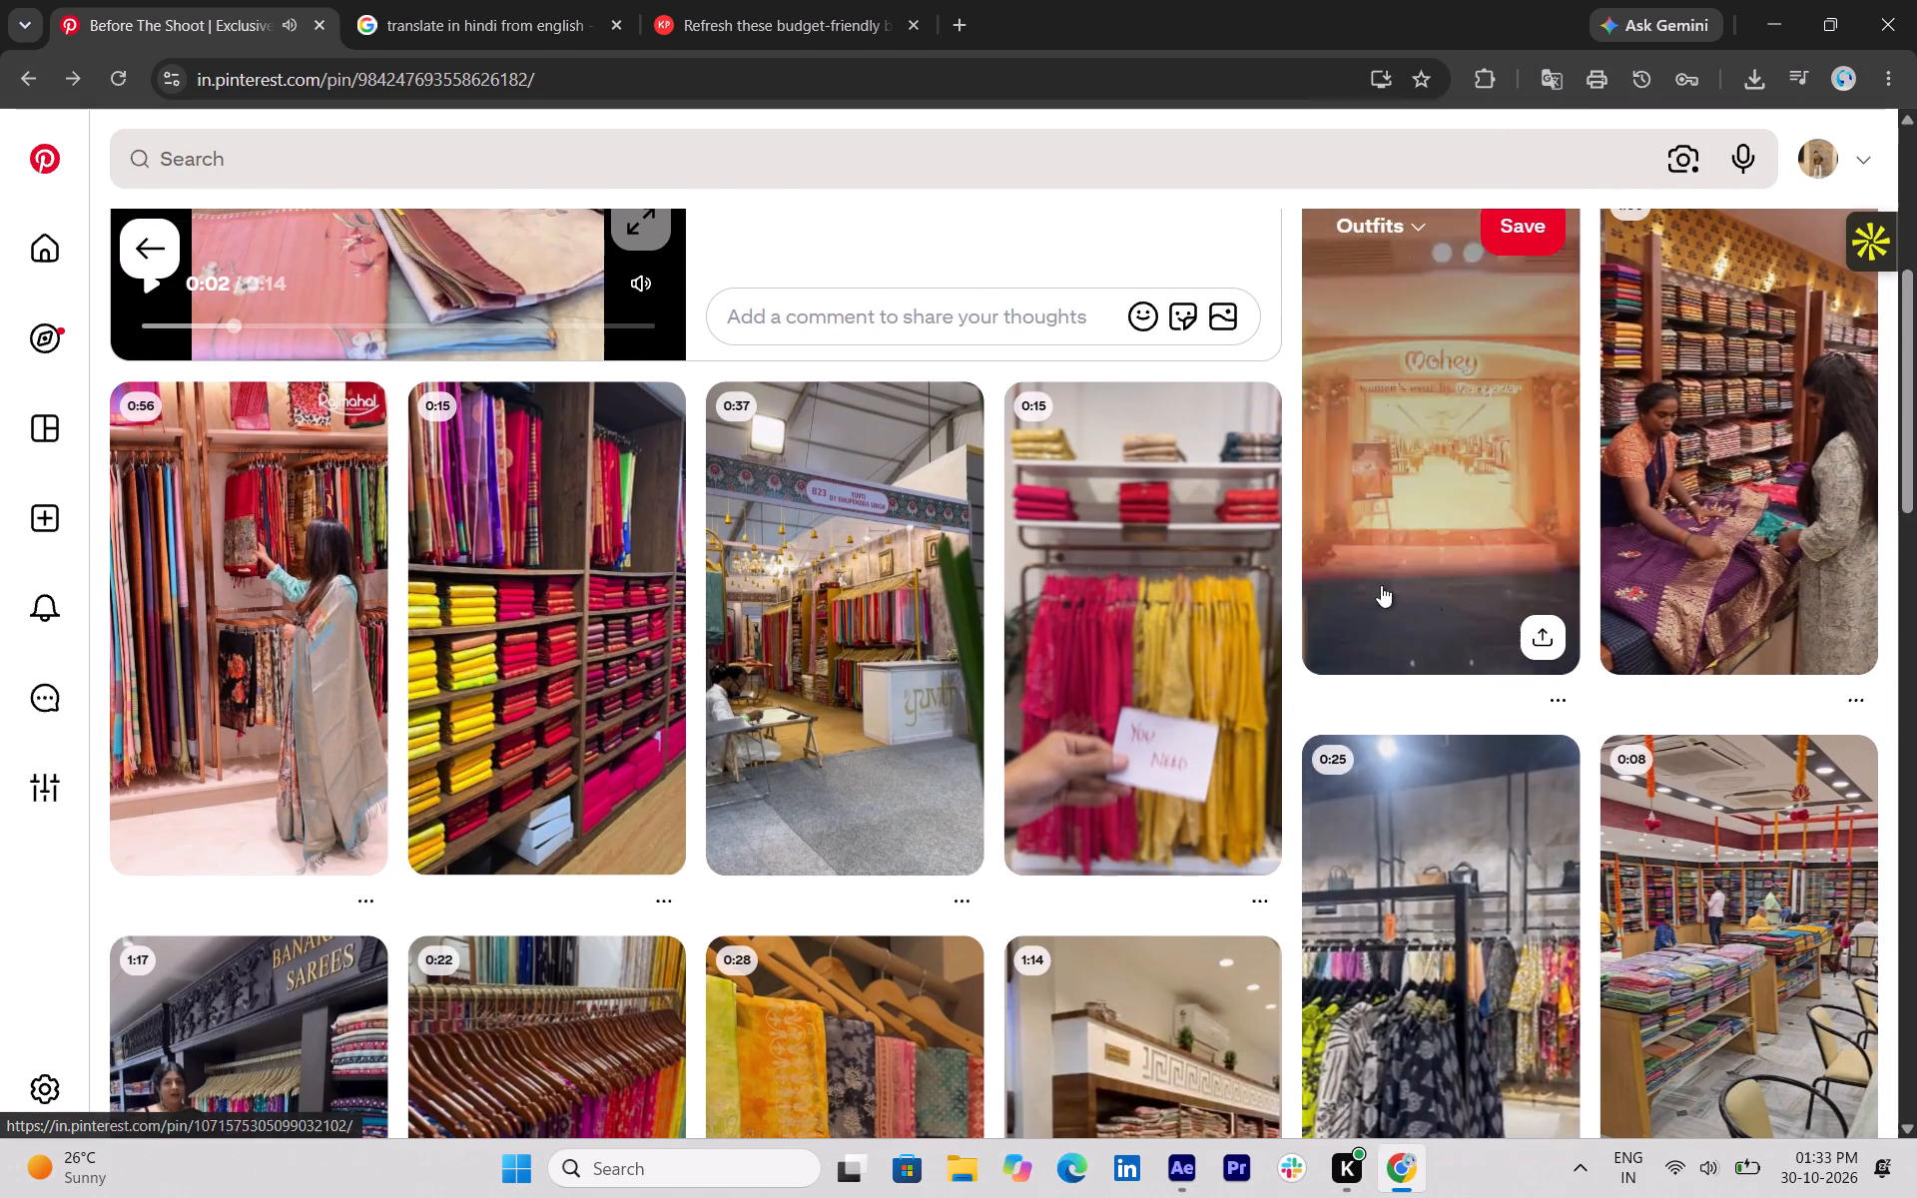
scroll(1177, 604, down, 3)
scroll(960, 655, down, 1)
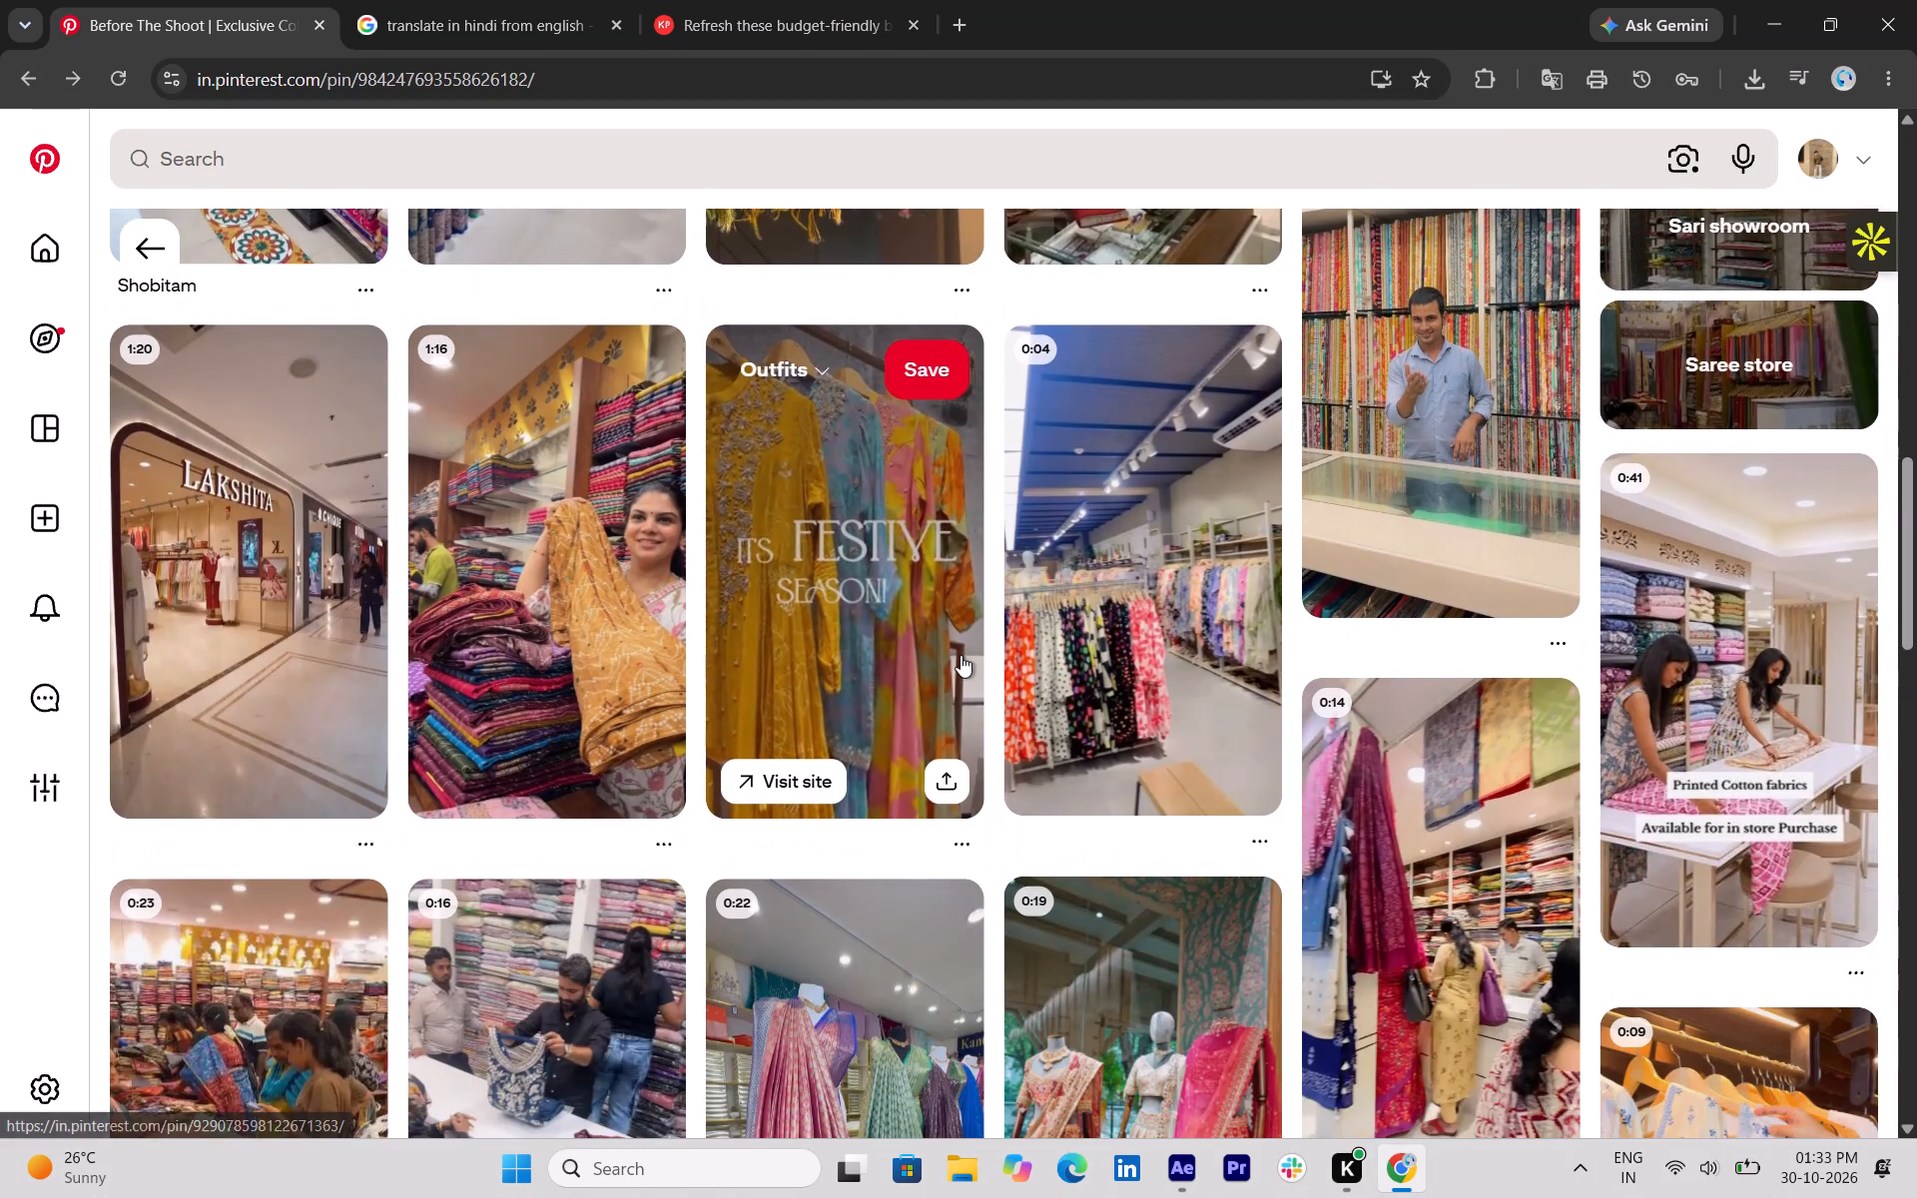
scroll(959, 655, down, 1)
scroll(1325, 867, down, 2)
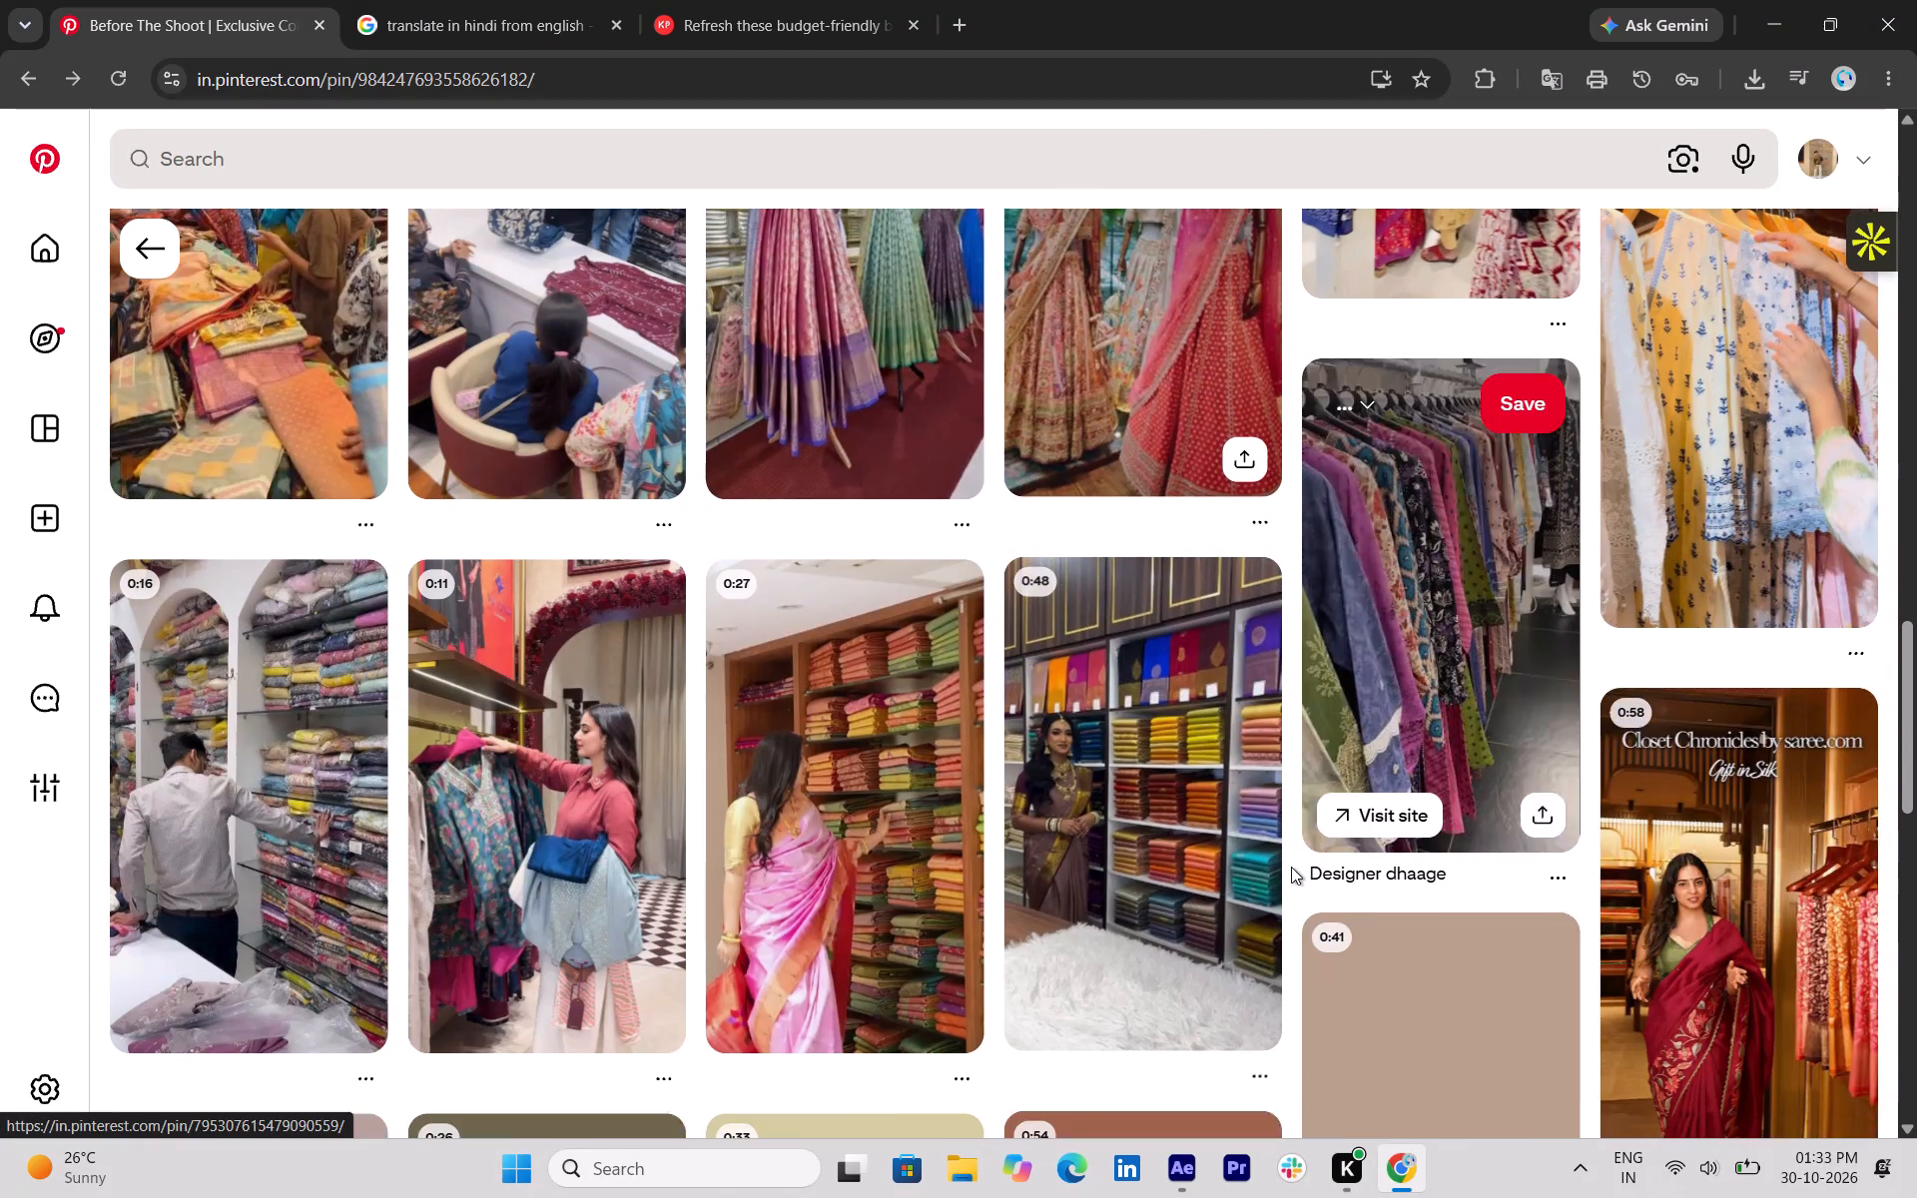
scroll(1077, 854, down, 3)
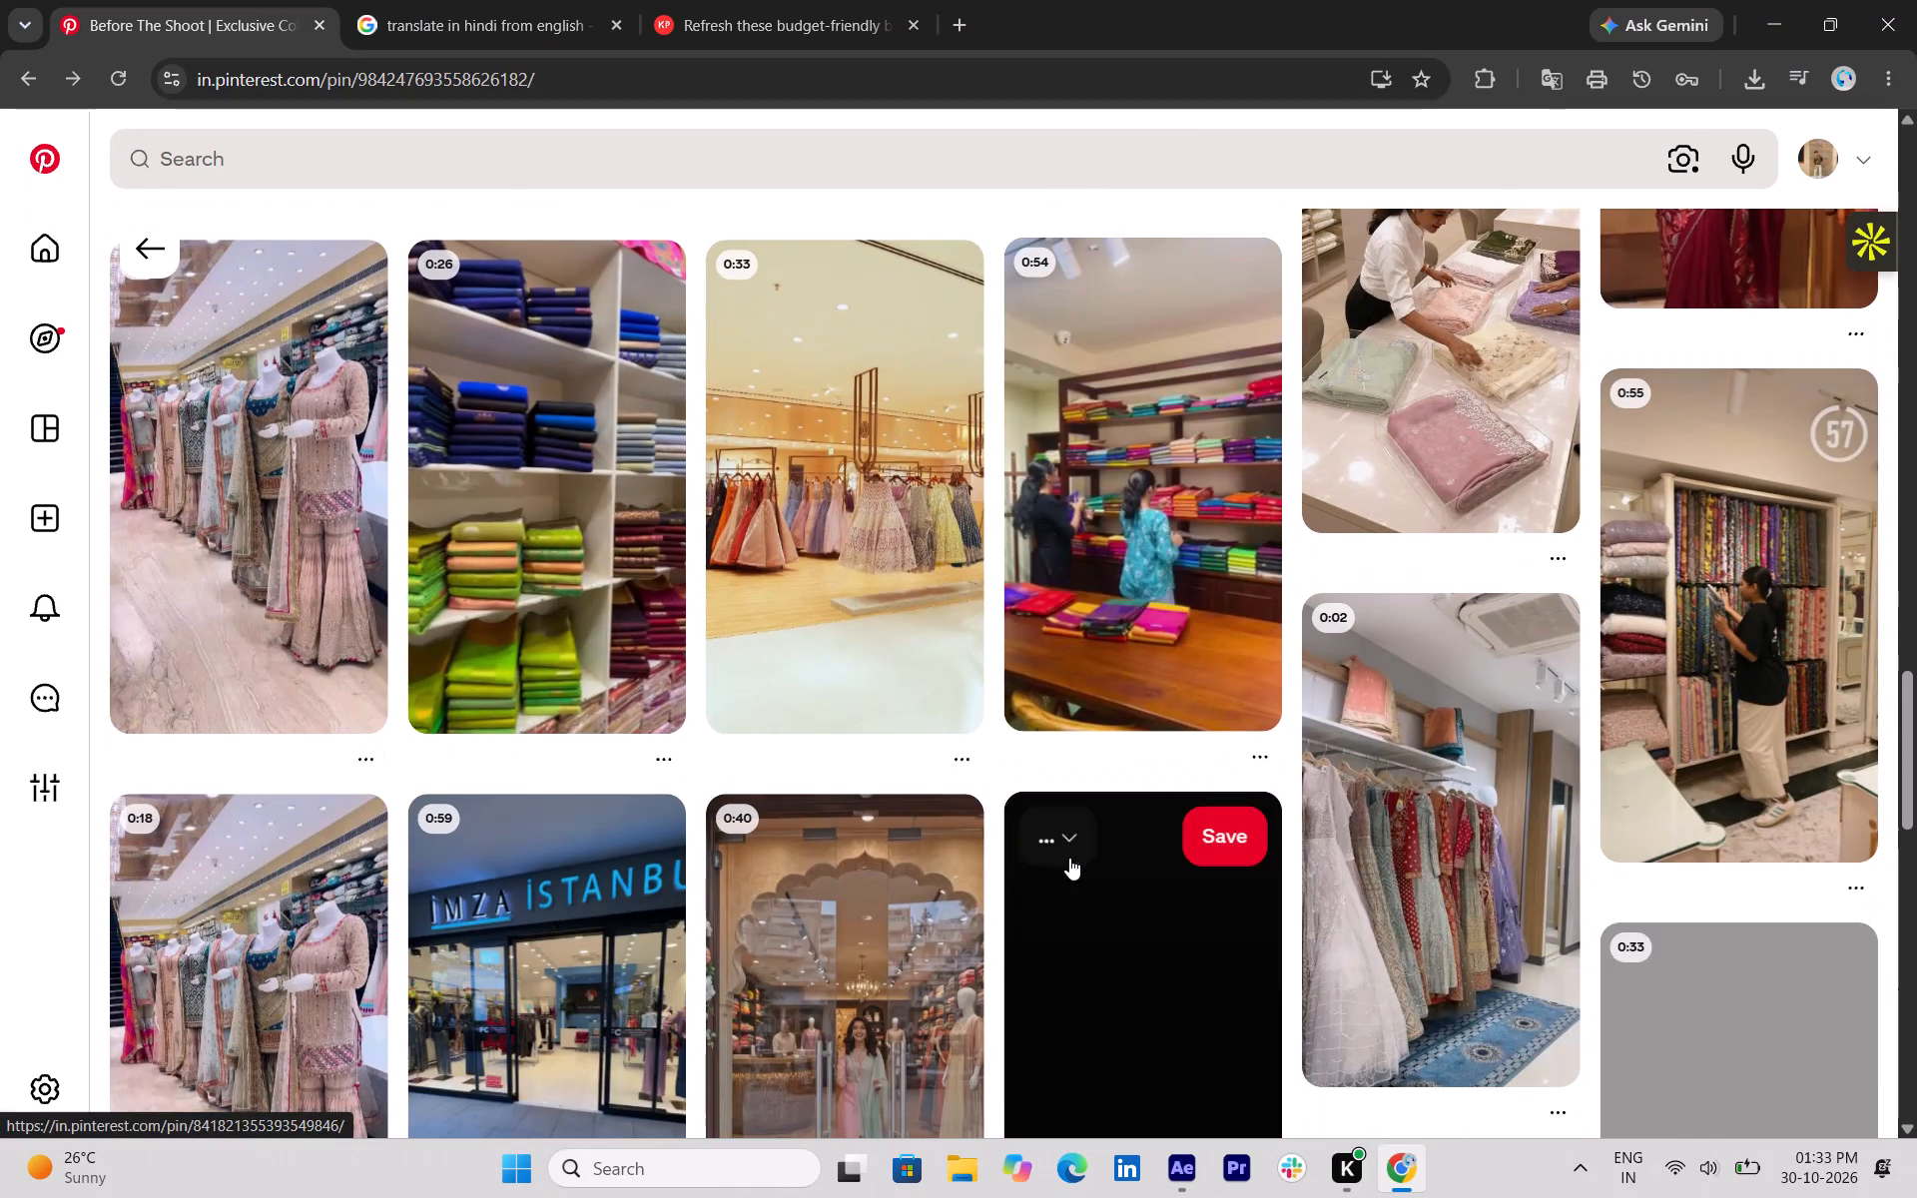
scroll(760, 720, up, 1)
scroll(759, 720, down, 1)
scroll(757, 722, up, 3)
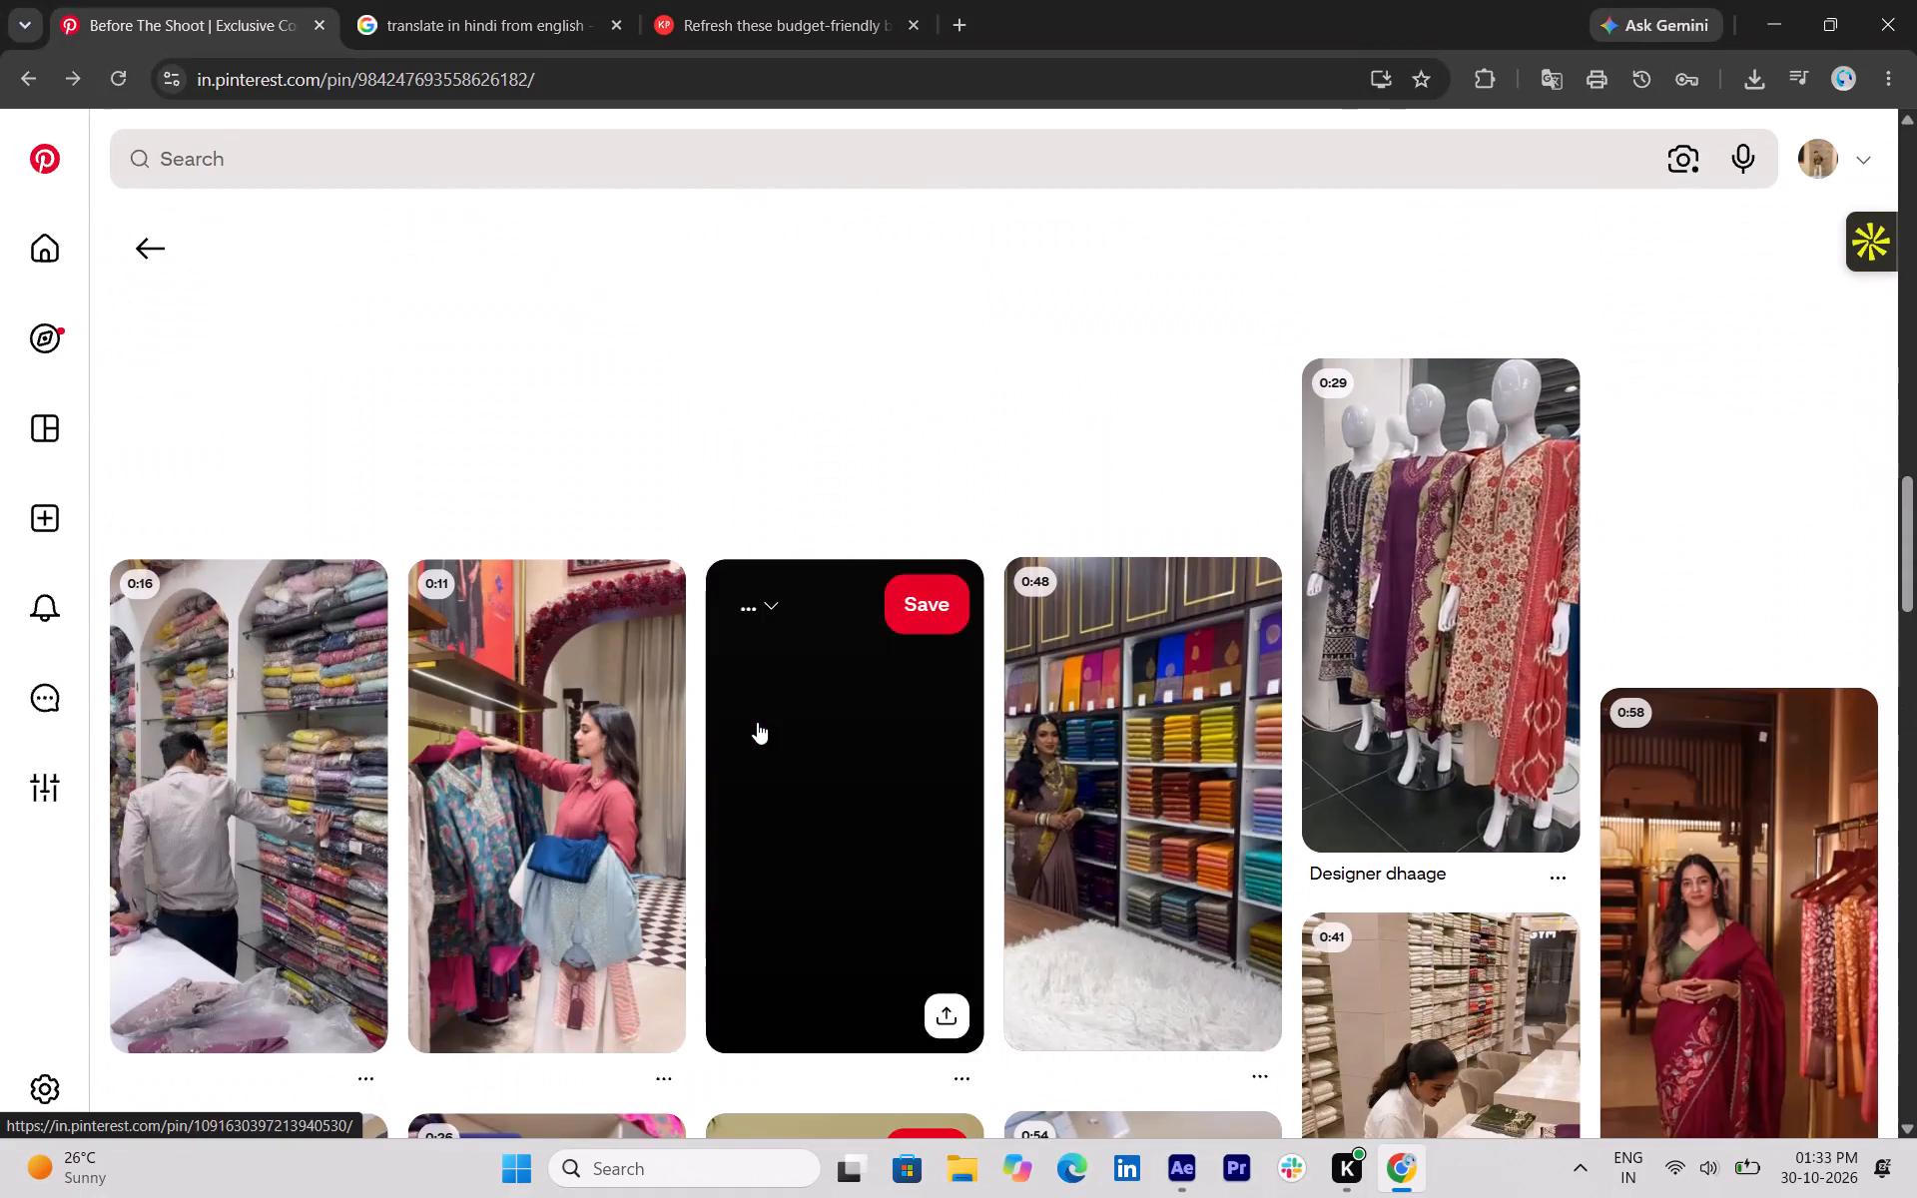
scroll(757, 722, up, 11)
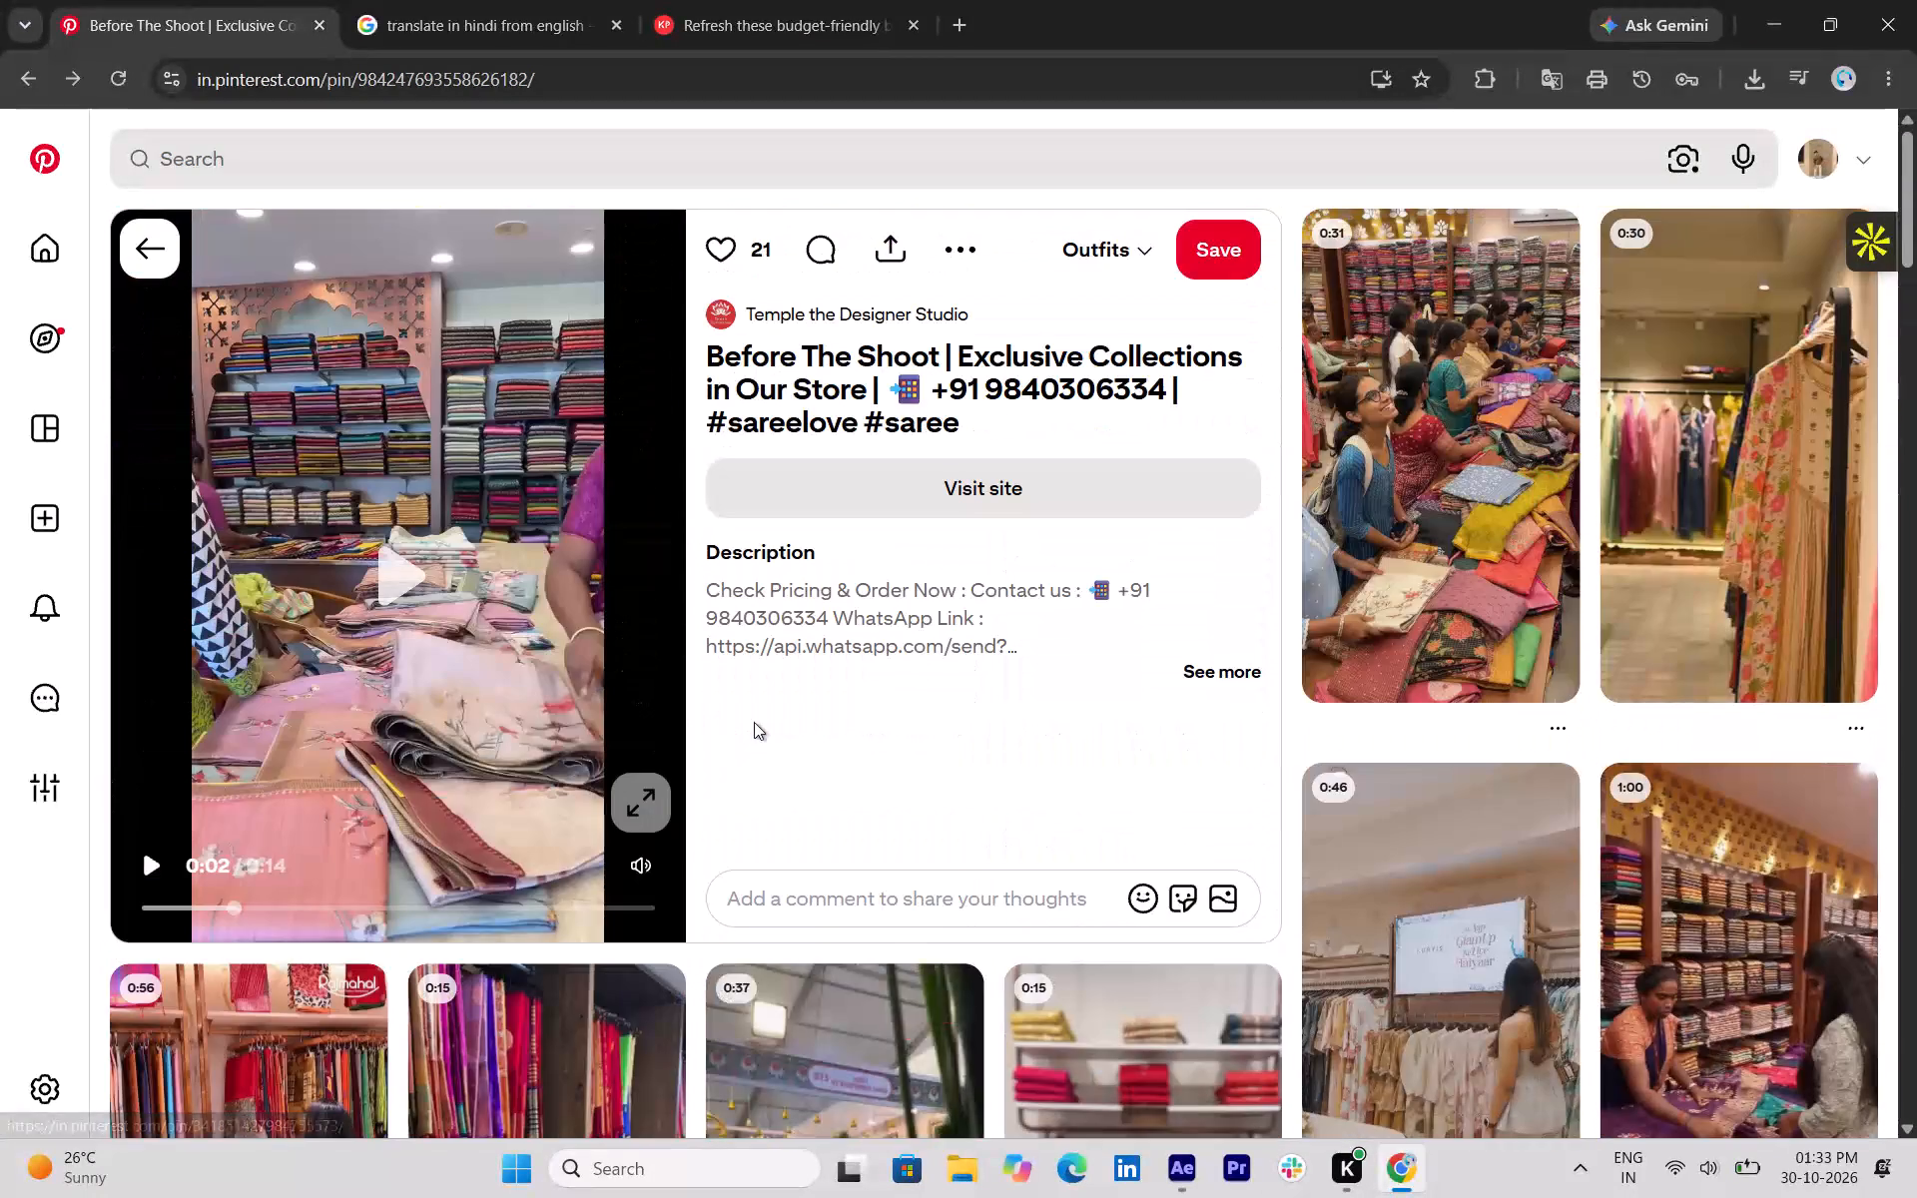
Go back to the Sakshi fashion hub pin and look over its related clothing shop pins.
click(163, 254)
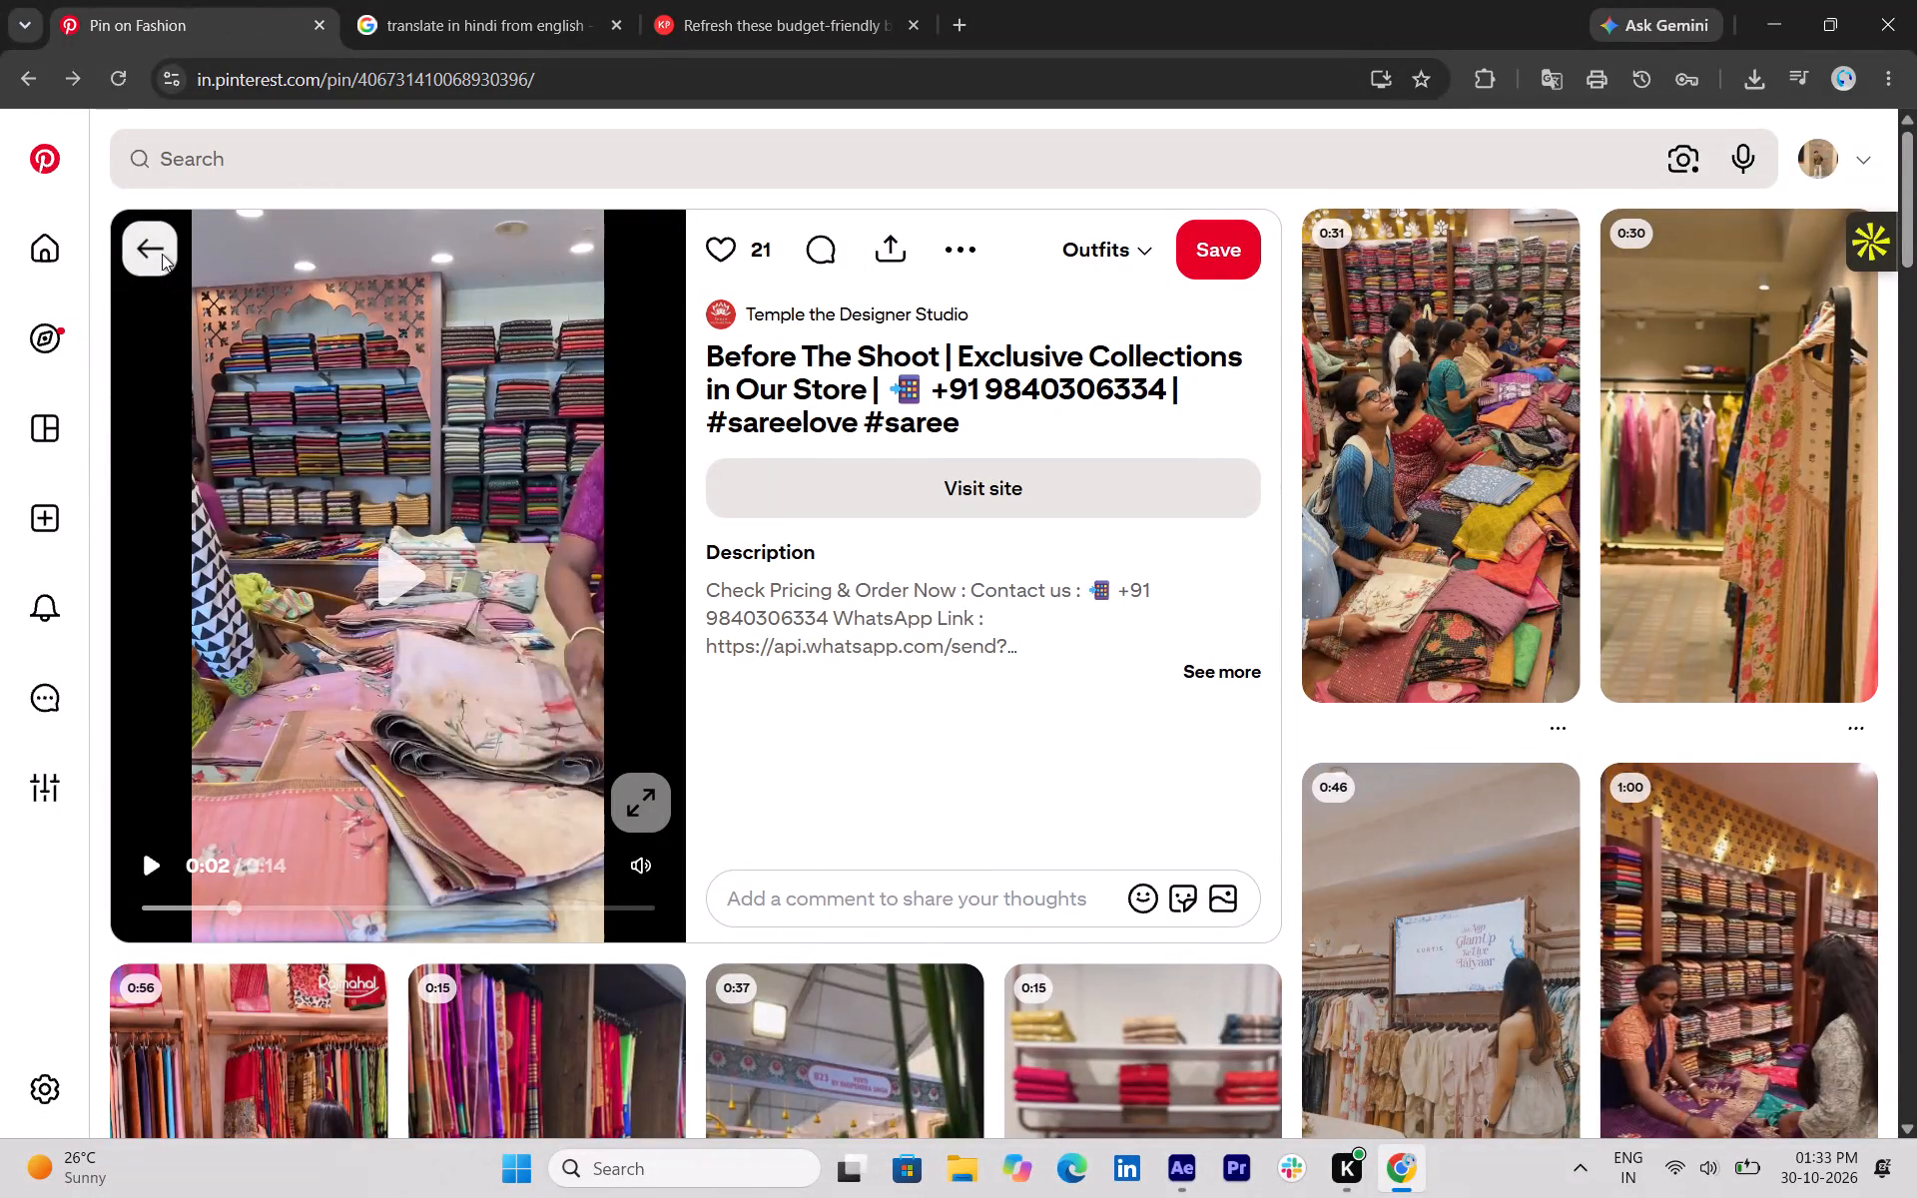
scroll(796, 719, up, 2)
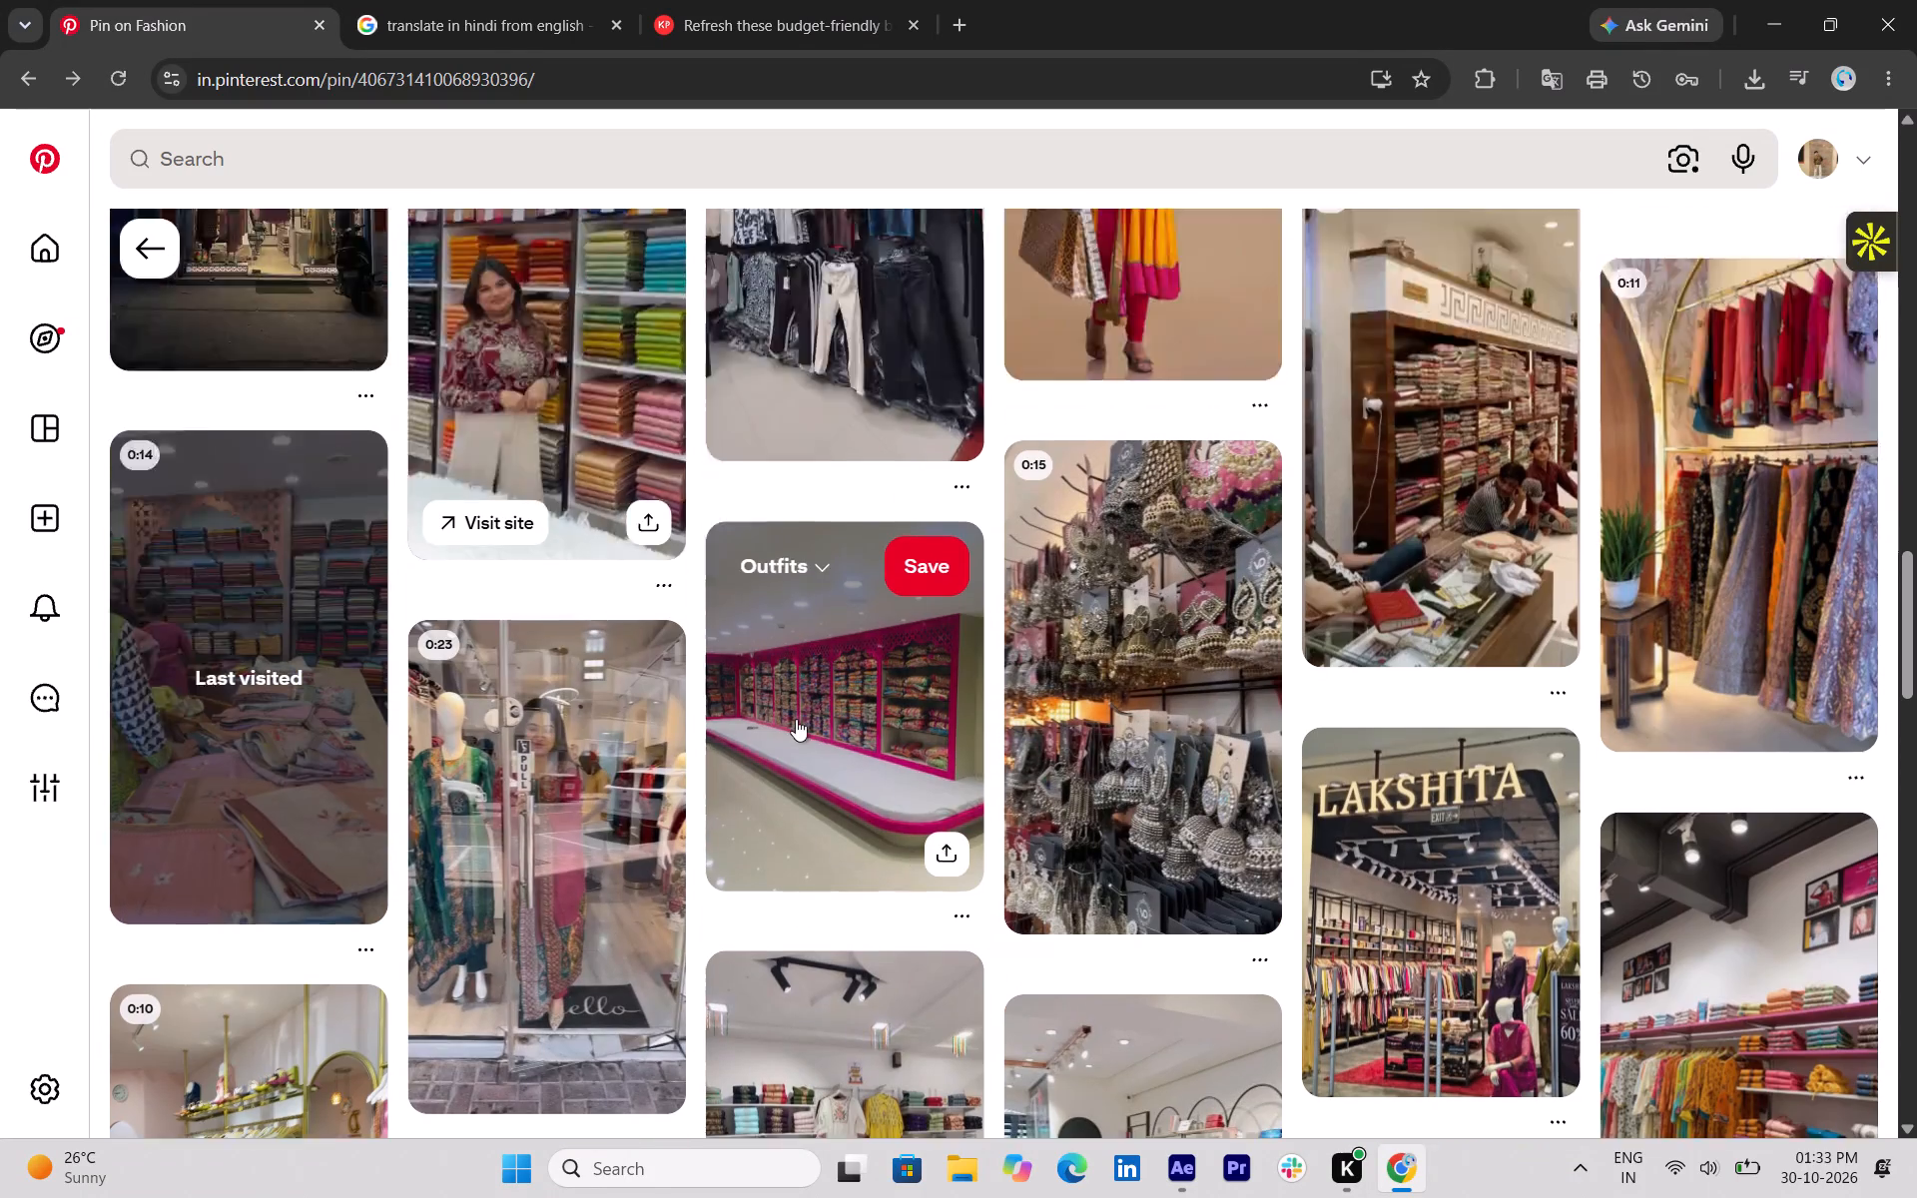
scroll(796, 719, up, 5)
scroll(791, 721, down, 1)
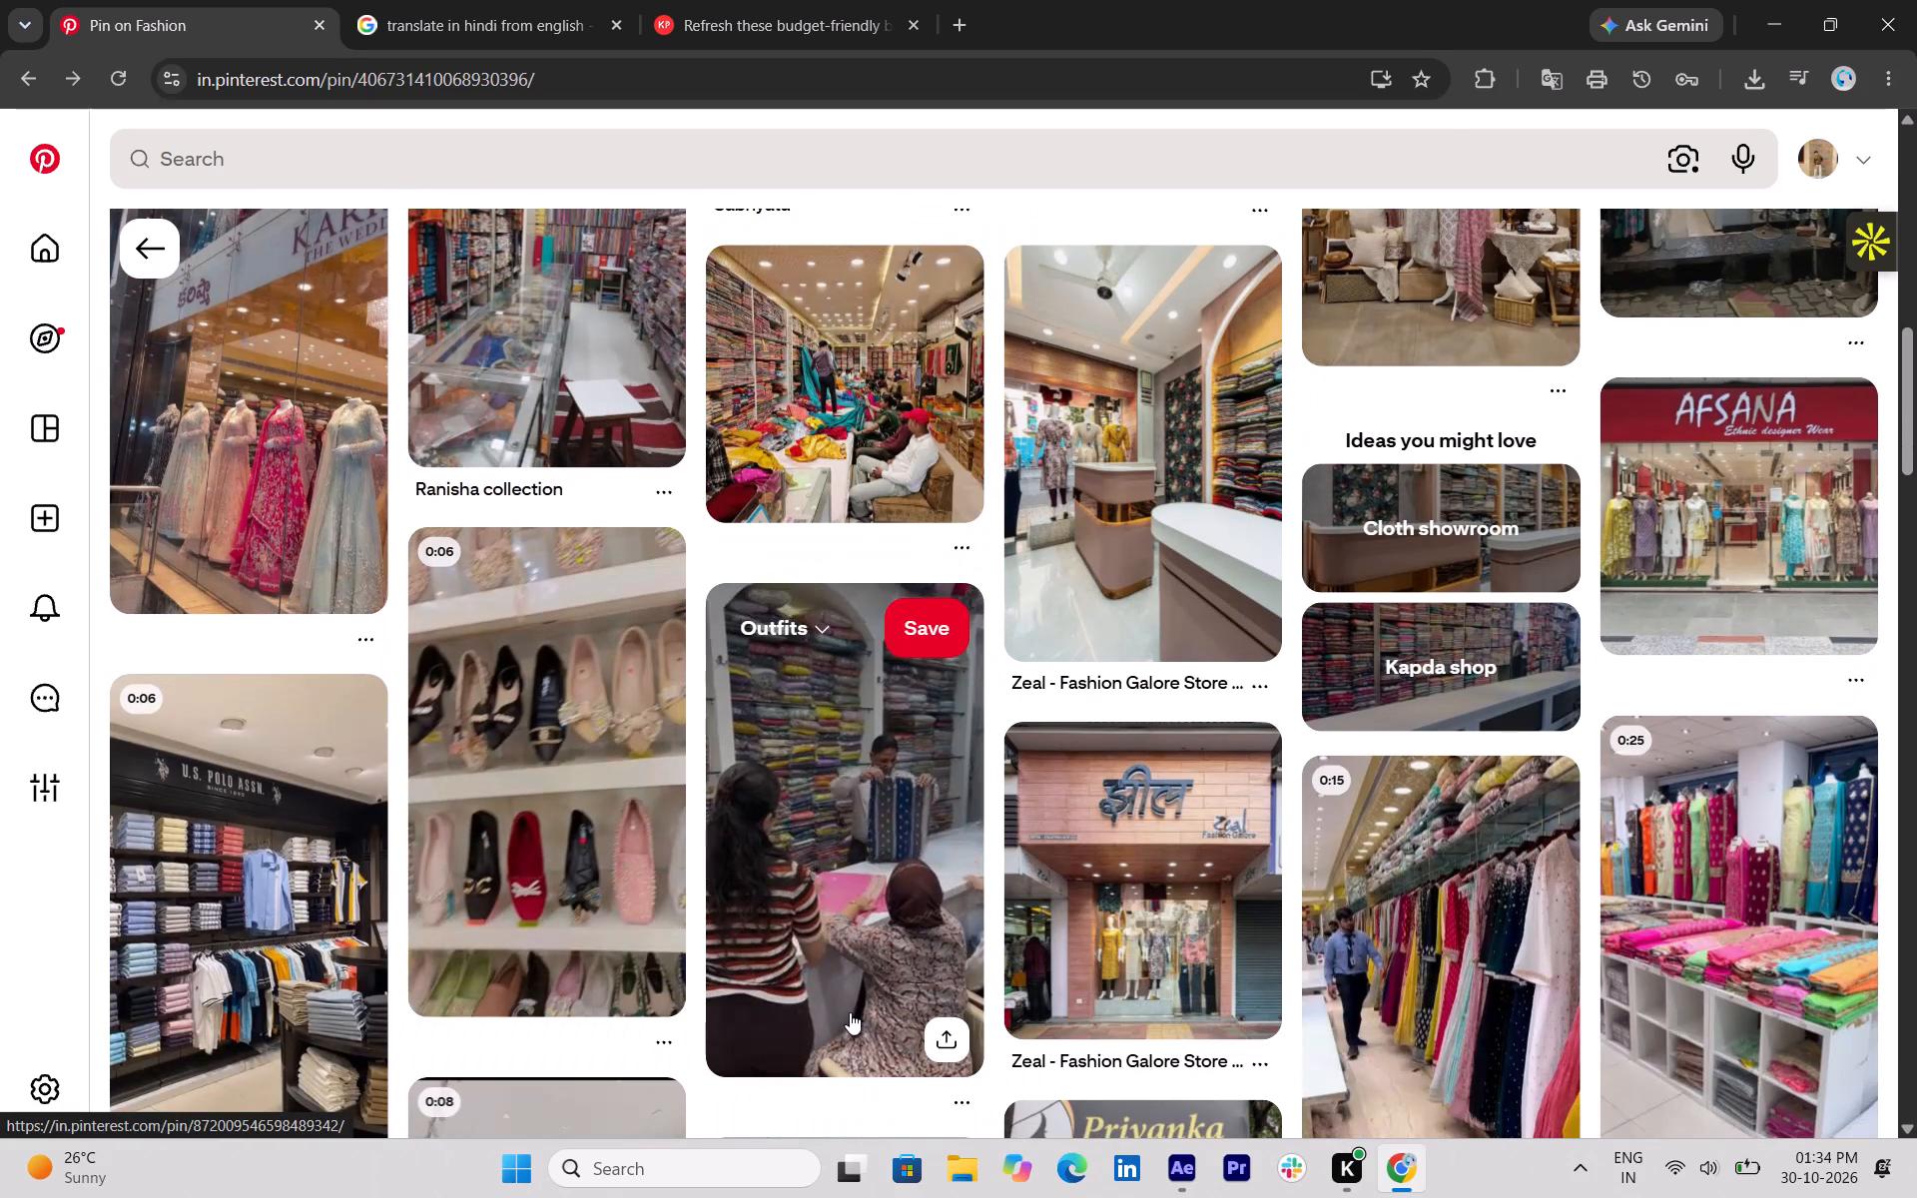
scroll(835, 922, up, 2)
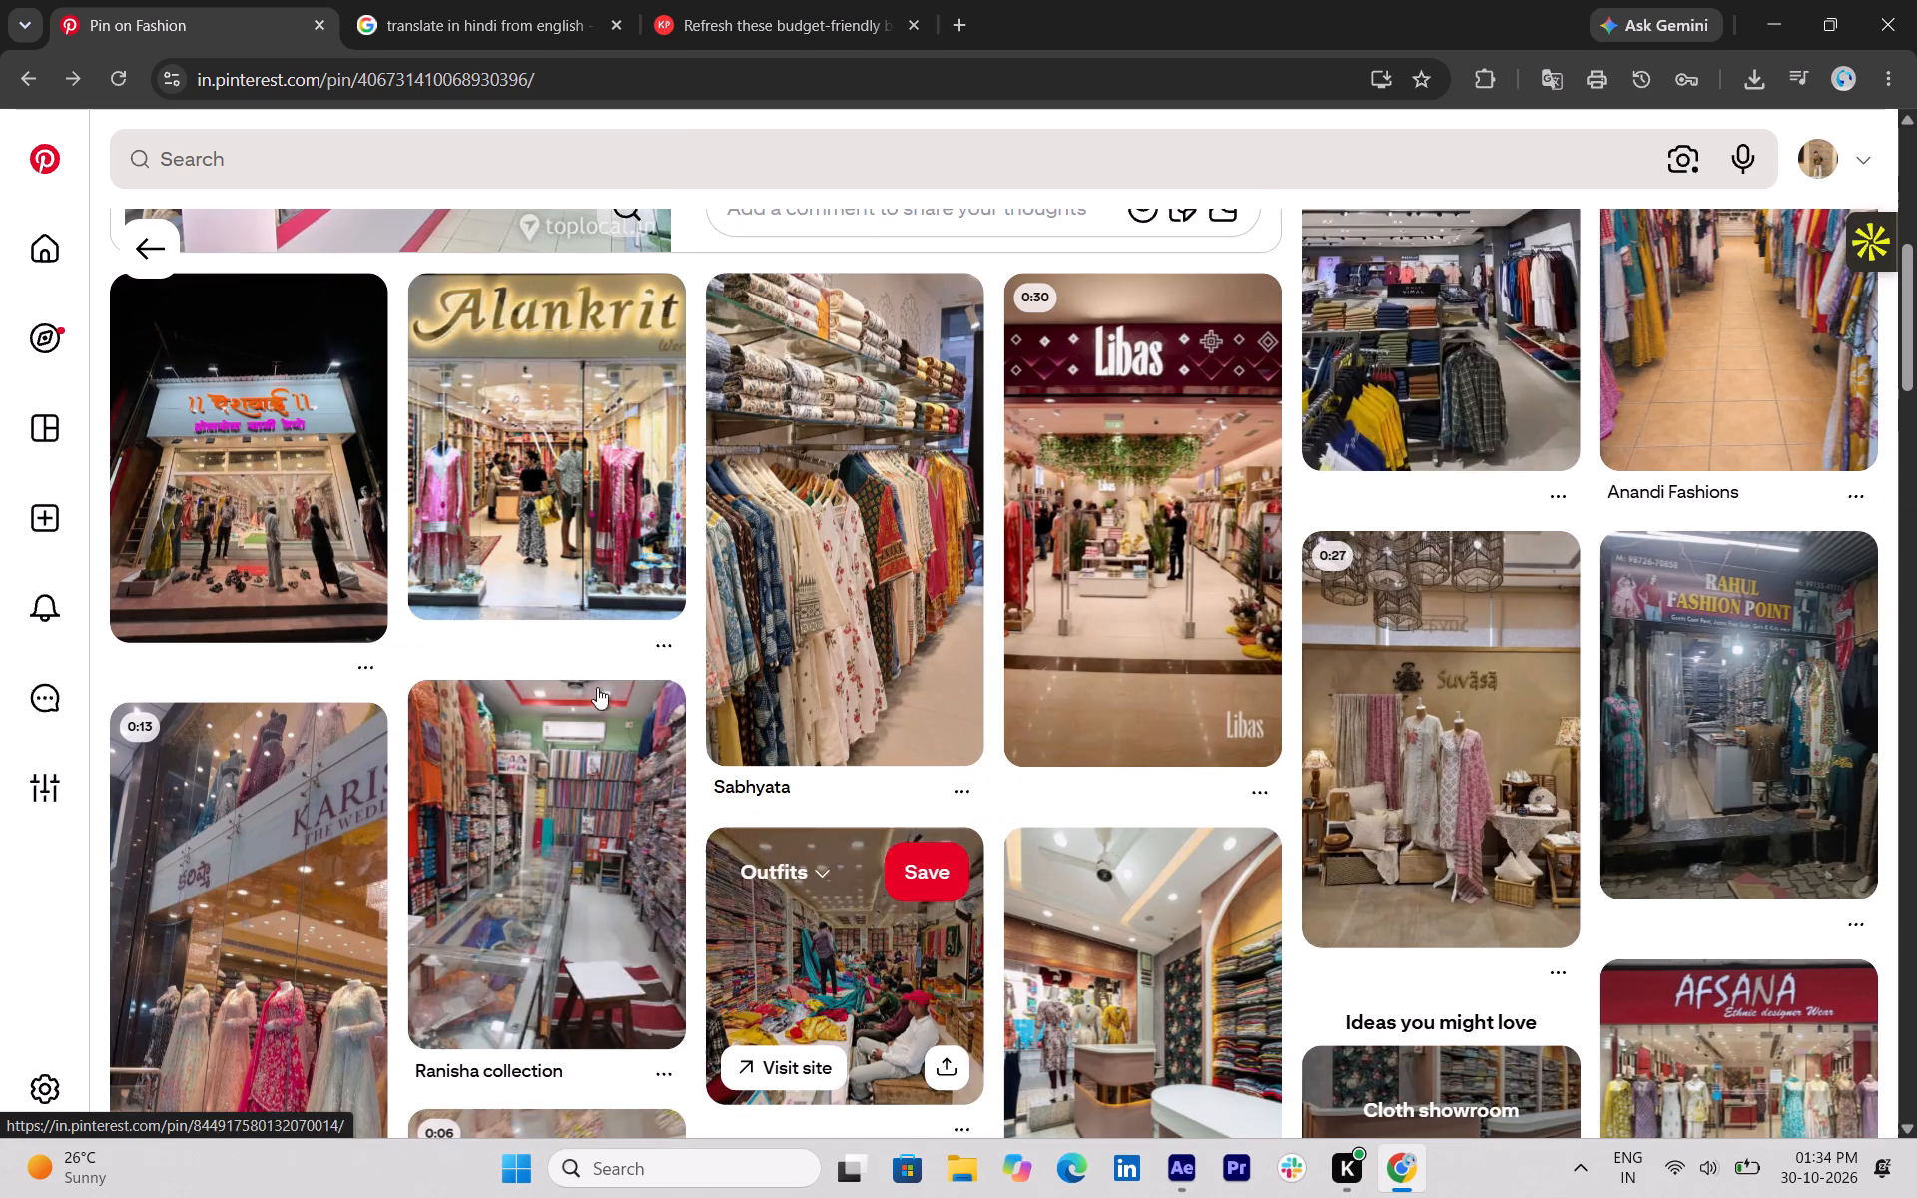
scroll(979, 882, up, 3)
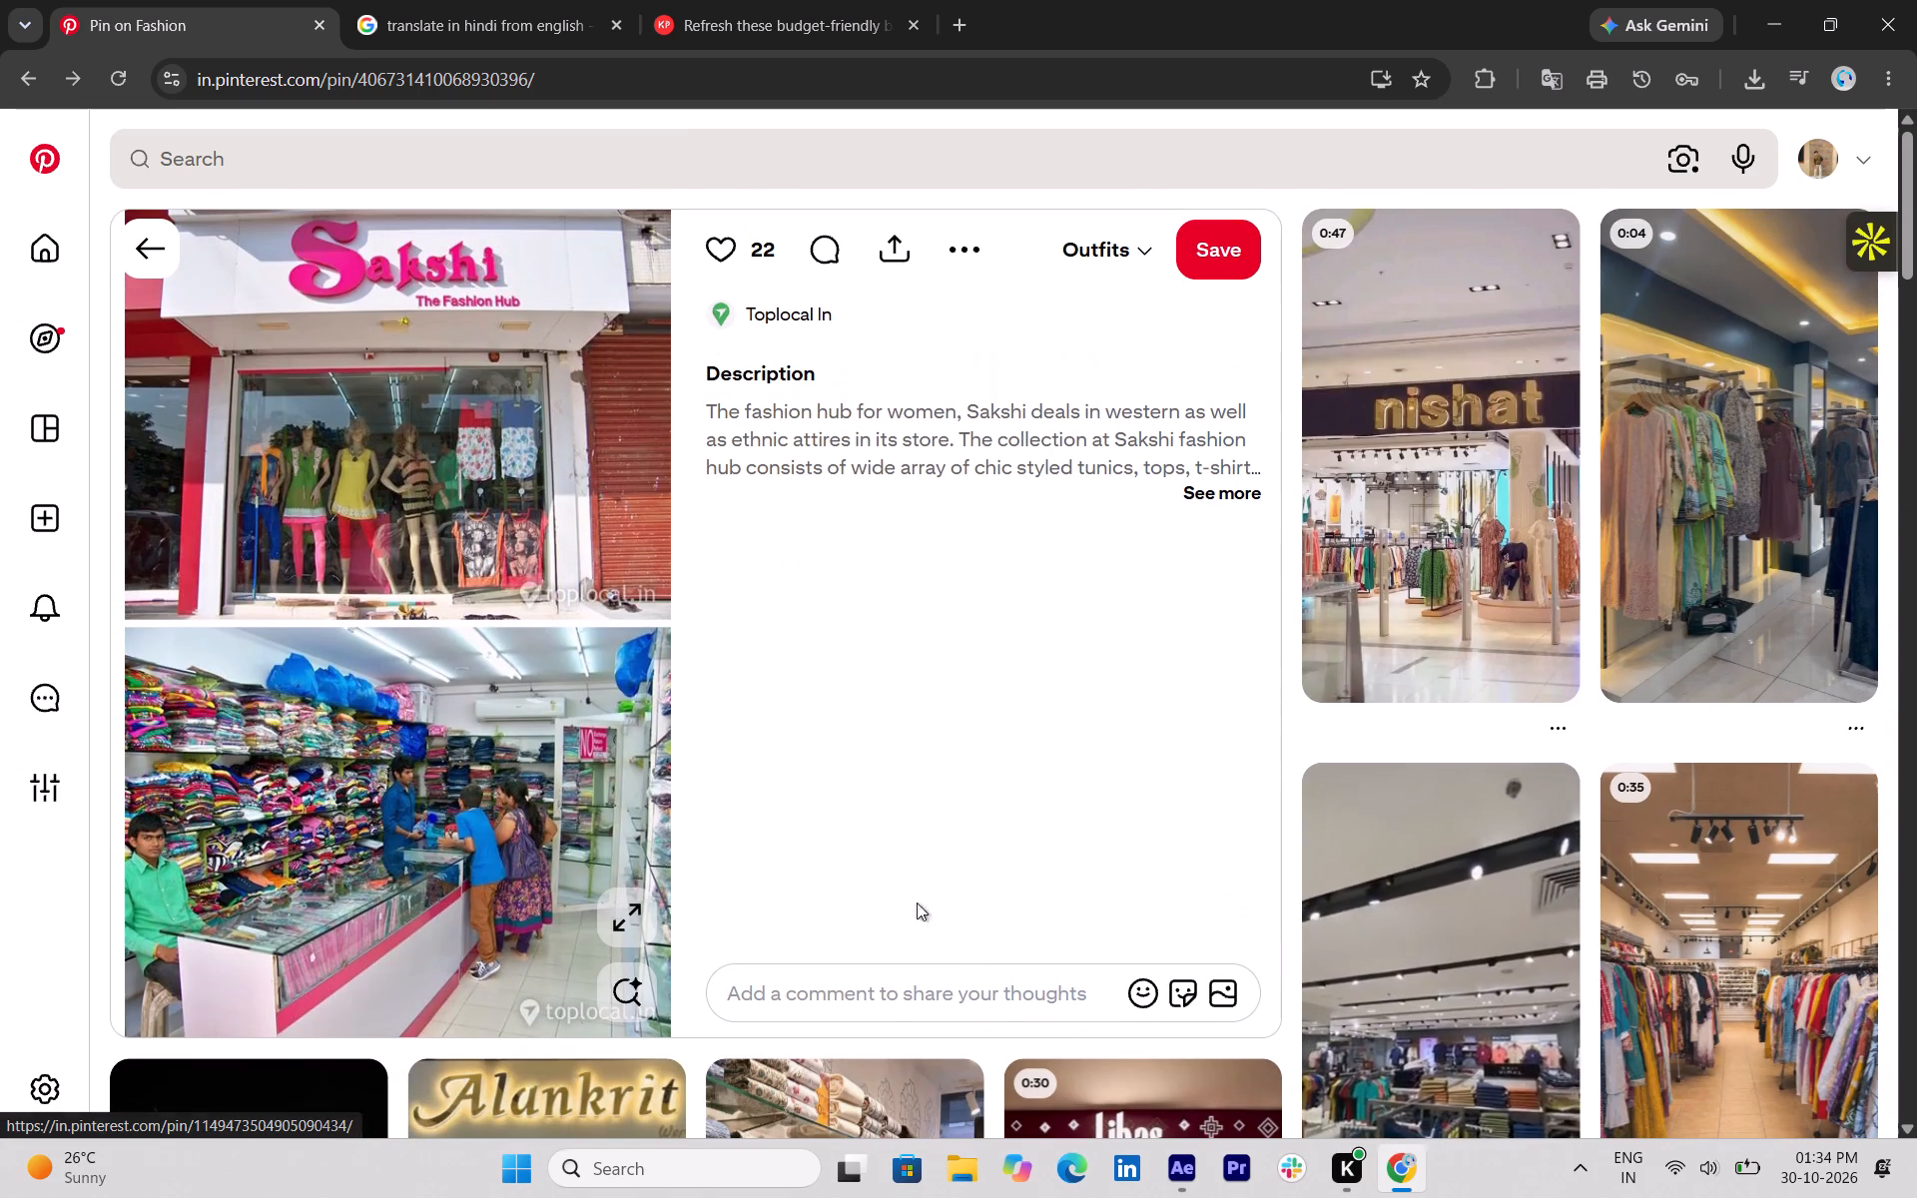
Return to the "woments clothing shop front indian" search results and look over more storefront pins.
click(162, 237)
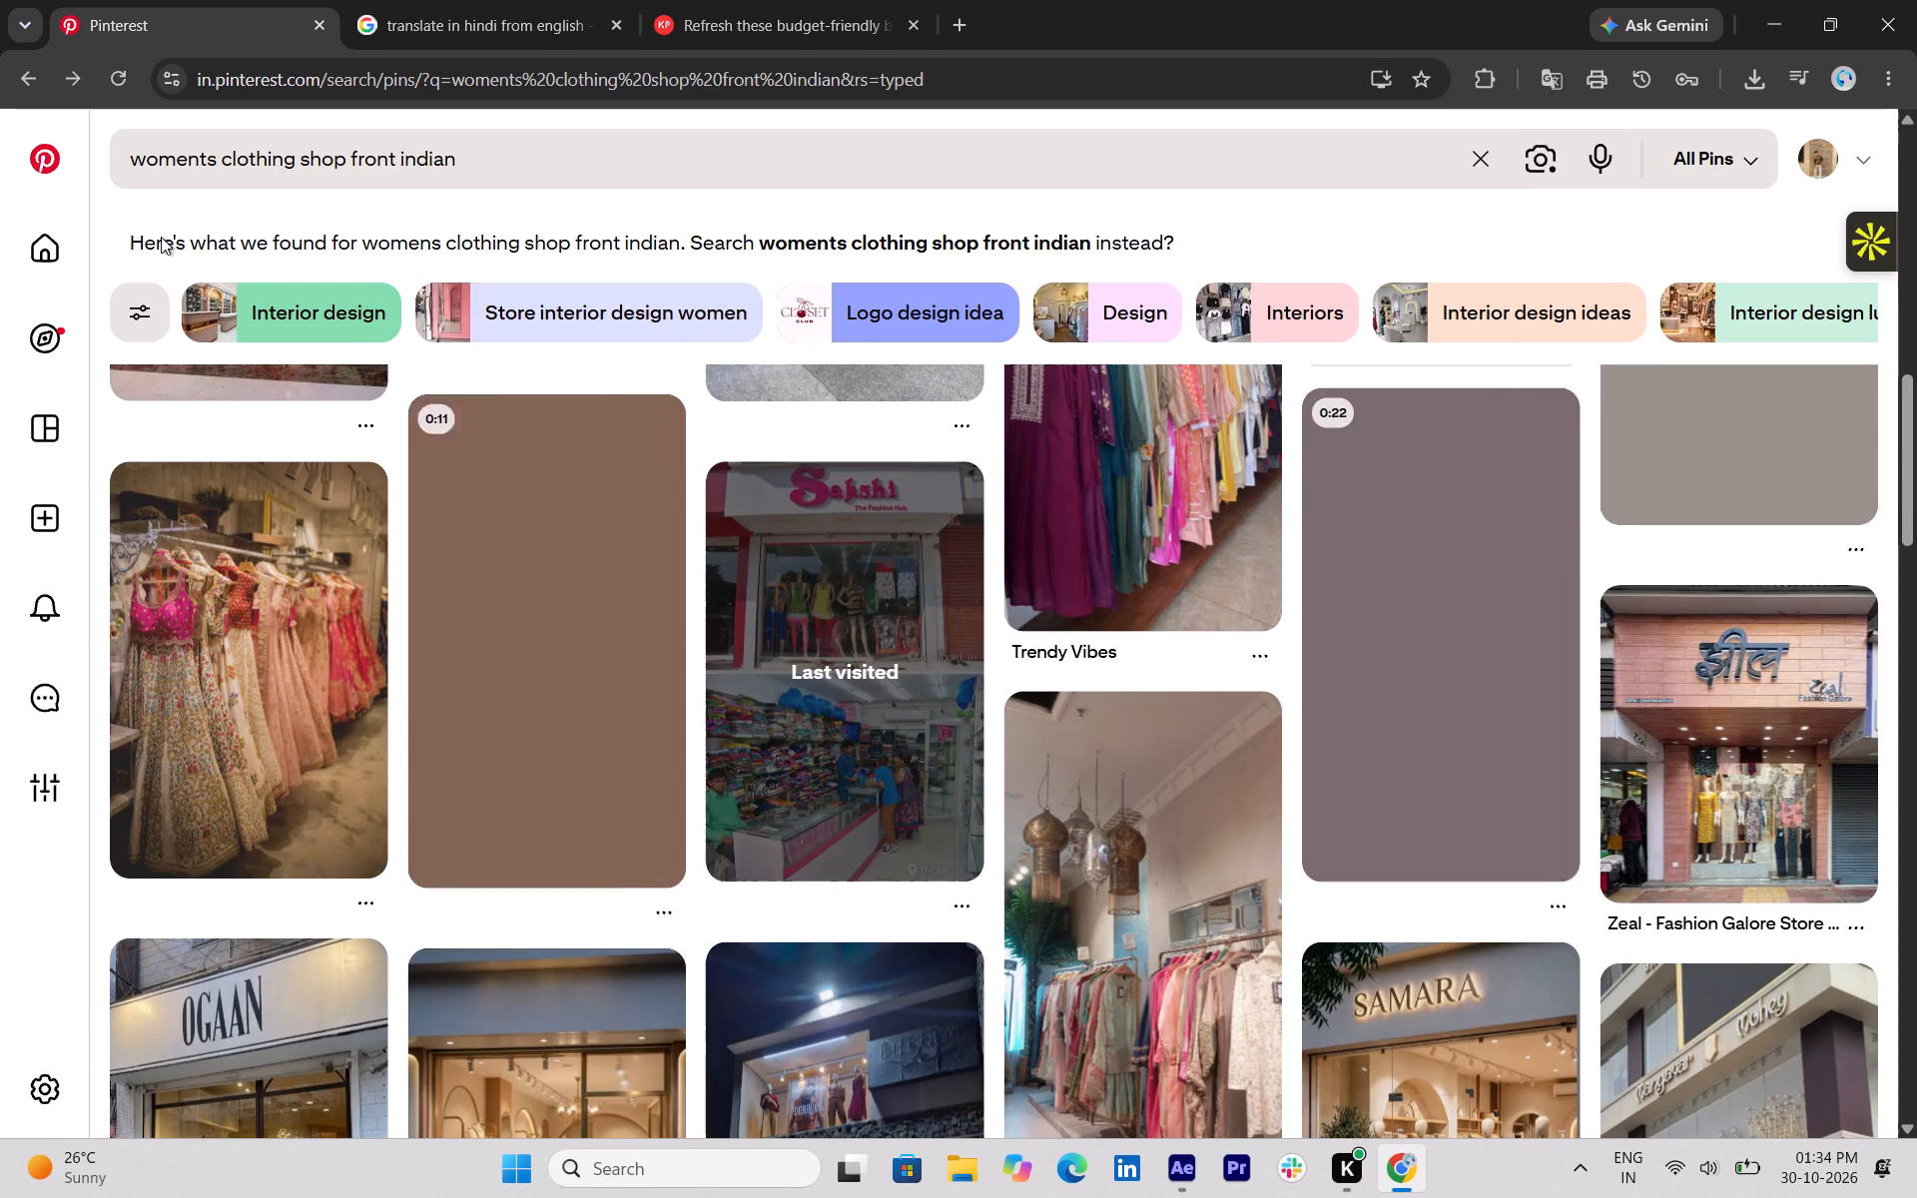
scroll(760, 889, down, 3)
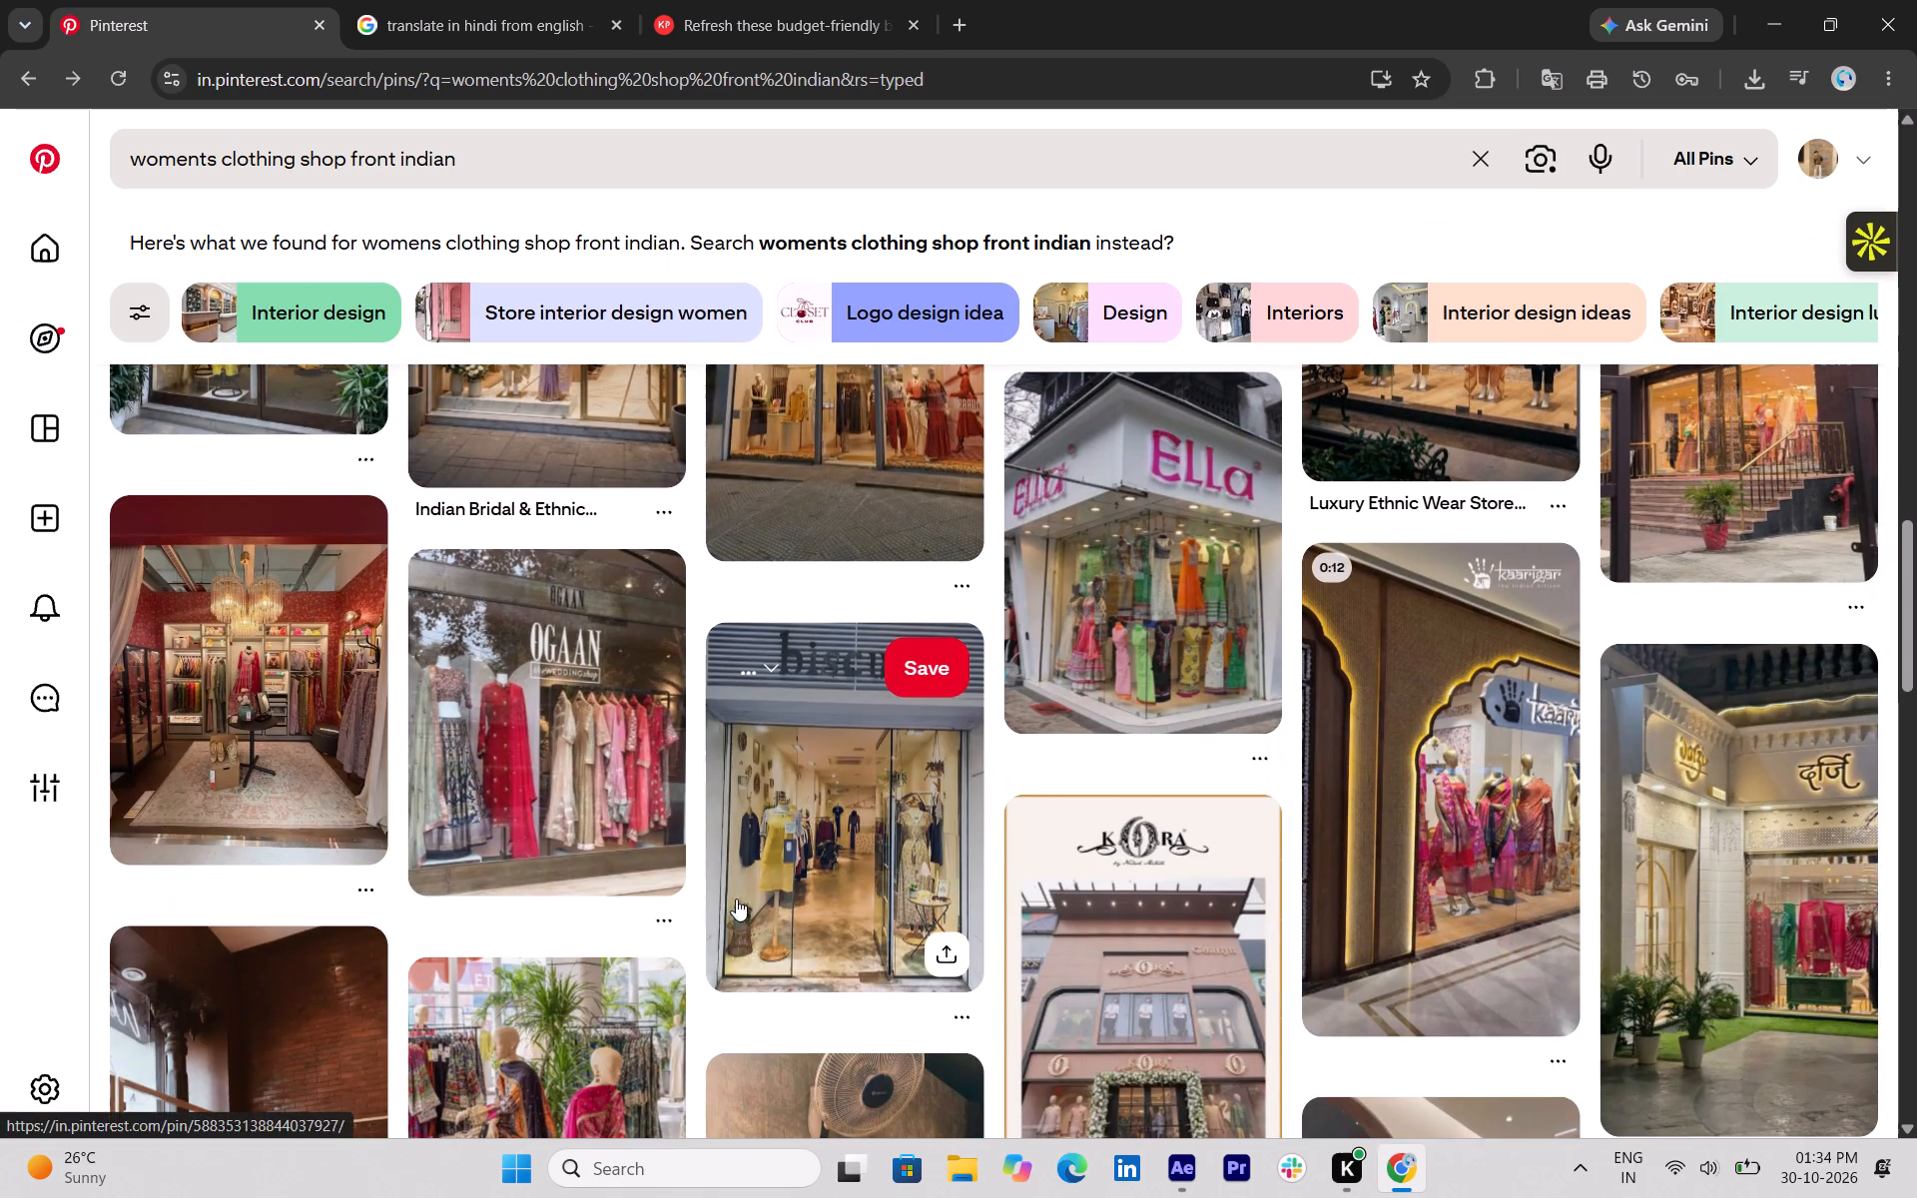
scroll(718, 909, up, 6)
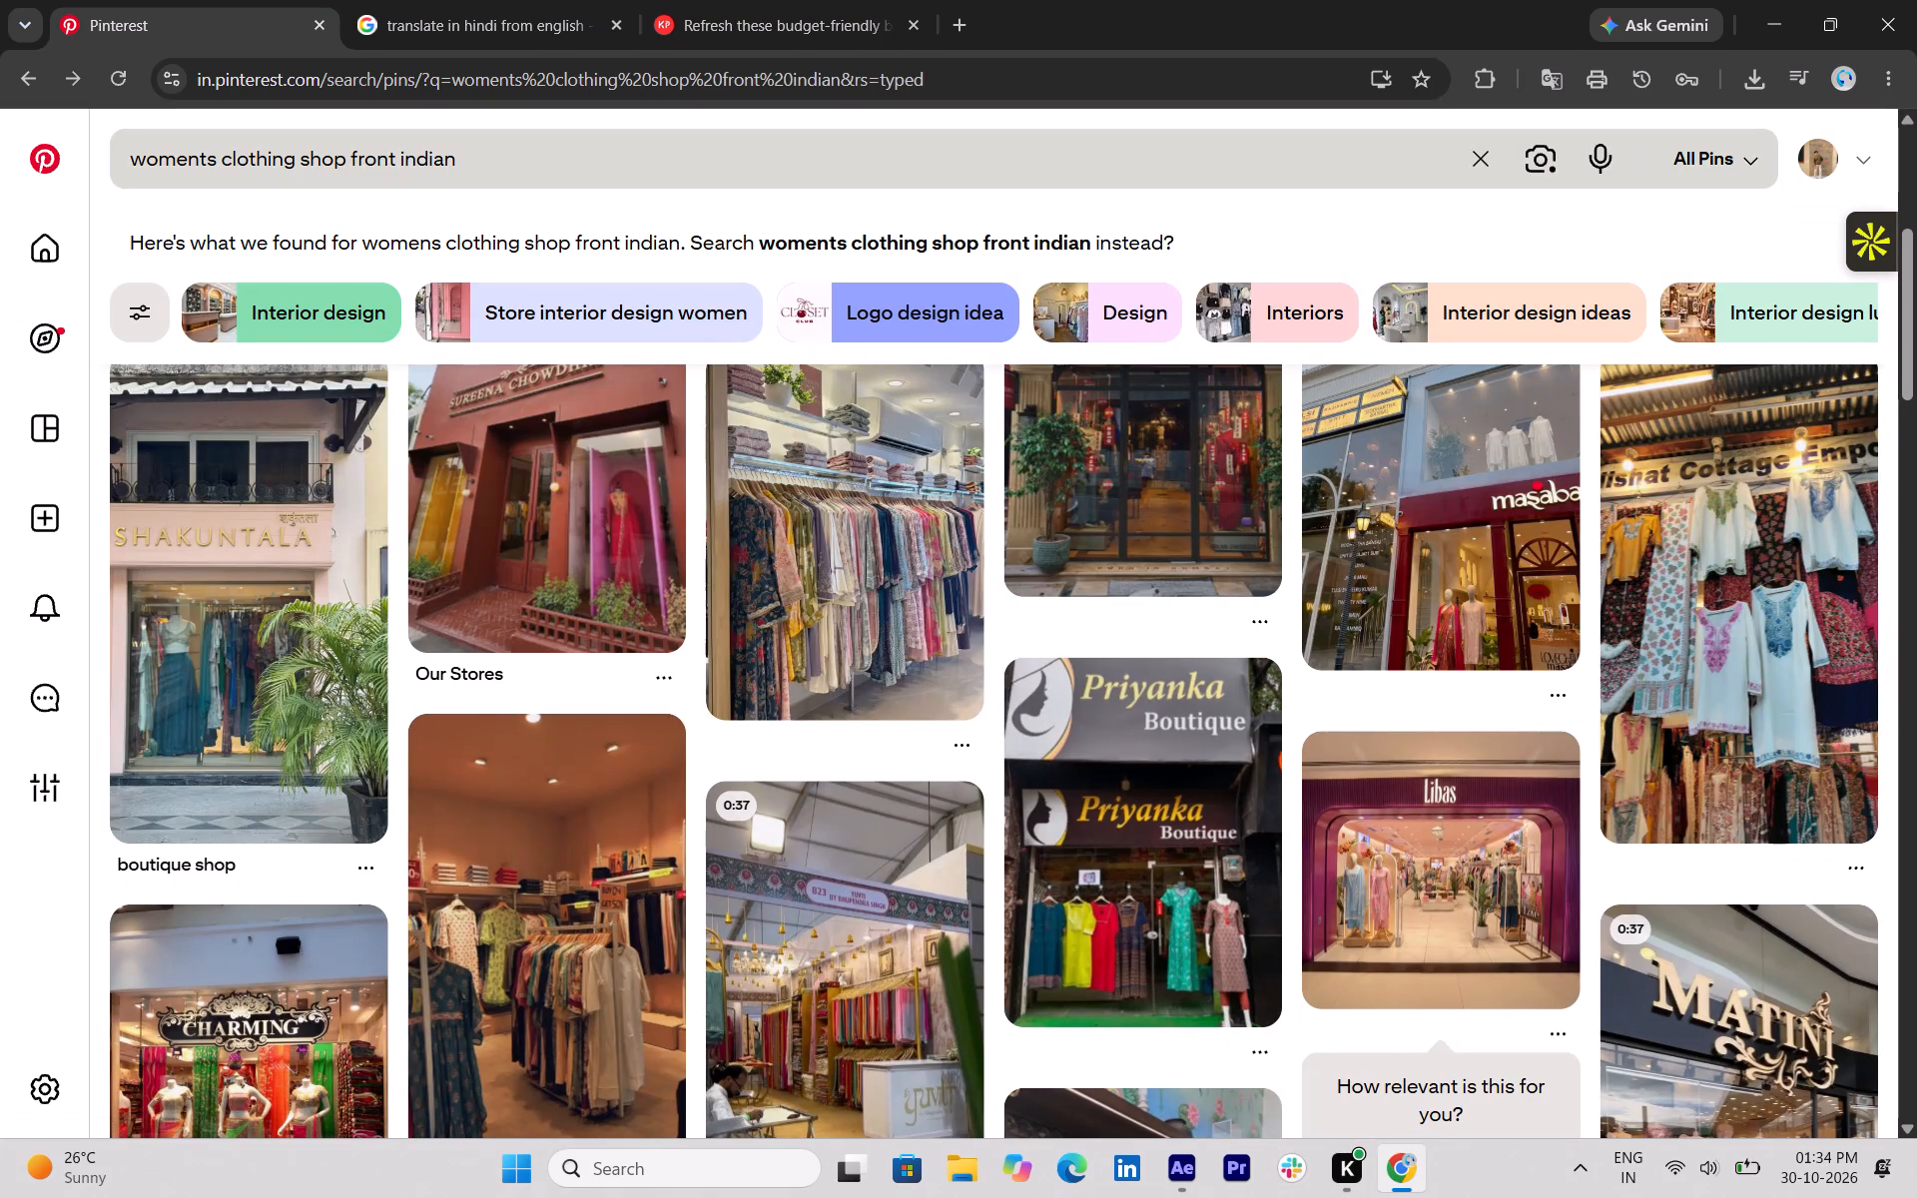
Change the Pinterest search to "woments clothing accounts".
click(510, 176)
key(BackSpace)
key(BackSpace)
key(BackSpace)
key(BackSpace)
key(BackSpace)
key(BackSpace)
key(BackSpace)
key(BackSpace)
key(BackSpace)
key(BackSpace)
key(BackSpace)
key(BackSpace)
key(BackSpace)
key(BackSpace)
key(BackSpace)
key(BackSpace)
key(BackSpace)
key(BackSpace)
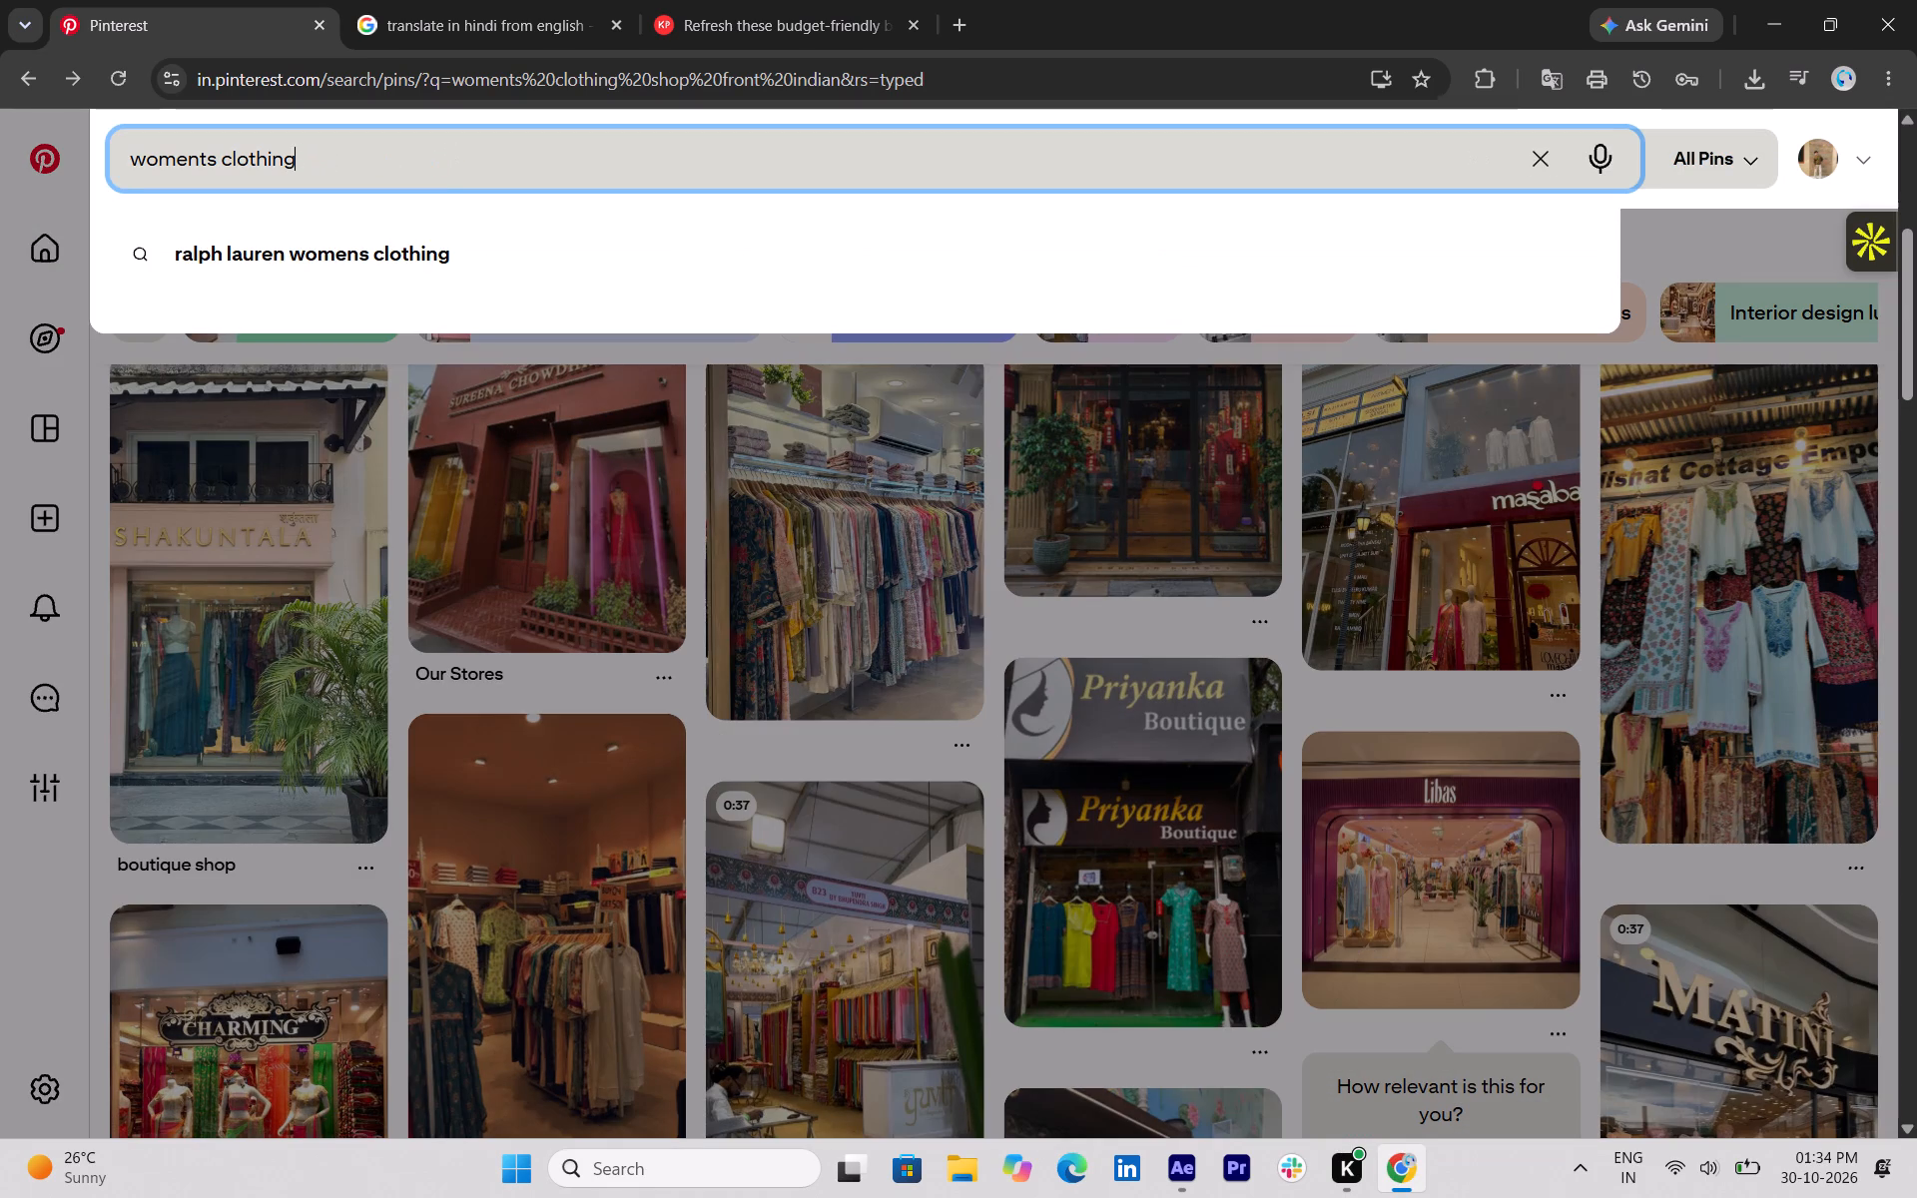
key(space)
text(accounts)
key(Return)
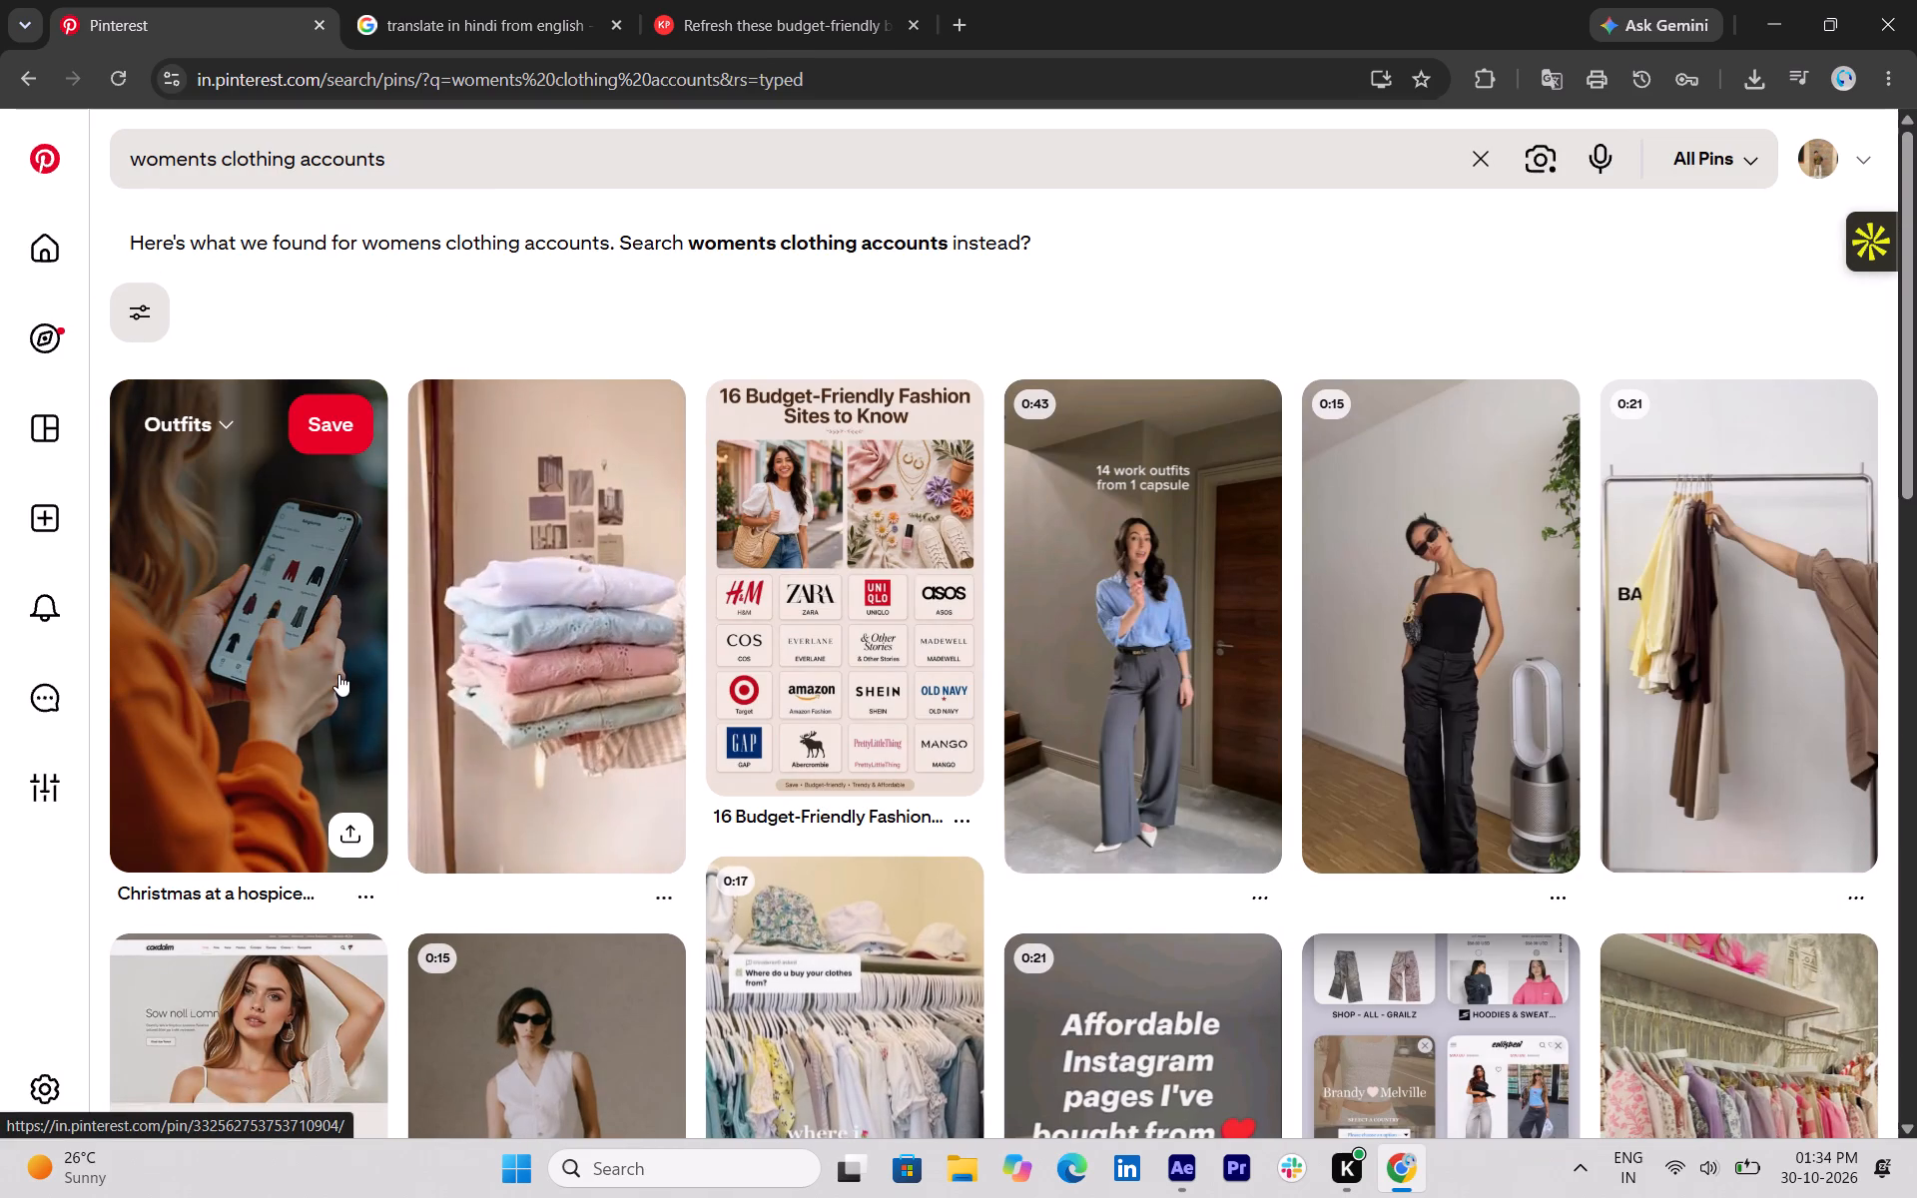
Look through the "woments clothing accounts" results for an image or clip that suits the narration on clothing shop accounting.
scroll(1101, 604, down, 1)
scroll(1076, 722, down, 1)
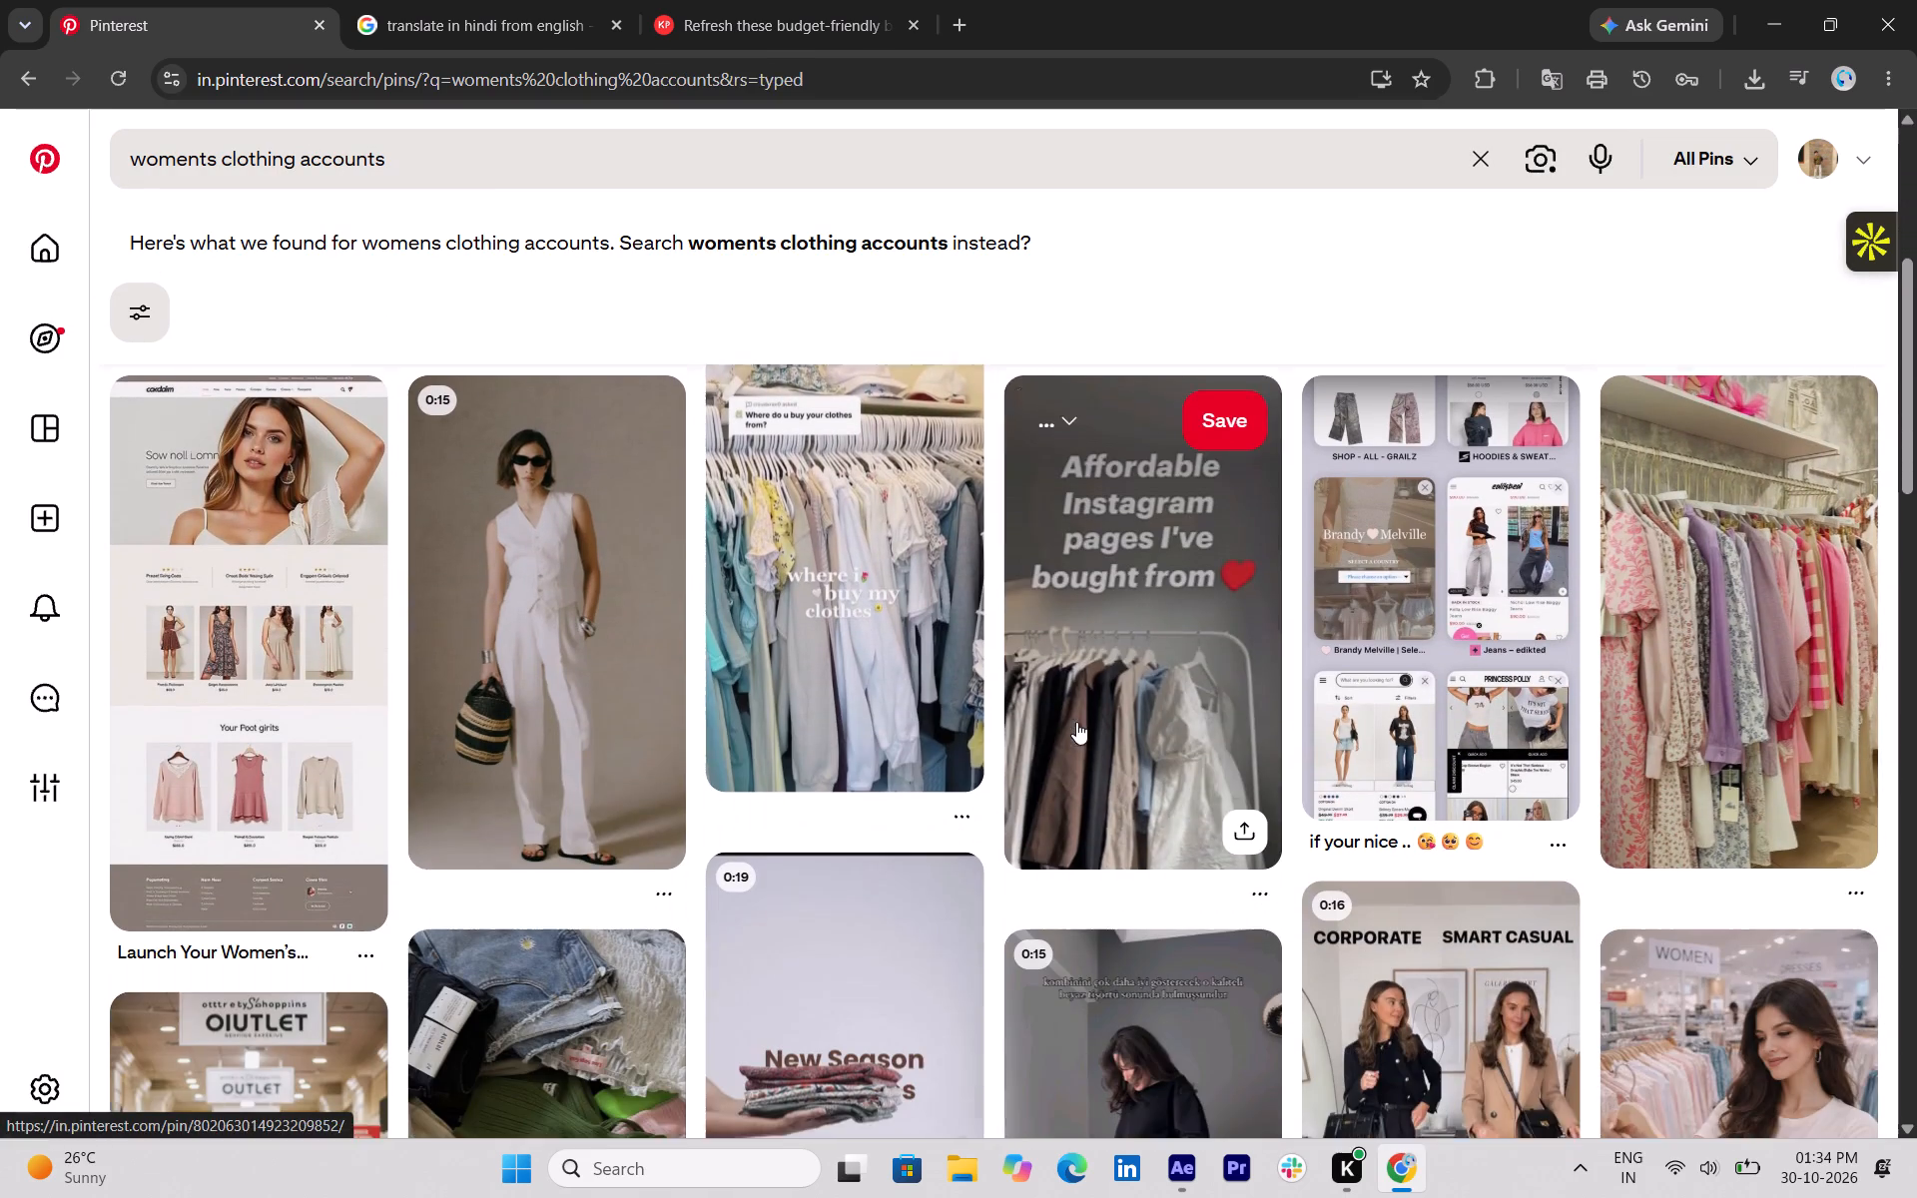
scroll(915, 732, down, 3)
scroll(889, 732, up, 1)
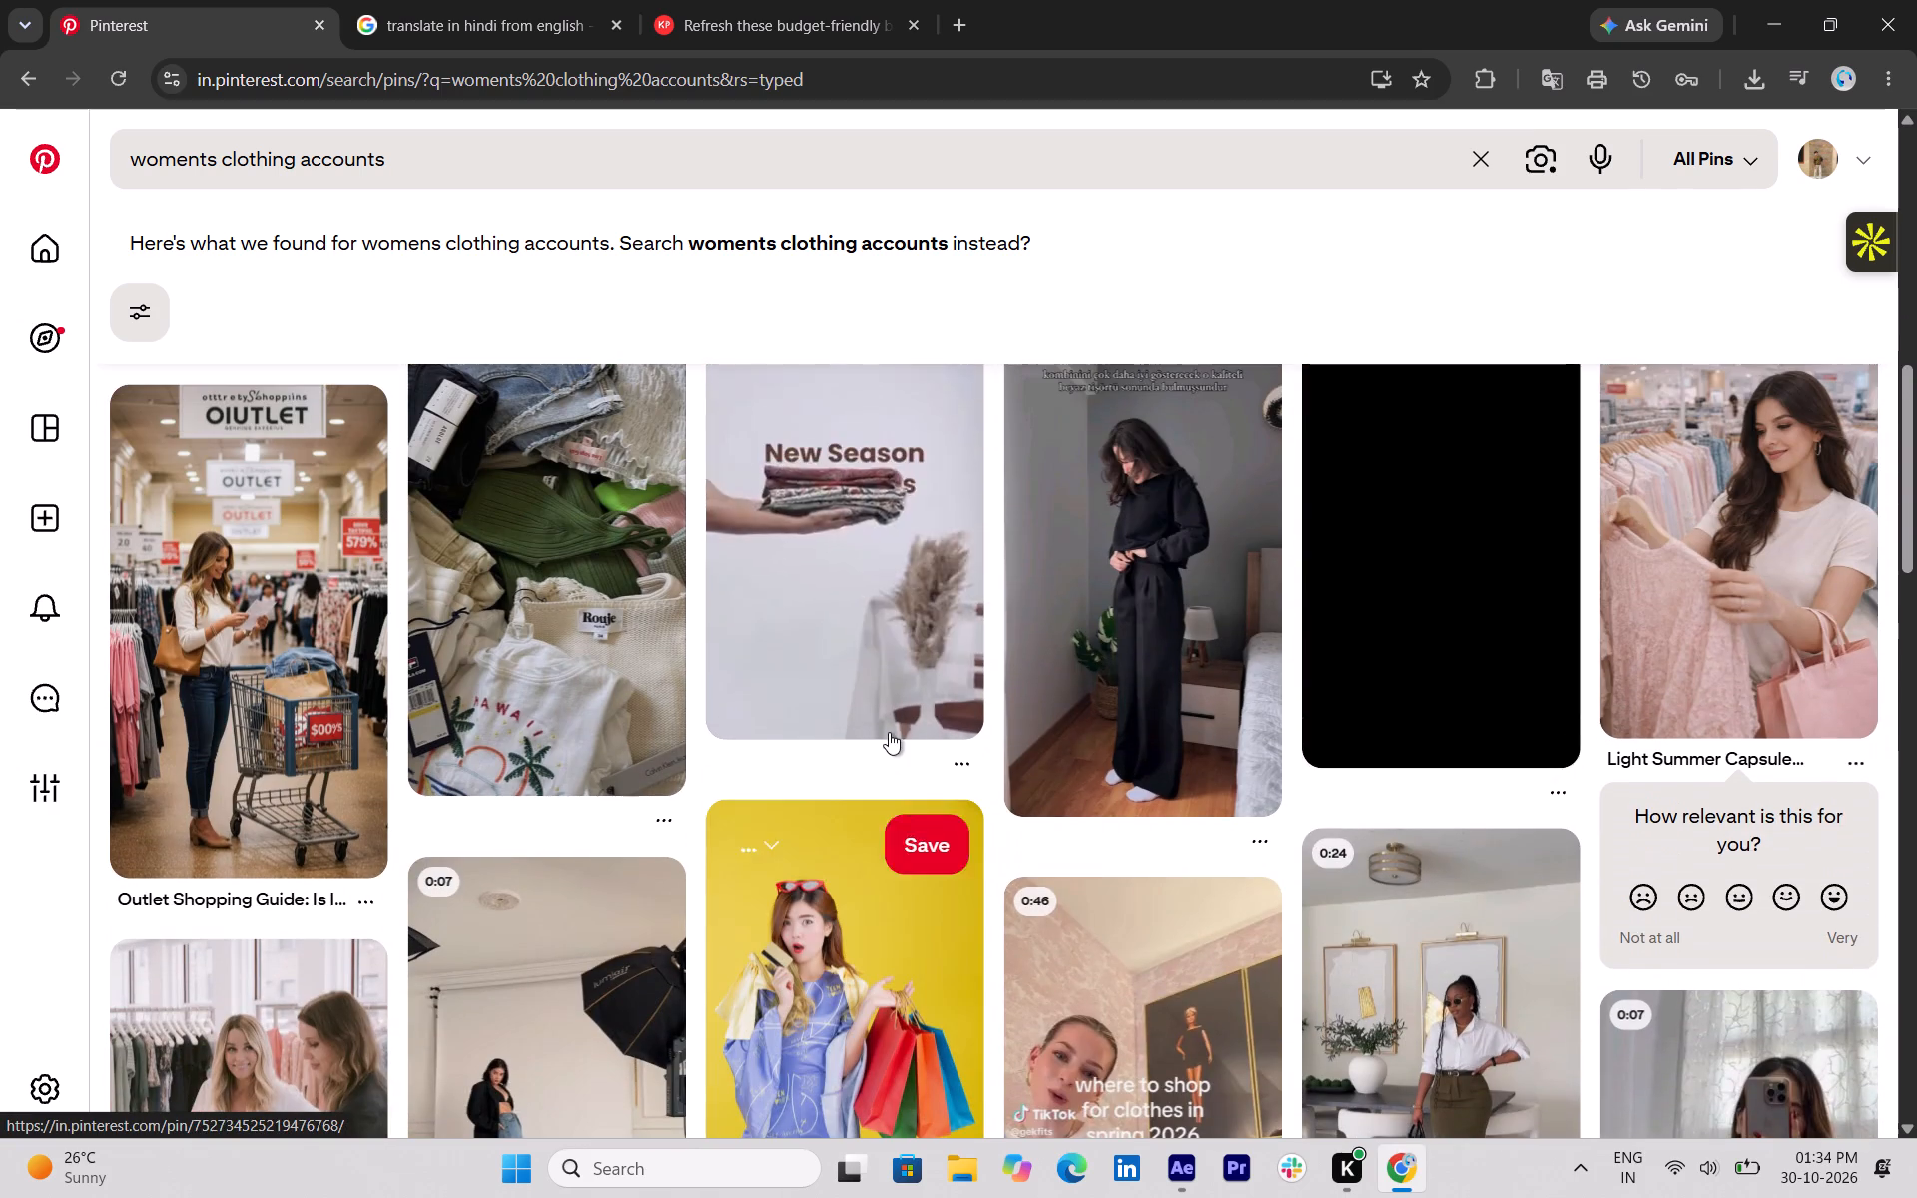
scroll(842, 740, down, 2)
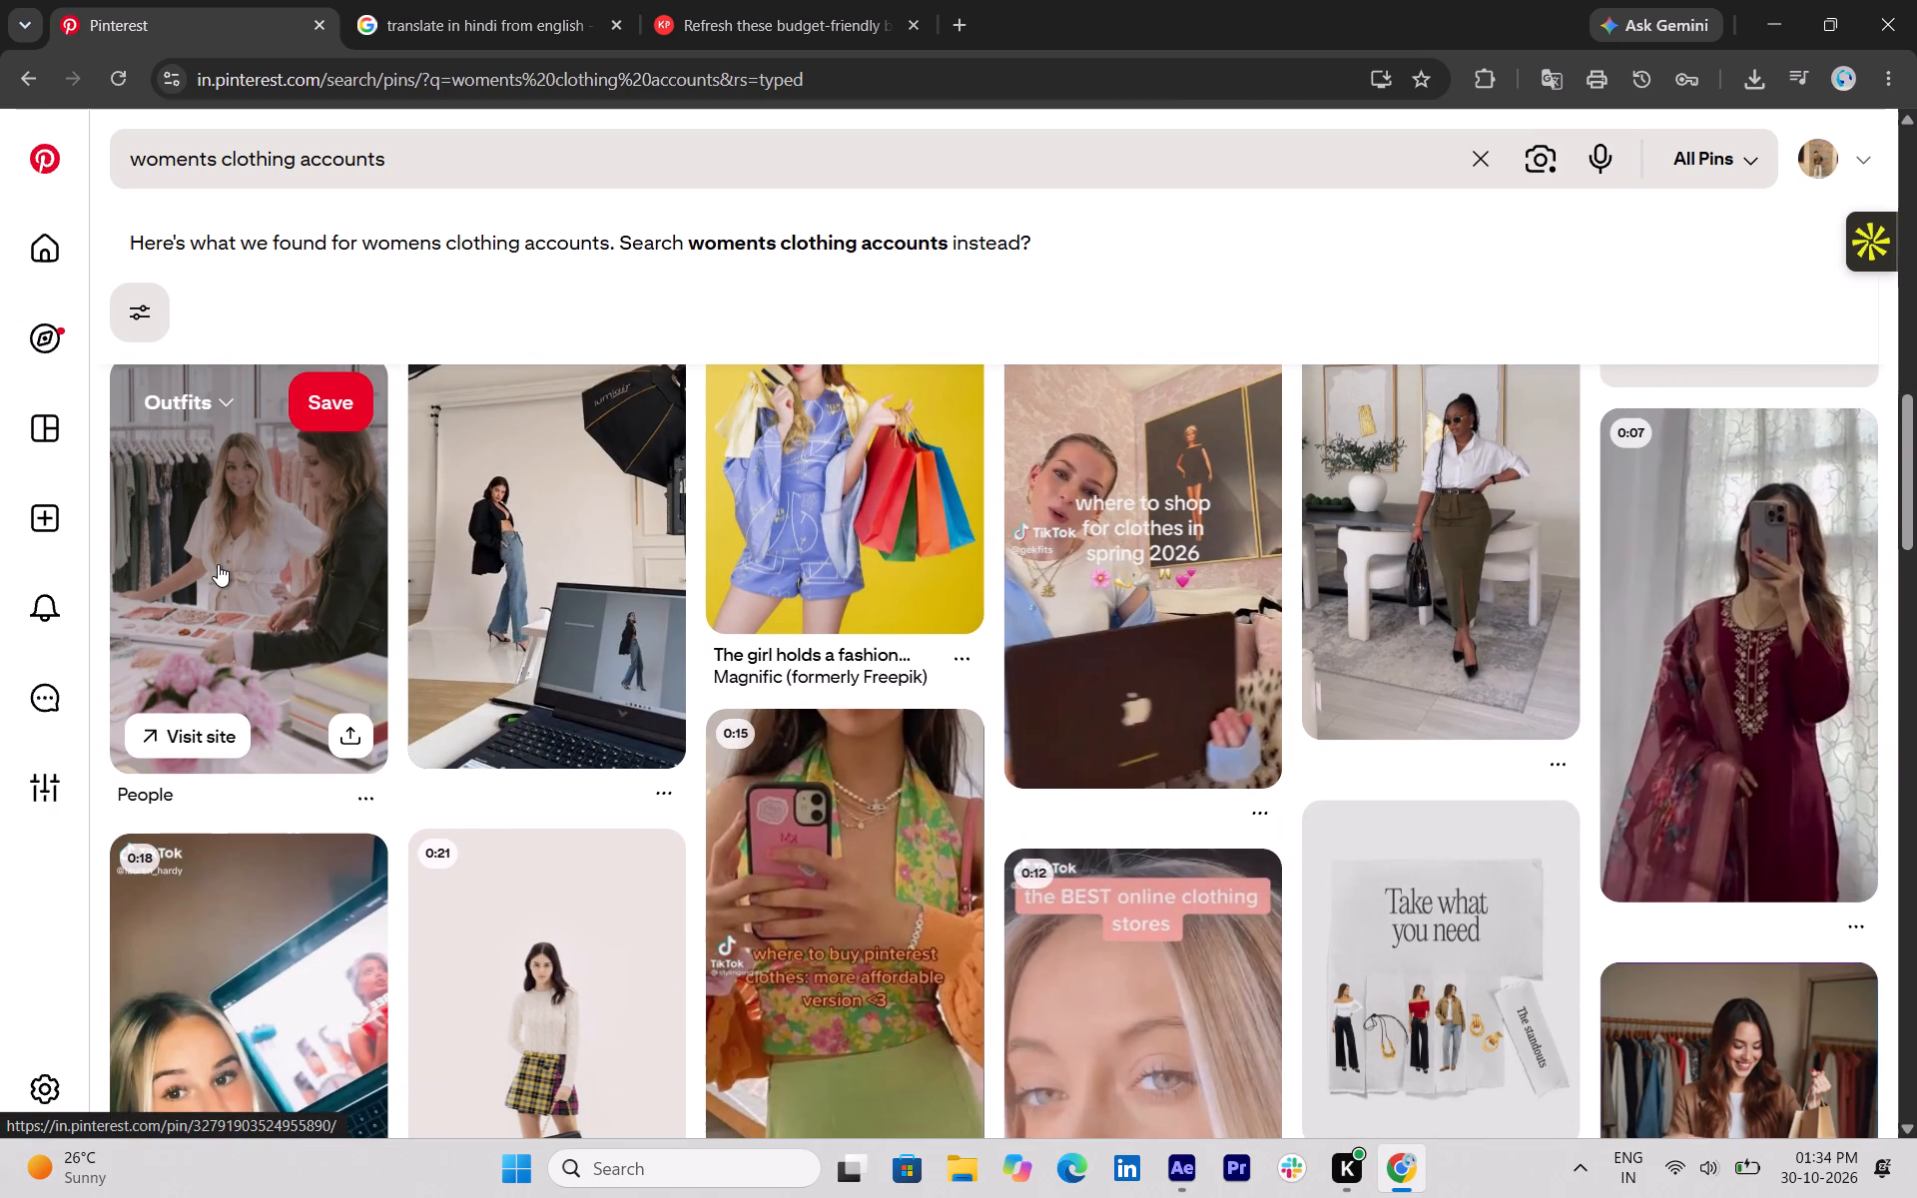
scroll(218, 564, down, 3)
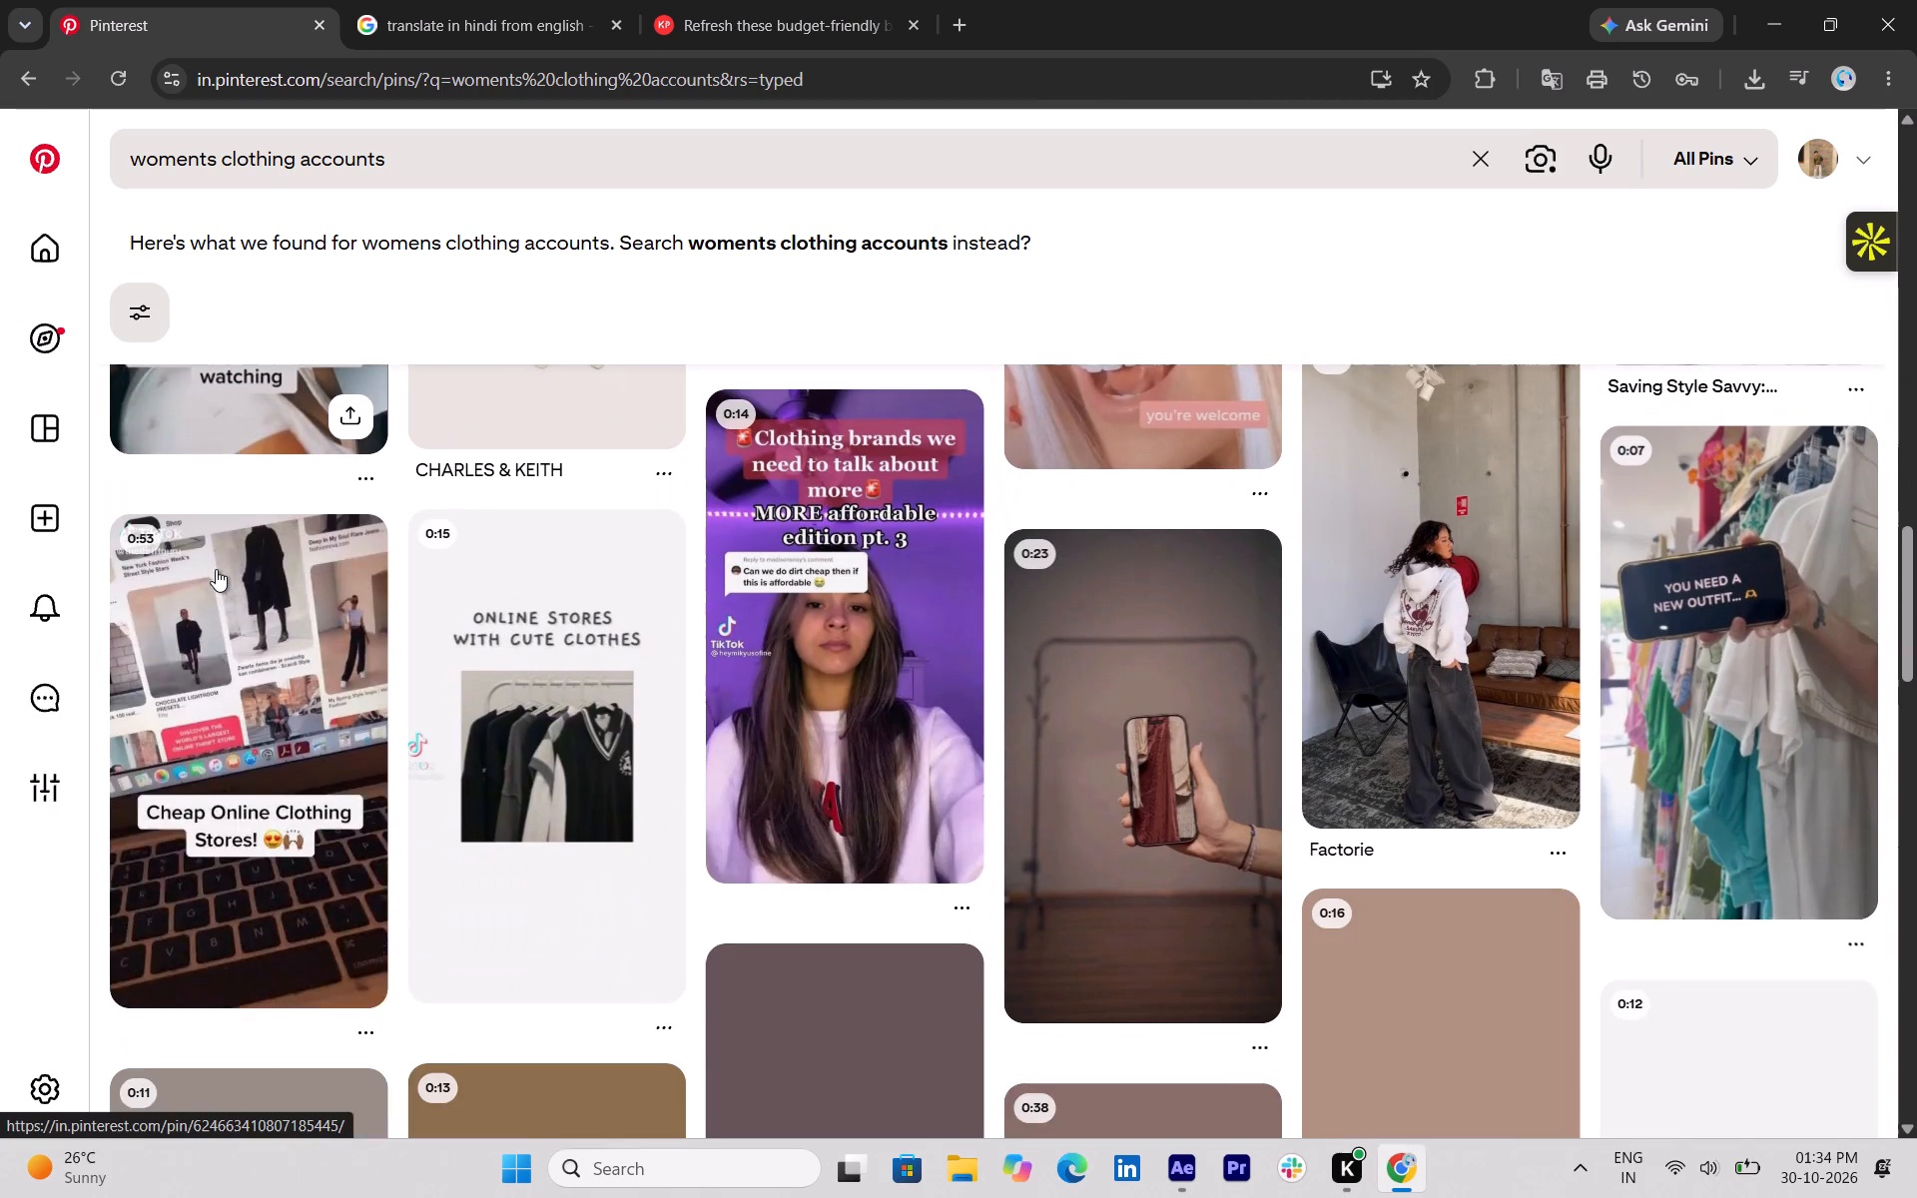
scroll(216, 569, down, 2)
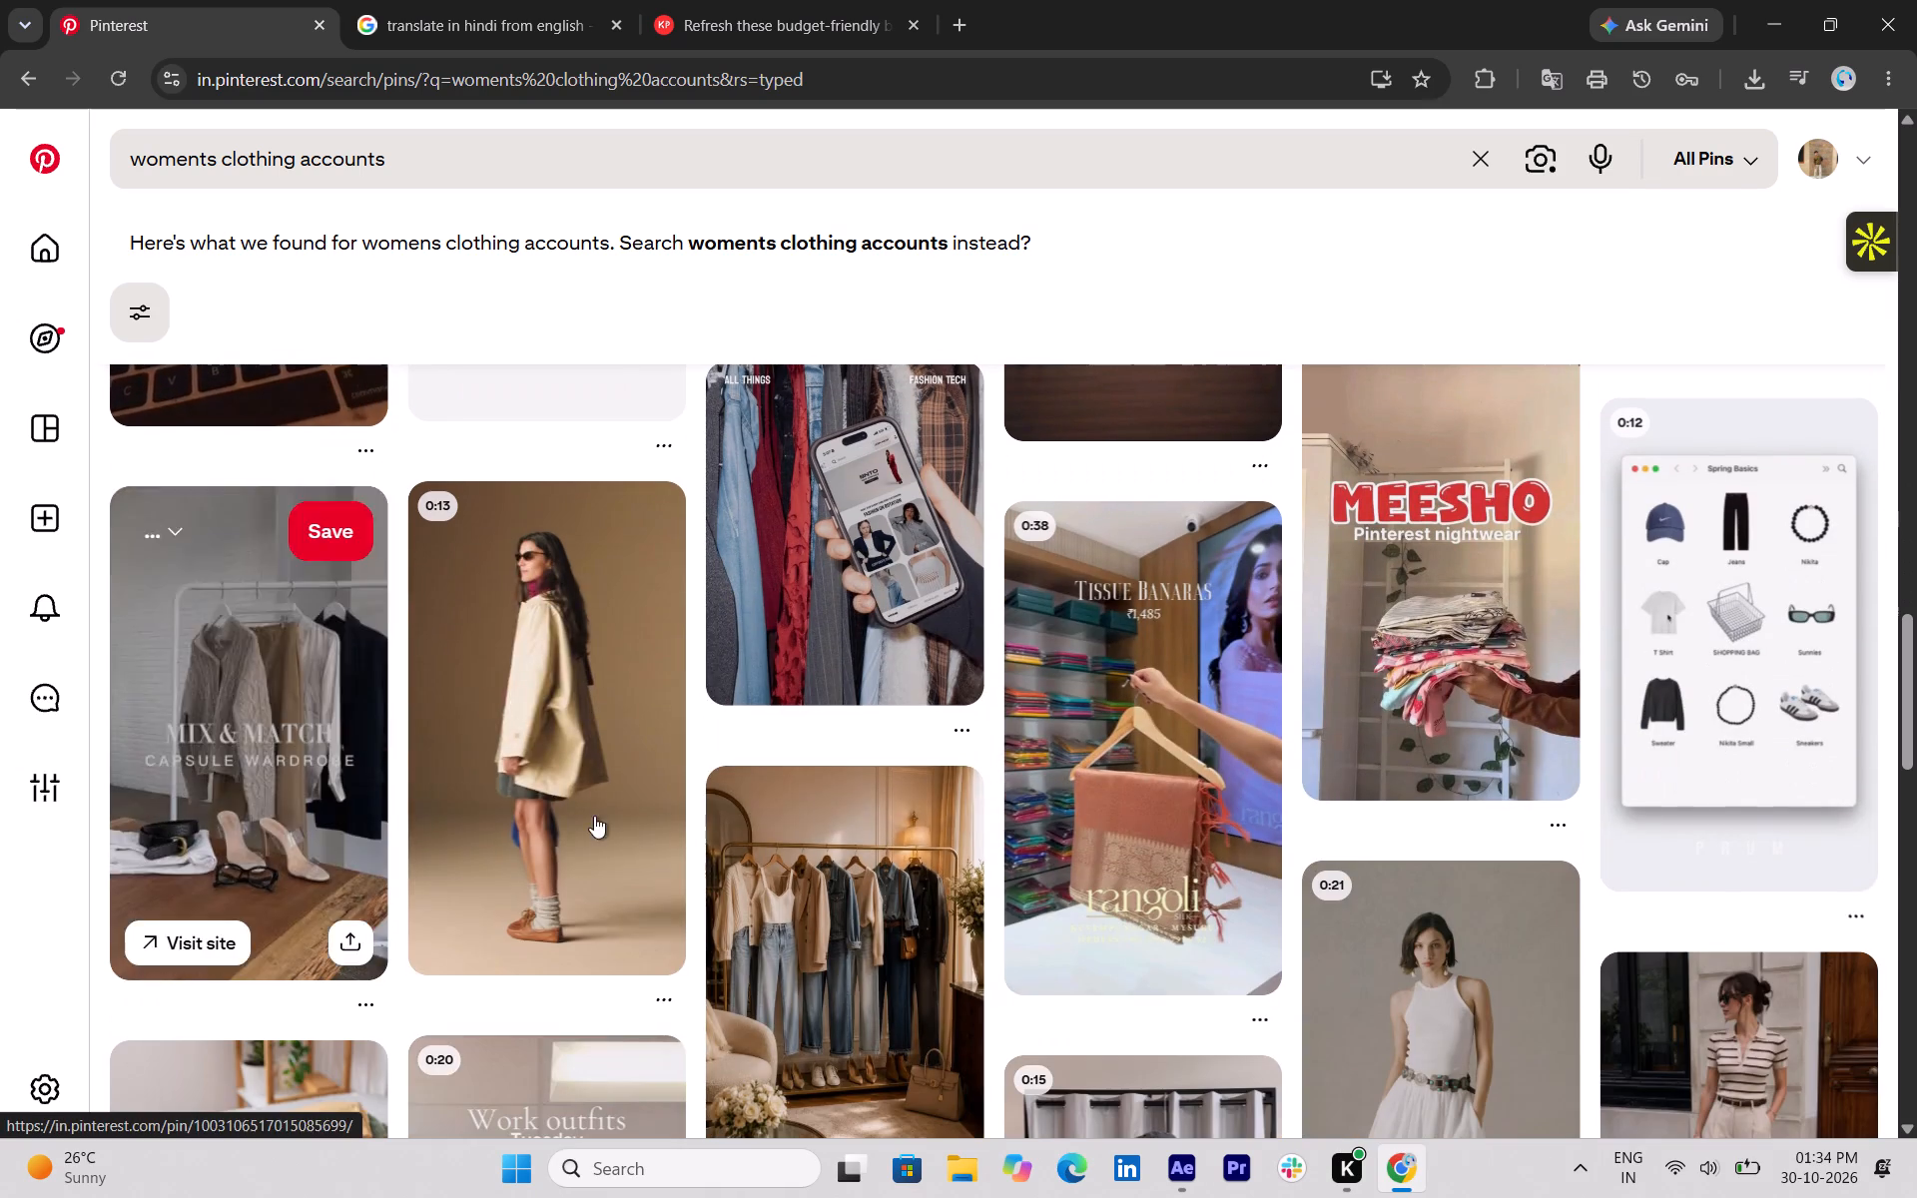
scroll(672, 833, down, 1)
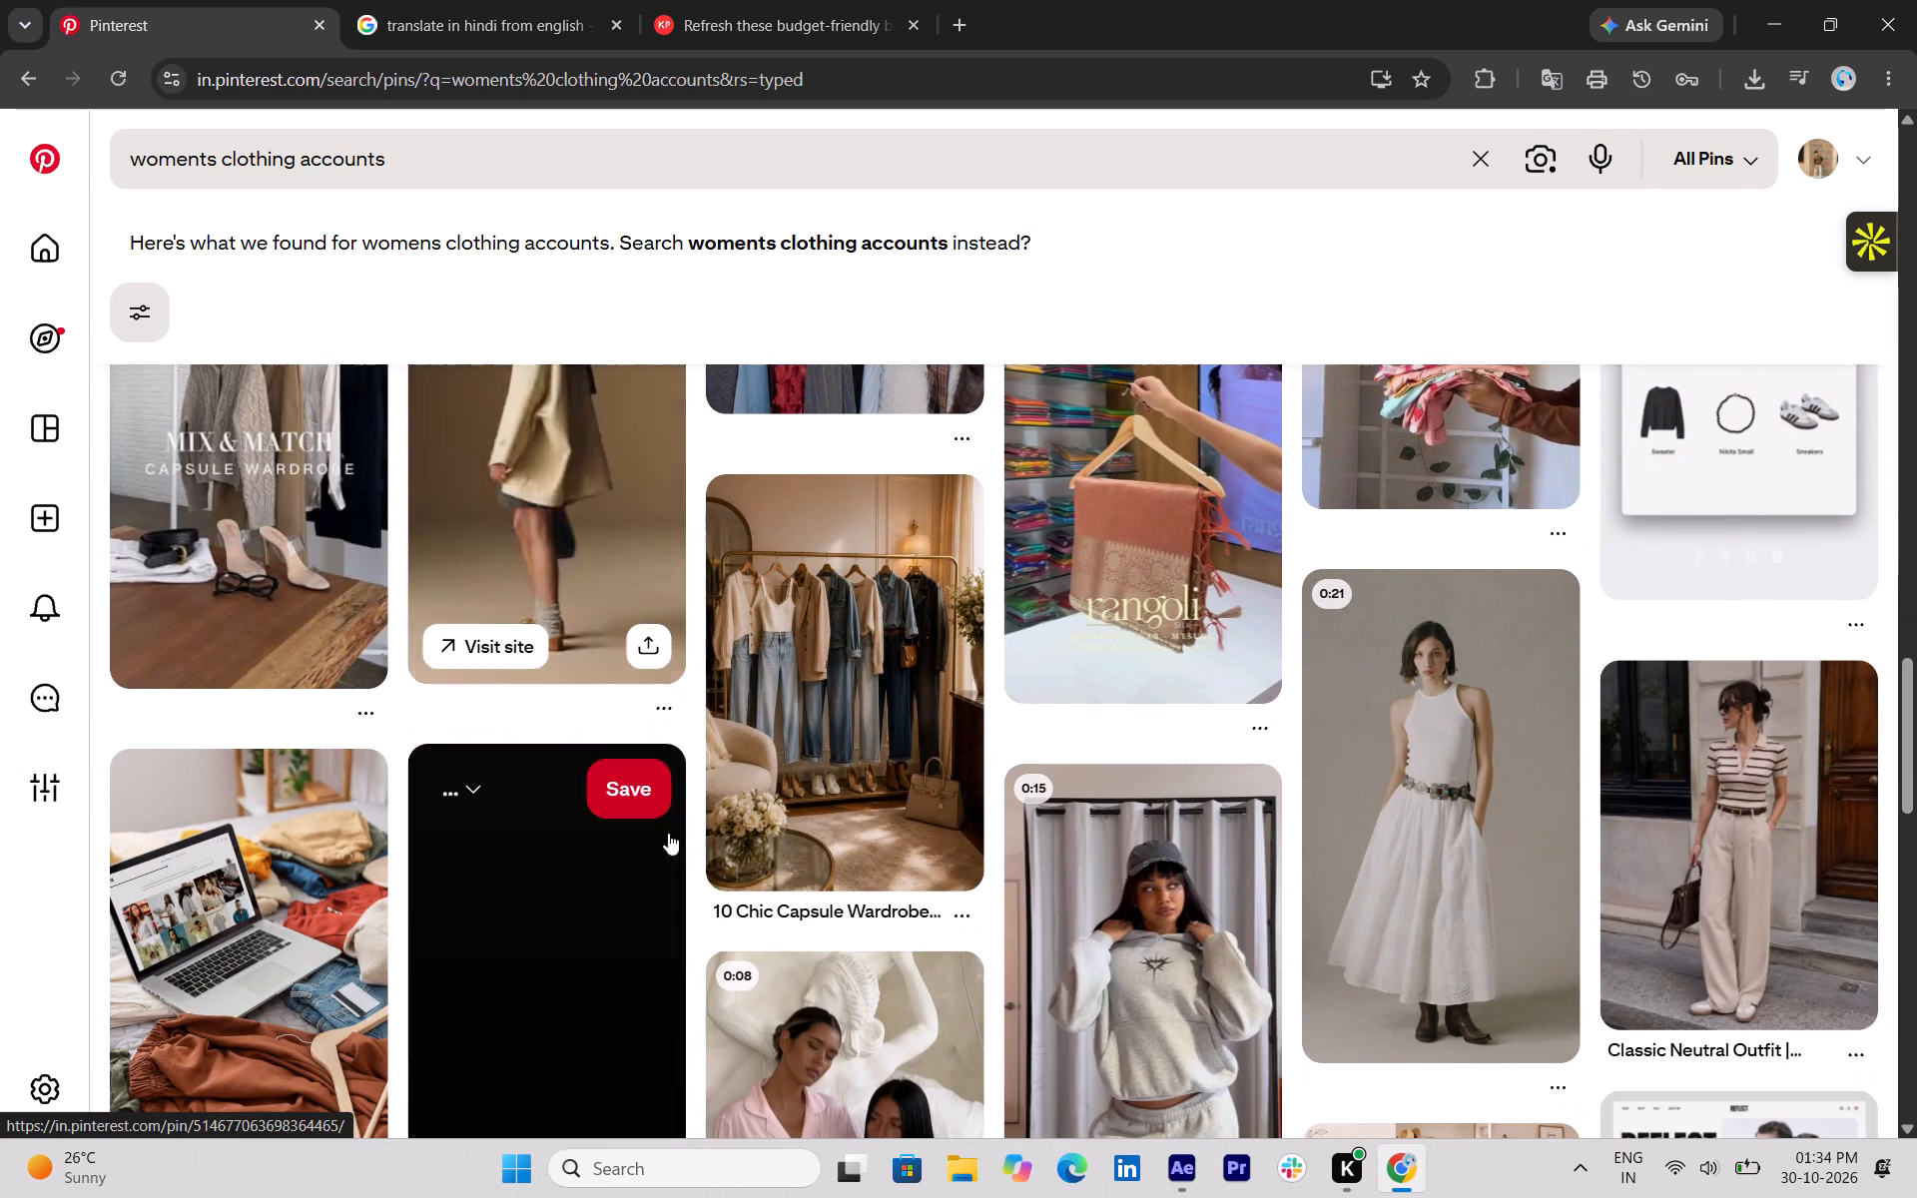
scroll(715, 924, down, 1)
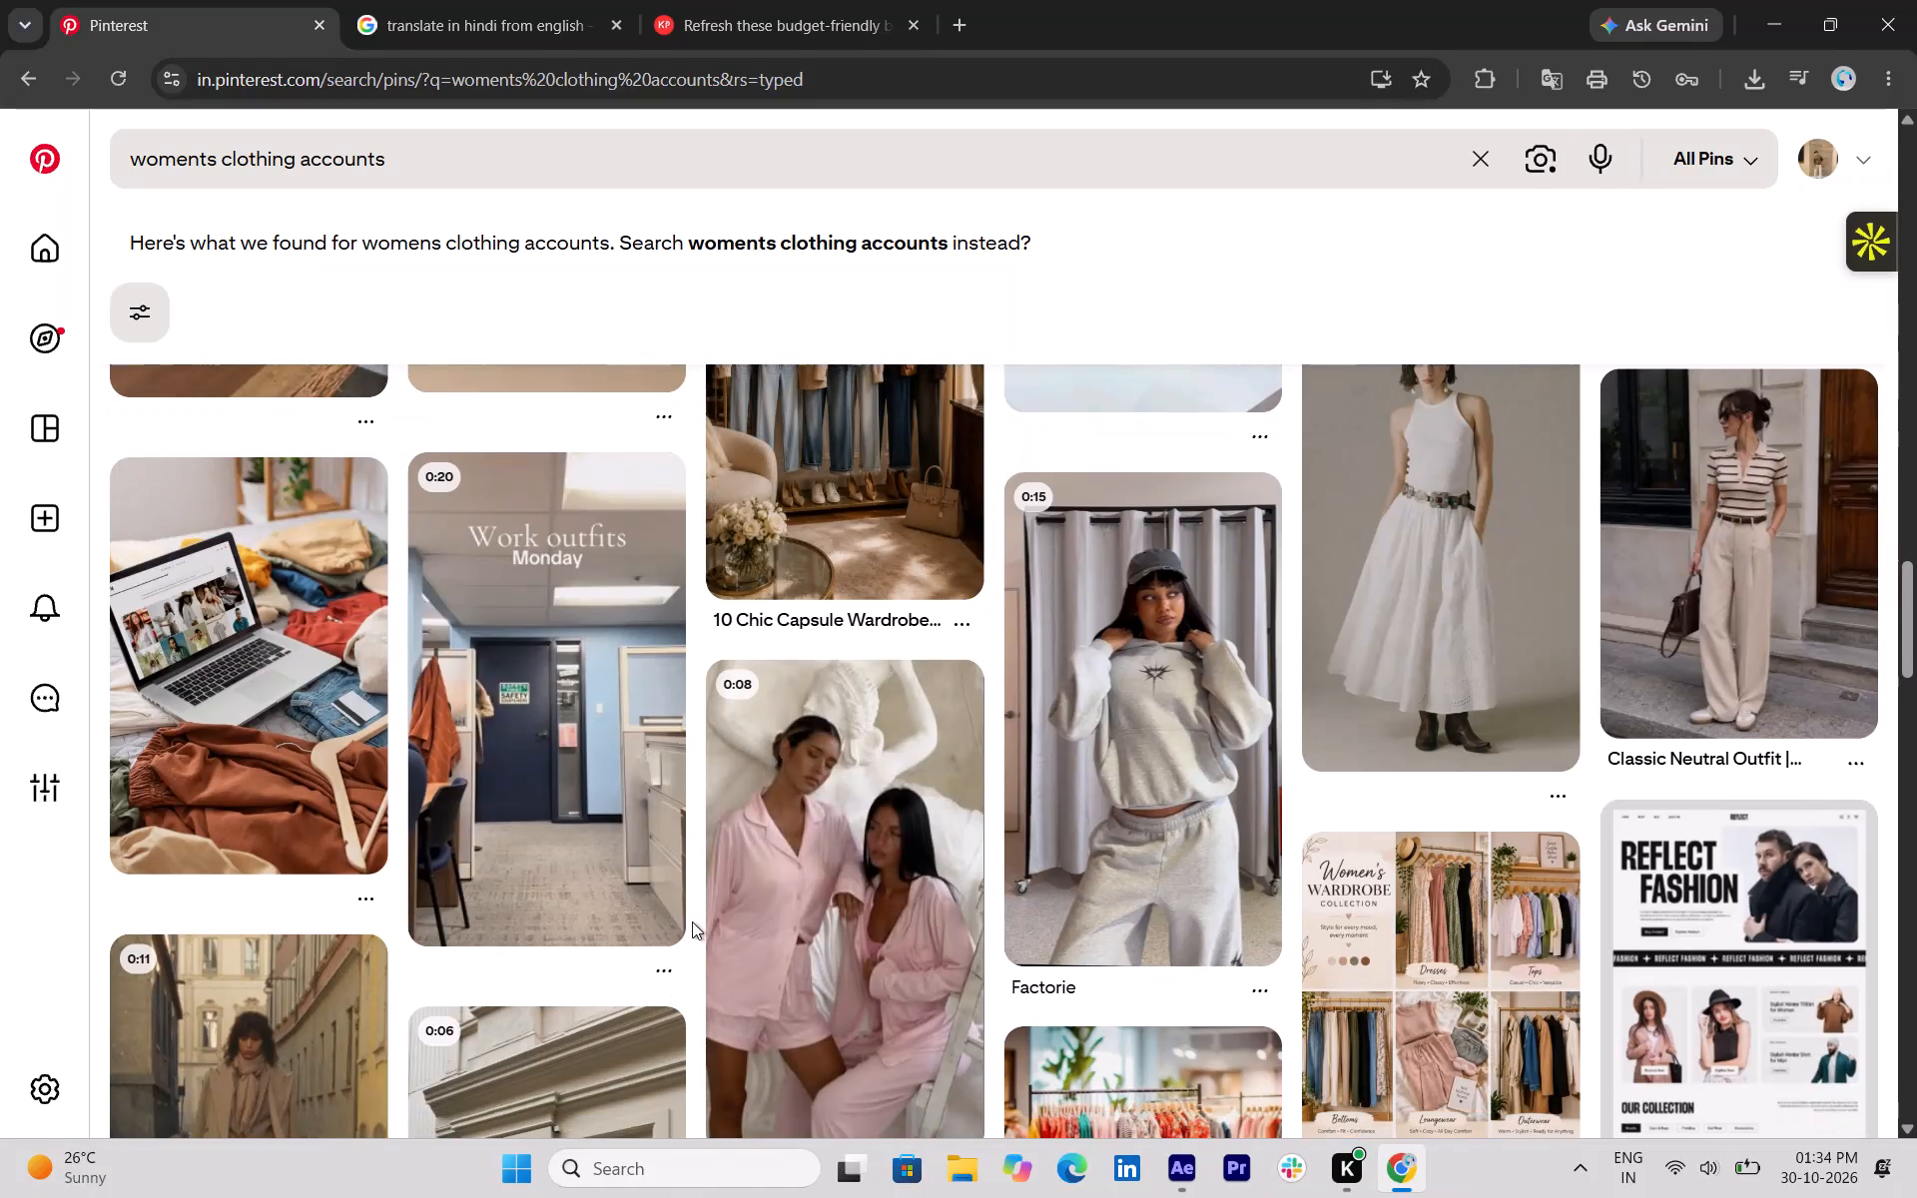
scroll(692, 921, down, 1)
scroll(691, 921, up, 1)
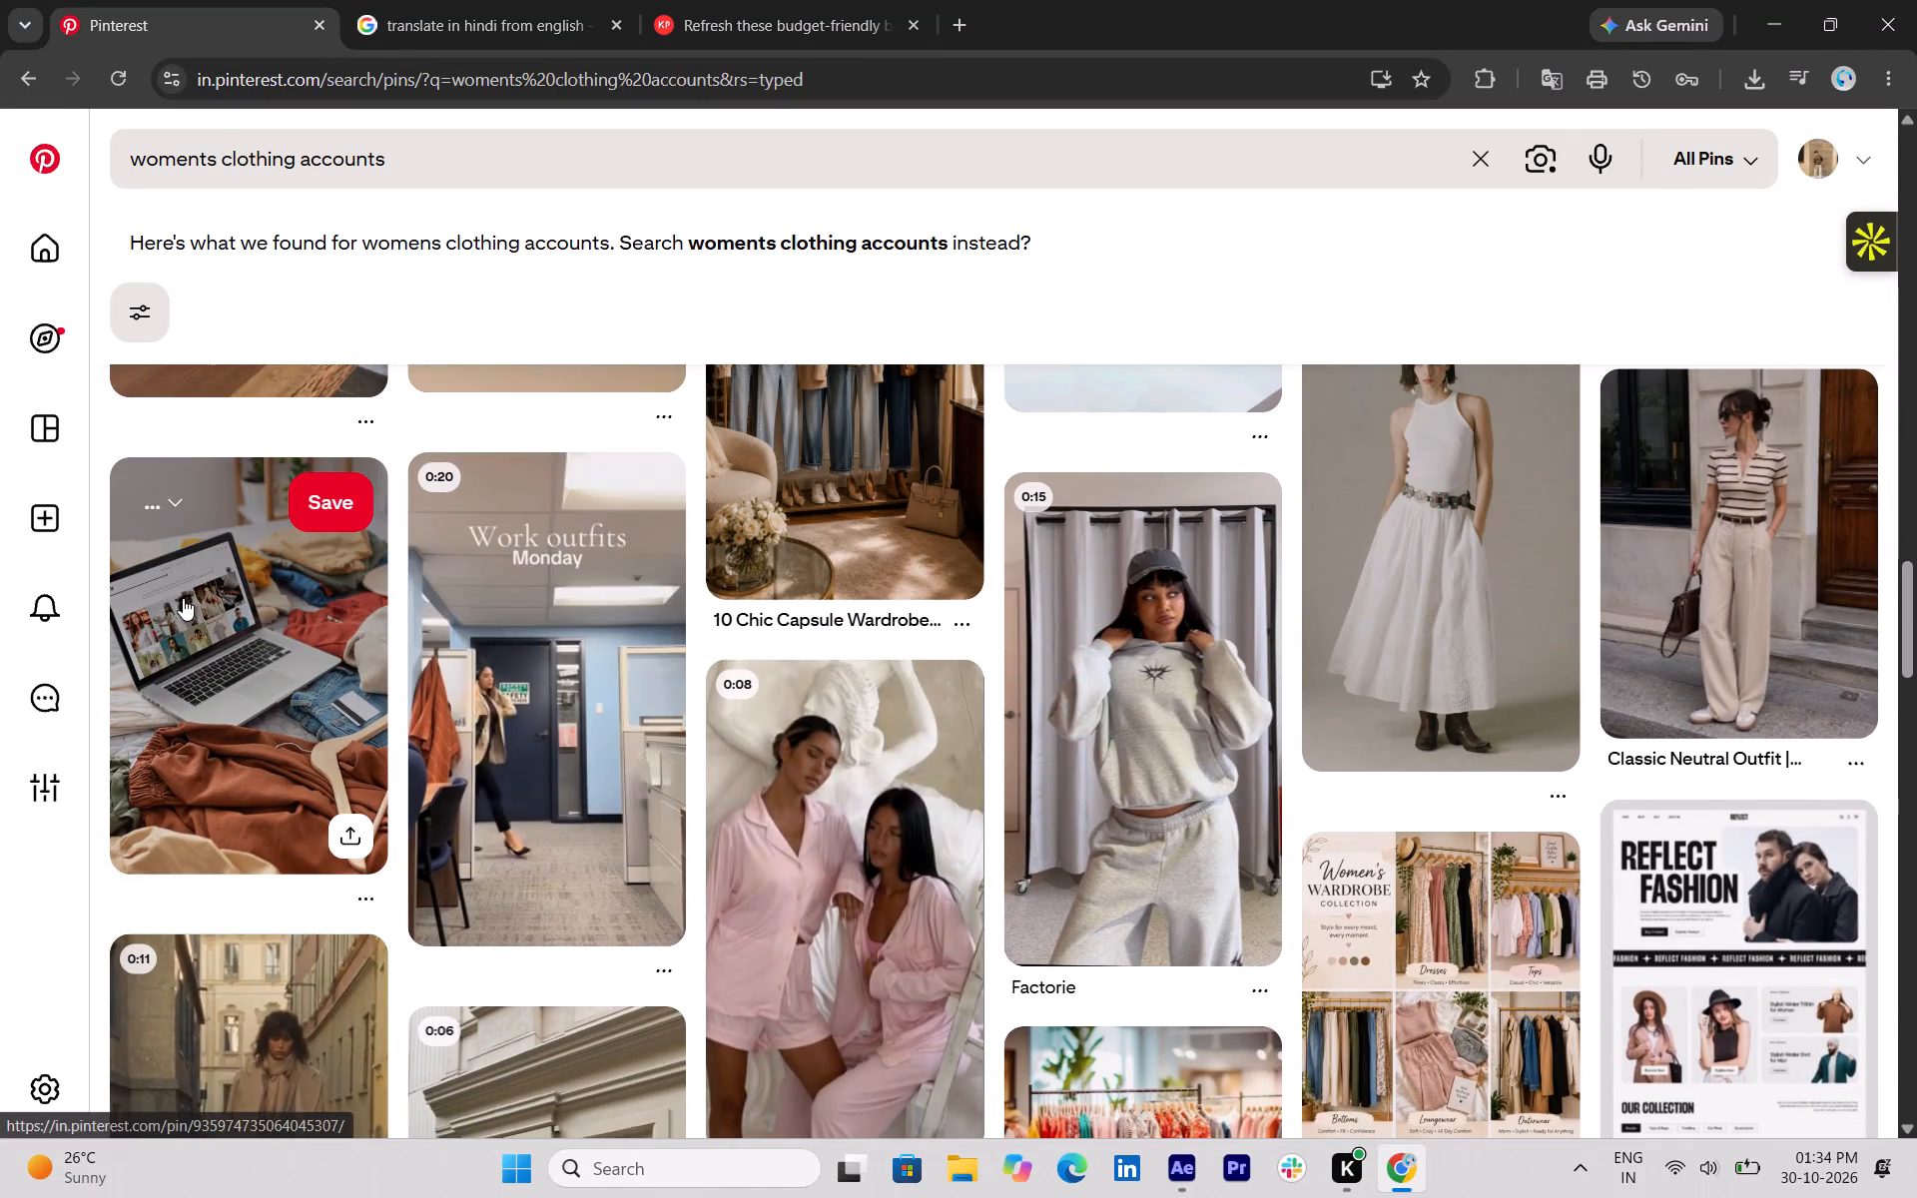
scroll(315, 687, down, 1)
scroll(756, 710, down, 2)
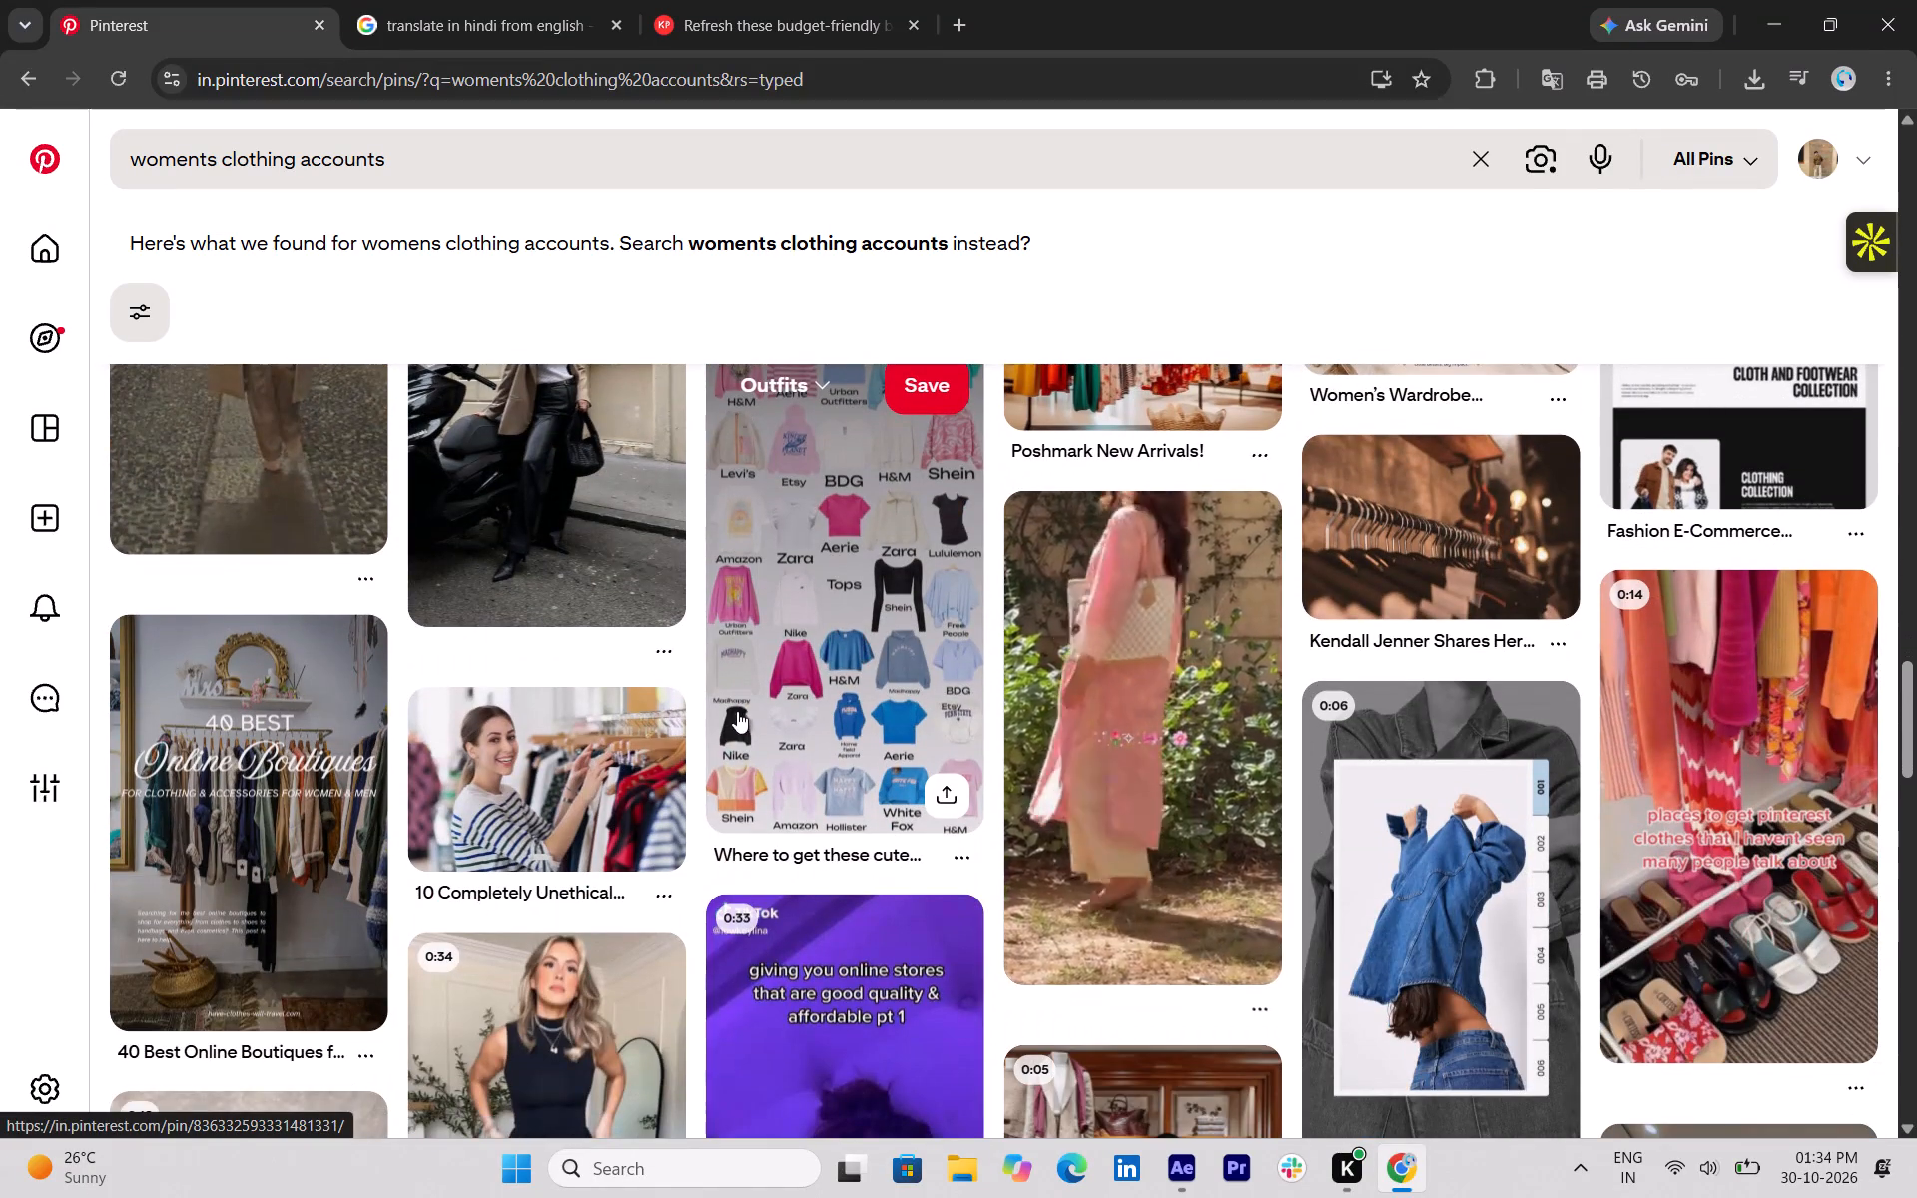
scroll(725, 717, down, 3)
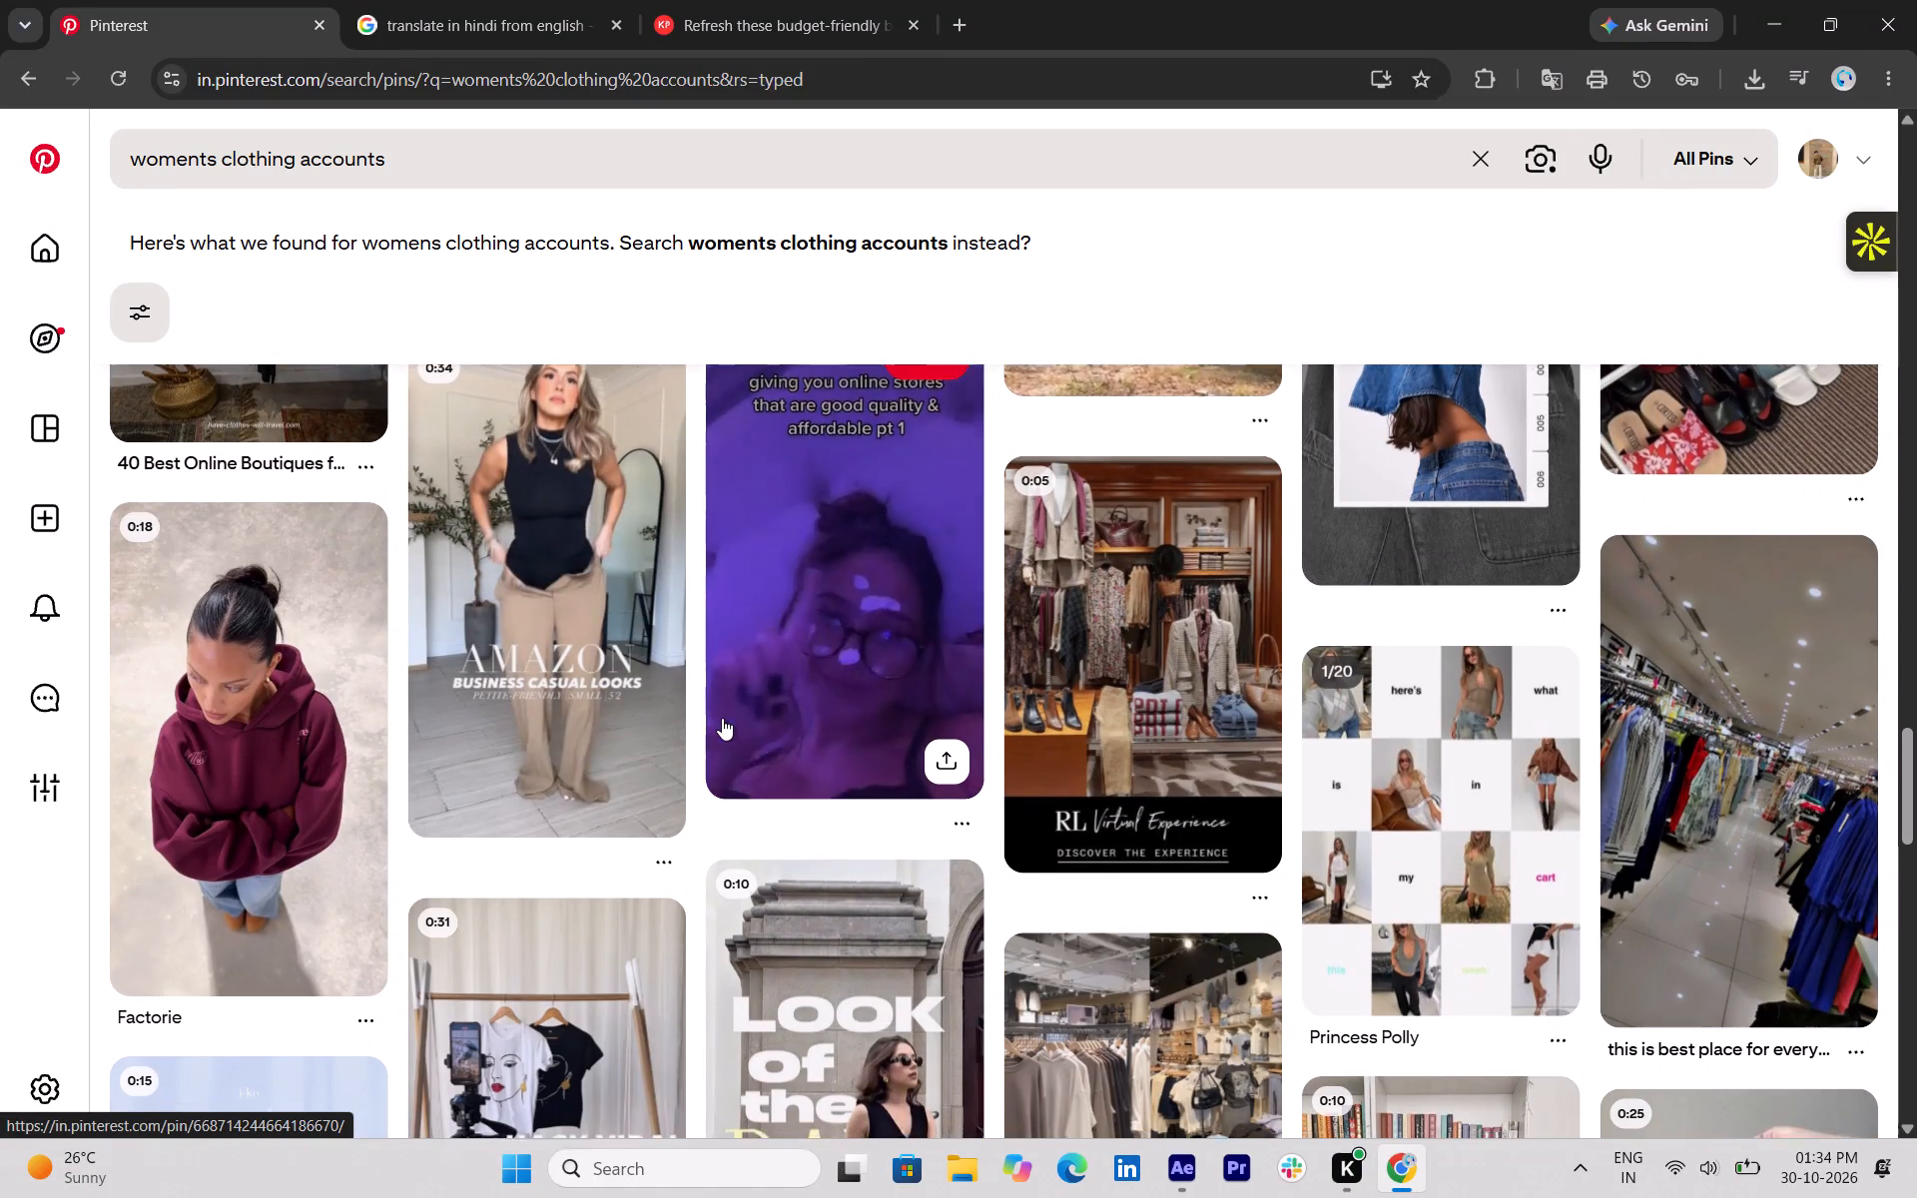
scroll(1125, 906, down, 1)
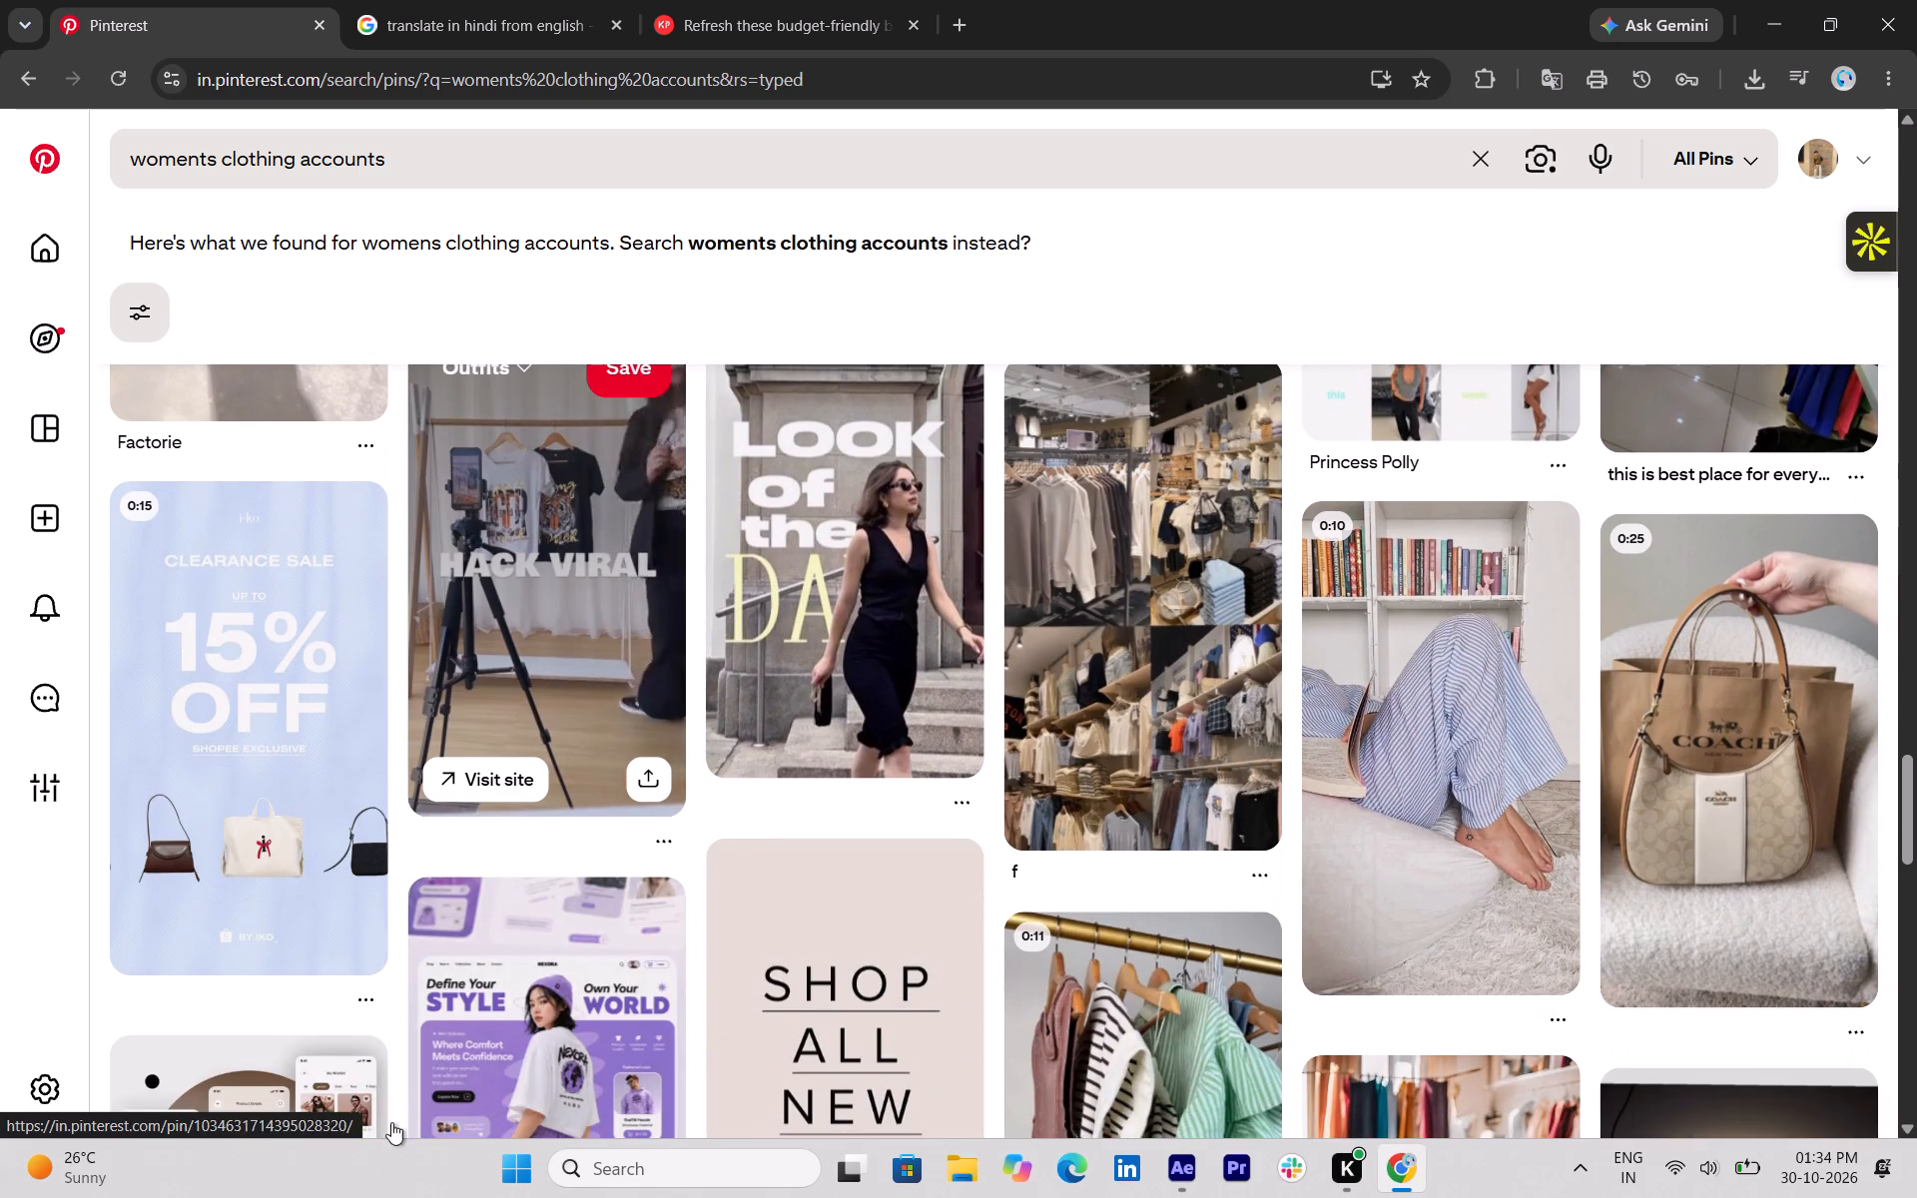
scroll(818, 727, down, 1)
scroll(620, 731, down, 1)
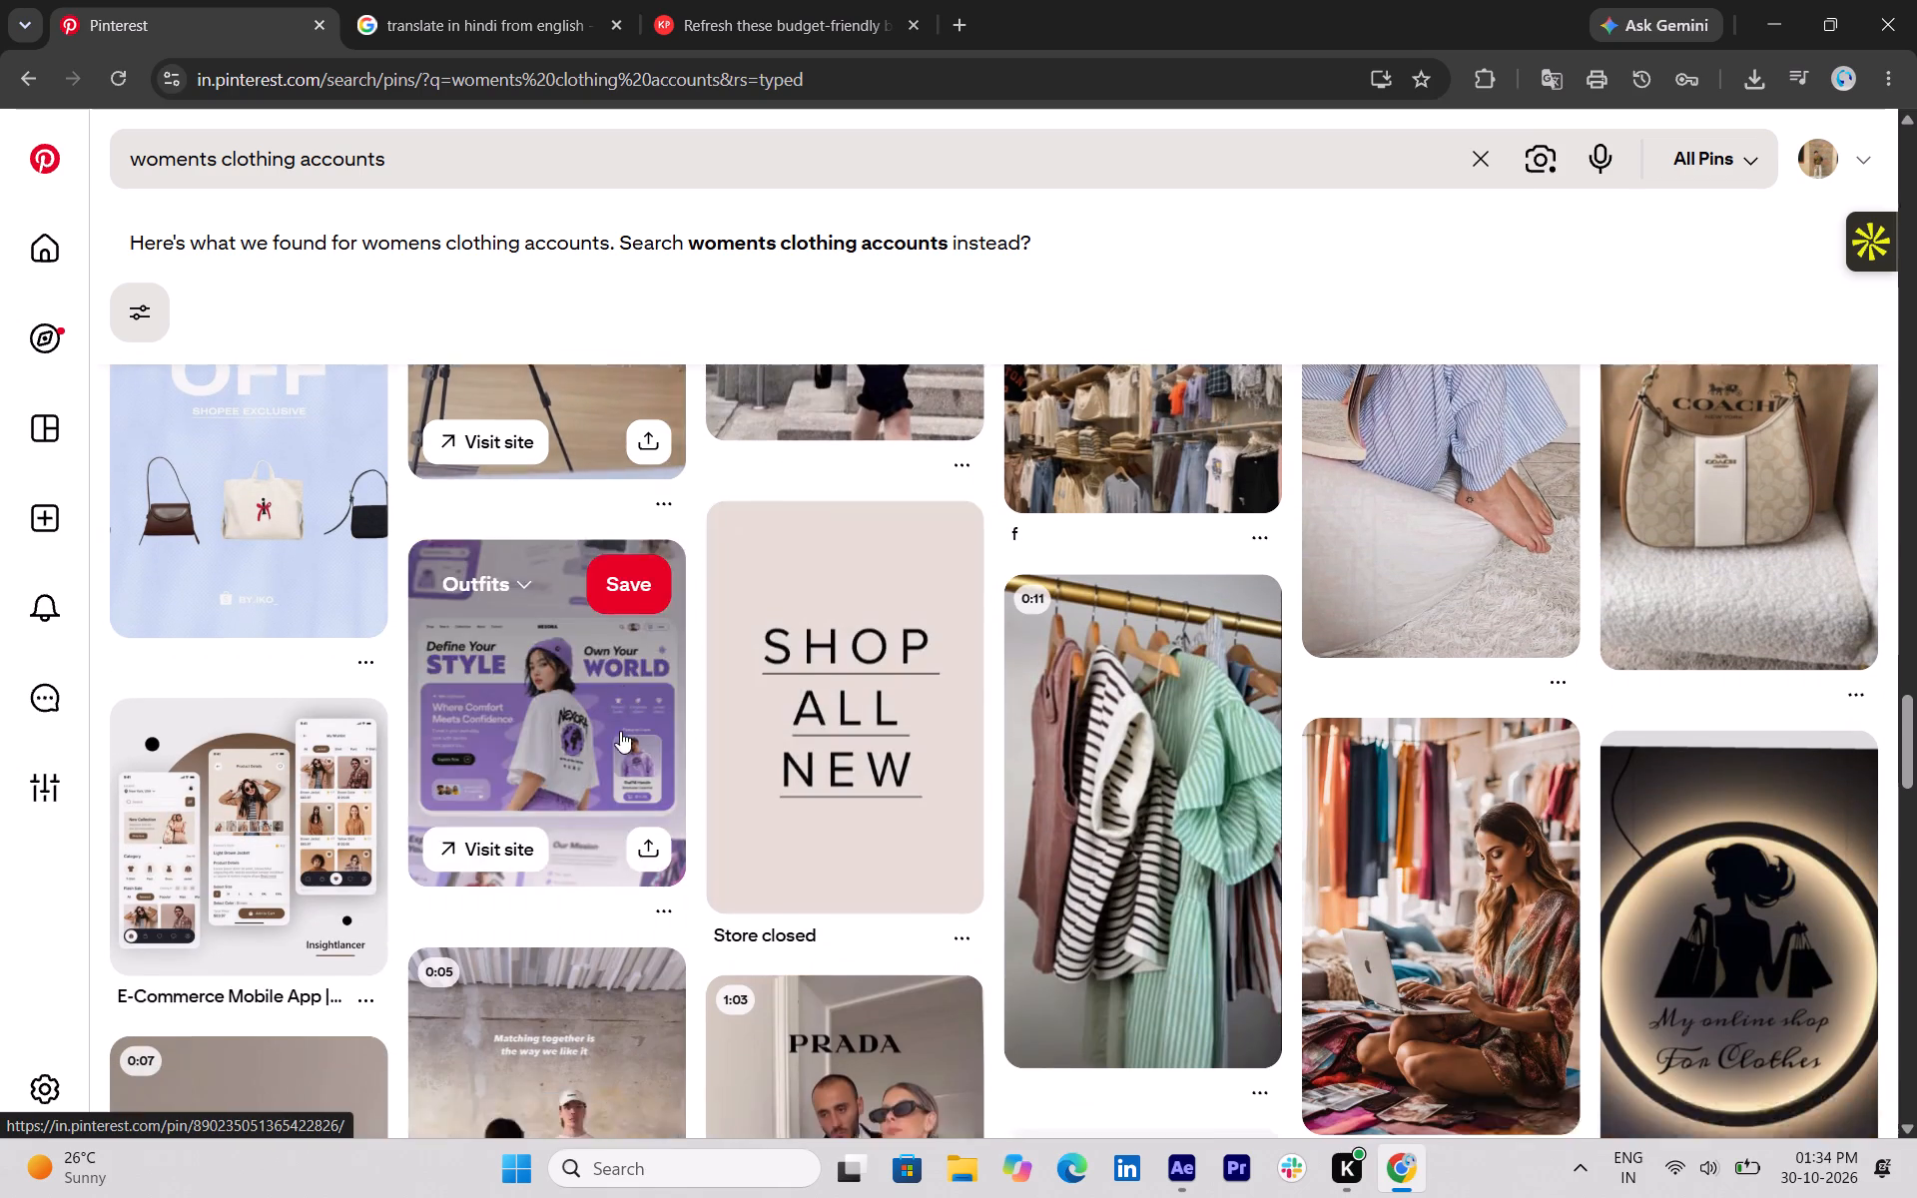
scroll(620, 731, down, 3)
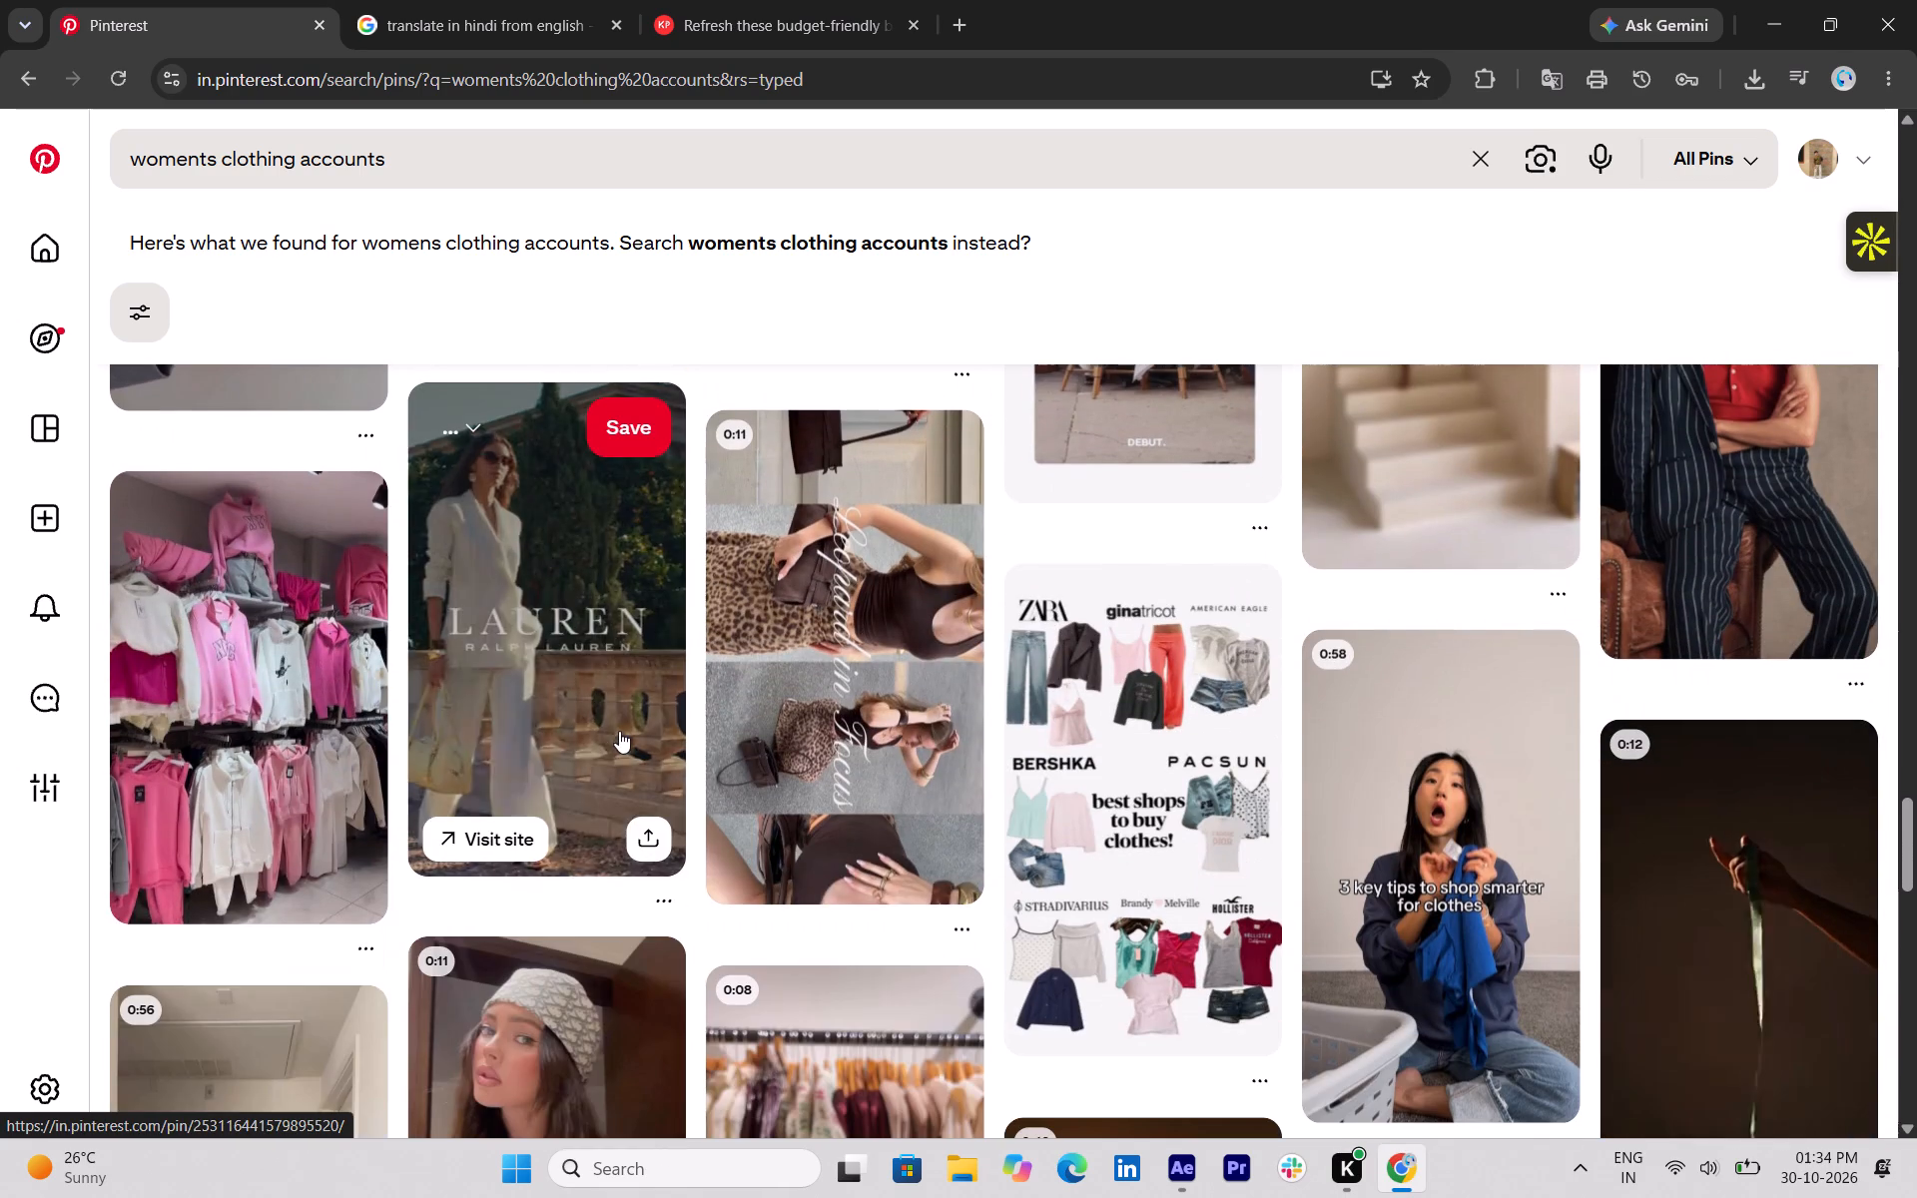
scroll(619, 731, down, 3)
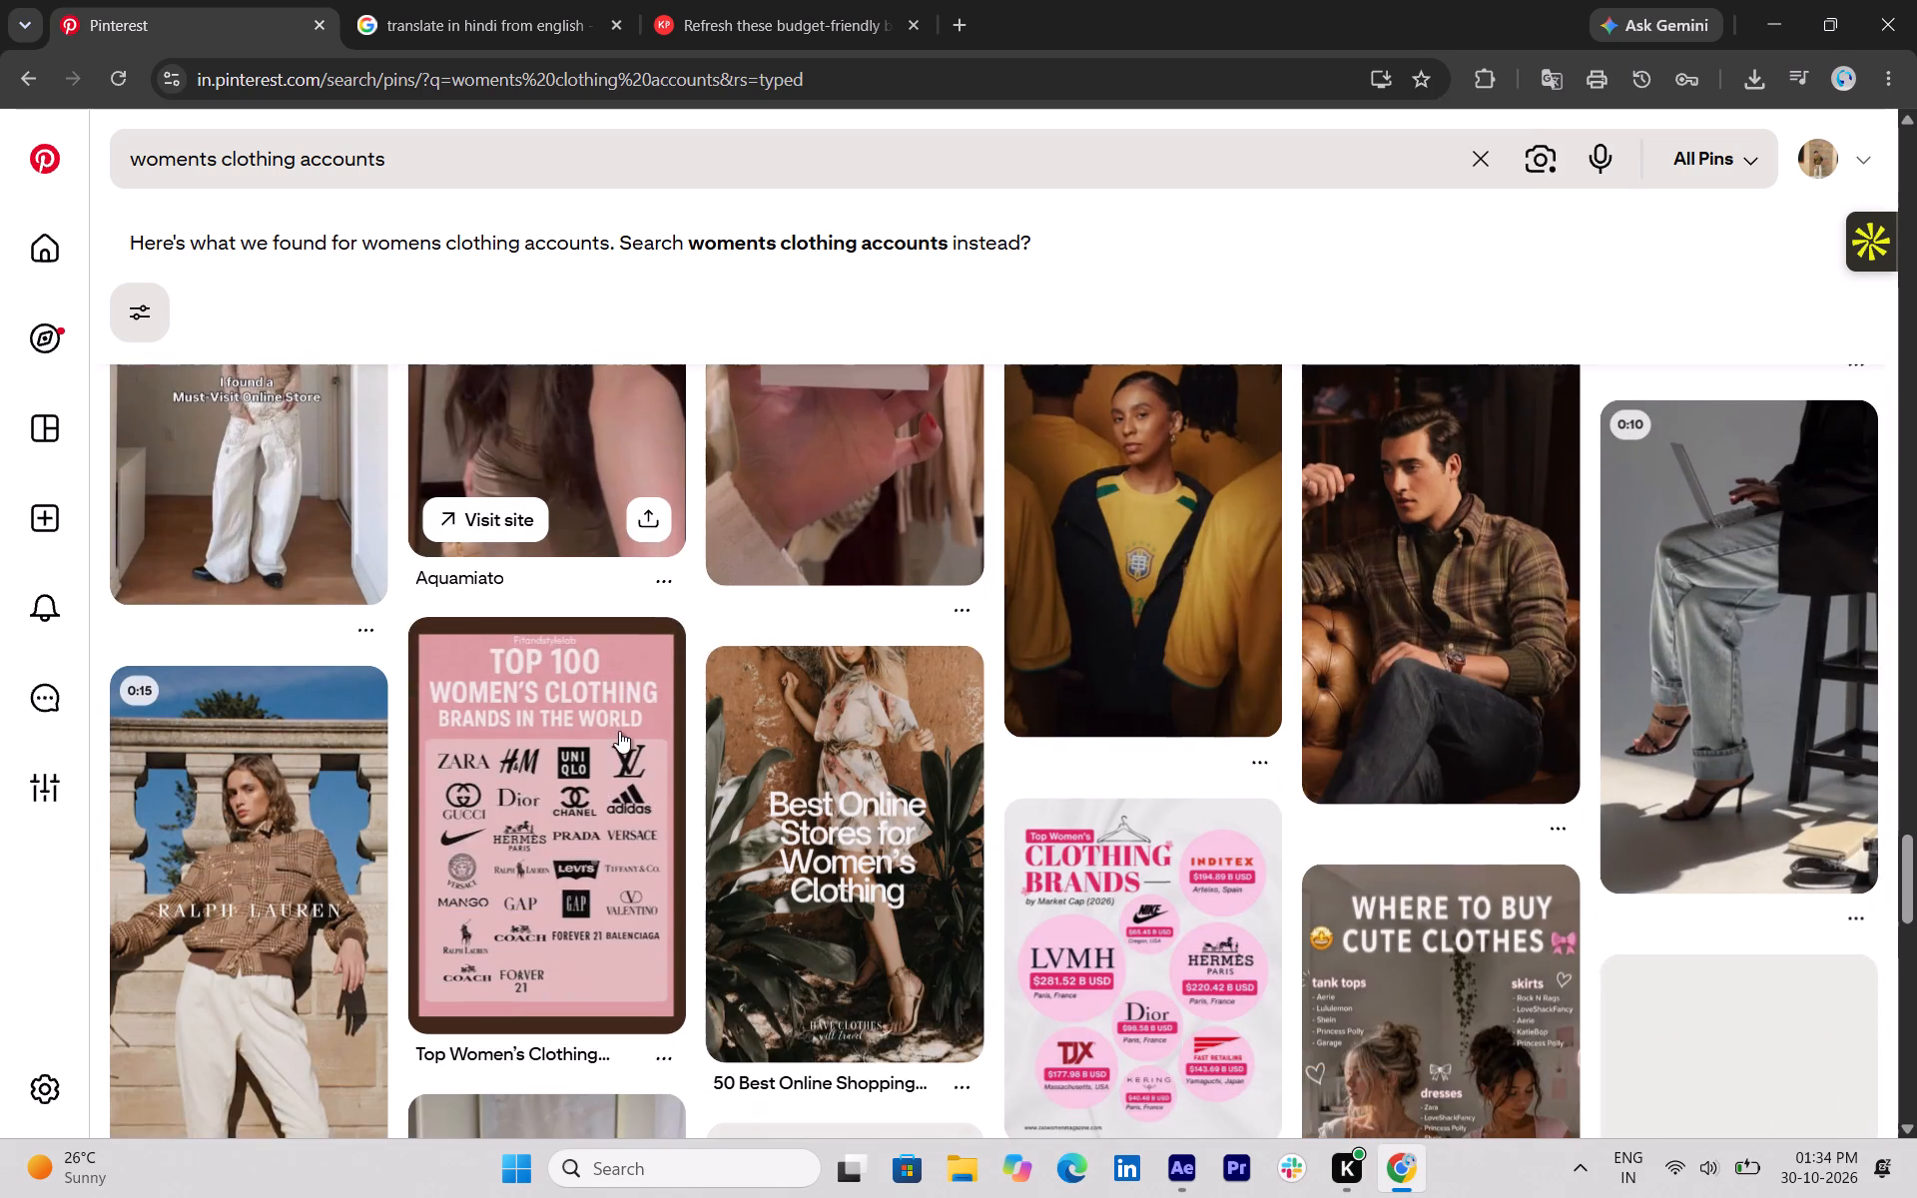
scroll(621, 731, up, 1)
scroll(621, 731, down, 2)
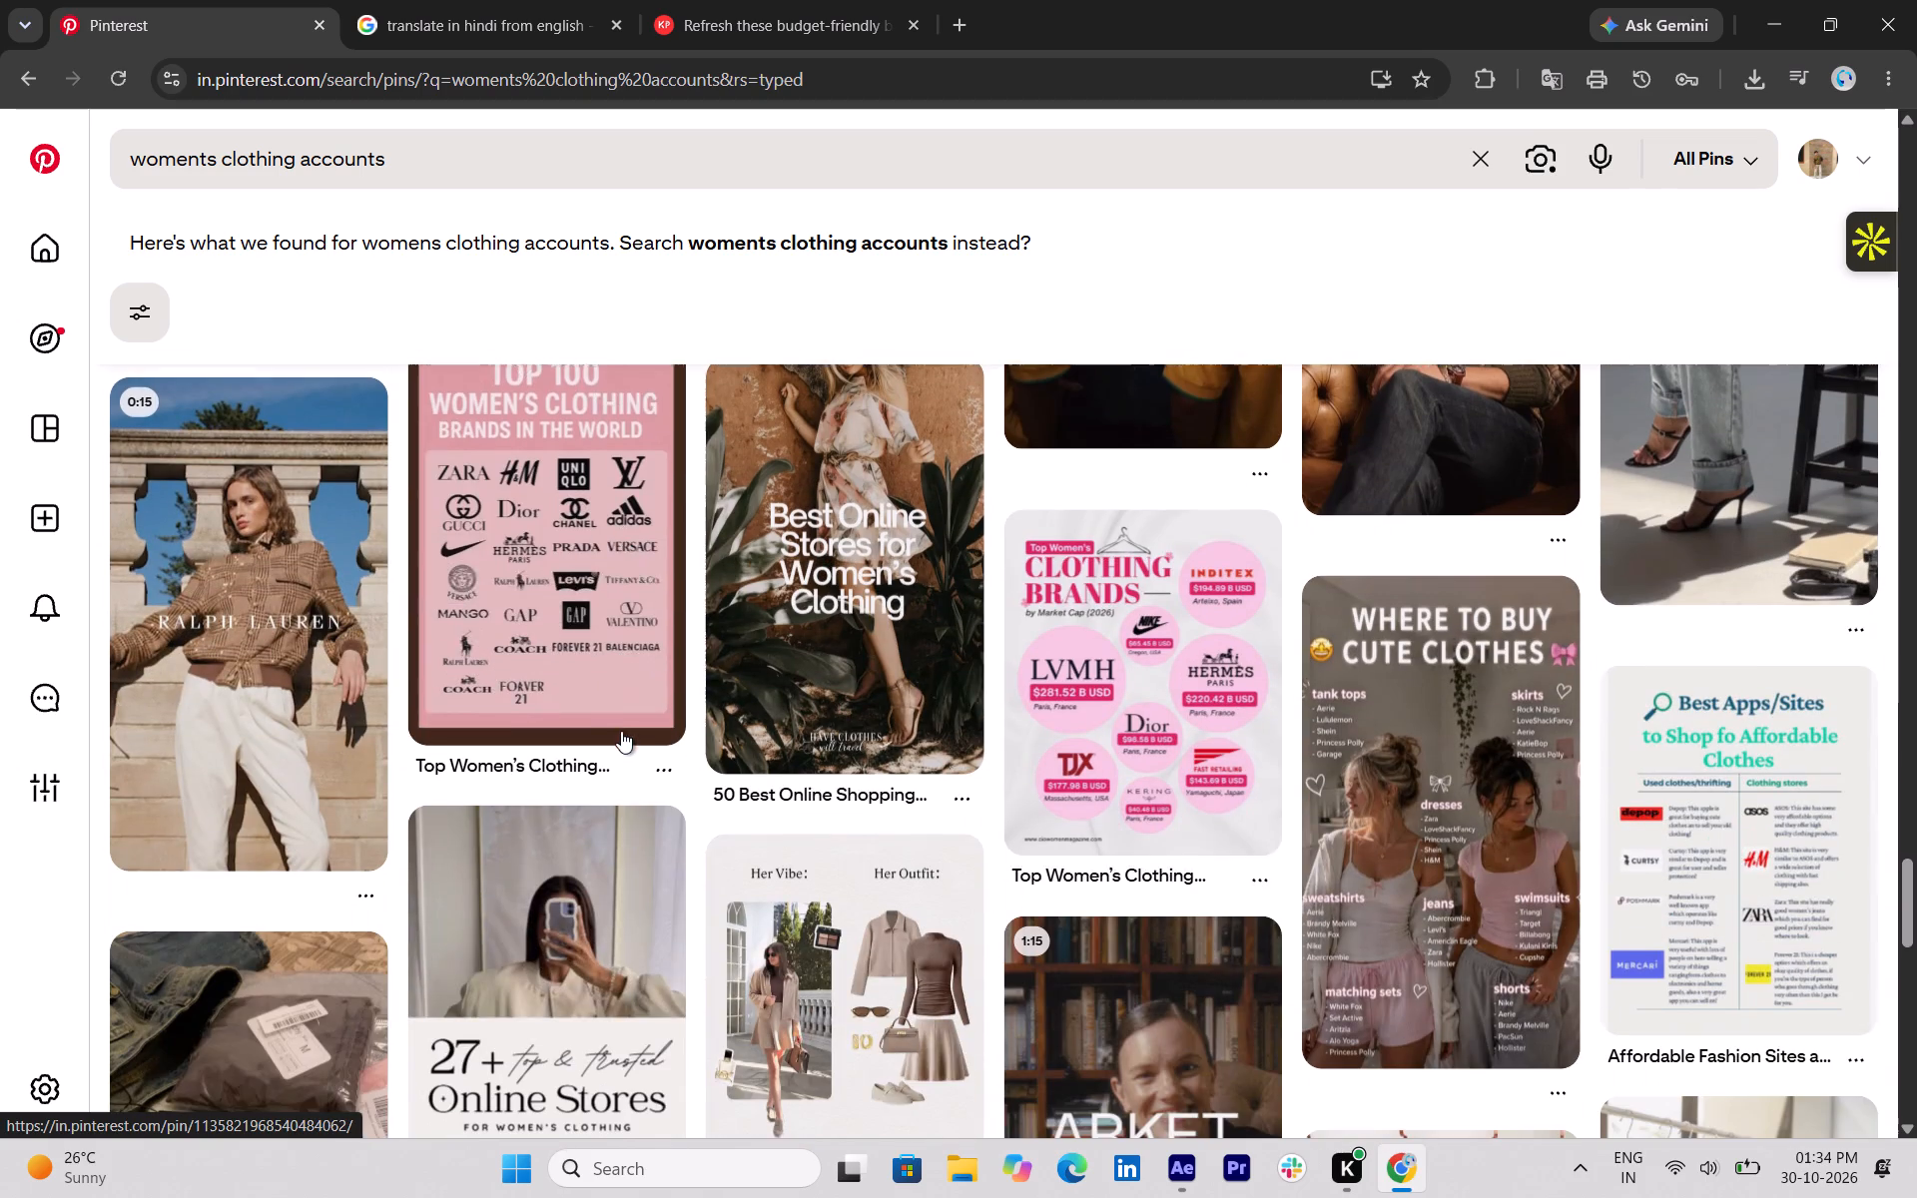
scroll(621, 731, down, 3)
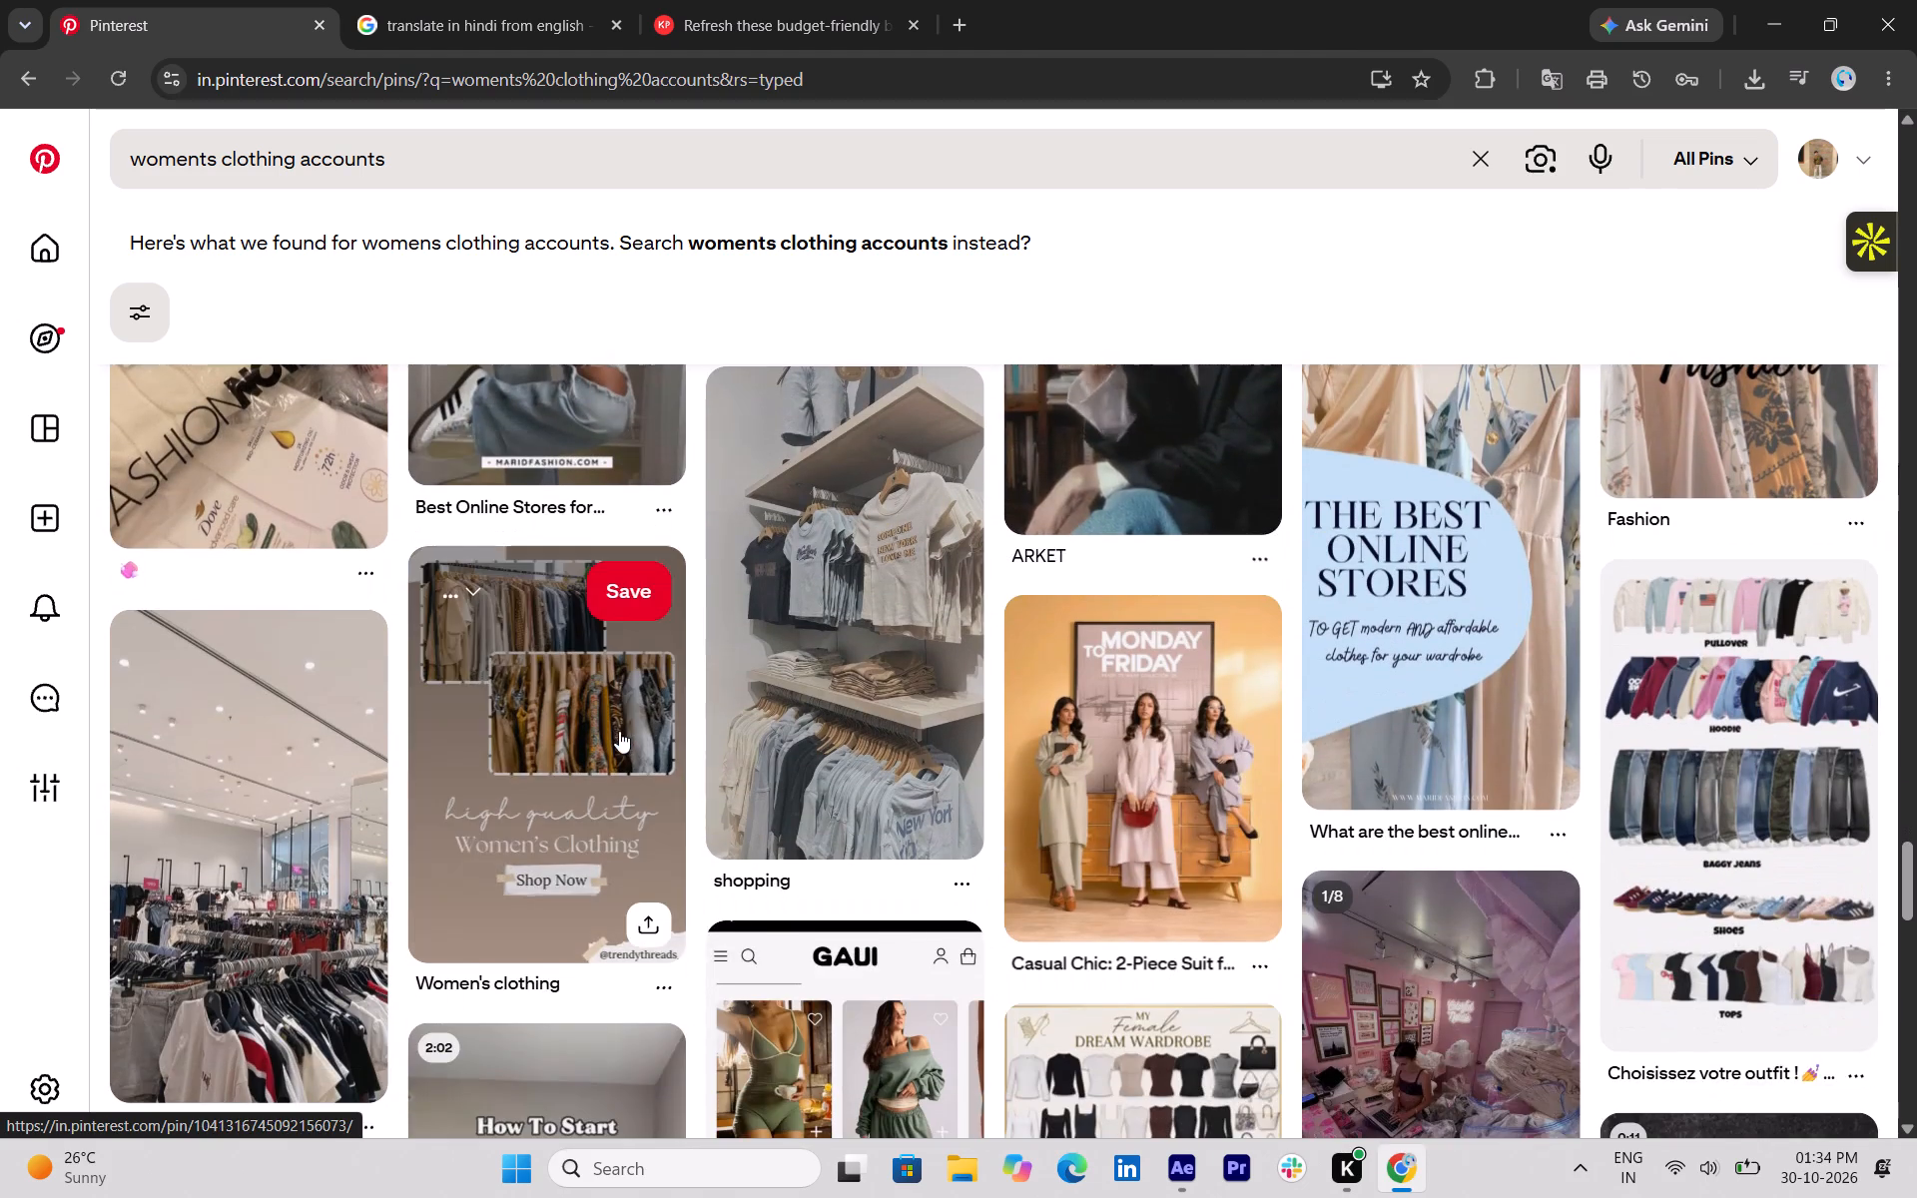
scroll(619, 731, down, 2)
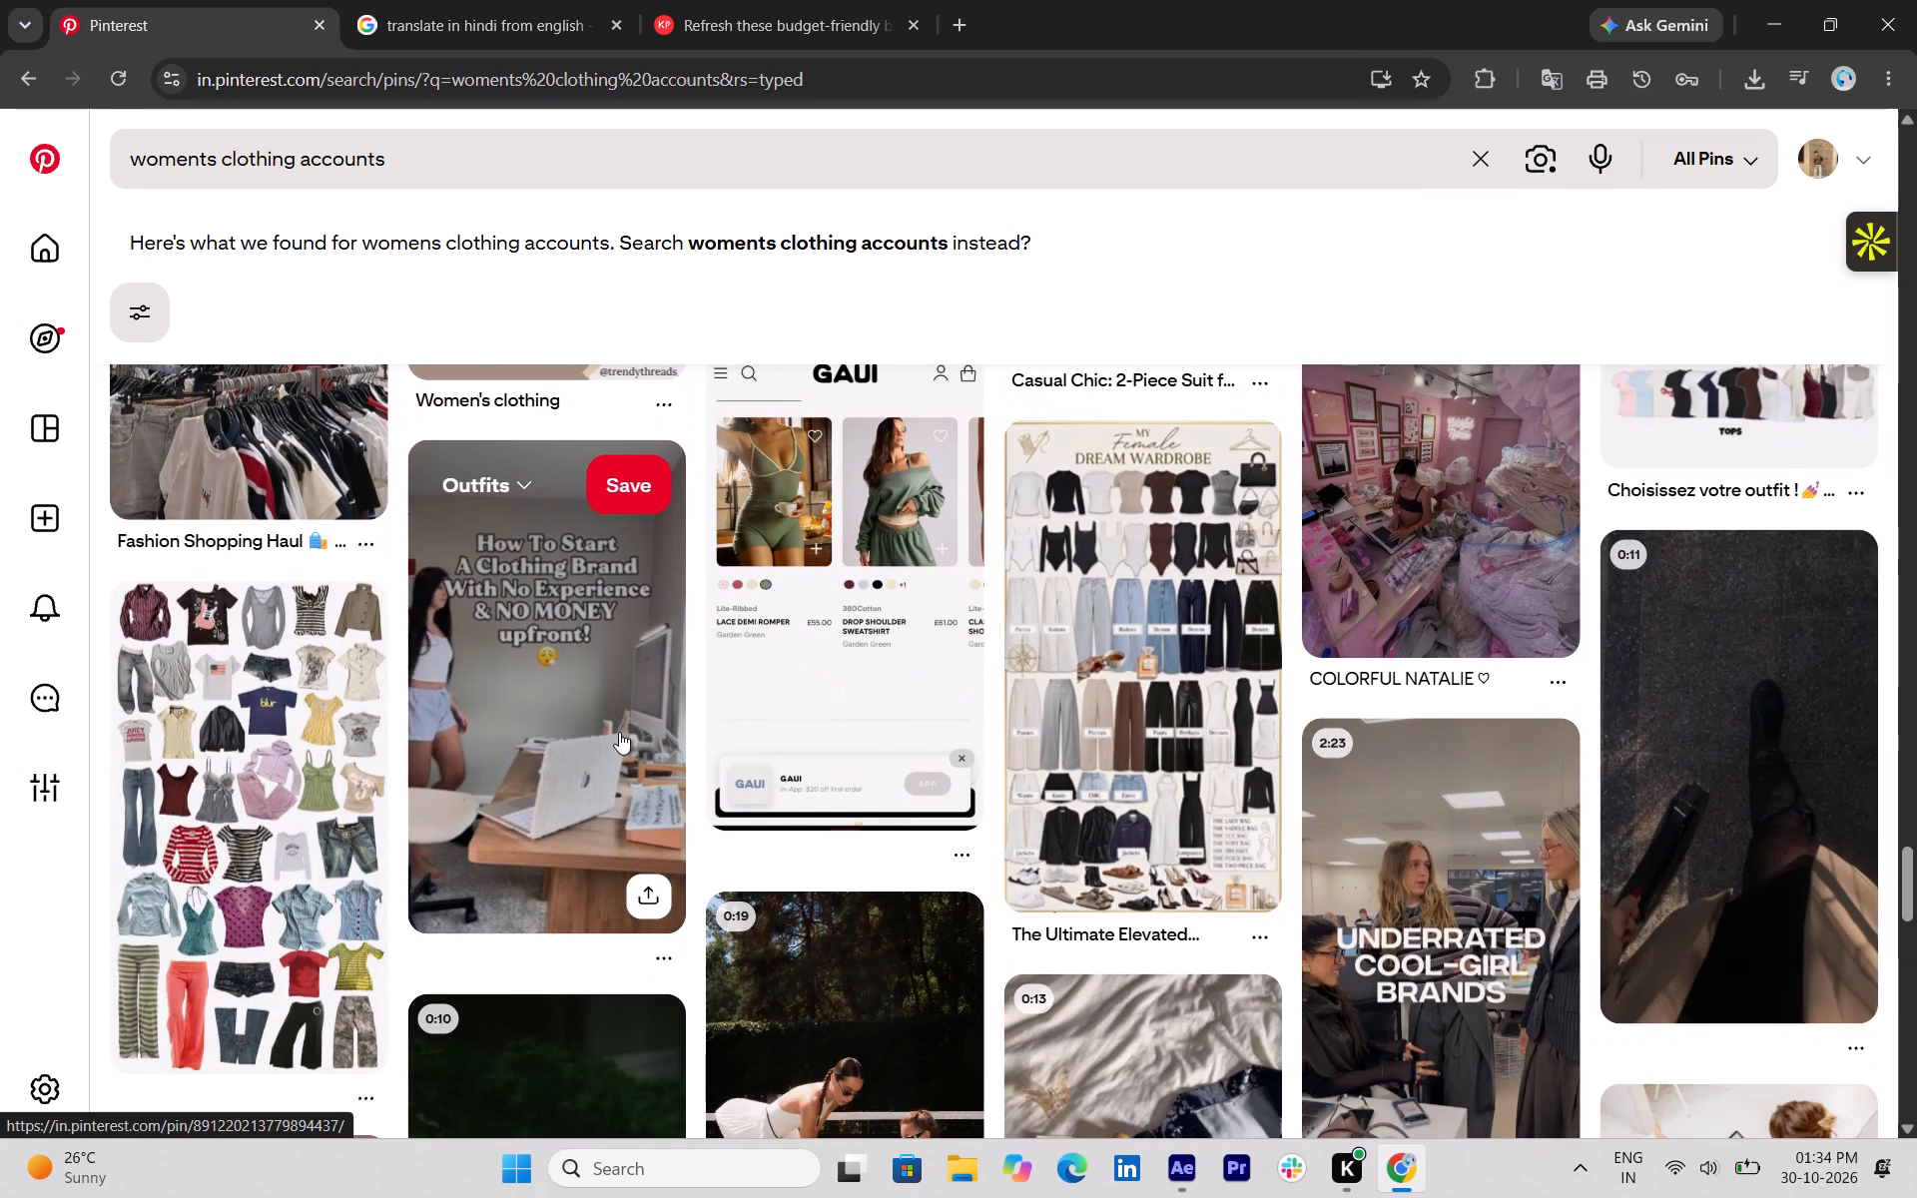
scroll(619, 732, down, 4)
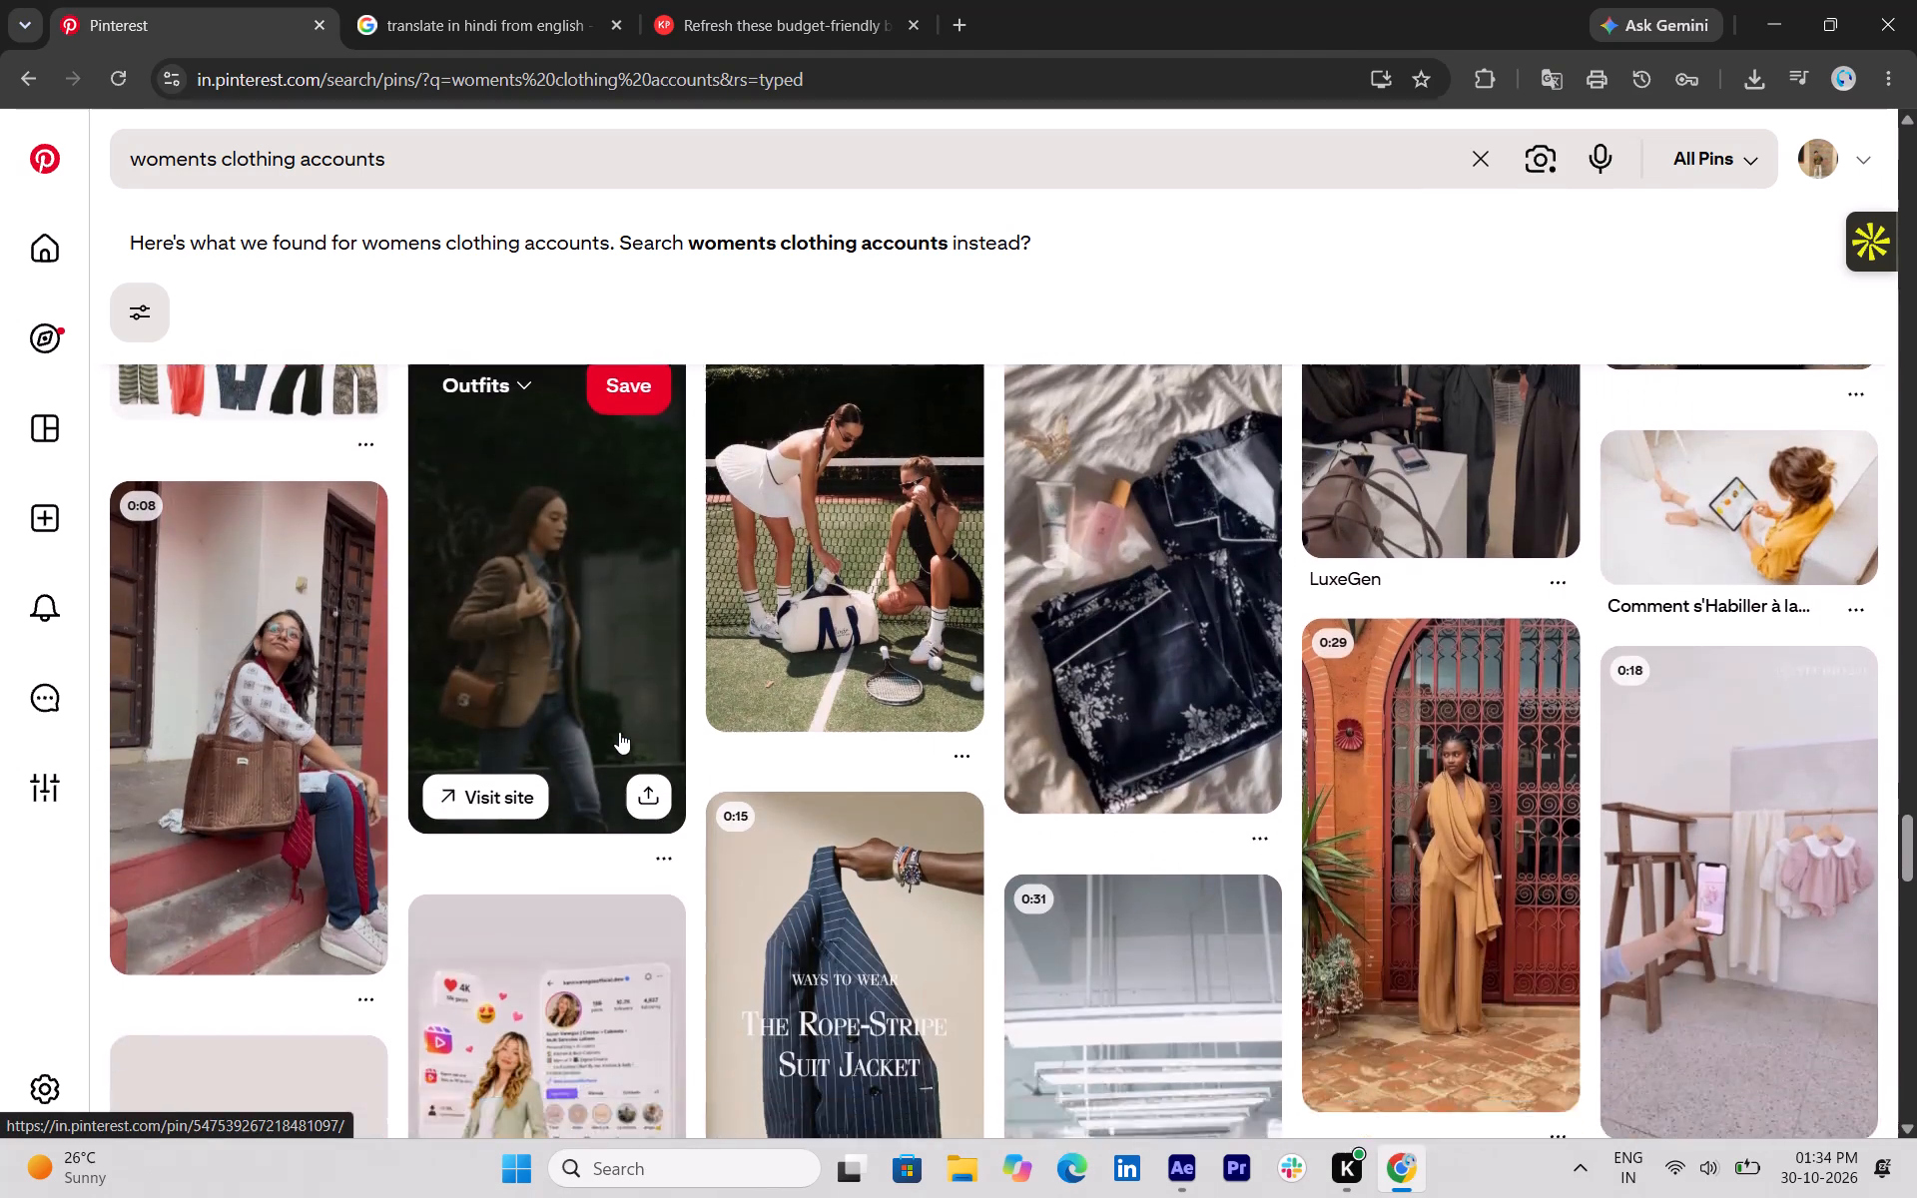
scroll(617, 732, down, 1)
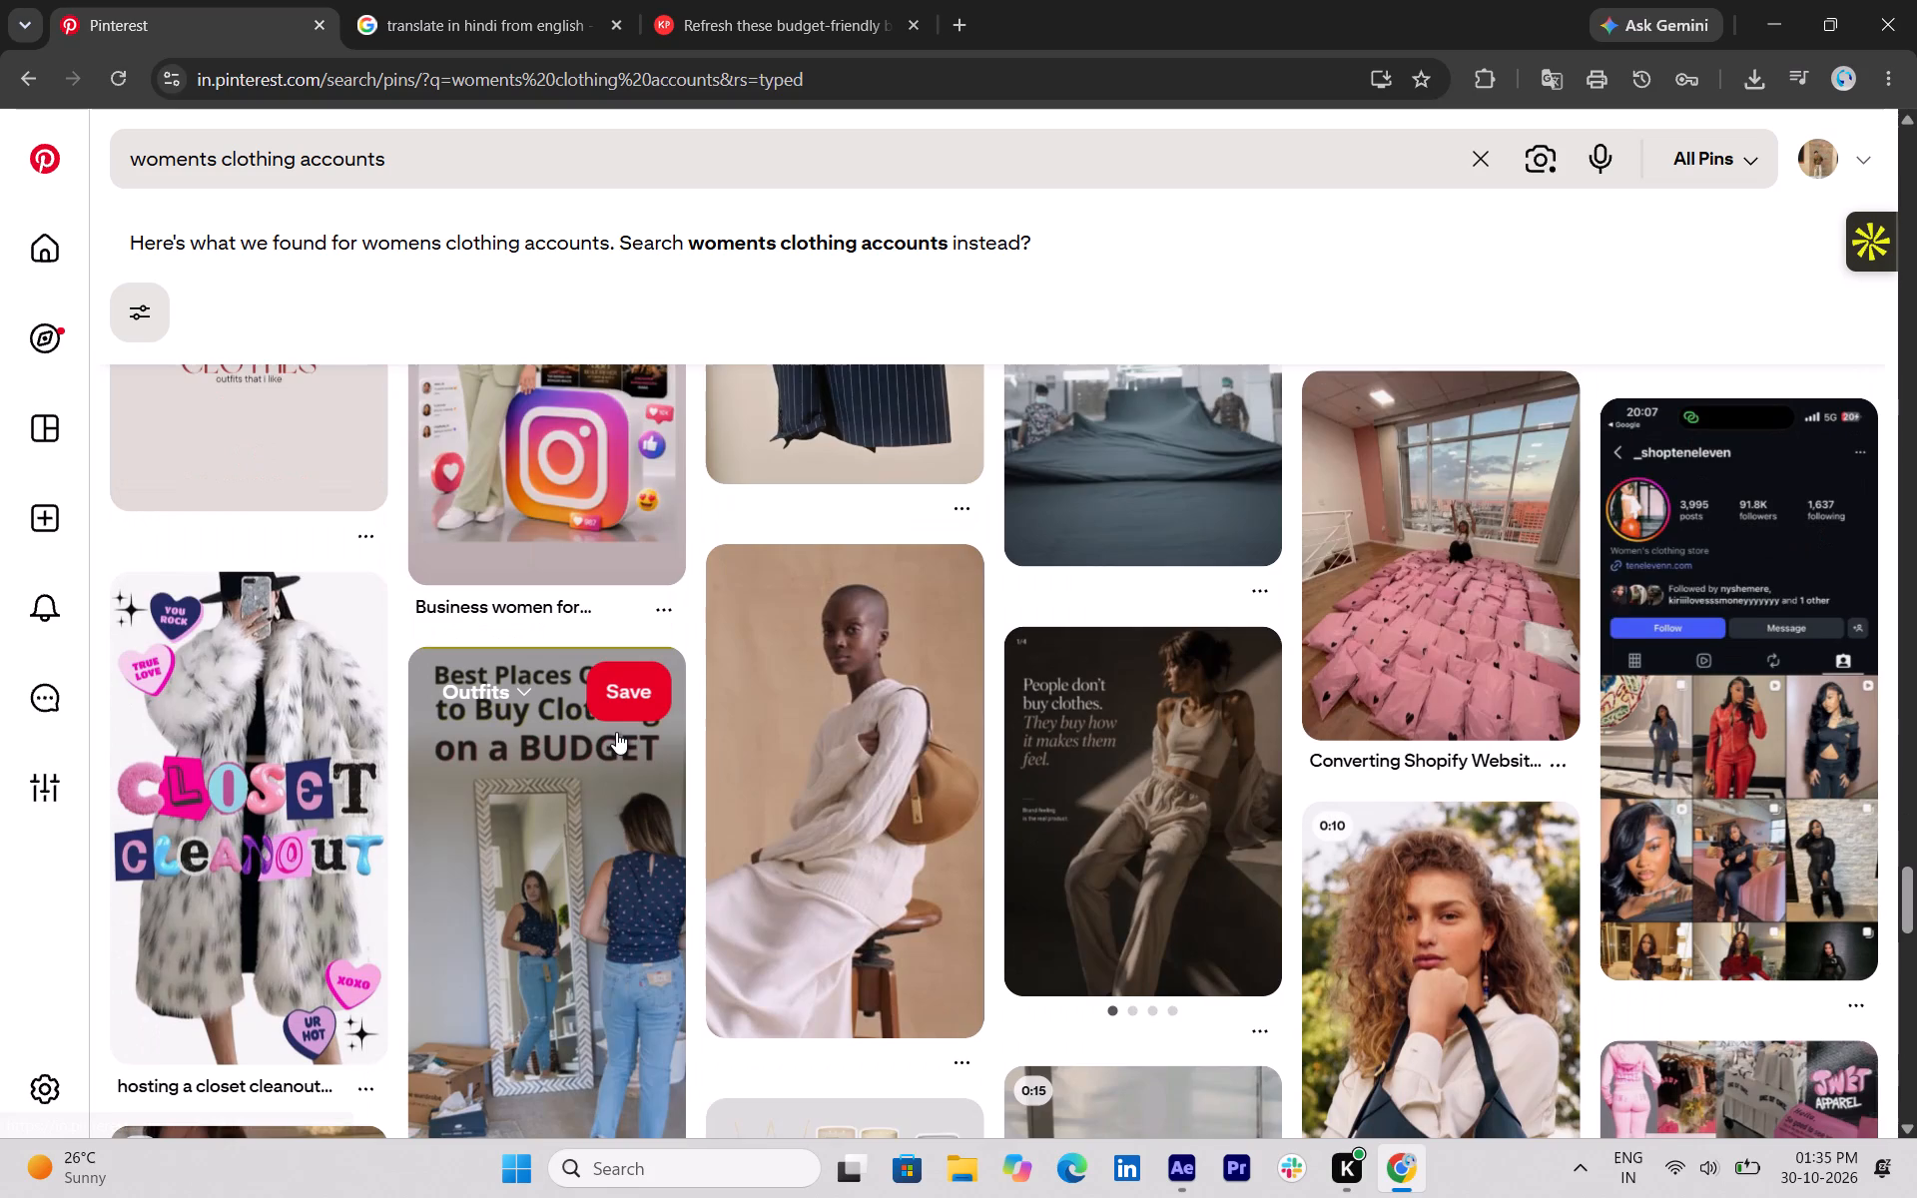
scroll(616, 732, down, 2)
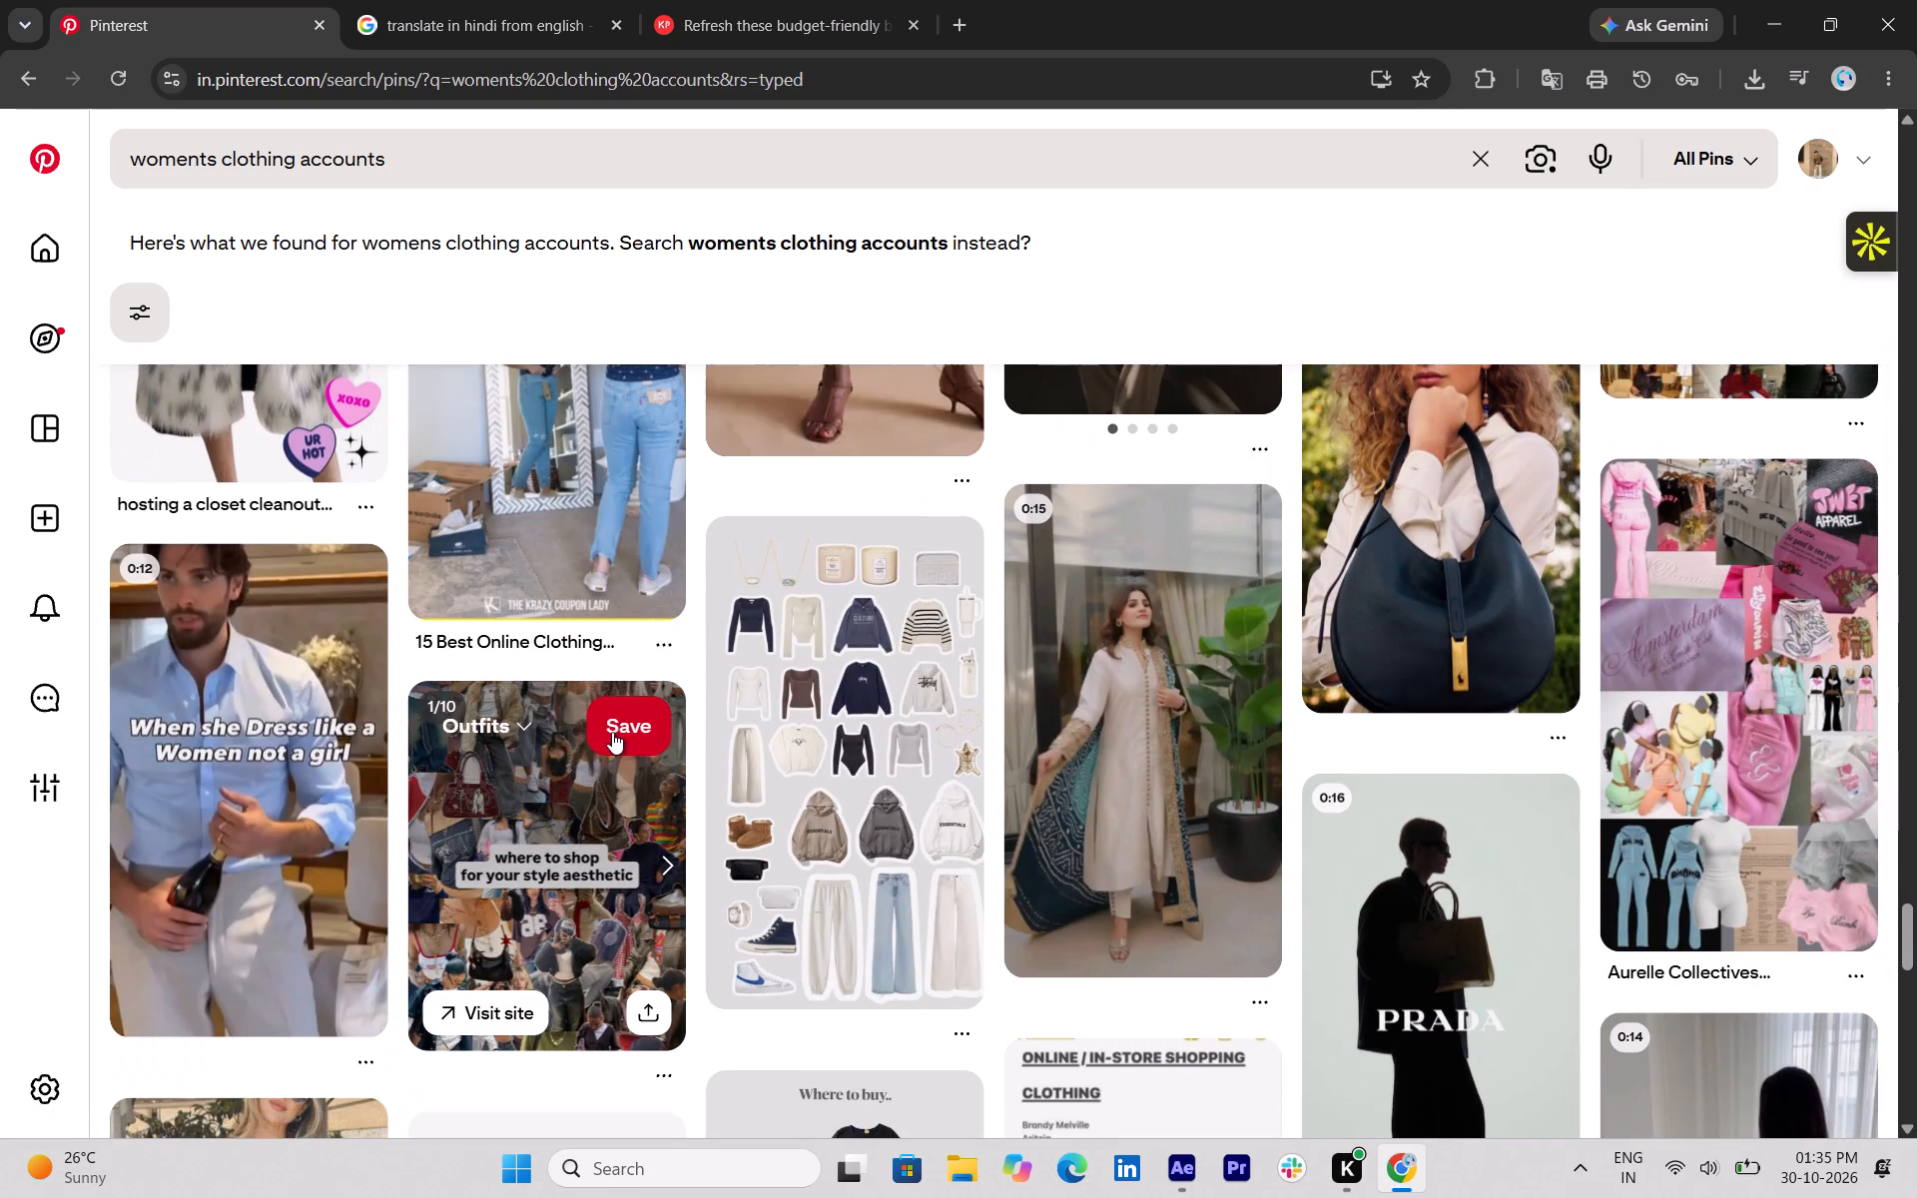
scroll(612, 732, down, 1)
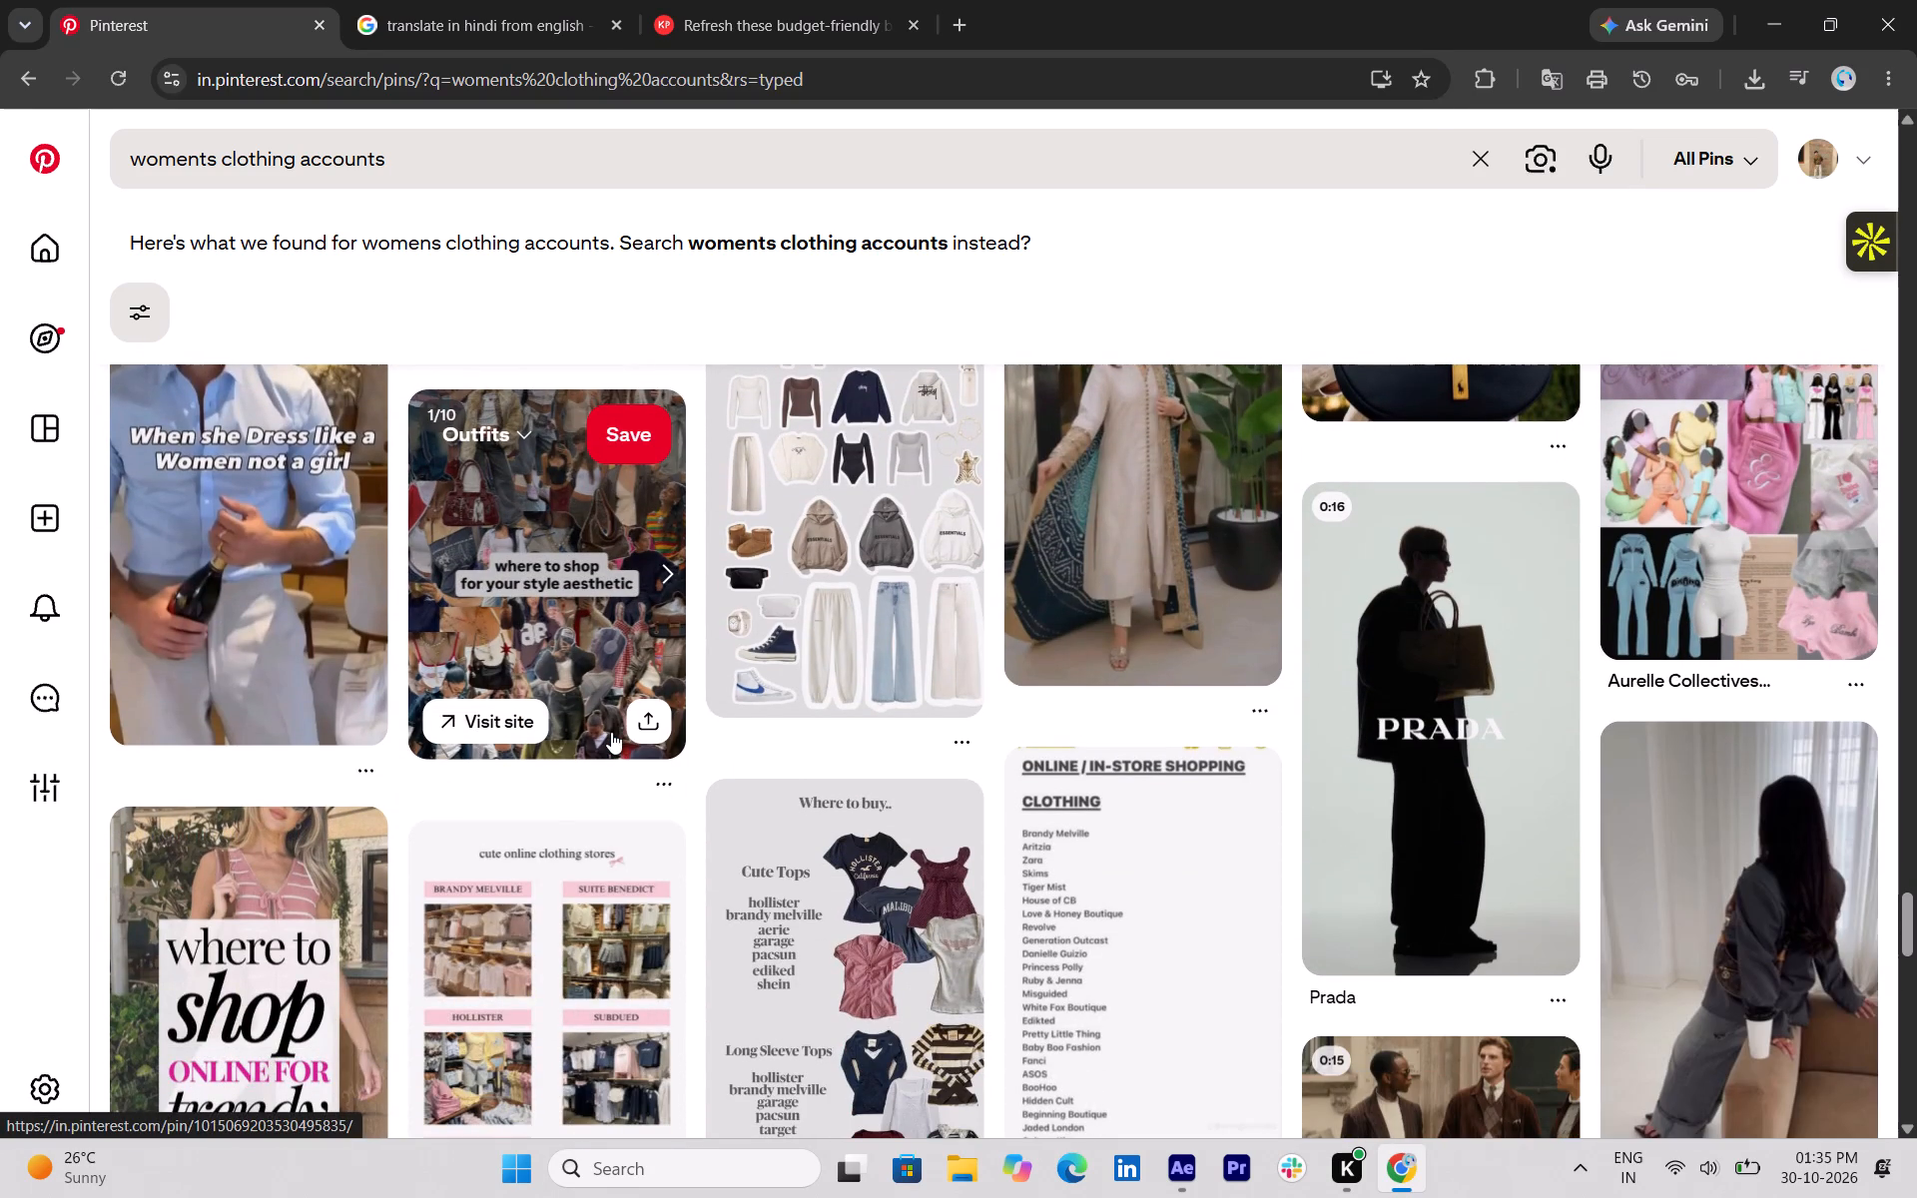
scroll(610, 732, down, 1)
scroll(610, 732, up, 3)
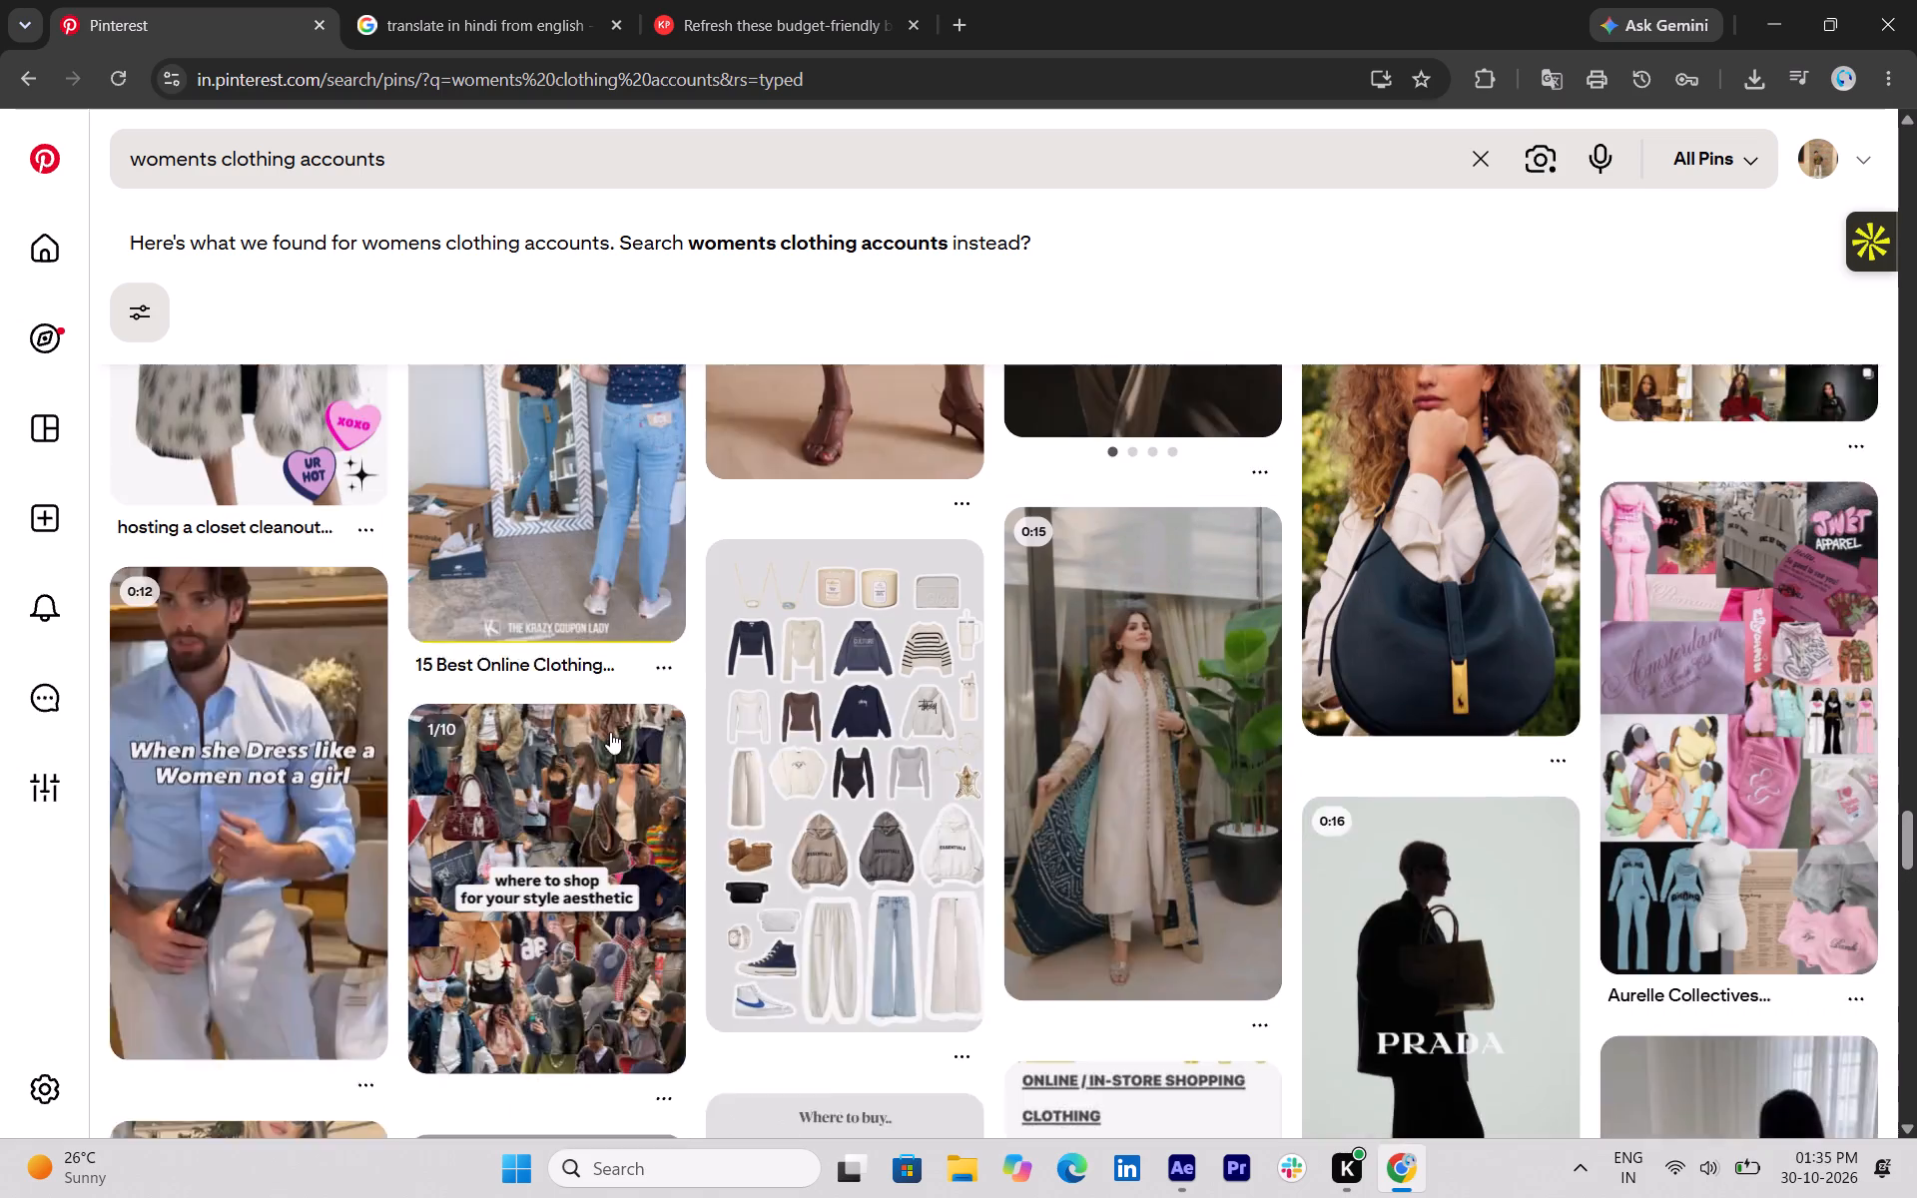
scroll(610, 732, up, 14)
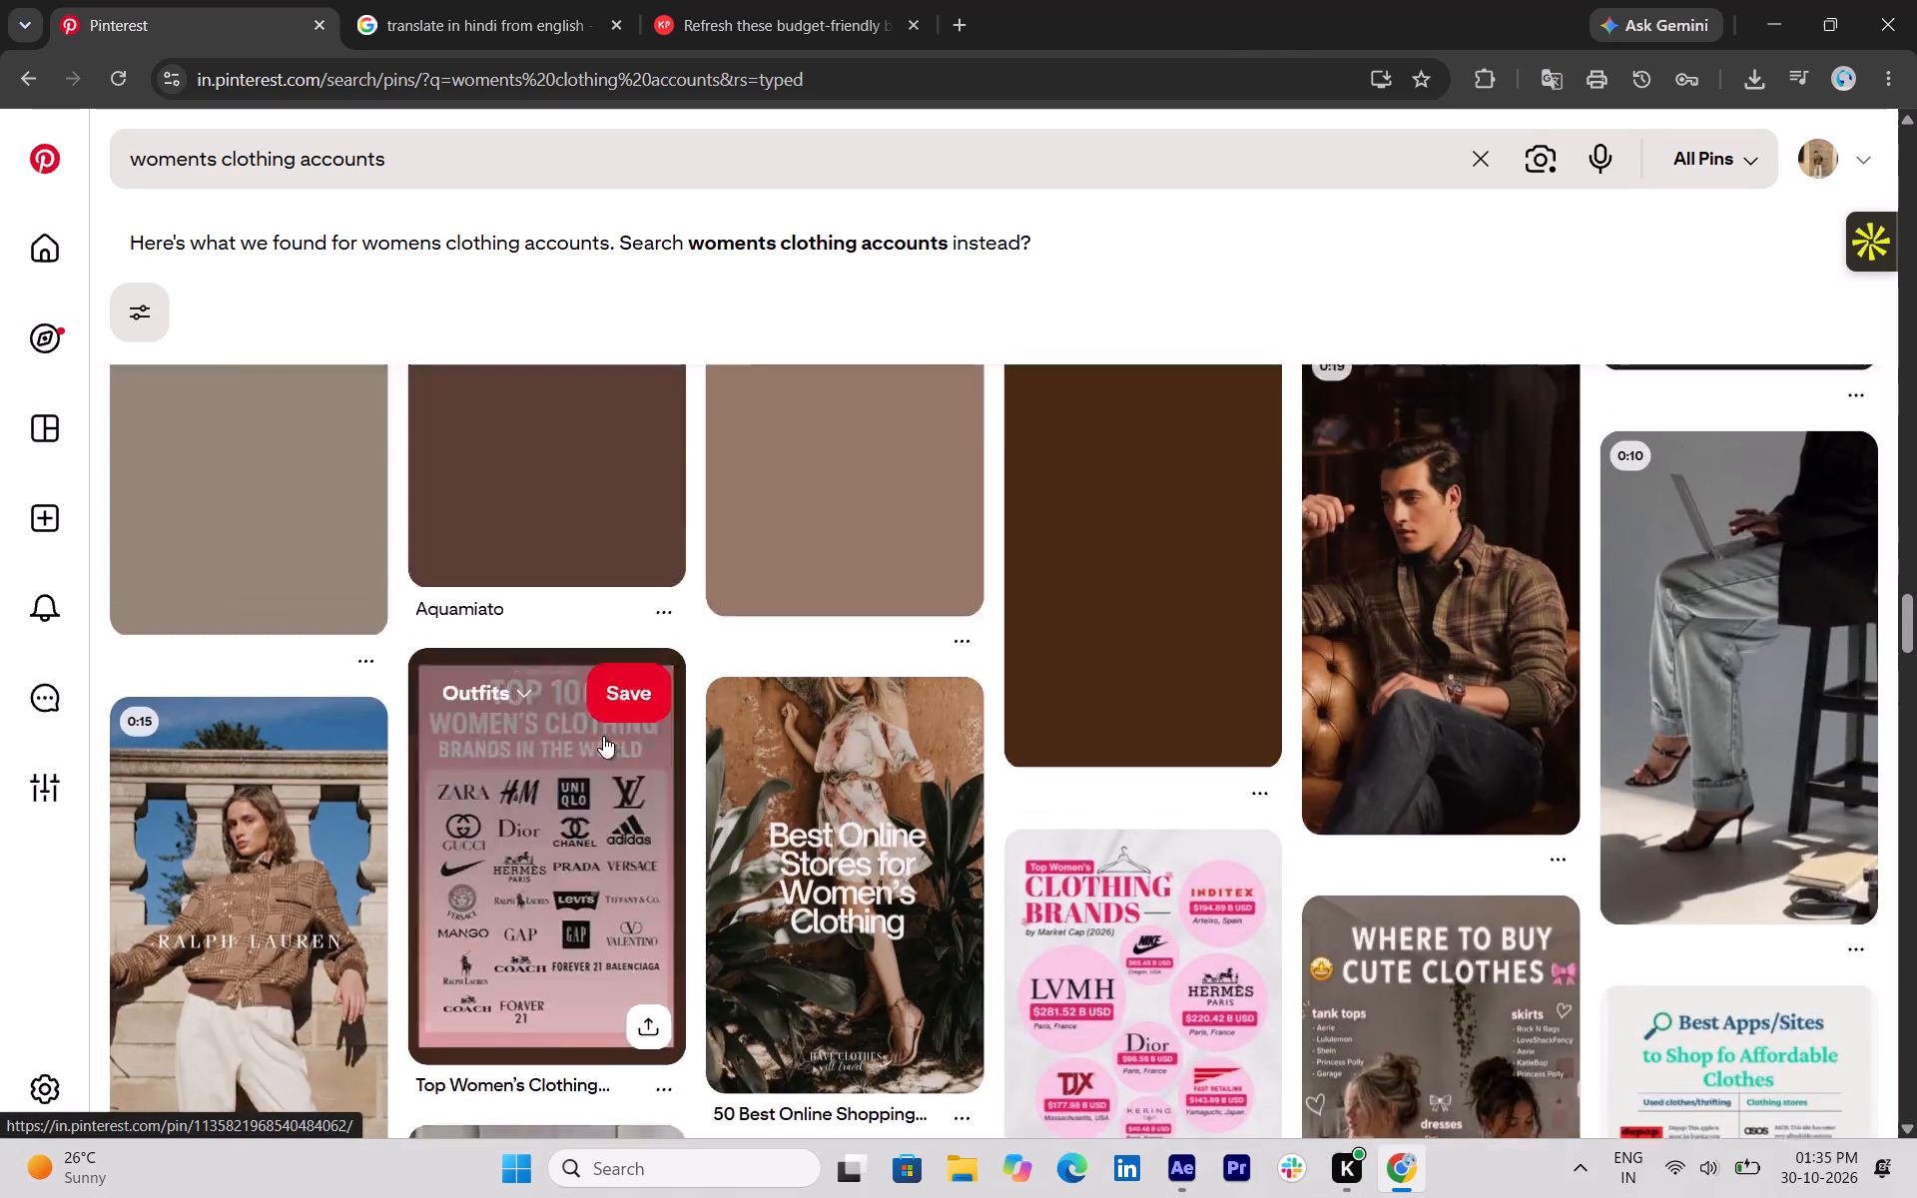
scroll(603, 736, up, 4)
Replace the Pinterest search with the recent search "Business Accounts".
click(409, 152)
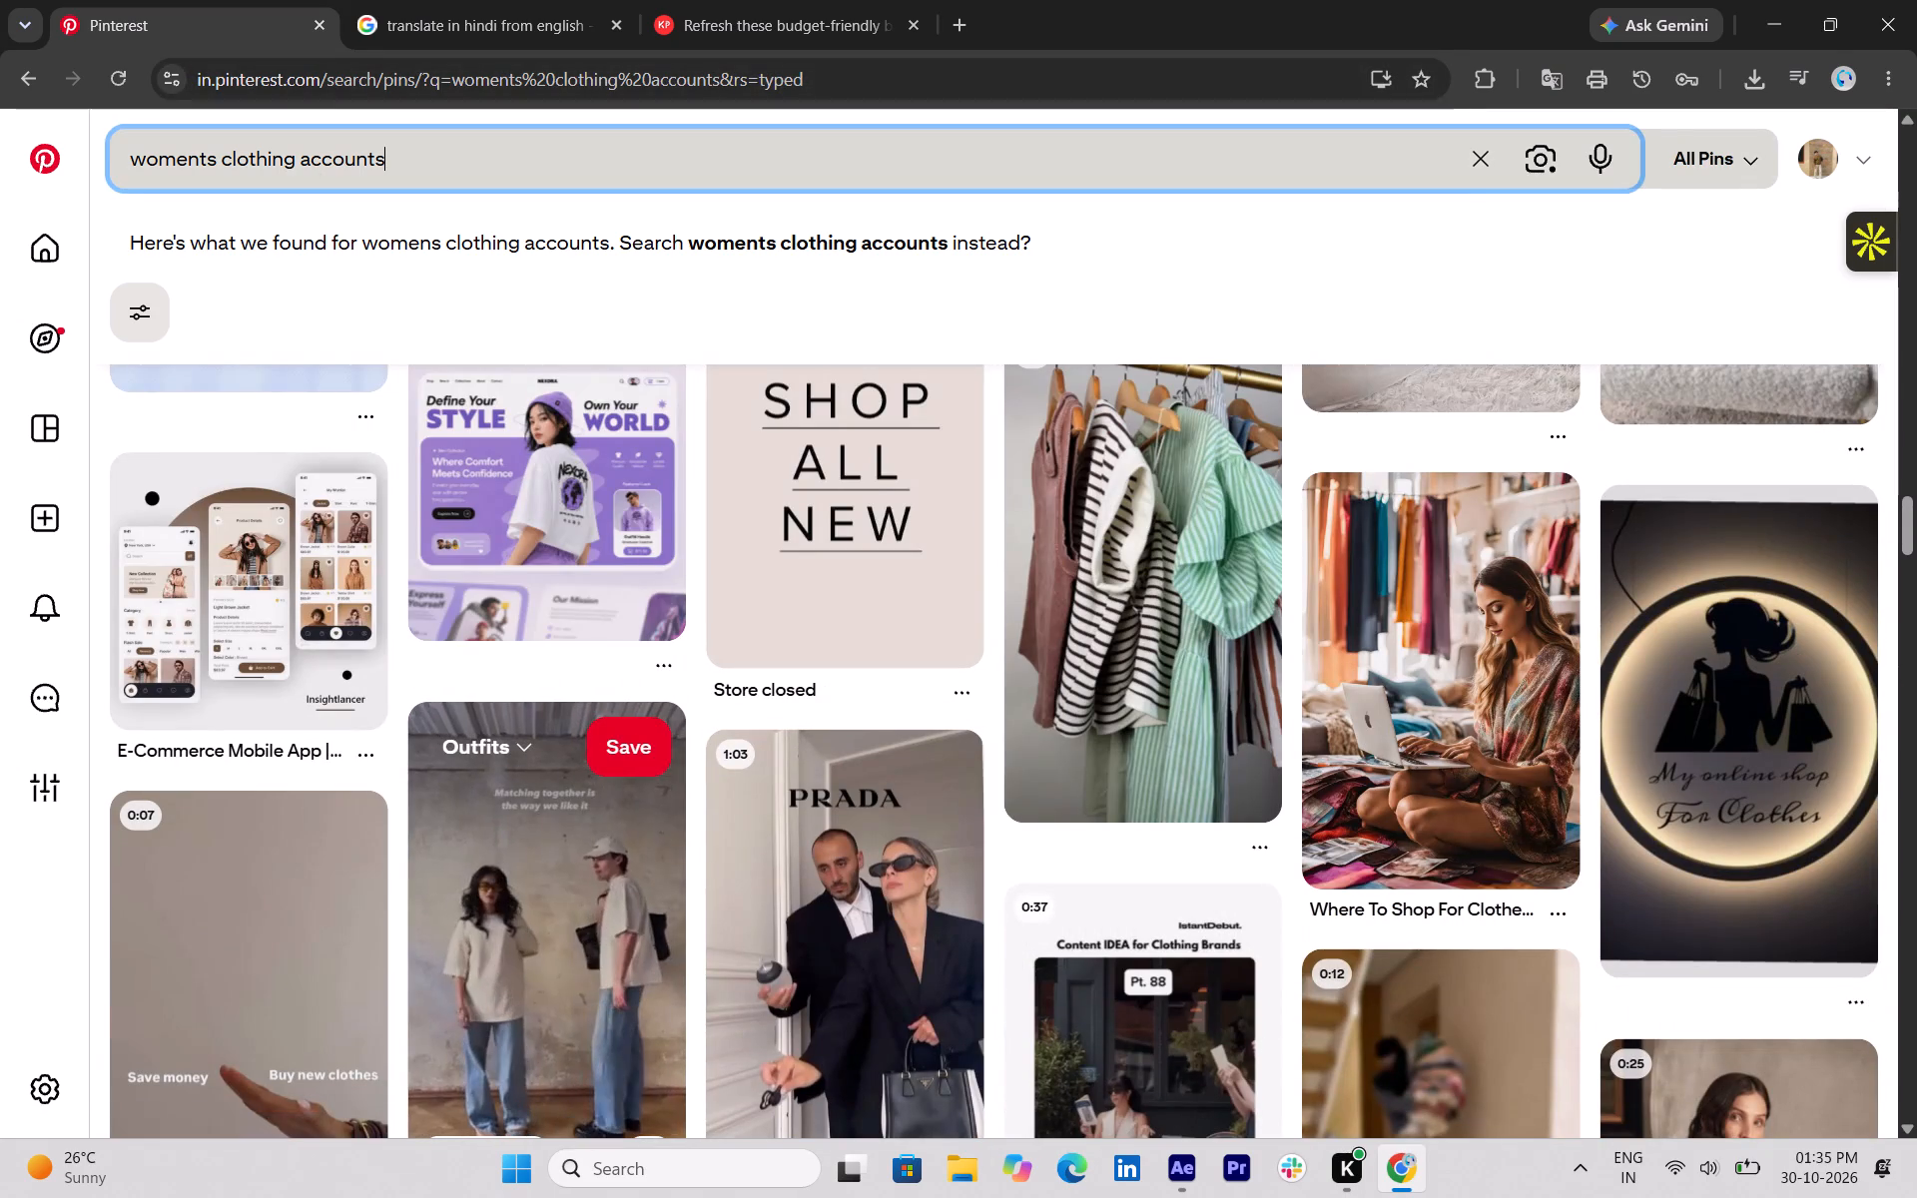
key(BackSpace)
key(BackSpace)
key(BackSpace)
key(BackSpace)
key(BackSpace)
key(BackSpace)
key(BackSpace)
key(BackSpace)
key(BackSpace)
key(BackSpace)
key(BackSpace)
key(BackSpace)
key(BackSpace)
key(BackSpace)
key(BackSpace)
key(BackSpace)
key(BackSpace)
key(BackSpace)
key(BackSpace)
key(BackSpace)
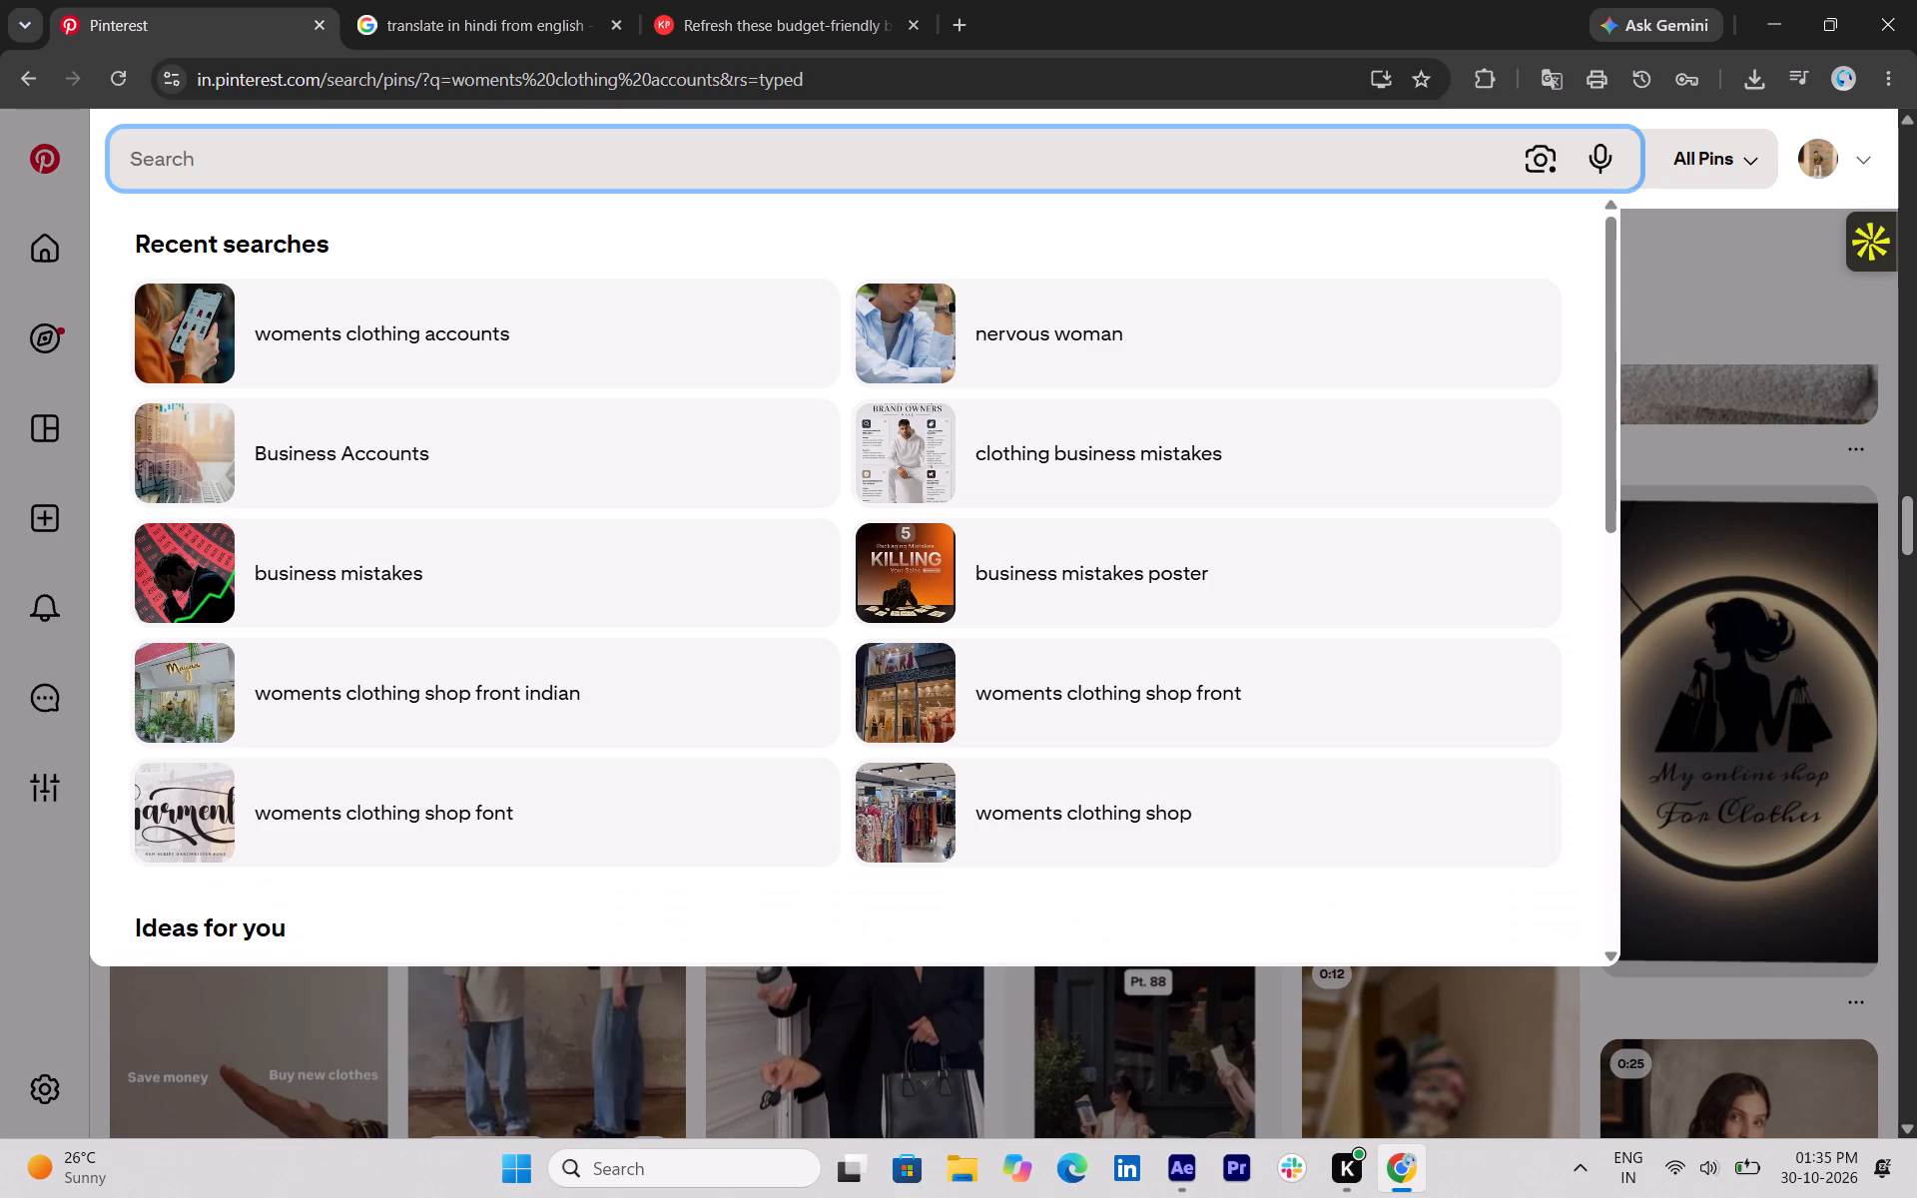
click(390, 462)
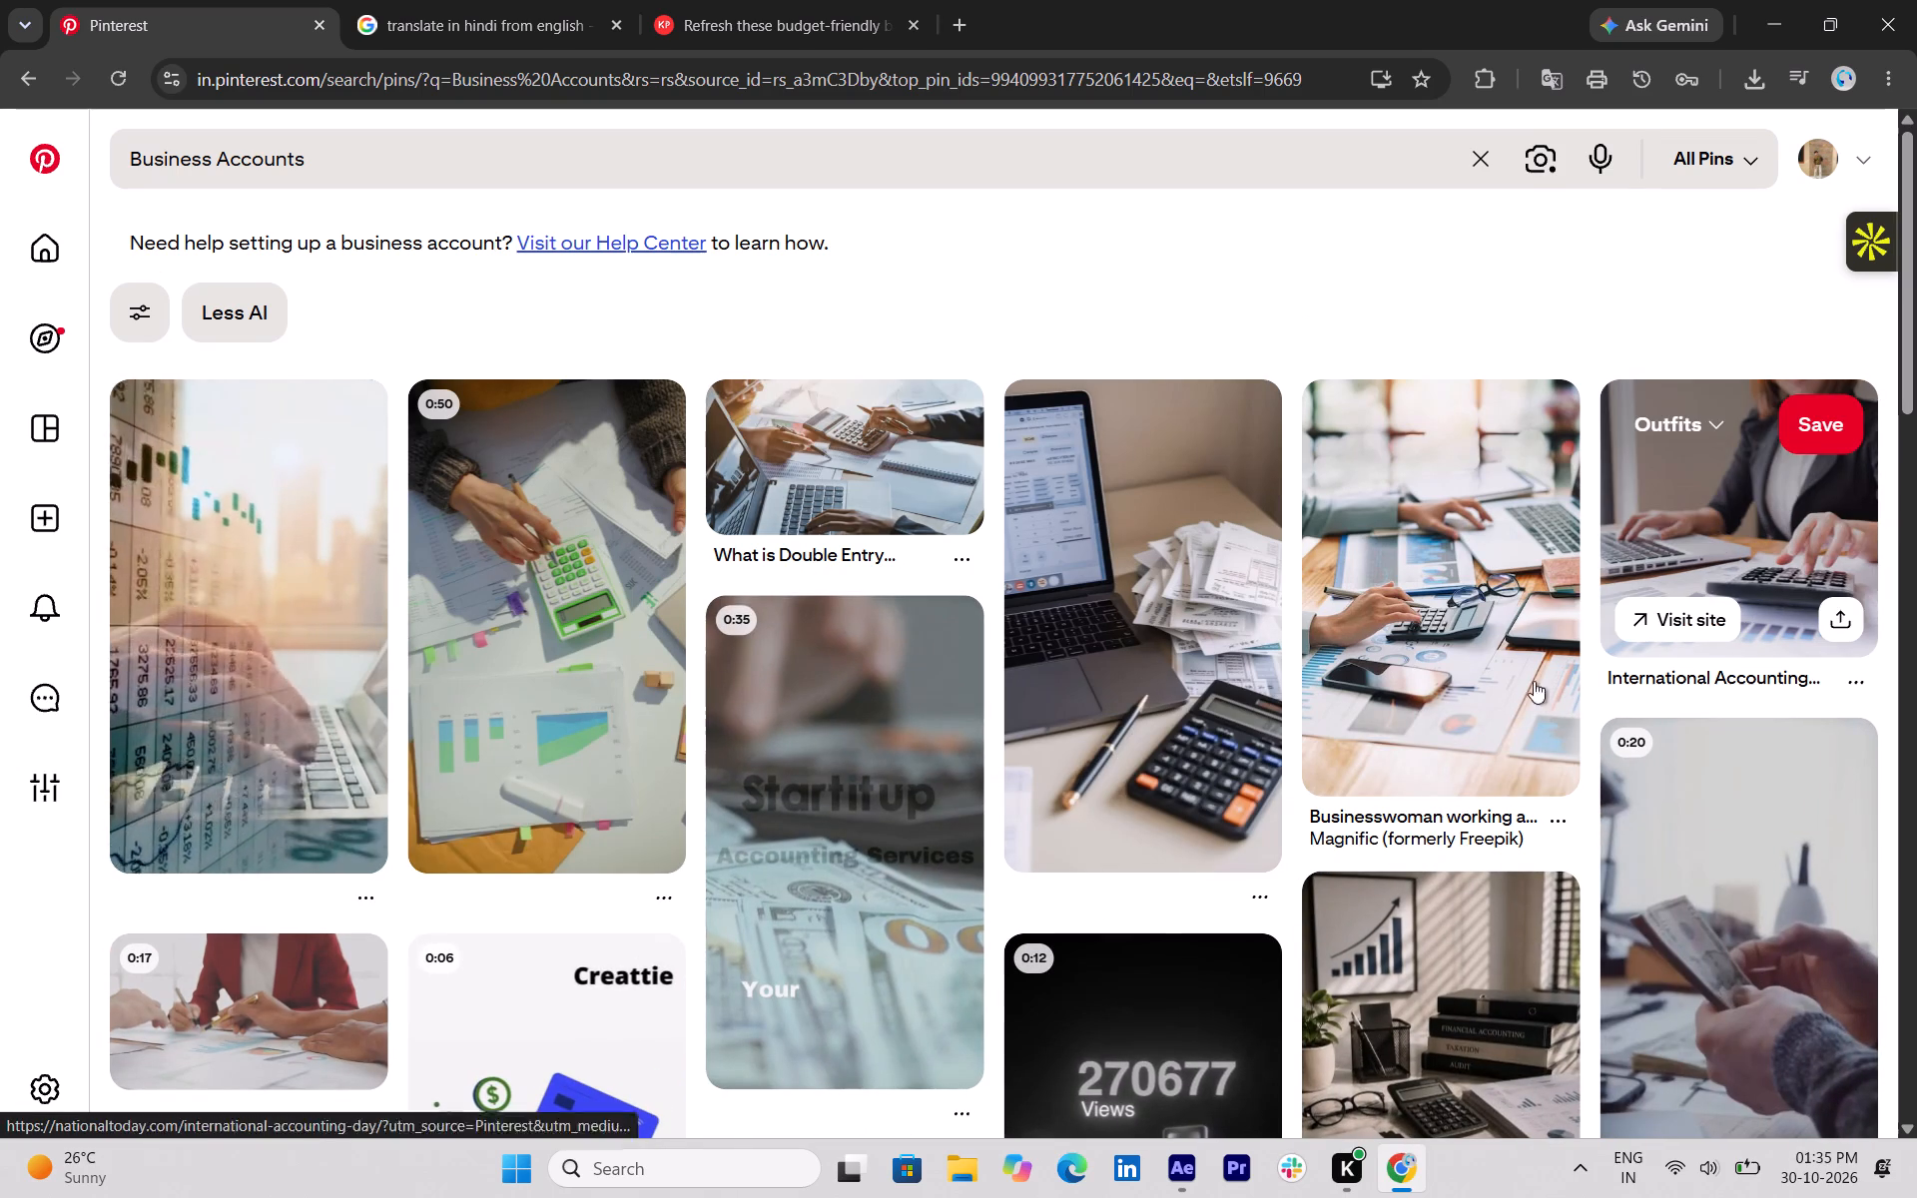
Browse the "Business Accounts" results and open the "Accounting woman is counting money" vector pin.
scroll(1421, 696, down, 2)
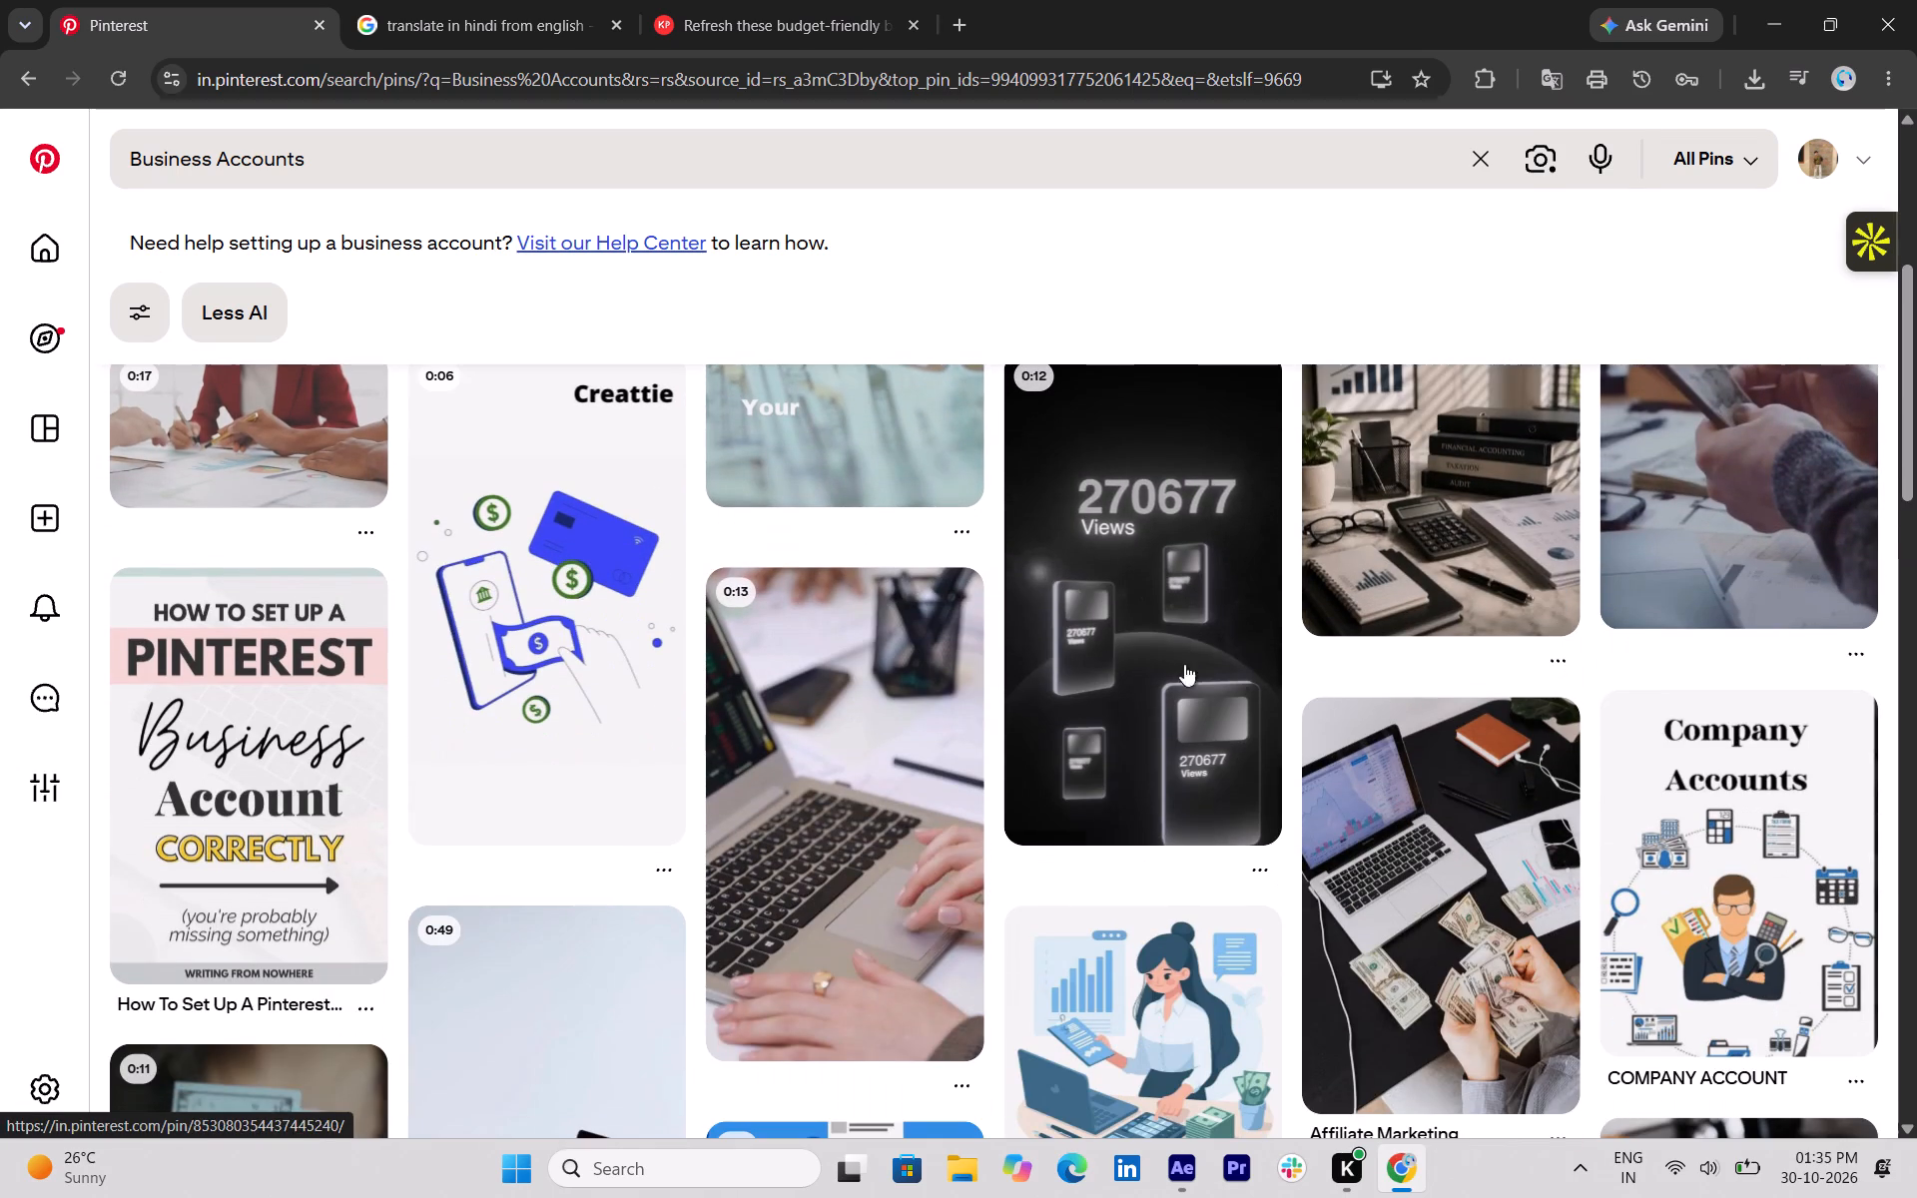
scroll(957, 654, down, 1)
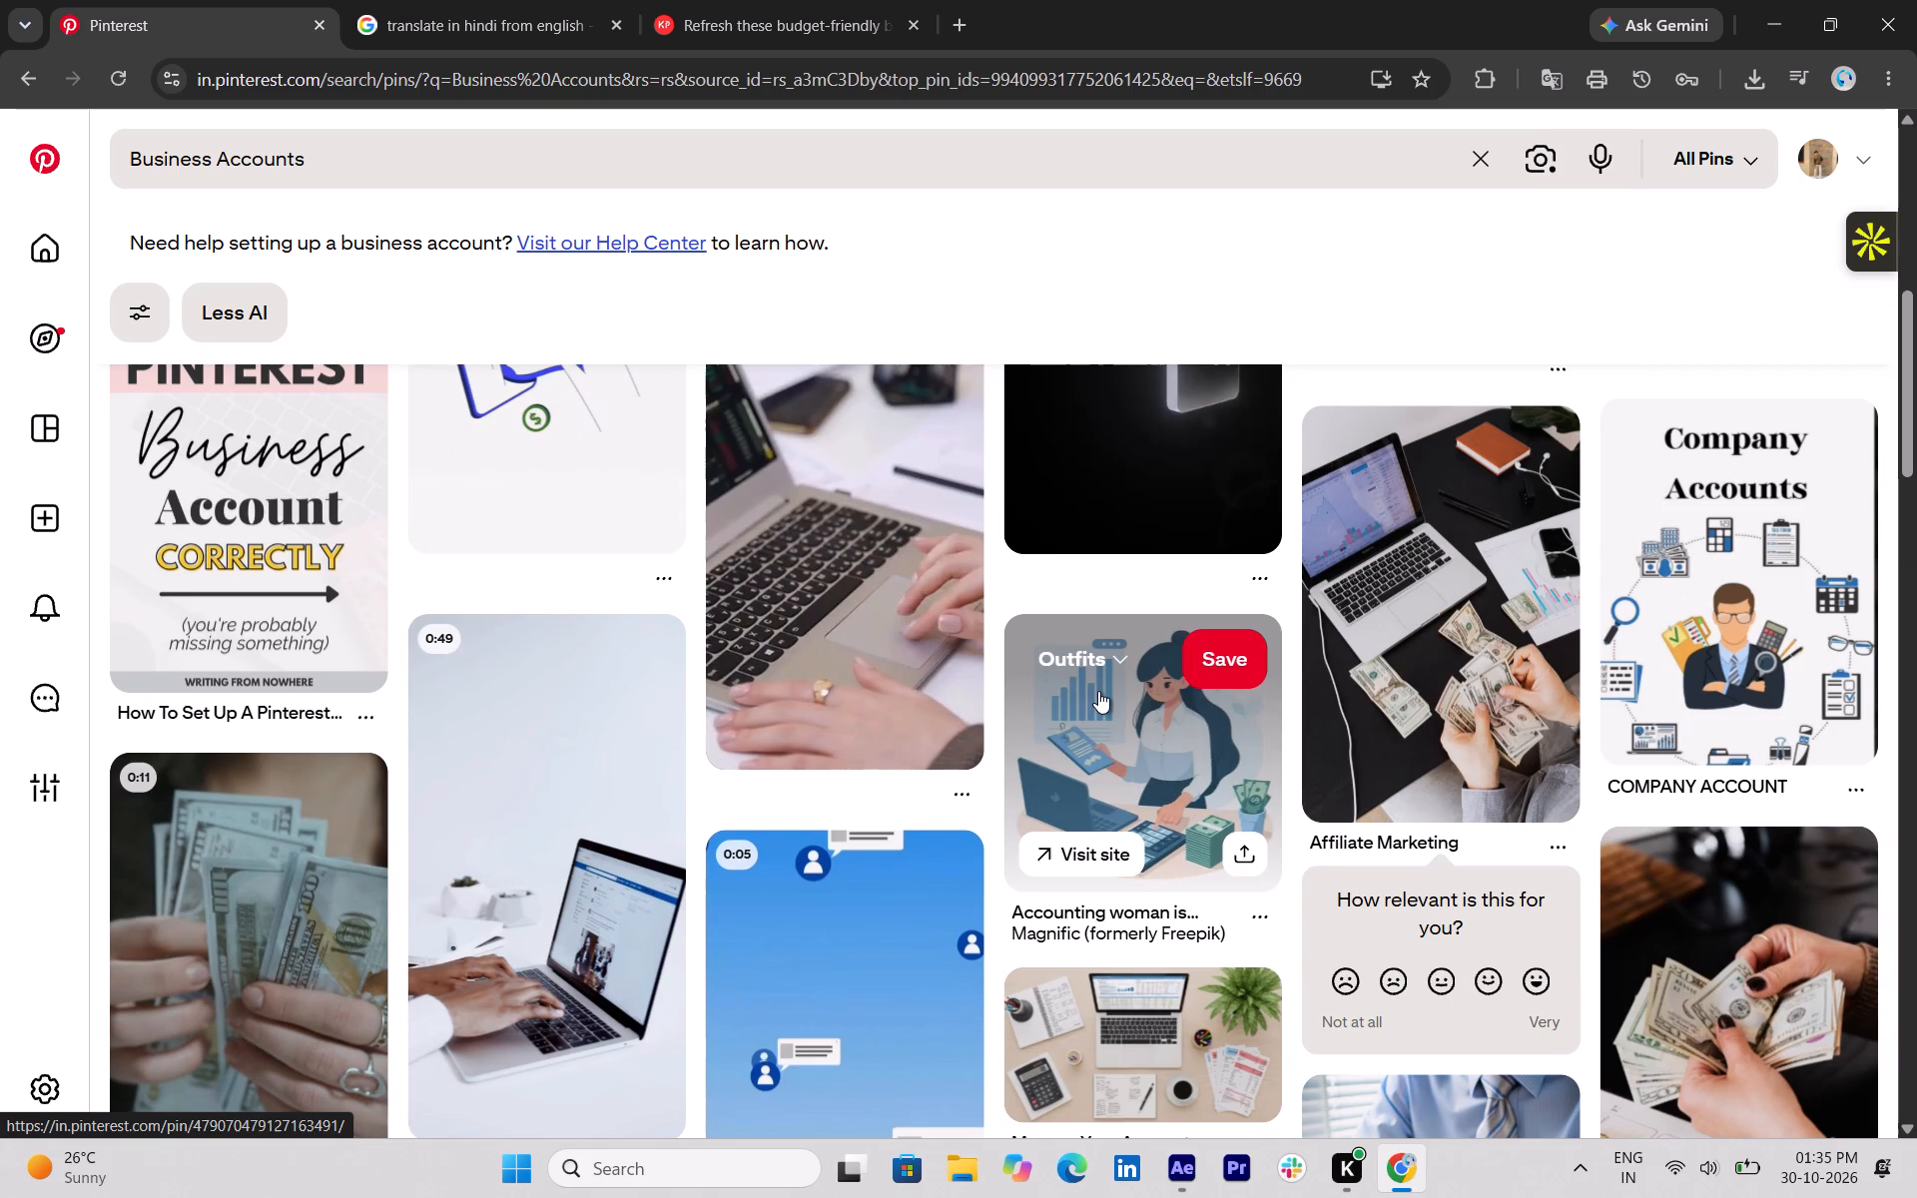
click(1098, 714)
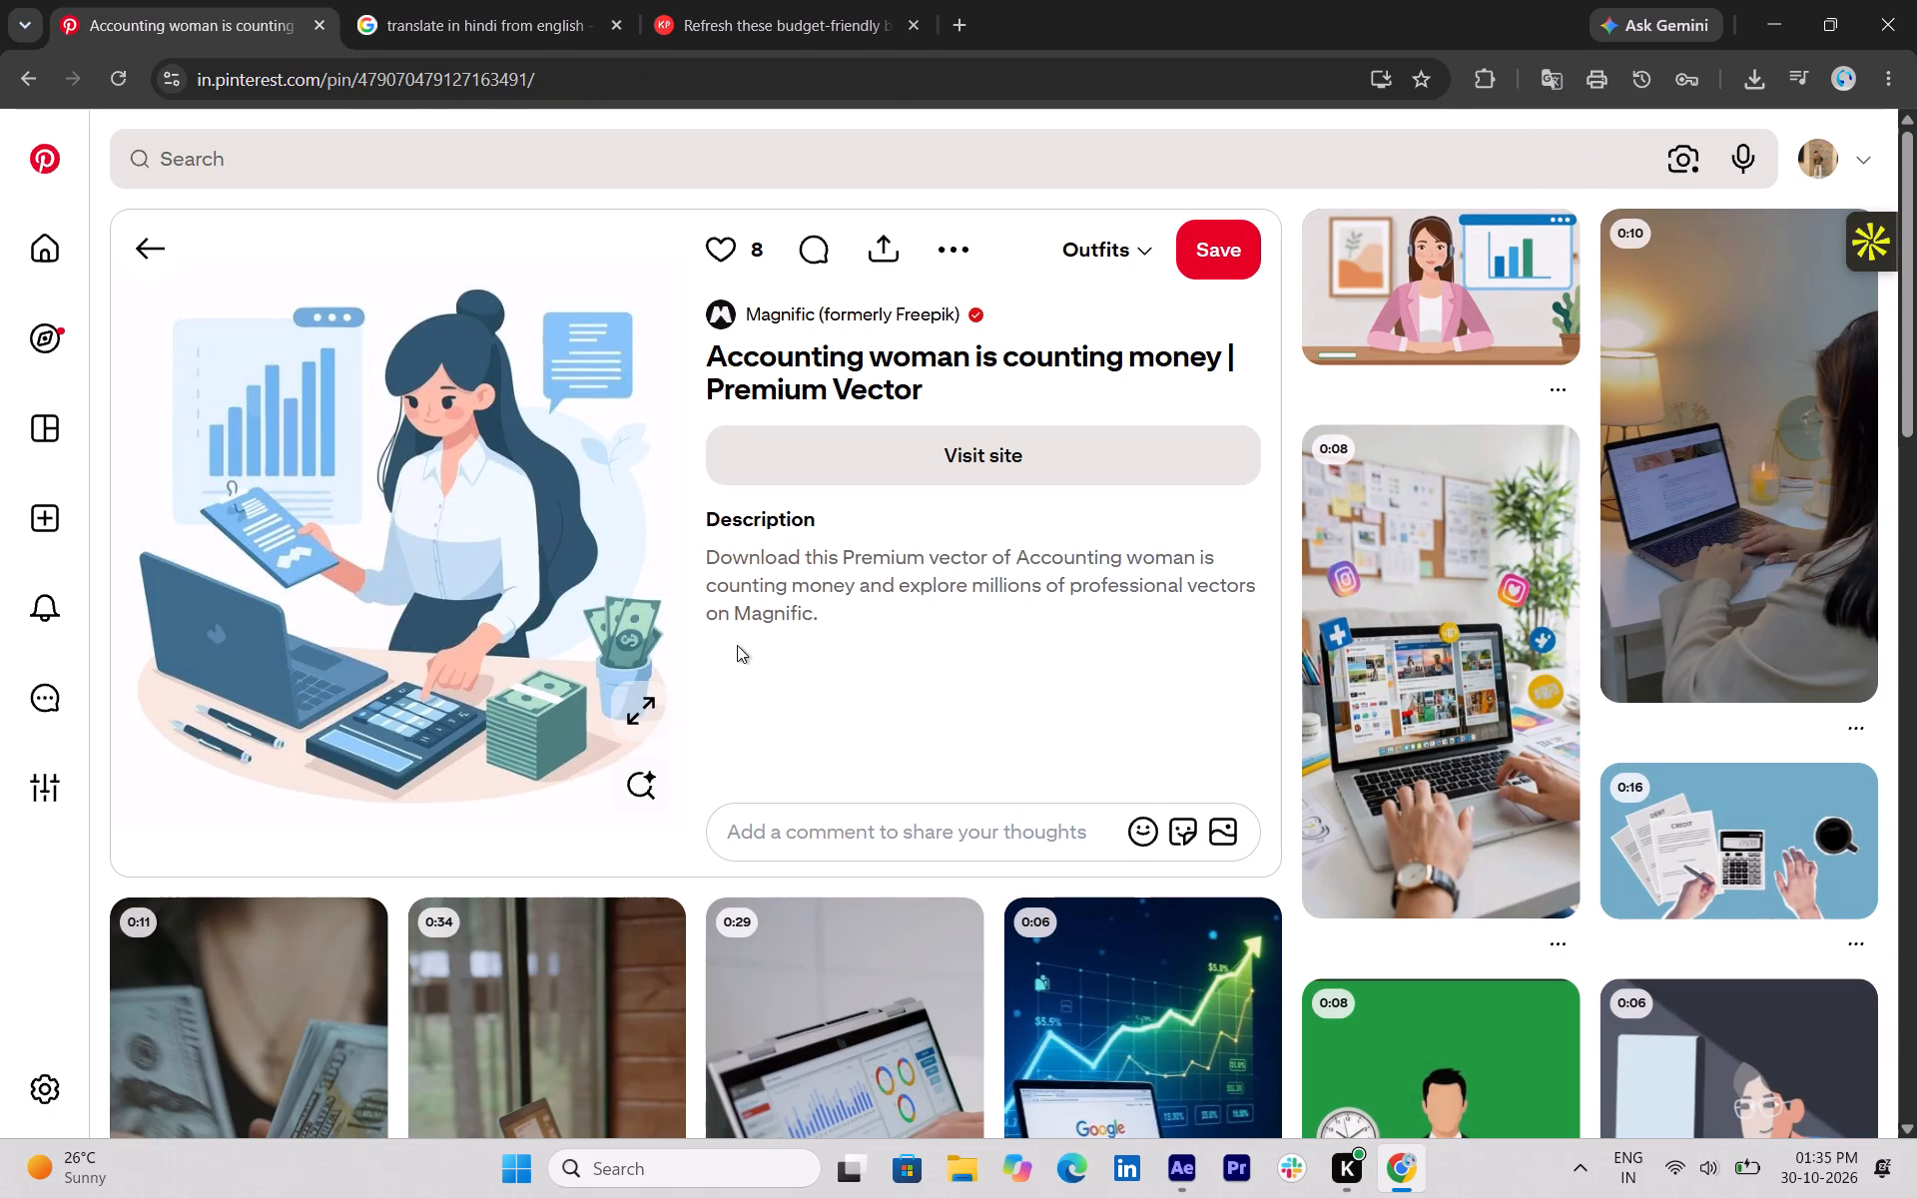
scroll(737, 645, down, 1)
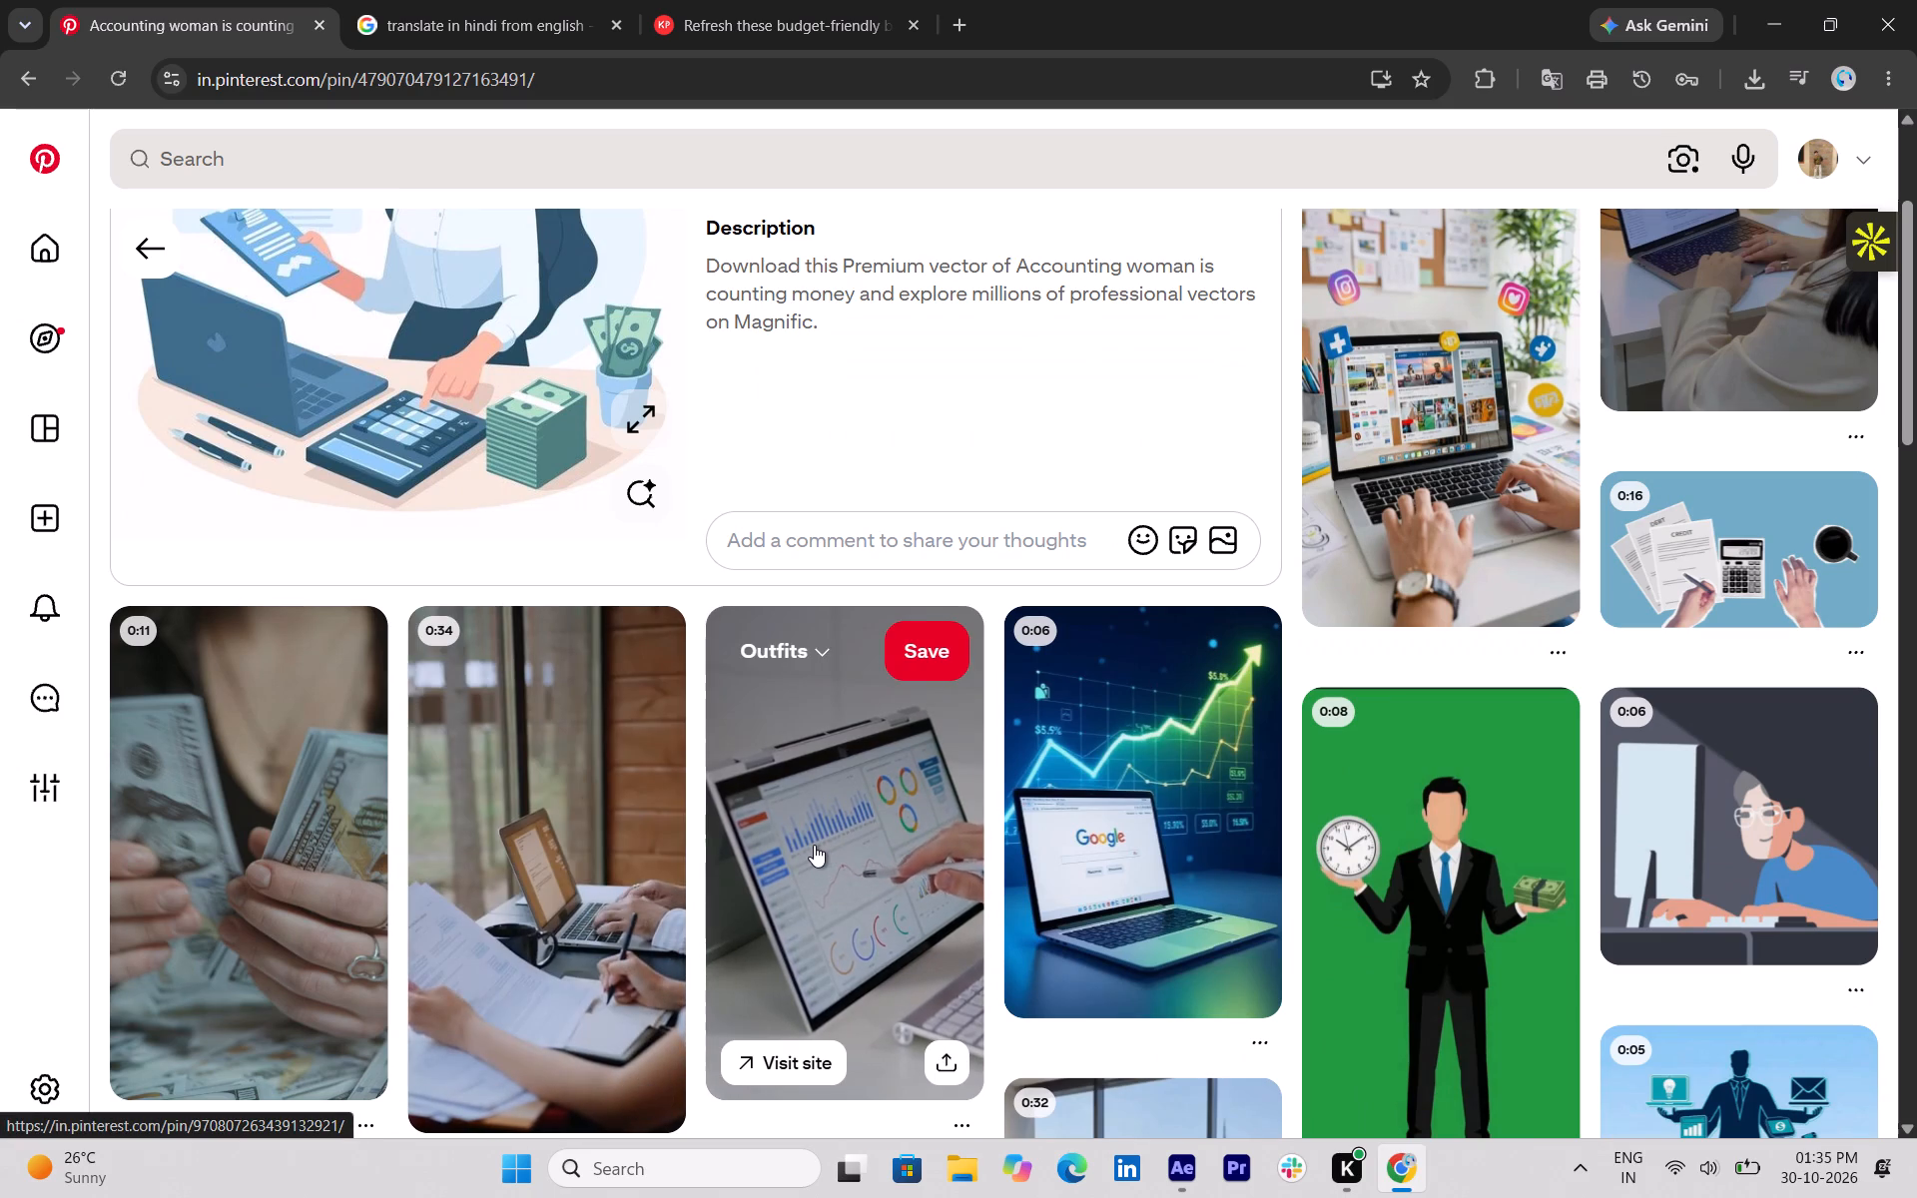
scroll(813, 845, down, 2)
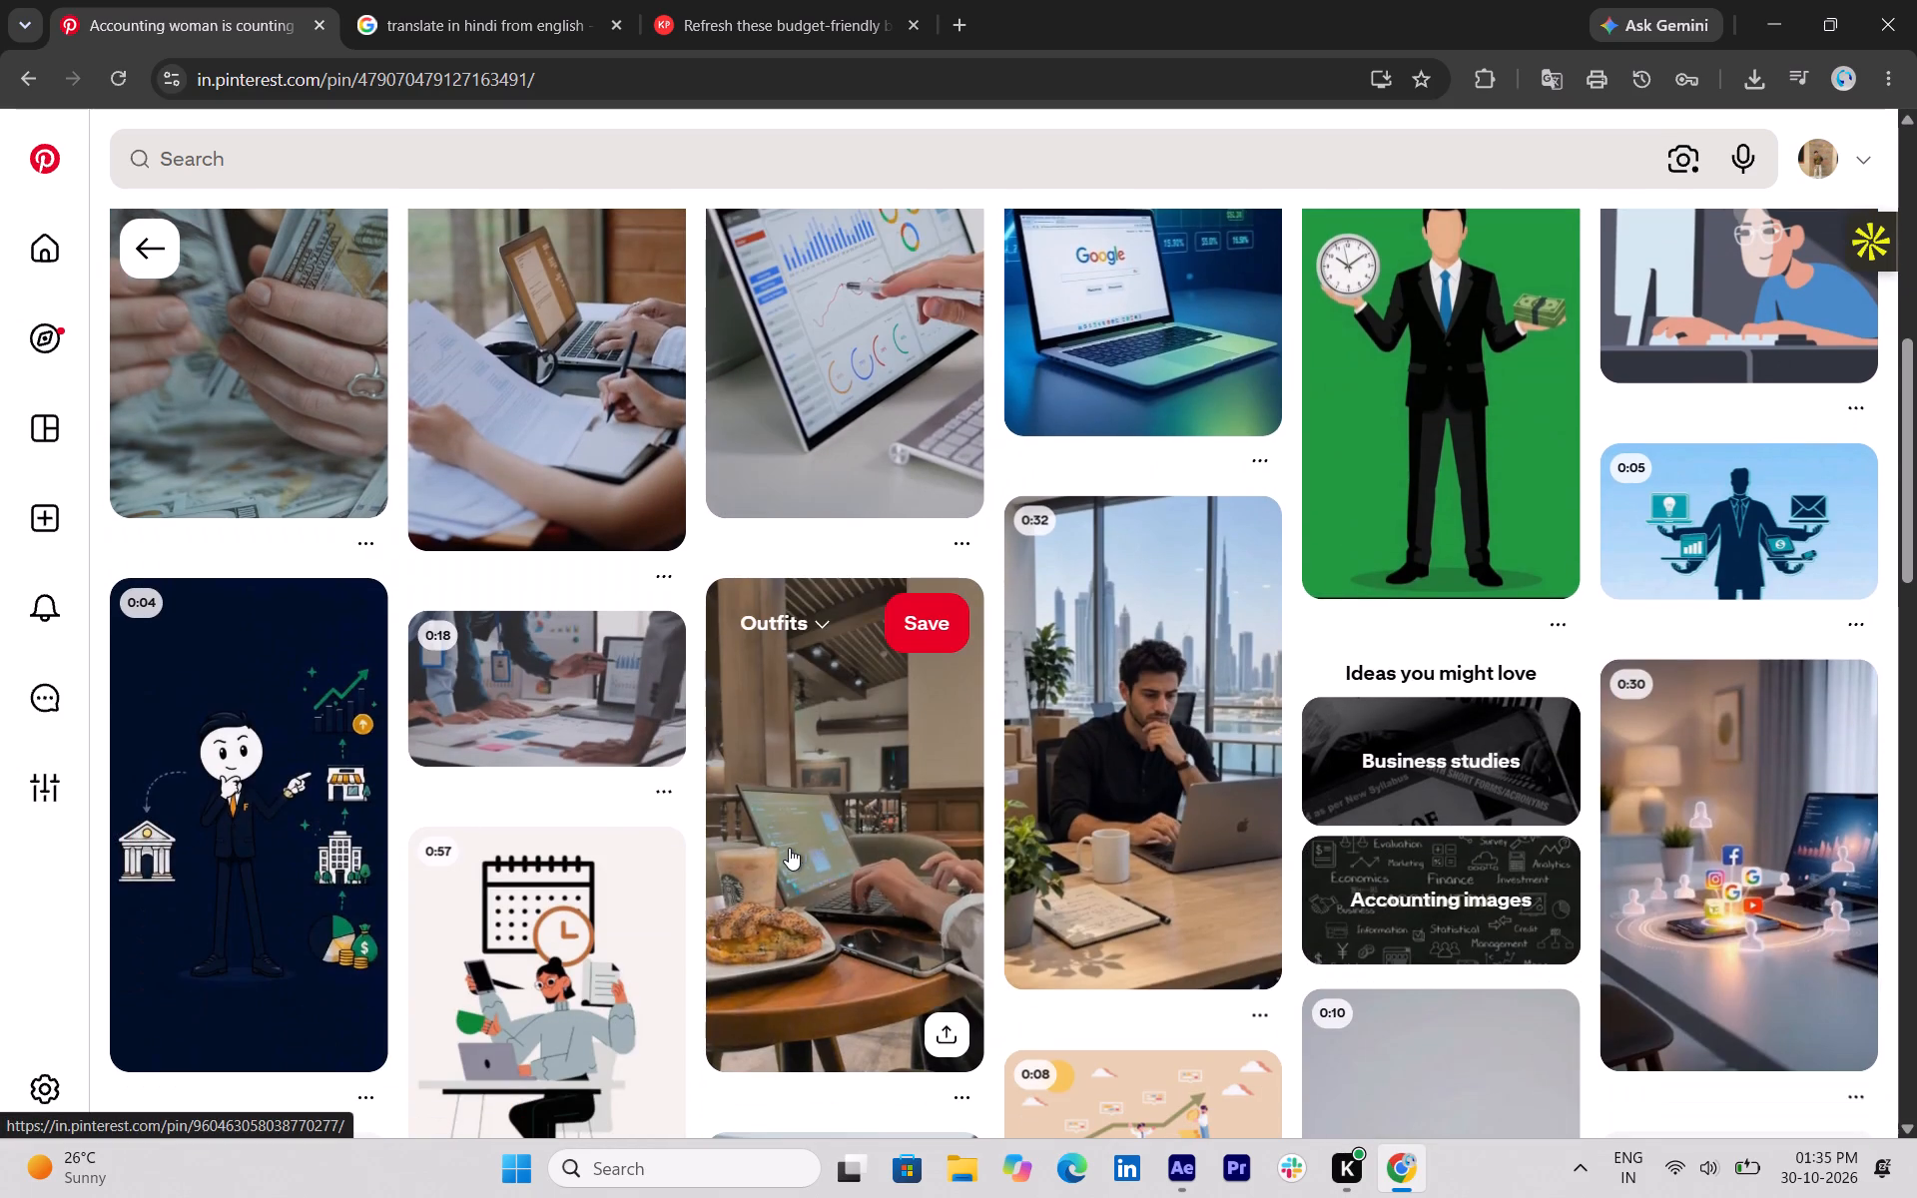
scroll(531, 807, down, 1)
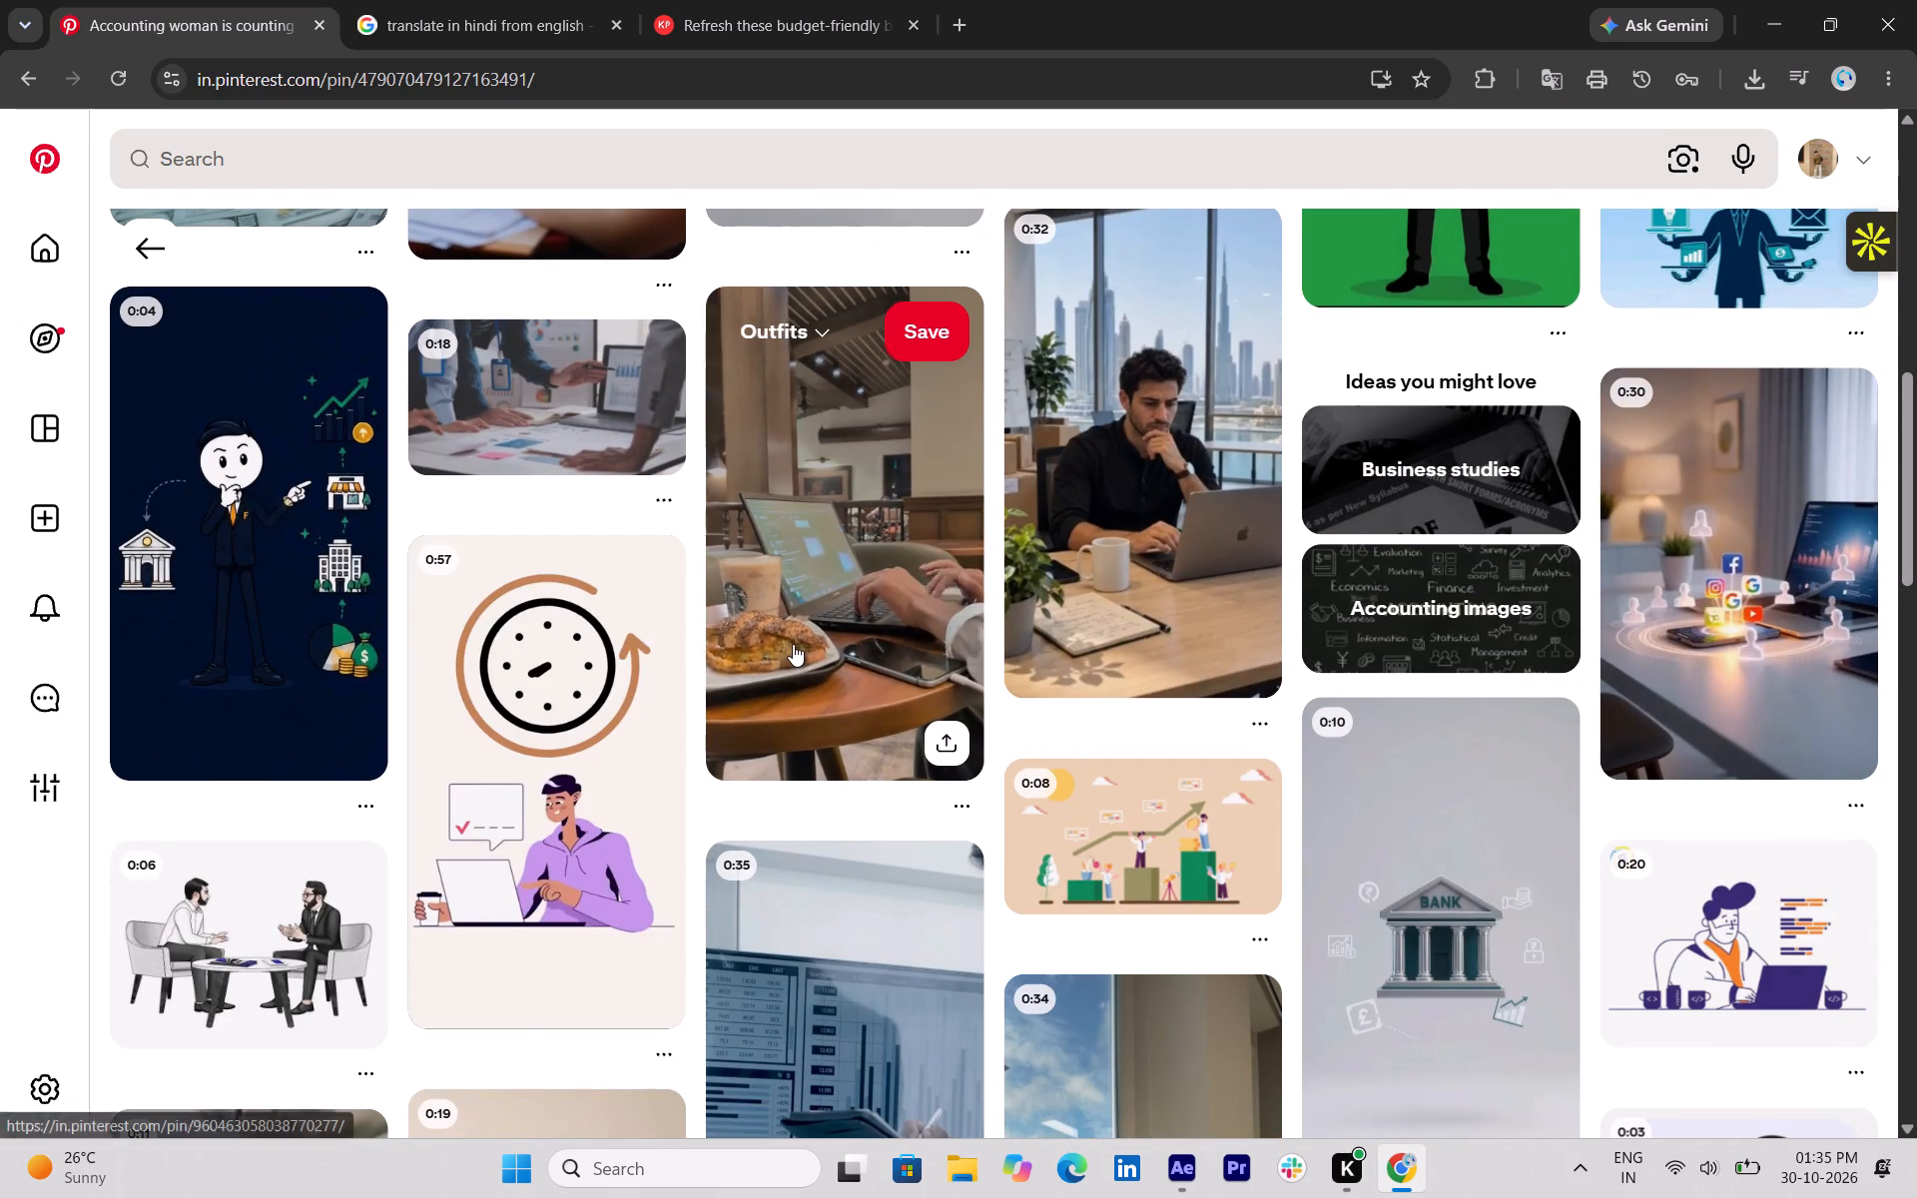
scroll(786, 644, down, 1)
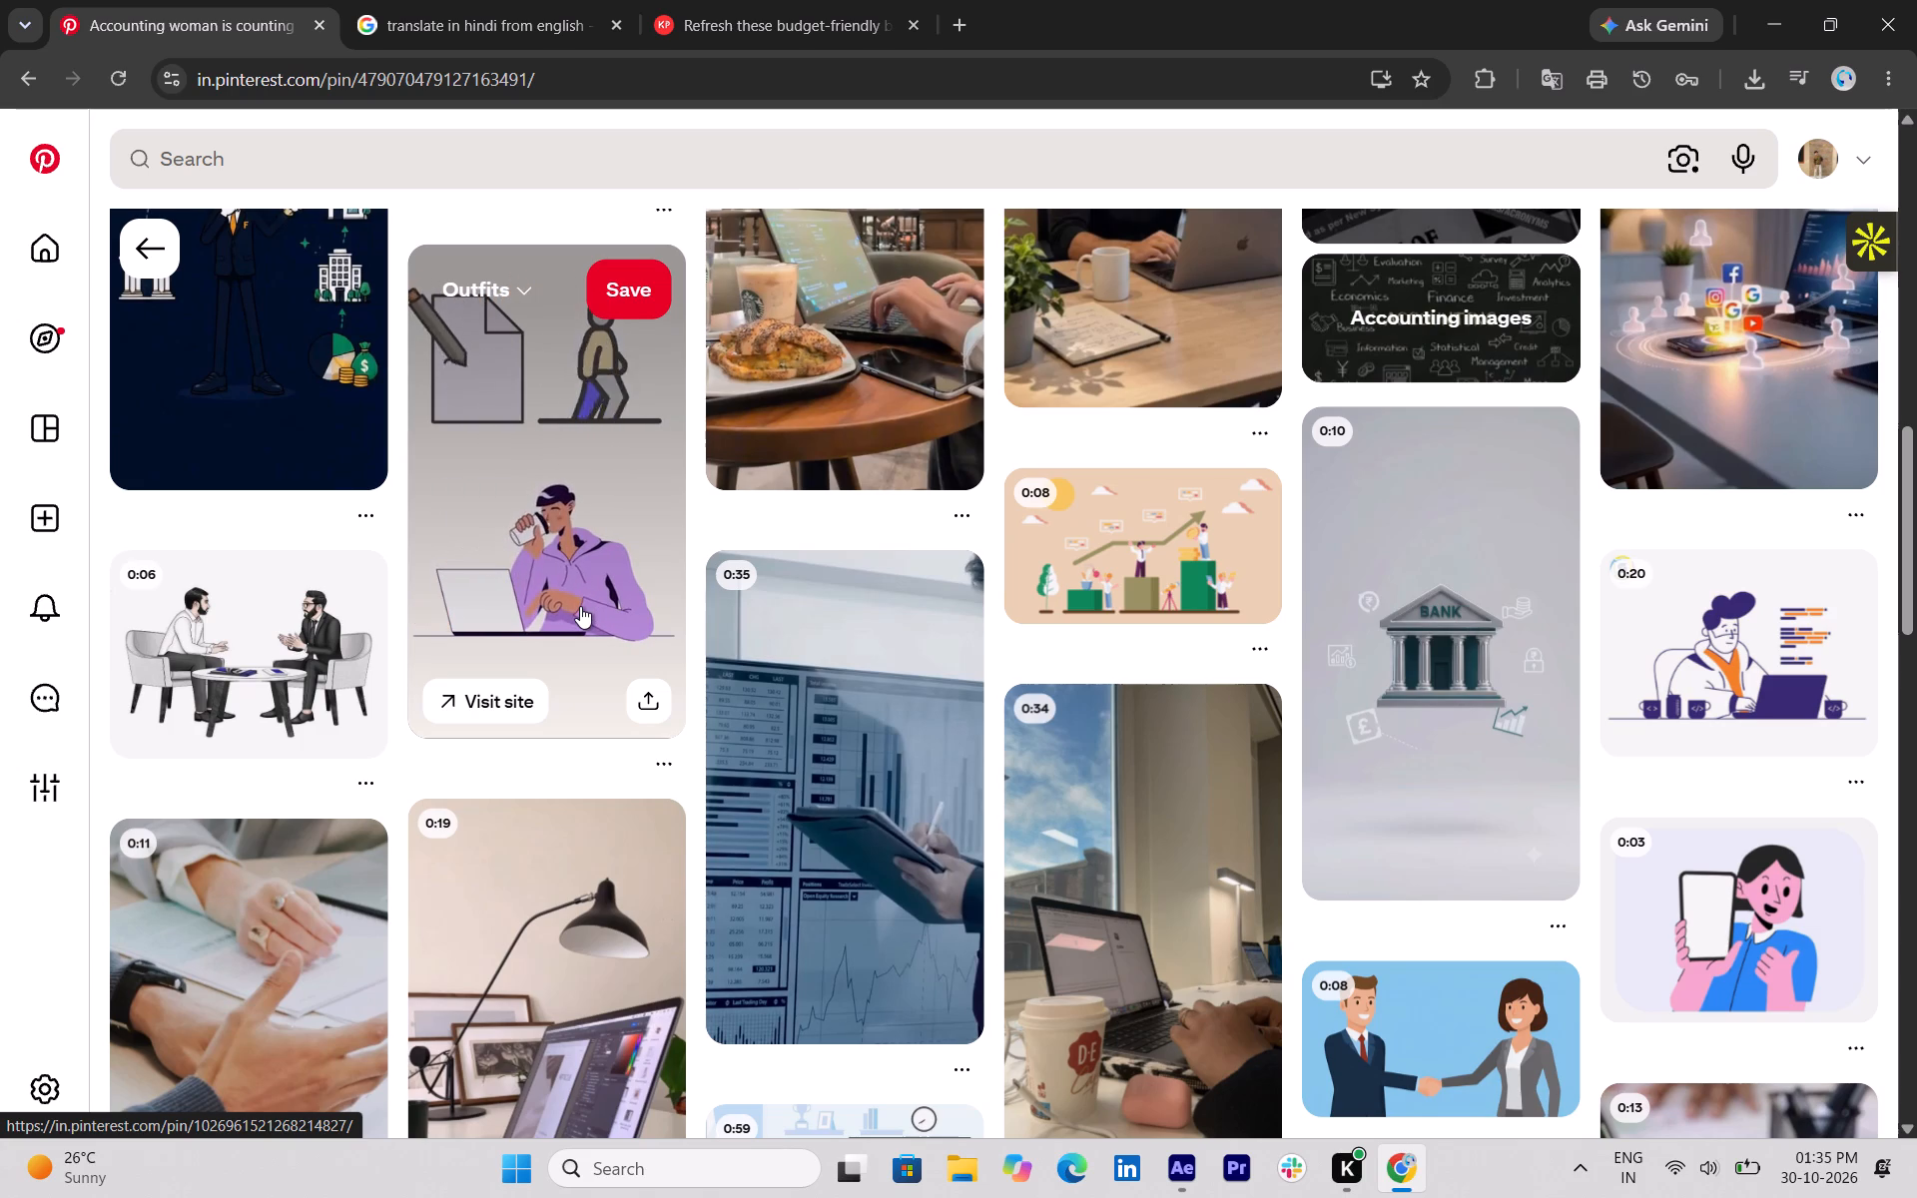
scroll(580, 606, down, 1)
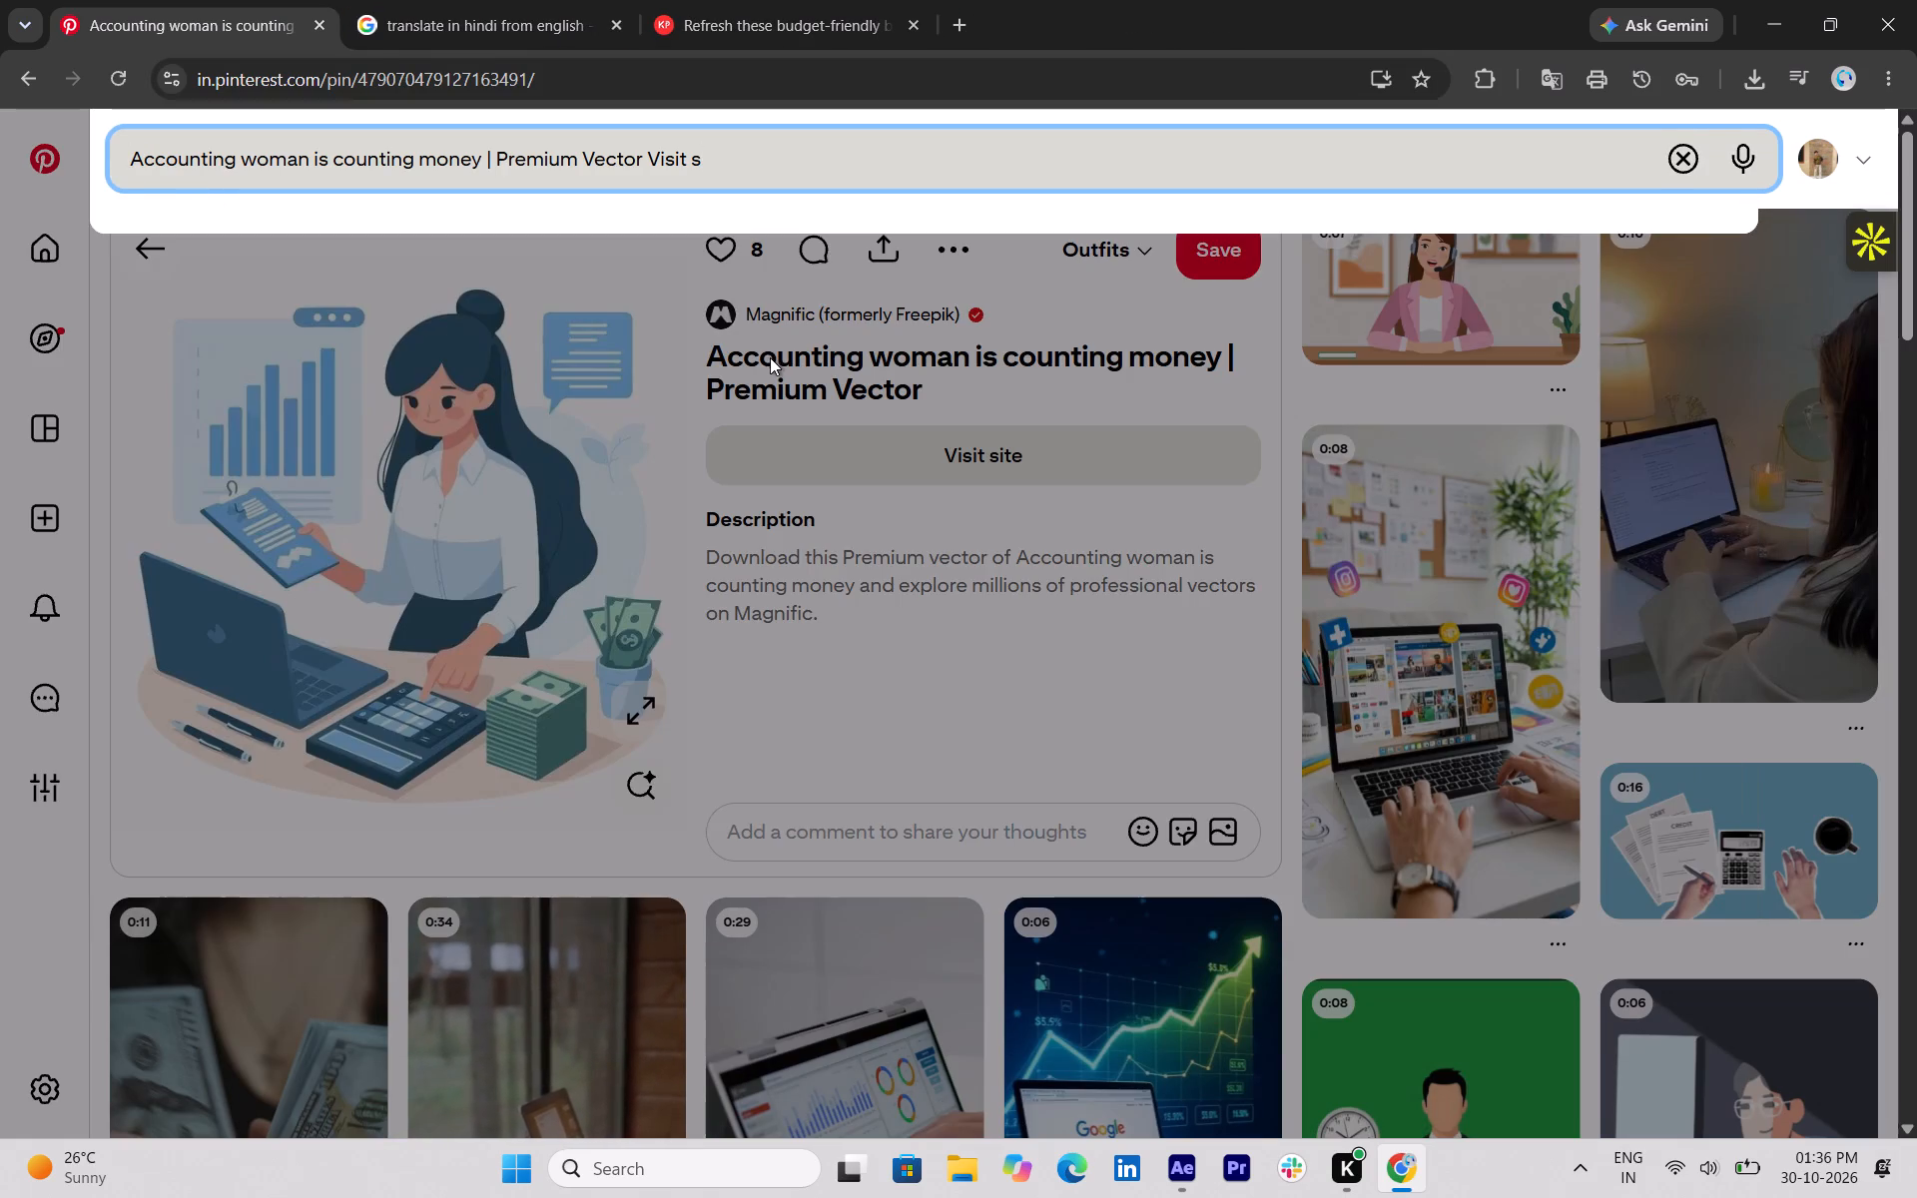
key(Return)
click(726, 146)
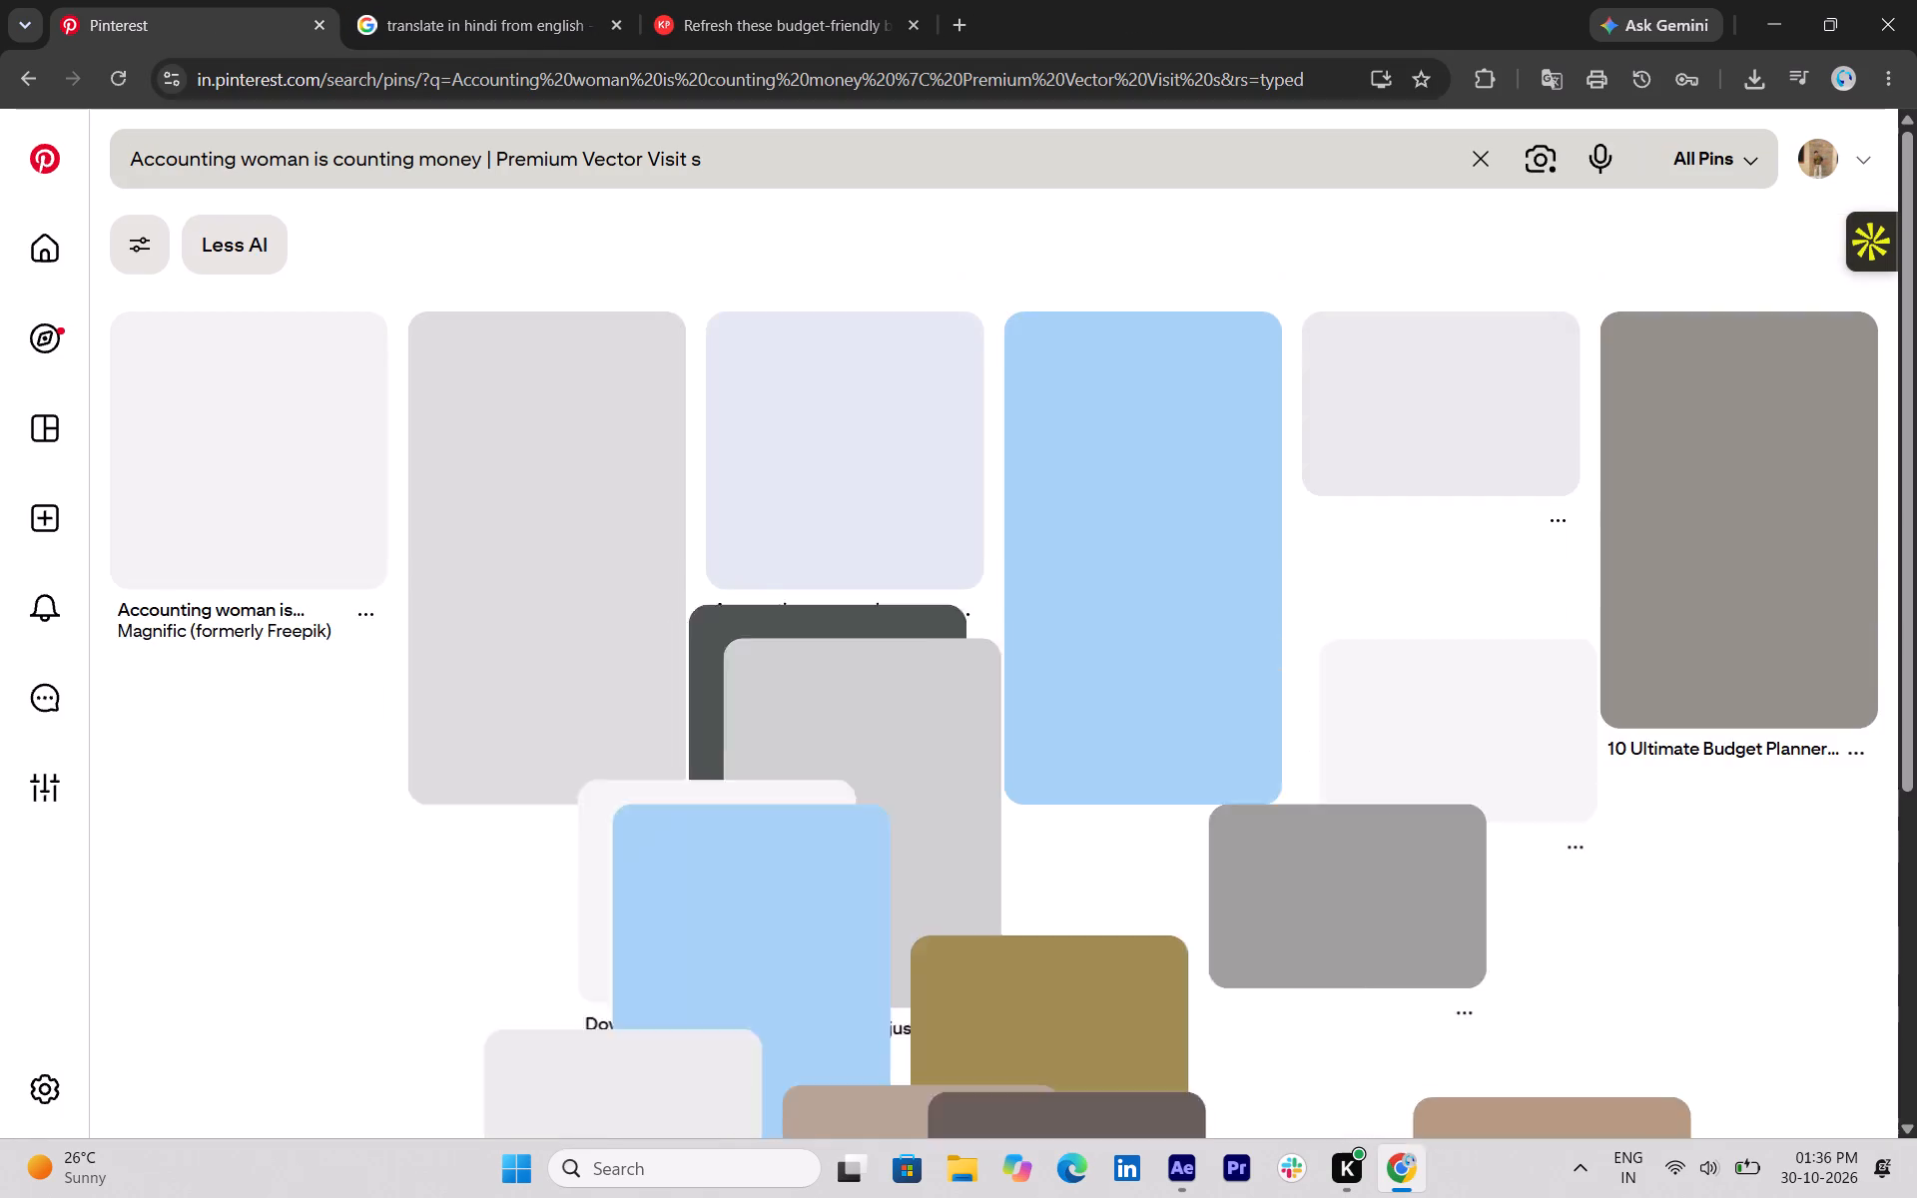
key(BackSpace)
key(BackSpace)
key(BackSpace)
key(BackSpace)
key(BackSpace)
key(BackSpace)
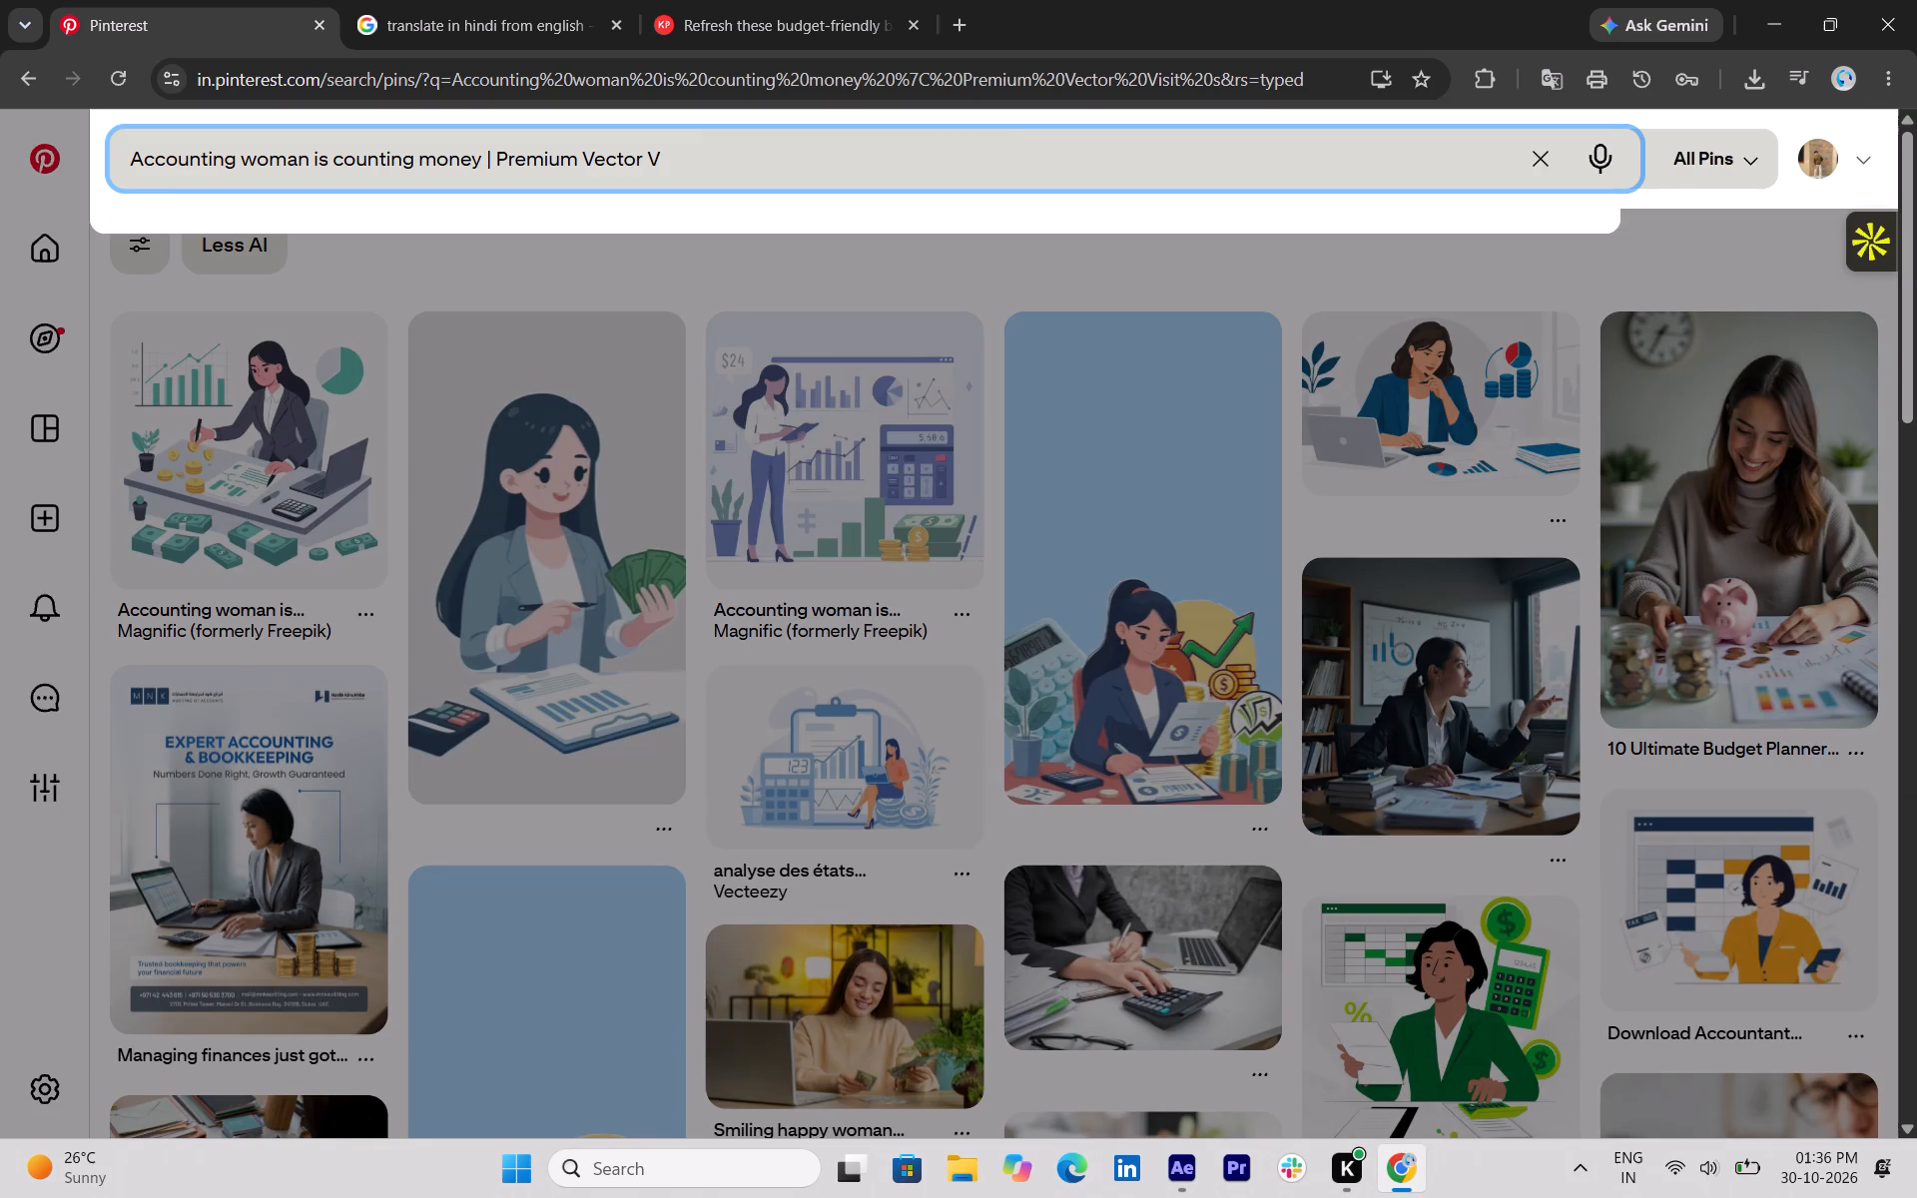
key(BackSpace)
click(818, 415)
Open the collage pin of the woman holding cash and examine its related illustrations for a business accounting visual.
click(540, 677)
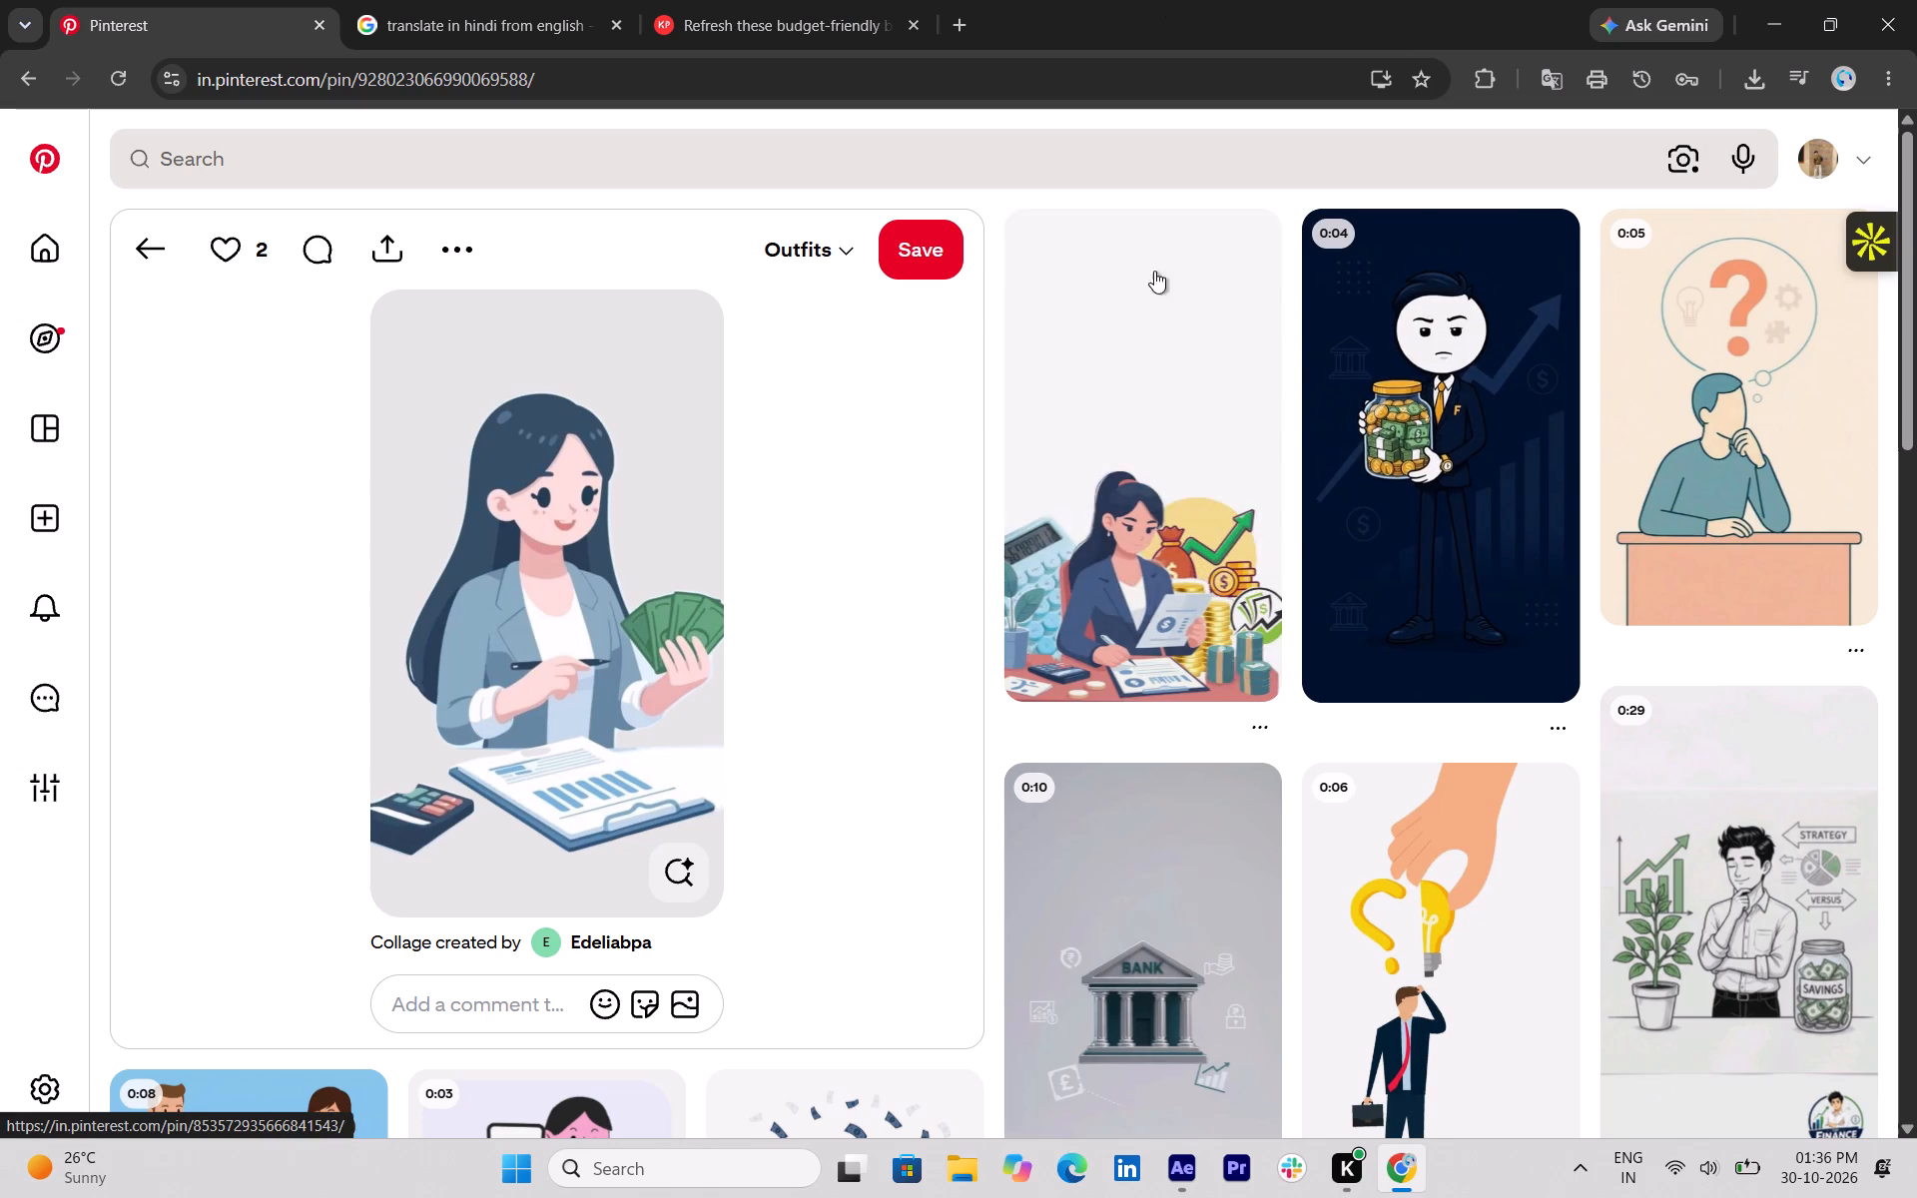
scroll(1171, 584, down, 1)
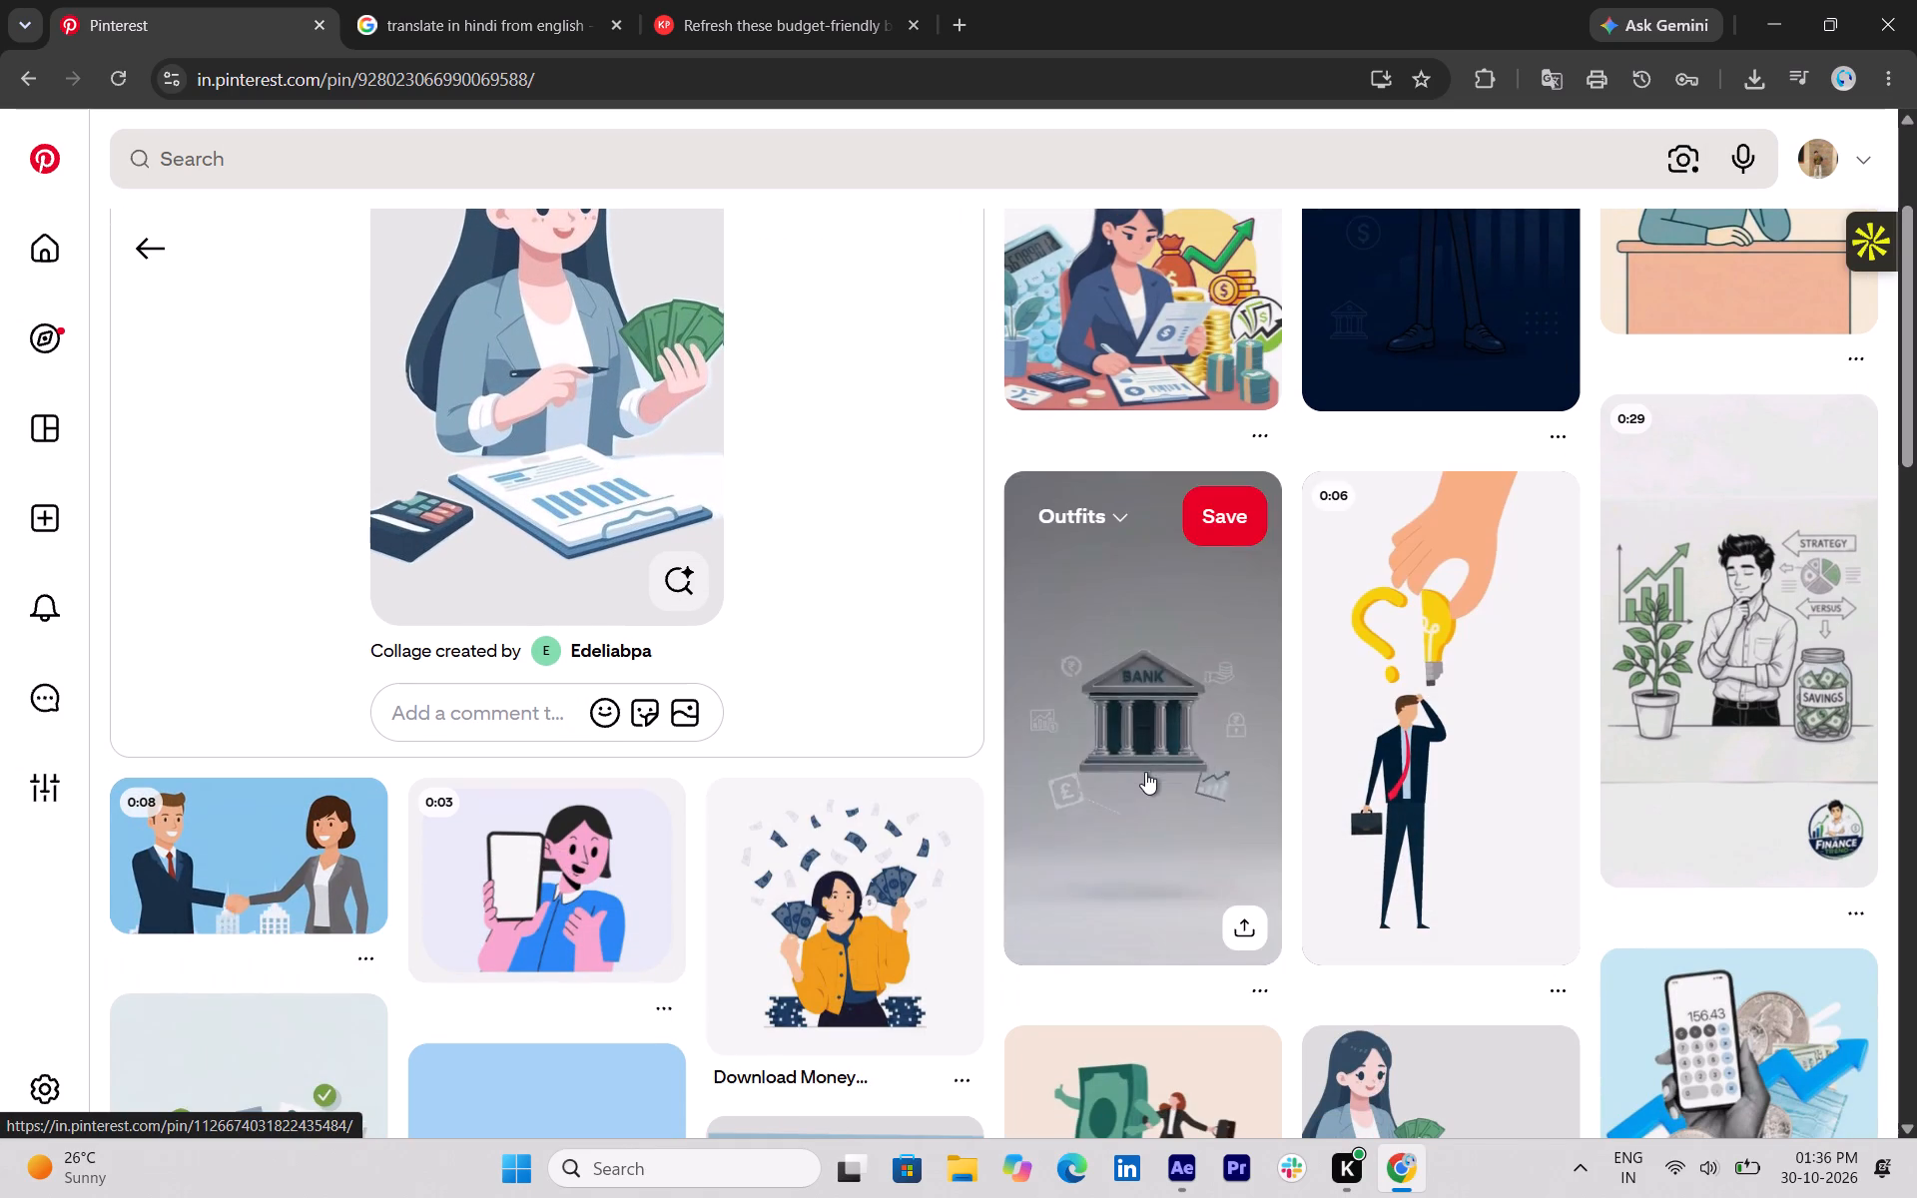
scroll(1145, 772, down, 2)
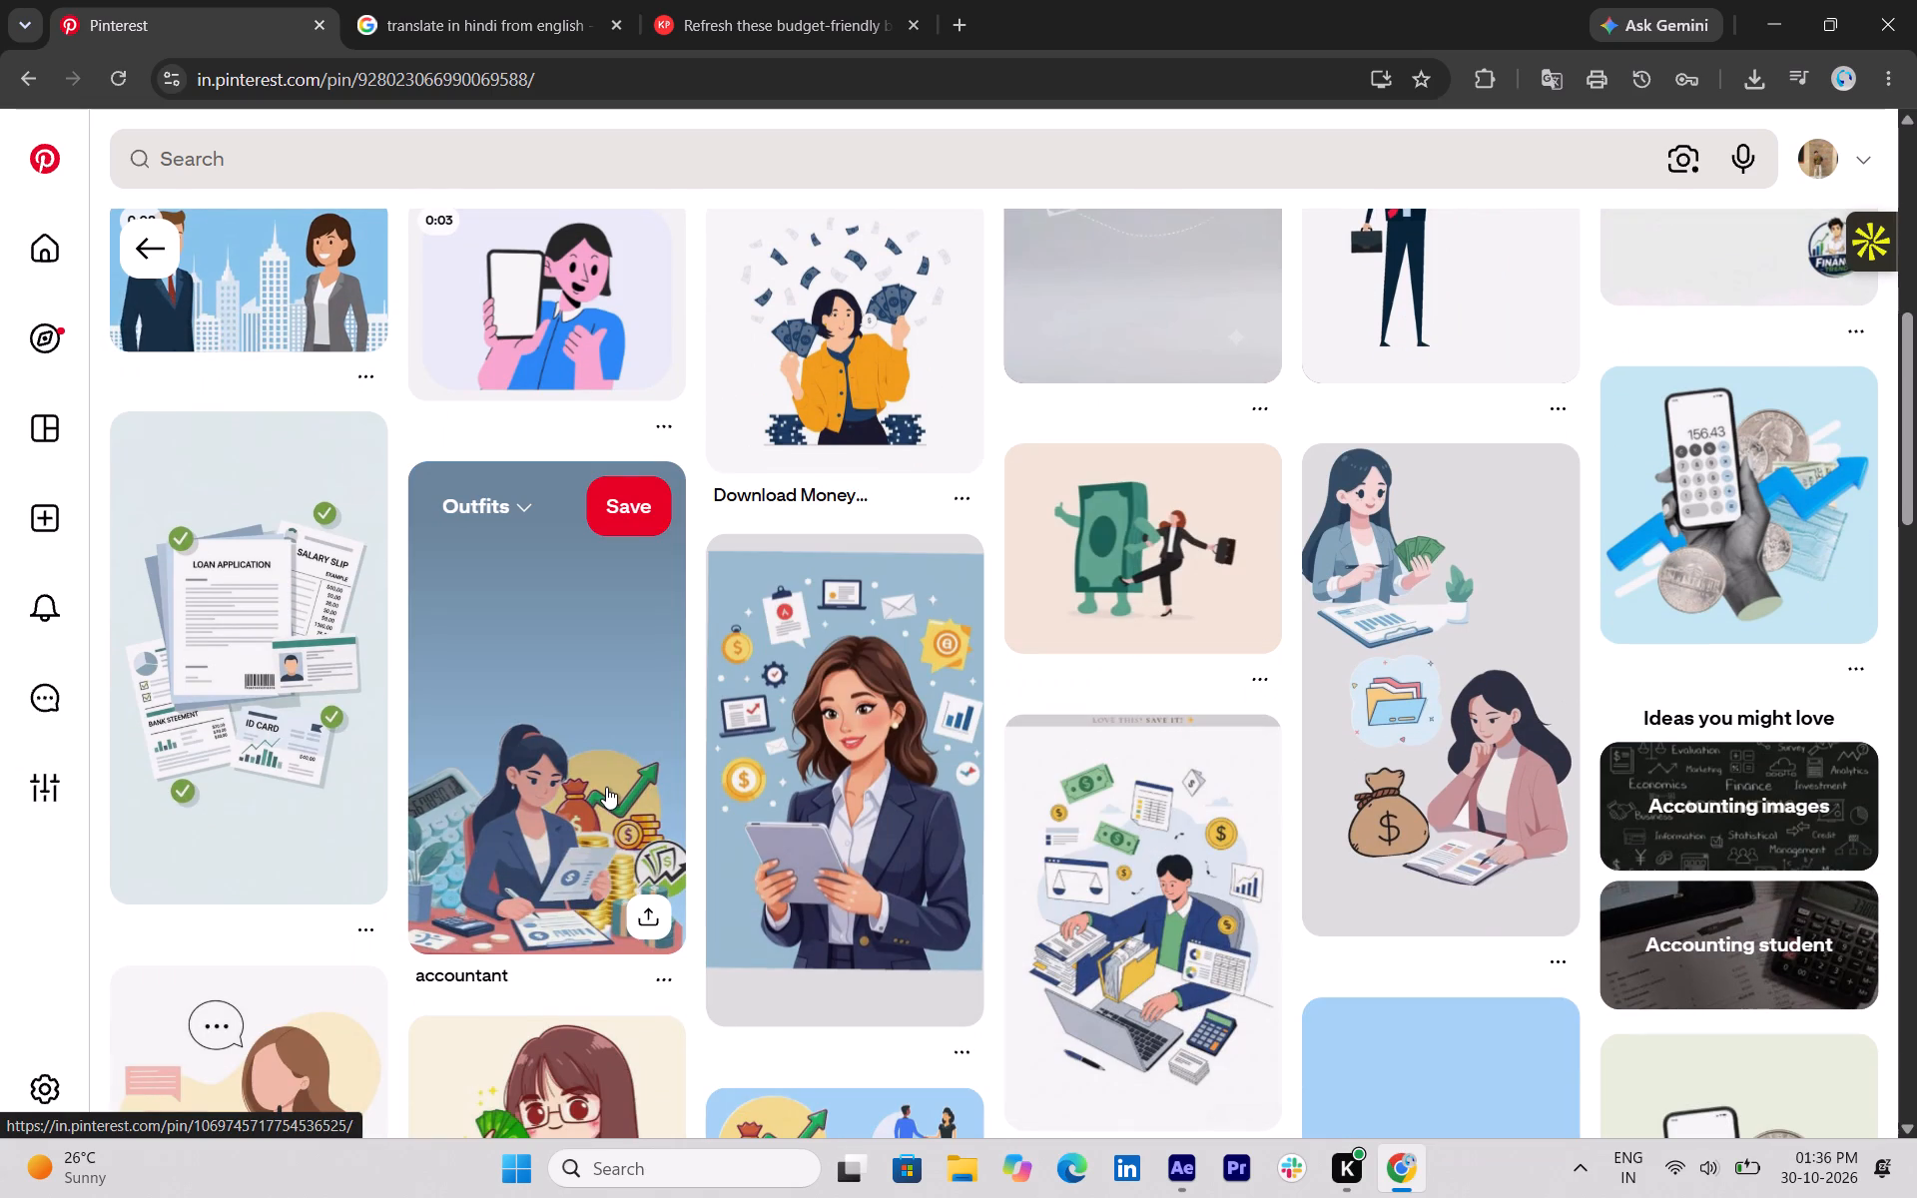
scroll(603, 789, down, 1)
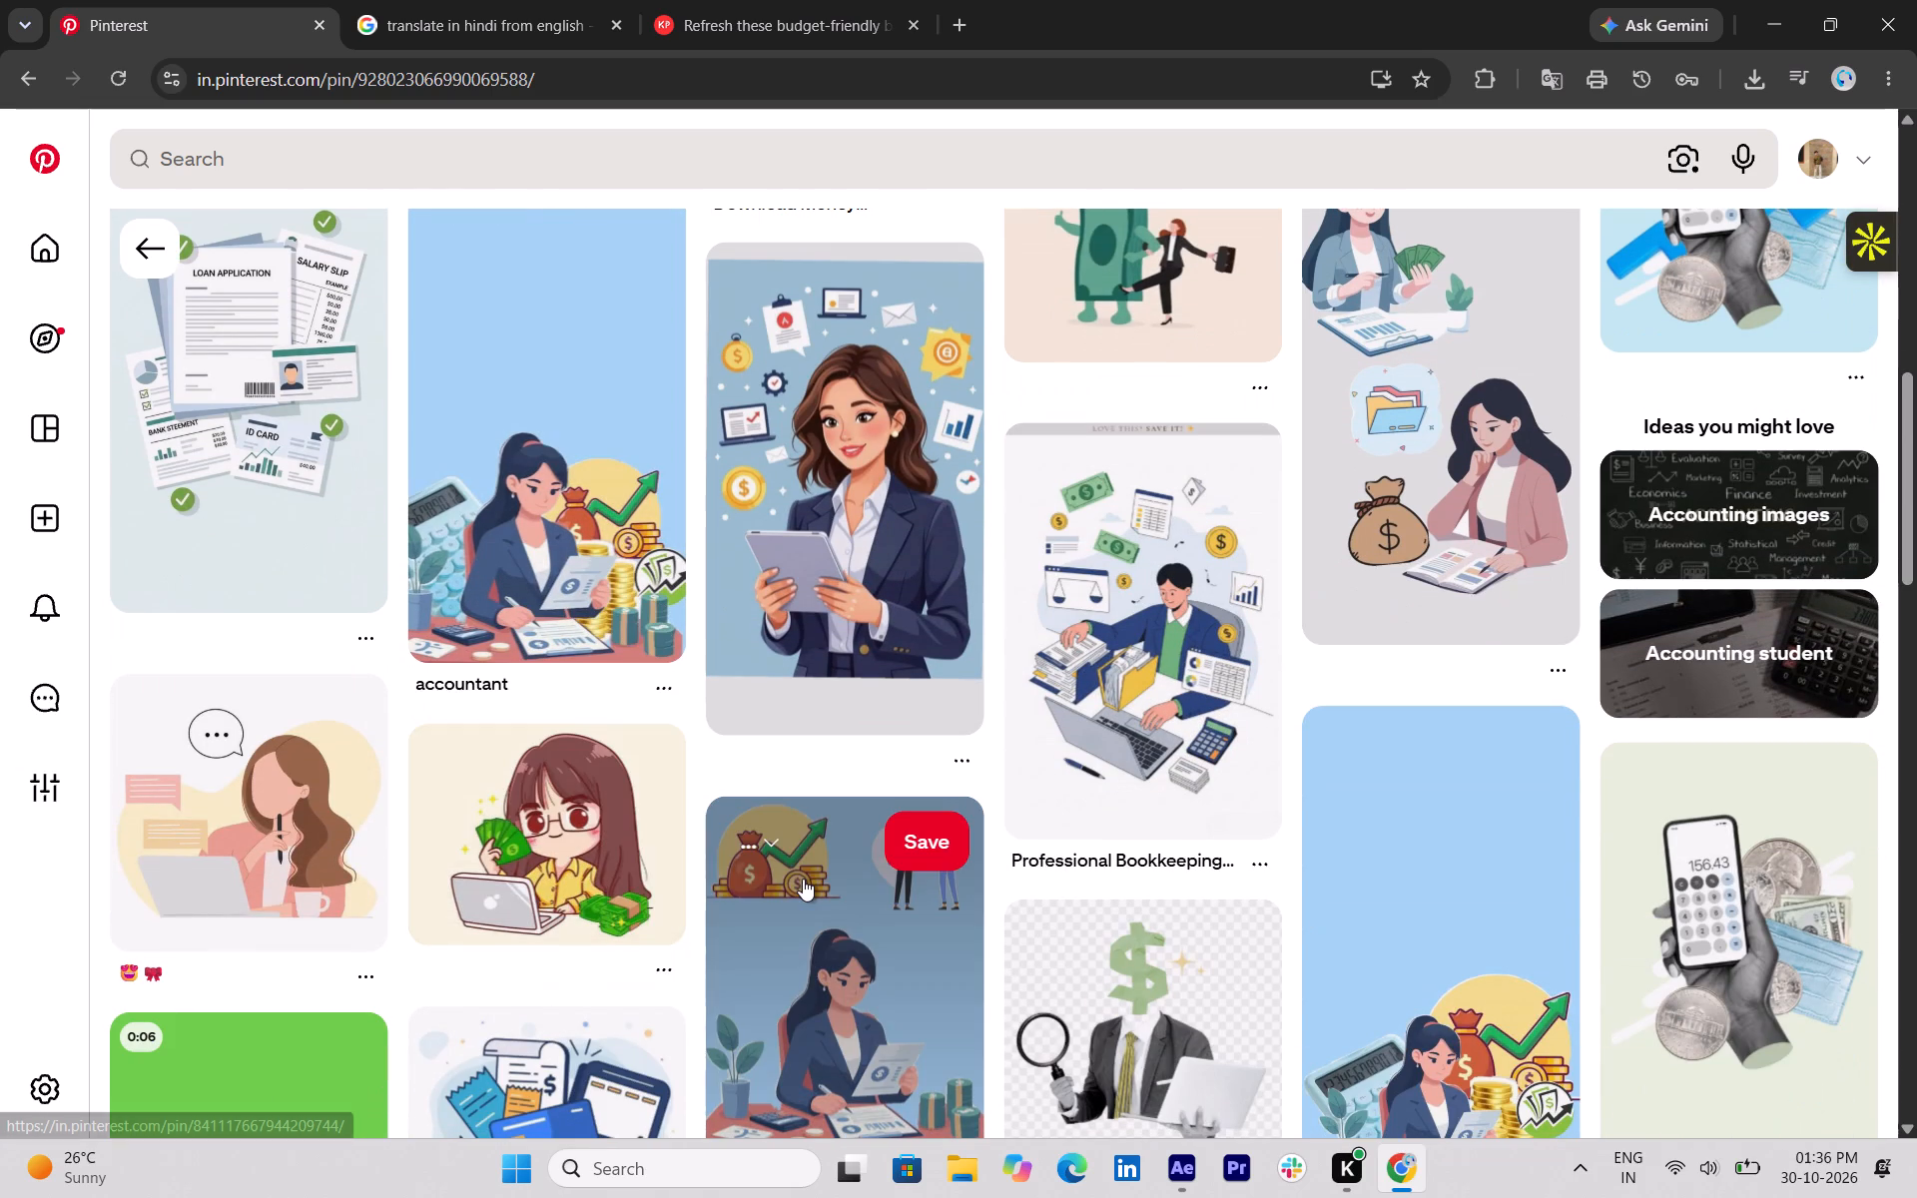
scroll(809, 962, down, 1)
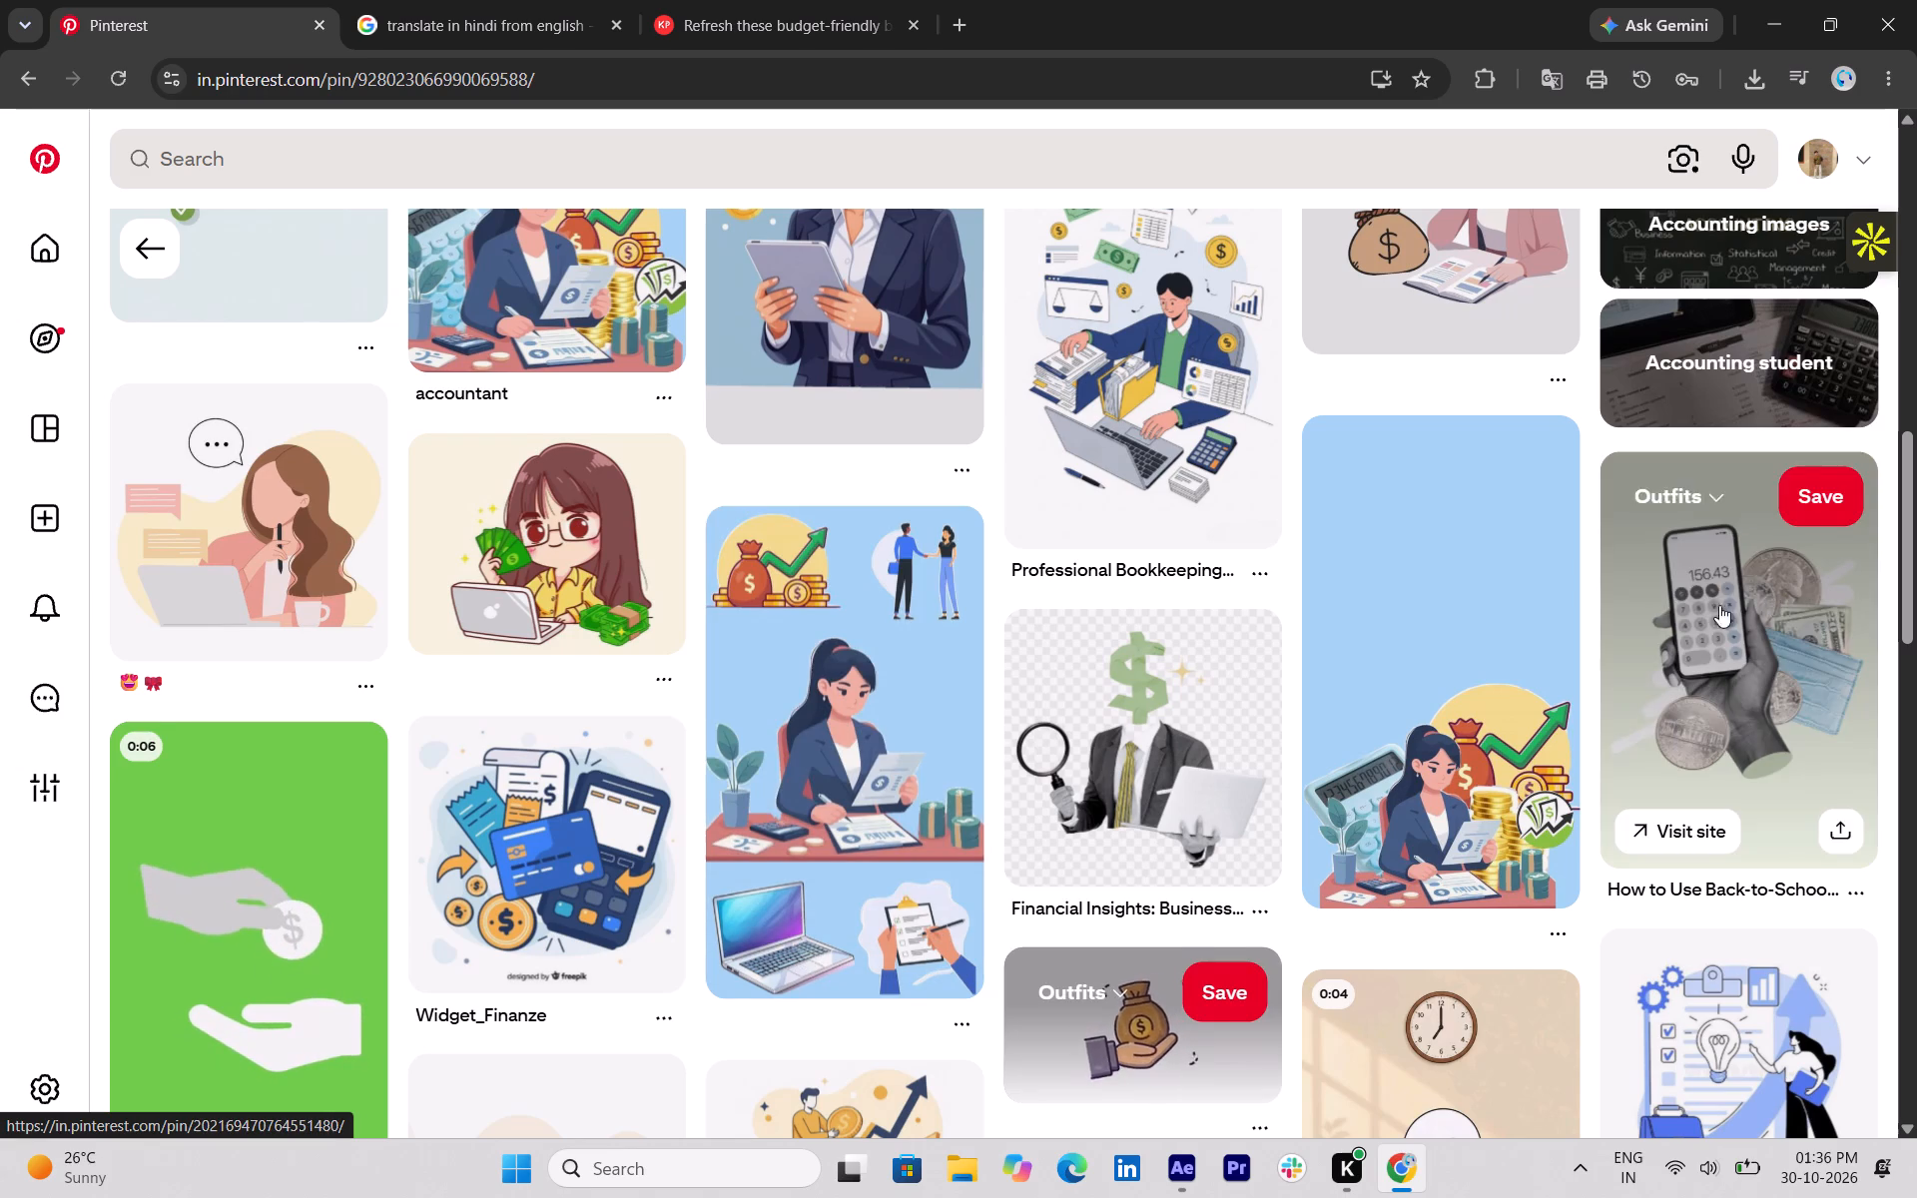
scroll(1554, 629, down, 2)
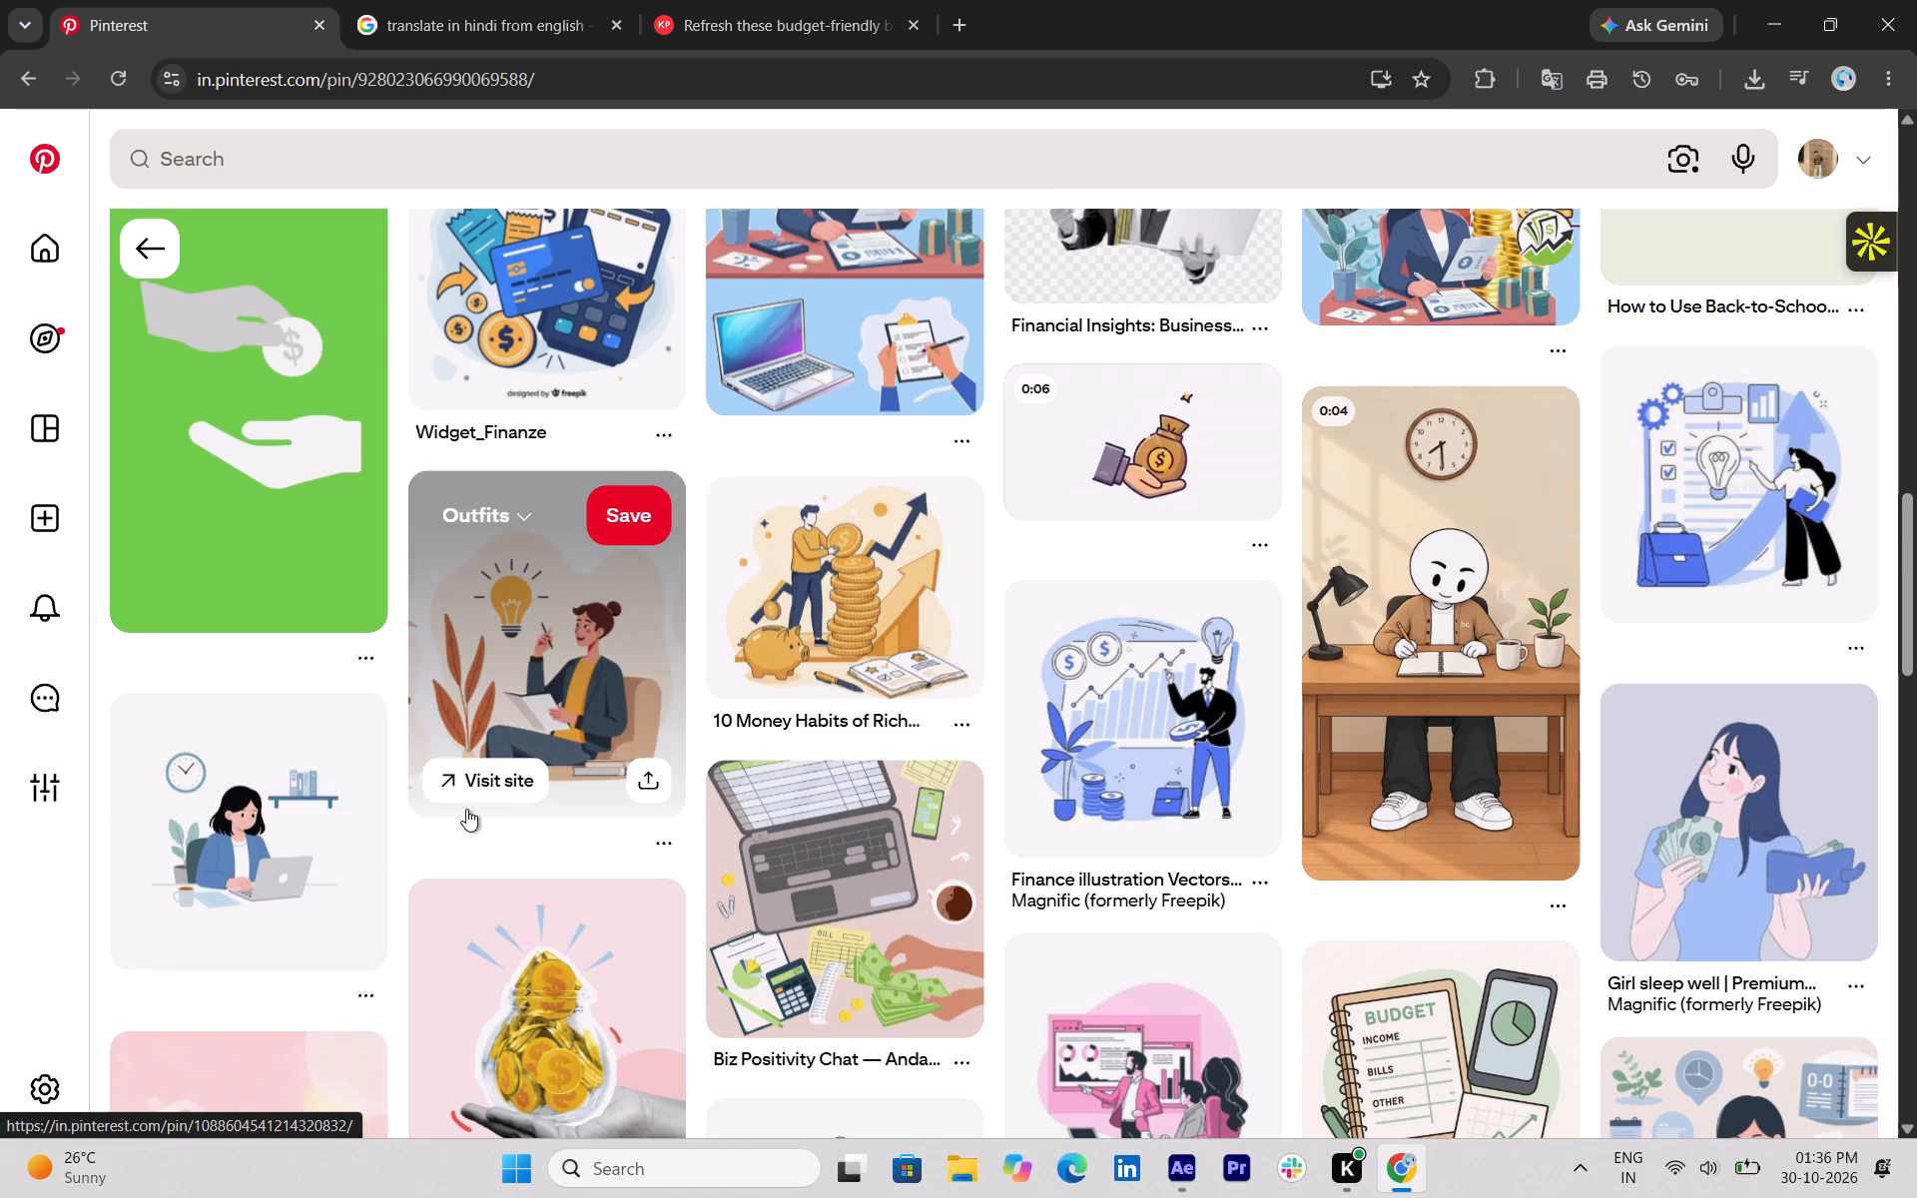
scroll(512, 717, down, 1)
scroll(503, 740, up, 1)
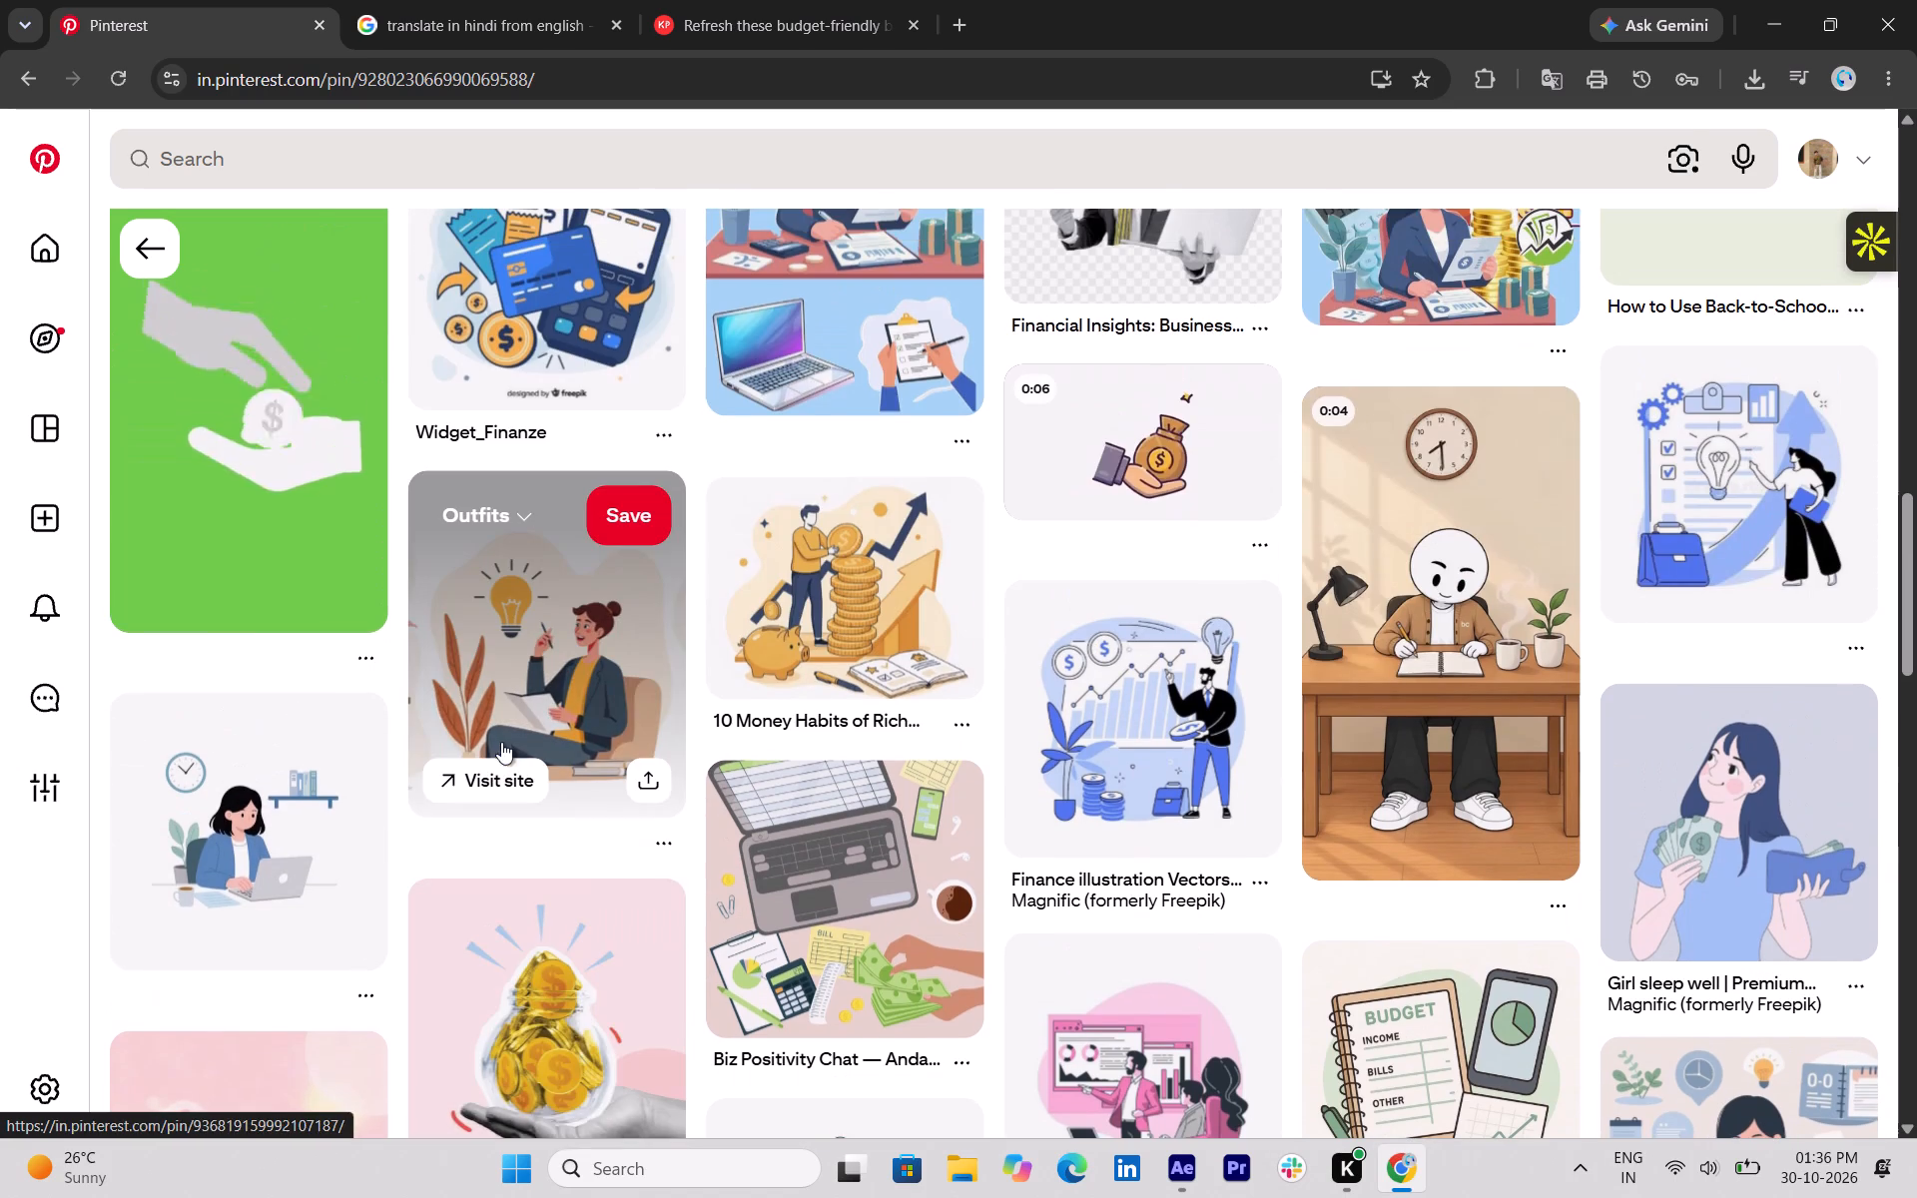
scroll(550, 844, down, 1)
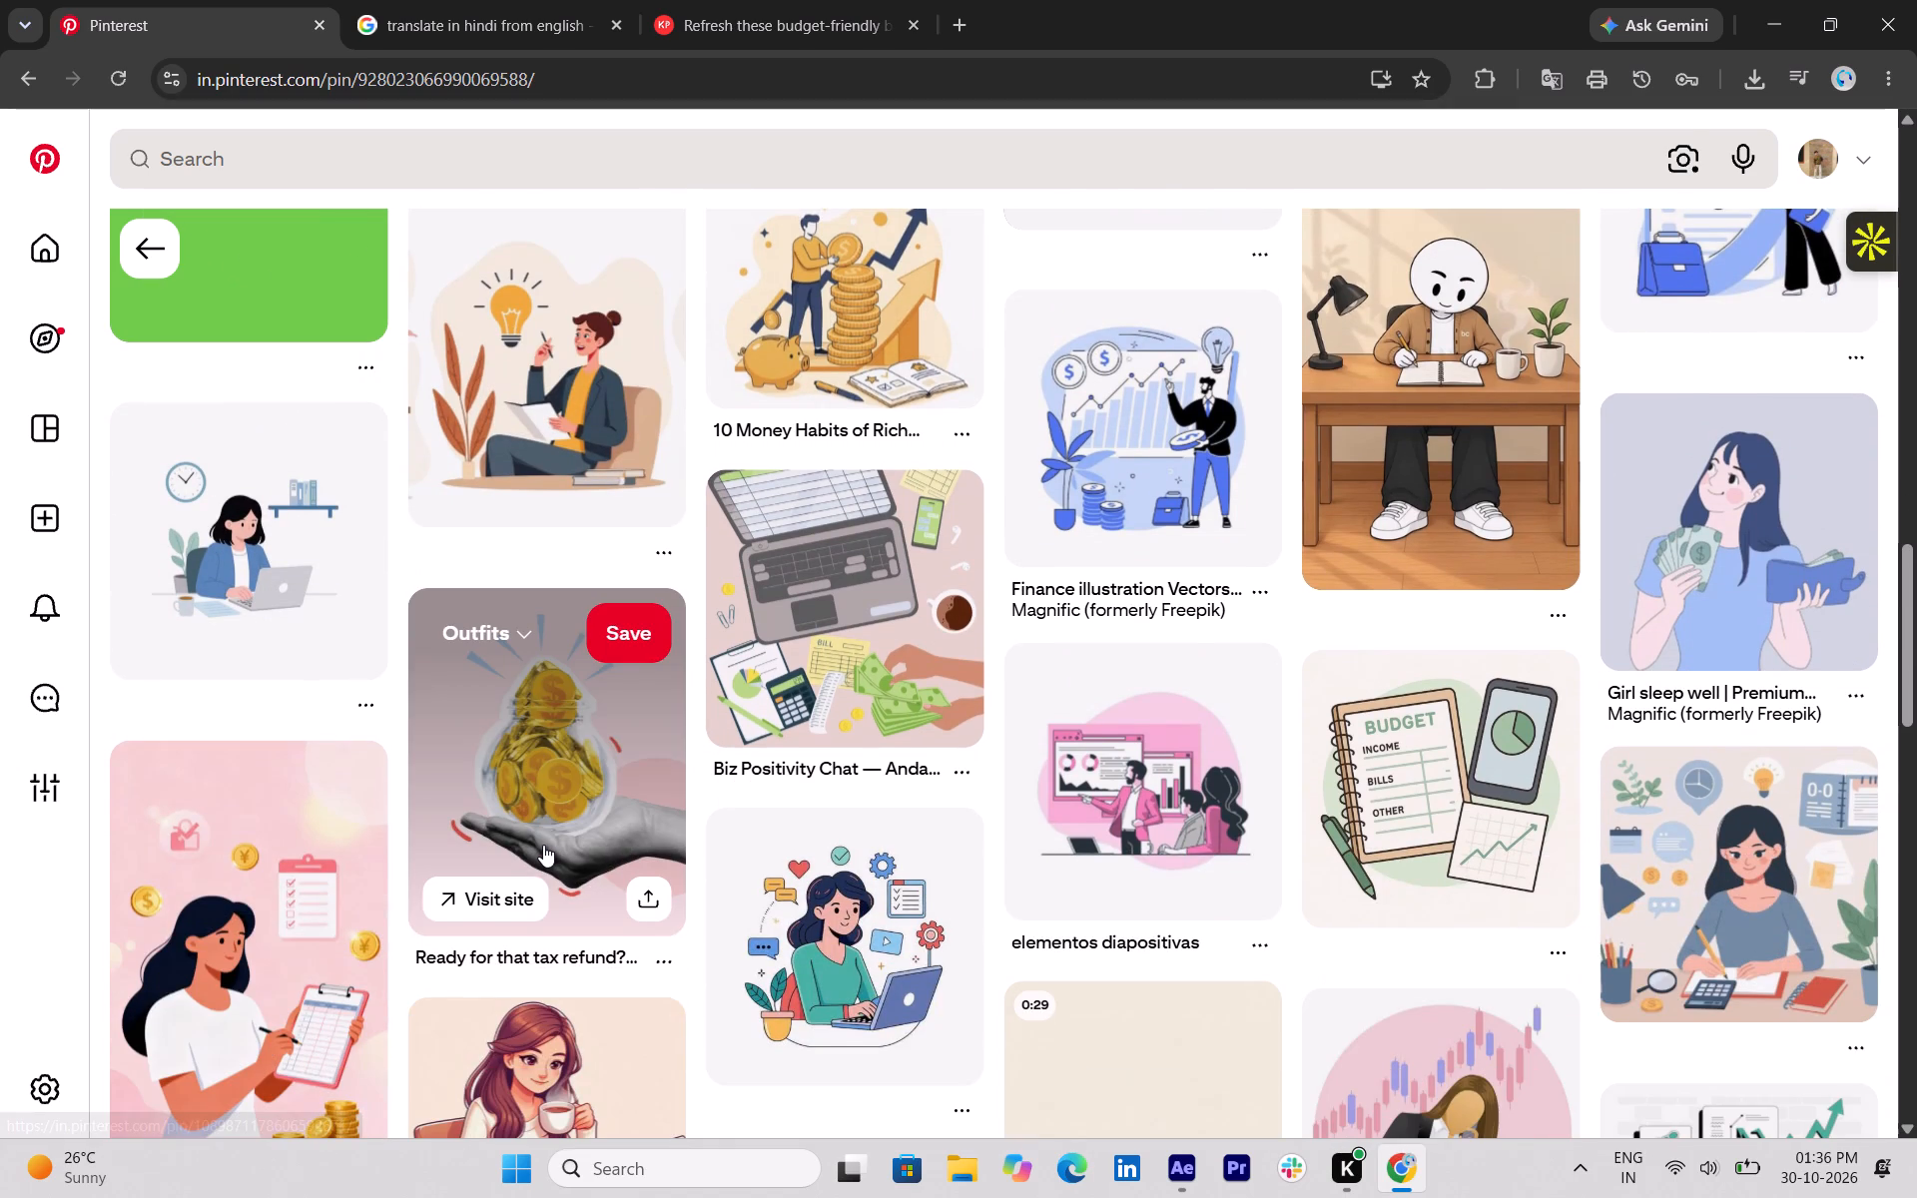
scroll(543, 845, down, 1)
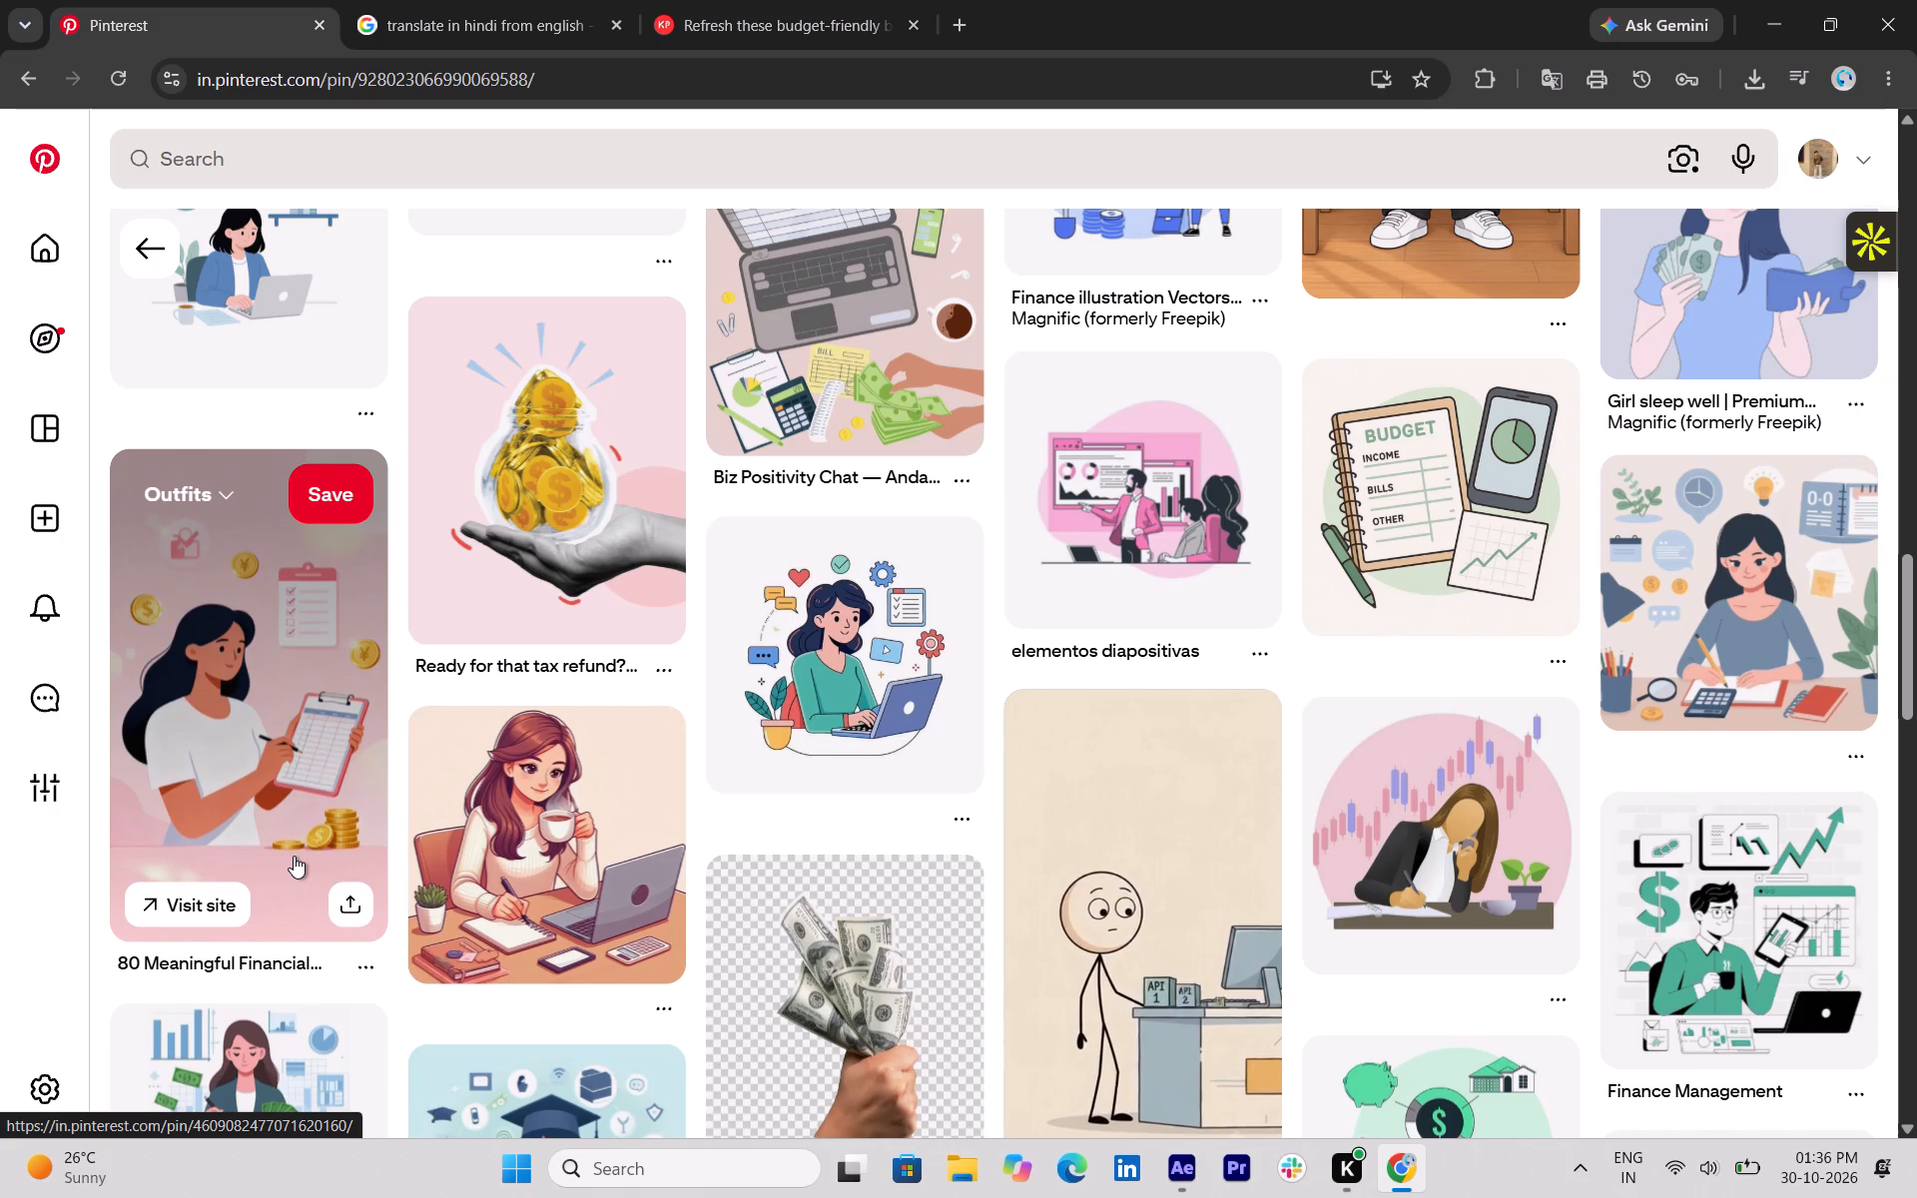
Open the "80 Meaningful Financial Stability Quotes" pin to check its illustration, then return to the related pins.
right_click(285, 787)
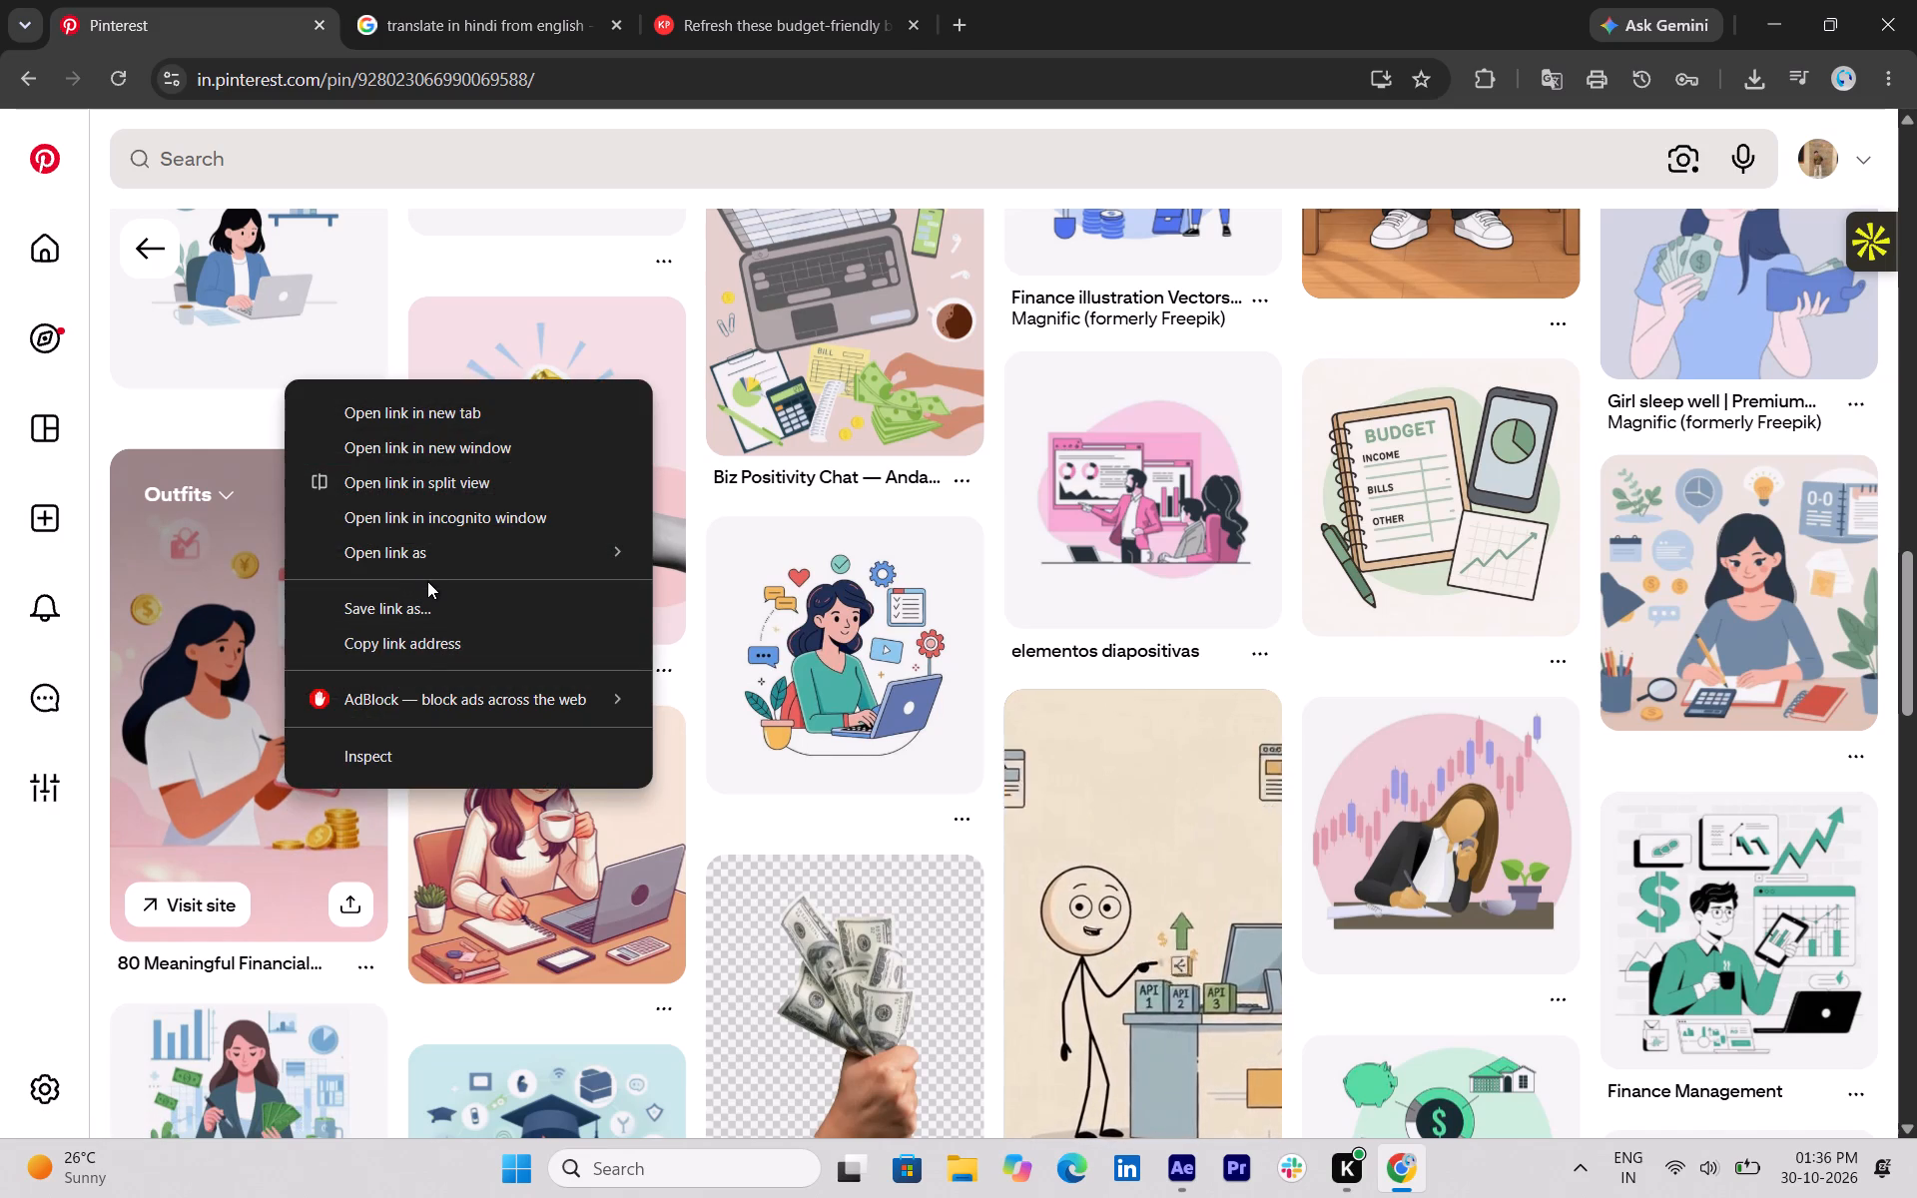
click(171, 694)
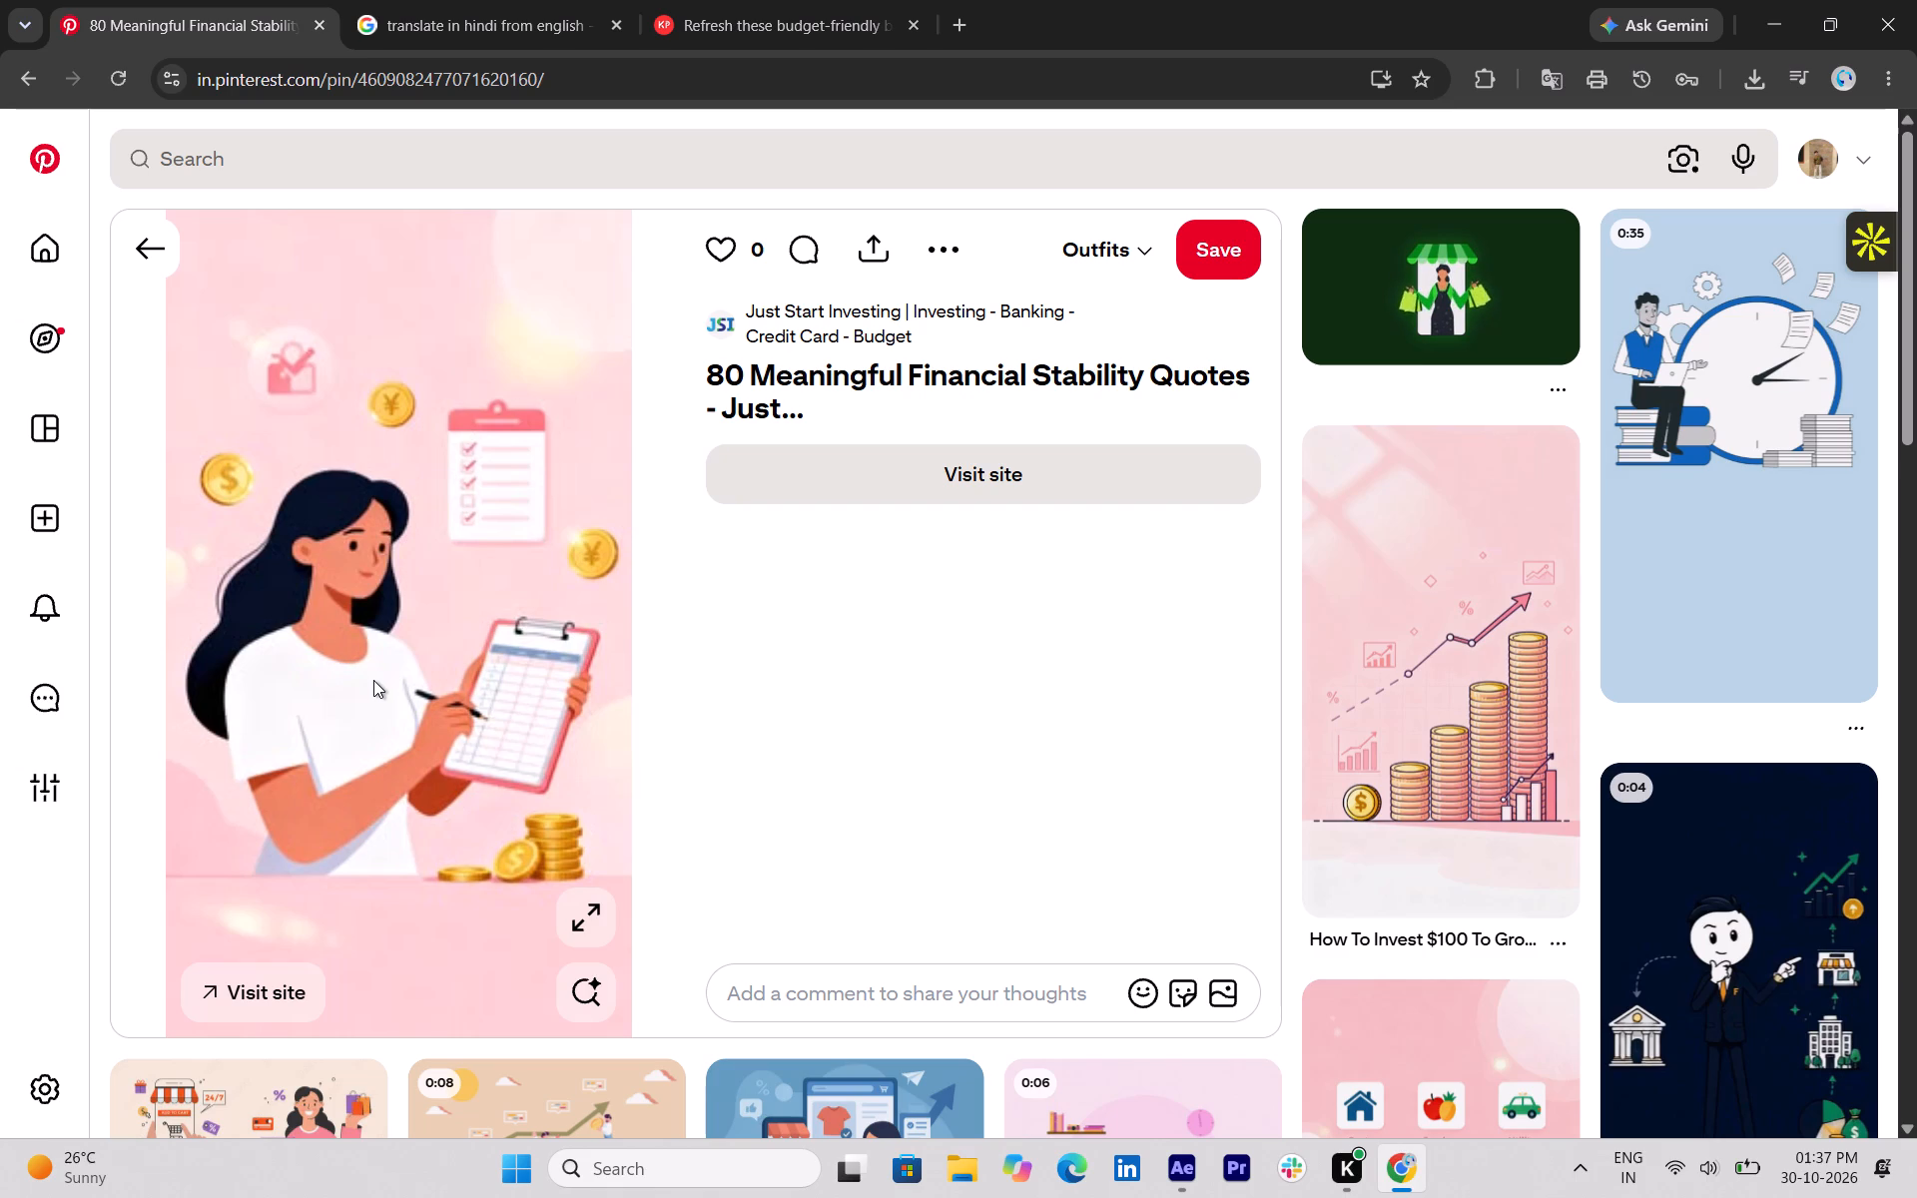
click(164, 272)
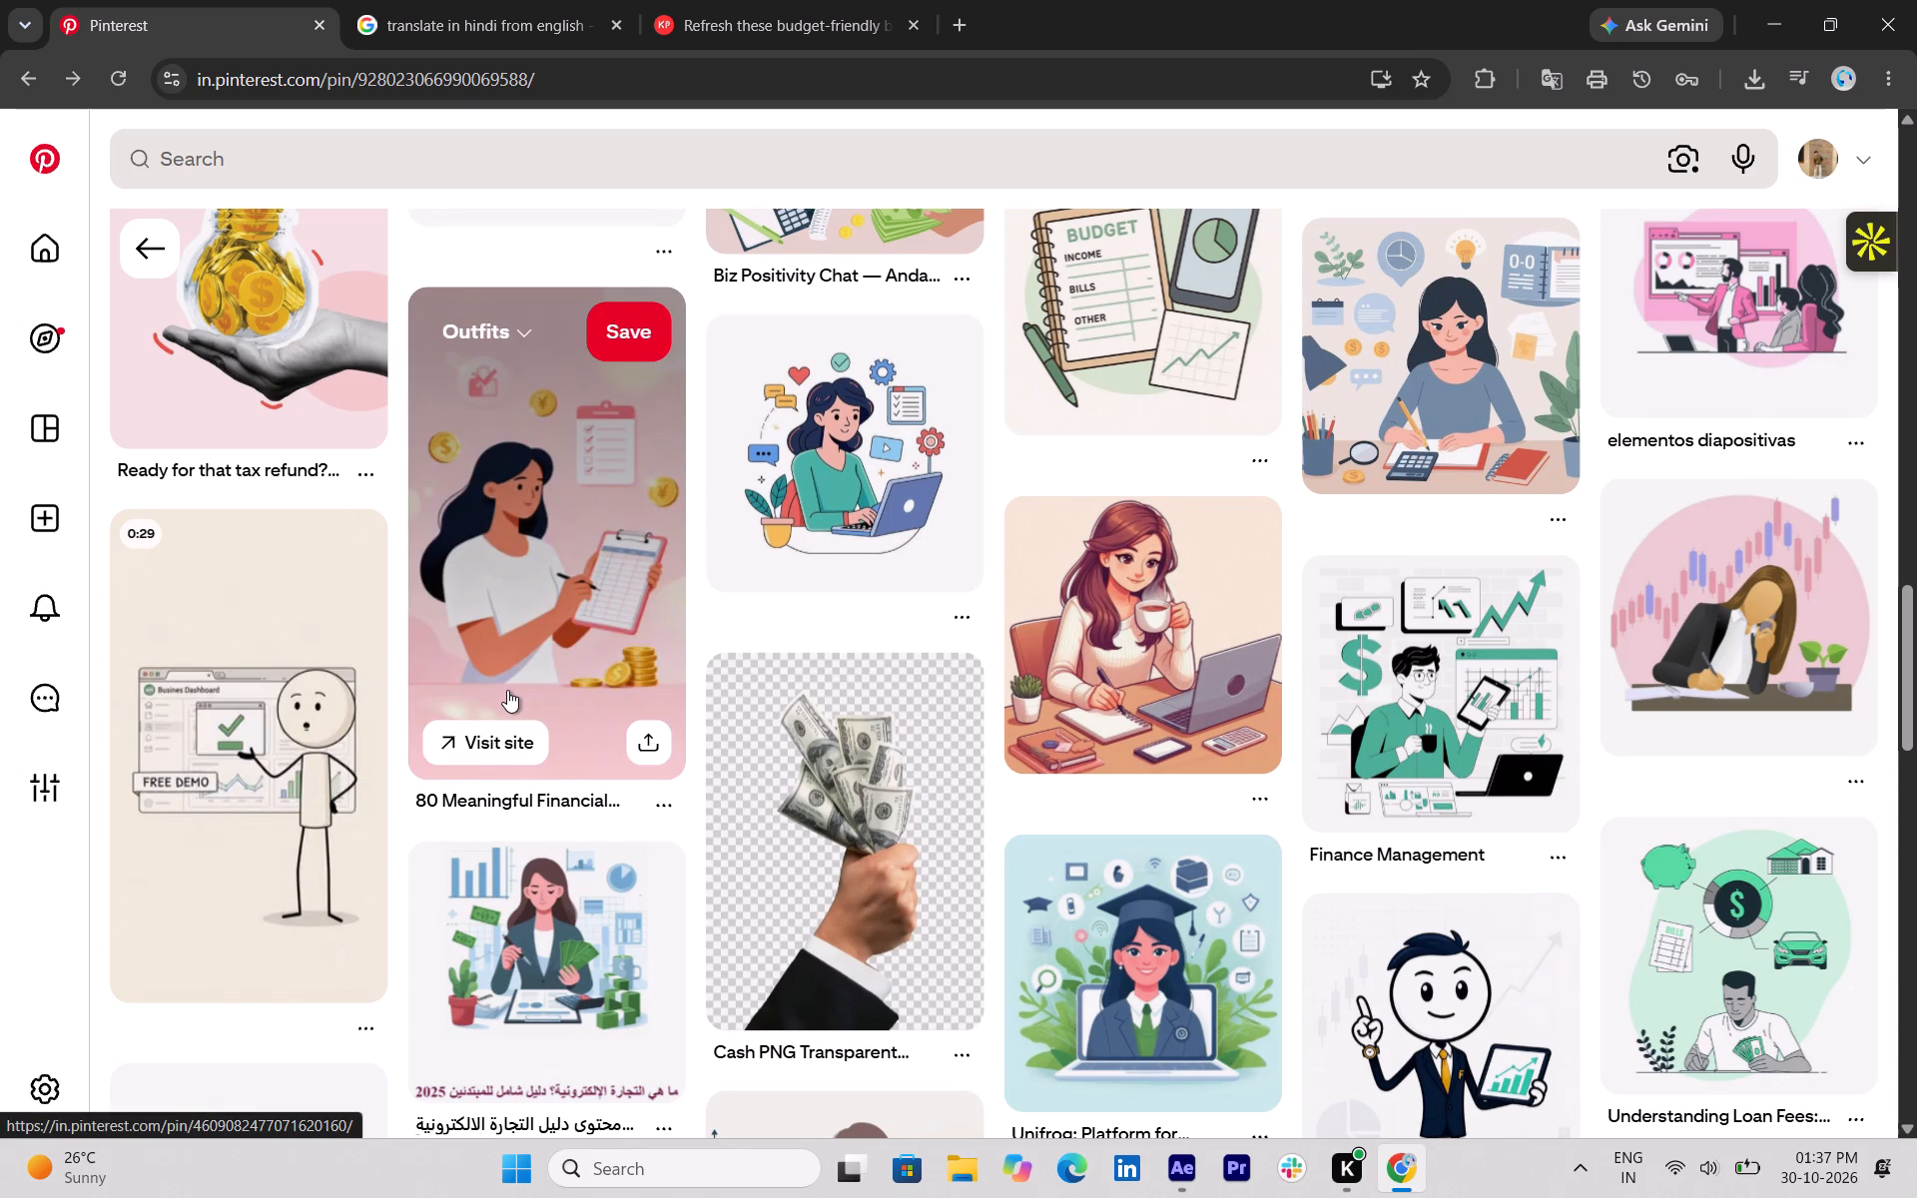
Open the pin of the seated woman writing beside a light bulb and save its image as PNG.
scroll(504, 692, up, 2)
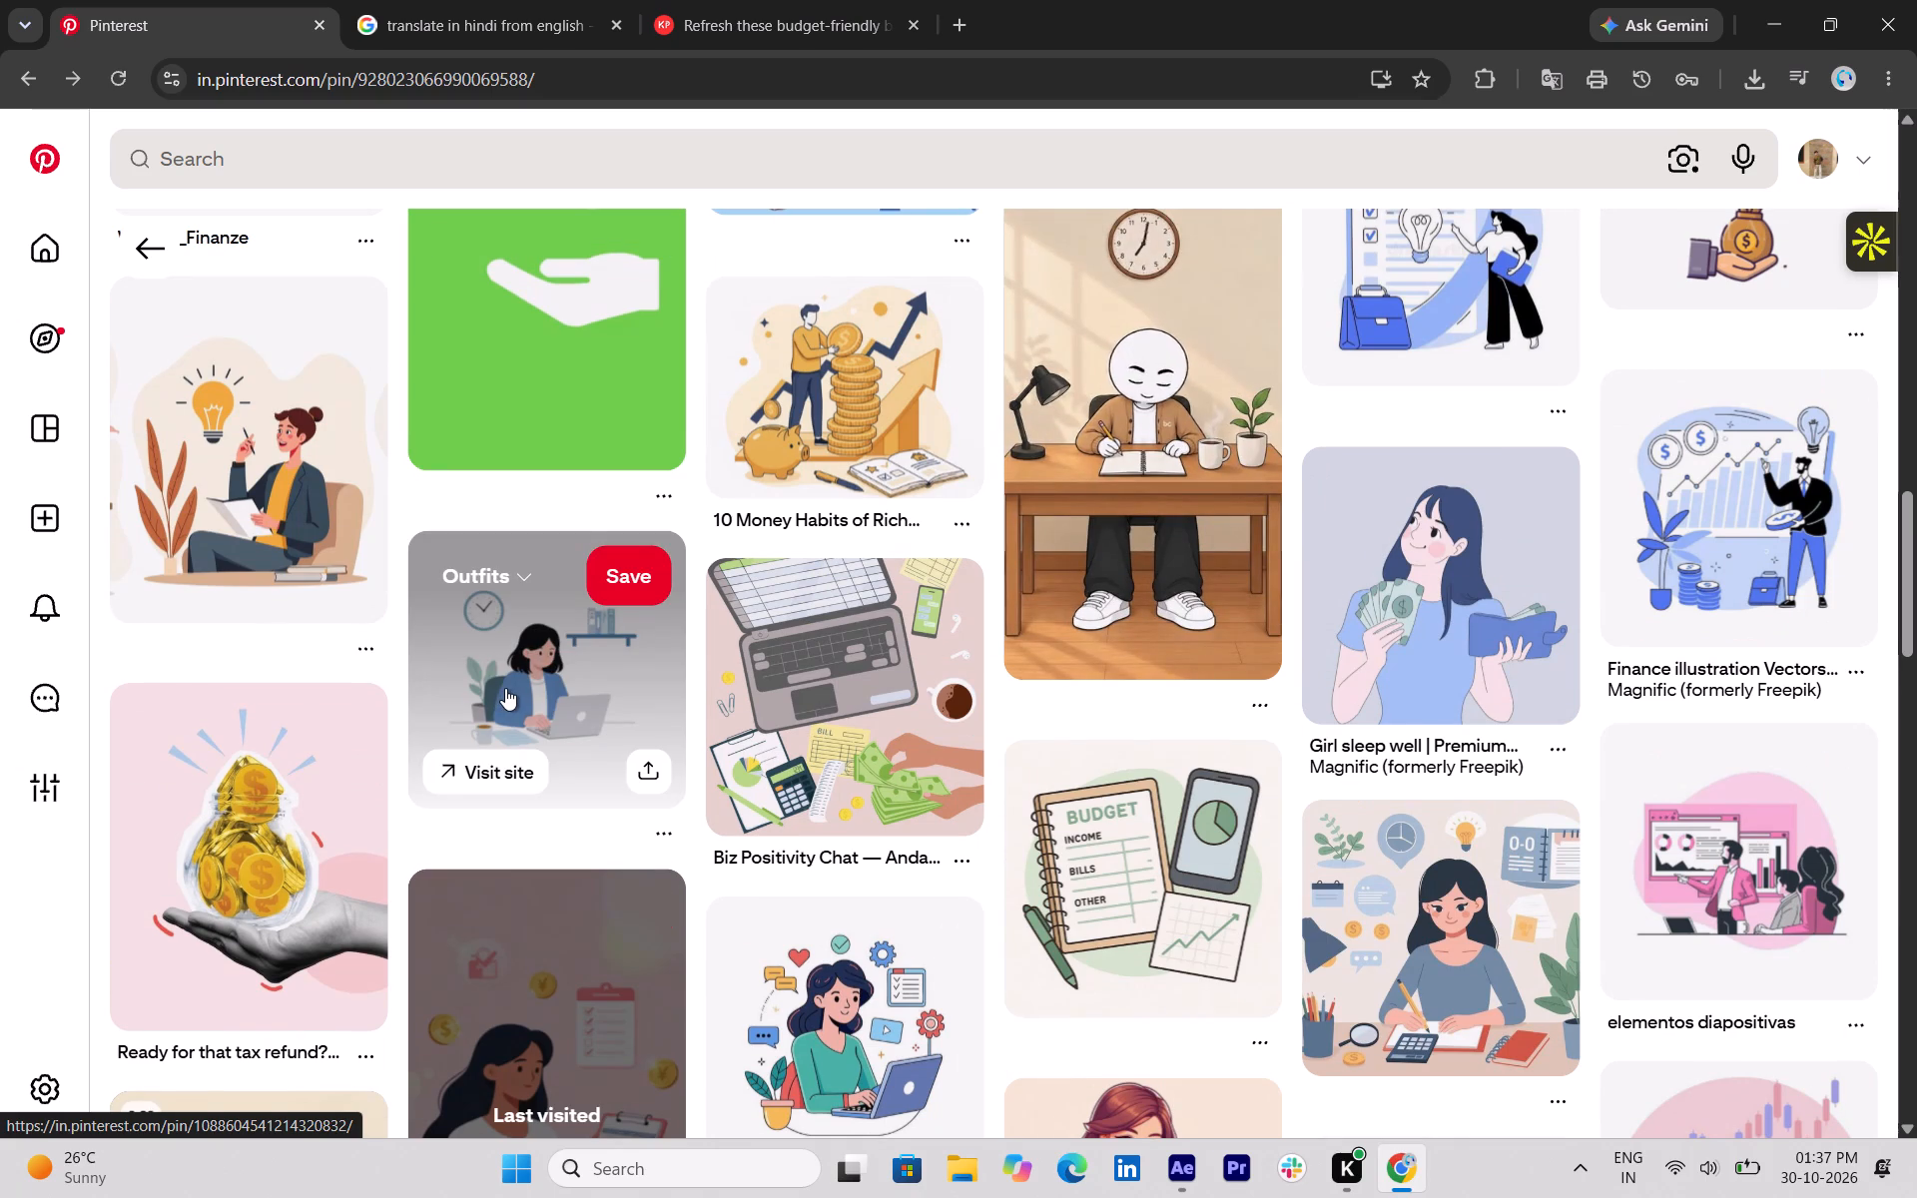
scroll(503, 688, up, 1)
click(281, 737)
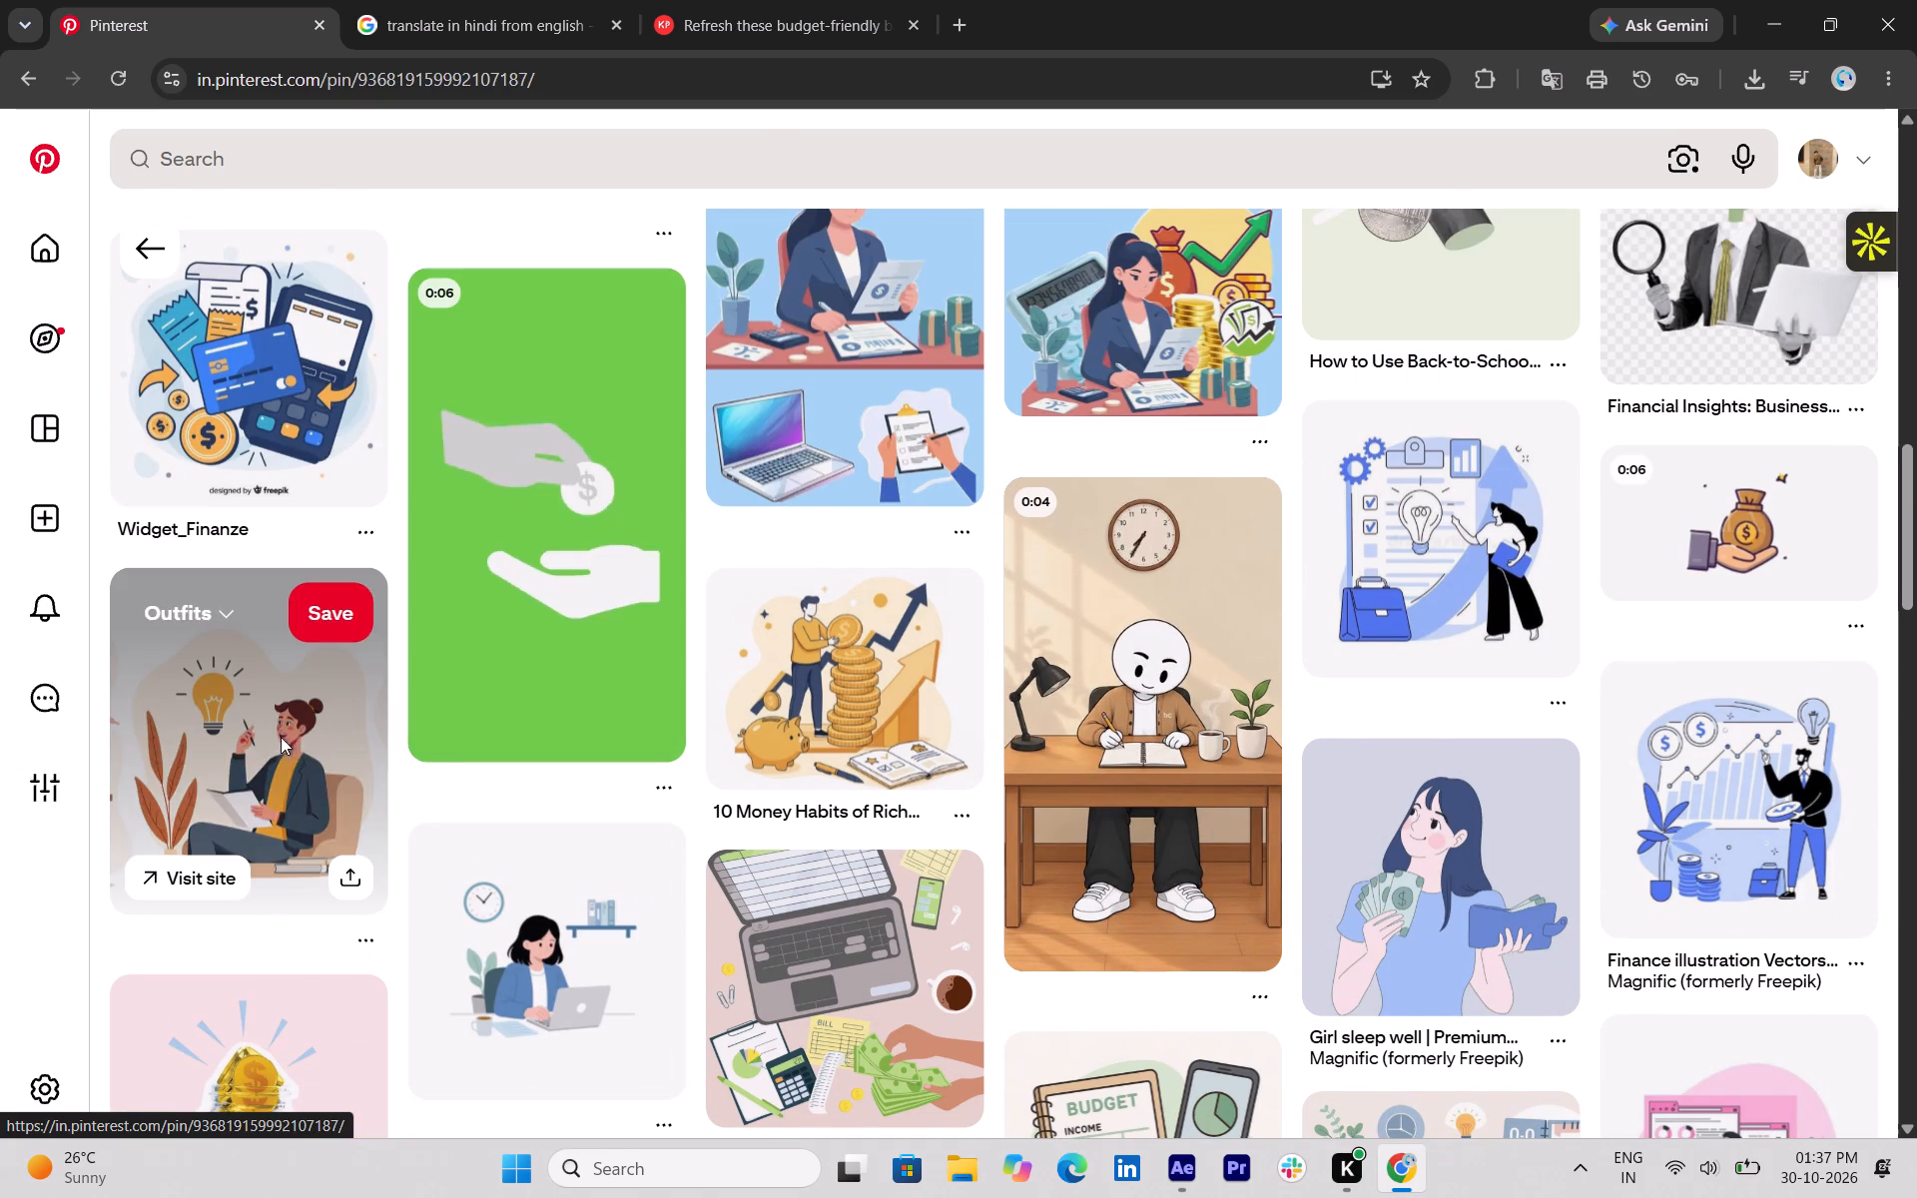
right_click(410, 540)
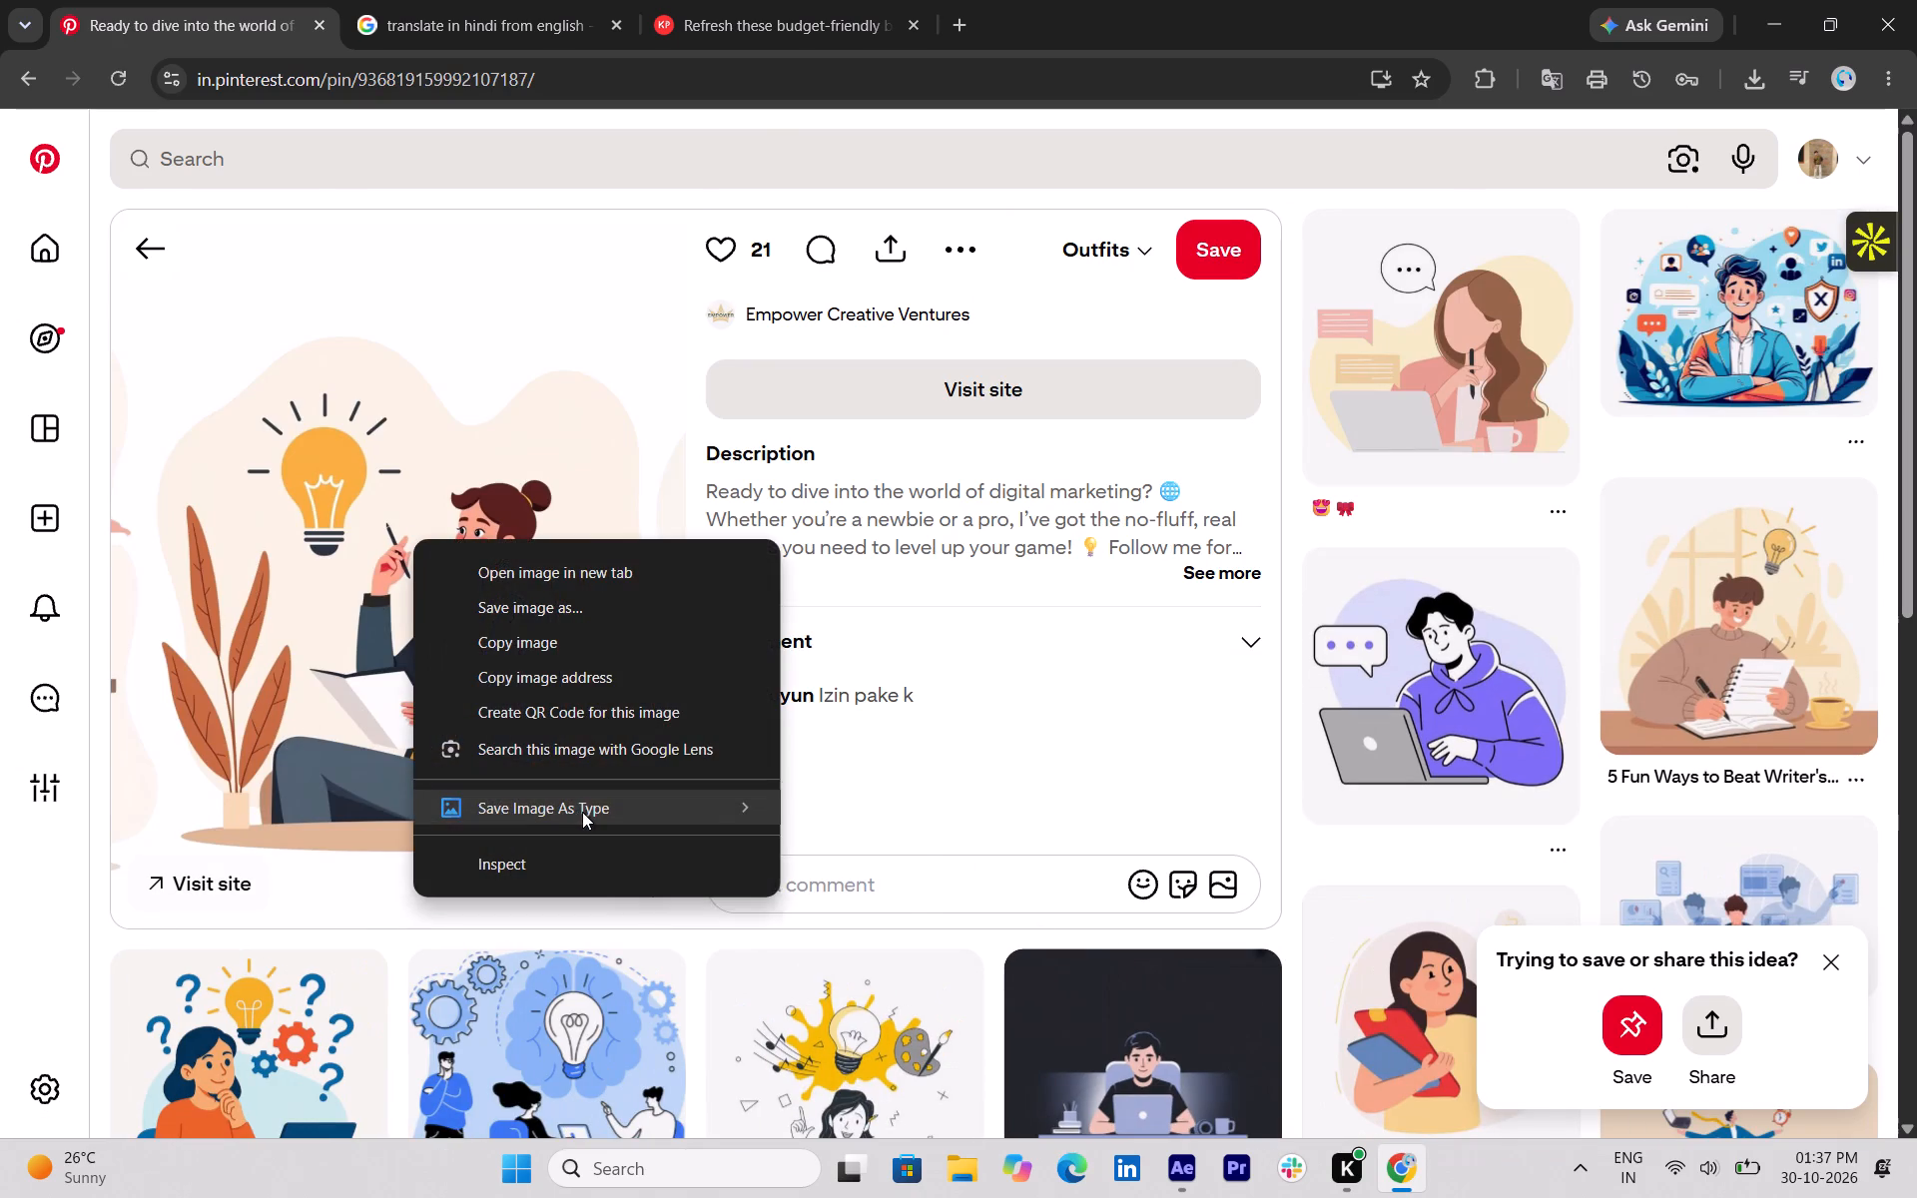
click(828, 833)
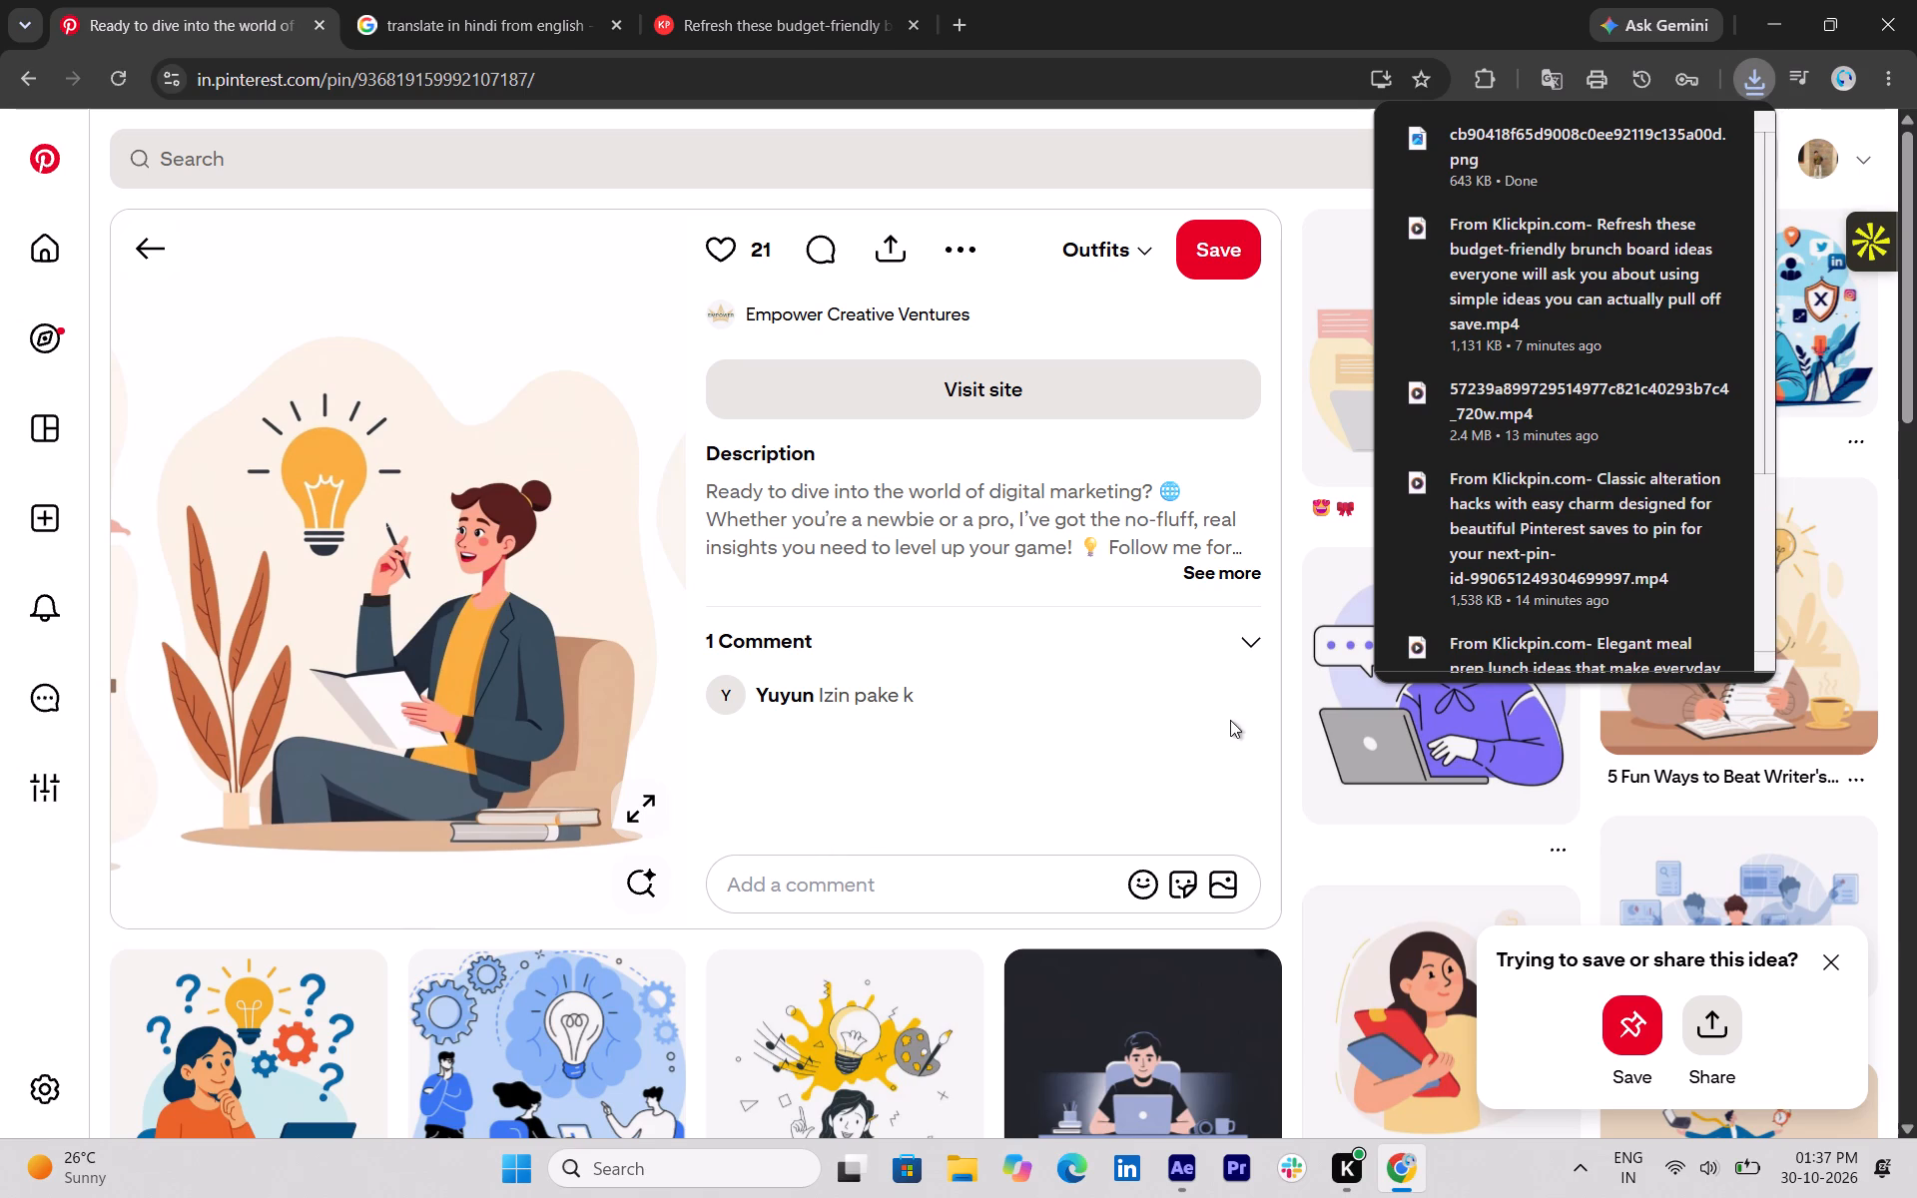
Look through the pins related to the light bulb illustration for more business visuals.
scroll(1087, 768, down, 2)
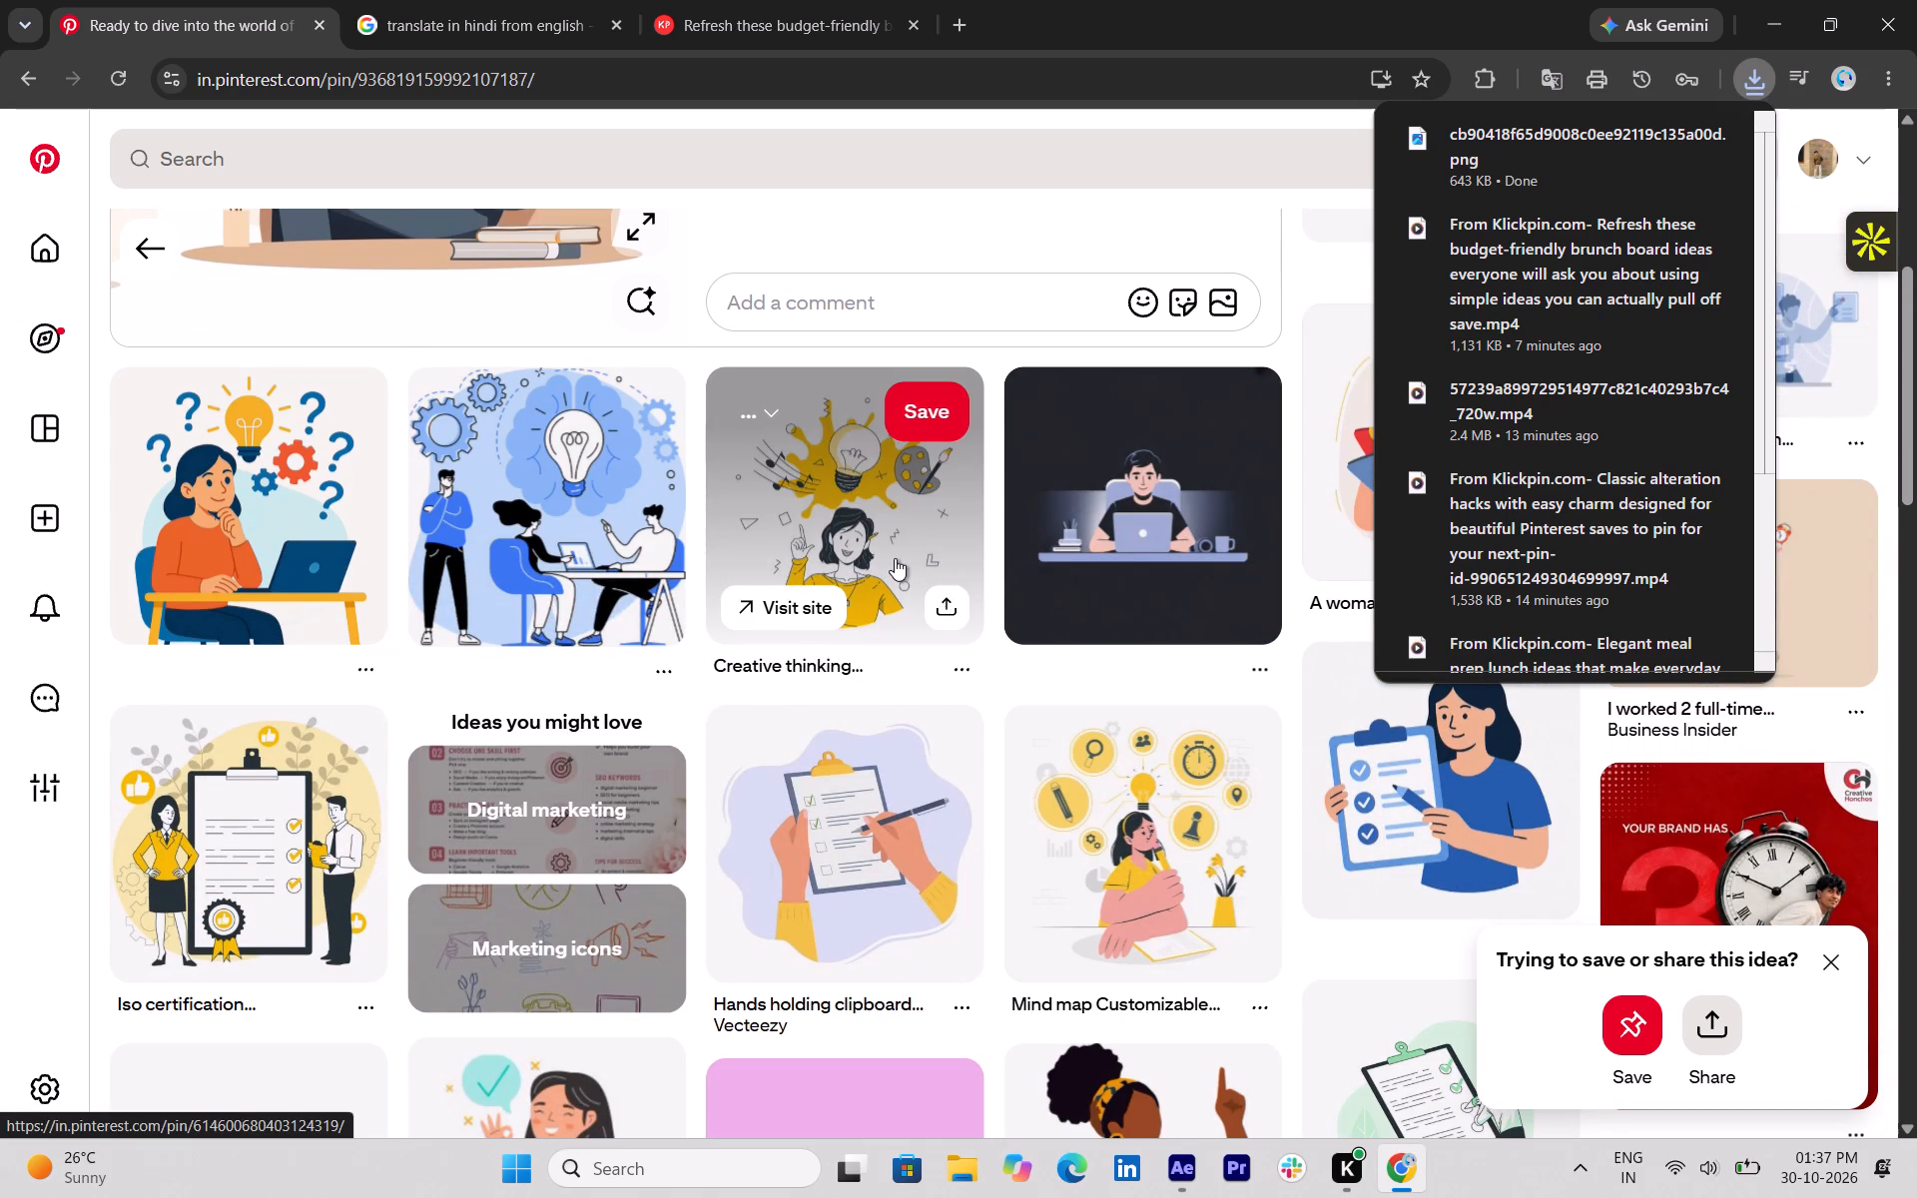
scroll(895, 558, down, 1)
scroll(892, 563, up, 1)
scroll(892, 564, down, 2)
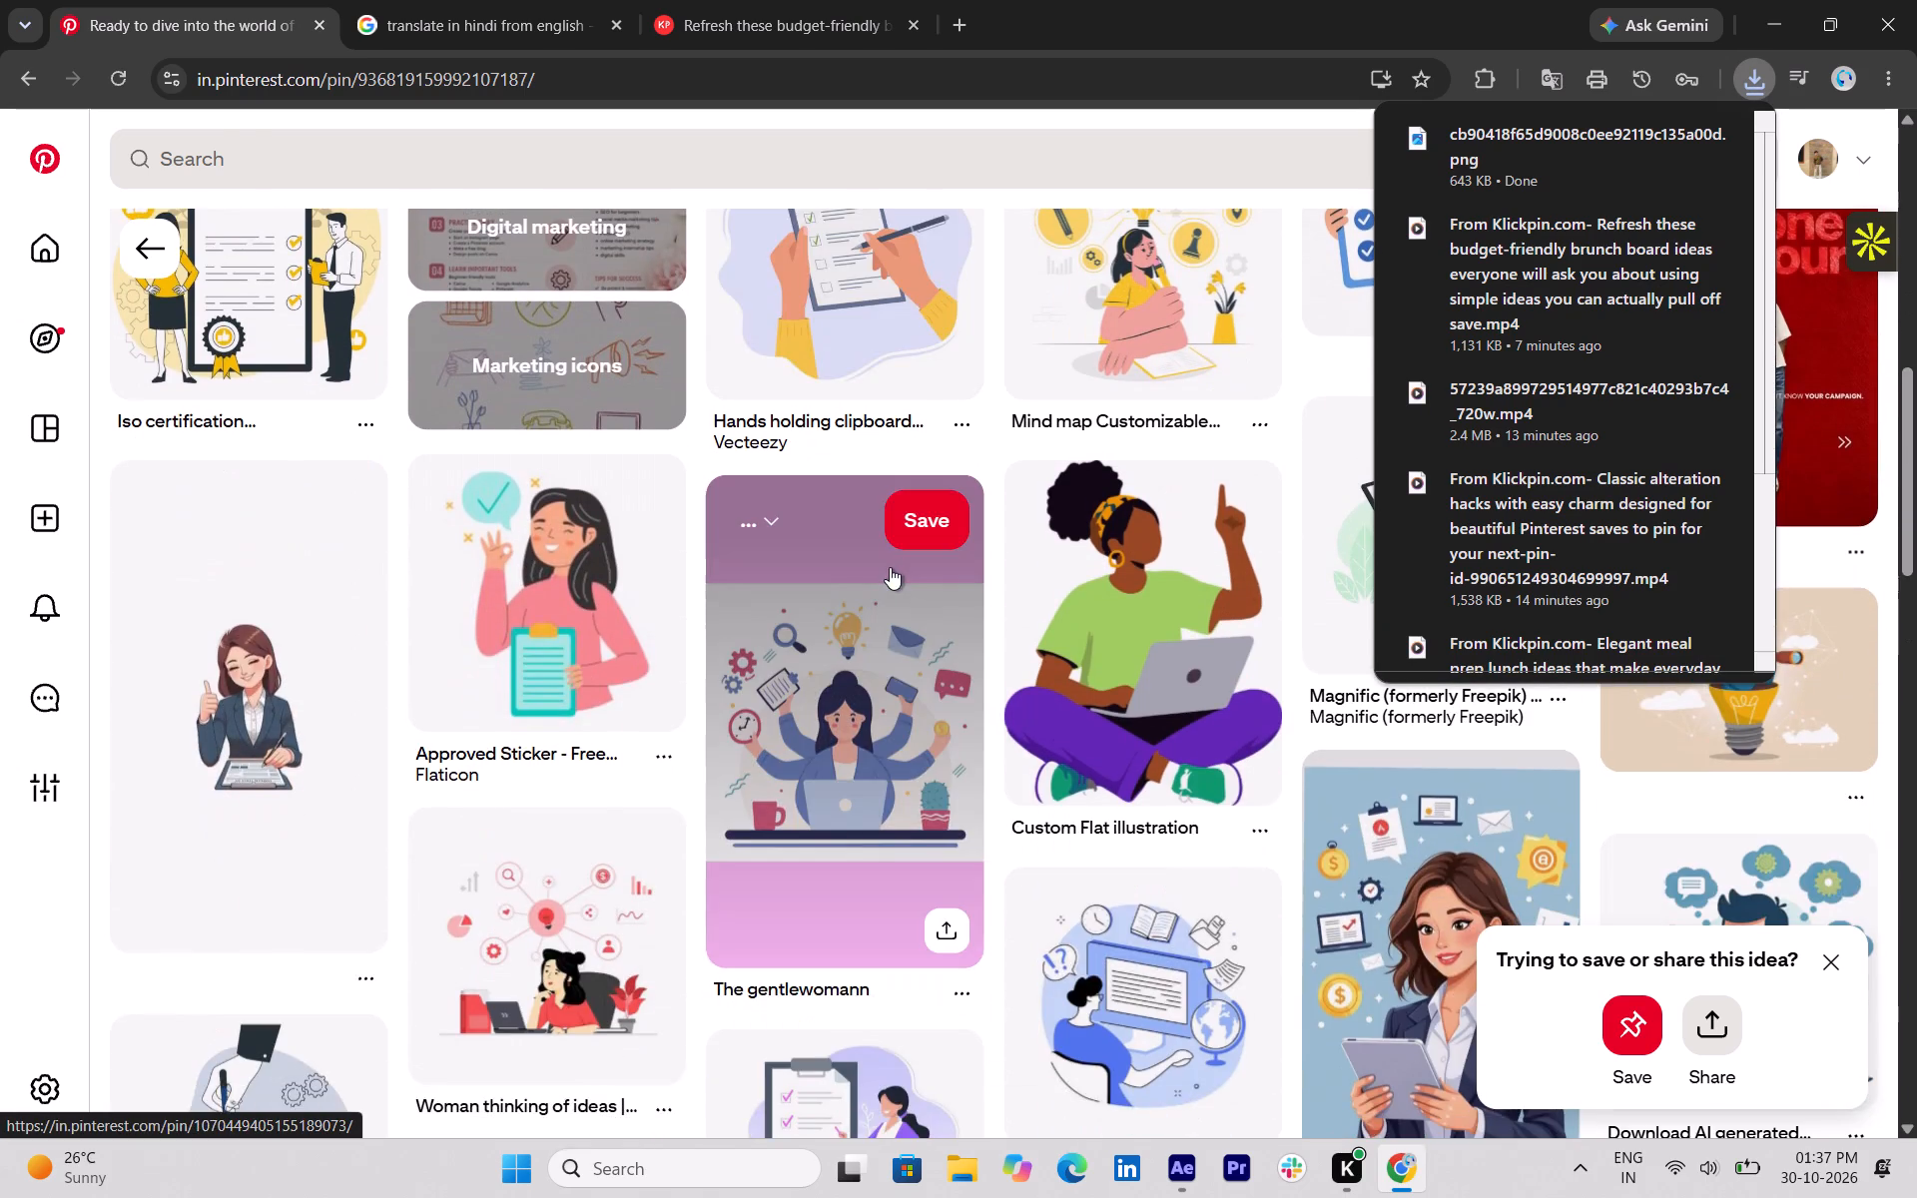
scroll(889, 567, up, 1)
scroll(884, 570, down, 2)
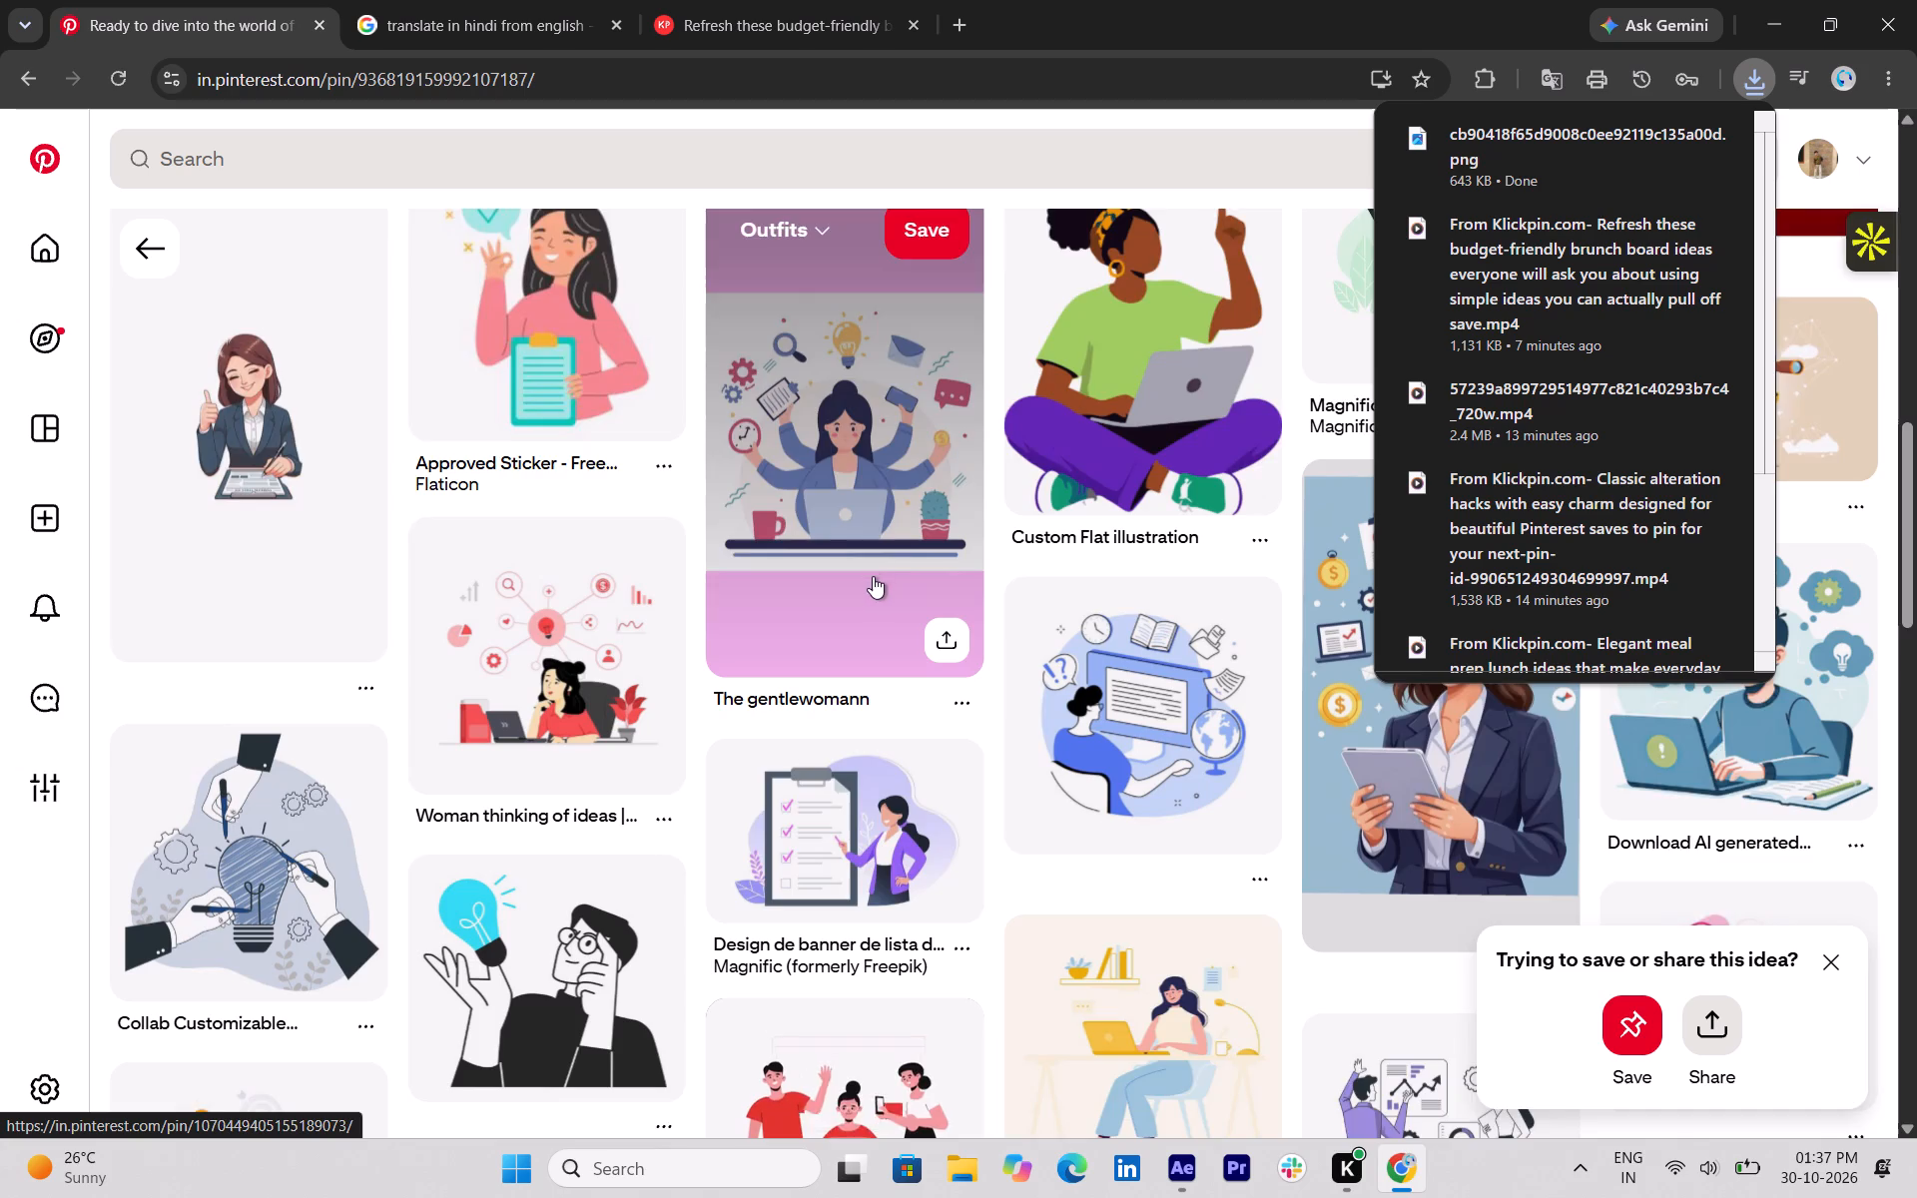
scroll(871, 577, down, 1)
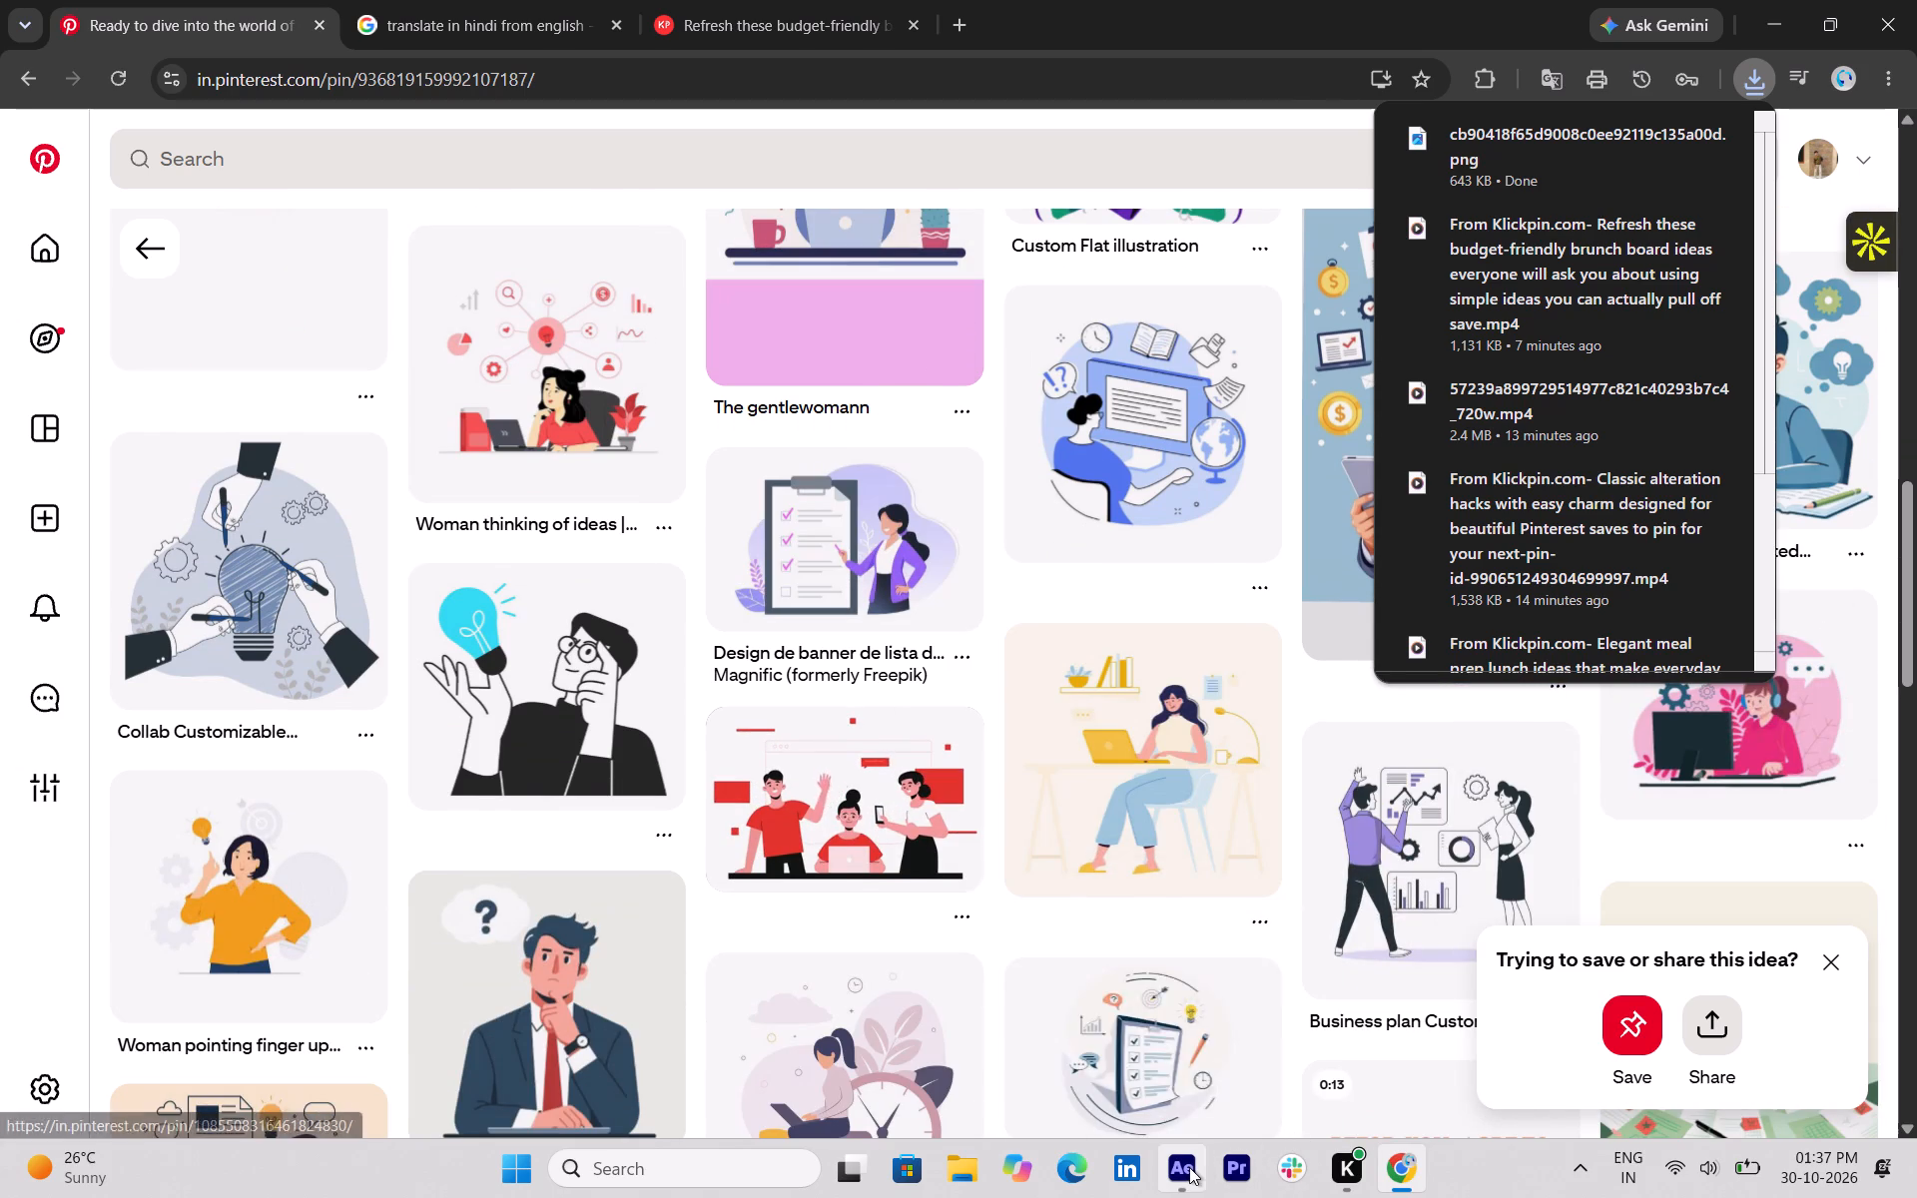
Switch to After Effects and play the "kamao video 2" narration from about 2:56, replaying from about 3:02, to find the next overlay spot.
click(1189, 1167)
drag(1241, 869, 1170, 851)
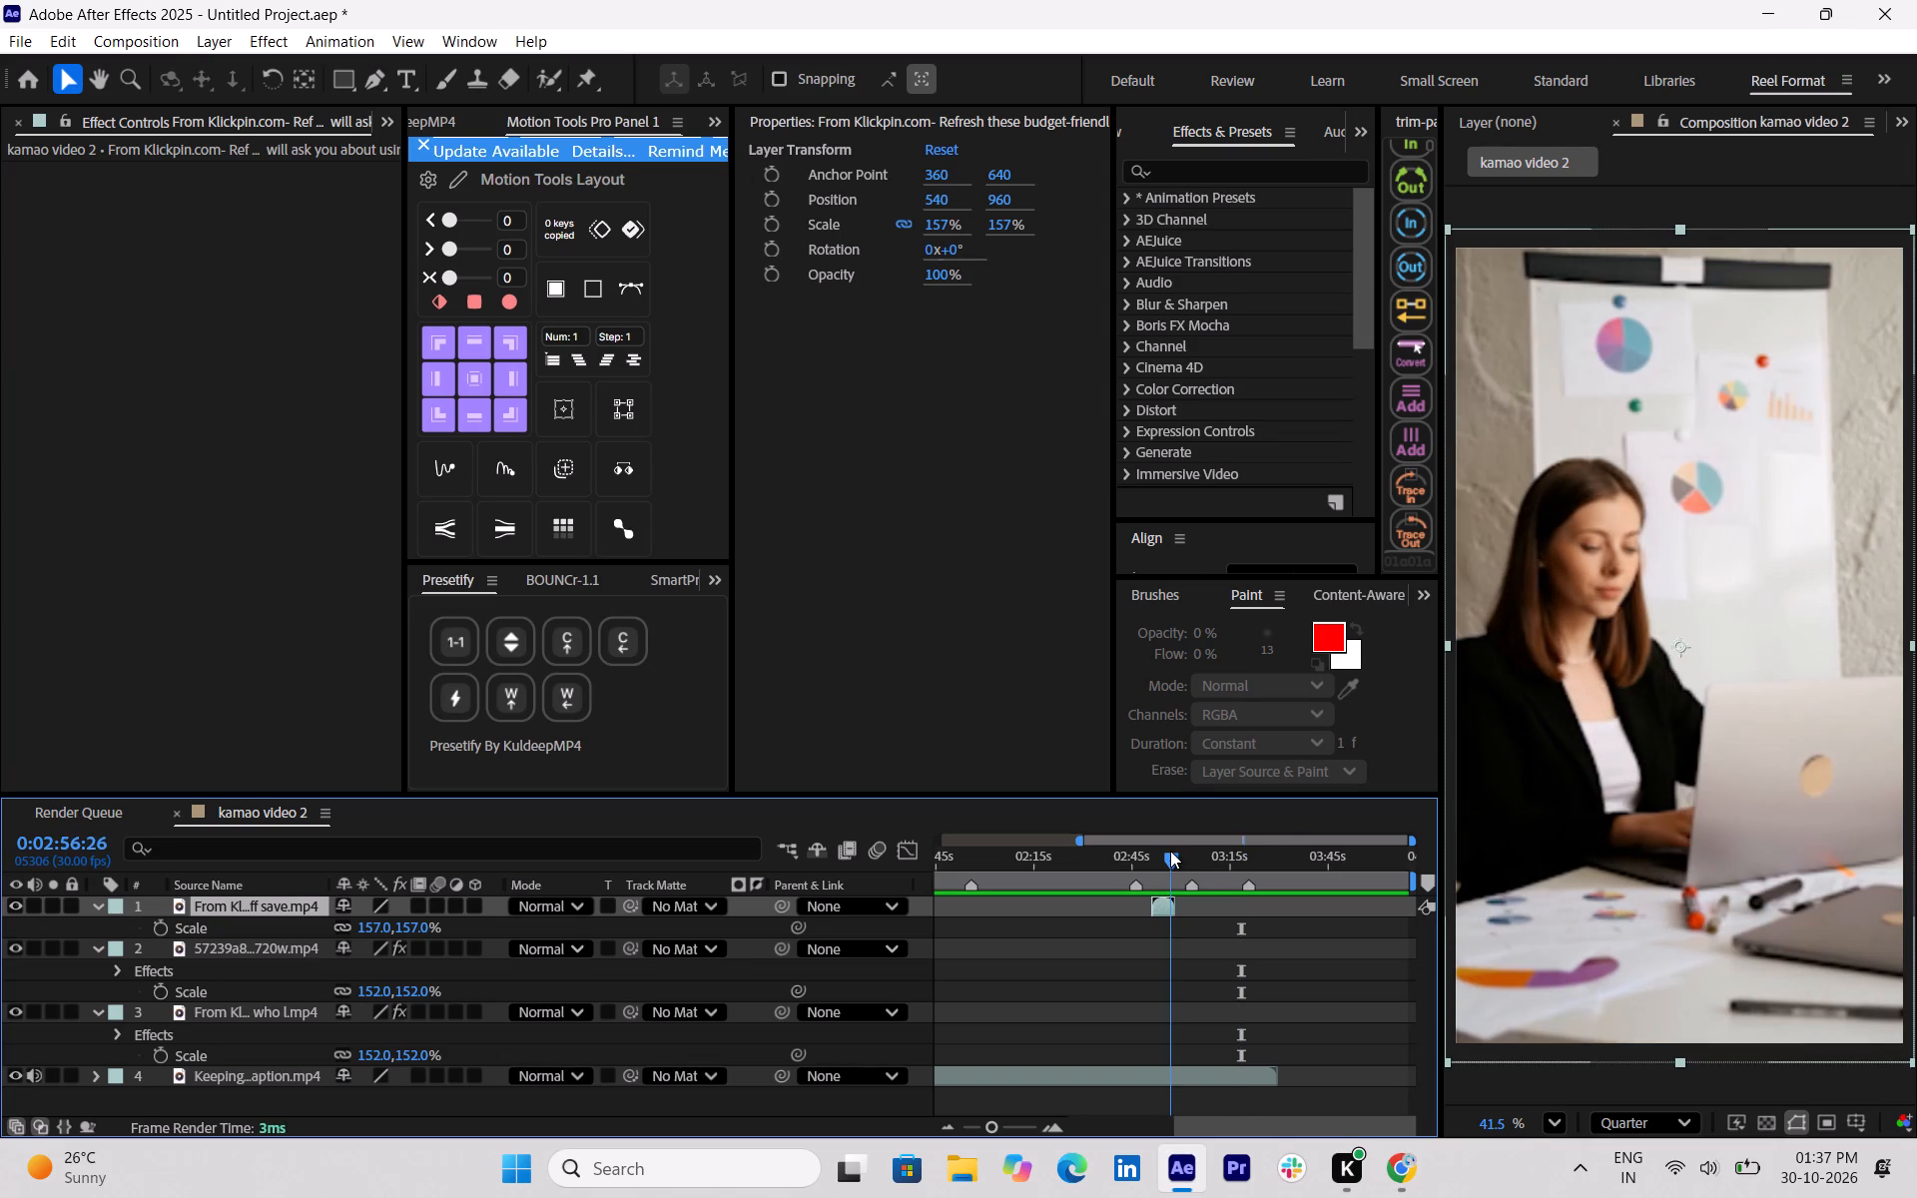
drag(1170, 851, 1169, 851)
key(space)
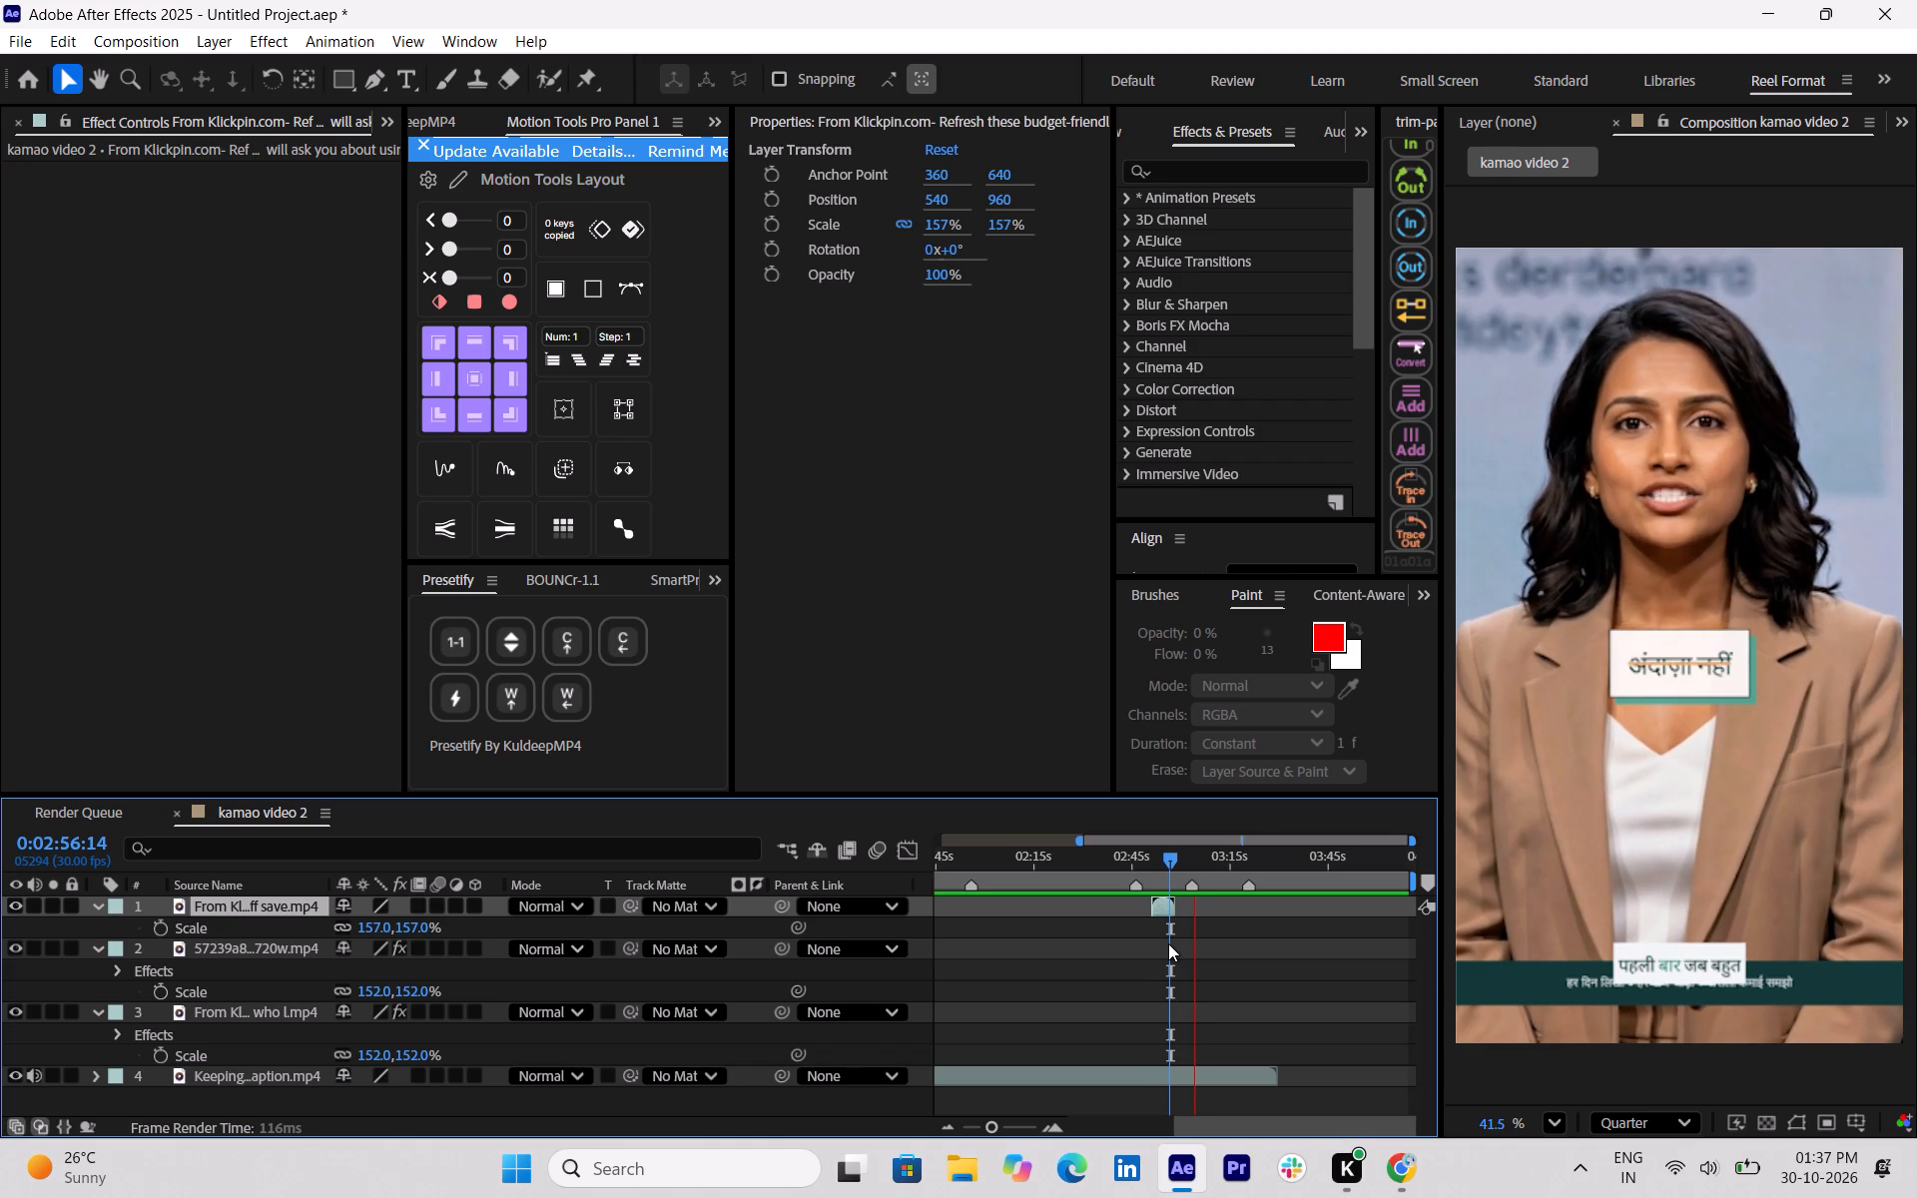
key(space)
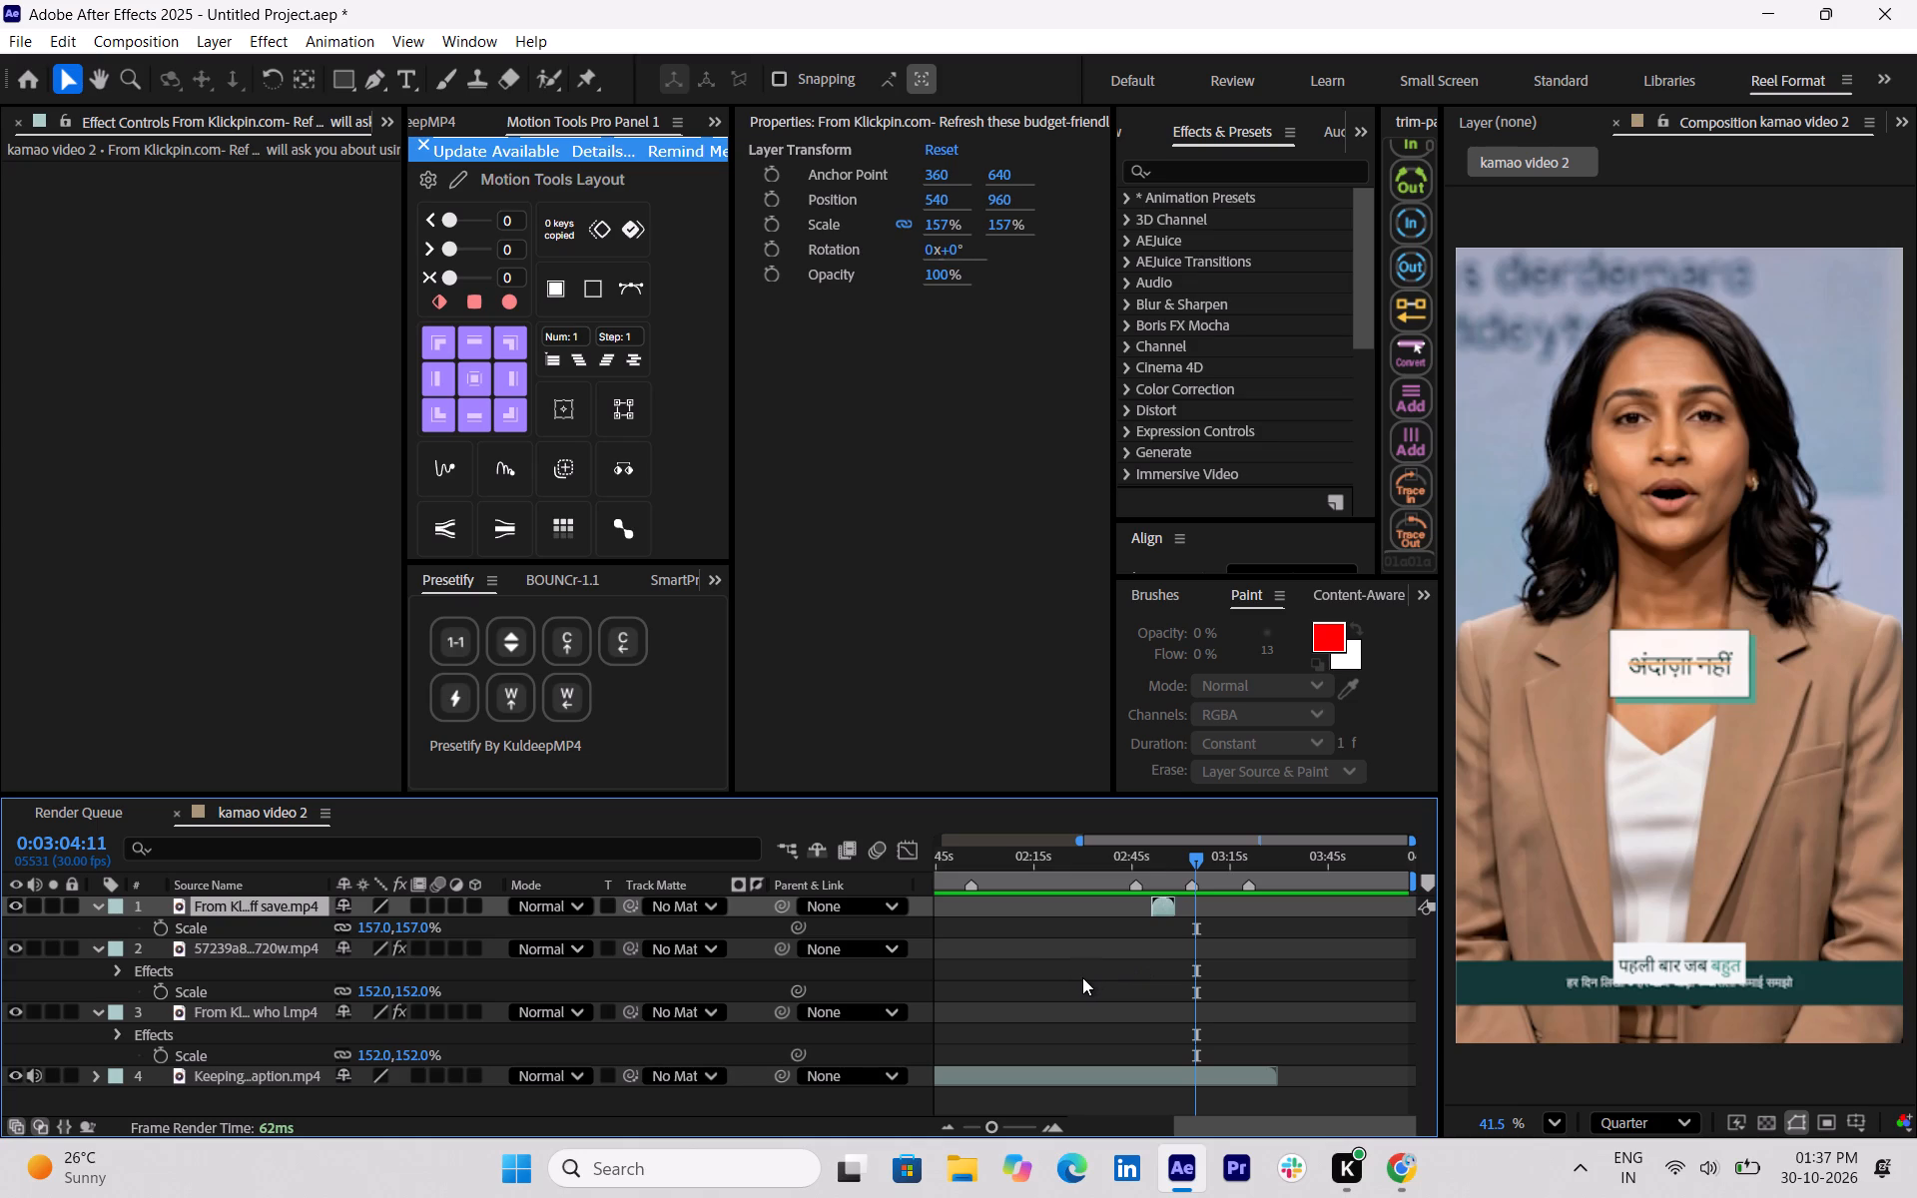
key(space)
key(space)
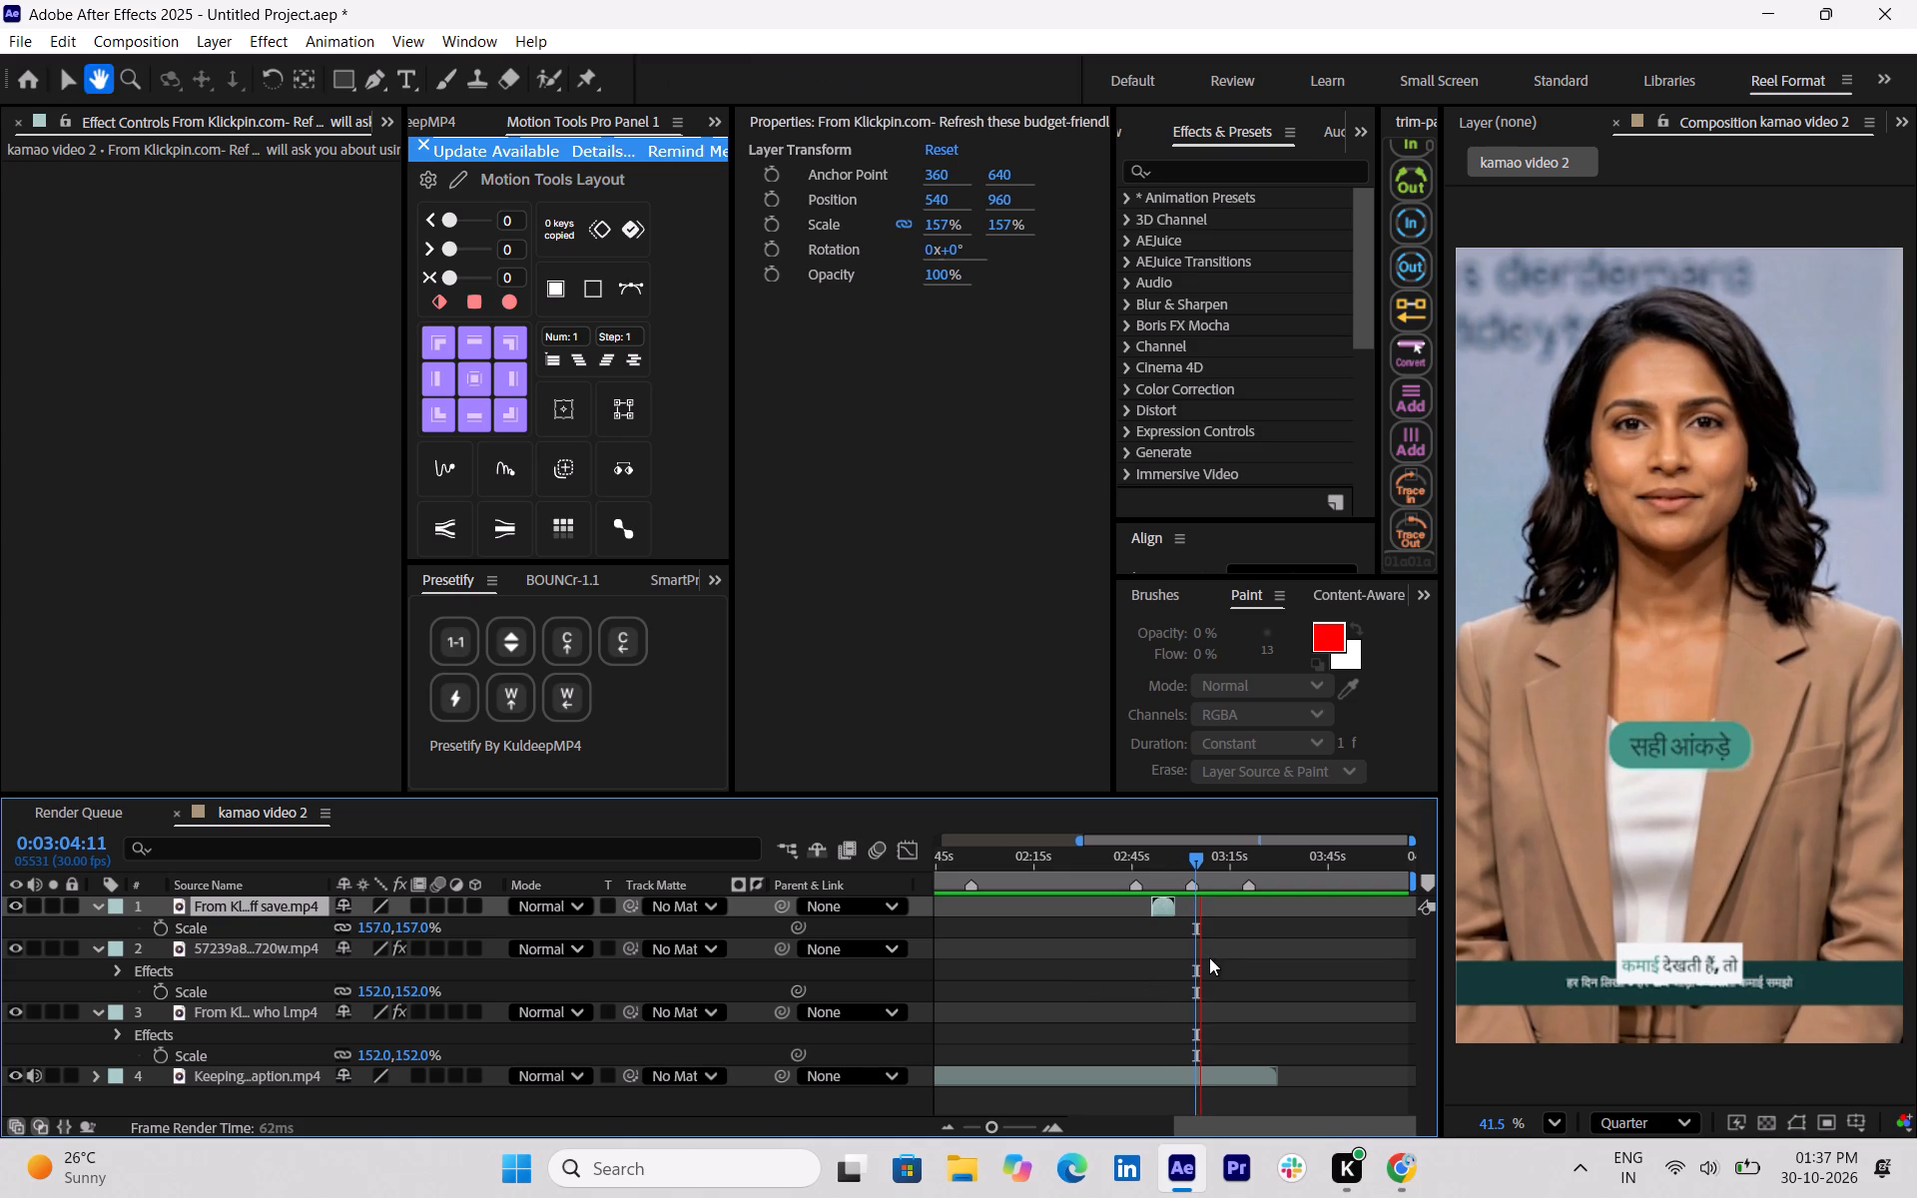
drag(1198, 855, 1186, 855)
key(space)
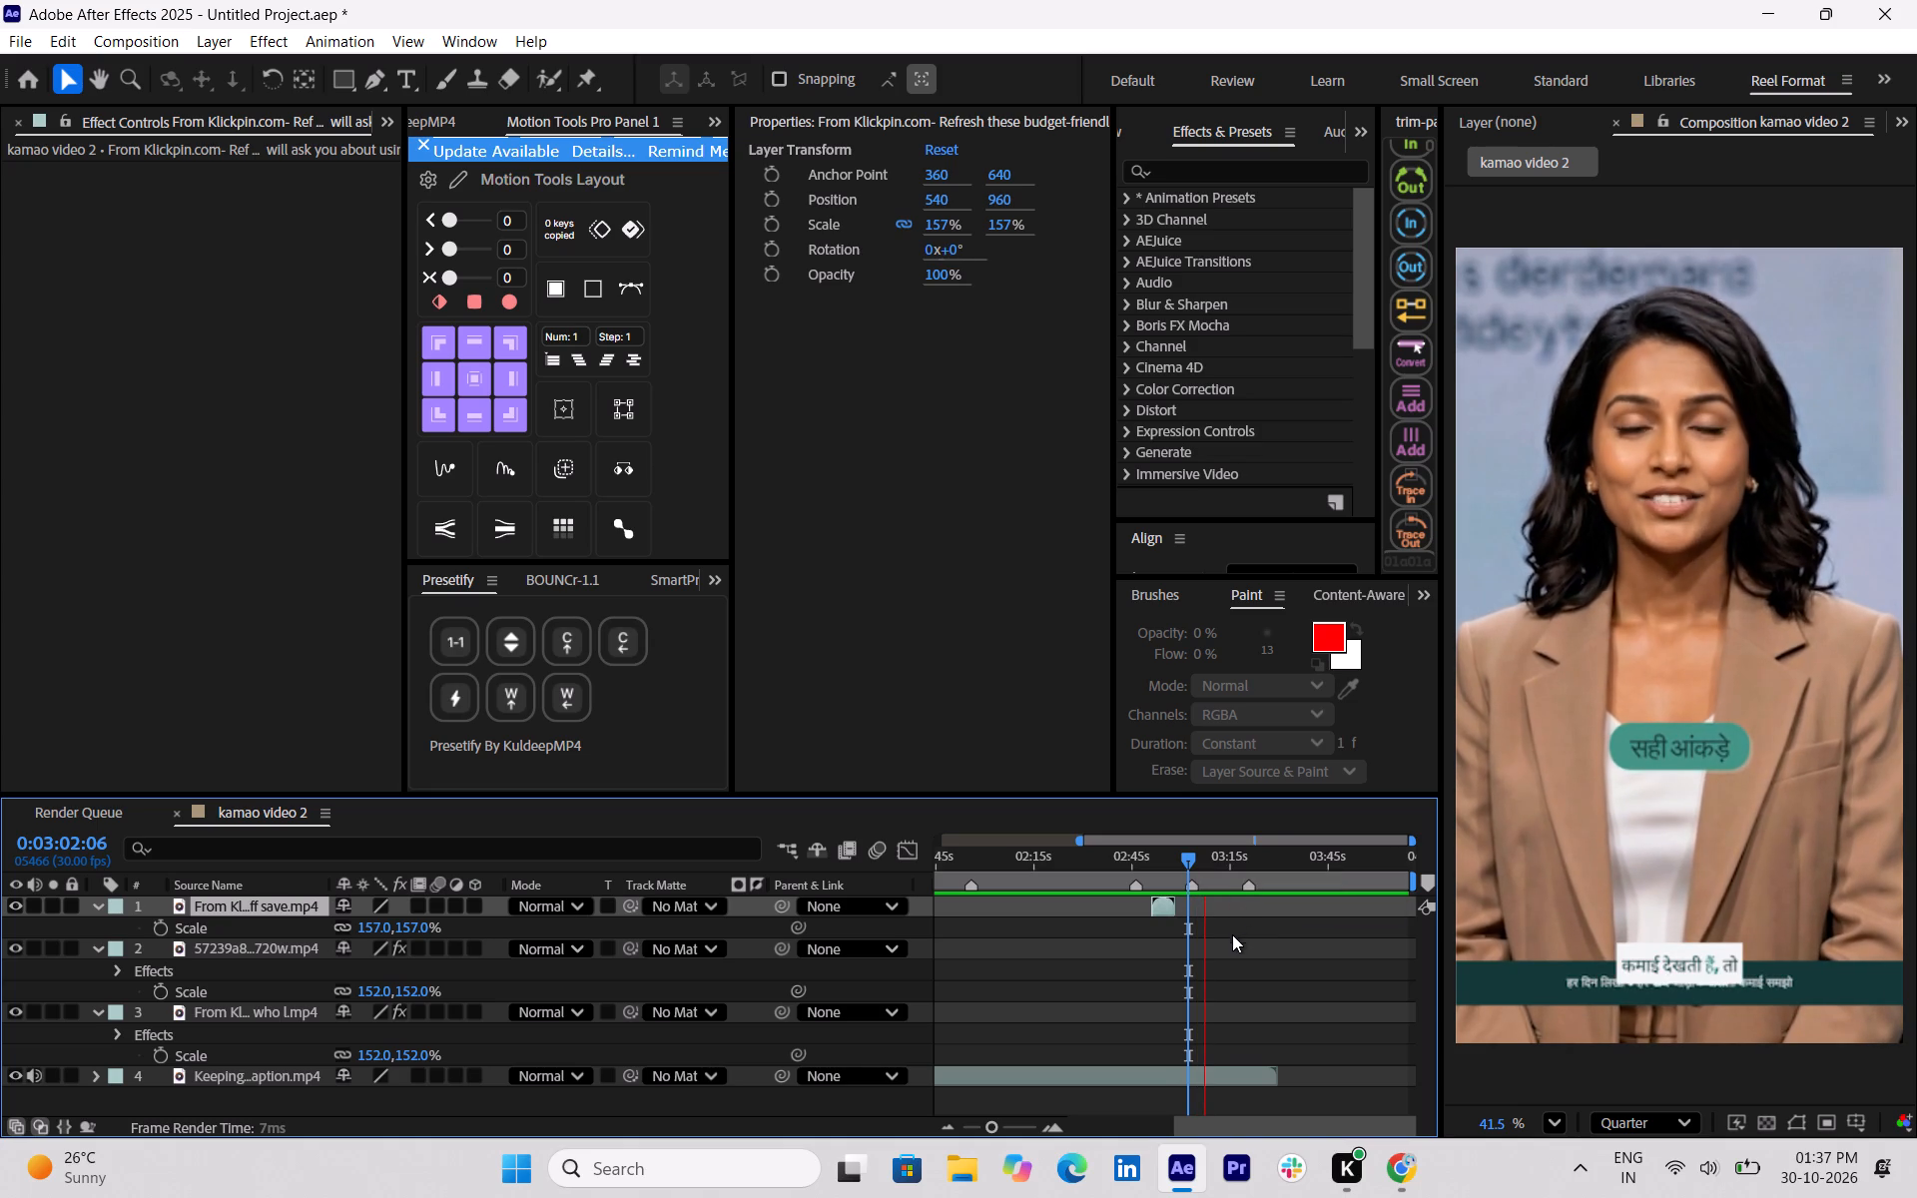
key(space)
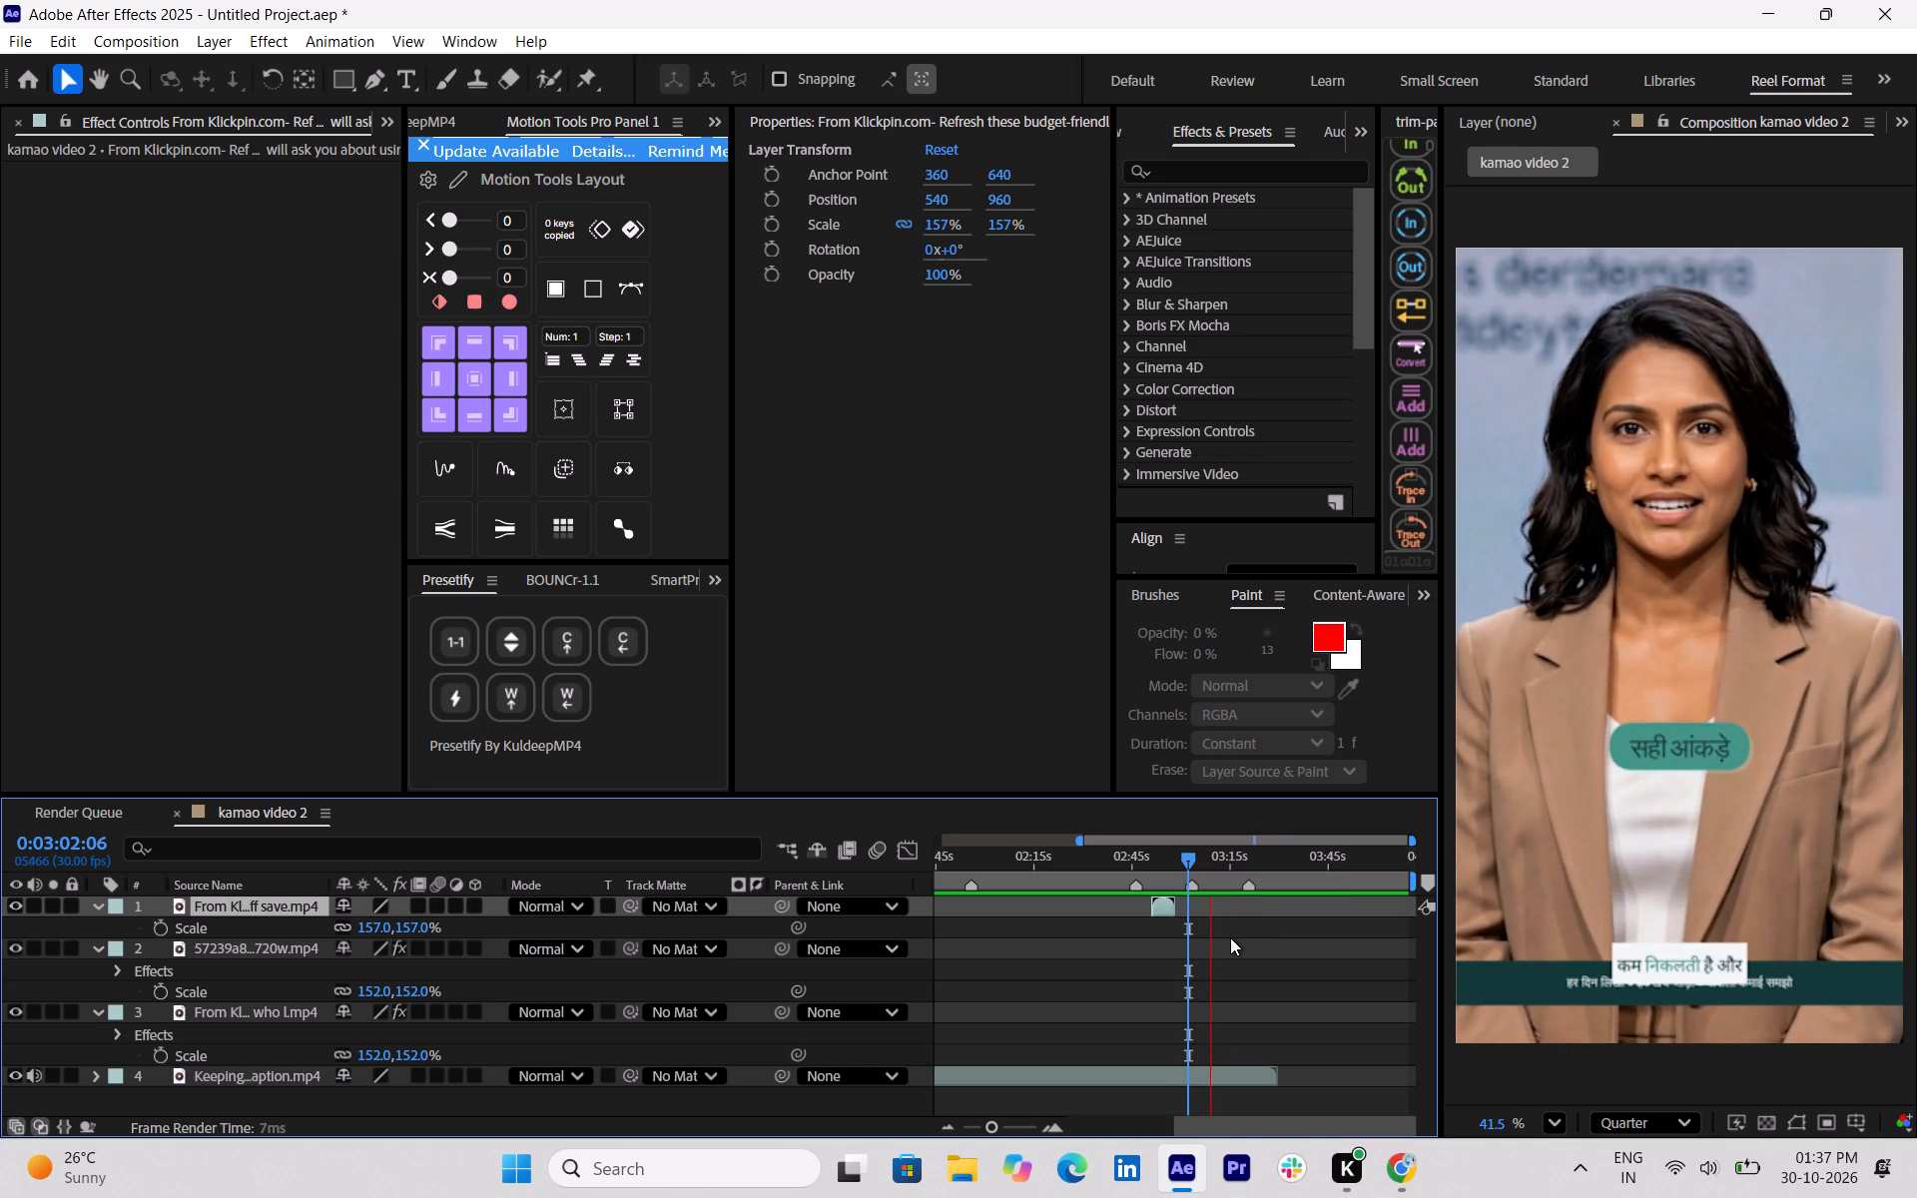
Switch to Chrome and look back through the pins related to the light bulb illustration, dismissing the save-or-share prompt.
click(1407, 1184)
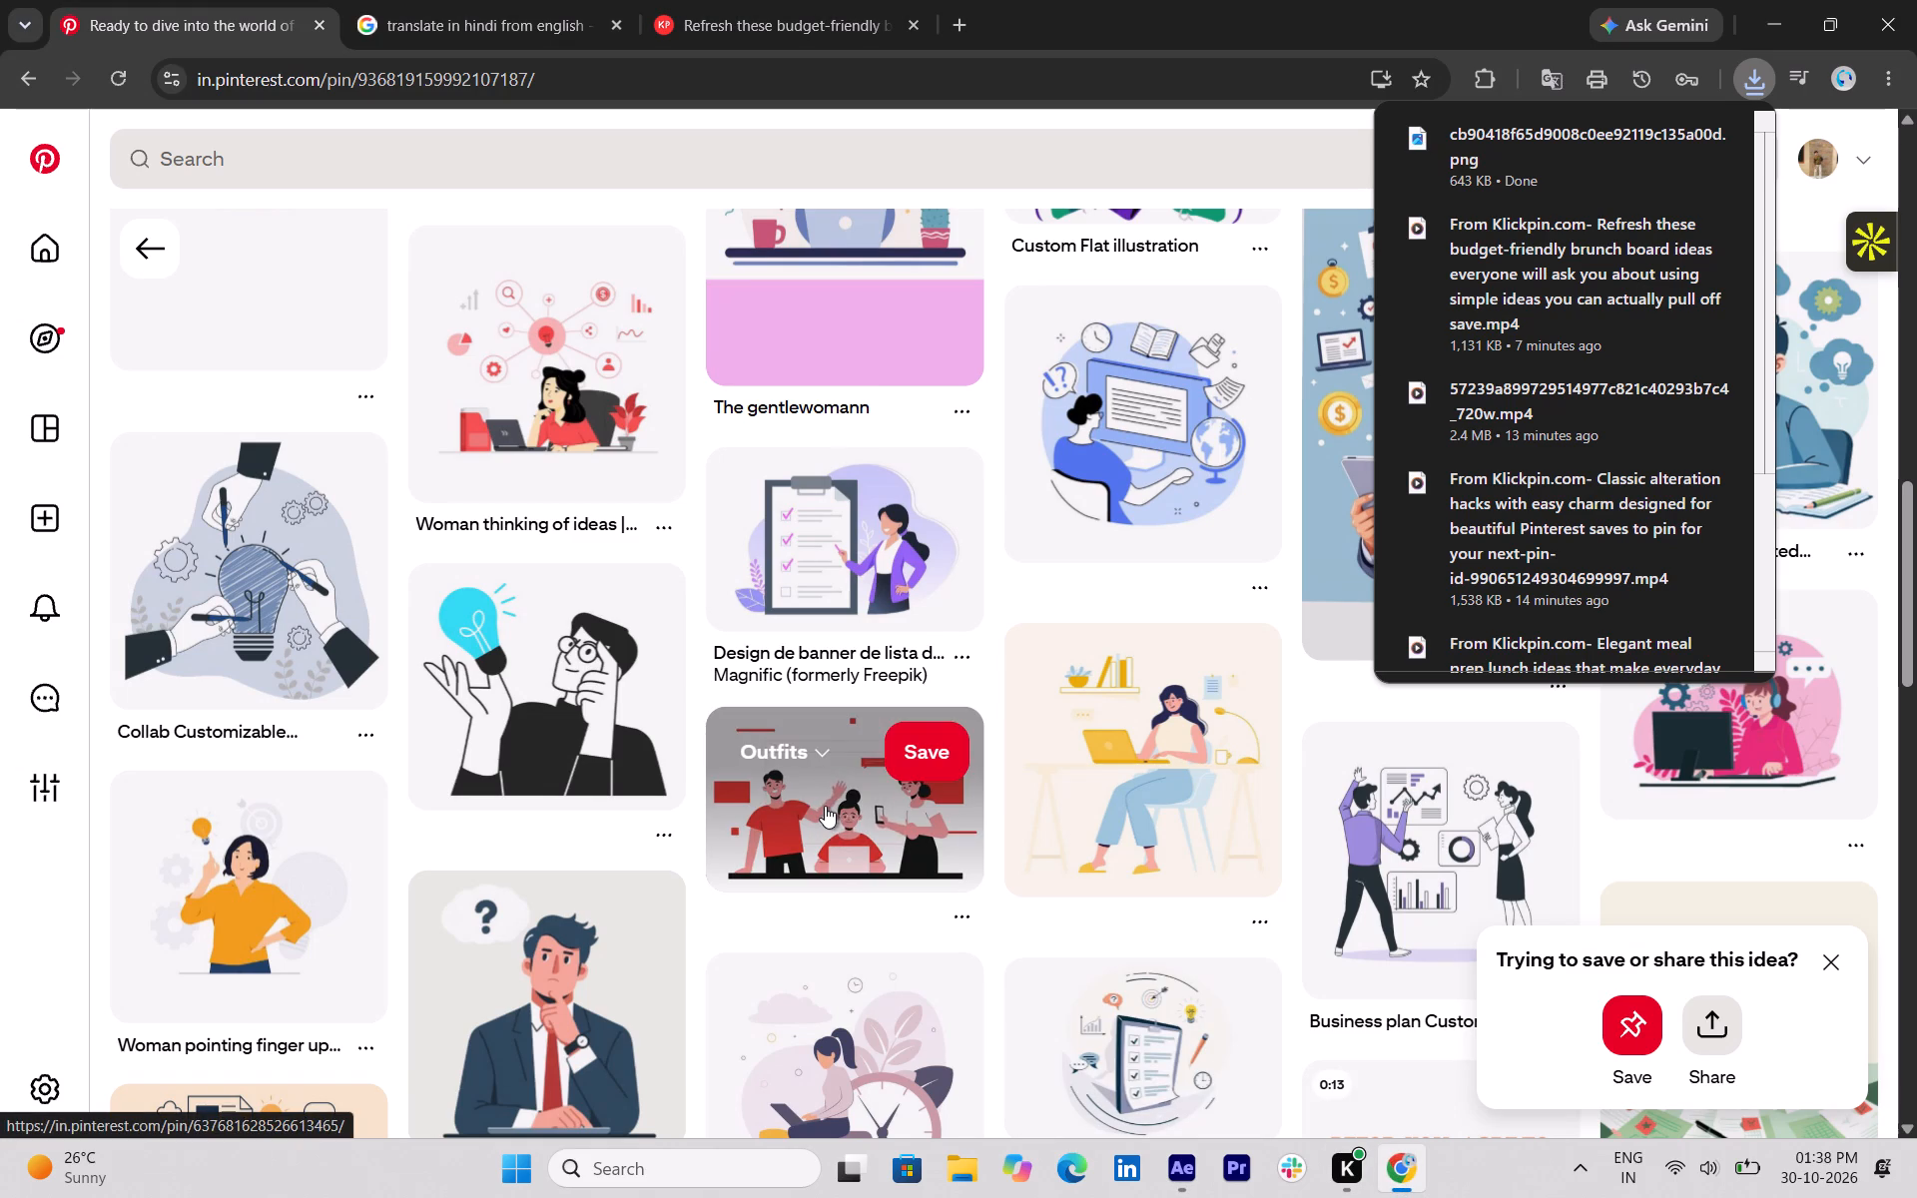
scroll(825, 806, up, 1)
scroll(823, 806, down, 1)
scroll(817, 806, up, 2)
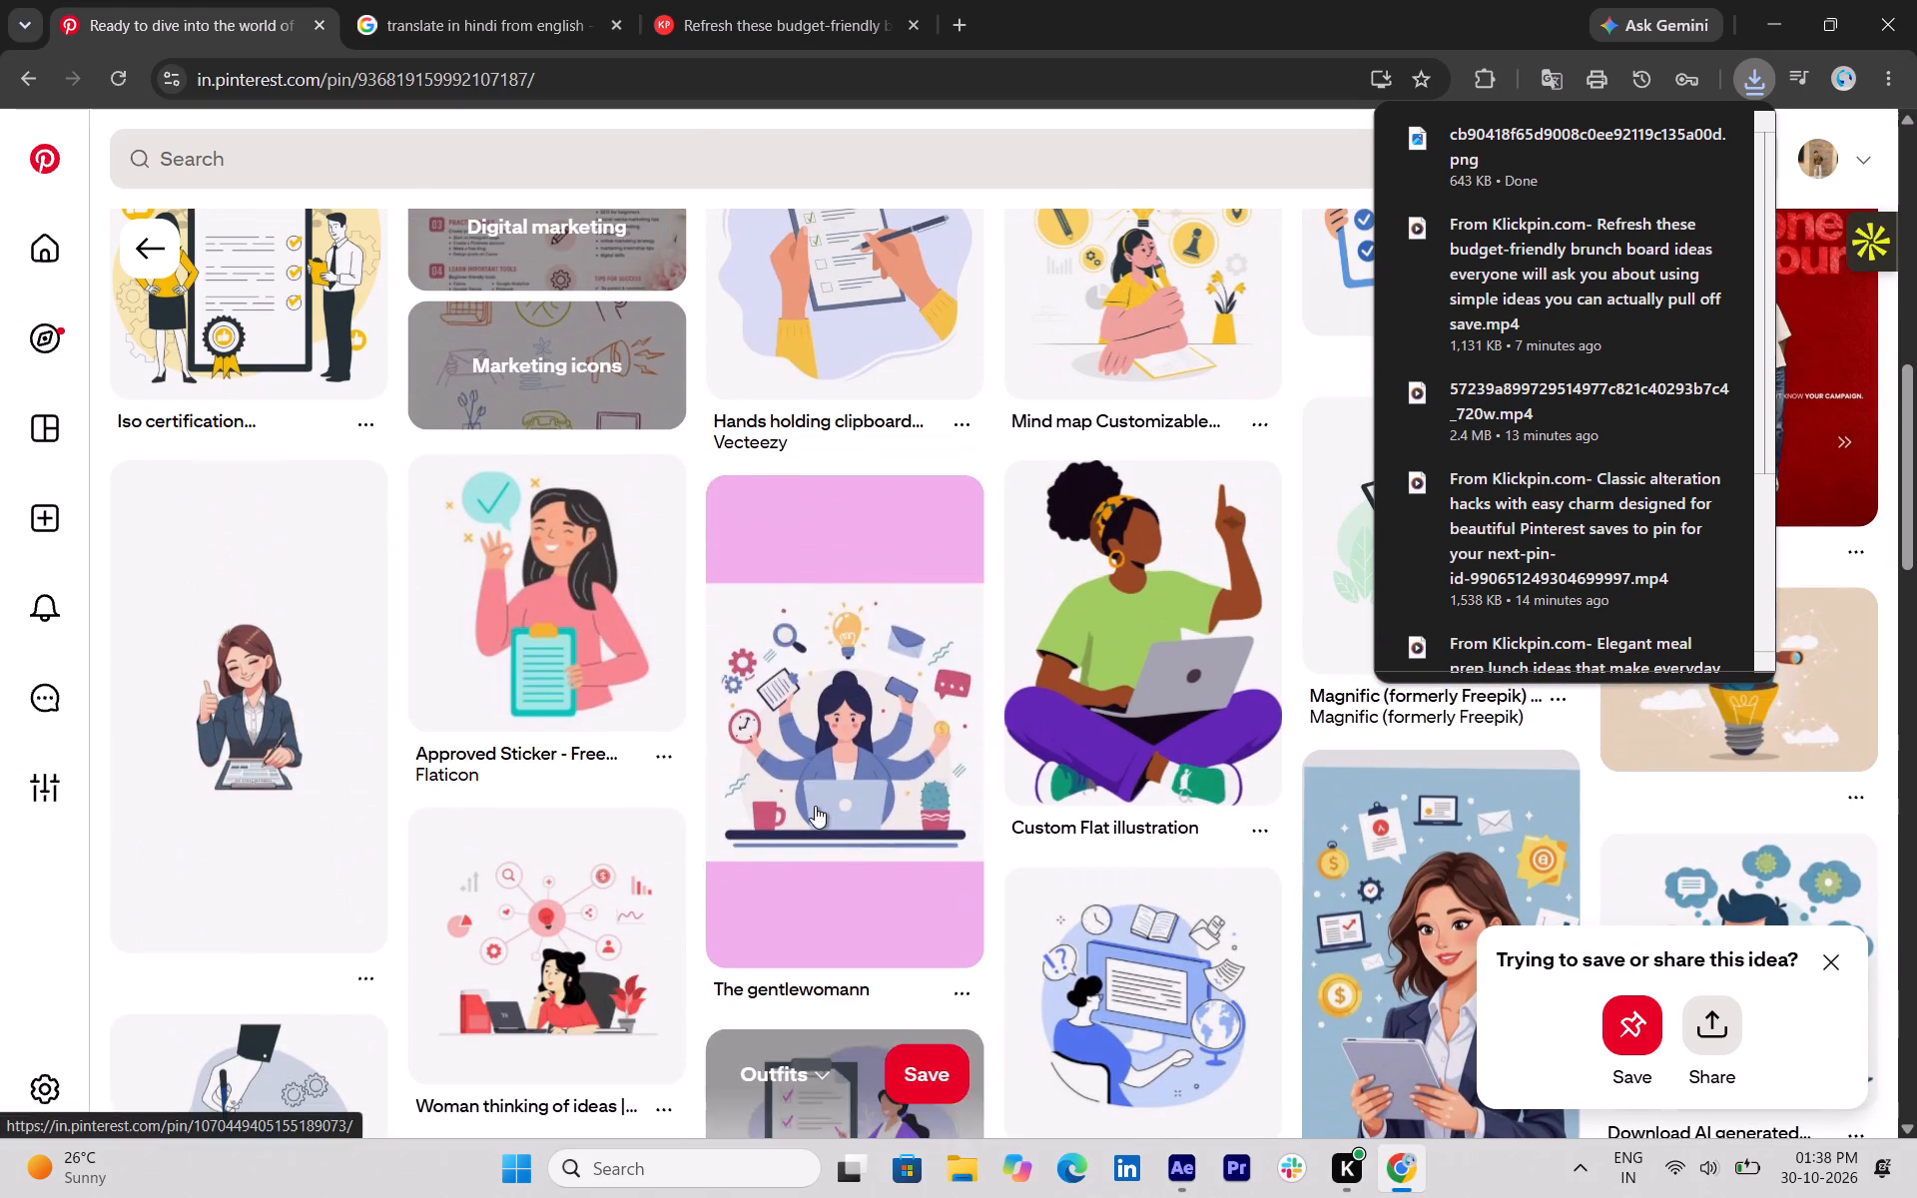
scroll(815, 806, up, 2)
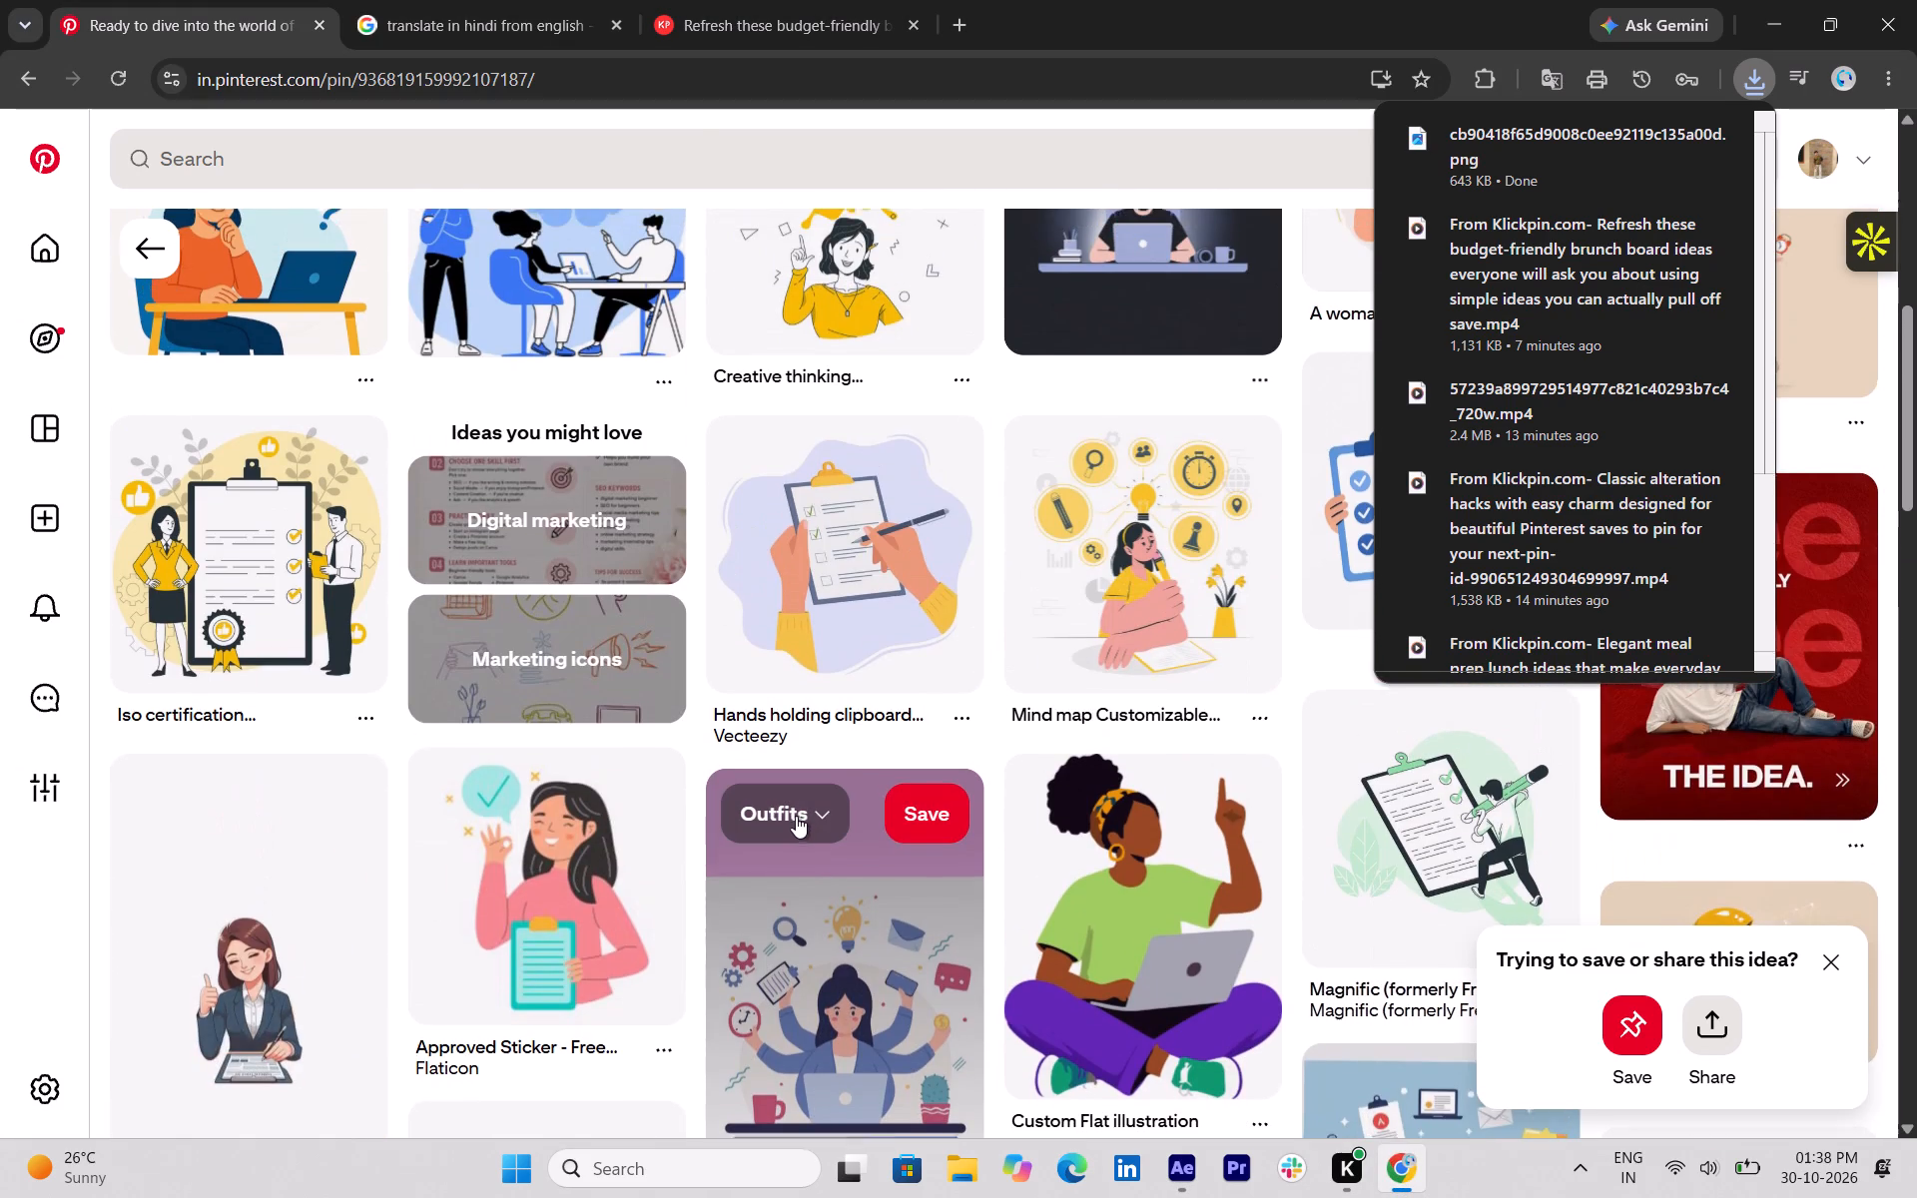
scroll(796, 816, up, 2)
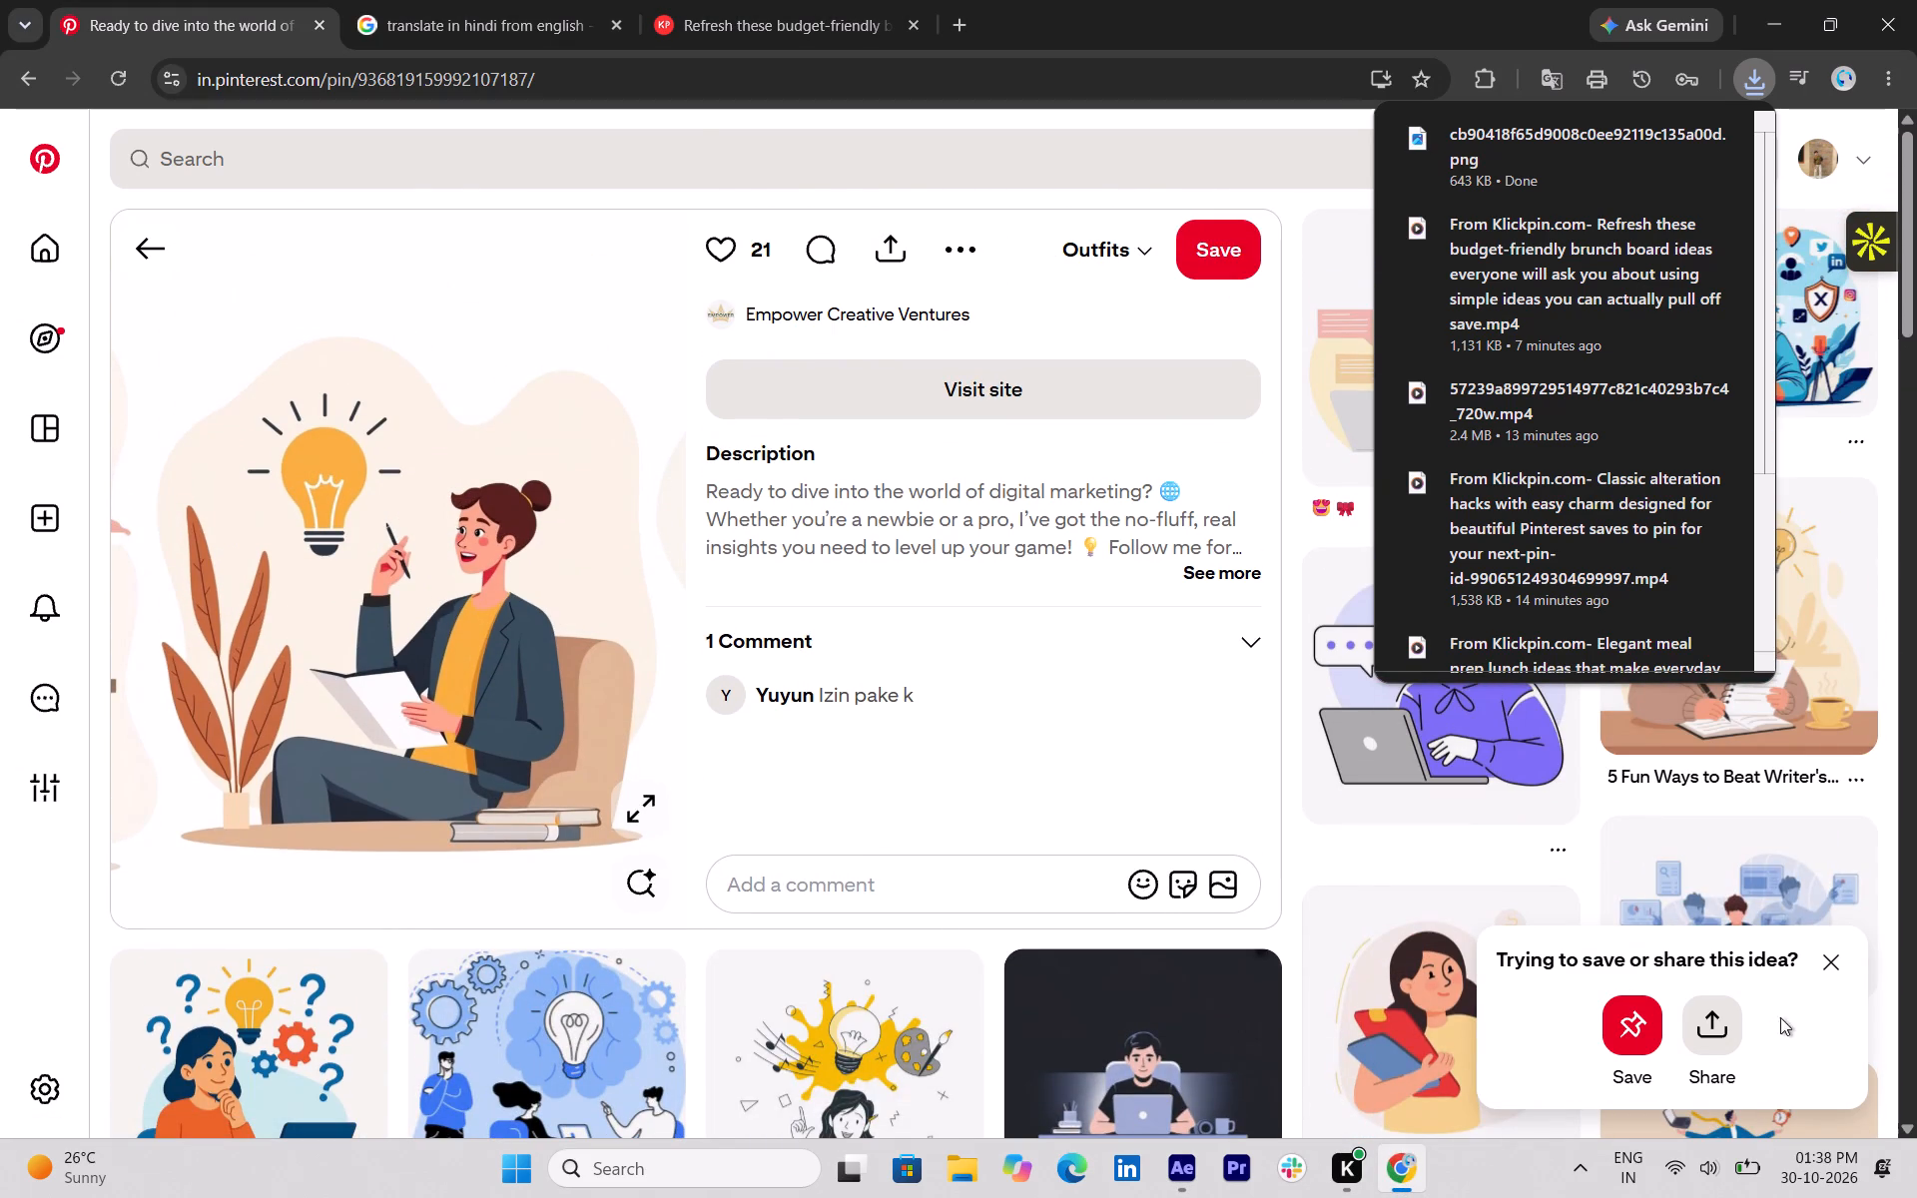
click(1822, 966)
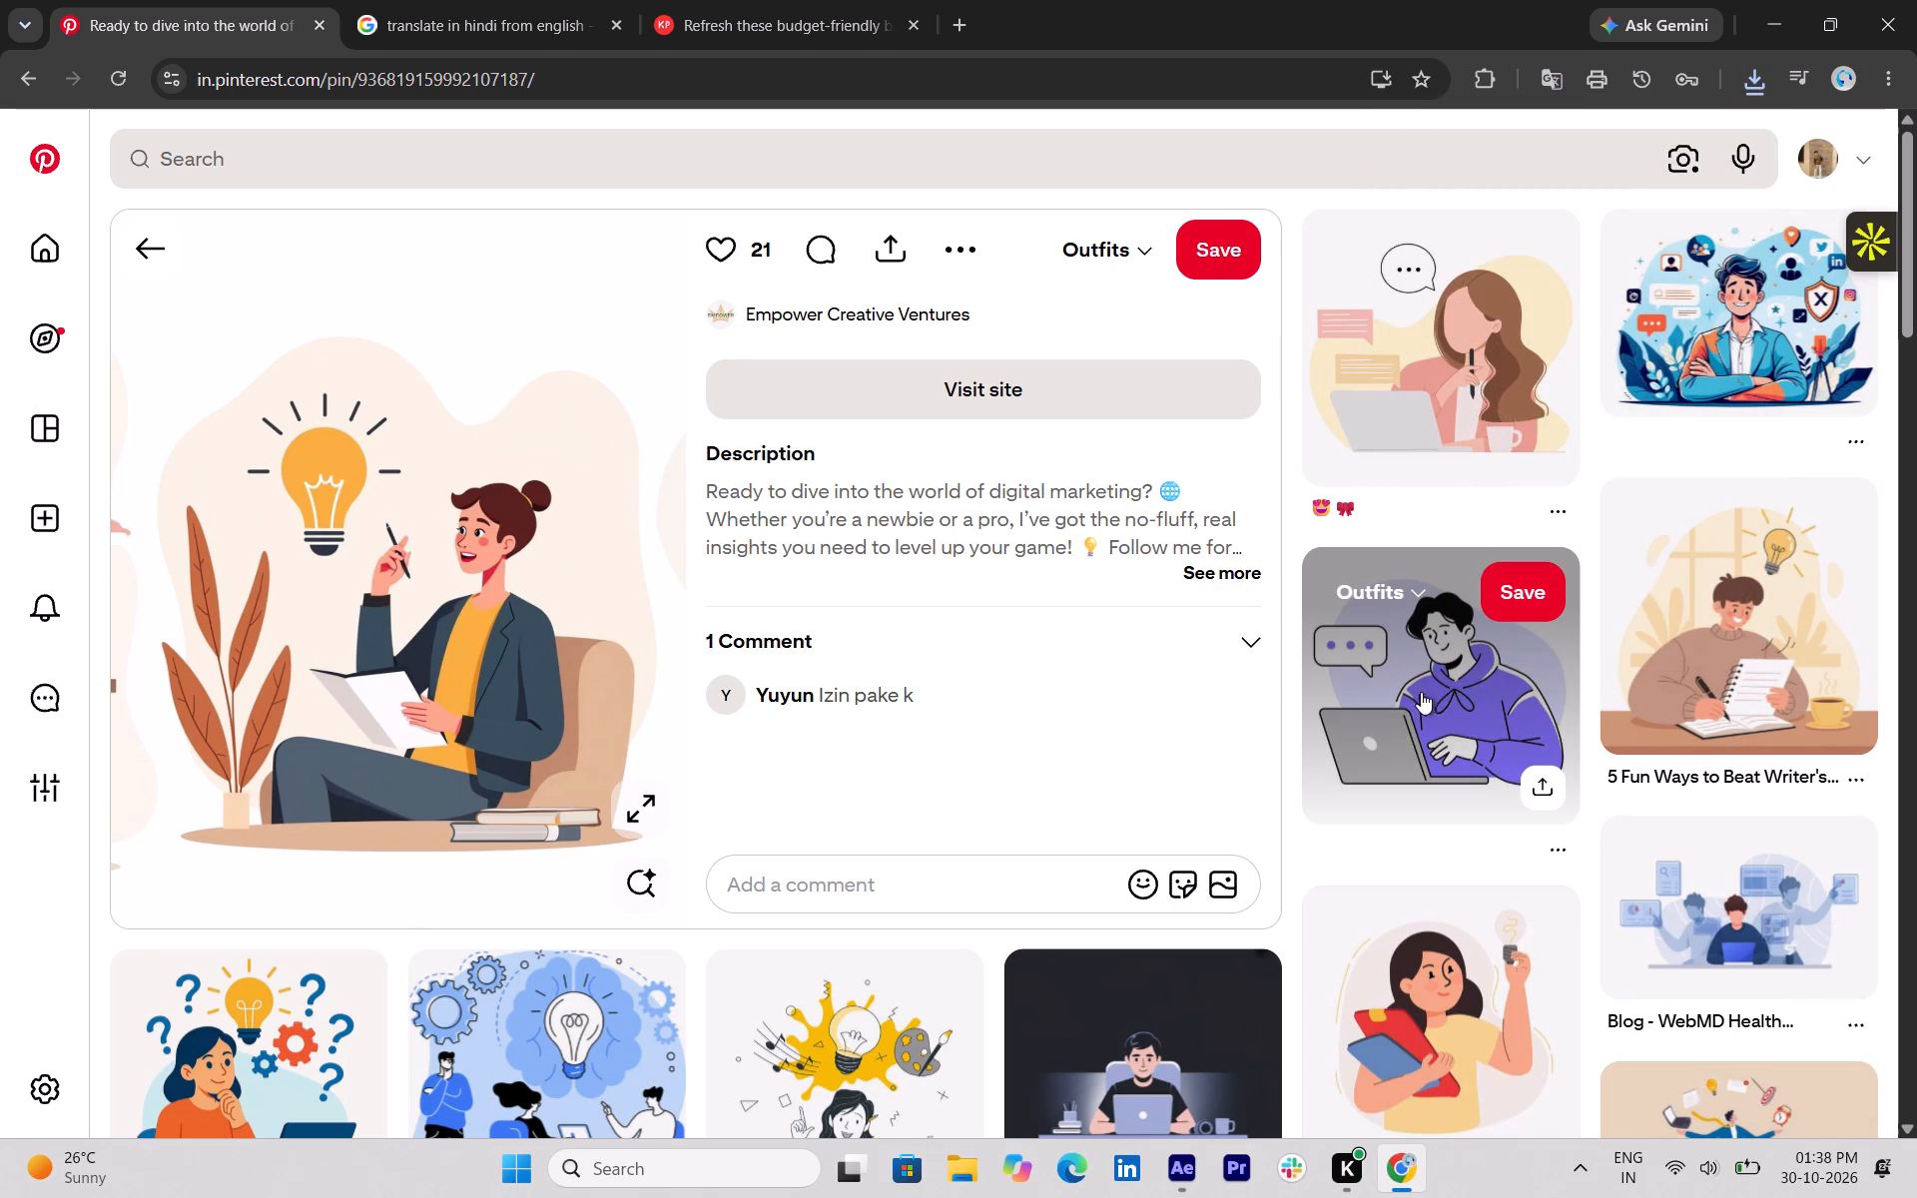
scroll(1446, 678, up, 2)
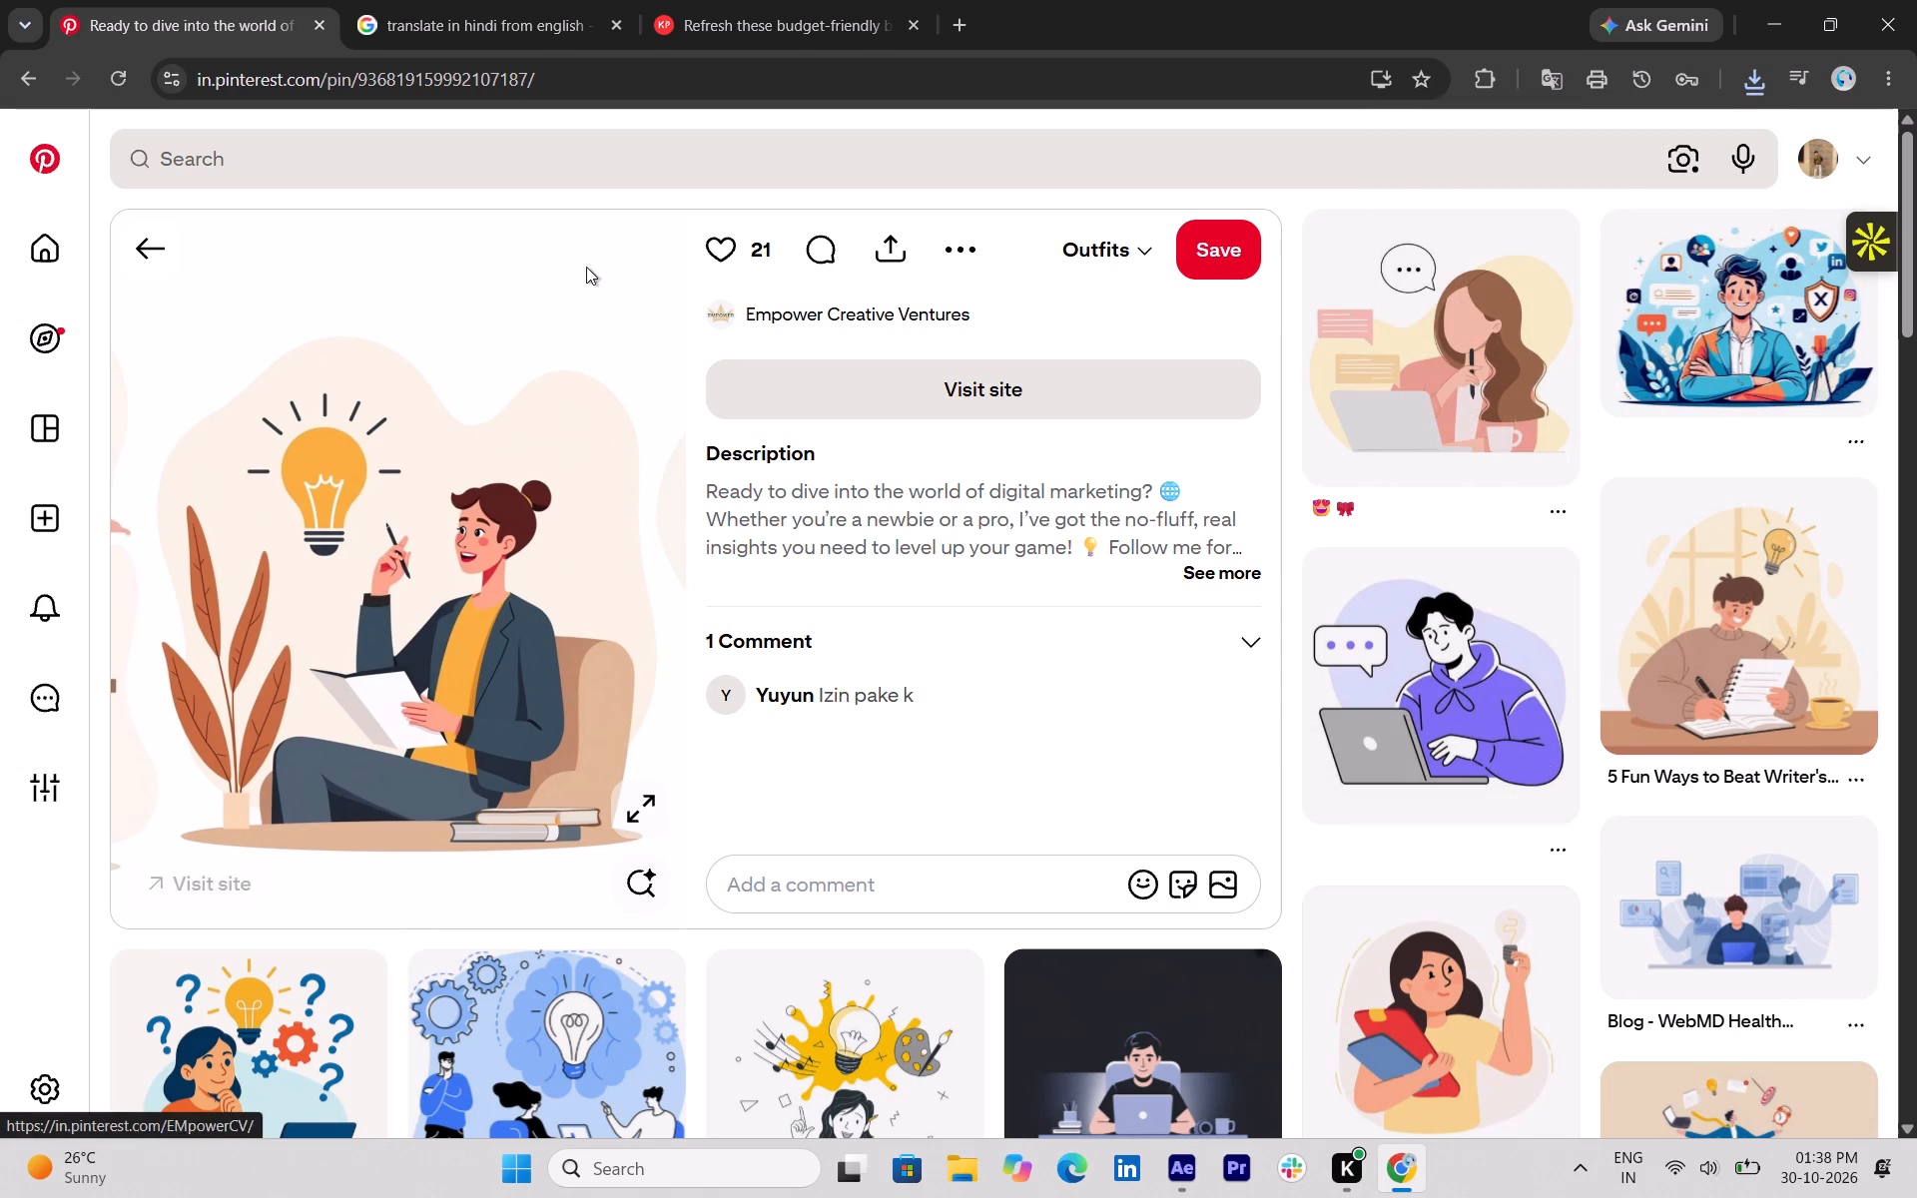
Search Pinterest for "sad woman vector".
click(525, 175)
key(s)
text(ad)
key(space)
text(wom)
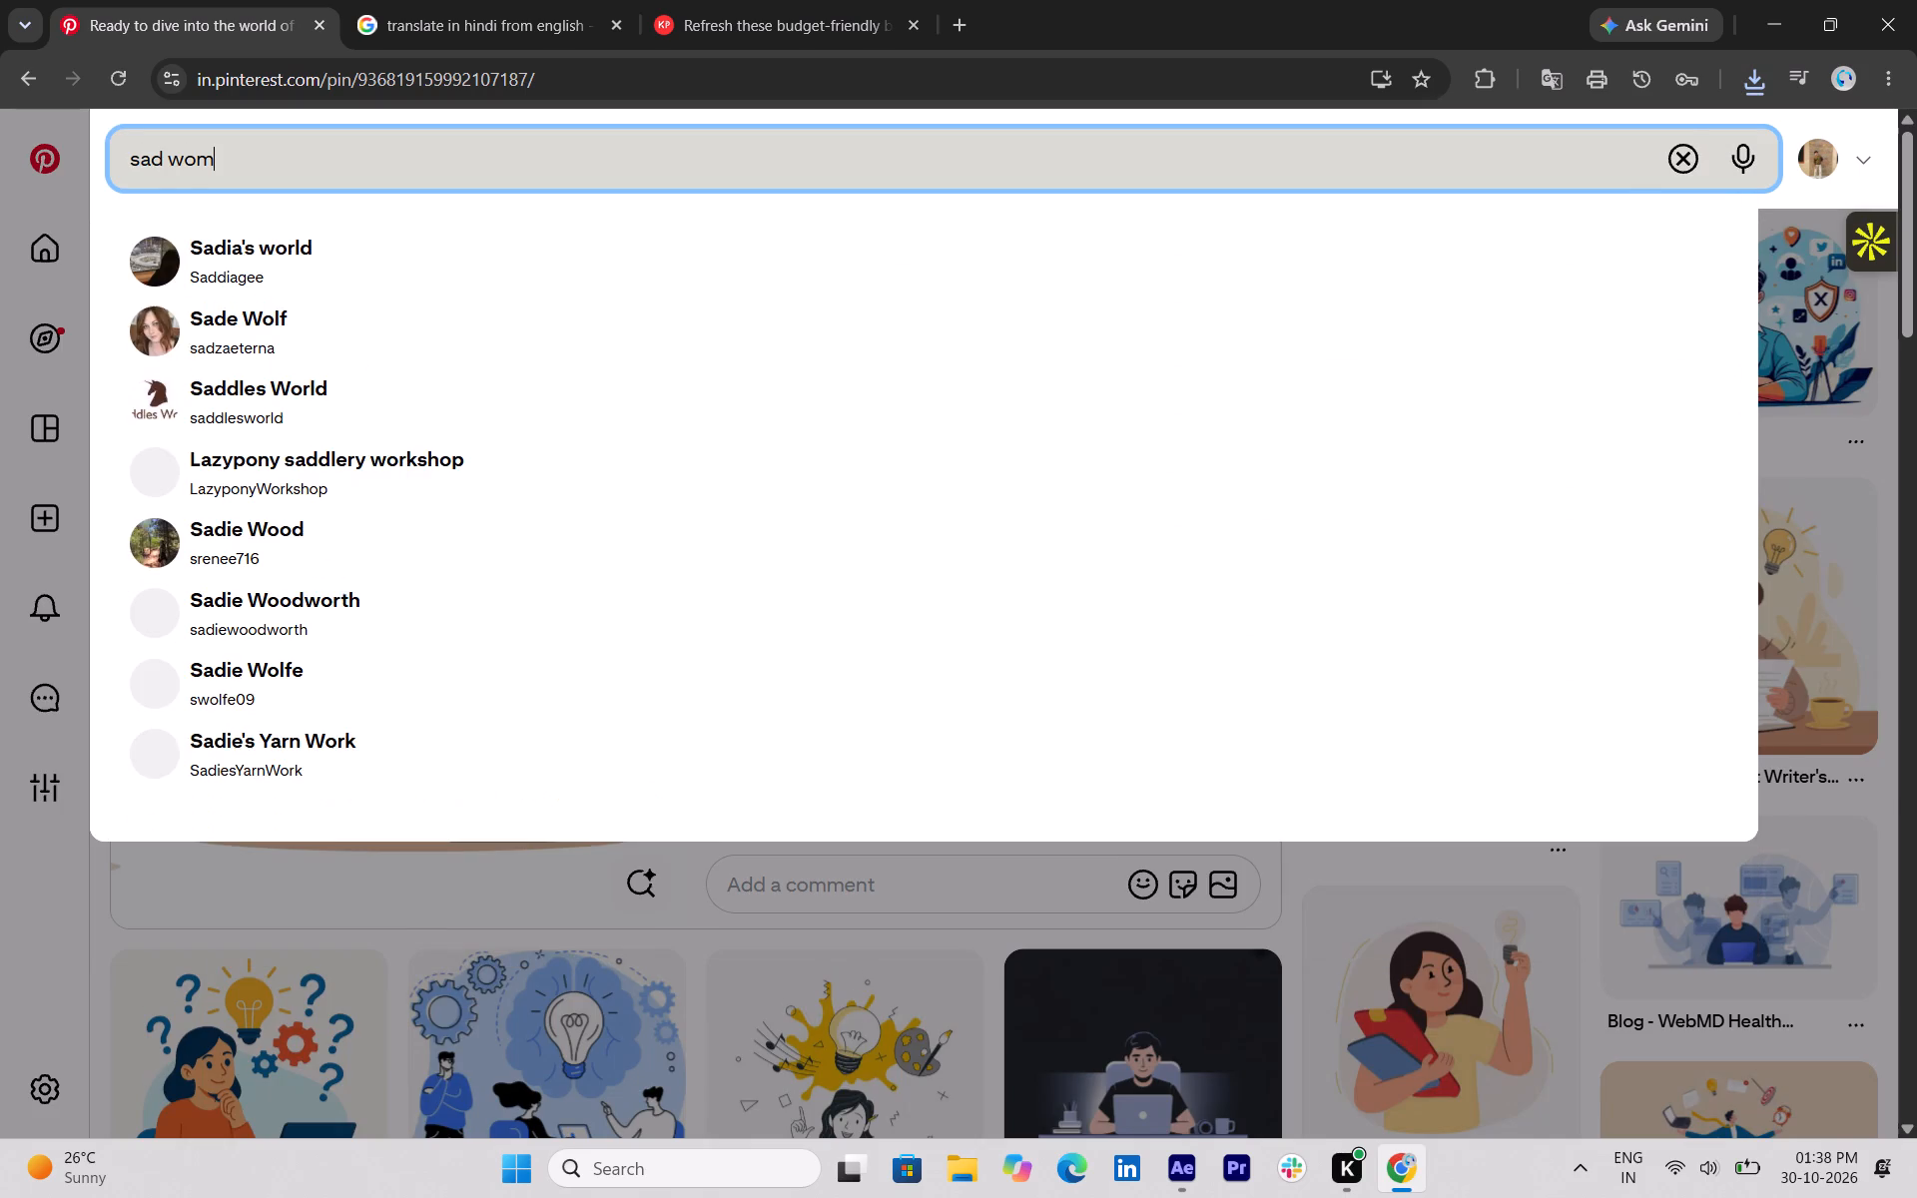
text(an vector)
key(space)
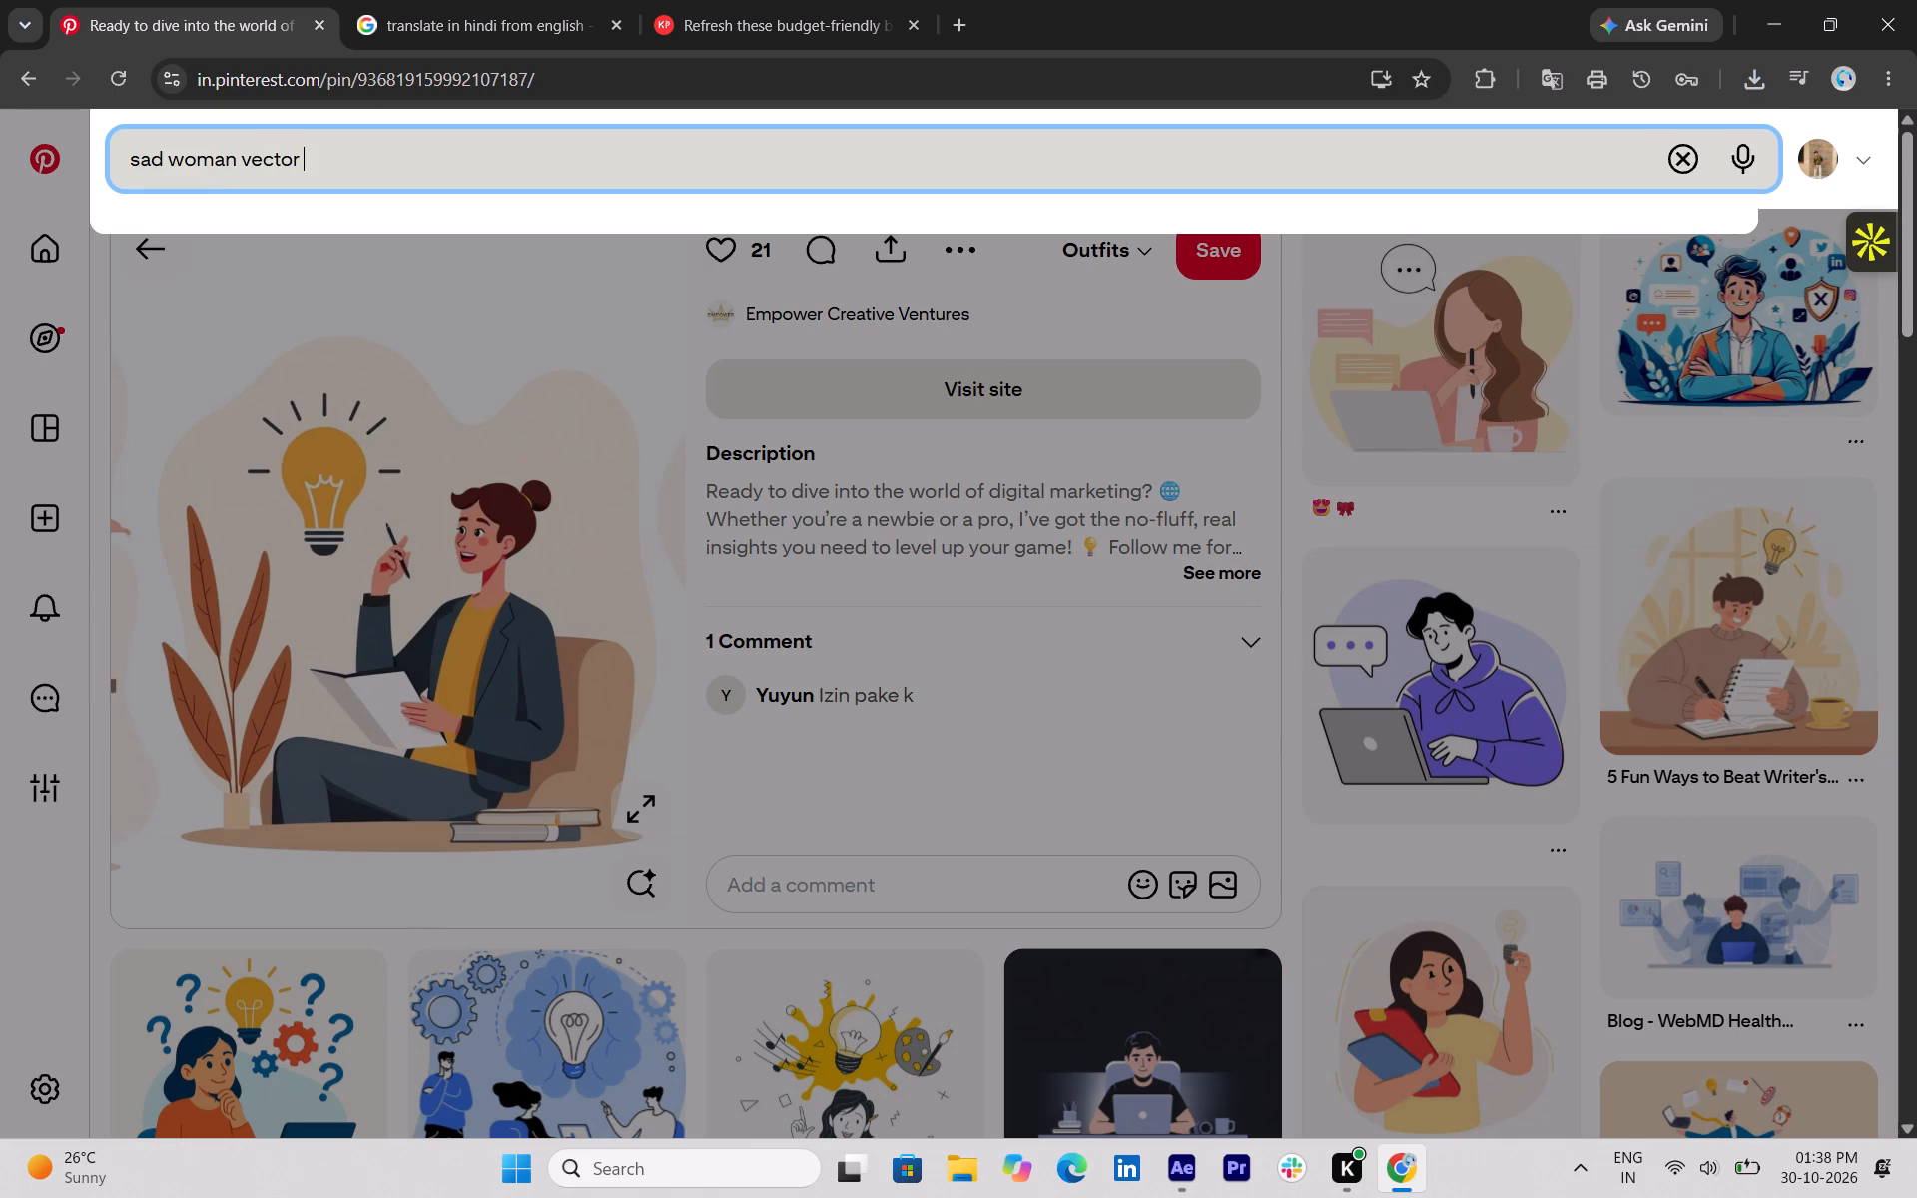
key(Return)
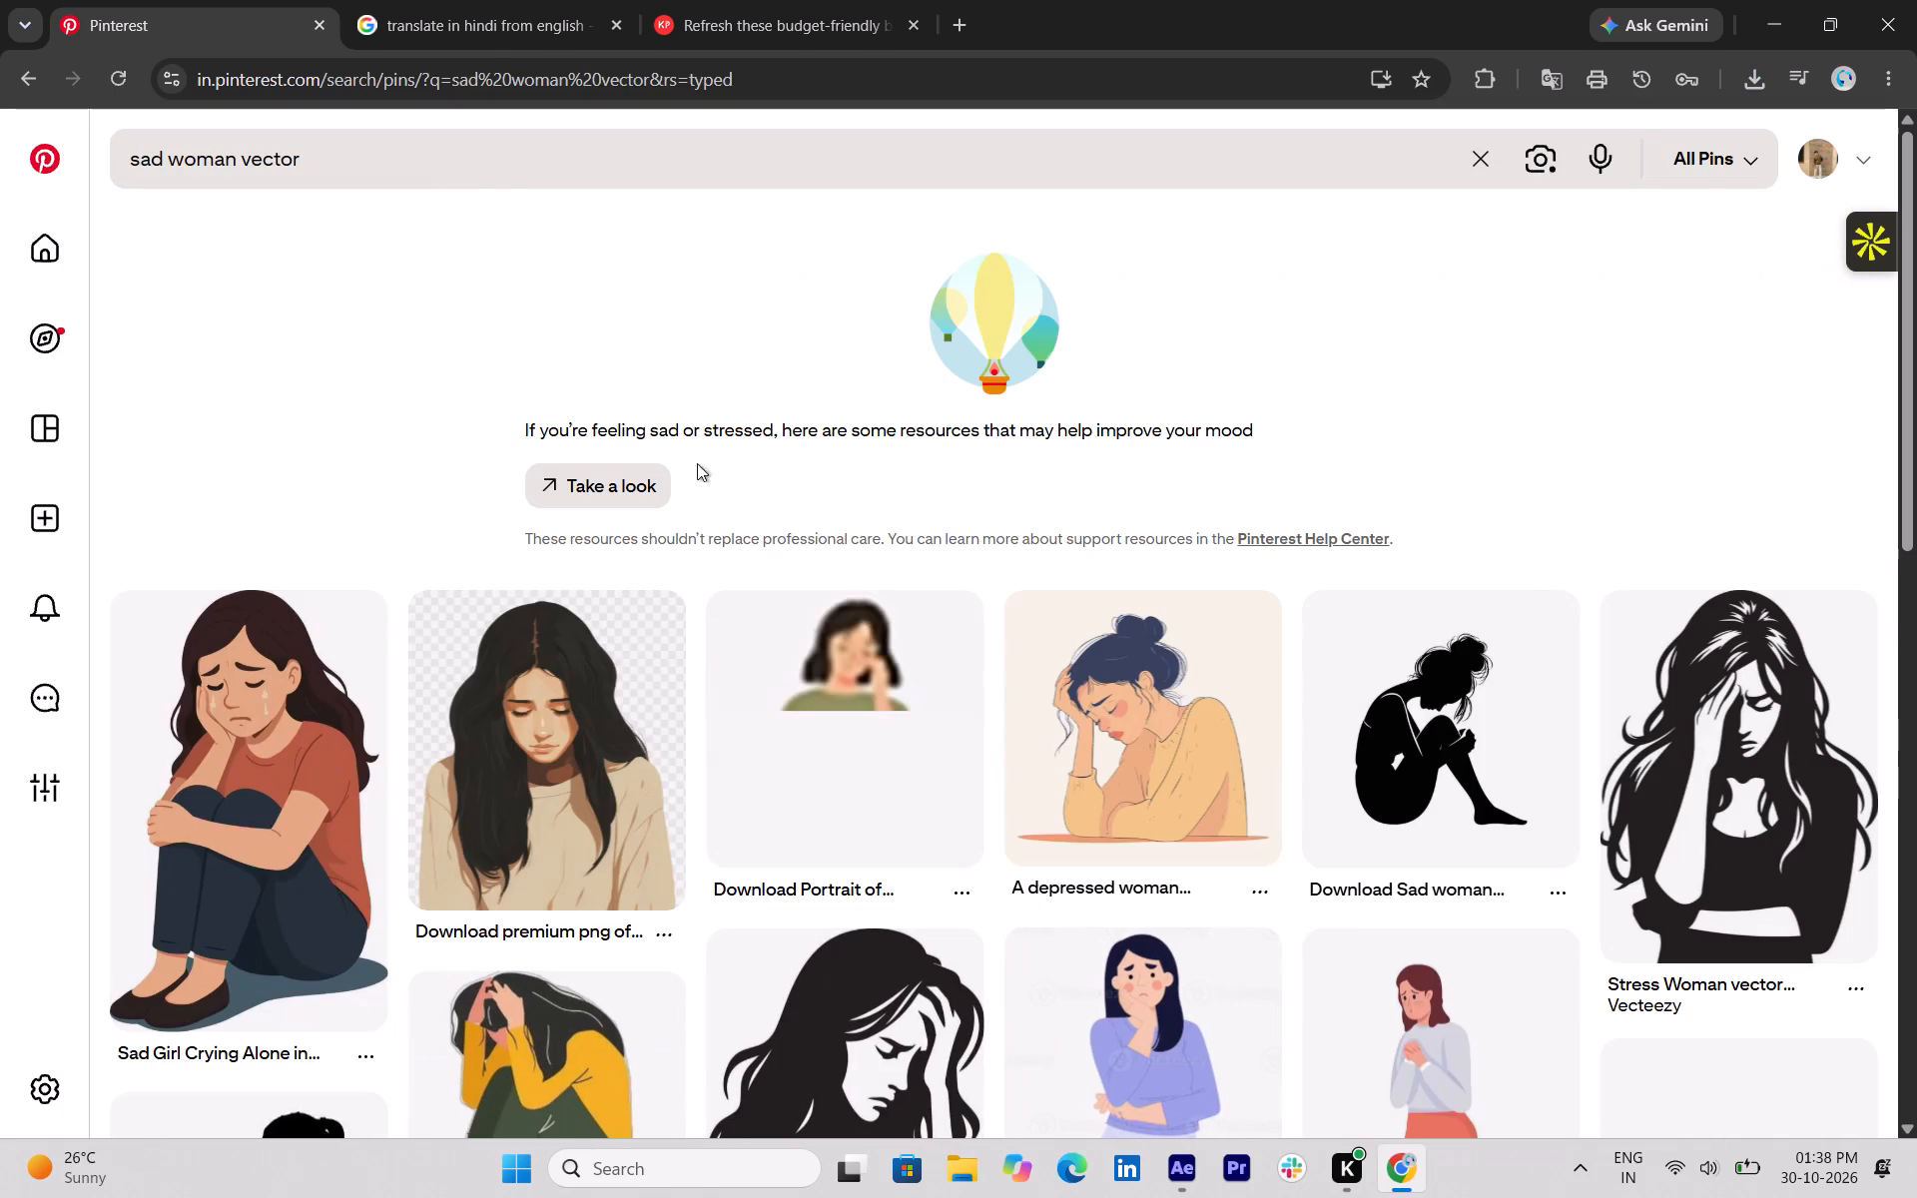
Look through the sad woman vector results for an illustration that suits the narration.
scroll(990, 781, down, 1)
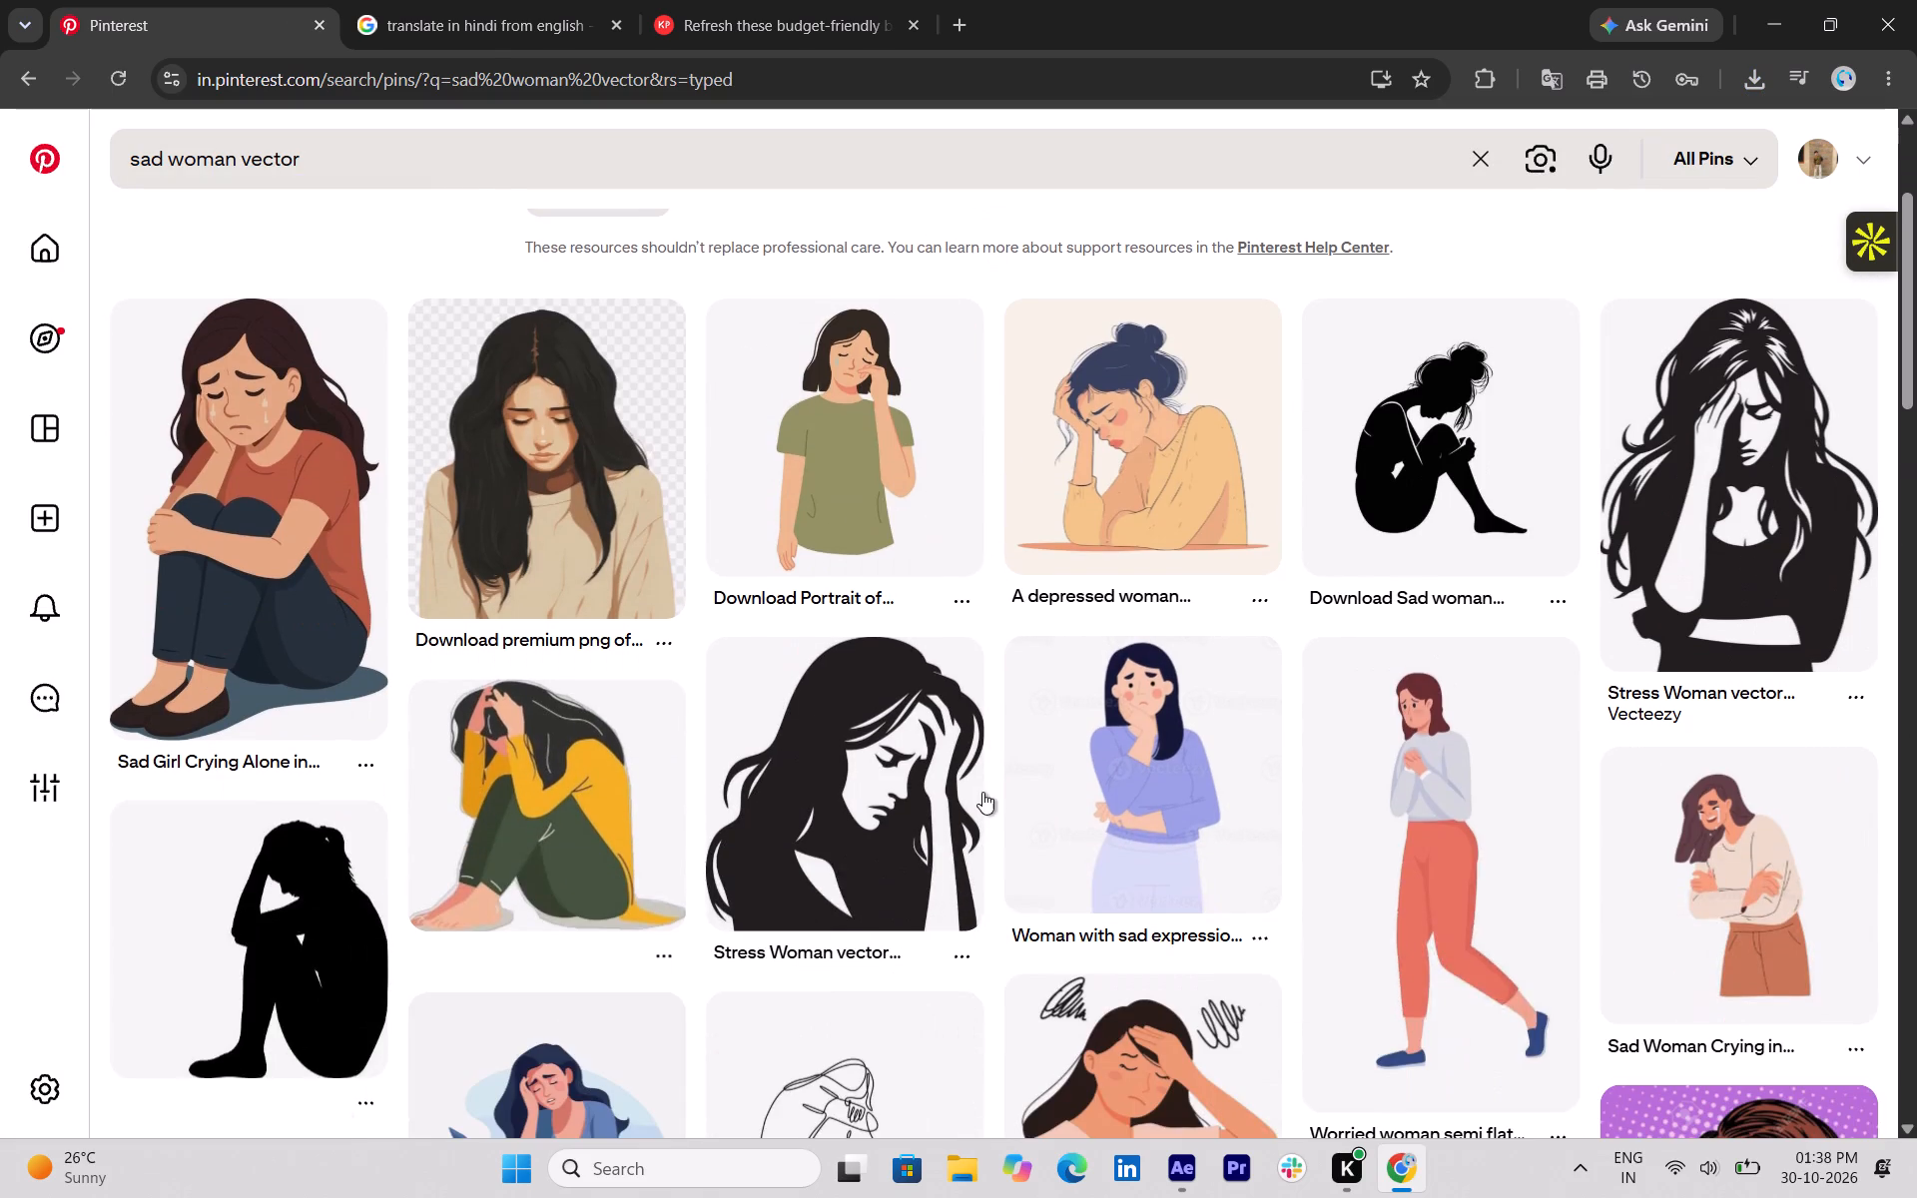
scroll(974, 809, down, 2)
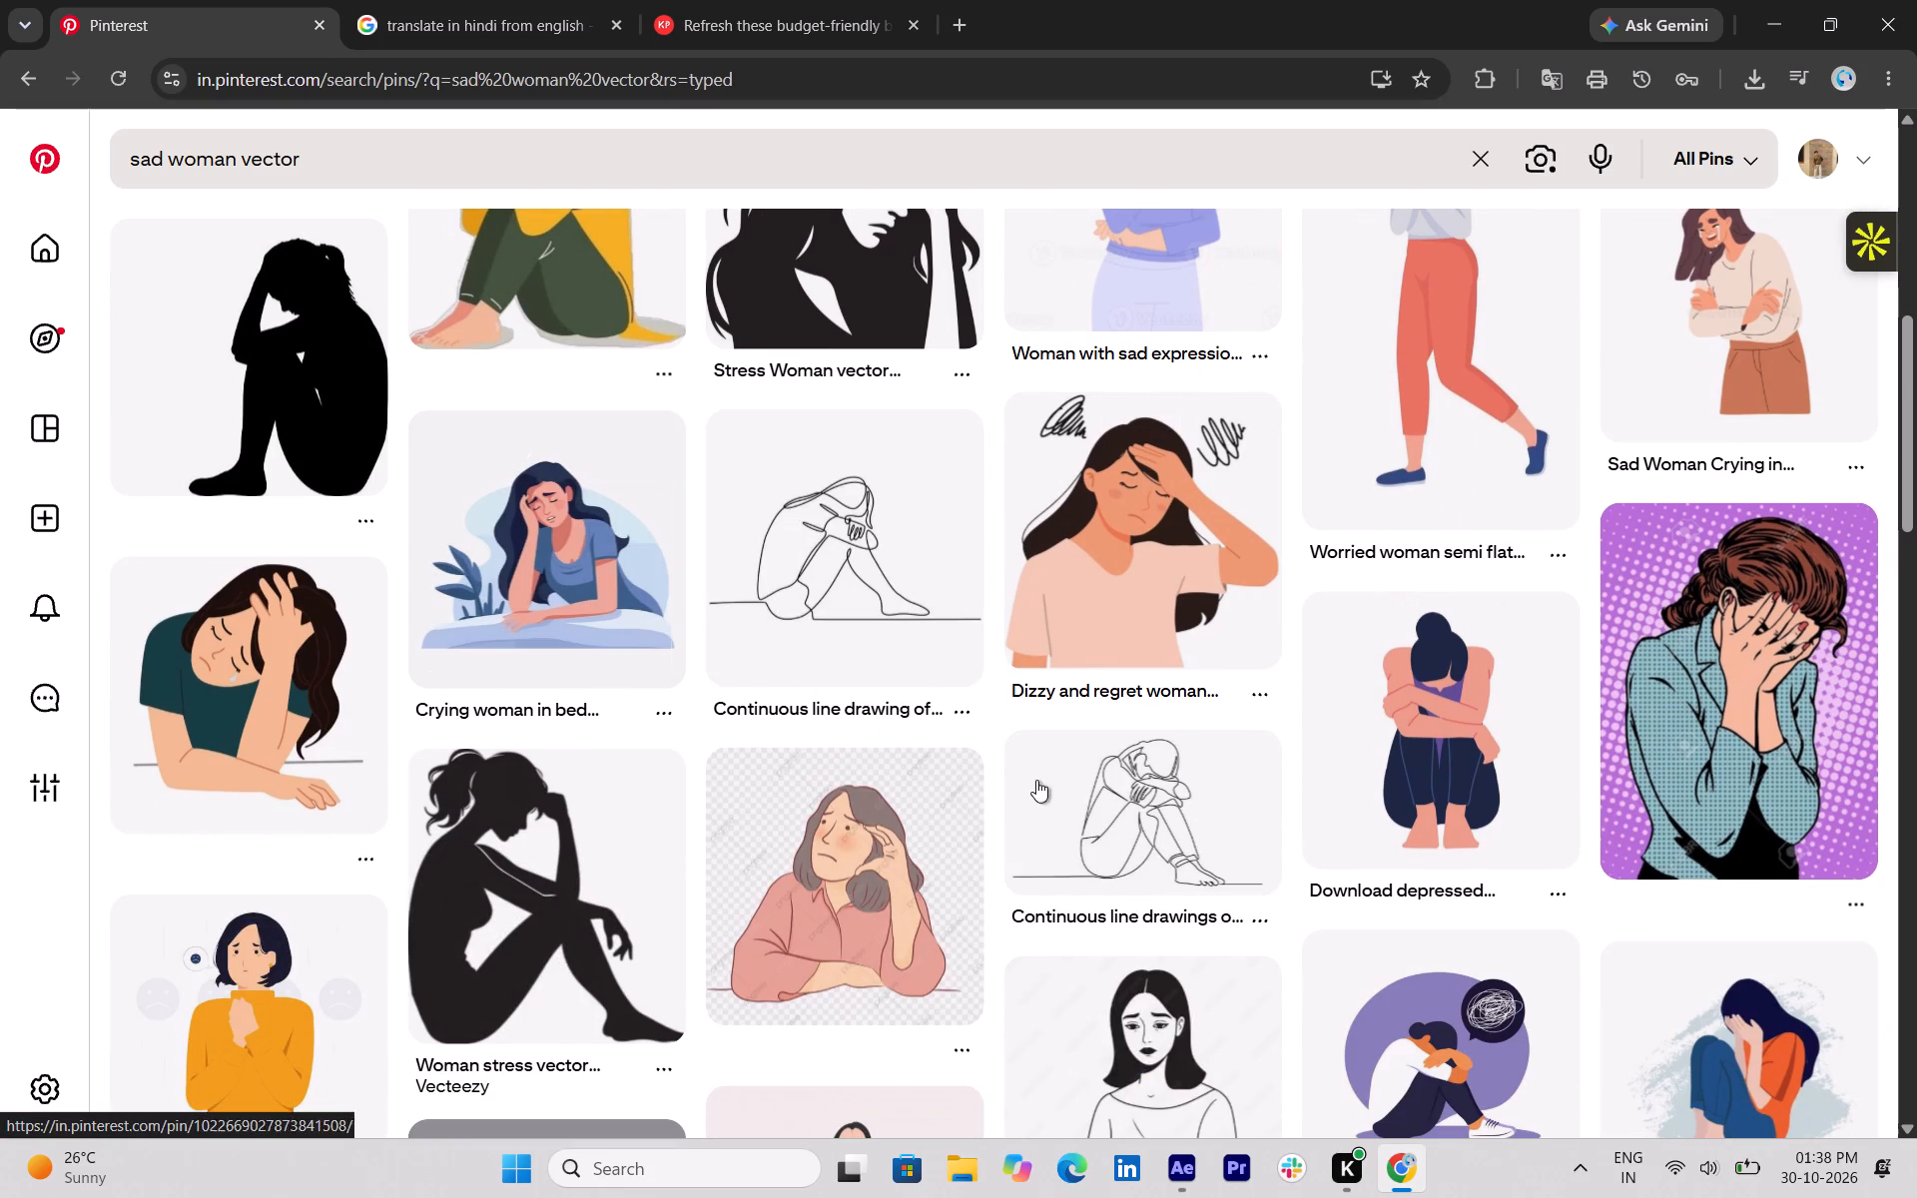
scroll(1136, 804, down, 3)
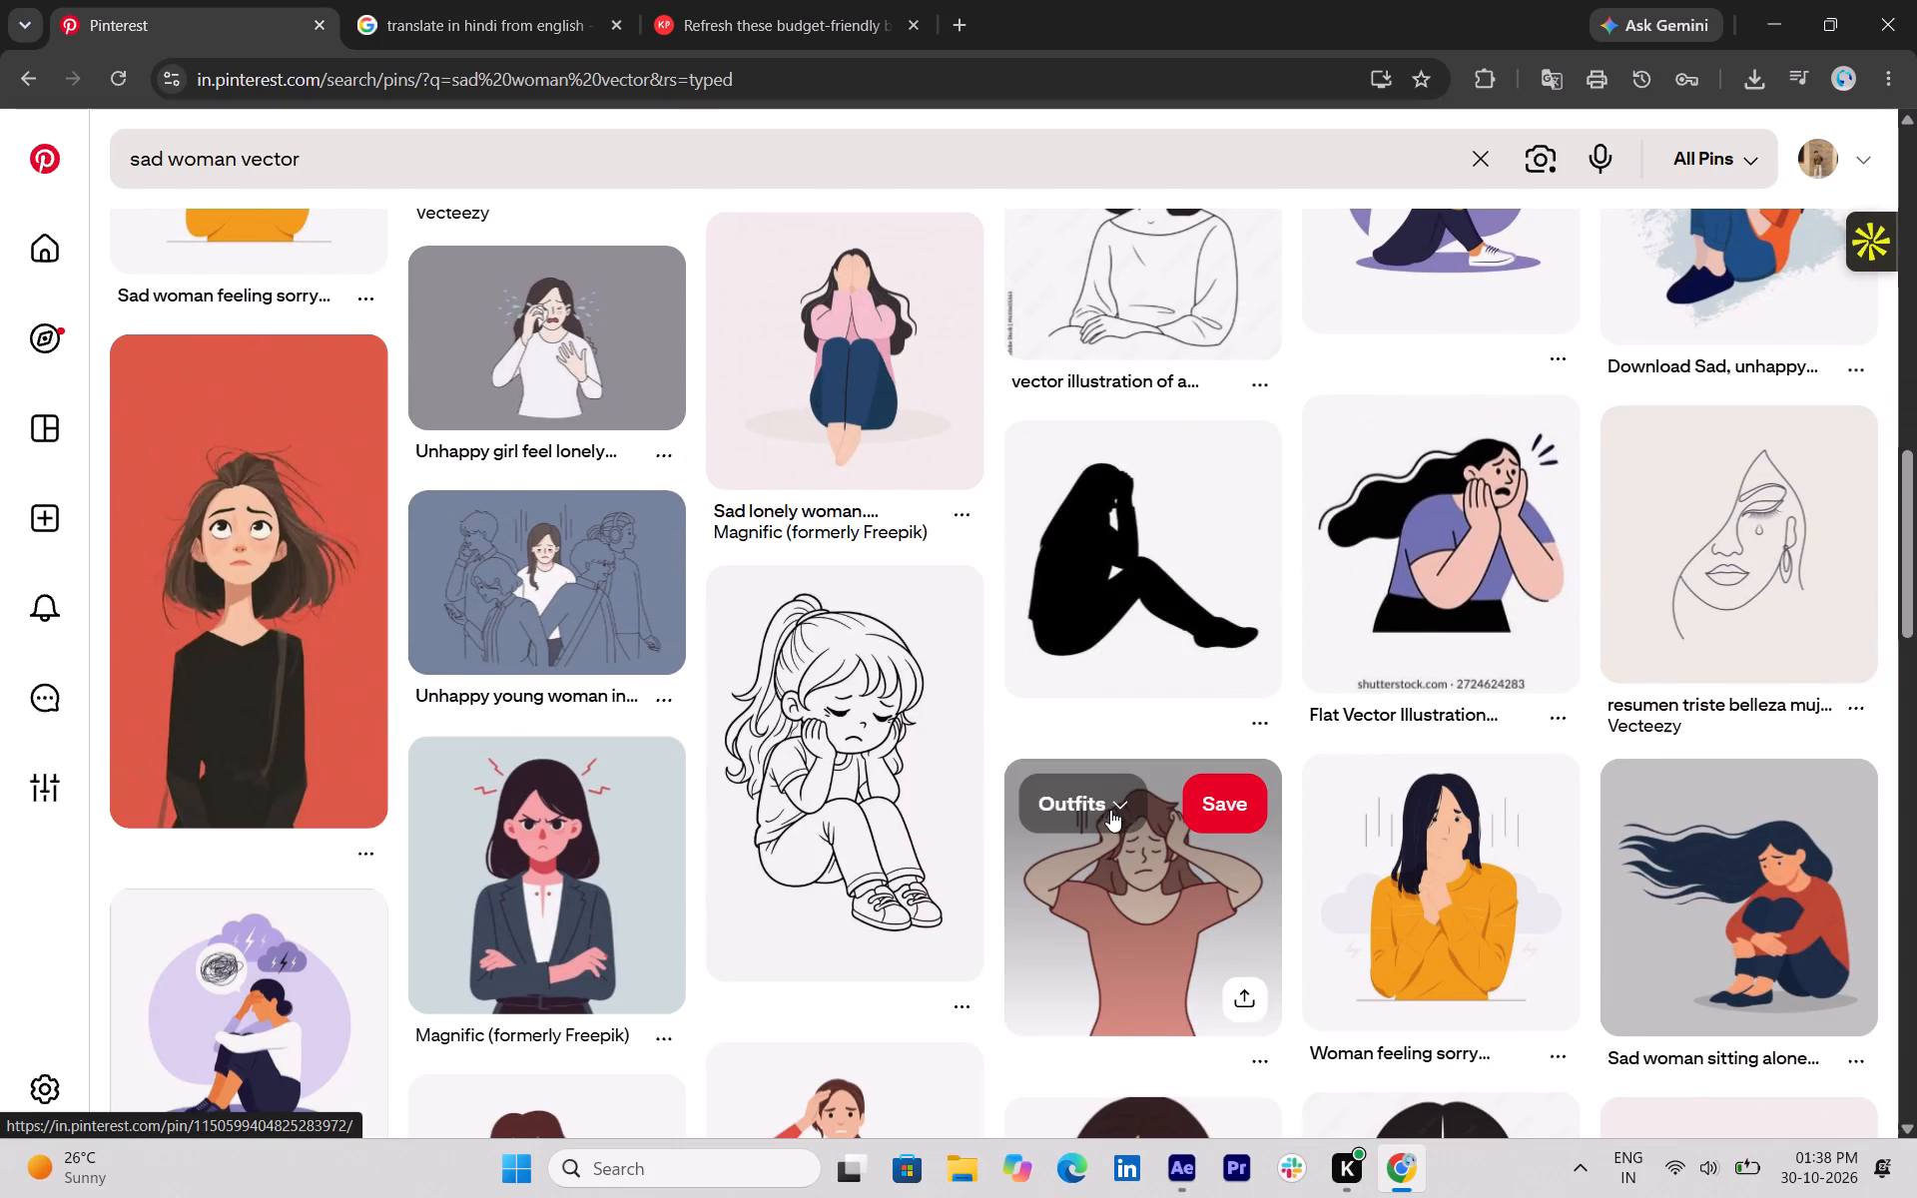
scroll(1056, 832, down, 2)
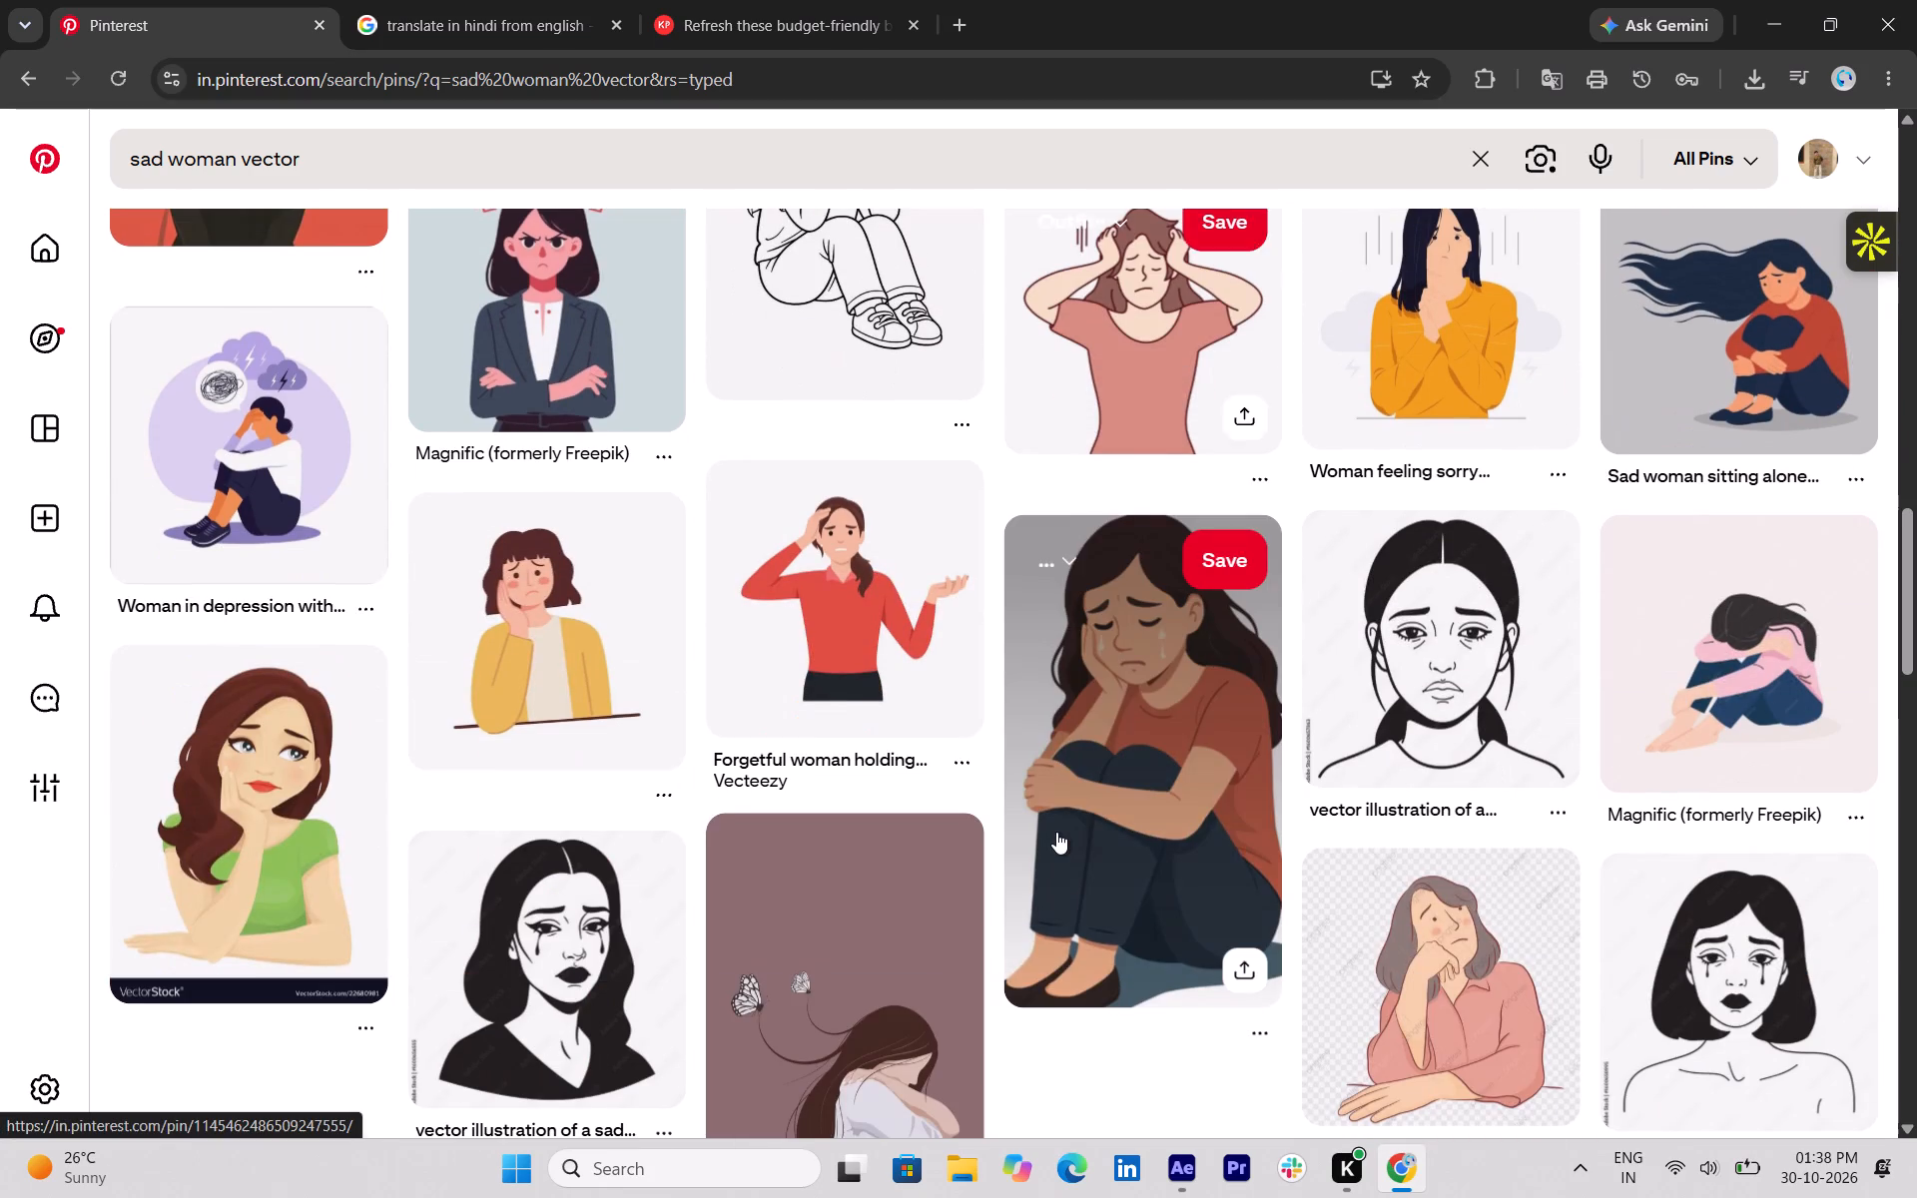
scroll(1050, 831, down, 2)
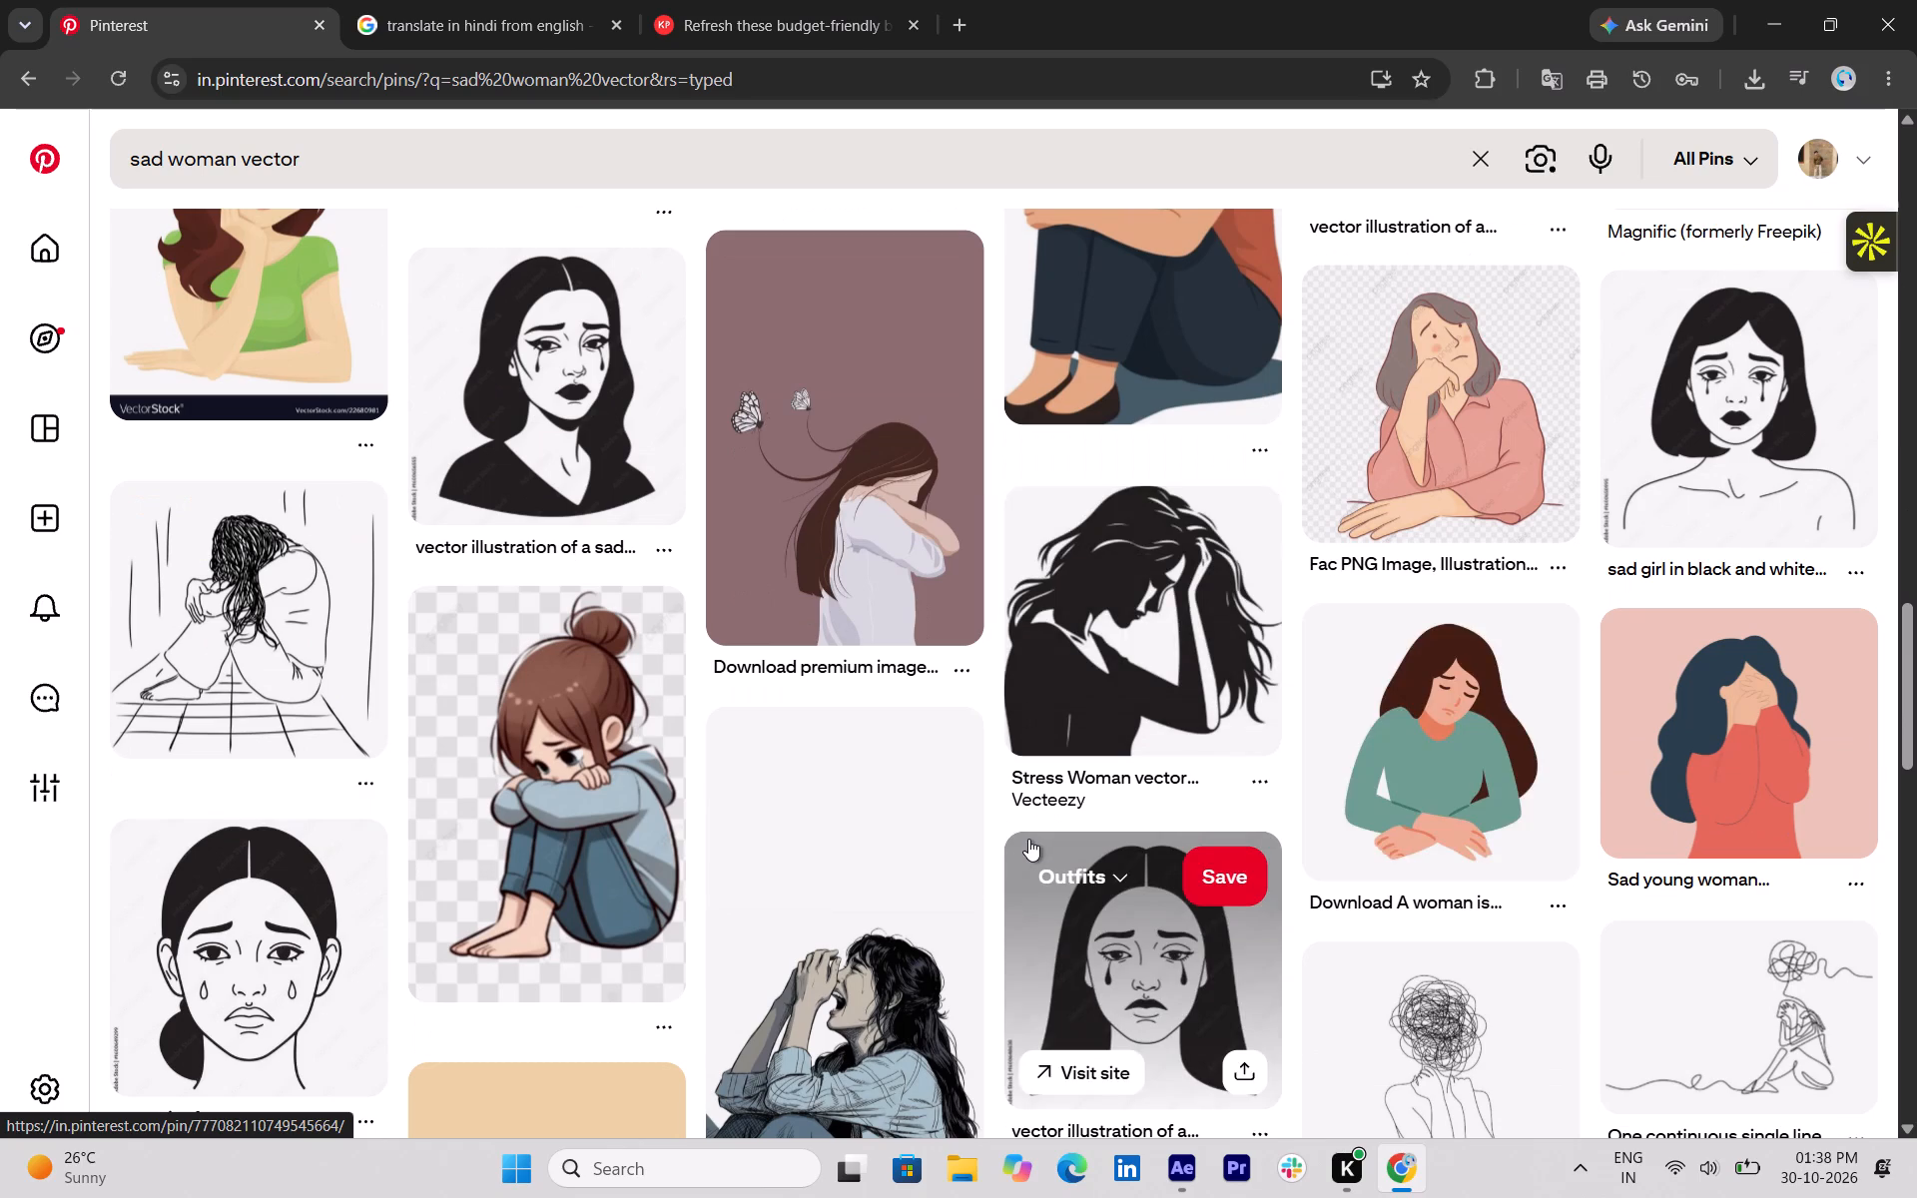
scroll(1027, 839, down, 2)
scroll(816, 918, down, 2)
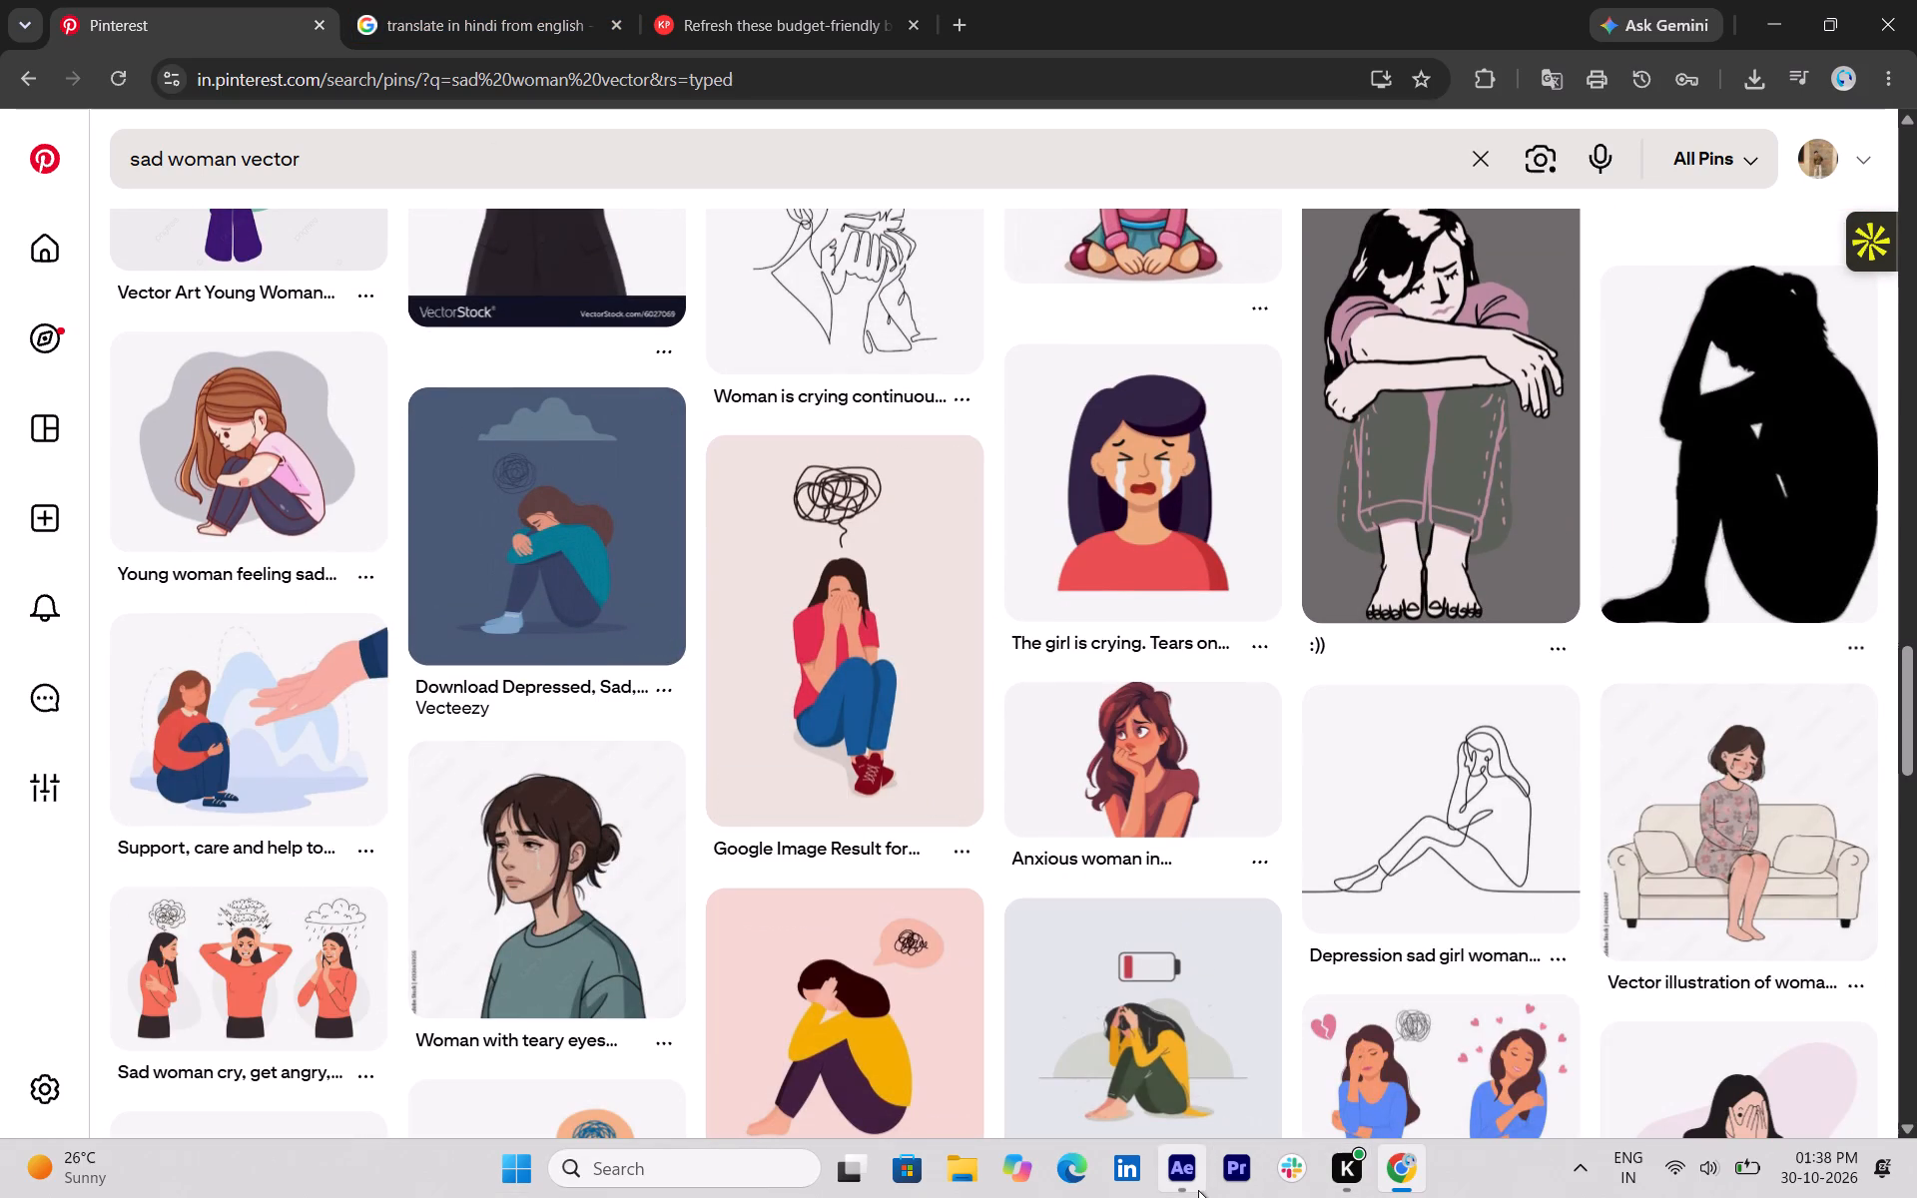
scroll(1121, 929, down, 2)
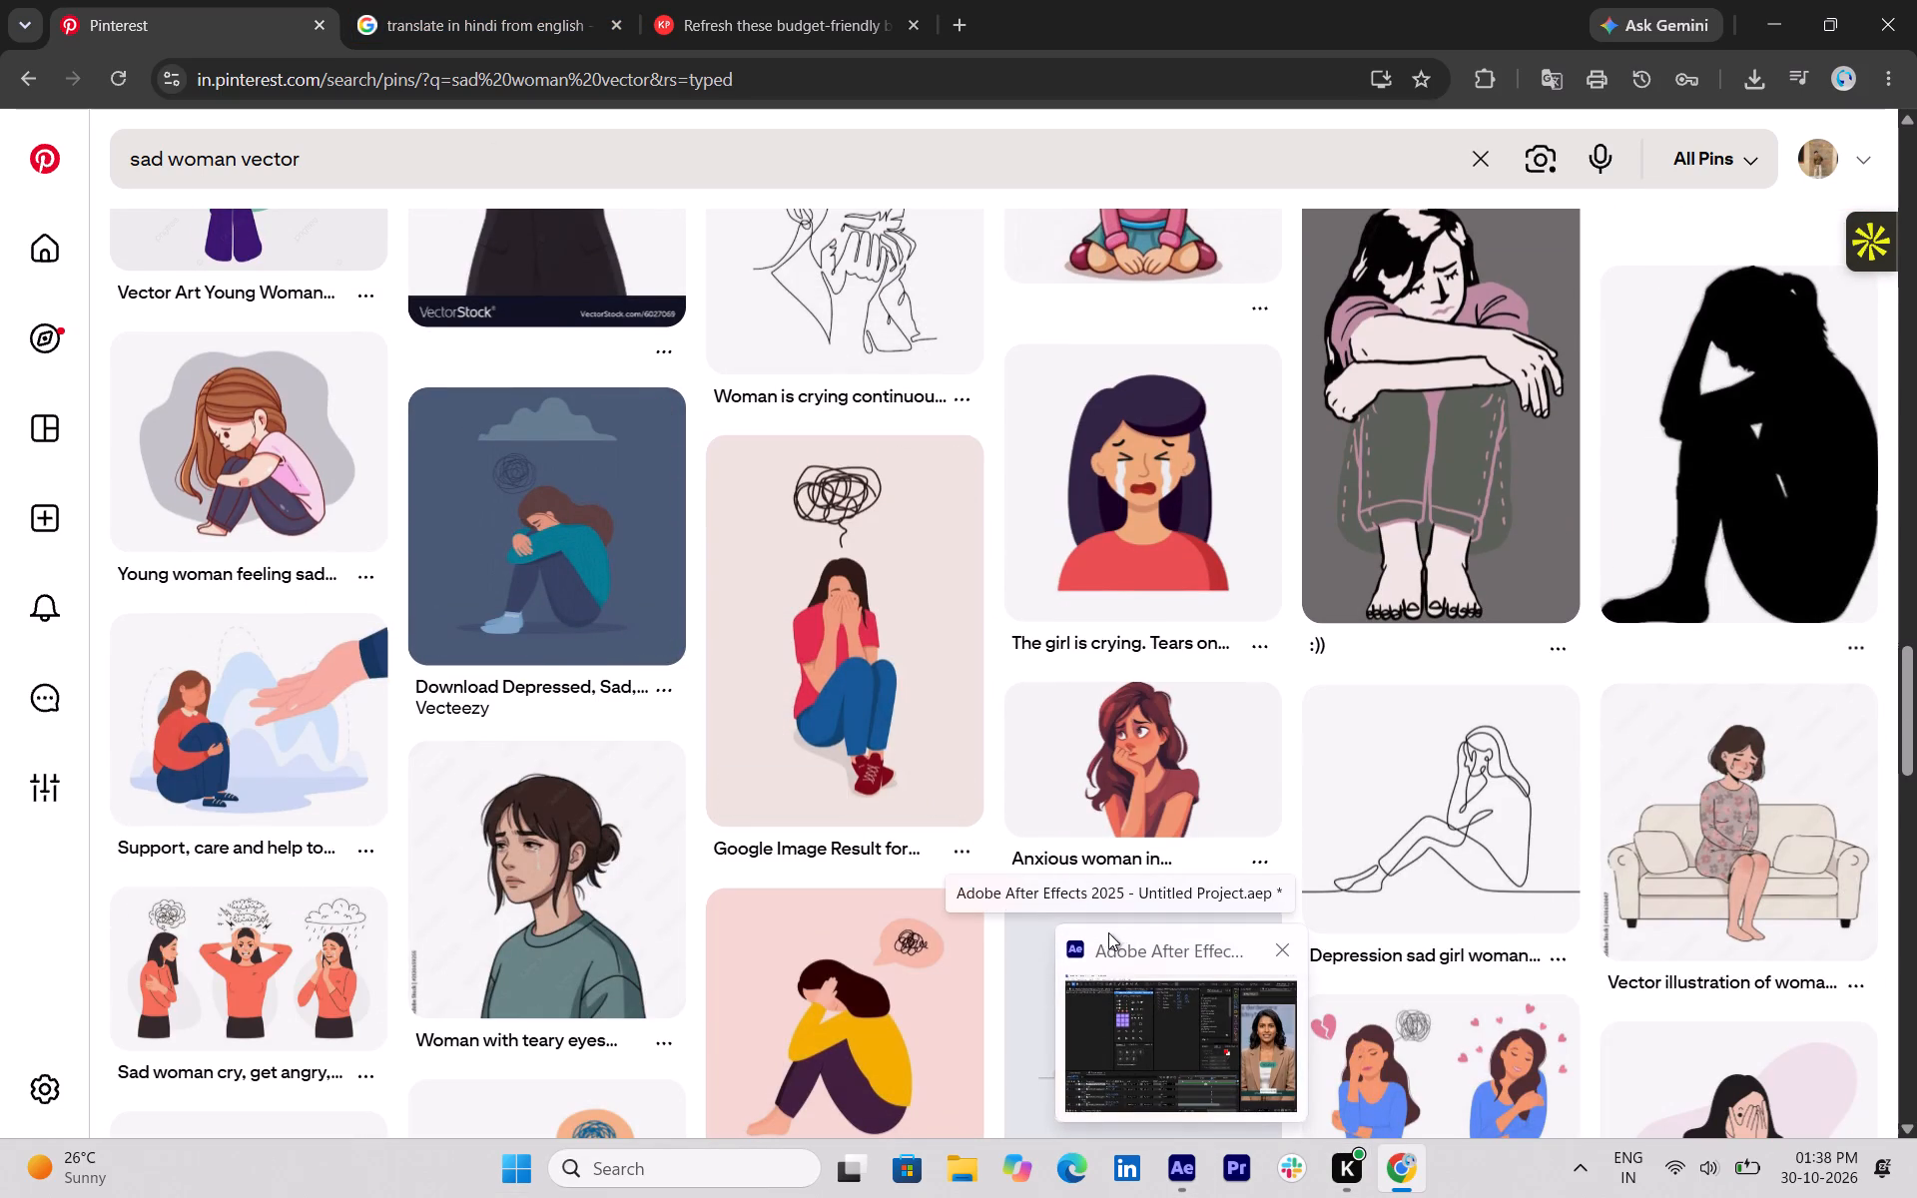
scroll(1047, 1044, down, 1)
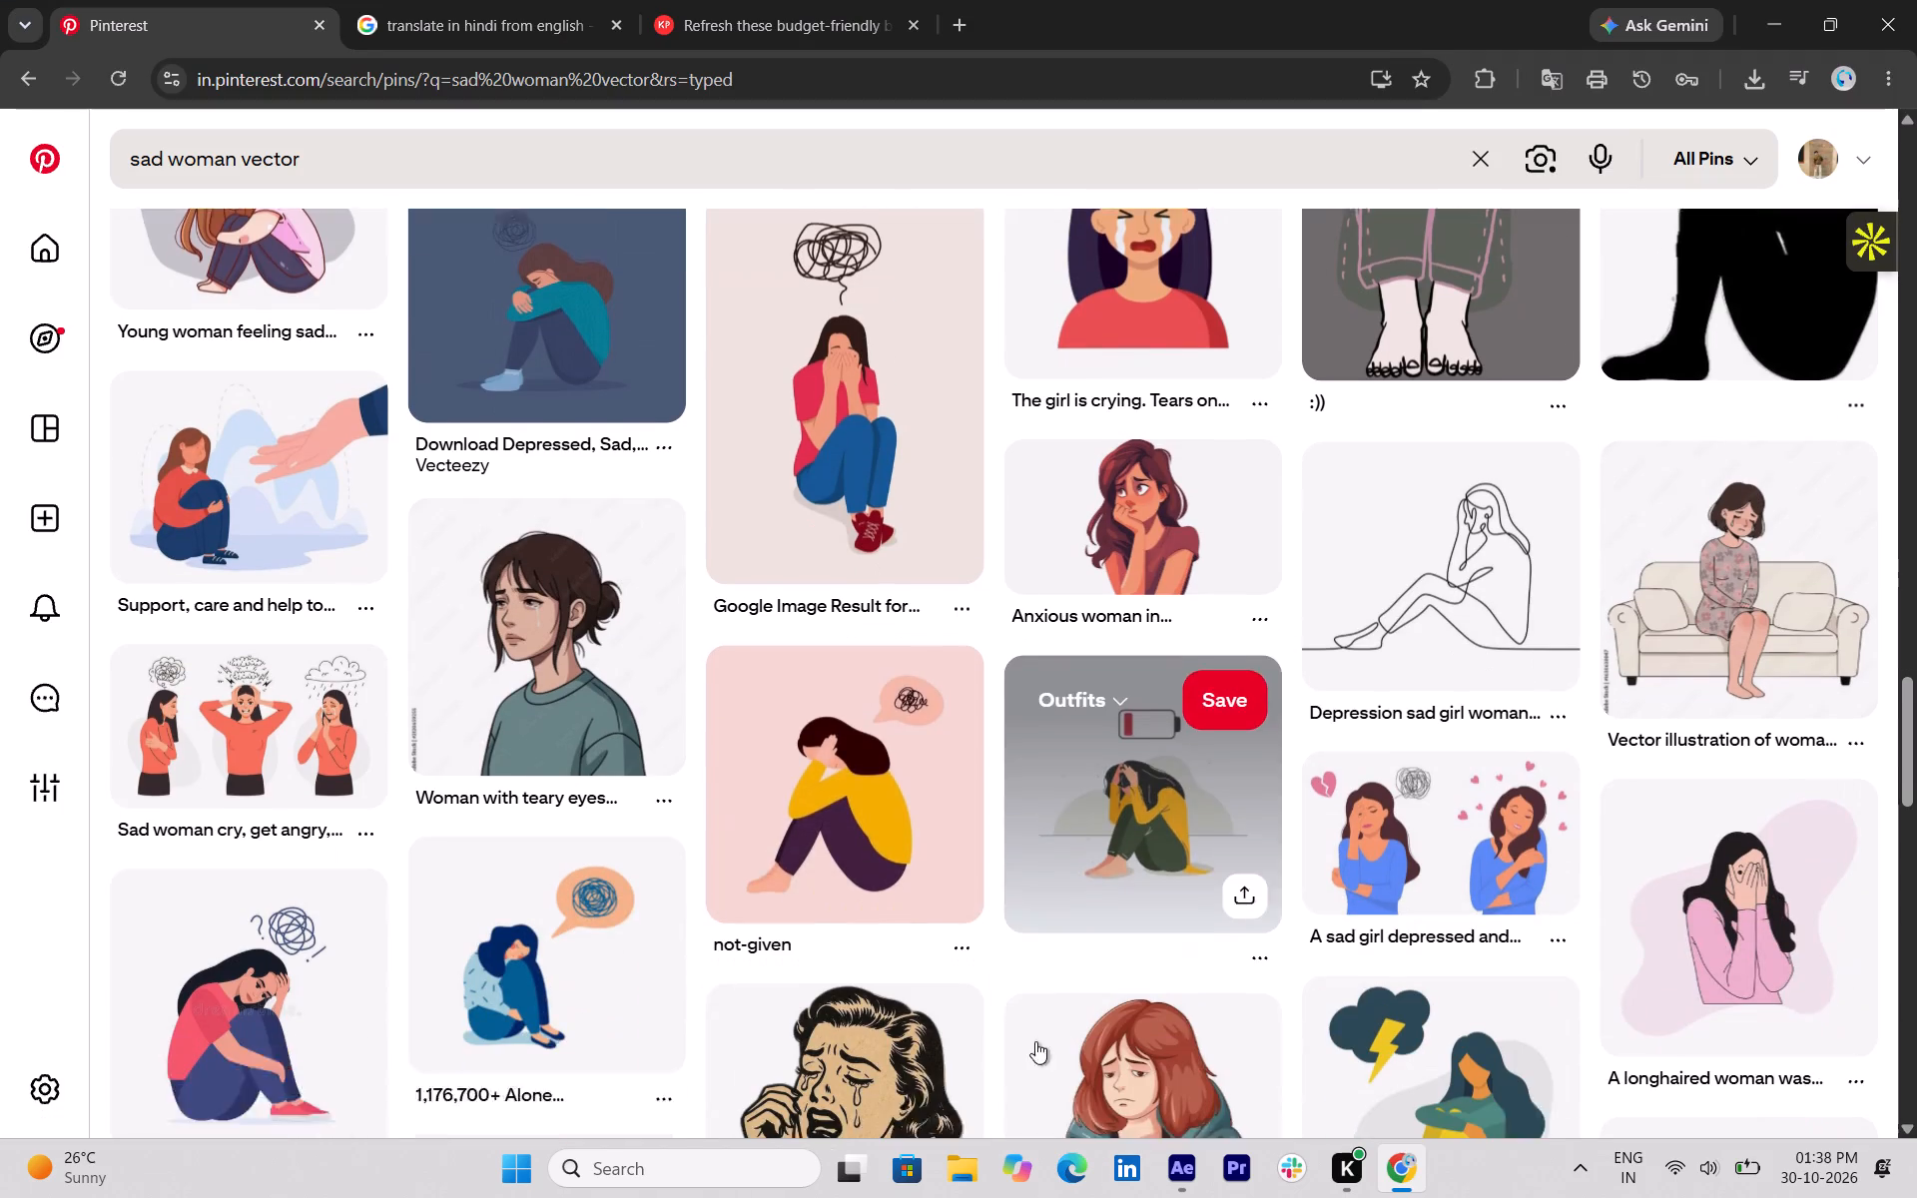
scroll(550, 706, down, 3)
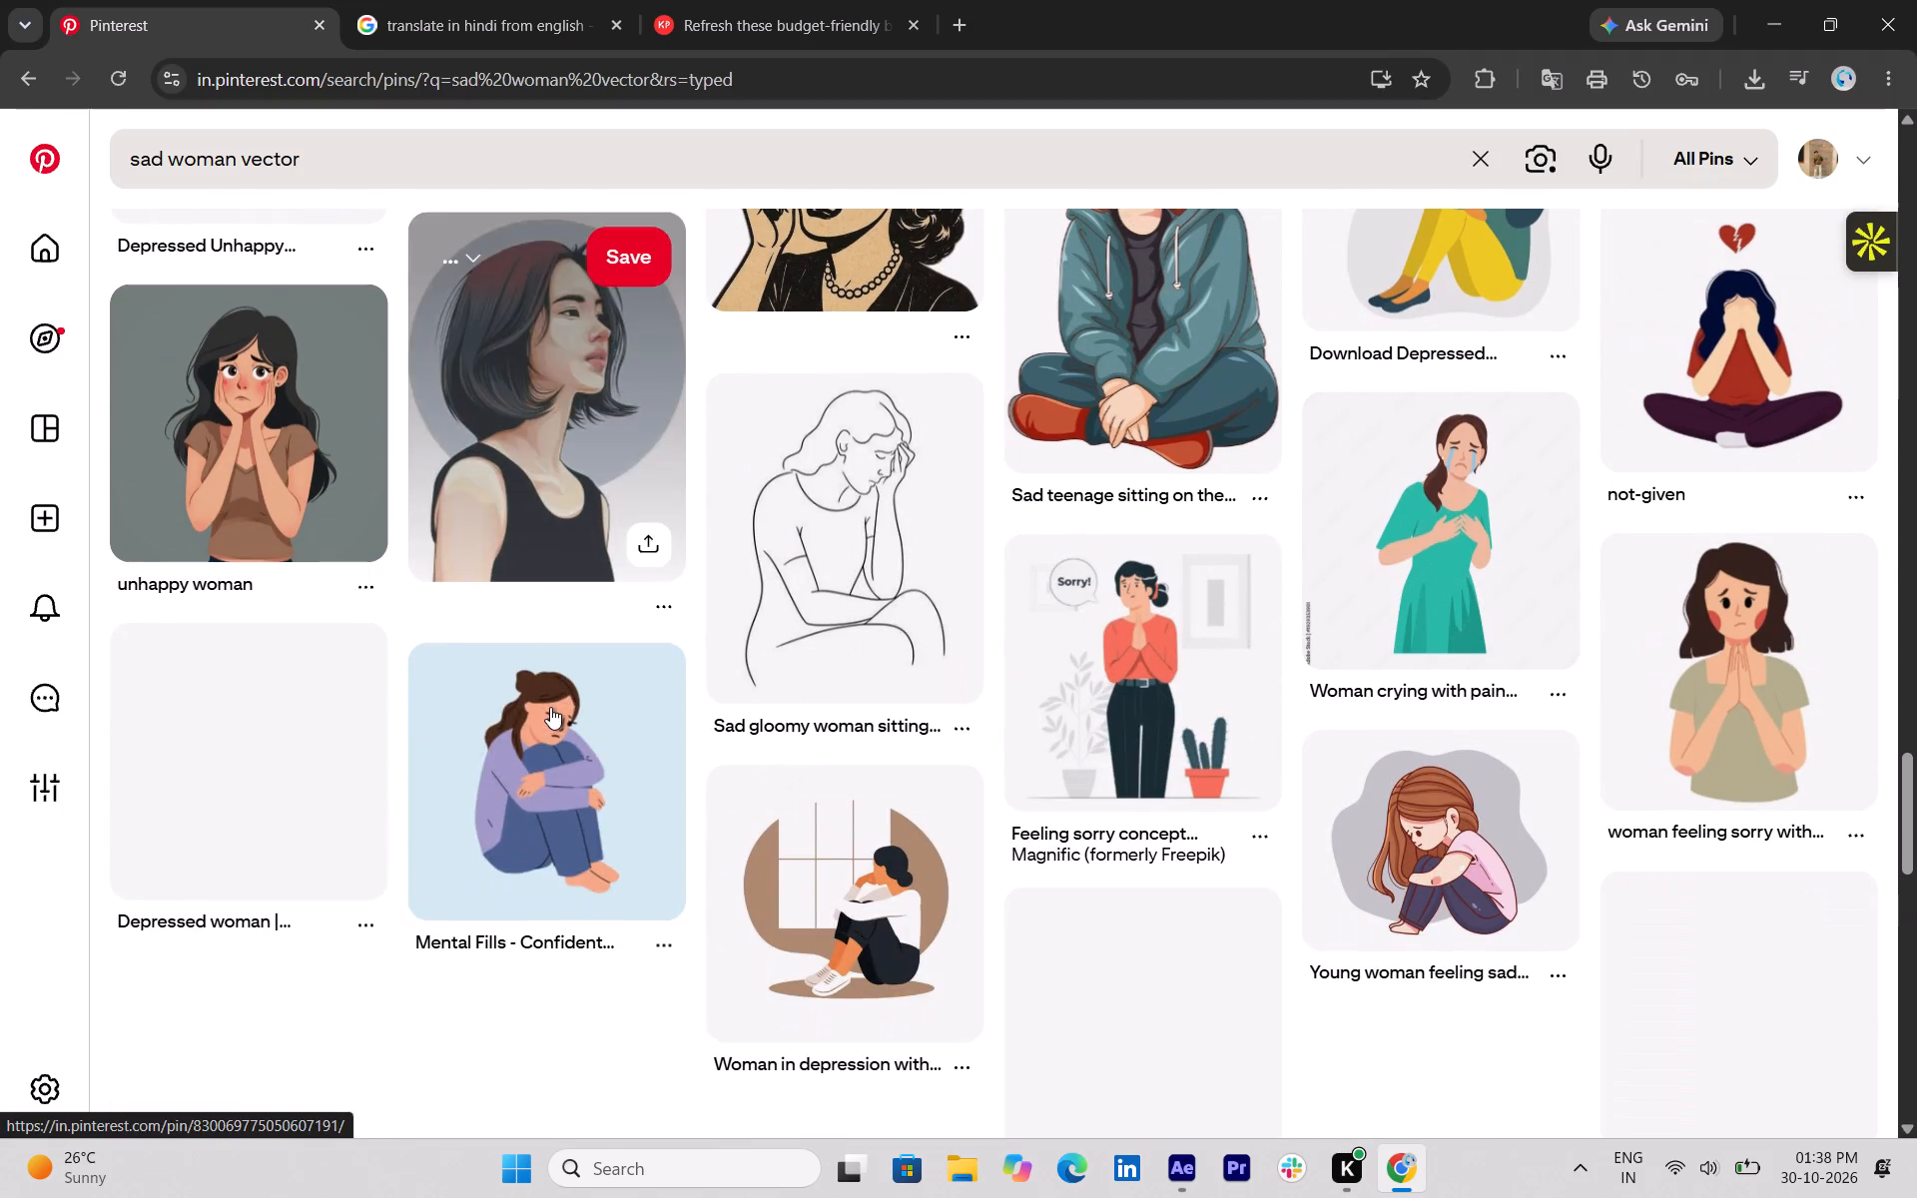
scroll(550, 707, up, 4)
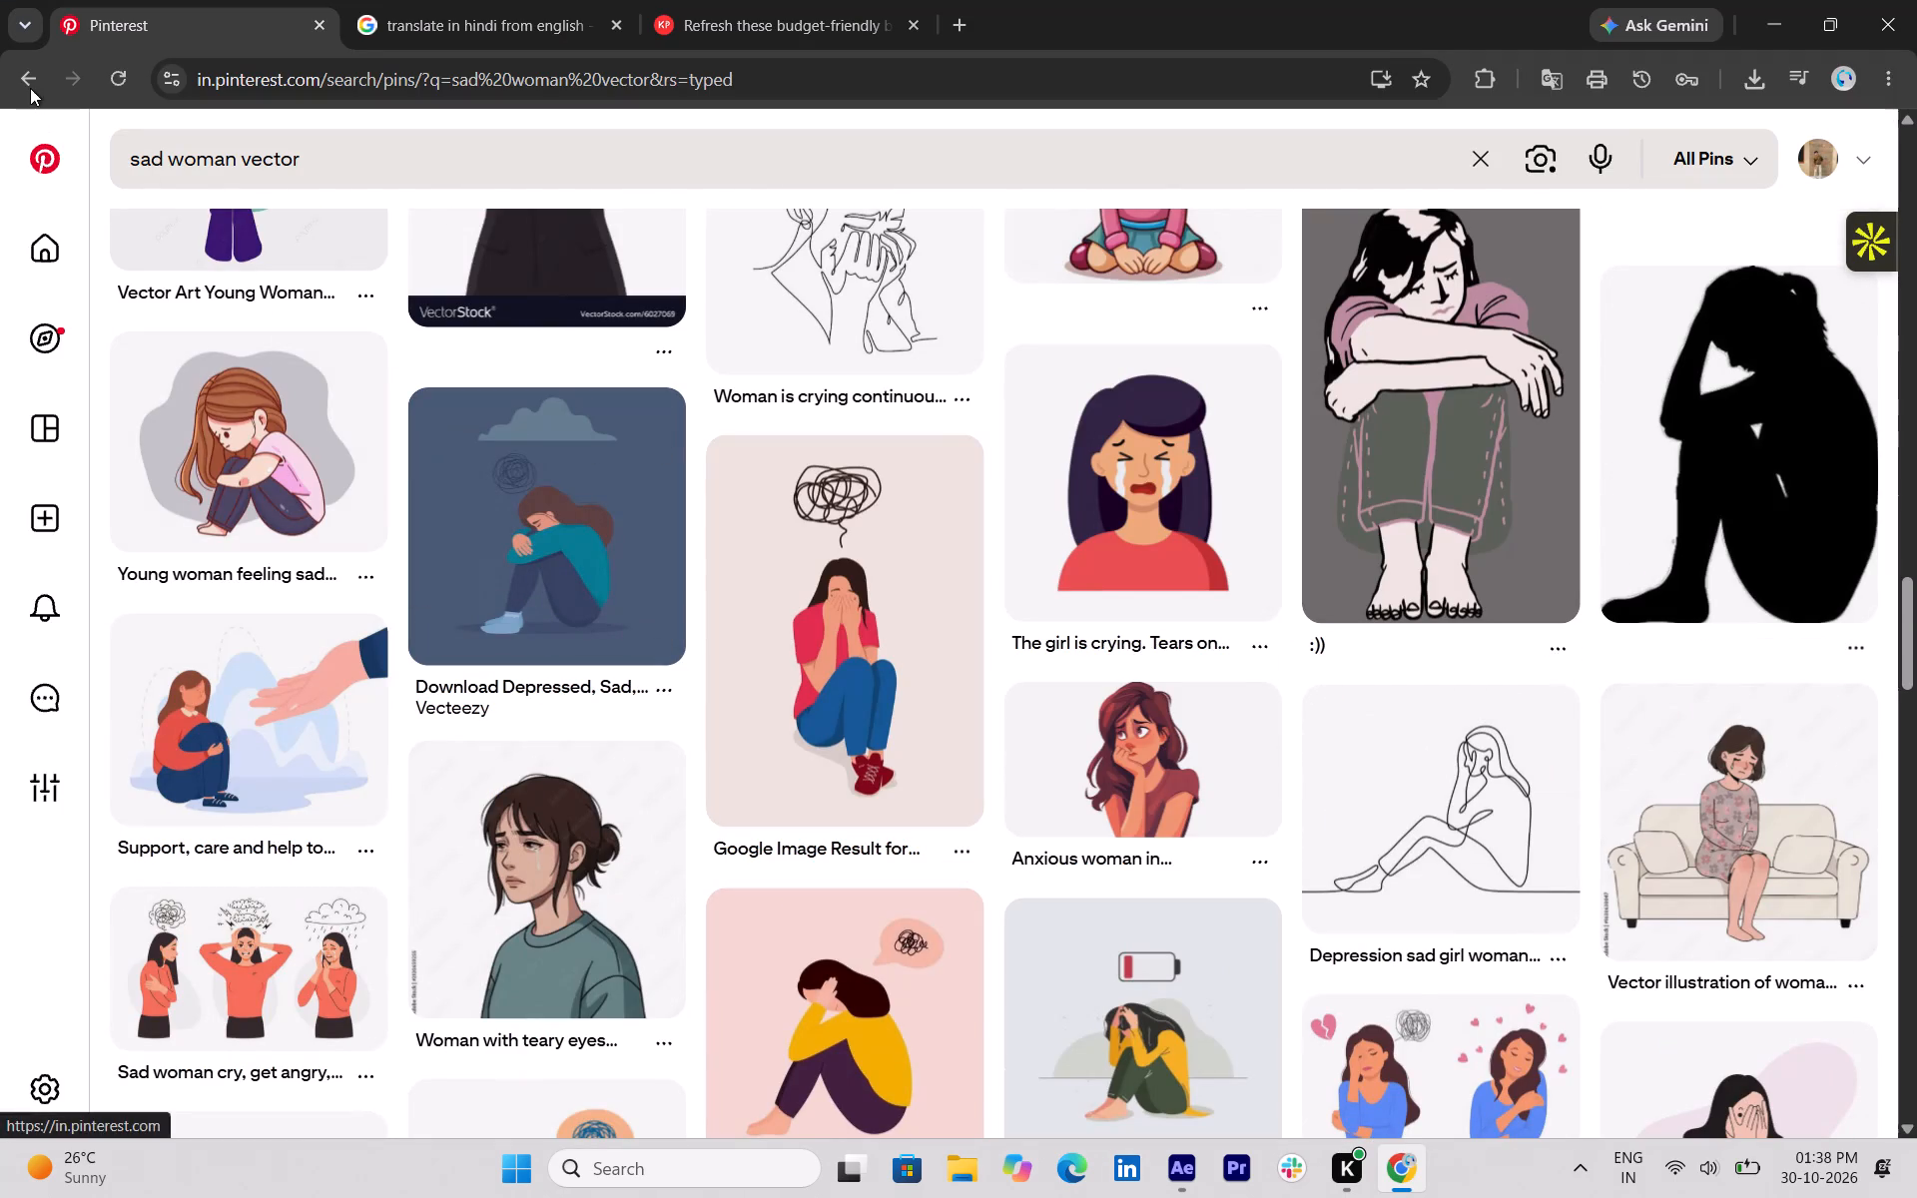
Return to the collage pin of the woman holding banknotes and look through its related pins for finance visuals.
click(29, 80)
click(25, 80)
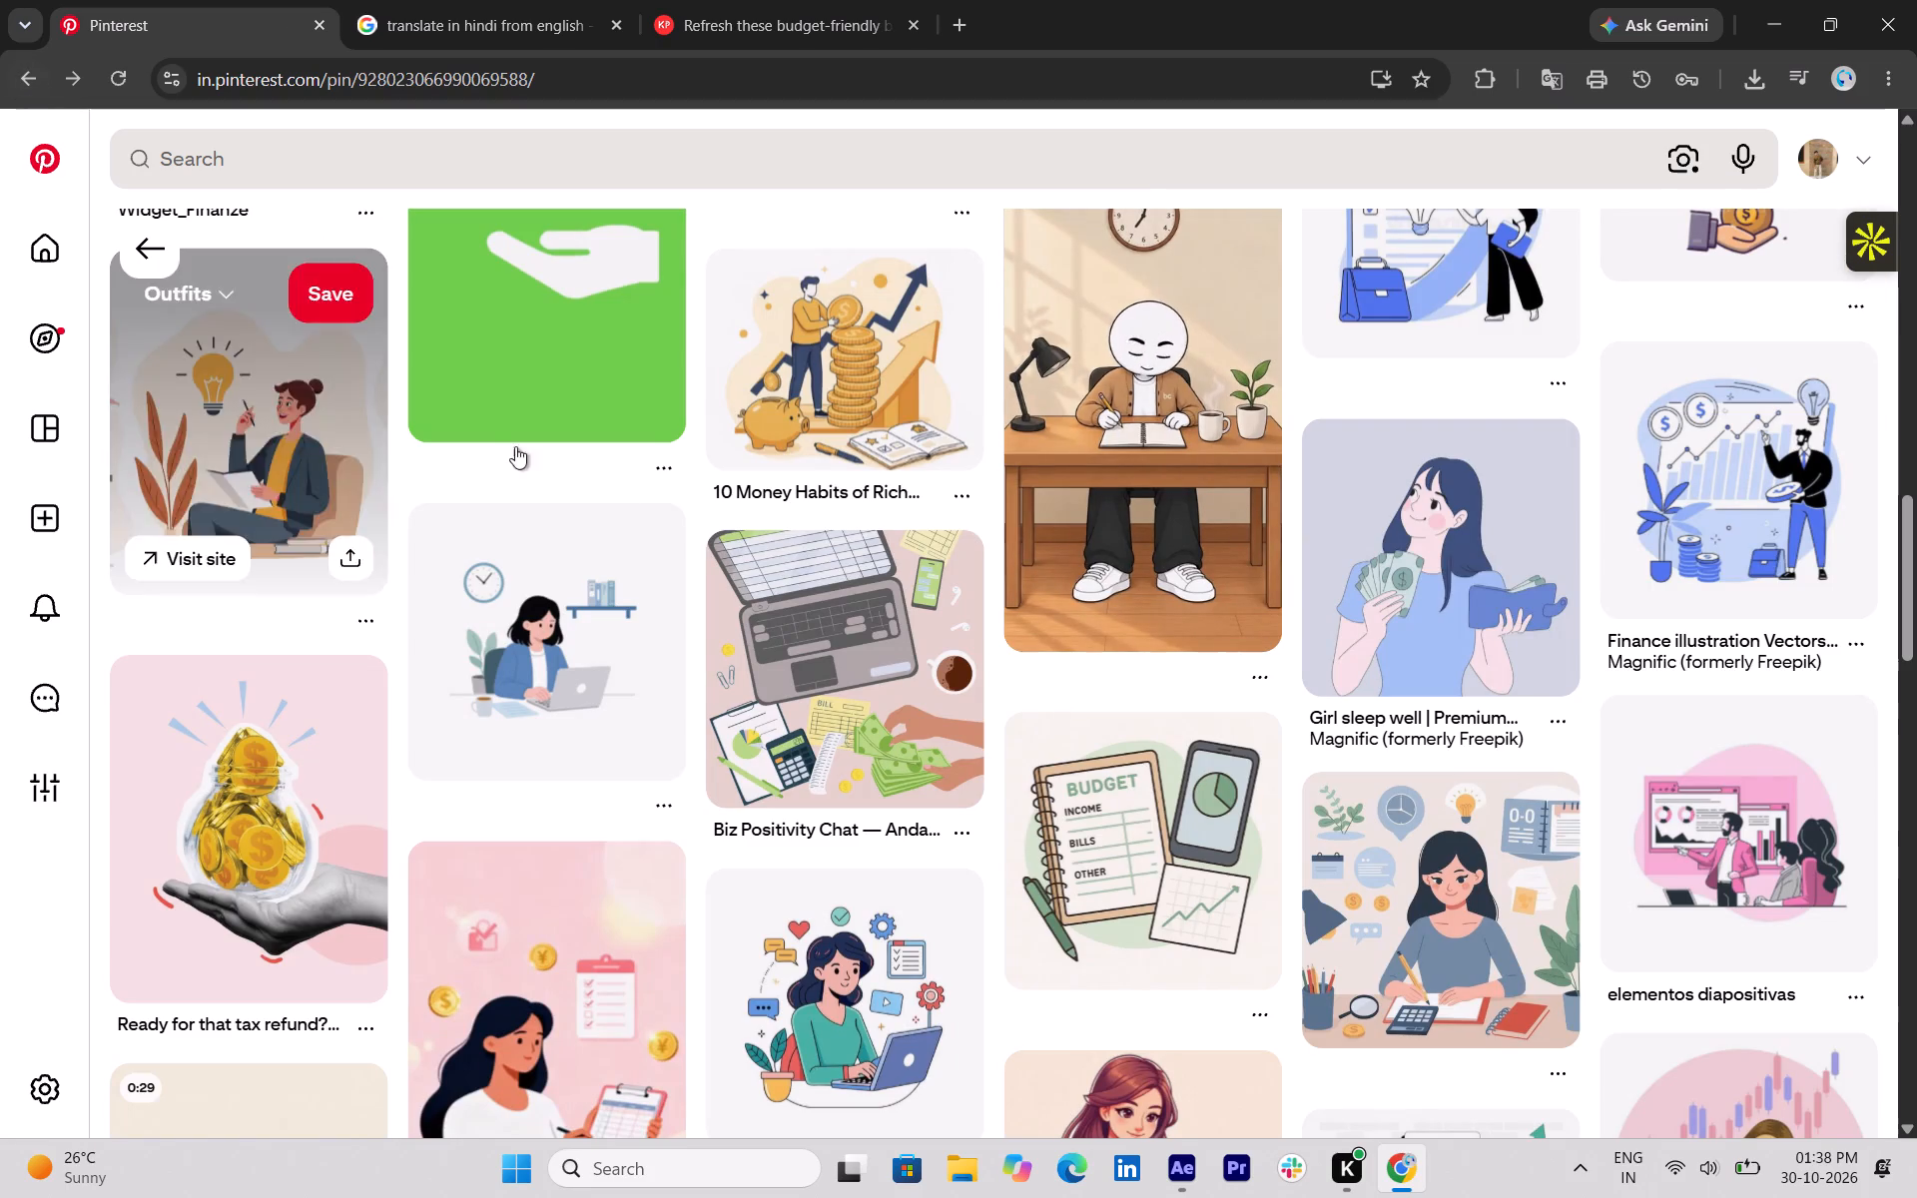
scroll(1019, 514, up, 2)
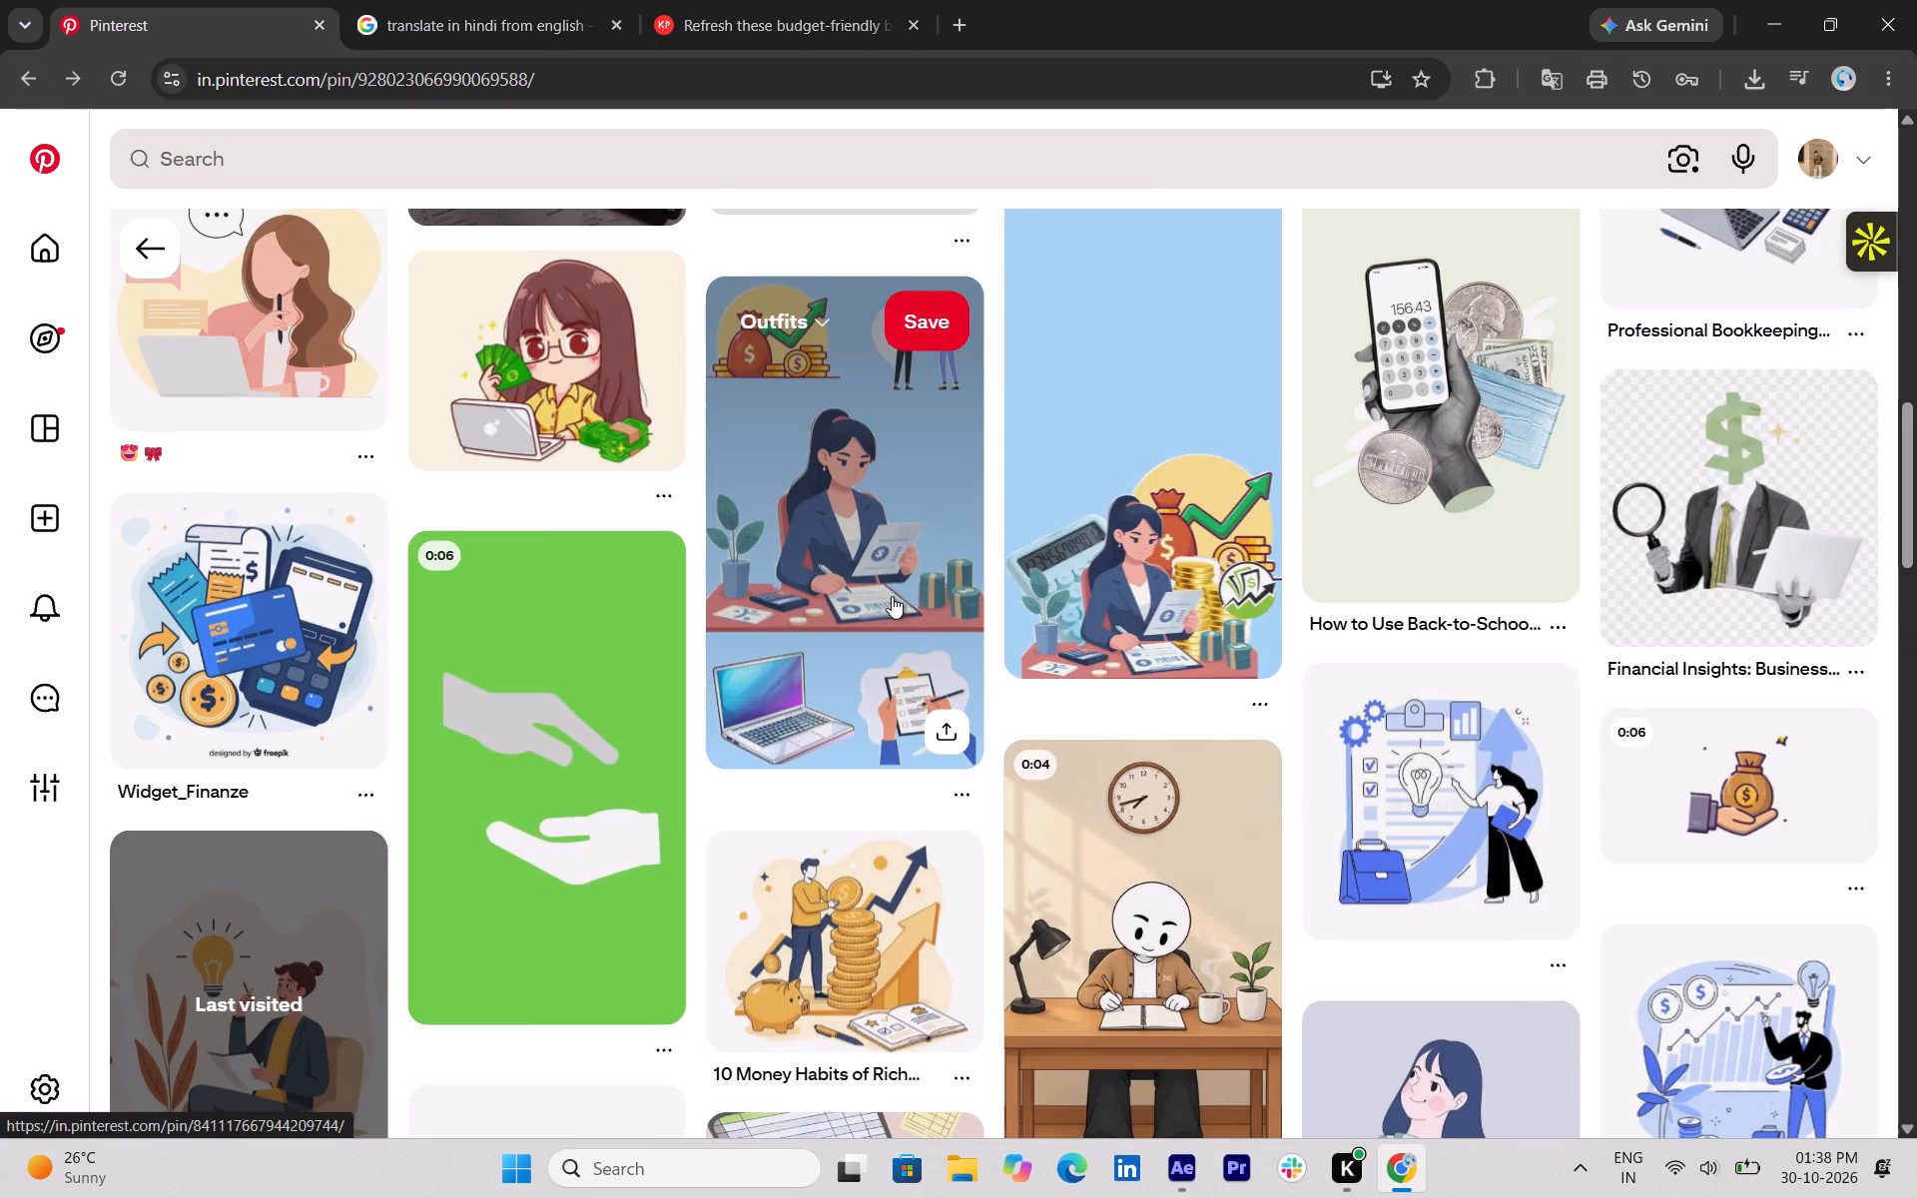
scroll(881, 601, up, 1)
scroll(808, 659, up, 2)
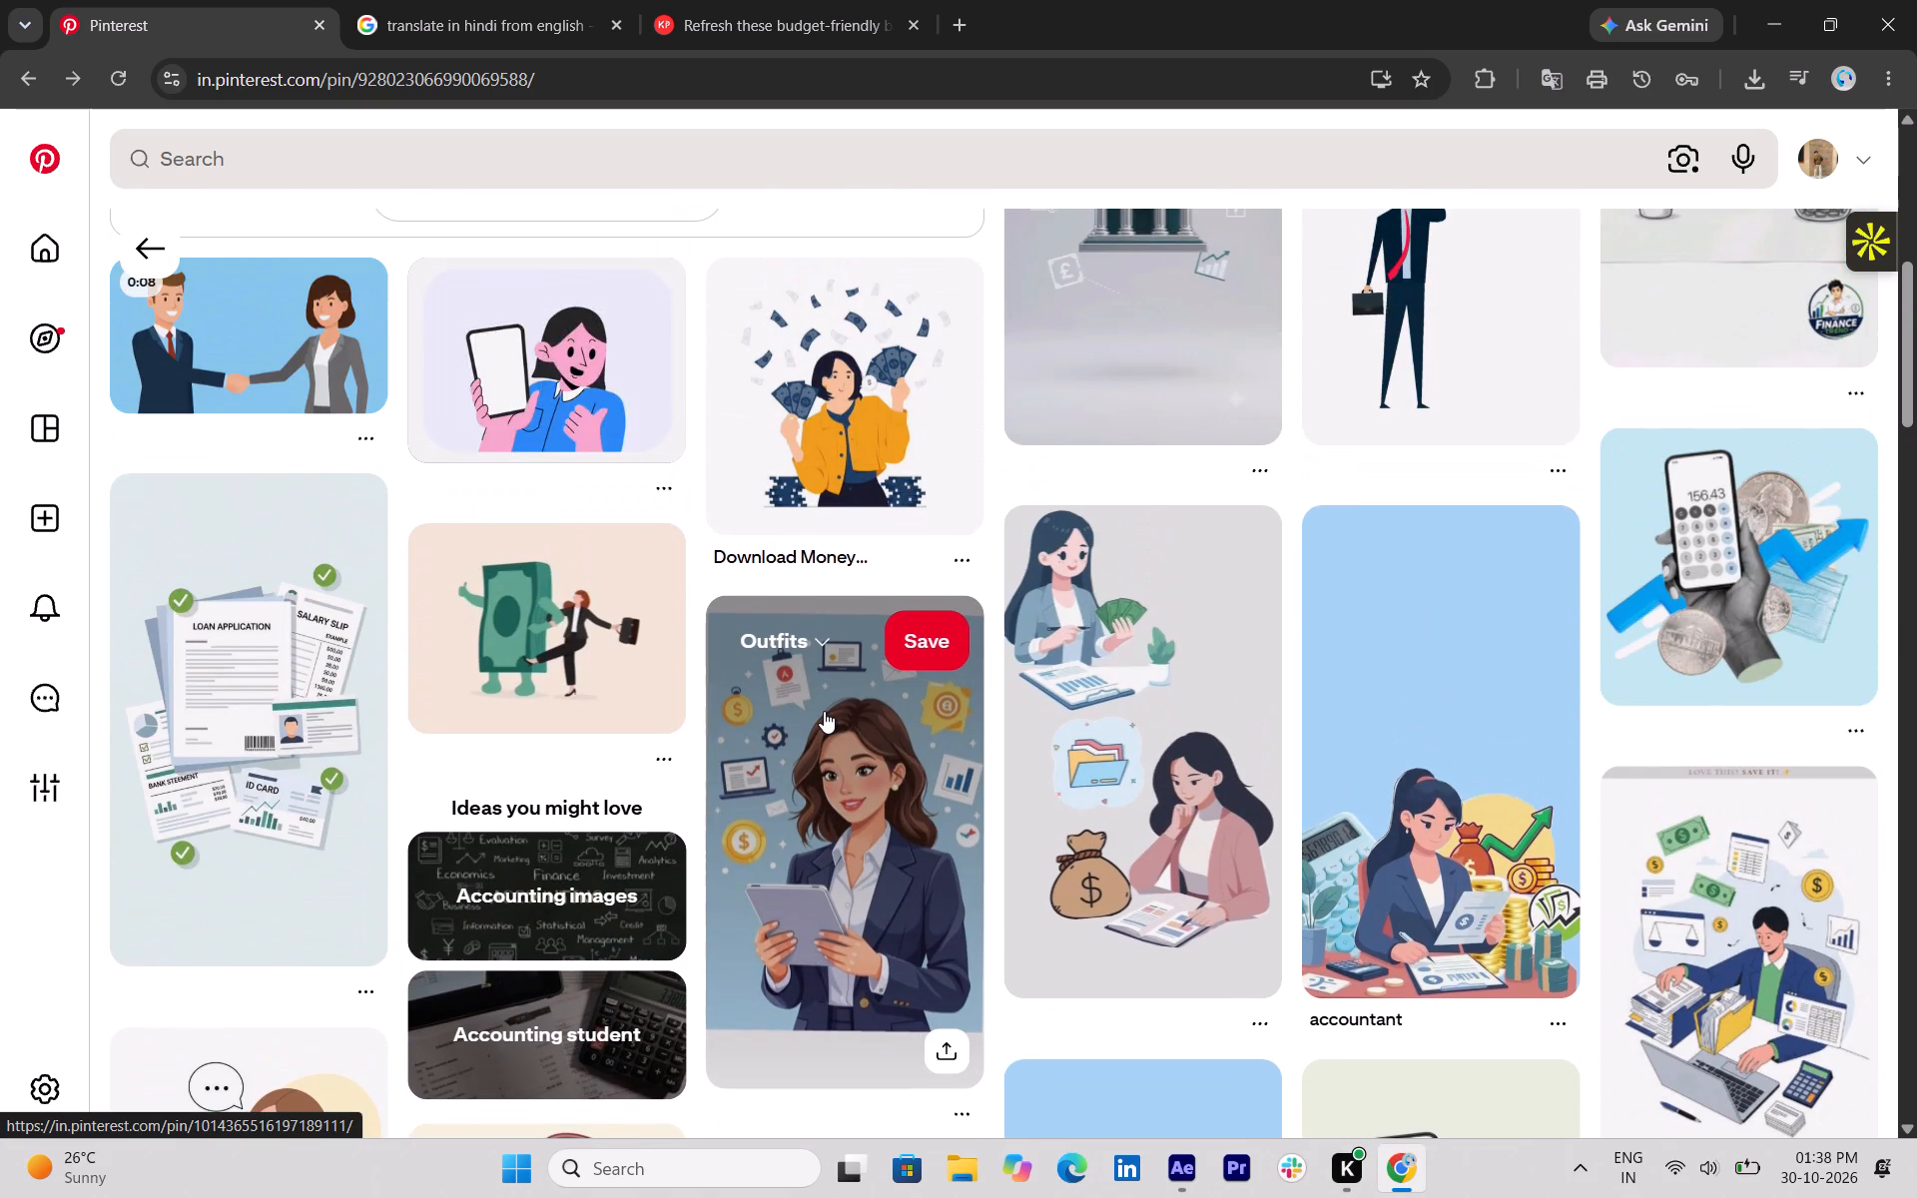
scroll(823, 711, up, 1)
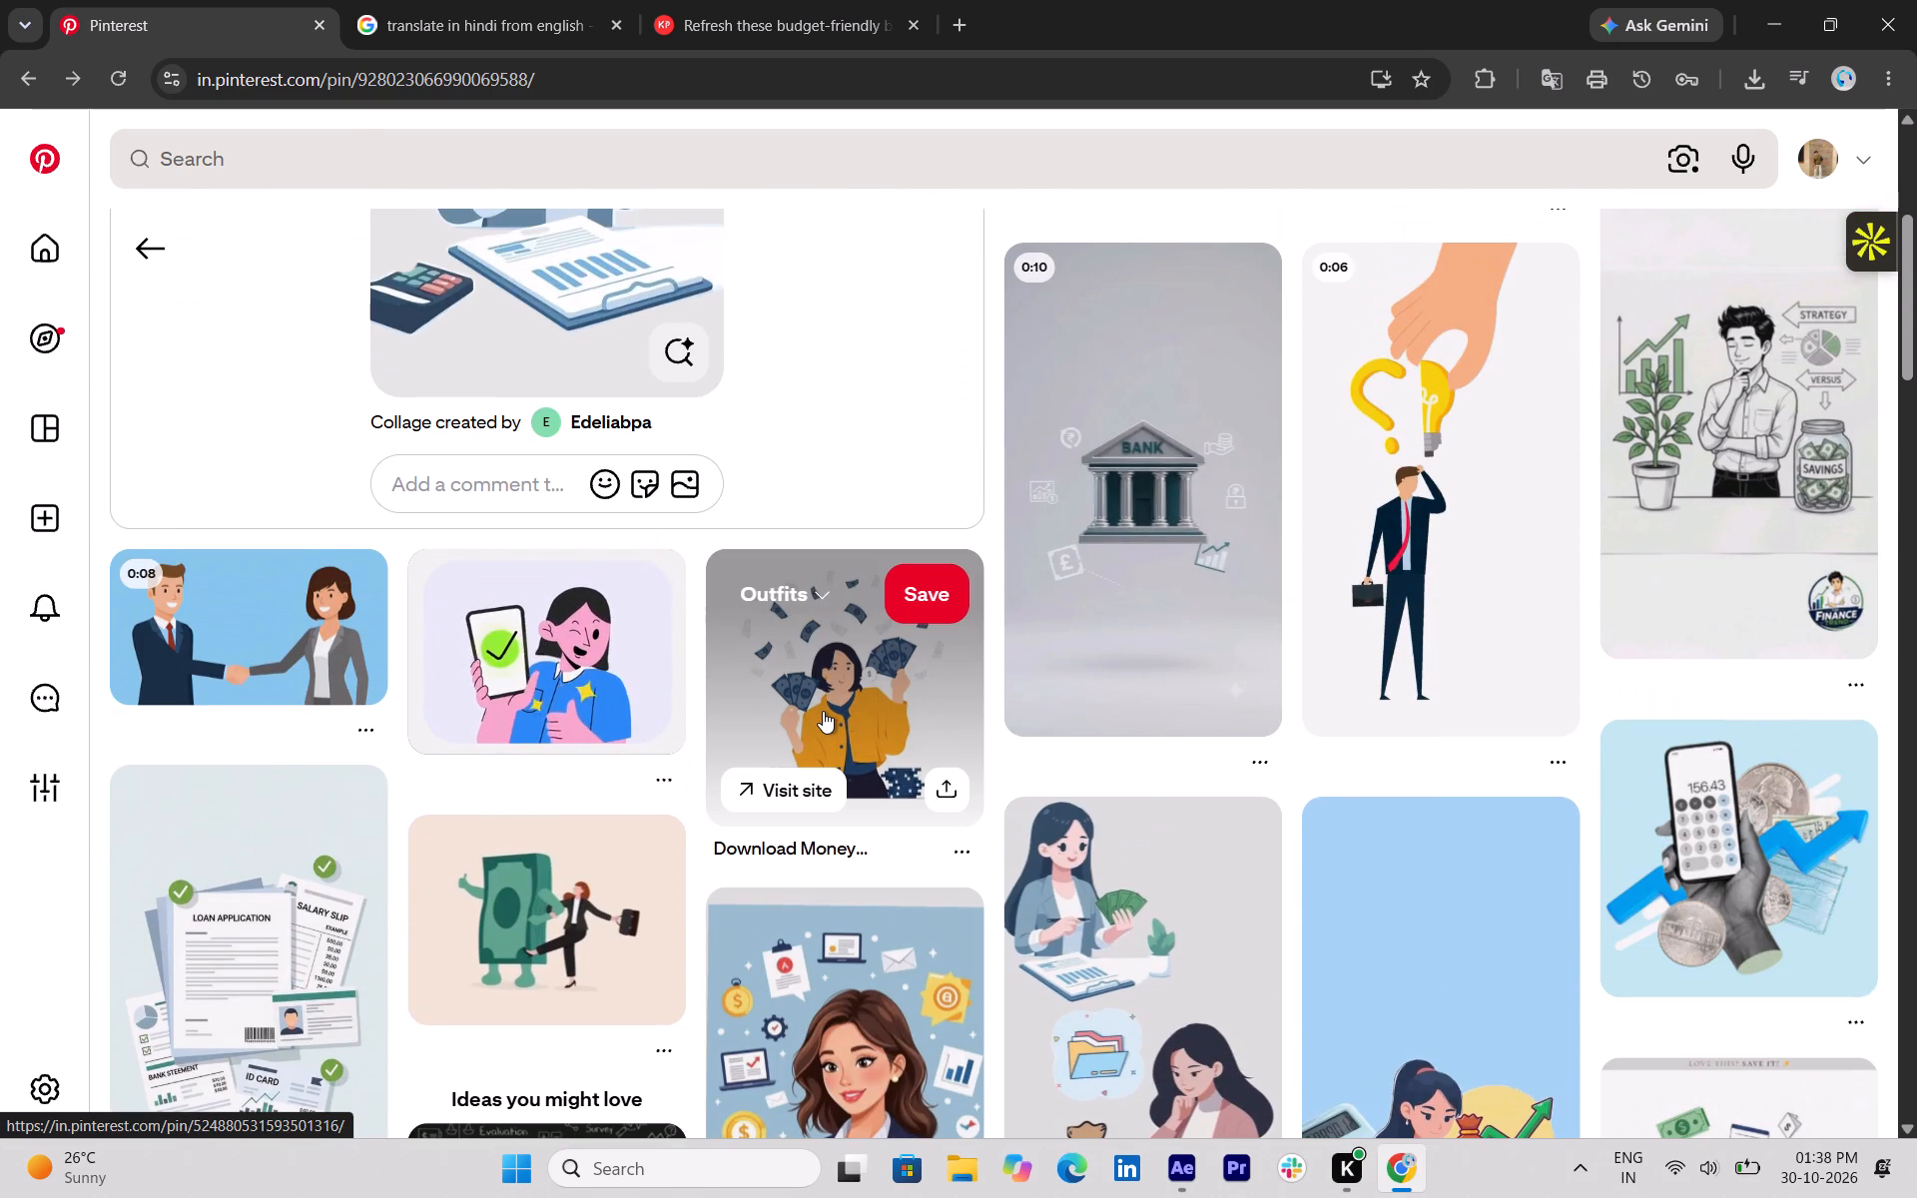
scroll(823, 707, up, 2)
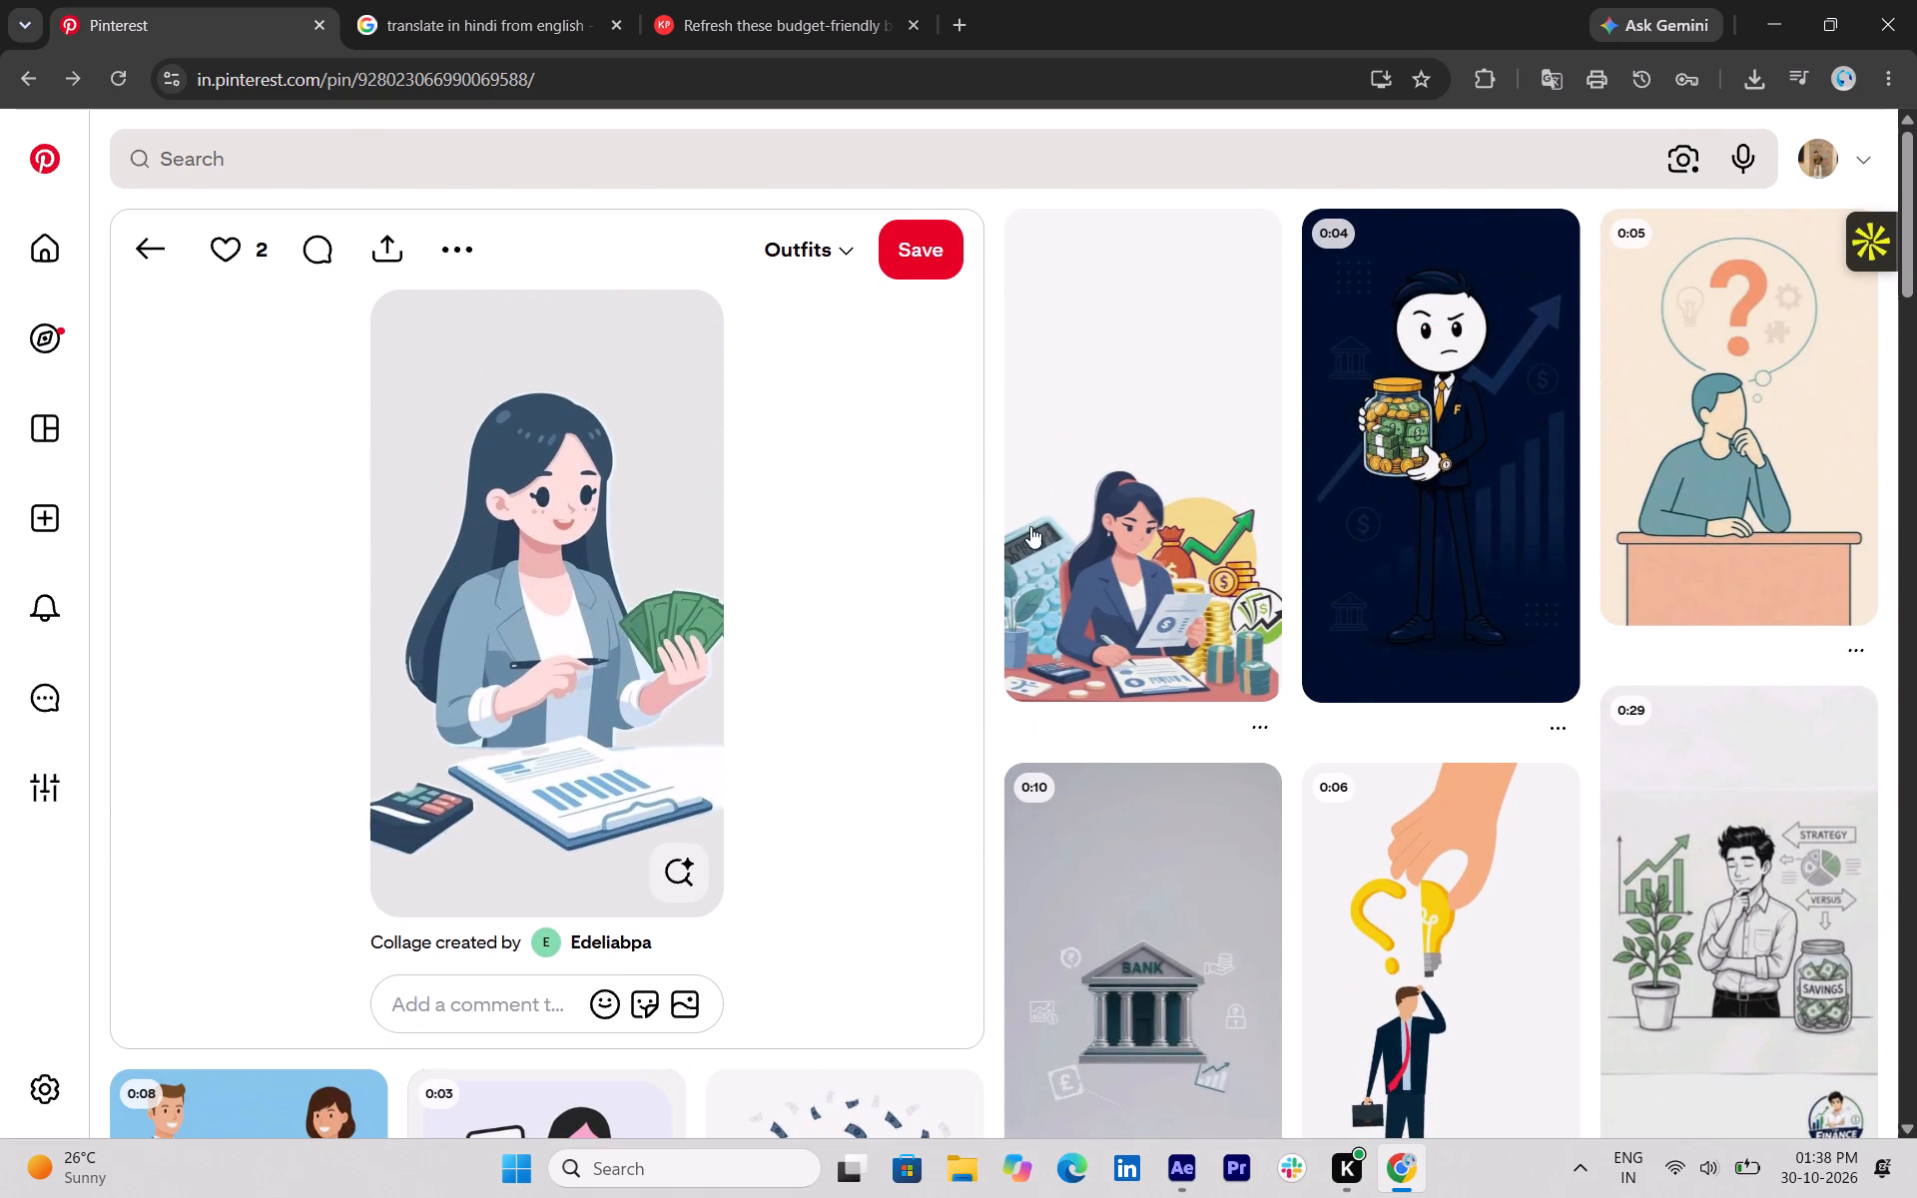
scroll(1060, 520, down, 9)
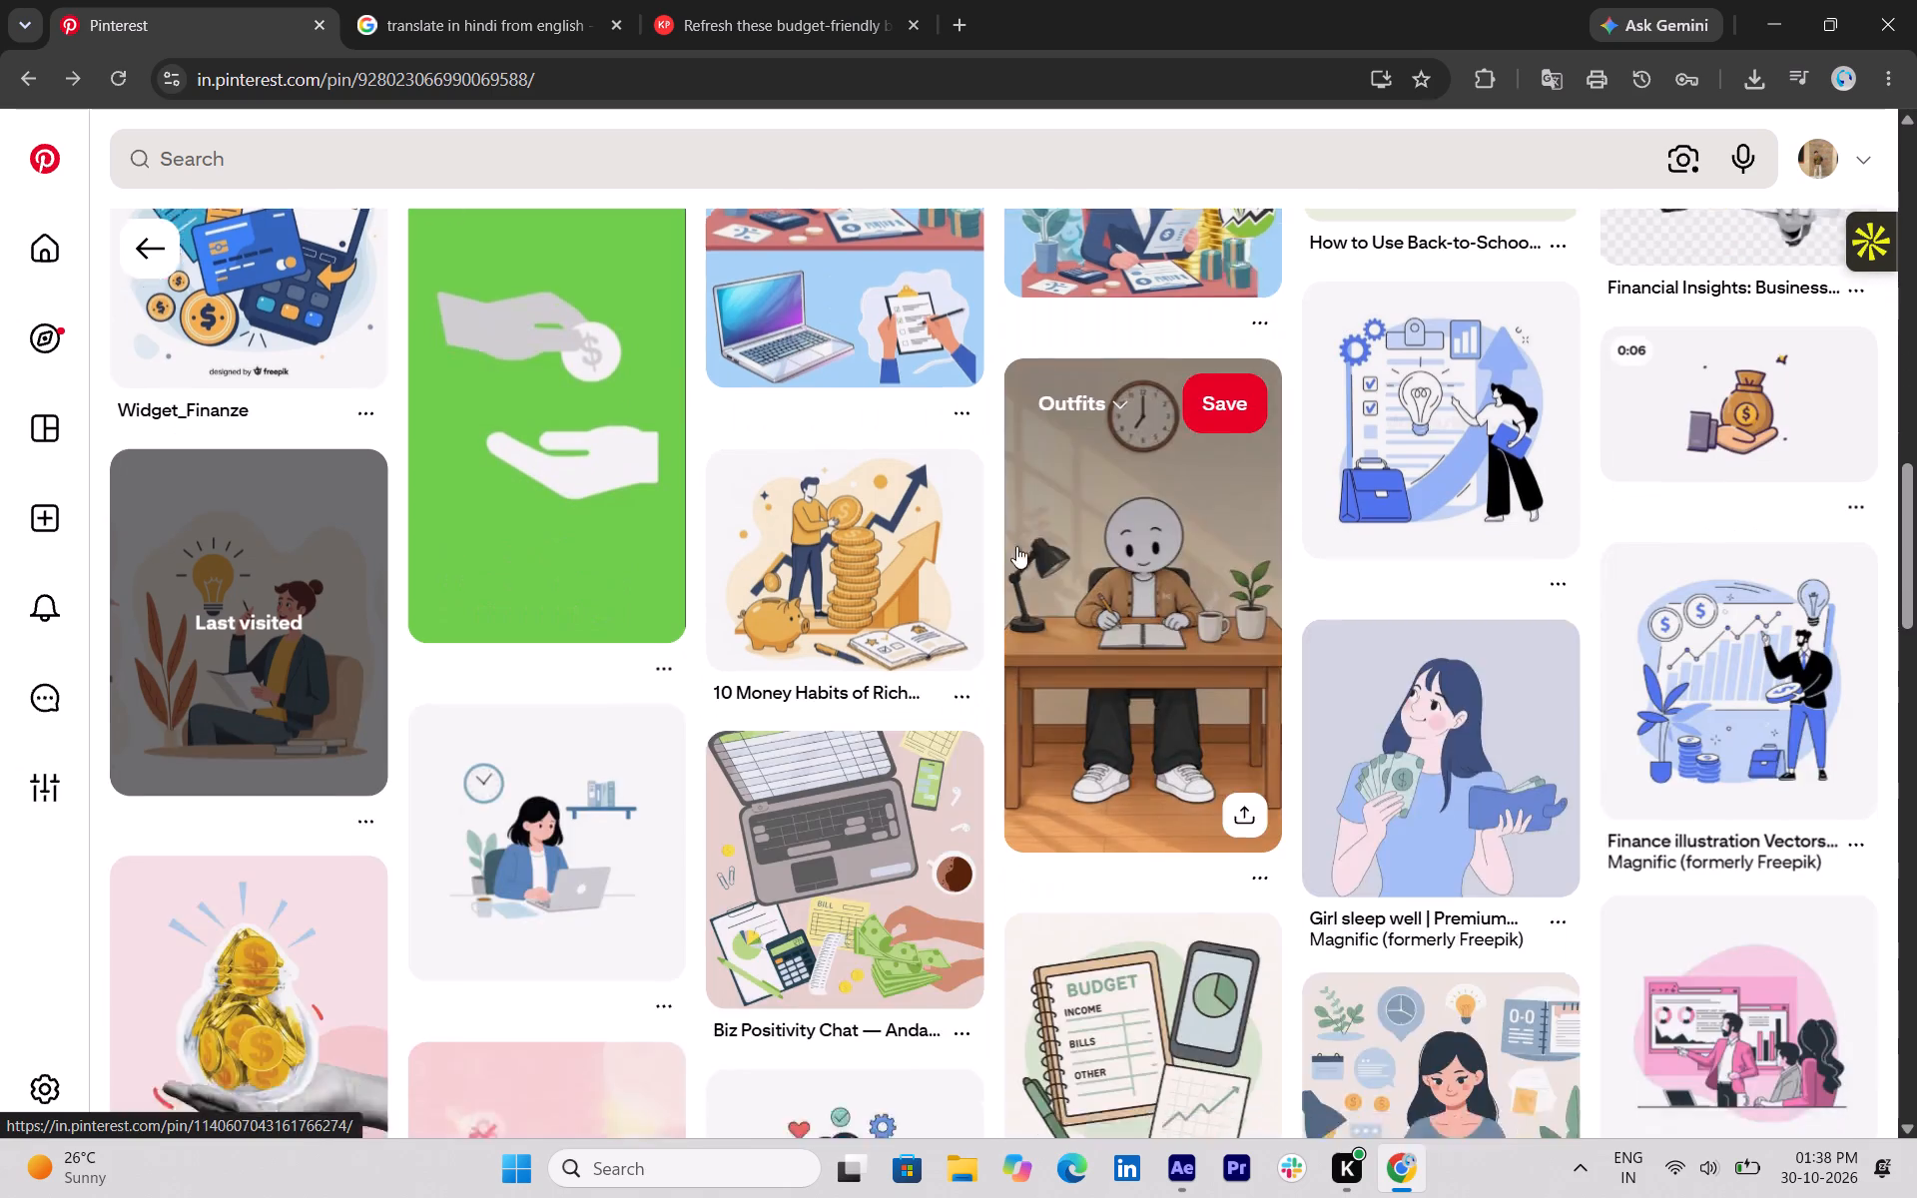
scroll(1012, 547, down, 5)
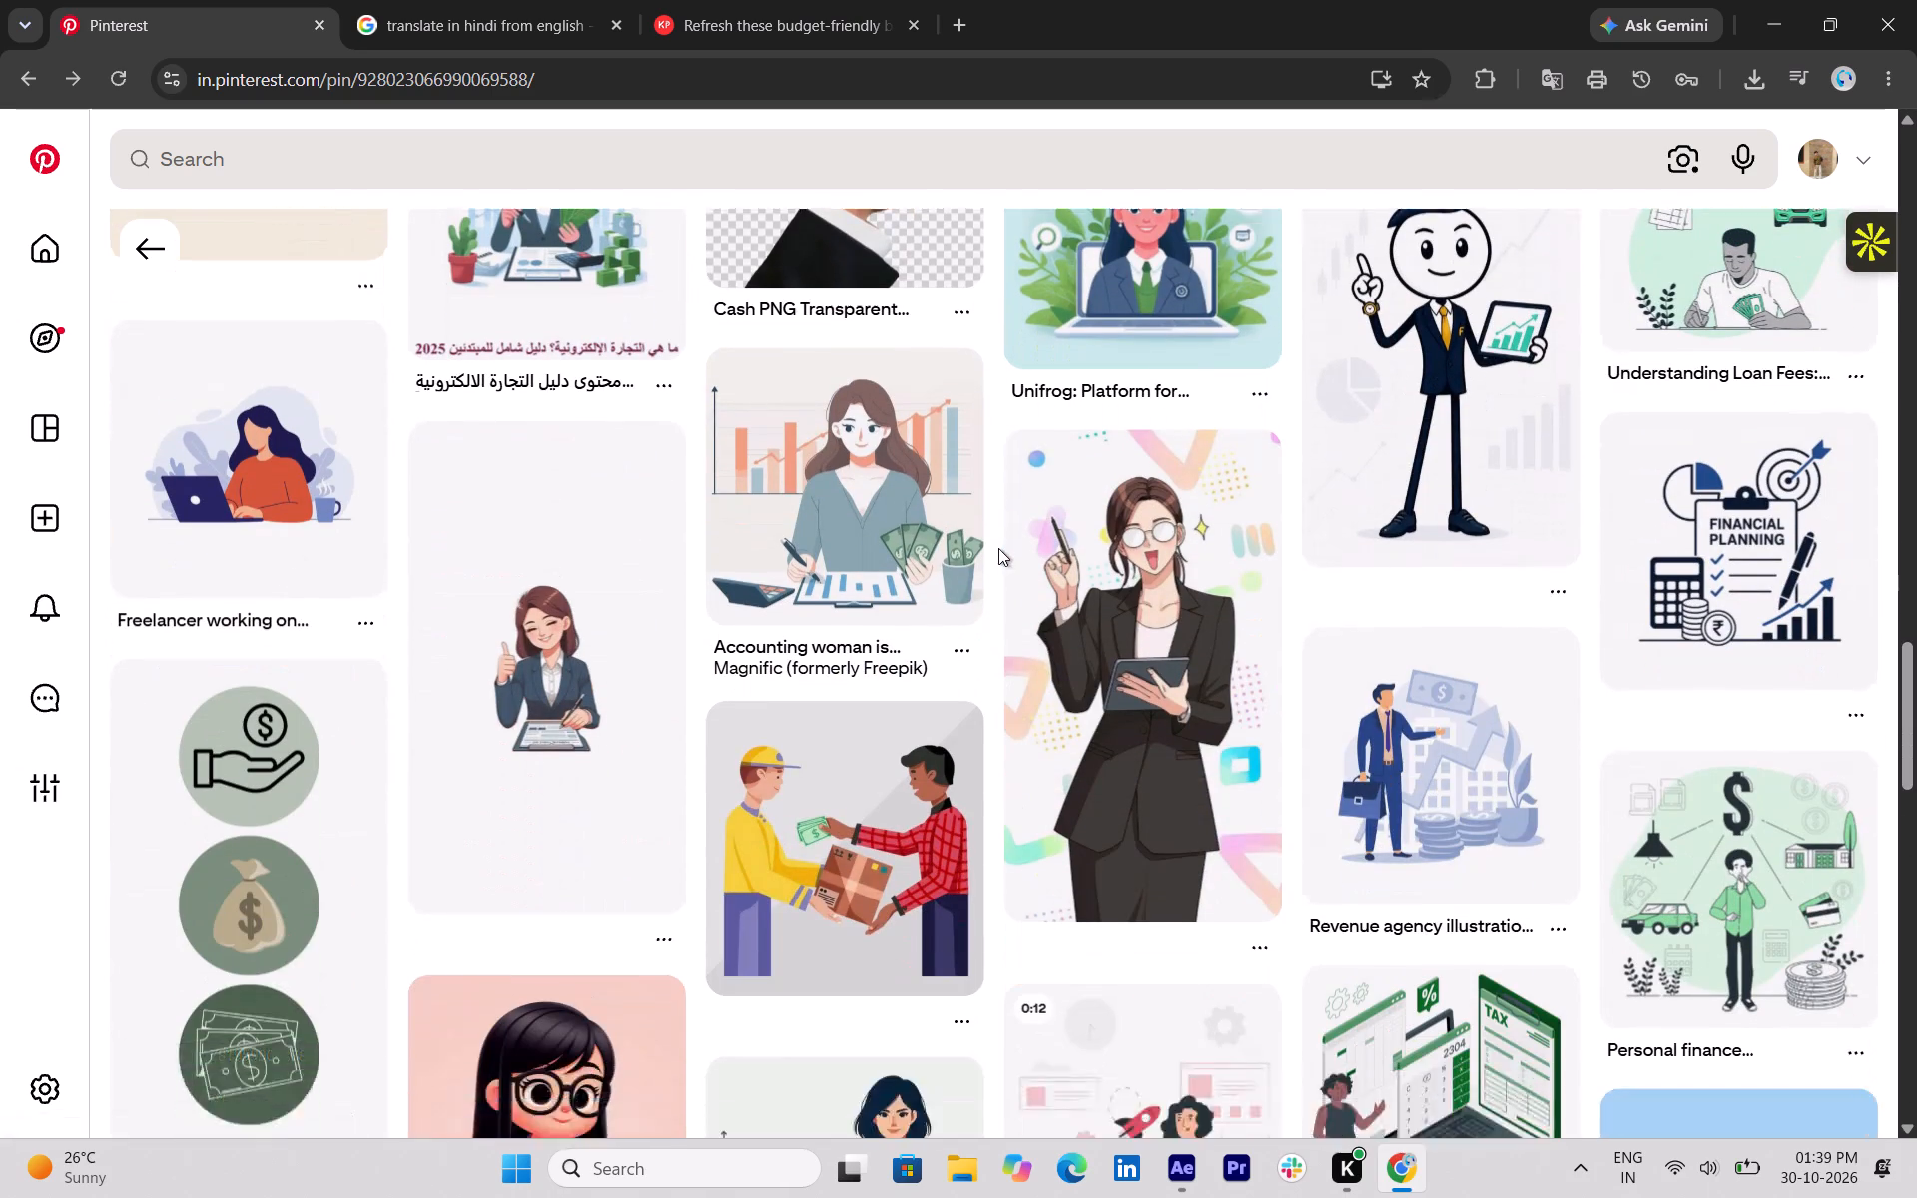
scroll(998, 548, down, 3)
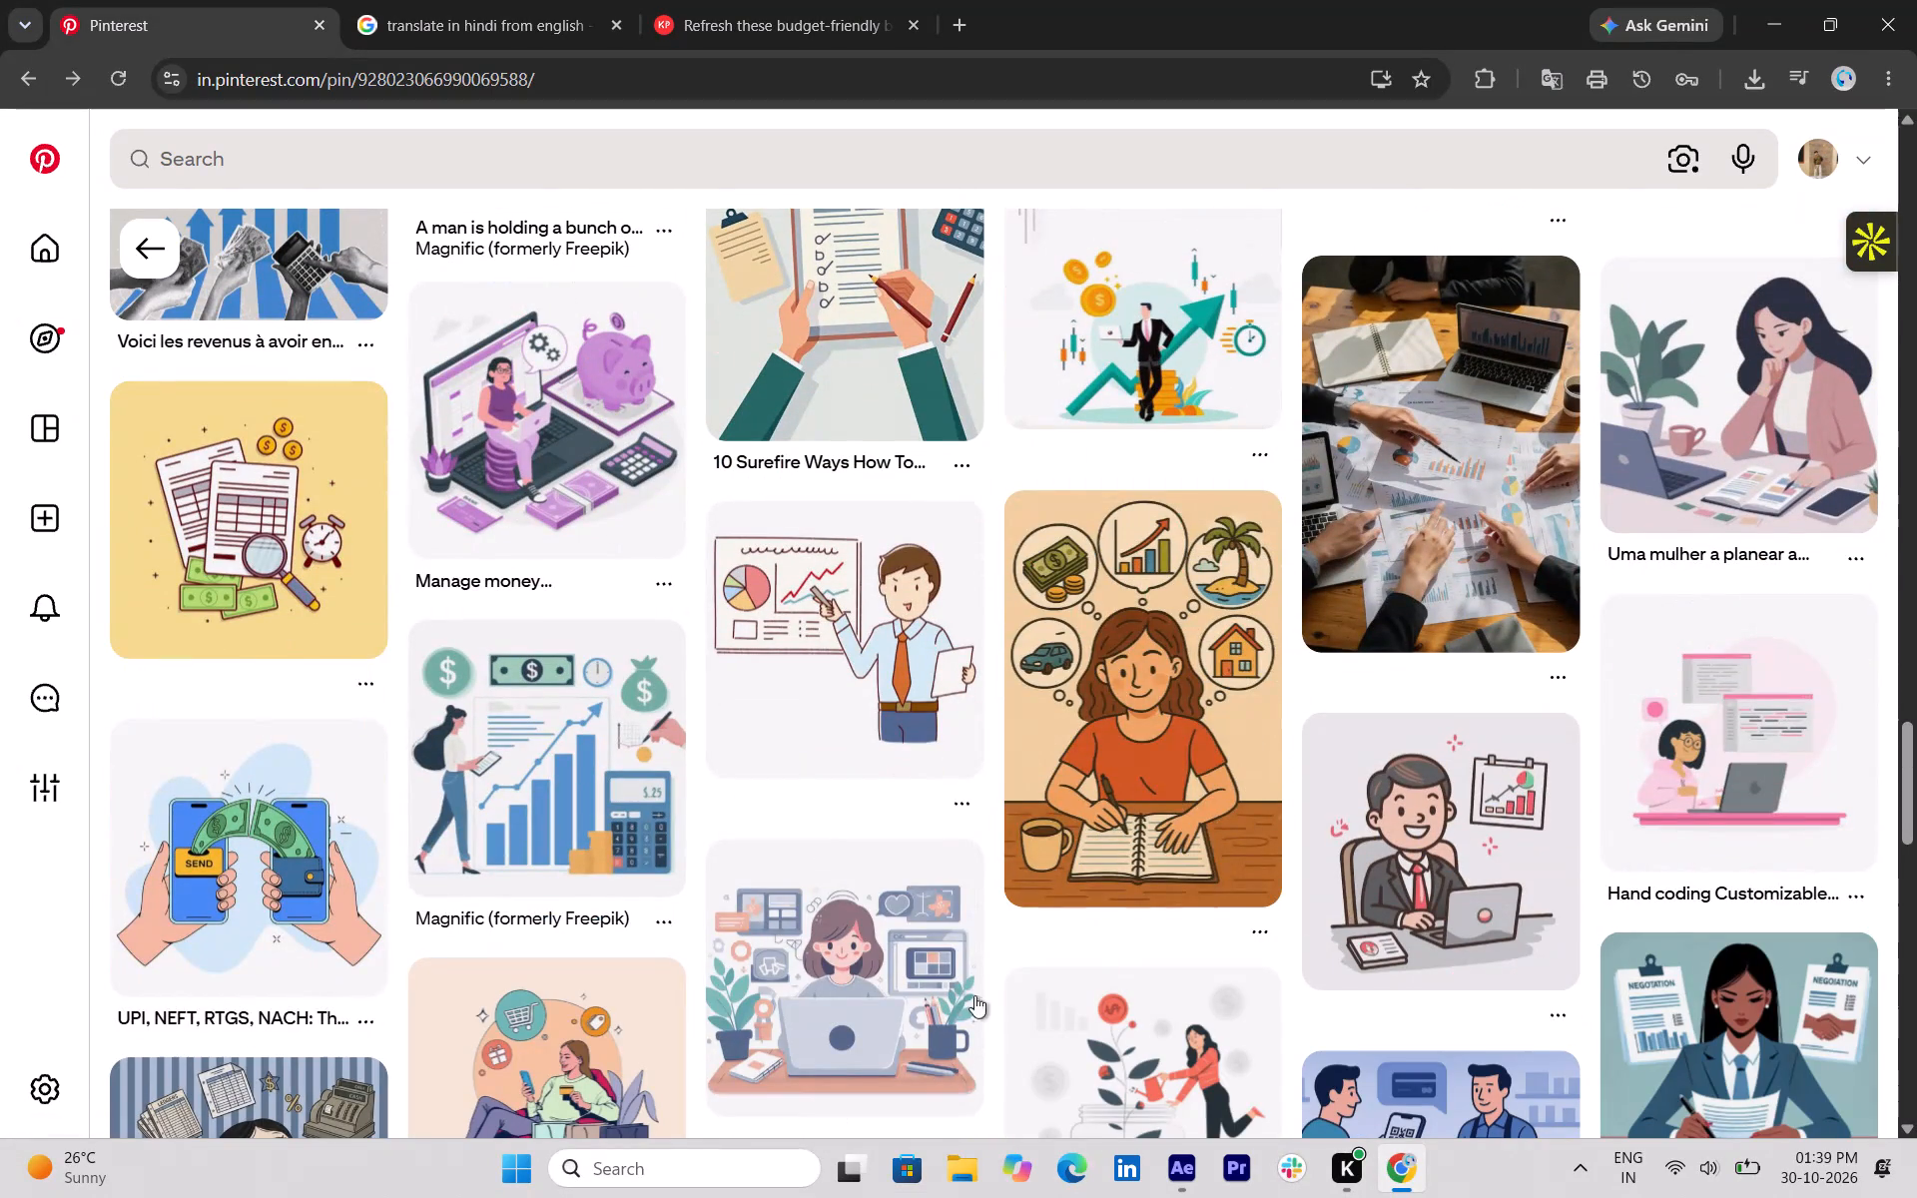
scroll(1166, 789, down, 3)
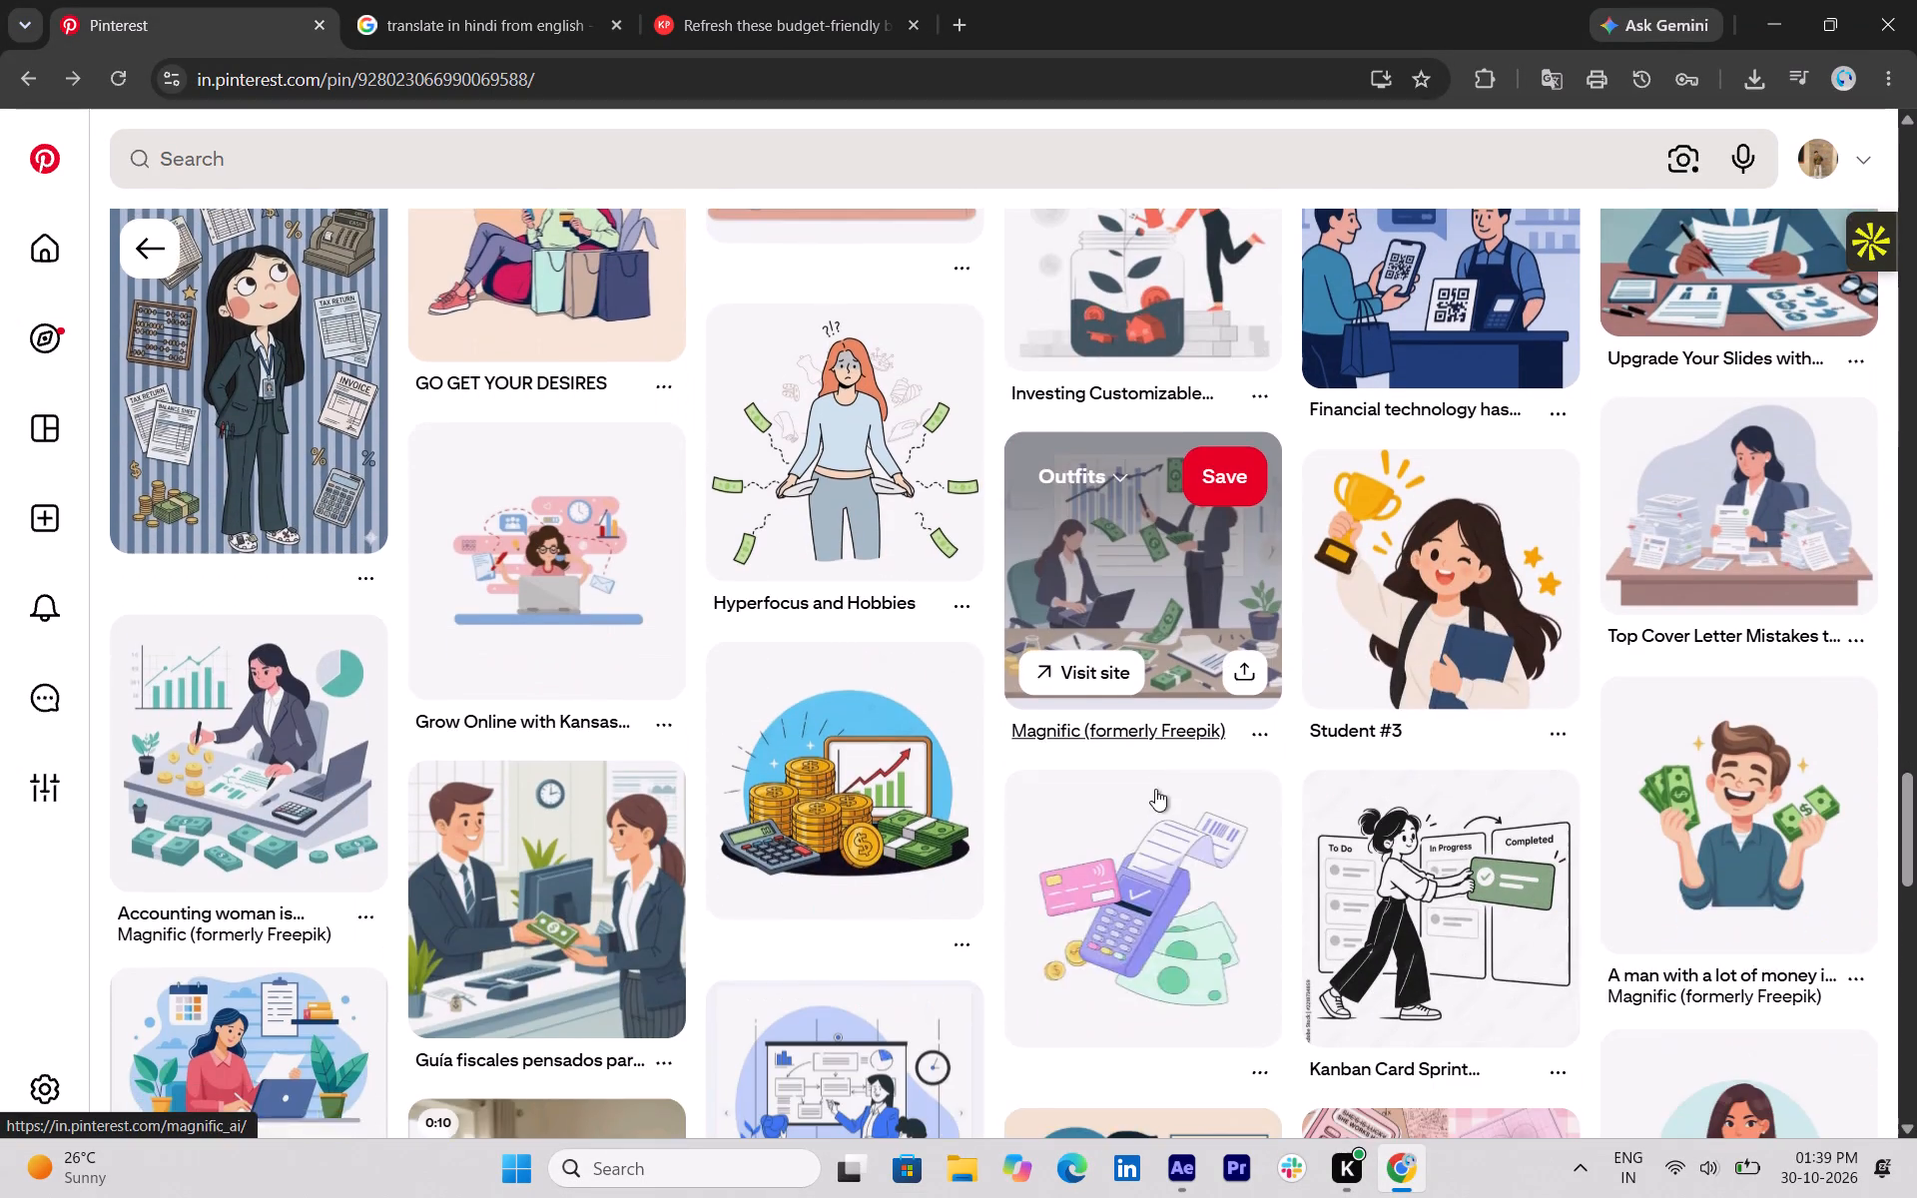
scroll(1109, 795, down, 2)
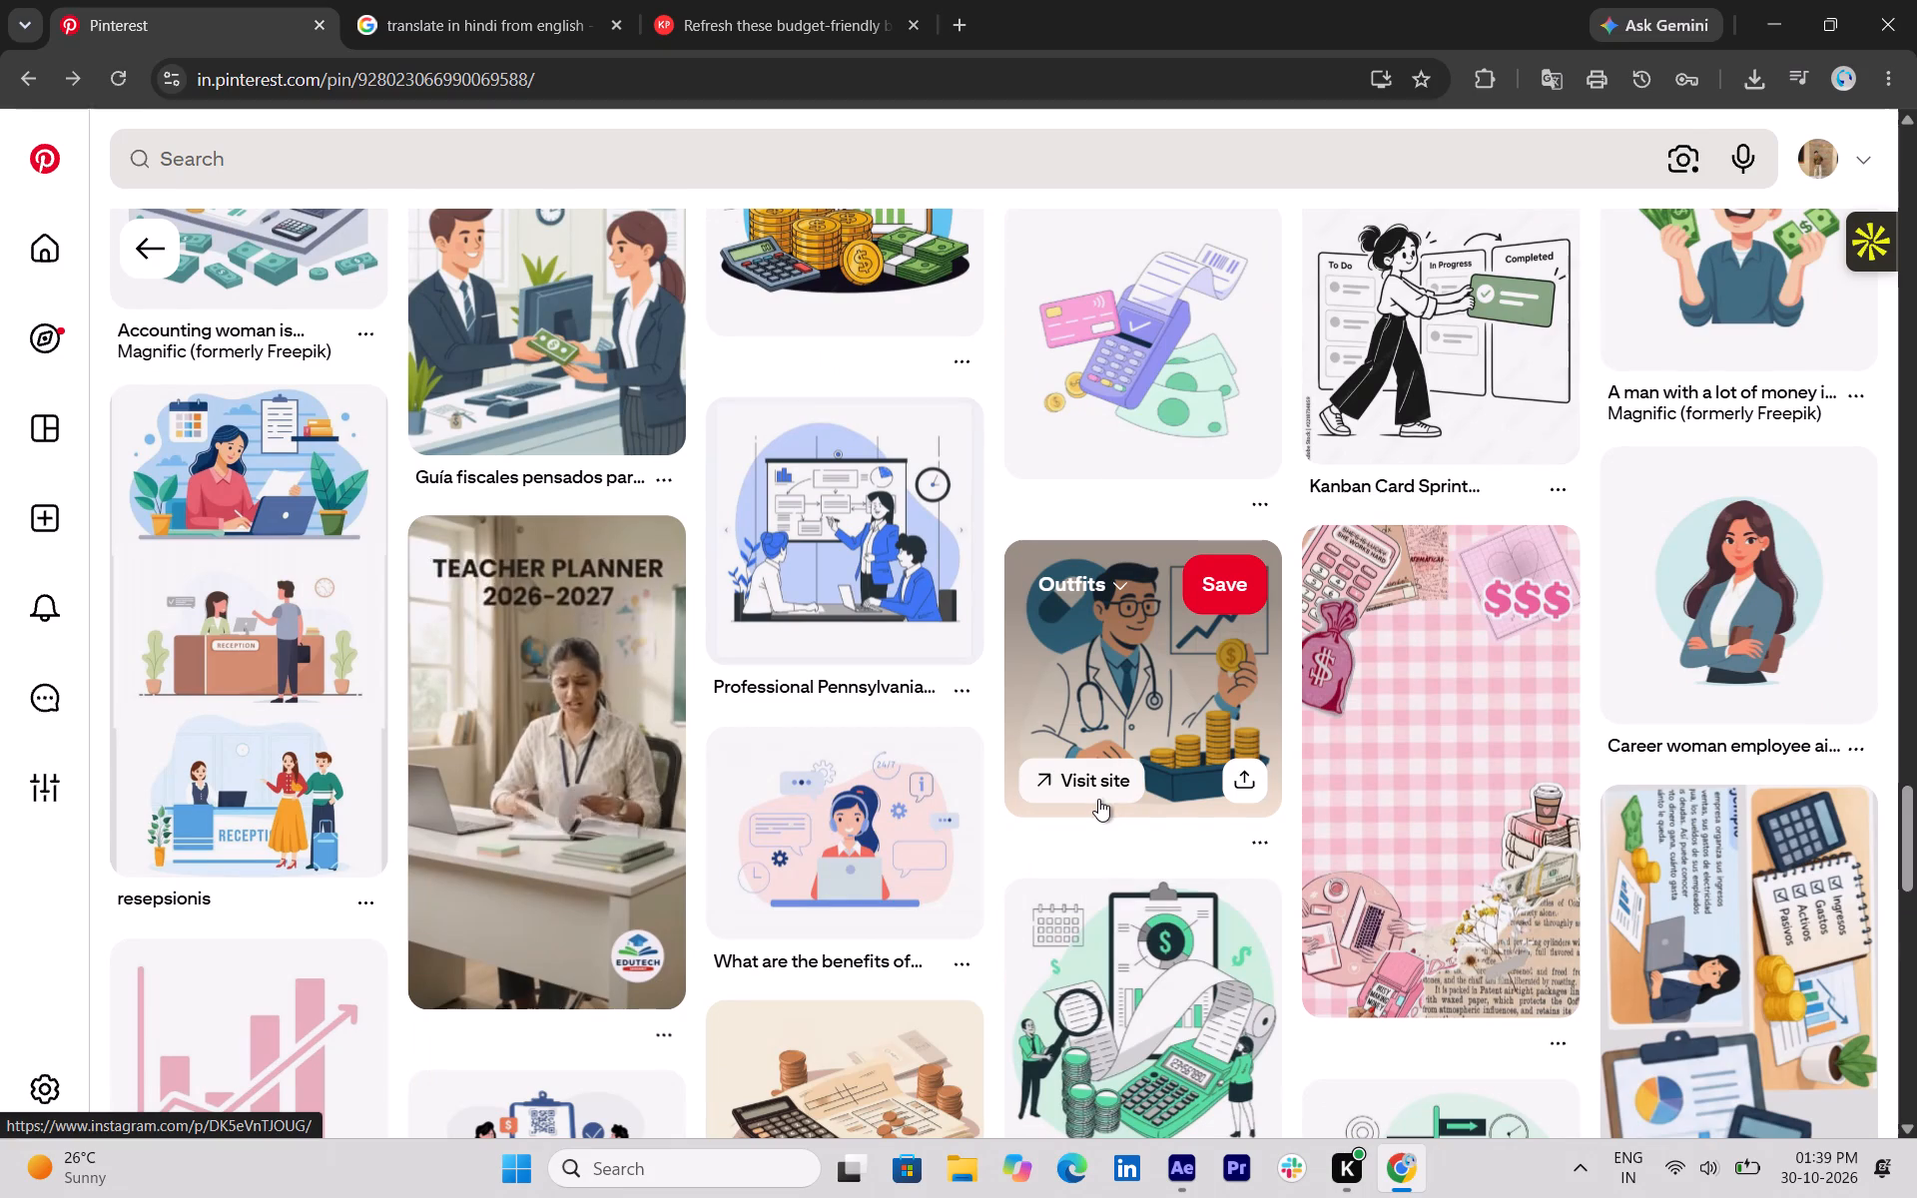
scroll(1147, 833, down, 1)
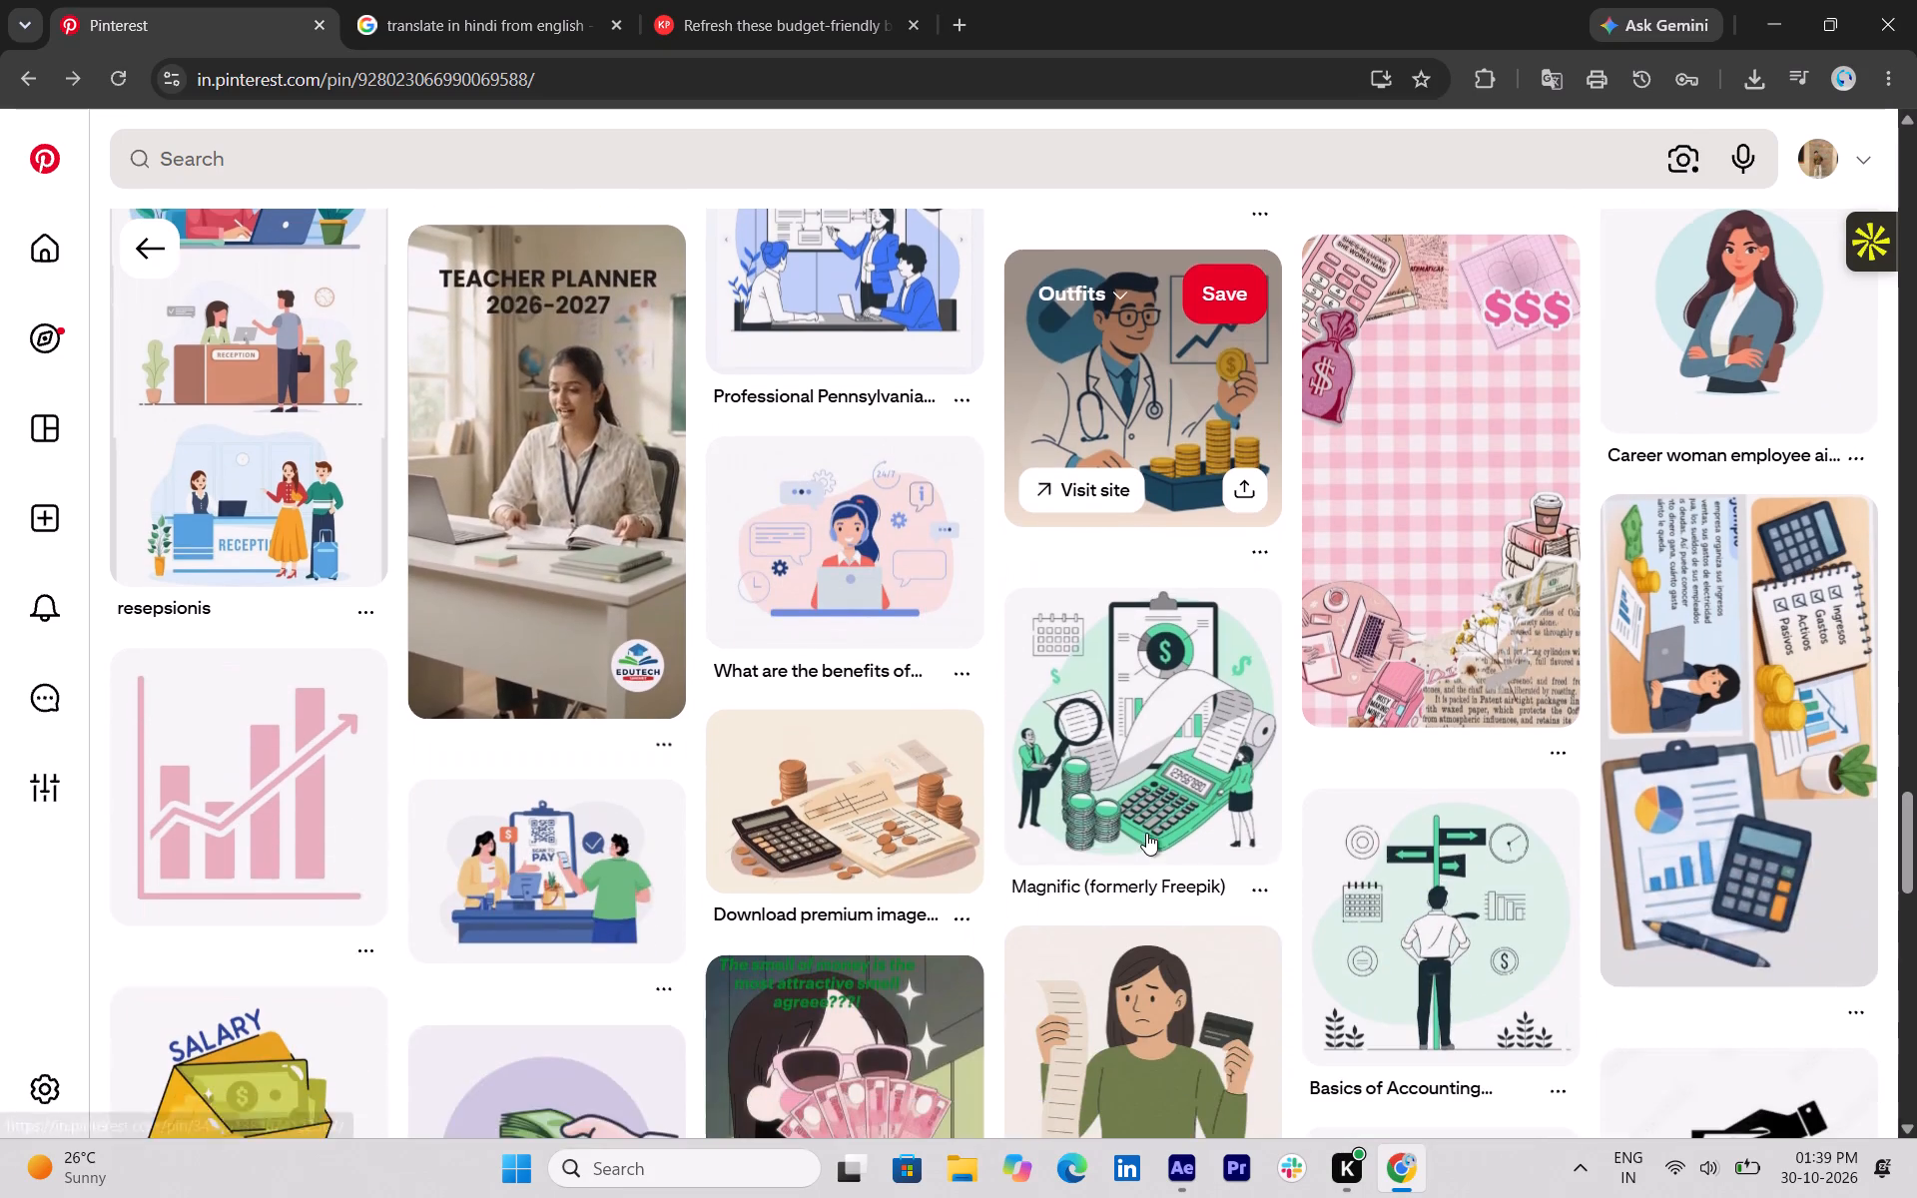
scroll(1119, 833, down, 5)
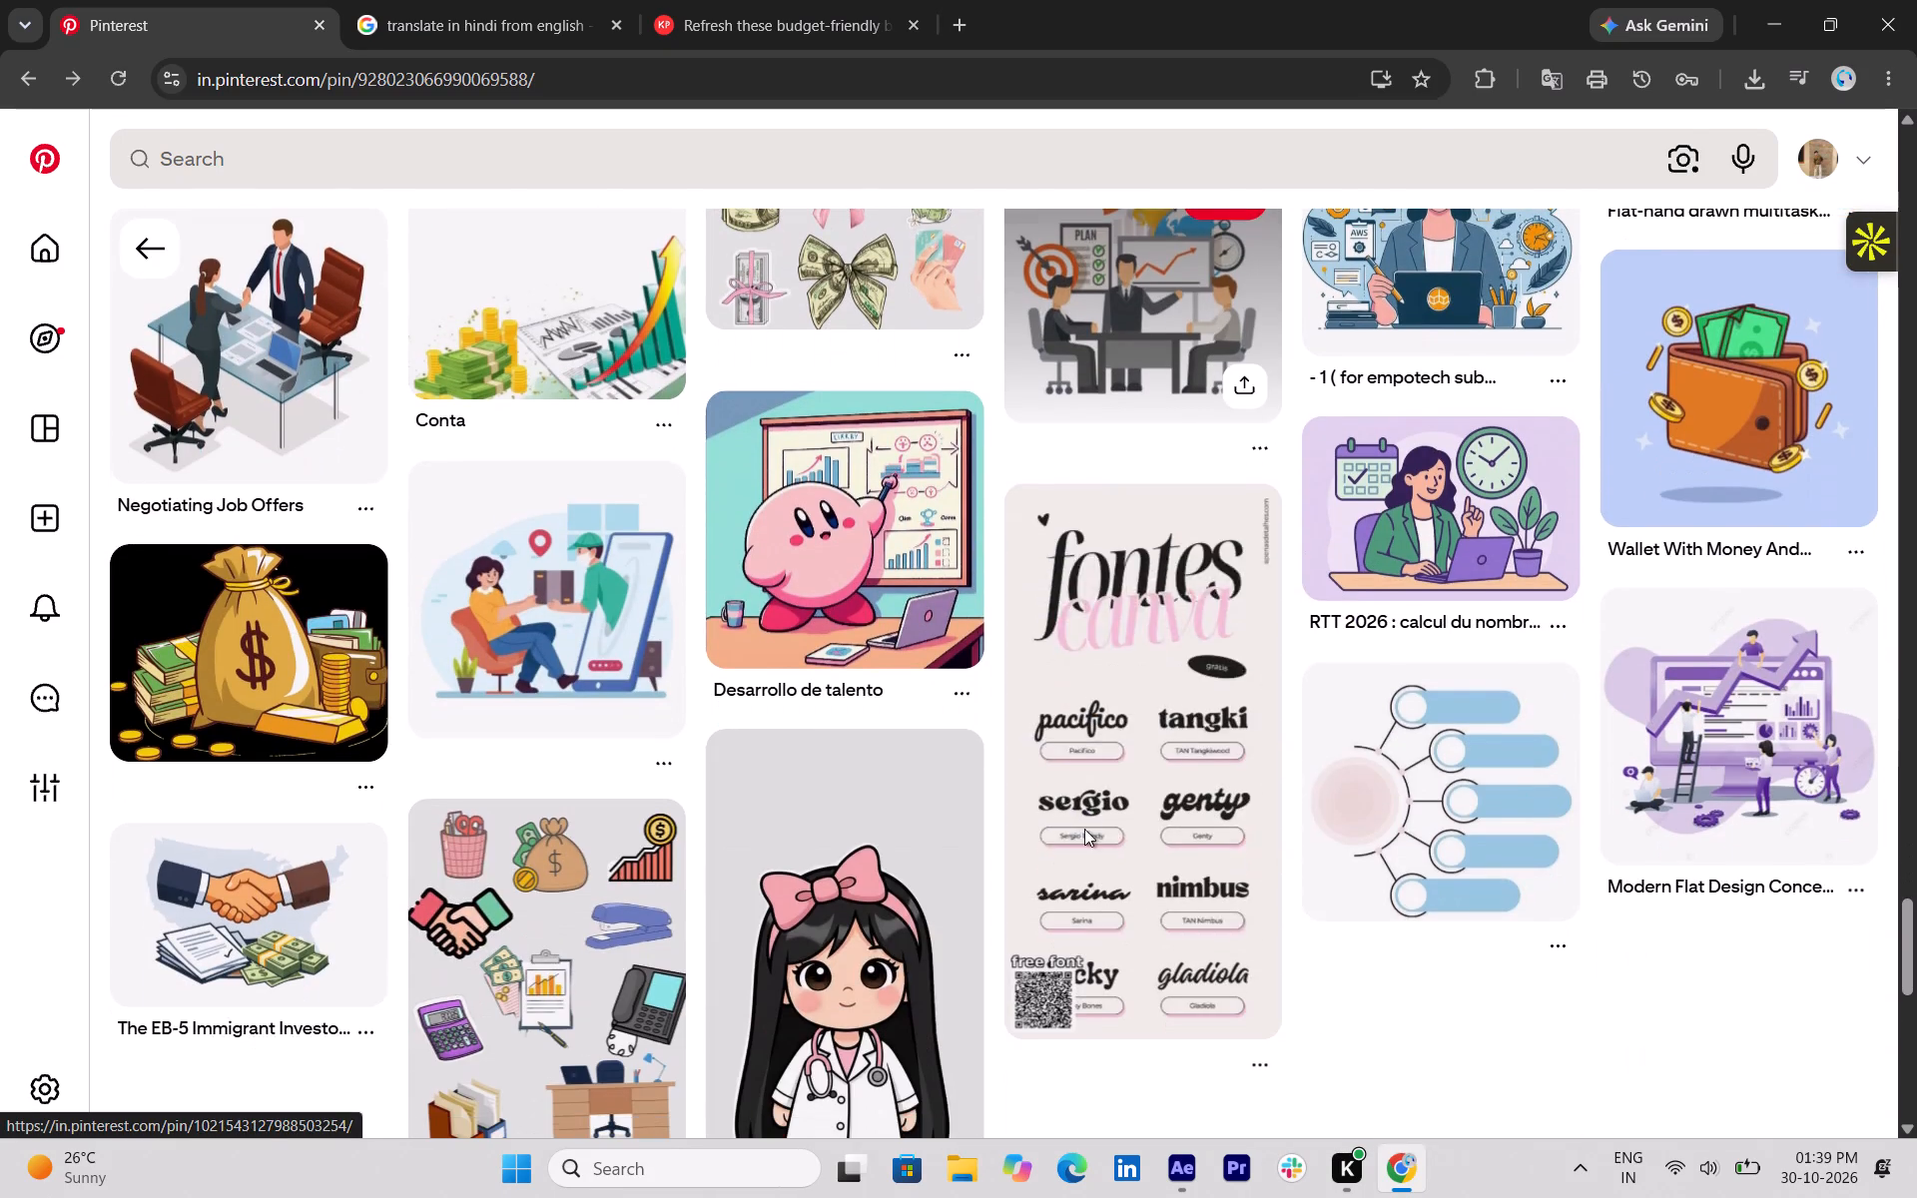
Go back through the earlier Pinterest pages to the "Business Accounts" results and look through them for a usable visual.
click(128, 240)
click(128, 240)
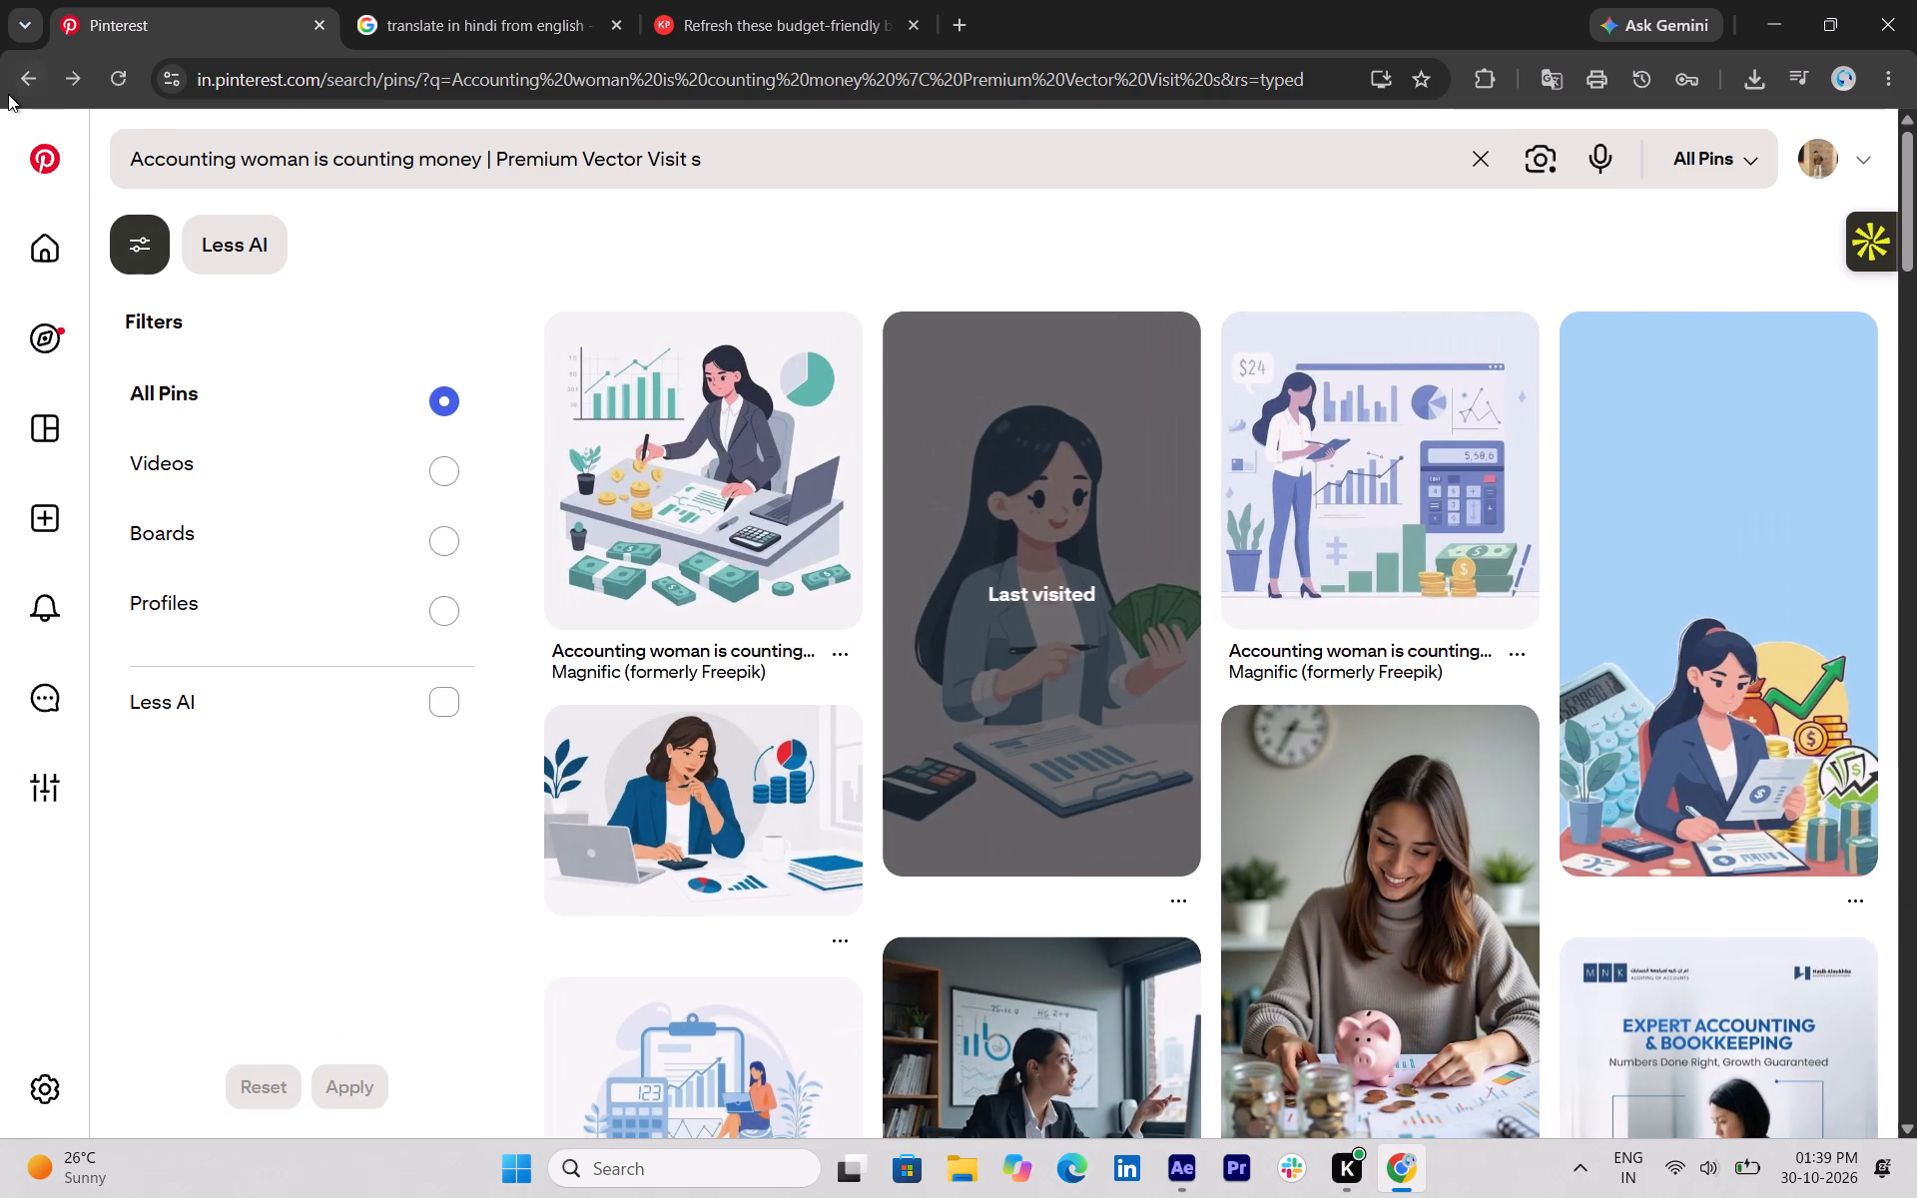
click(8, 91)
click(7, 91)
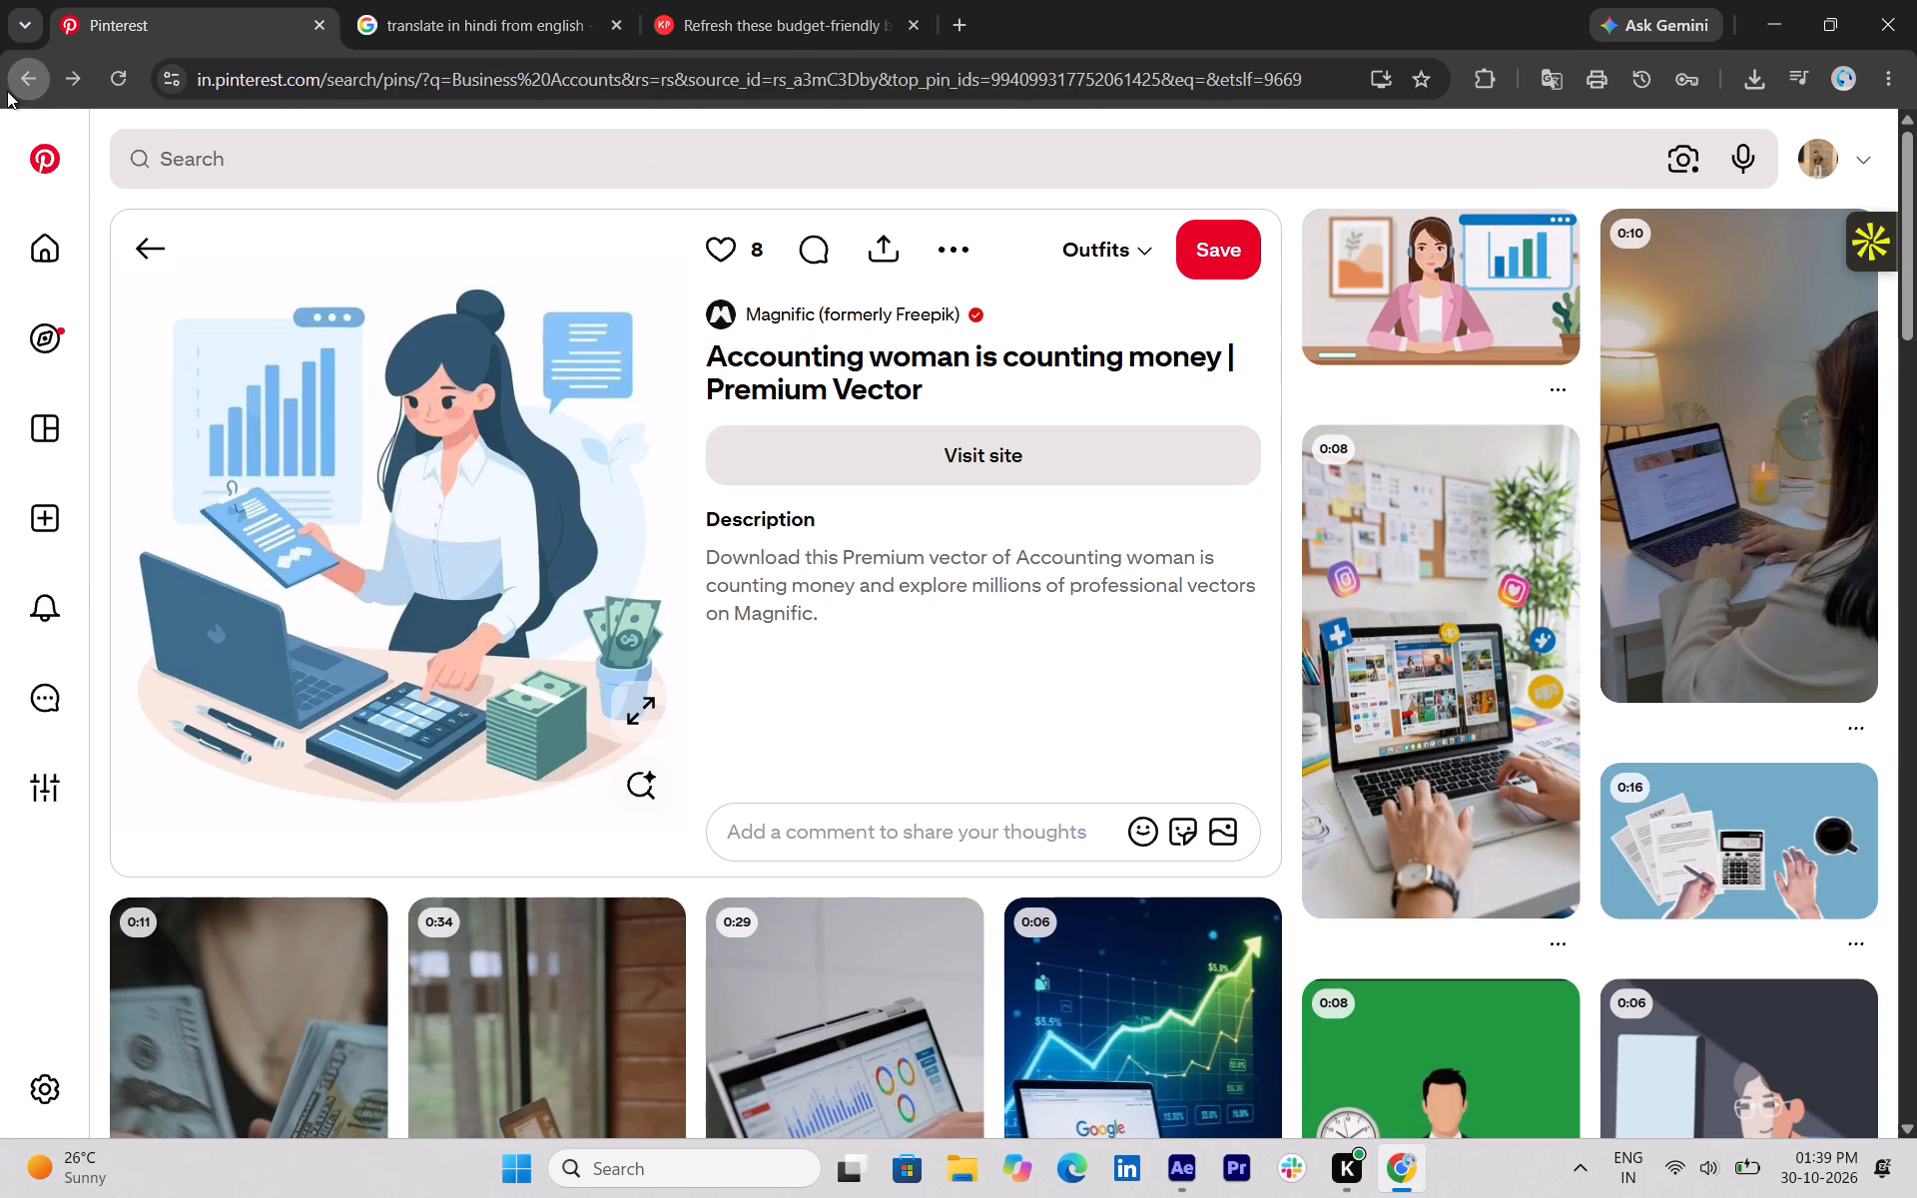
scroll(891, 888, up, 1)
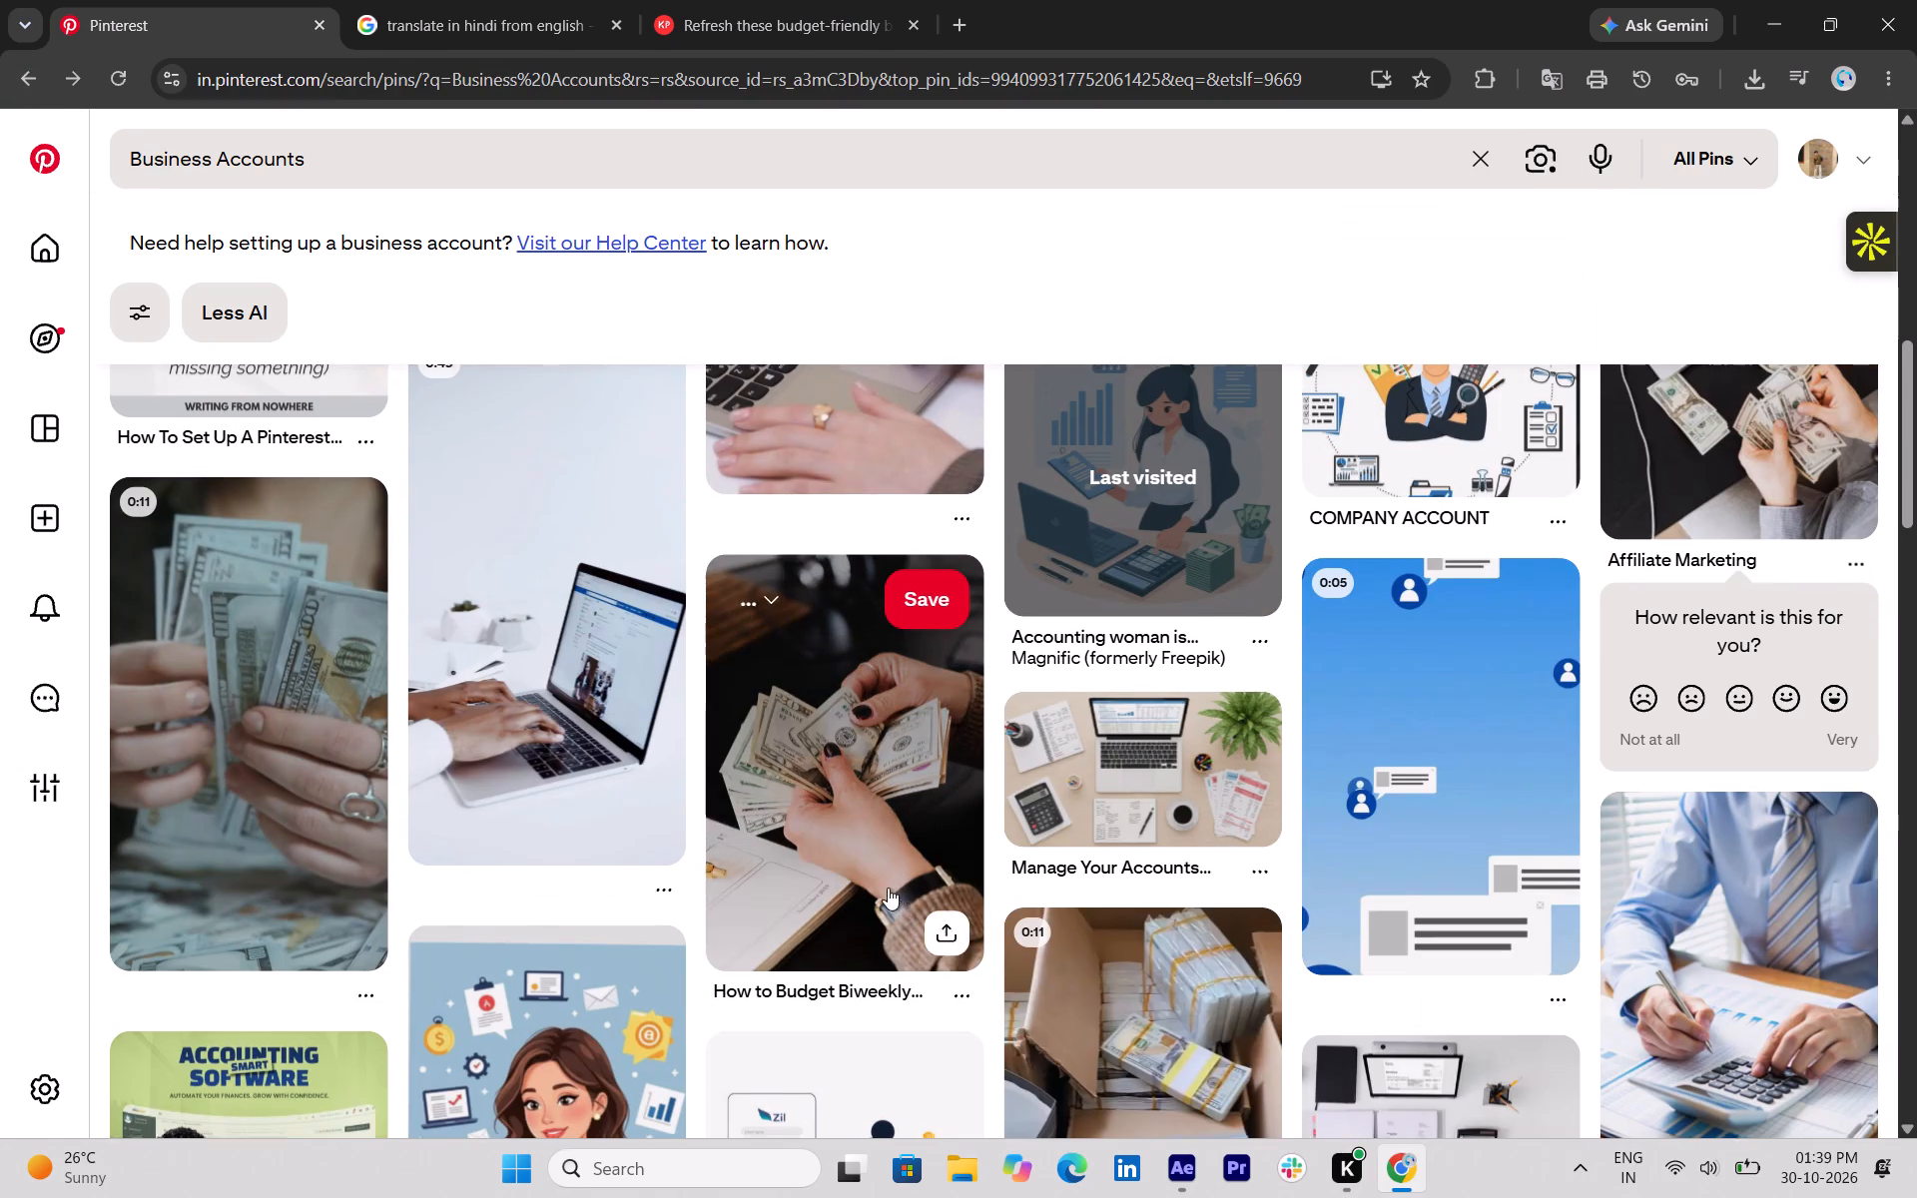
scroll(867, 891, up, 2)
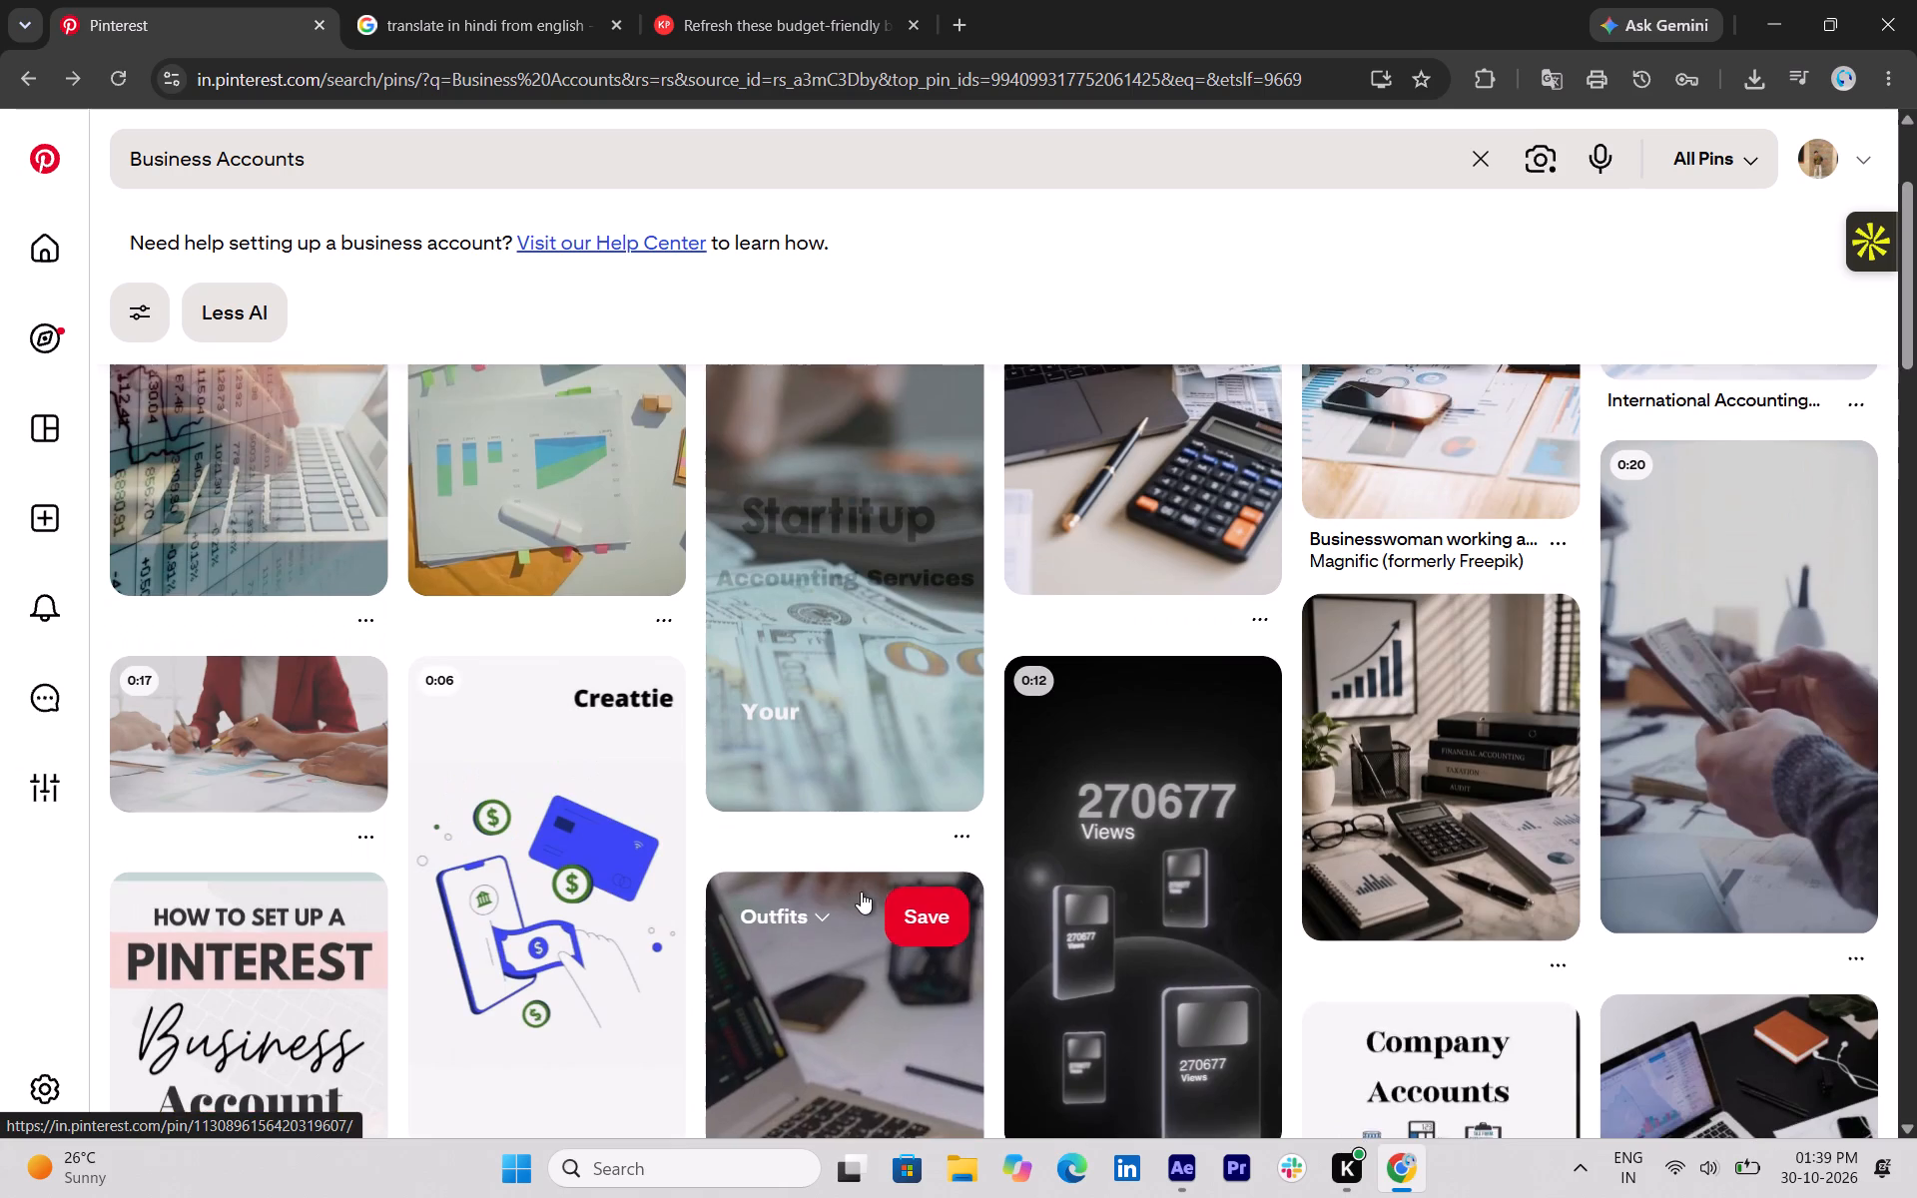
scroll(860, 891, up, 4)
Go back through the earlier women's clothing shop searches to the Pinterest home feed, looking over their results.
click(20, 80)
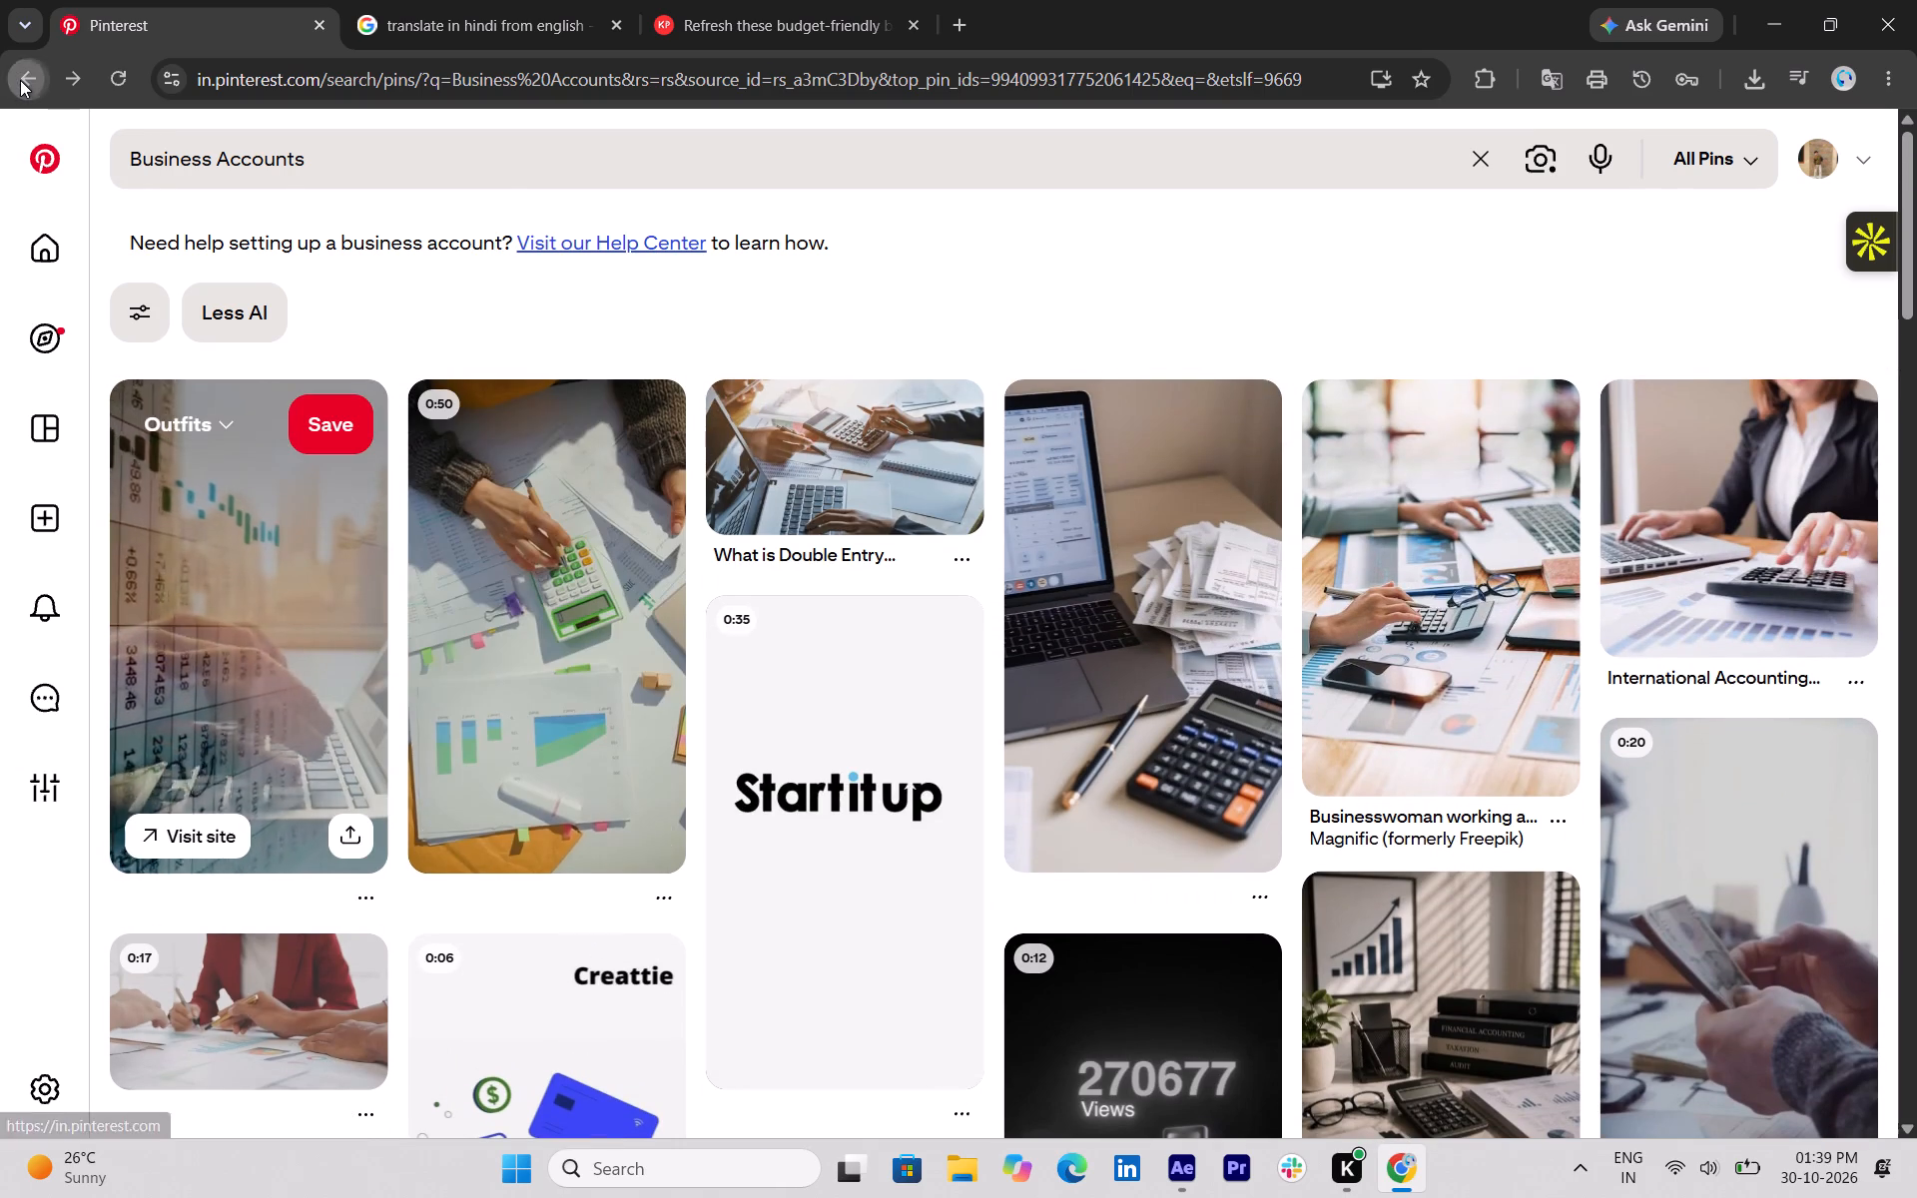
click(20, 80)
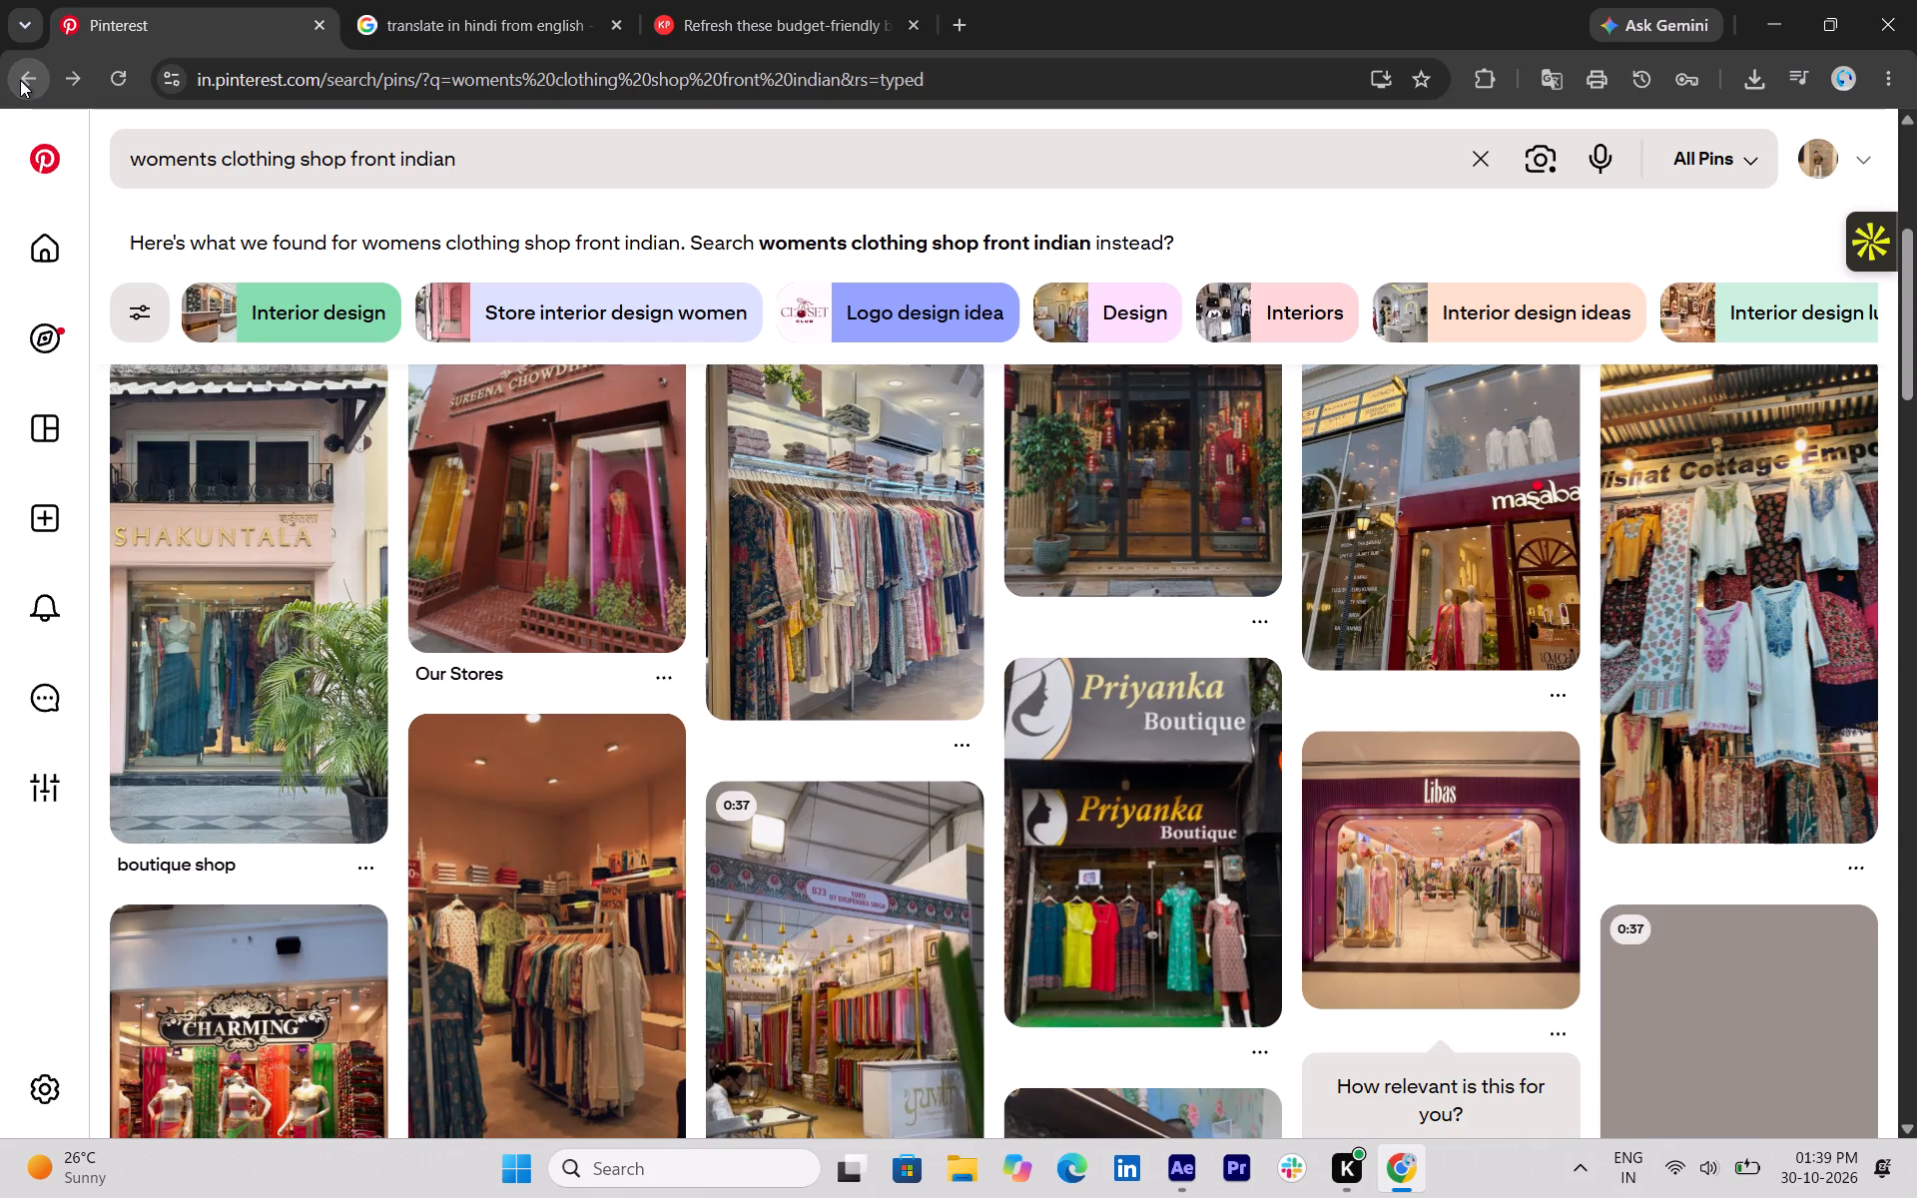
click(20, 80)
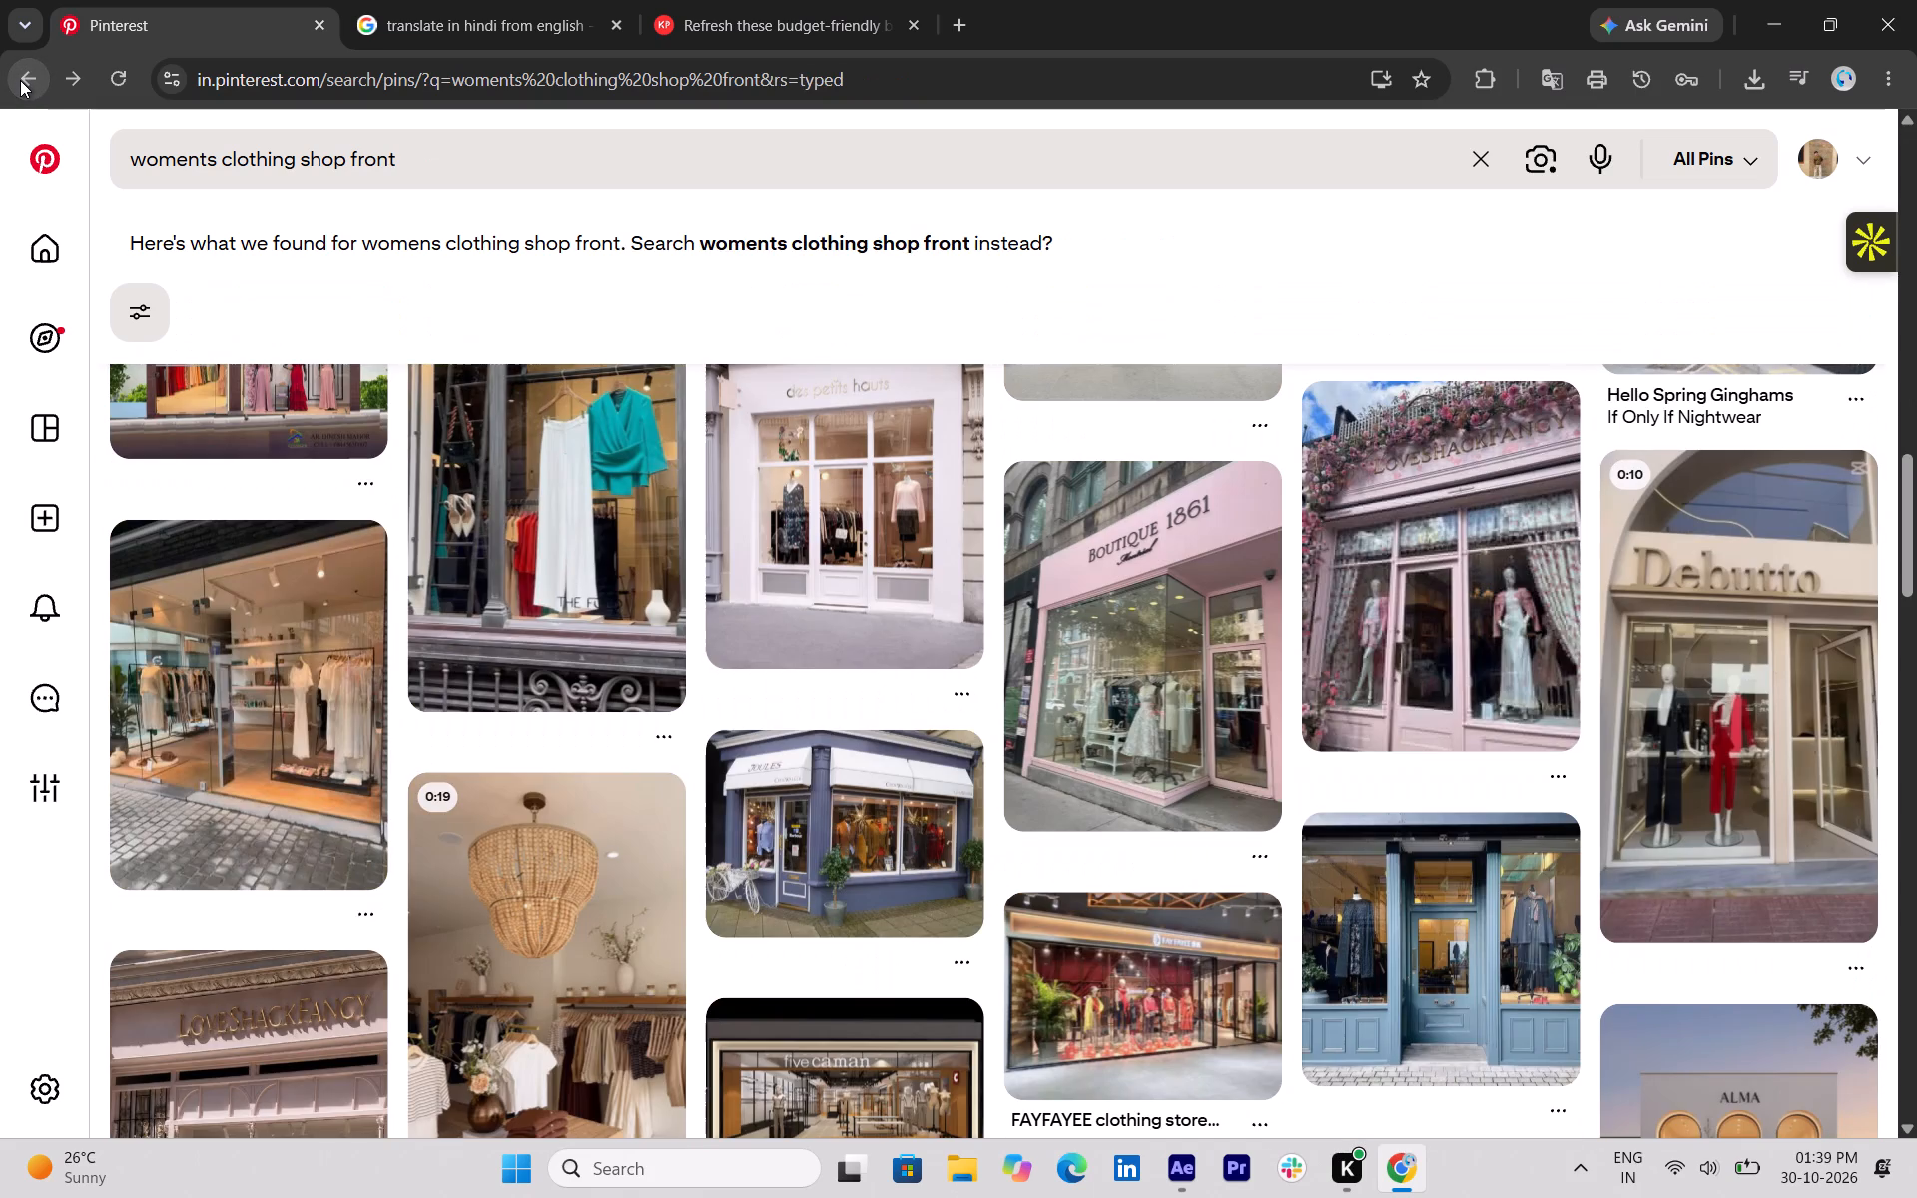
scroll(711, 885, up, 7)
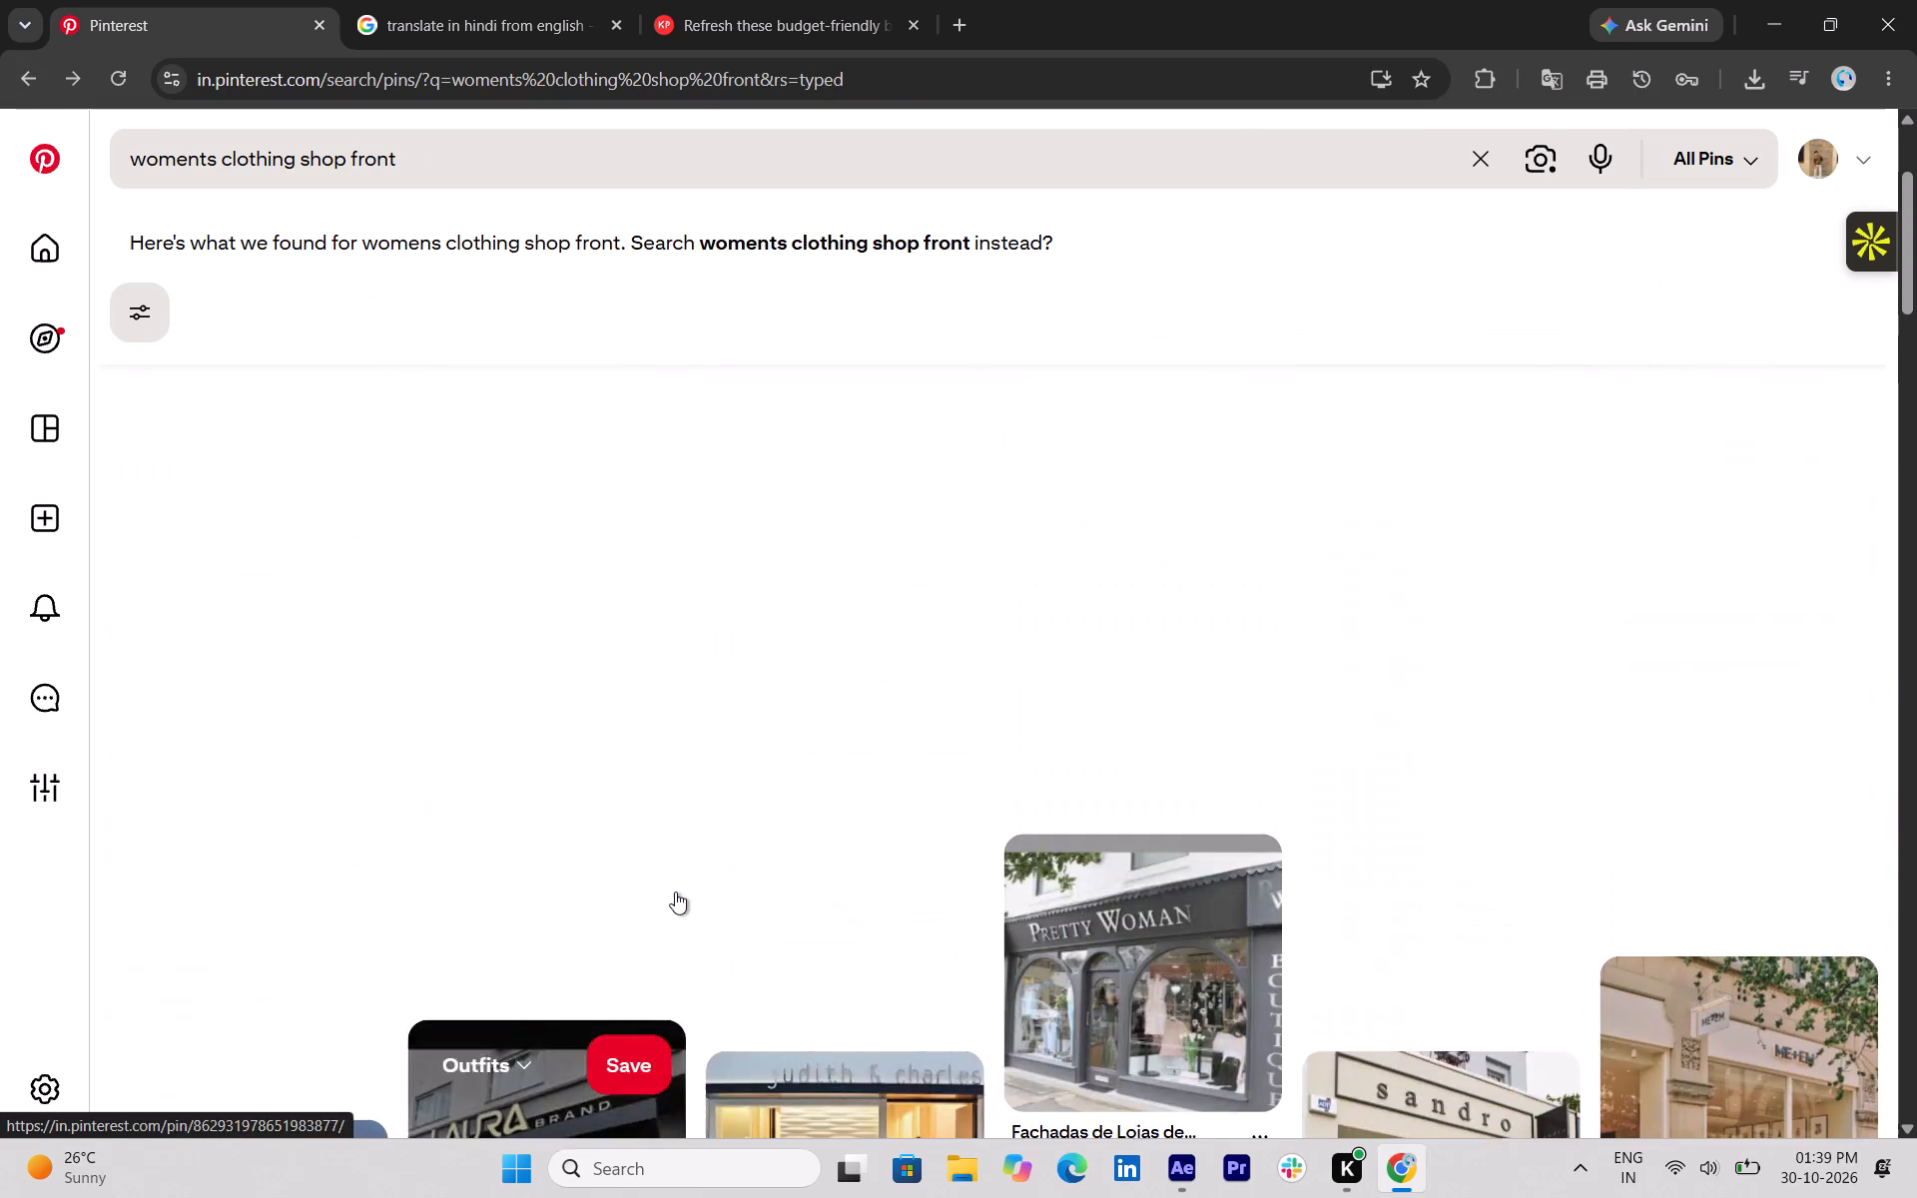
scroll(675, 892, up, 4)
click(5, 76)
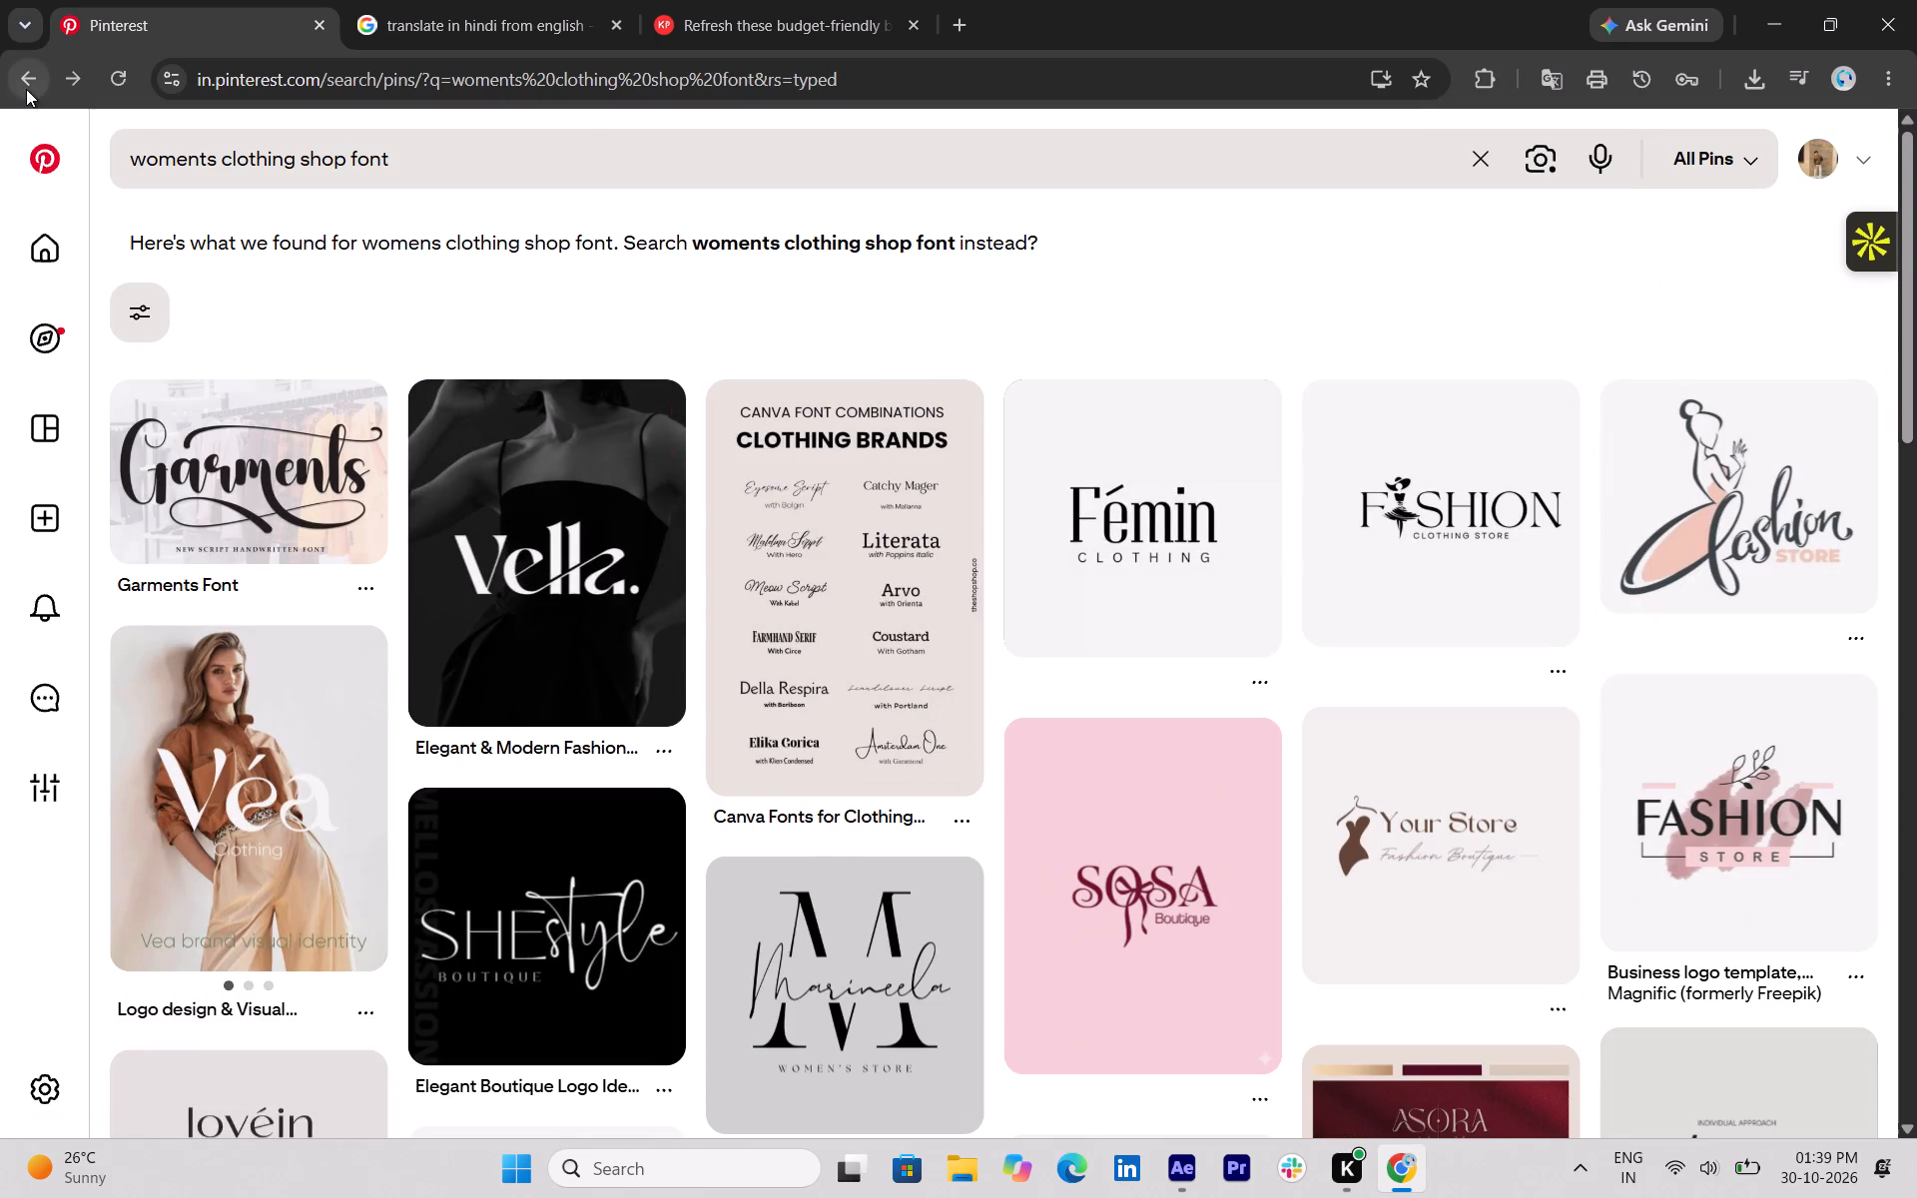
click(27, 89)
scroll(965, 842, up, 1)
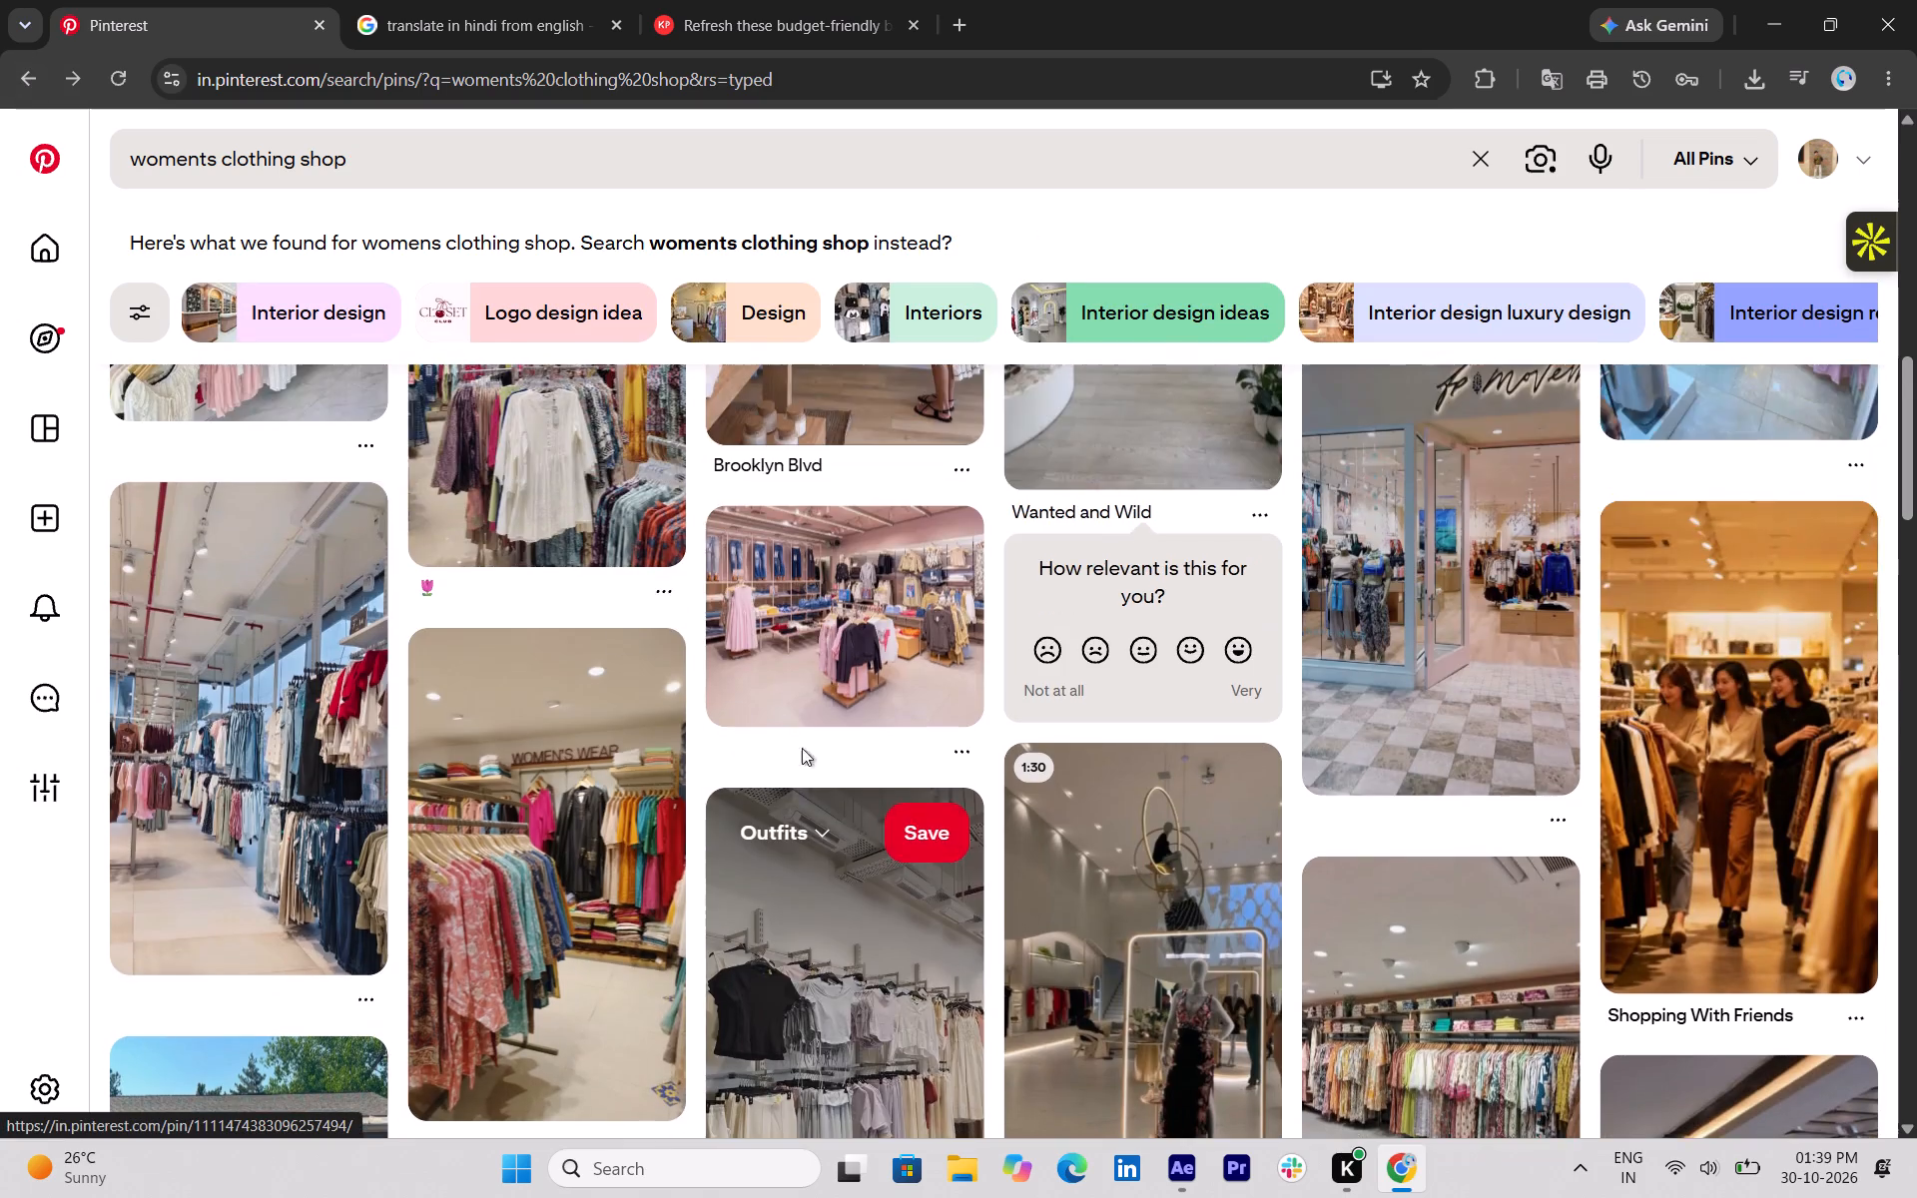
scroll(573, 603, up, 2)
click(31, 88)
scroll(30, 88, up, 1)
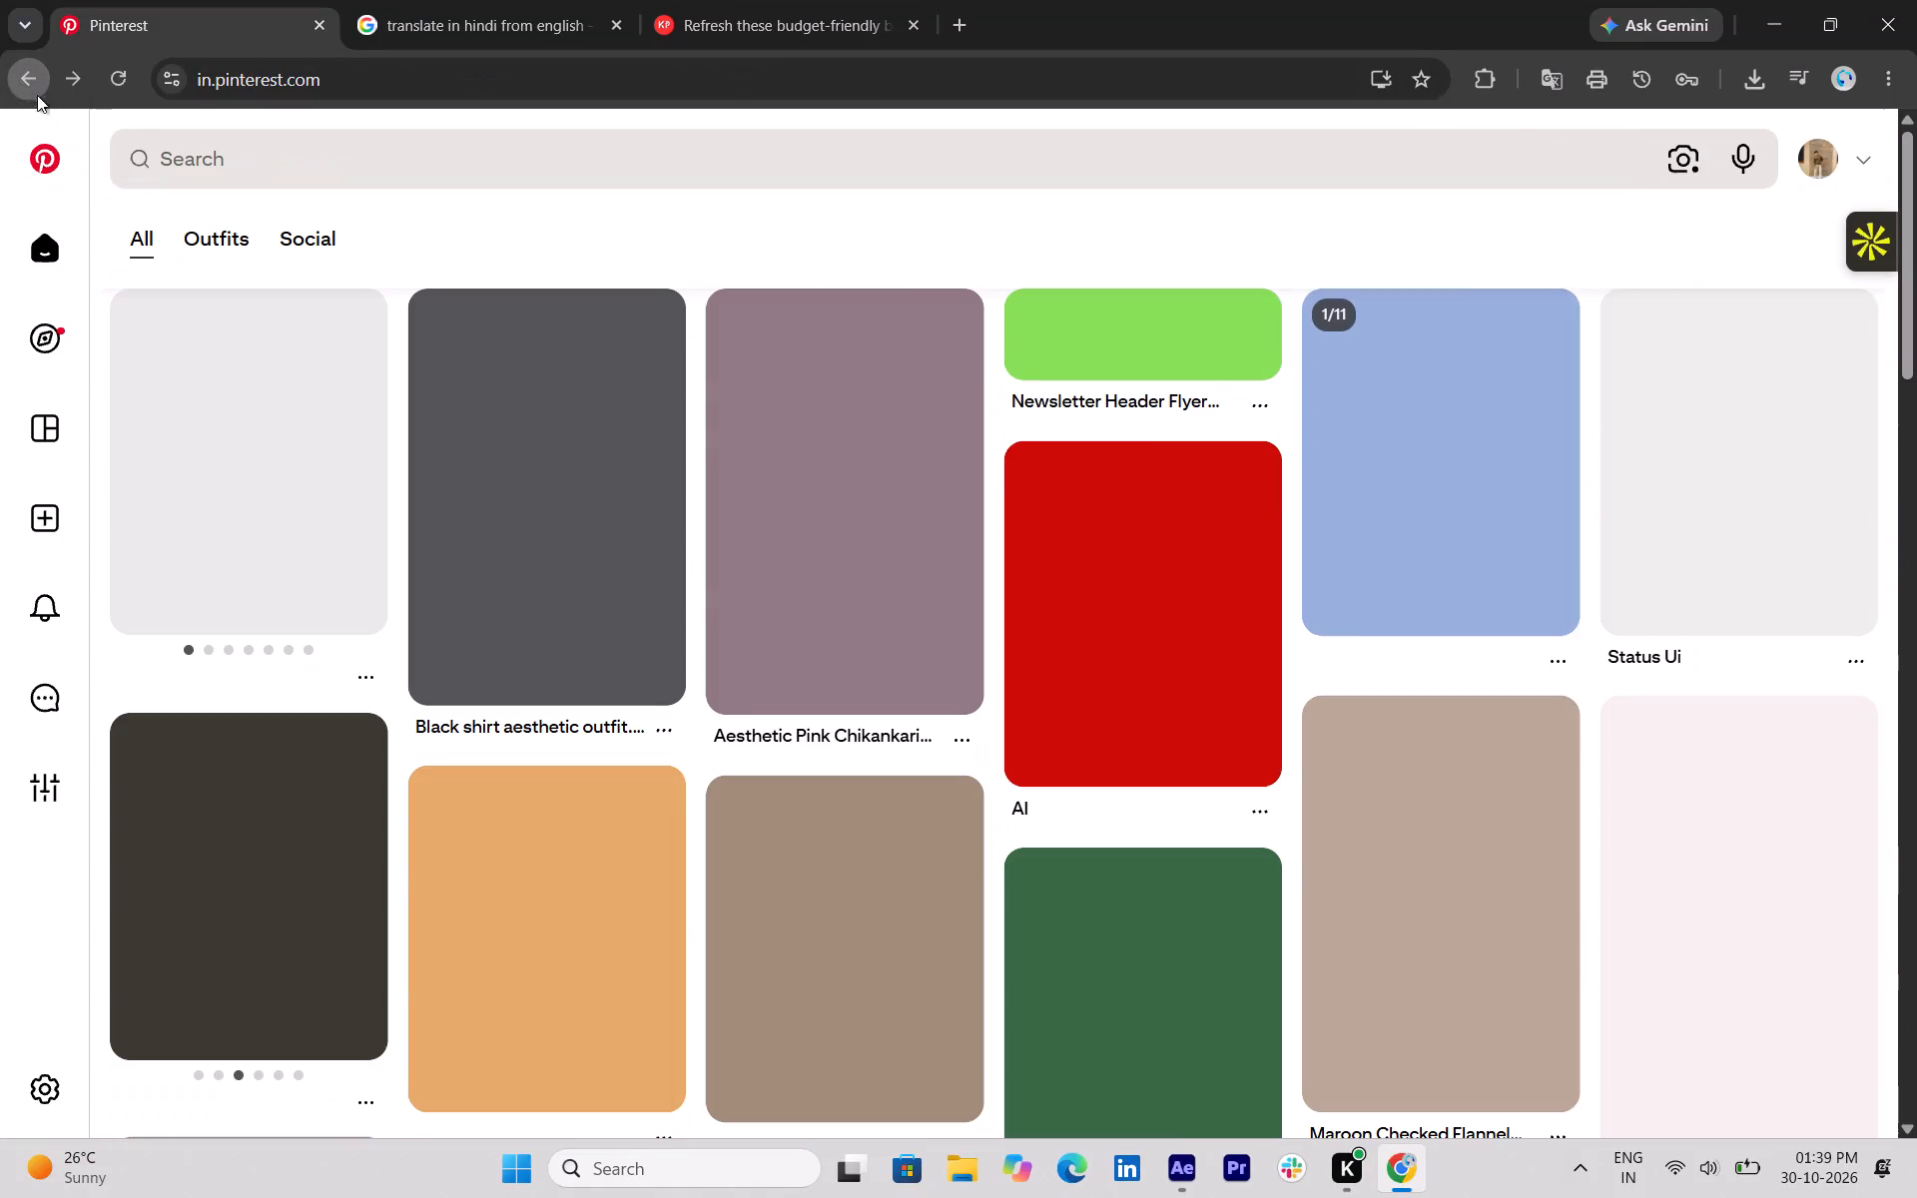
Look through the Pinterest home feed for visuals that could suit the reel.
scroll(814, 823, down, 2)
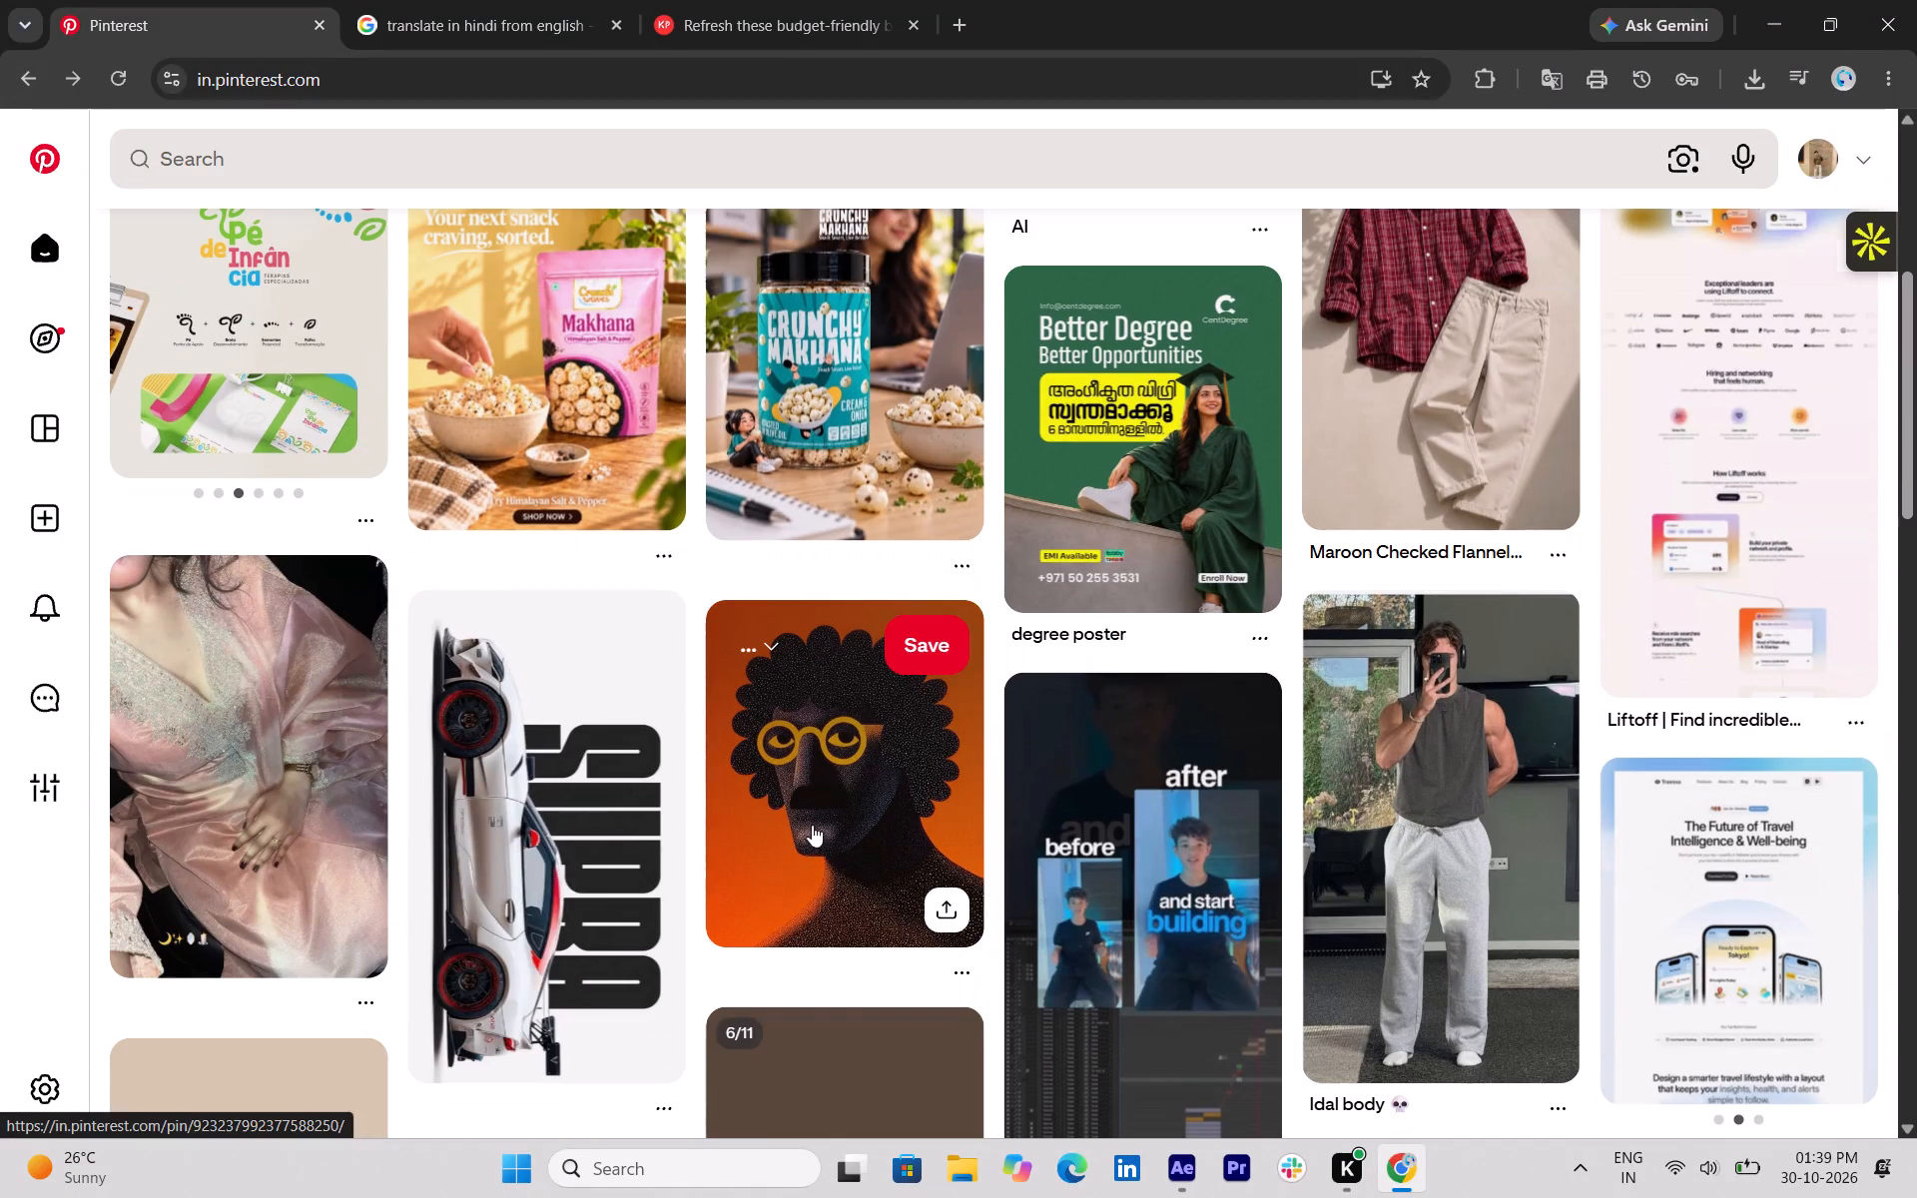
scroll(806, 825, down, 3)
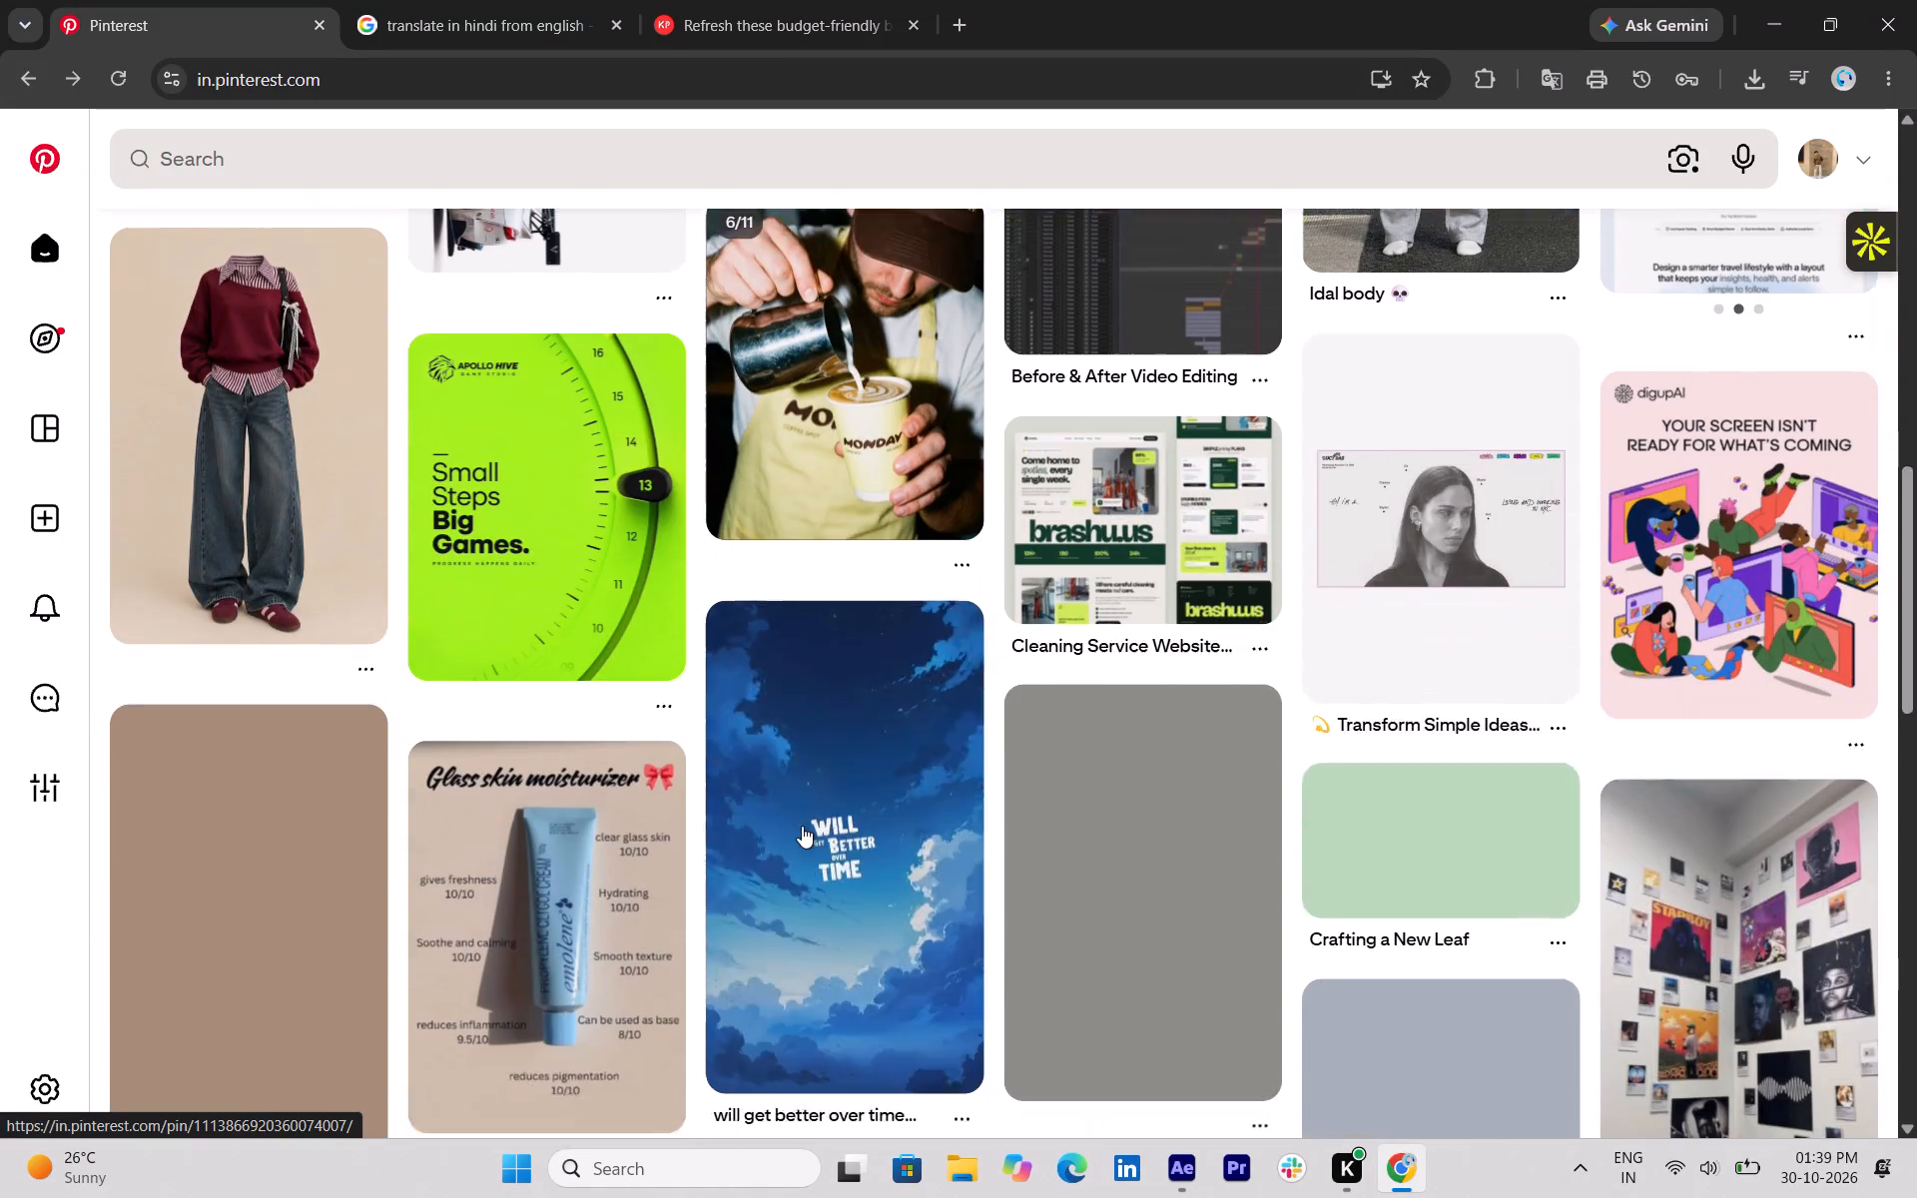
scroll(800, 828, down, 3)
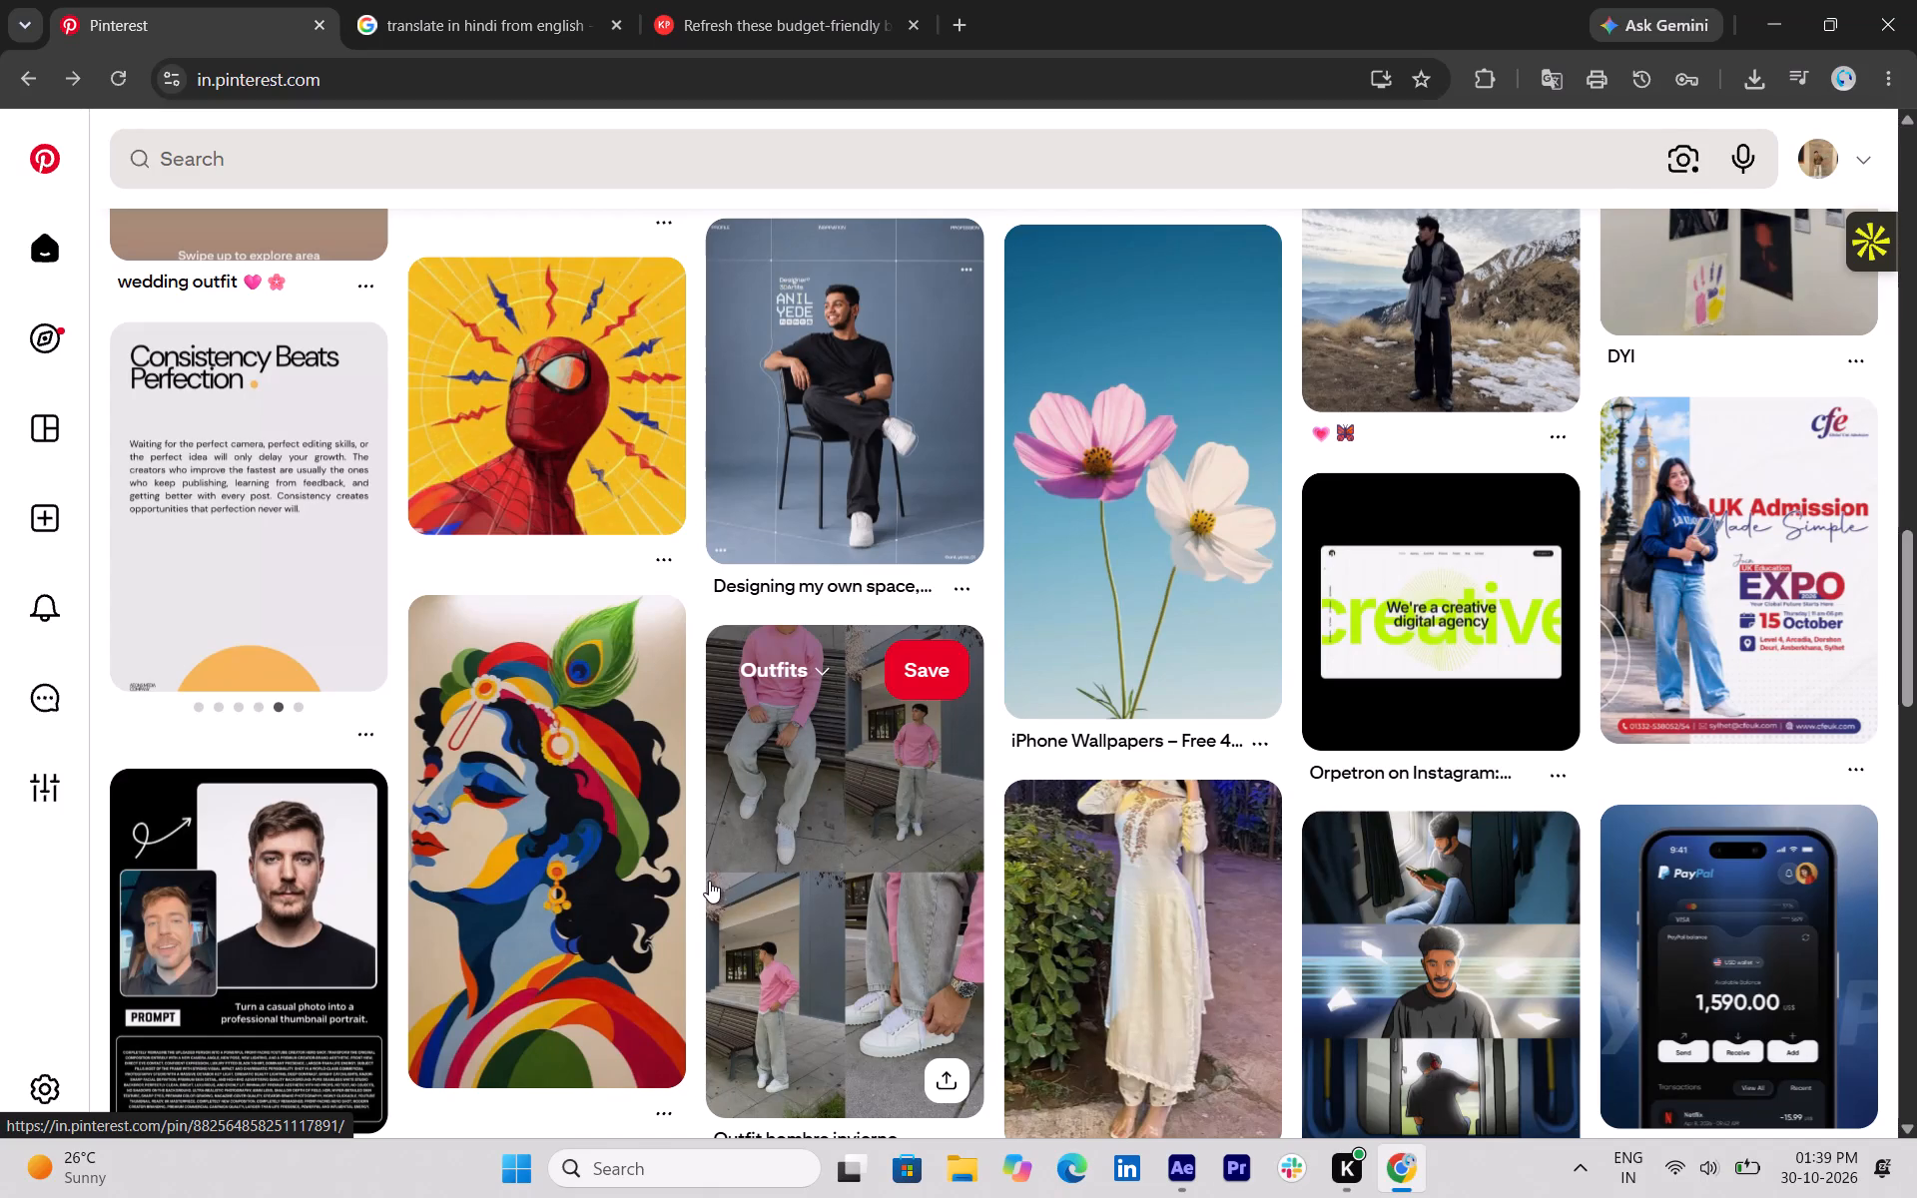
scroll(984, 814, up, 3)
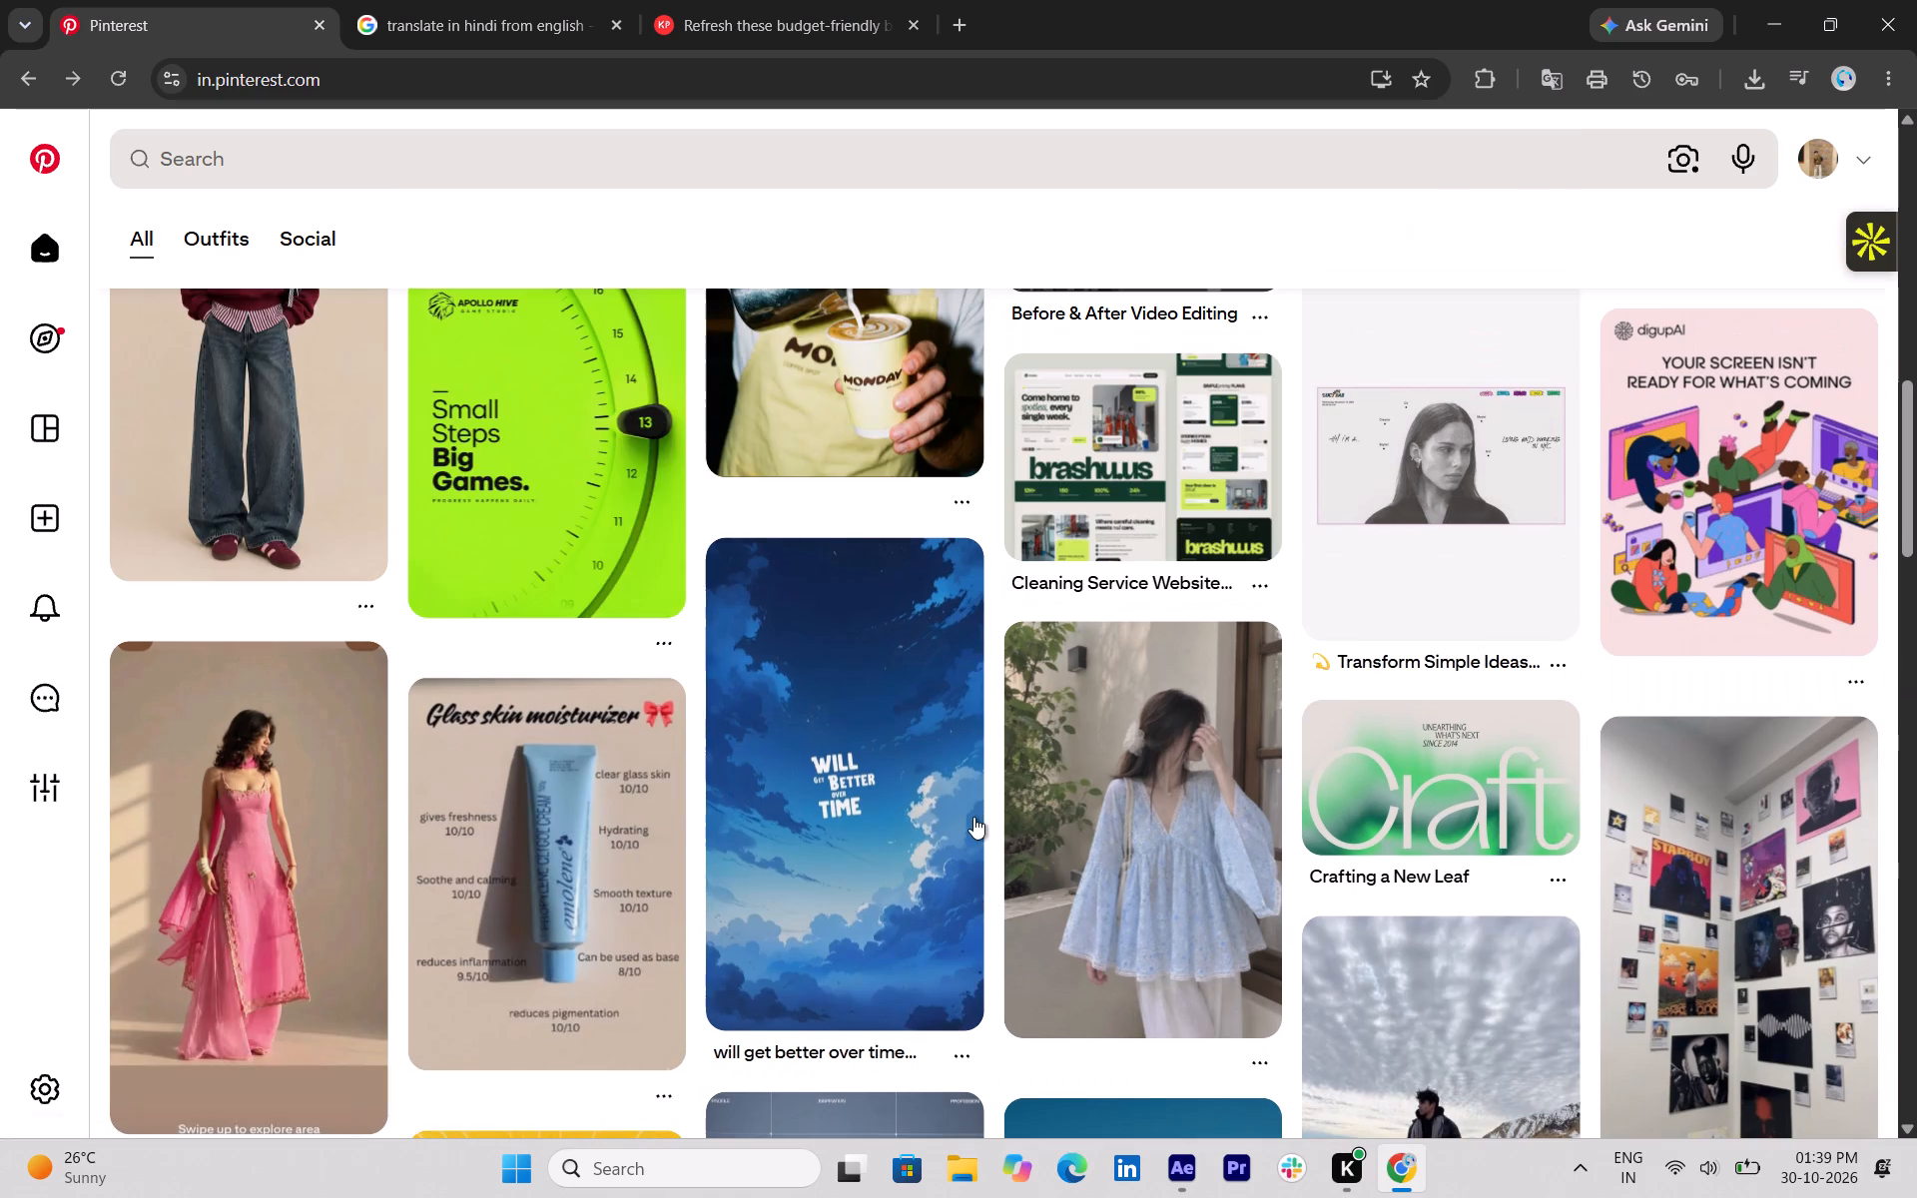
scroll(969, 822, up, 9)
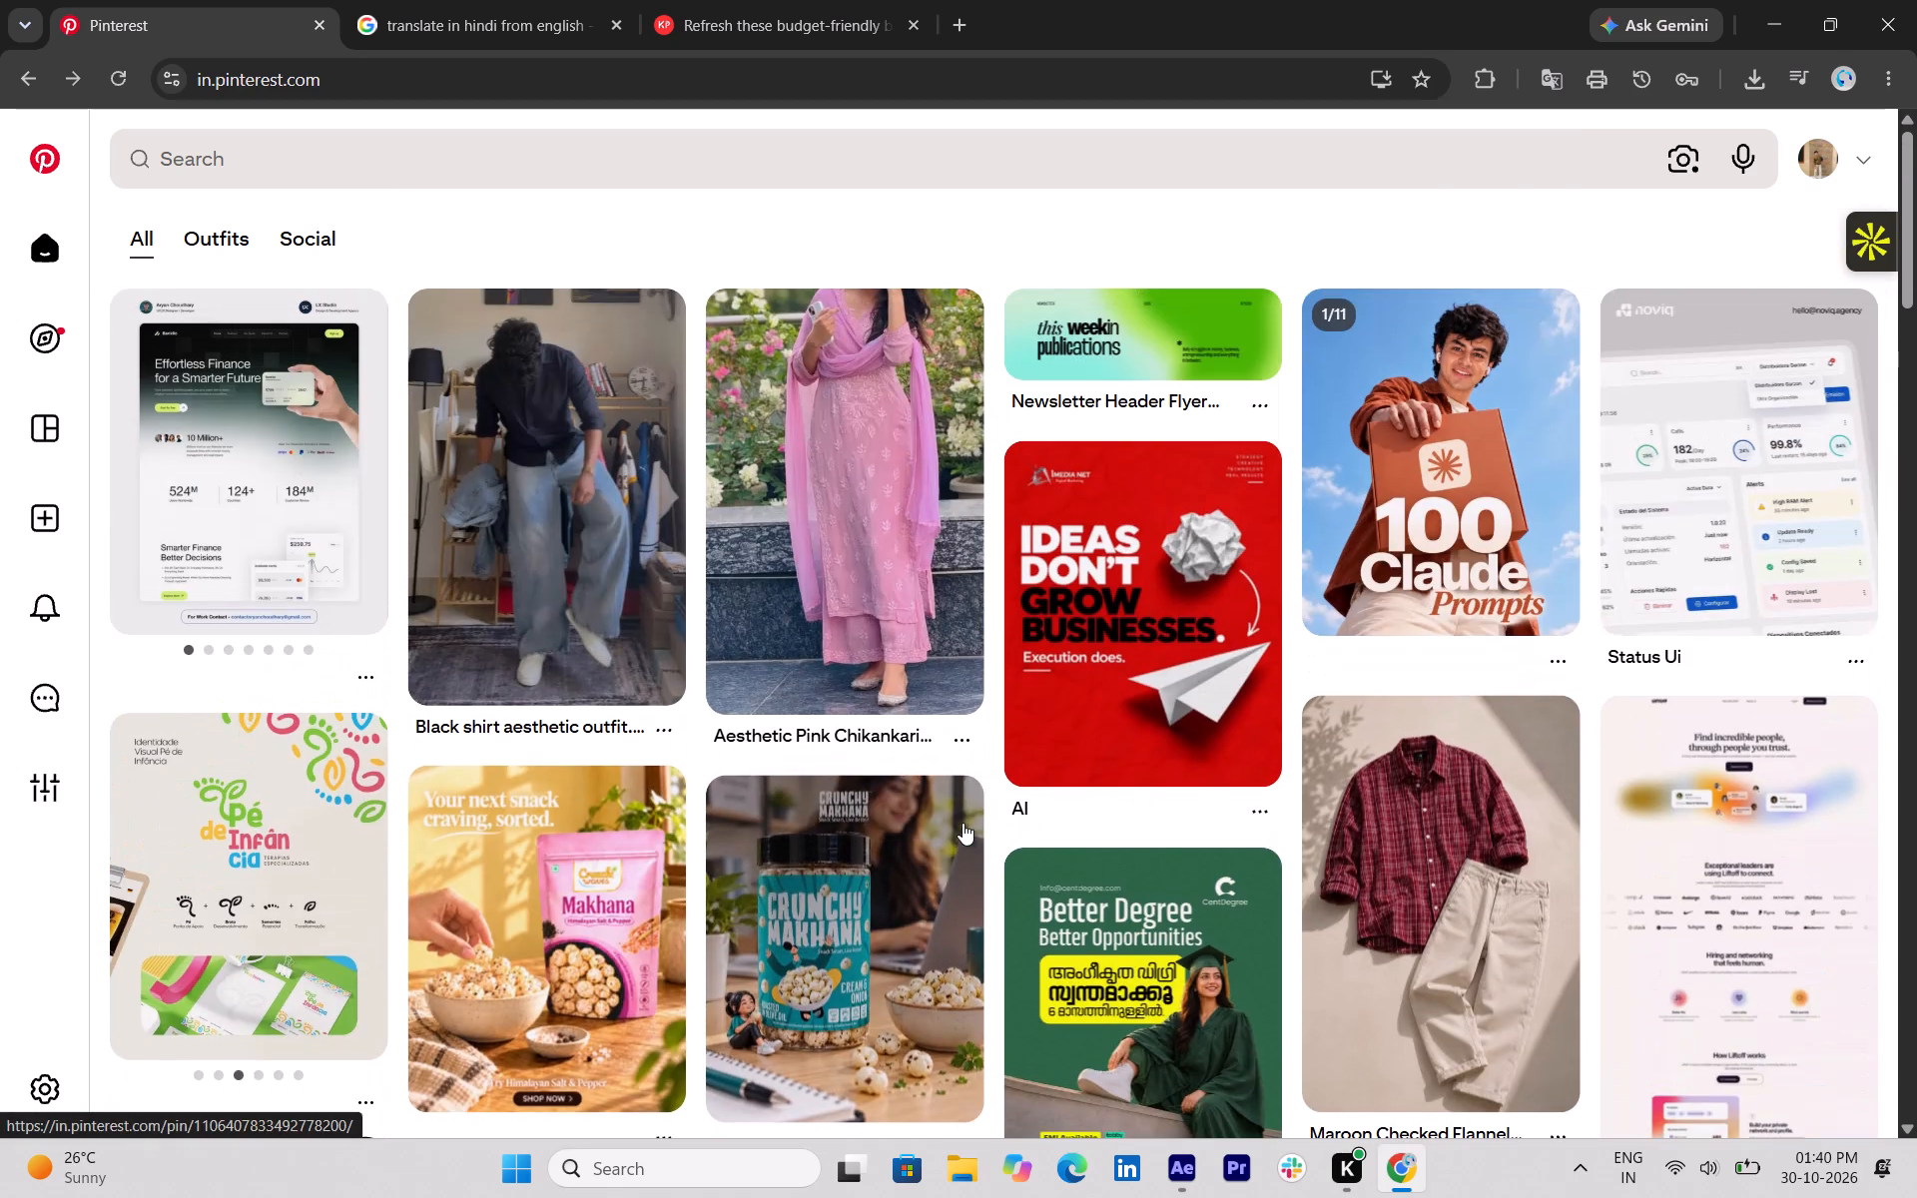
Switch to After Effects and review the overlays along the kamao video 2 timeline, playing the section from about 0:03:03:18.
click(1202, 1171)
drag(1207, 861, 913, 878)
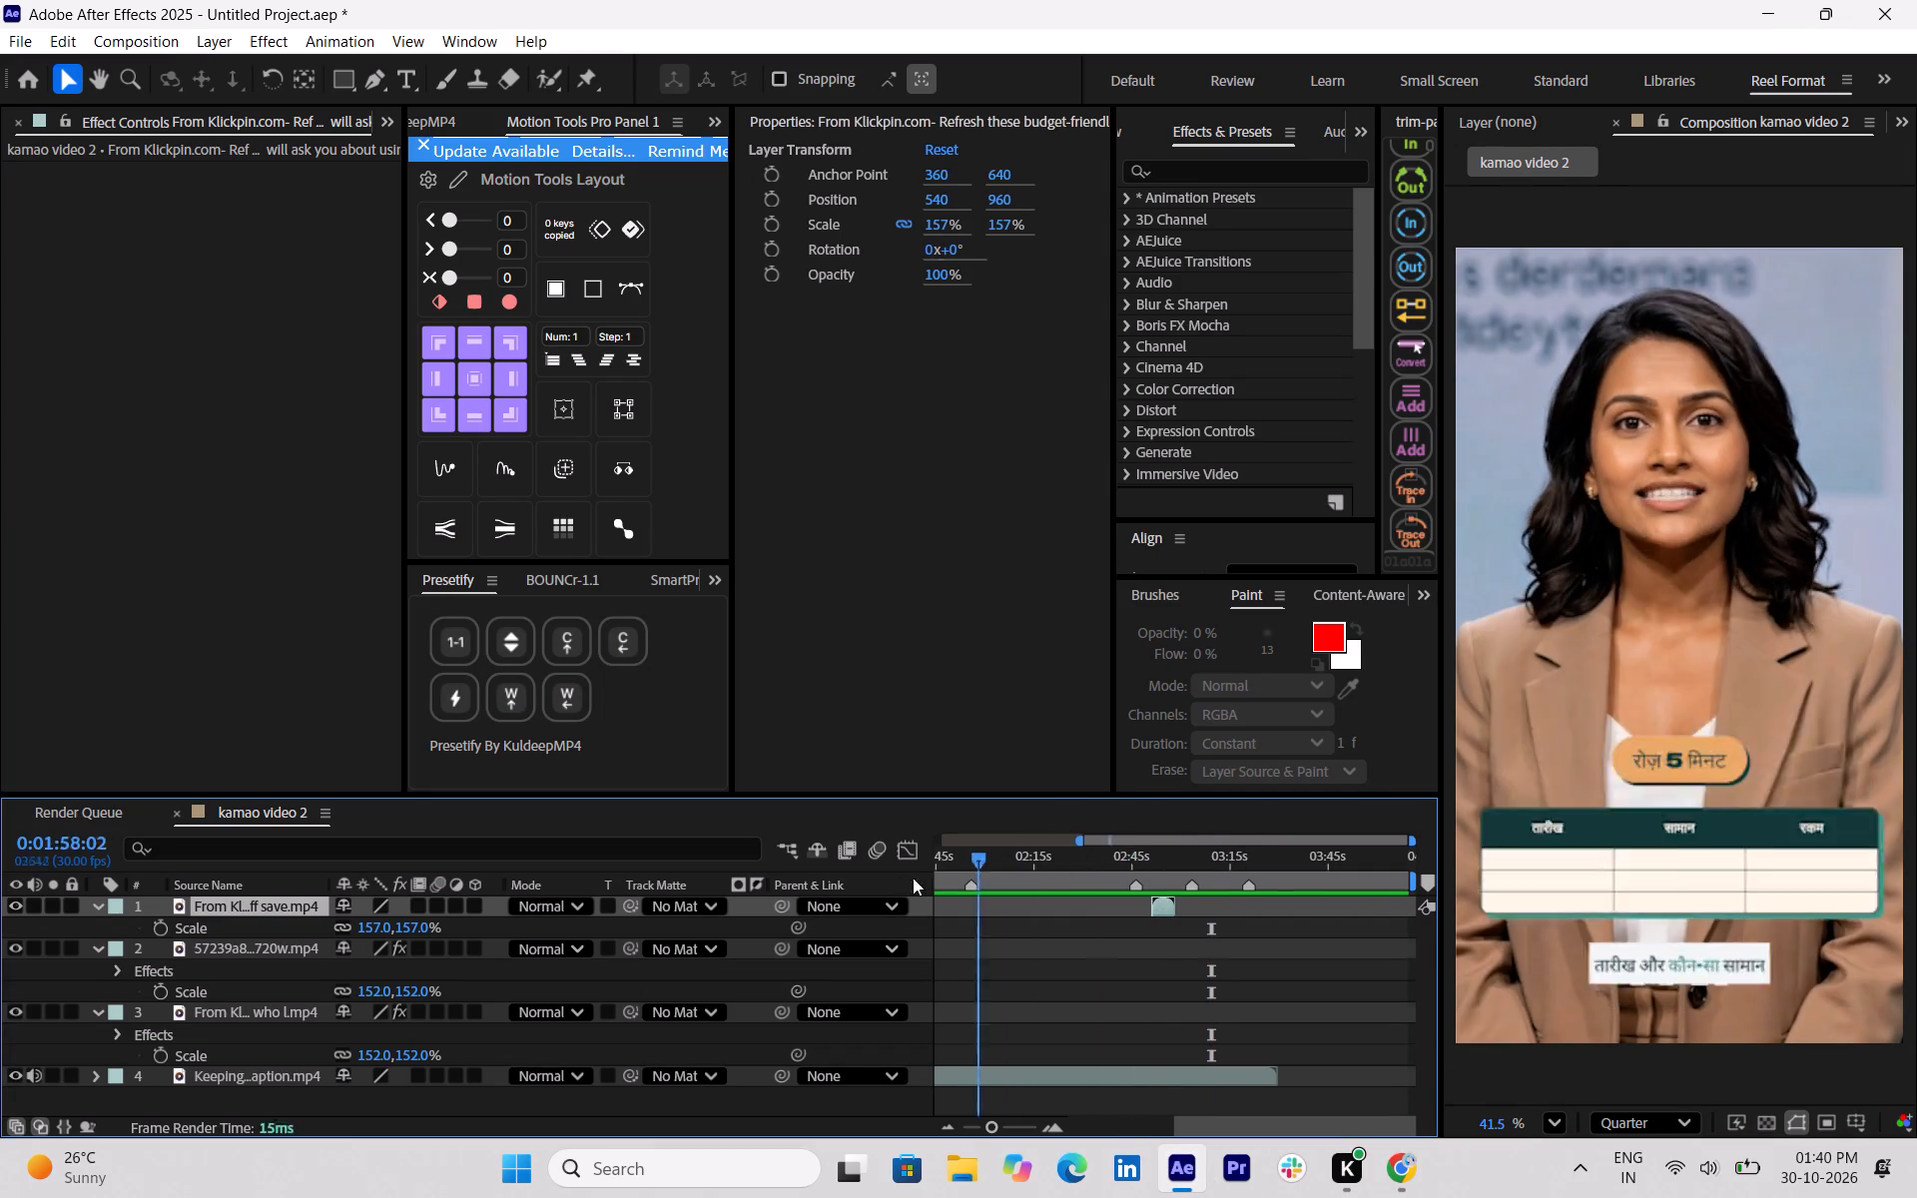
drag(913, 878, 971, 872)
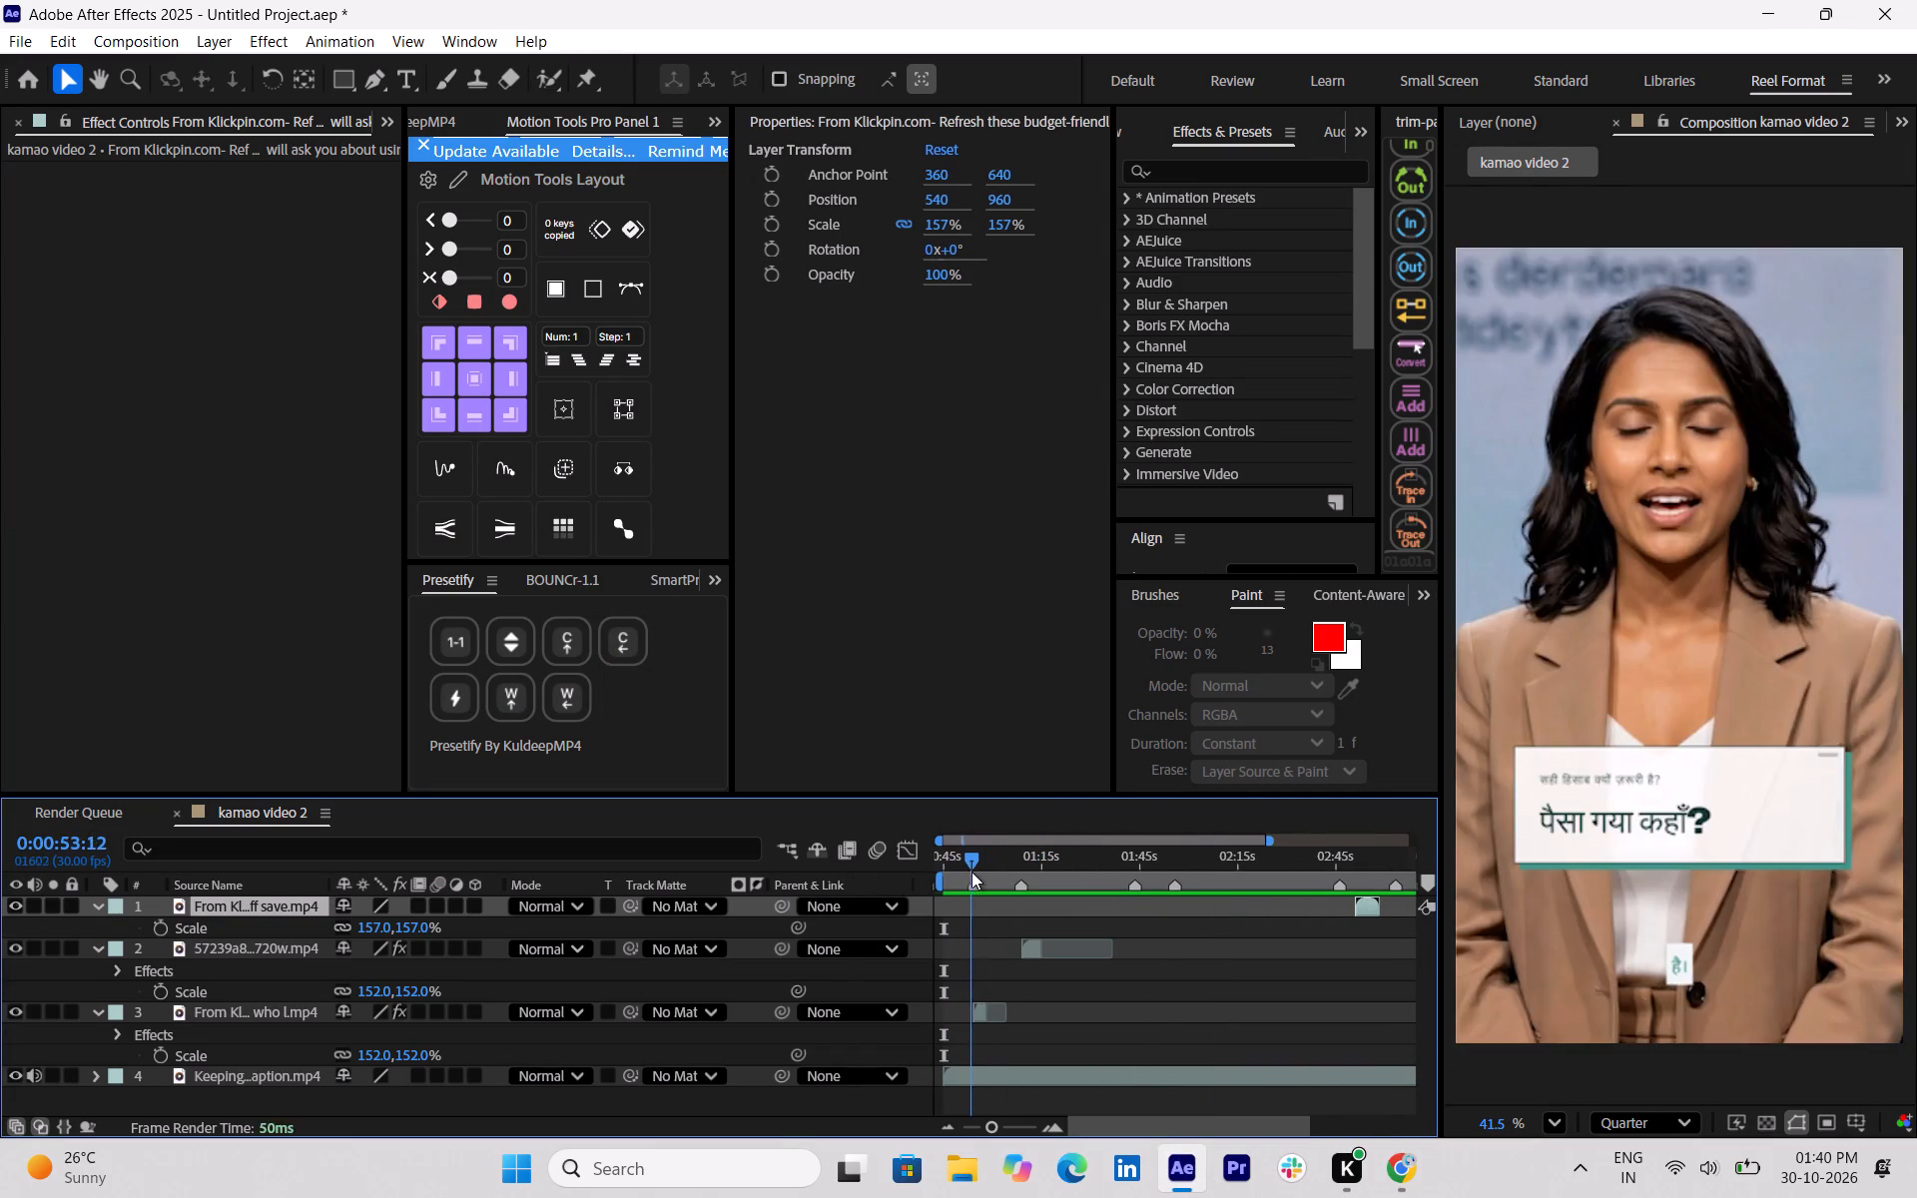
drag(971, 872, 1029, 873)
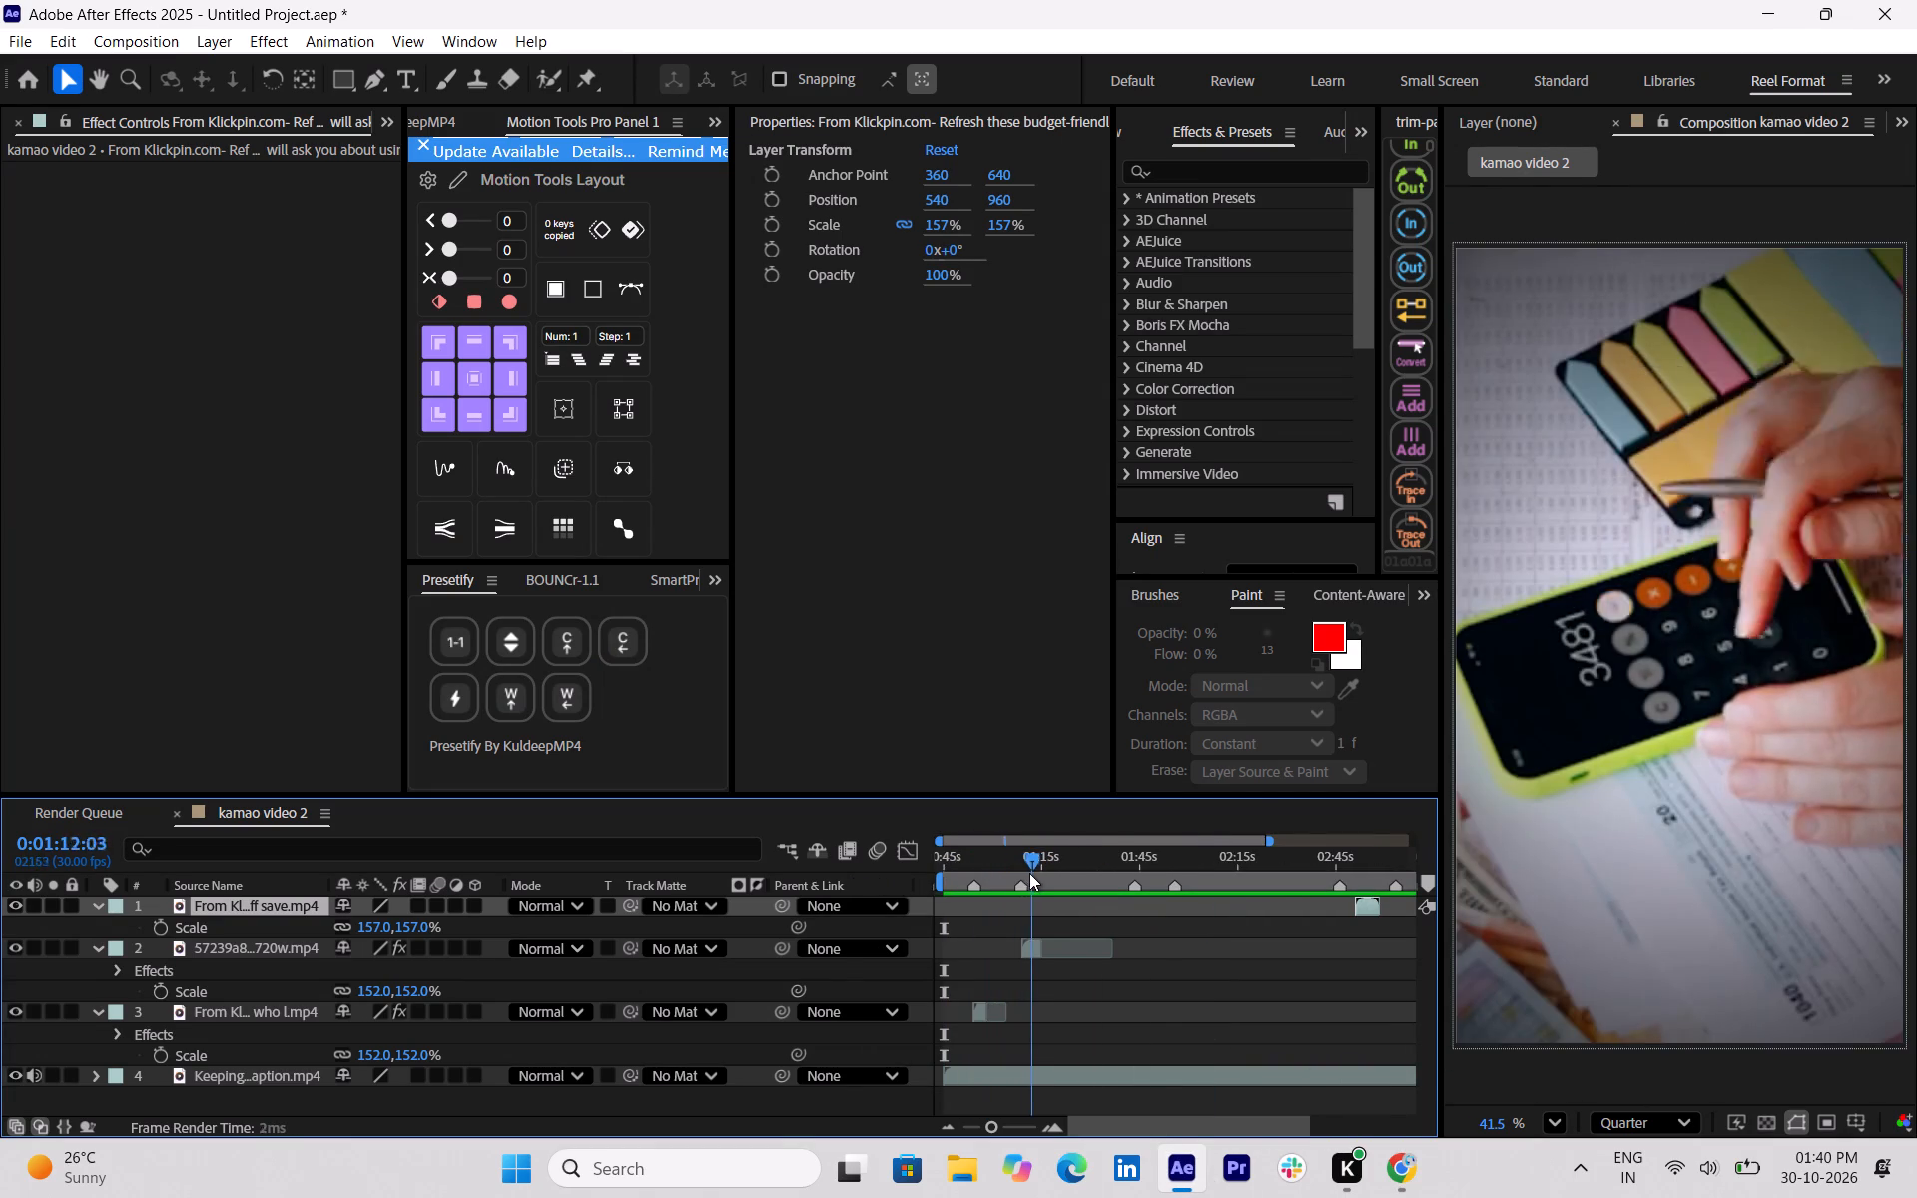
drag(1029, 873, 1104, 888)
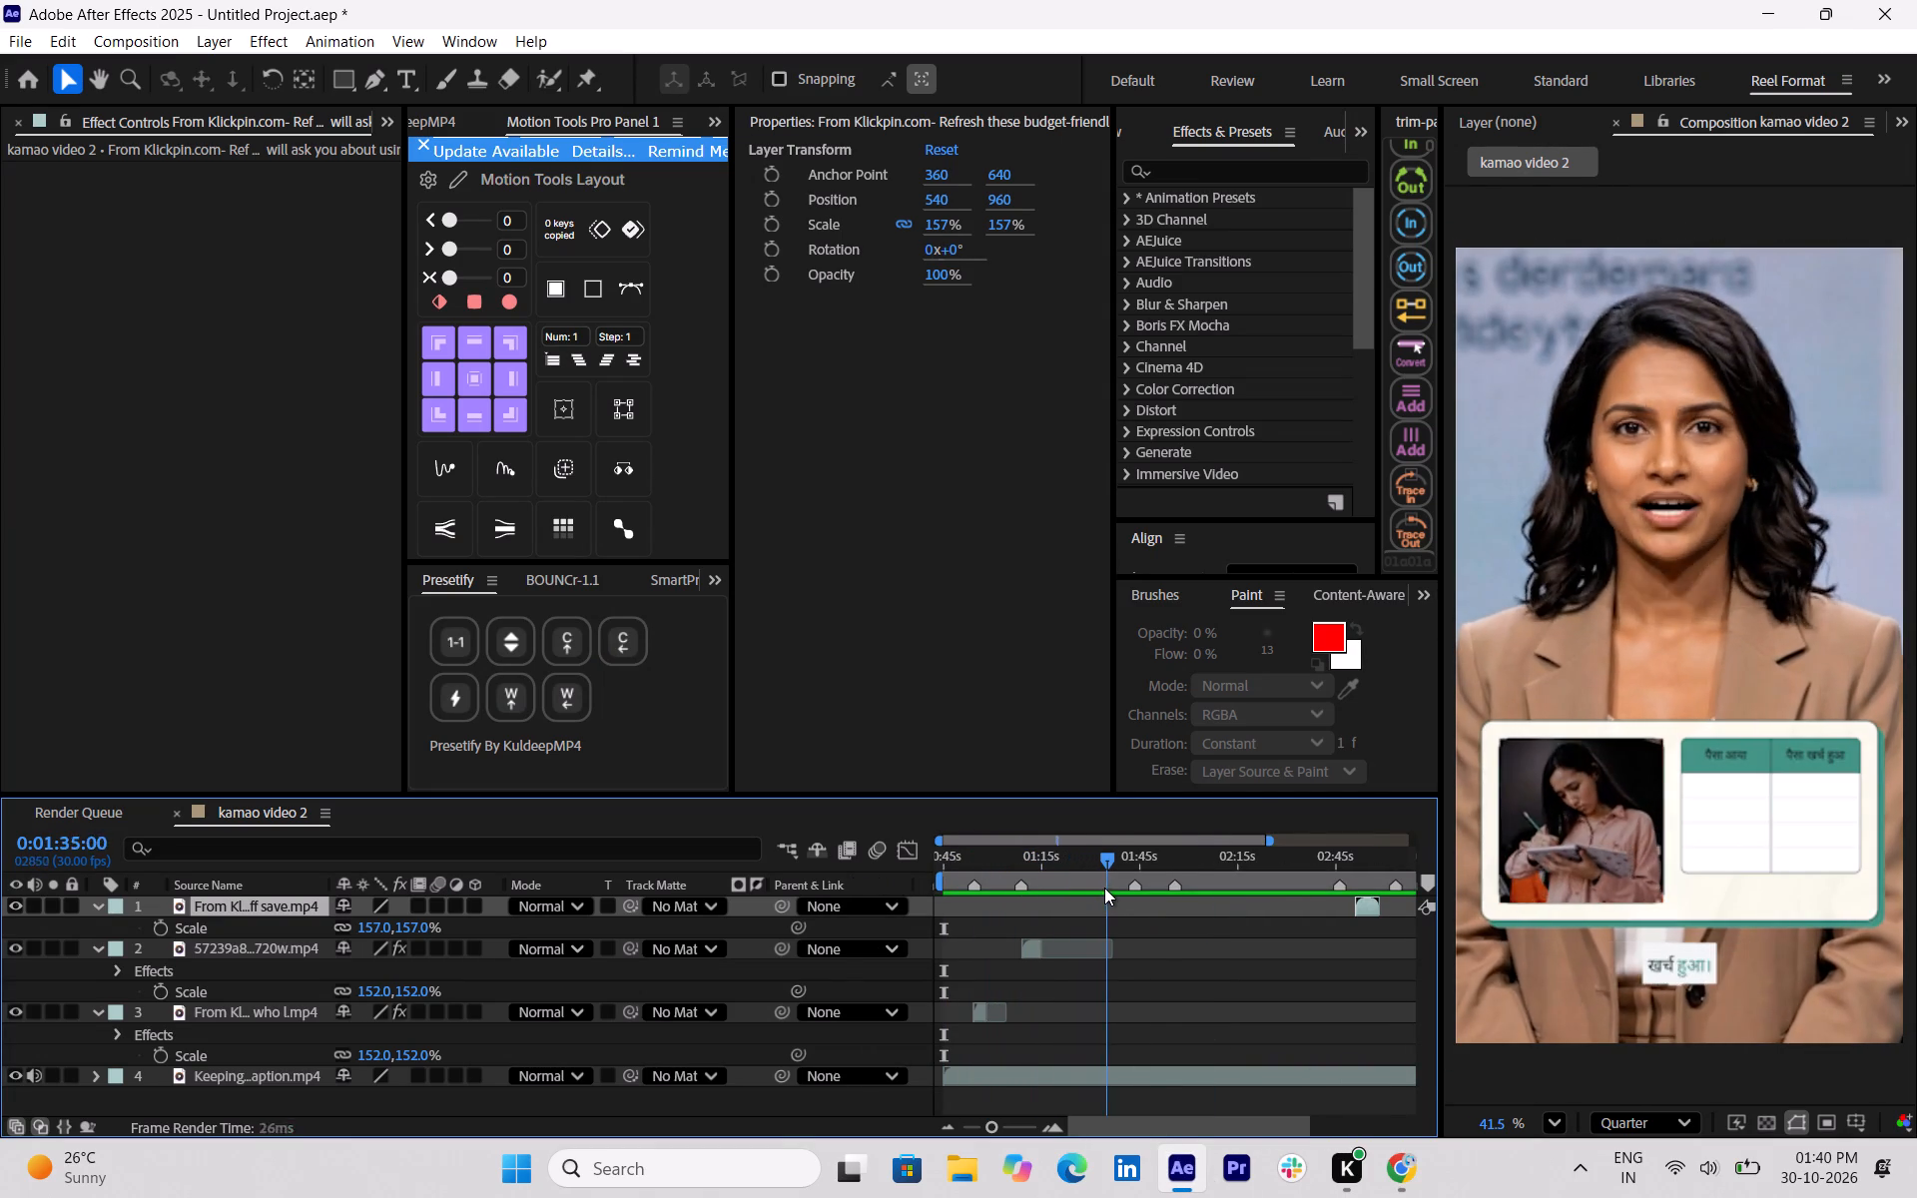
drag(1104, 888, 1171, 908)
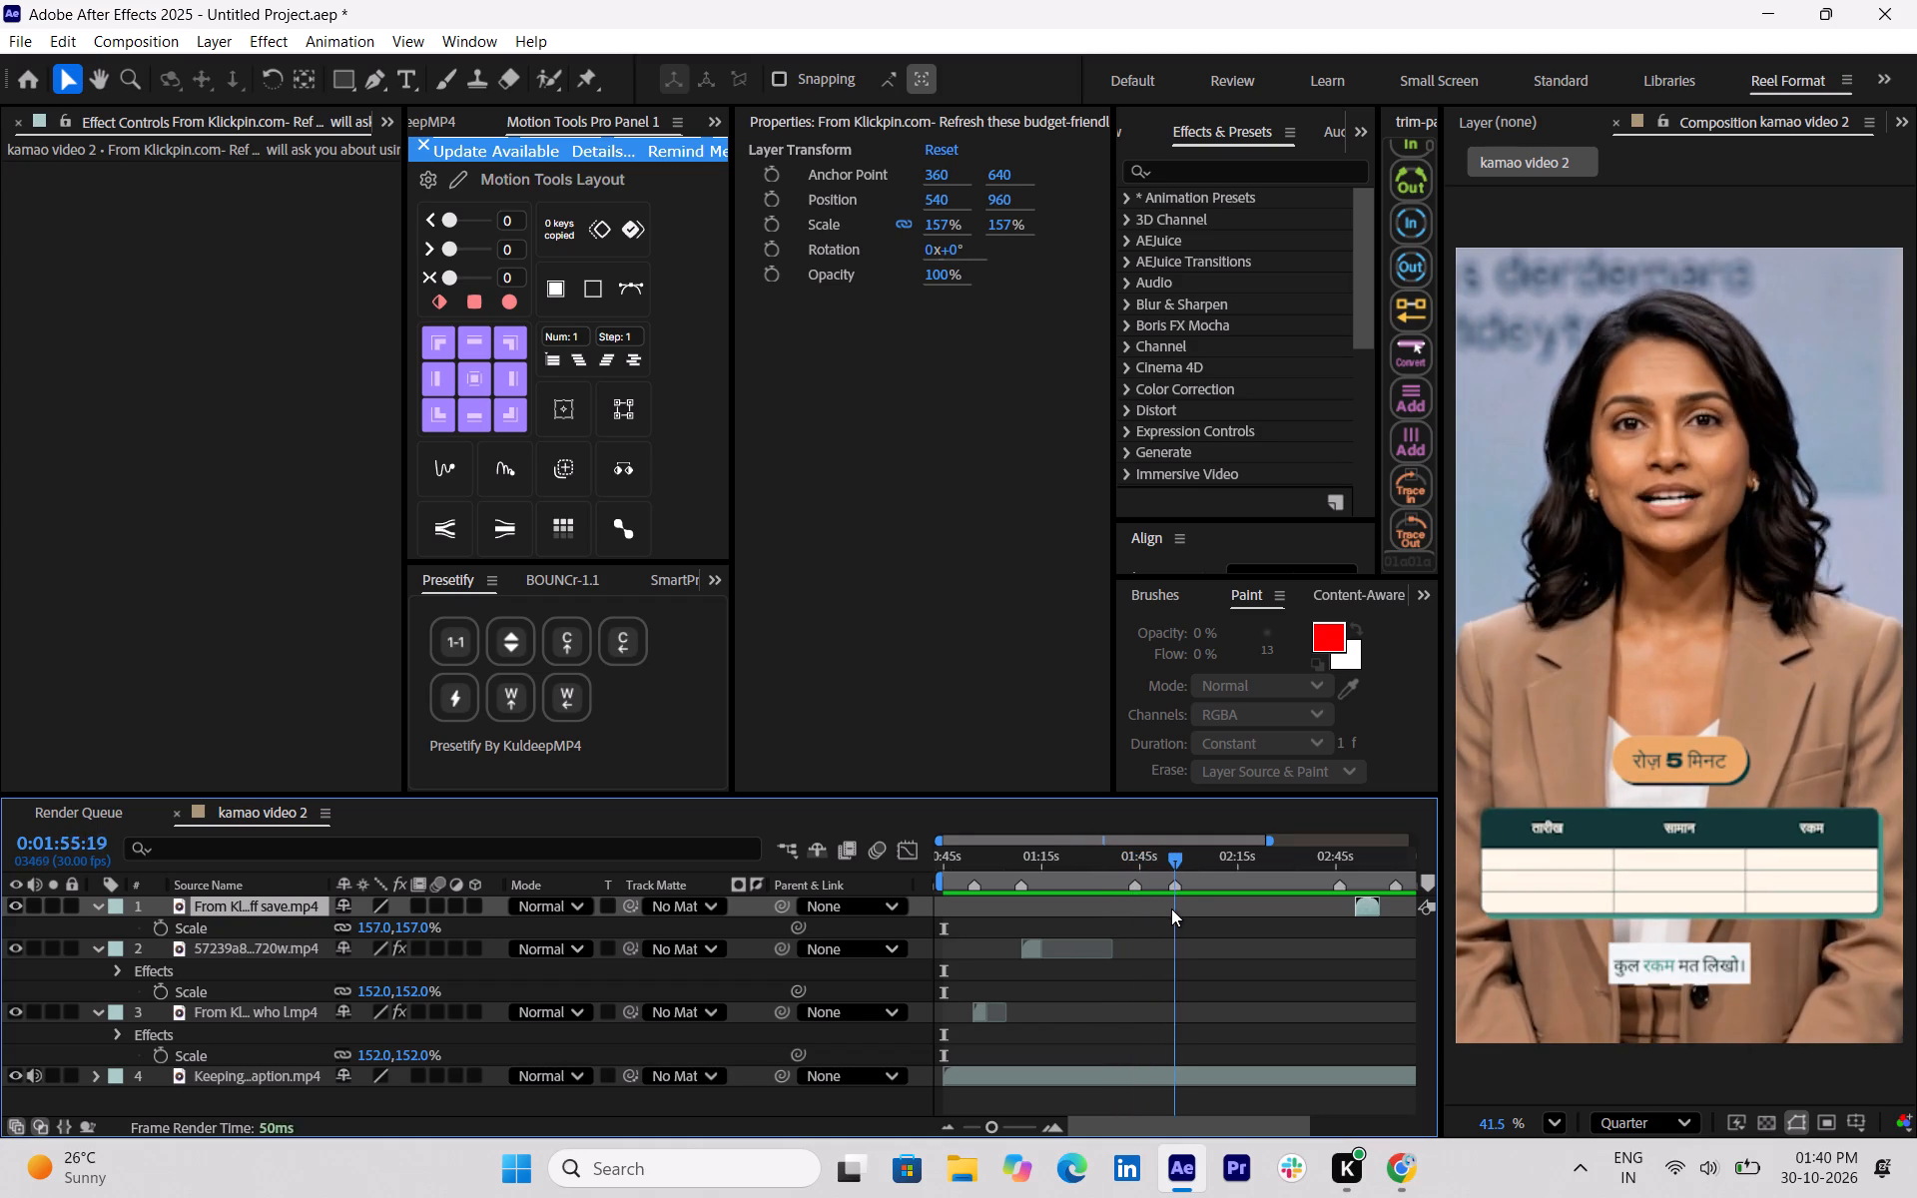
drag(1171, 908, 1186, 926)
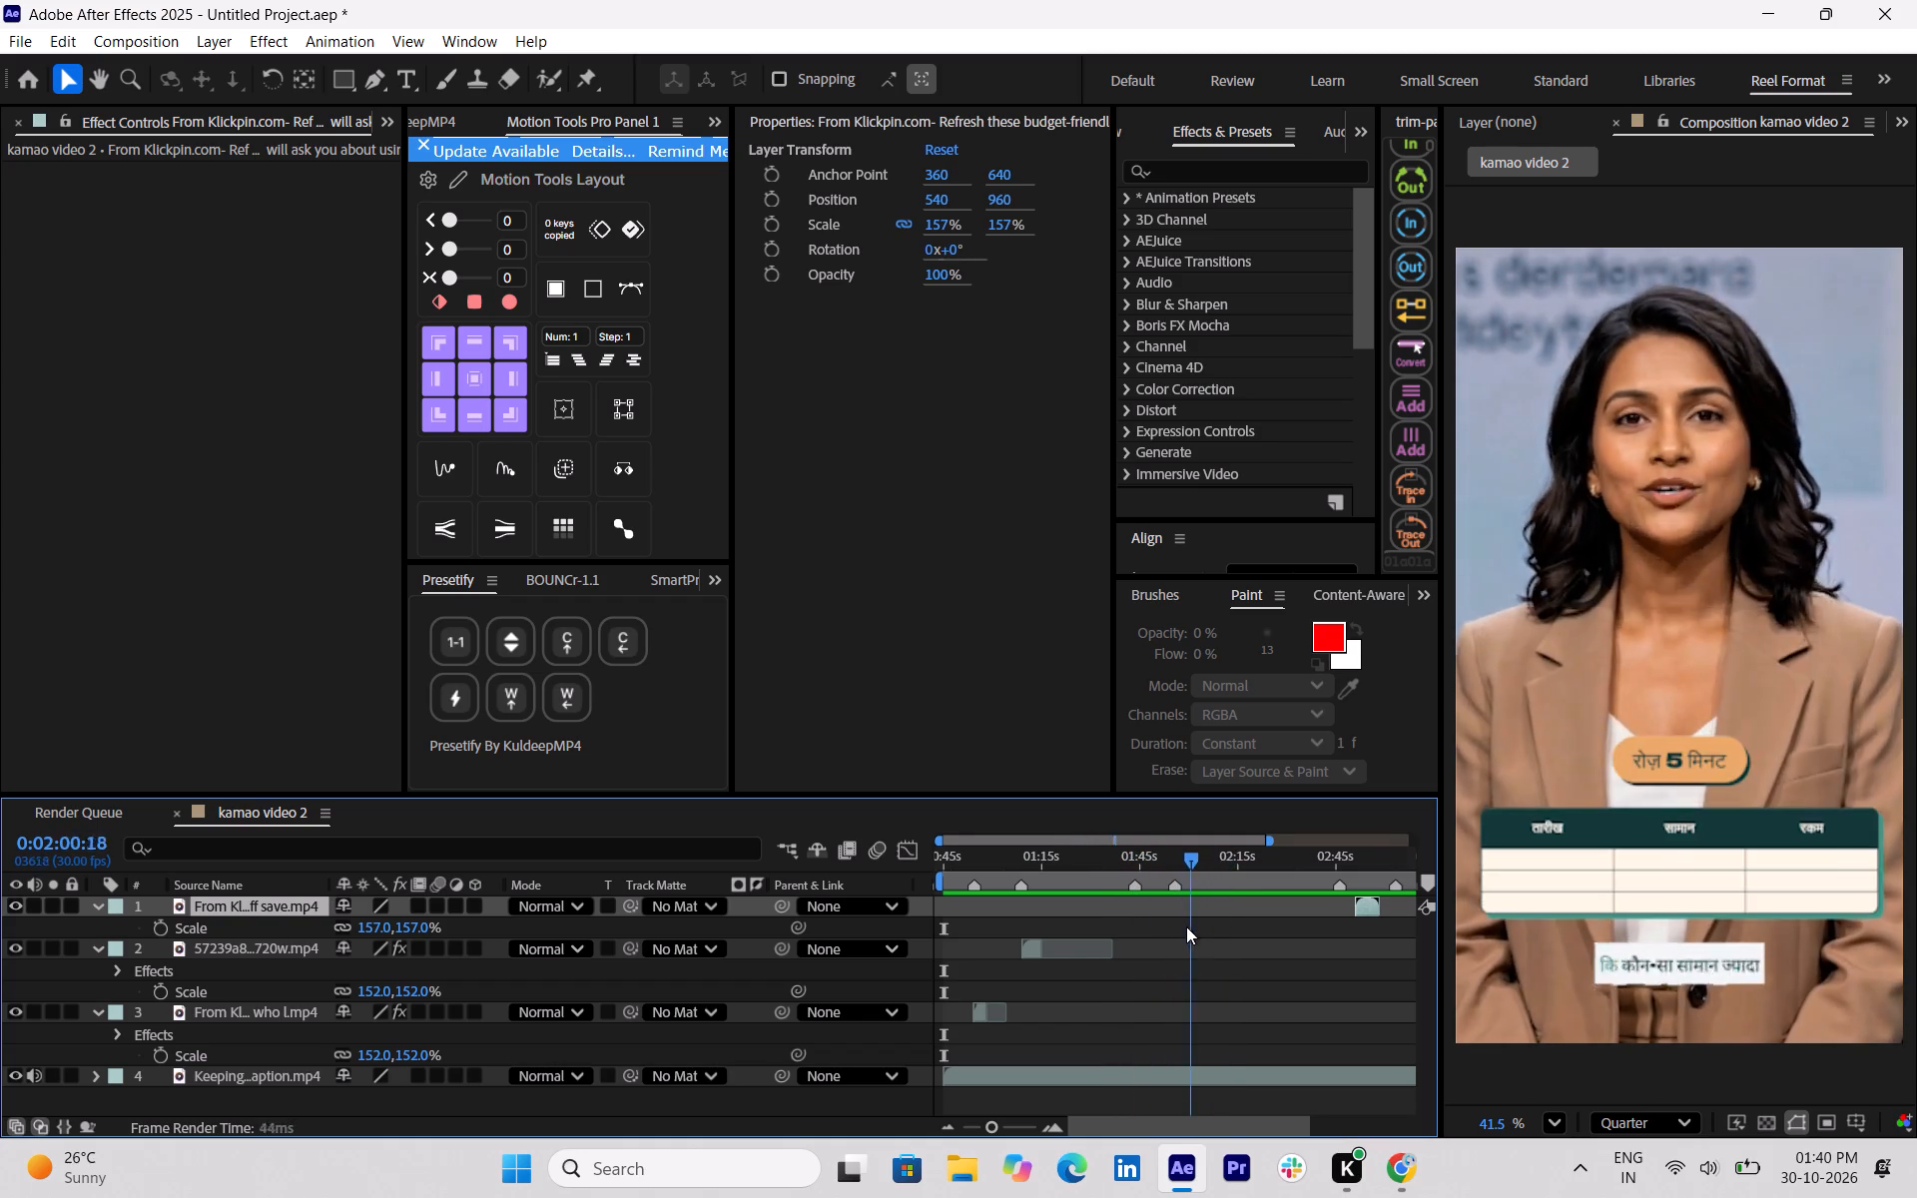
drag(1186, 926, 1365, 983)
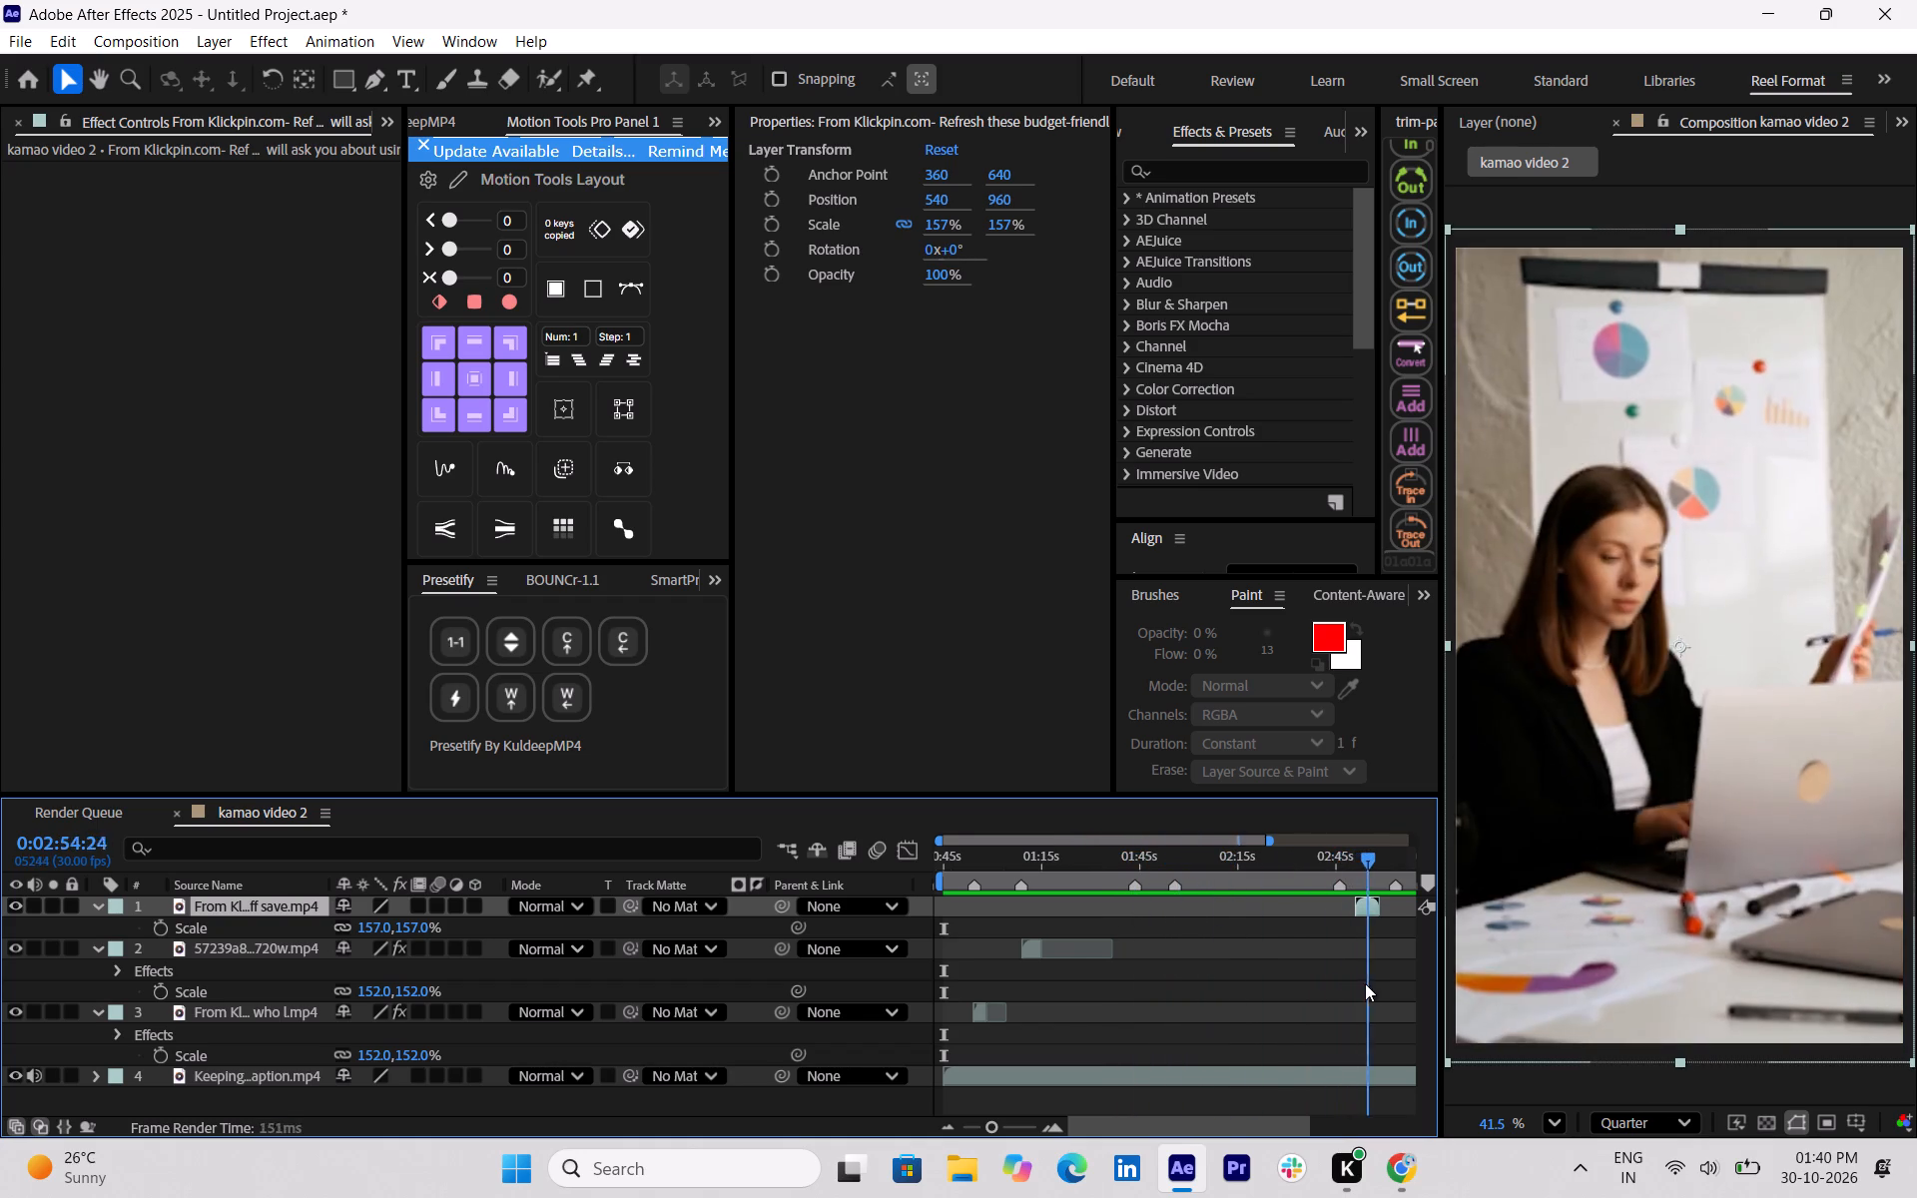
drag(1365, 983, 1204, 1012)
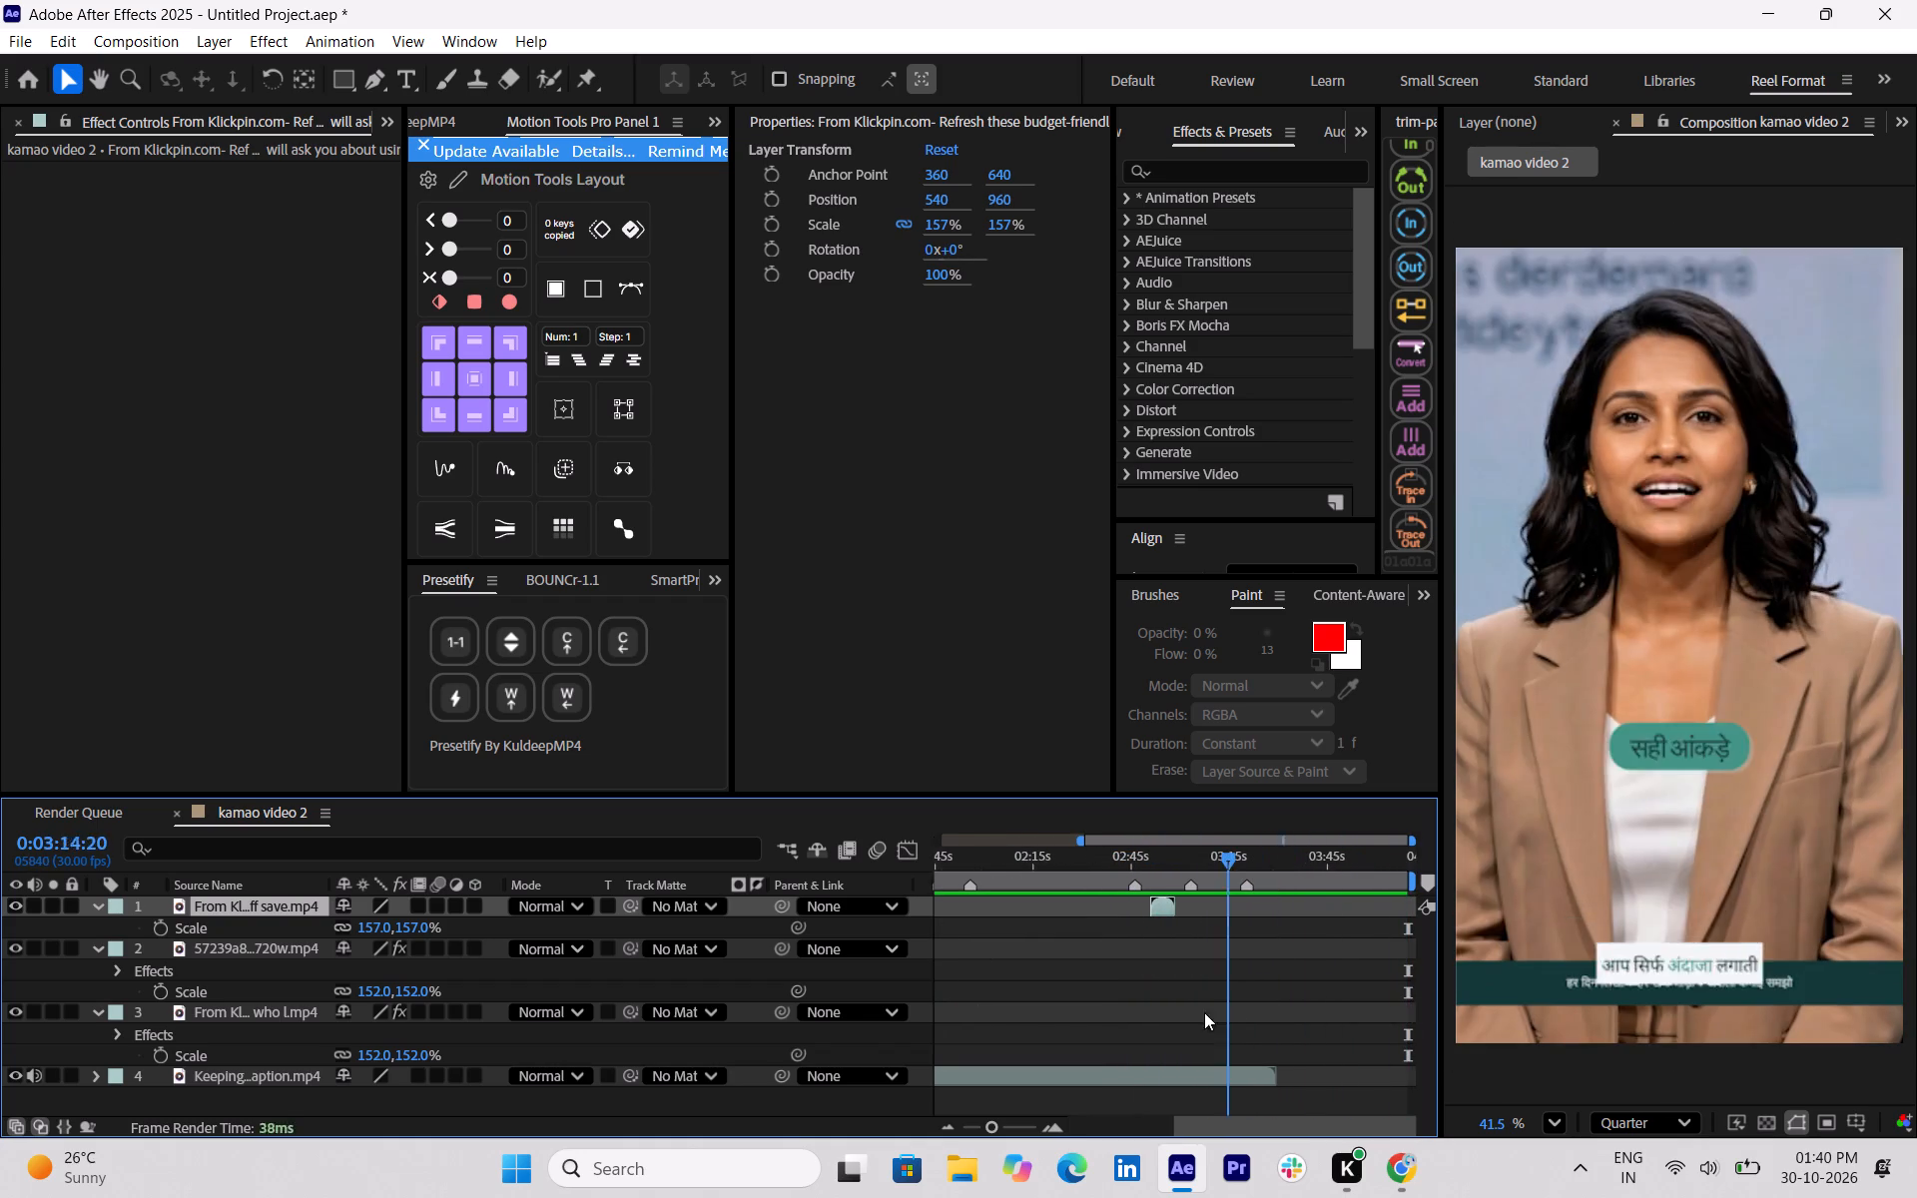
drag(1204, 1012, 1188, 1014)
key(space)
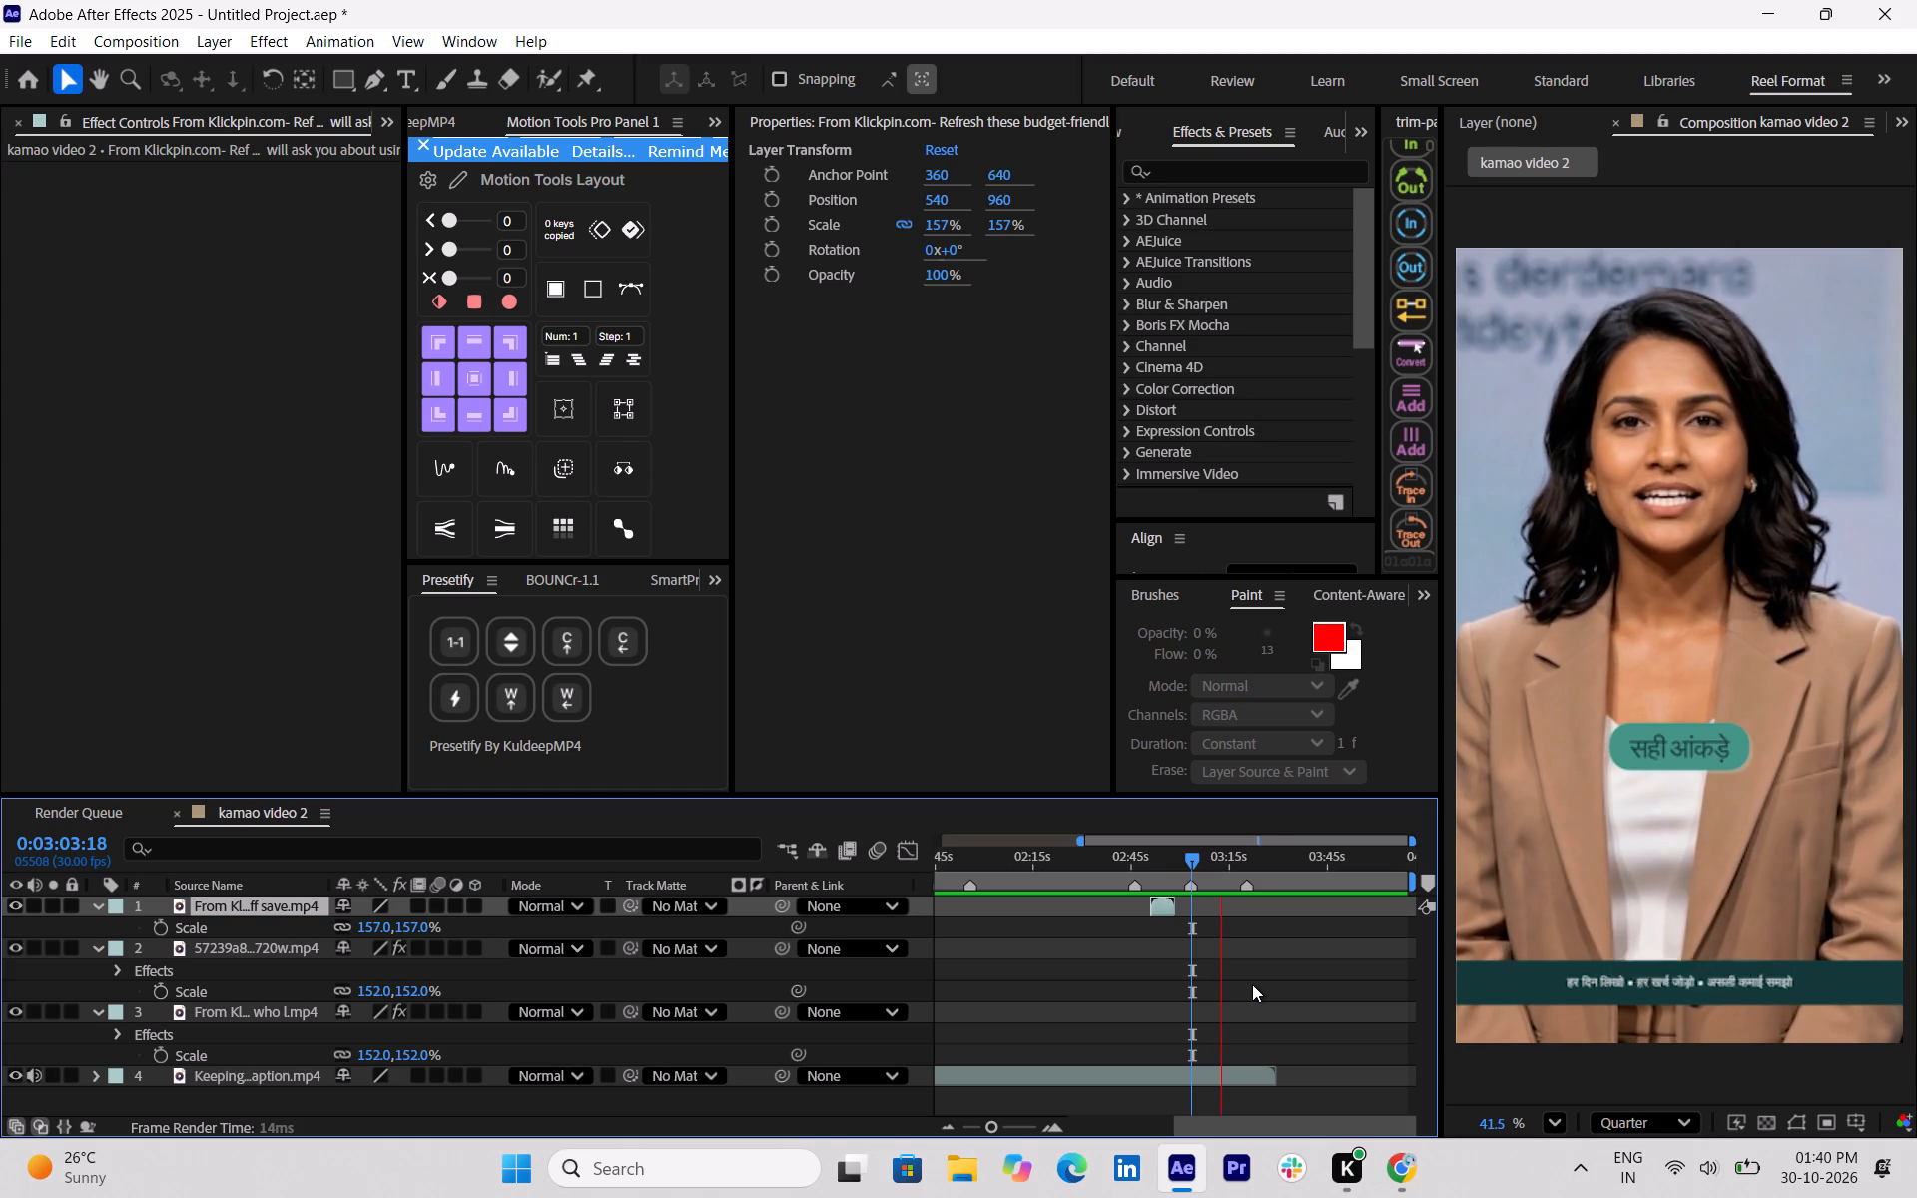
key(space)
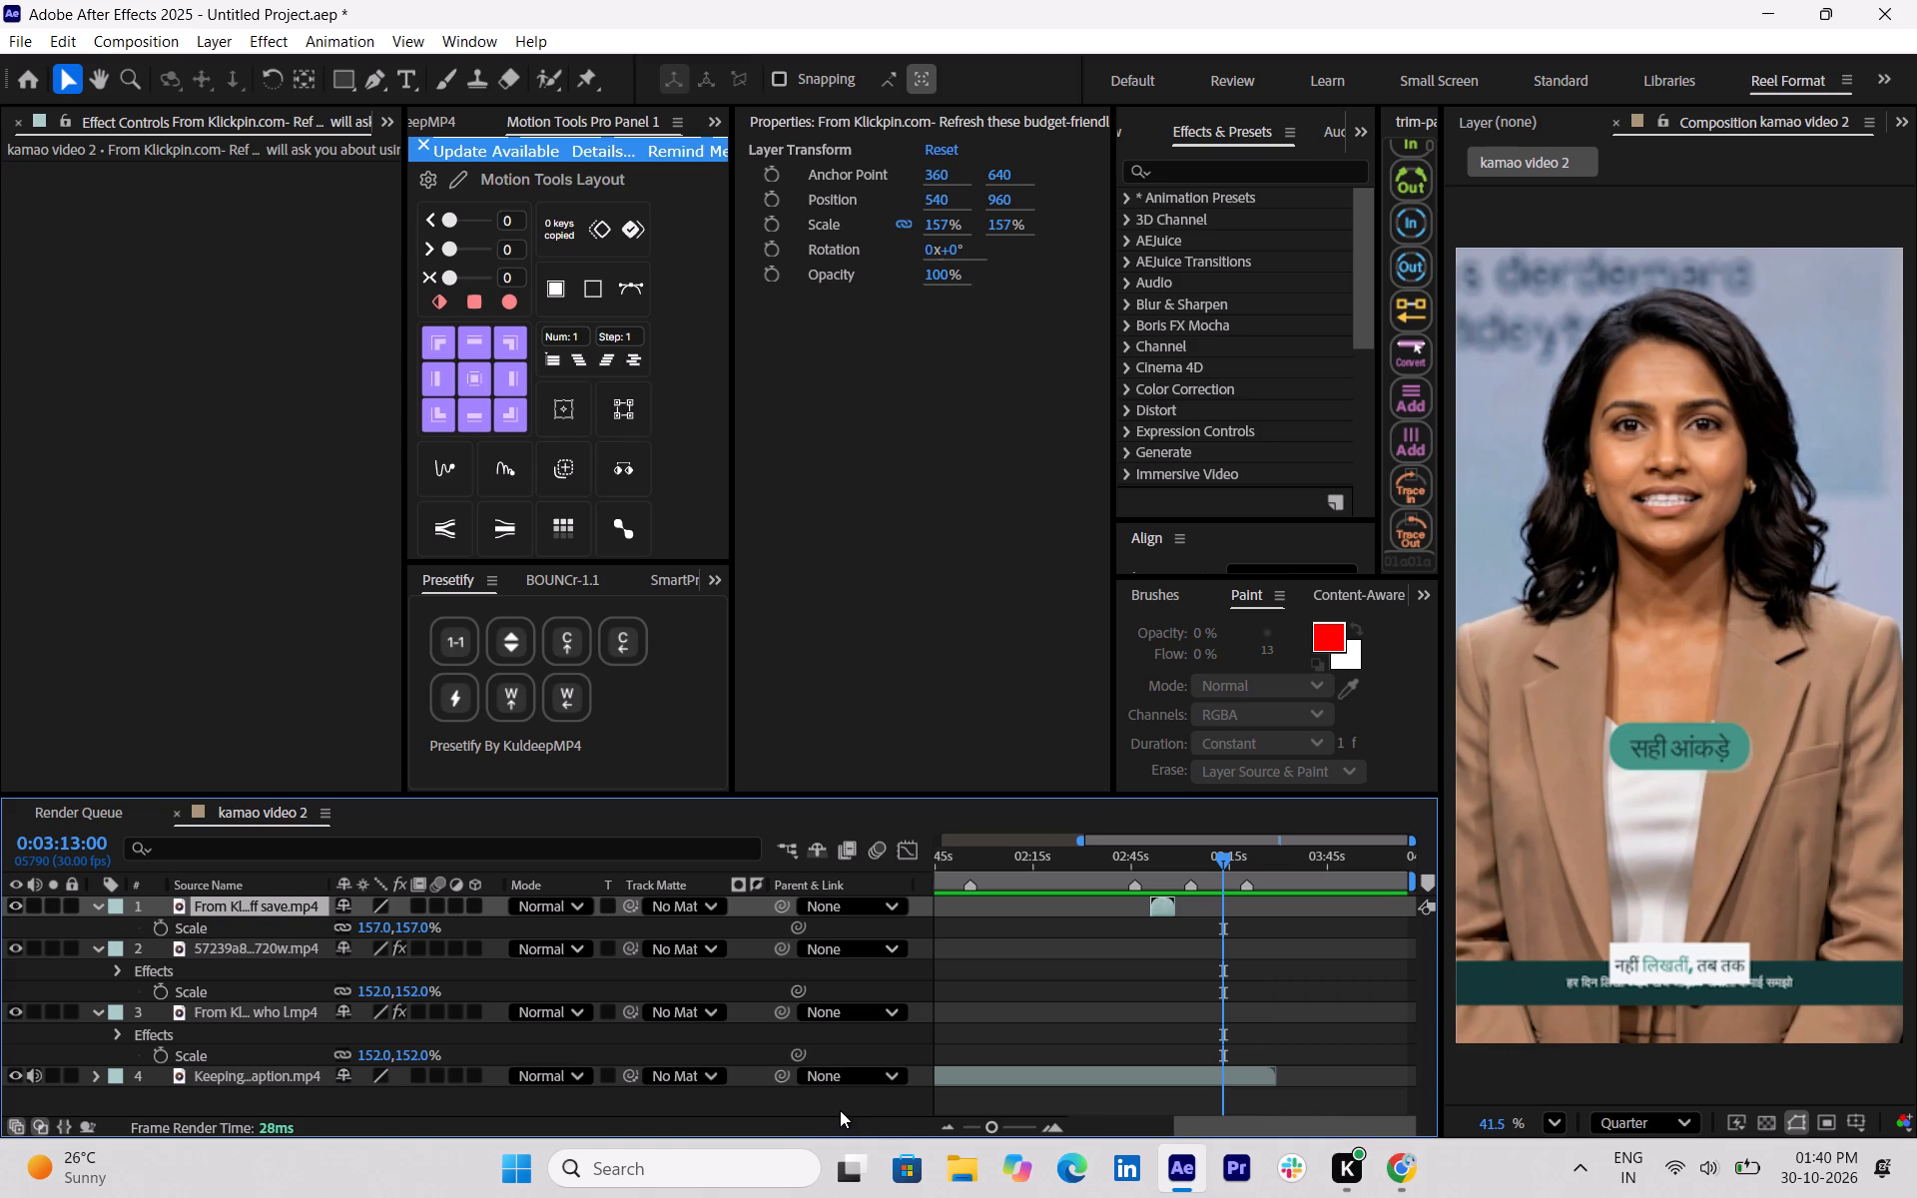
Import the light bulb illustration PNG from Downloads and place it over the presenter as the top layer of kamao video 2.
key(ctrl+i)
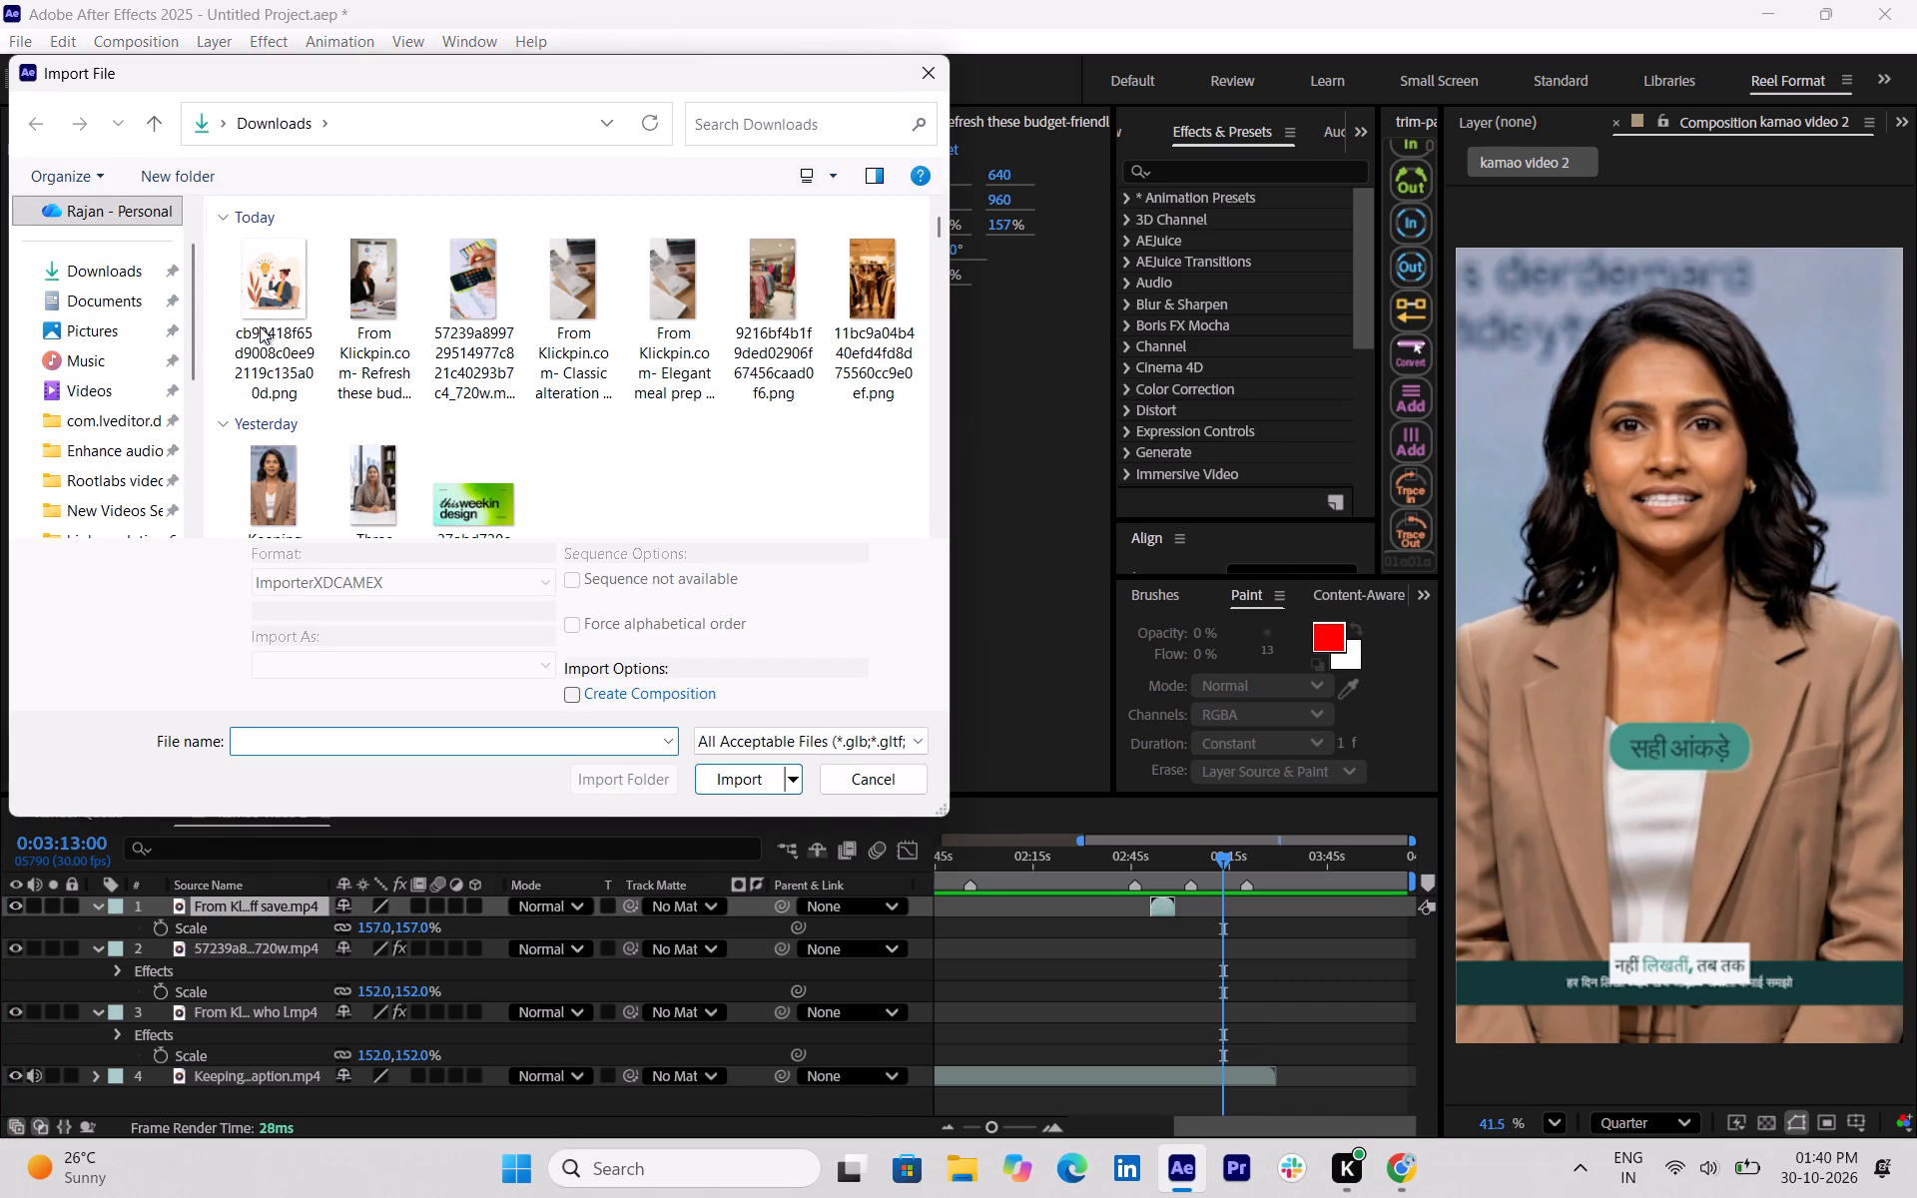
click(270, 315)
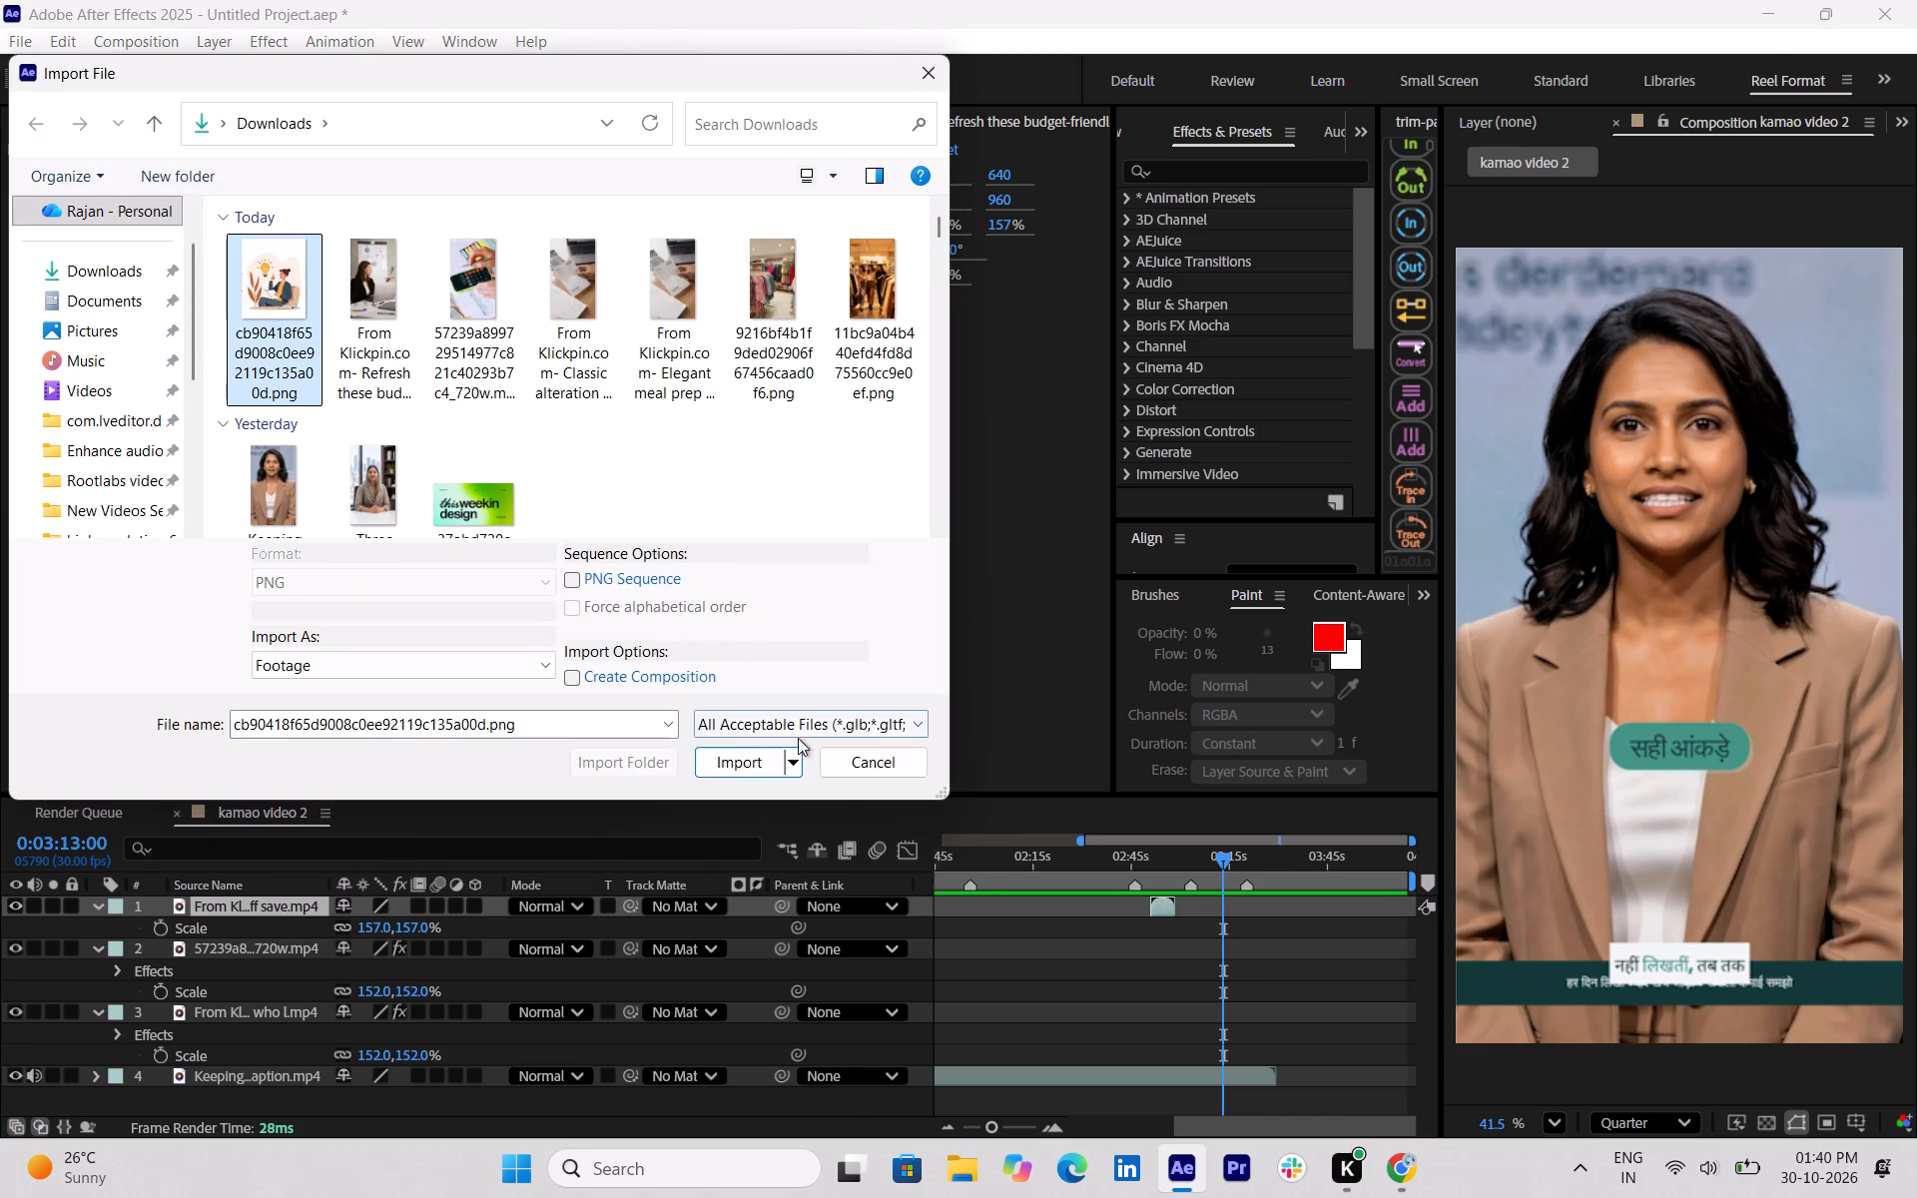
click(754, 766)
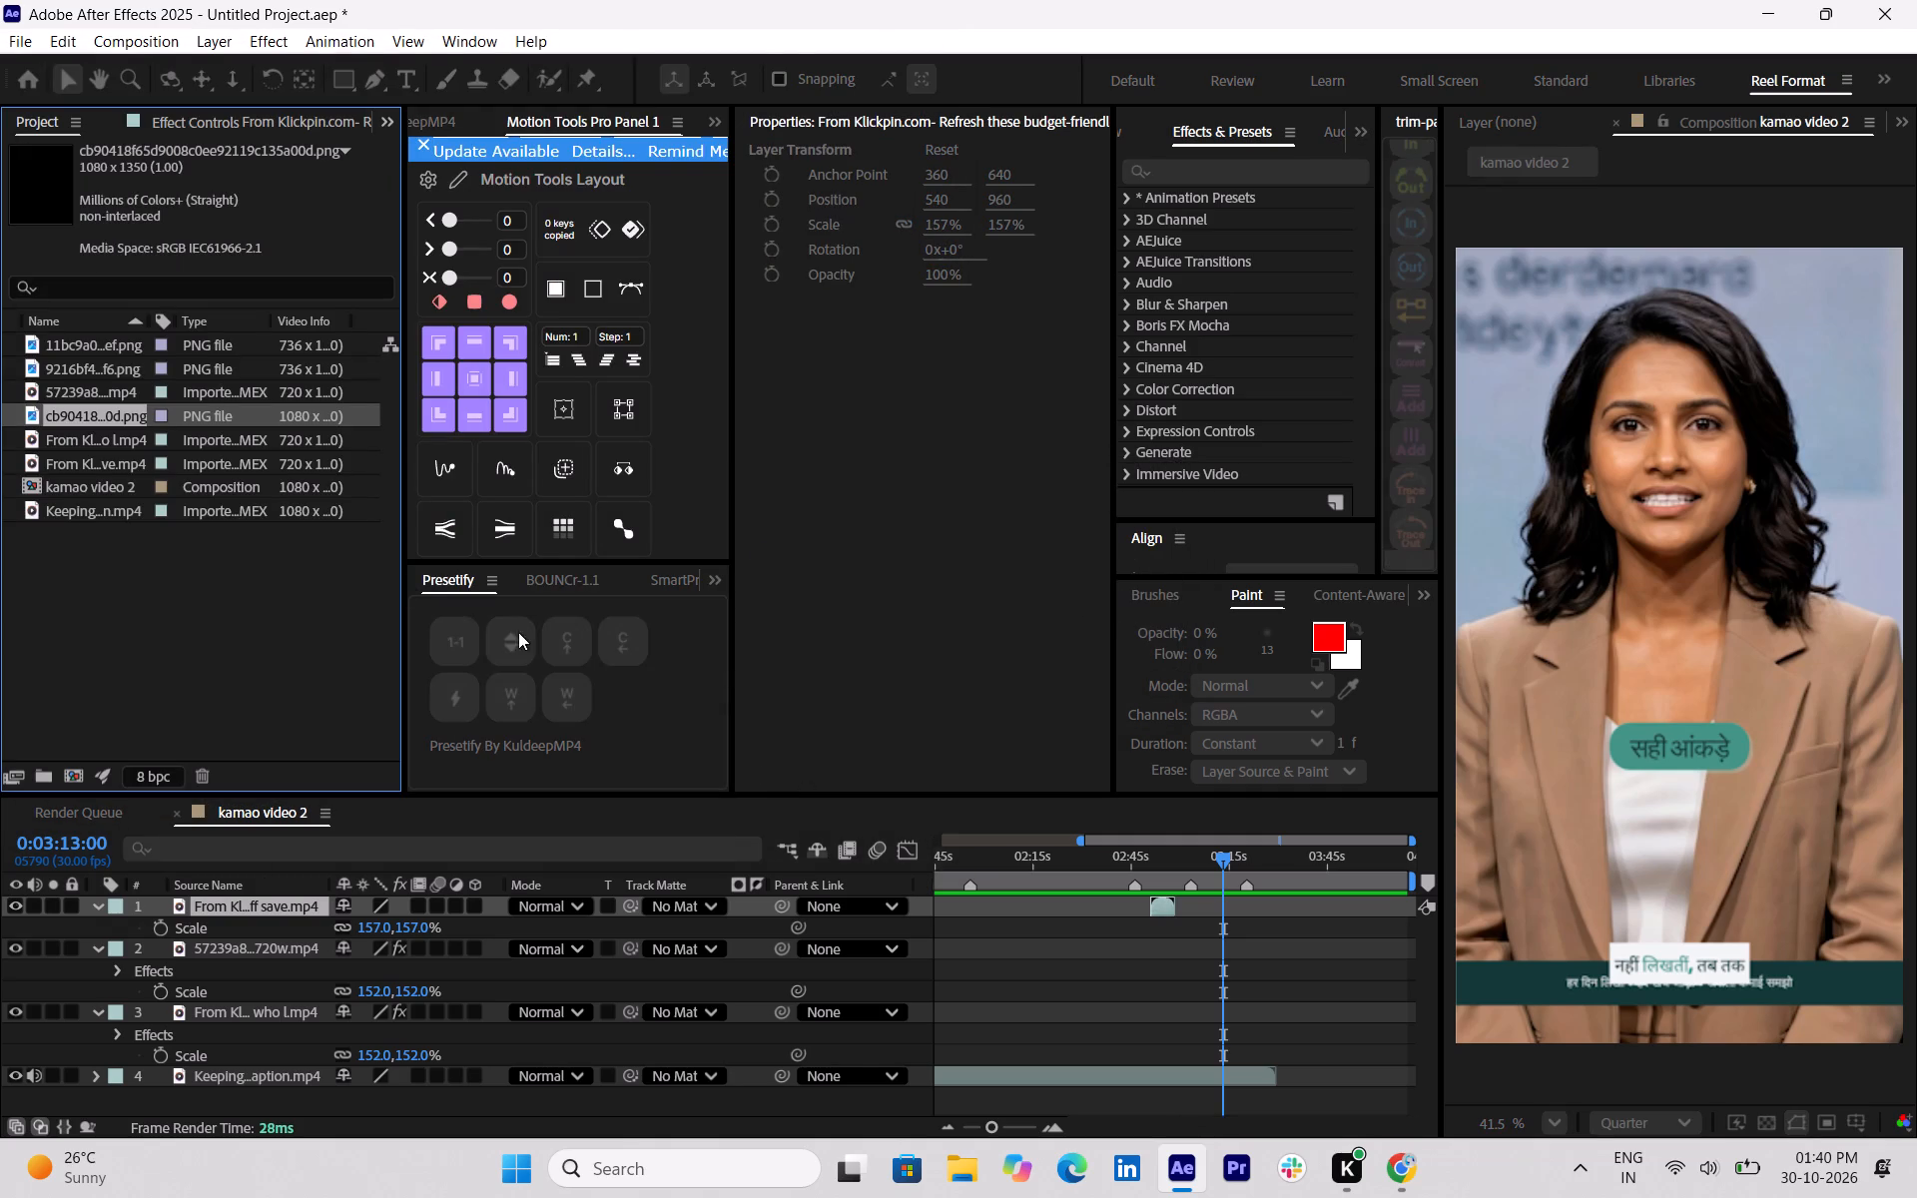
drag(103, 415, 1694, 723)
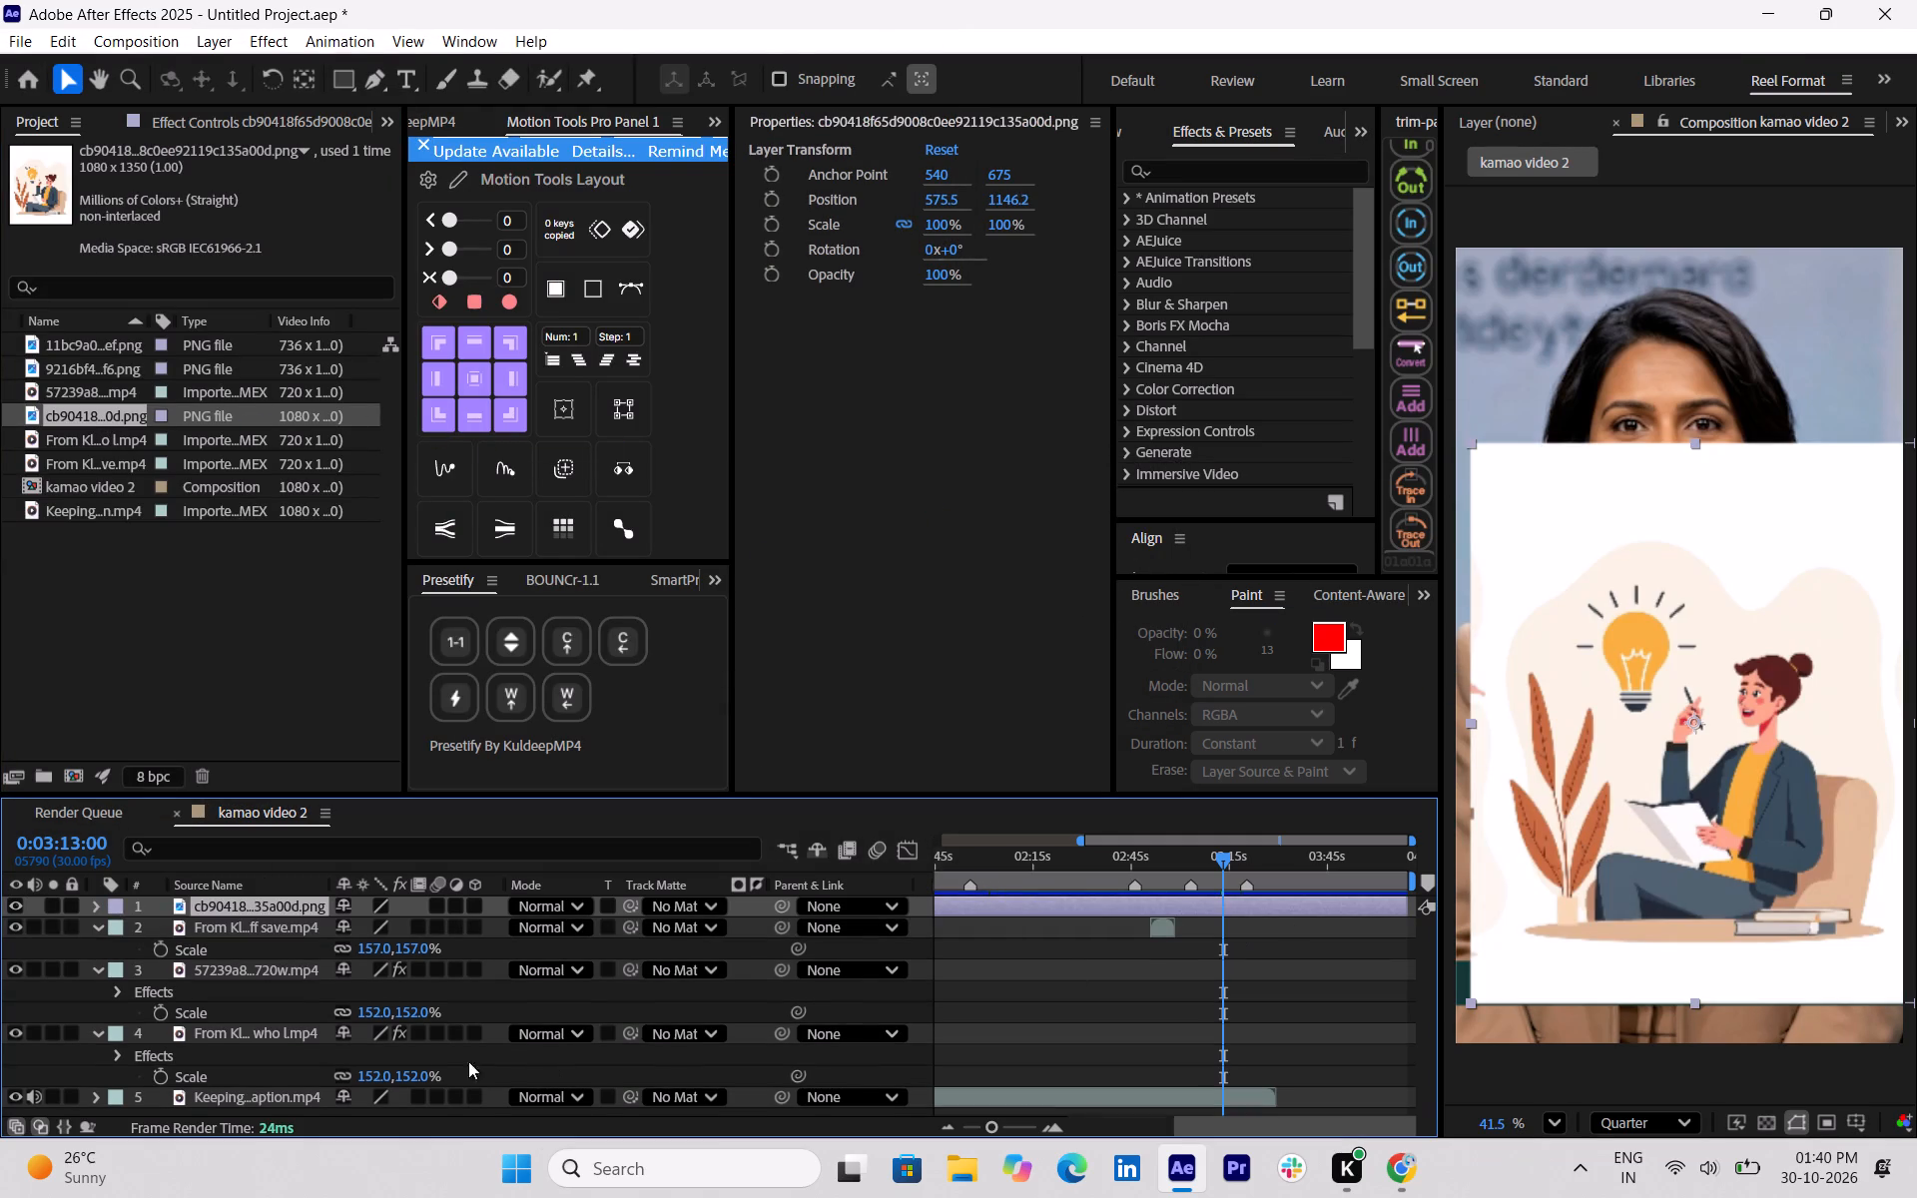
Scale the light bulb illustration to 46% and position it over the presenter's chest, at about 525, 1250.
key(s)
drag(373, 934, 325, 933)
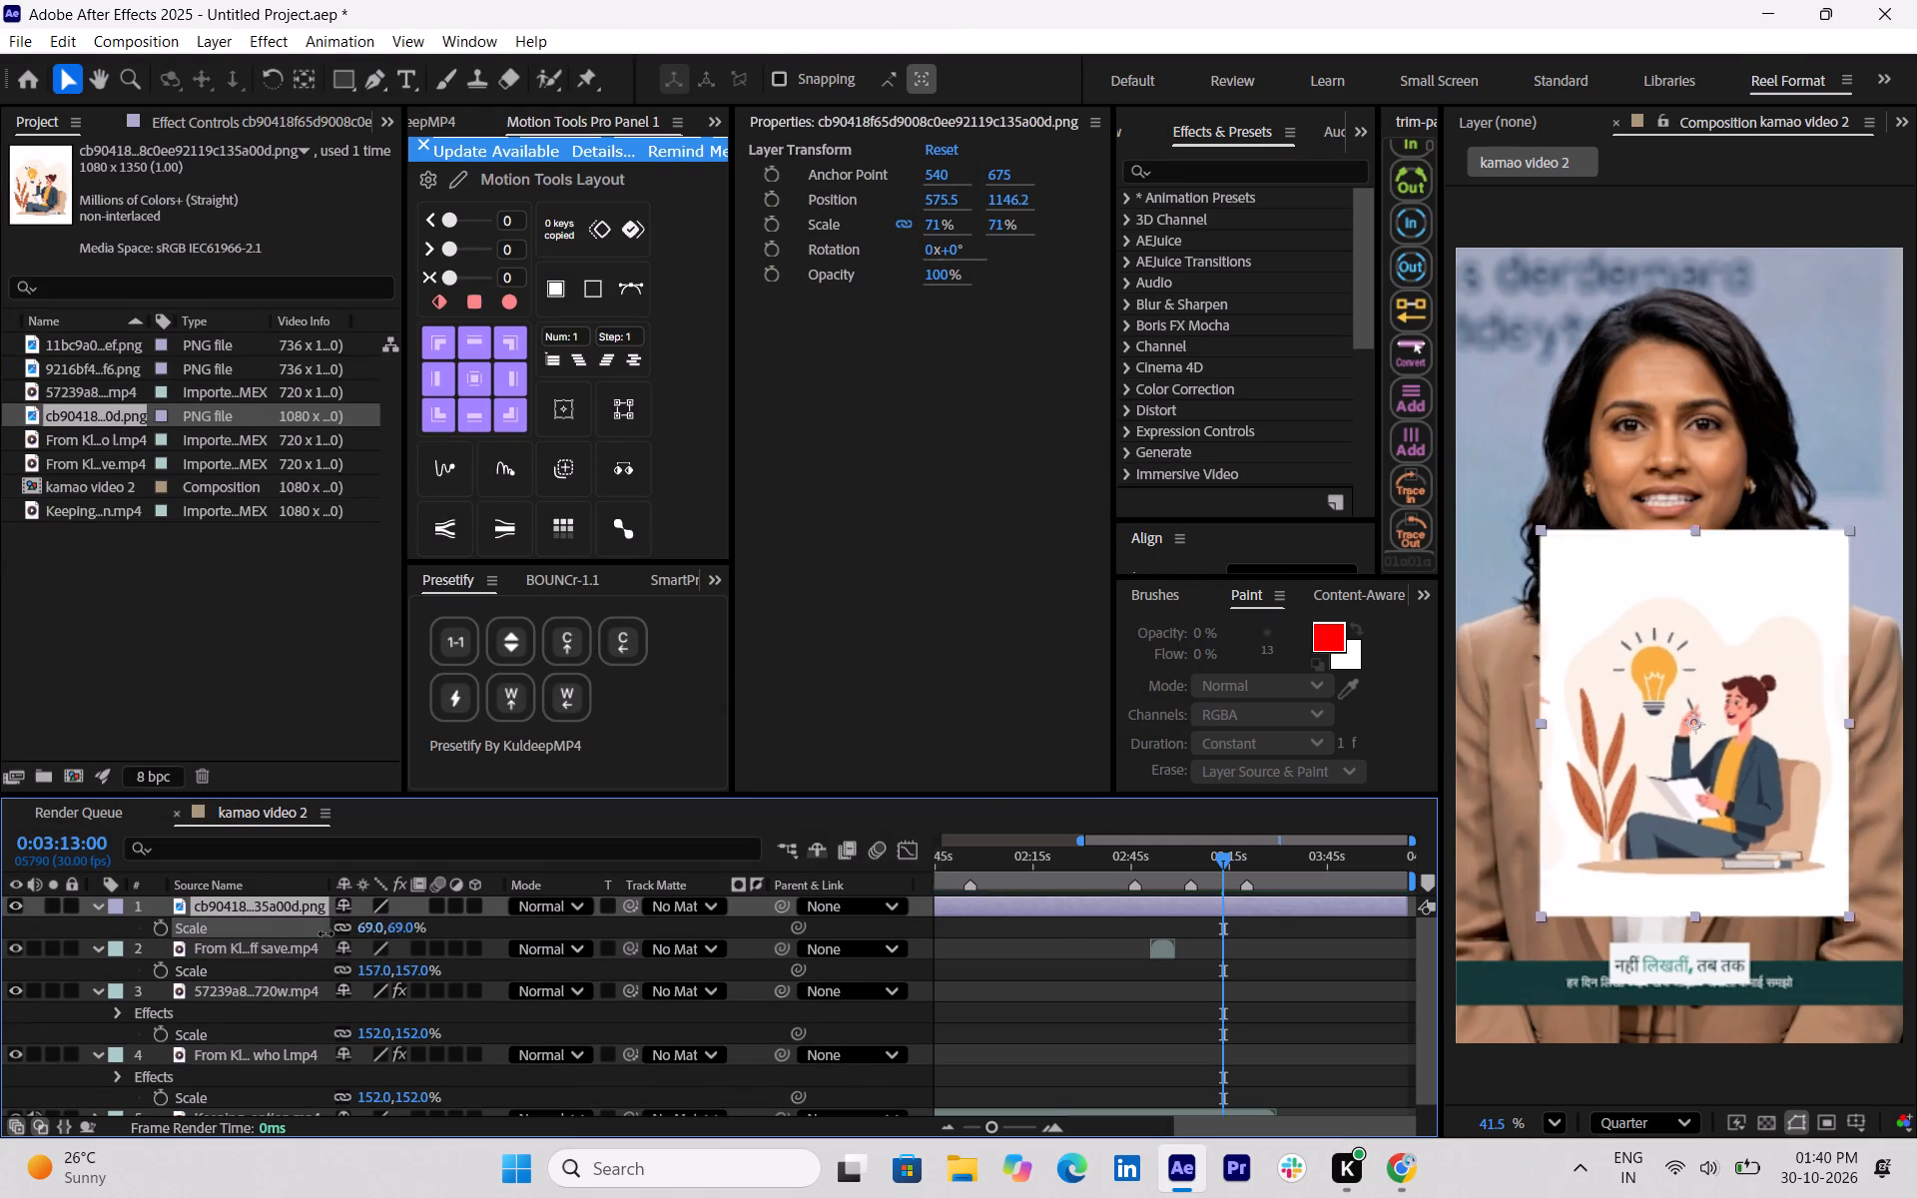
drag(325, 933, 303, 930)
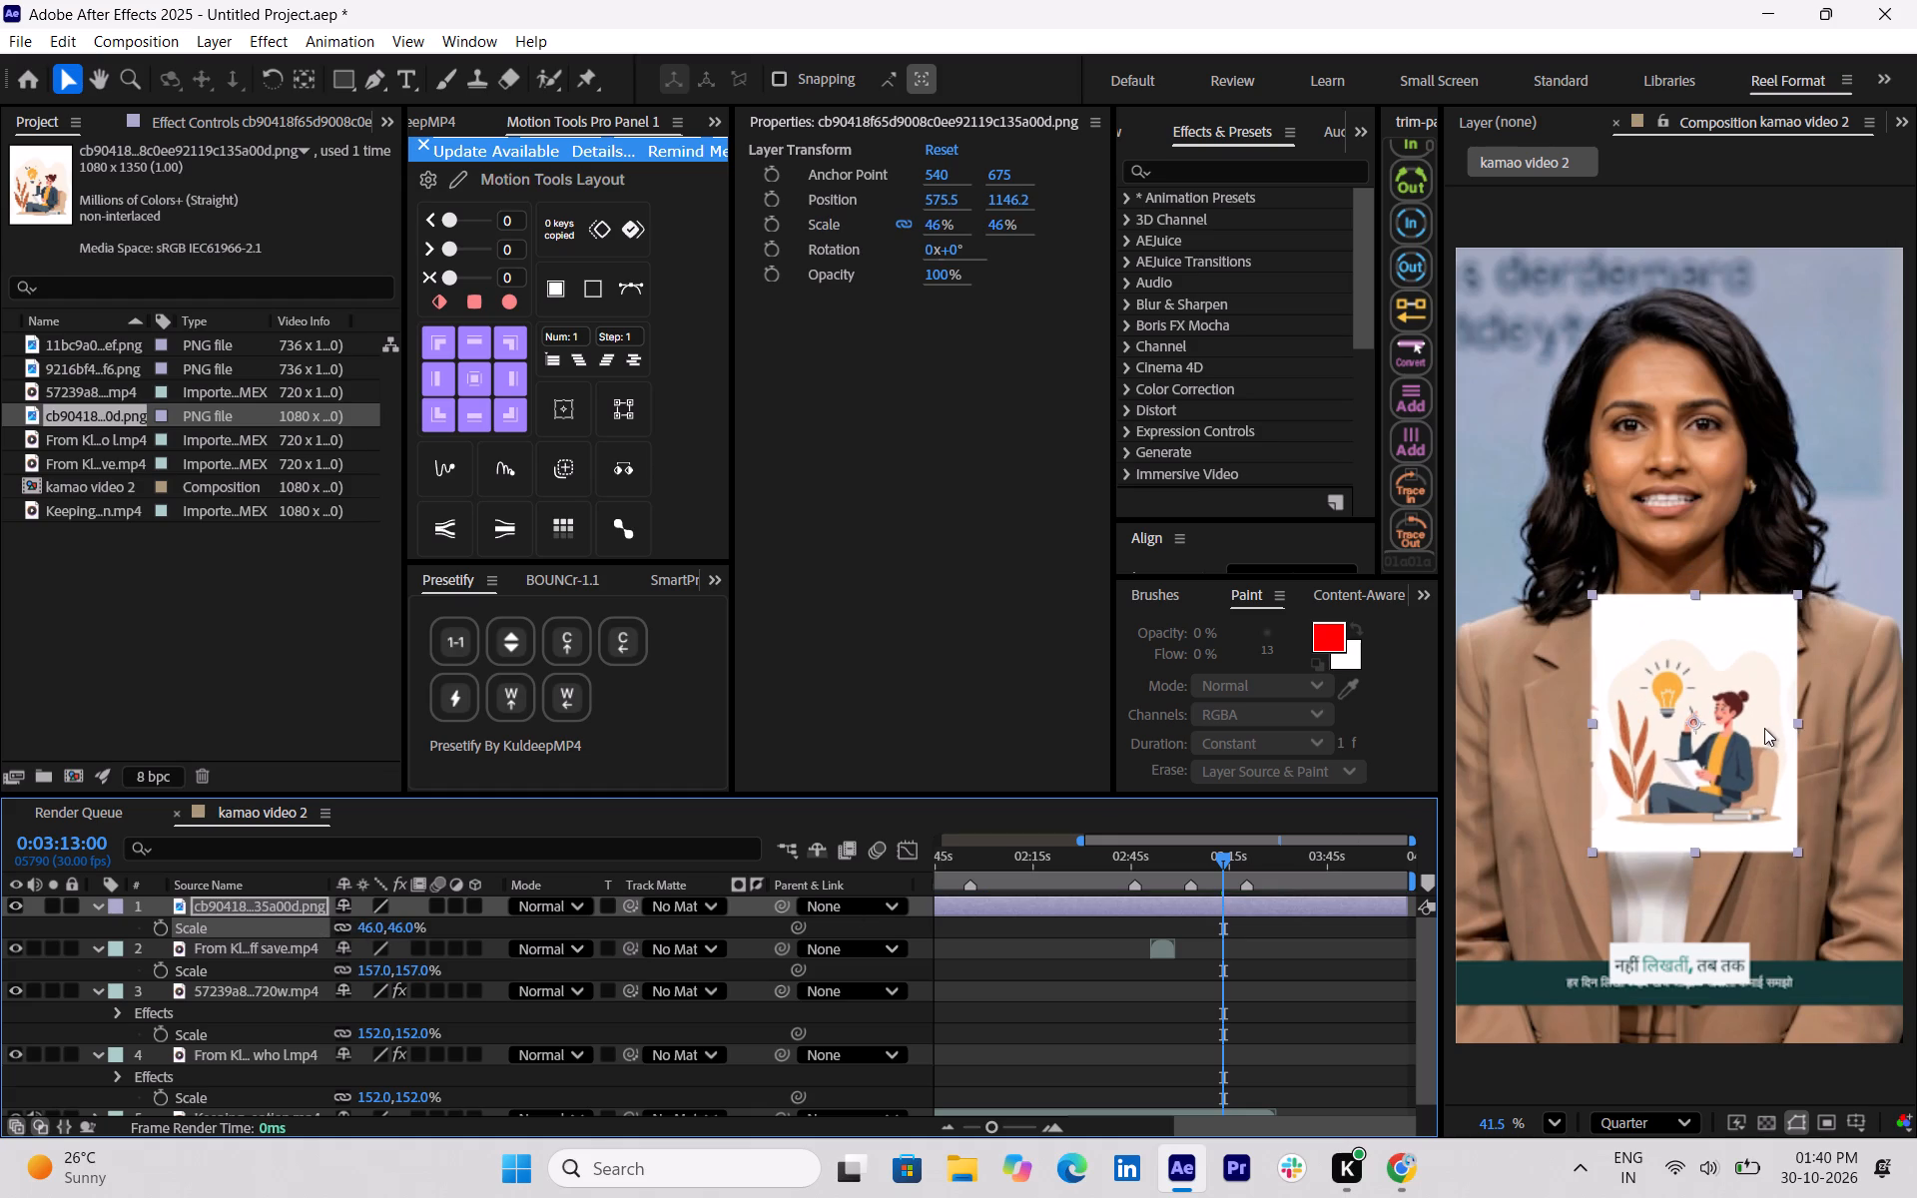
drag(1763, 728, 1742, 771)
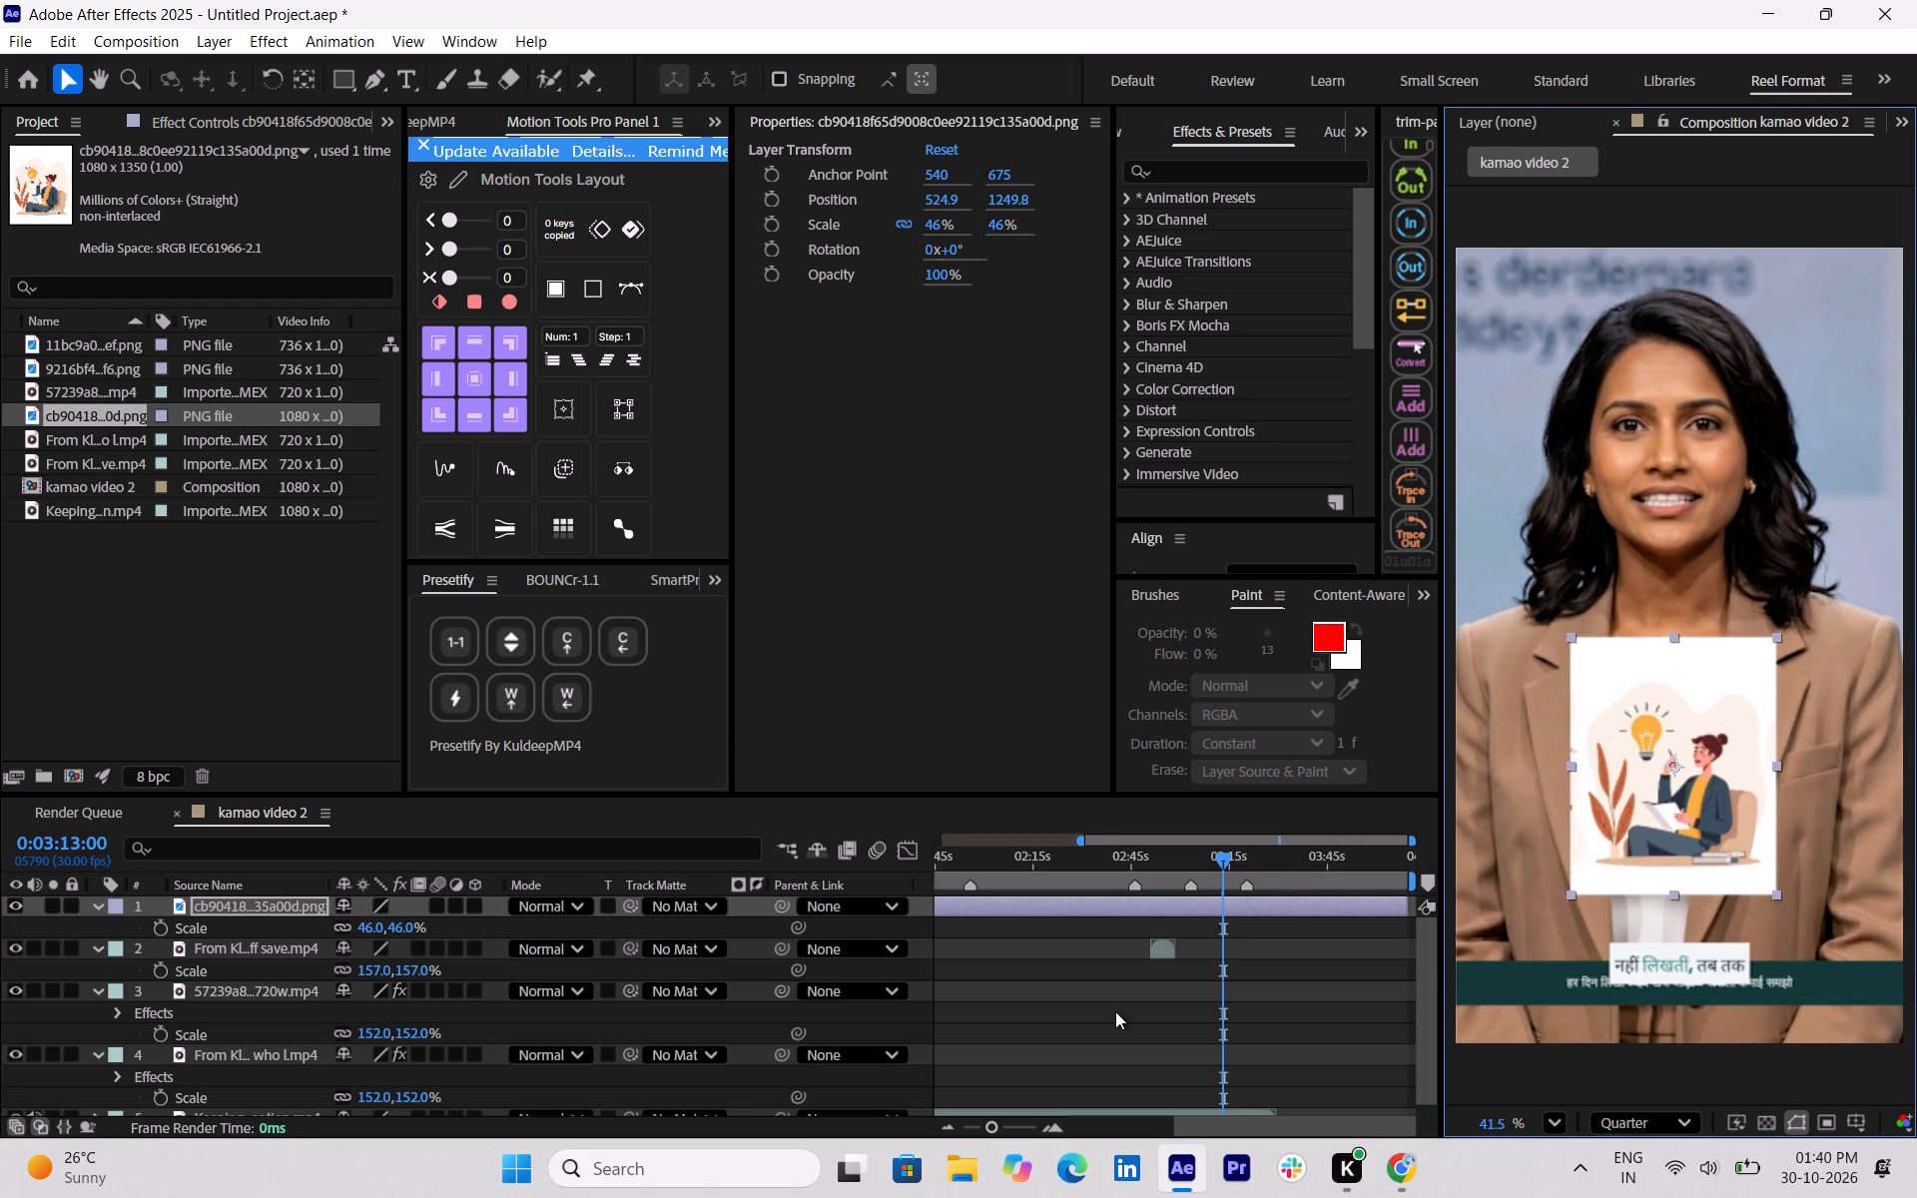
Apply the Roughen Edges effect to the light bulb illustration and set its edge type to Cut.
key(ctrl+space)
text(rough)
click(1123, 872)
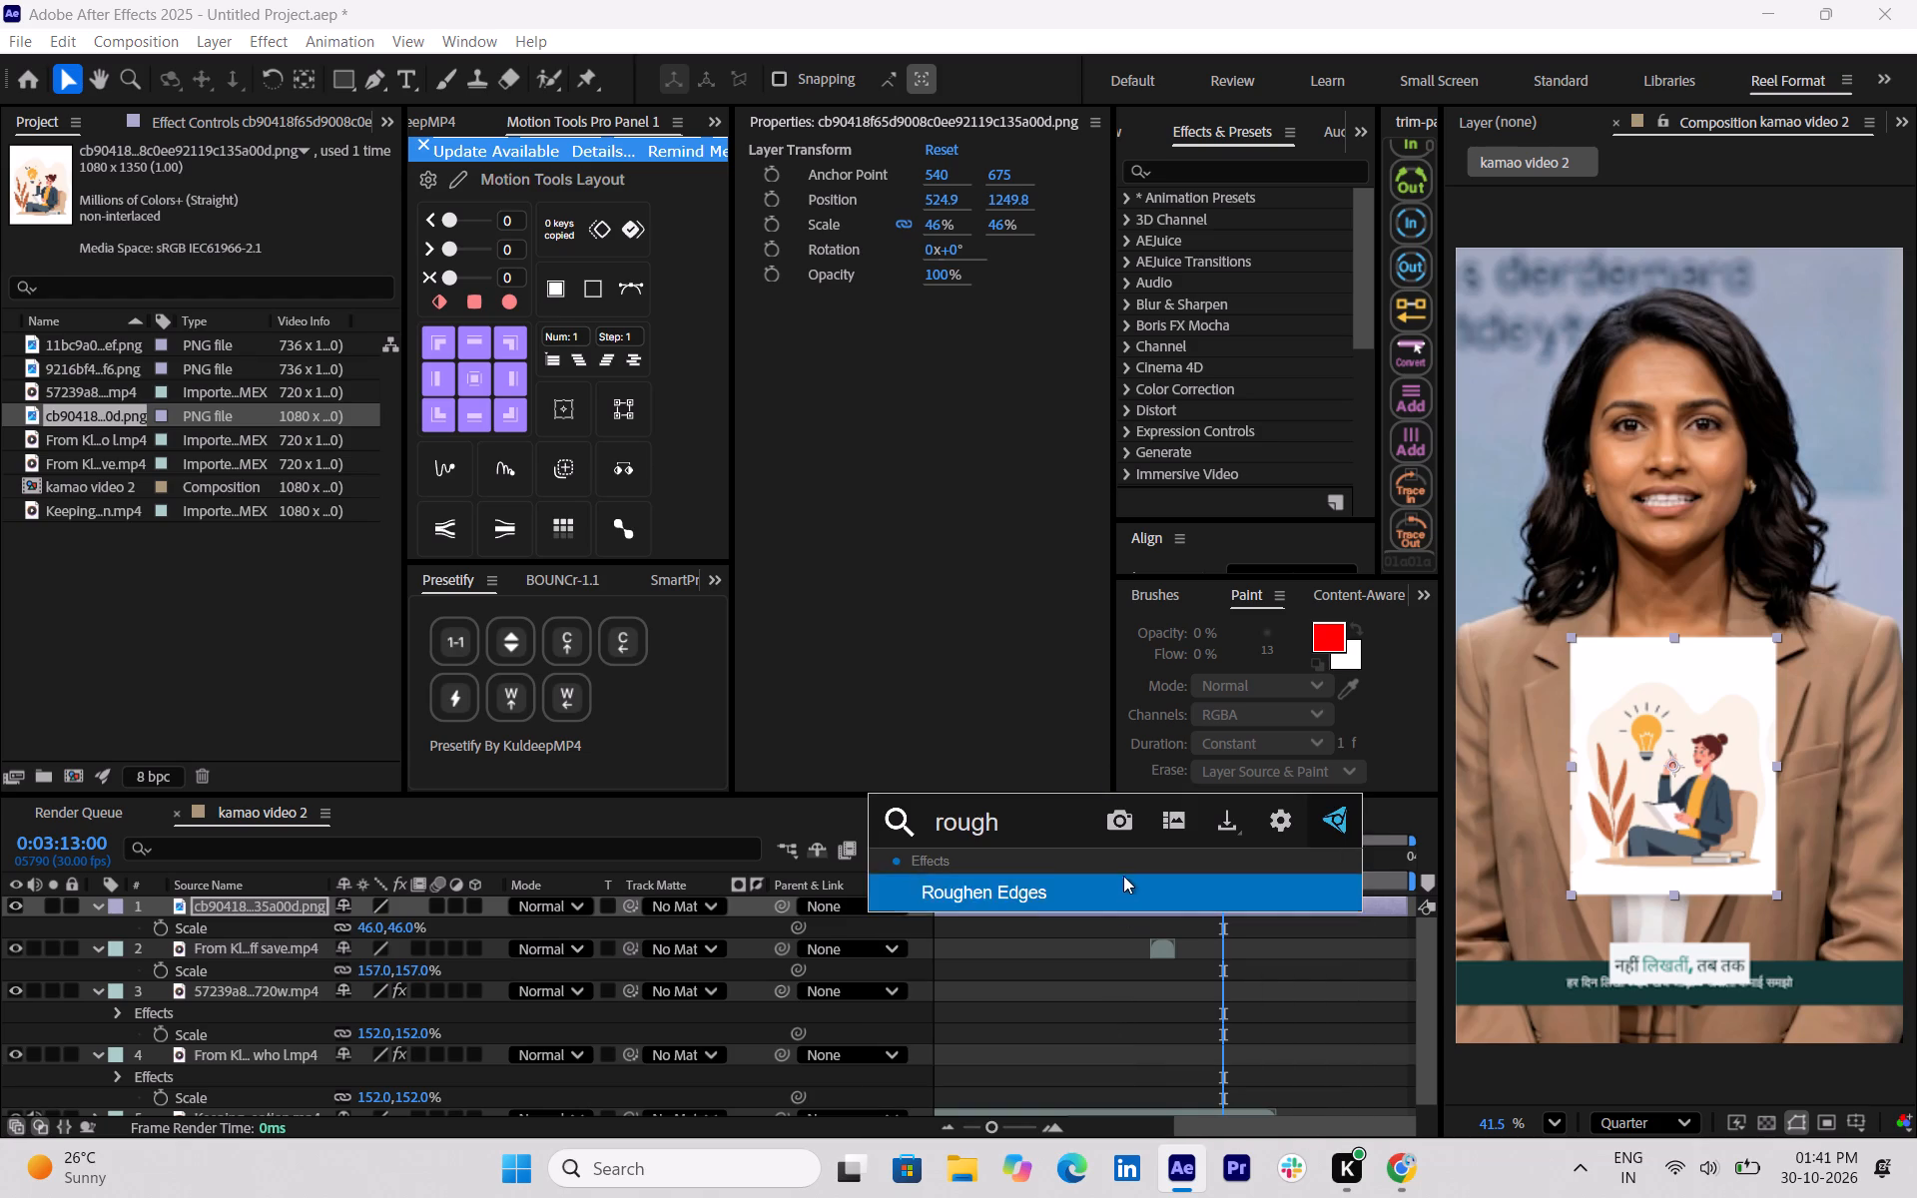
click(1125, 887)
click(275, 202)
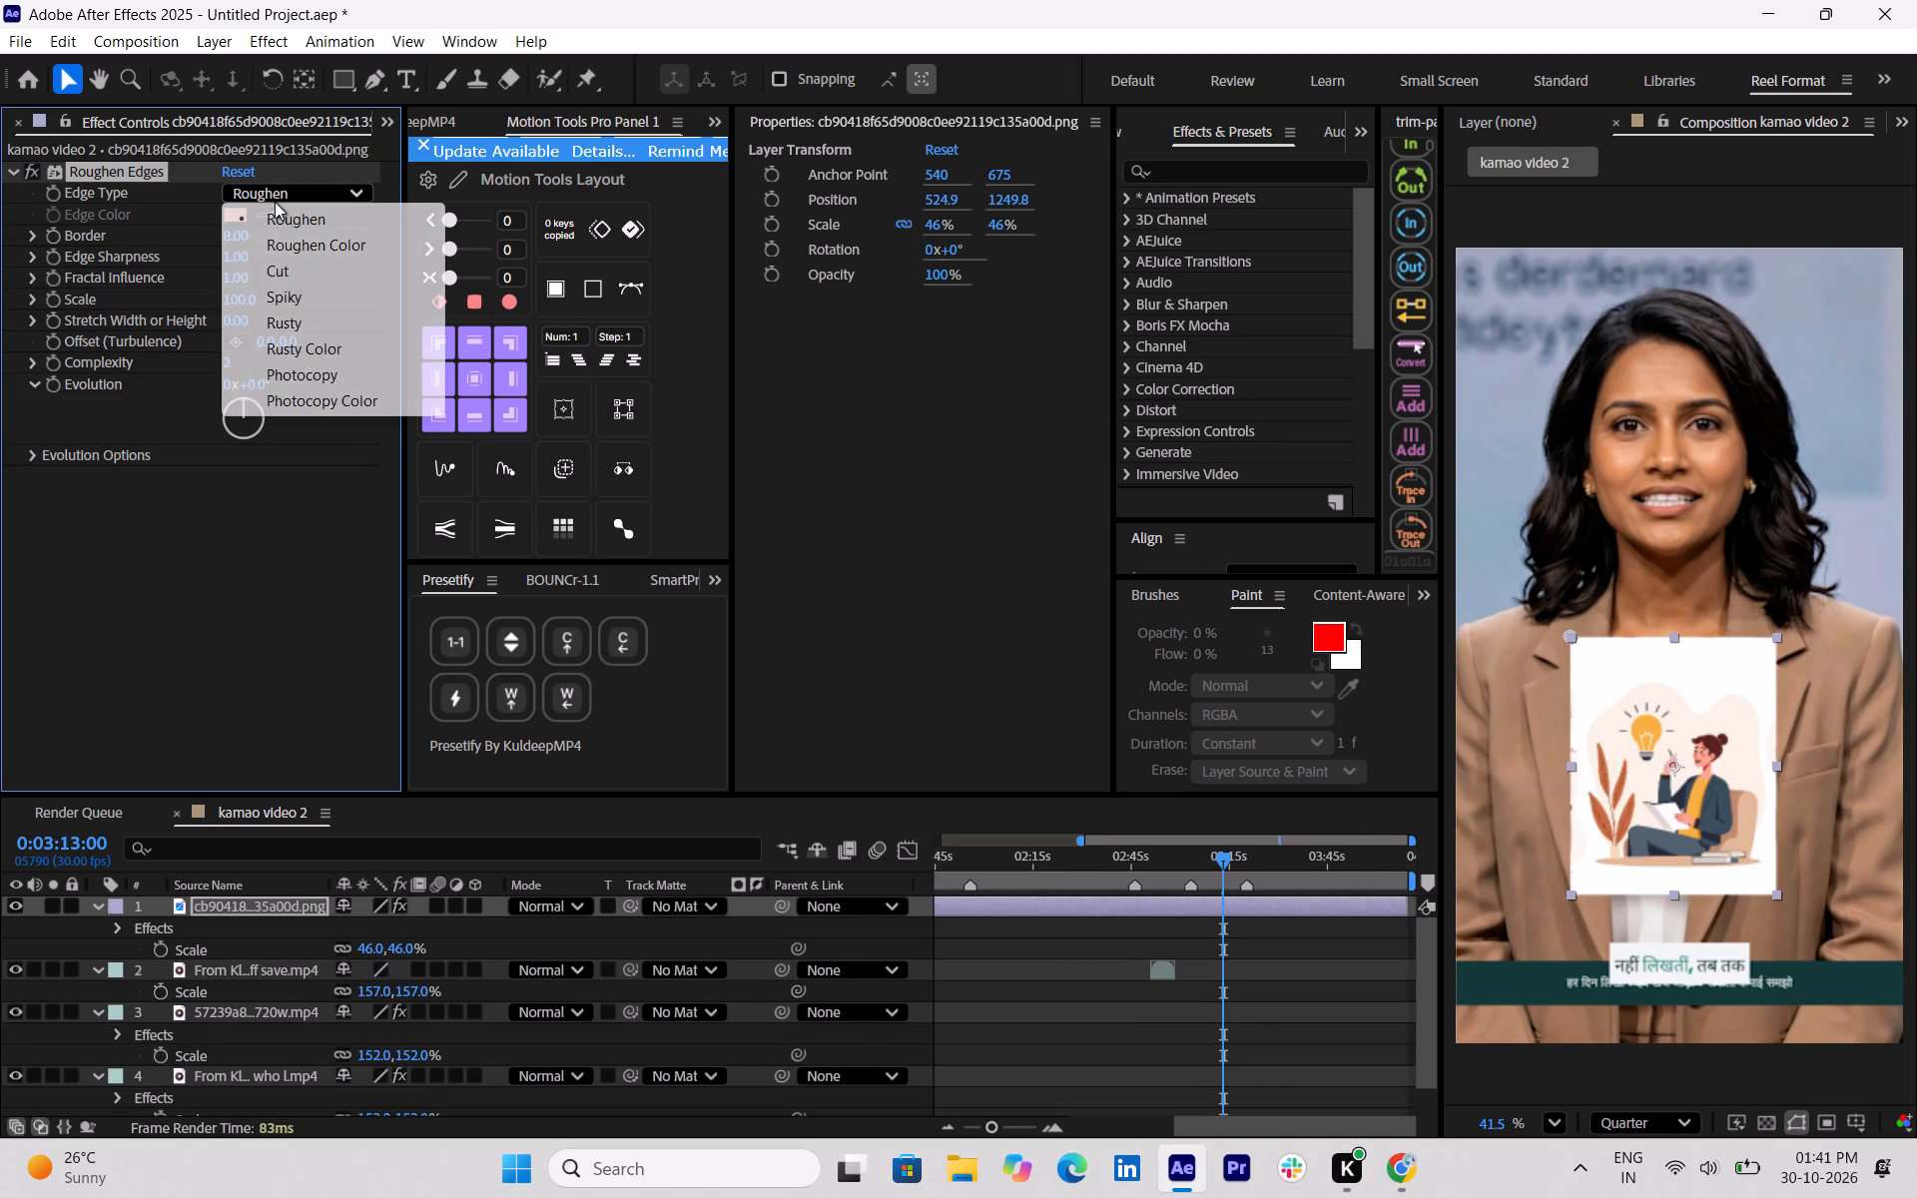
click(309, 269)
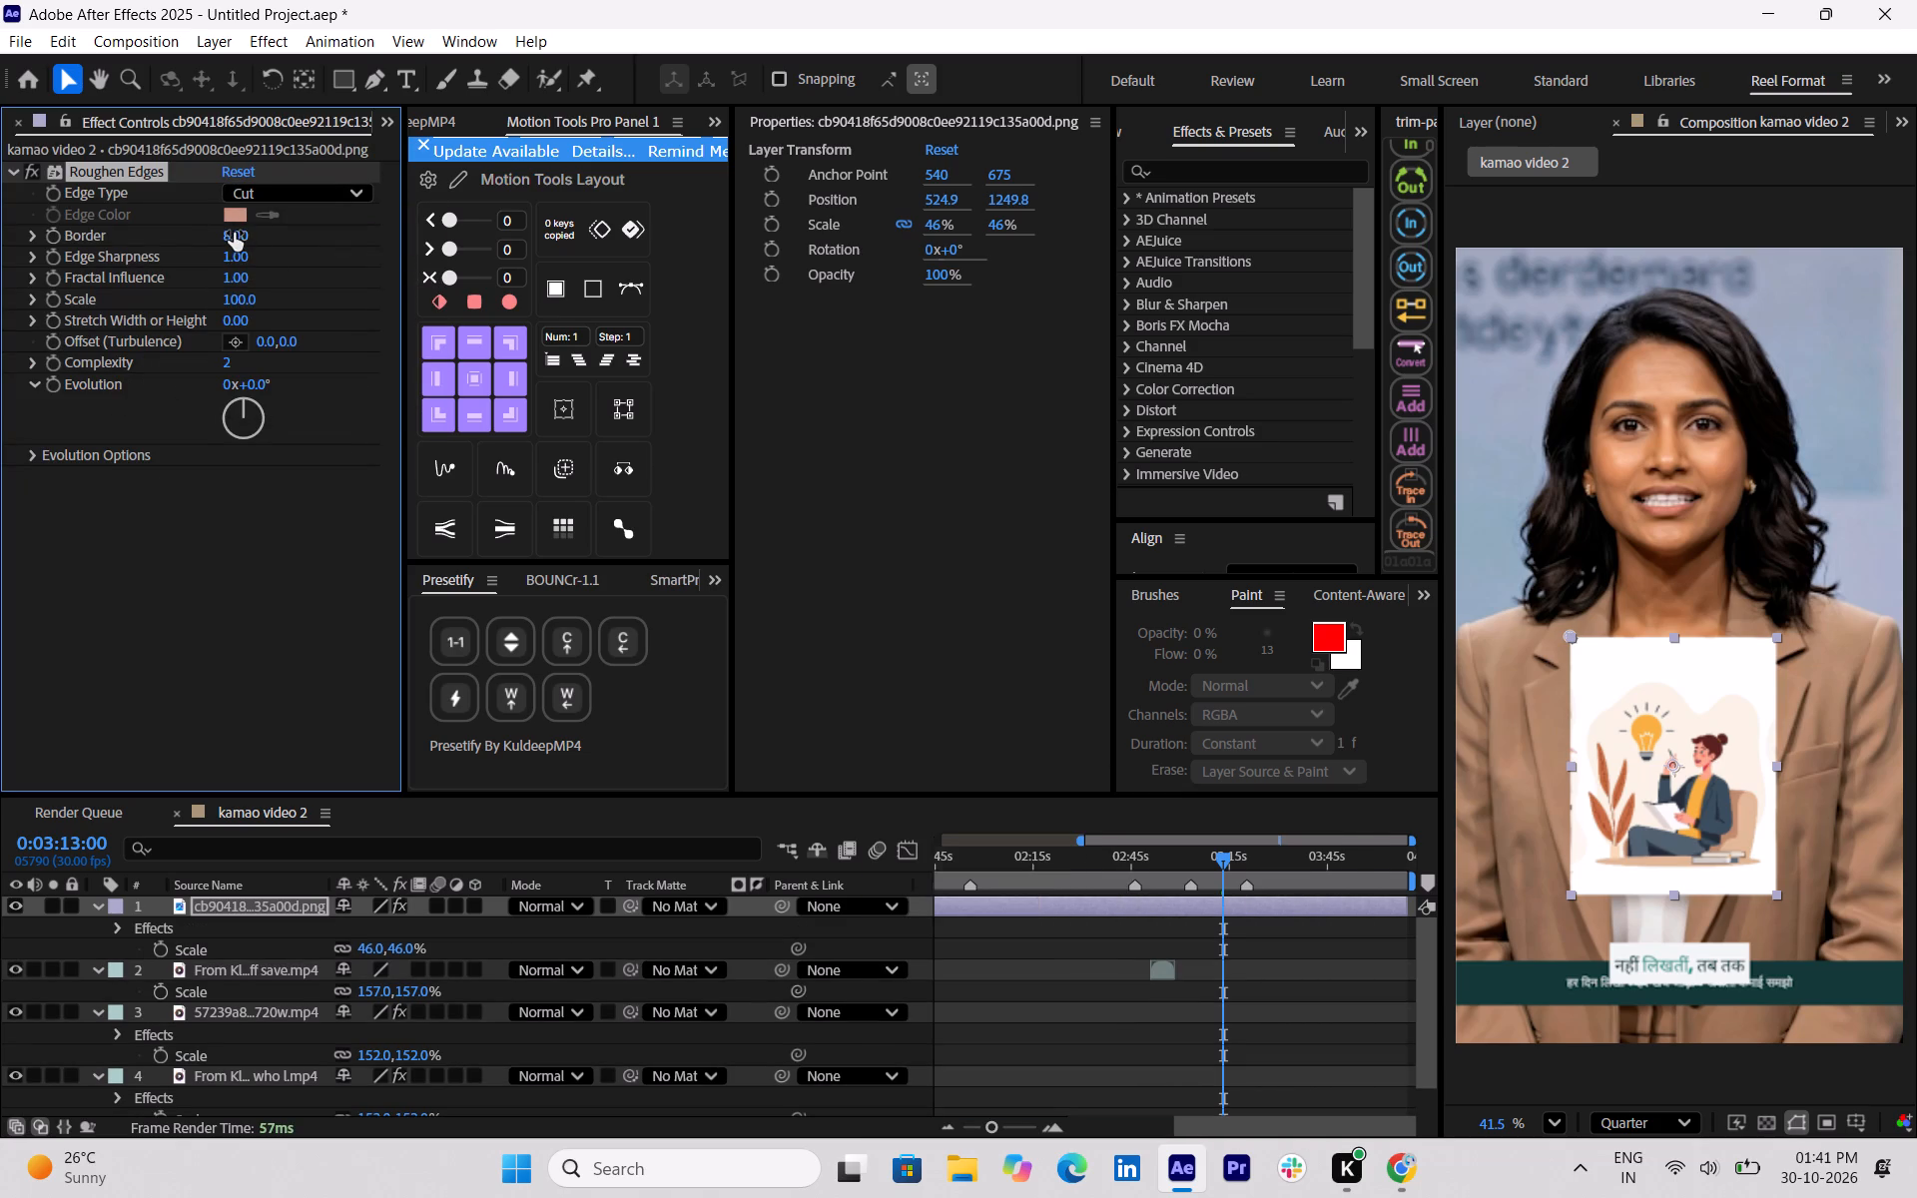
Round the illustration's corners by setting Roughen Edges to border 126.60, edge sharpness 9.98 and fractal influence 0.
click(234, 233)
click(244, 256)
click(319, 271)
drag(245, 258, 1257, 295)
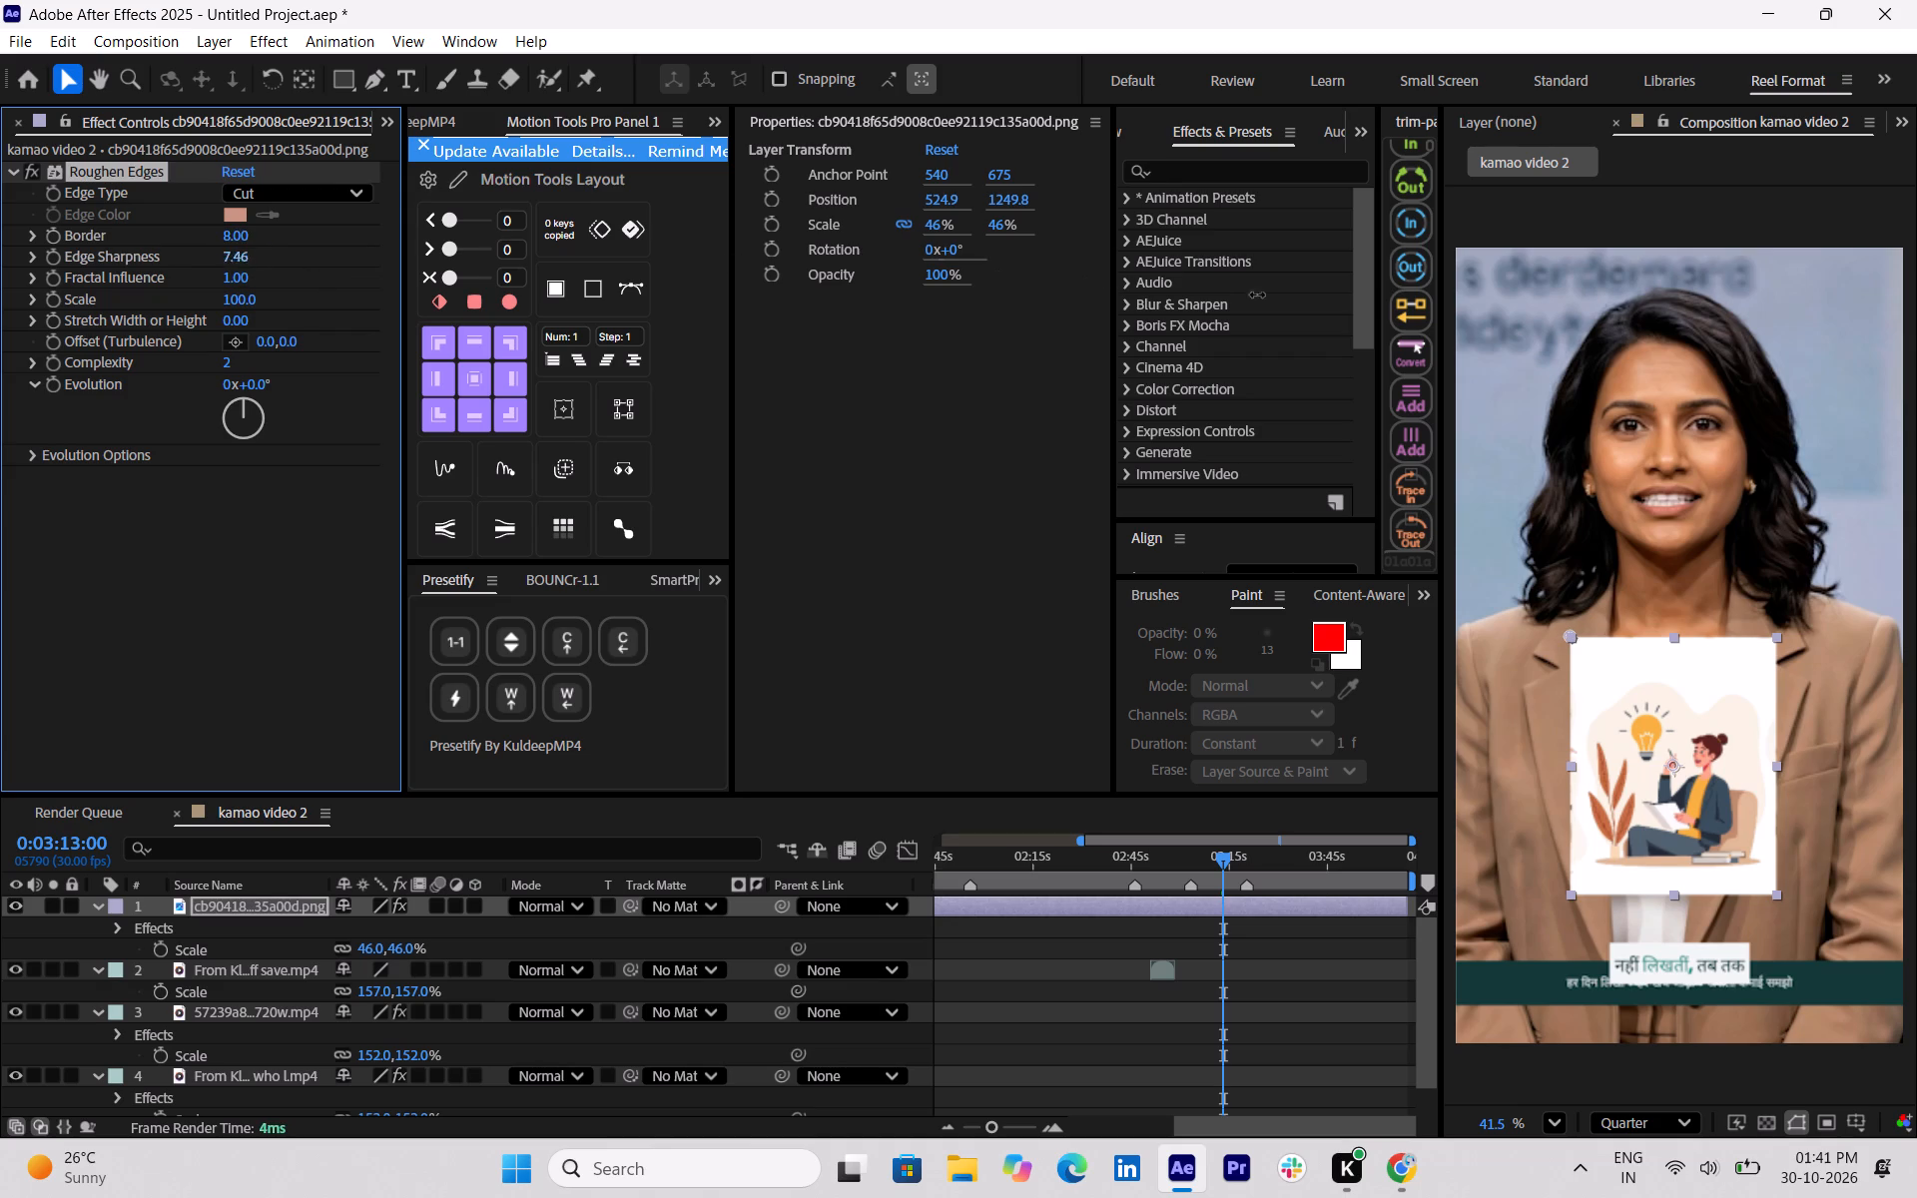
drag(1257, 295, 1911, 367)
drag(239, 251, 330, 268)
drag(235, 282, 121, 292)
drag(228, 283, 137, 285)
drag(229, 262, 329, 265)
drag(244, 234, 274, 234)
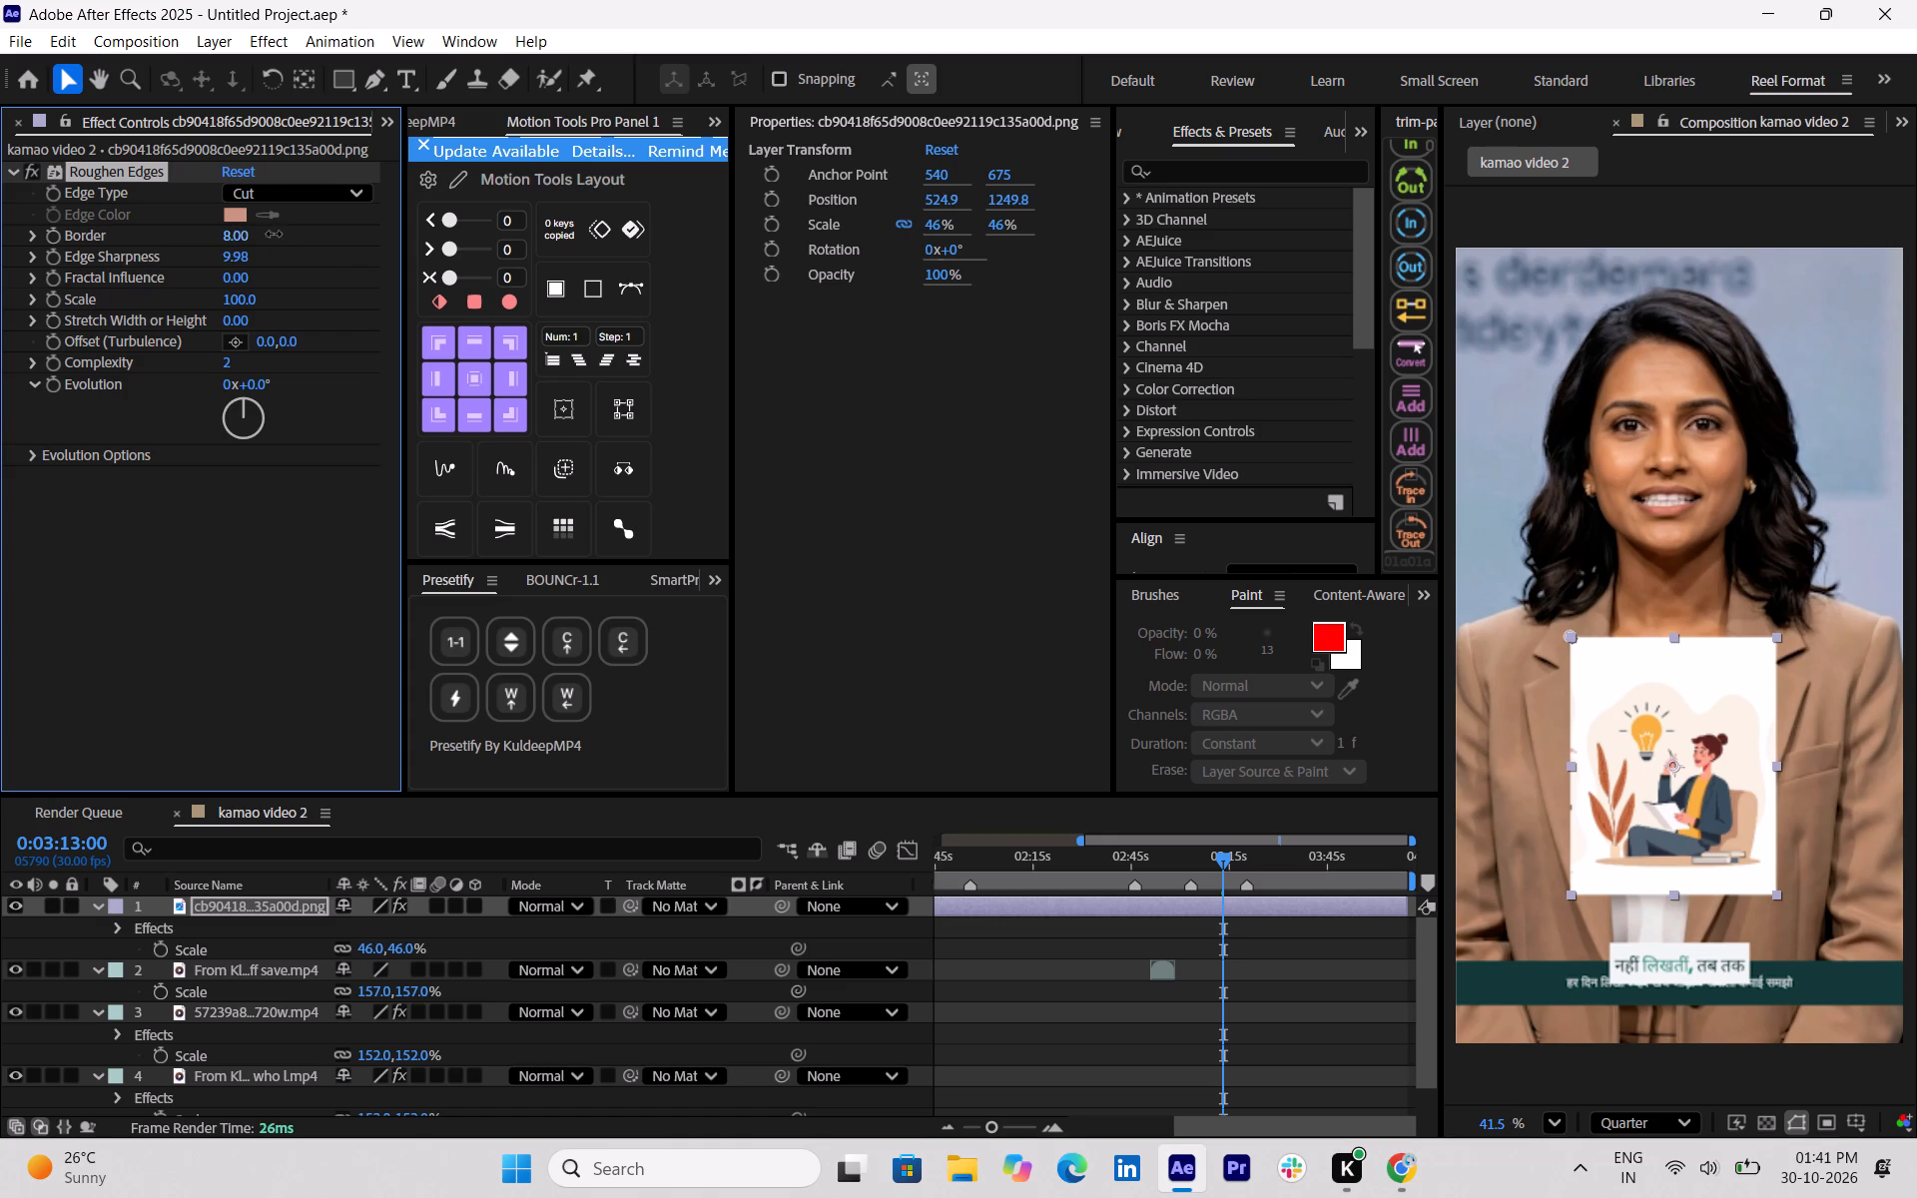
drag(274, 234, 1914, 488)
drag(253, 238, 273, 238)
drag(273, 238, 326, 247)
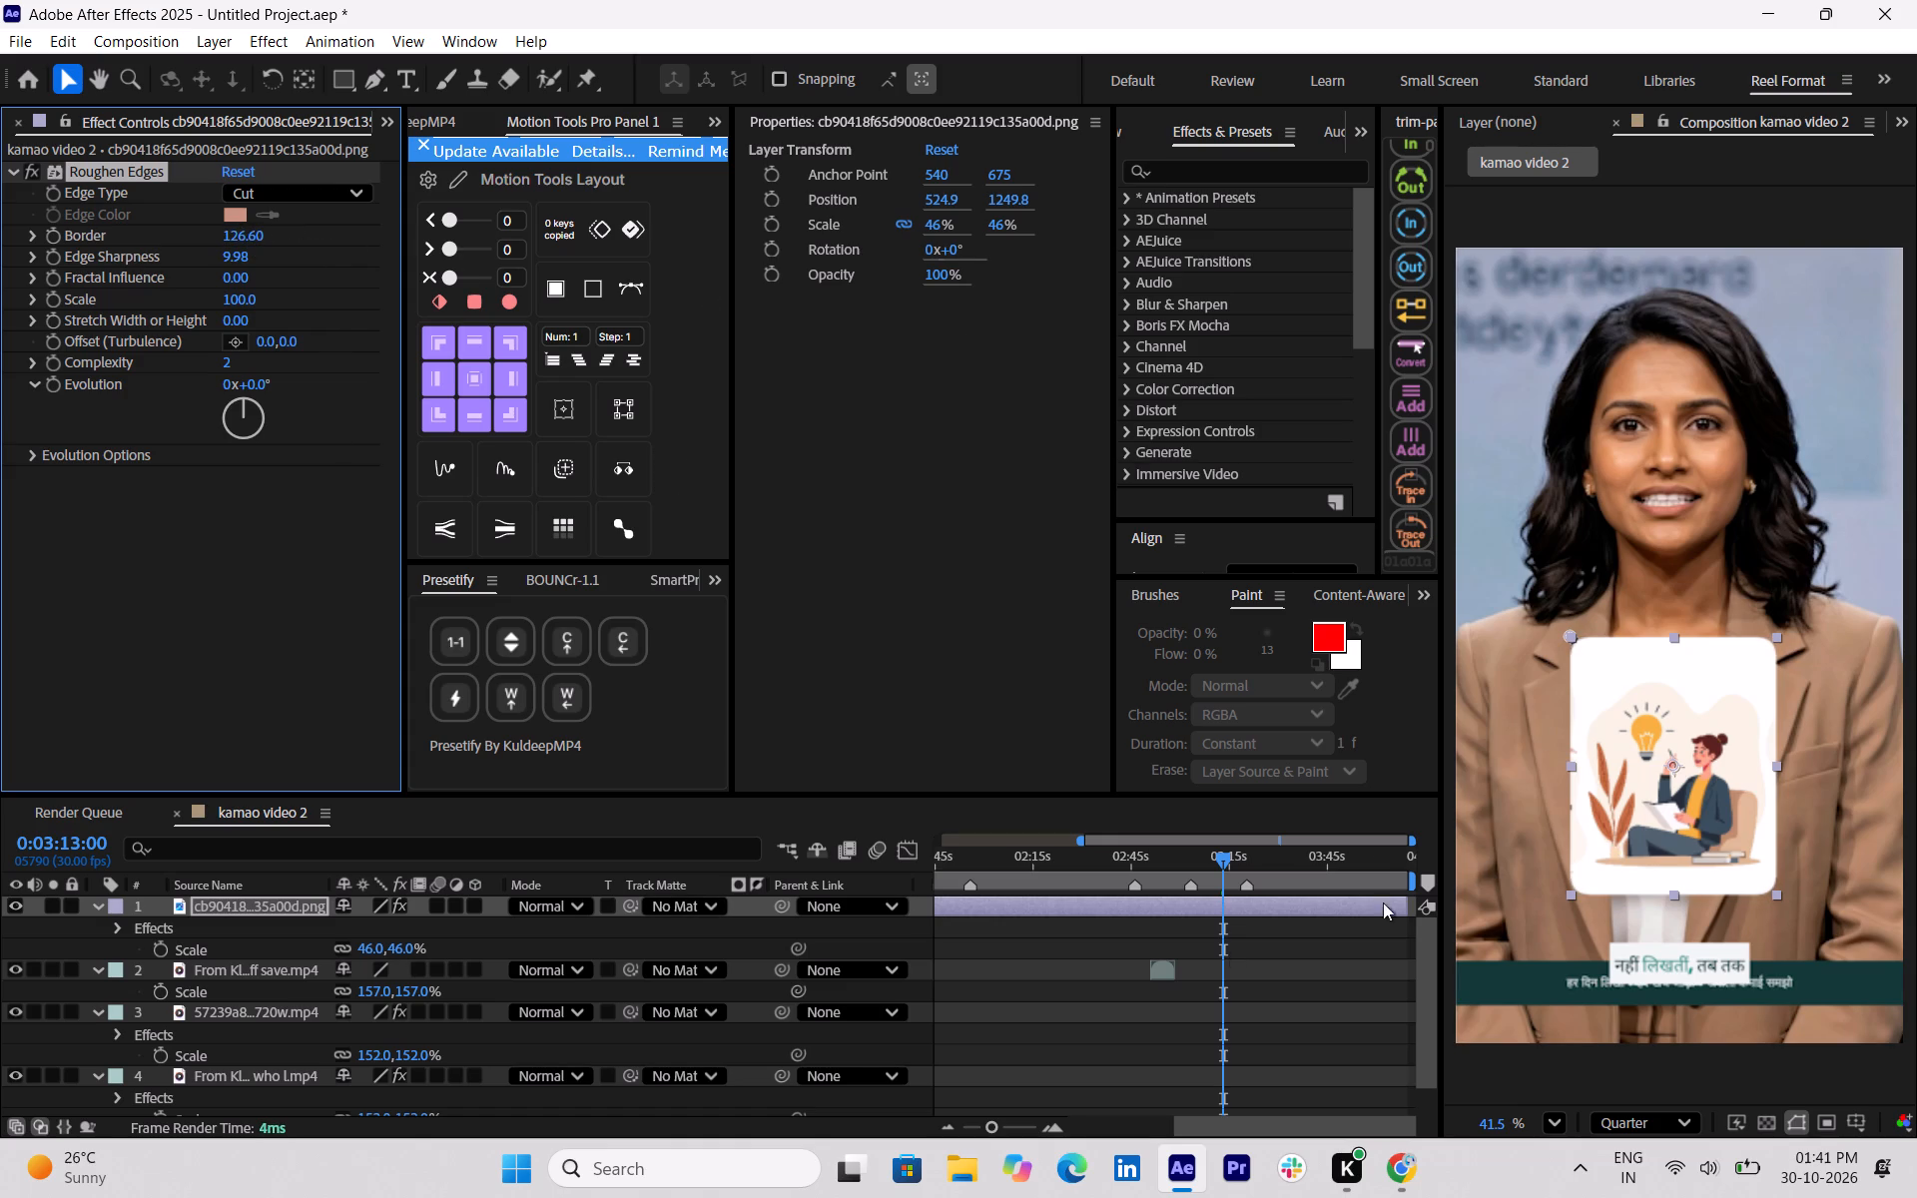
Play the section from about 0:03:07:01 and trim the start of the light bulb illustration layer to 0:03:13:15.
click(1234, 951)
drag(1216, 865, 1196, 864)
key(space)
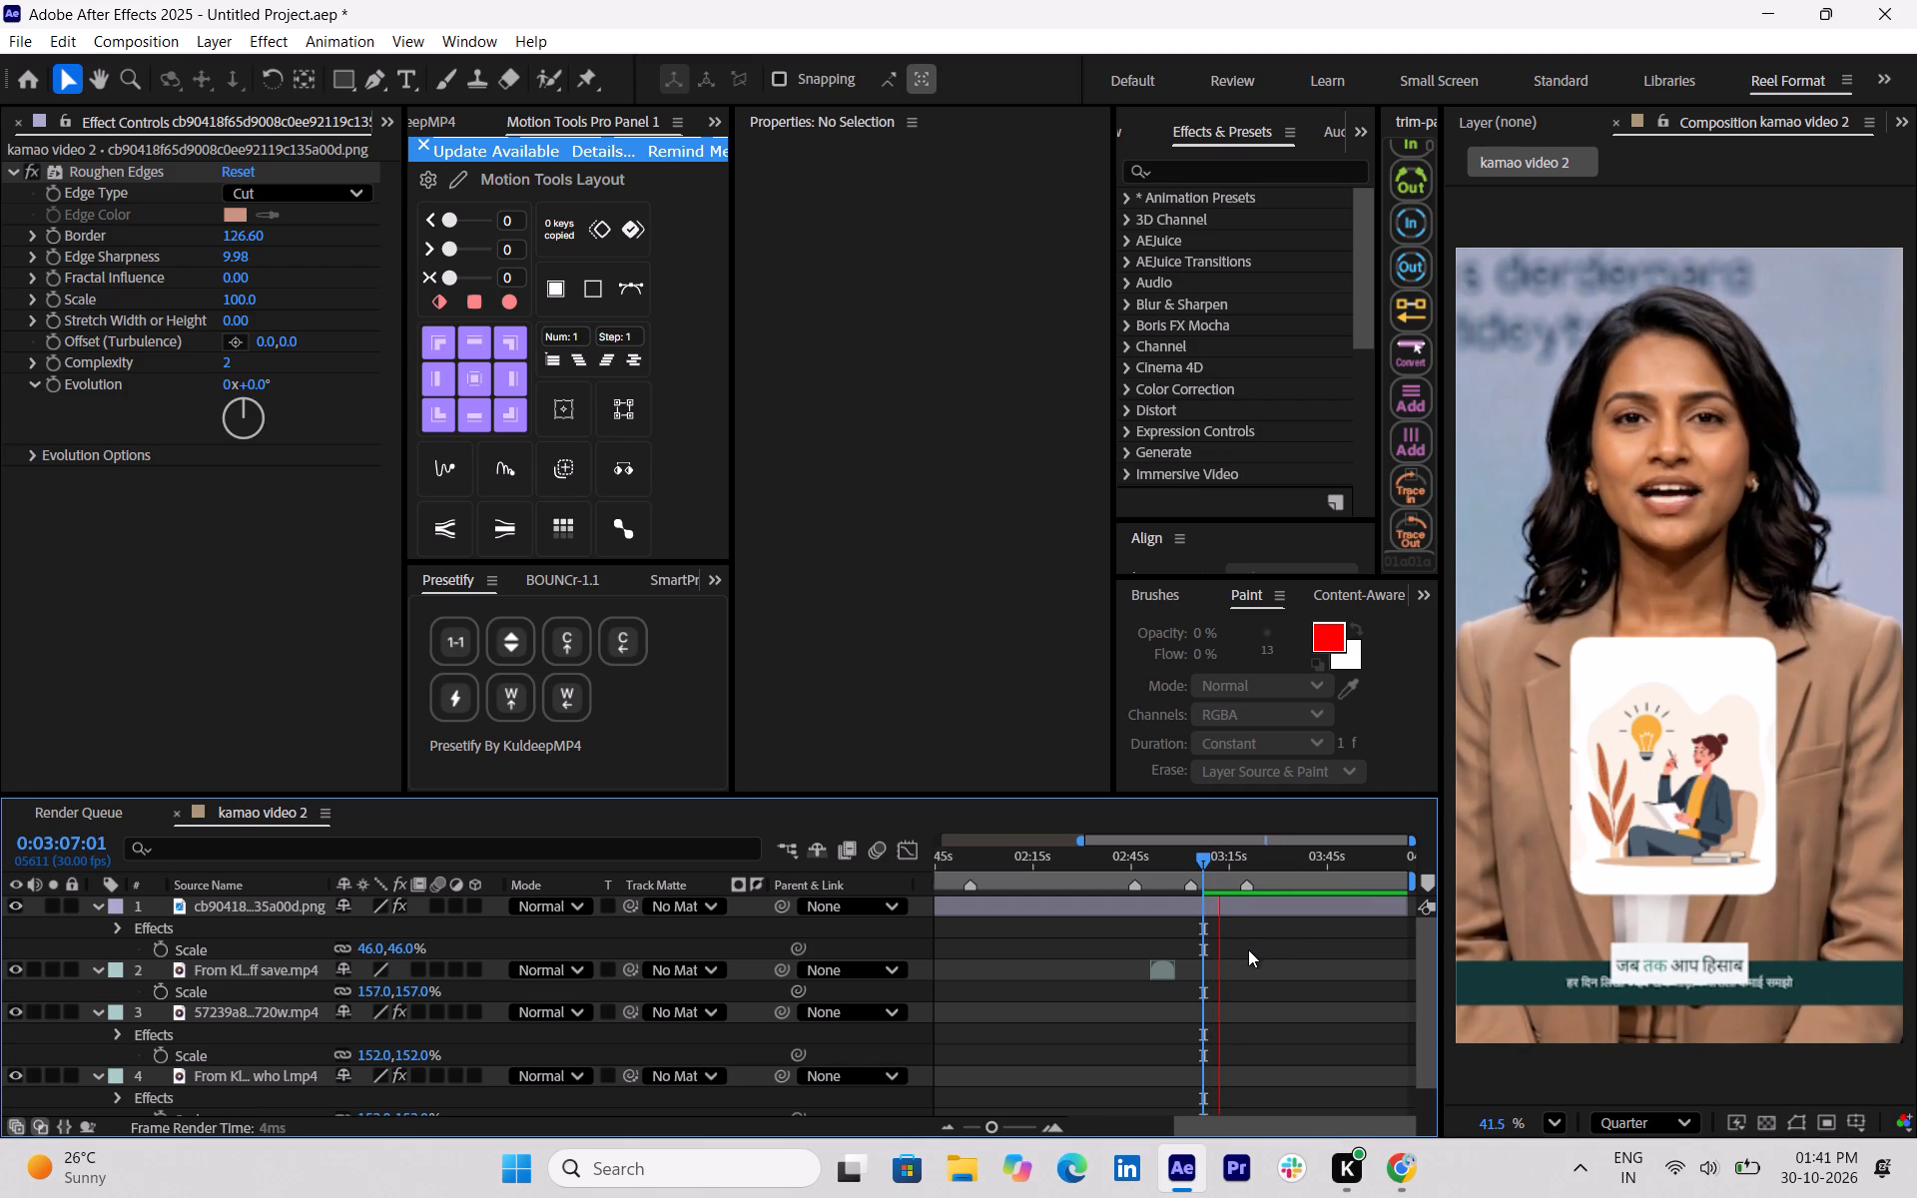
key(space)
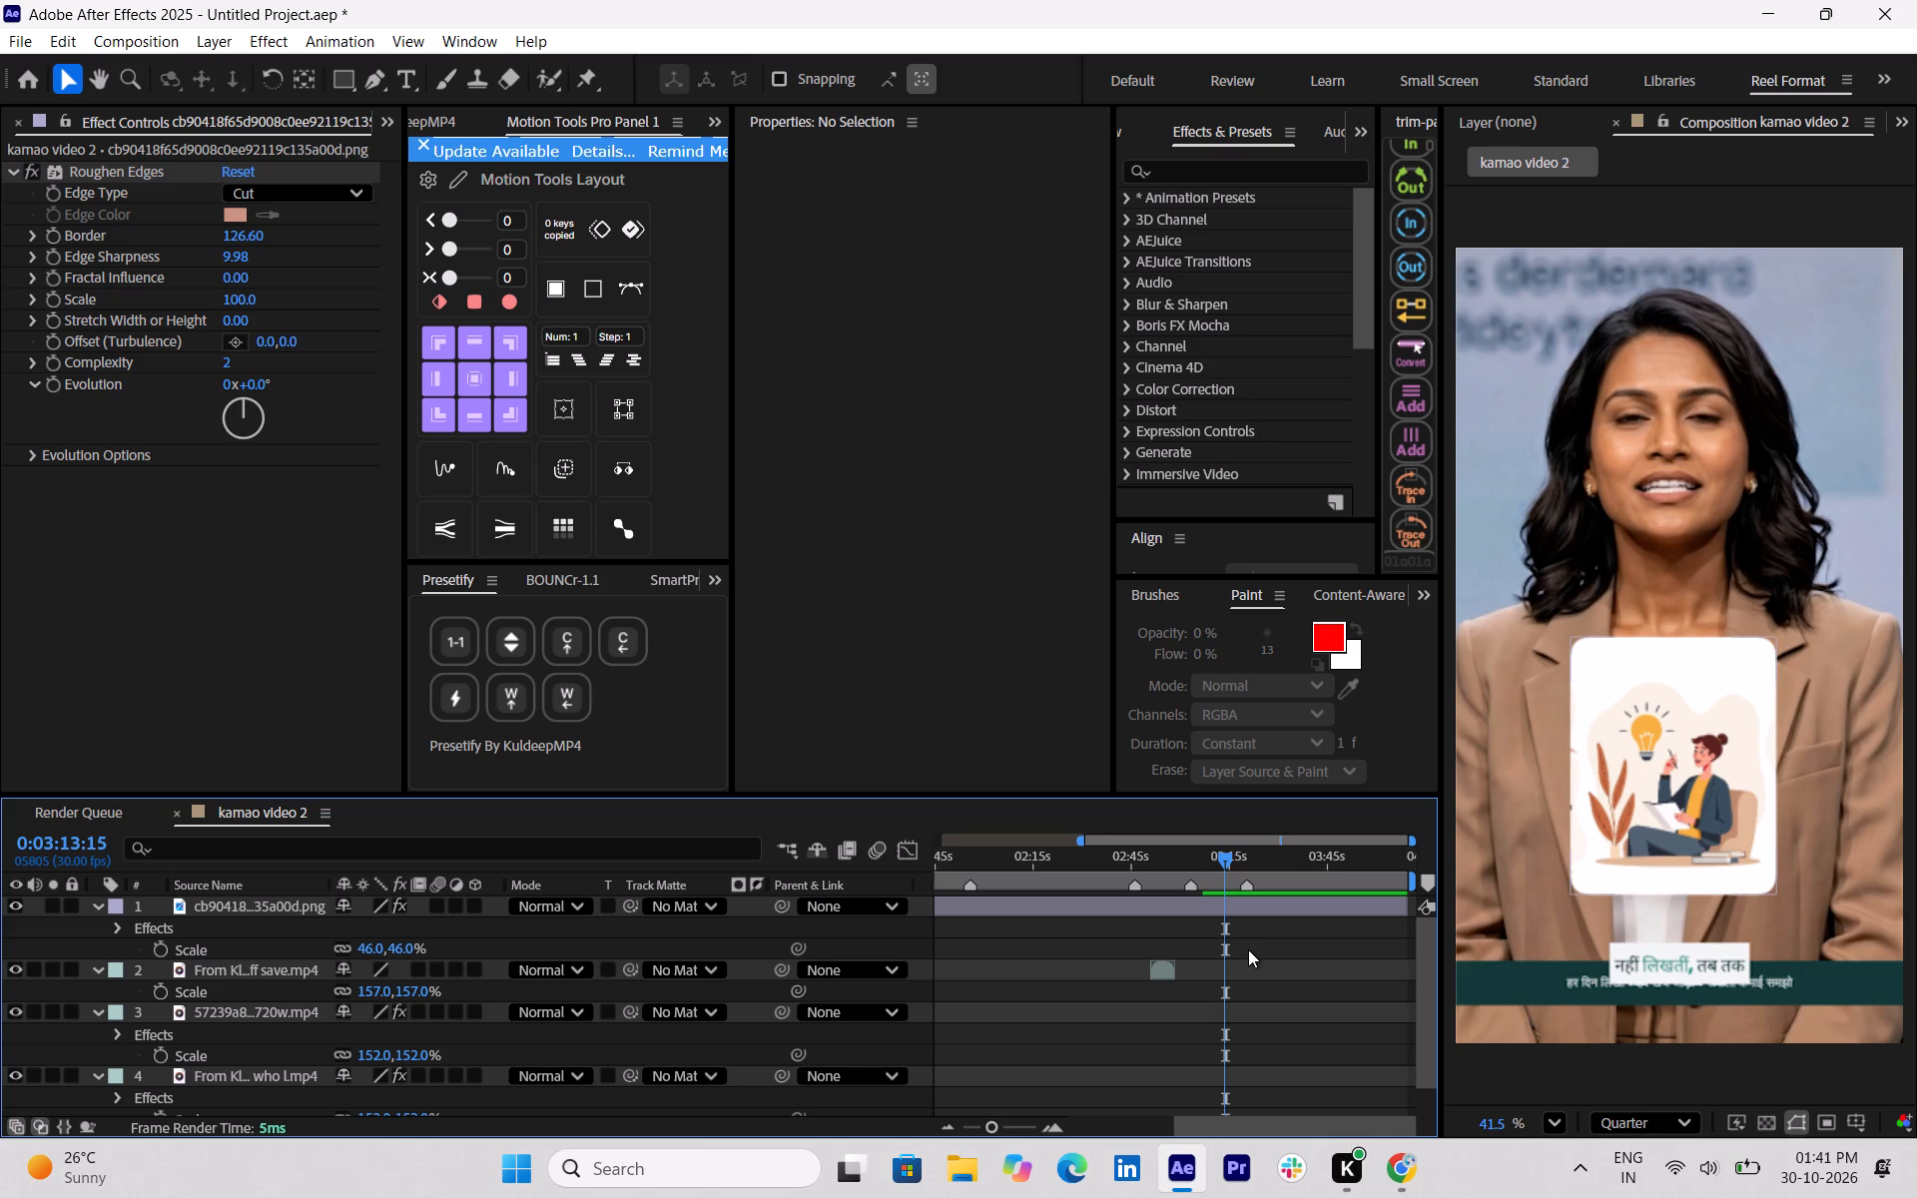
click(1234, 903)
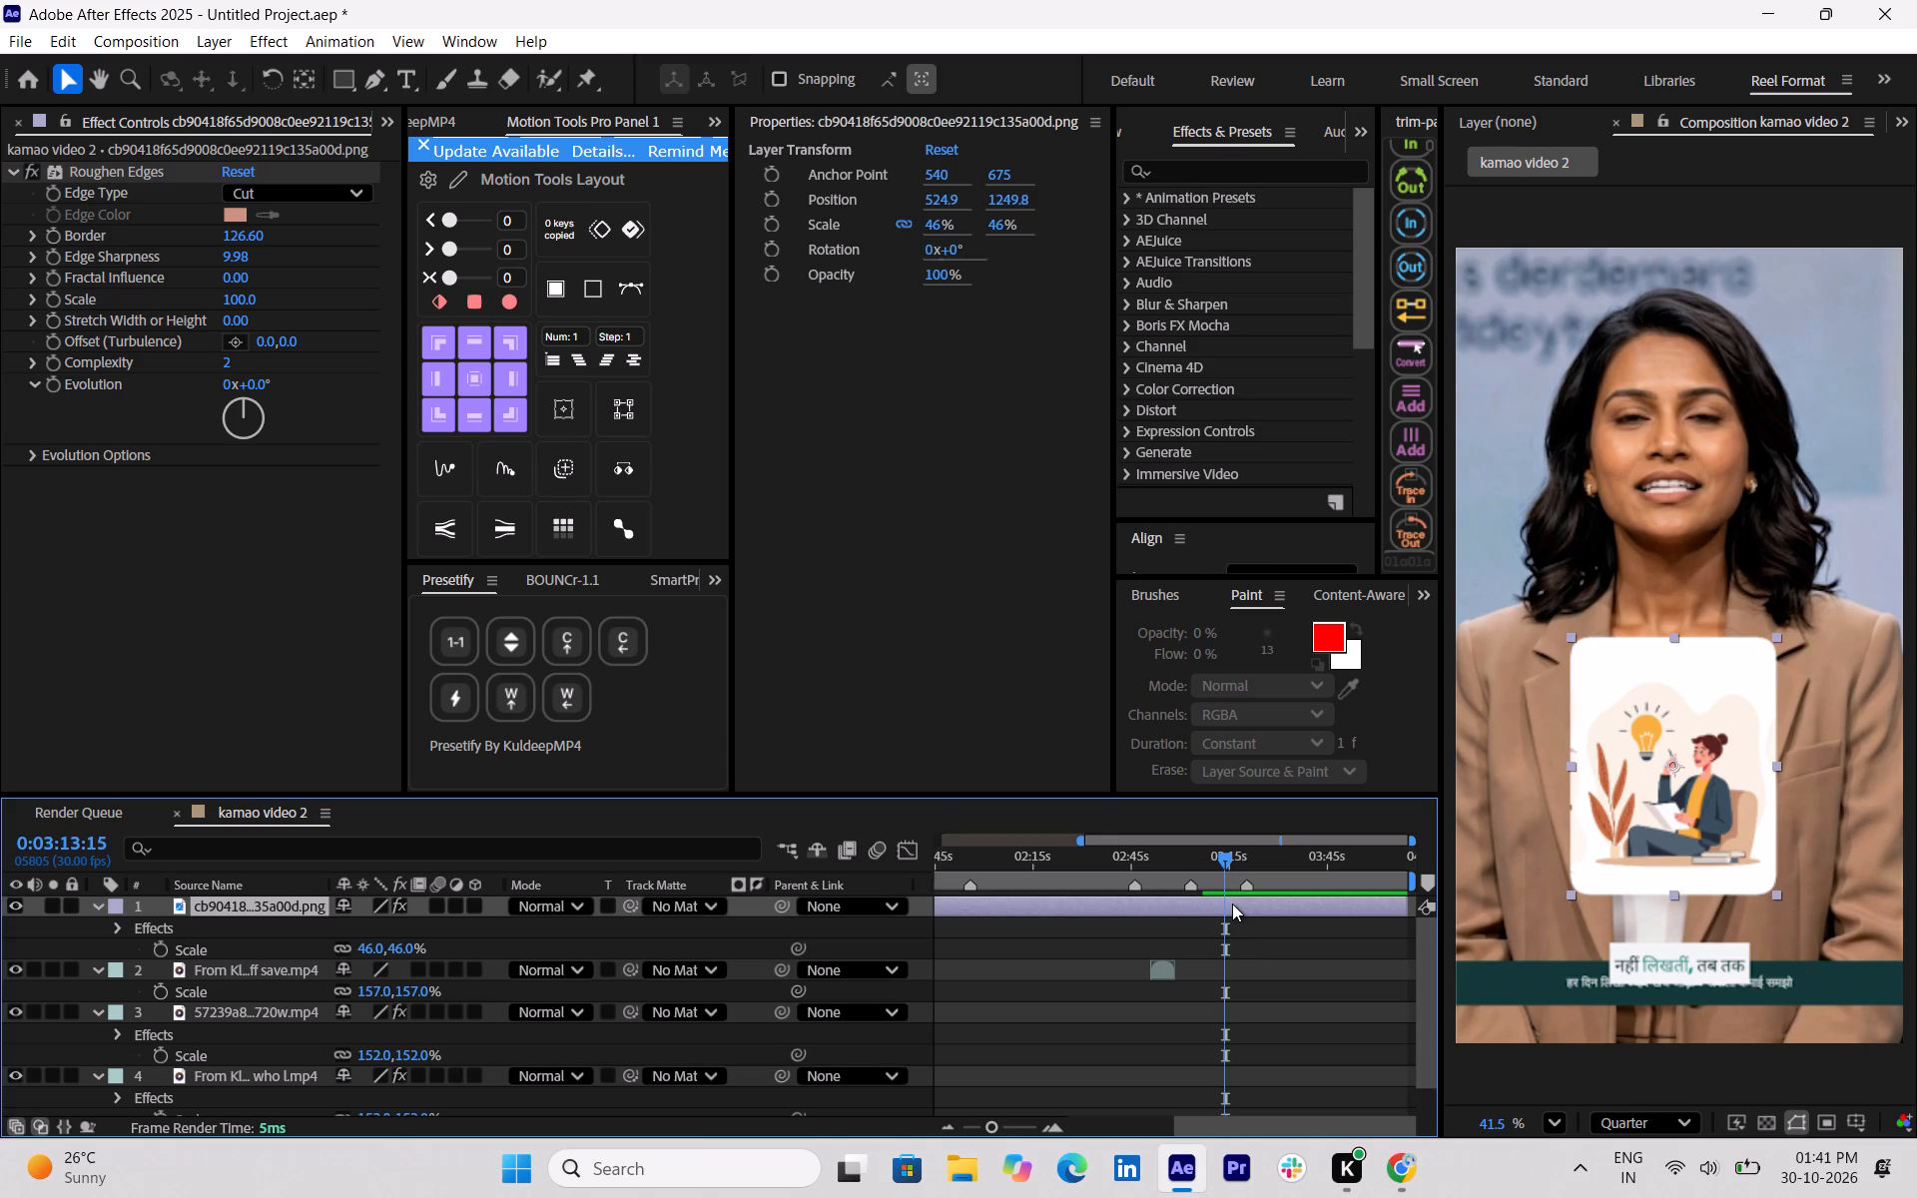
key(alt+bracketleft)
Play on through the following narration and trim the end of the light bulb illustration layer to 0:03:20:23.
key(space)
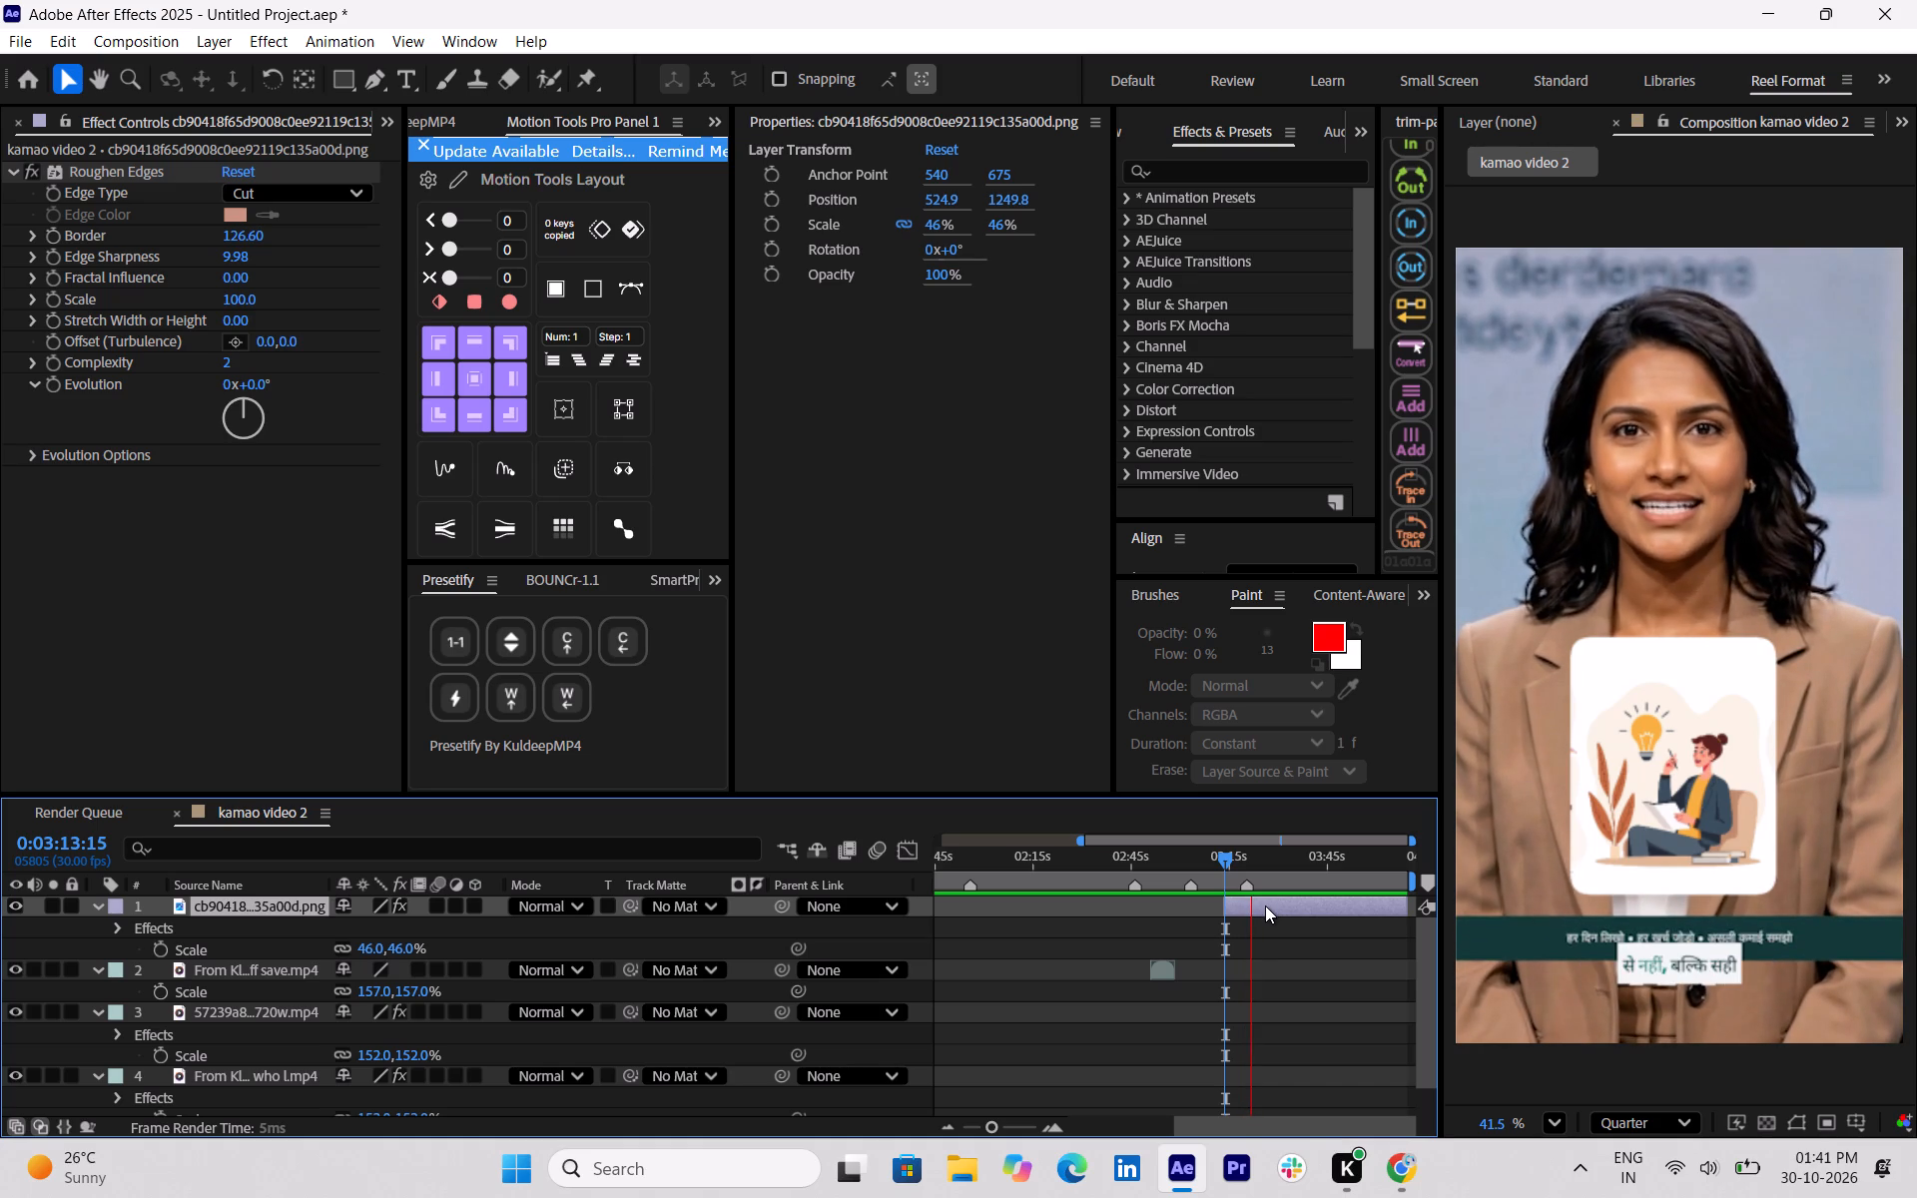
drag(1258, 1120, 1281, 1120)
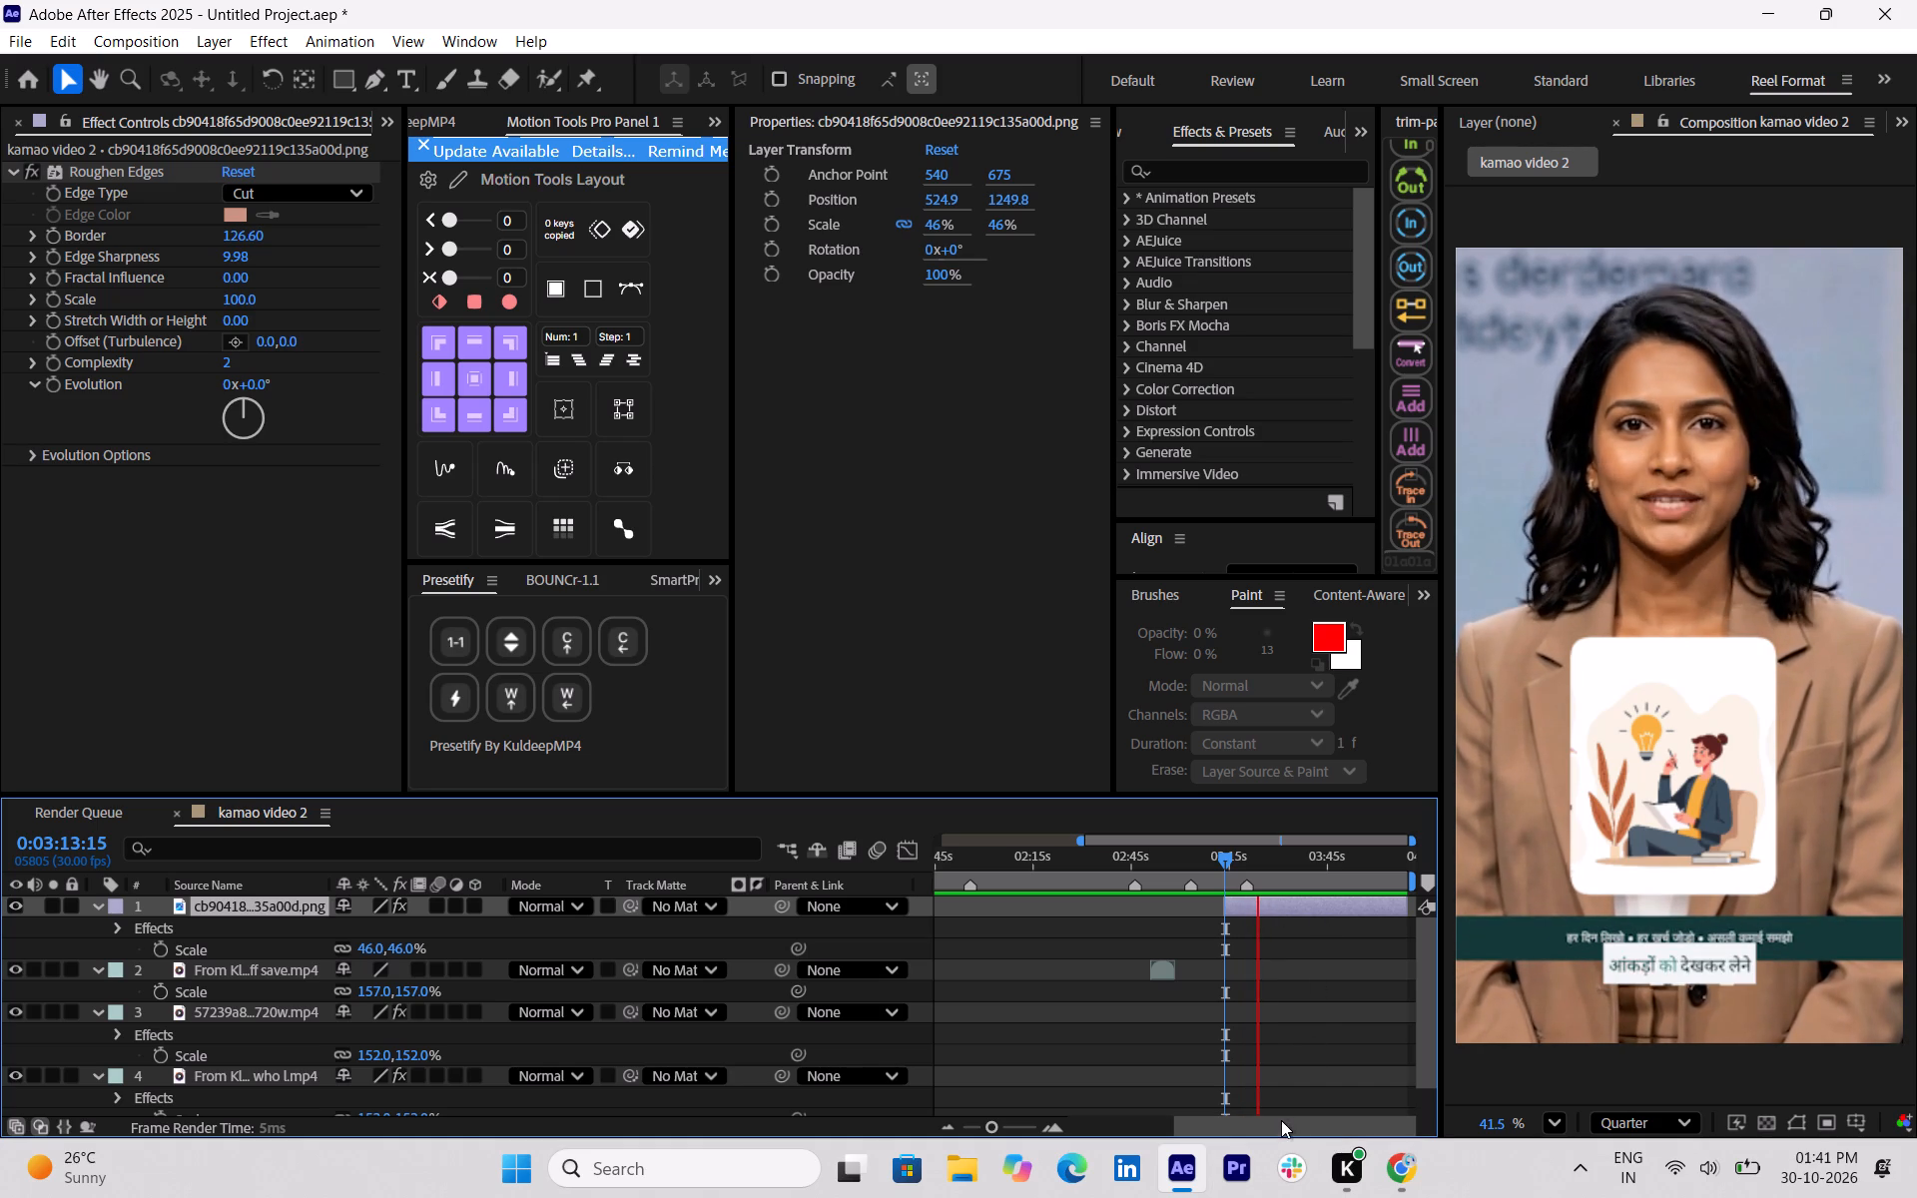
drag(1281, 1120, 1347, 1119)
scroll(1354, 1067, down, 2)
scroll(1347, 1067, up, 2)
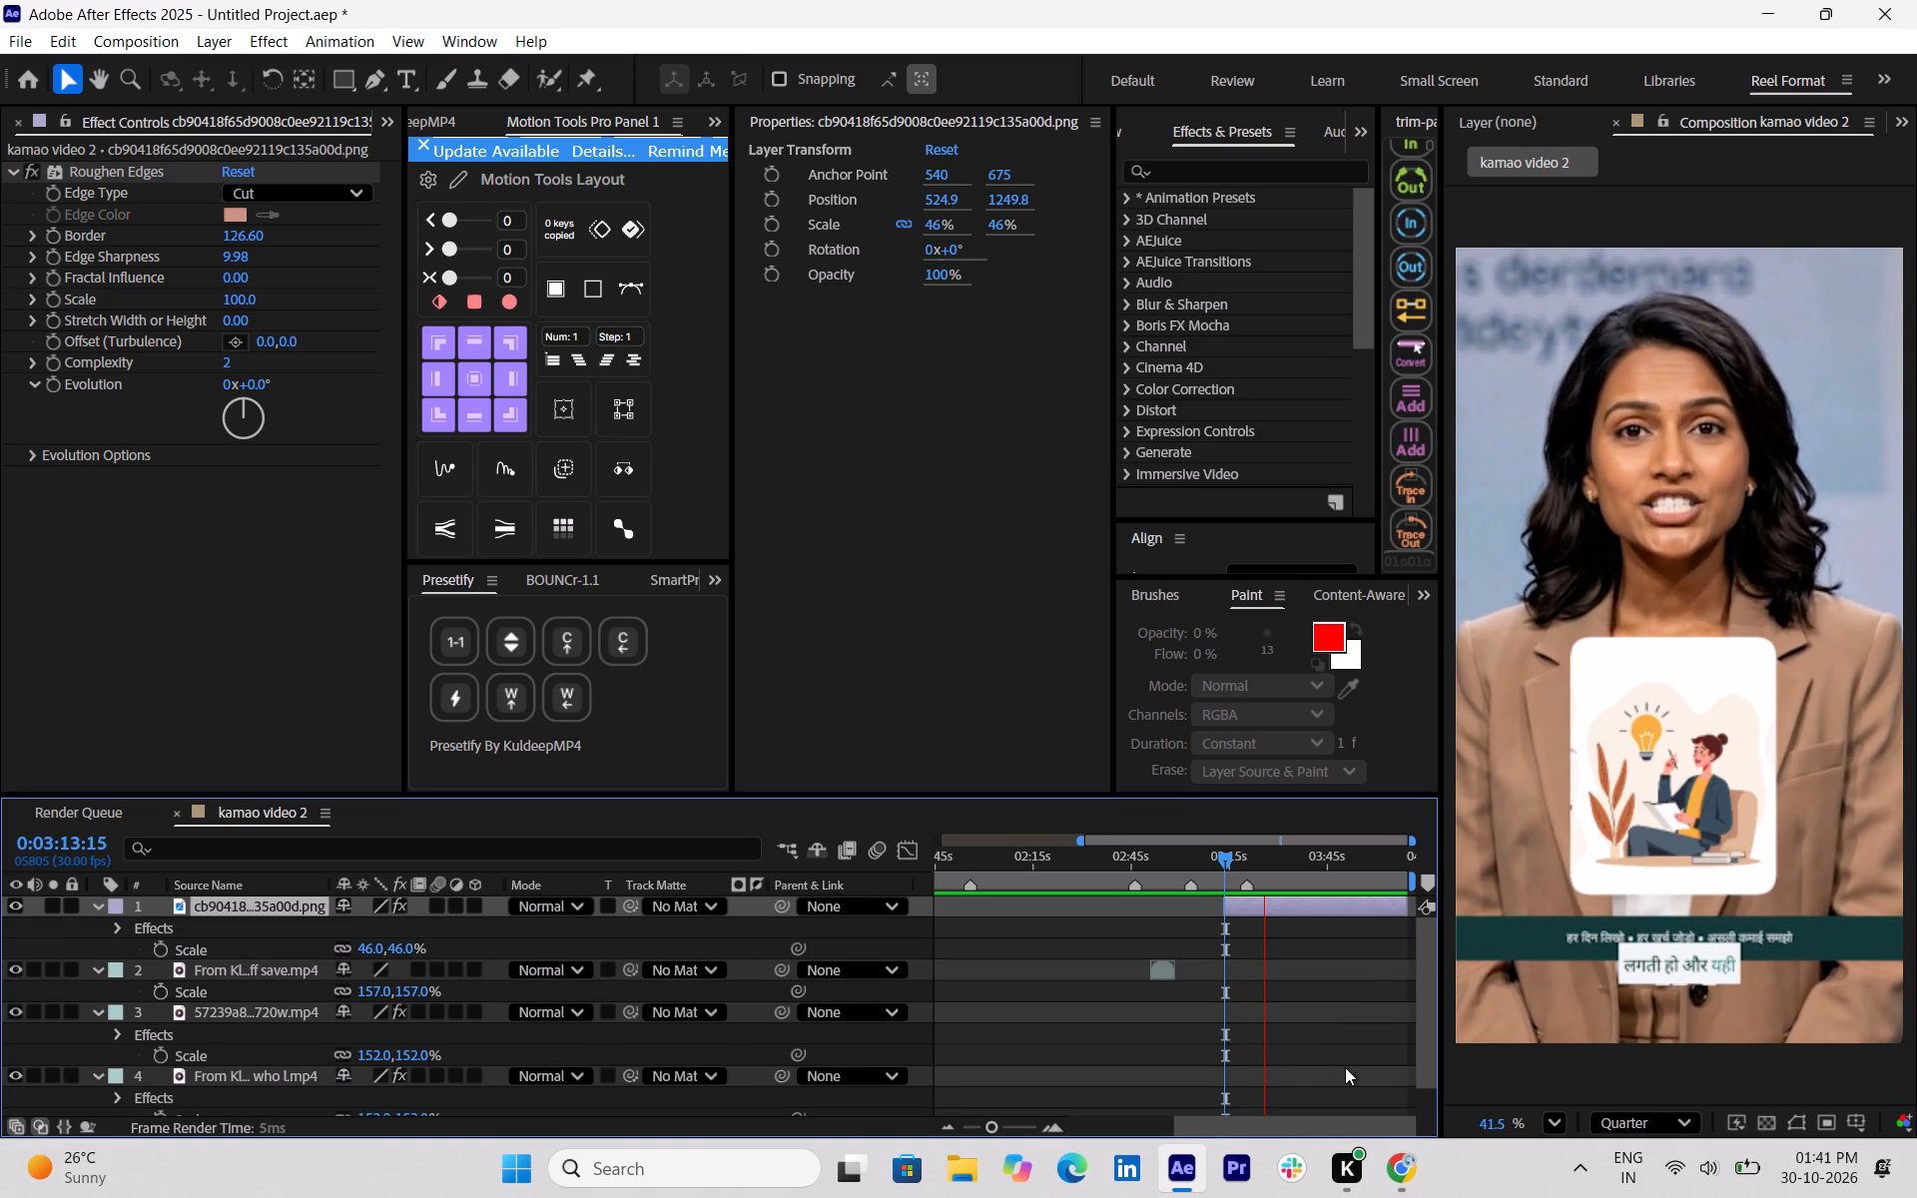
scroll(1328, 1067, down, 2)
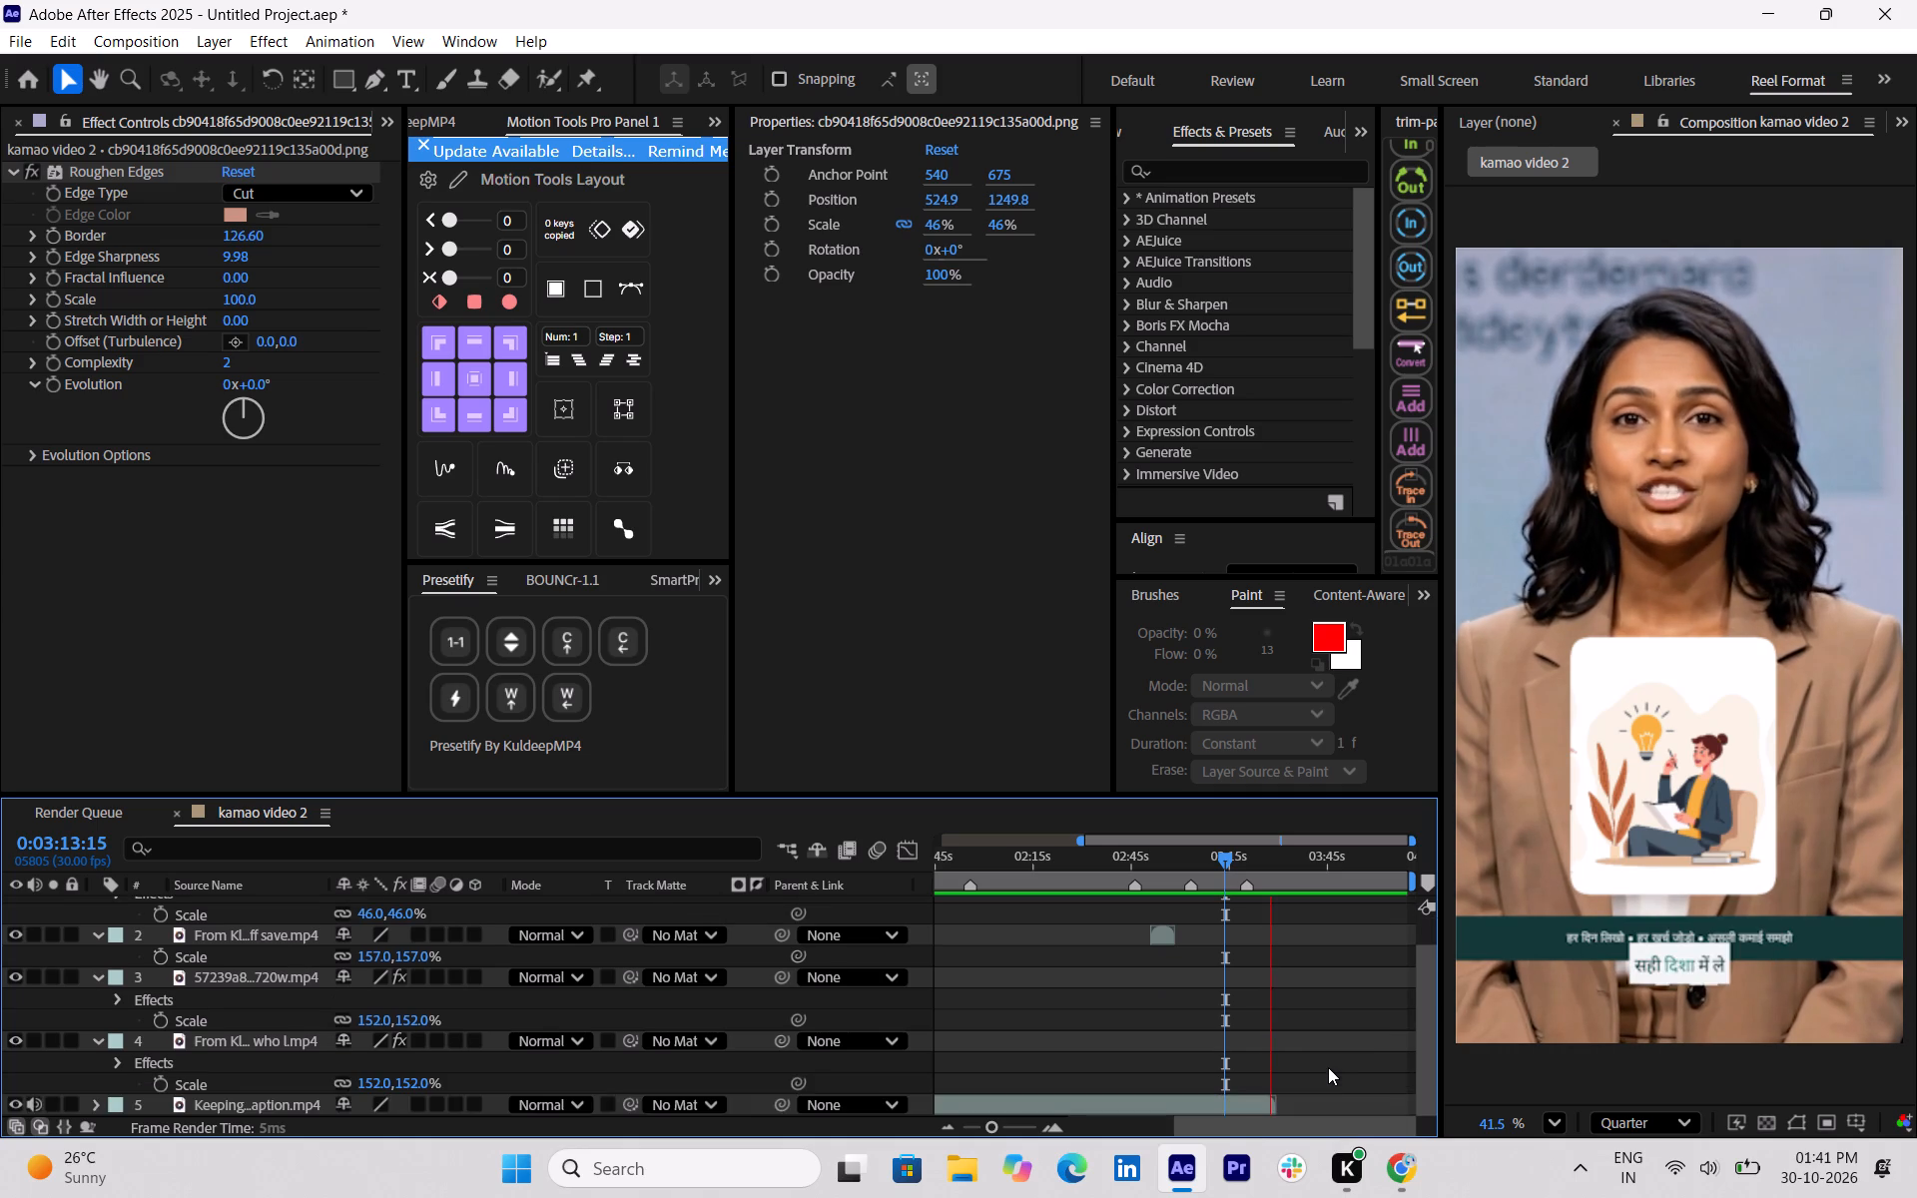
scroll(1328, 1067, up, 1)
key(space)
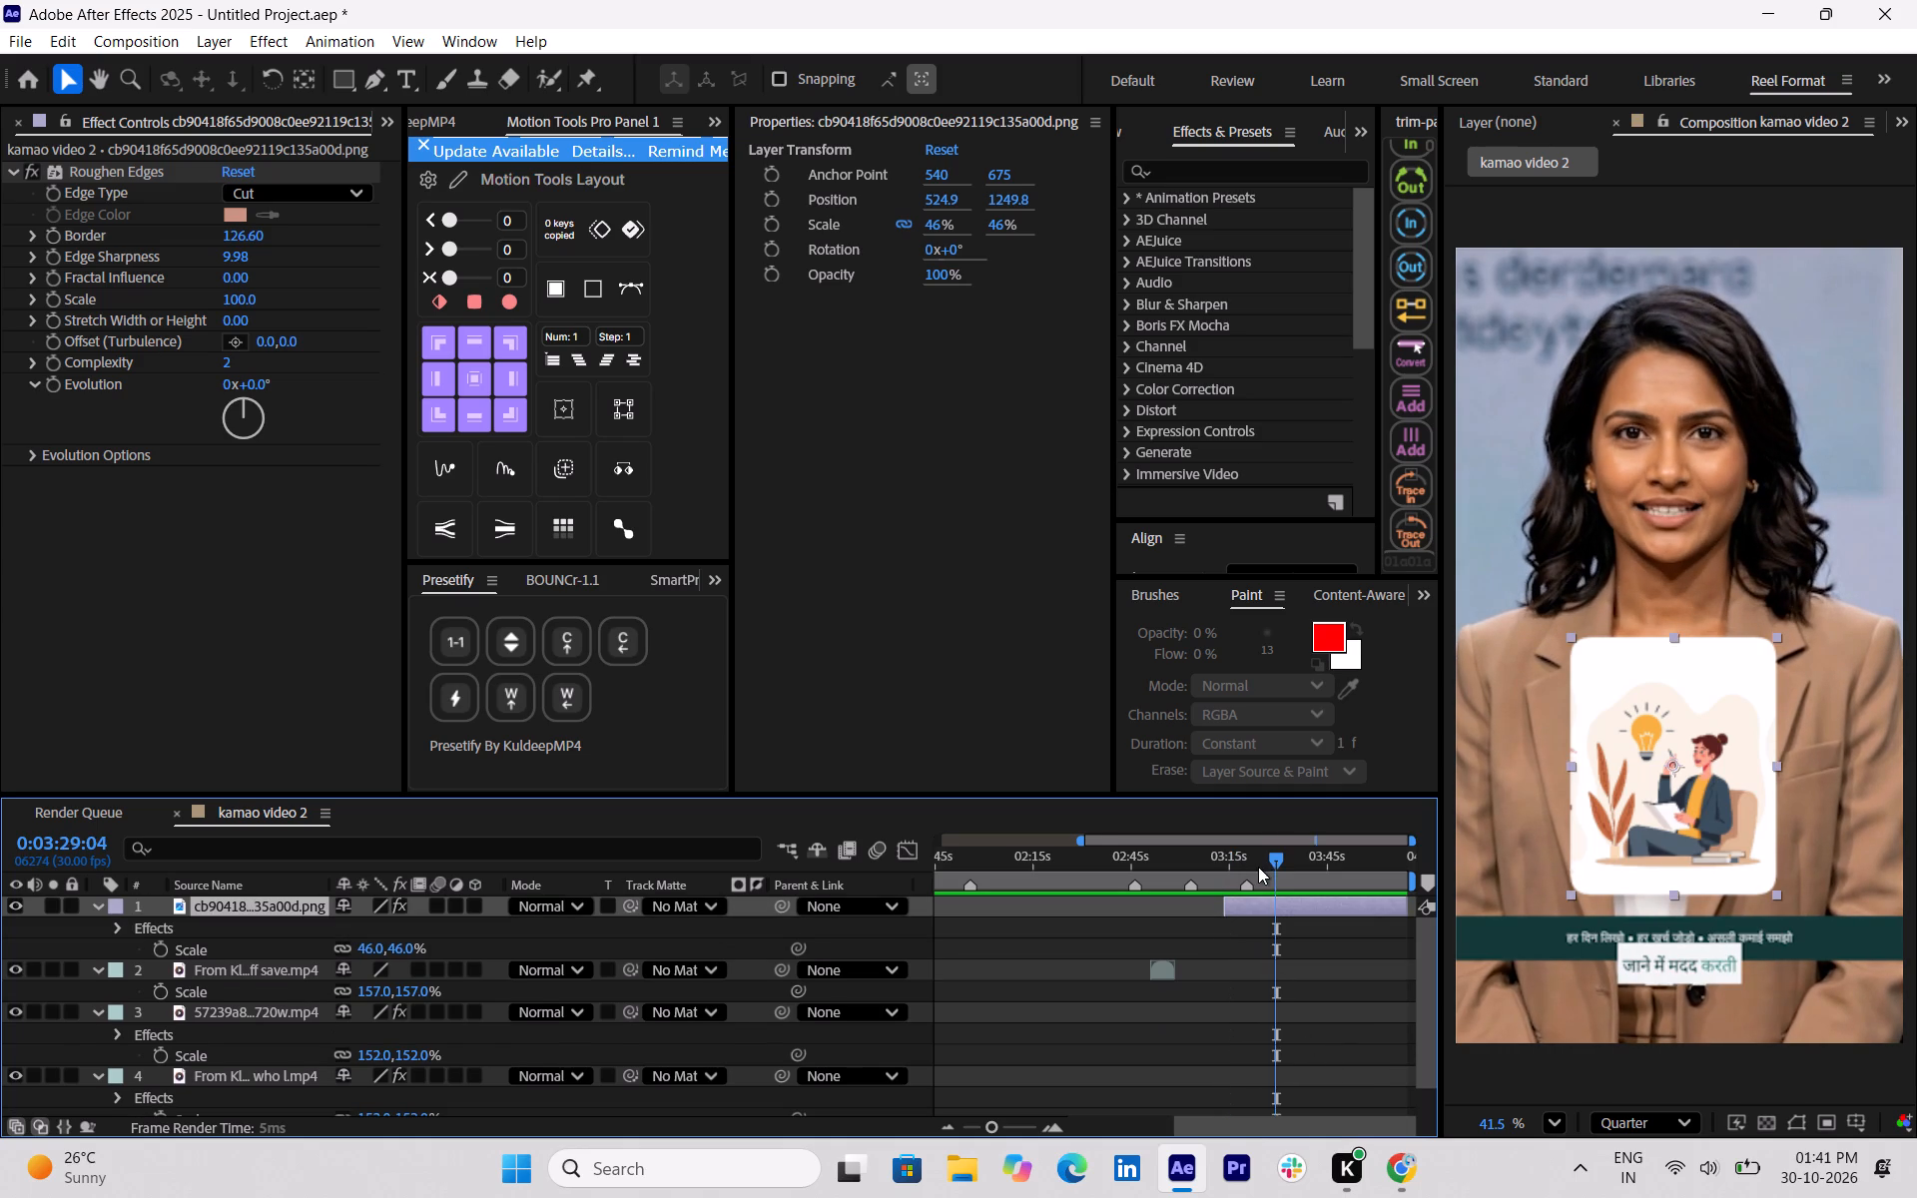
drag(1273, 867, 1247, 867)
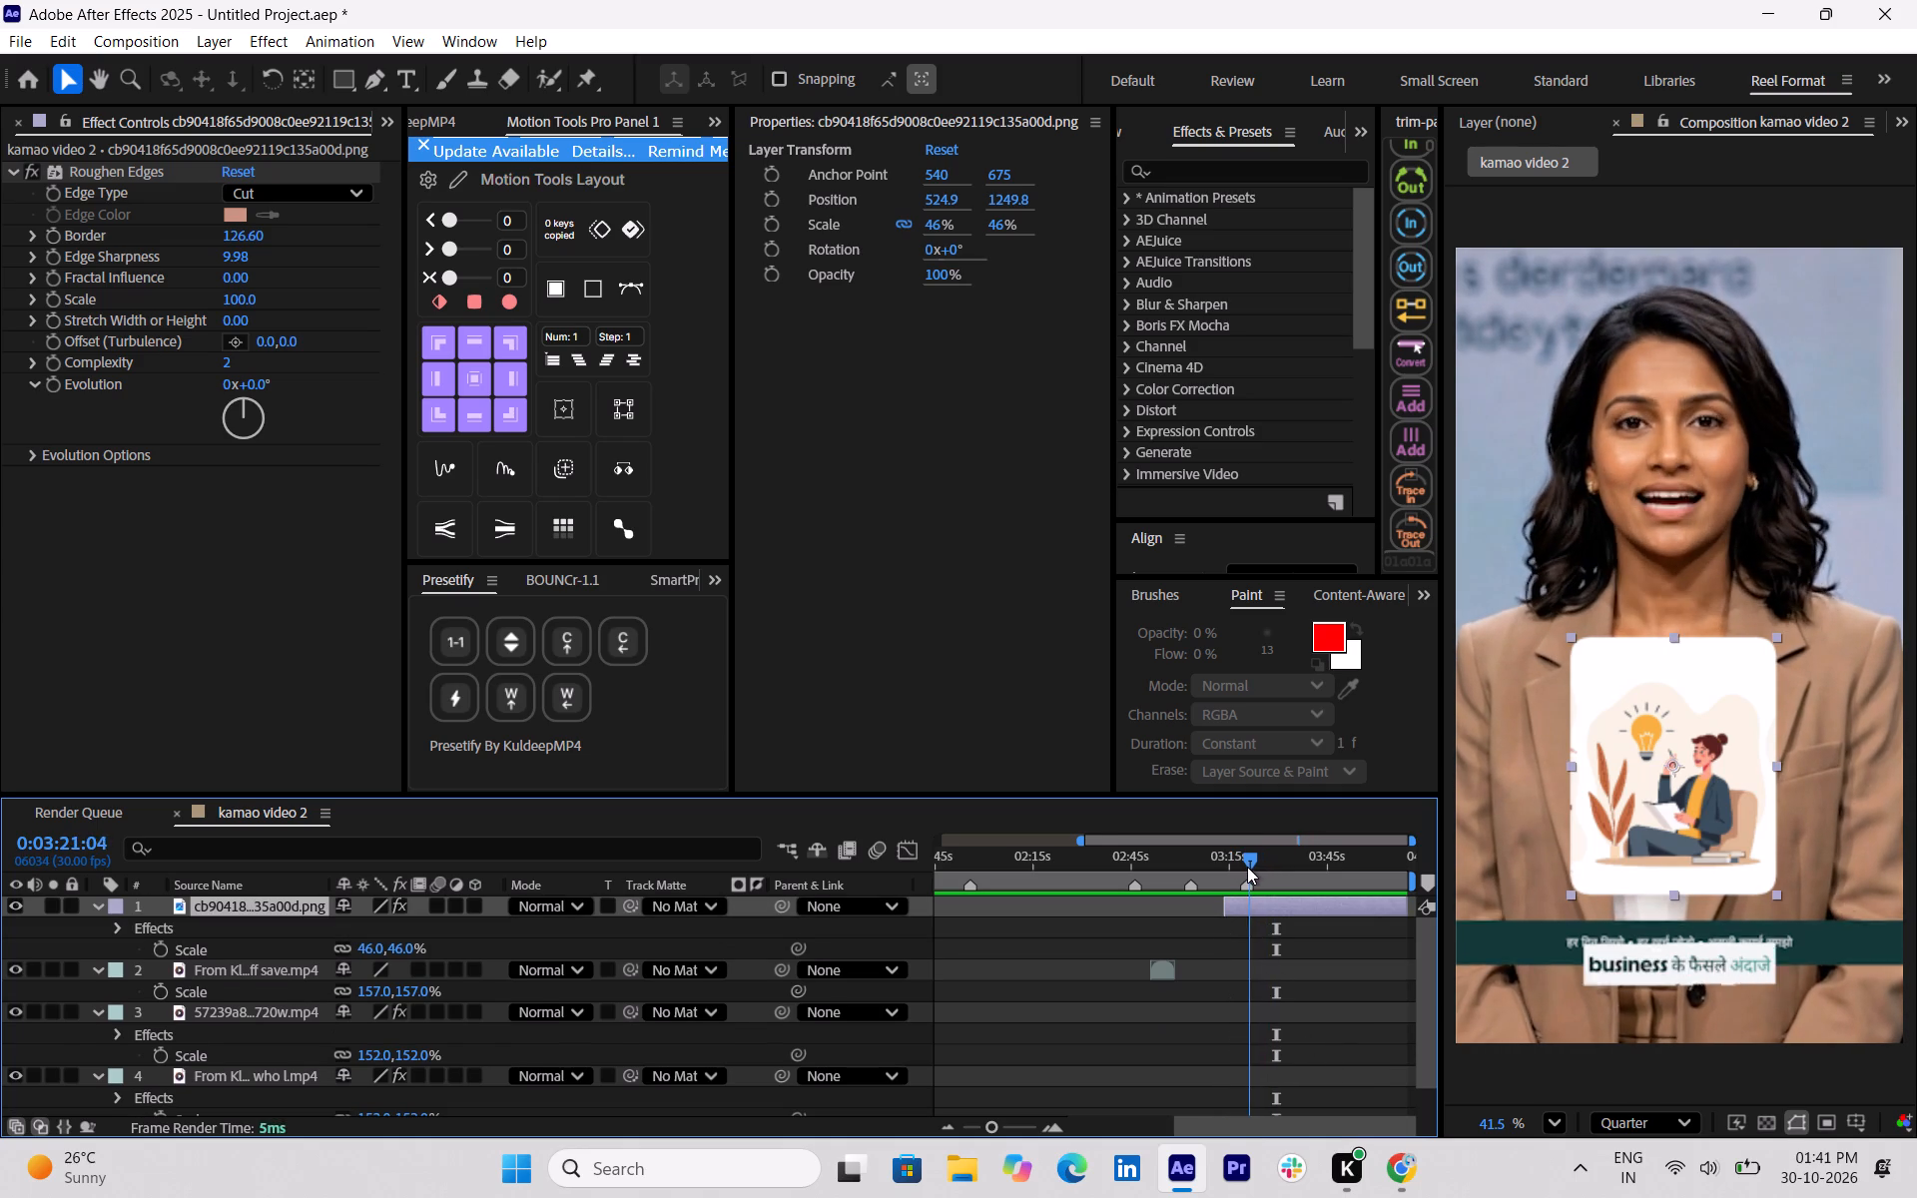
drag(1247, 867, 1245, 867)
key(alt+bracketright)
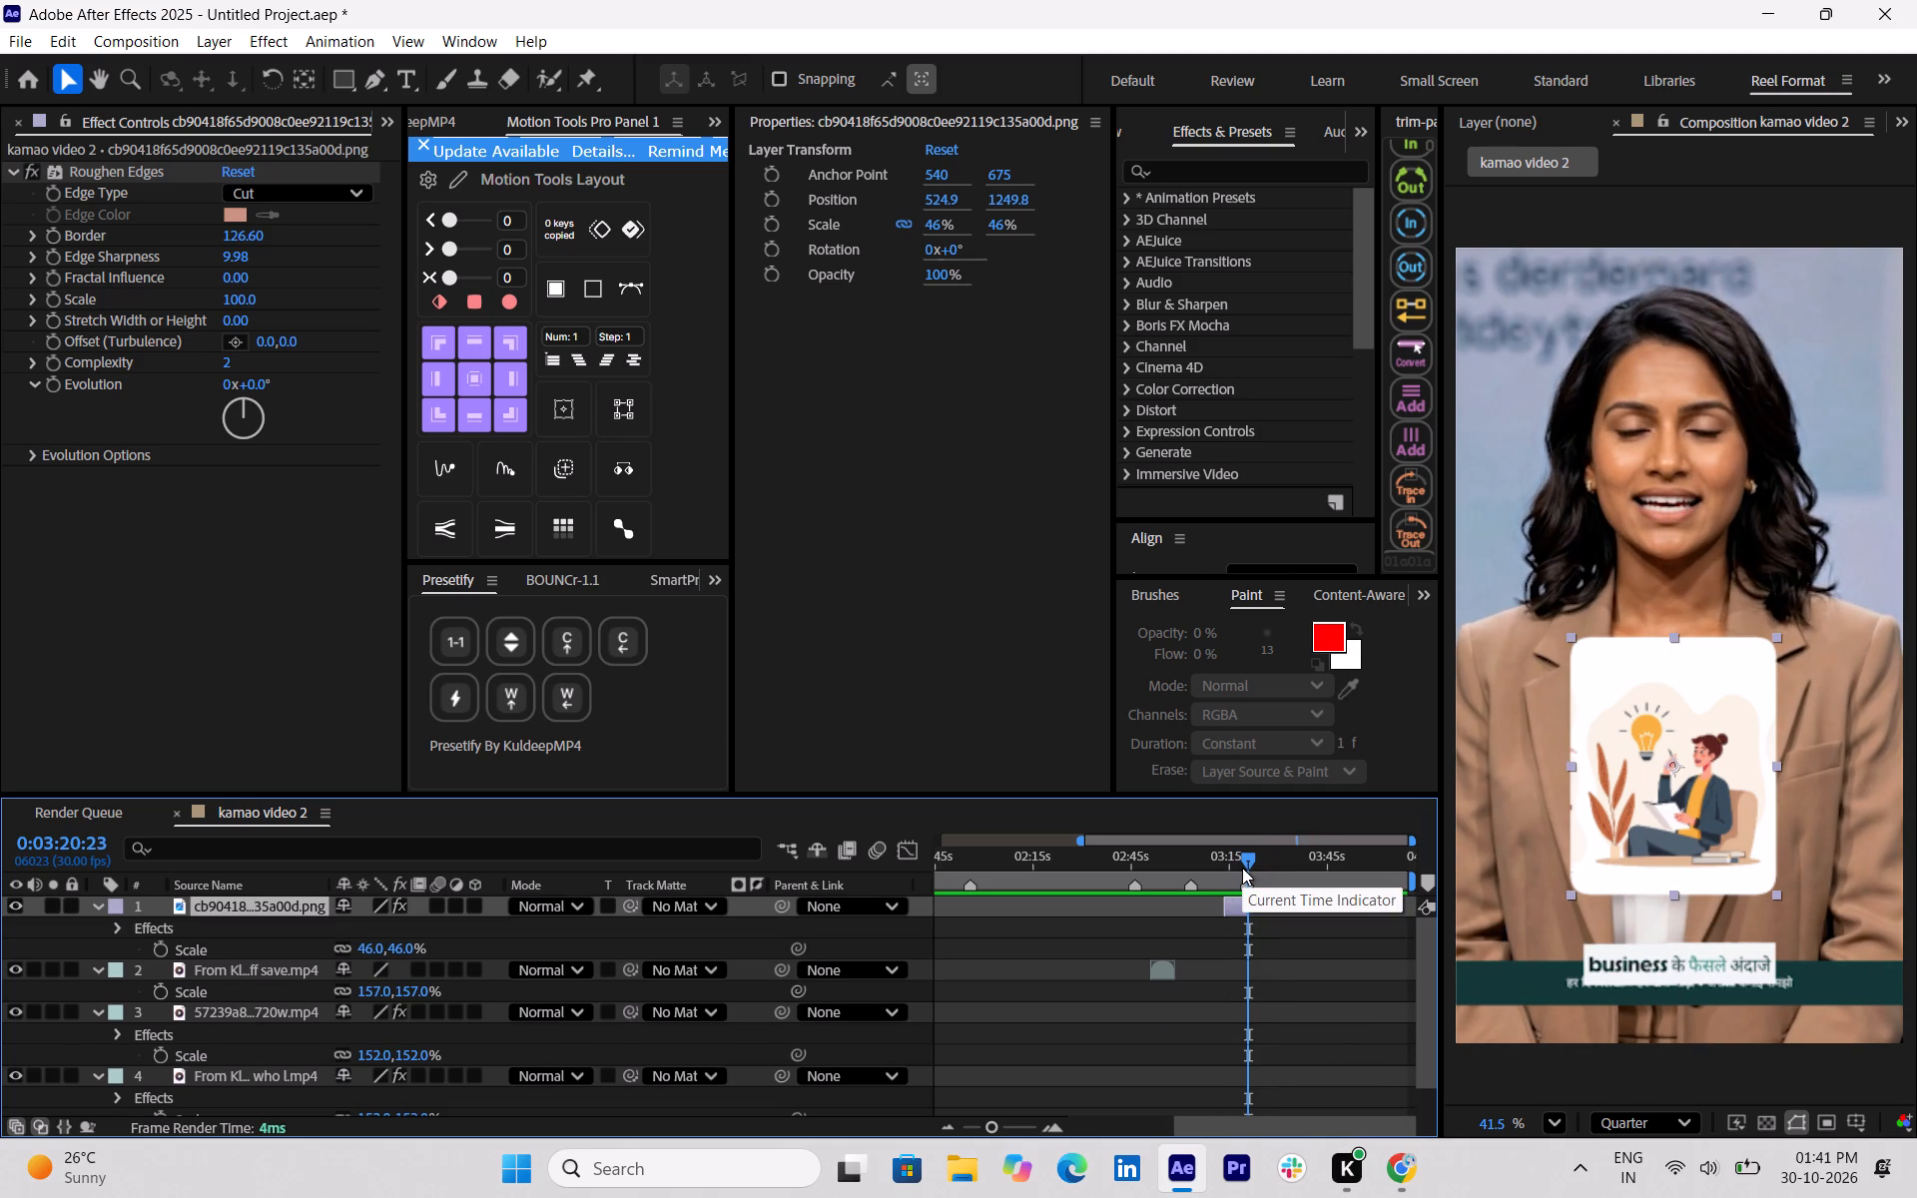
Add the women's wear shop PNG from the project files to kamao video 2, starting shortly after the light bulb illustration ends.
key(ctrl+i)
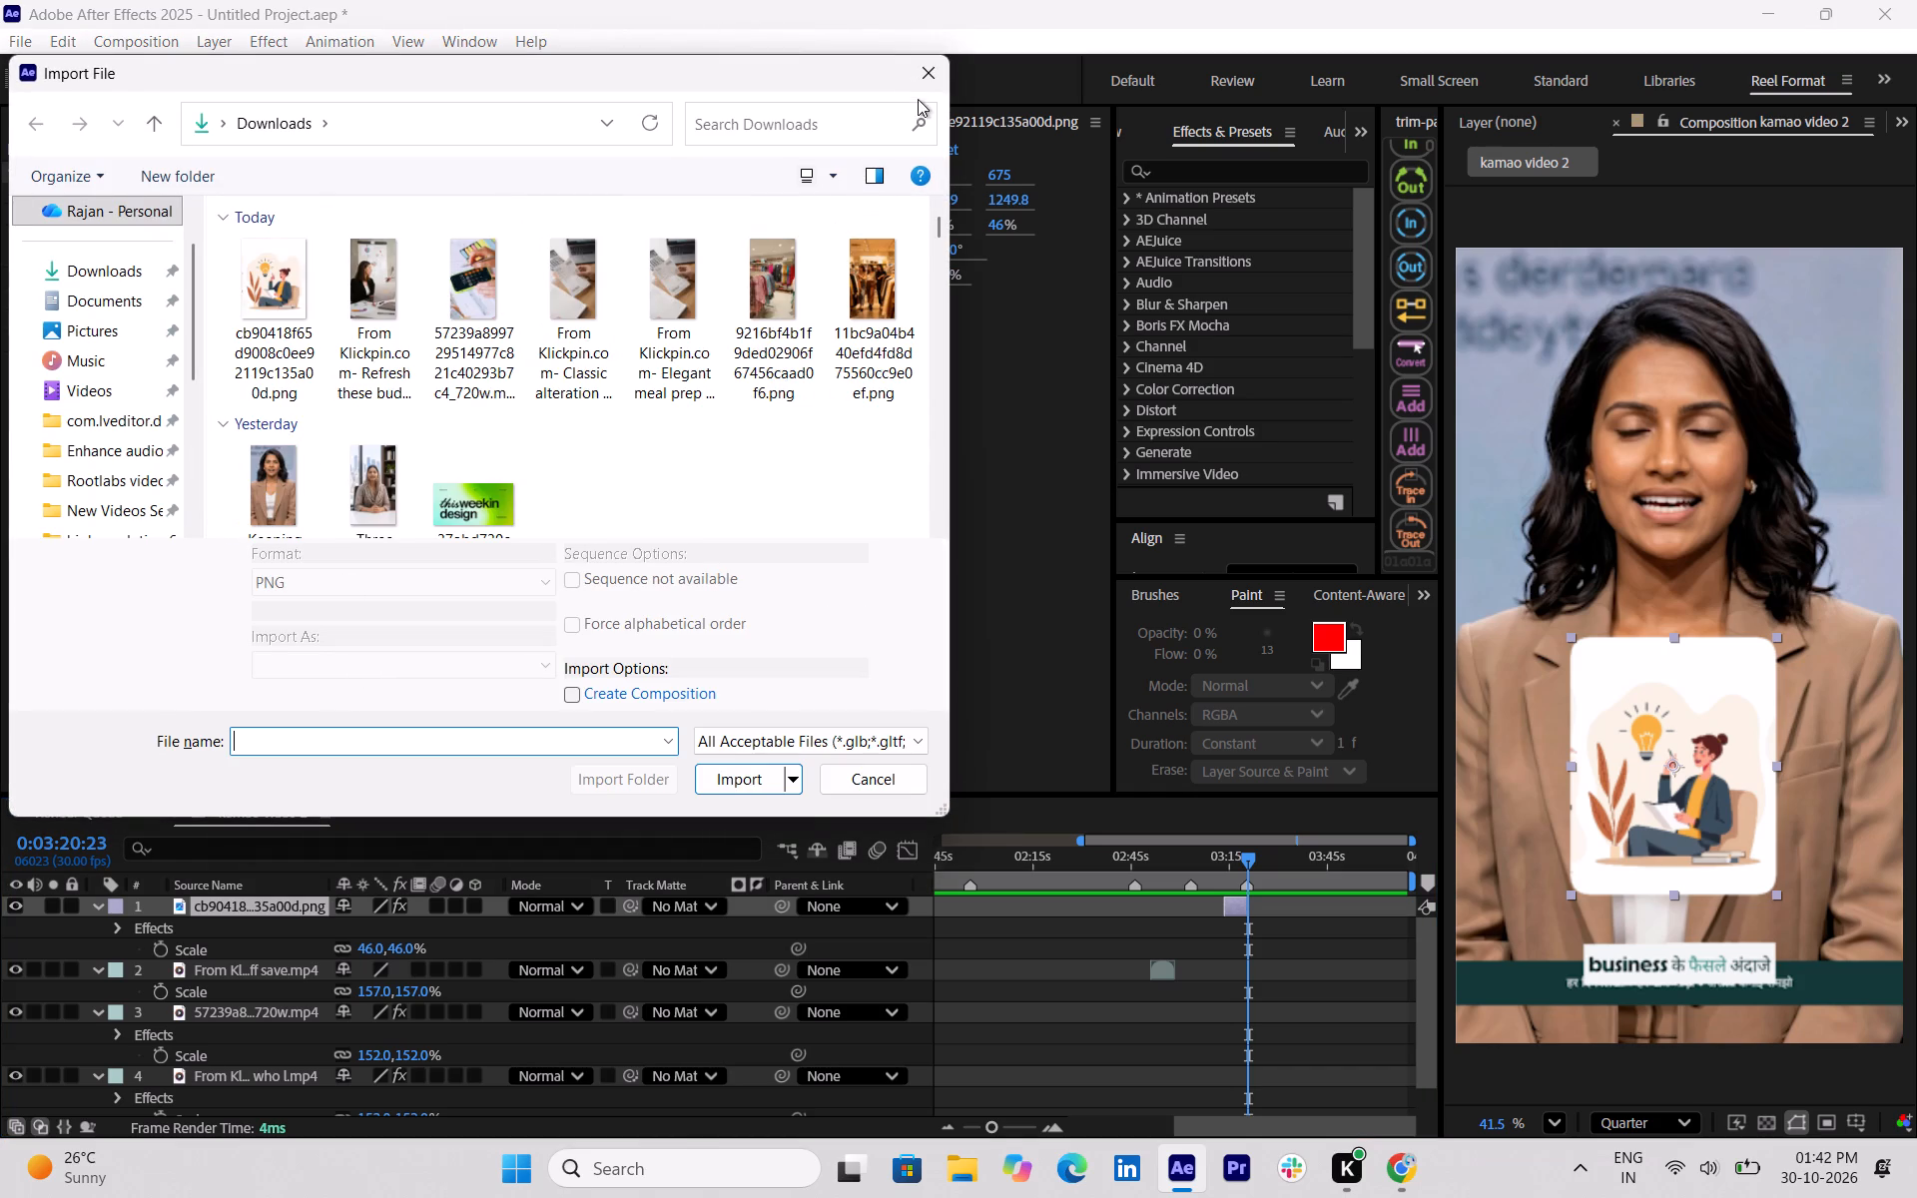
click(927, 75)
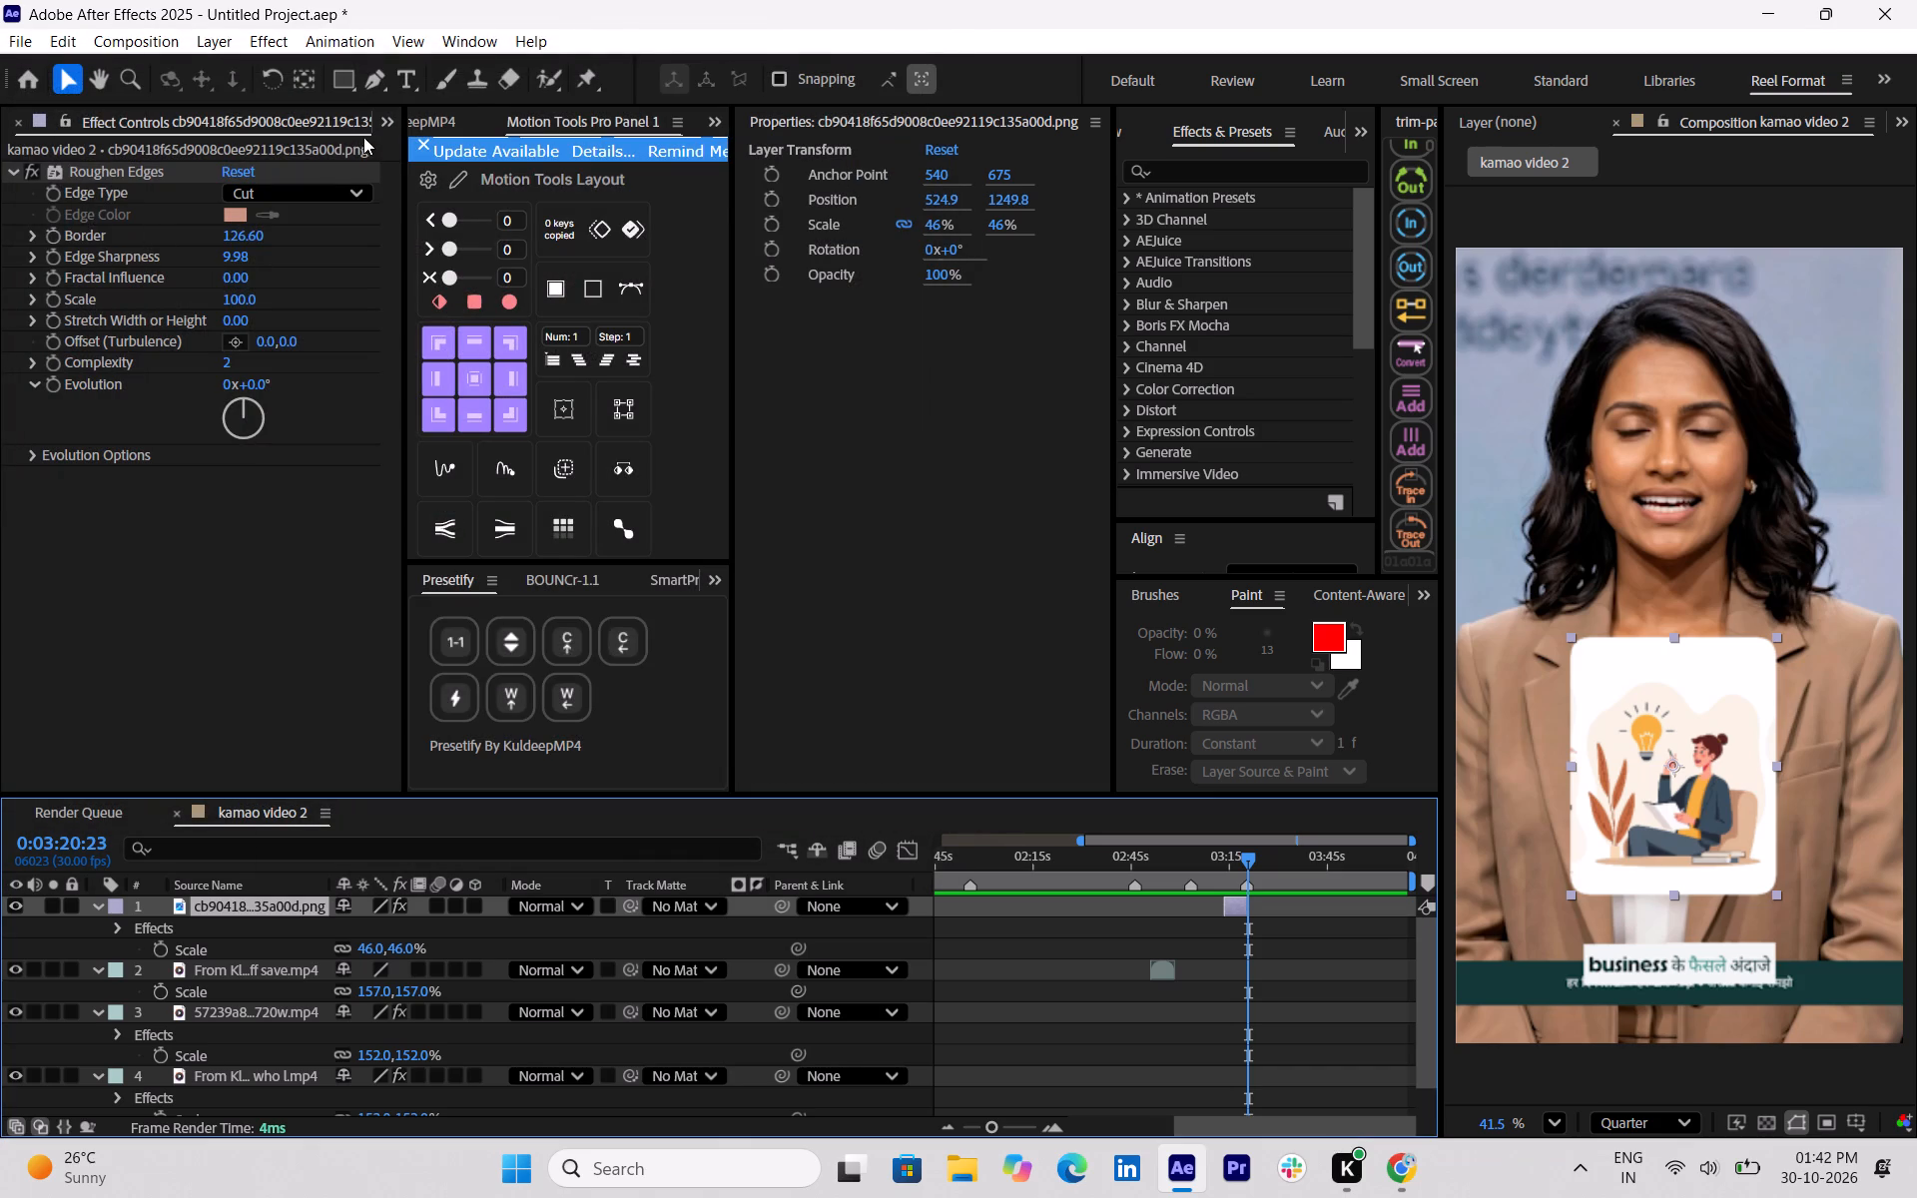
click(378, 122)
click(385, 158)
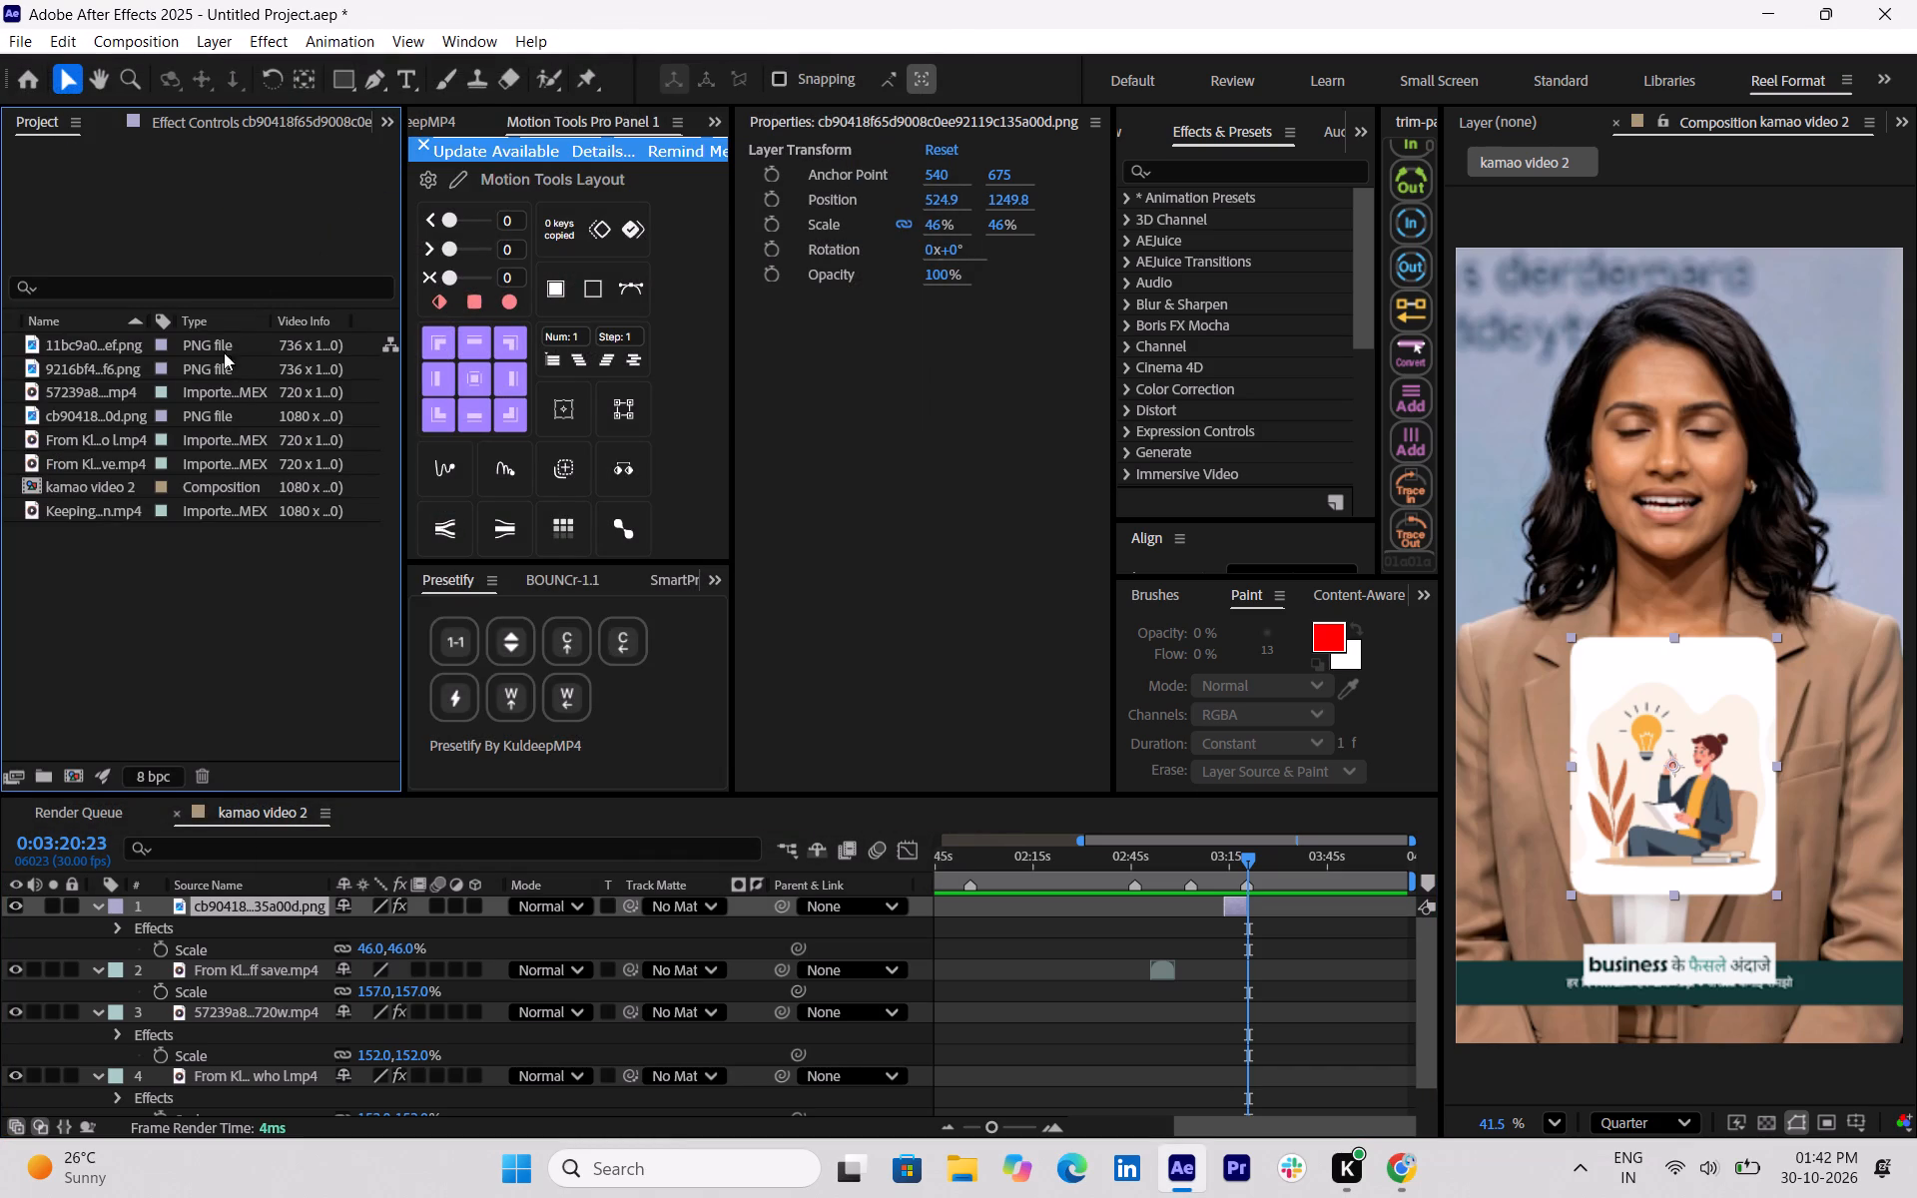
click(28, 349)
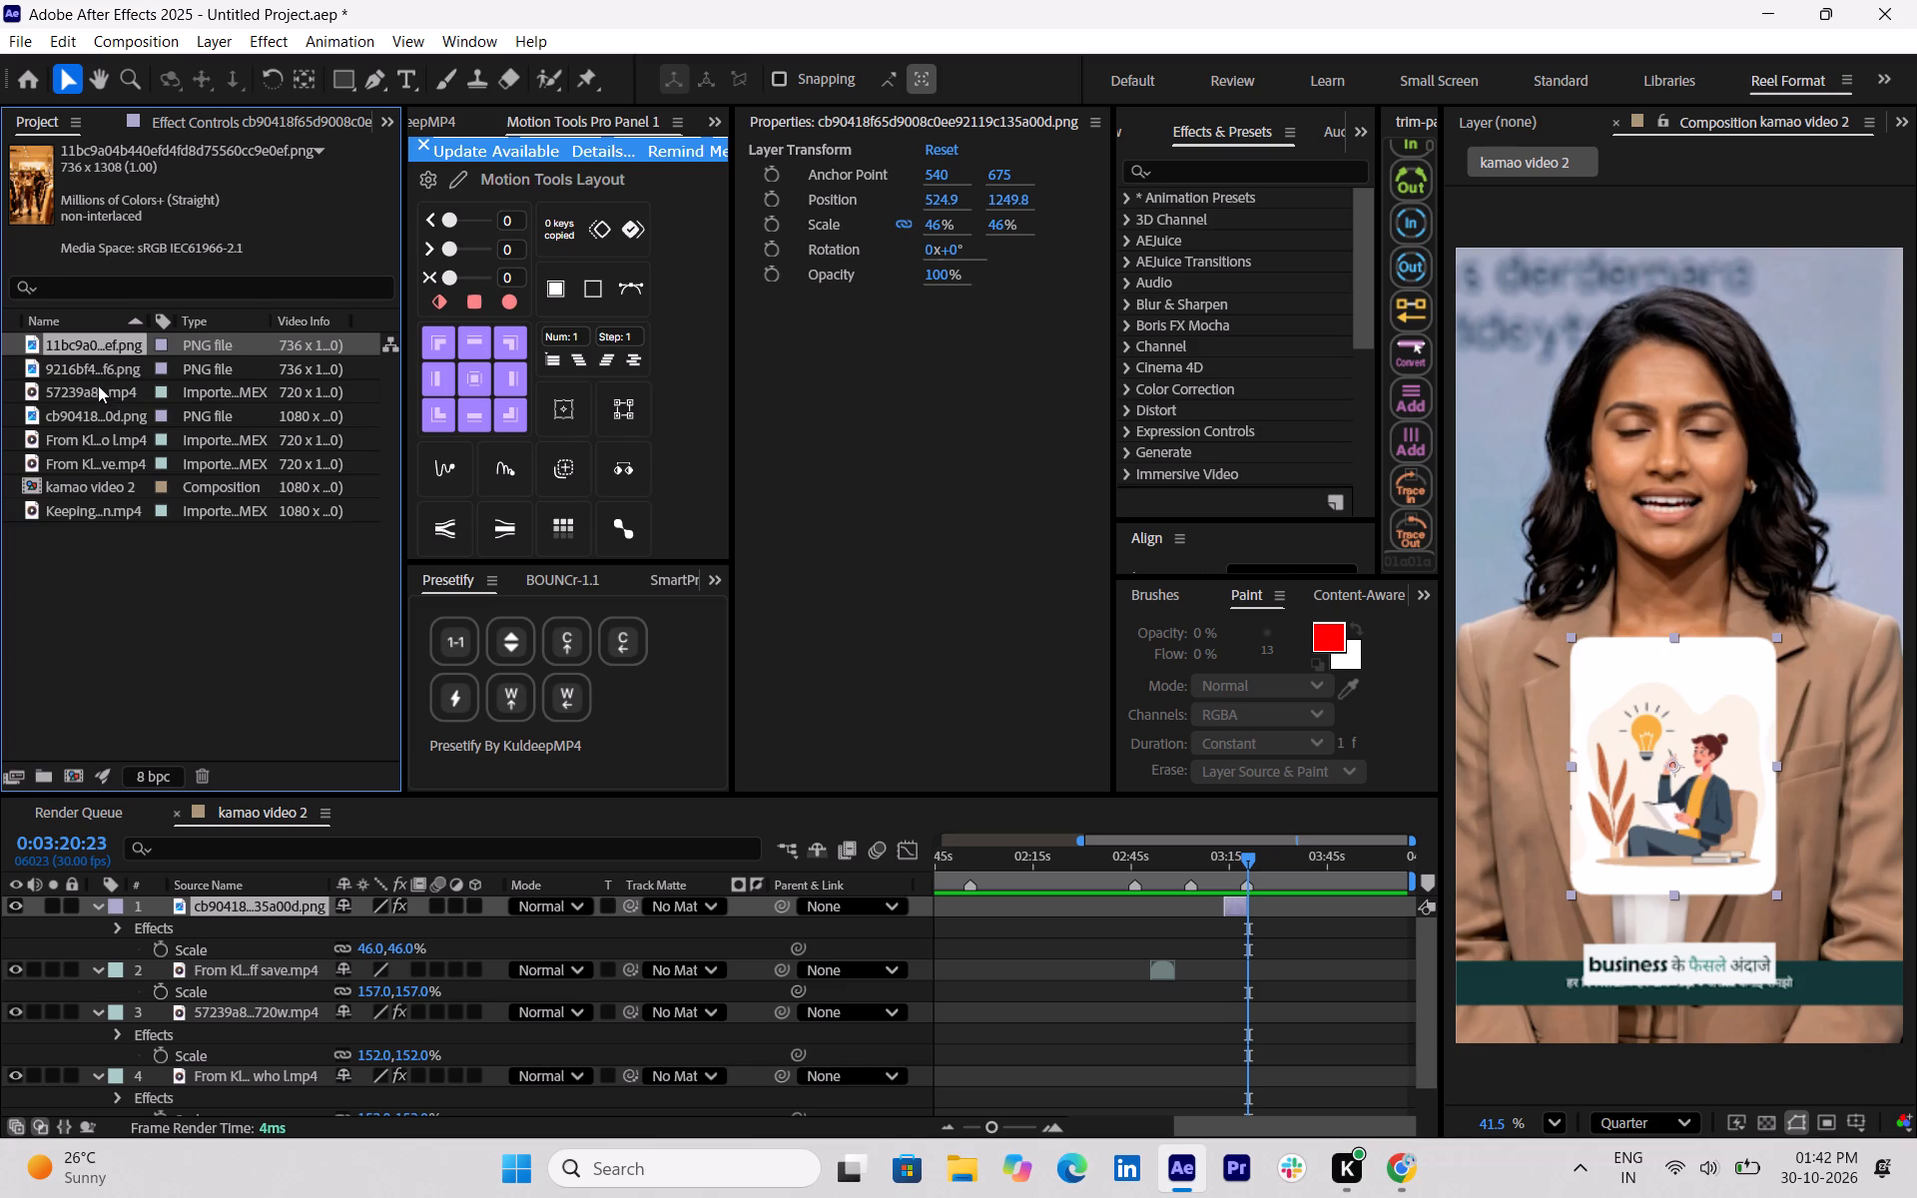
click(98, 379)
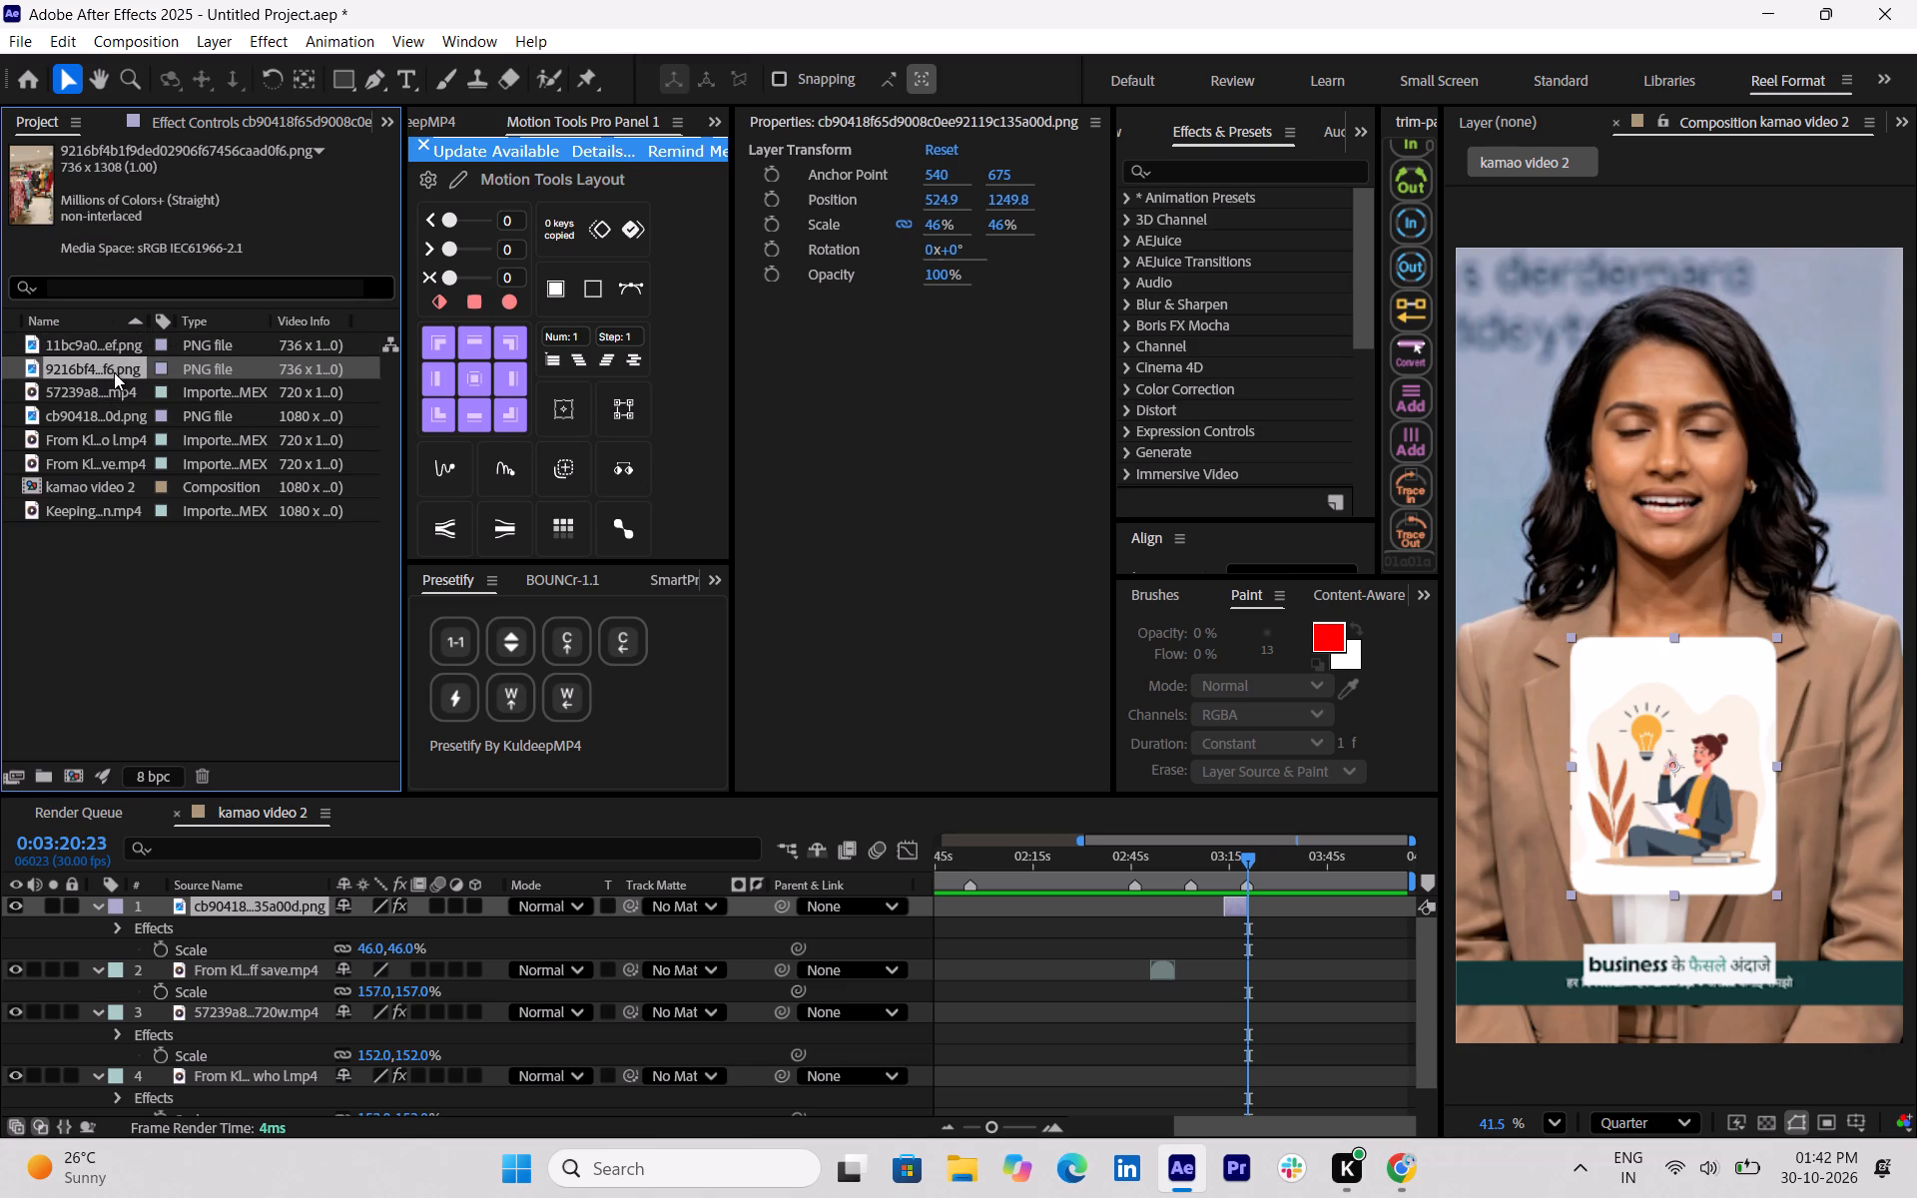
drag(109, 368, 1302, 968)
drag(1310, 973, 1272, 969)
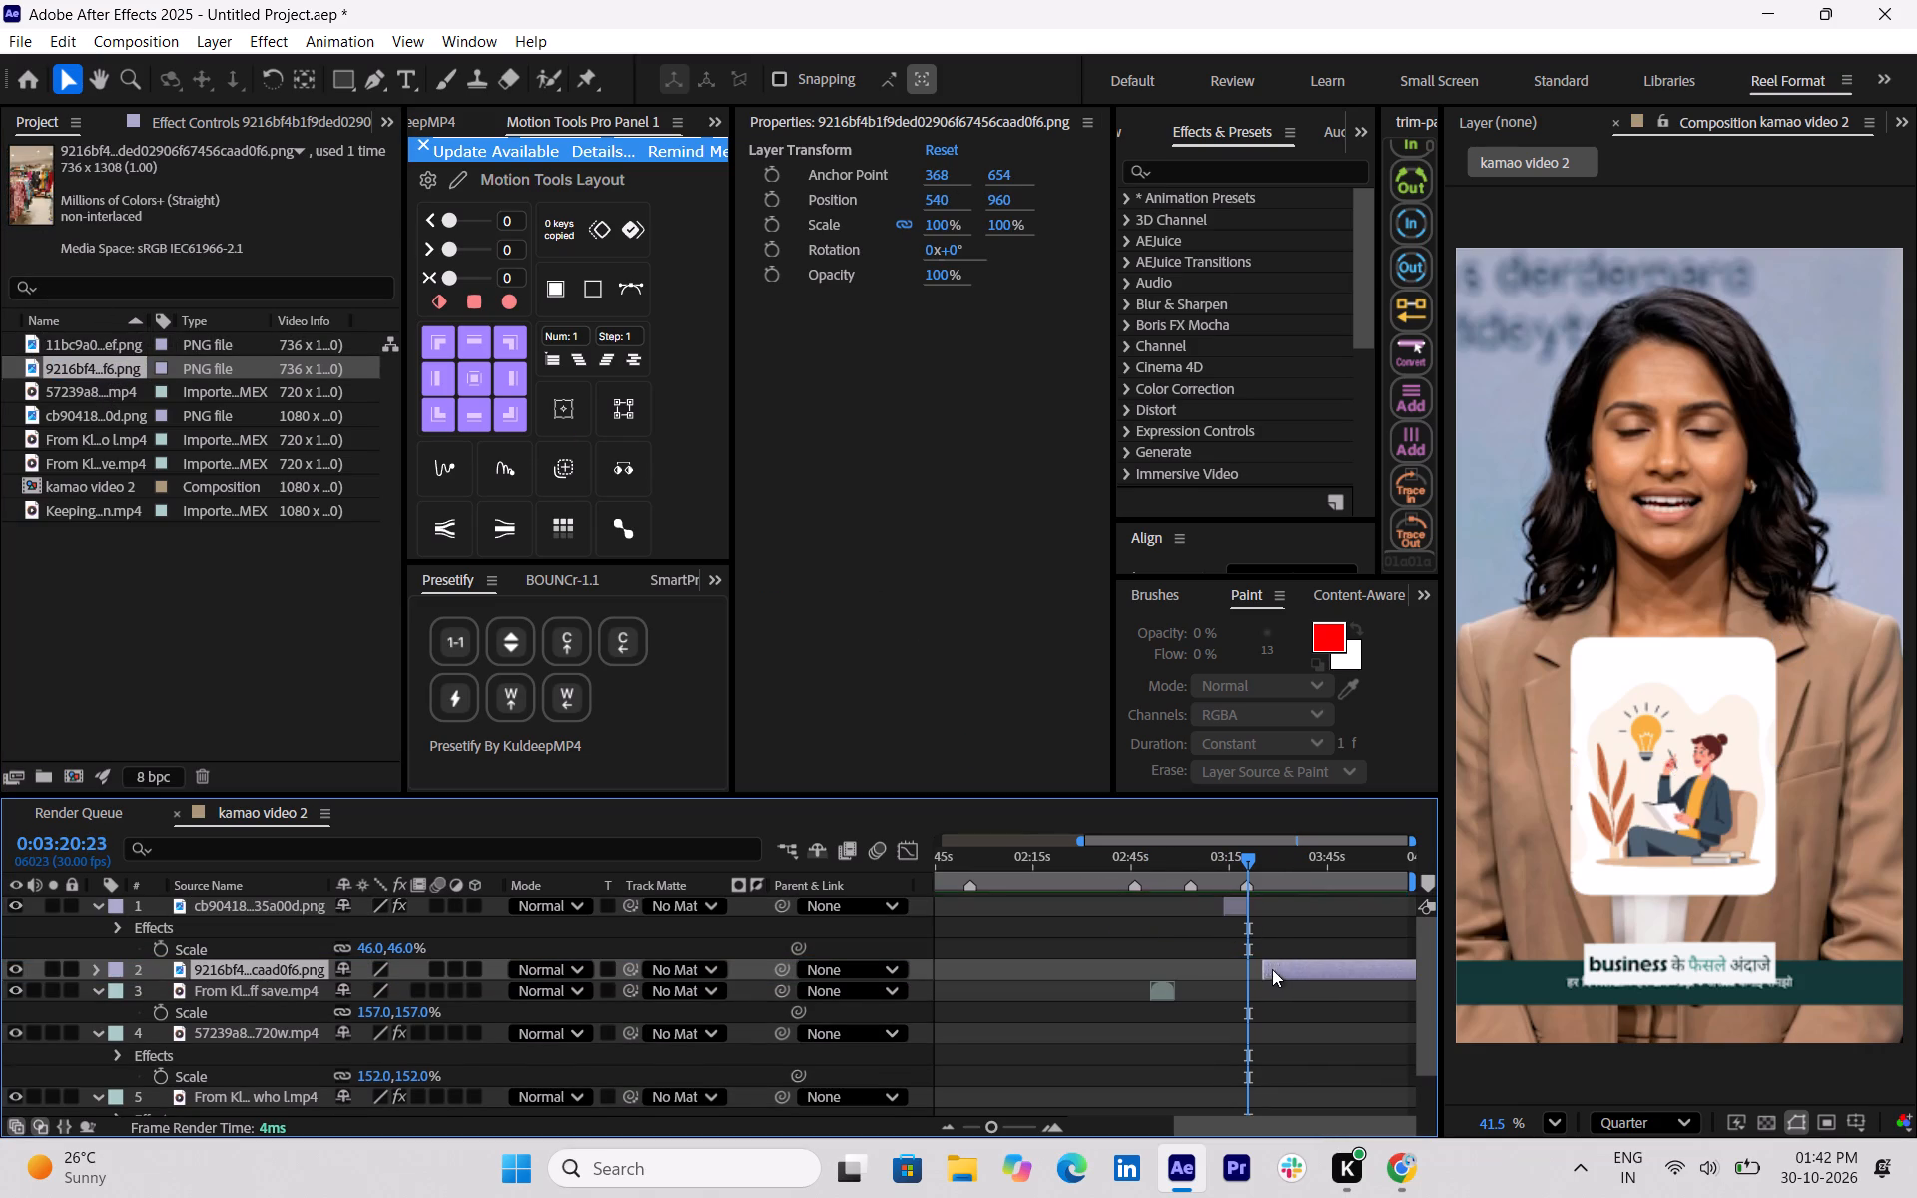
Play the section from 0:03:20:23 and trim the end of the women's wear shop image to 0:03:29:20.
key(space)
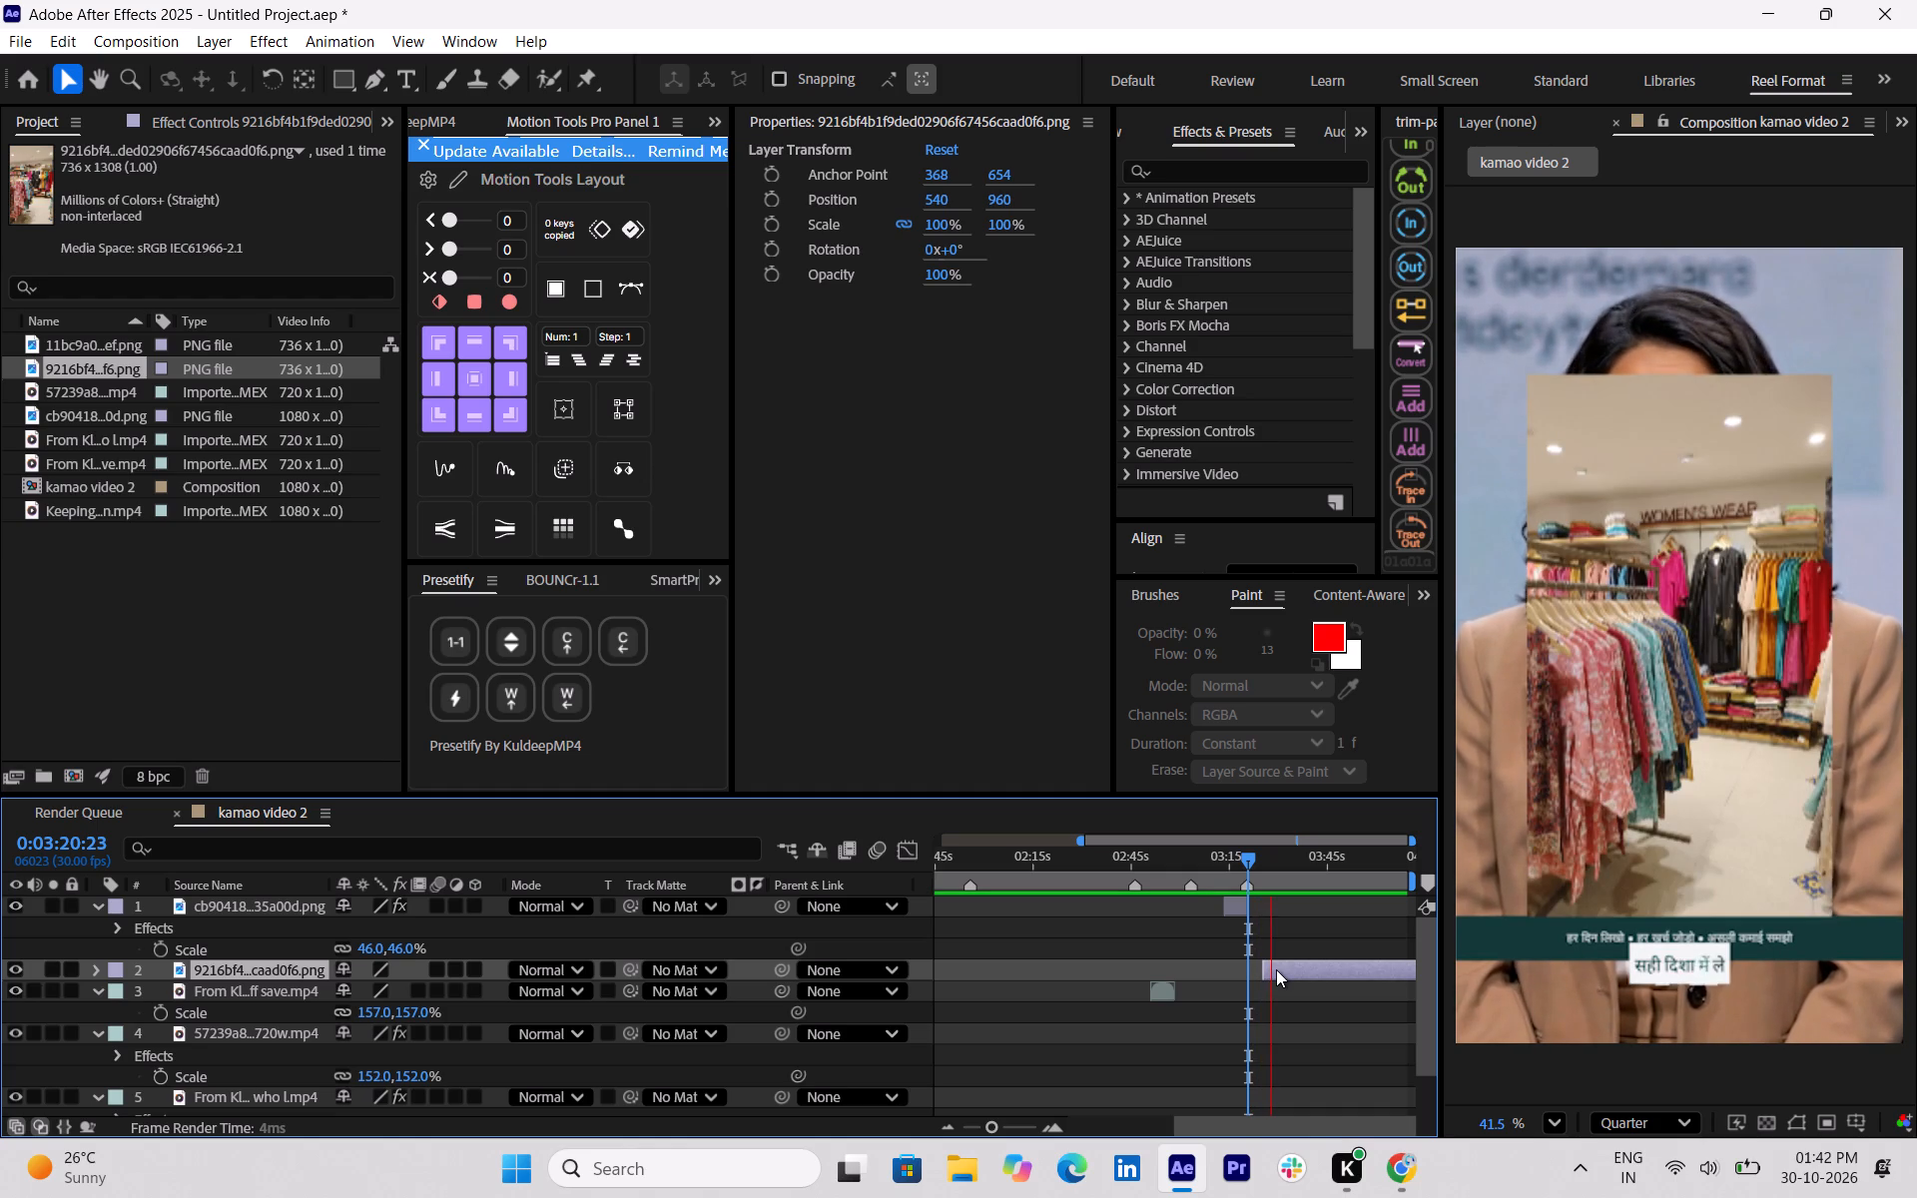
key(space)
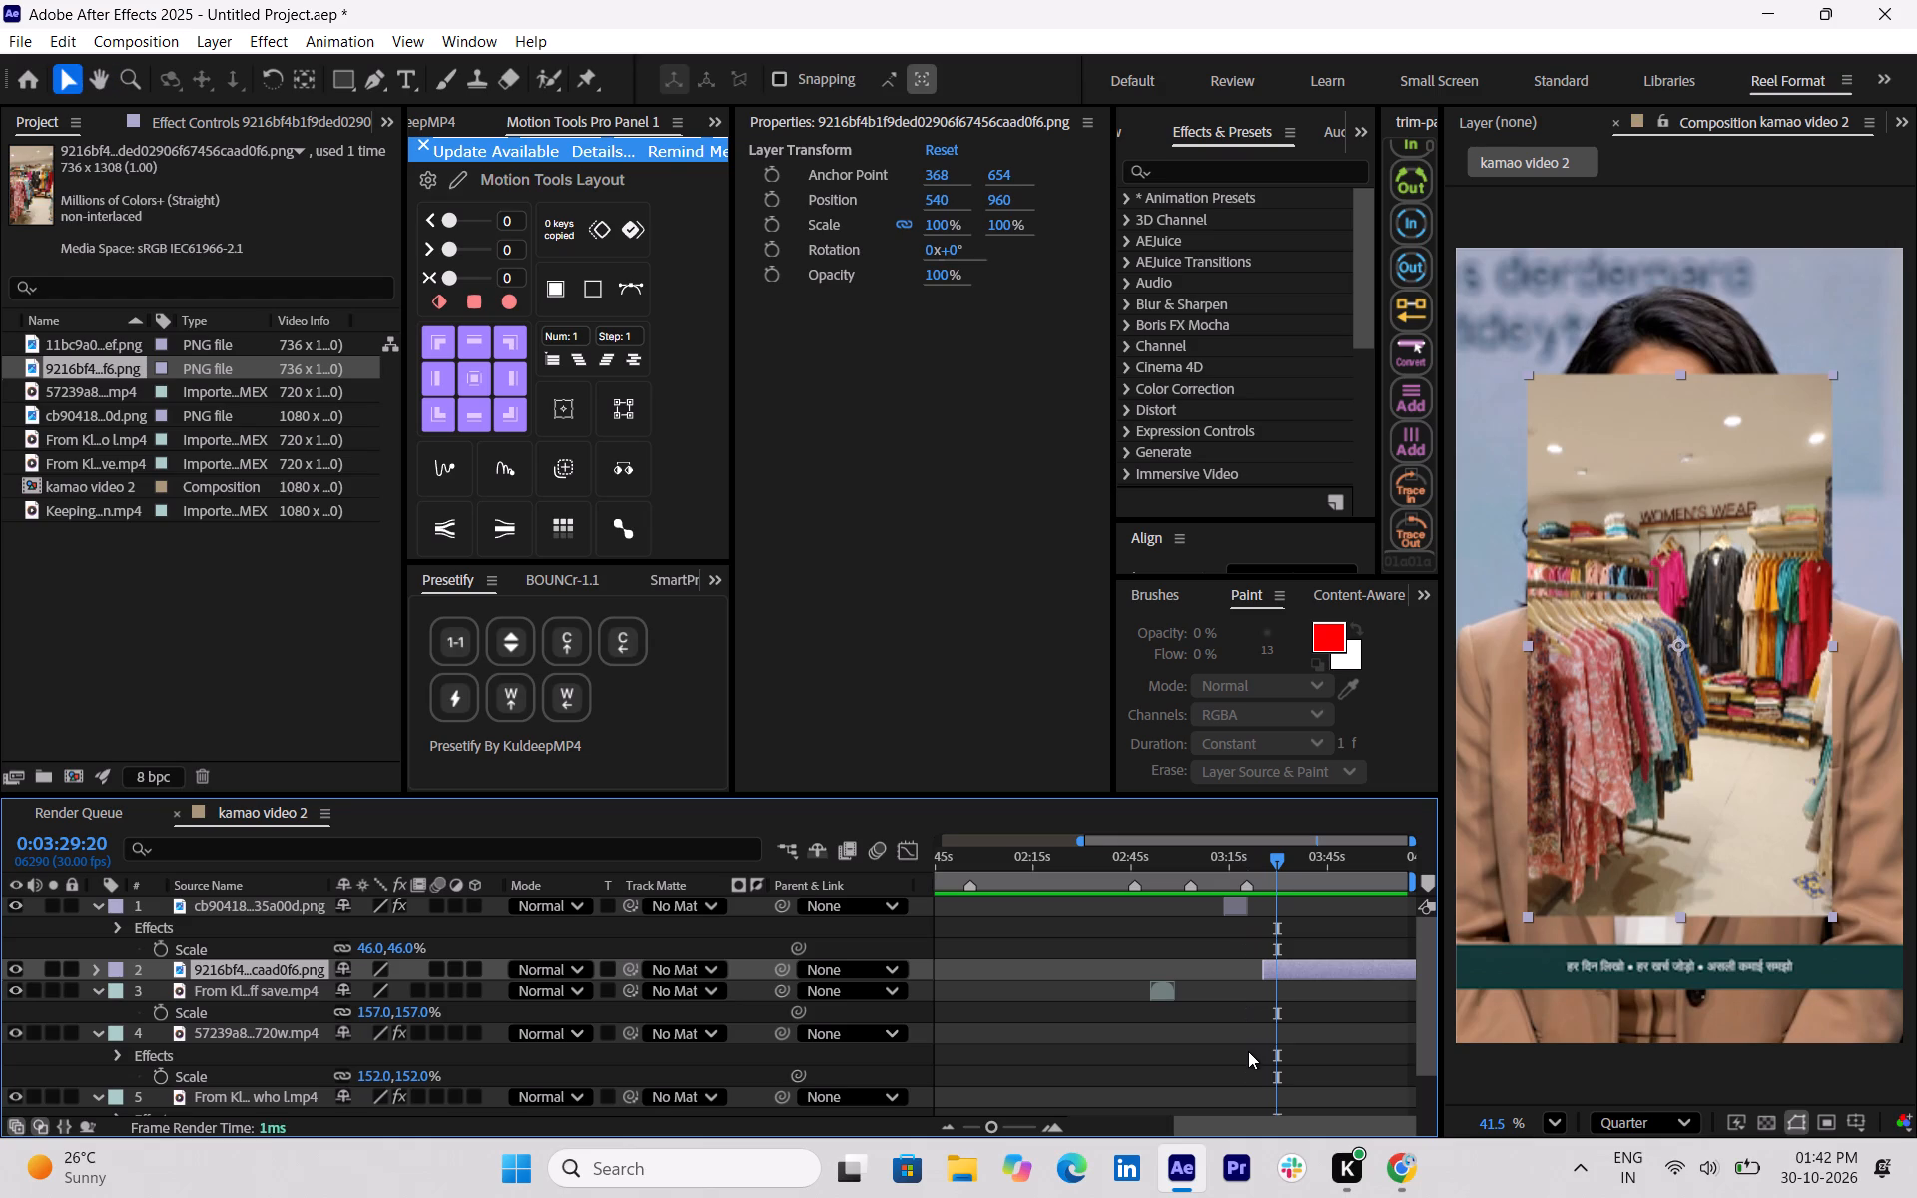
key(alt+bracketright)
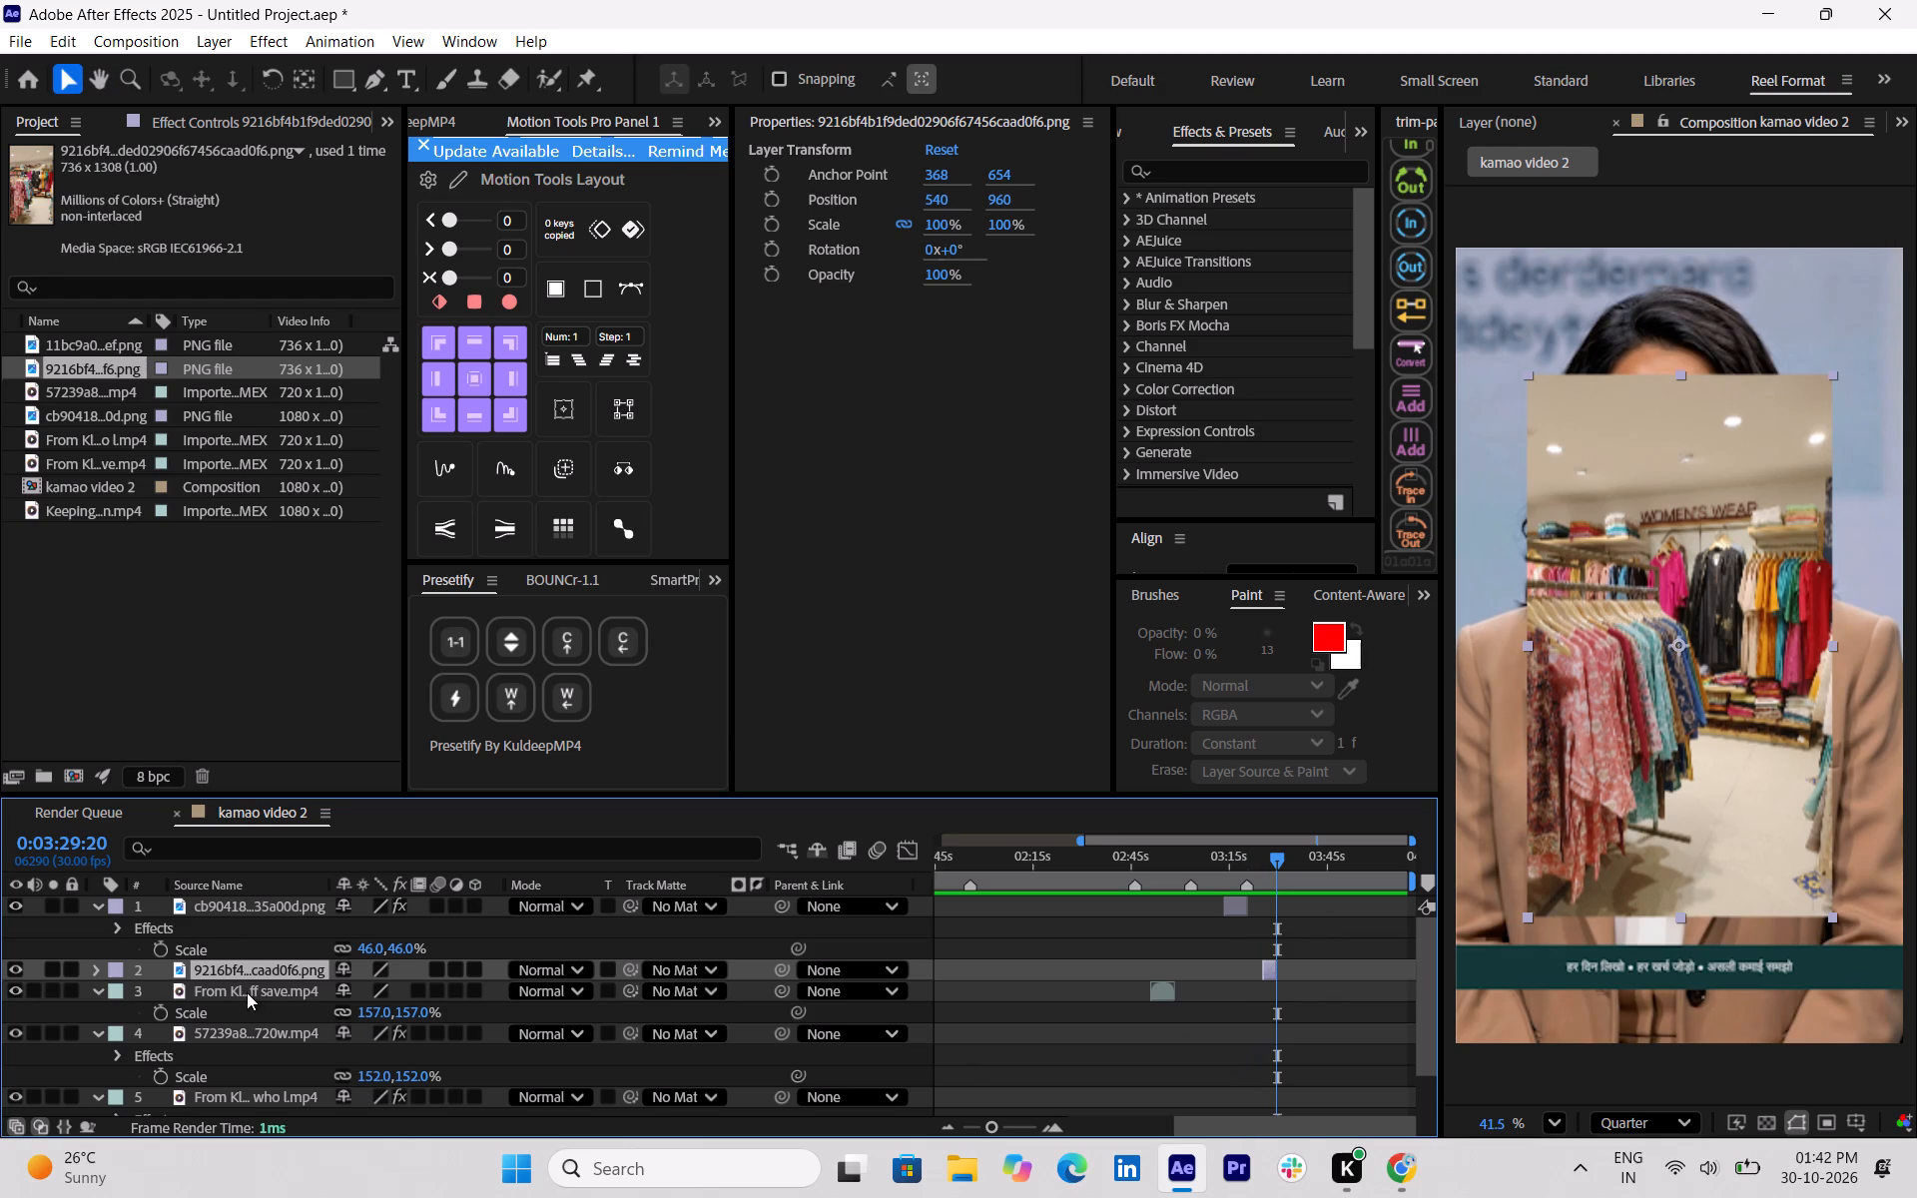
Make the women's wear shop image the top layer and scale it to 149% so it fills the frame.
drag(248, 971, 245, 897)
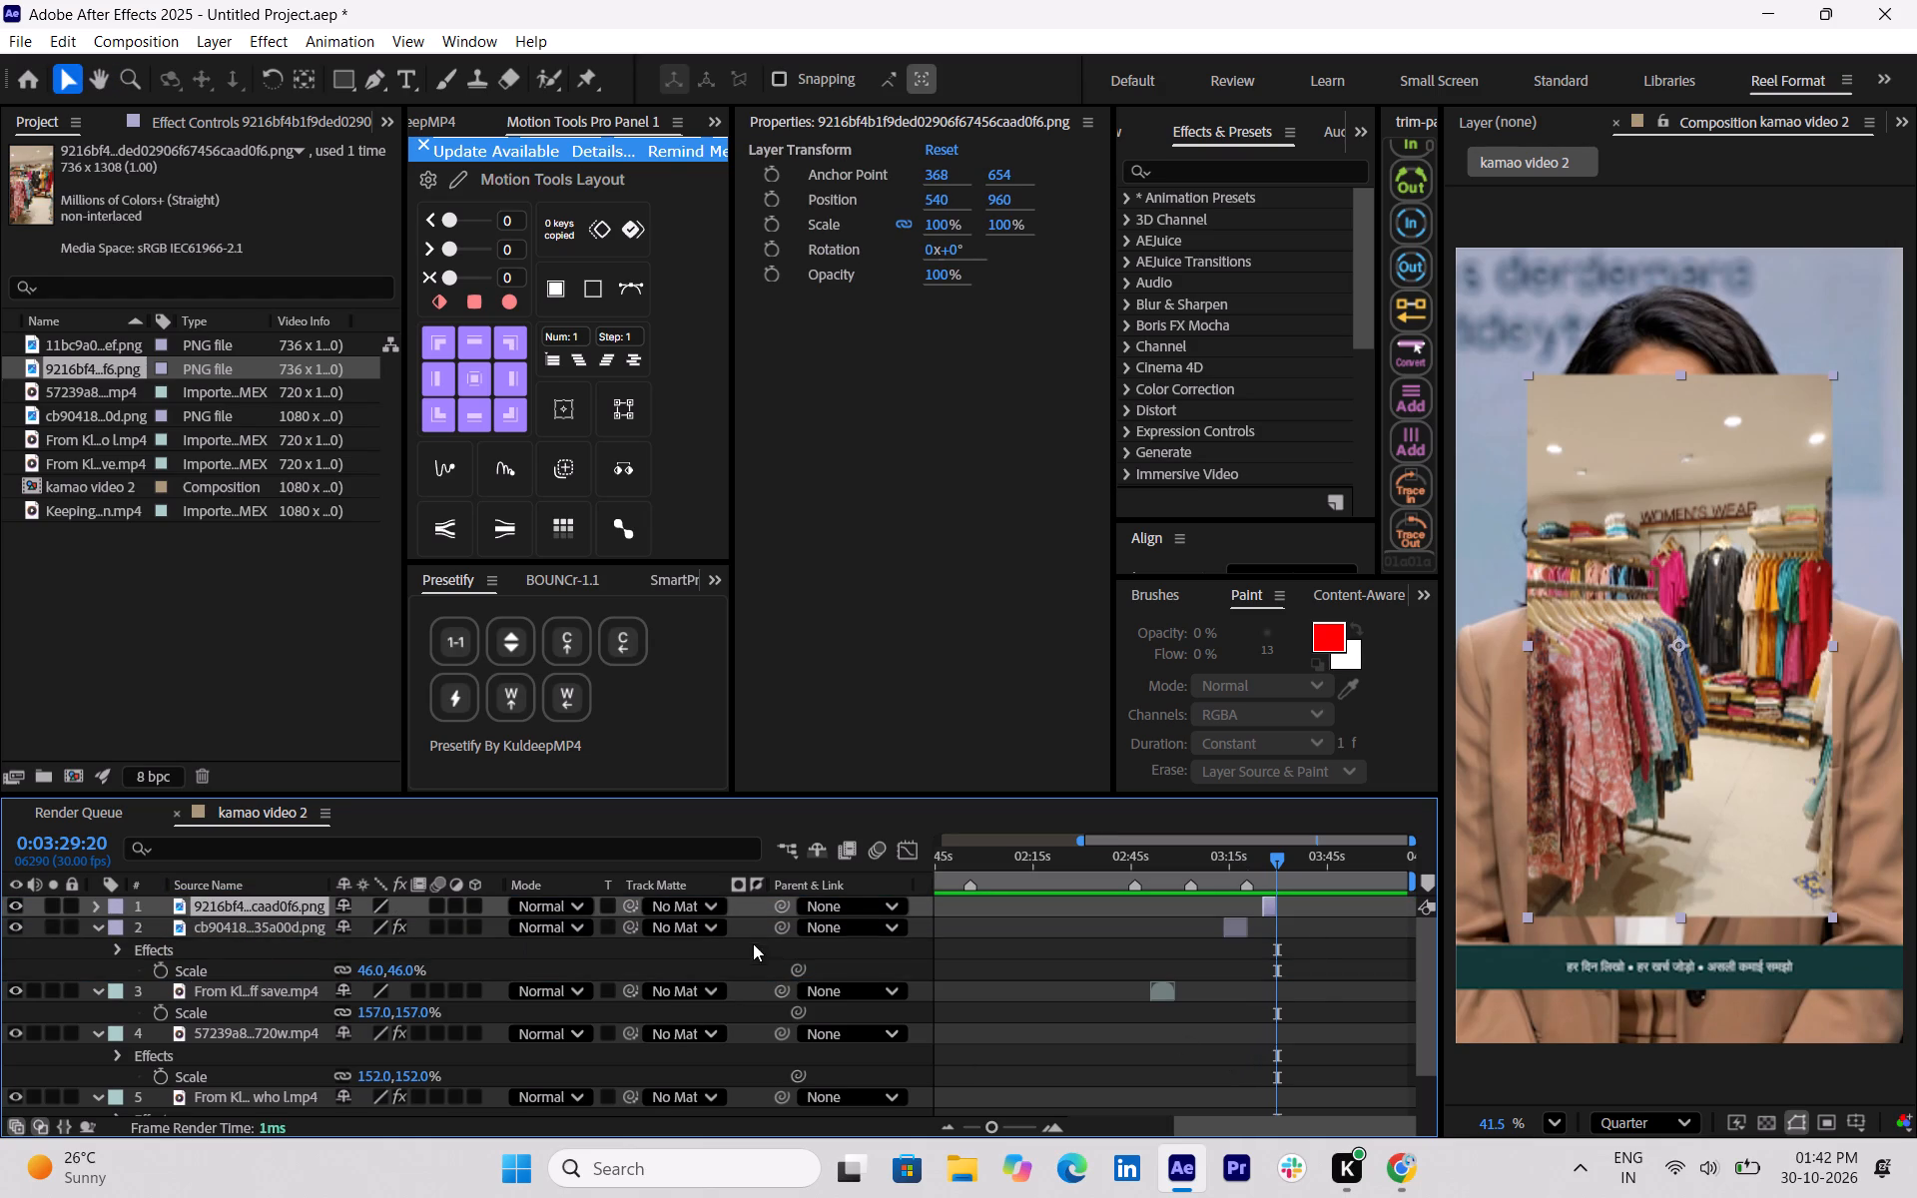
key(s)
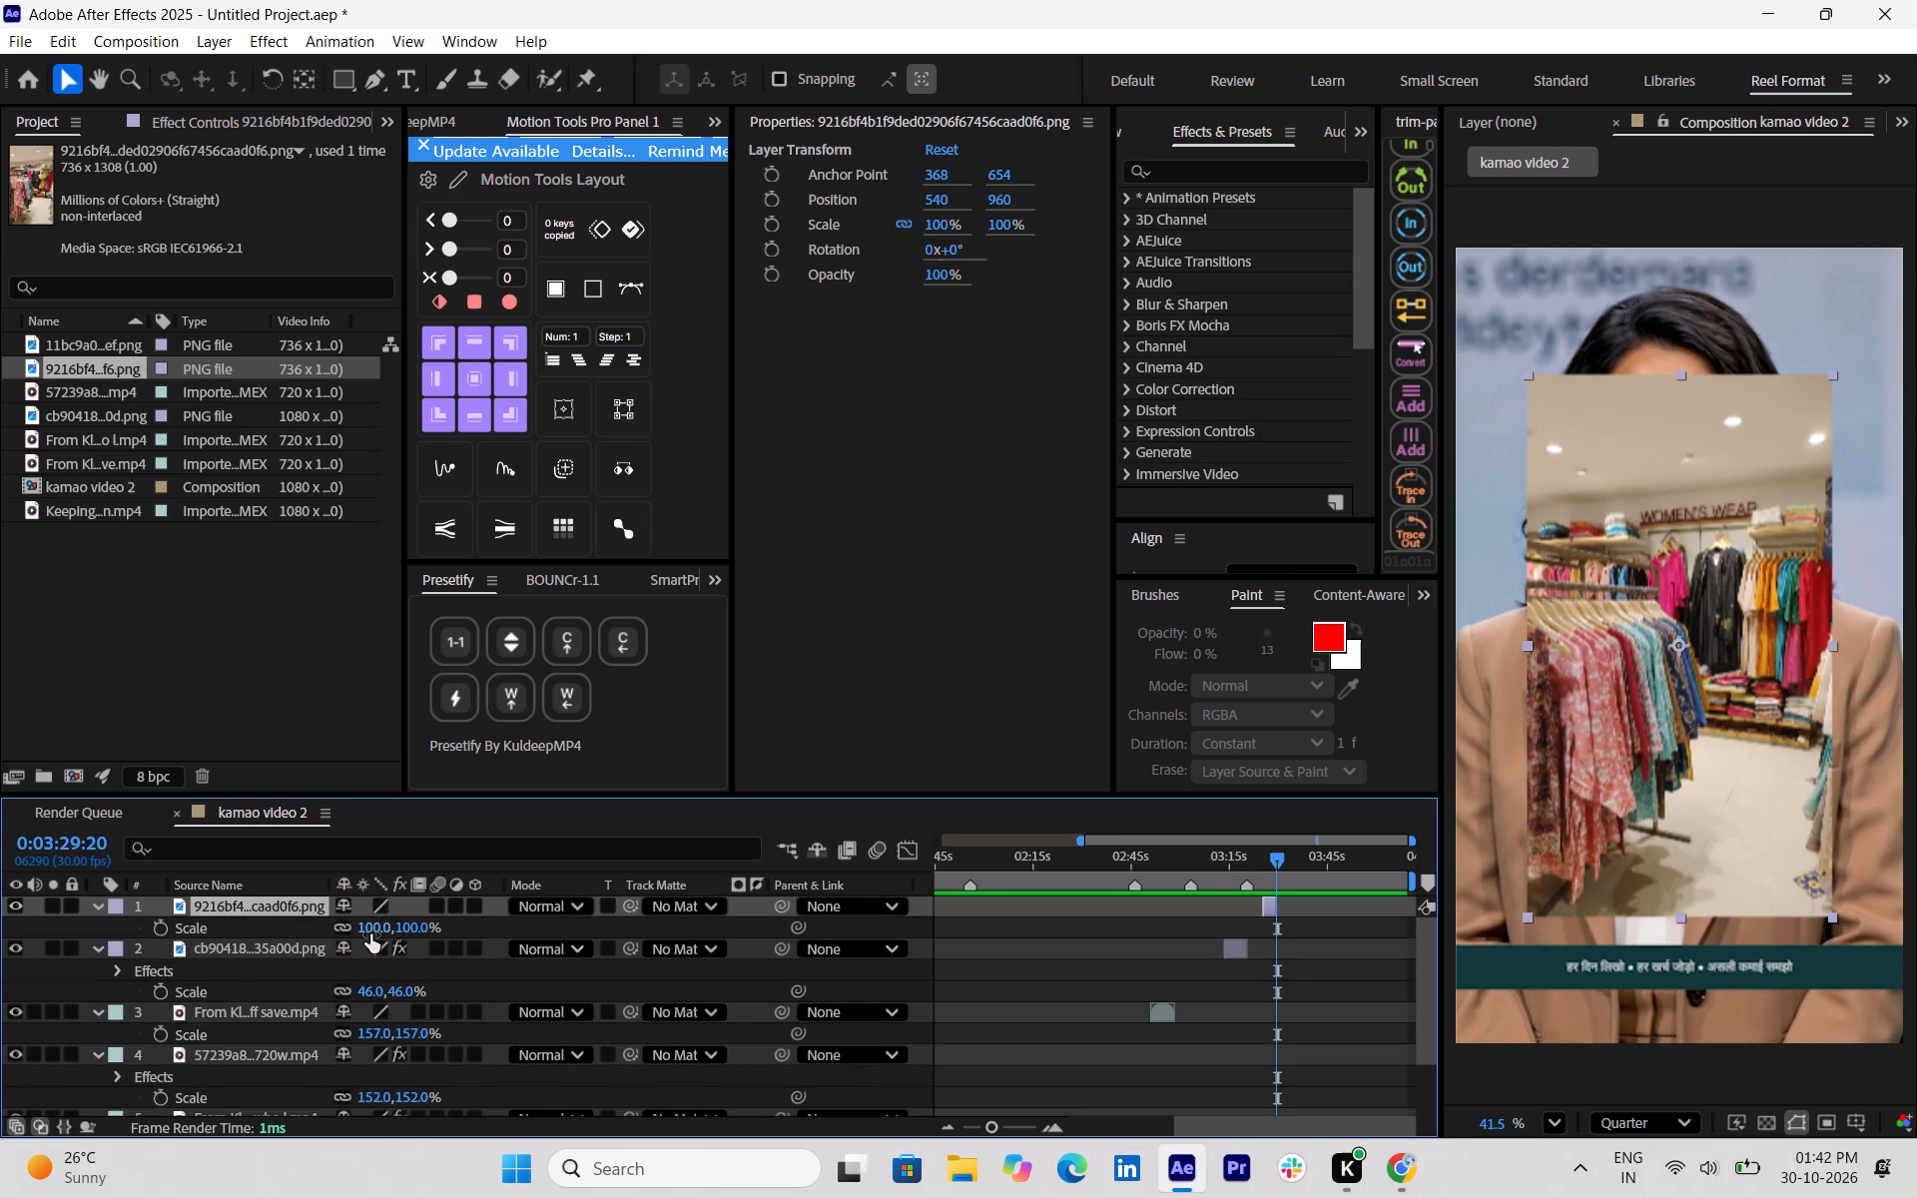
drag(371, 929, 433, 928)
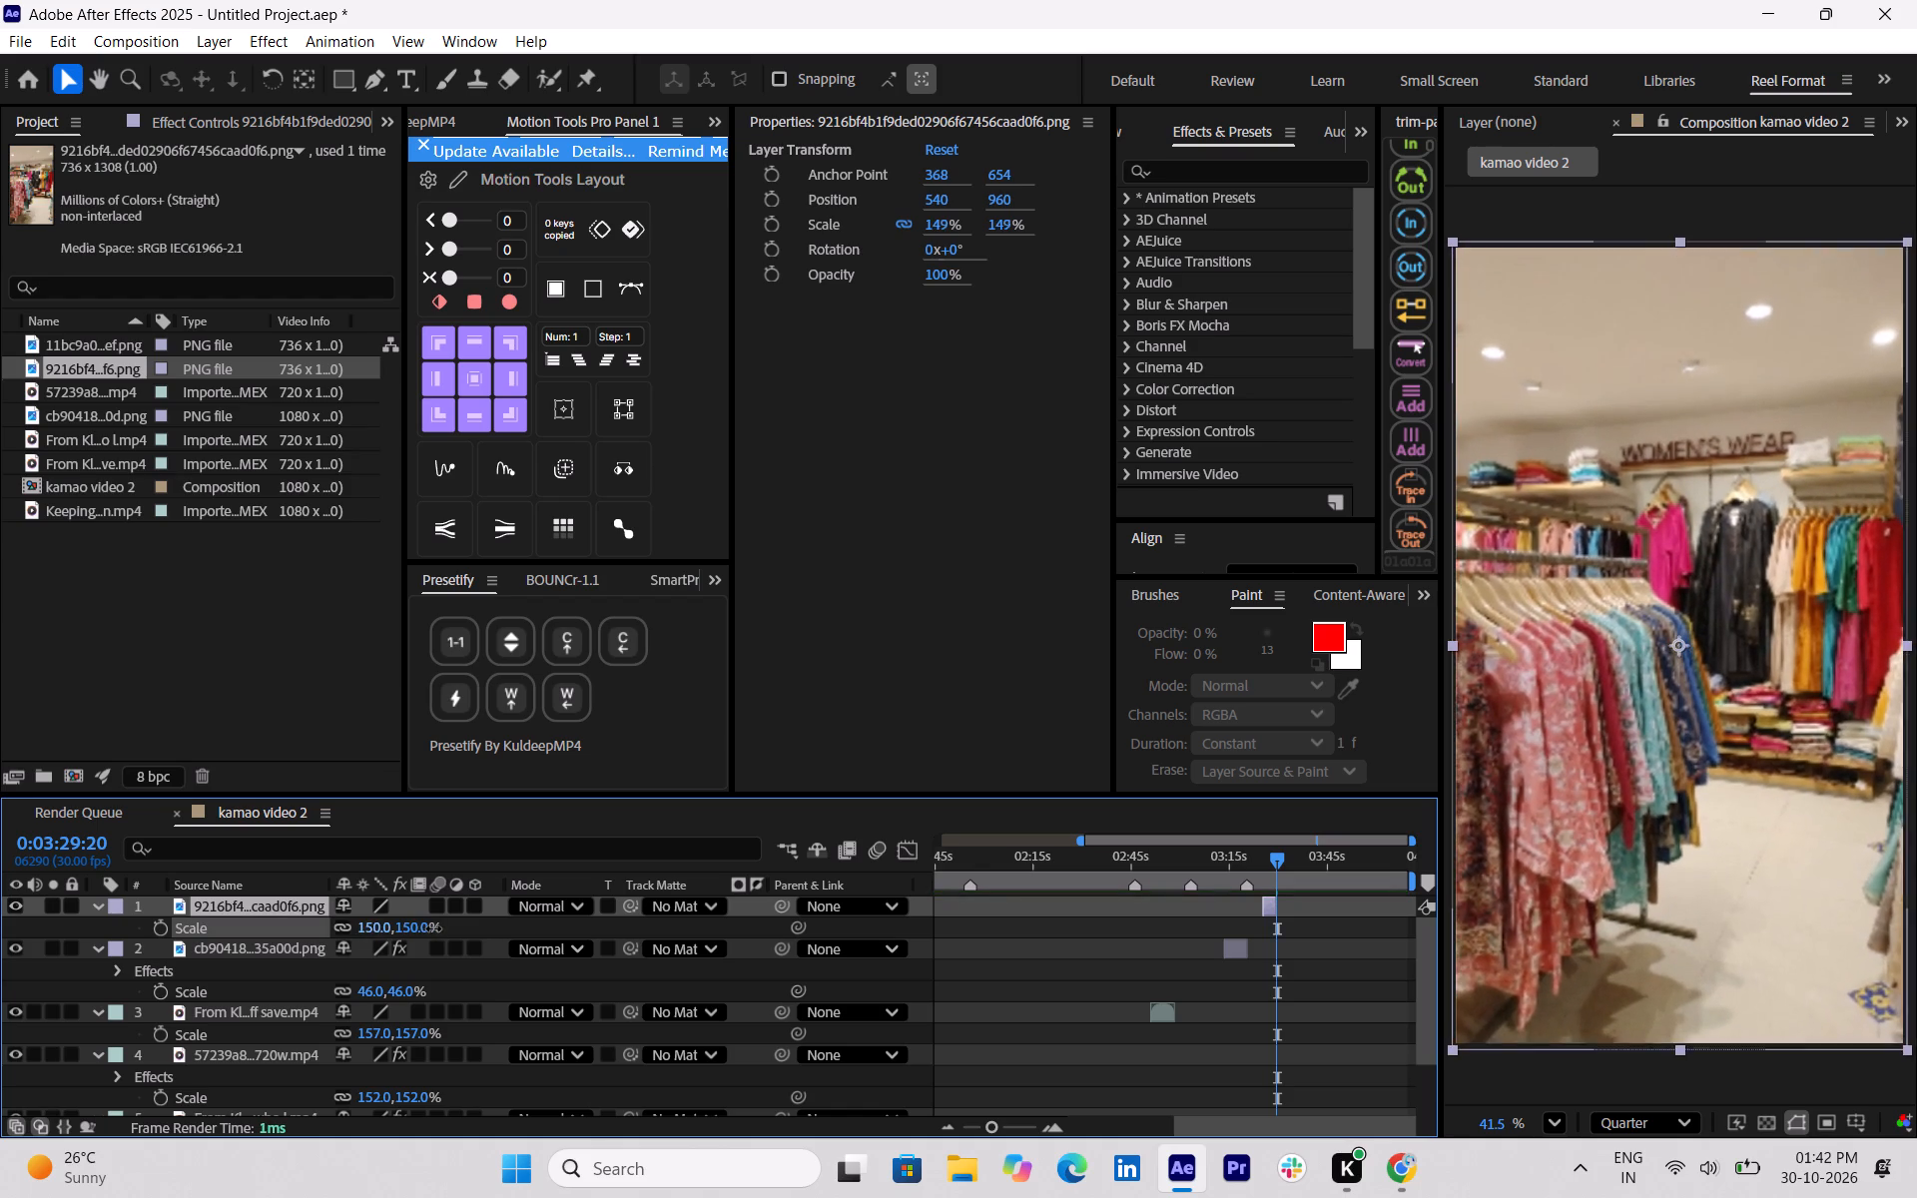
drag(433, 928, 432, 928)
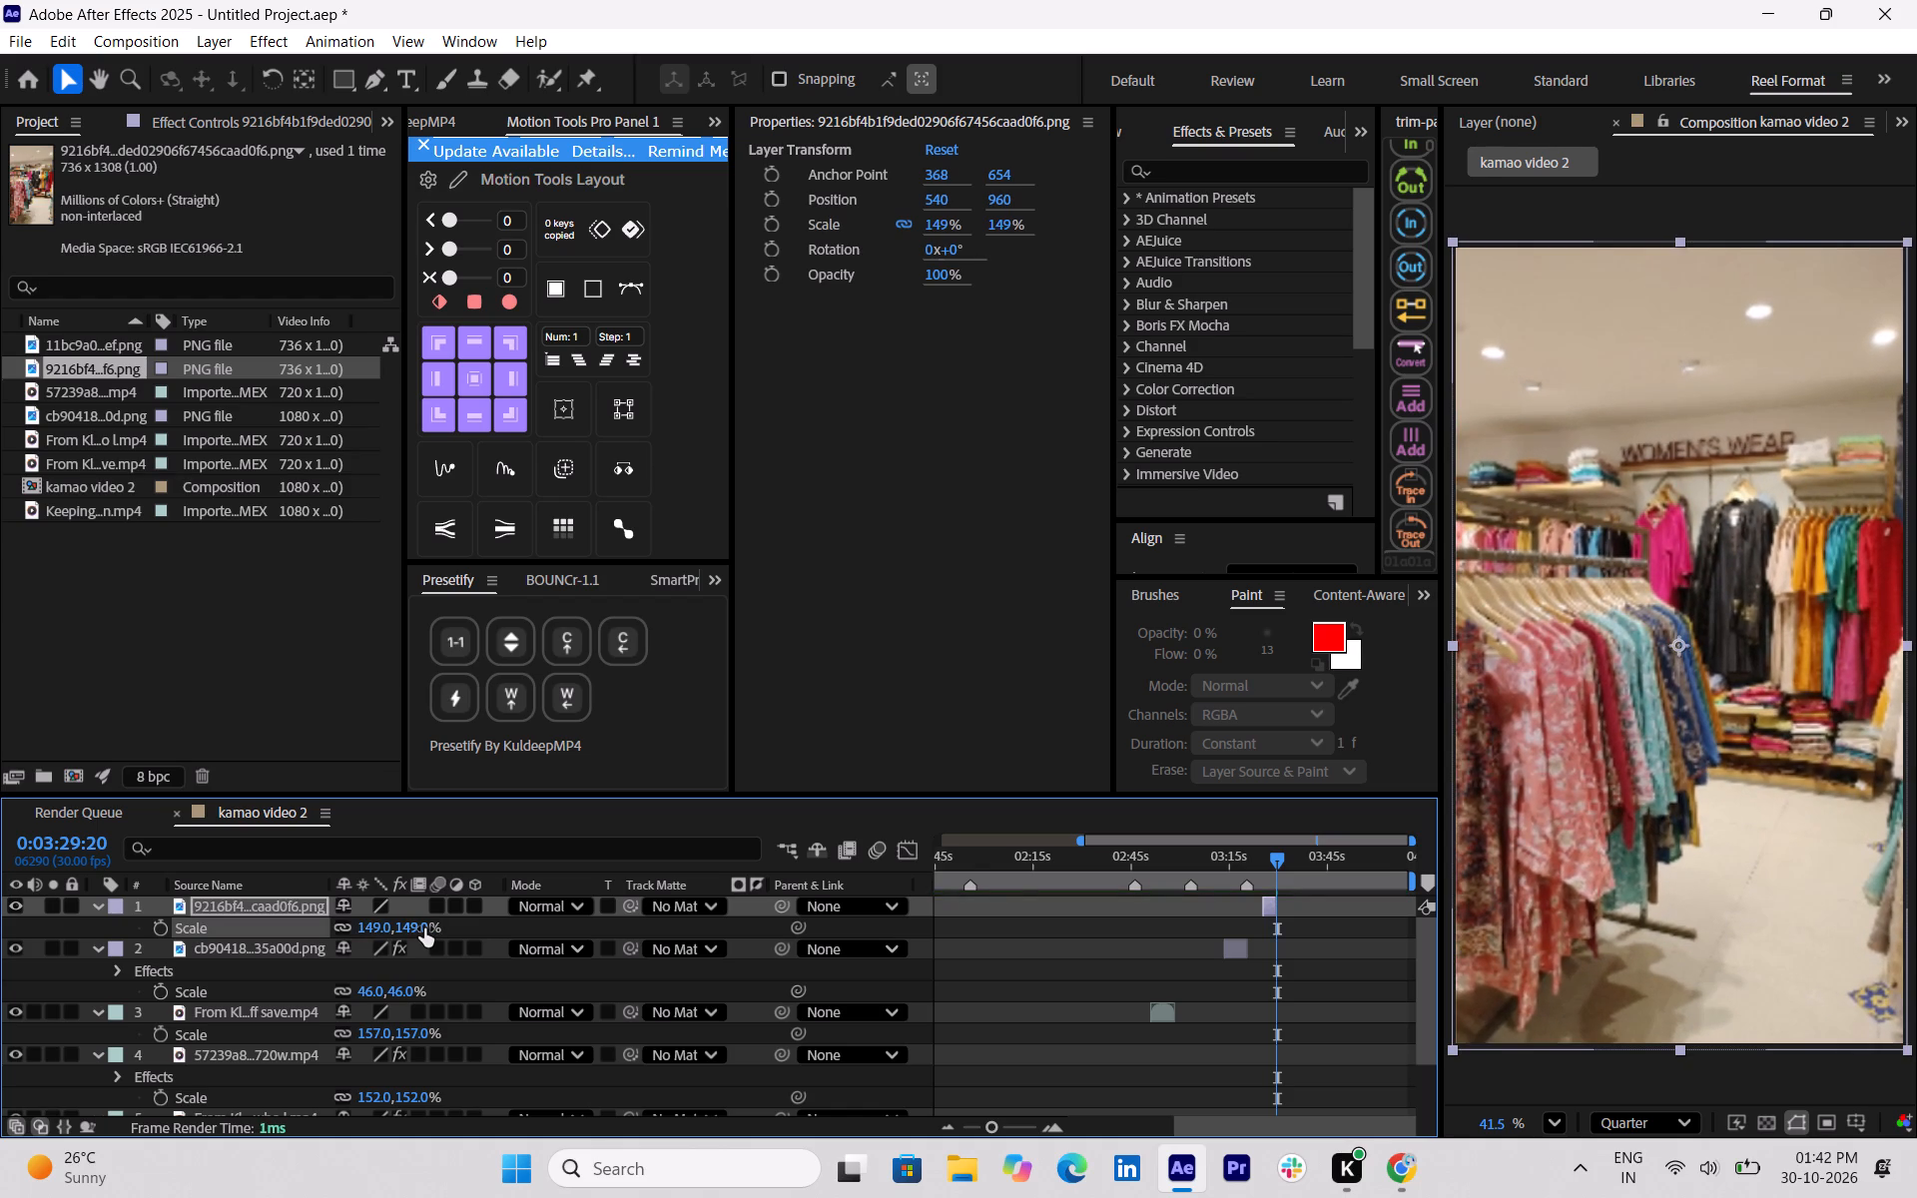
Apply the CC Vignette effect to the women's wear shop image.
key(ctrl+space)
key(v)
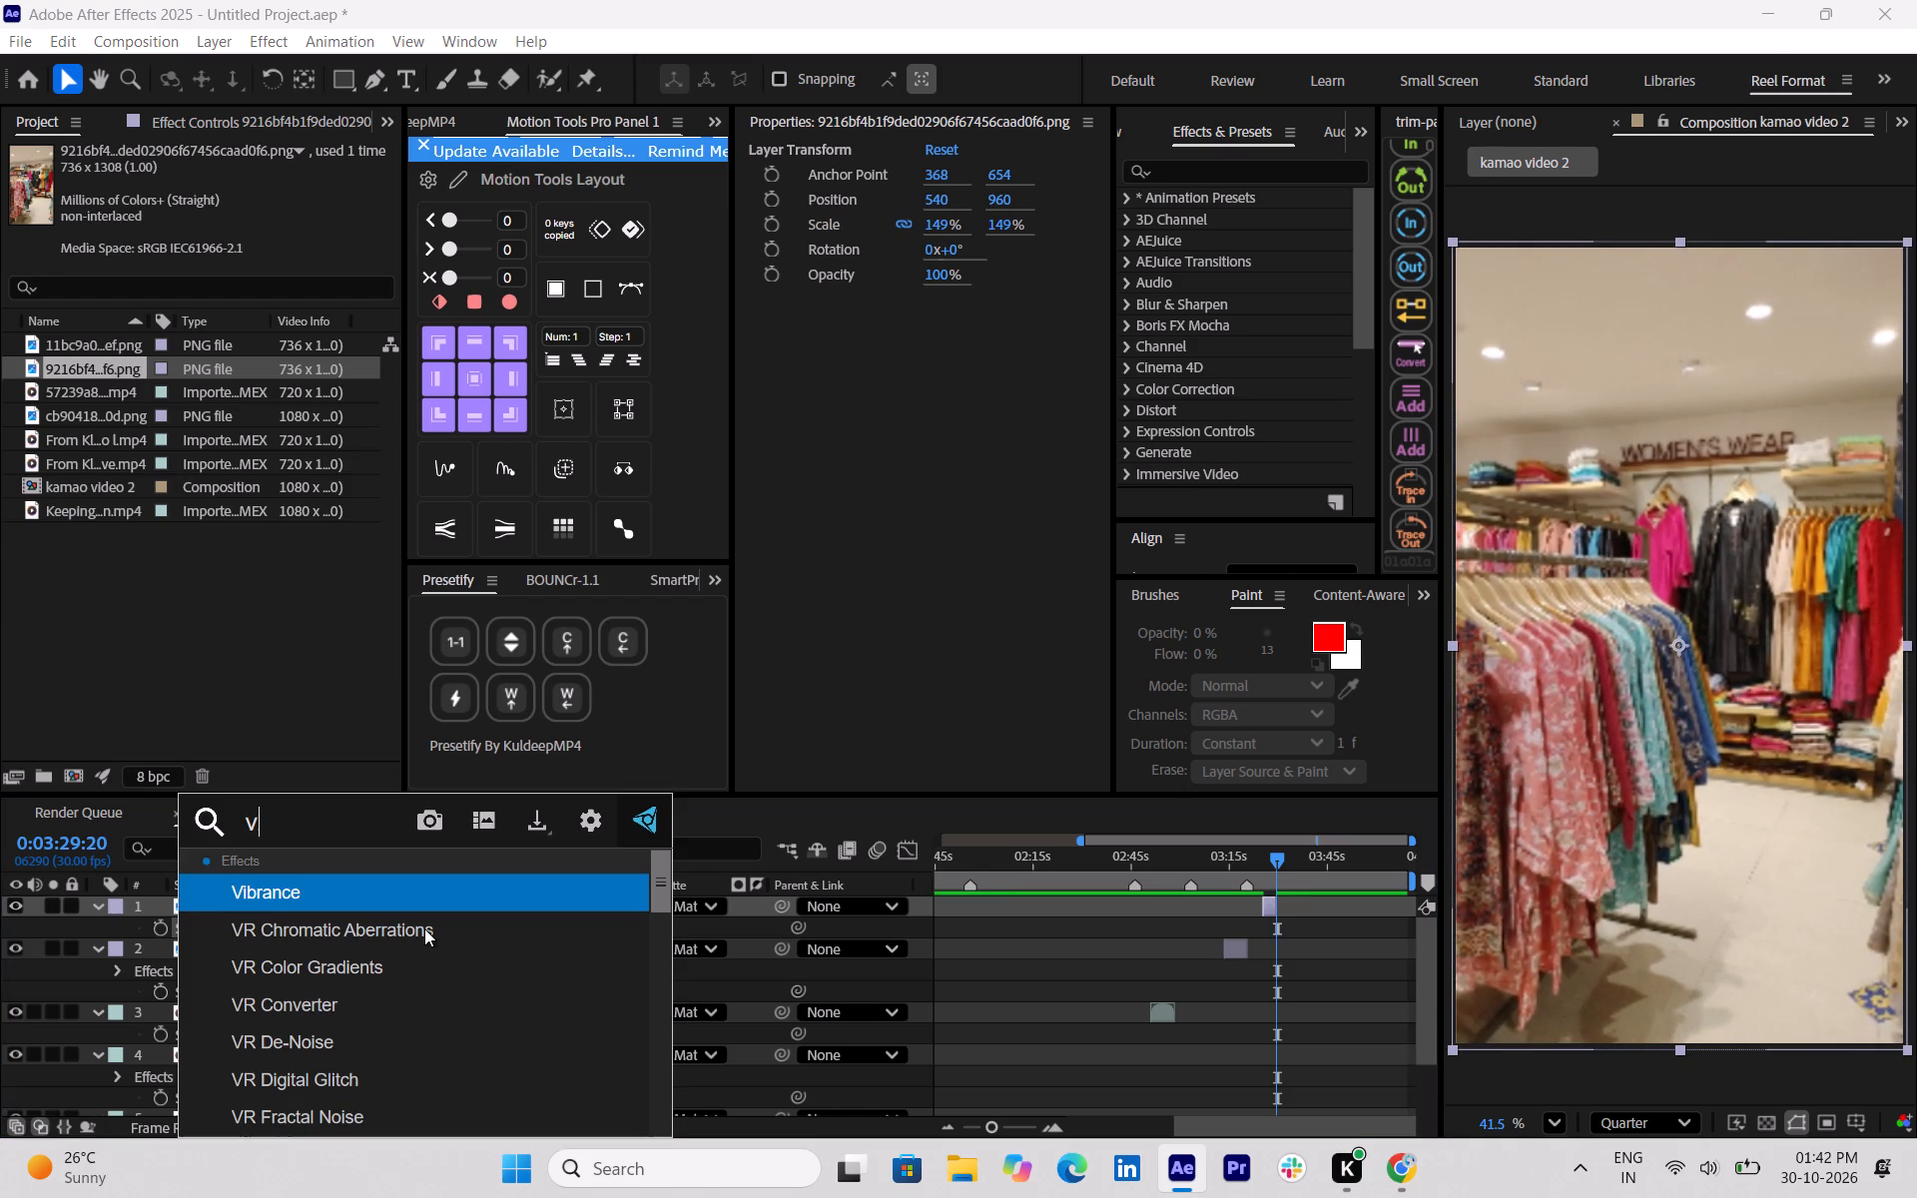
text(ig)
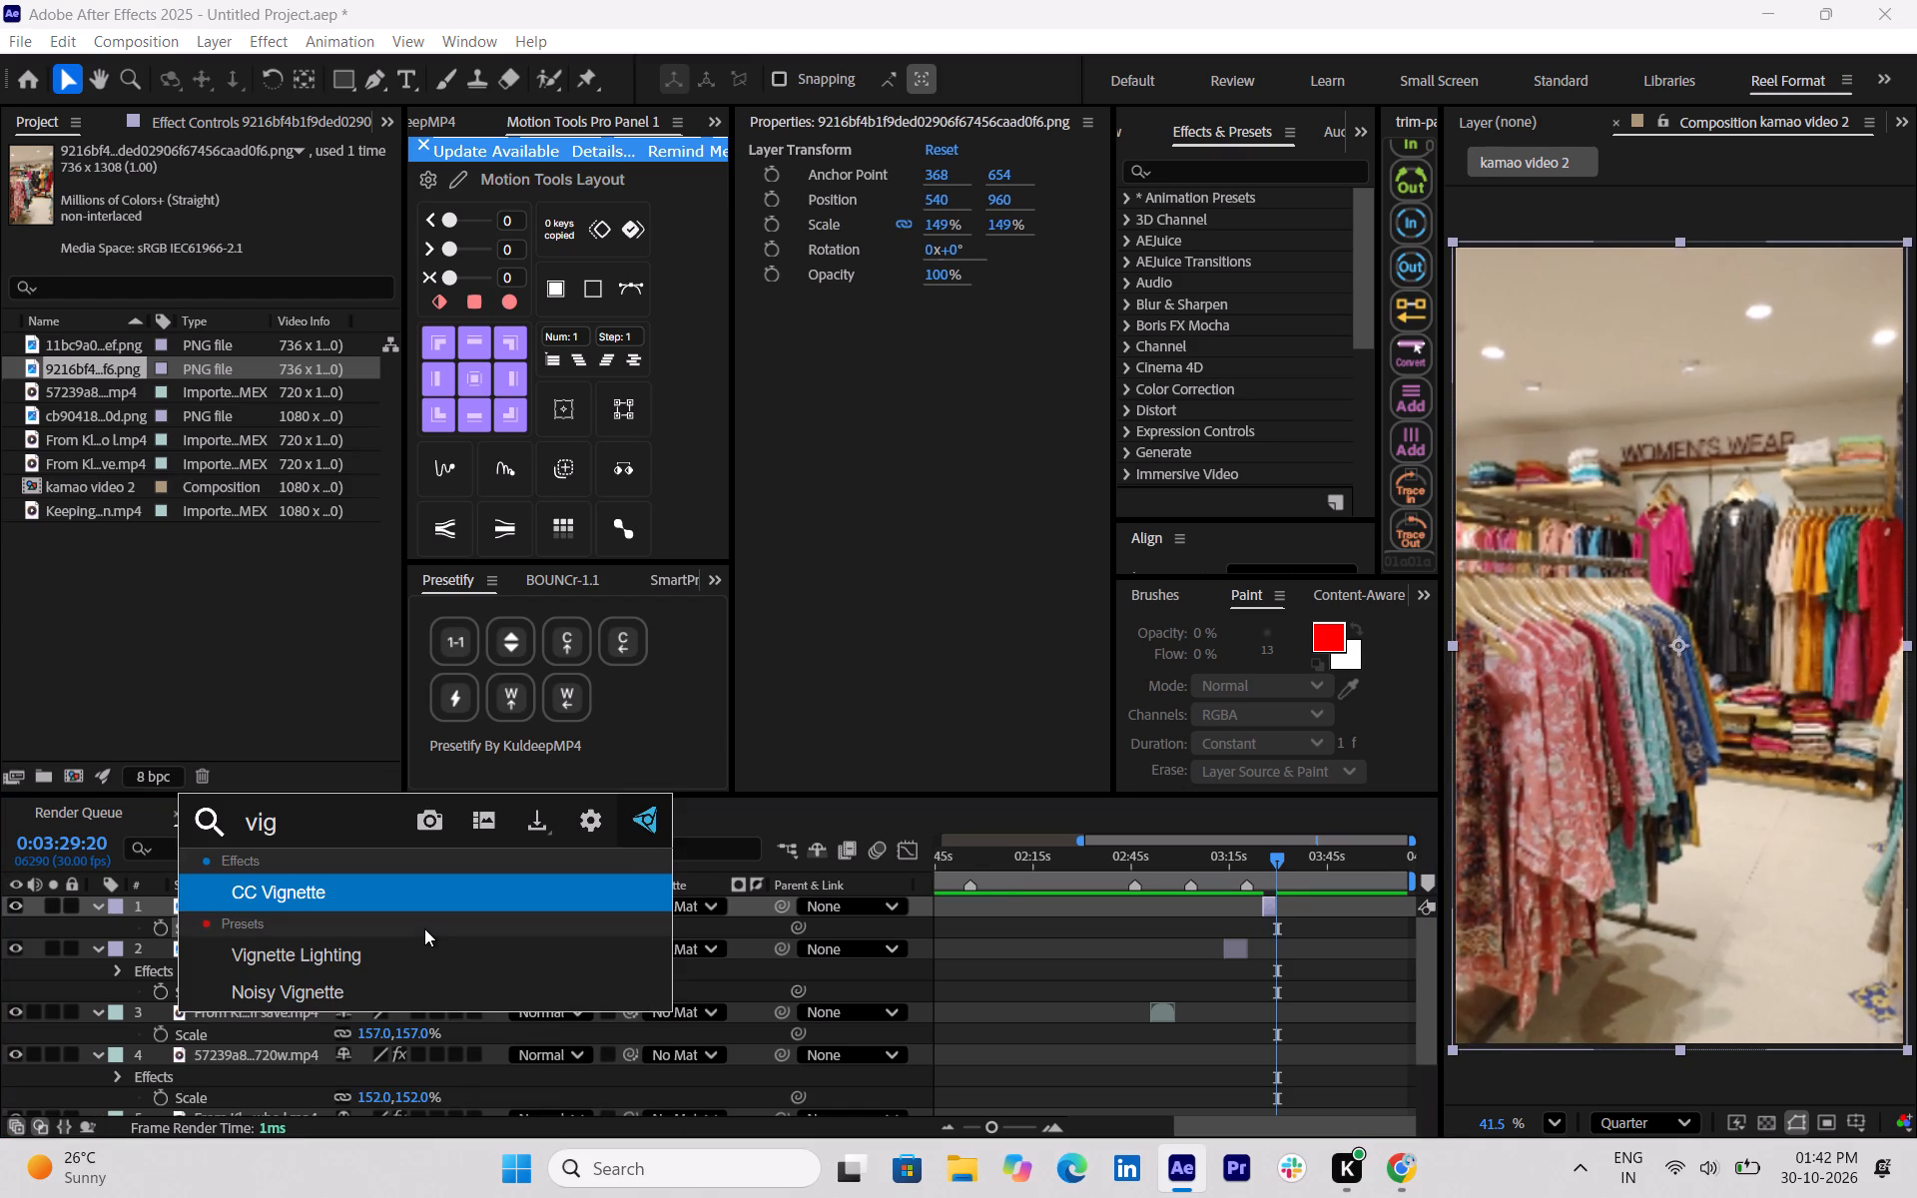
click(425, 897)
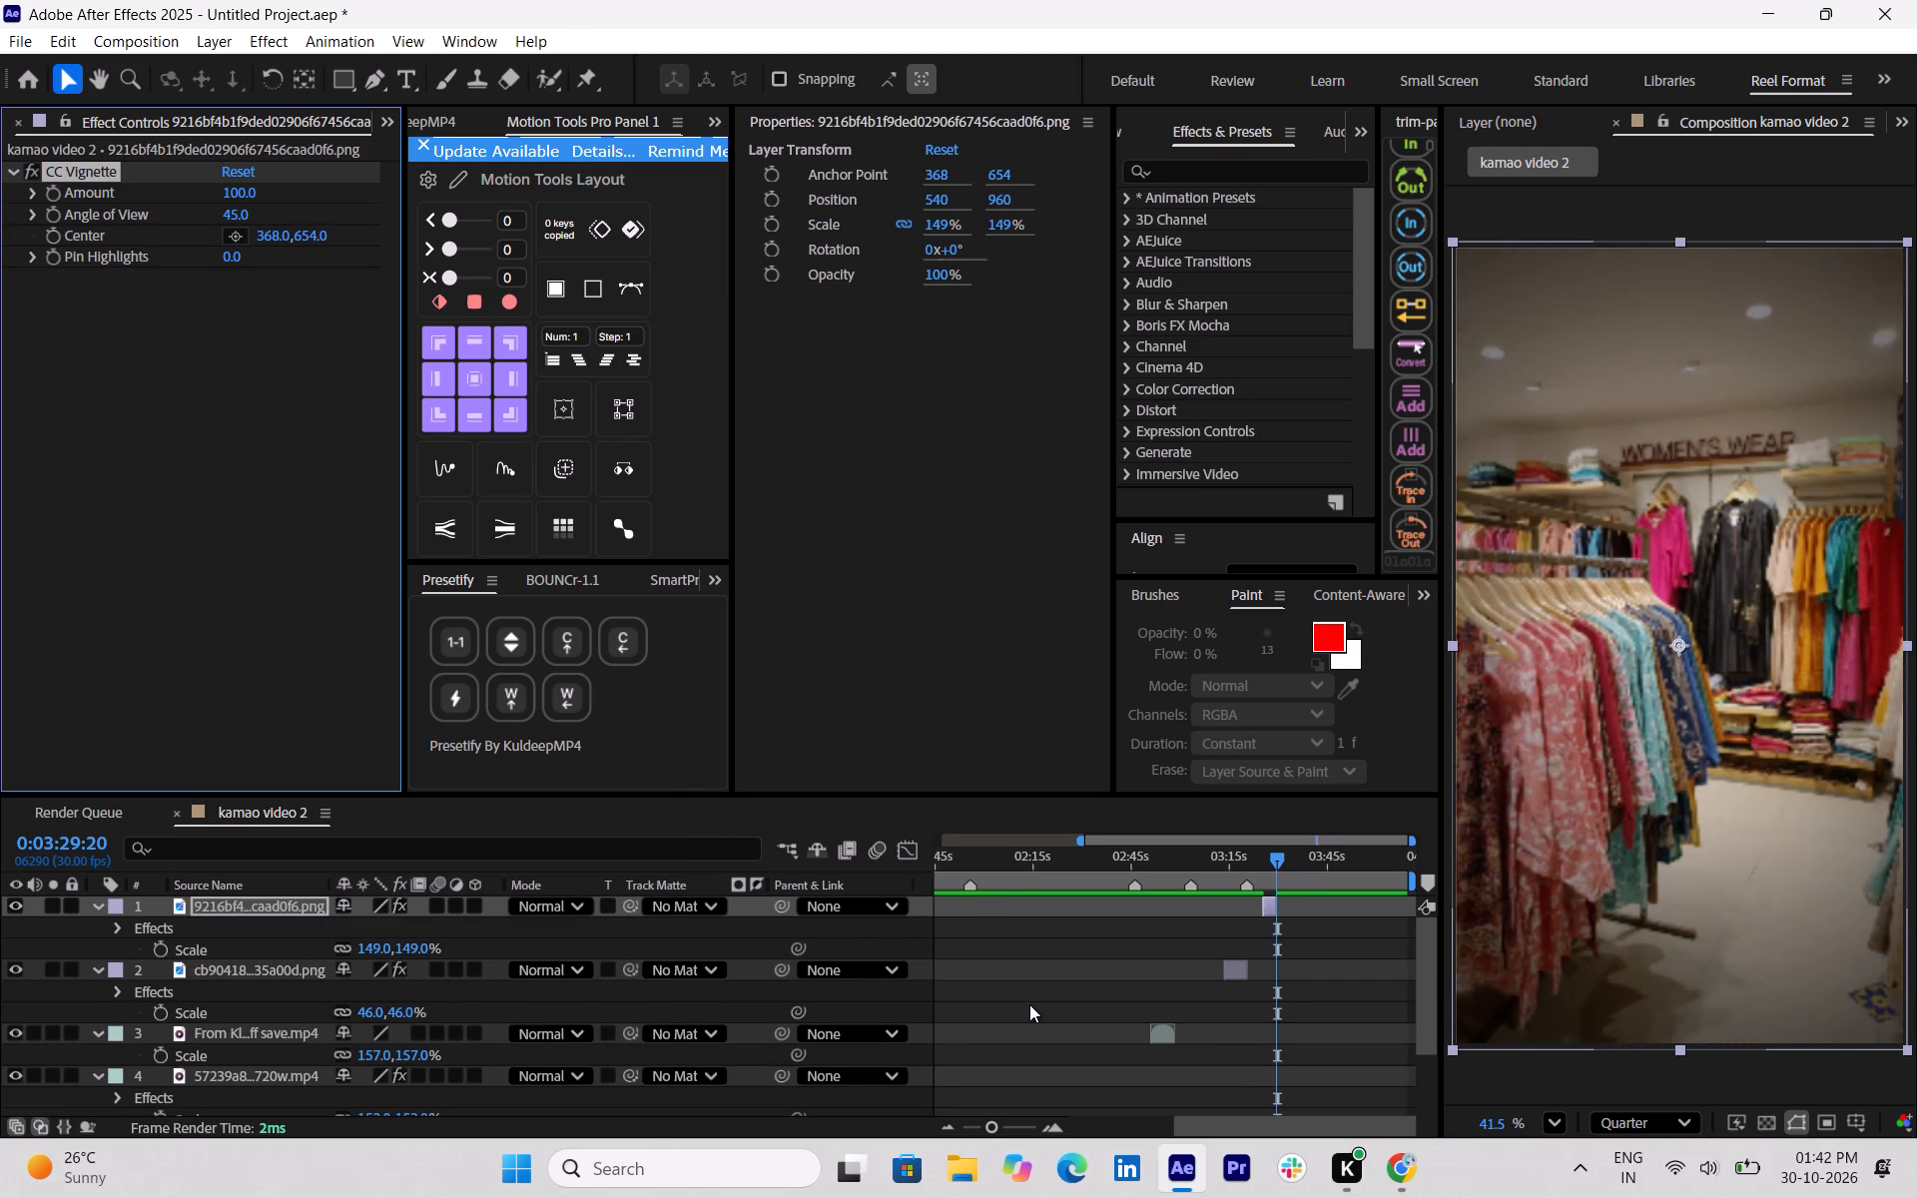
Add the Noise effect to the women's wear shop image and set the amount of noise to 5%.
key(ctrl+space)
text(noise)
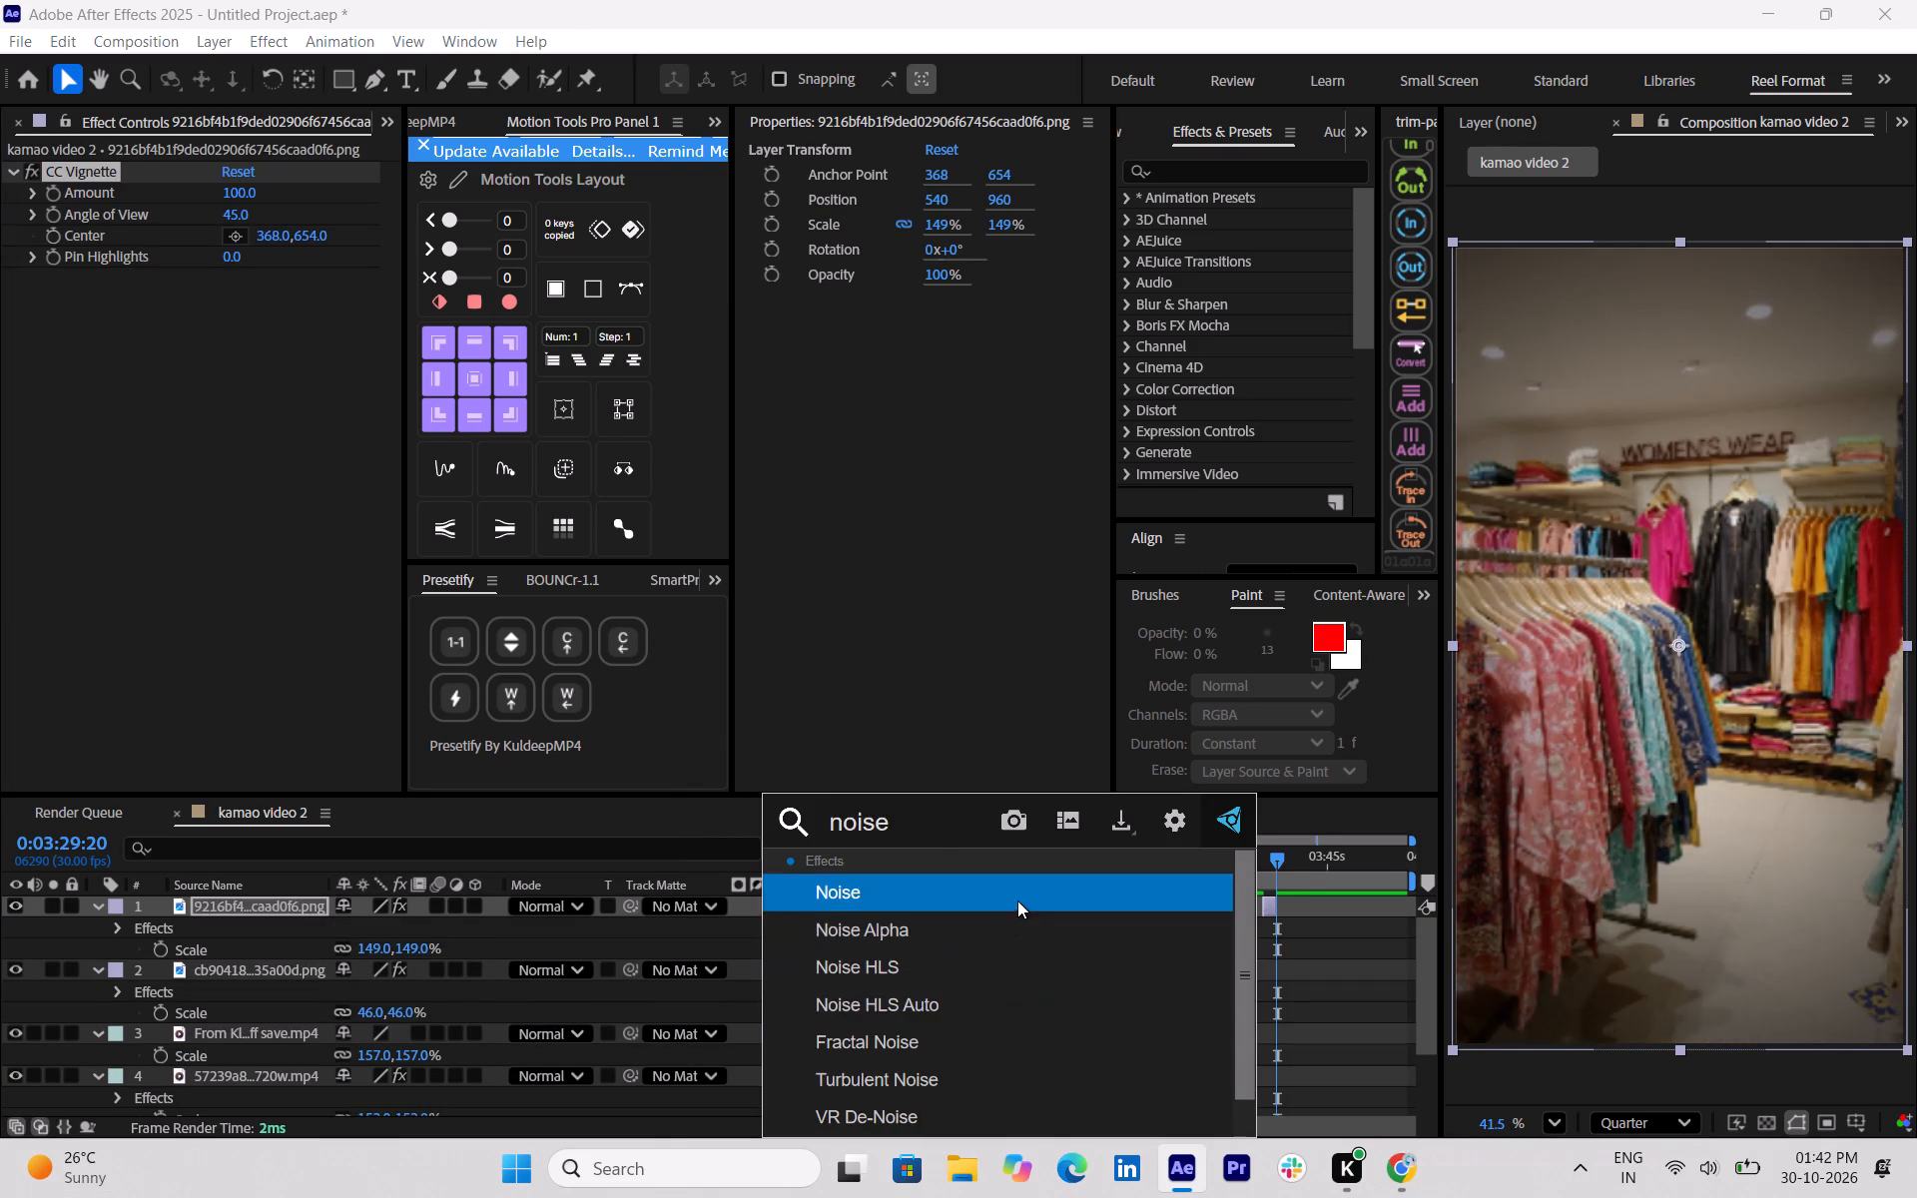
click(1017, 900)
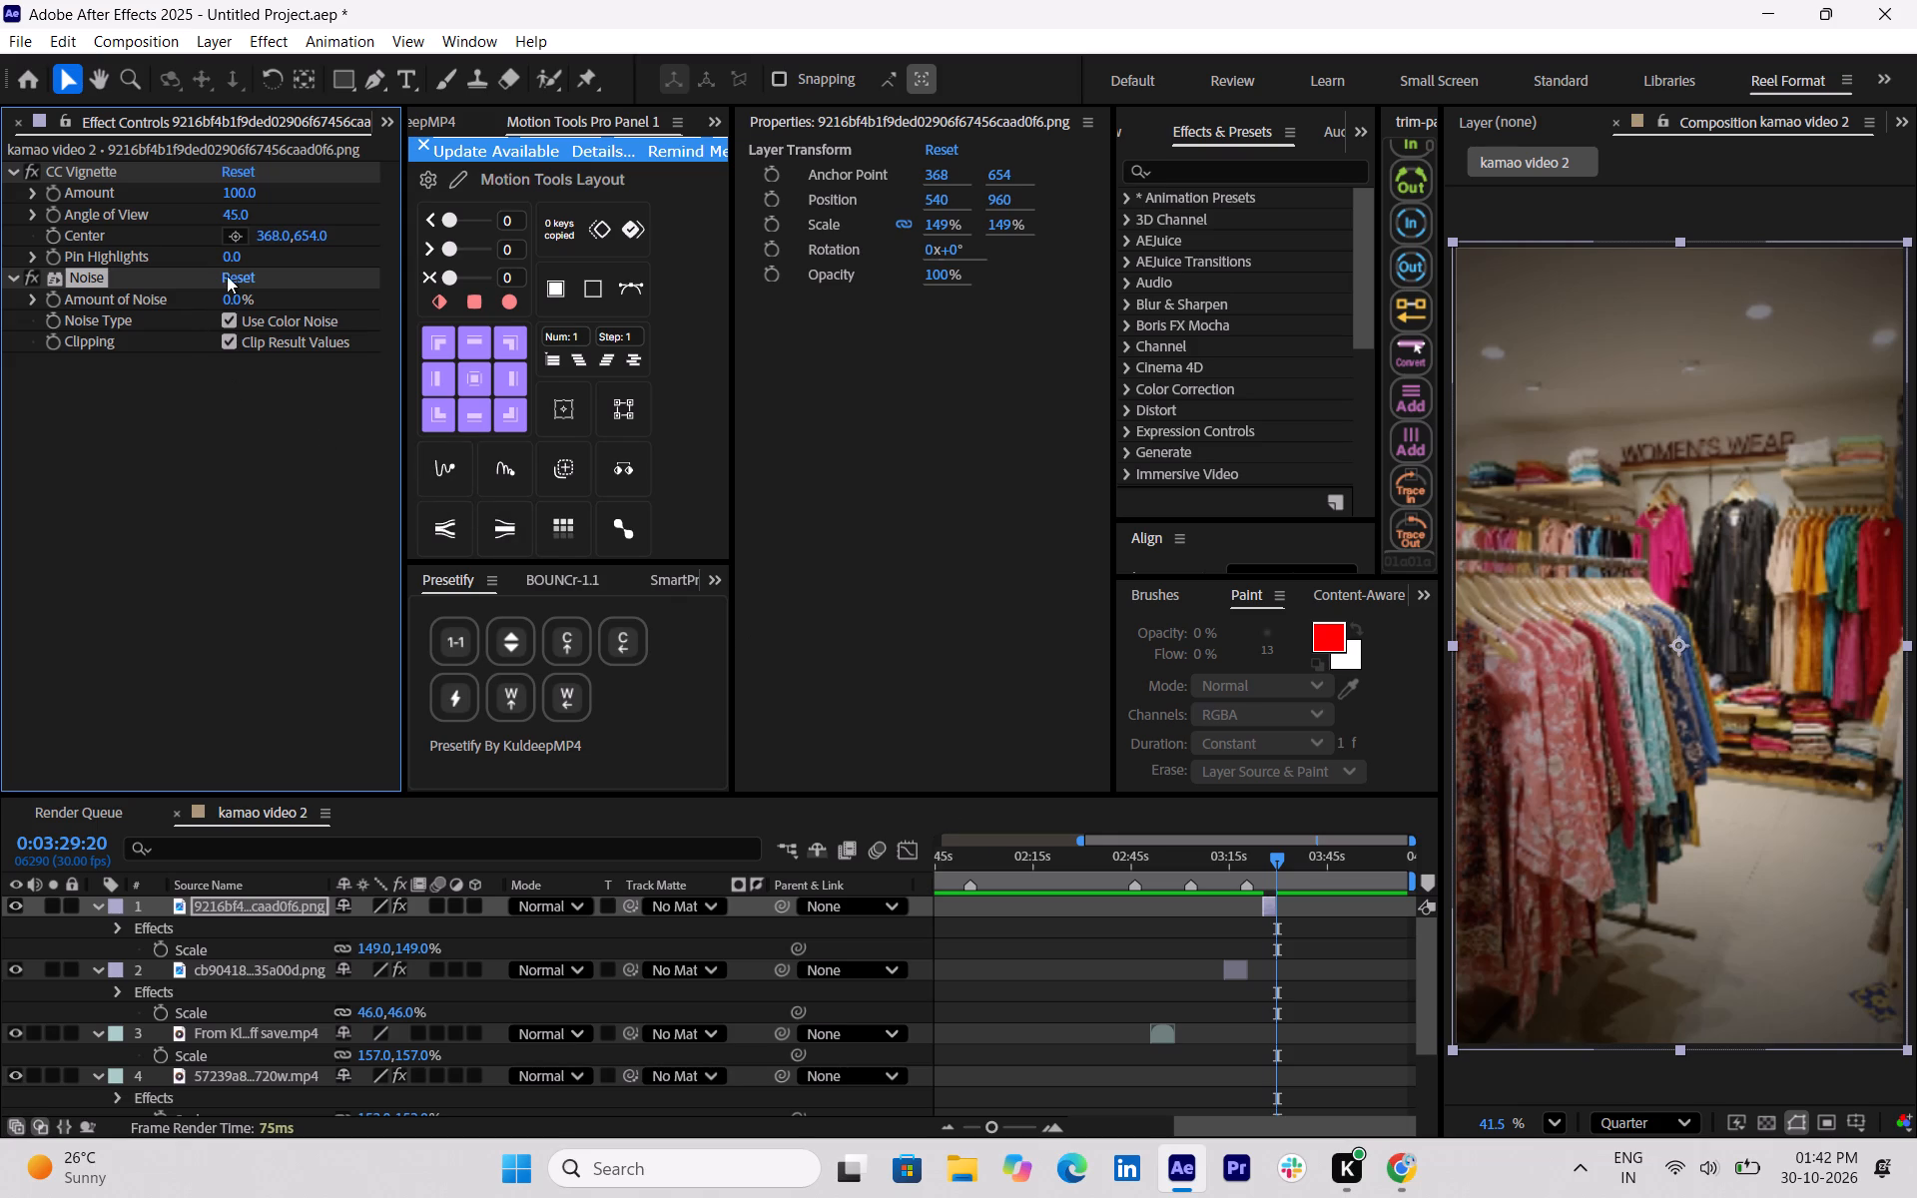
click(239, 299)
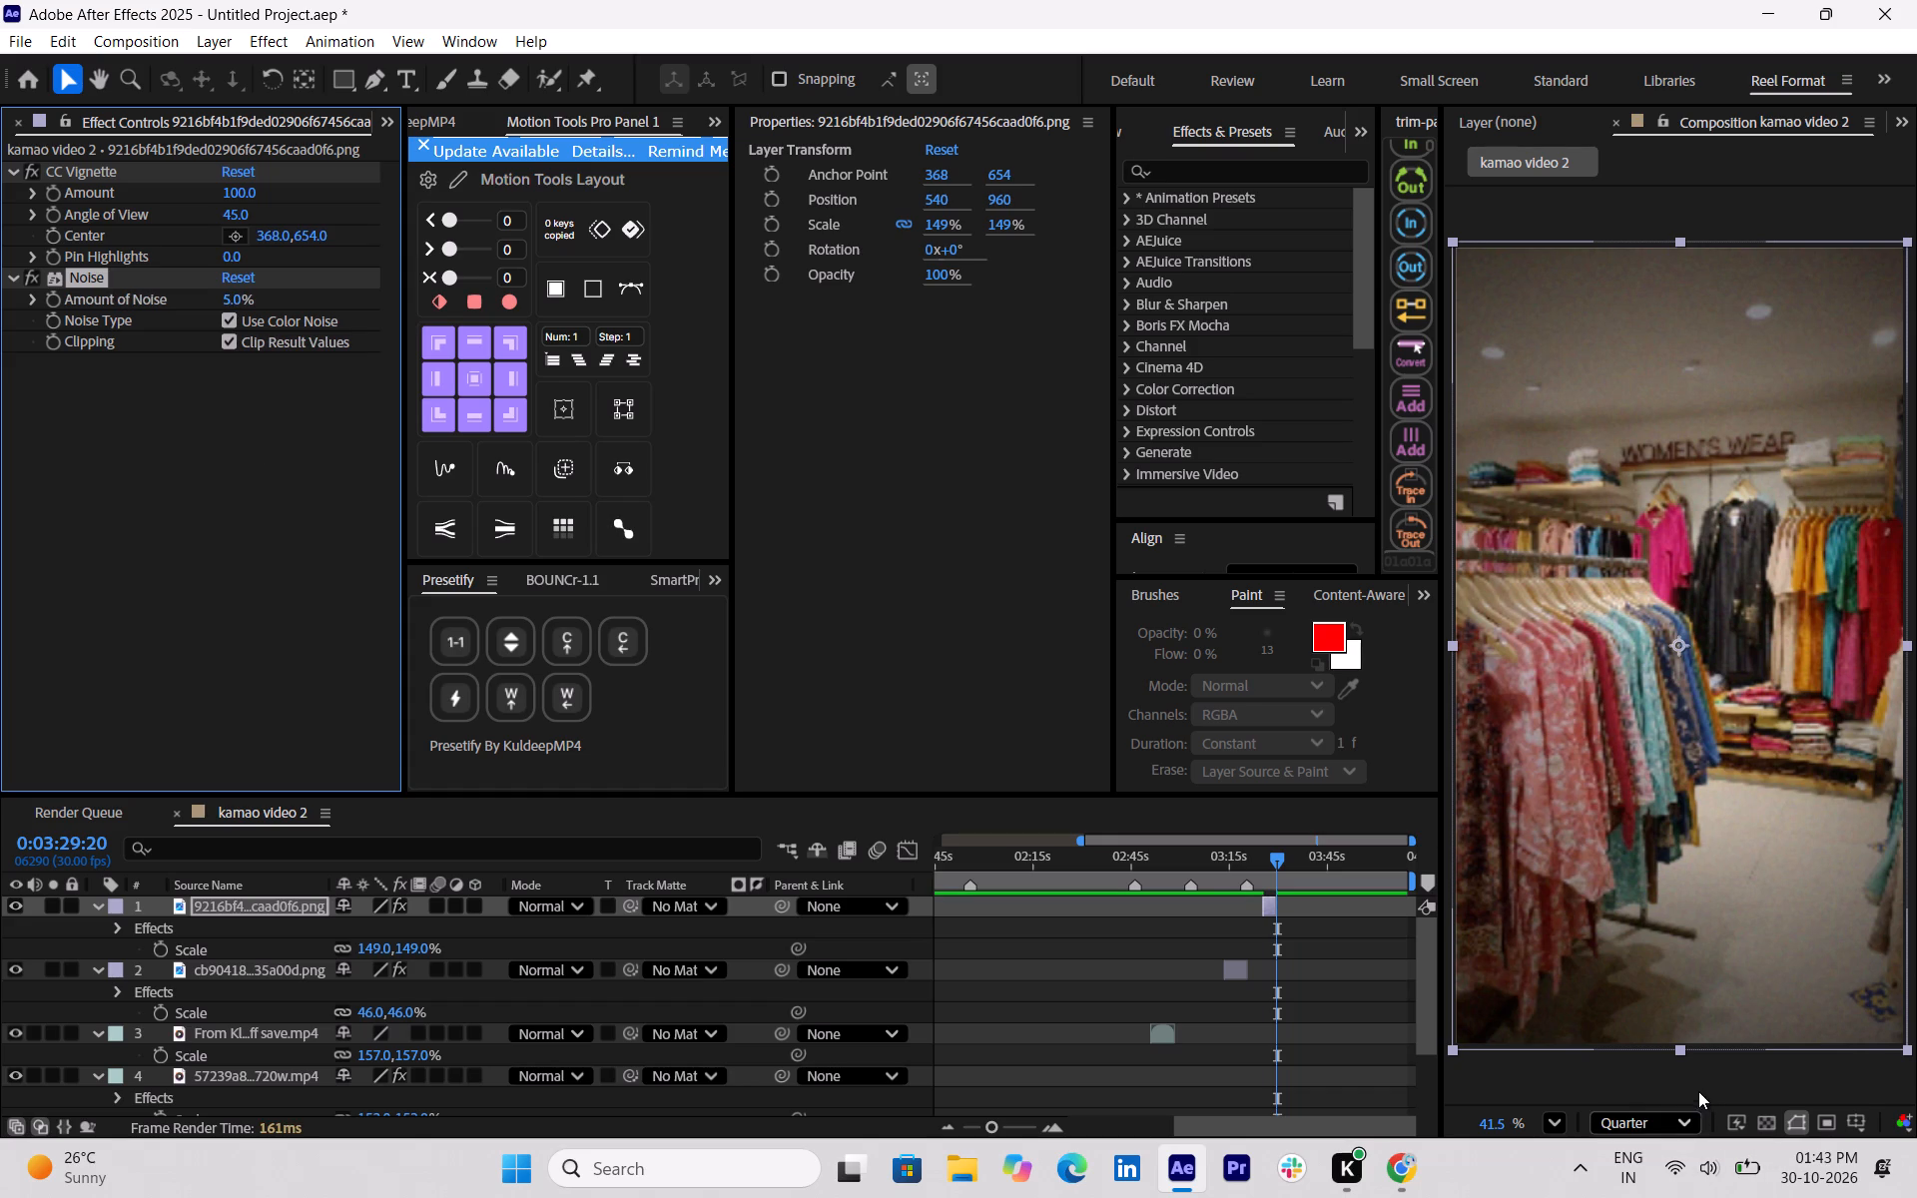
Check the women's wear shop image at Full preview resolution and return the preview to Quarter.
click(1668, 1109)
click(1669, 1114)
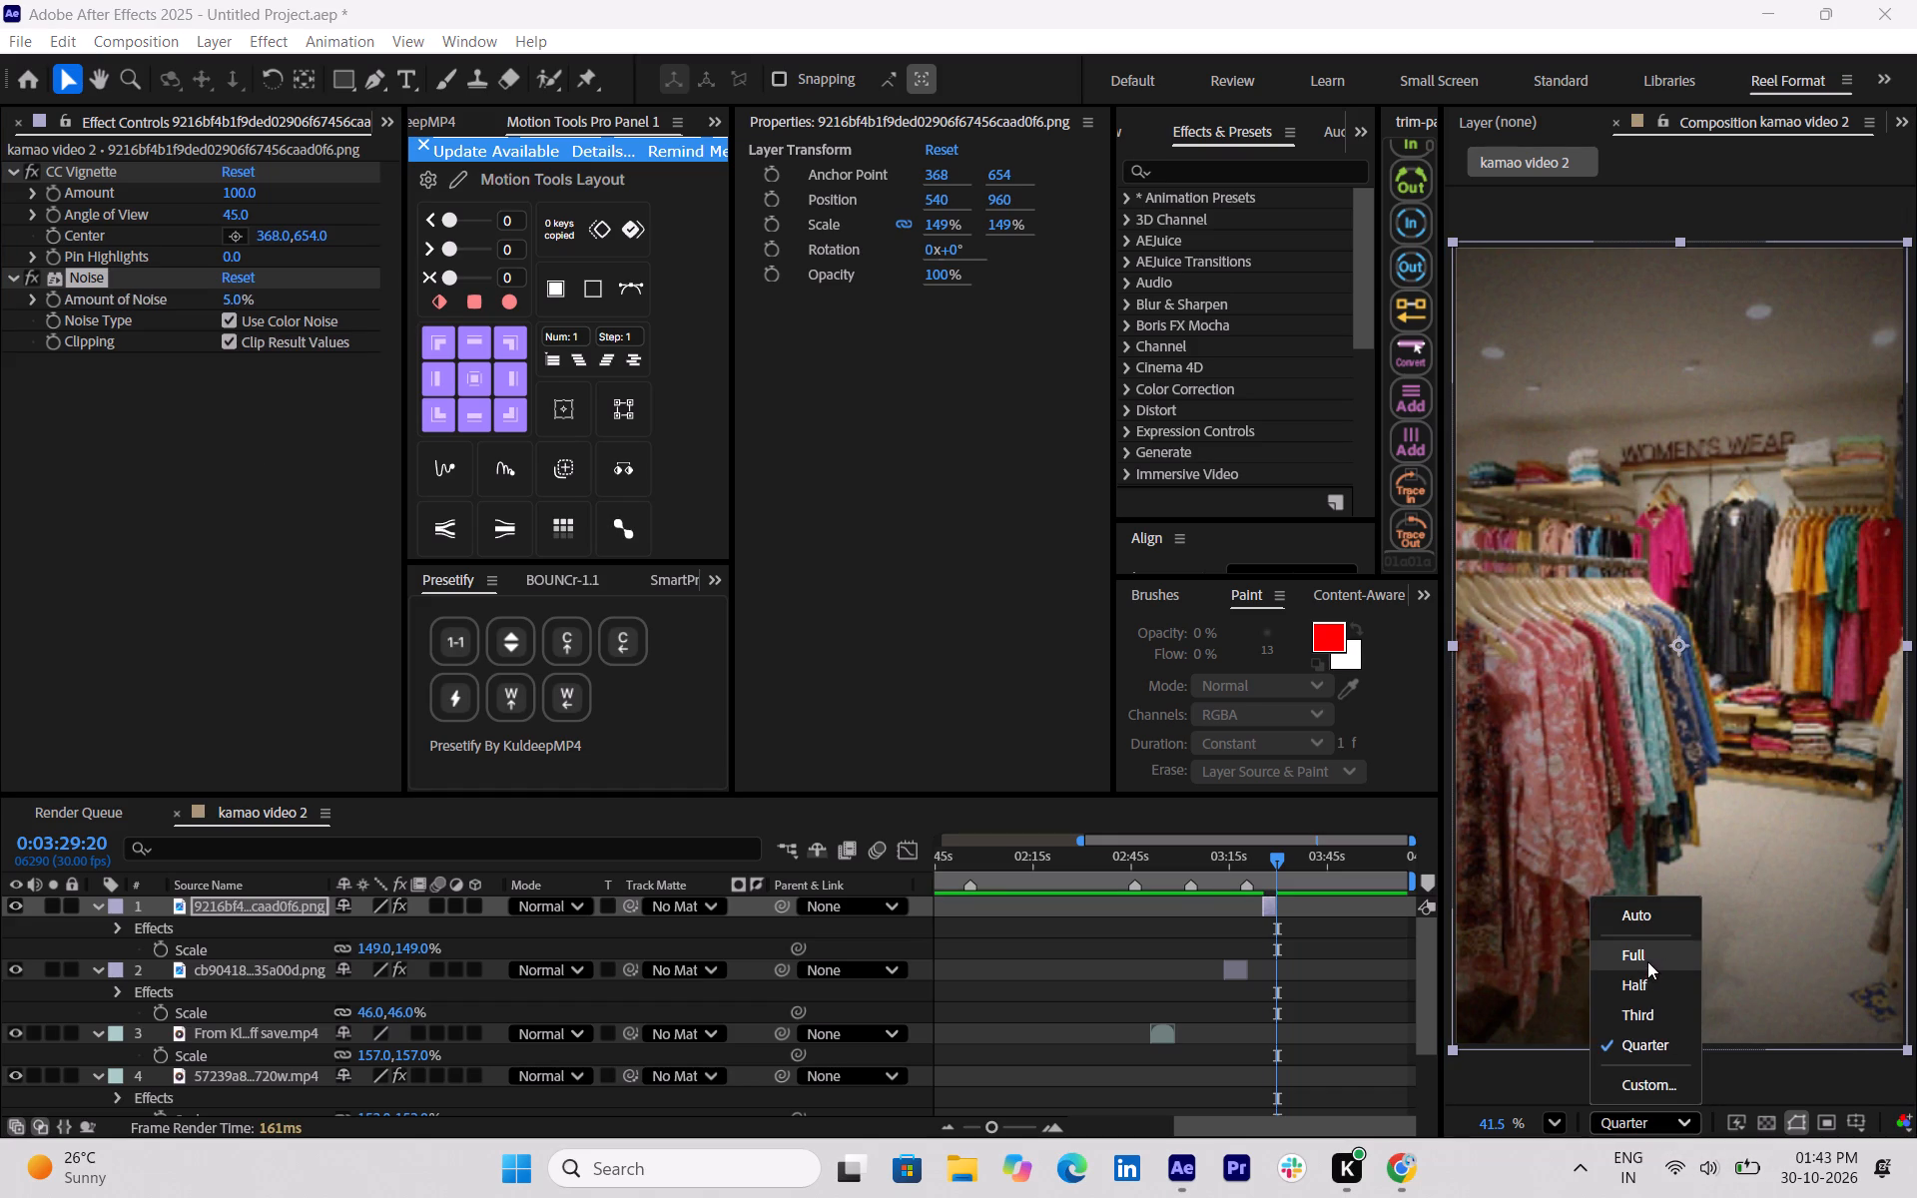
click(1647, 961)
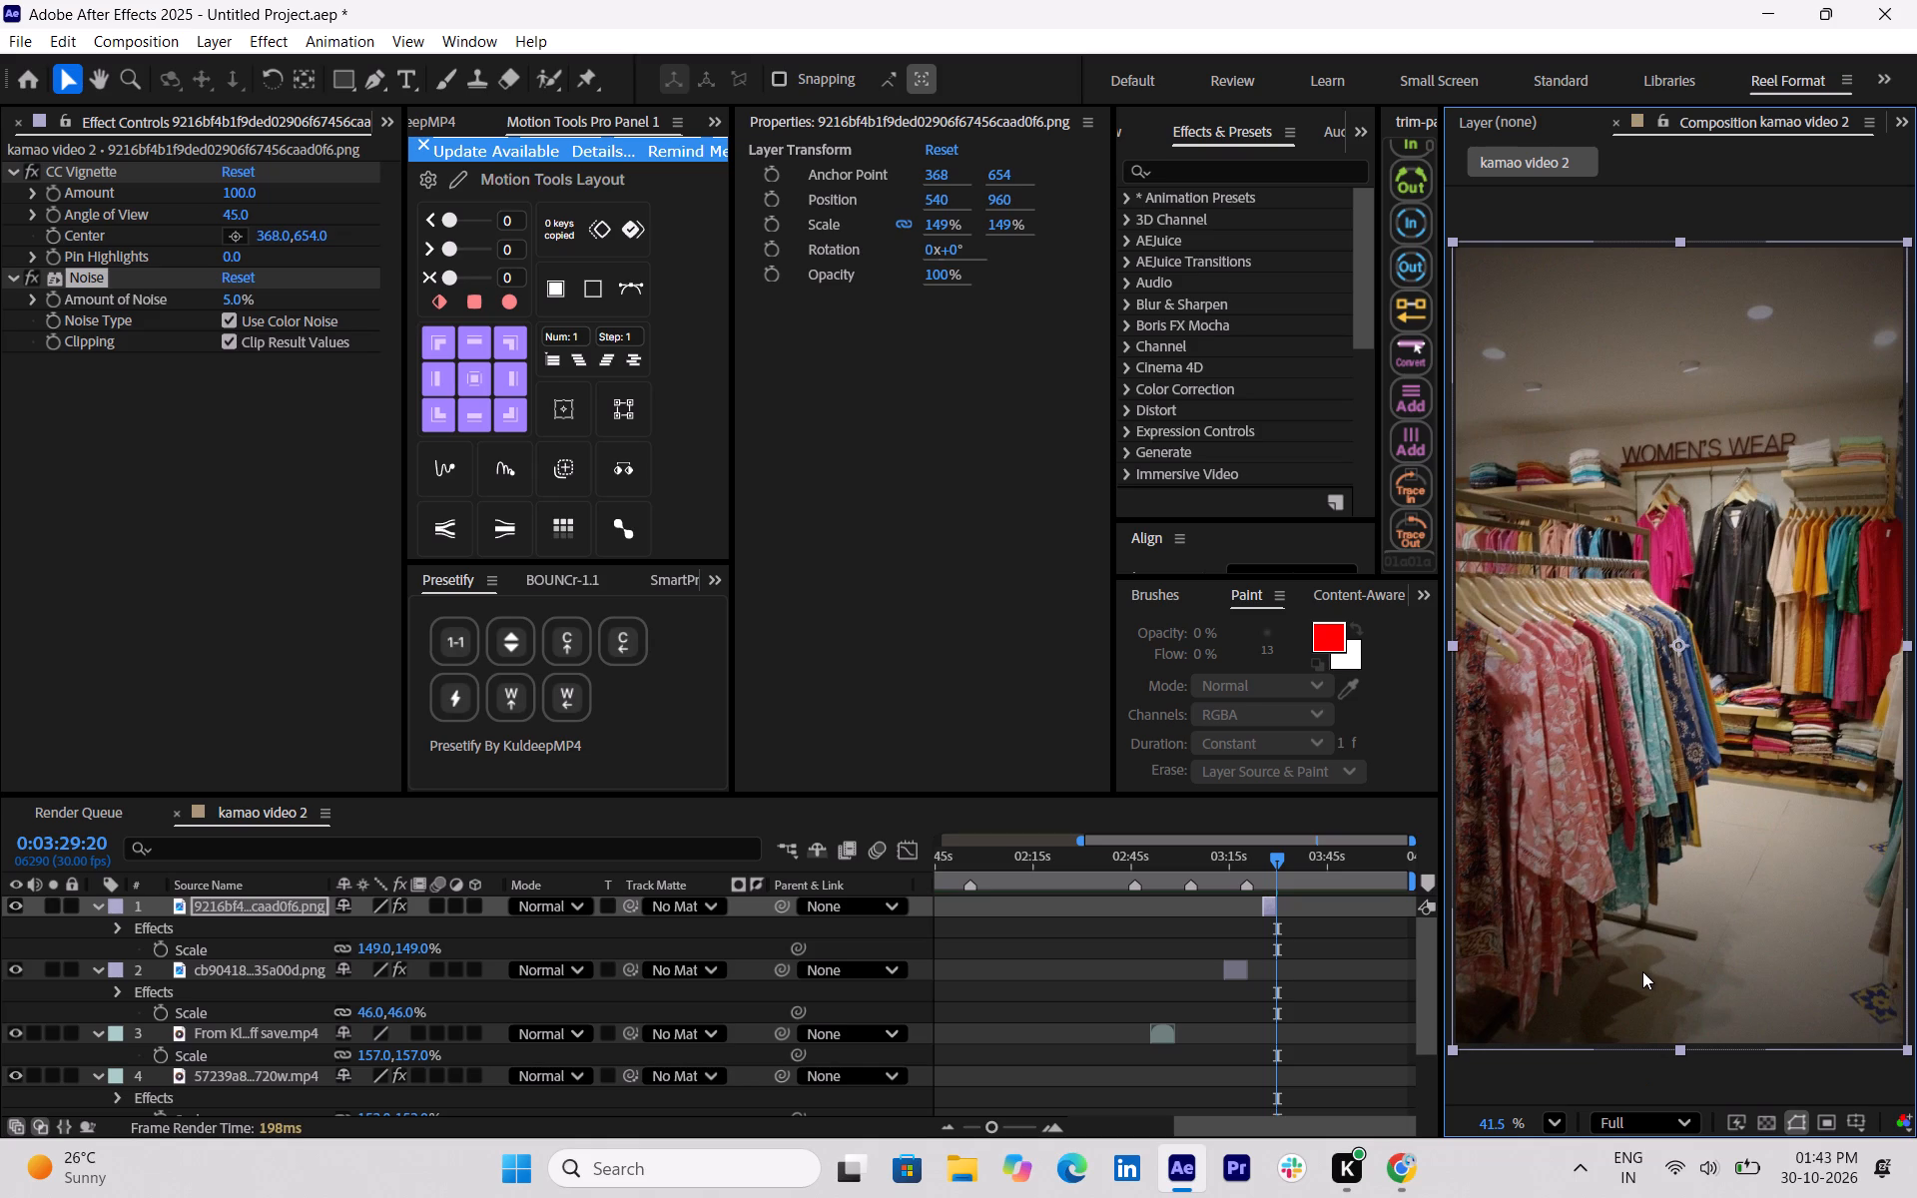
click(1627, 1124)
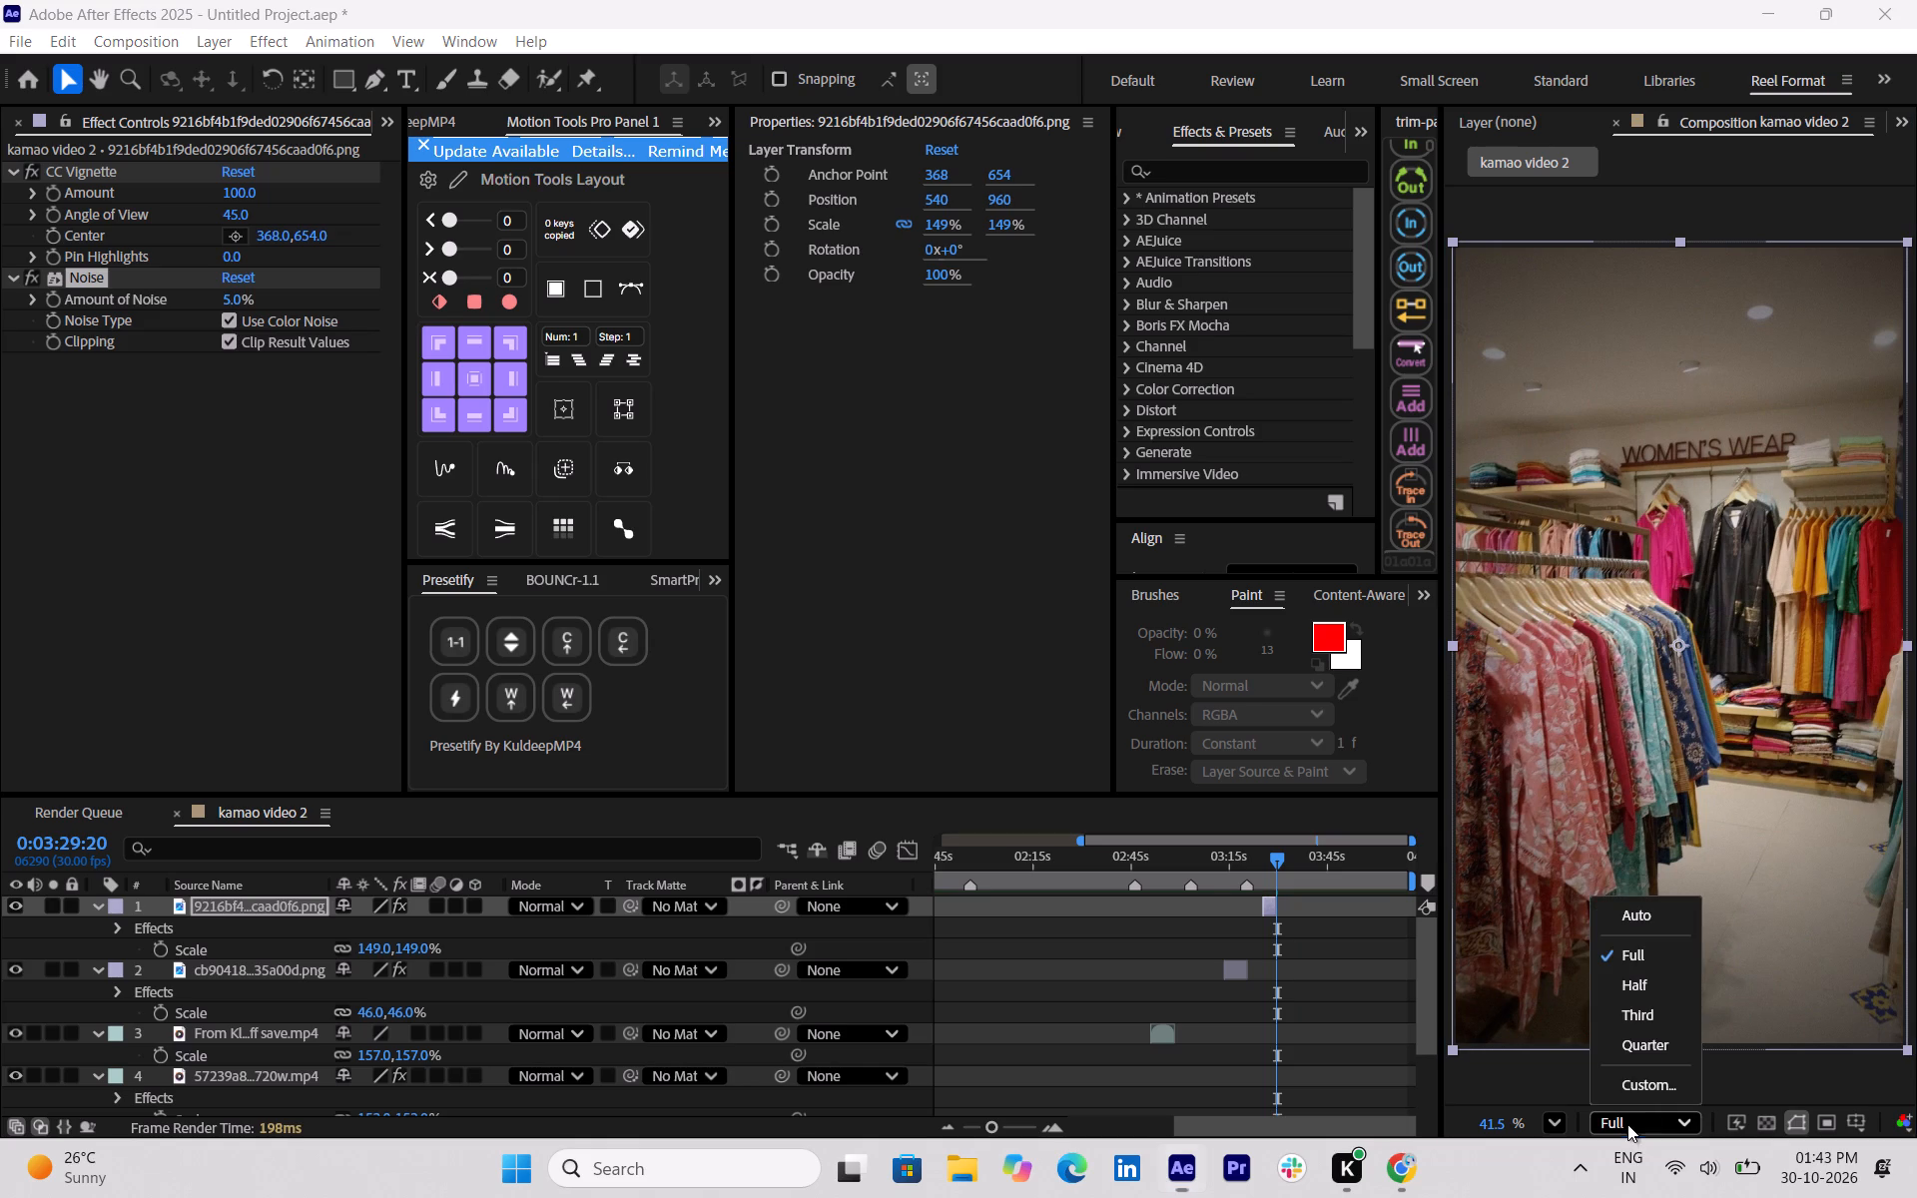
click(1662, 1033)
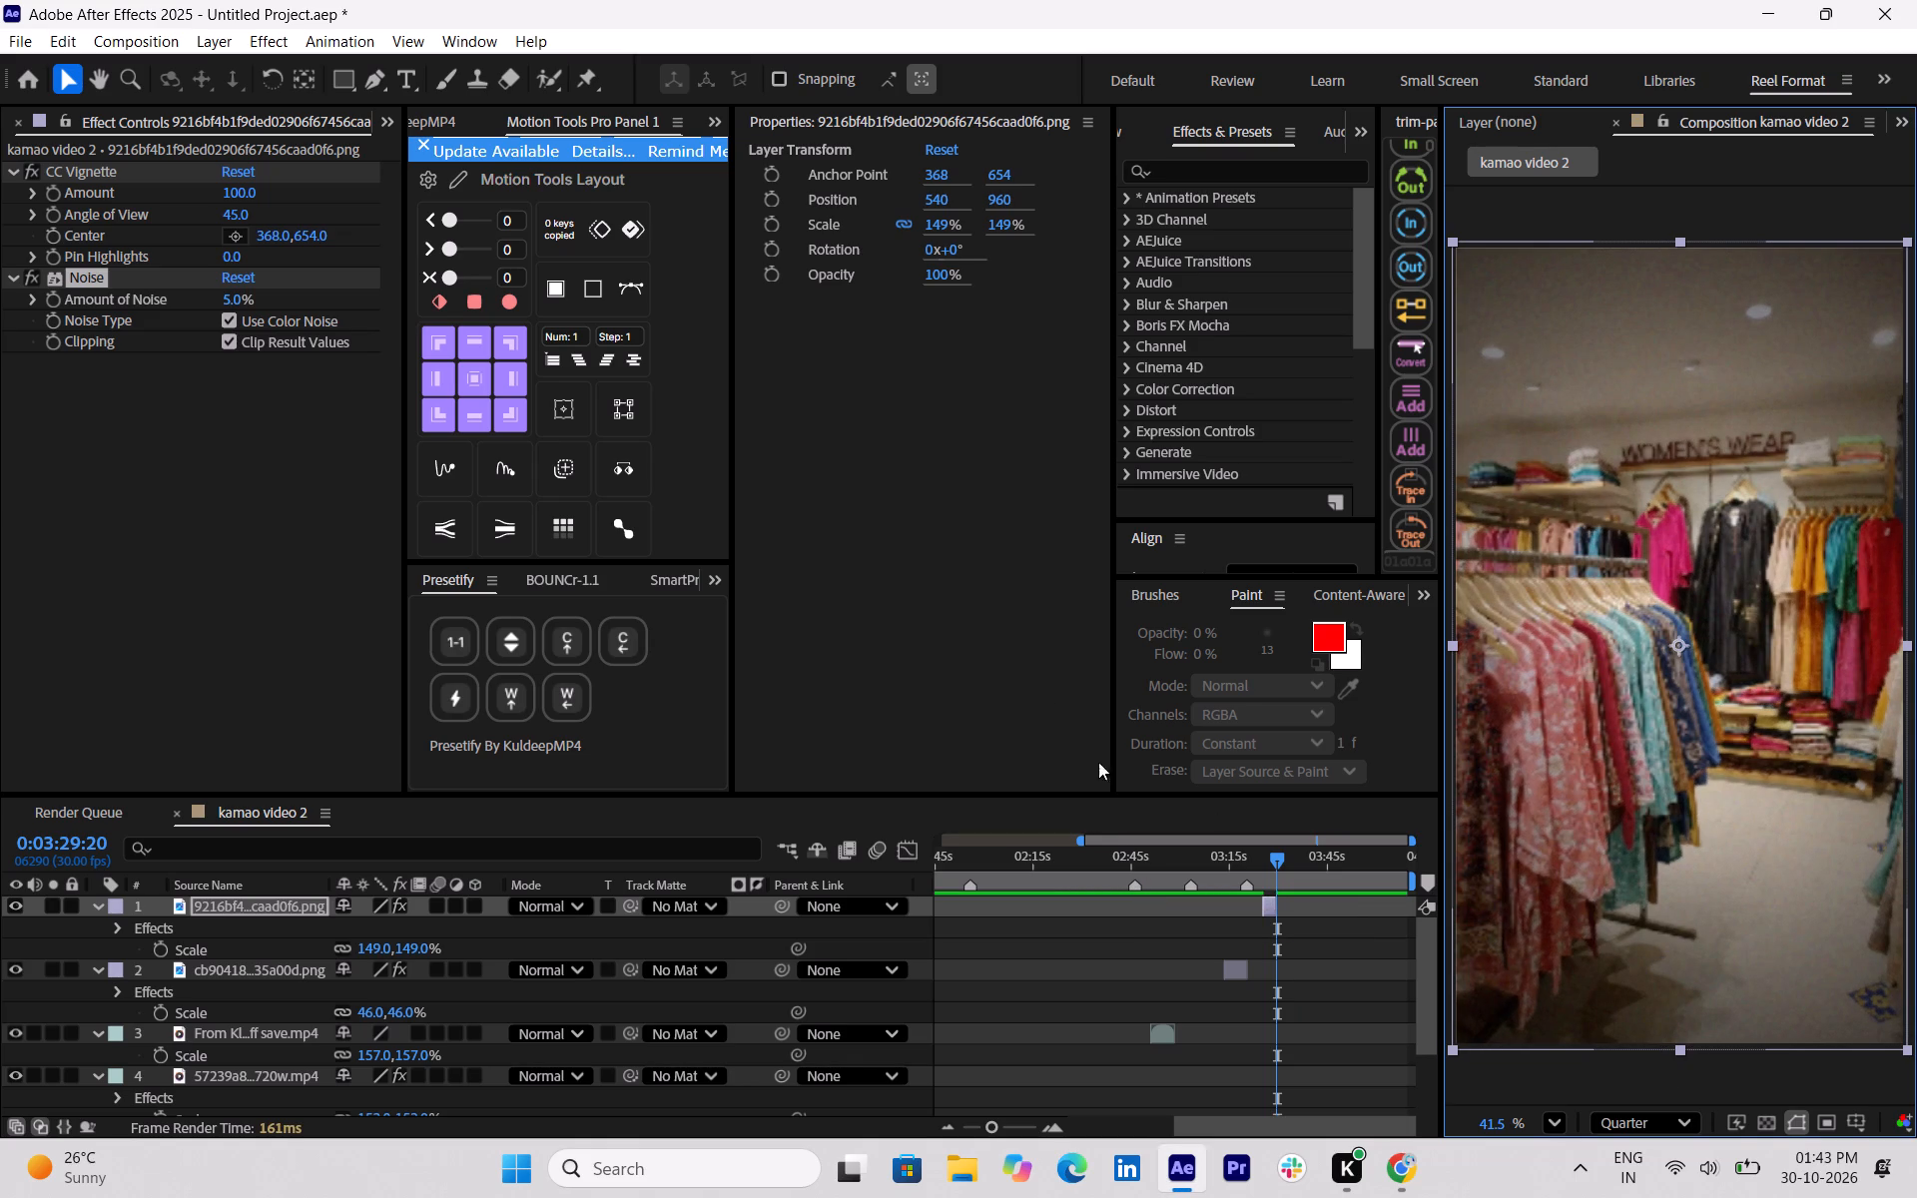
Create an adjustment layer above the women's wear shop image and parent the image to it.
click(716, 127)
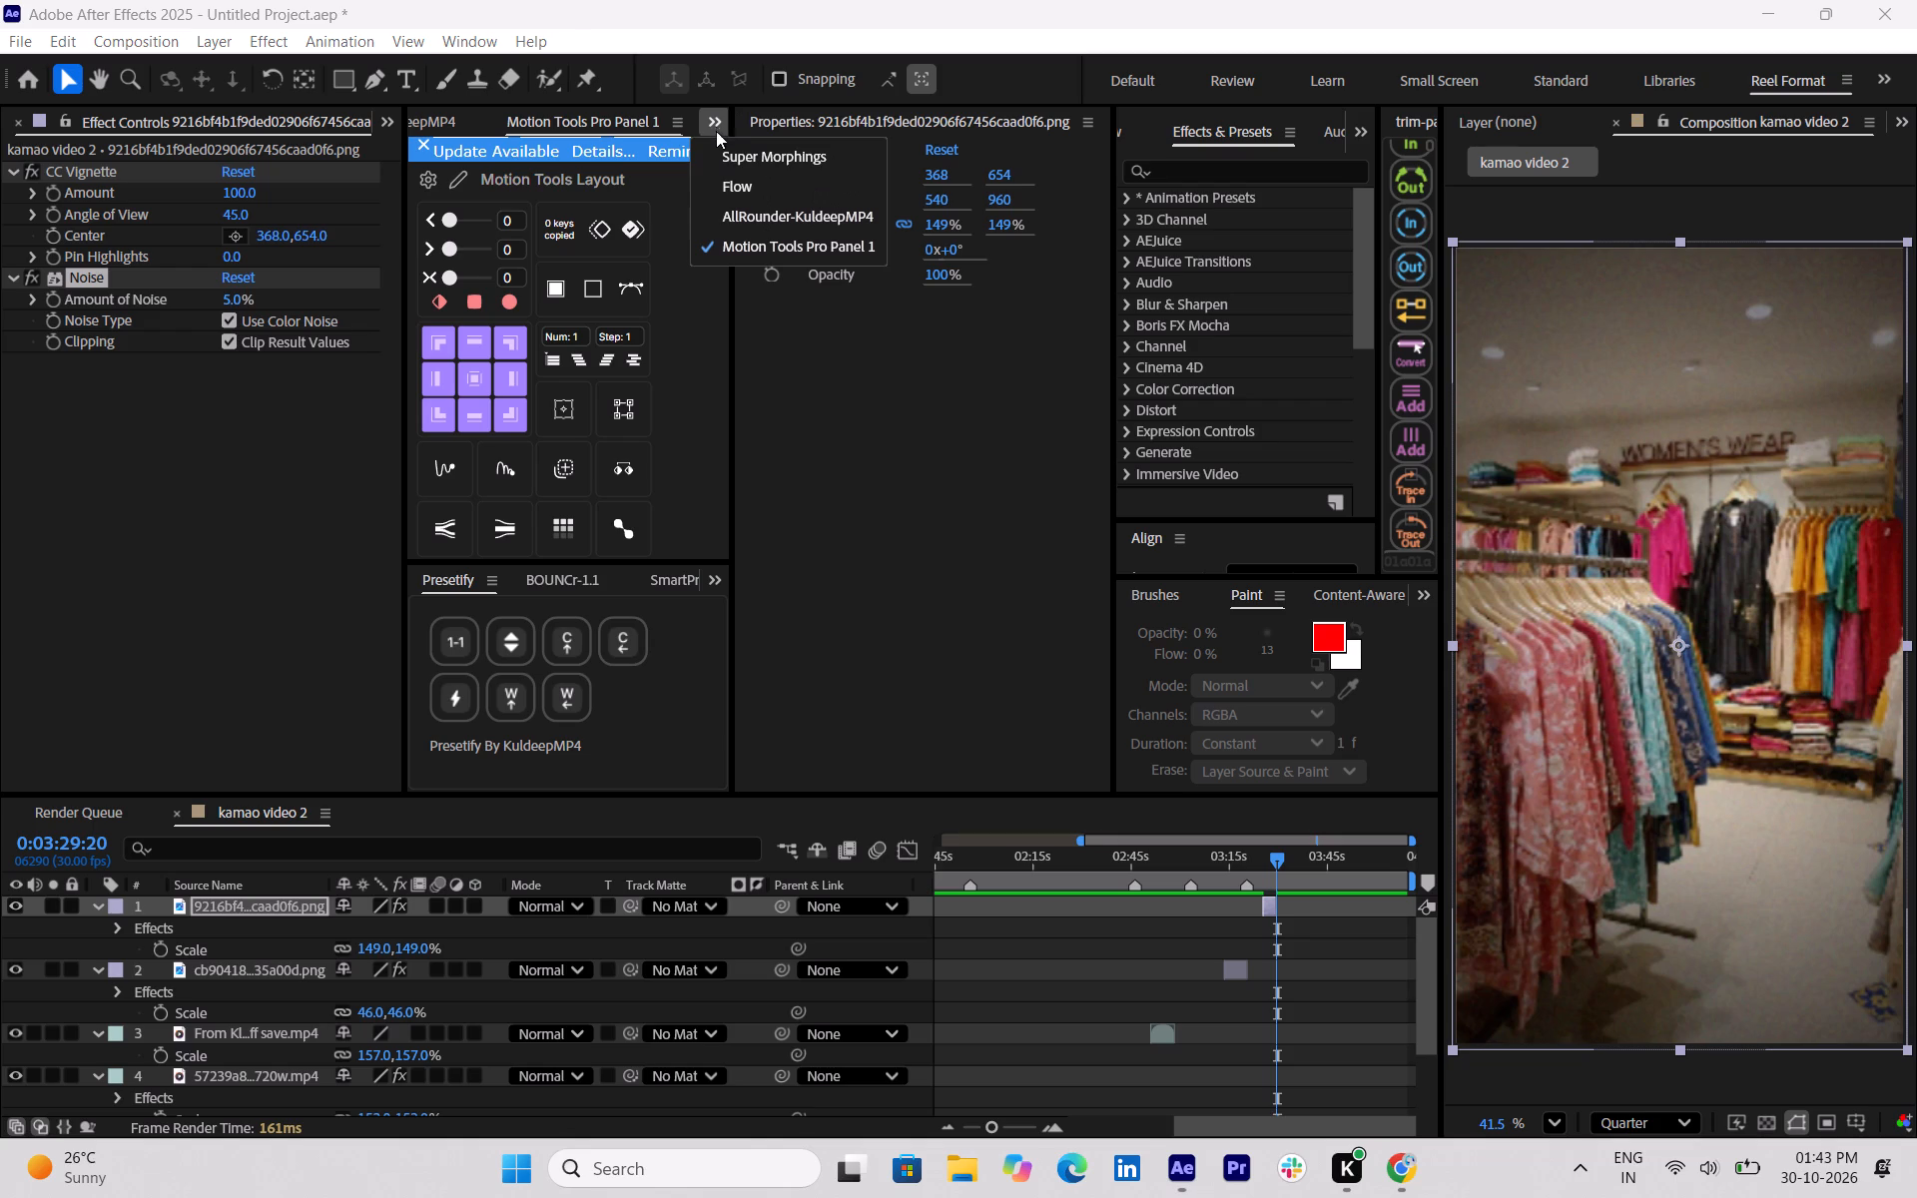
click(738, 212)
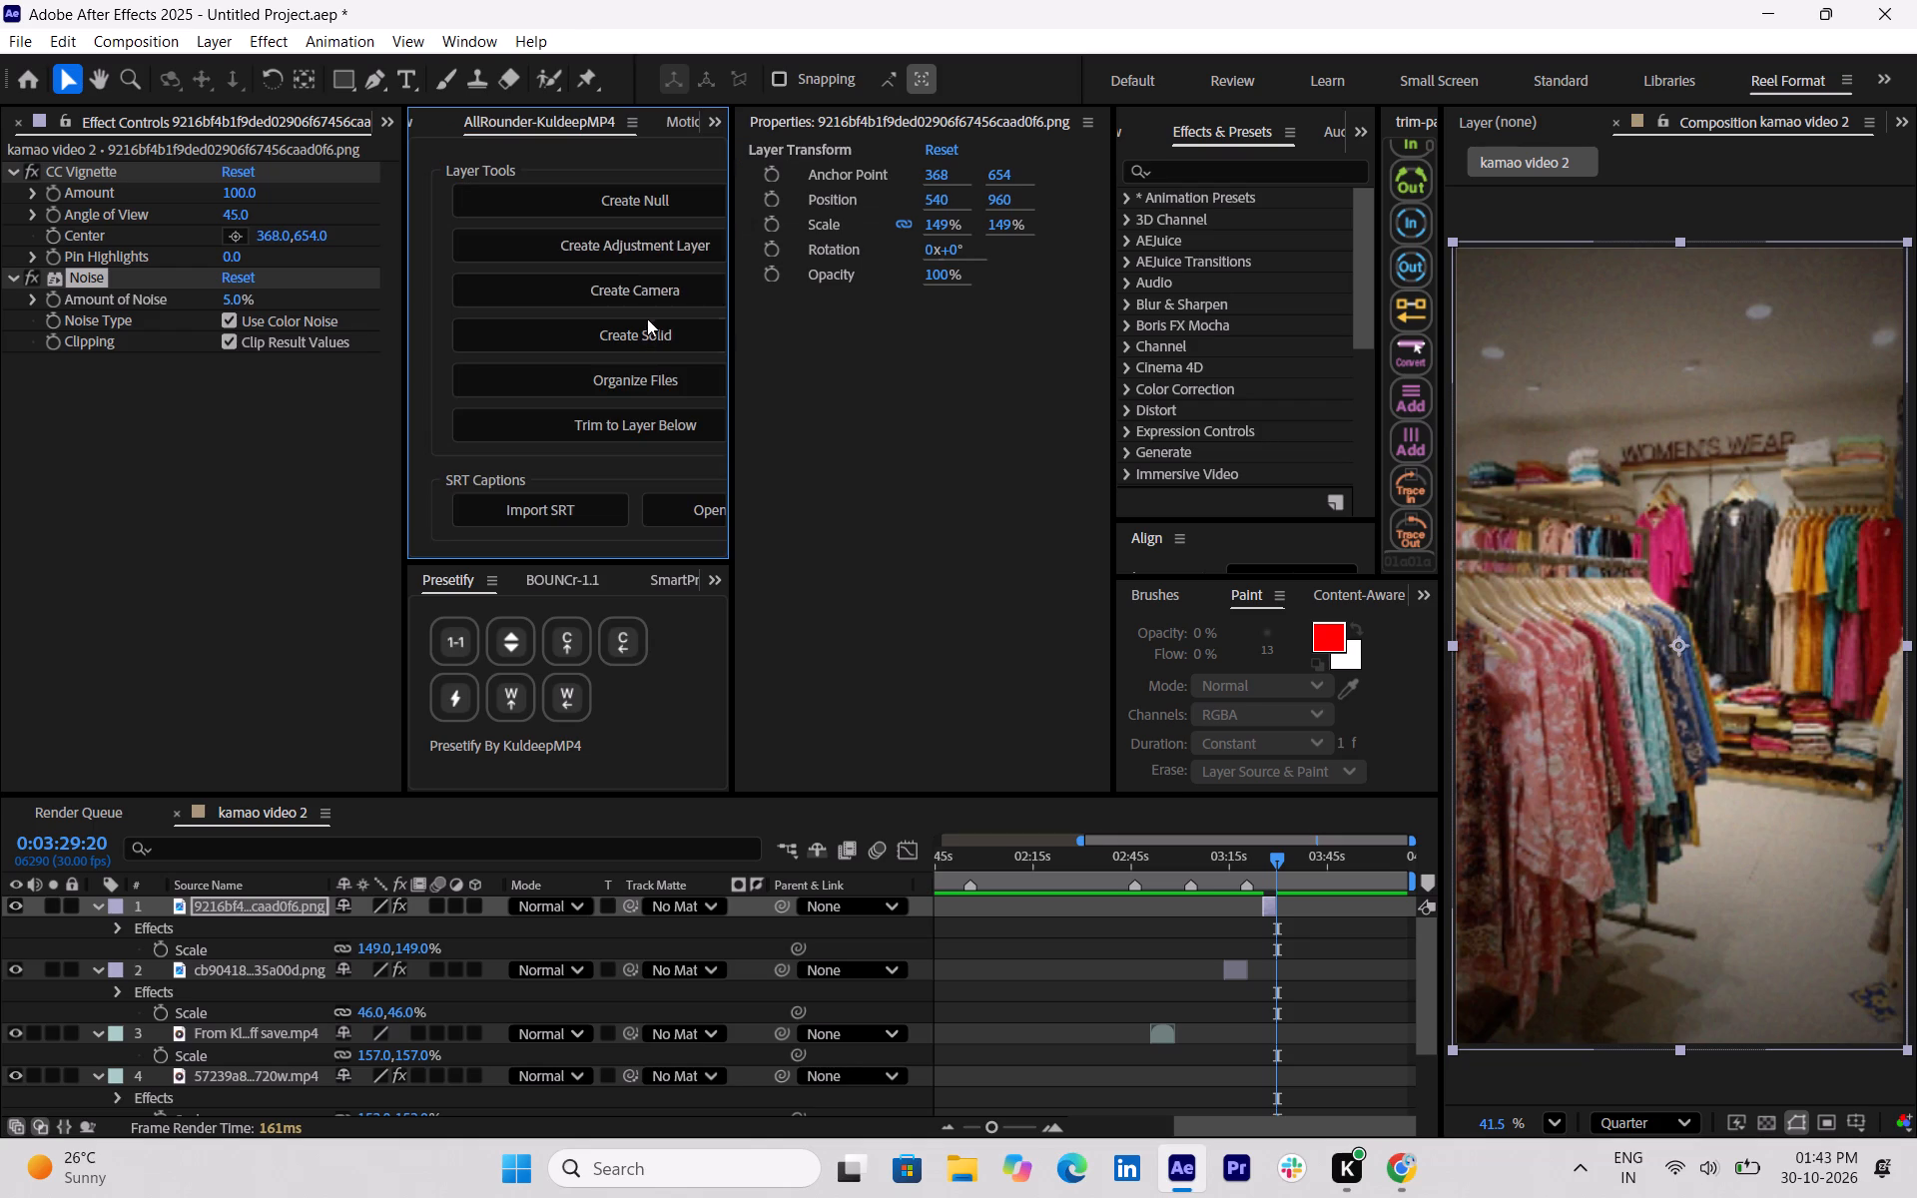
click(646, 246)
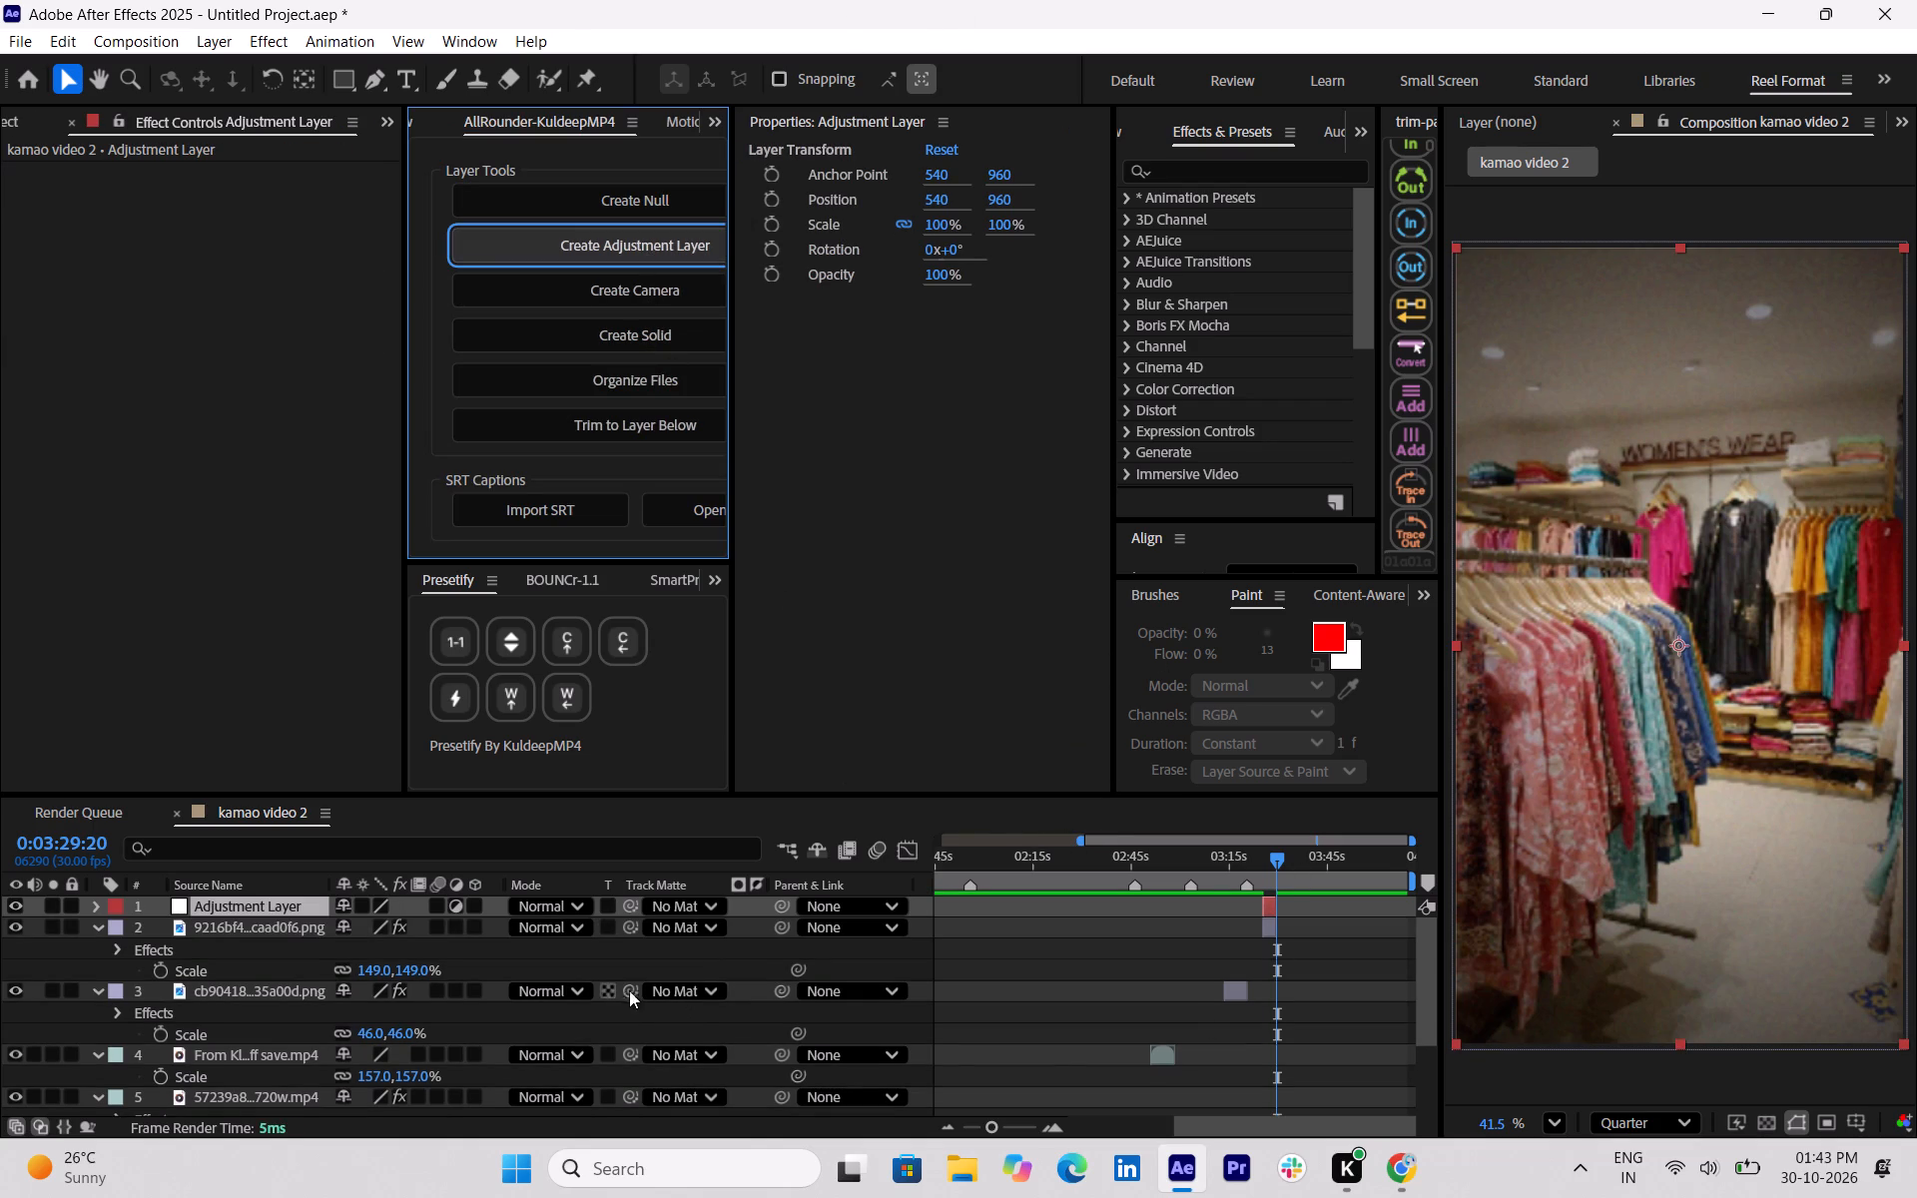
drag(785, 928, 286, 907)
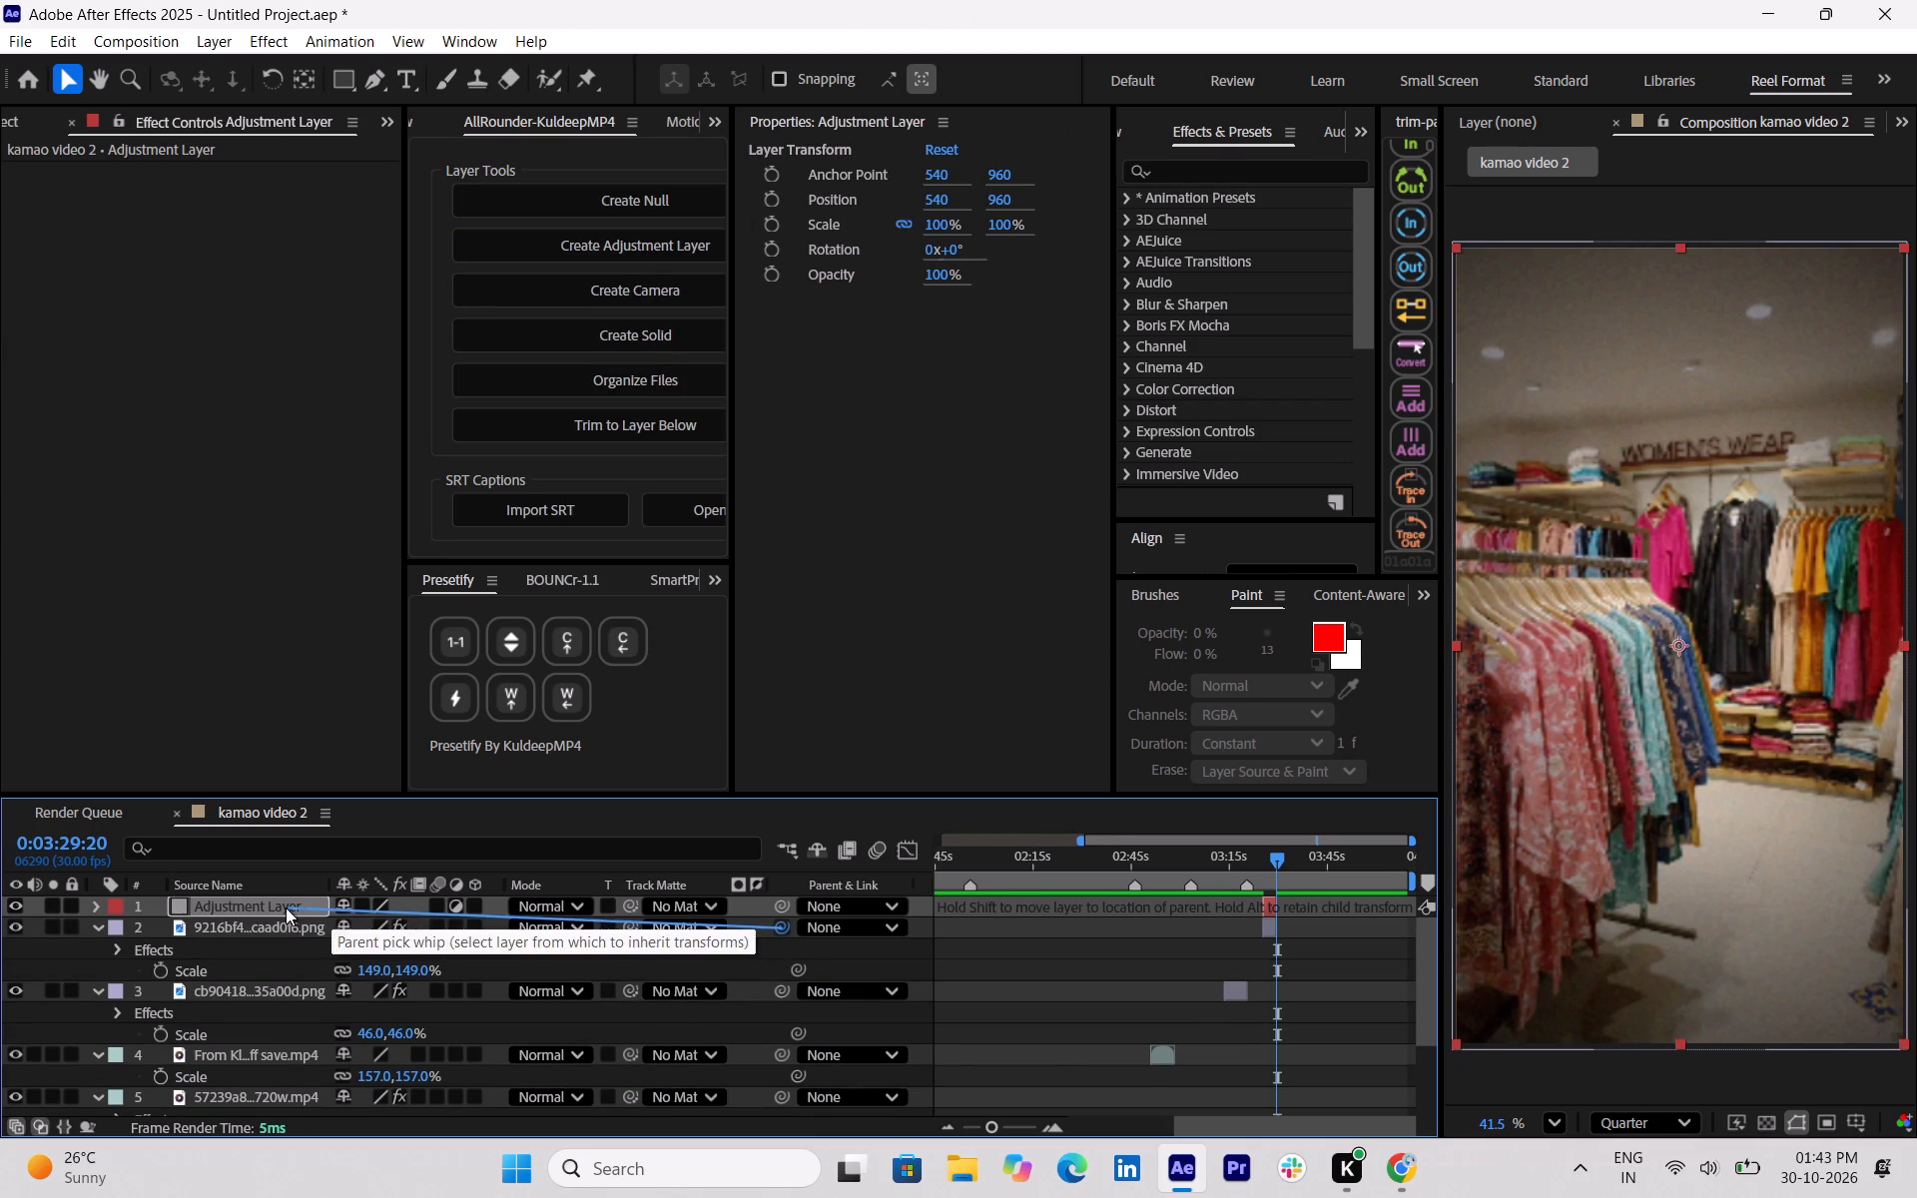
drag(286, 907, 285, 907)
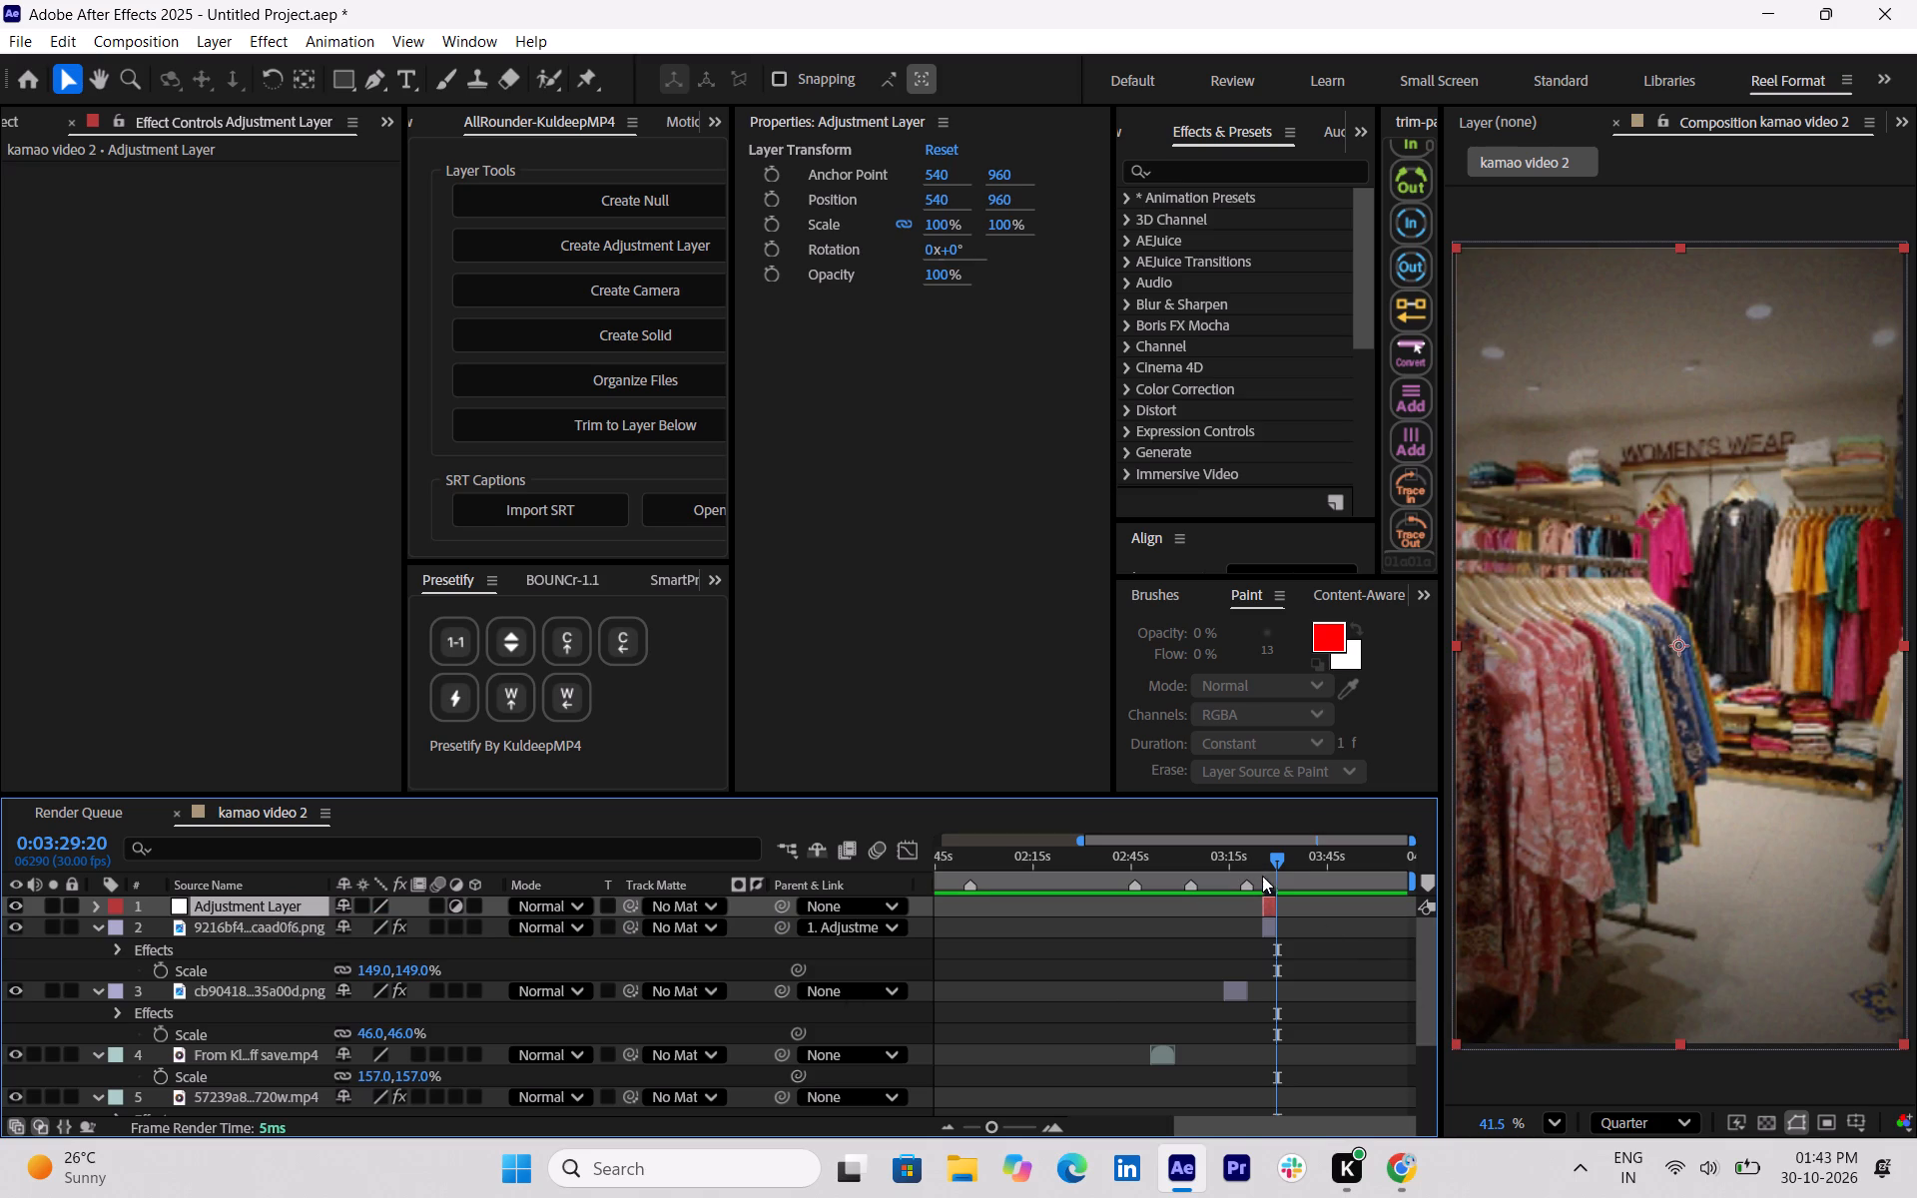
Keyframe the adjustment layer's Scale from 100% at 0:03:26:03 to 126% at 0:03:28:24.
drag(1277, 851, 1263, 851)
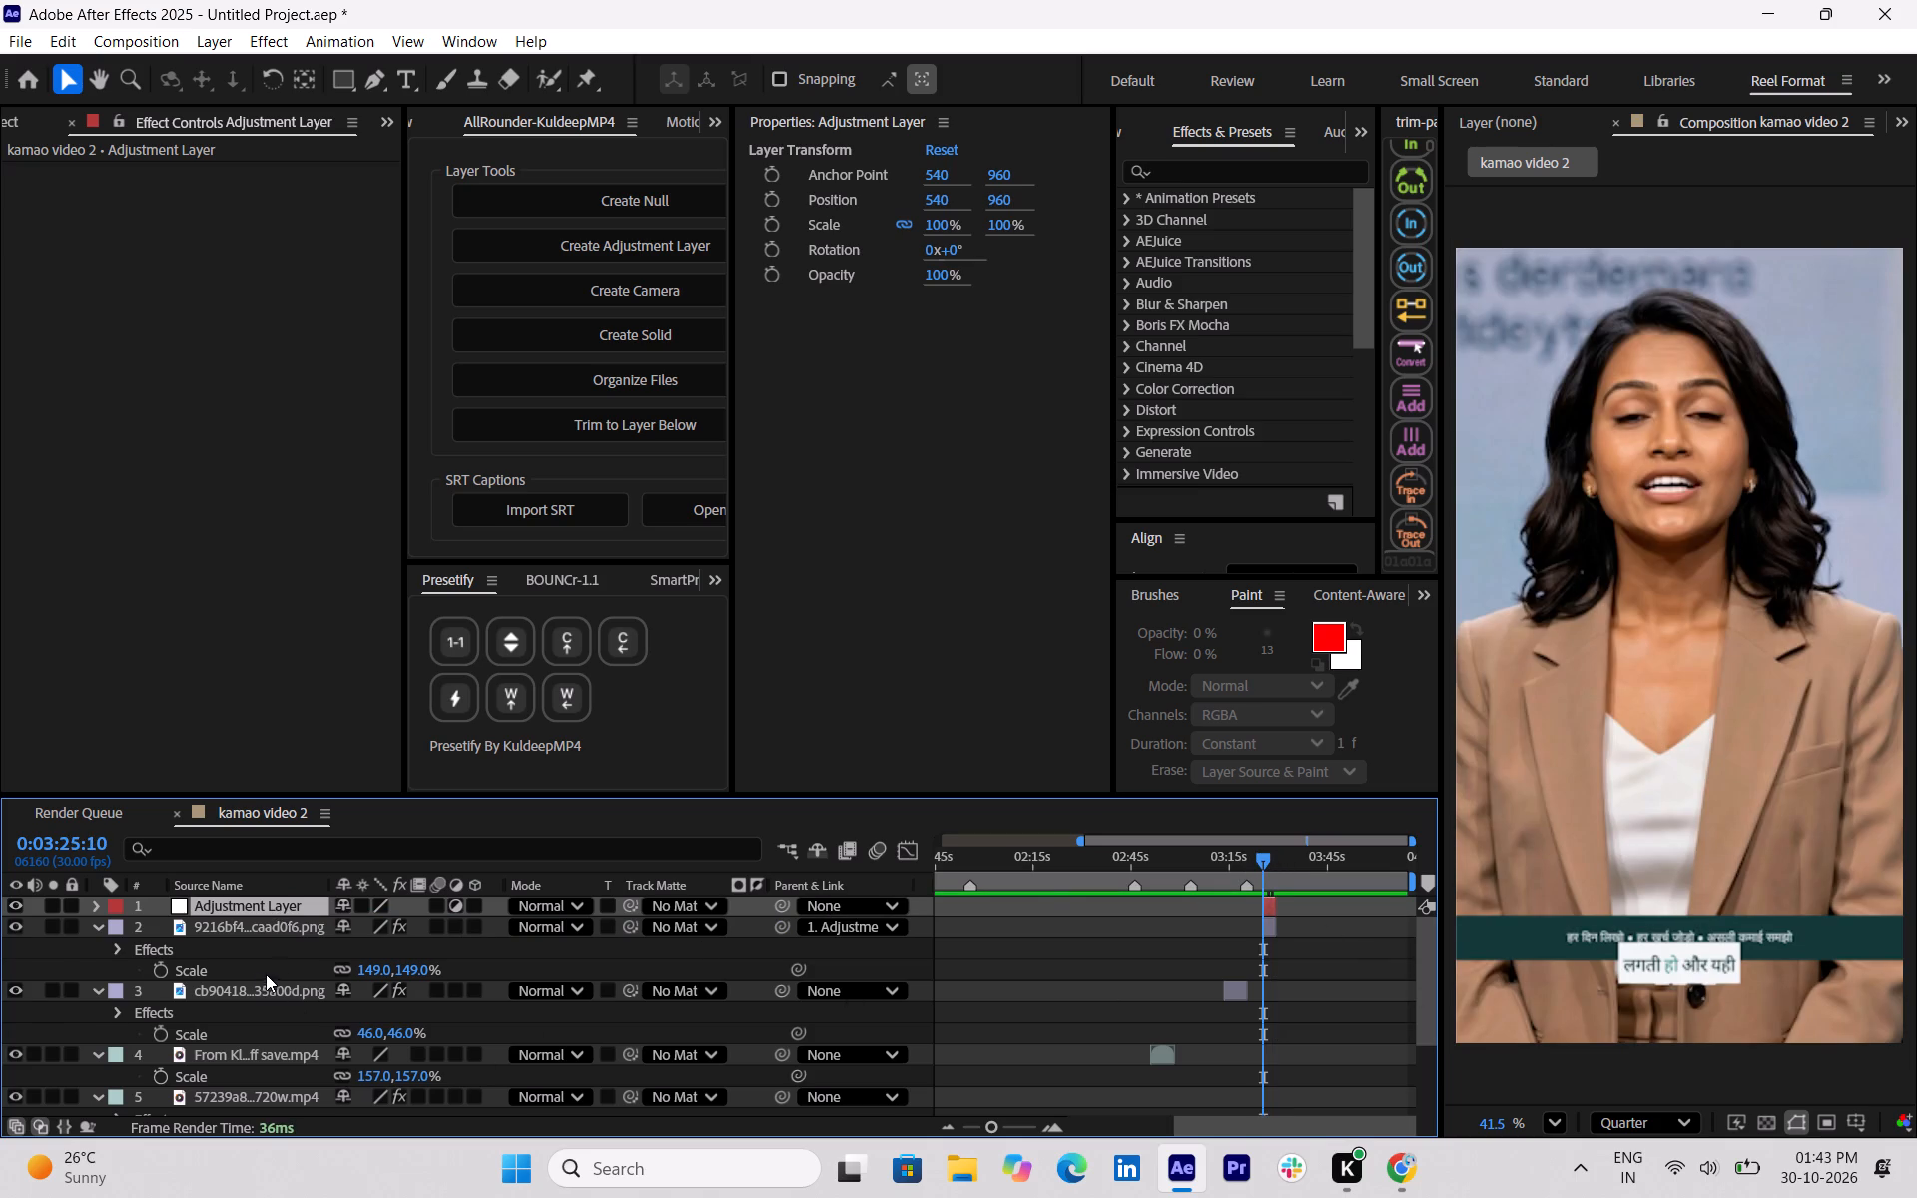
key(s)
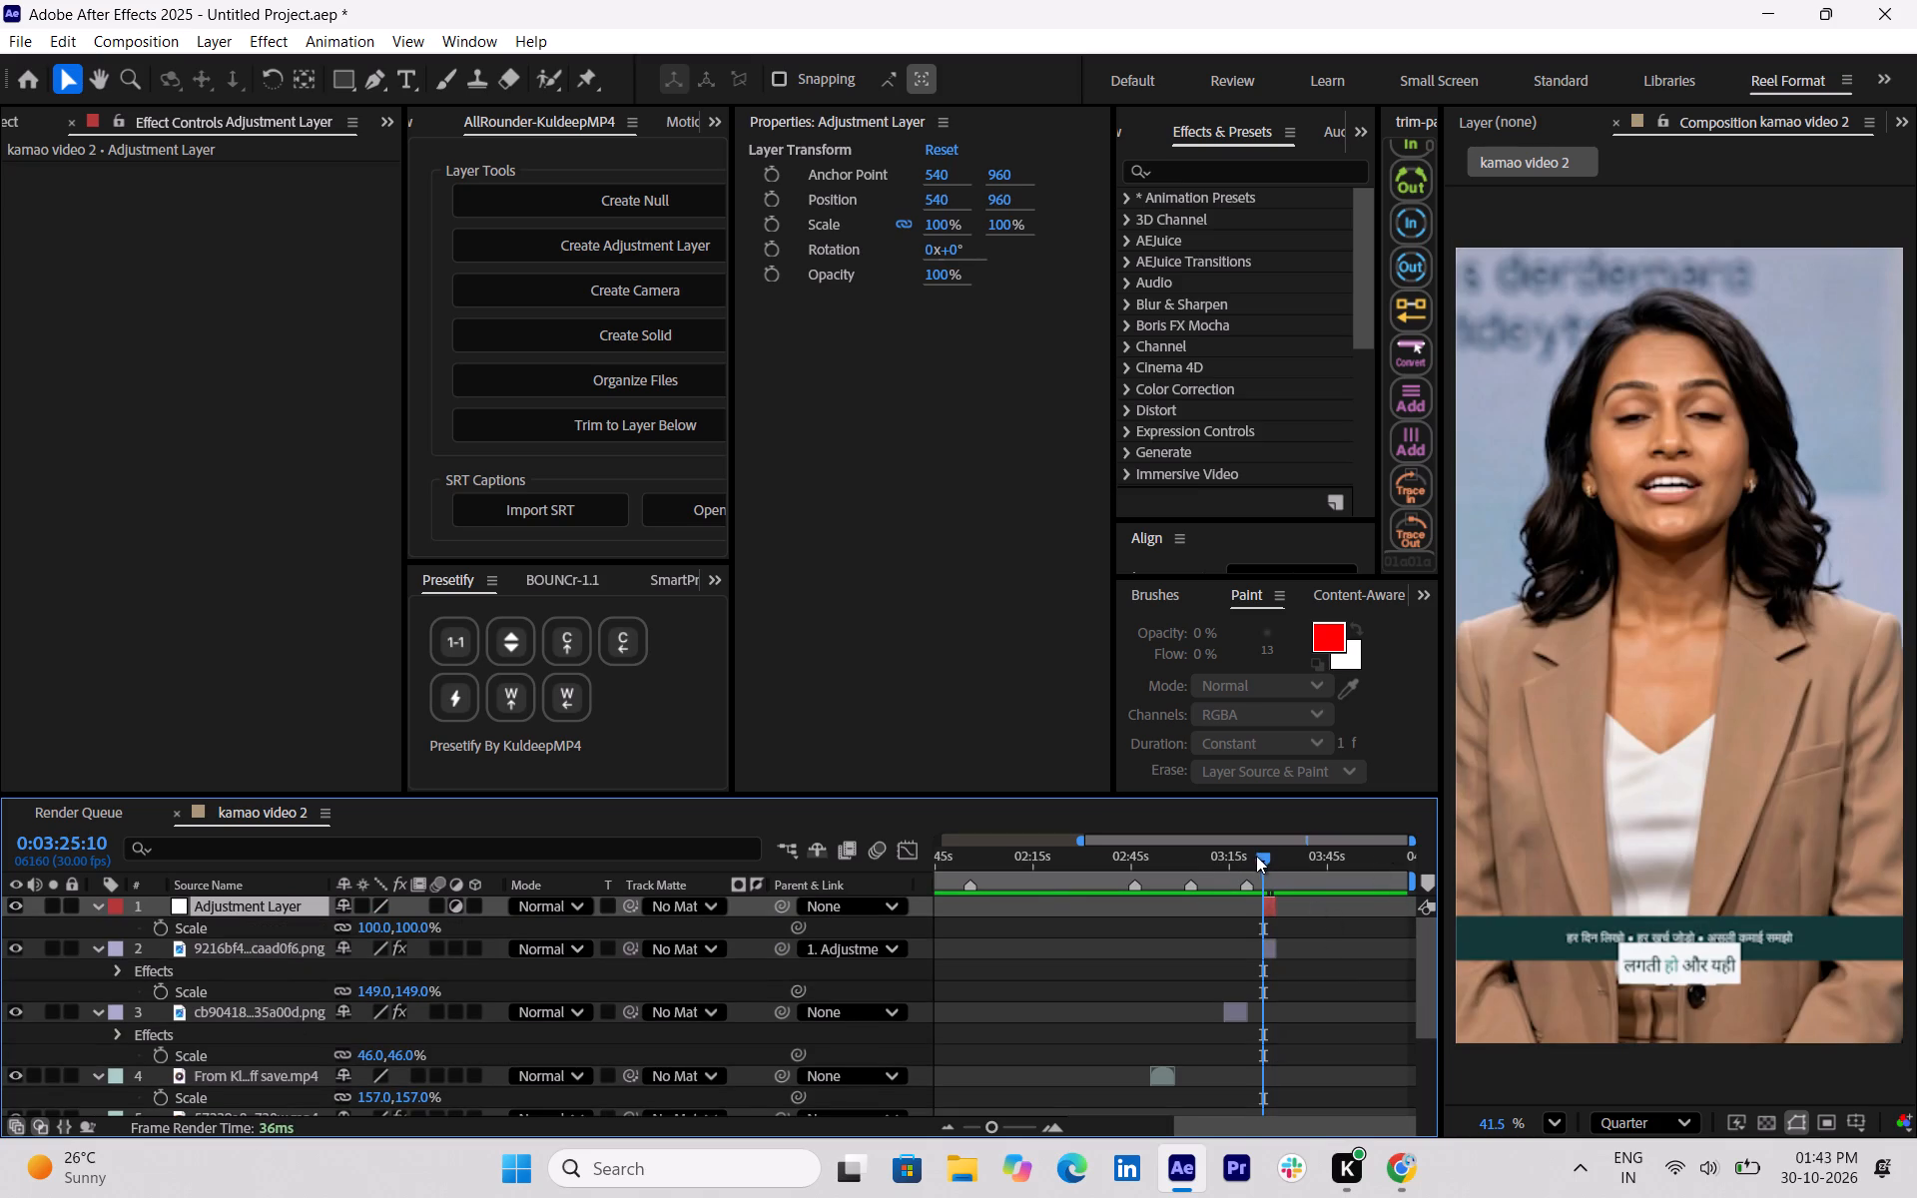
click(1263, 852)
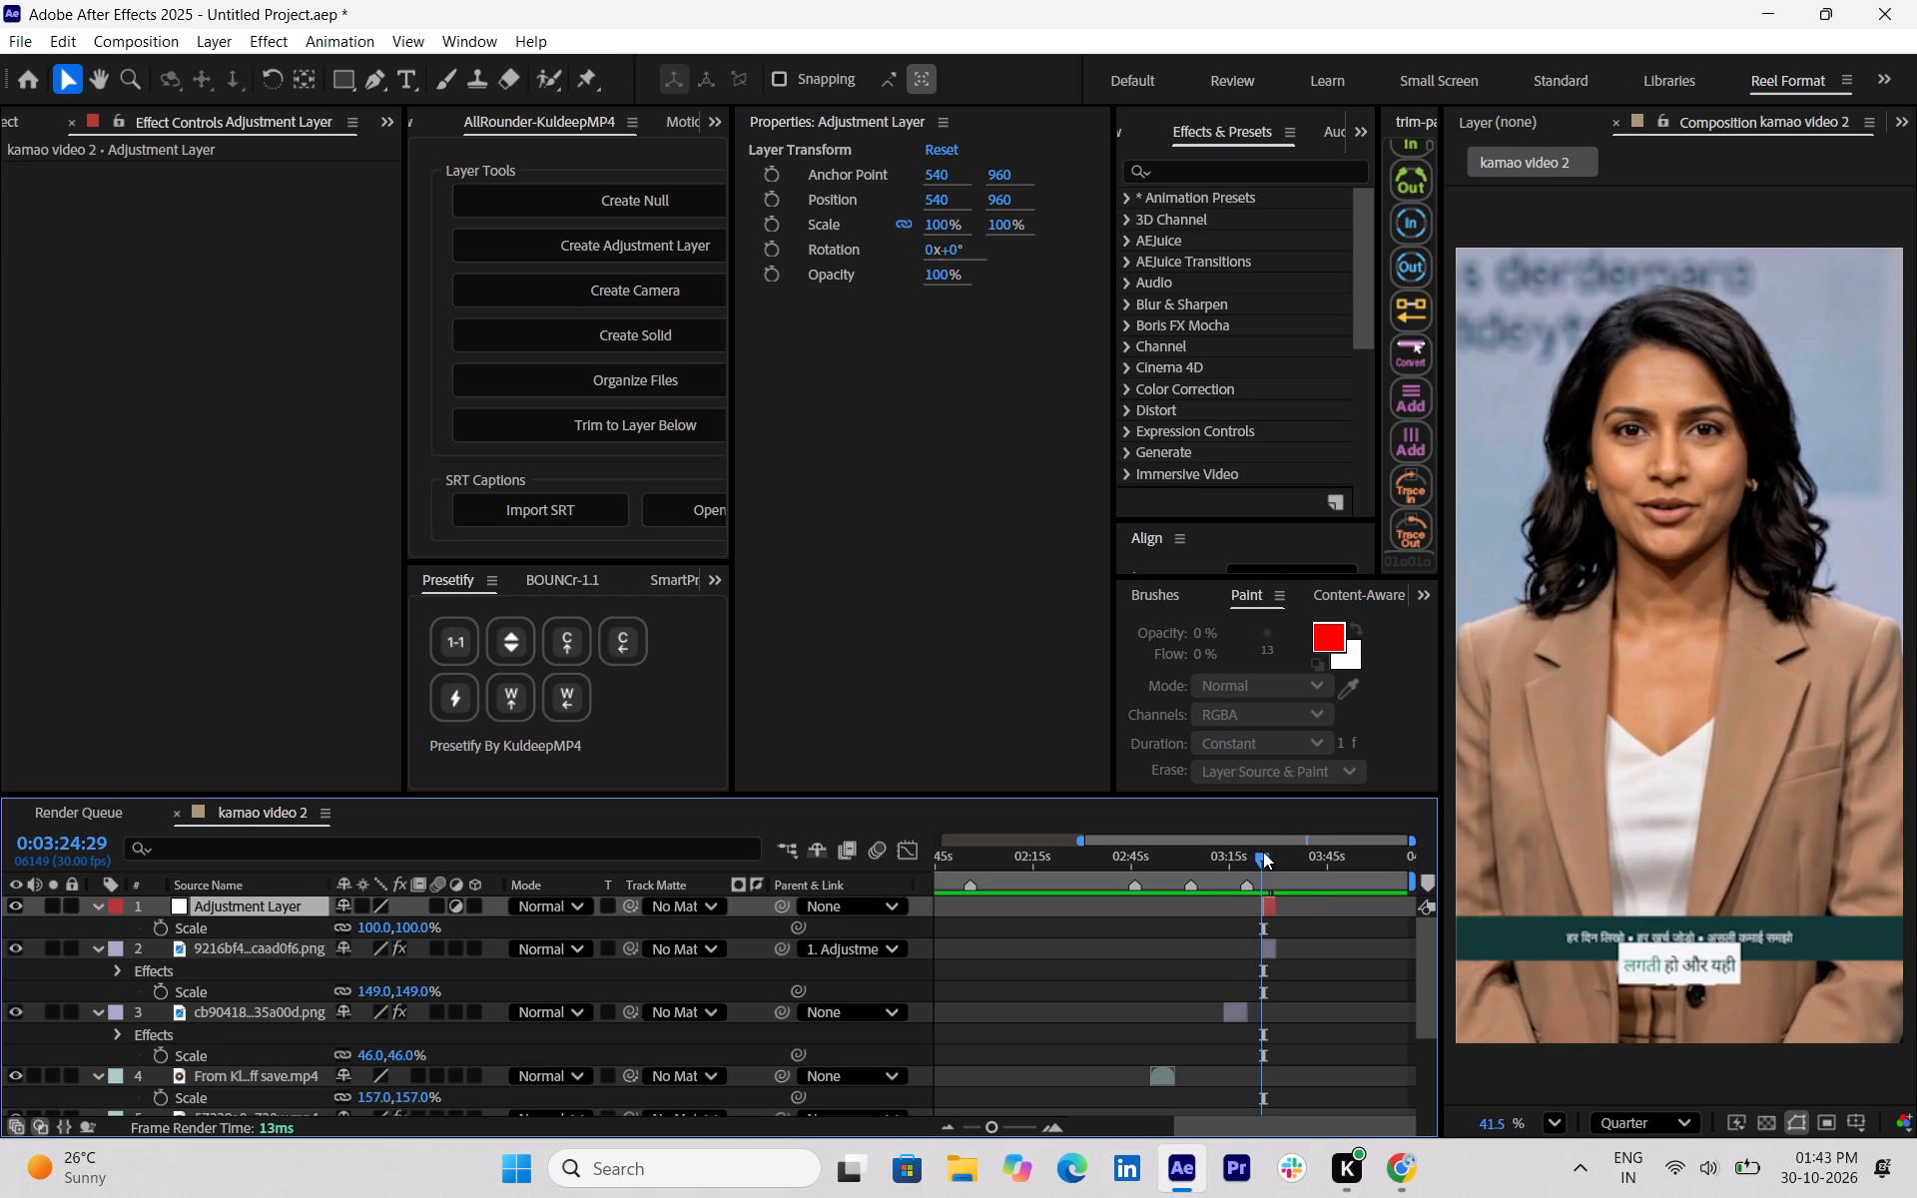
click(1262, 852)
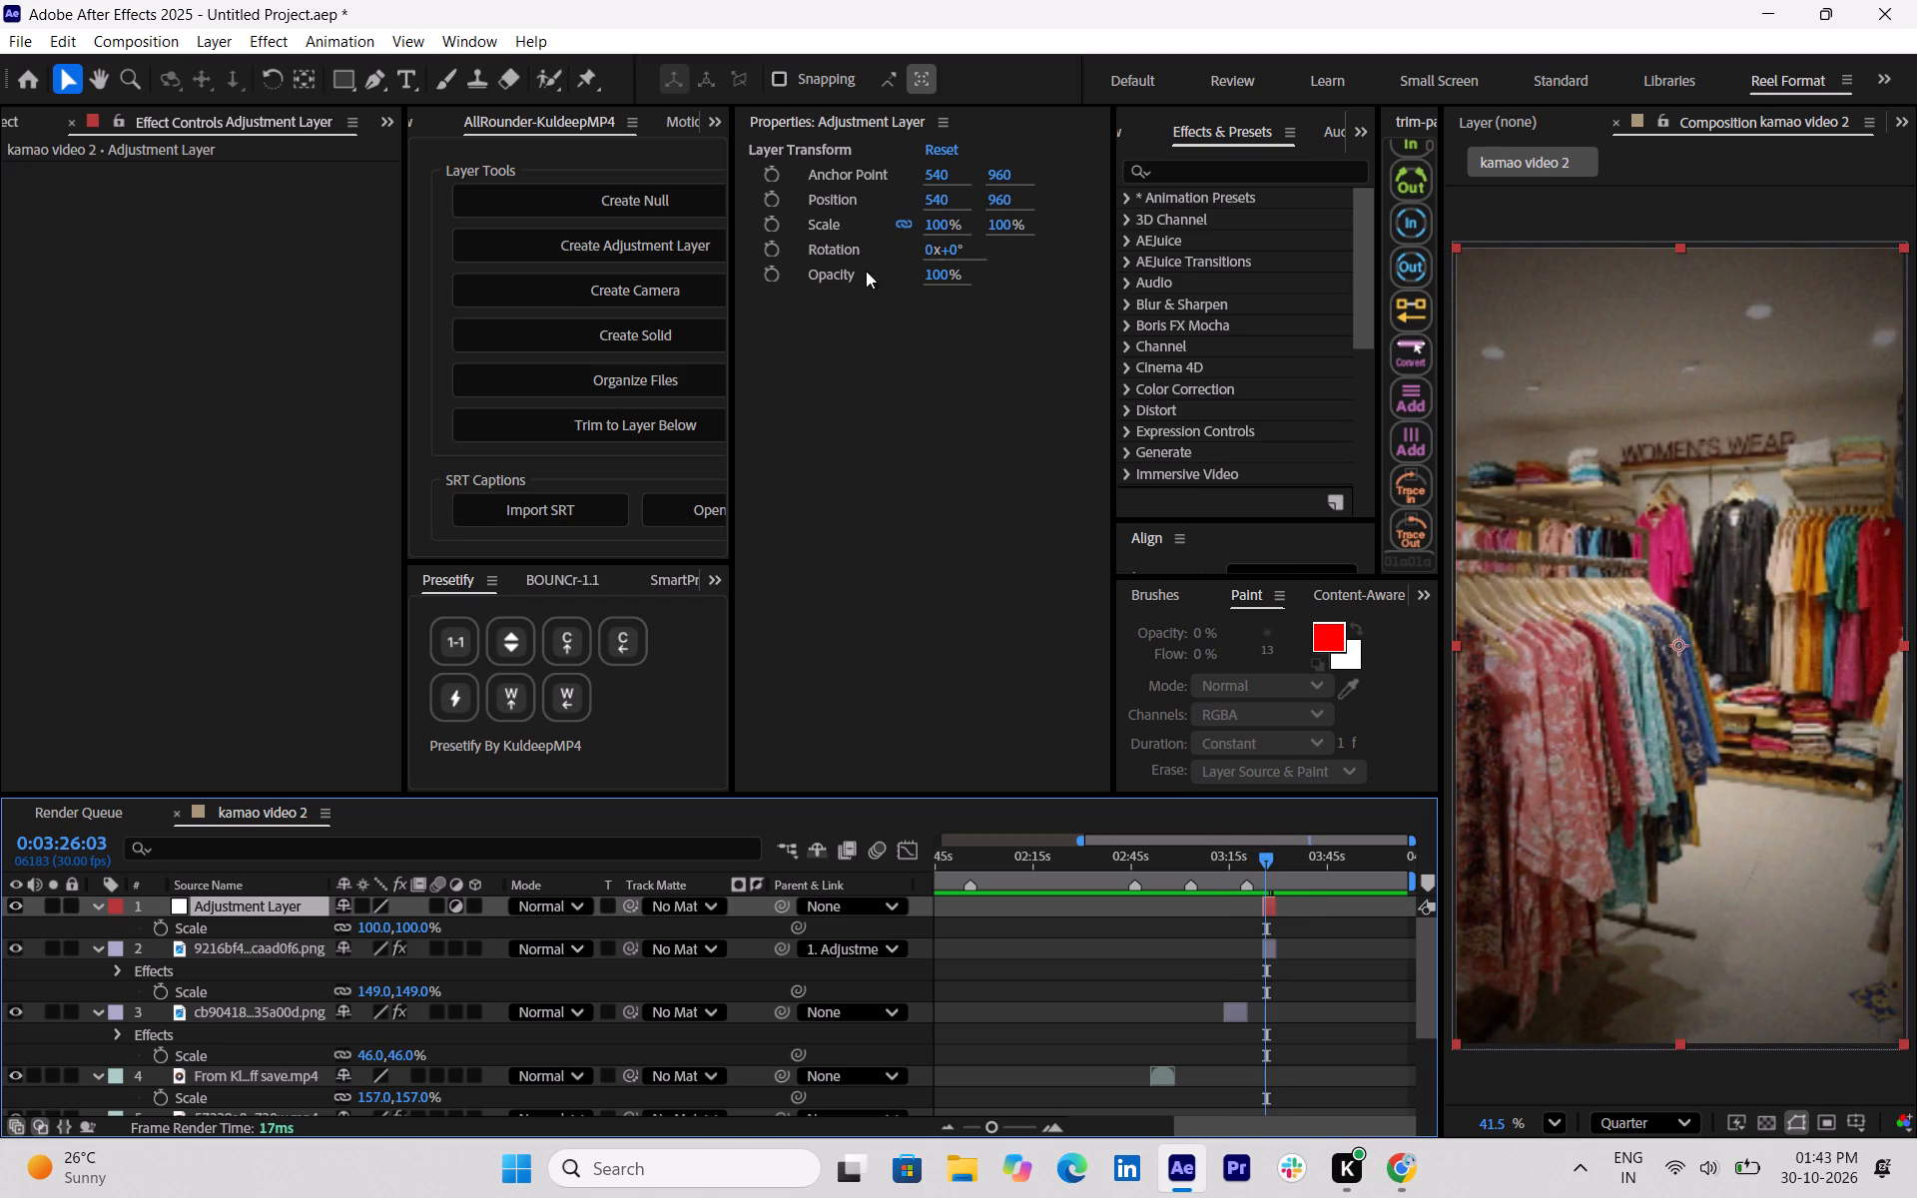
click(778, 232)
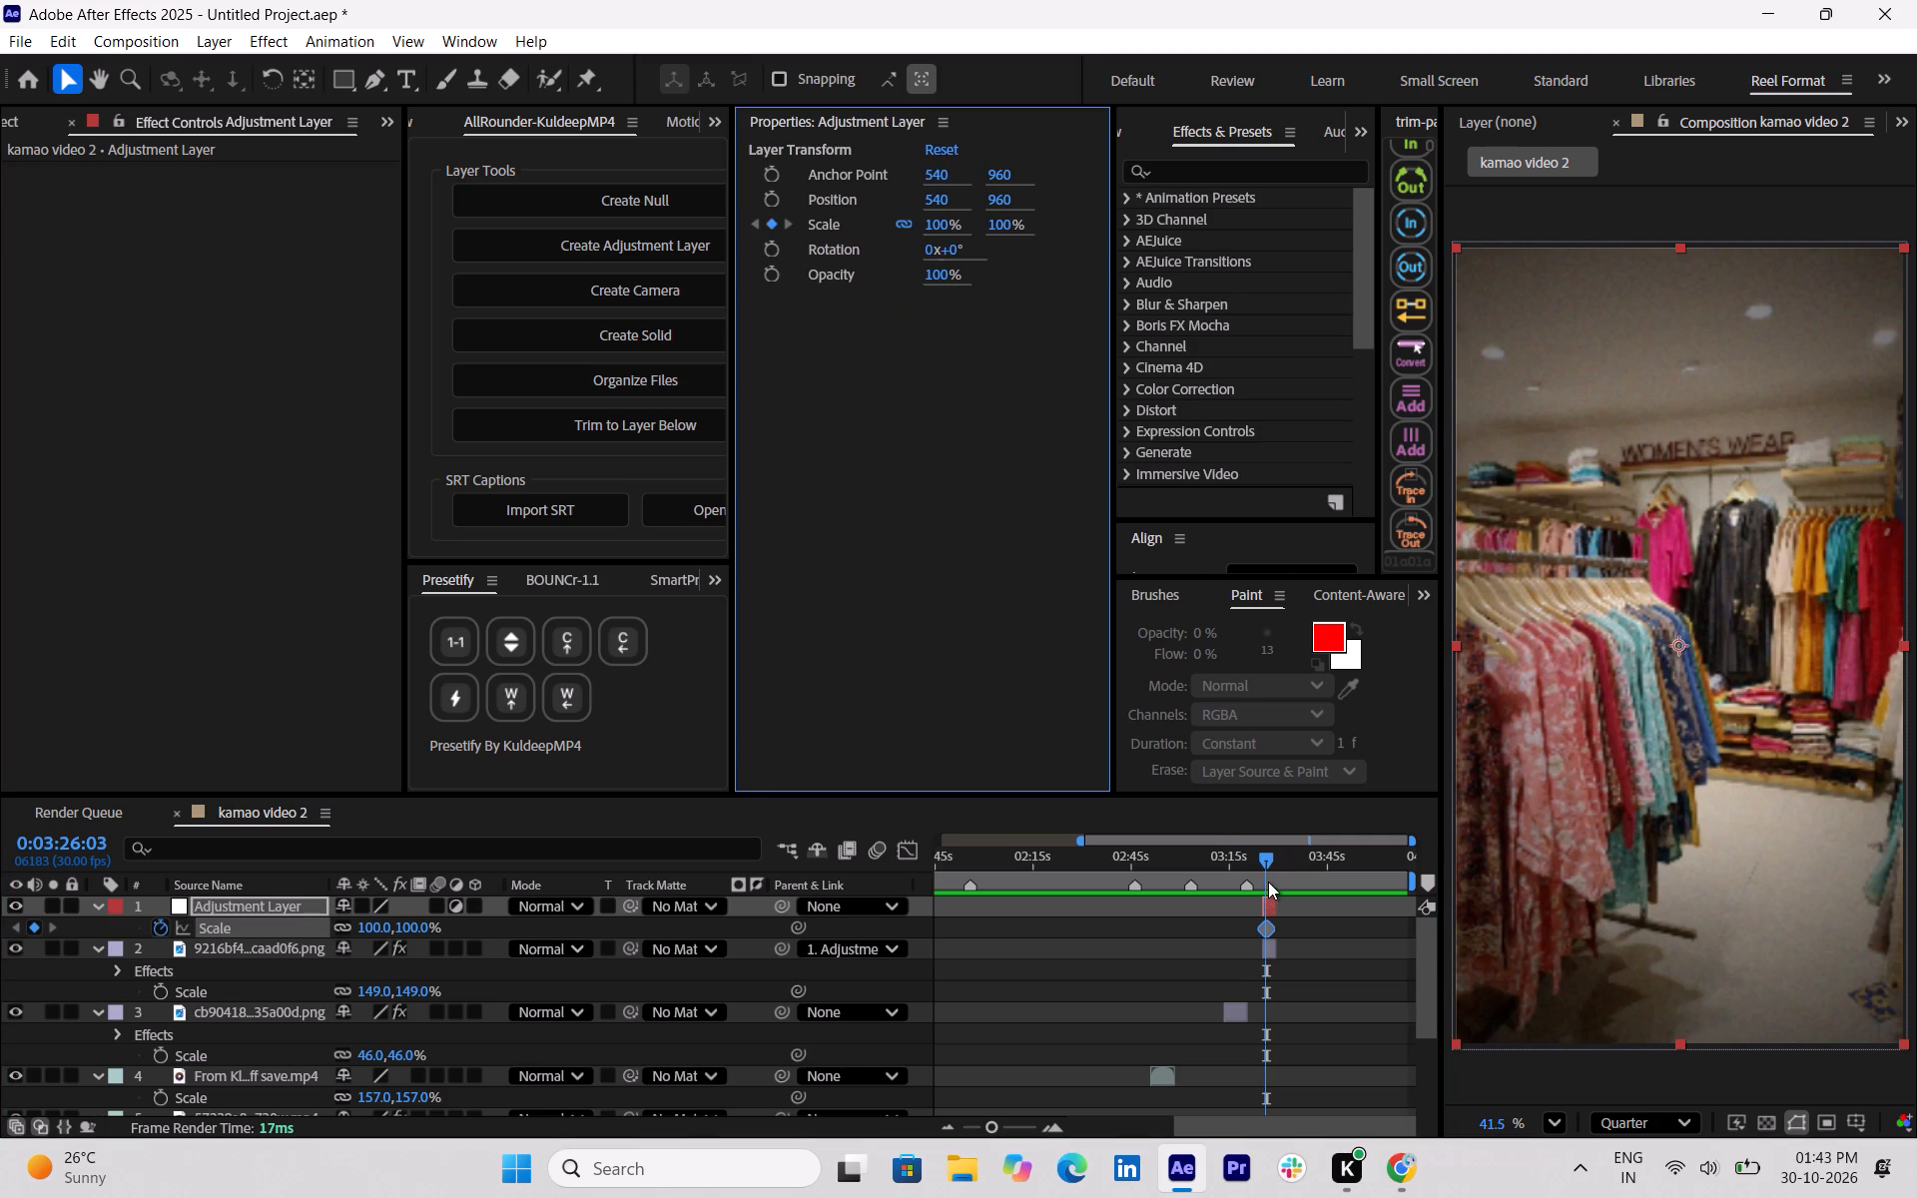
drag(1268, 867, 1277, 867)
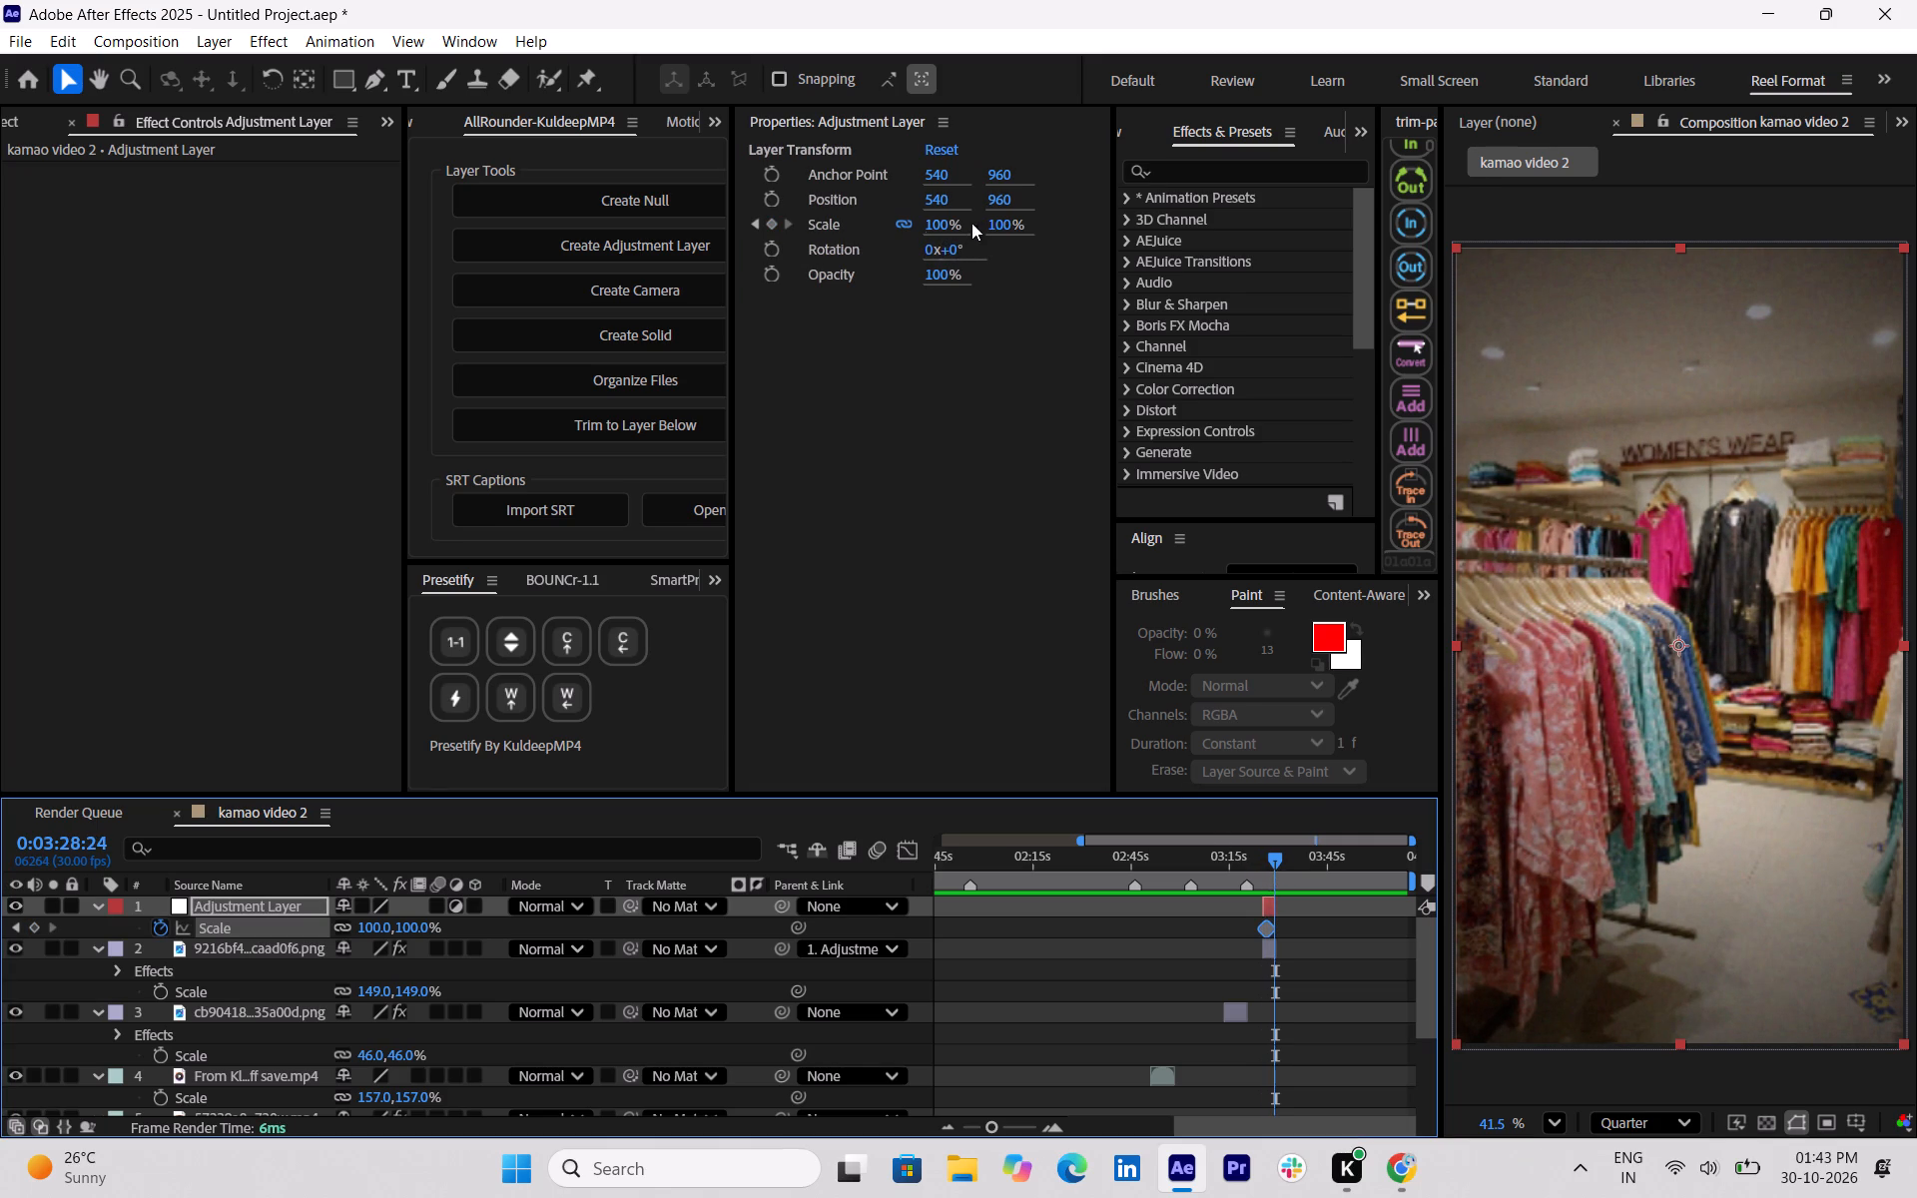
drag(943, 225, 978, 228)
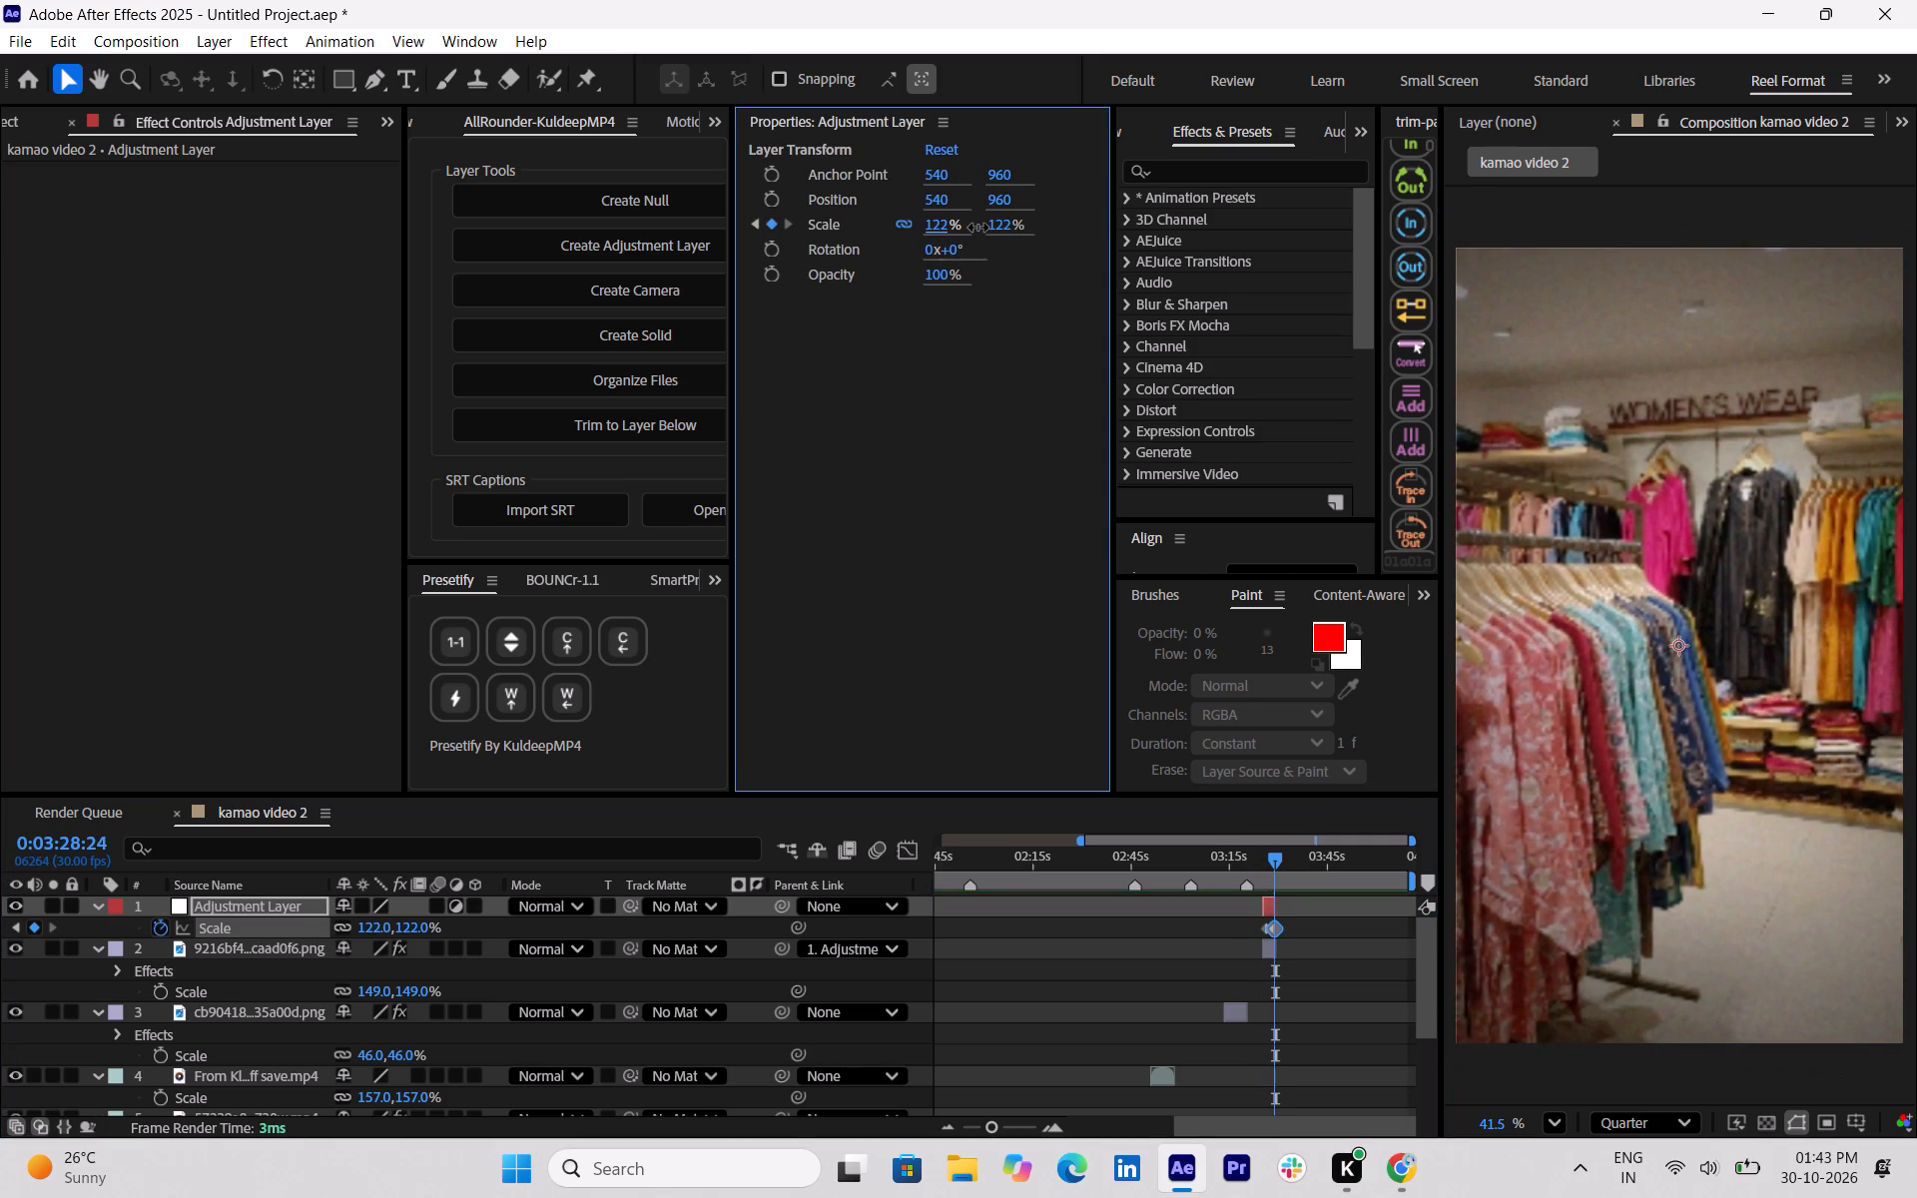
drag(978, 228, 982, 228)
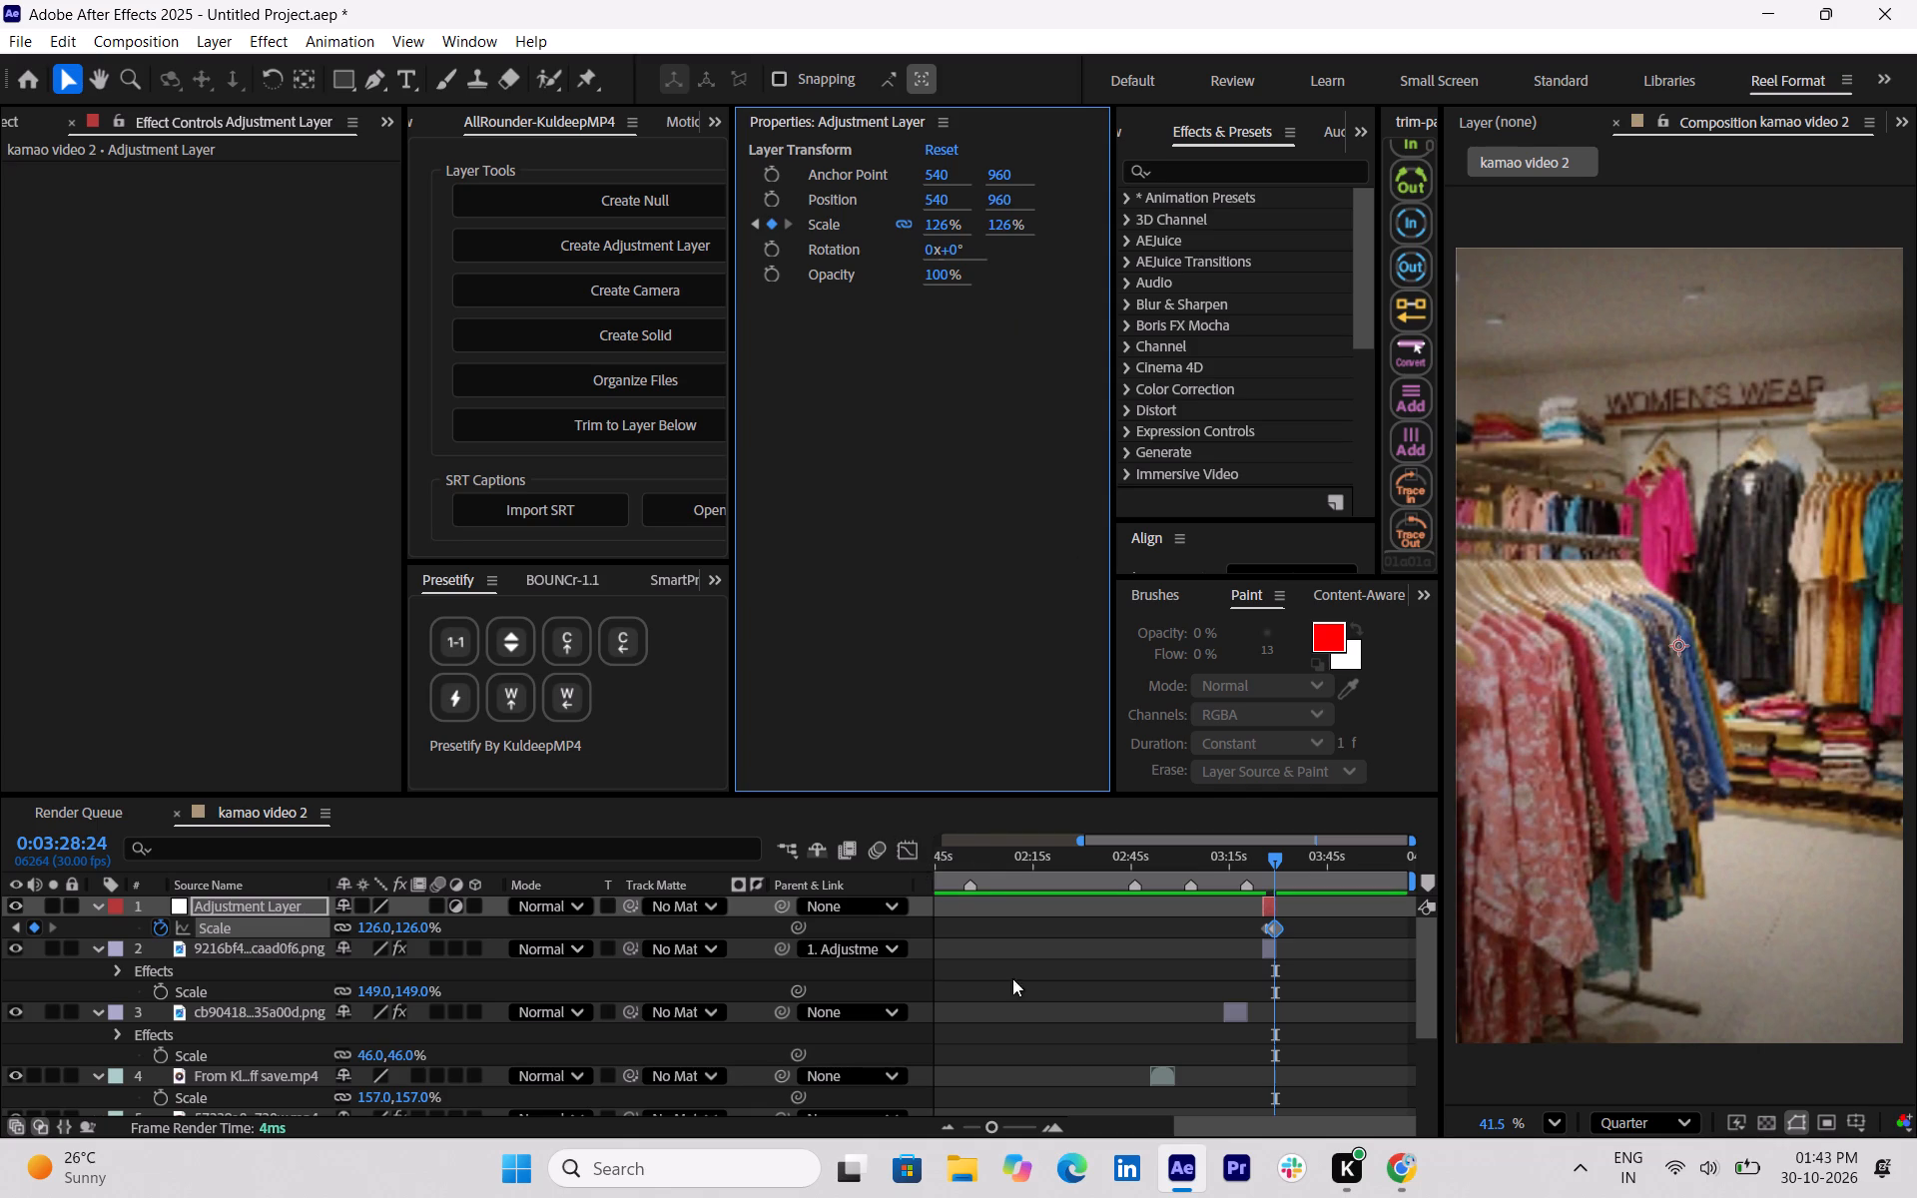
Move the adjustment layer's two Scale keyframes outward, one near the layer's start and the other near its end.
drag(998, 1128, 1015, 1126)
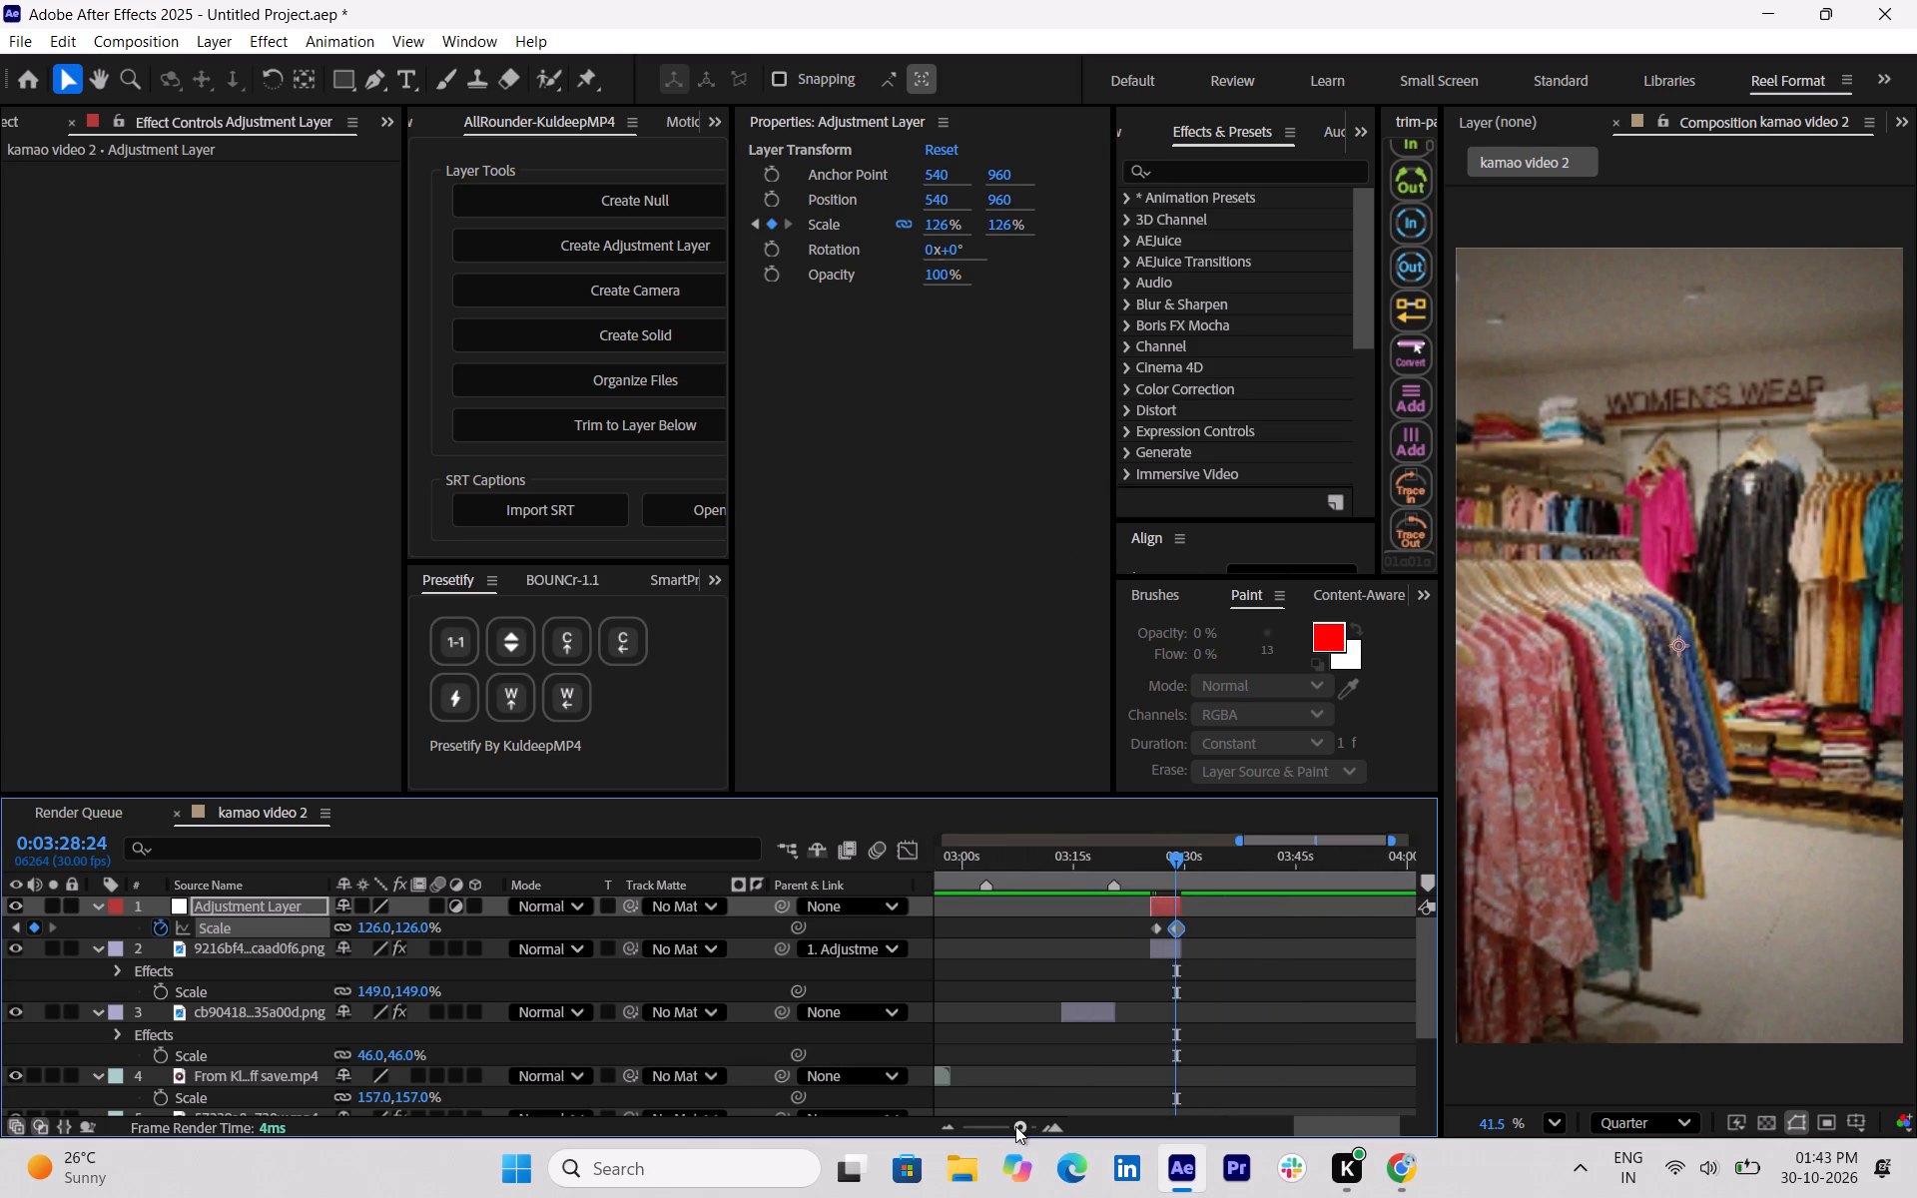
drag(1015, 1126, 1028, 1125)
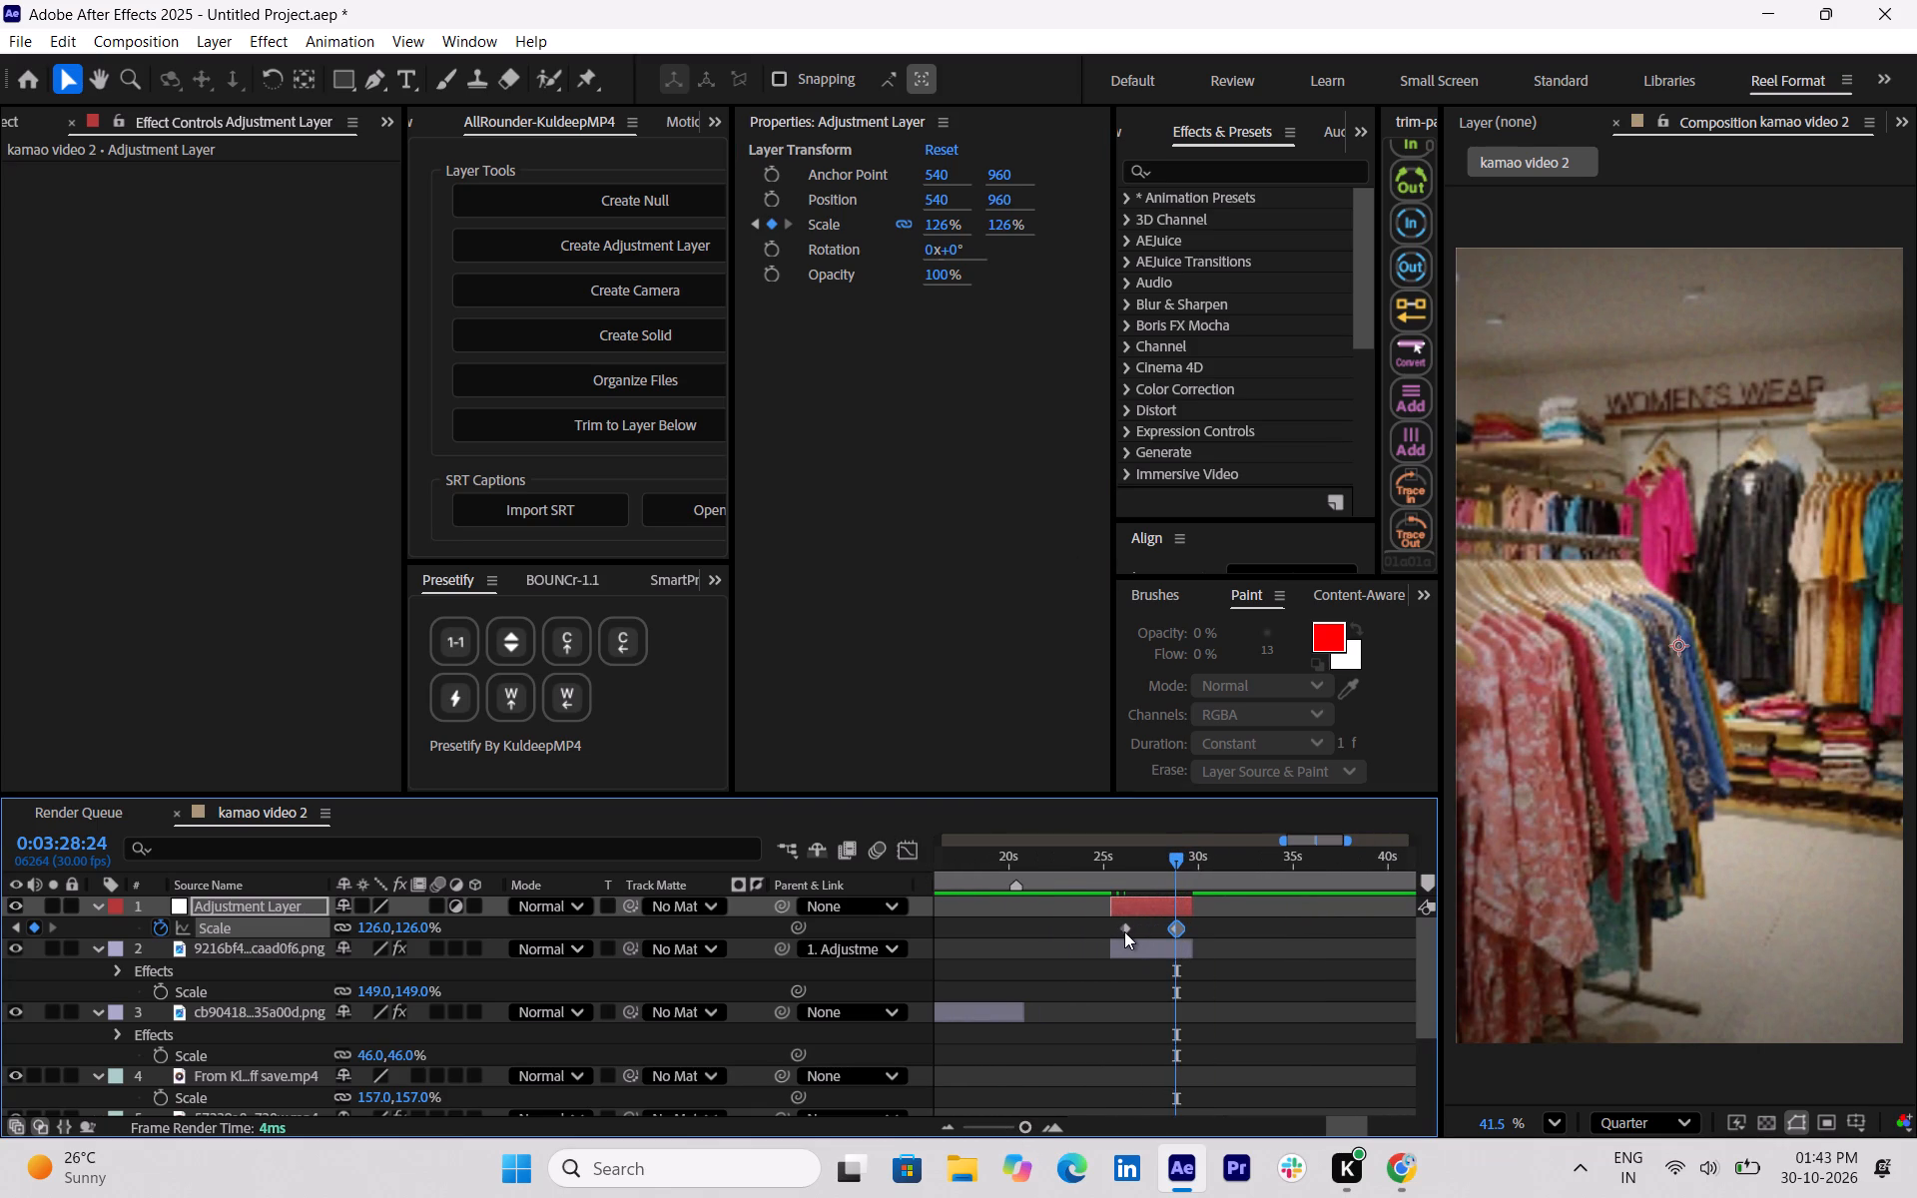
click(1124, 931)
click(1124, 931)
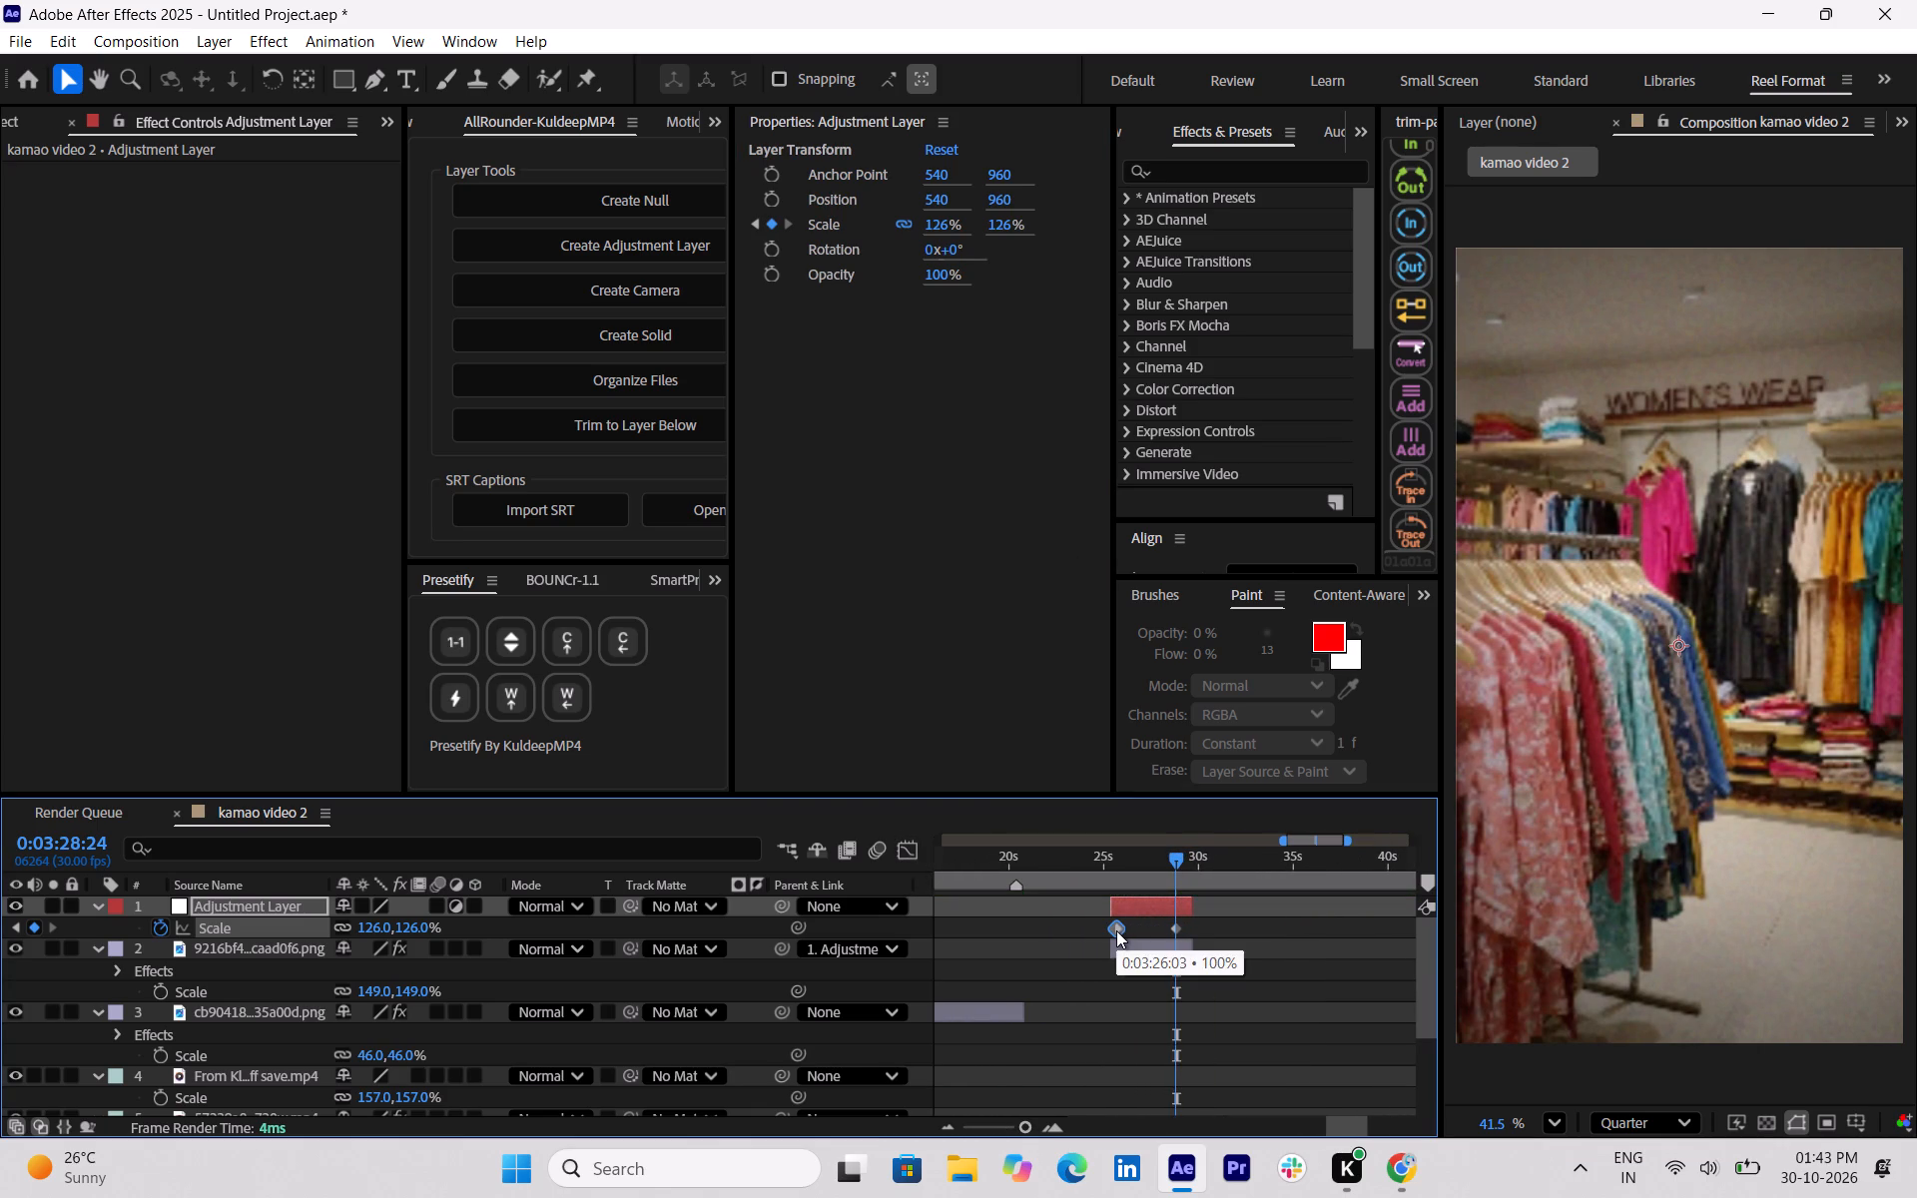
drag(1178, 927, 1189, 928)
Easy-ease both Scale keyframes and reshape their speed graph so the zoom peaks early and slows gradually toward the end.
drag(1216, 908, 1084, 936)
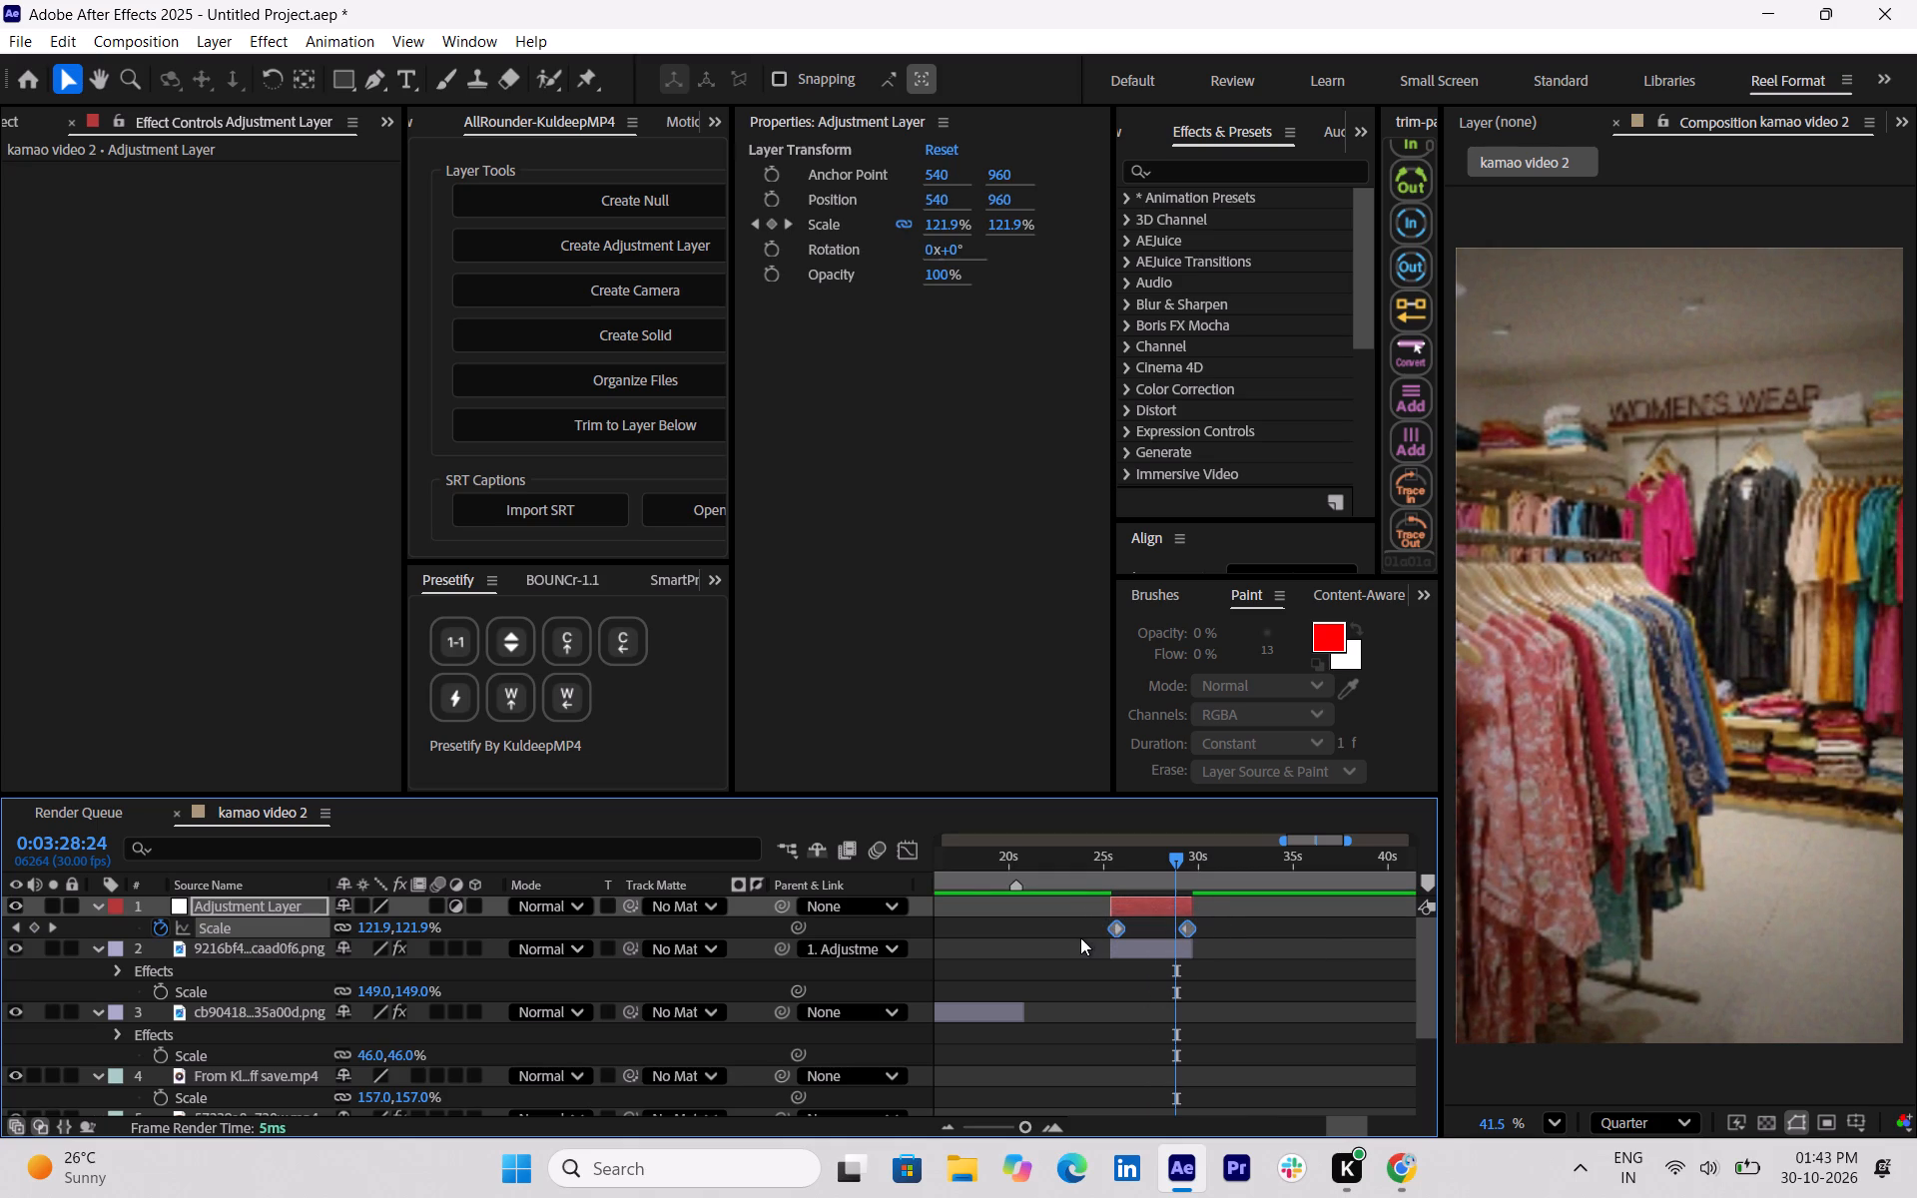
key(F9)
click(887, 850)
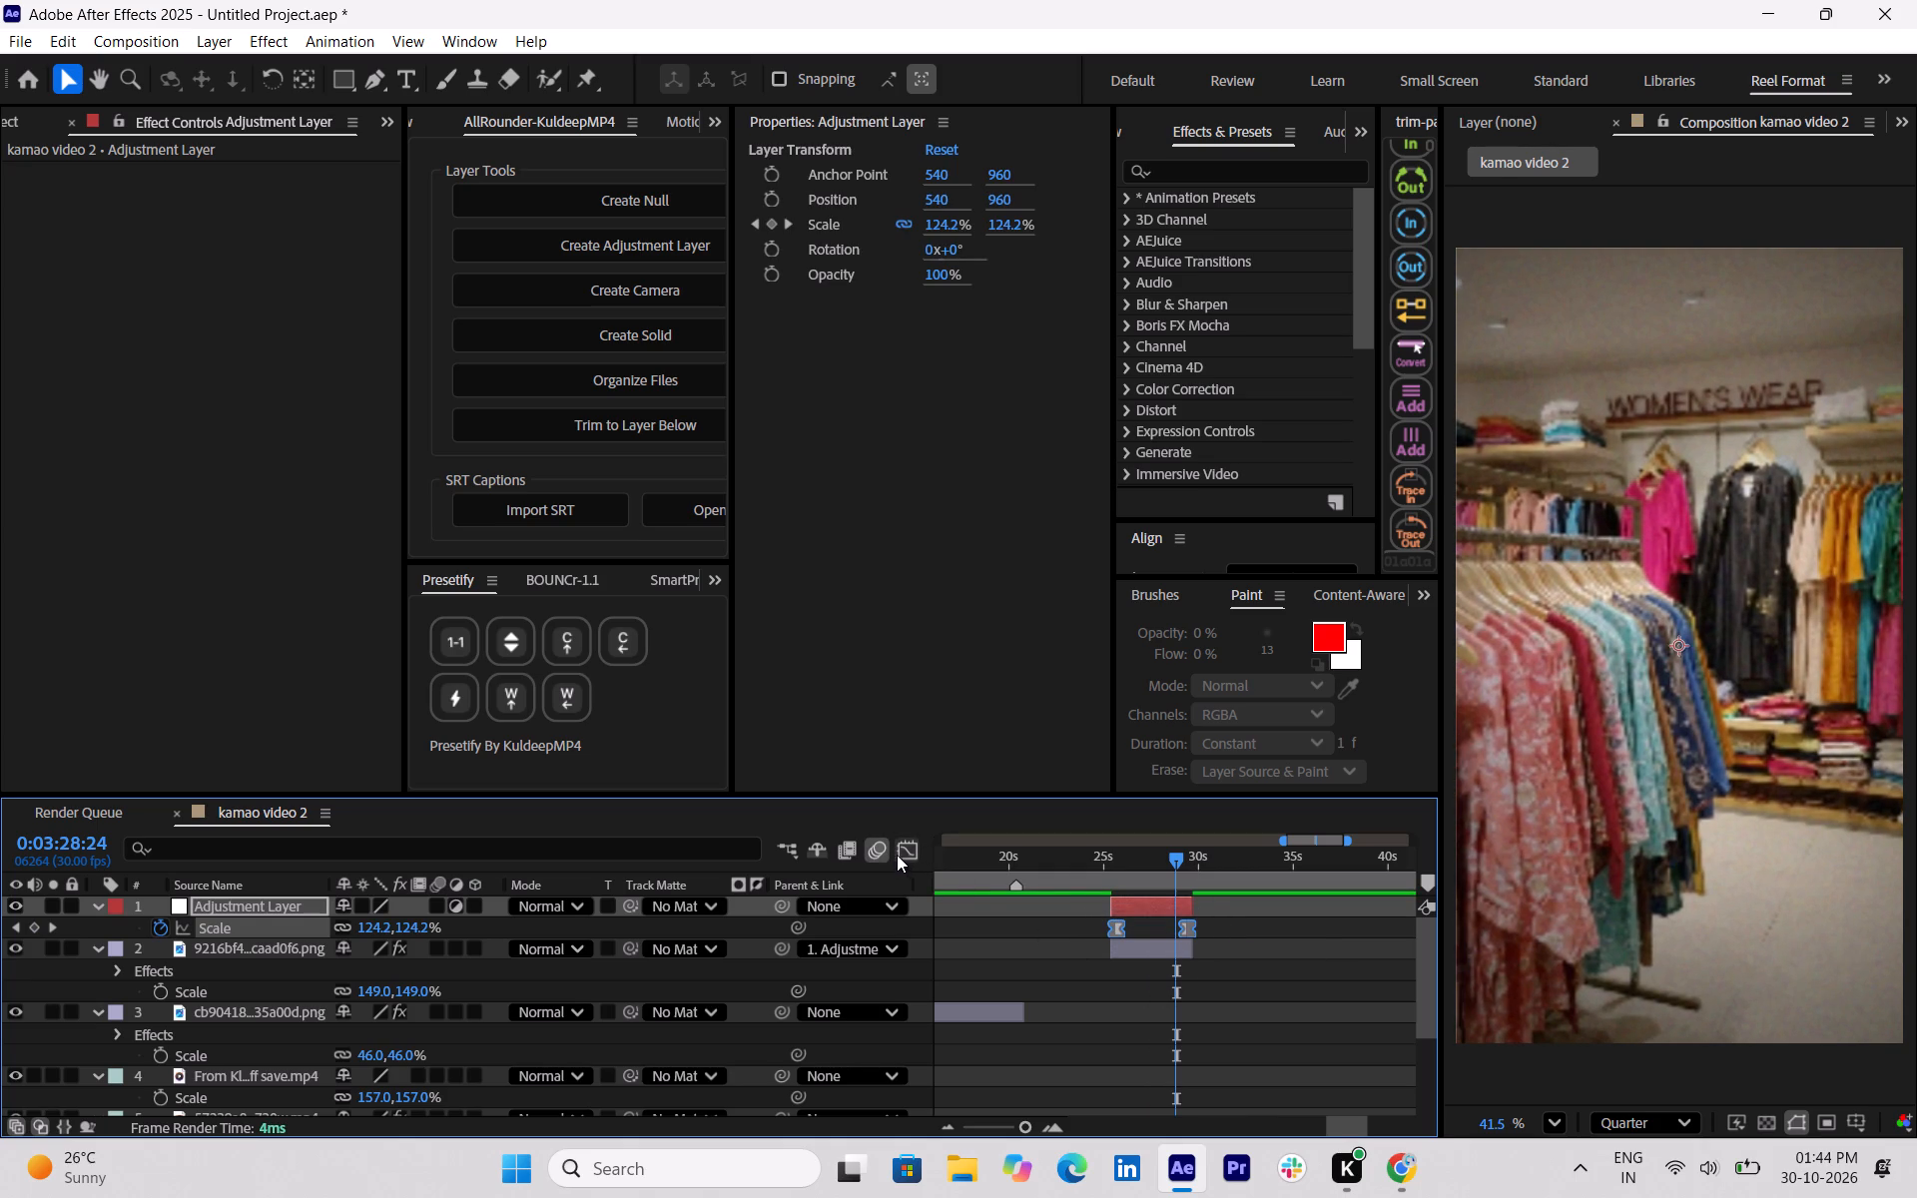
click(901, 855)
drag(1209, 1004, 1047, 1076)
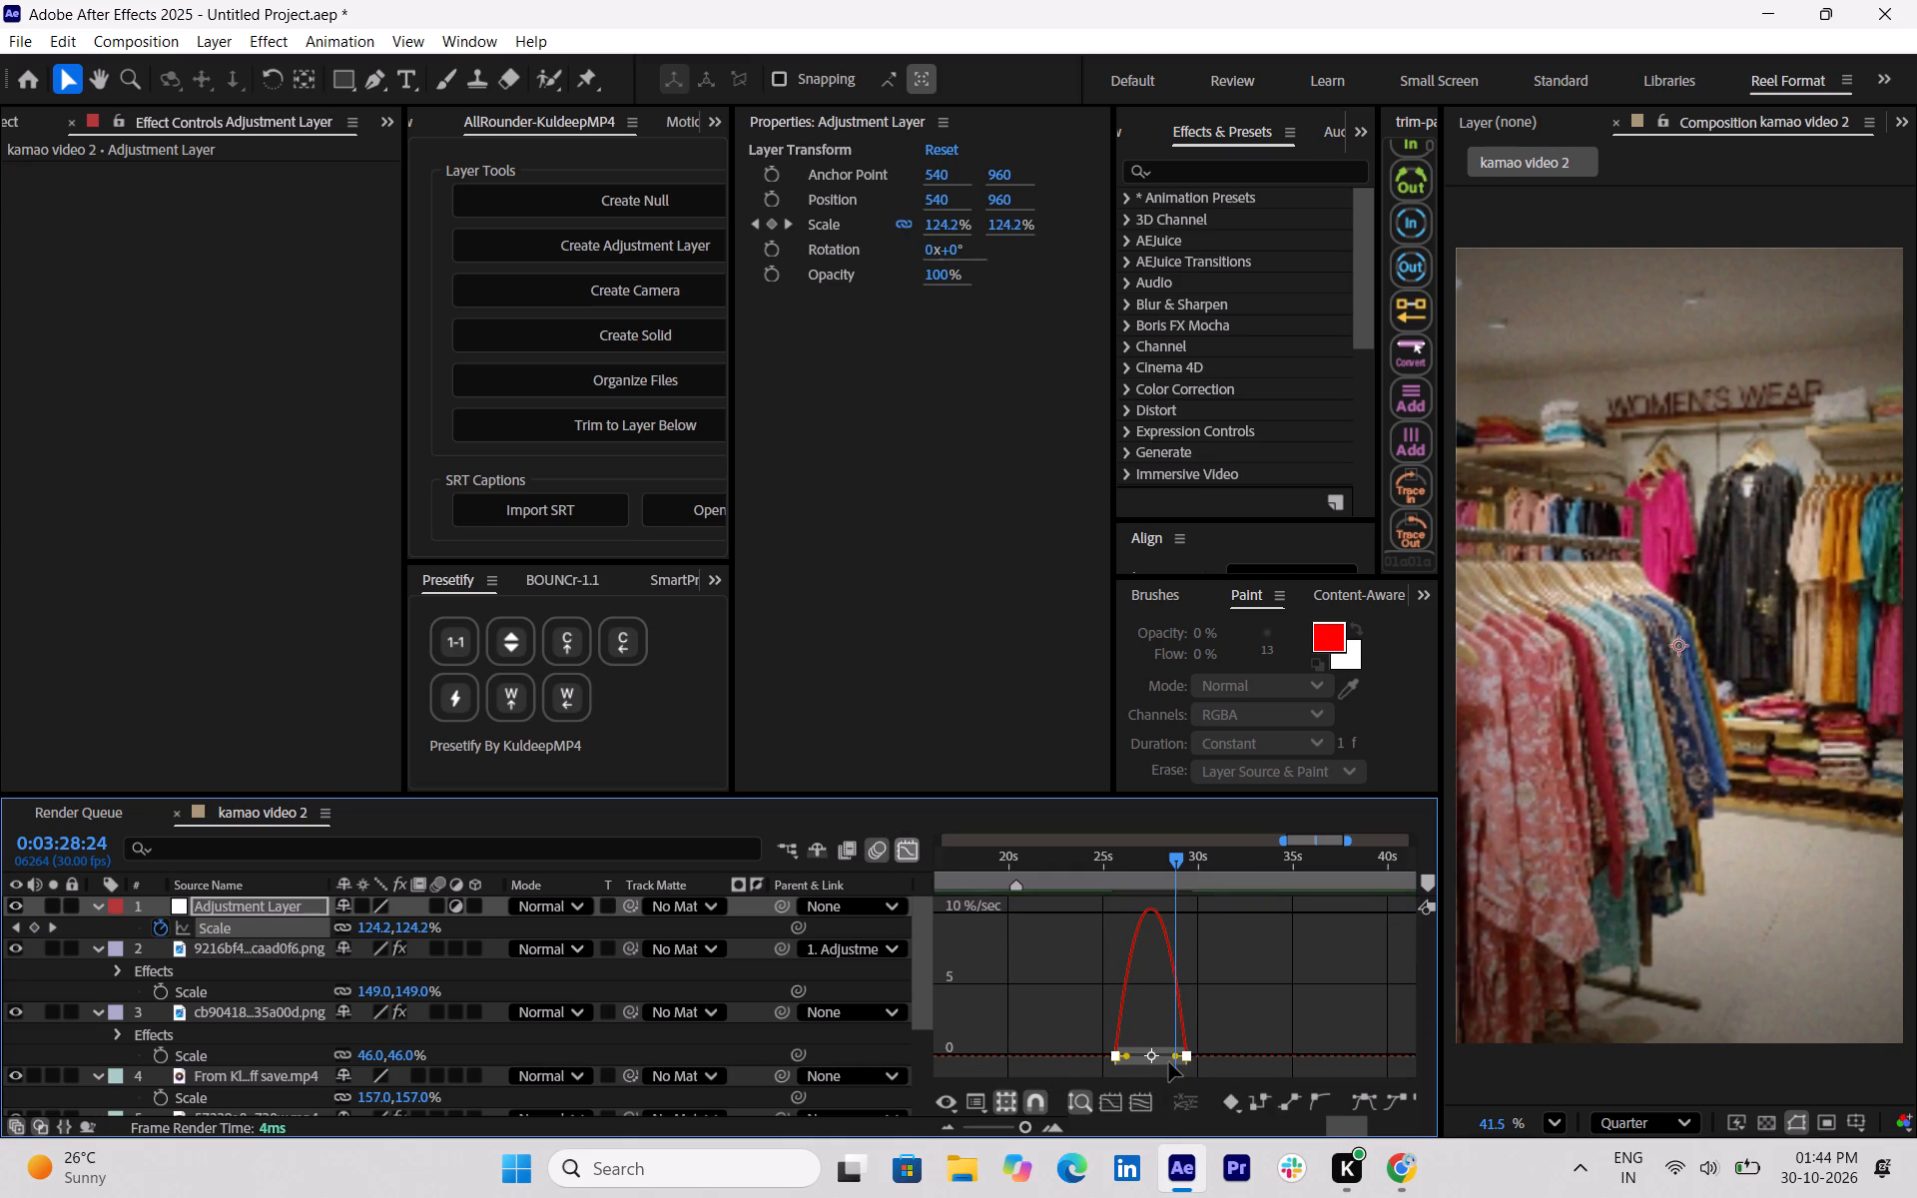
drag(1177, 1054, 1155, 1054)
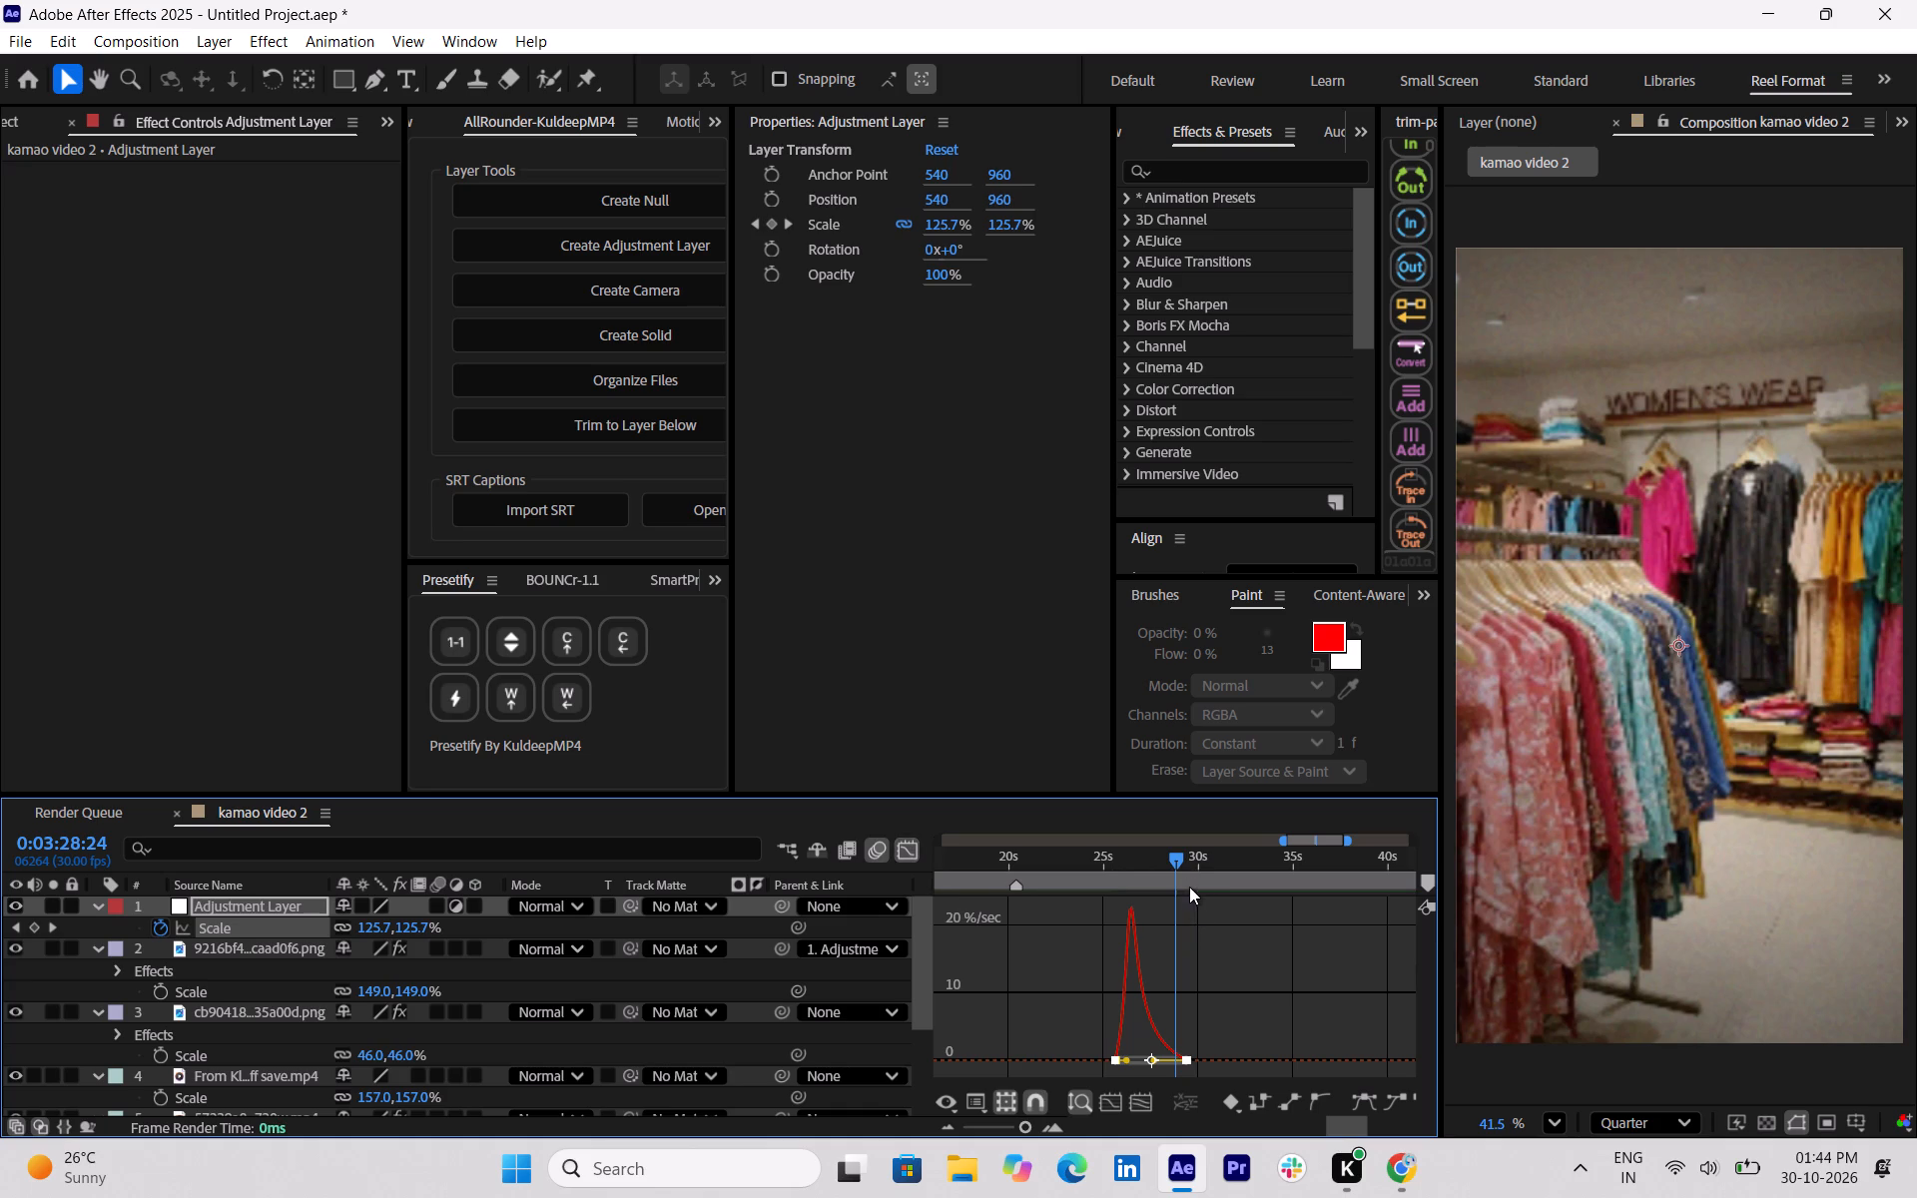
Play back the women's wear shop section twice from just before it starts to review the eased zoom.
drag(1178, 870, 1089, 863)
key(space)
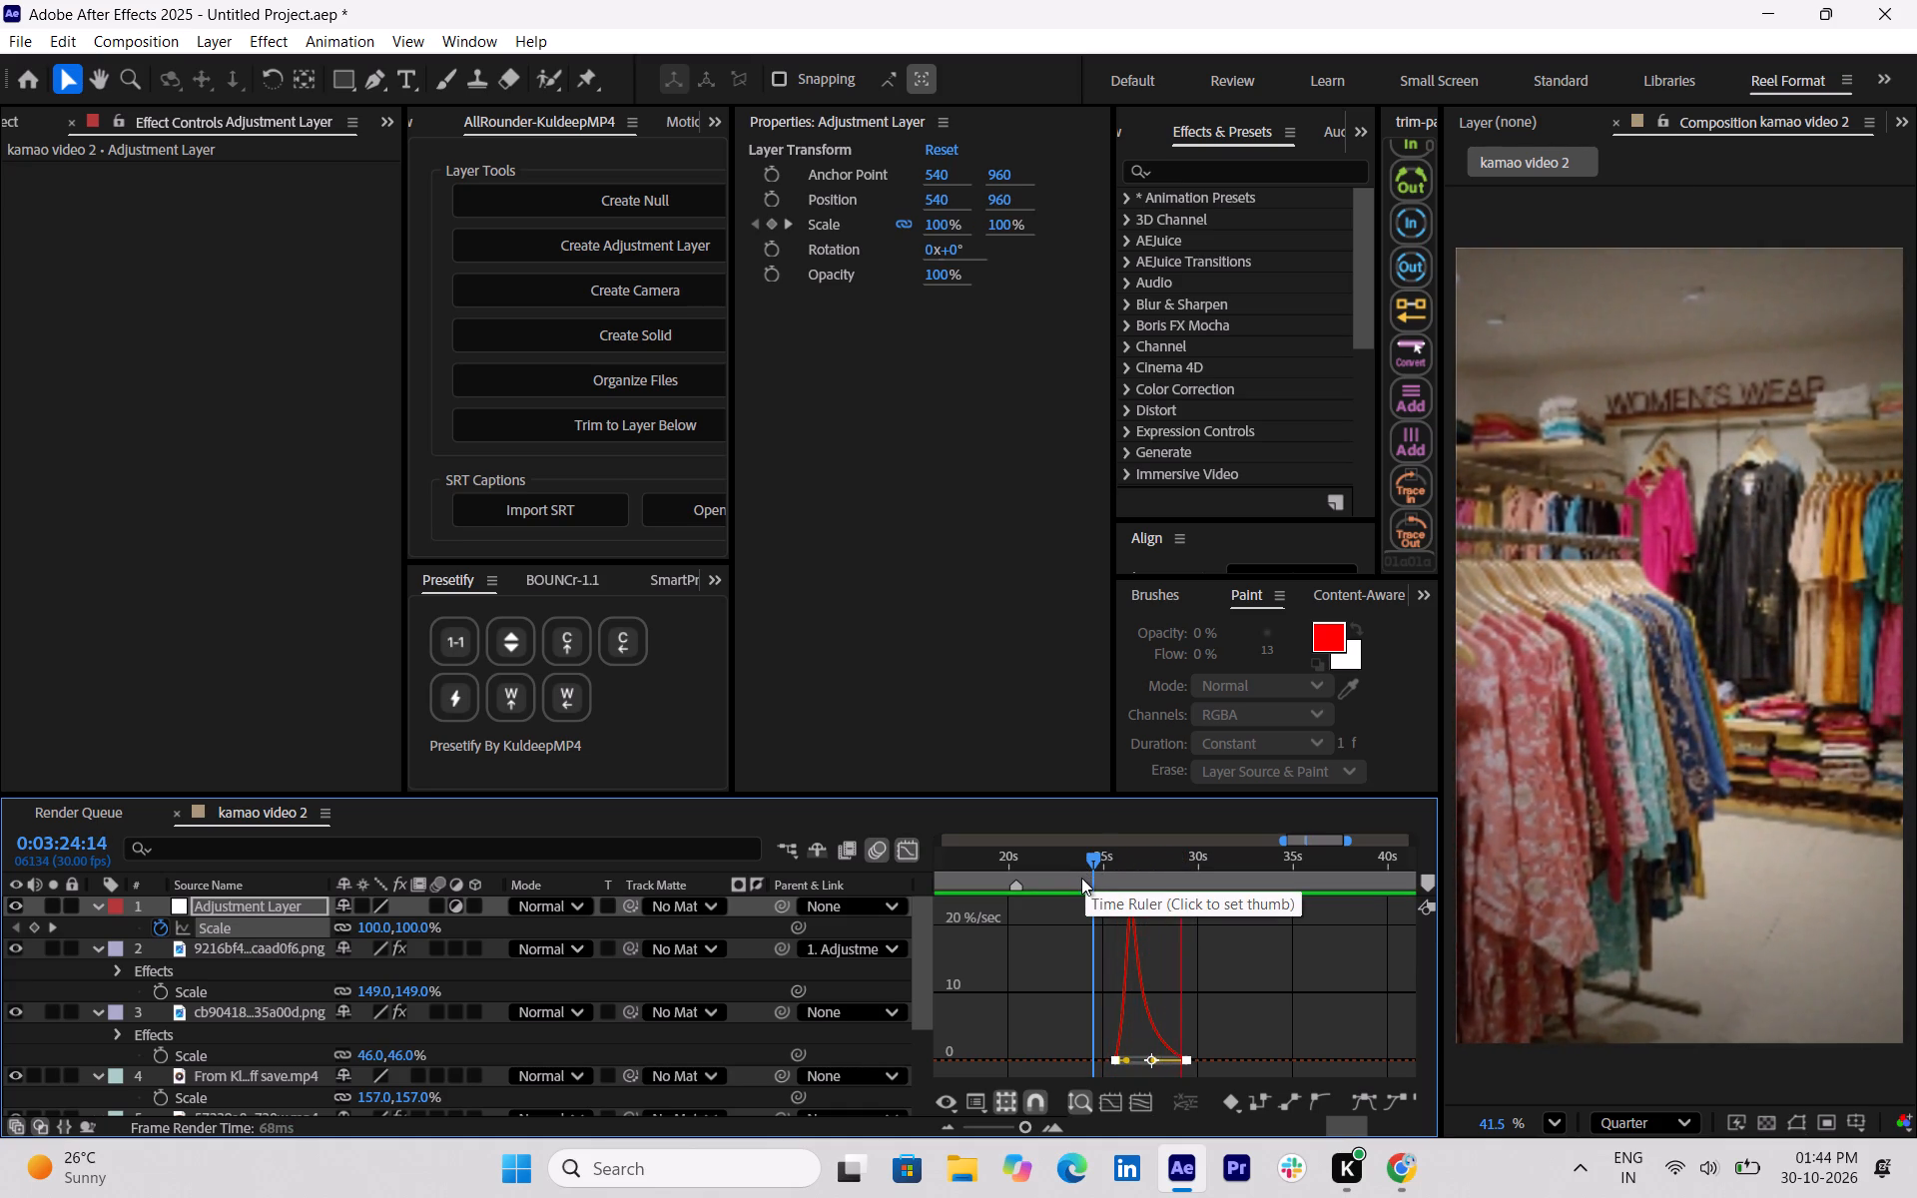
key(space)
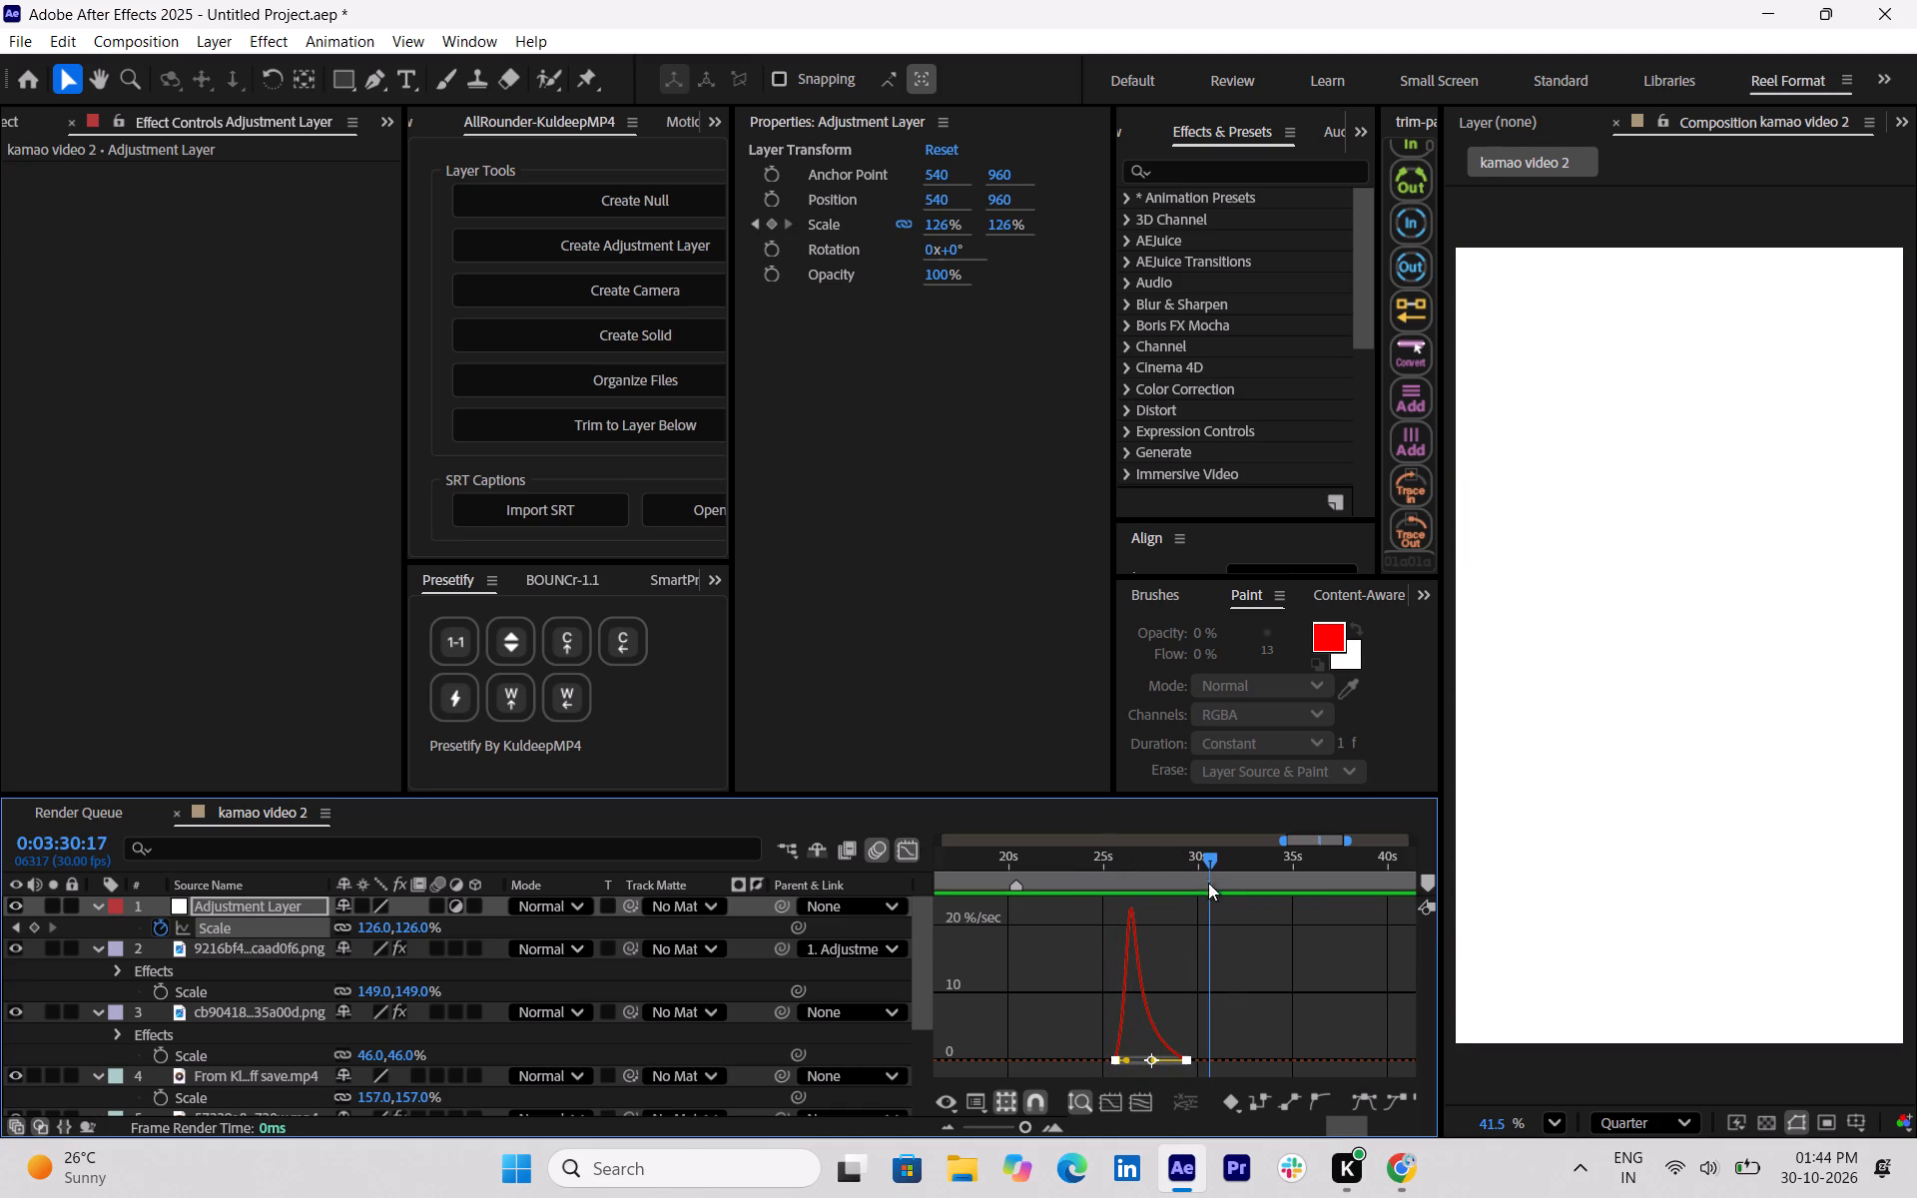
drag(1206, 866, 1178, 868)
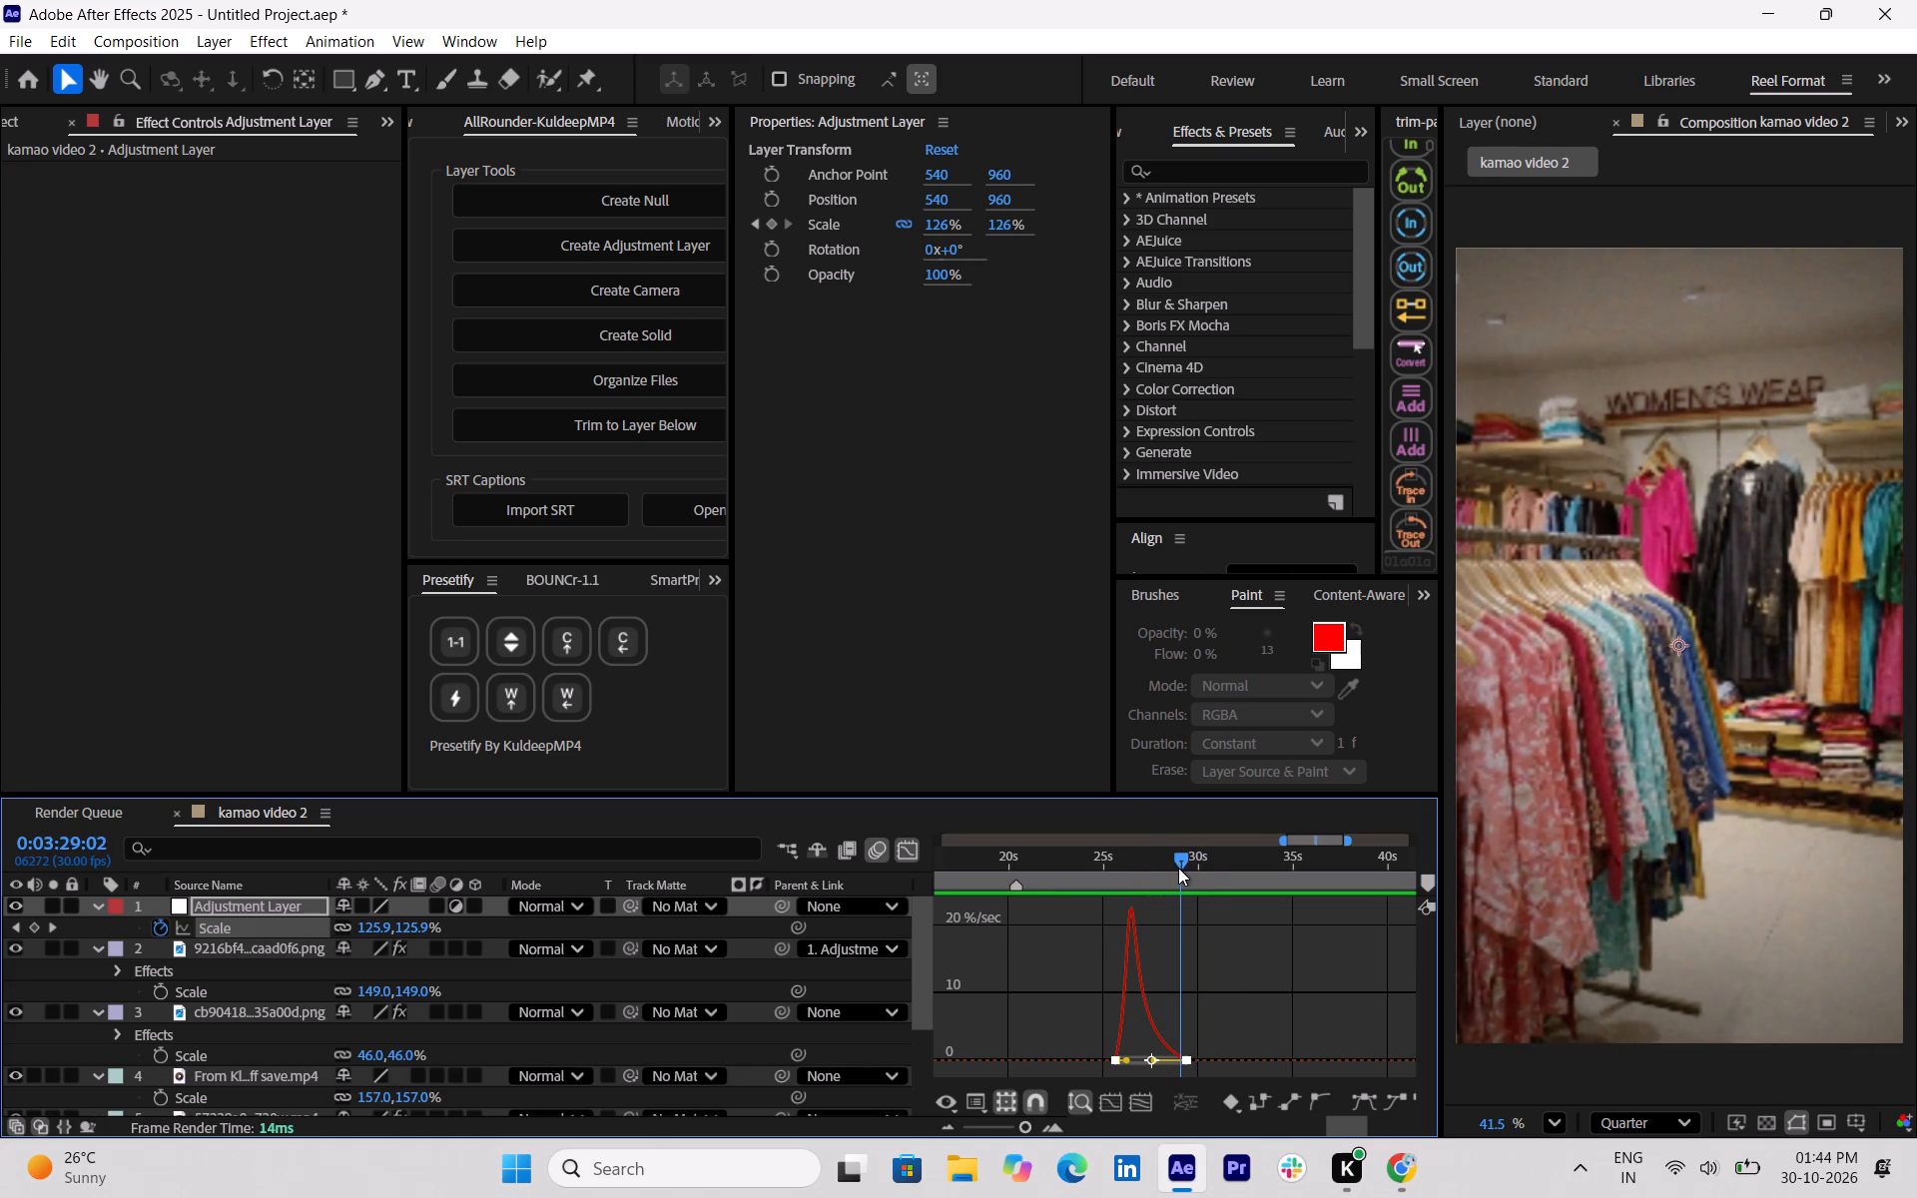
drag(1178, 868, 1075, 878)
key(space)
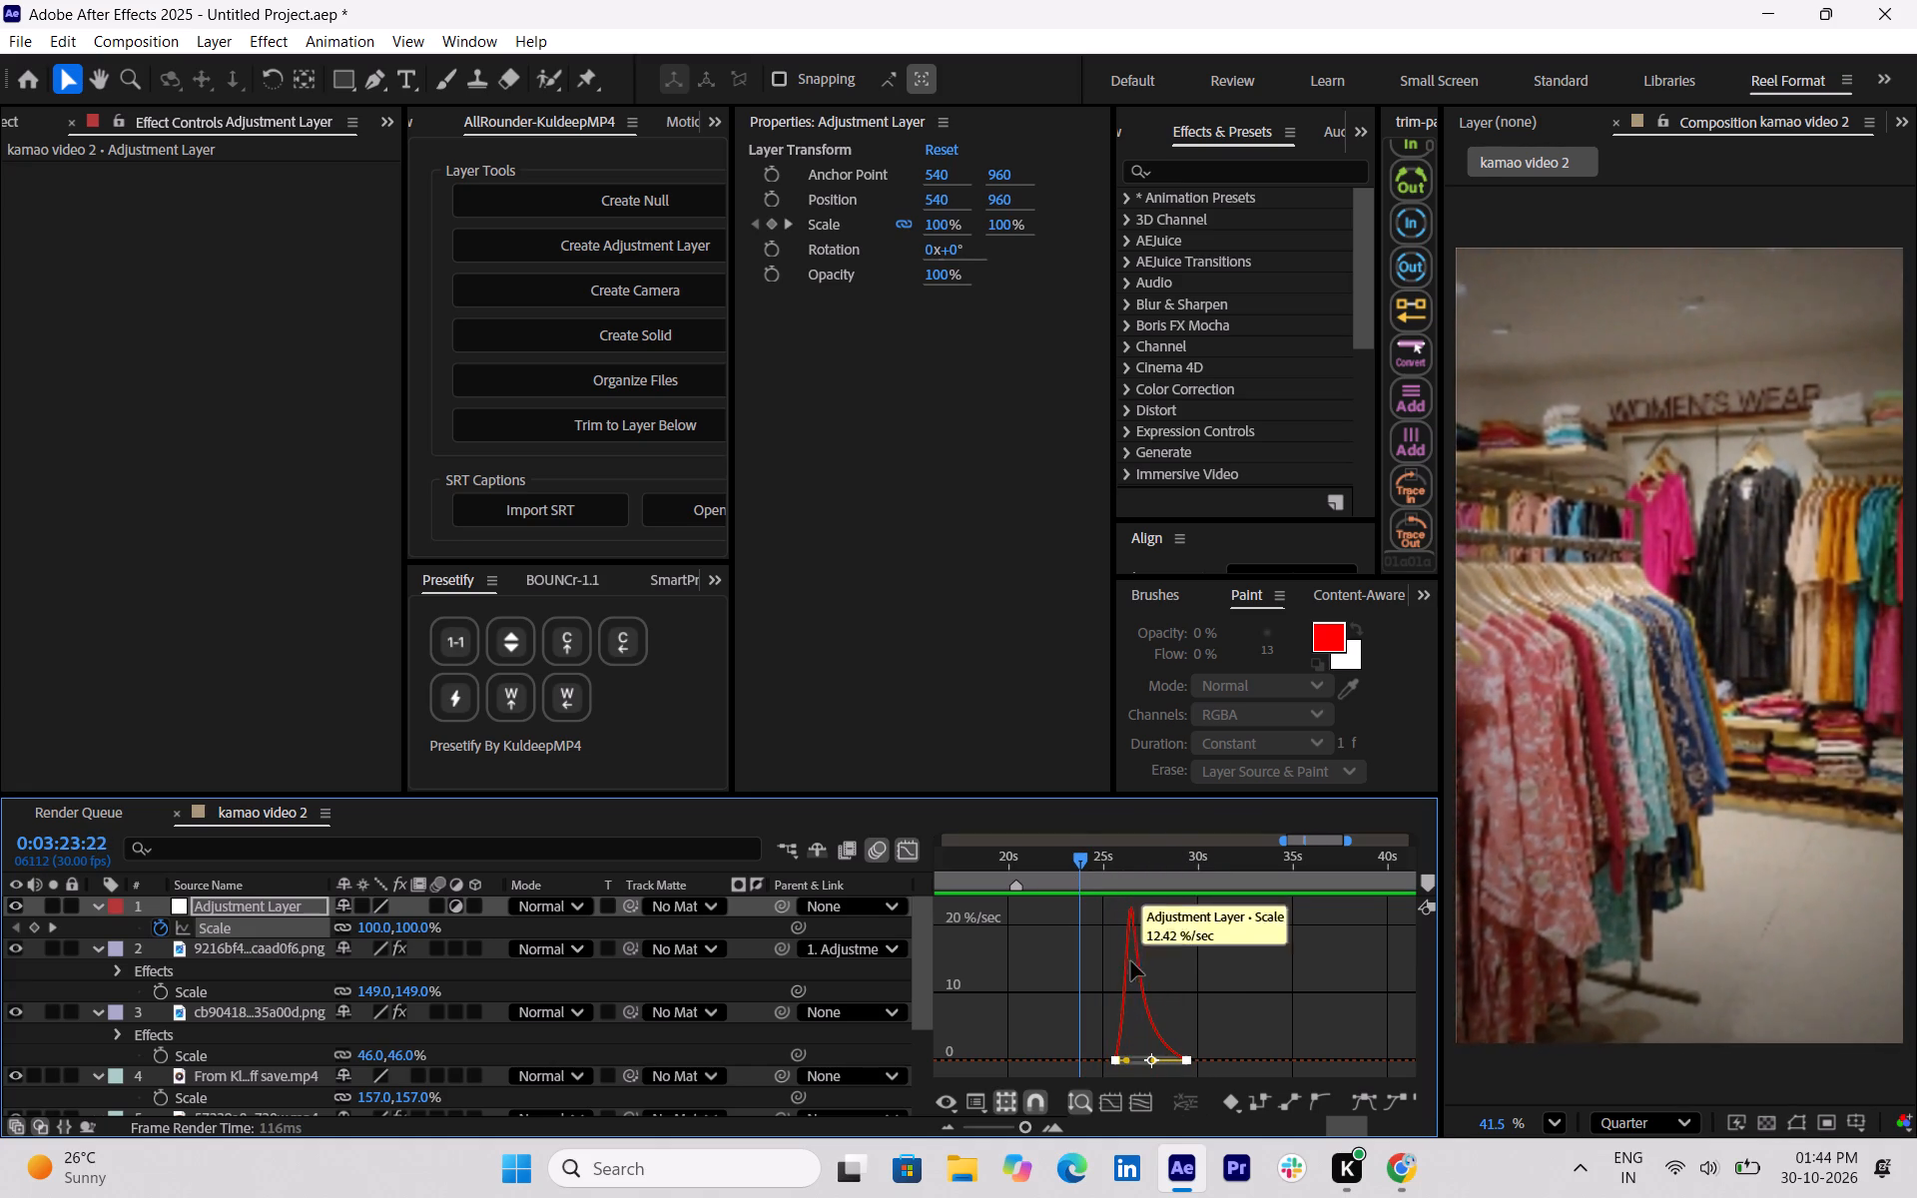
key(space)
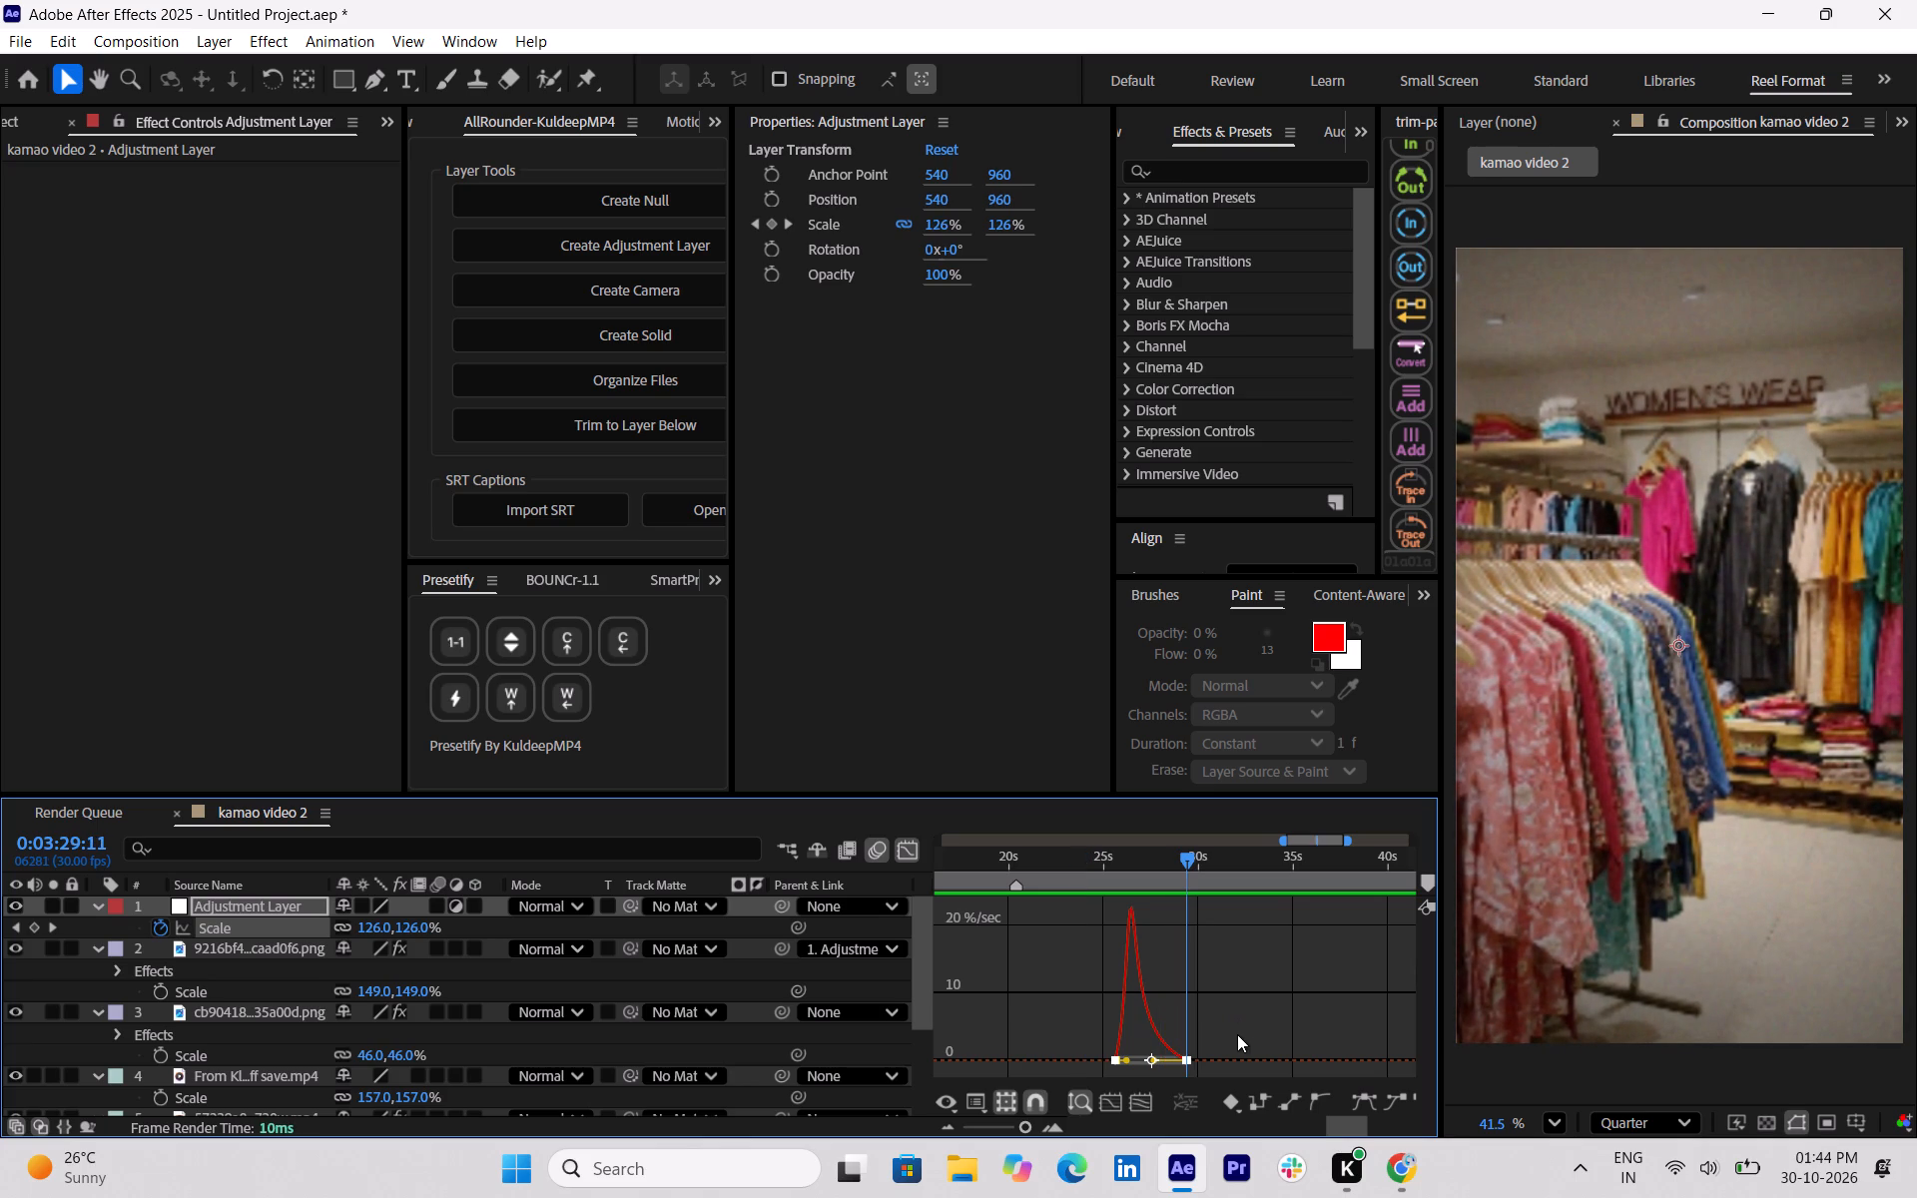
Close the graph editor so the timeline shows the layer bars, and deselect the adjustment layer.
key(space)
key(space)
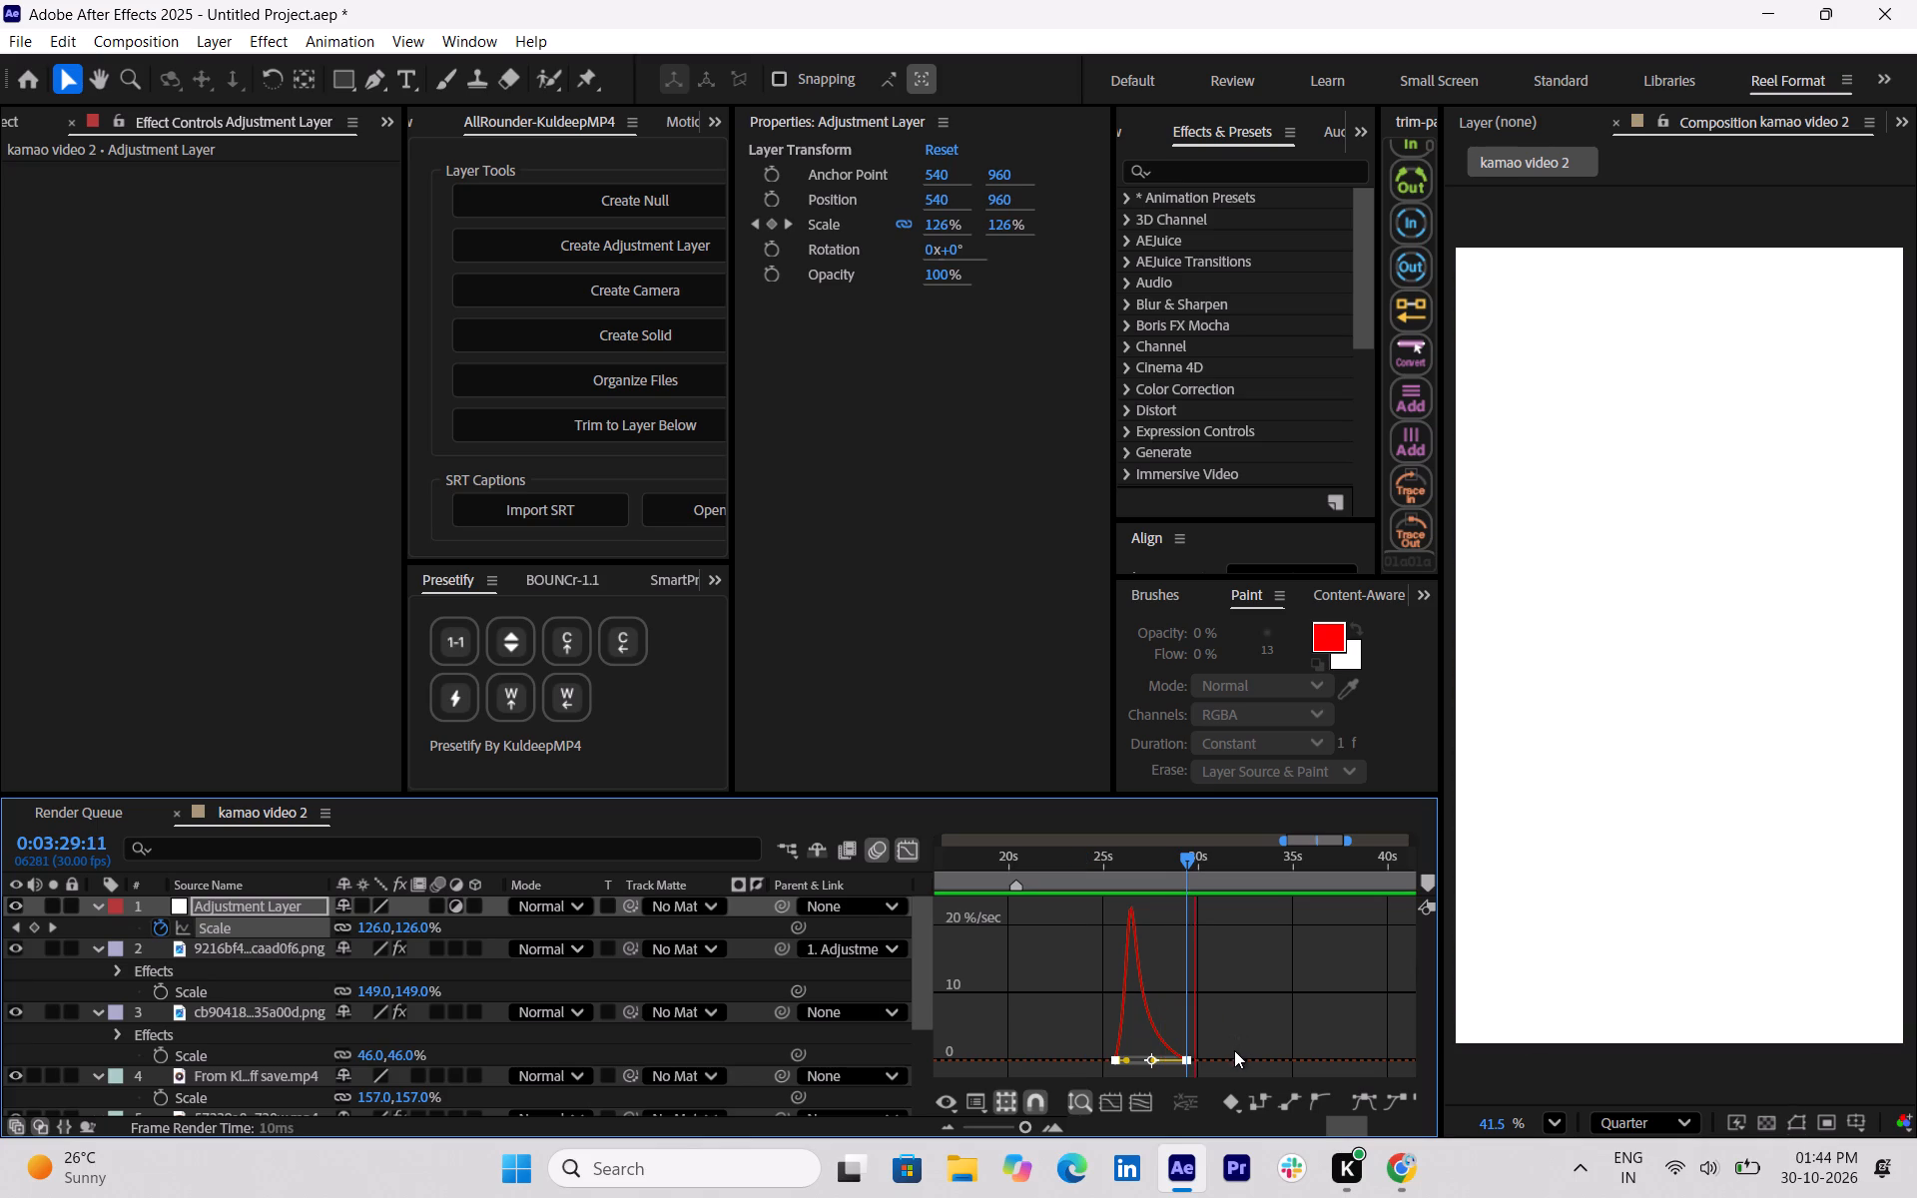
click(917, 851)
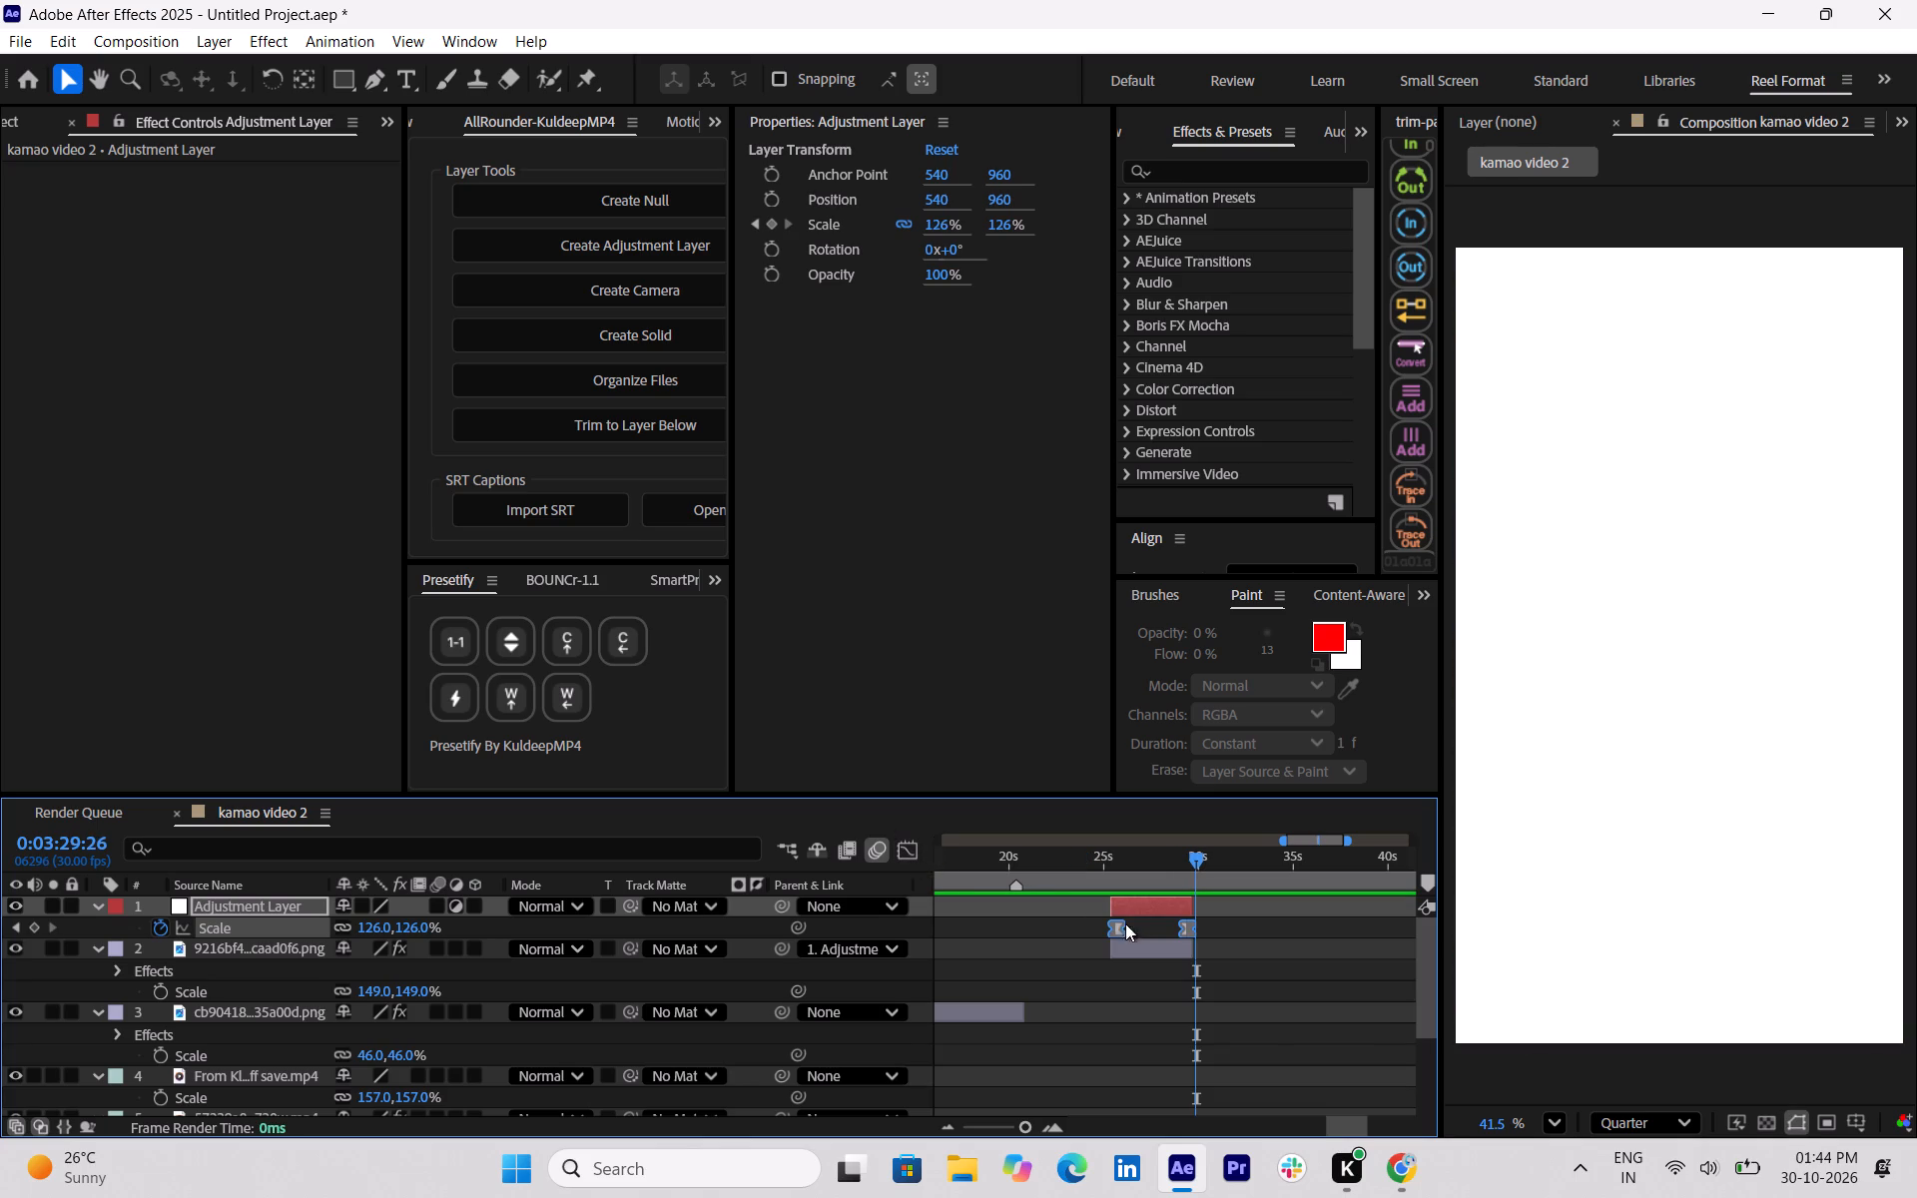
click(1239, 961)
Play back from about 0:03:20 through the women's wear shop image to review its zoom in context.
drag(1199, 856, 1187, 856)
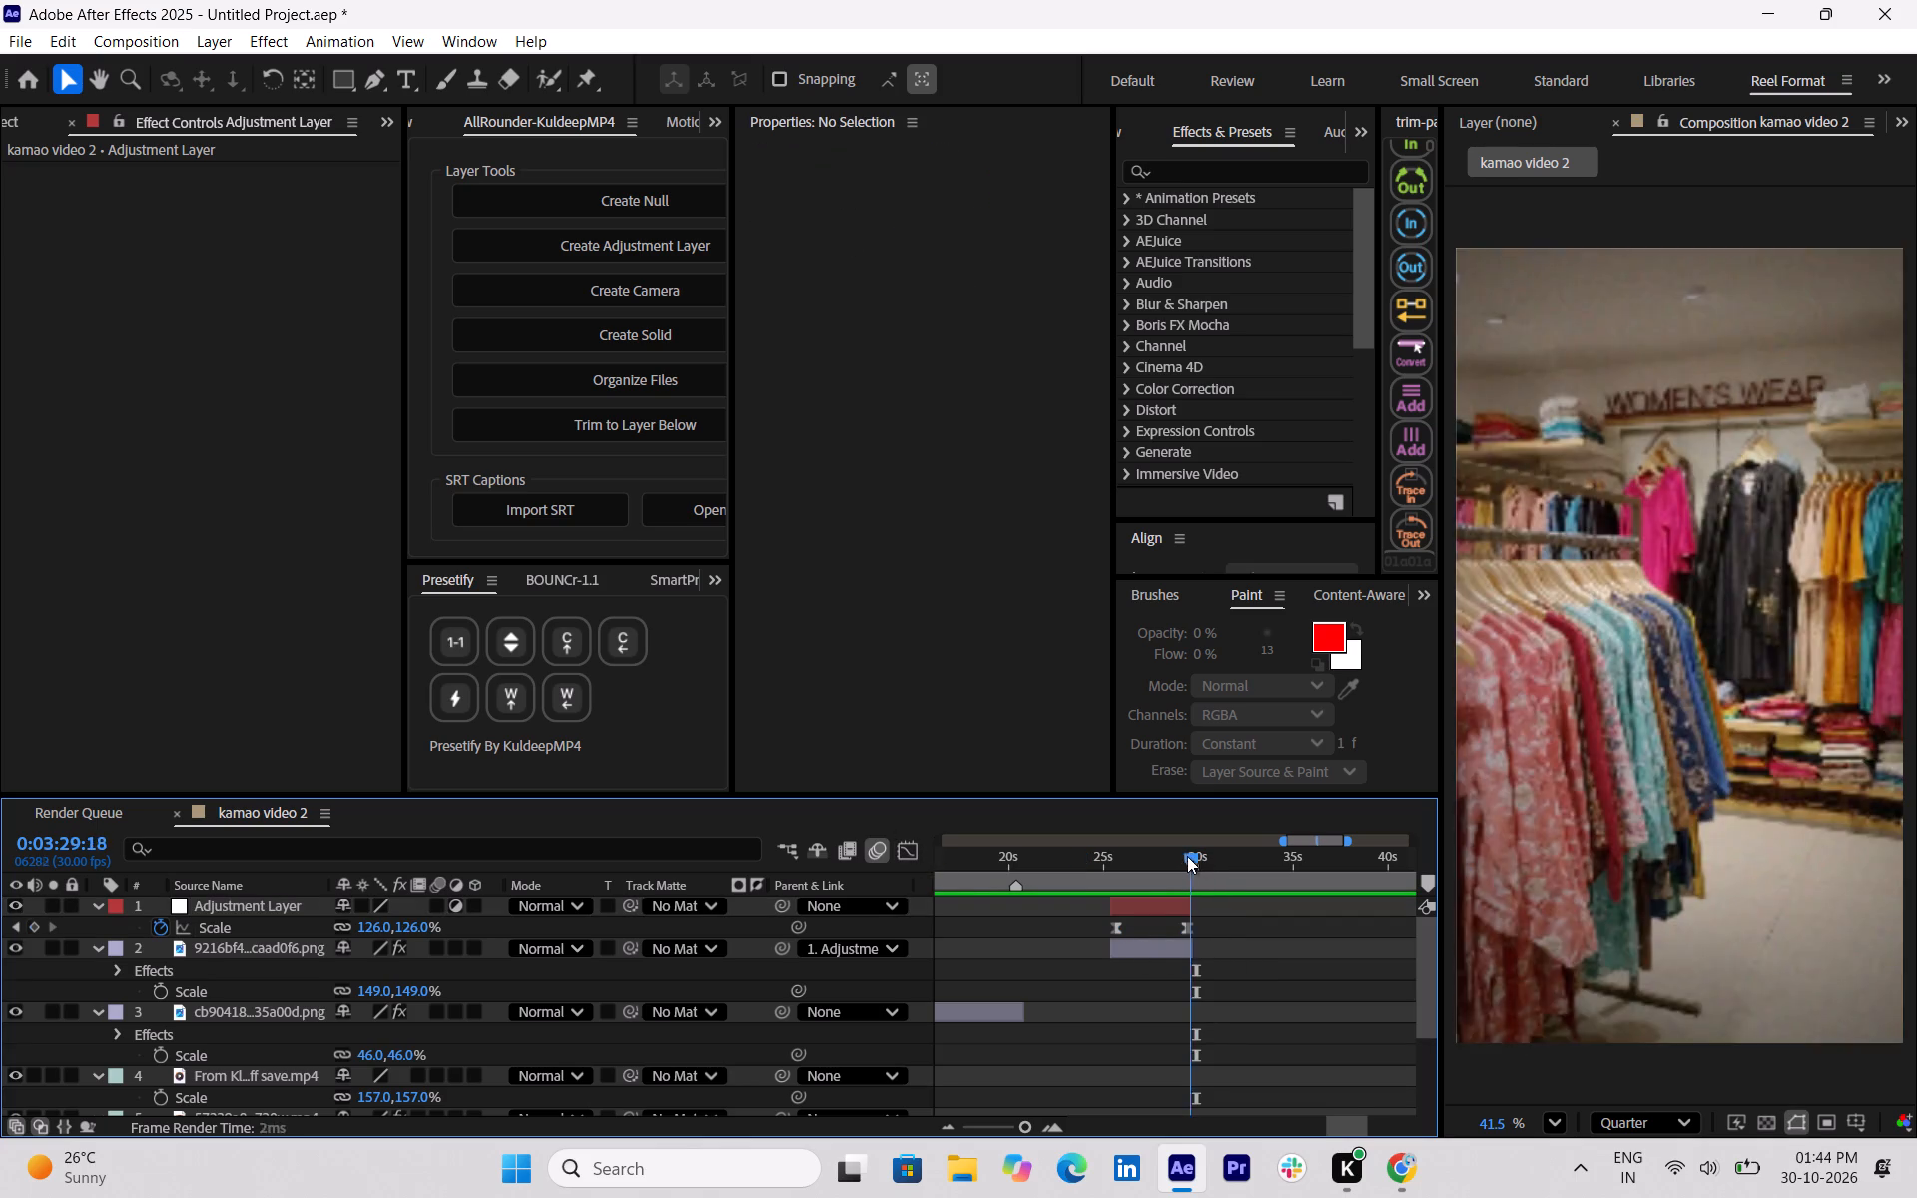
drag(1187, 856, 1027, 861)
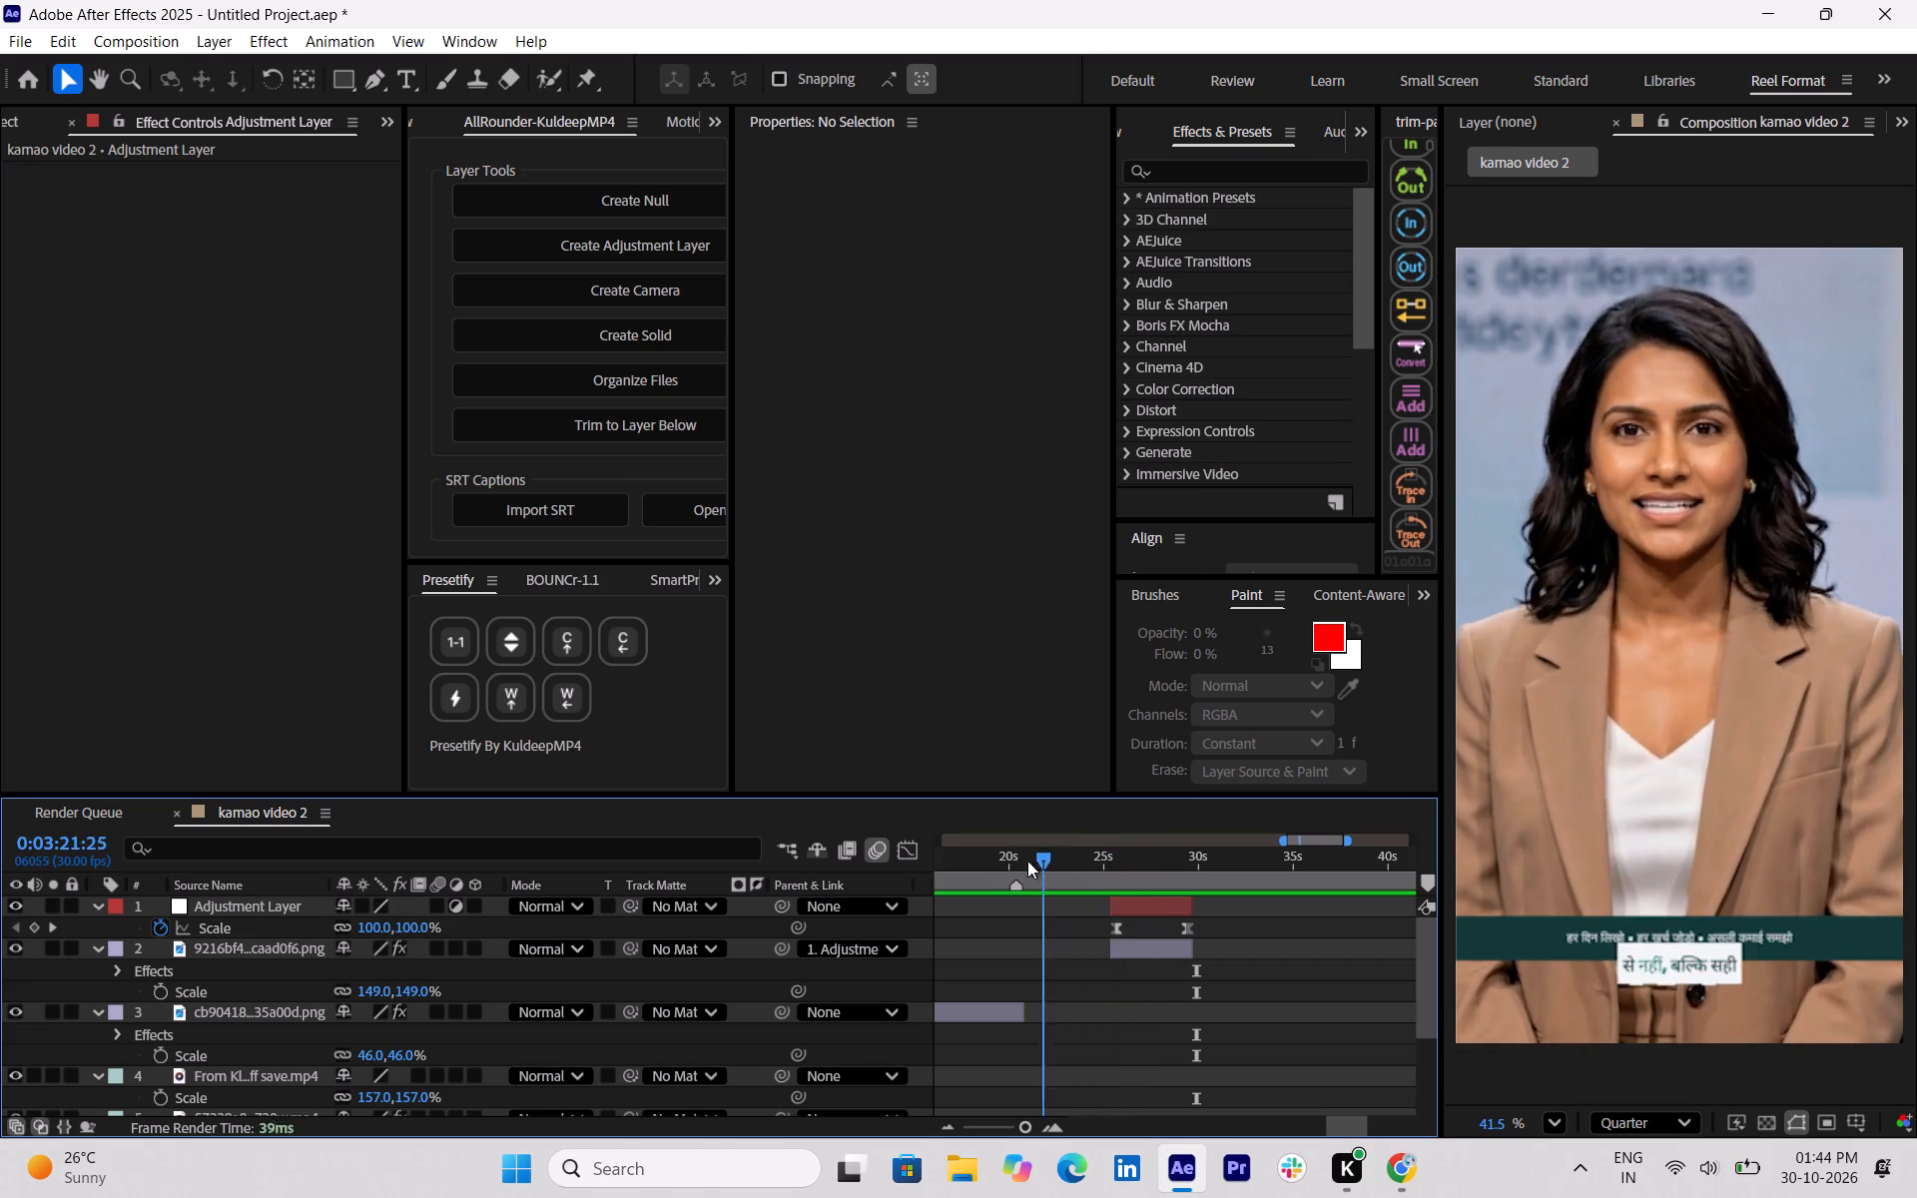
drag(1027, 861, 1011, 860)
key(space)
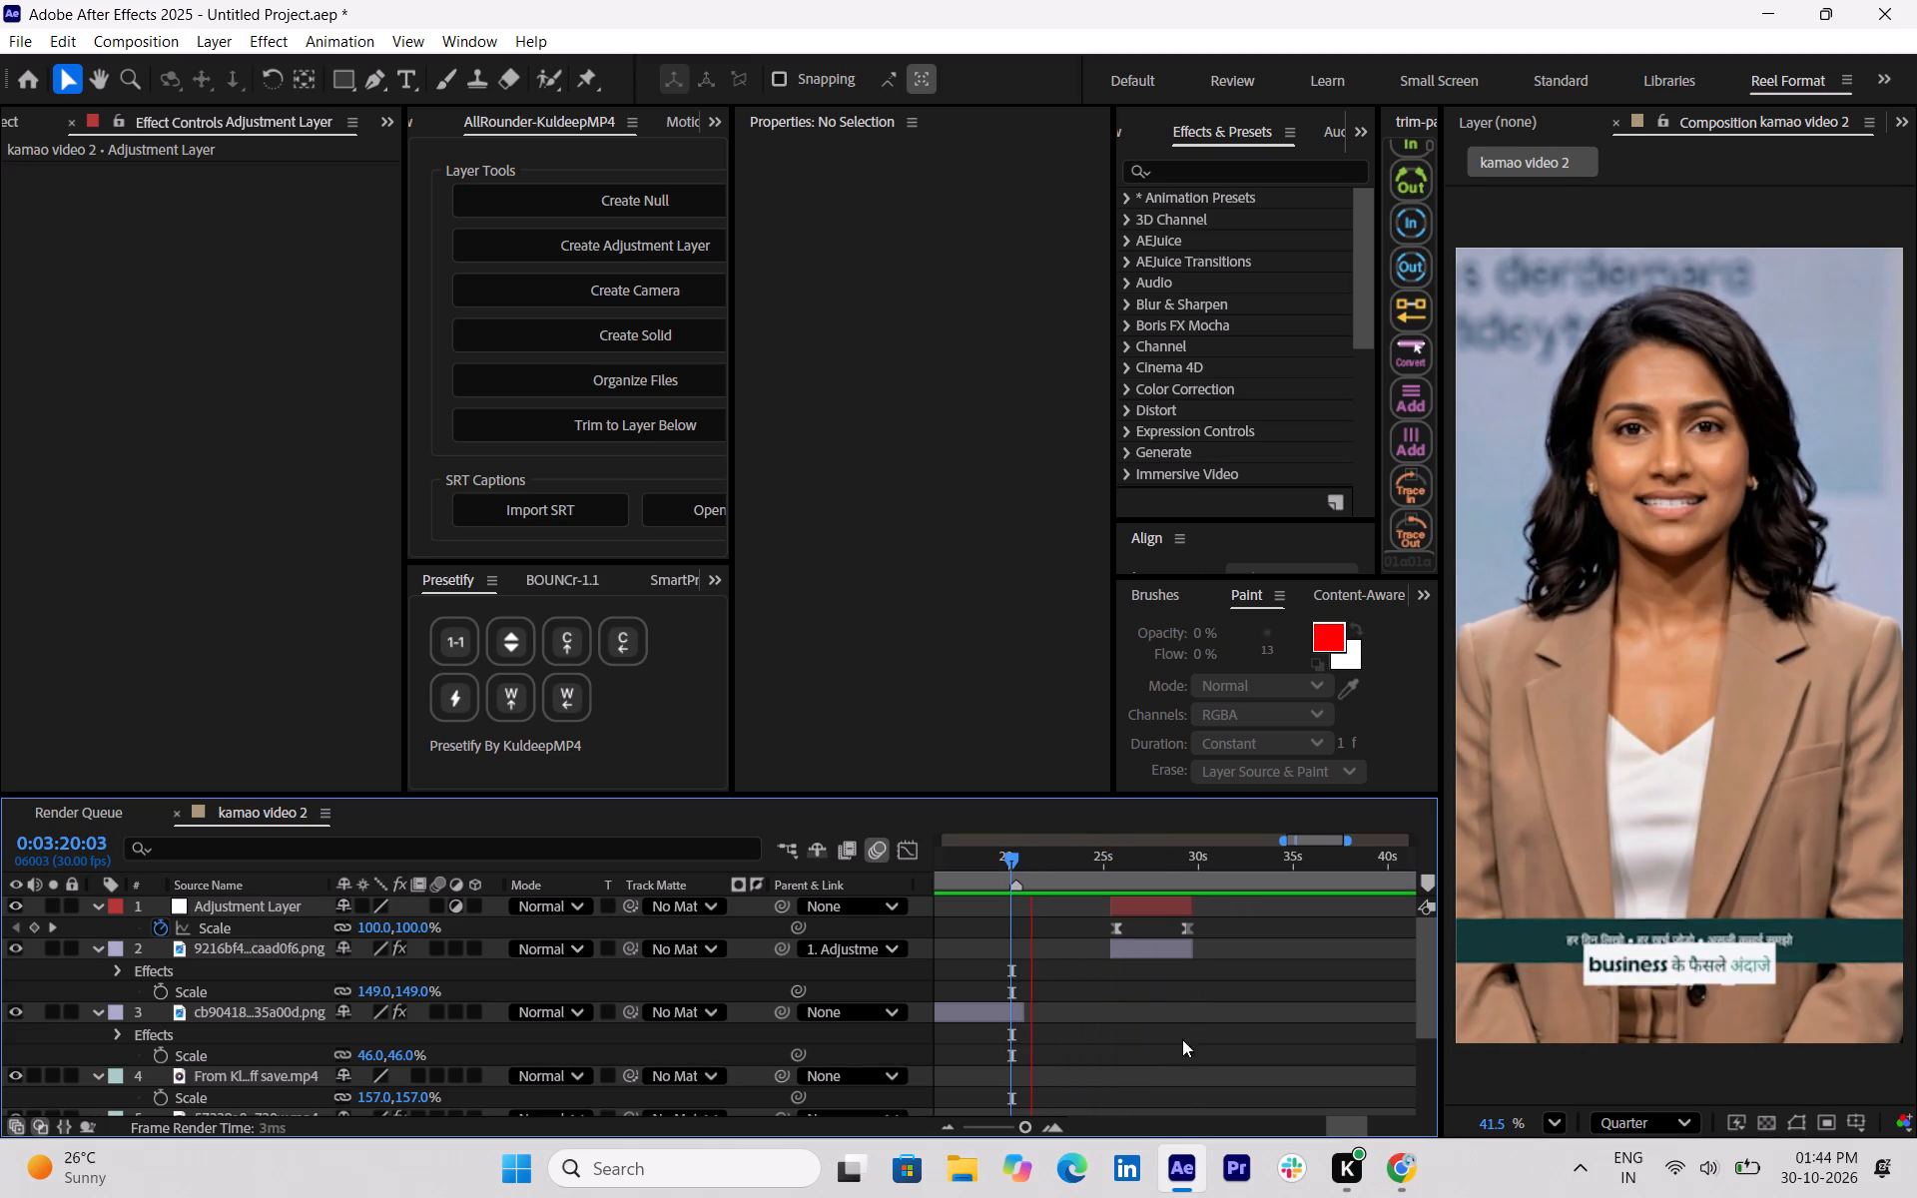
key(space)
drag(1332, 1131, 1316, 1129)
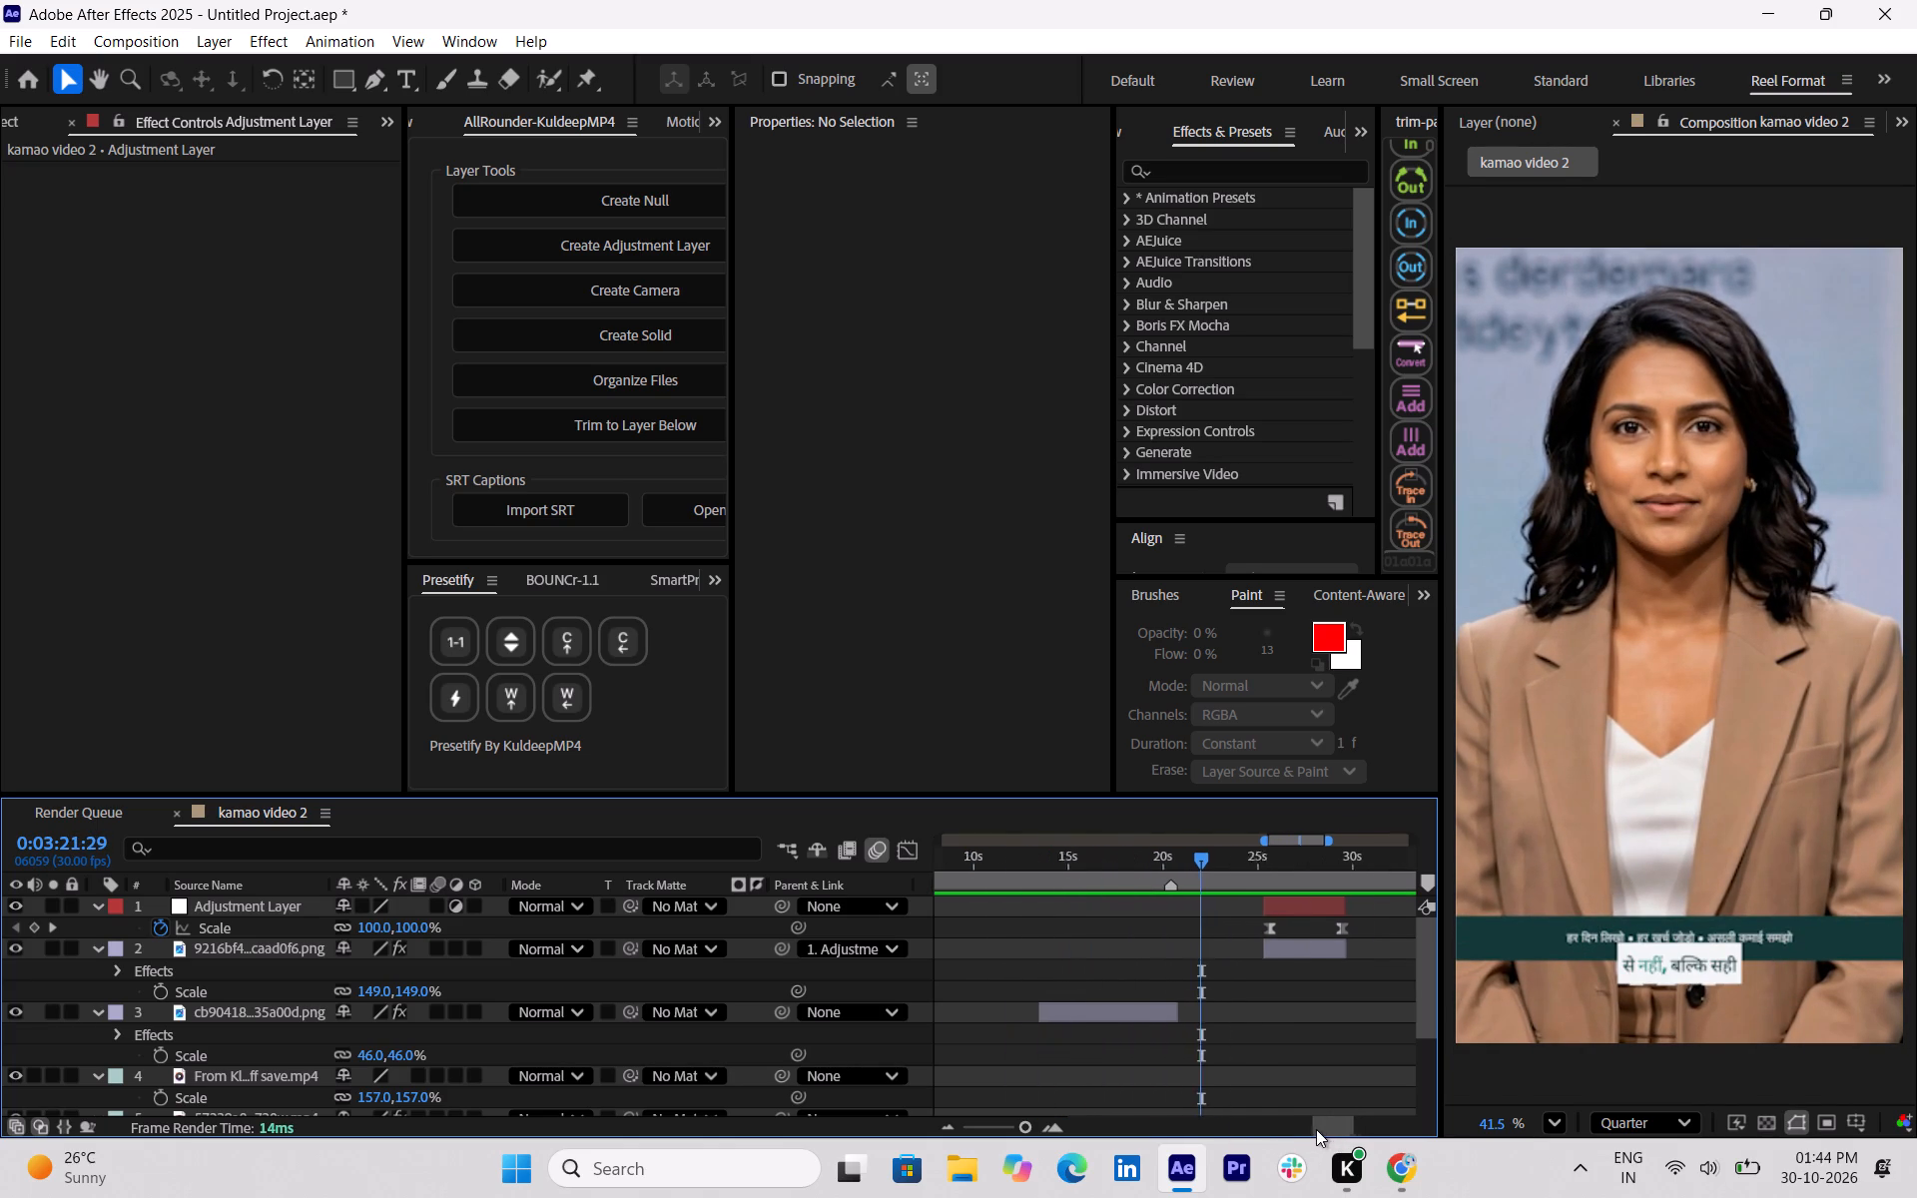
drag(1316, 1129, 1313, 1129)
key(space)
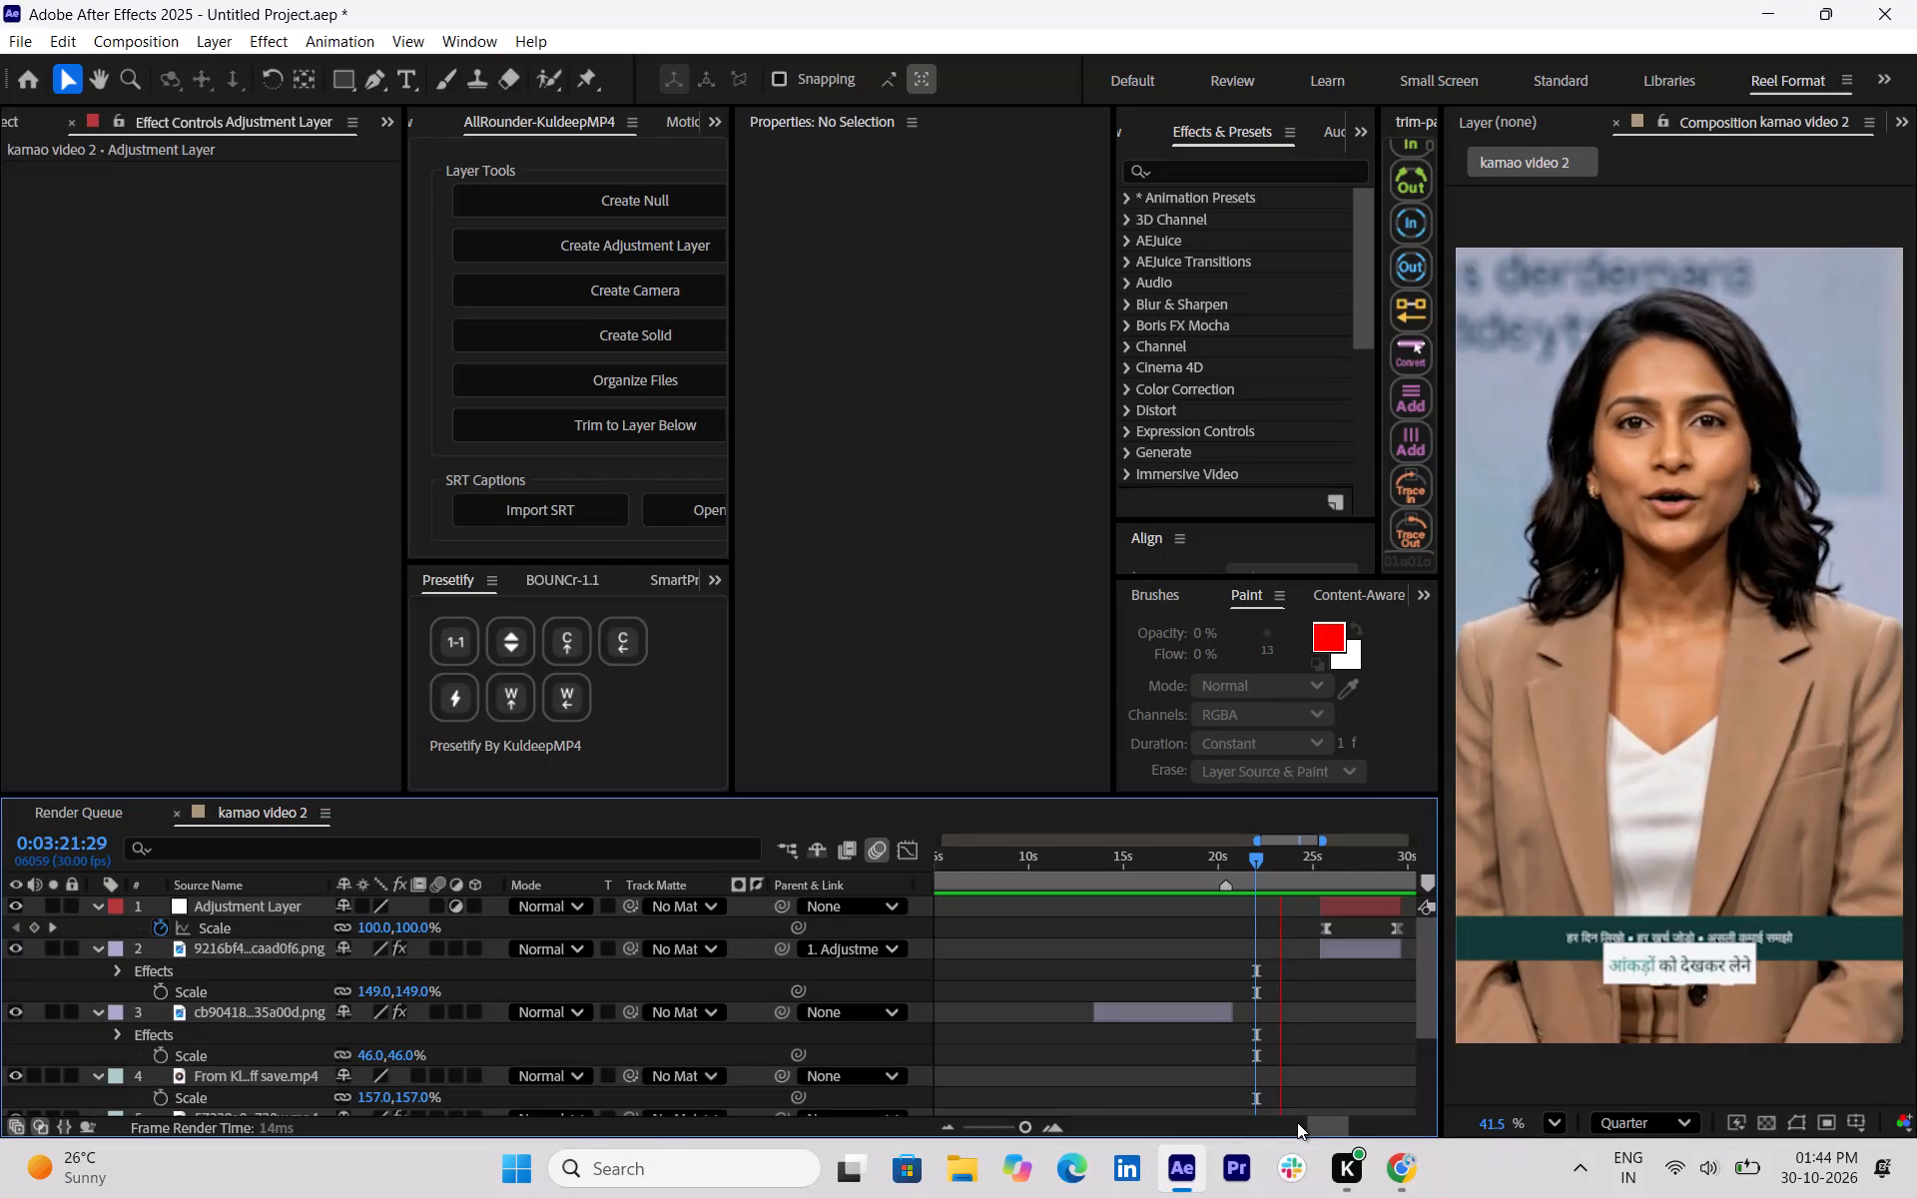
key(space)
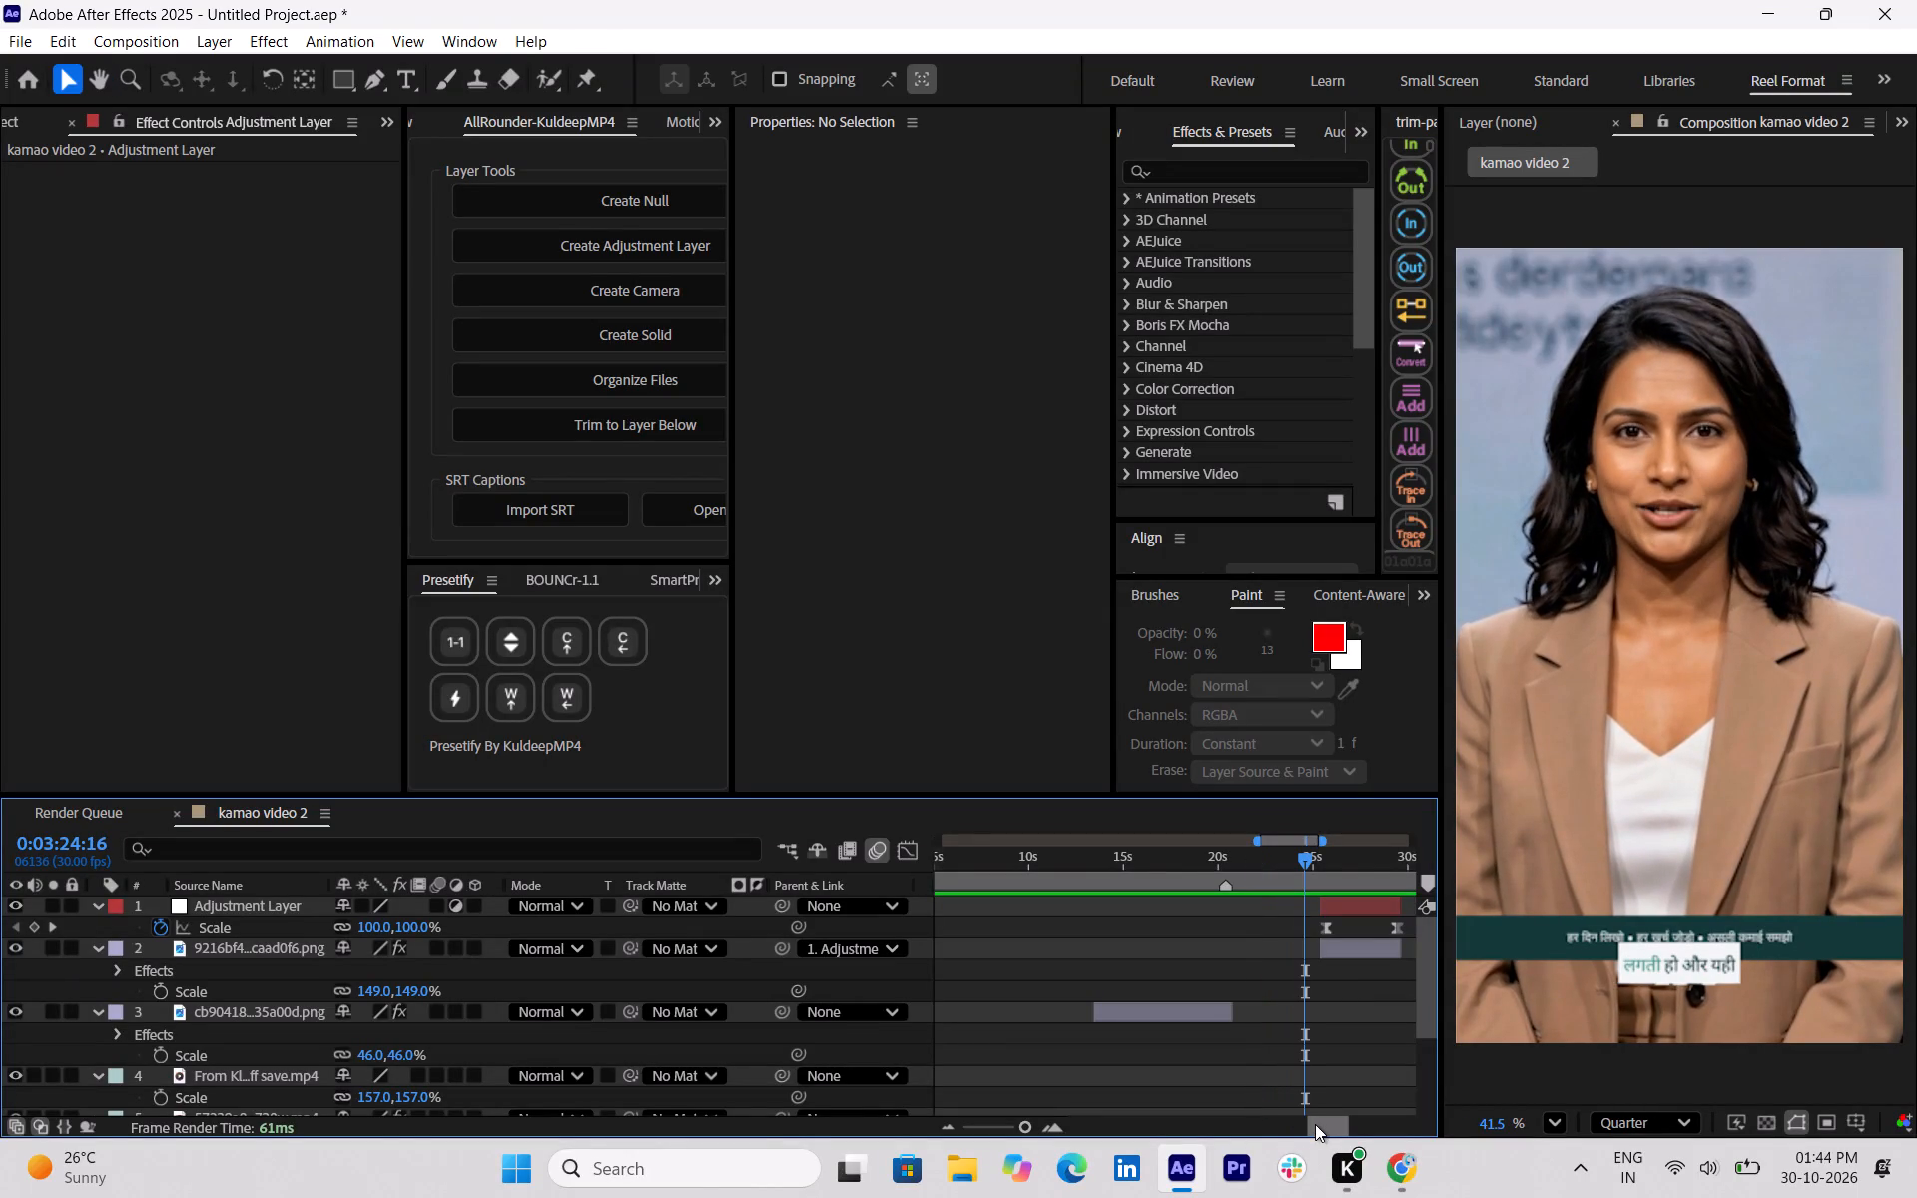
key(space)
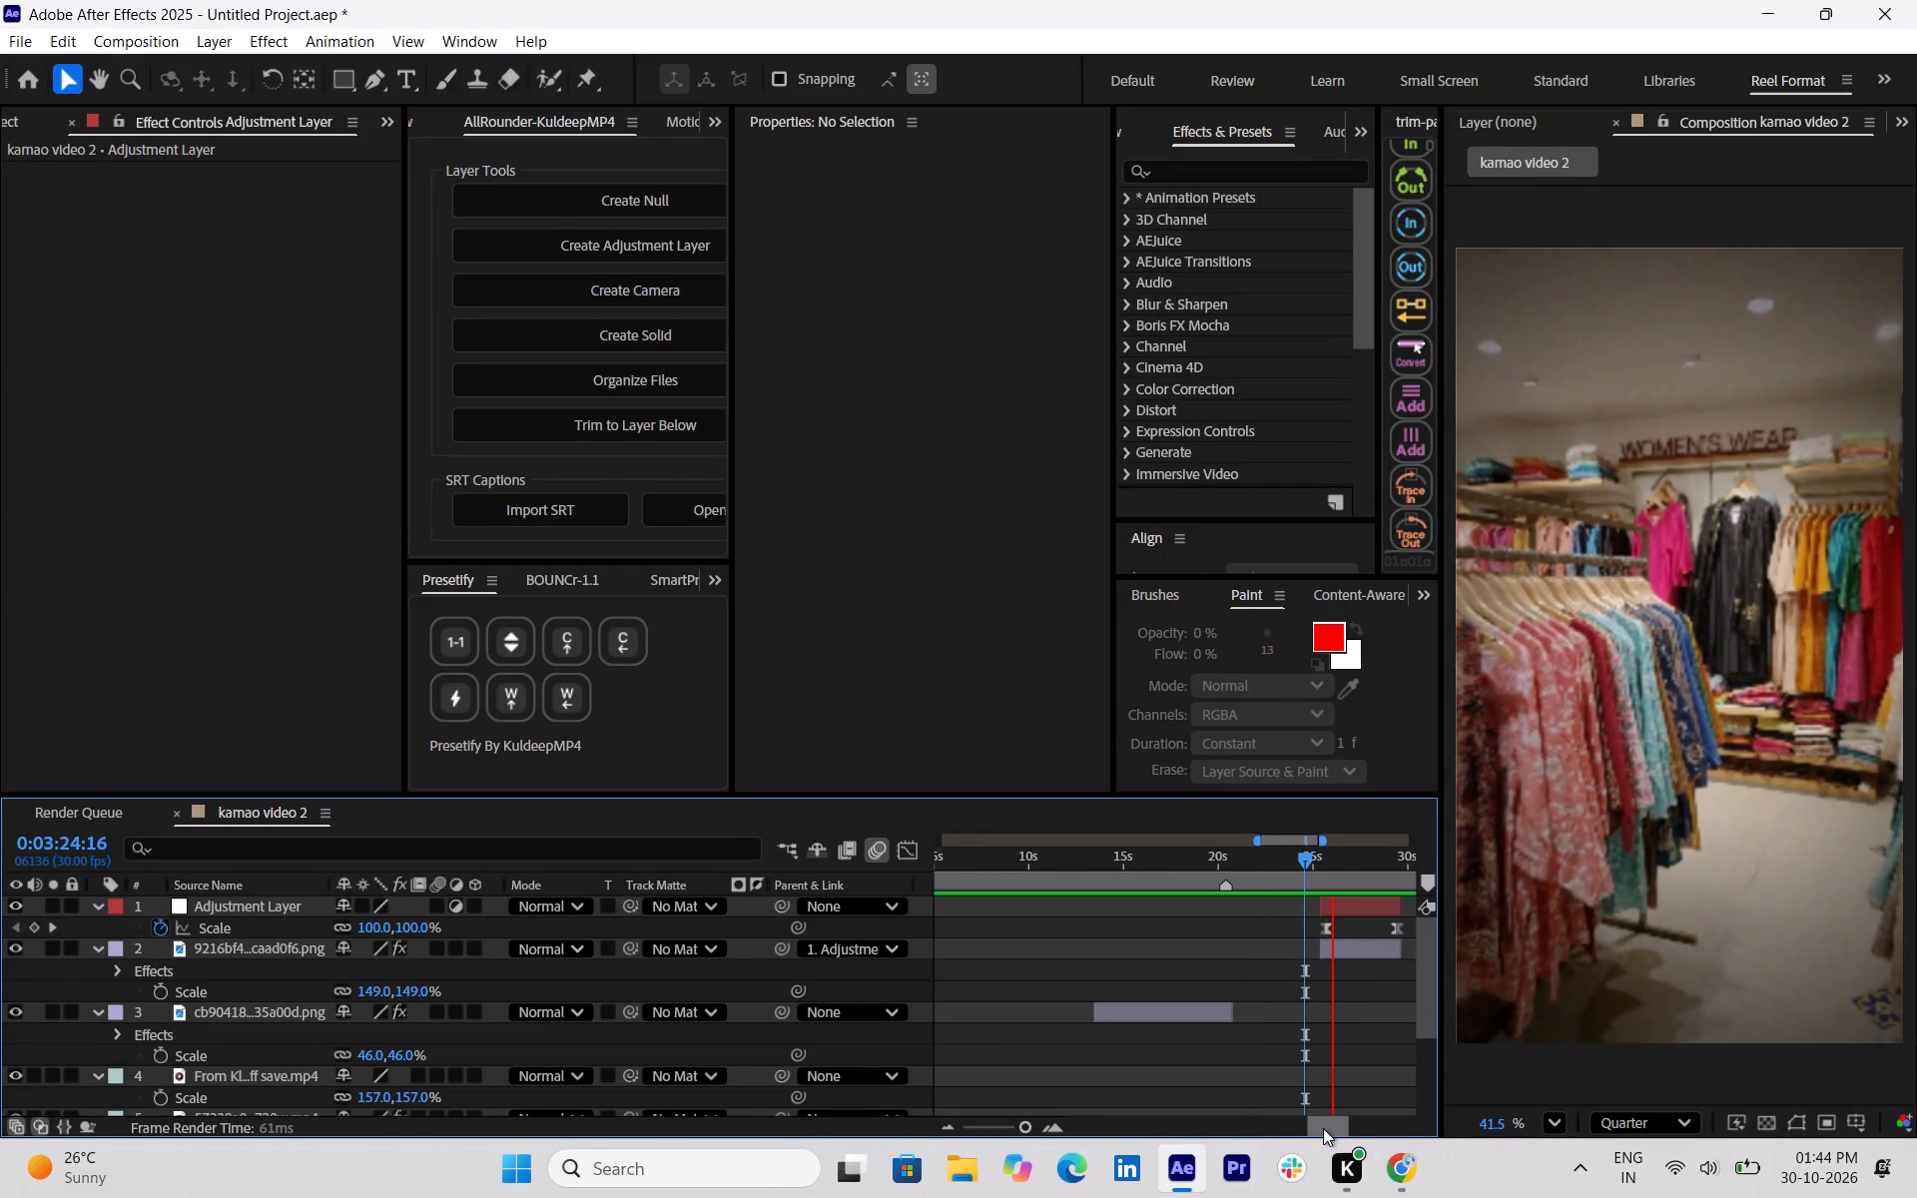
key(space)
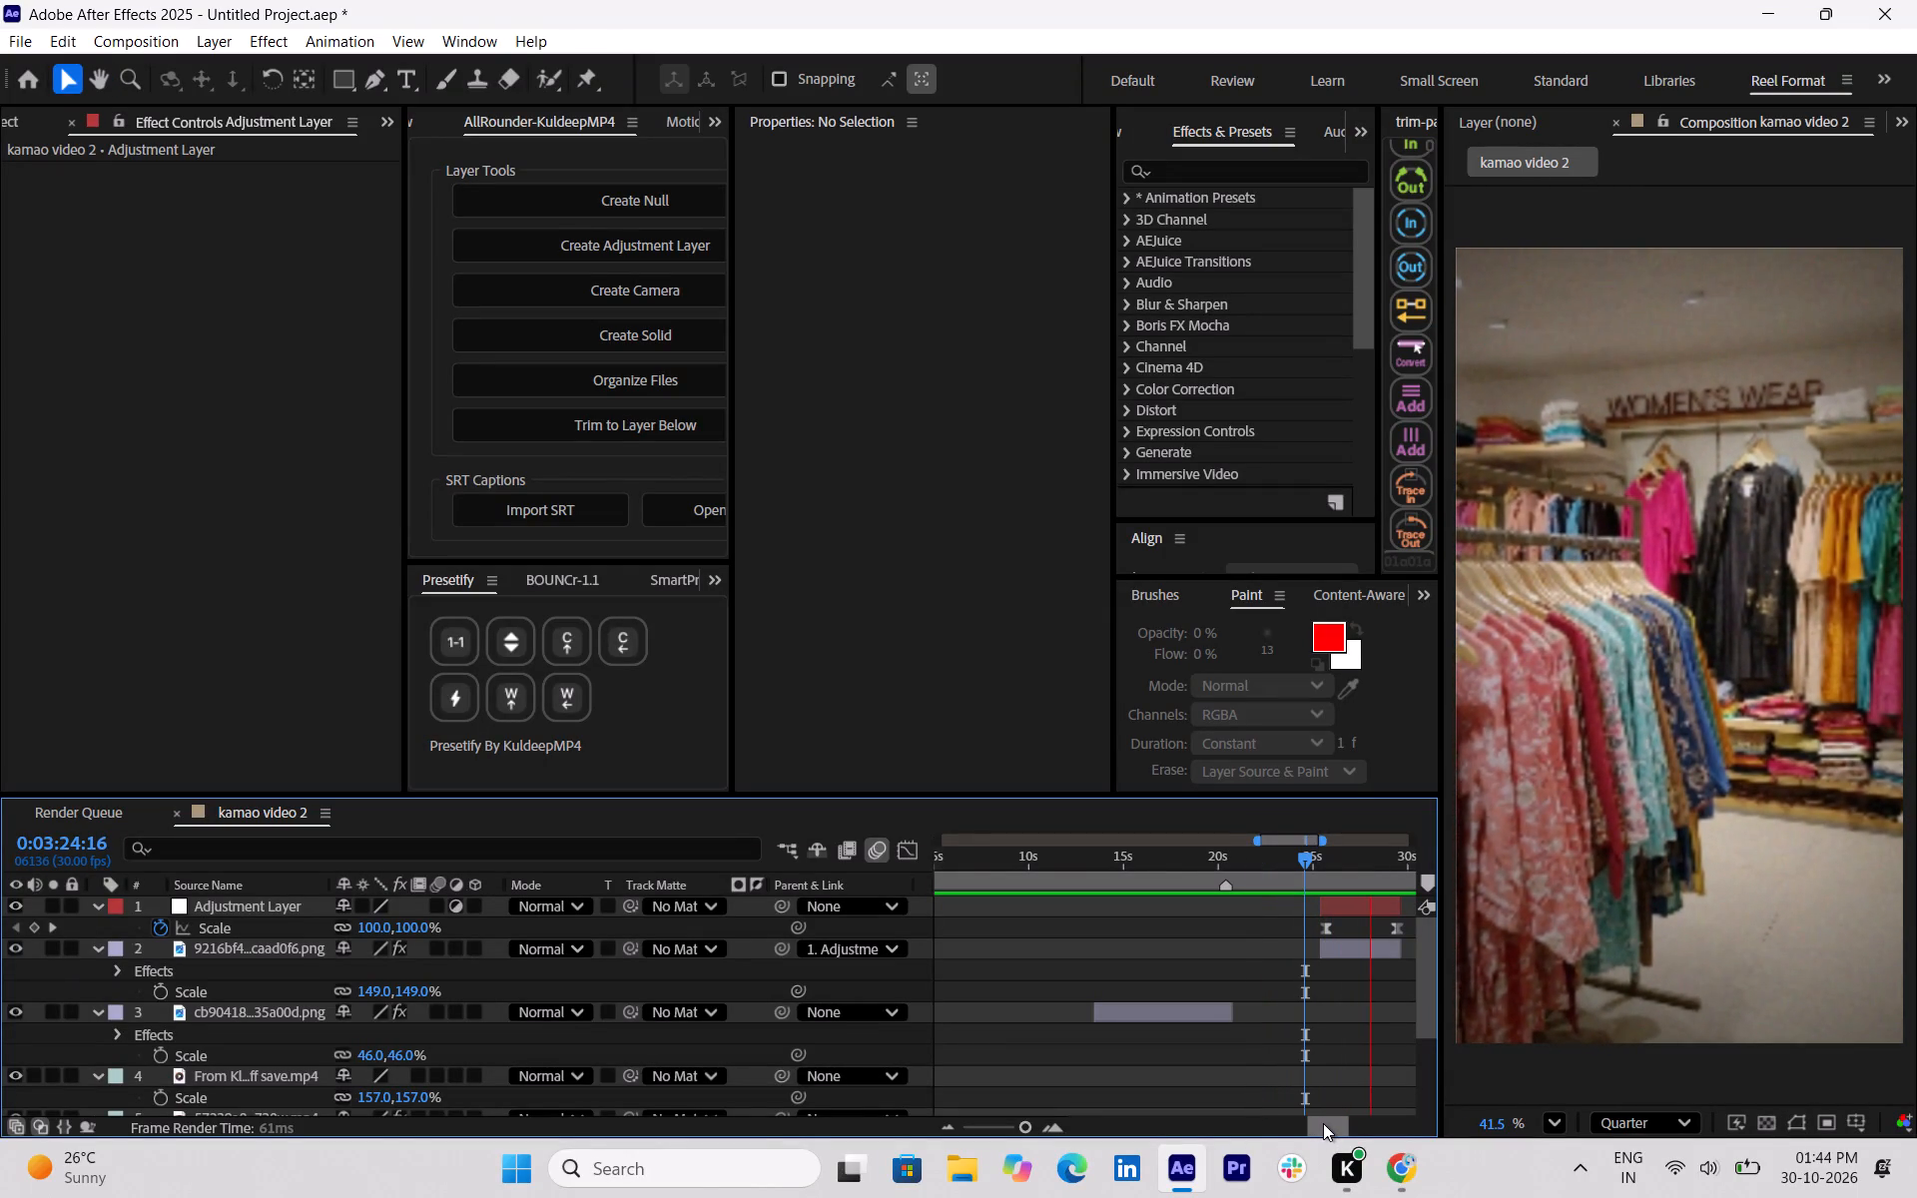
click(1323, 1122)
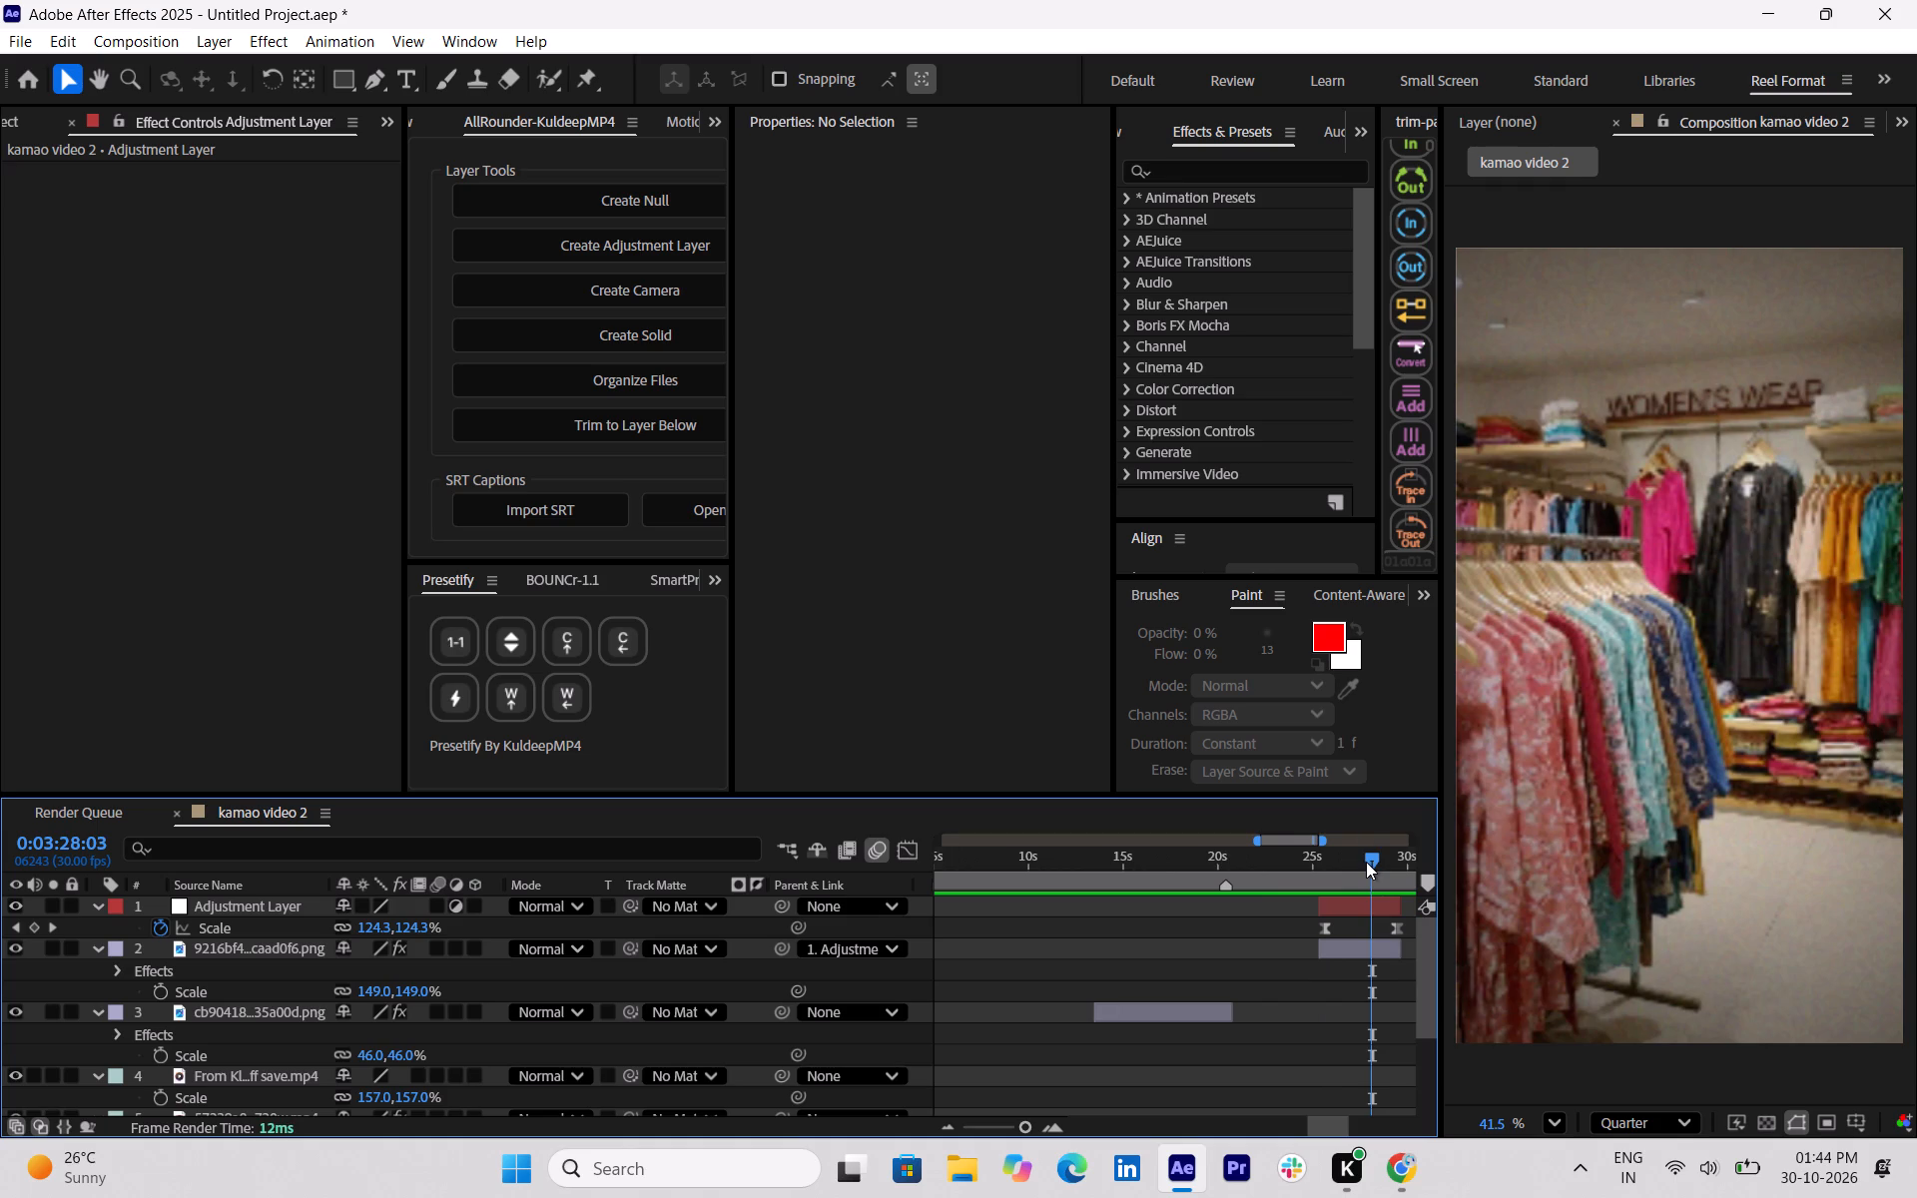
Play back the lightbulb illustration section from 0:03:12:13 and again from 0:03:14:28 to check it against the narration.
drag(1366, 862, 1208, 865)
key(space)
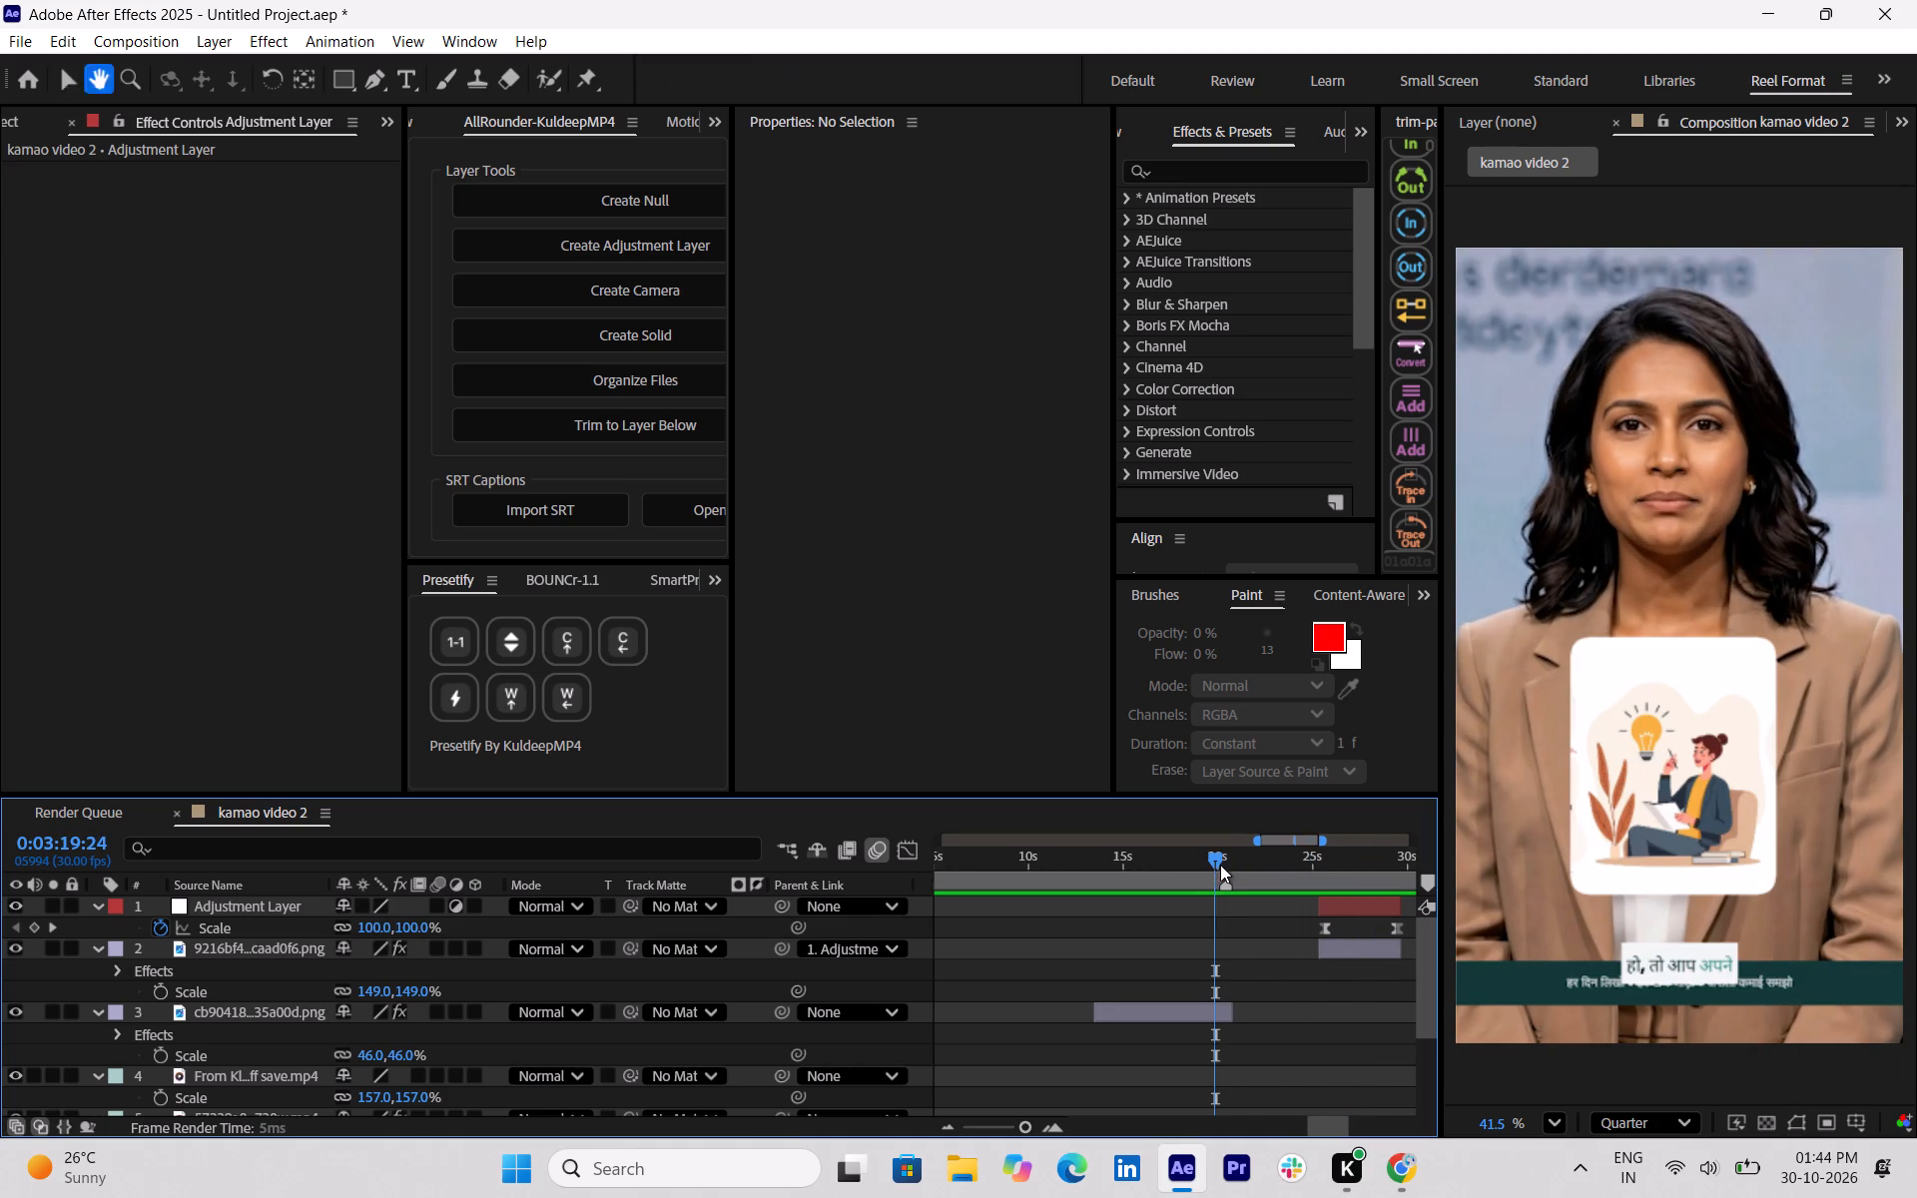
drag(1221, 853, 1080, 854)
key(space)
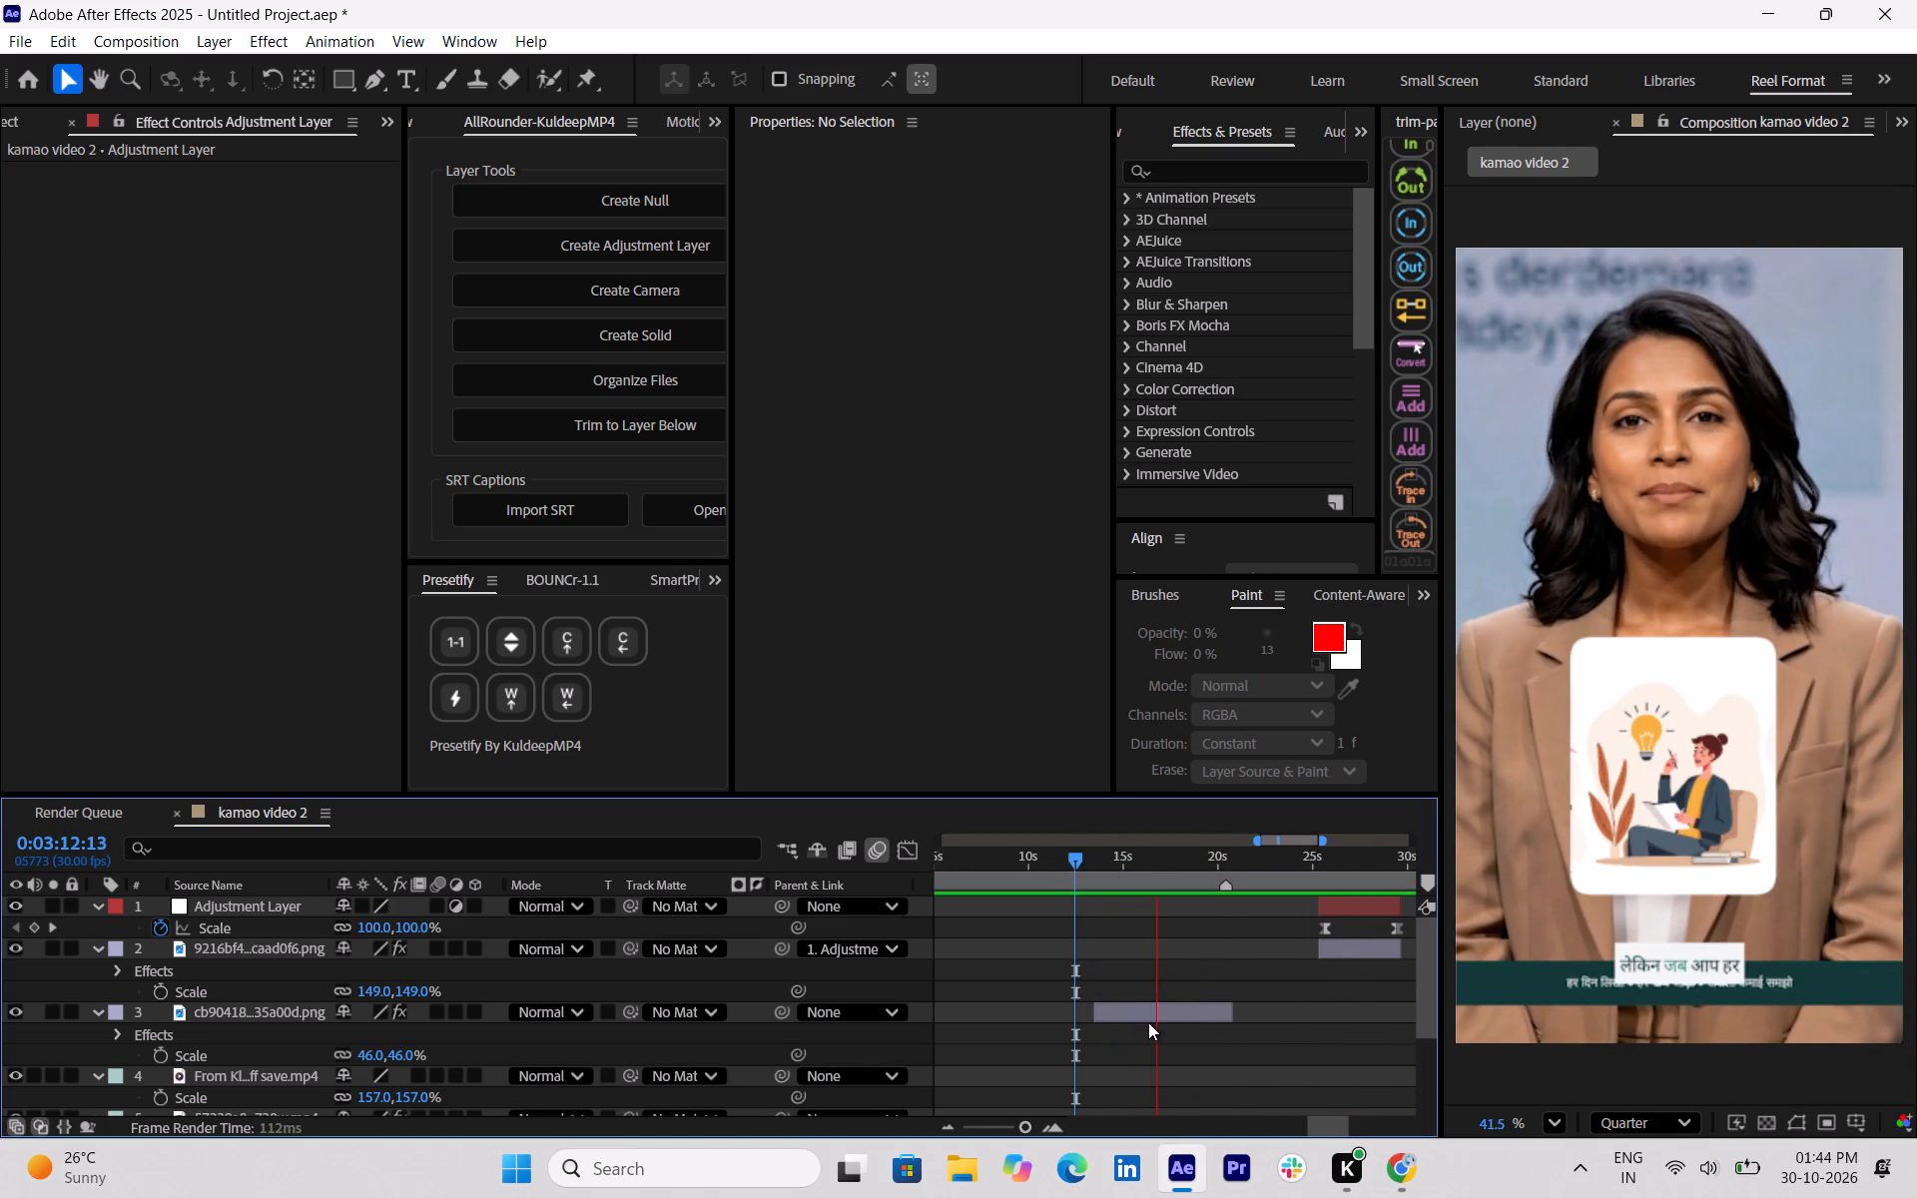
key(space)
scroll(1191, 984, up, 2)
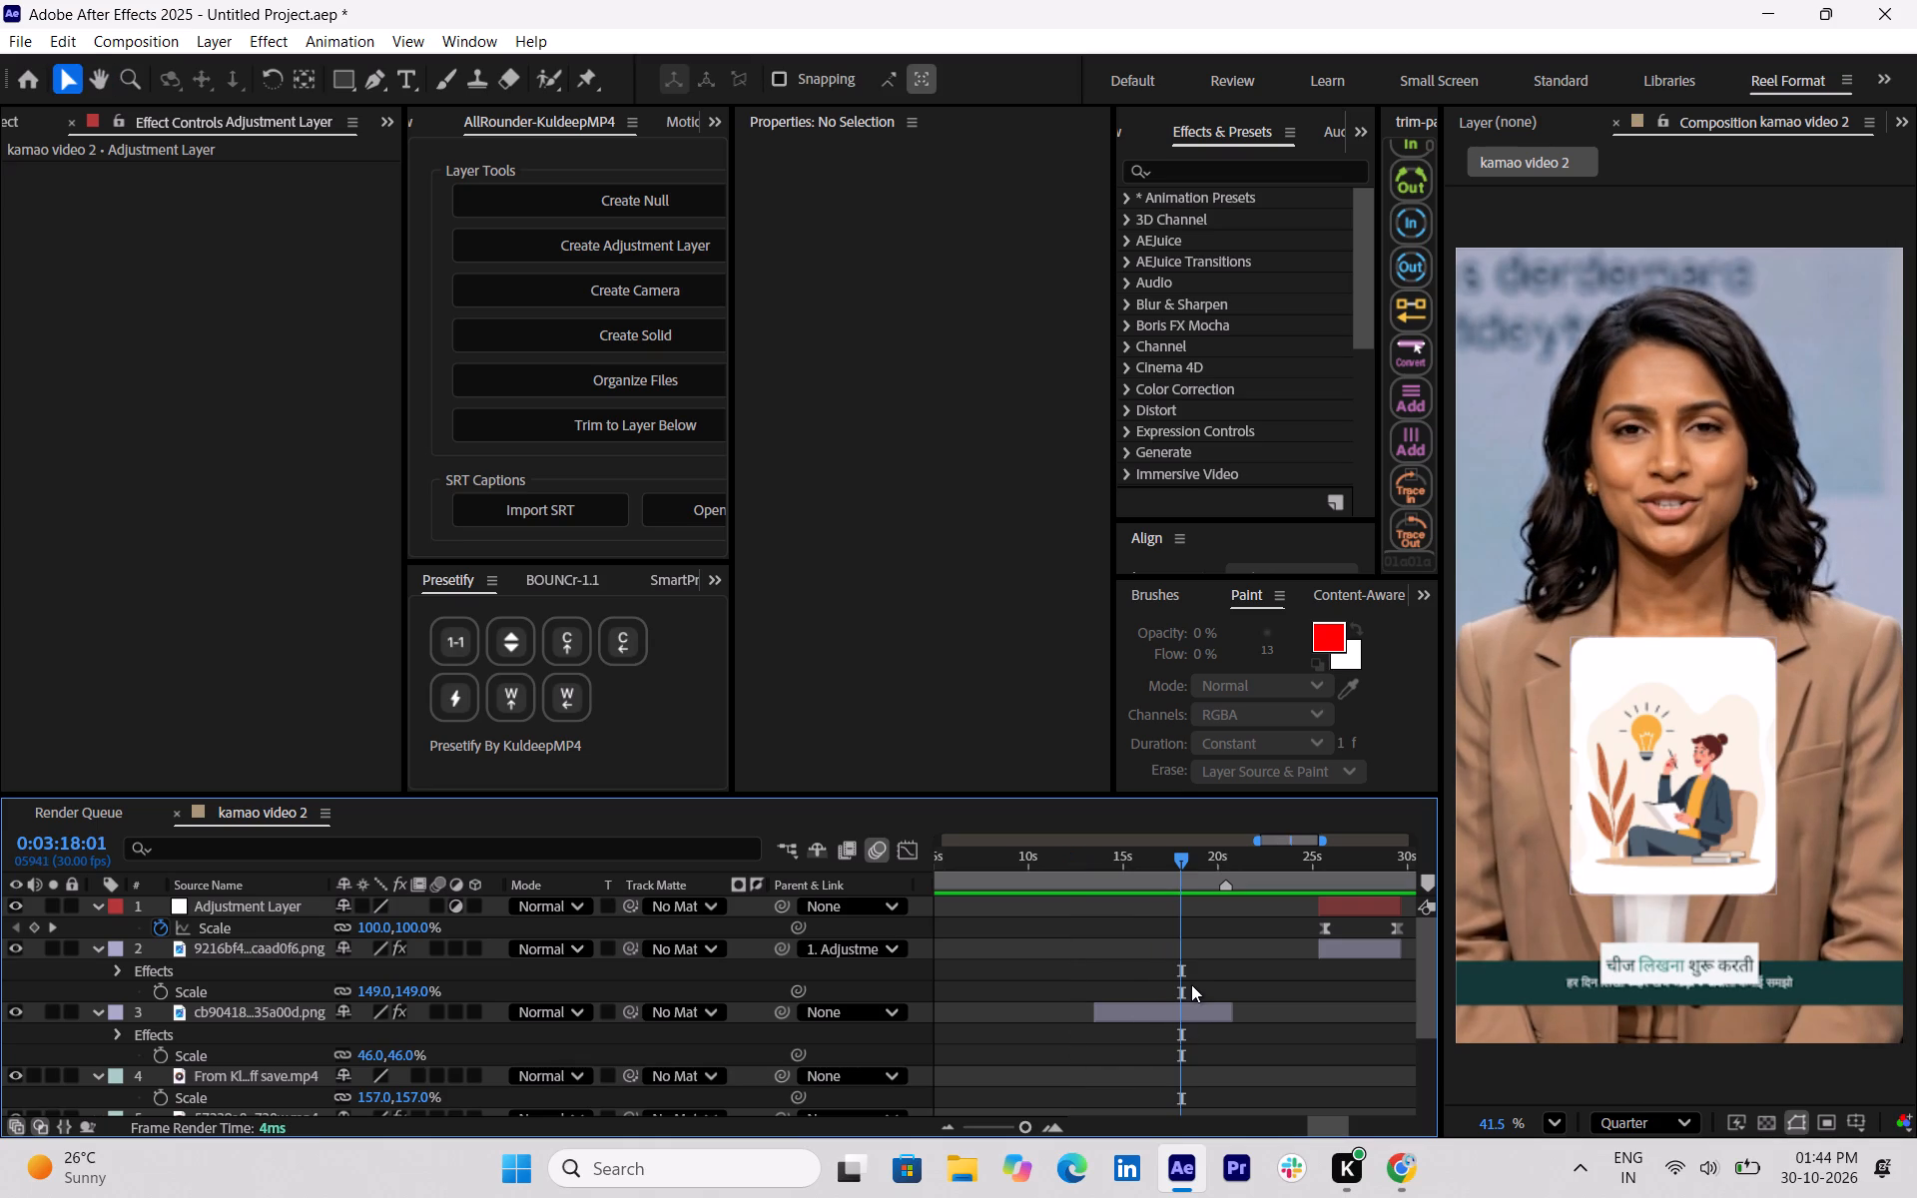
scroll(1186, 984, down, 4)
scroll(1177, 984, up, 4)
click(264, 943)
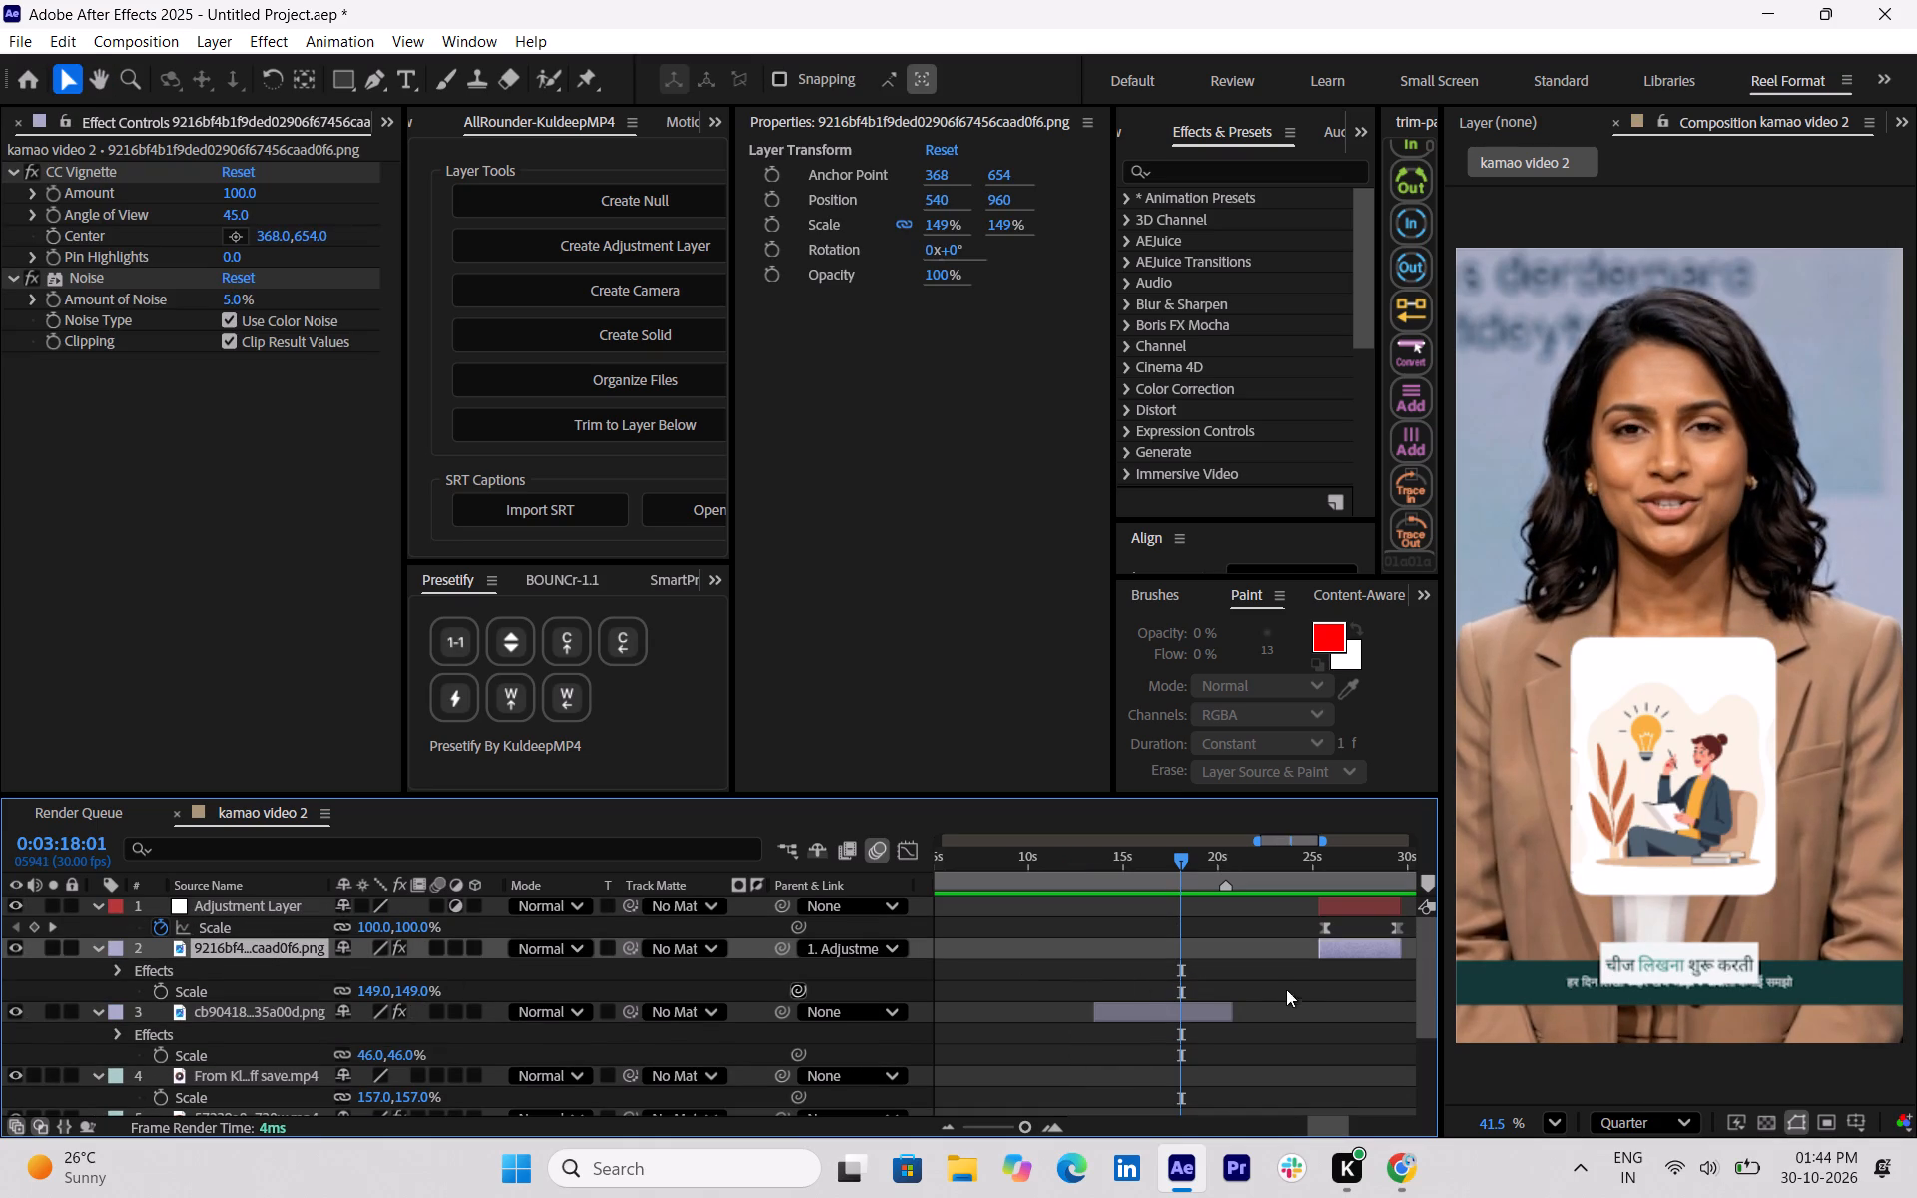
click(1199, 1013)
drag(1180, 857, 1152, 857)
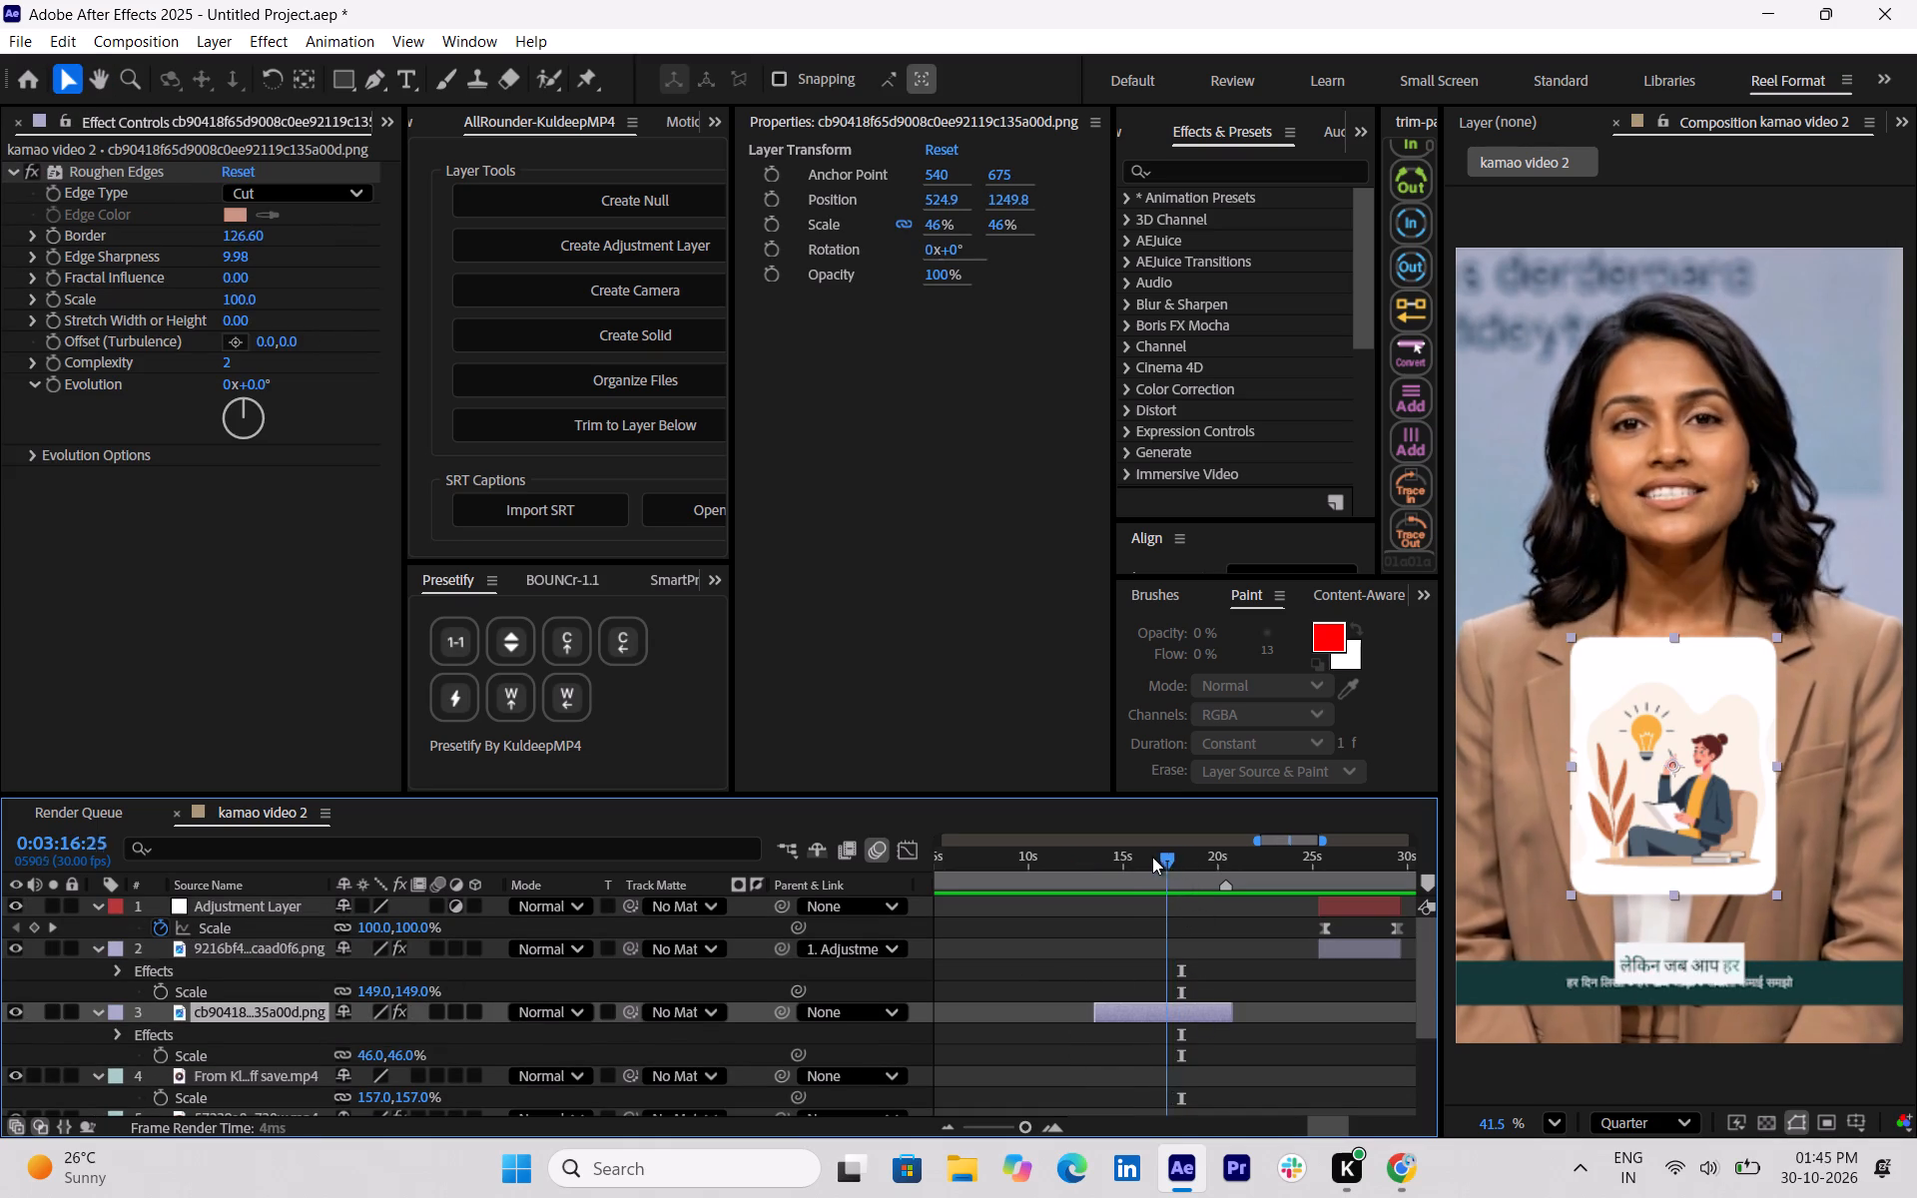
drag(1152, 857, 1122, 857)
key(space)
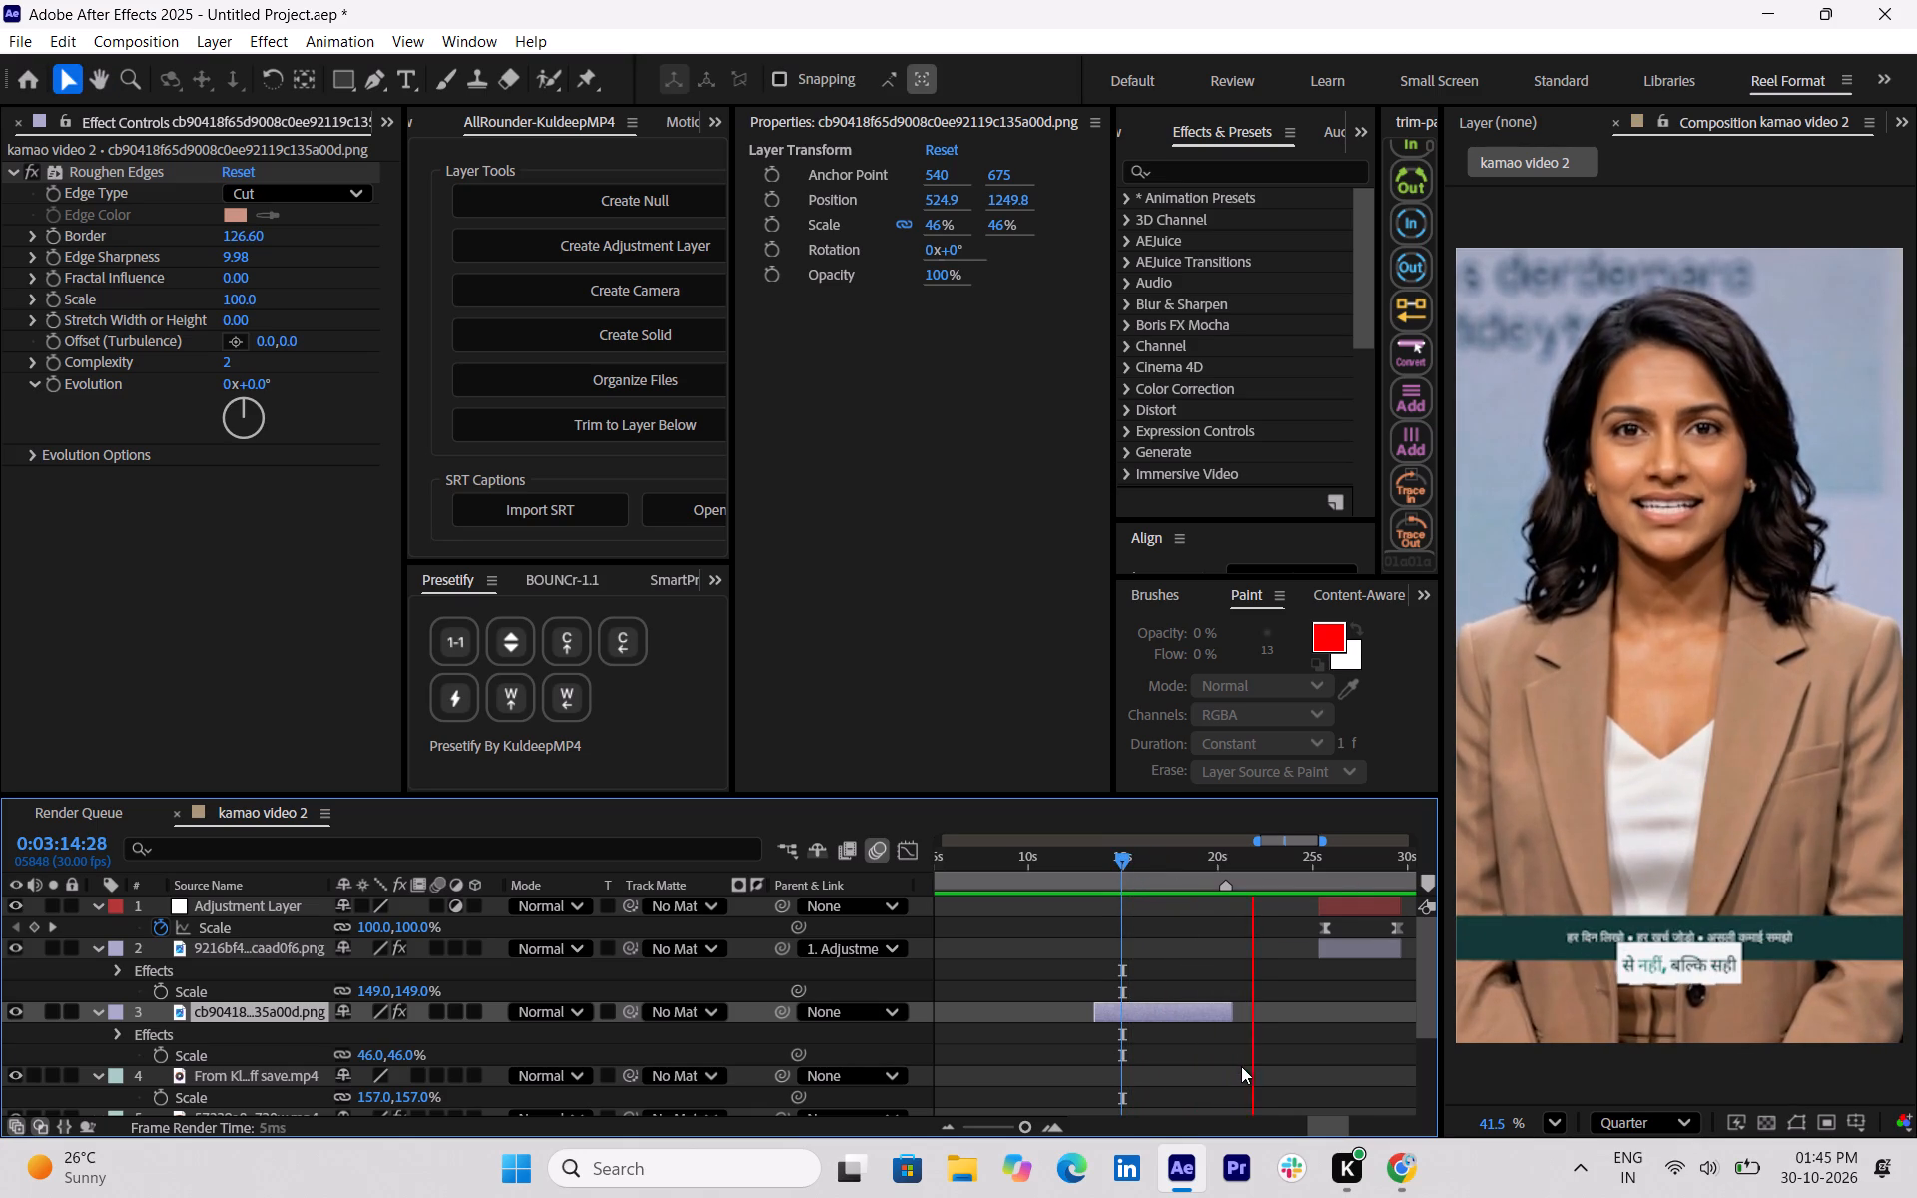
key(space)
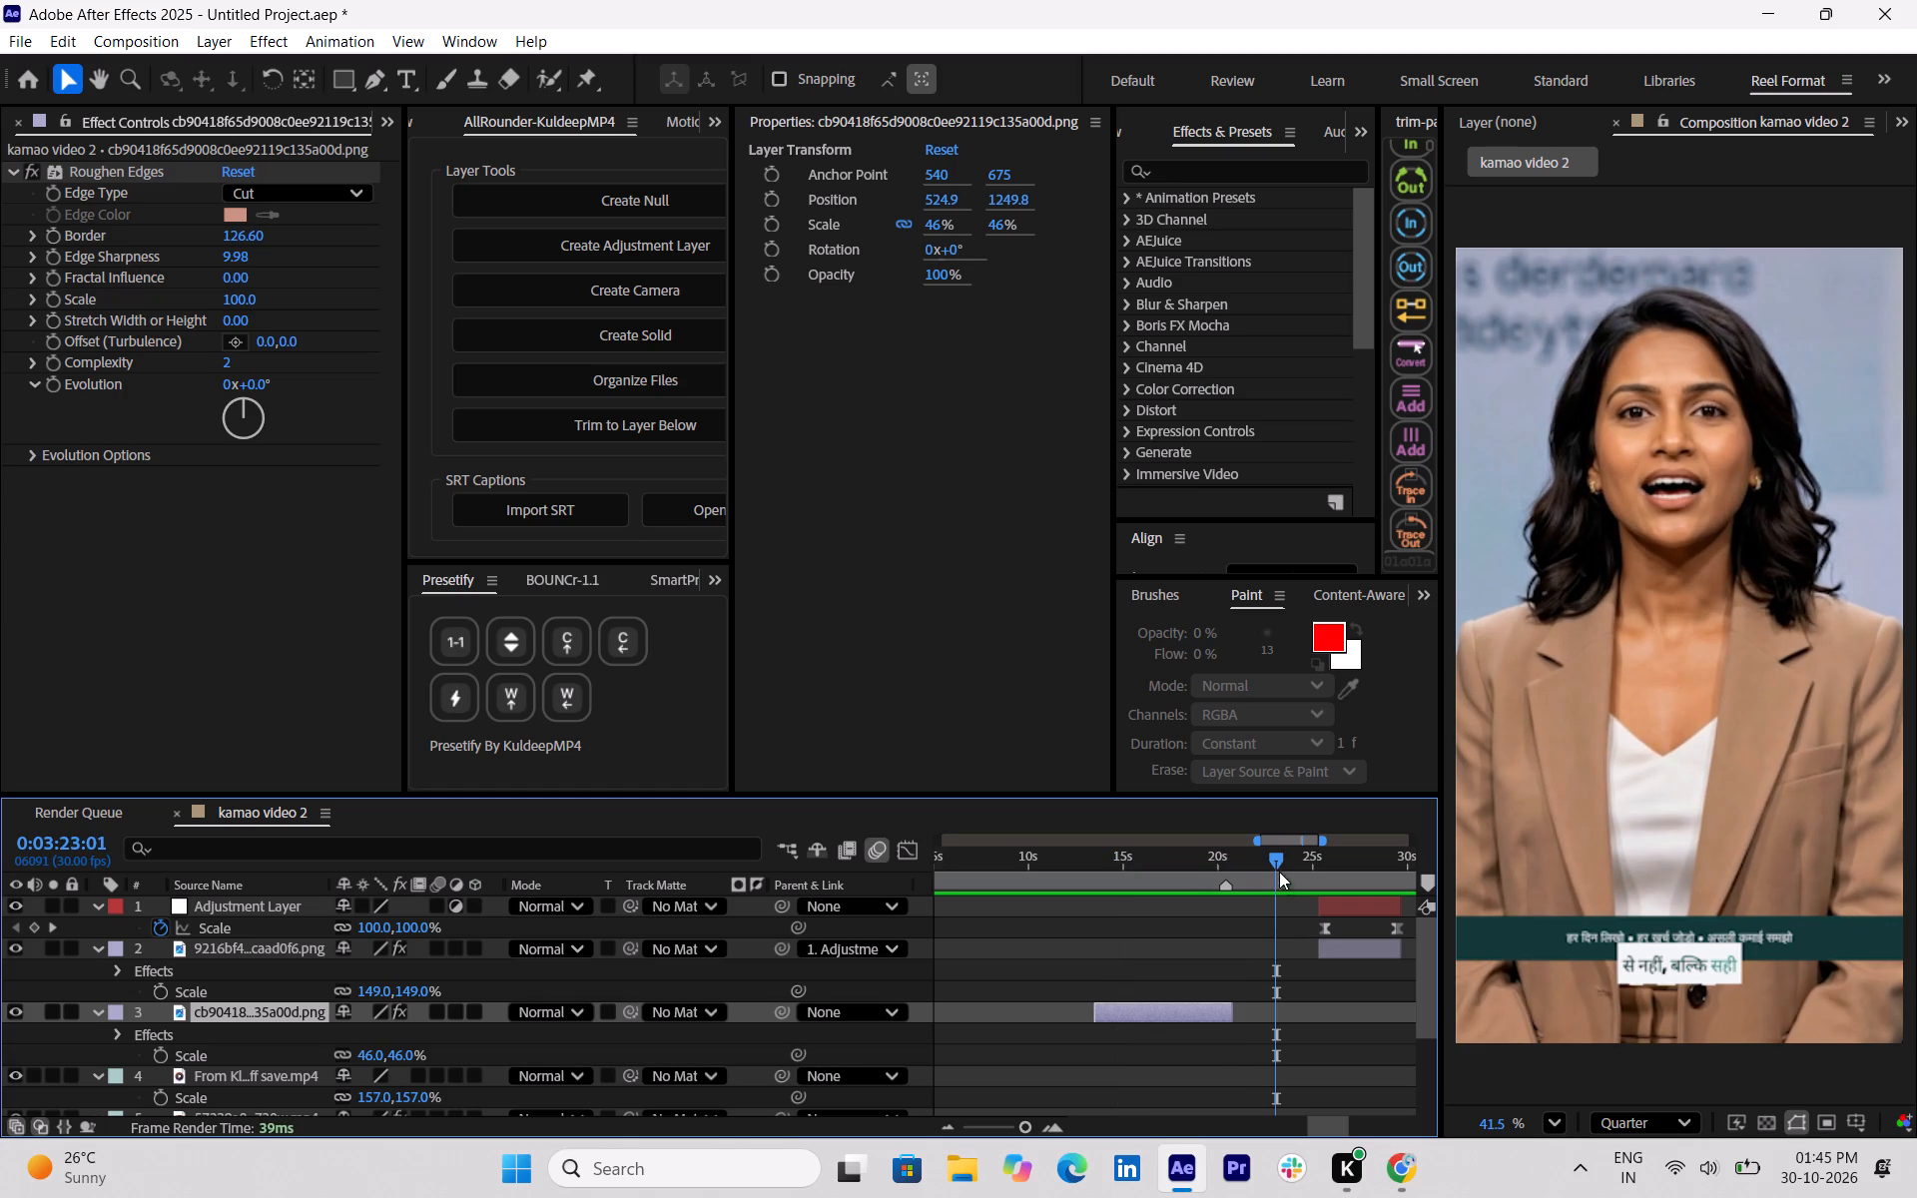
Play back the narration from 0:03:06:03 and stop at 0:03:09:12, at the line about low earnings.
drag(1268, 853, 948, 866)
key(space)
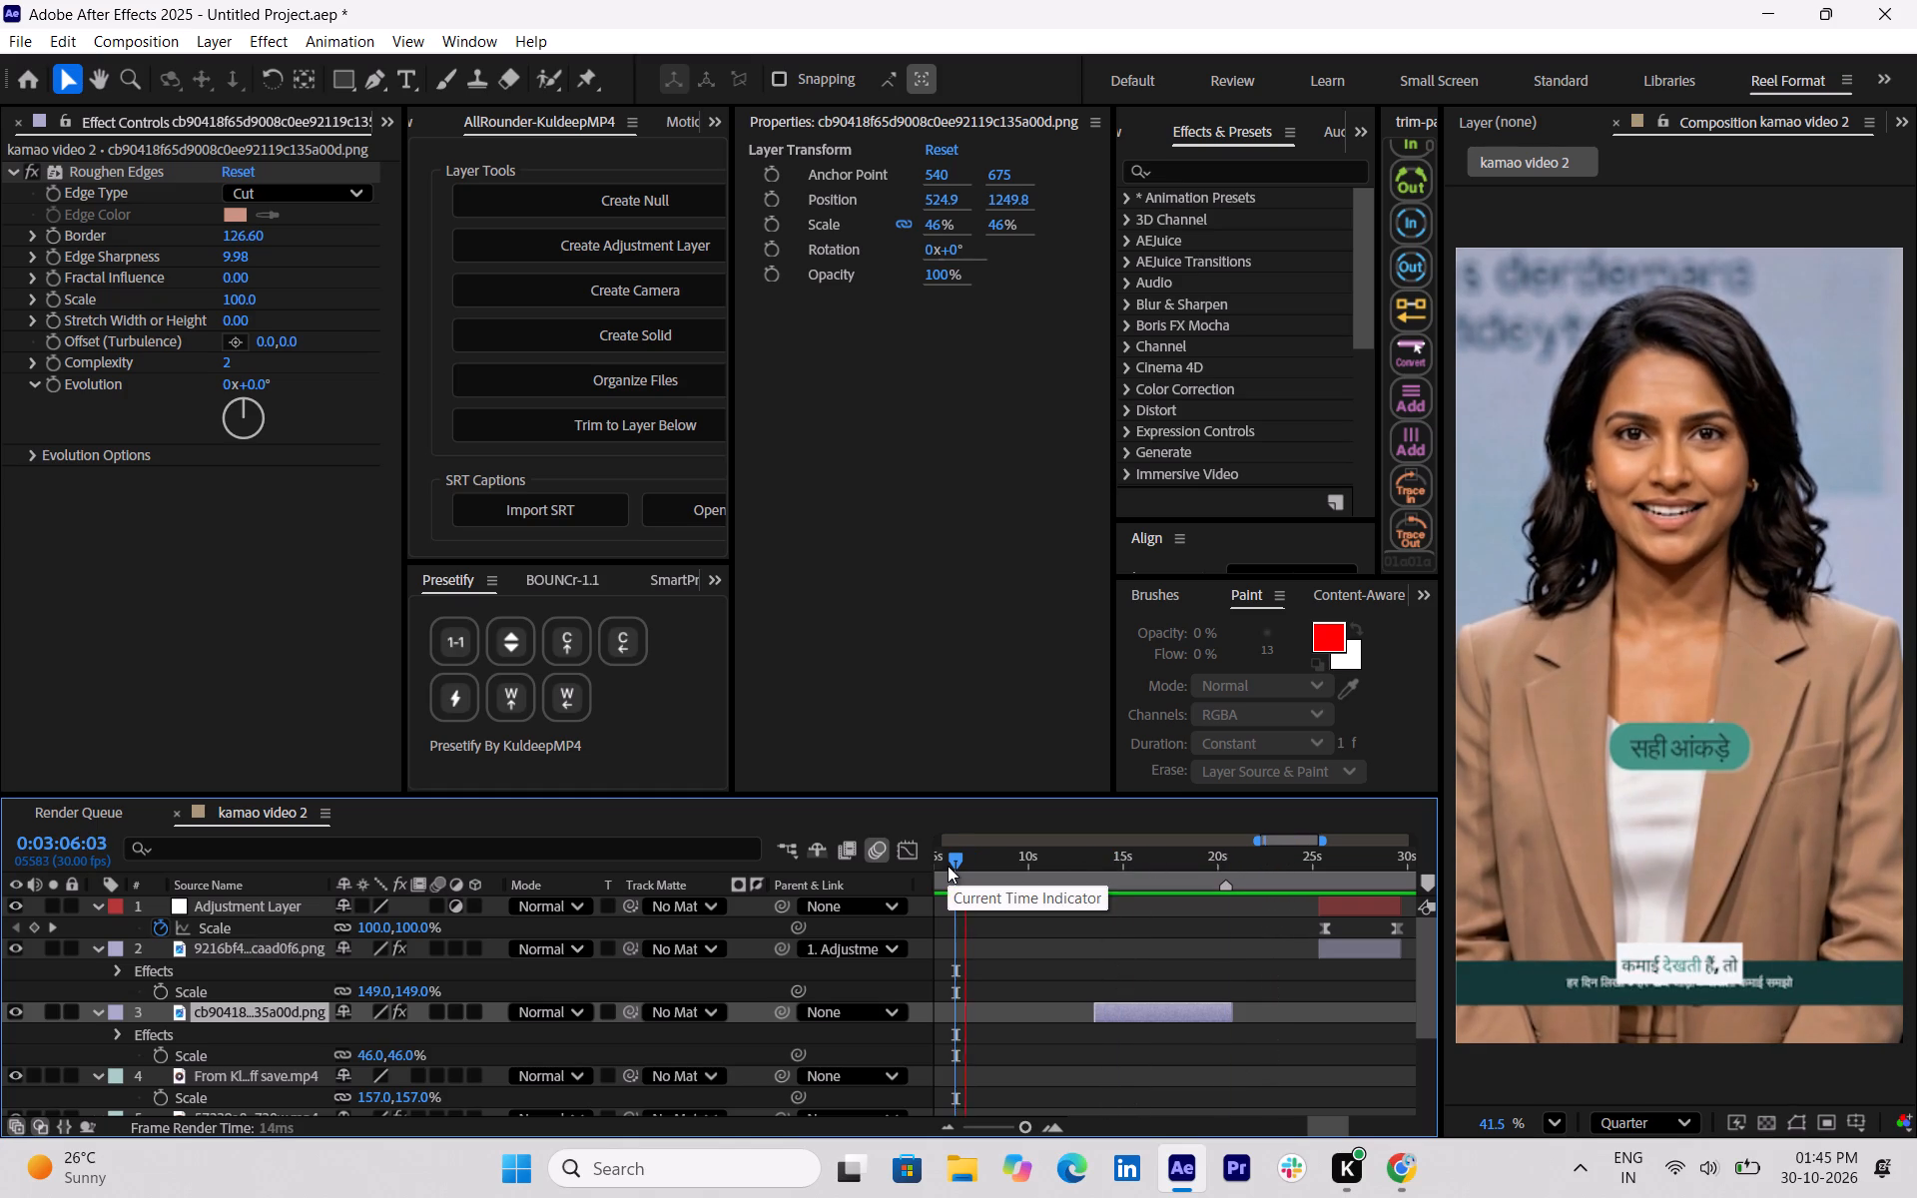
drag(1336, 1131, 1327, 1131)
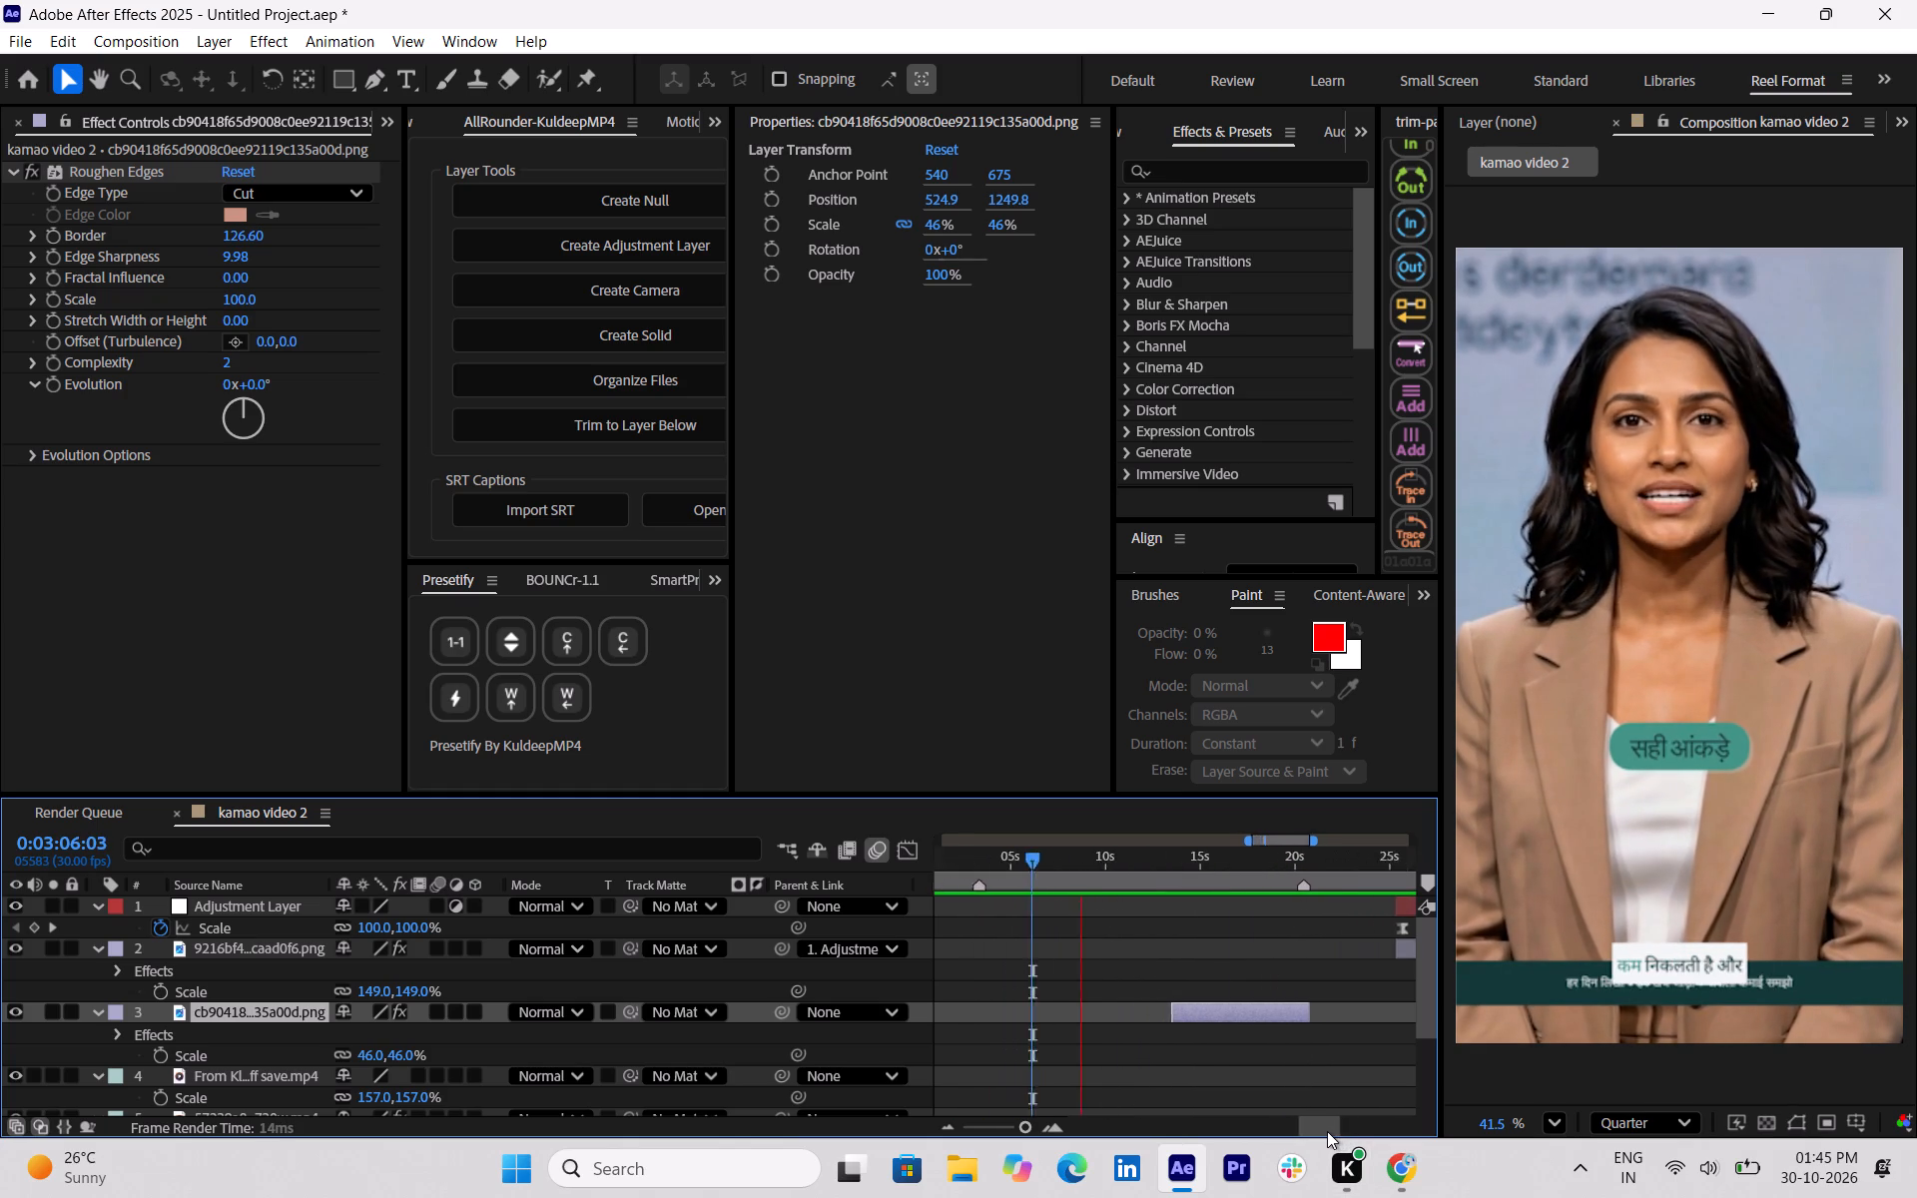
drag(1327, 1131, 1319, 1131)
key(space)
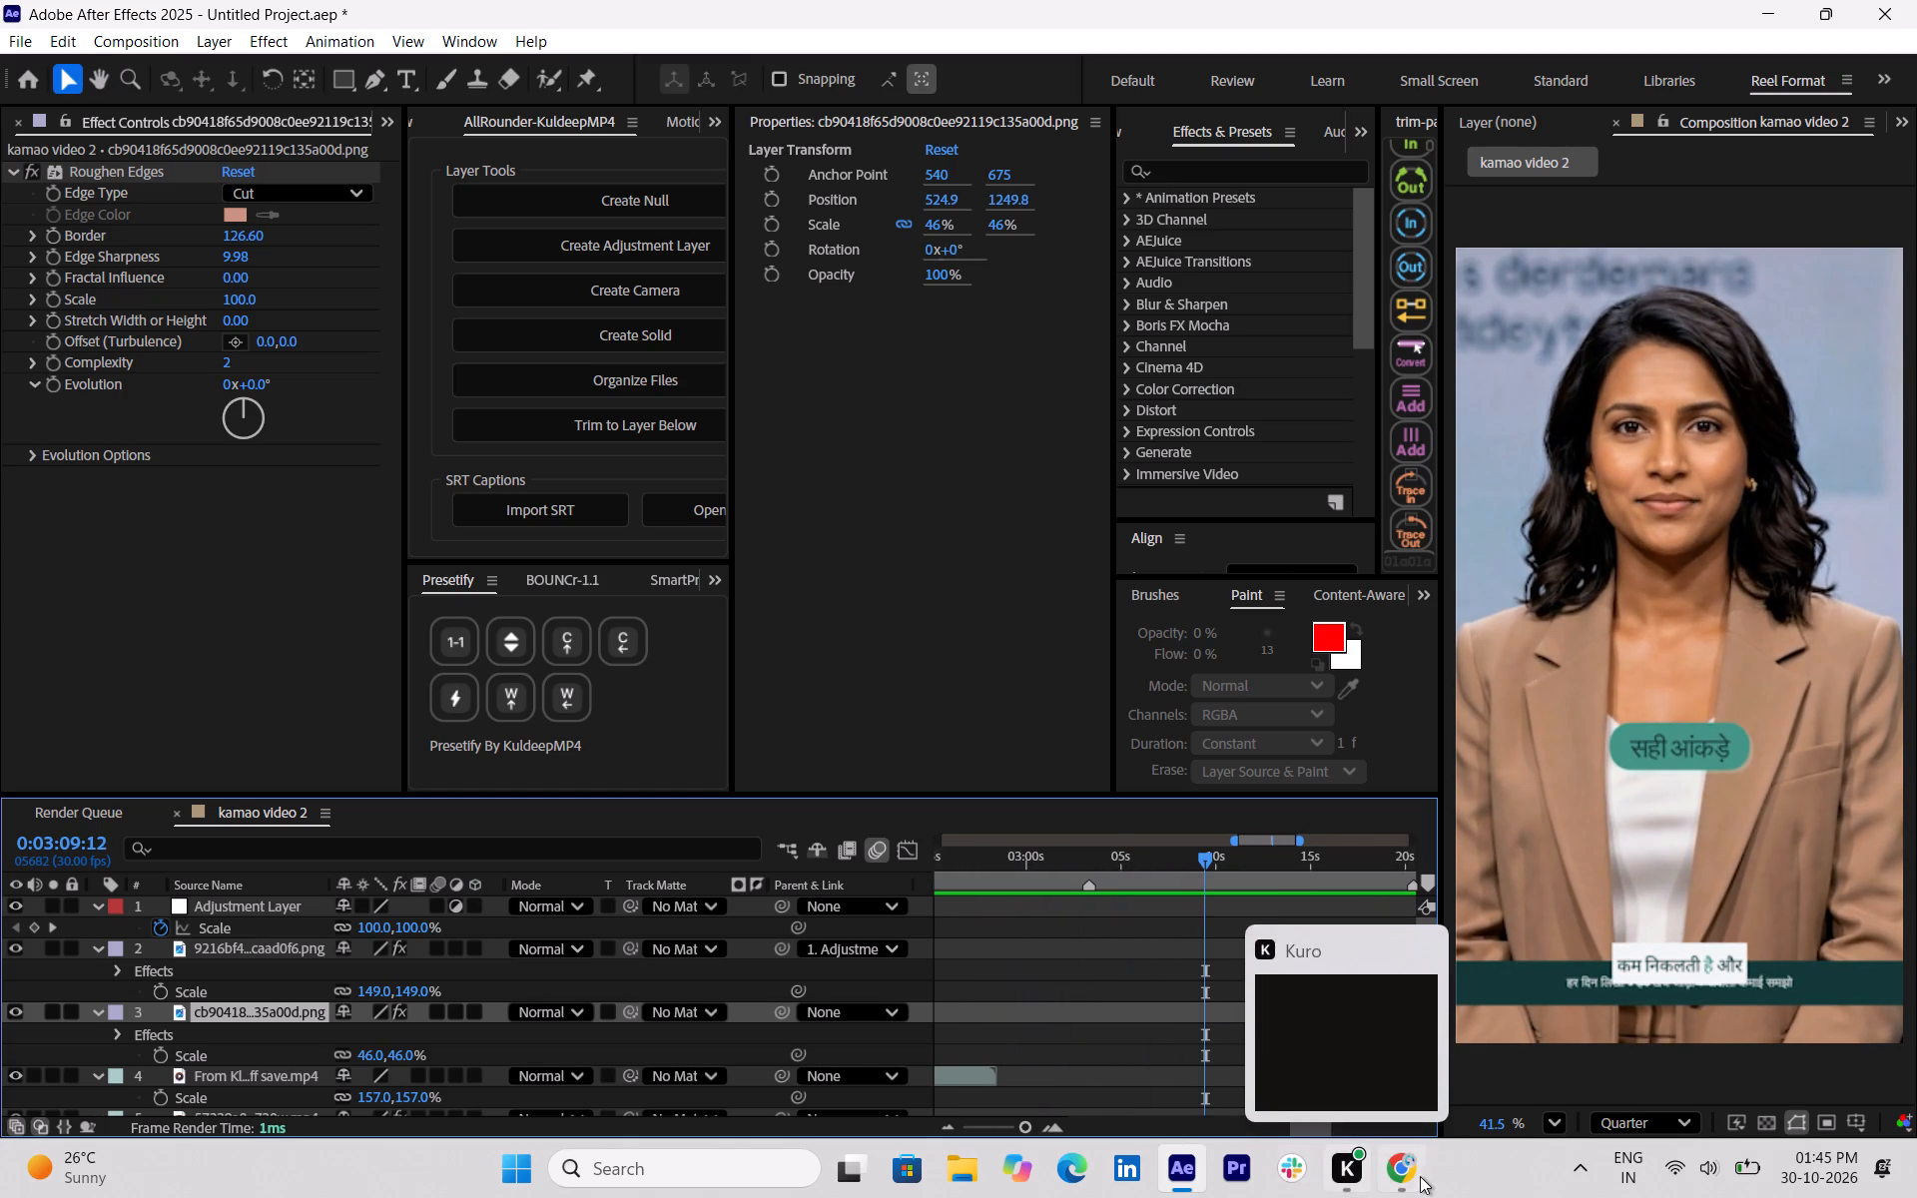
Switch to Pinterest in Chrome and search for "woman business loss".
click(1413, 1177)
scroll(869, 760, up, 2)
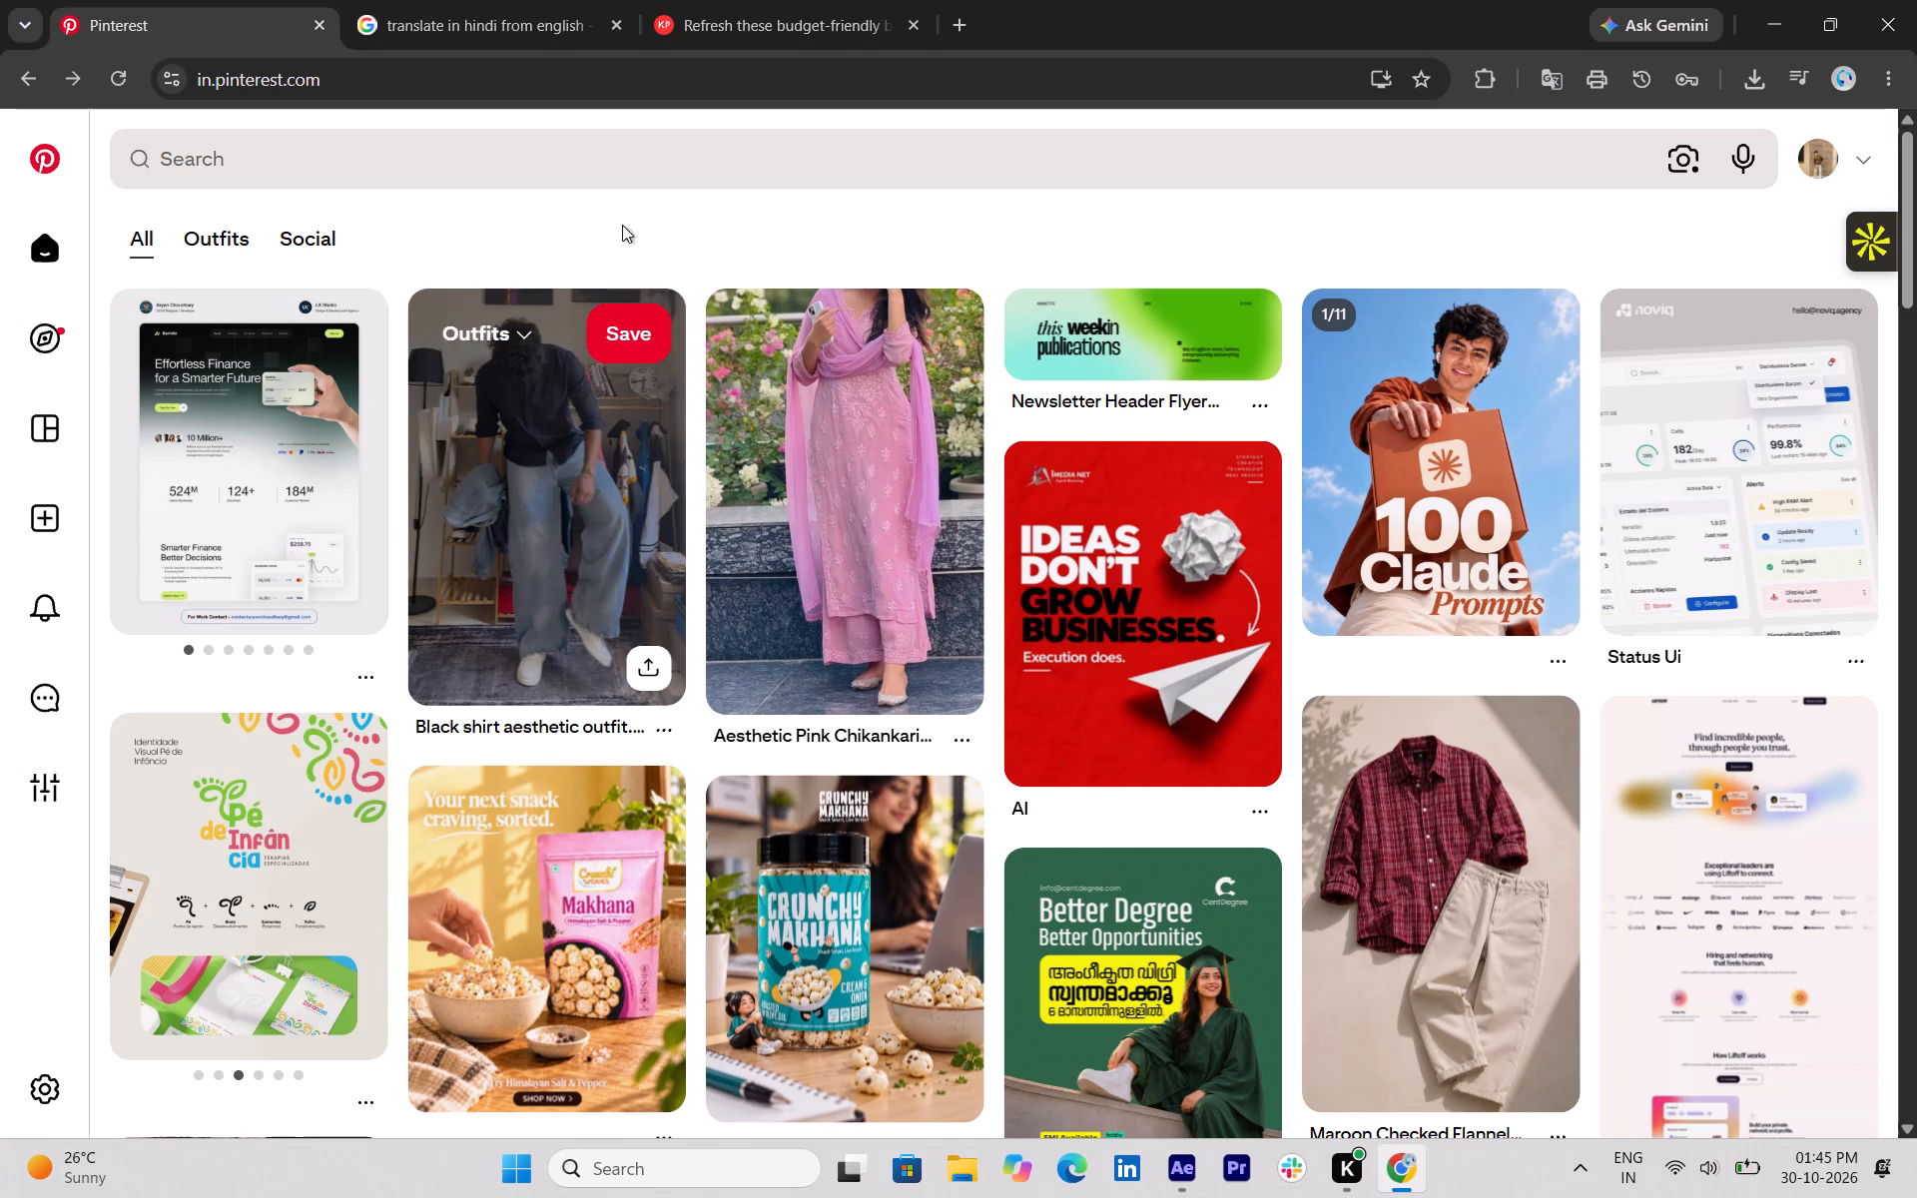
click(600, 151)
text(woman)
key(space)
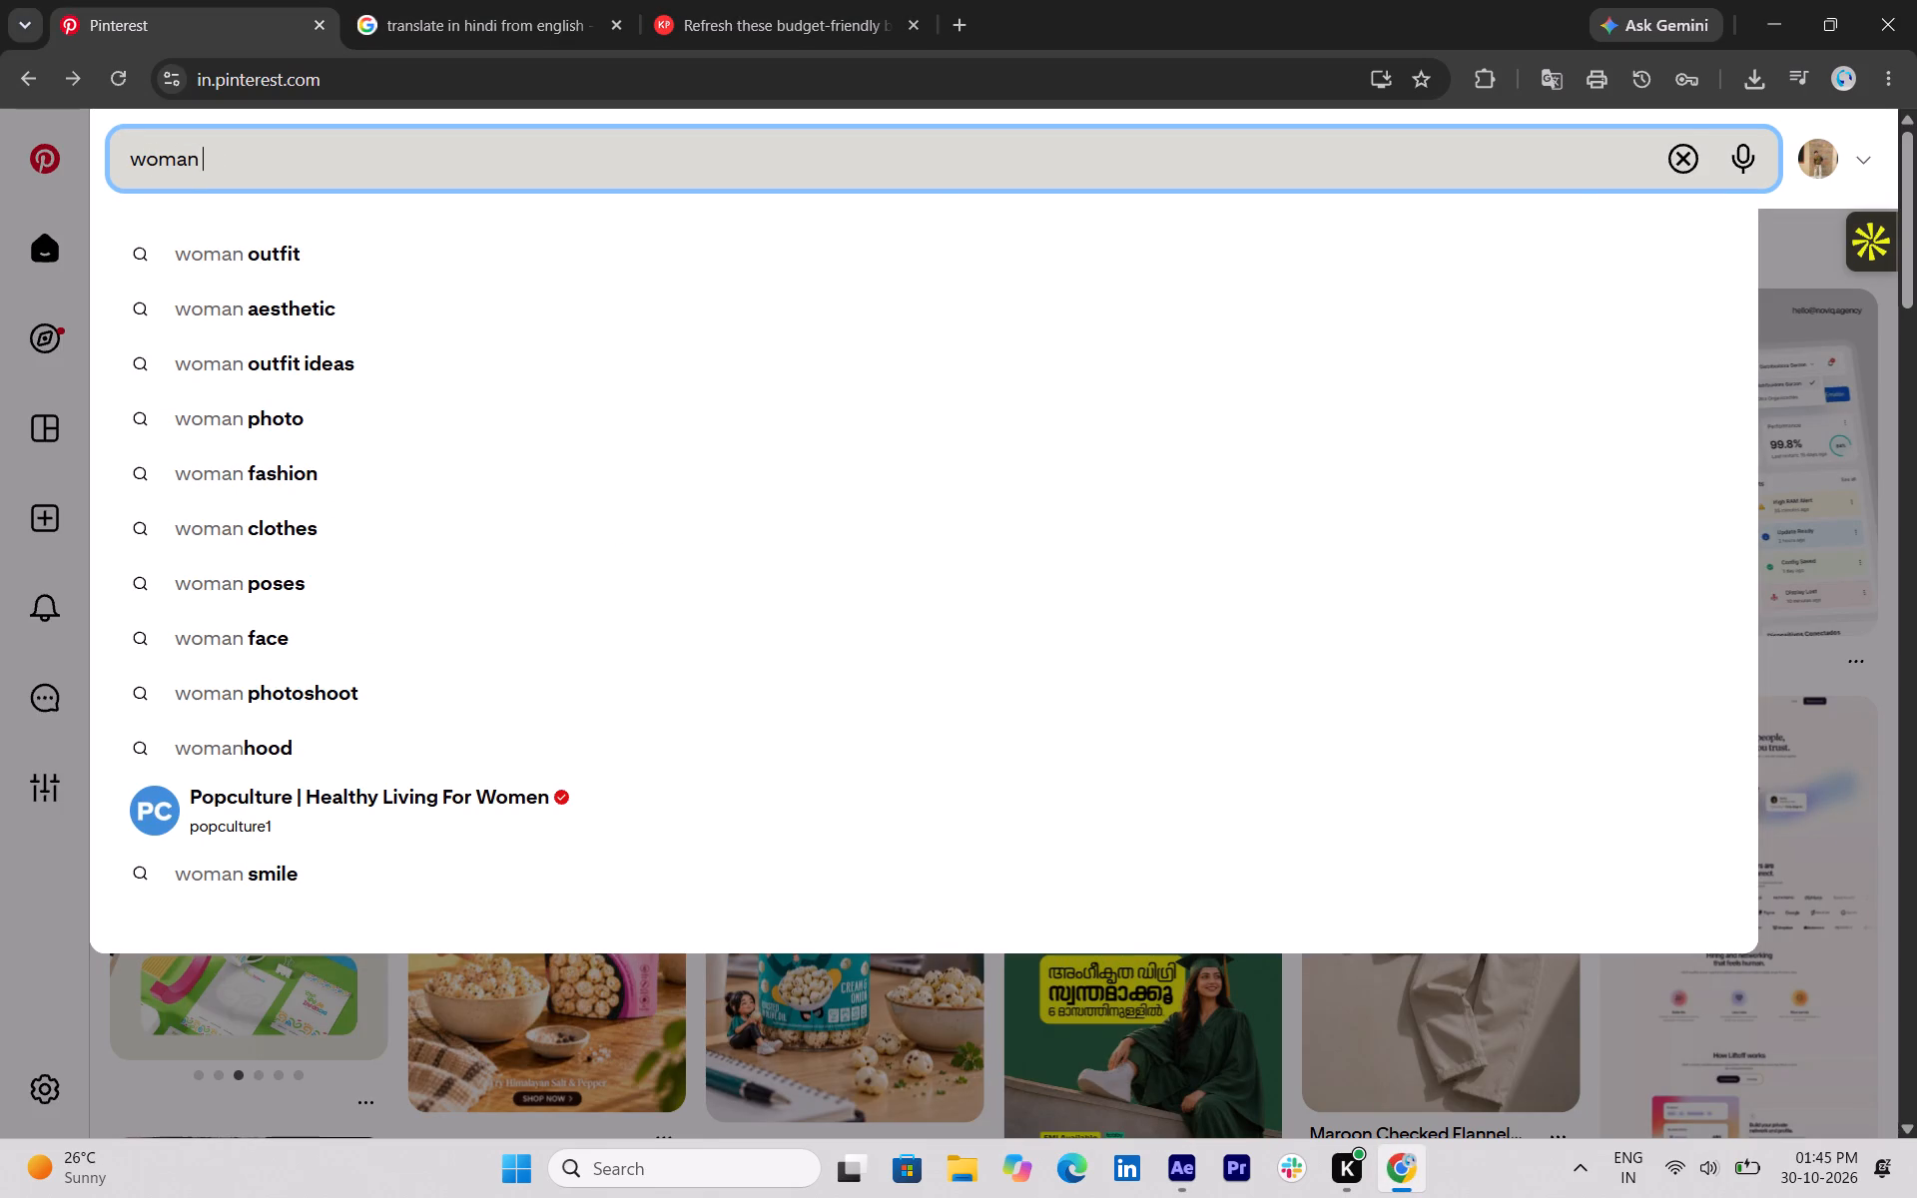
text(business loss)
key(Return)
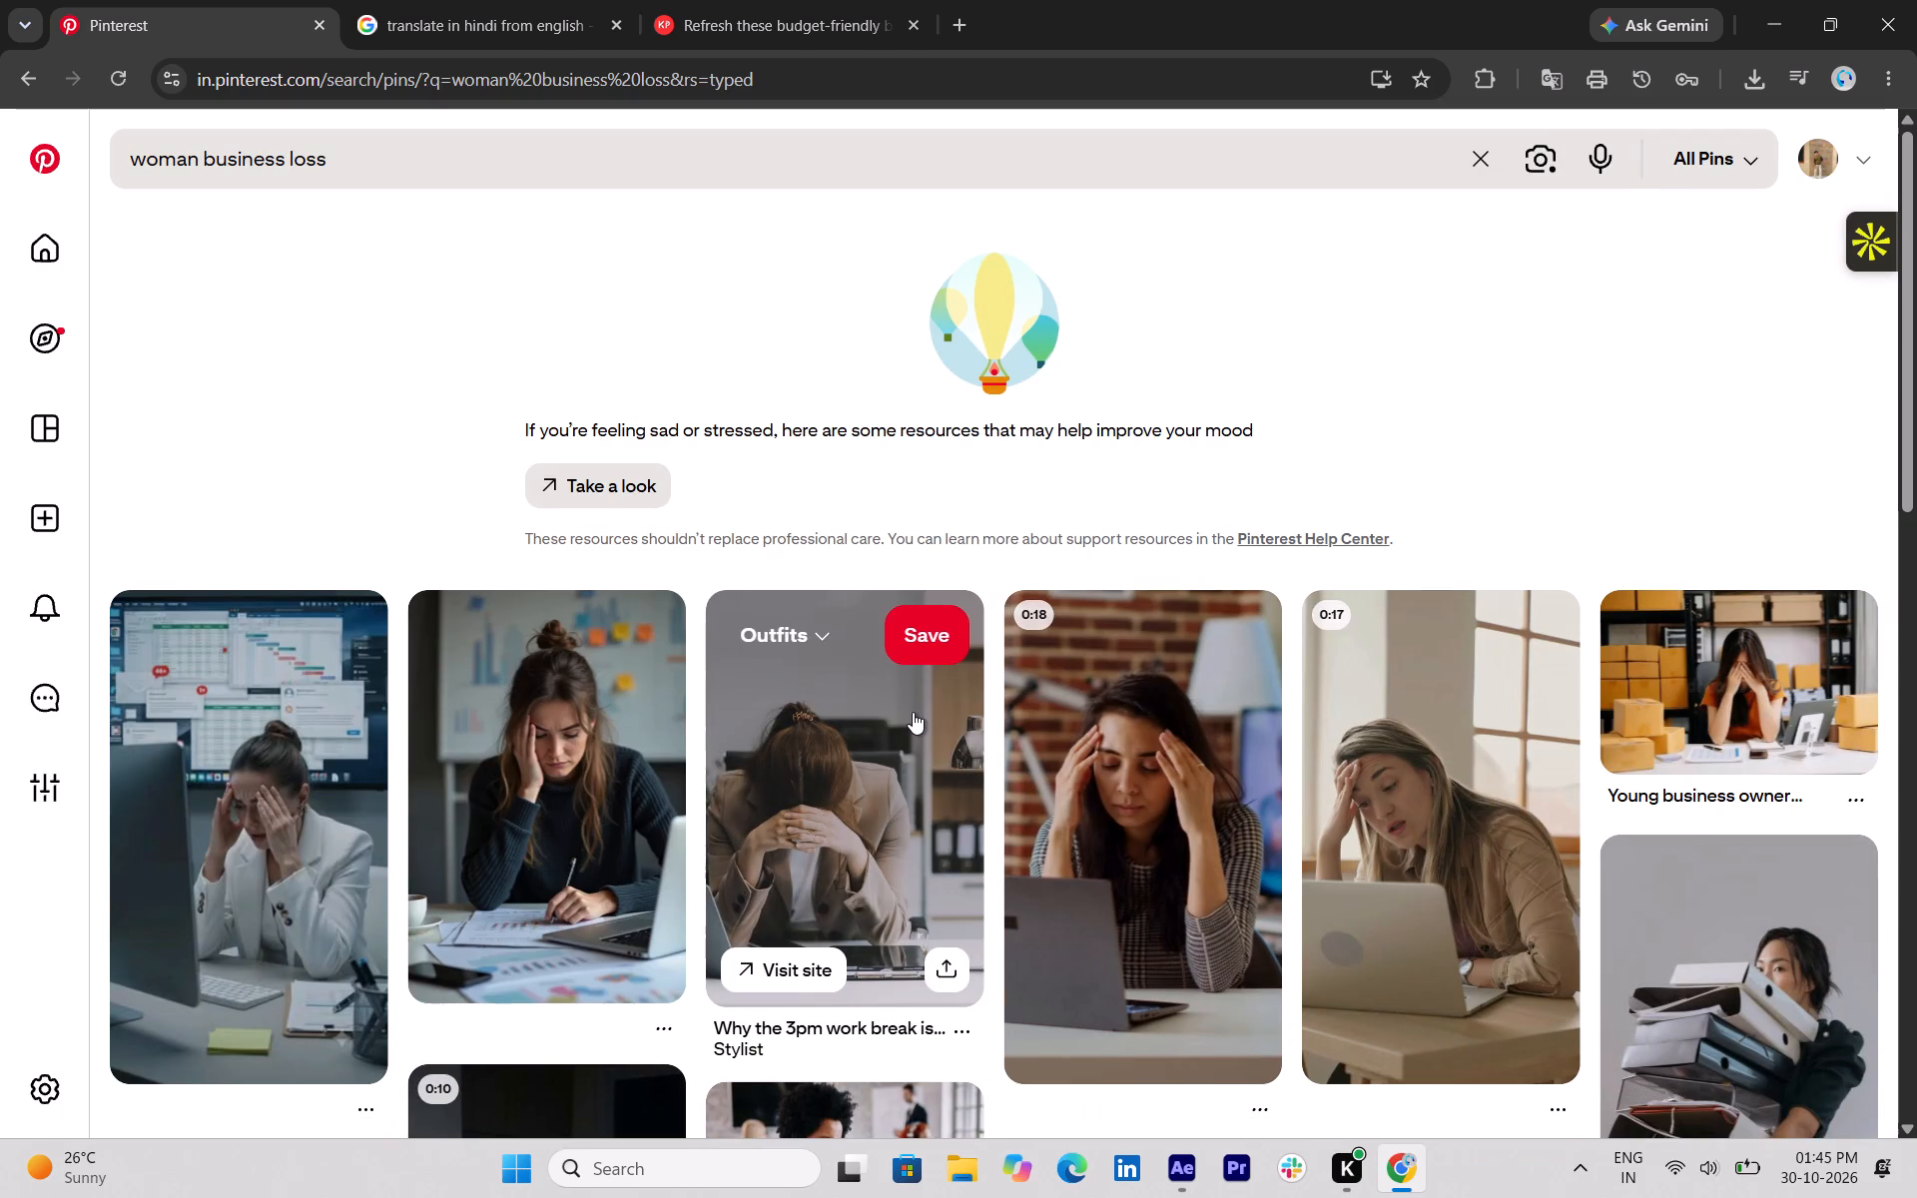
Open the pin of the stressed woman in a dark sweater at her desk with charts and save its image as PNG.
scroll(913, 713, down, 1)
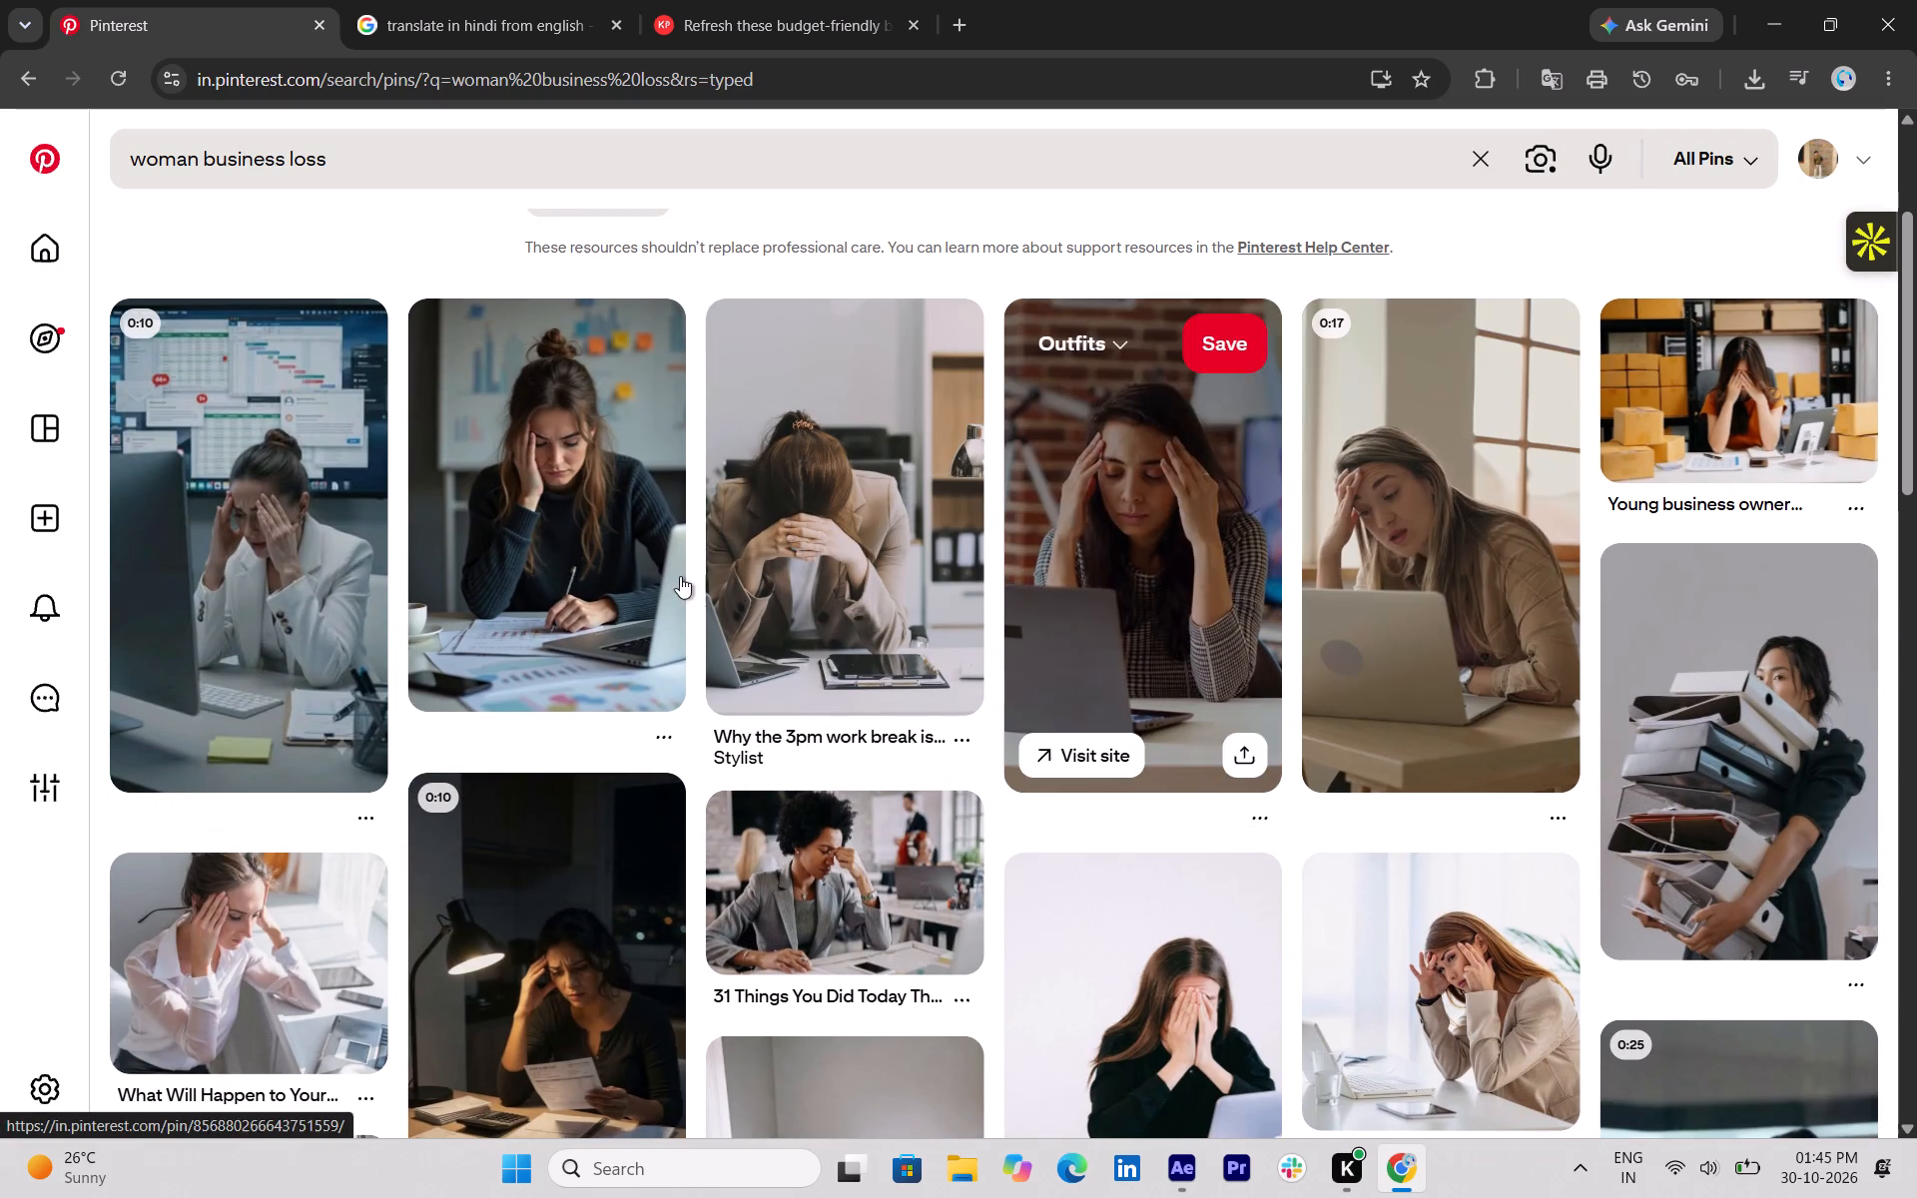
click(593, 551)
right_click(593, 550)
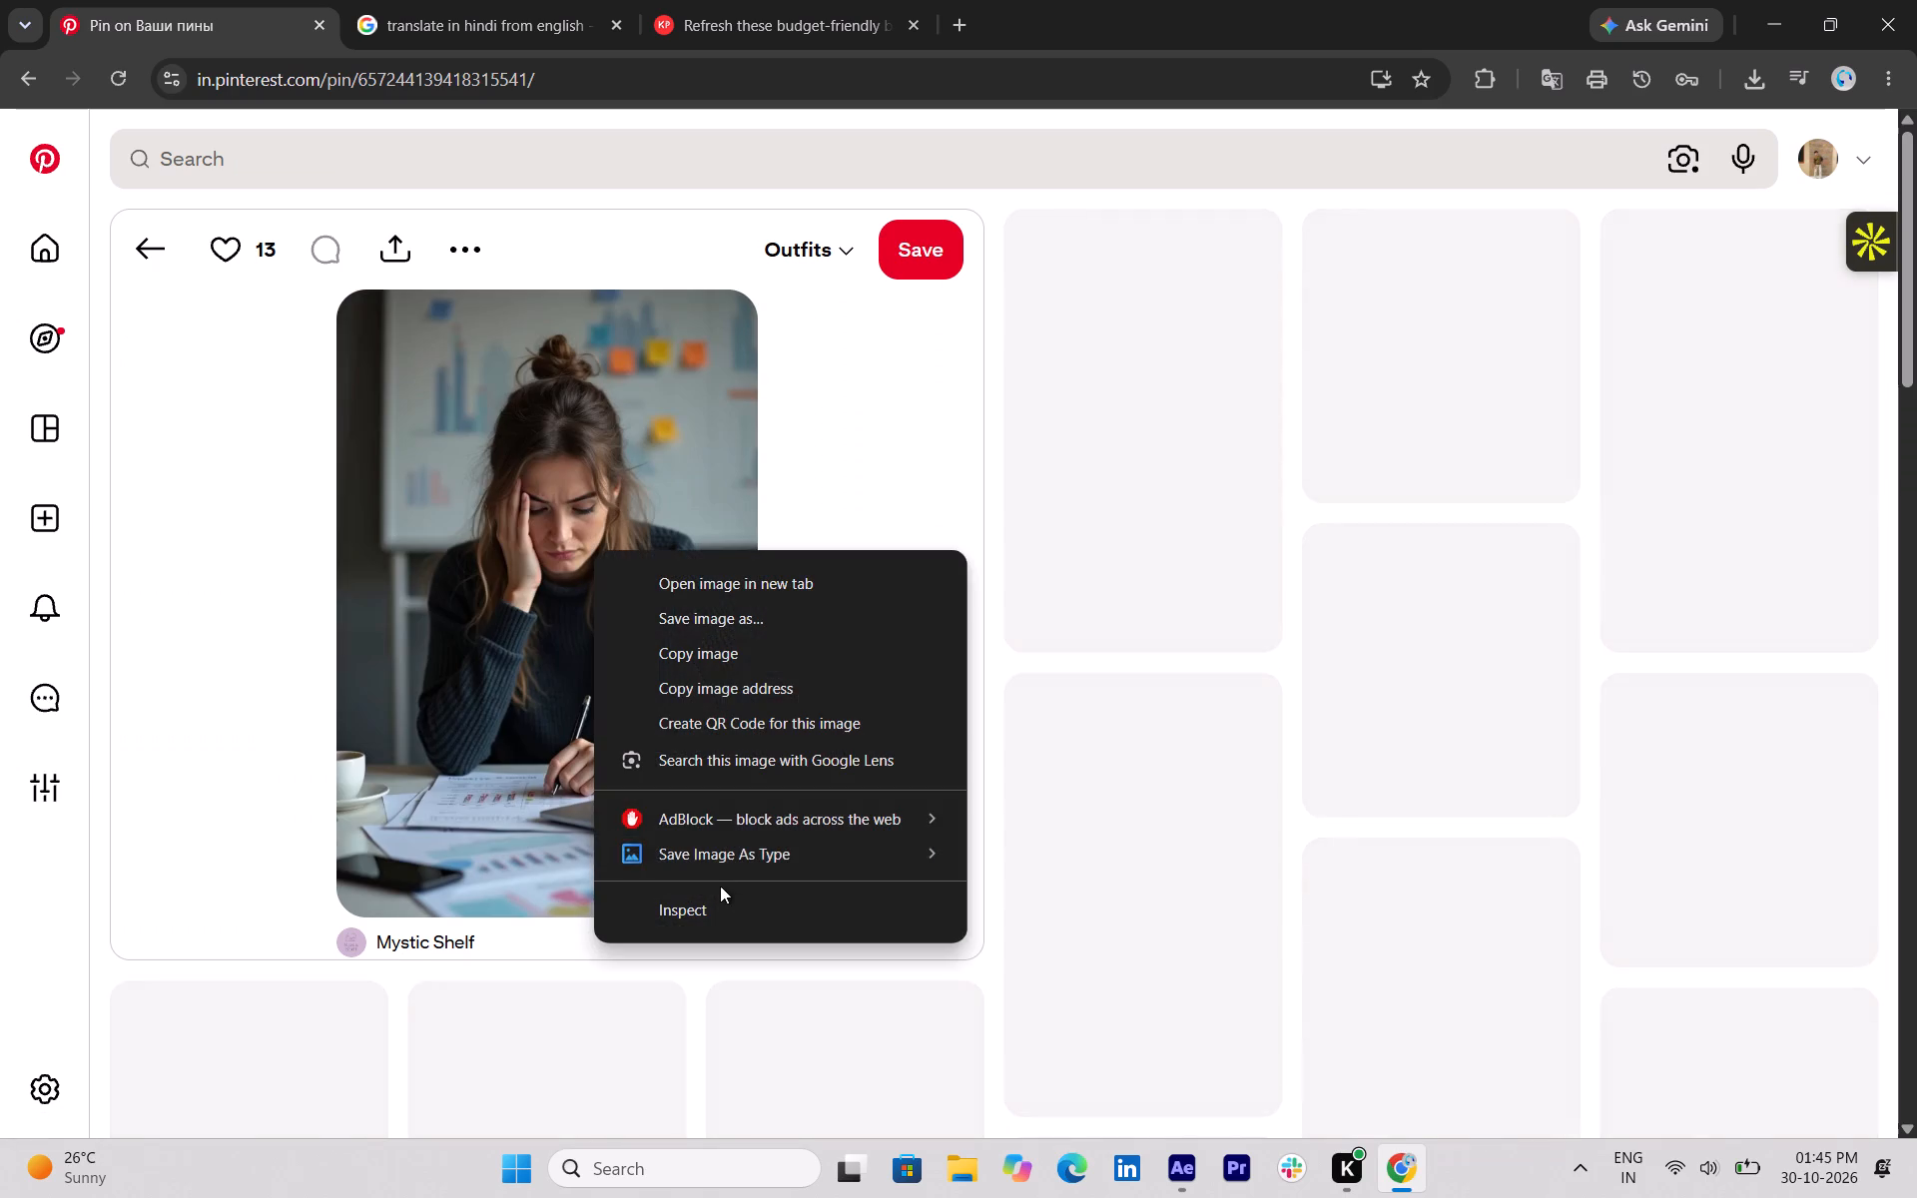
click(750, 859)
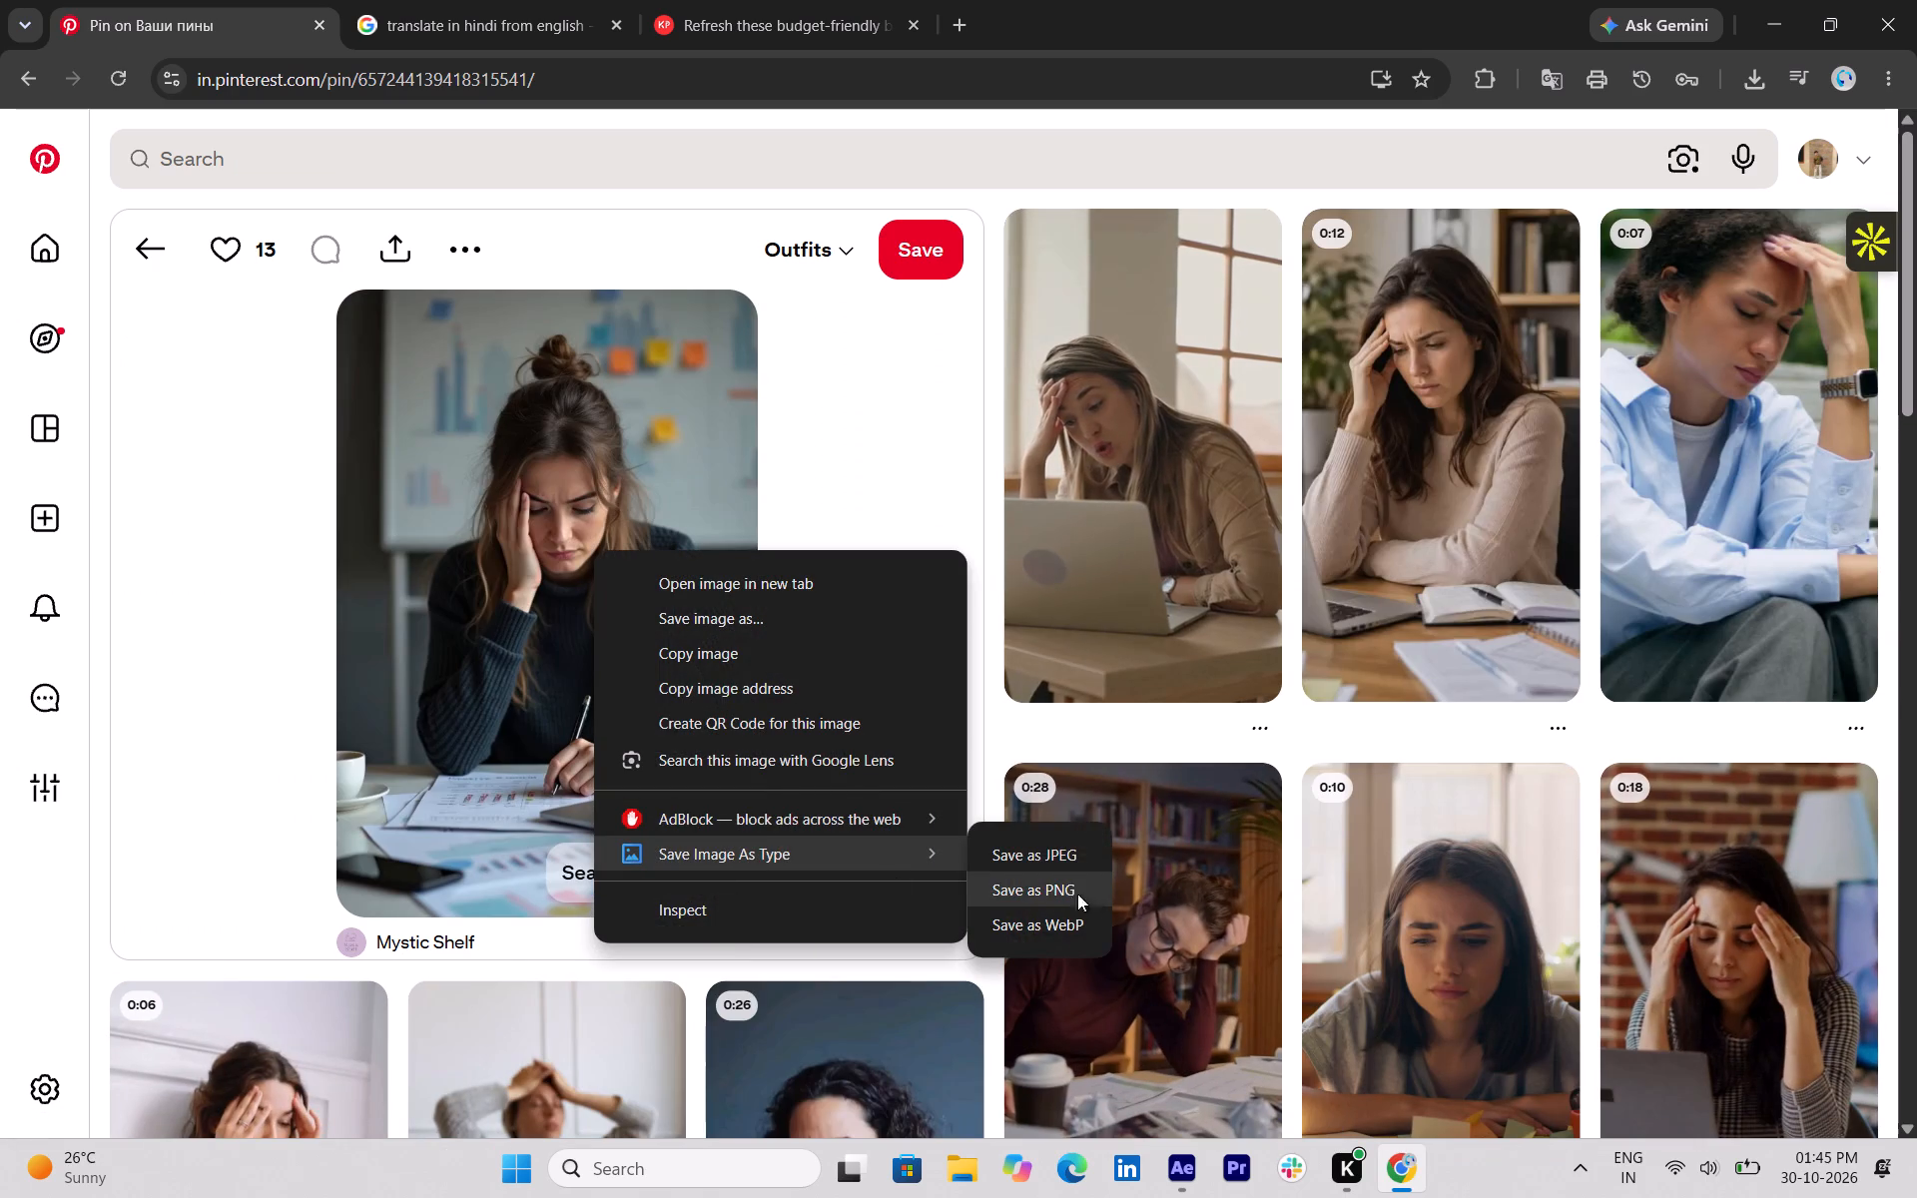
click(1092, 894)
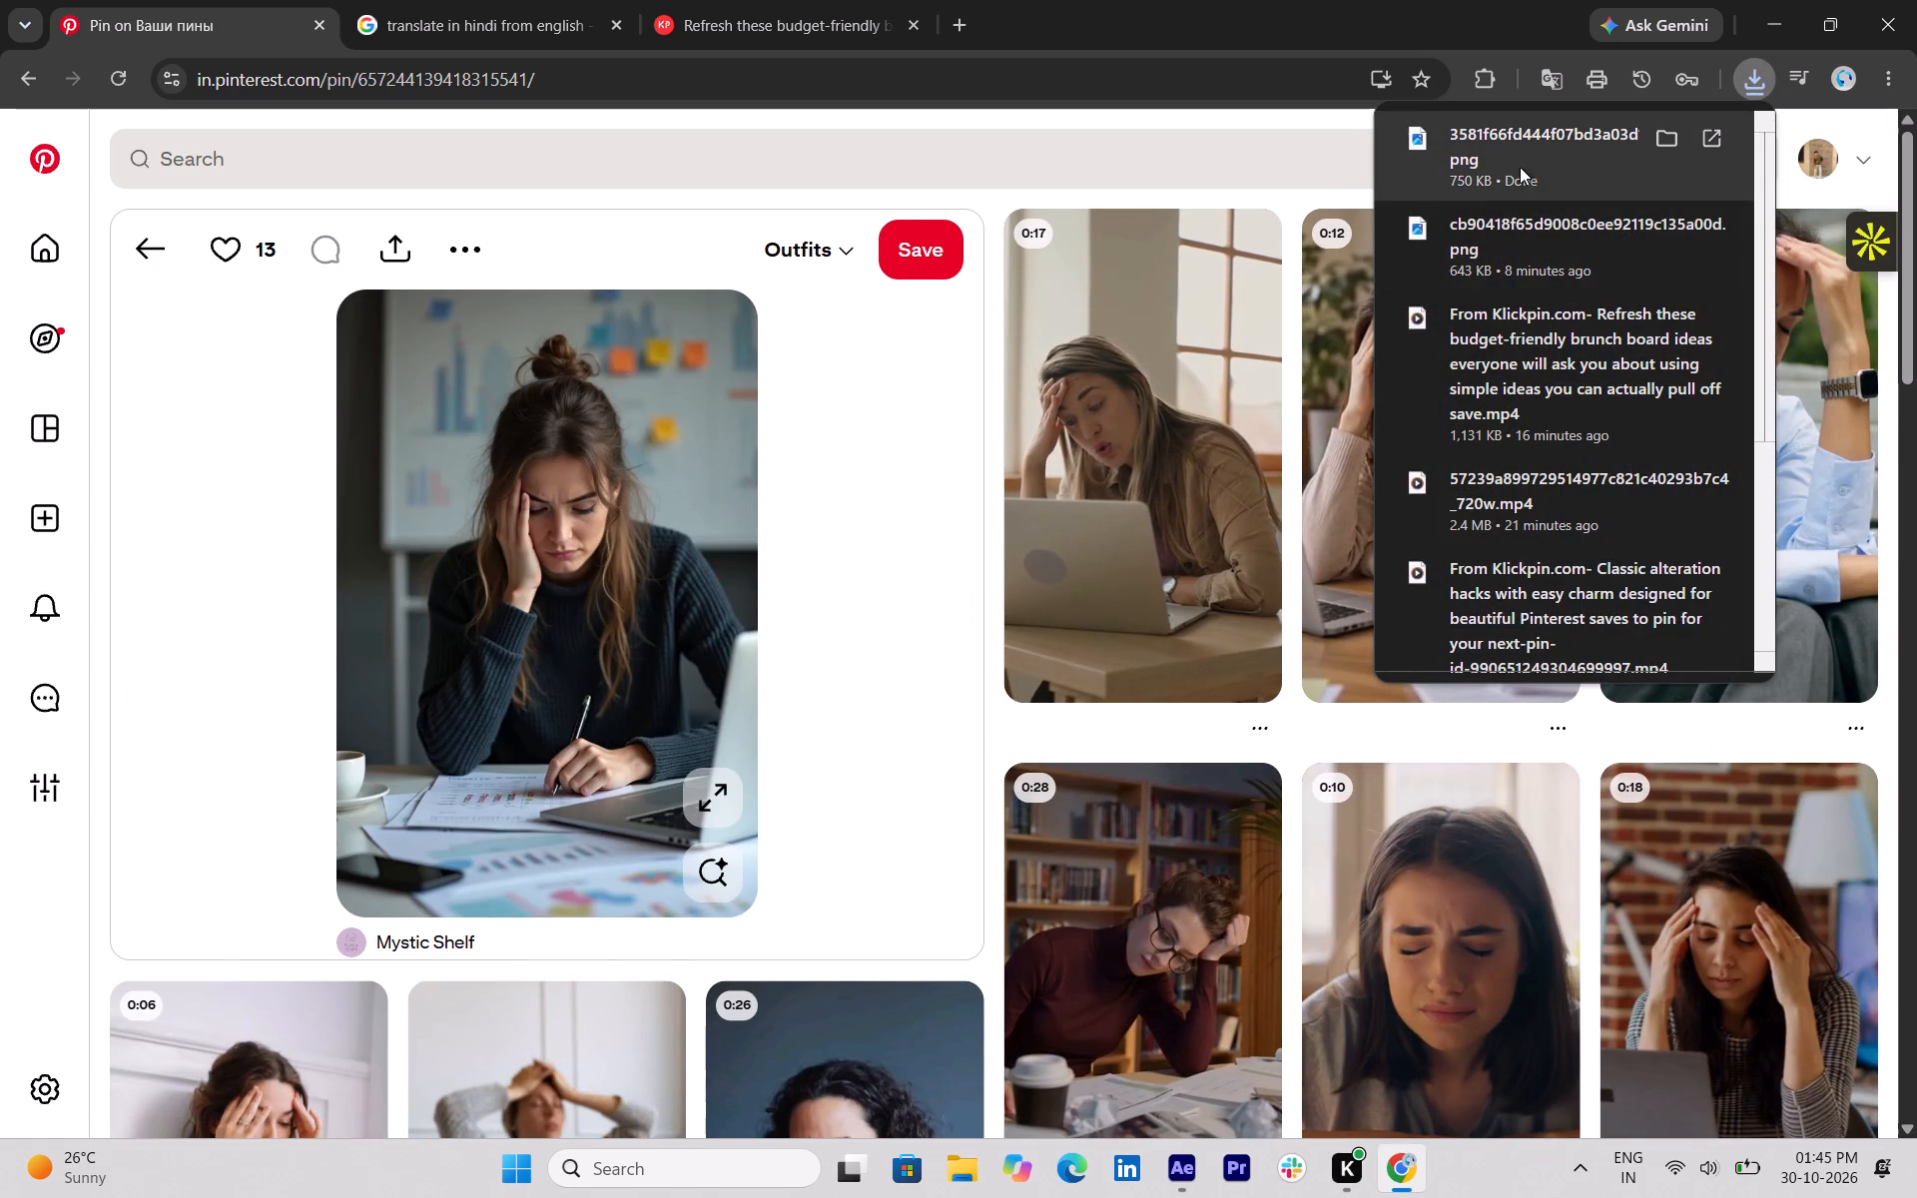
Bring the downloaded stressed-woman PNG into the After Effects composition kamao video 2 as the top layer.
drag(1519, 166, 1167, 1154)
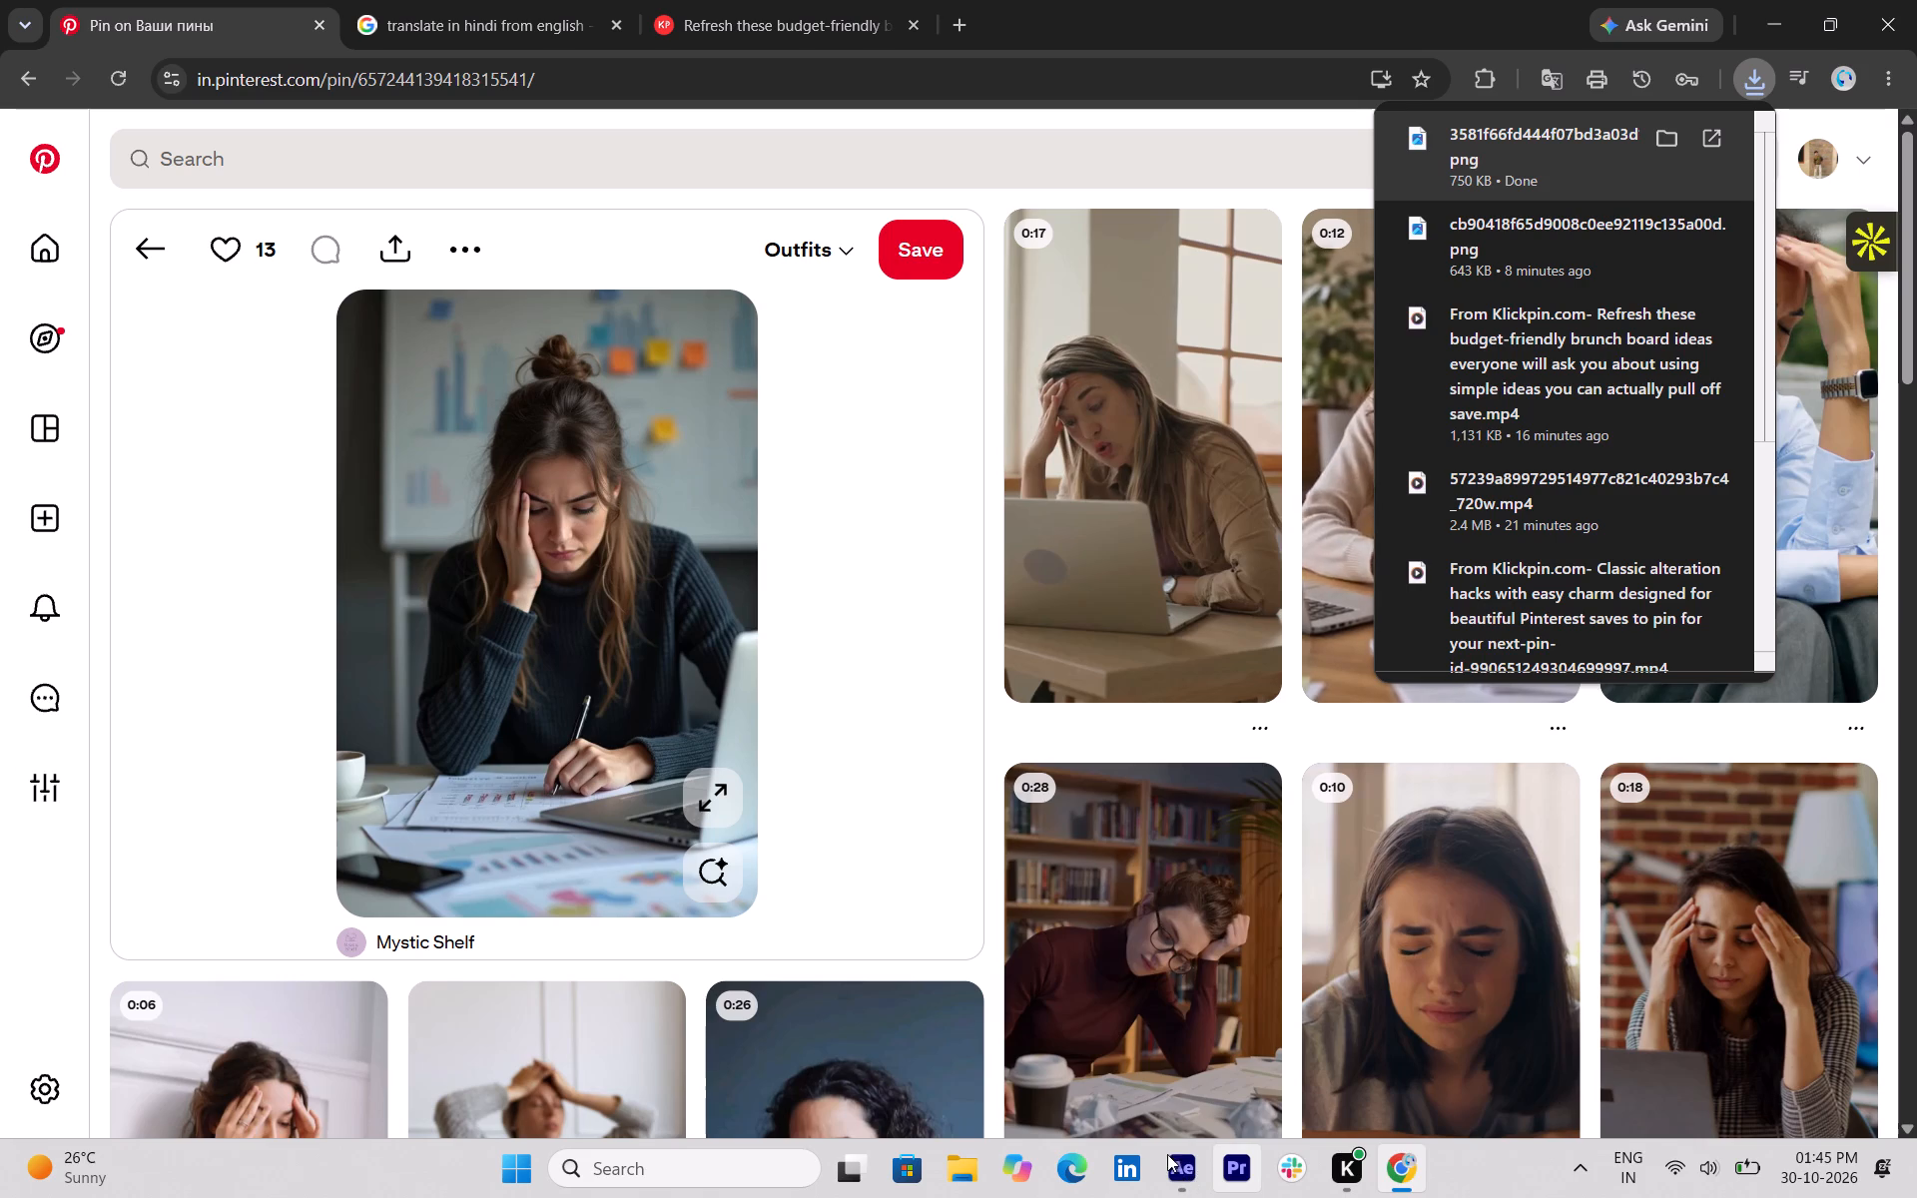
drag(1167, 1154, 1597, 670)
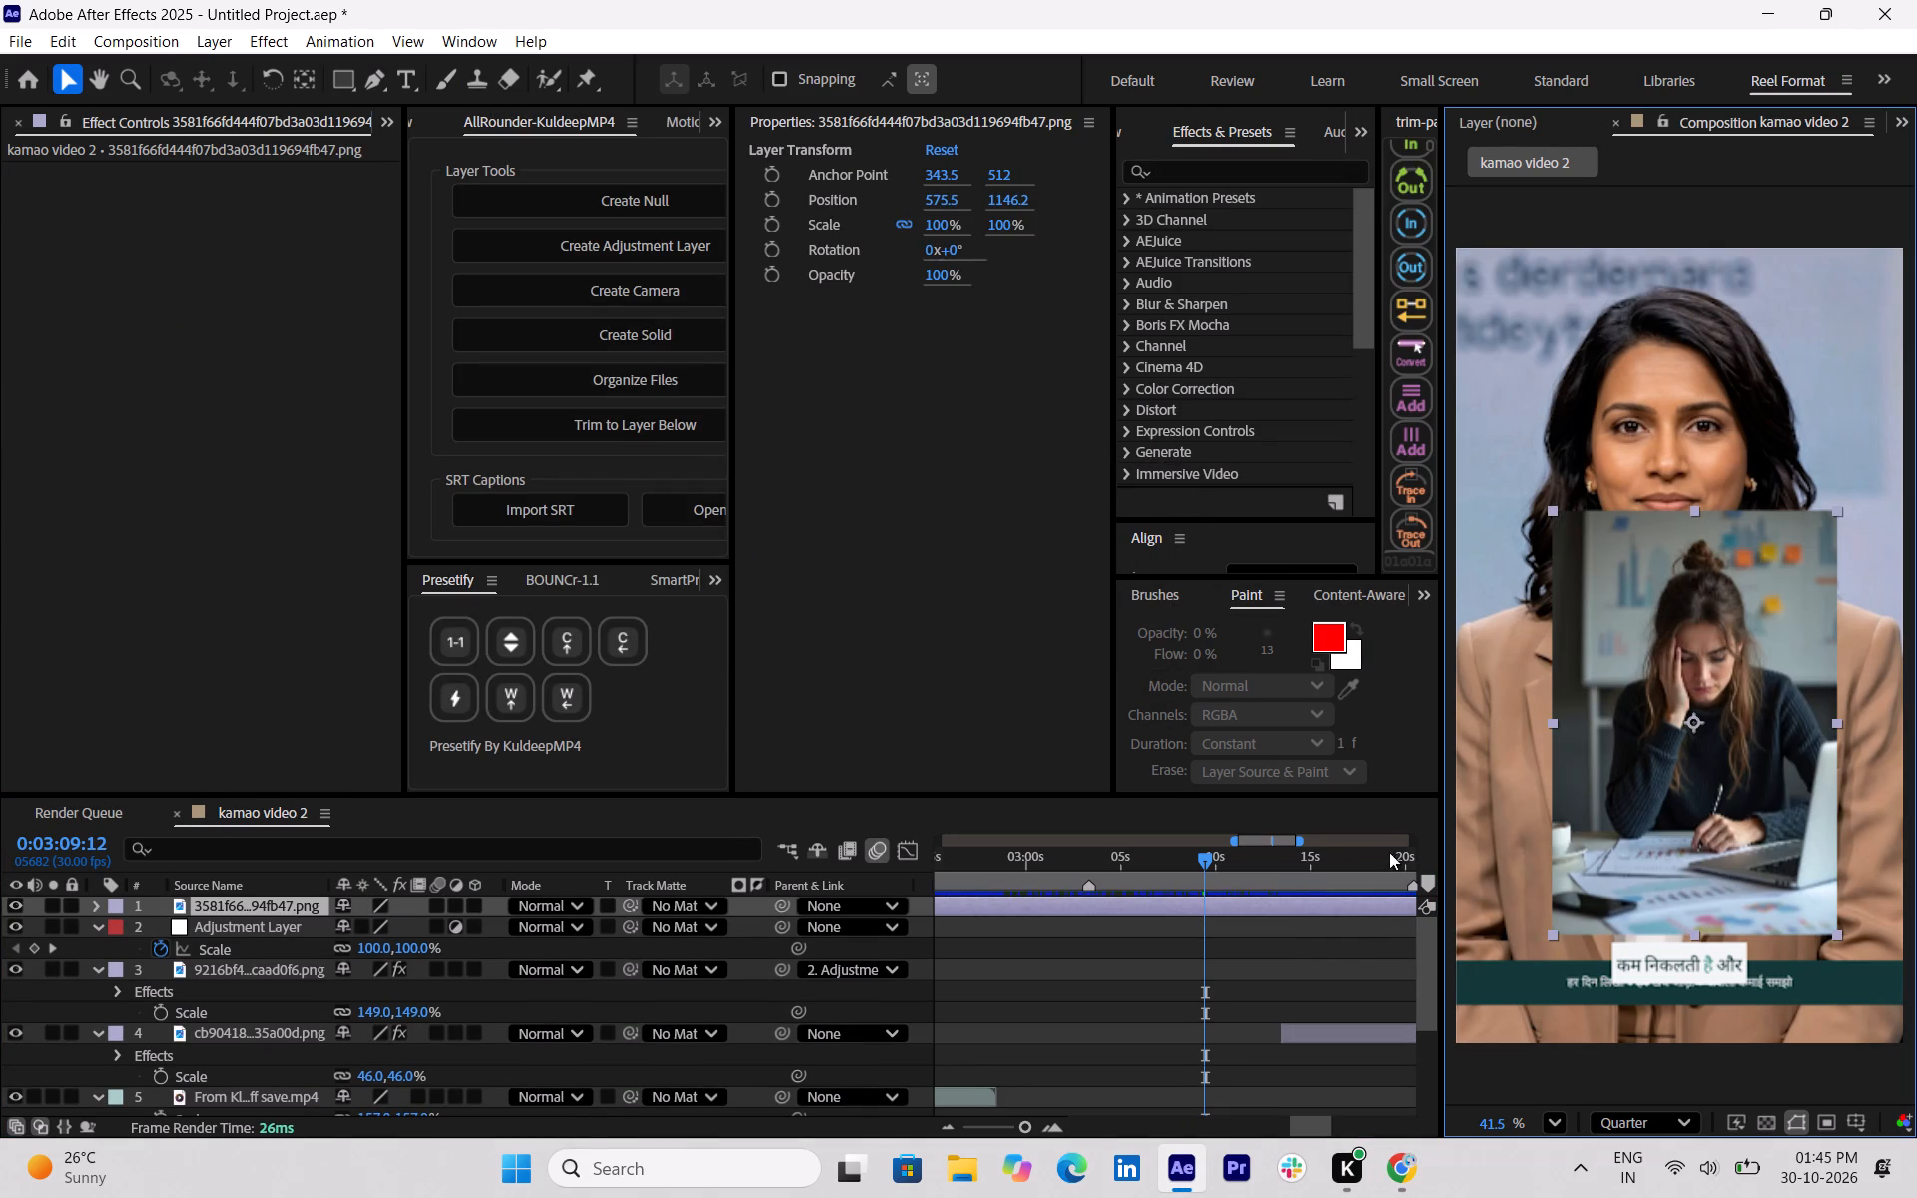
Scale the stressed-woman image to 192% and reposition it to about 447.9, 936.7 so it fills the frame.
key(s)
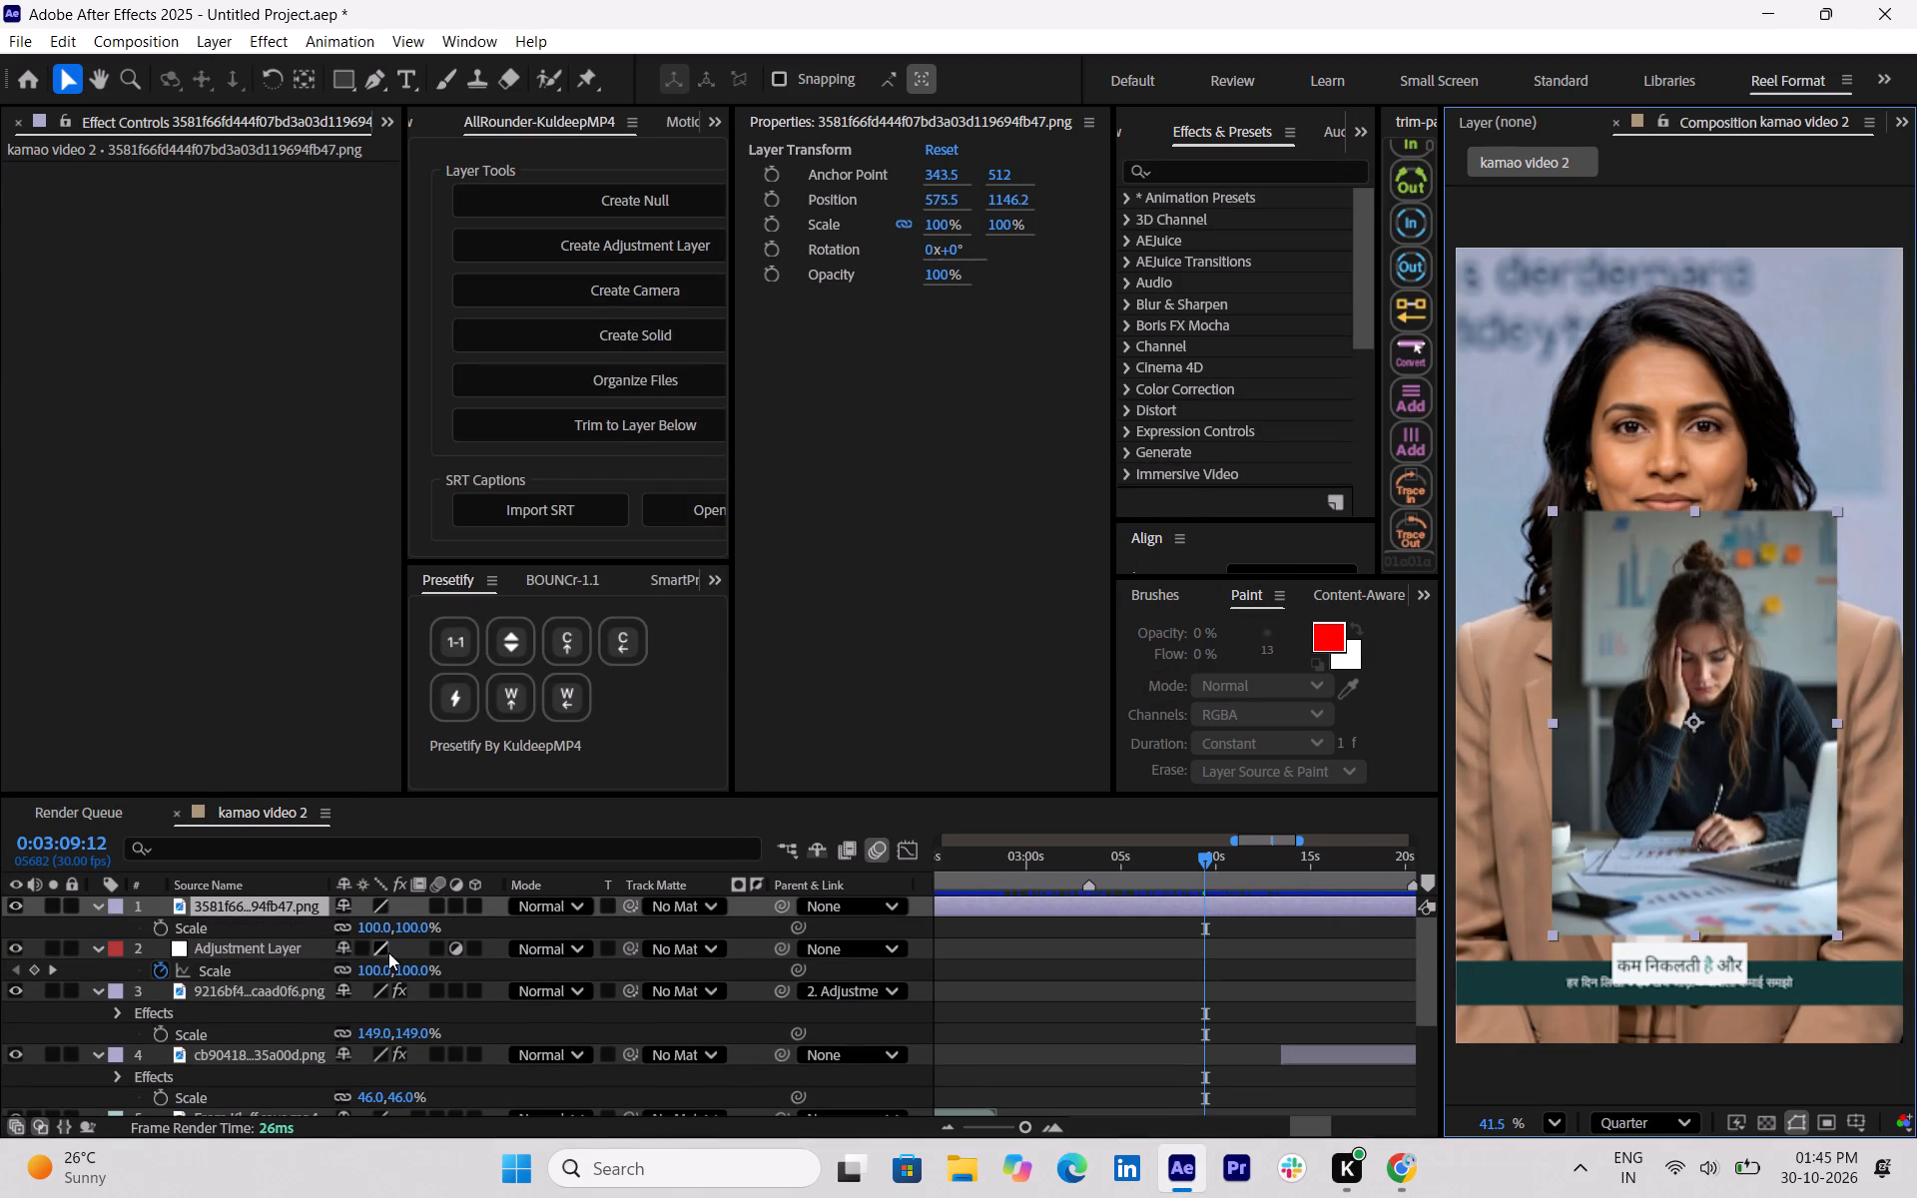
drag(372, 928, 486, 926)
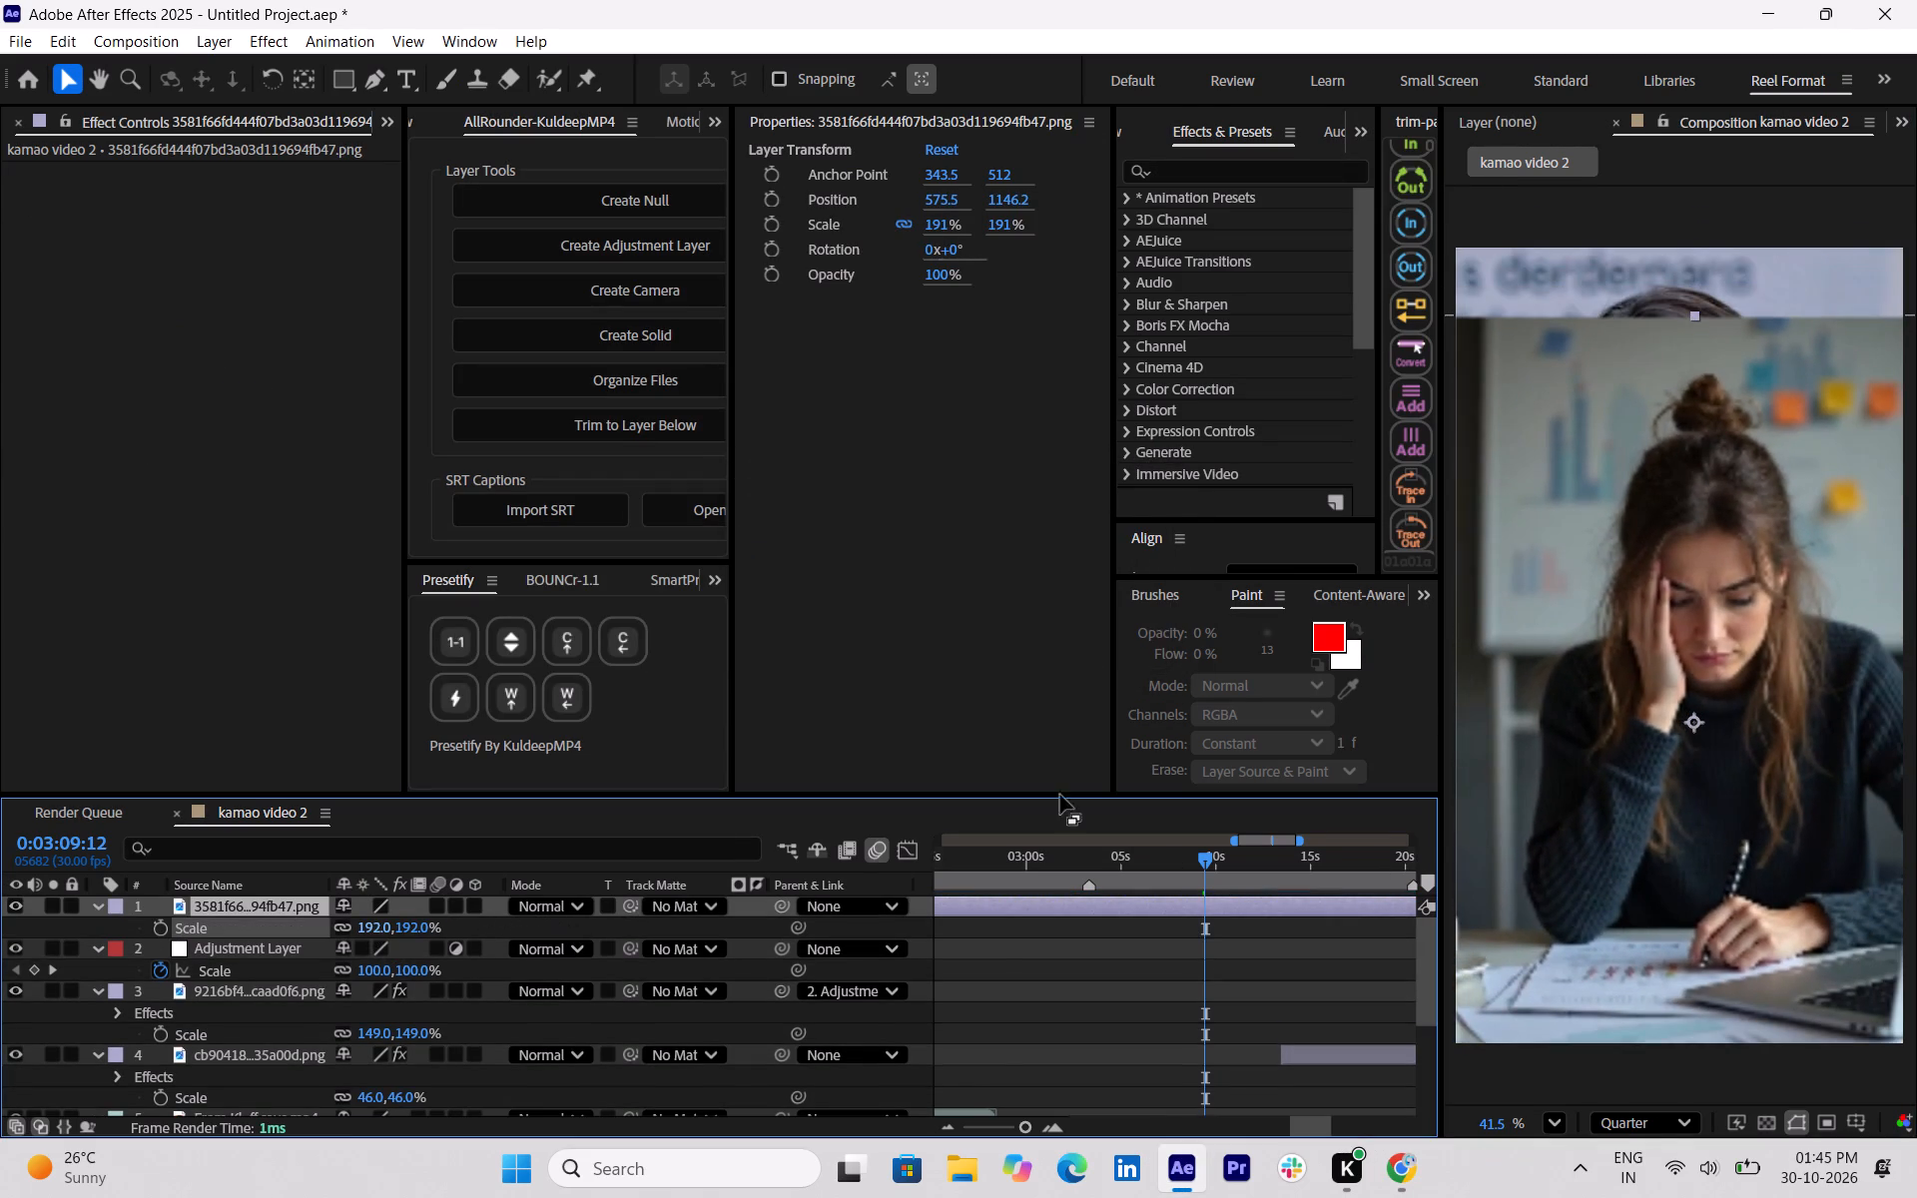
drag(1713, 656, 1642, 570)
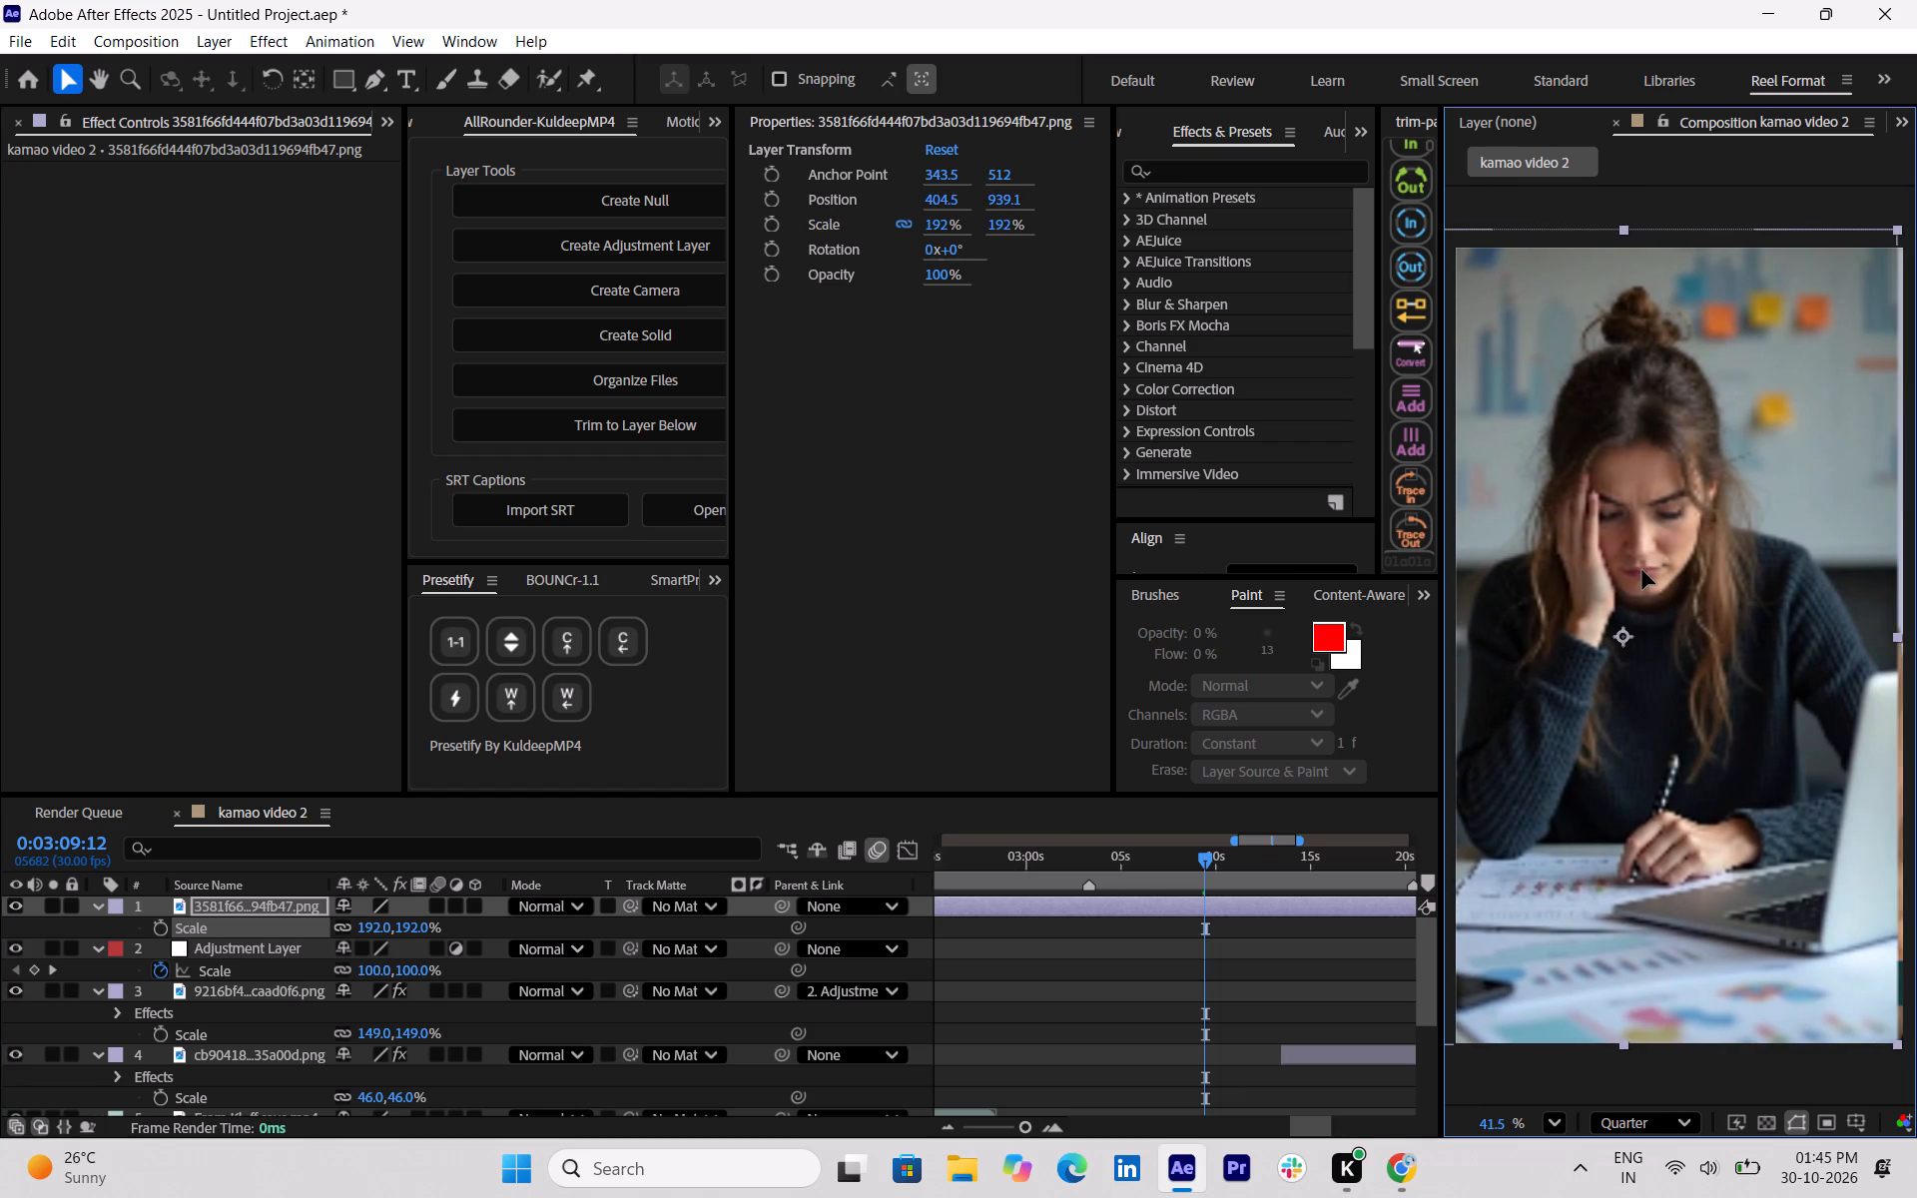
drag(1642, 570, 1660, 569)
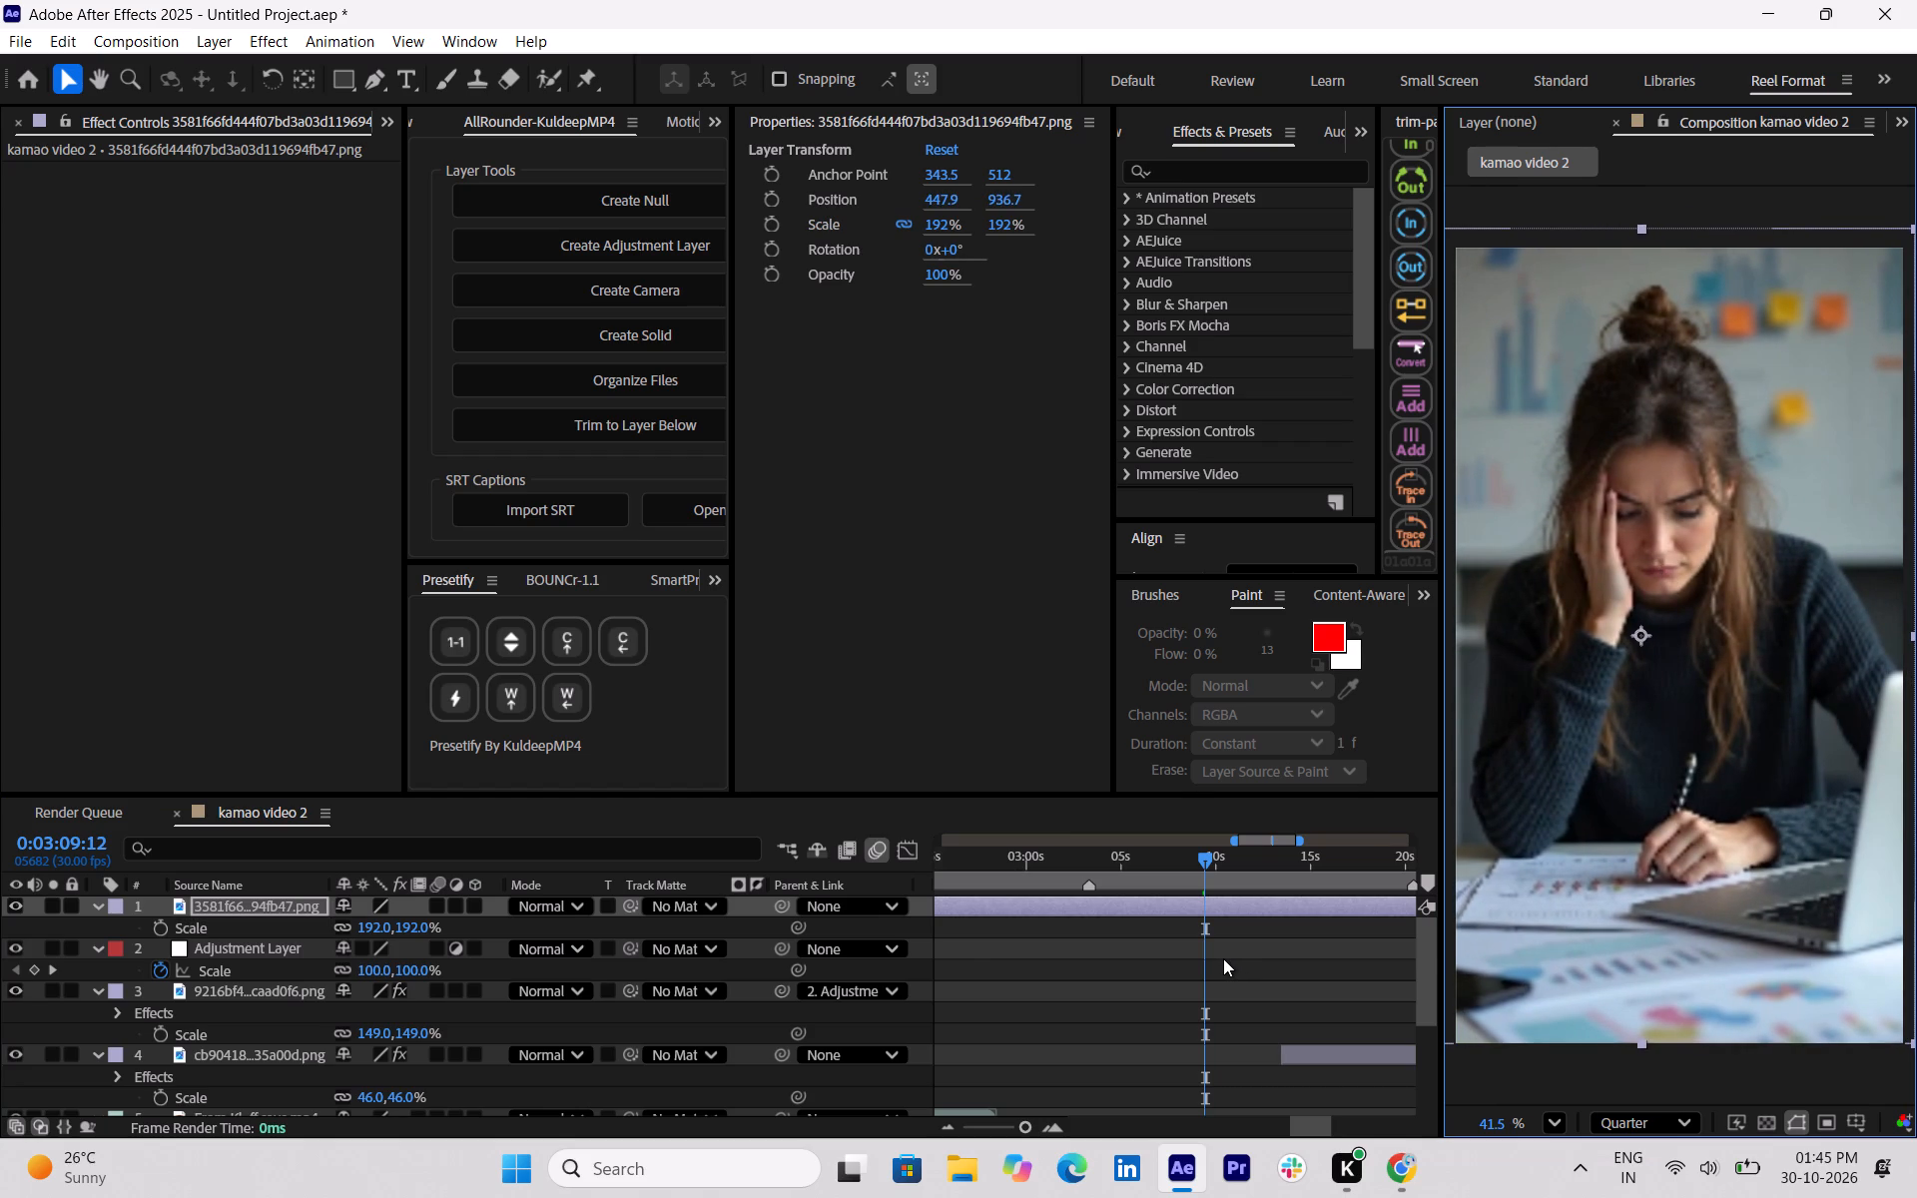
Apply the CC Vignette effect to the stressed-woman image layer.
key(ctrl+space)
text(vig)
click(1216, 873)
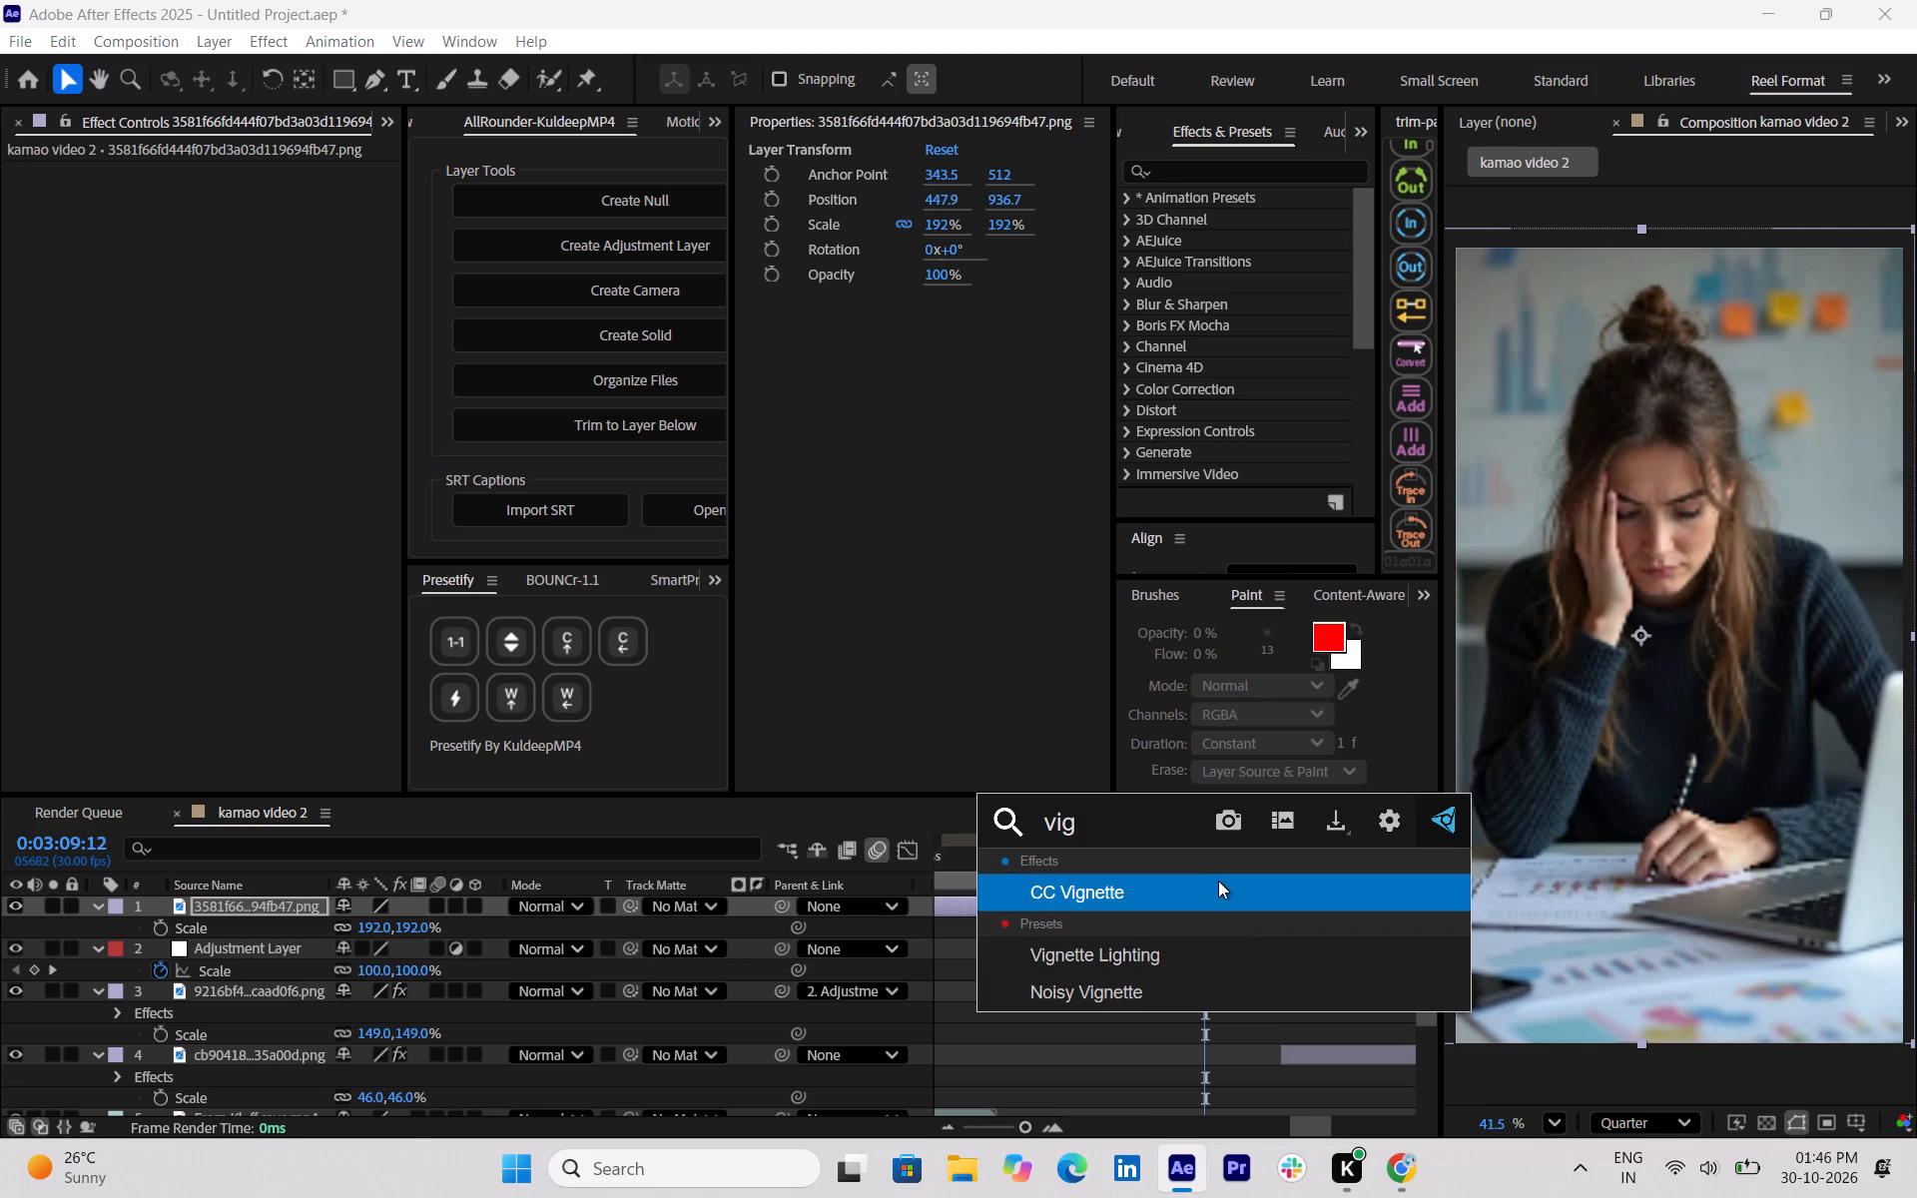
click(1219, 884)
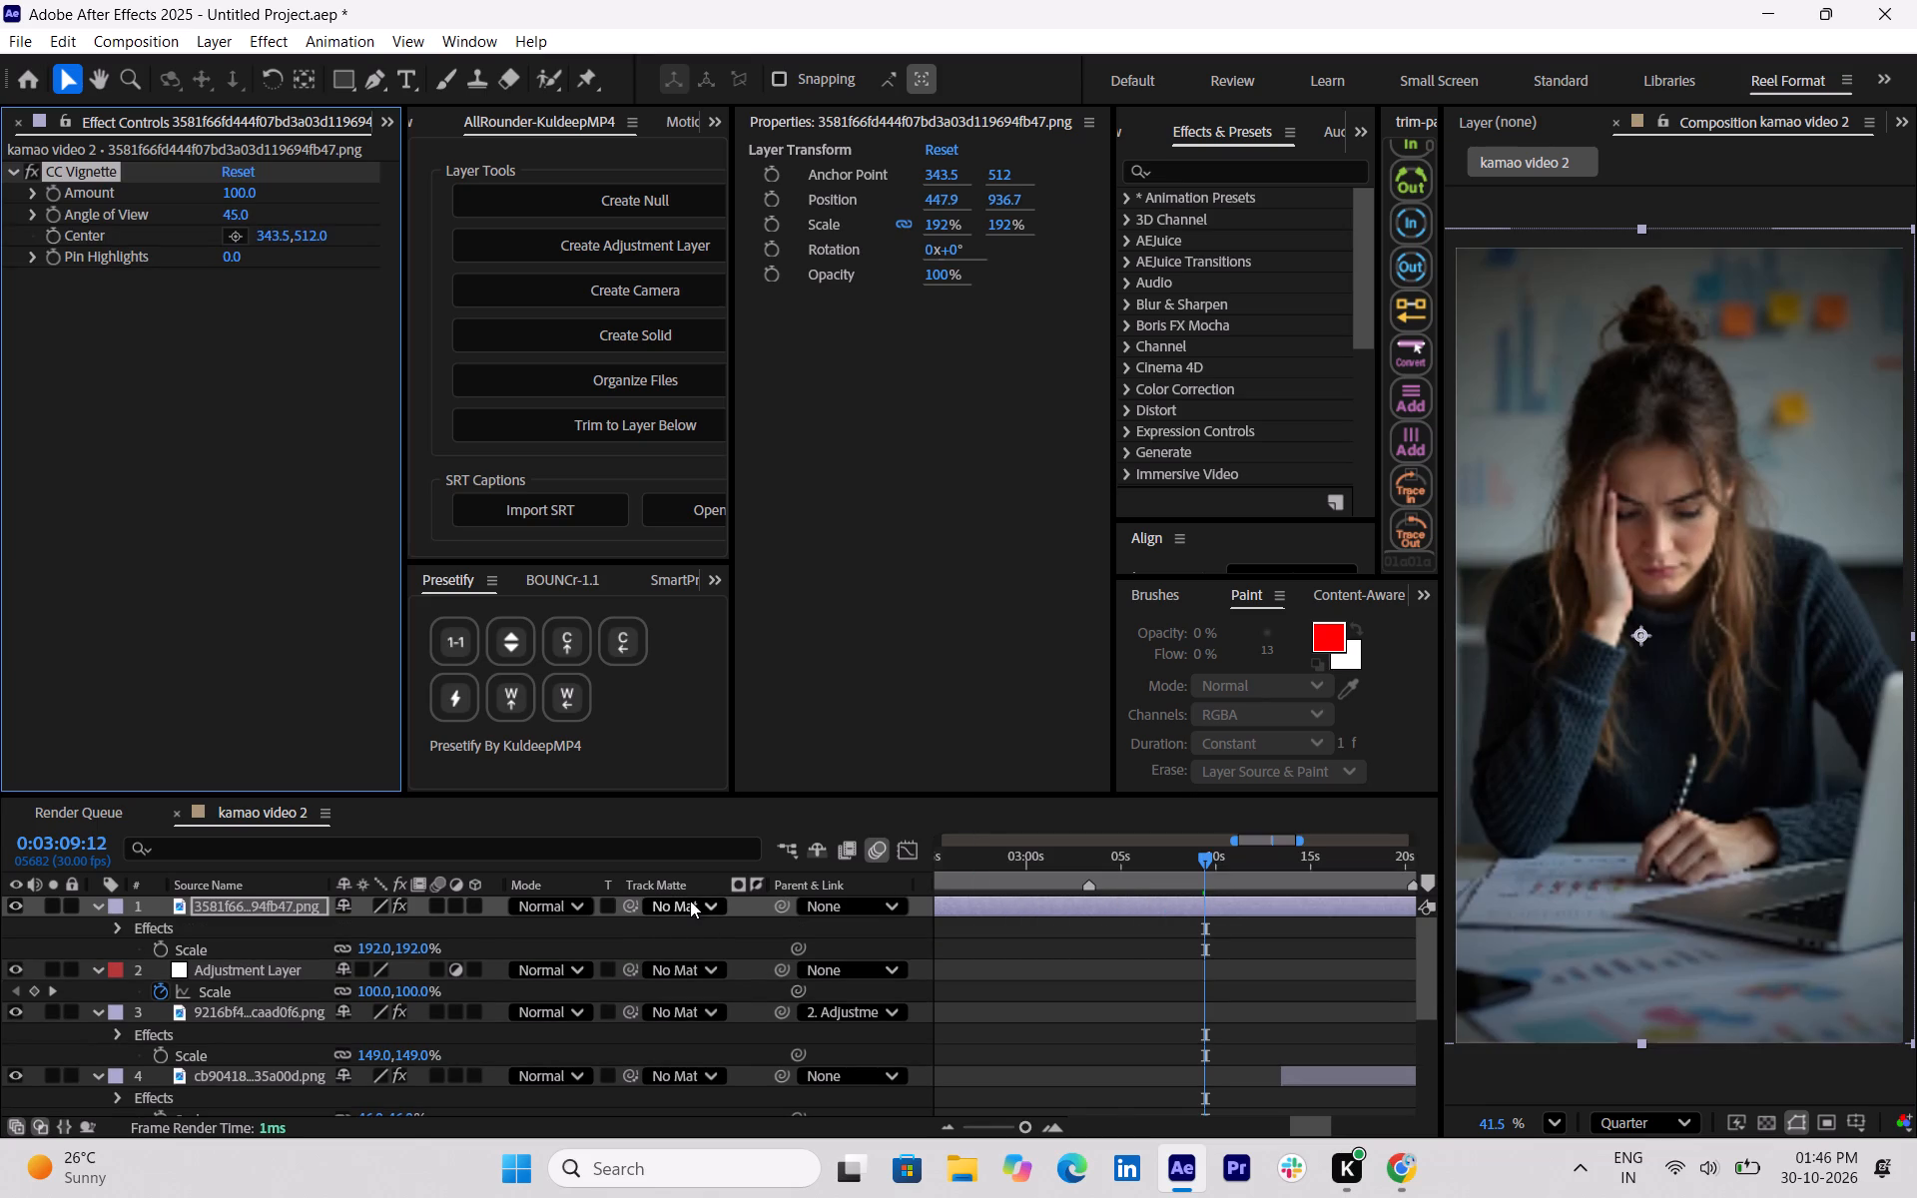
Add the Noise effect to the stressed-woman image and set its amount of noise to 3%.
key(ctrl+space)
text(noise)
key(Return)
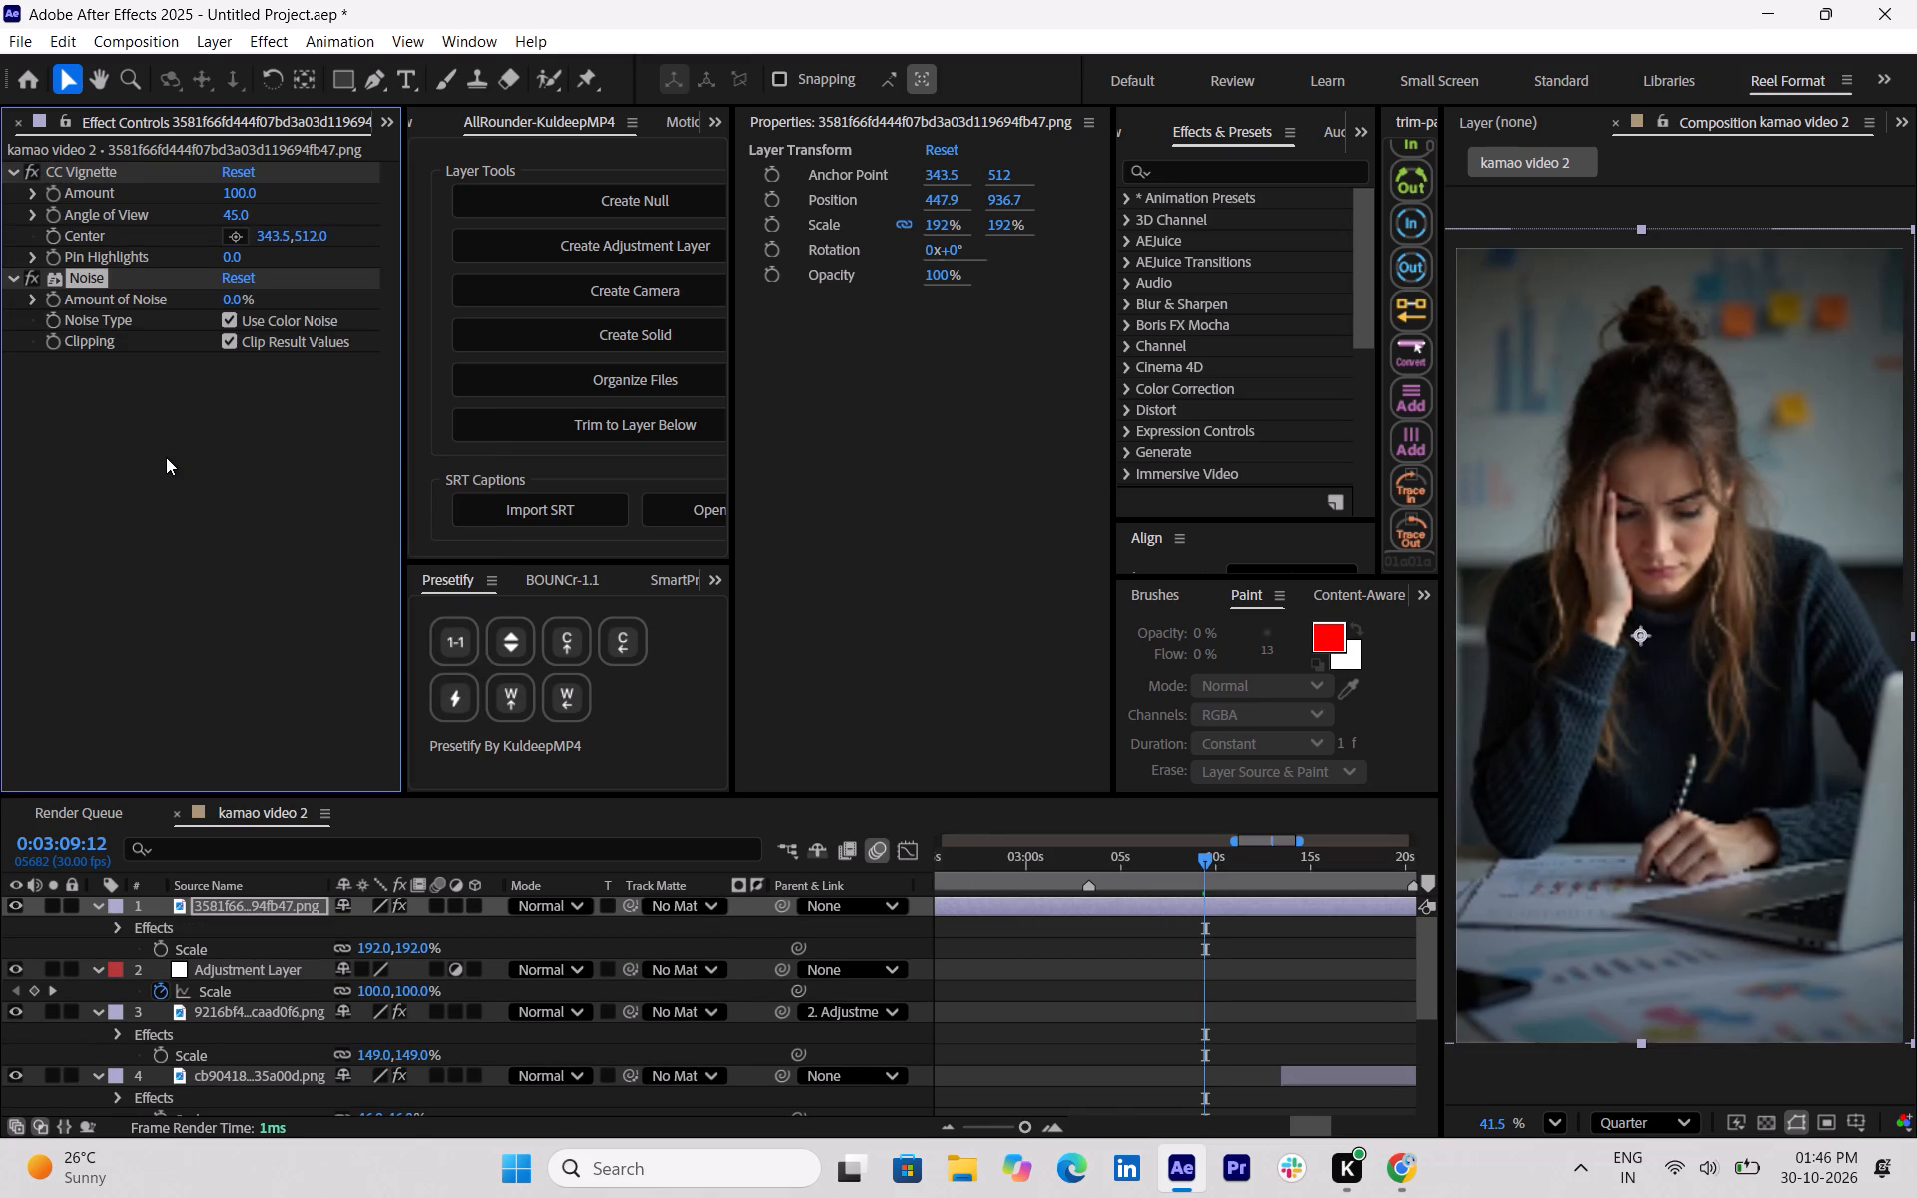
click(224, 302)
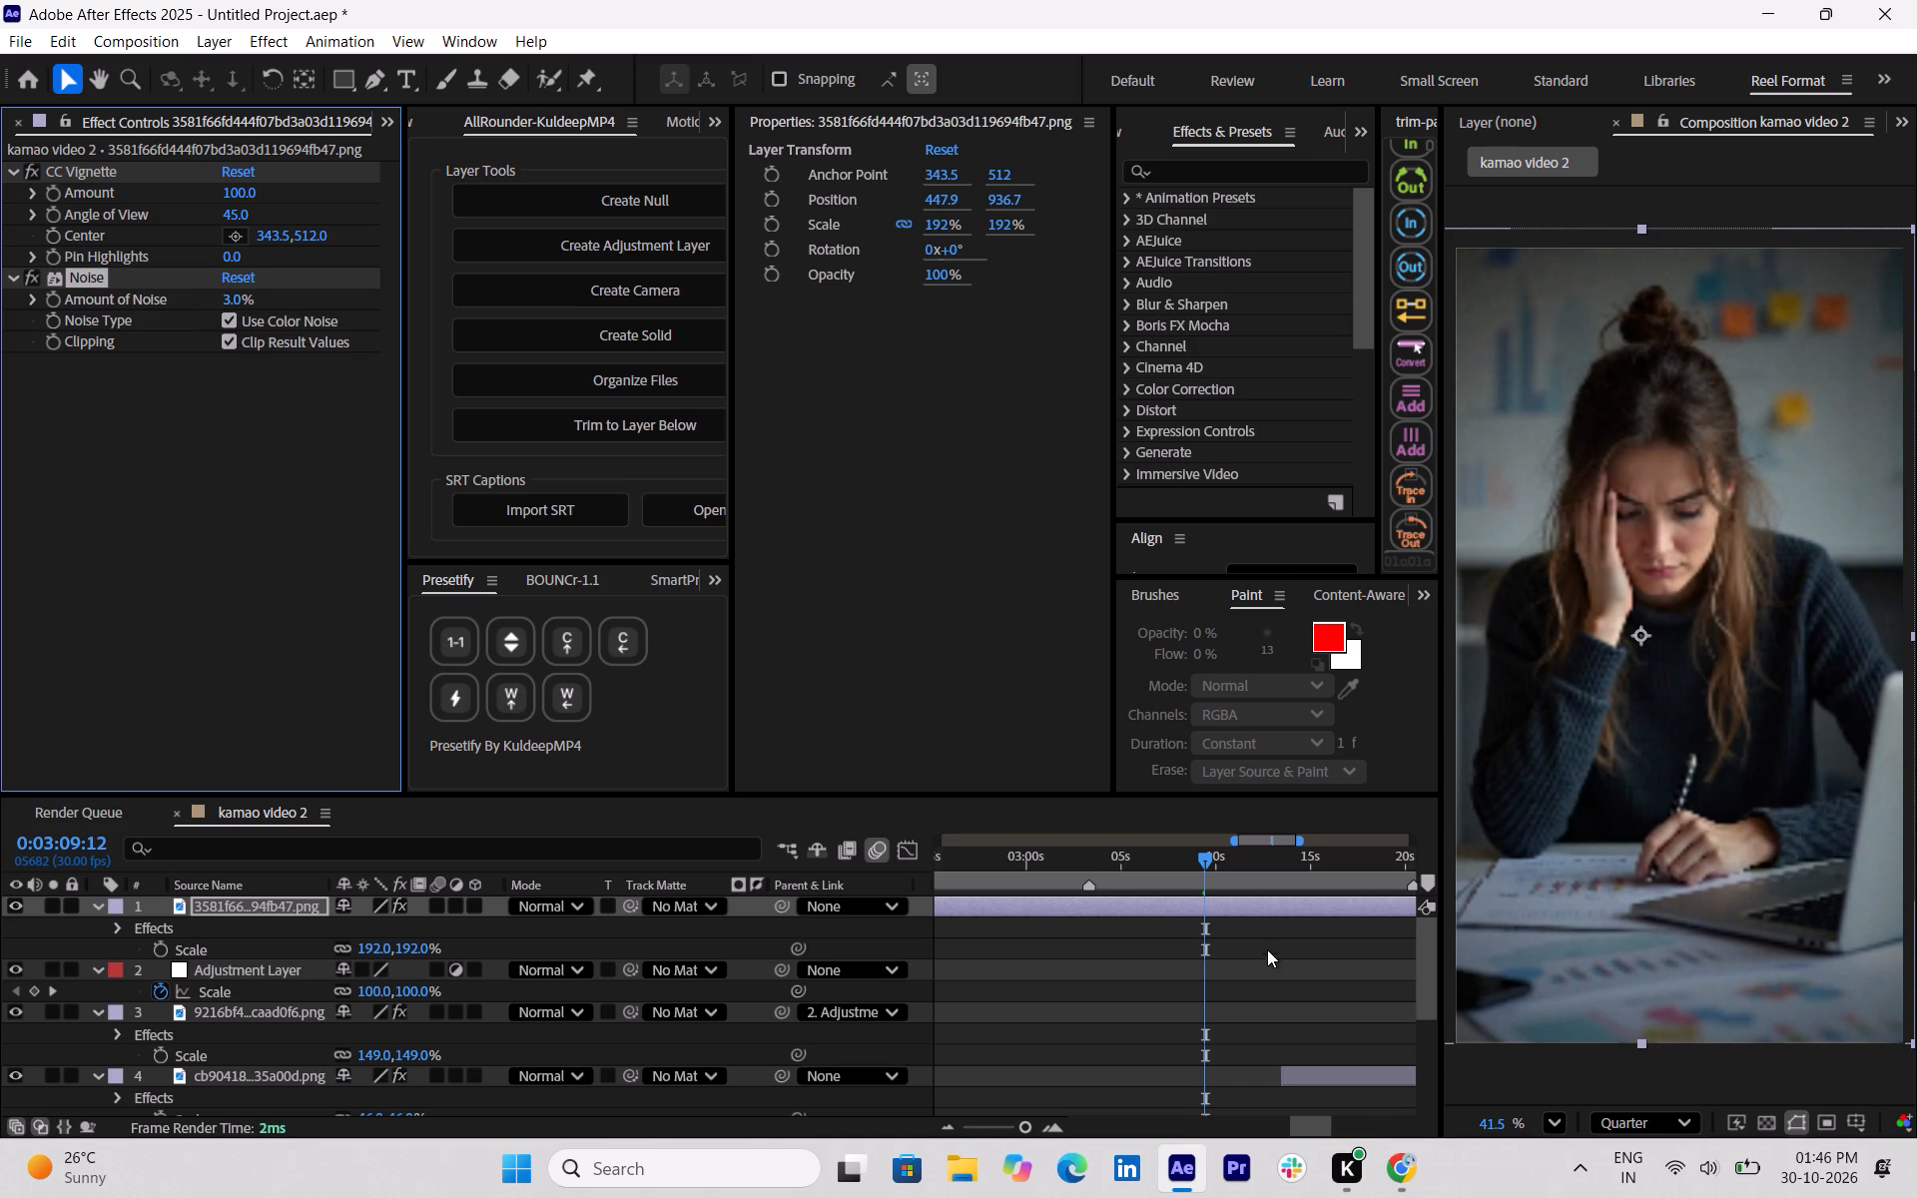
Play back the narration between about 0:03:03 and 0:03:09 to find where the stressed-woman image should start.
drag(1199, 855, 1143, 859)
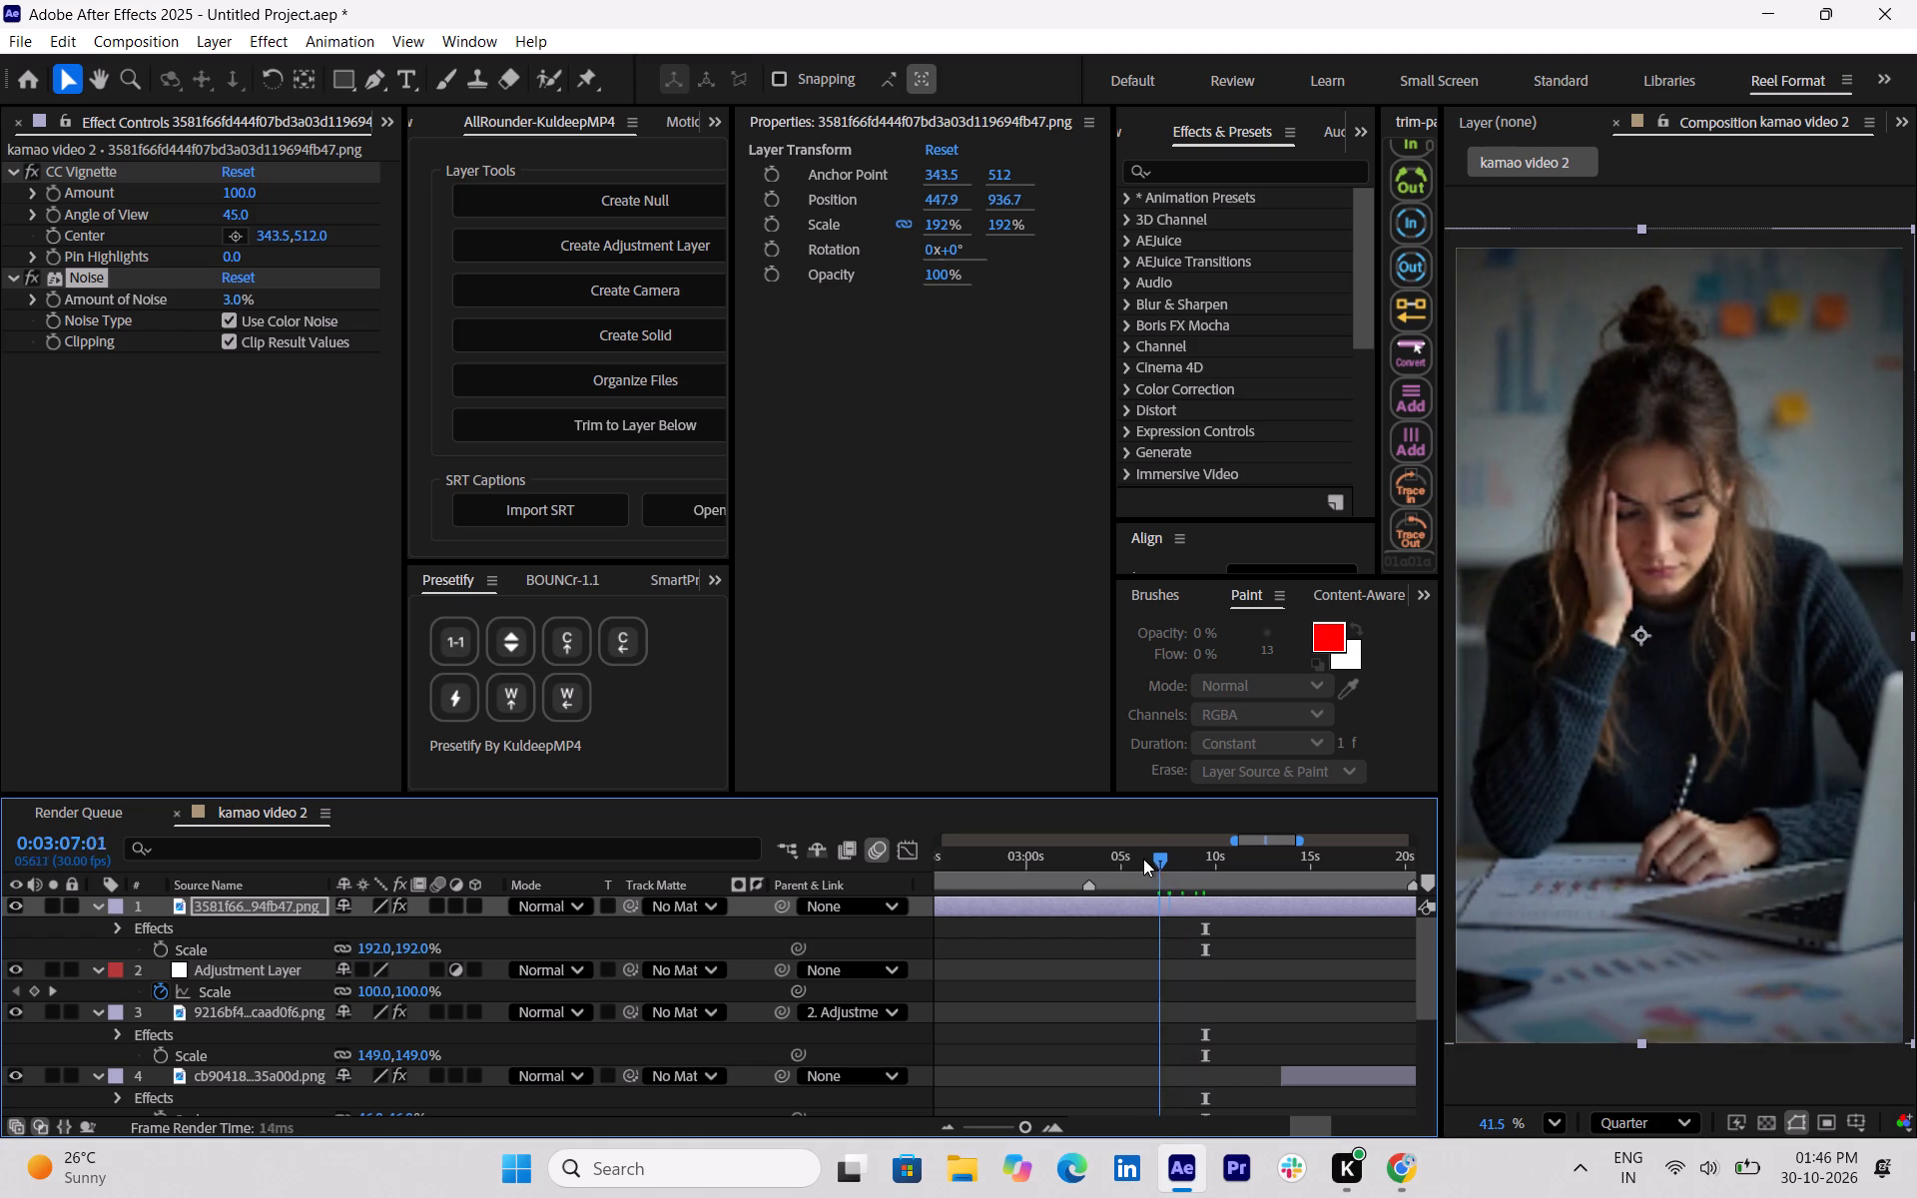
drag(1143, 859, 1142, 859)
key(space)
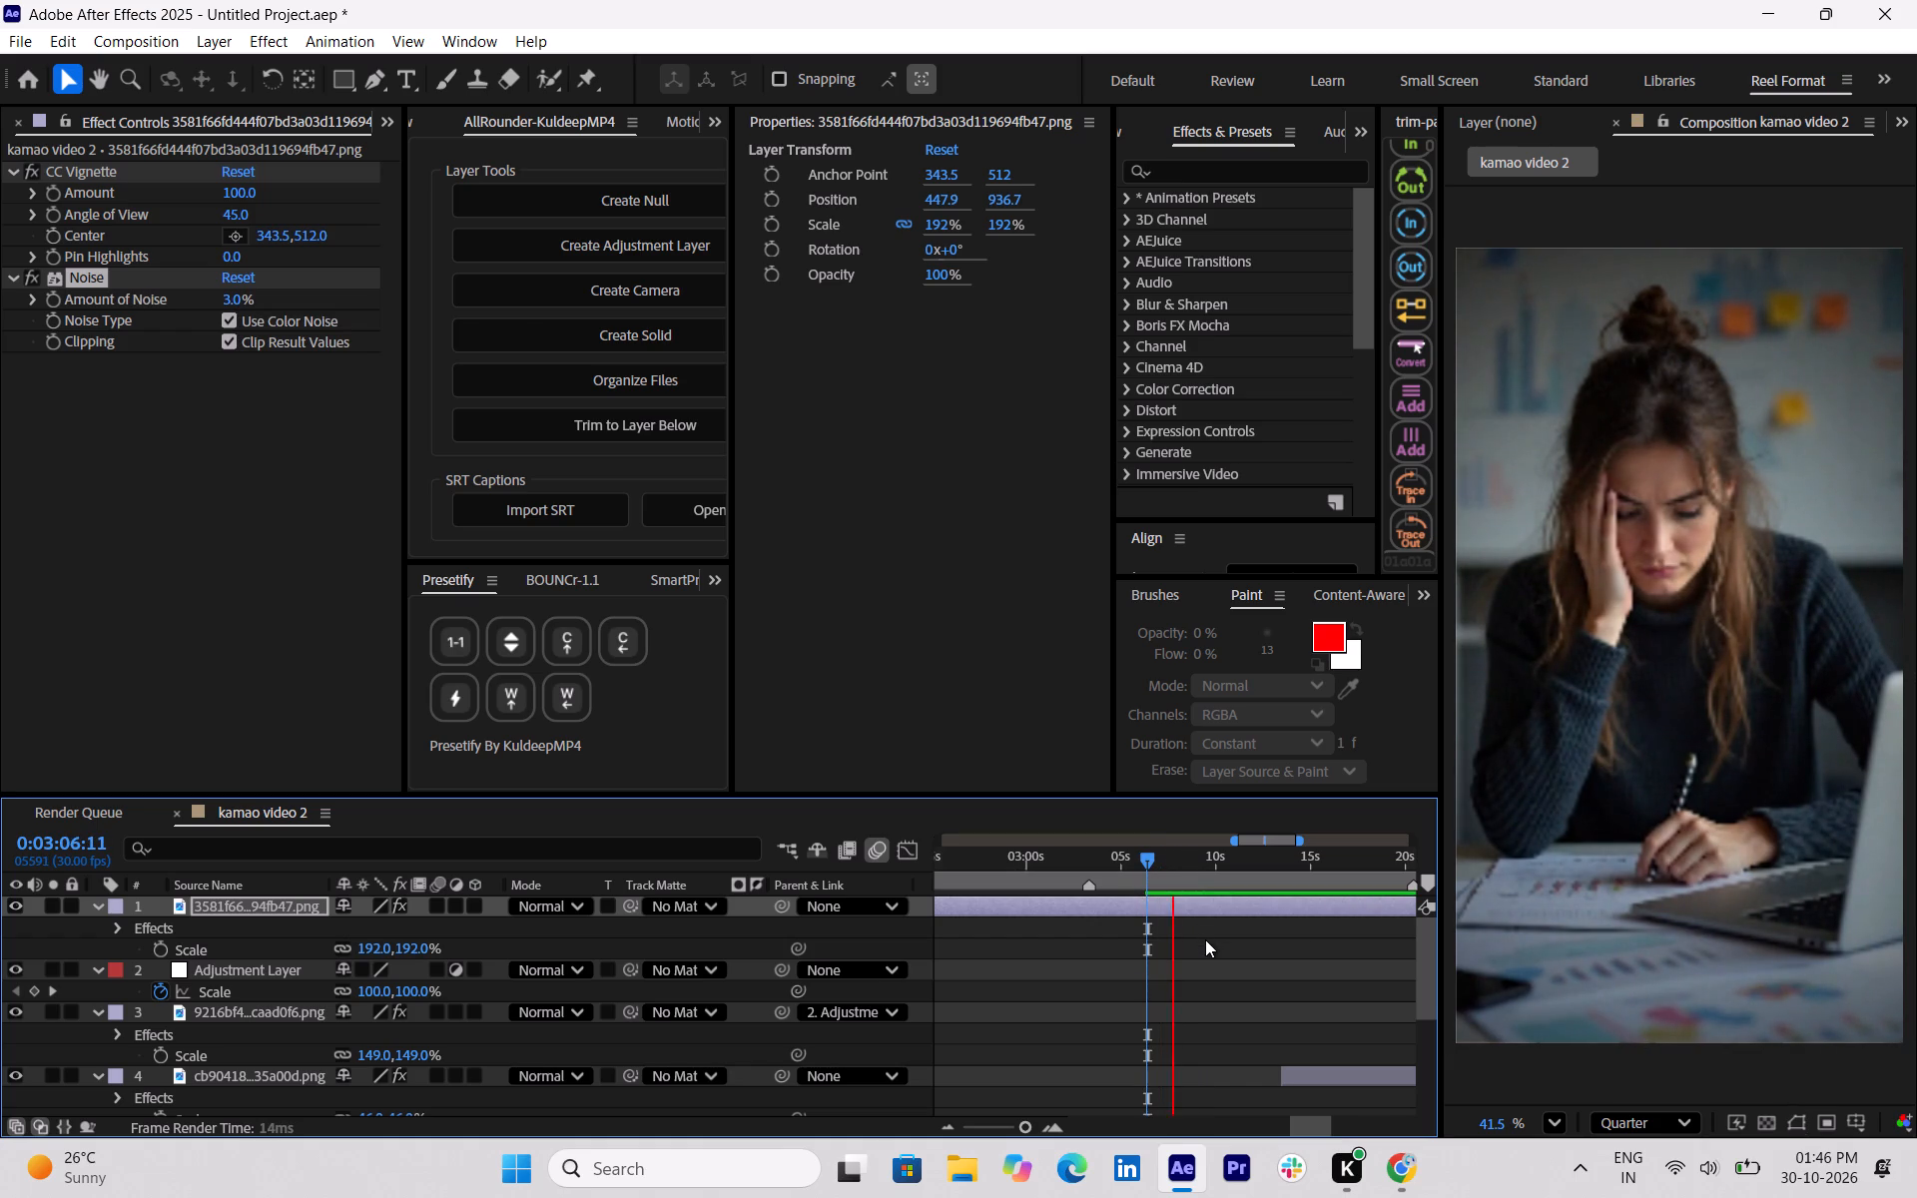
key(space)
drag(1180, 860, 1161, 860)
key(space)
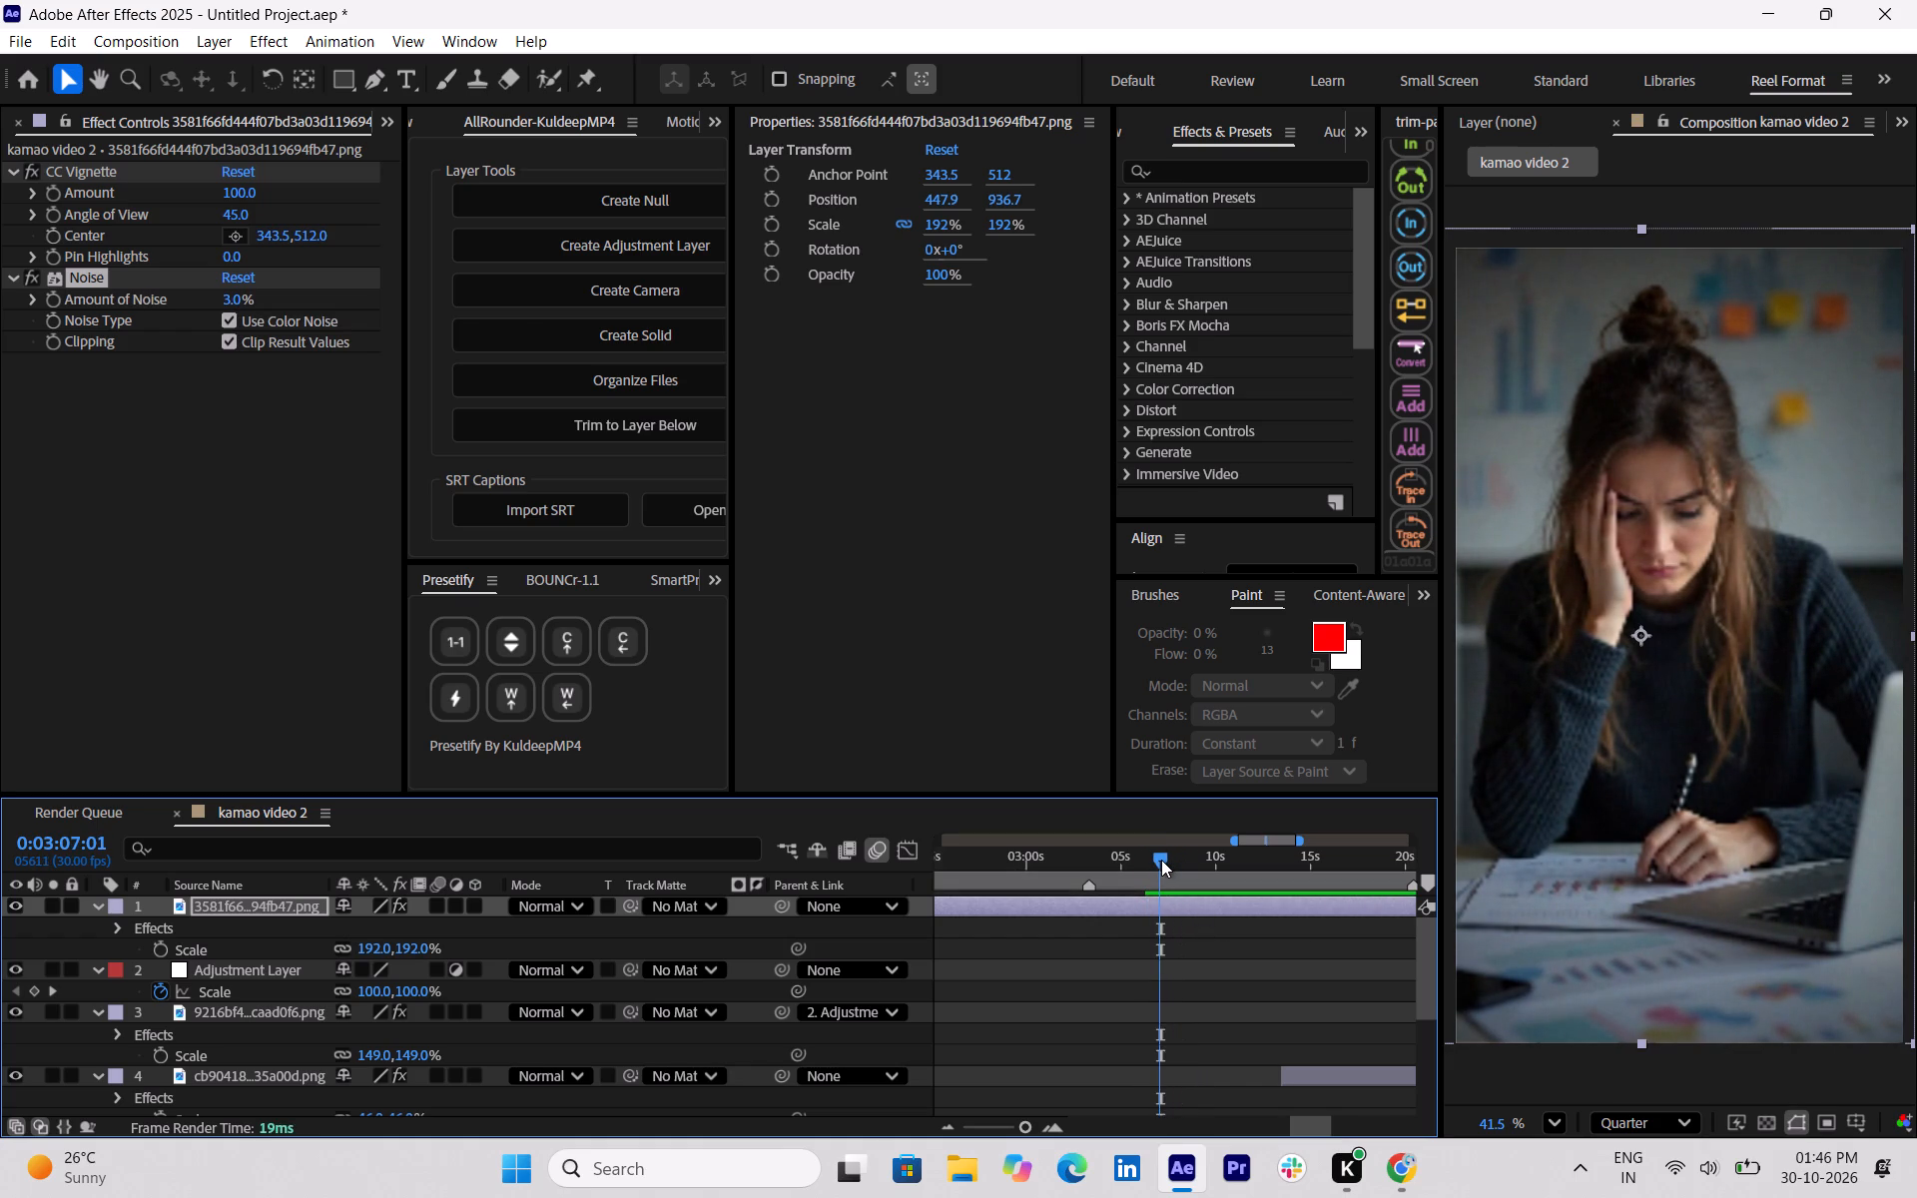
key(space)
drag(1164, 860, 1132, 858)
key(space)
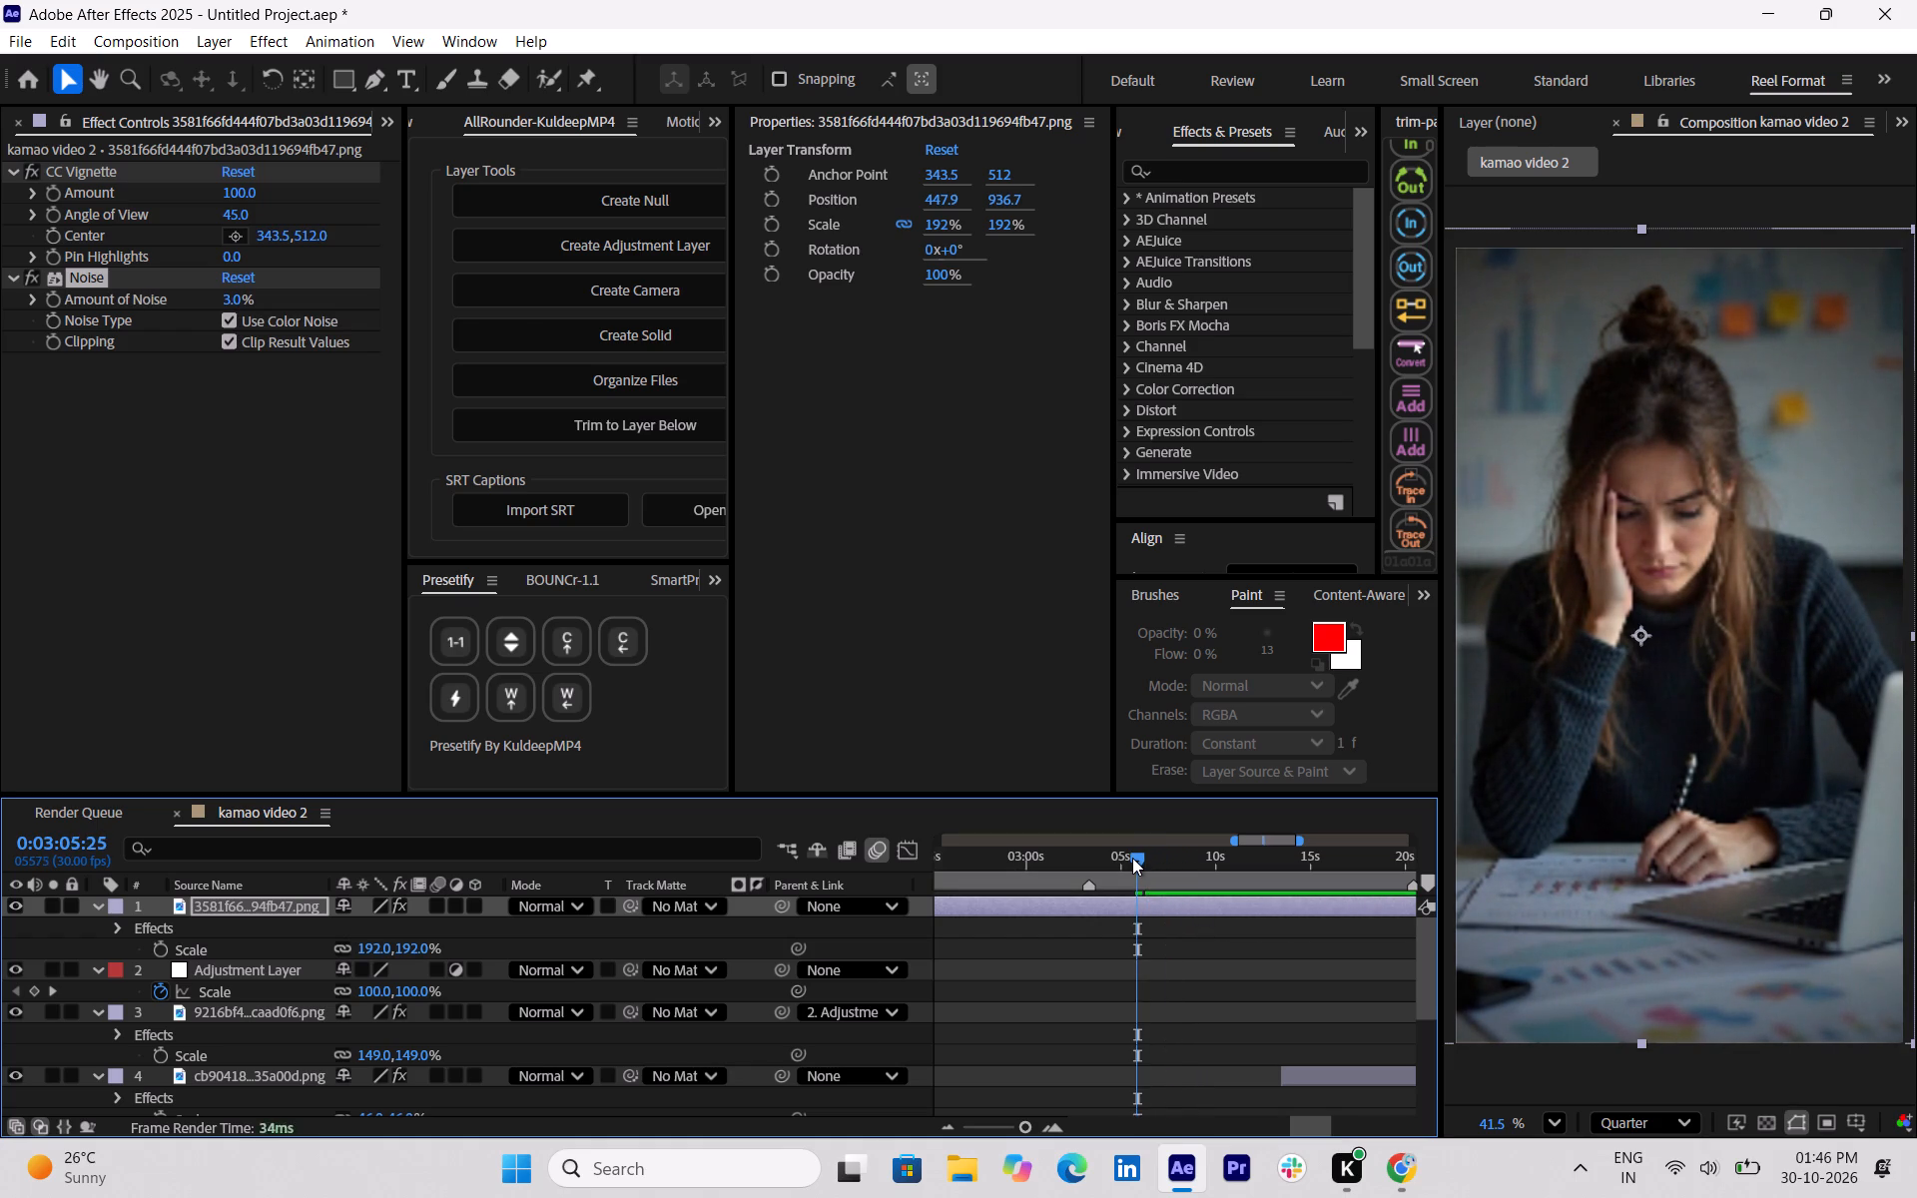
key(space)
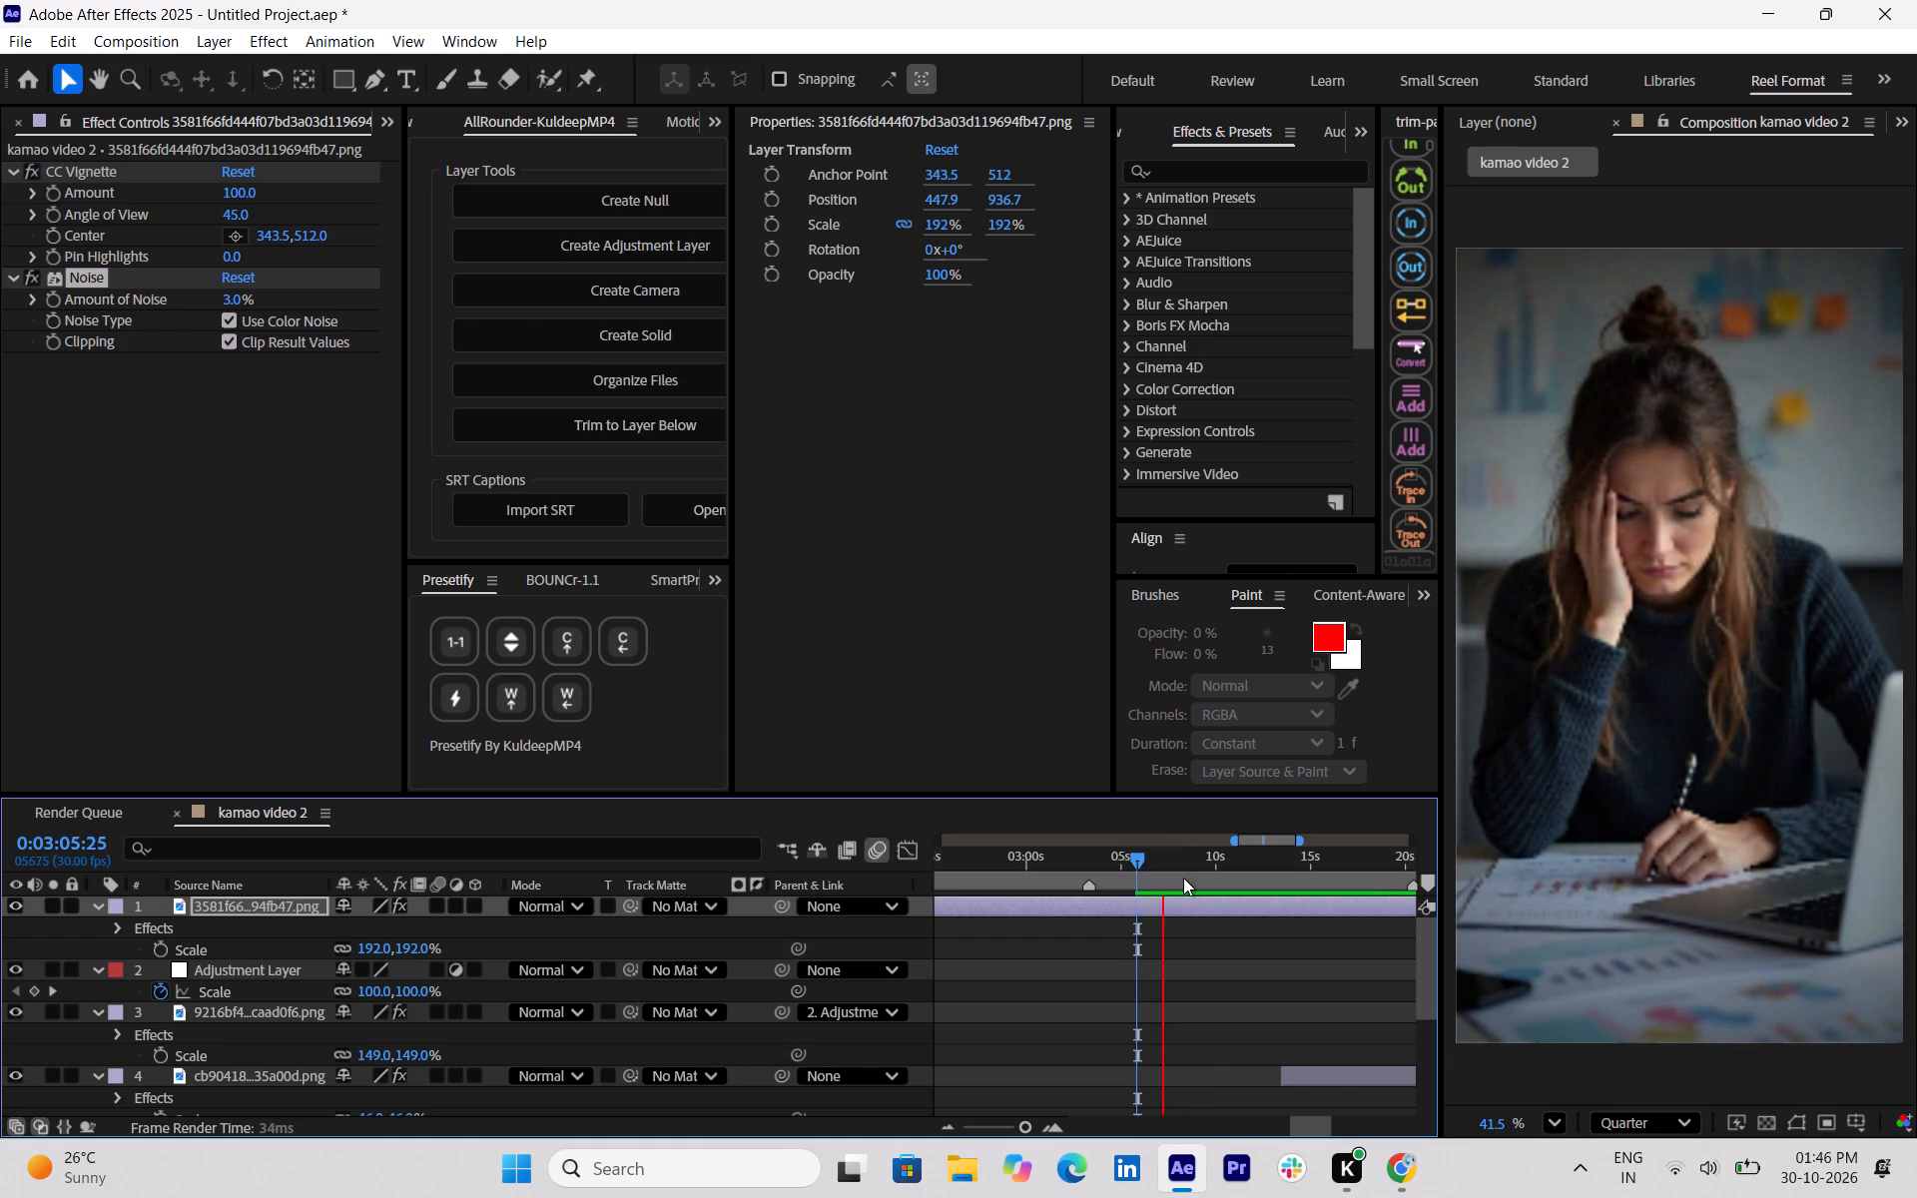
drag(1164, 858, 1156, 858)
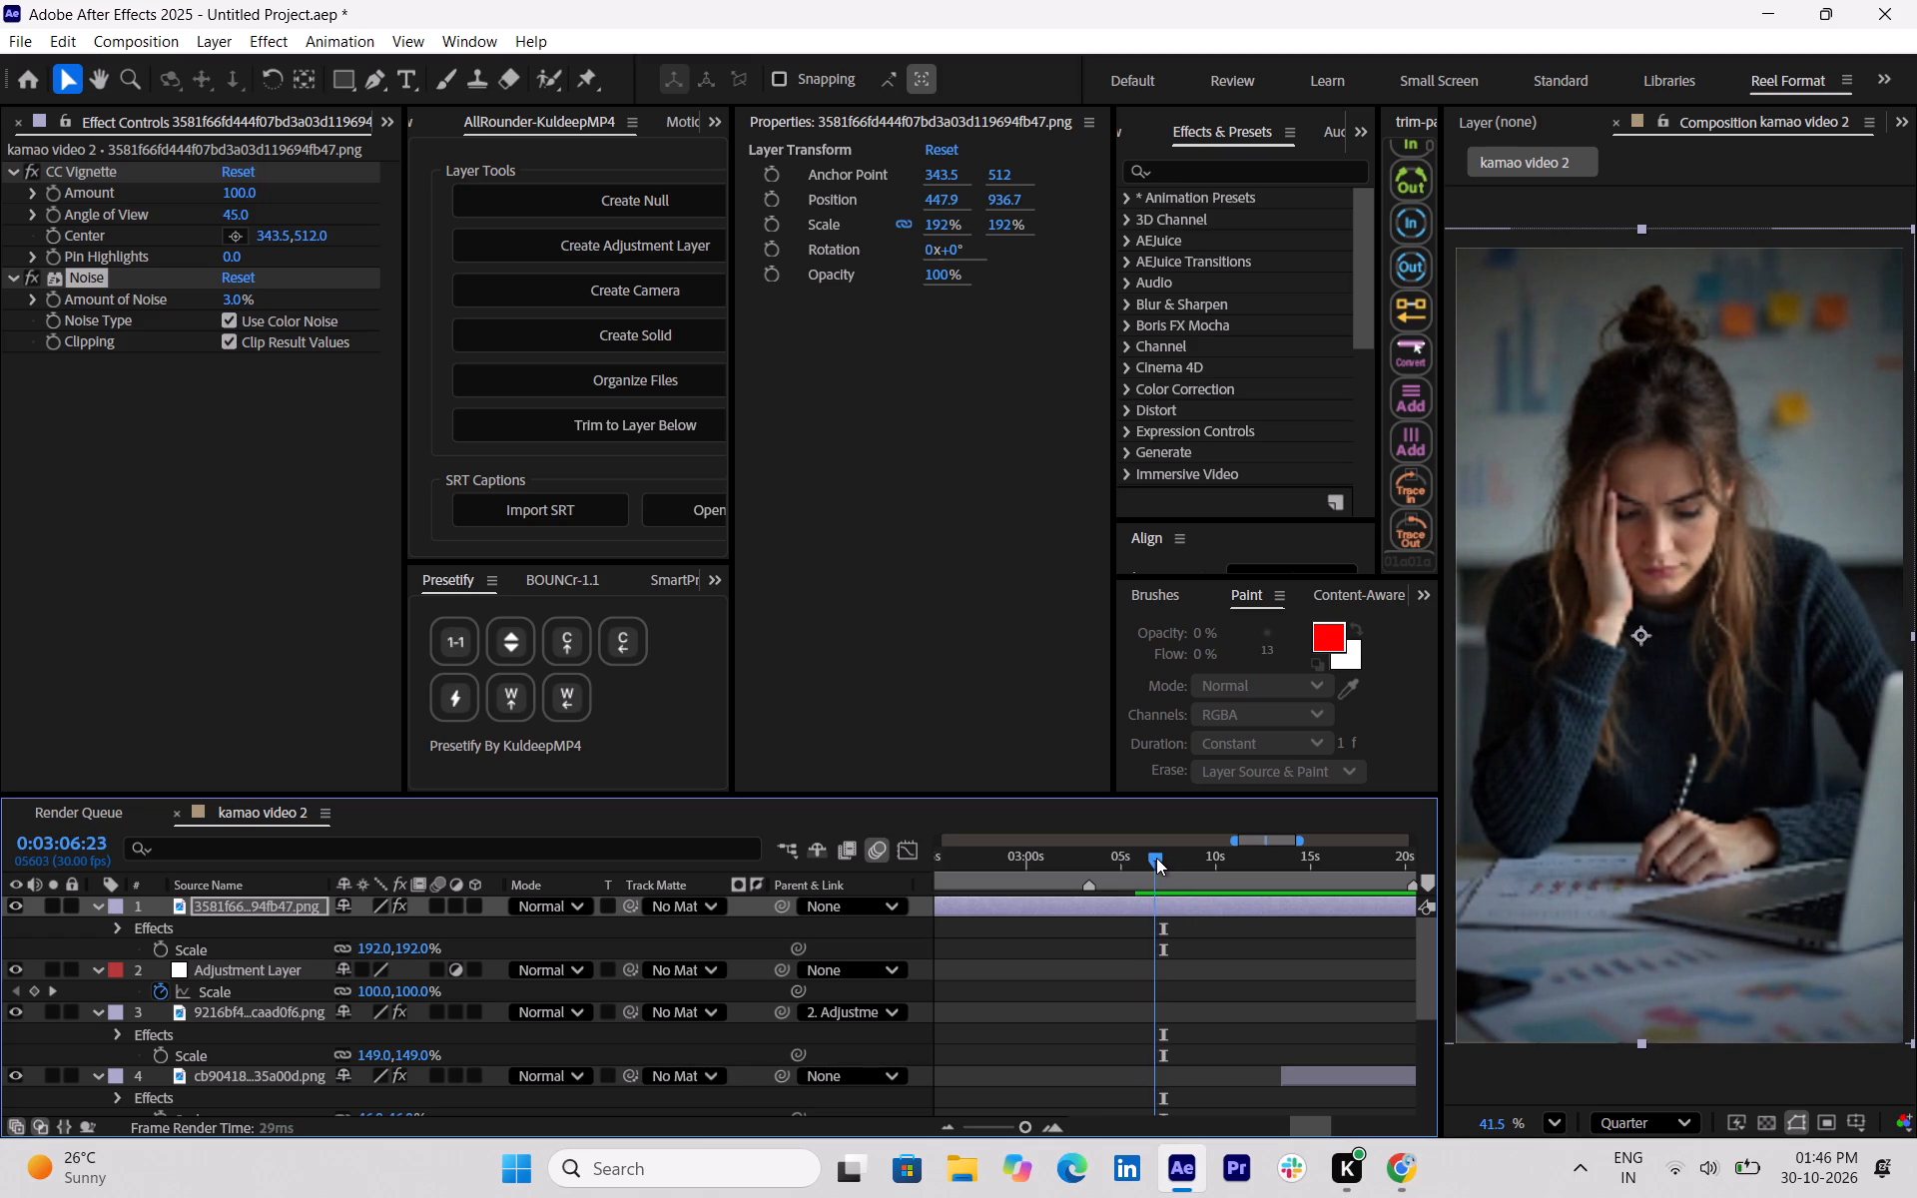
drag(1156, 858, 1097, 857)
key(space)
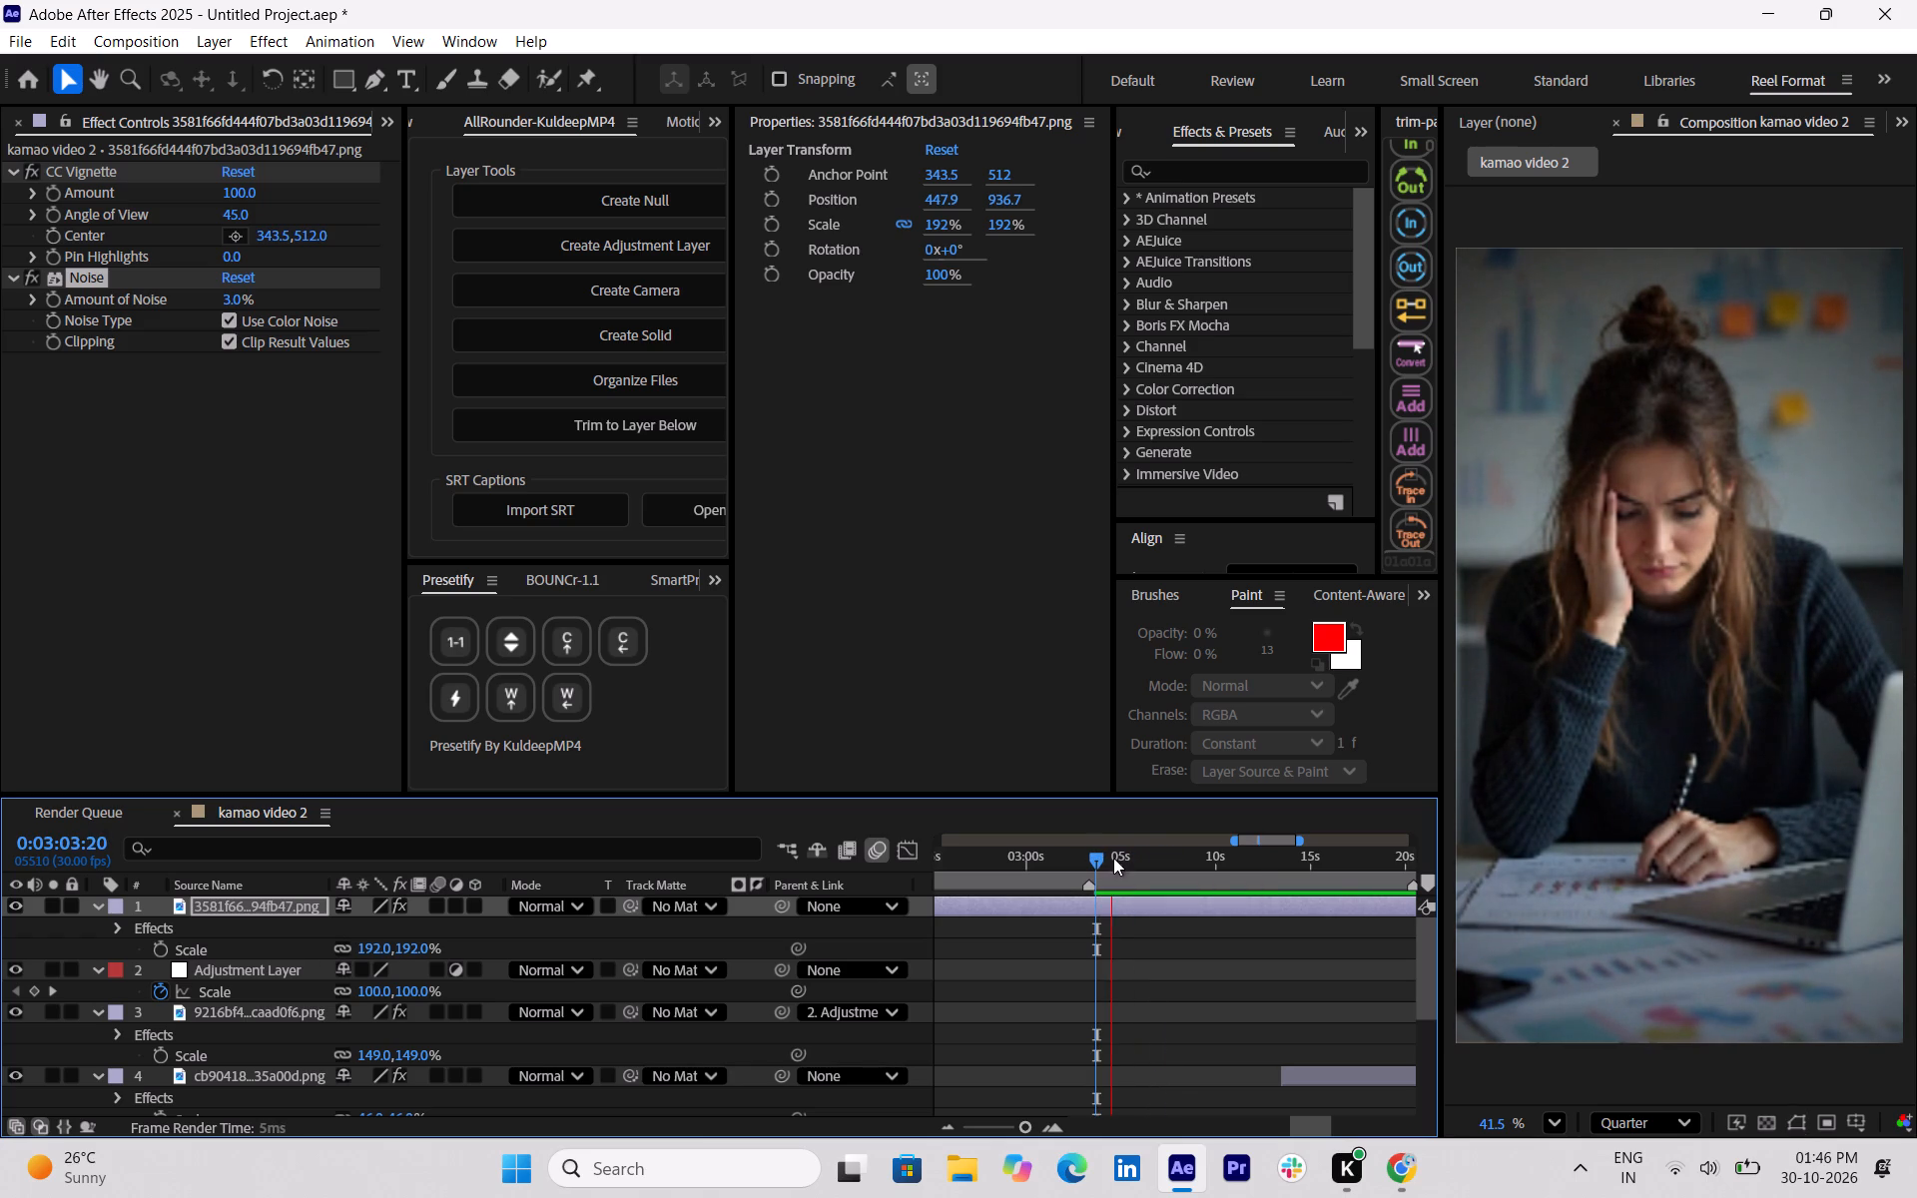
key(space)
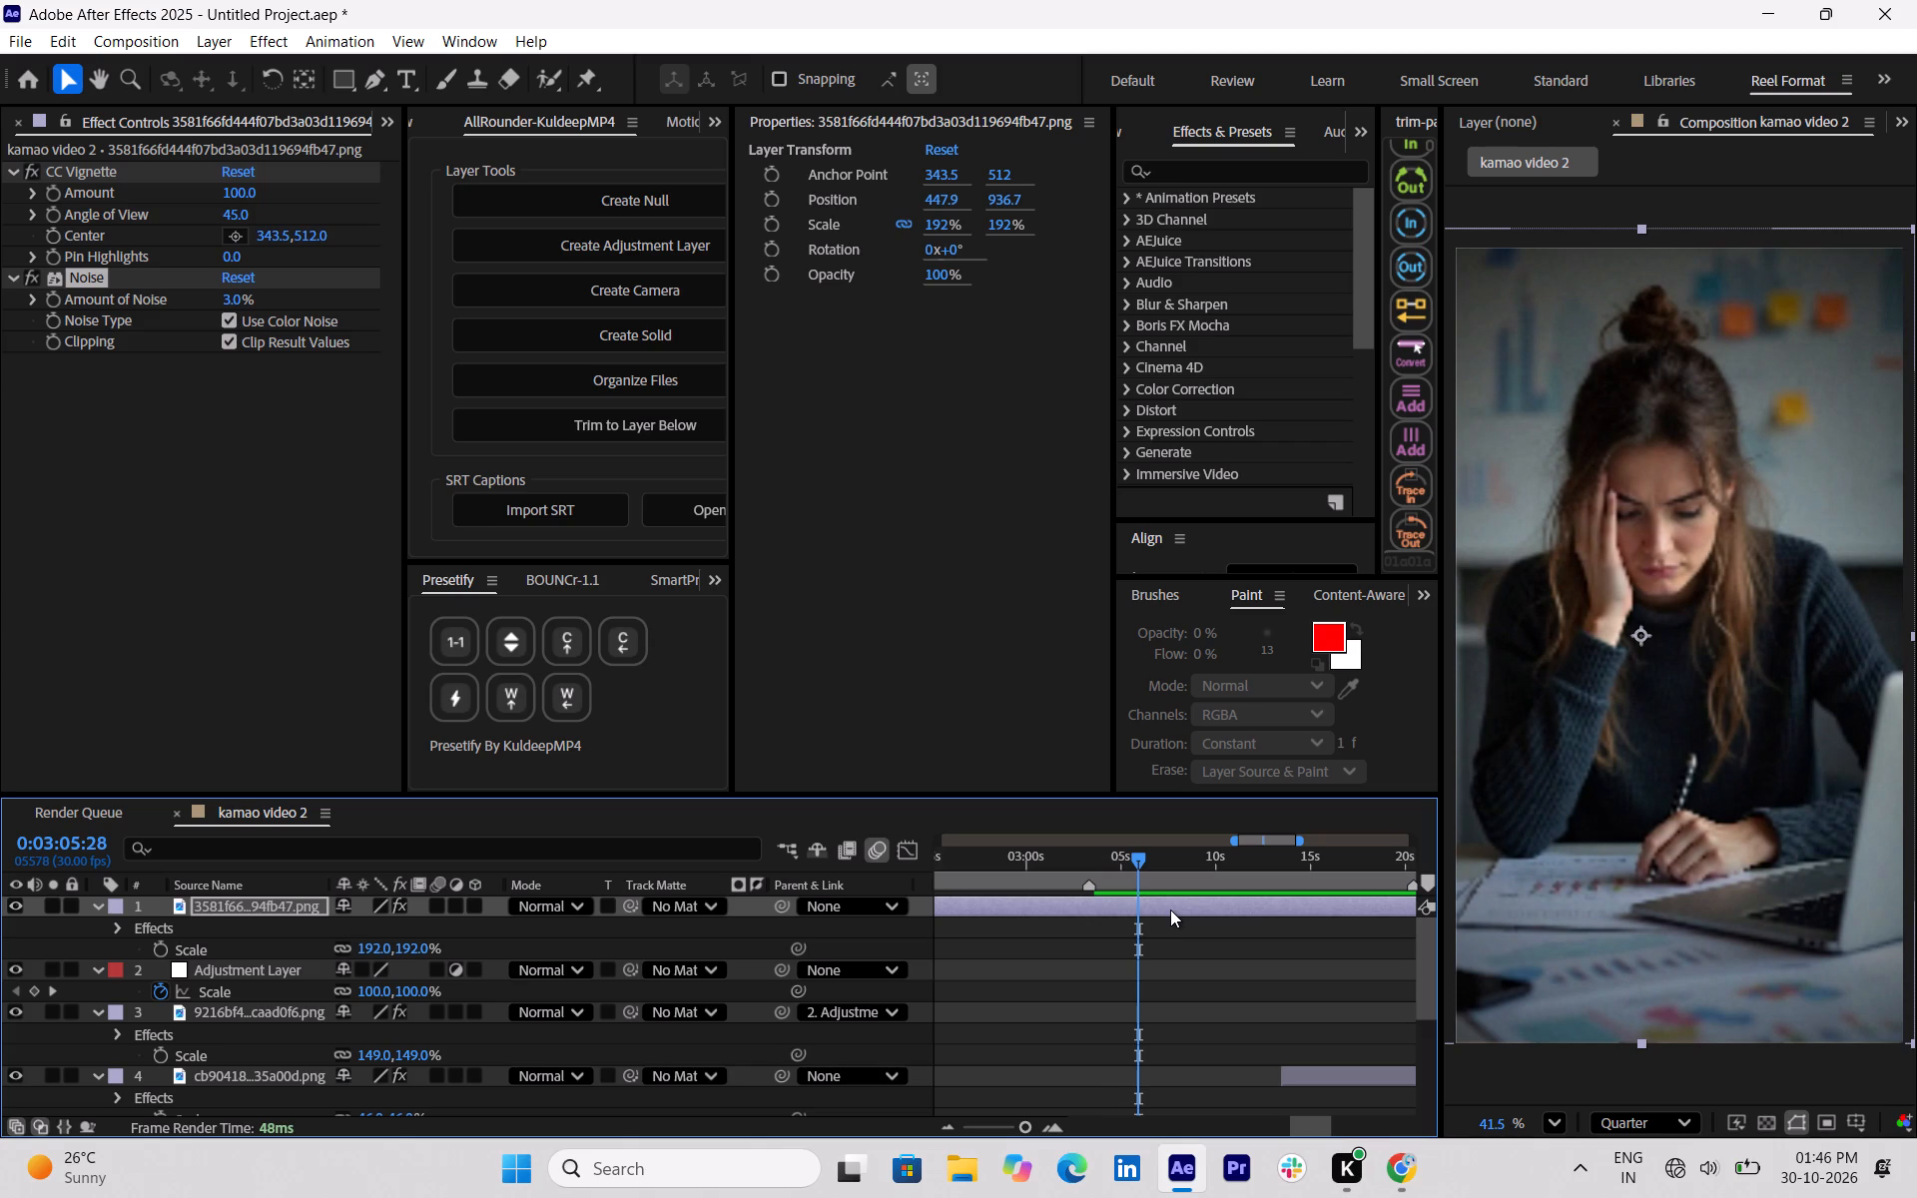
Create an adjustment layer above the stressed-woman image and trim both layers to start at 0:03:05:28.
click(647, 258)
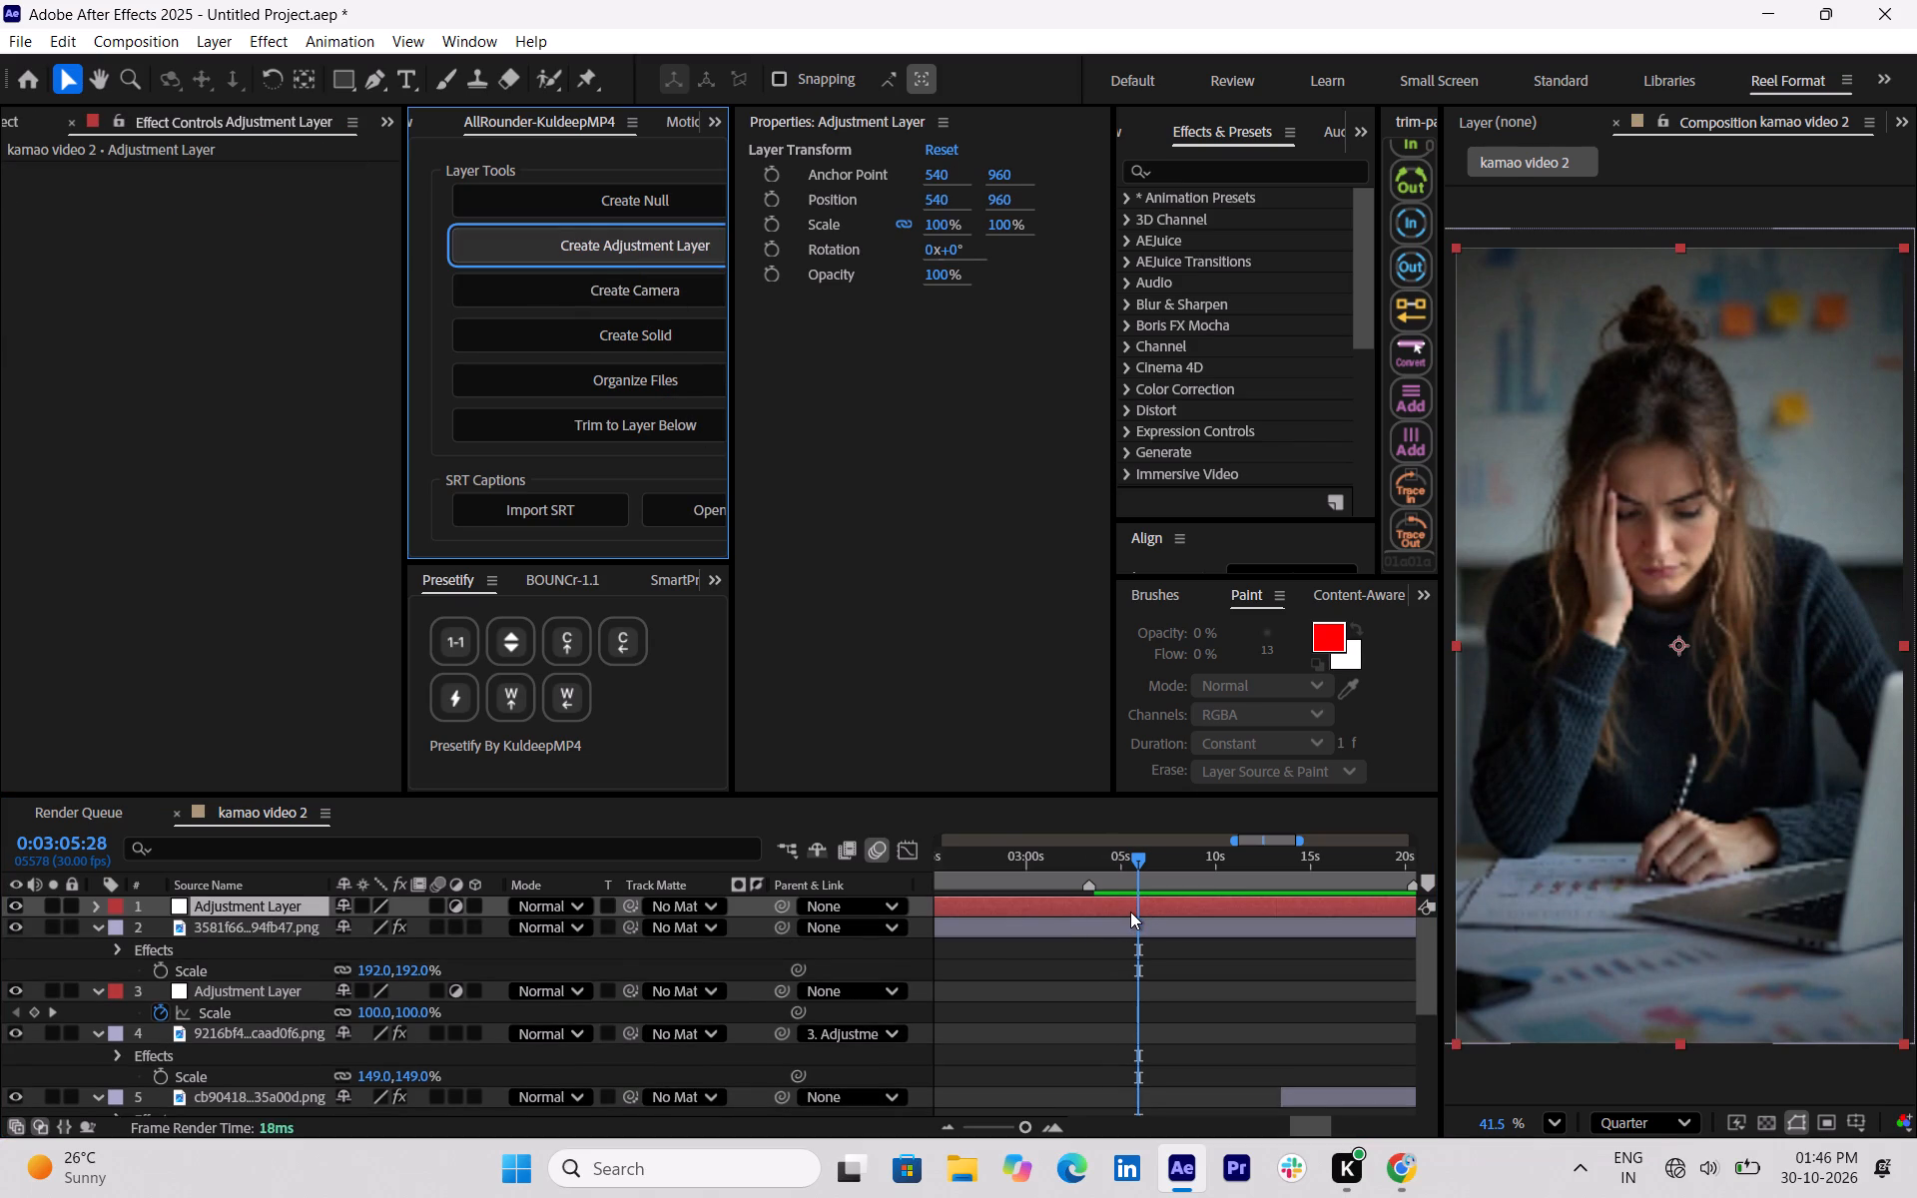
key(alt+bracketleft)
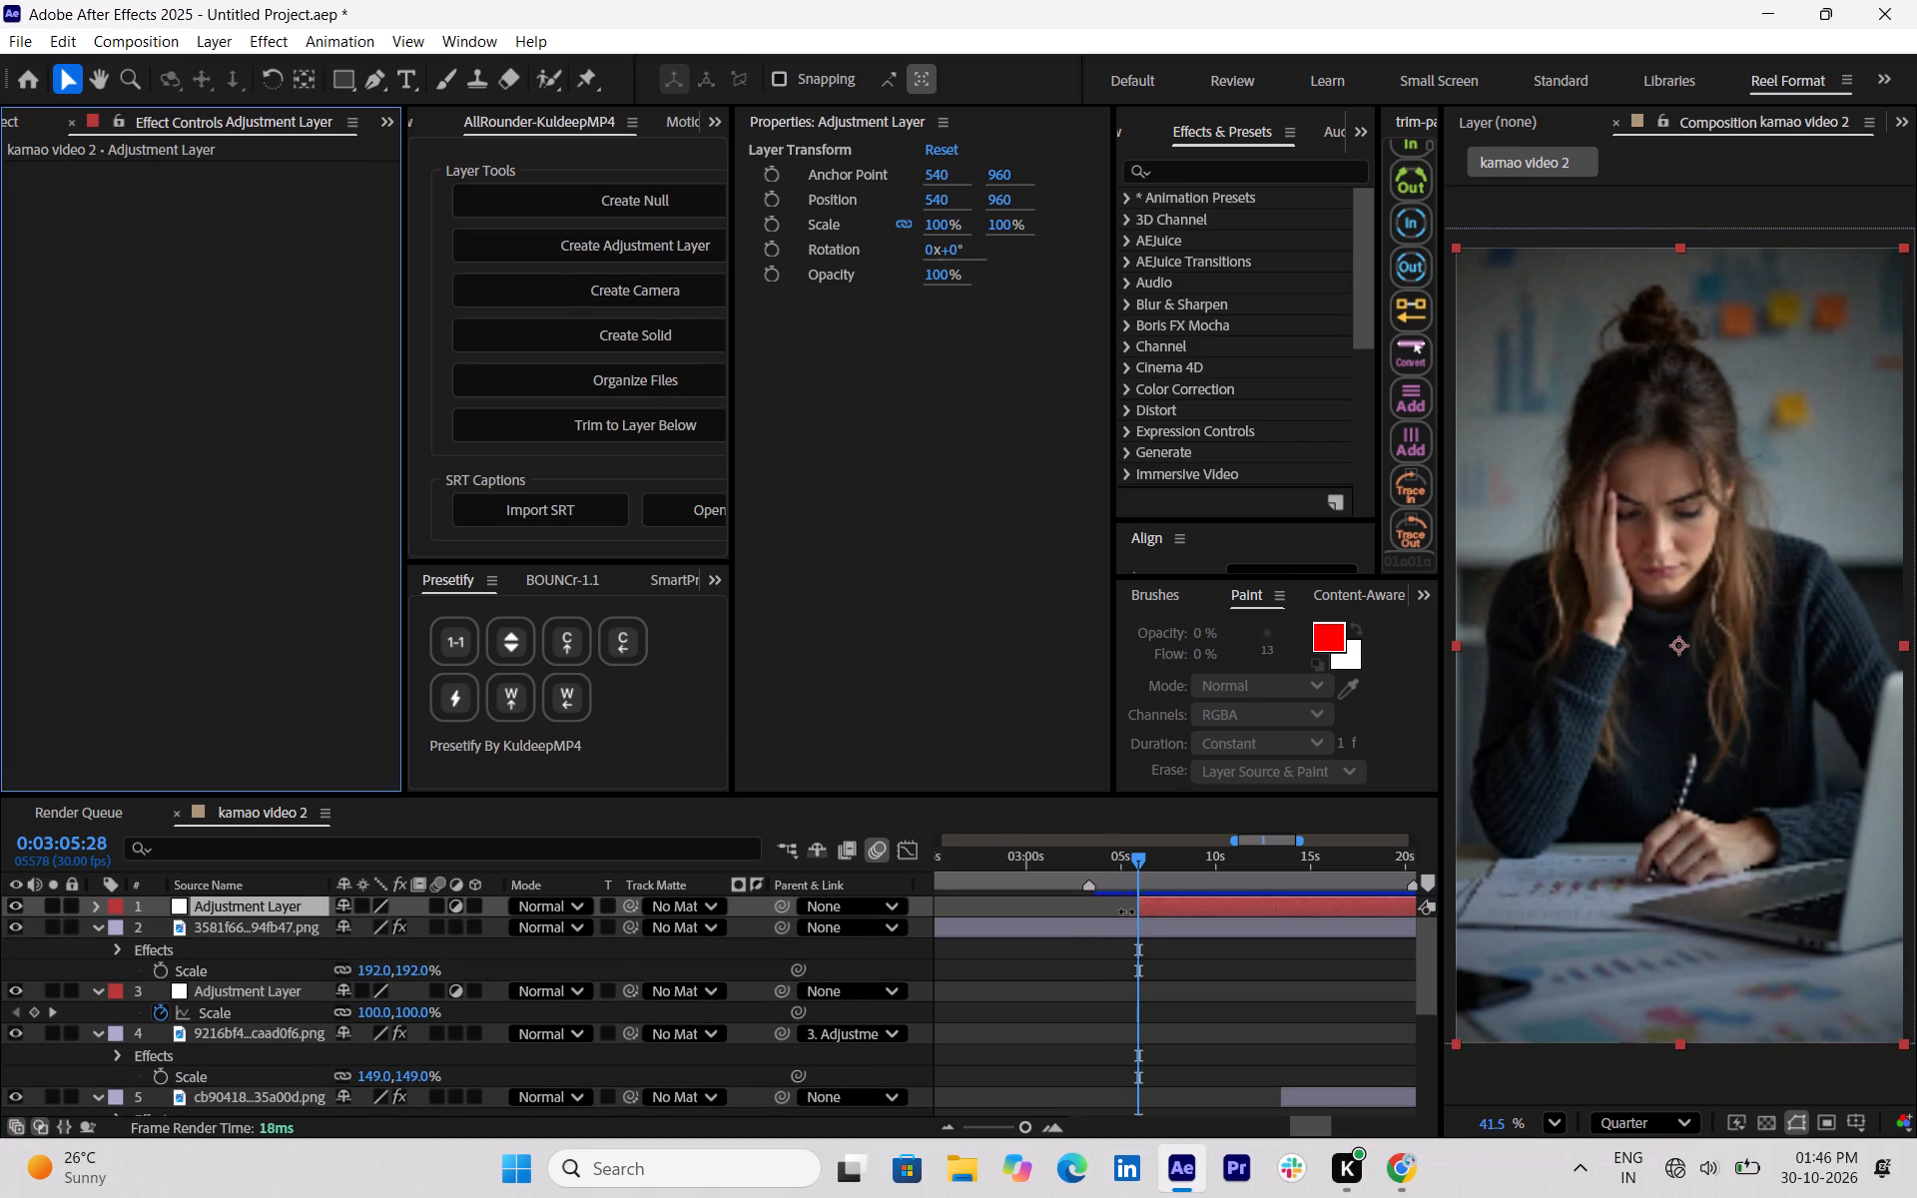
click(1129, 927)
key(alt+bracketleft)
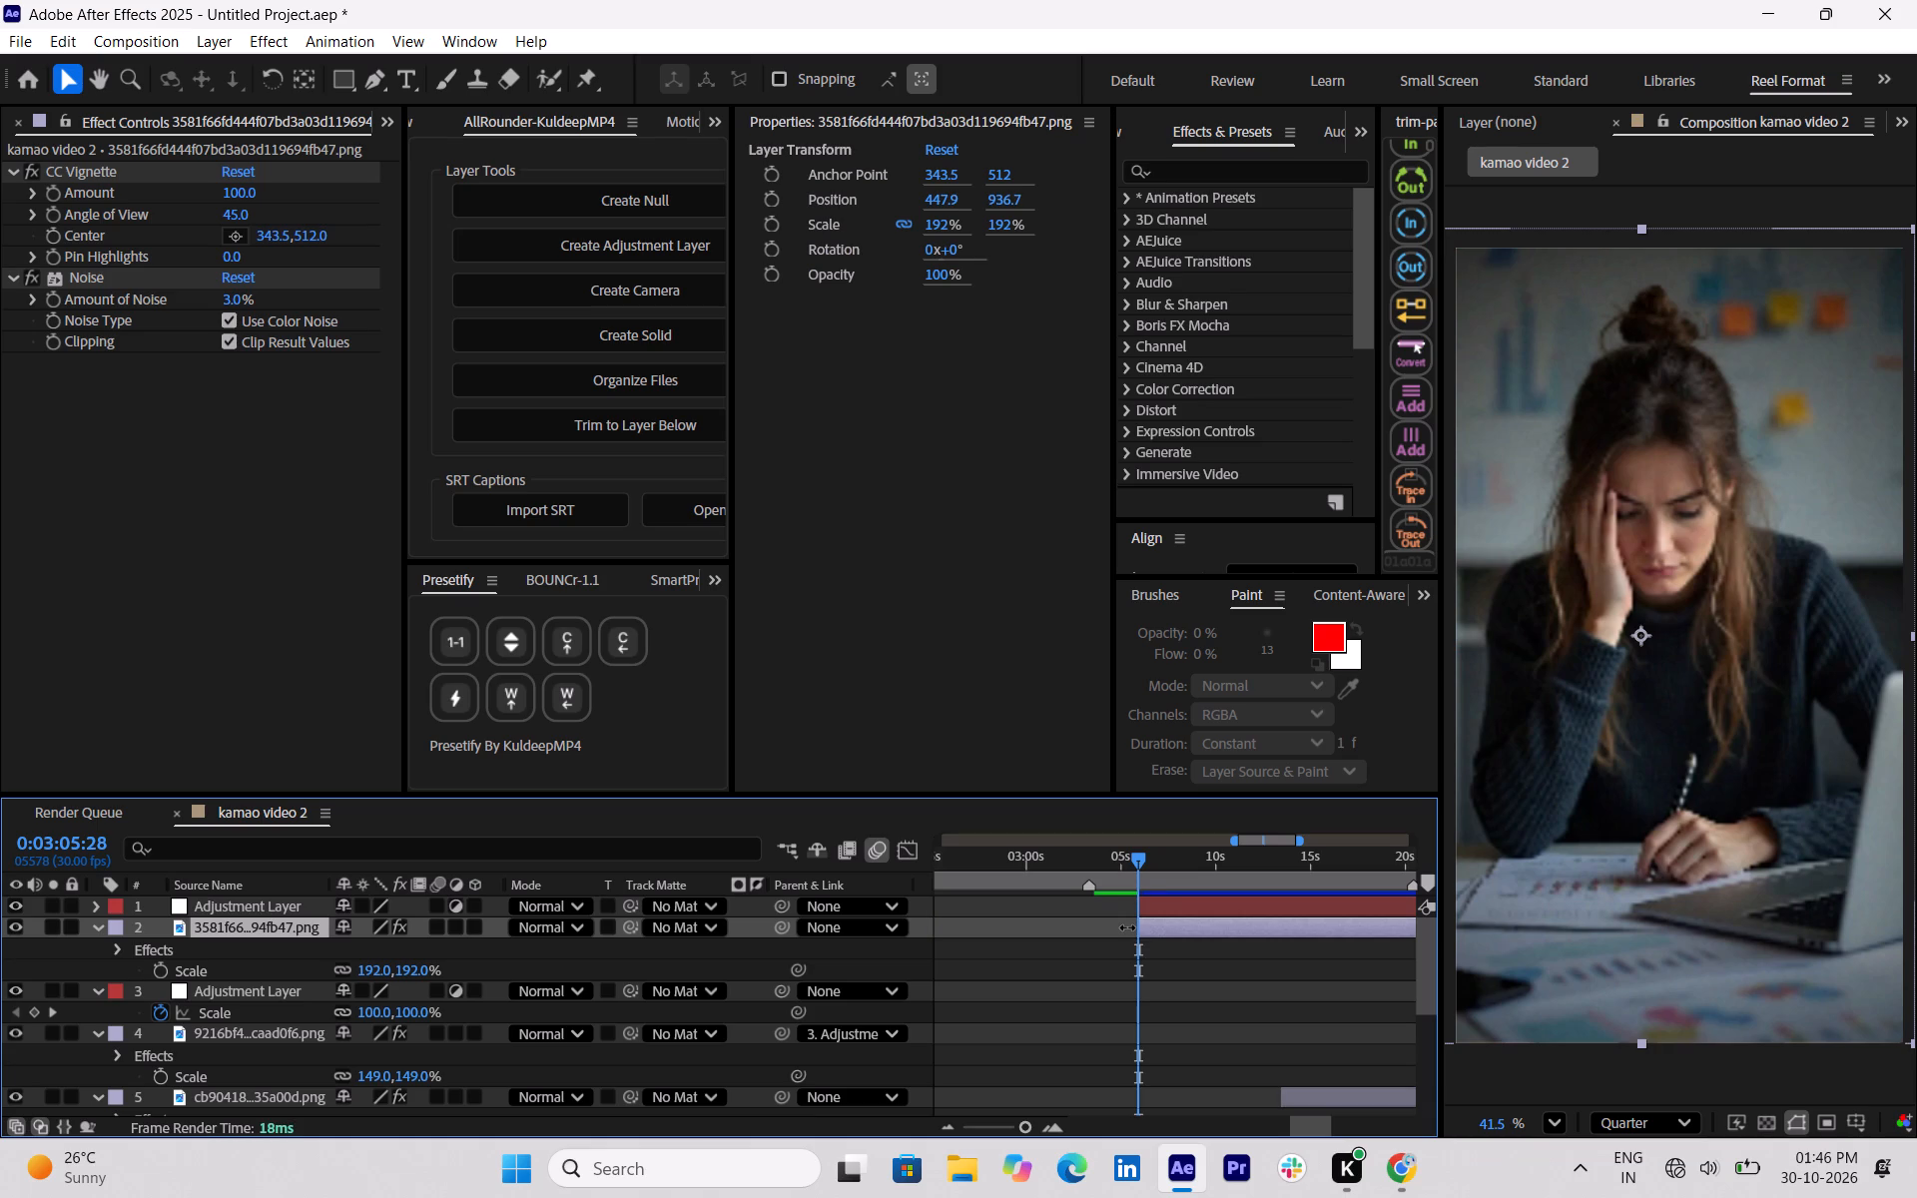
Parent the stressed-woman image layer to the new adjustment layer above it.
click(1152, 908)
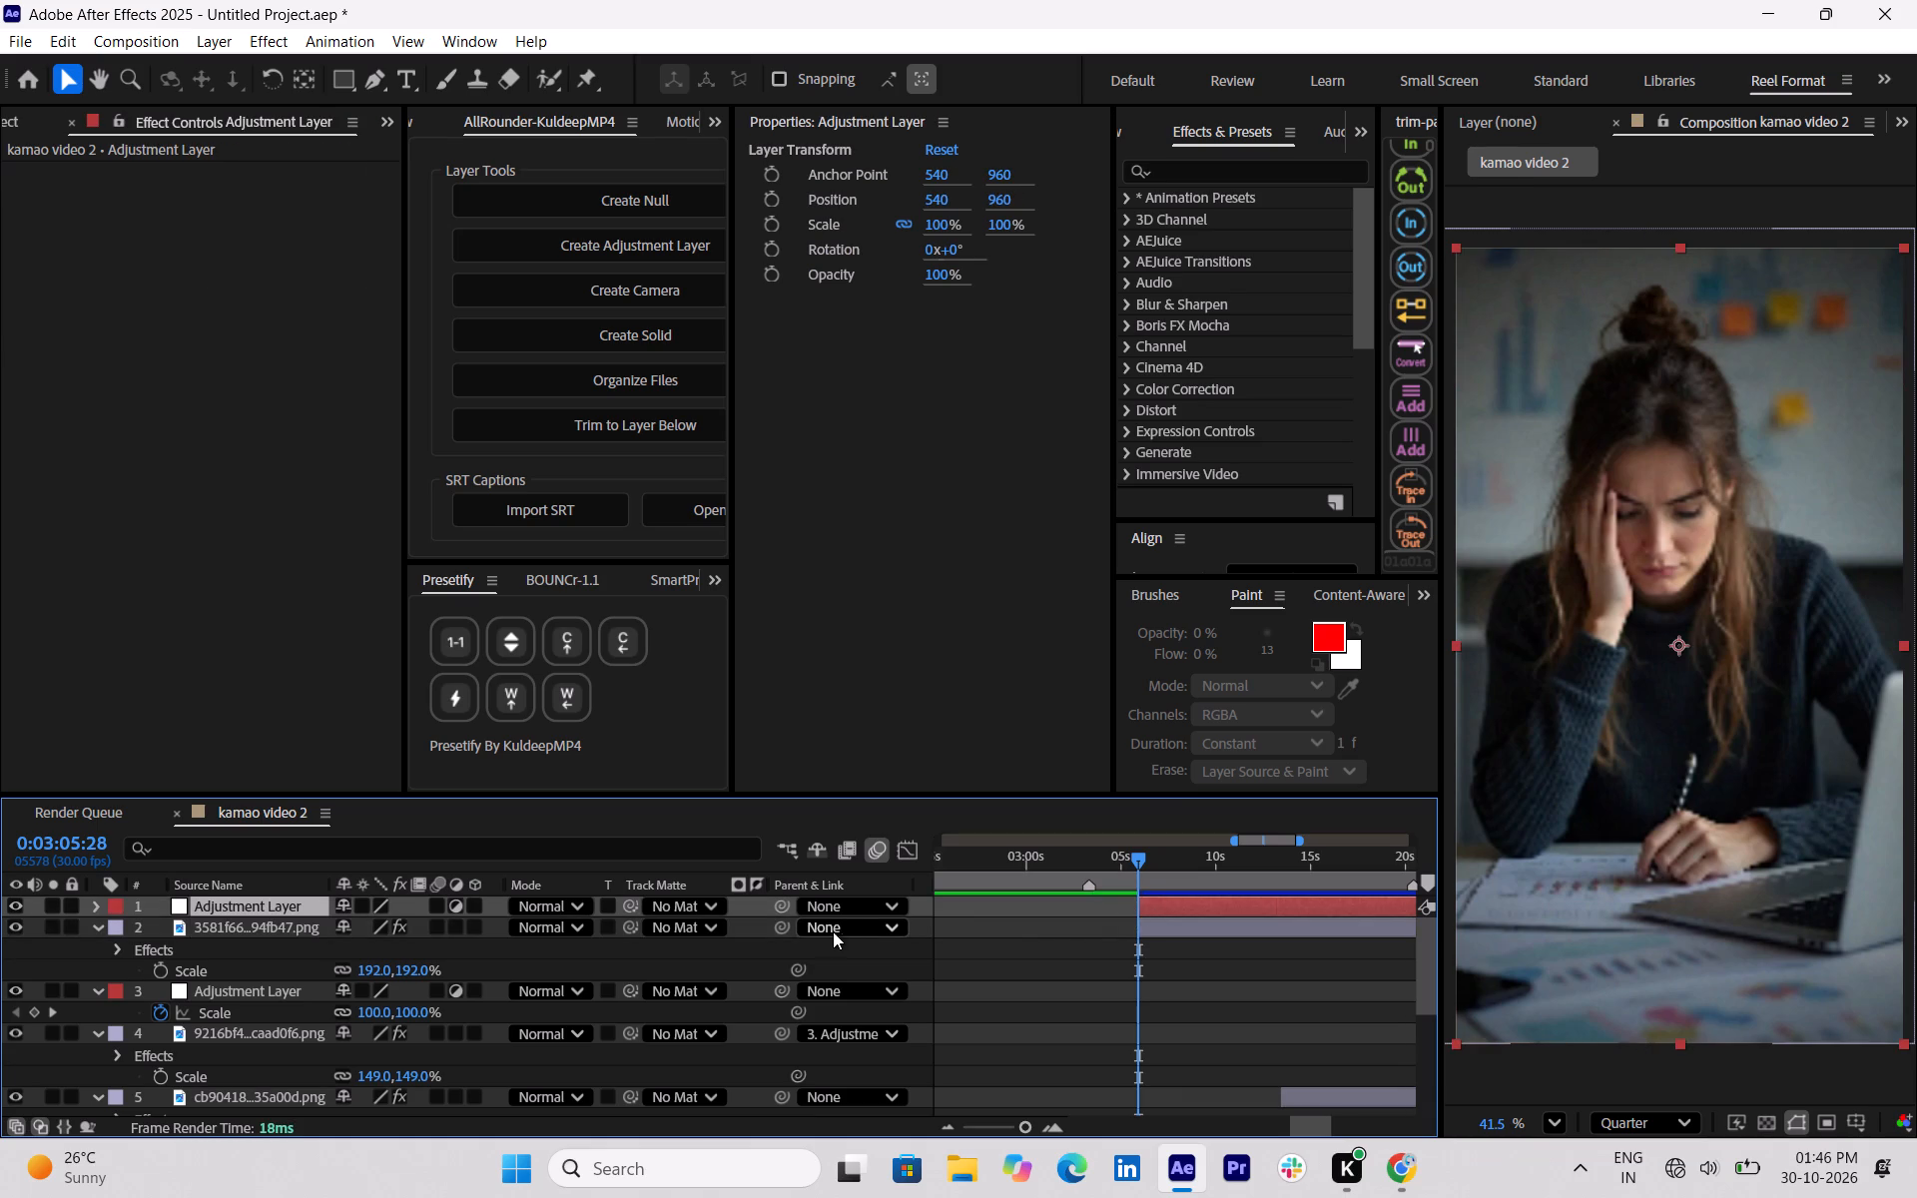
drag(778, 923, 245, 908)
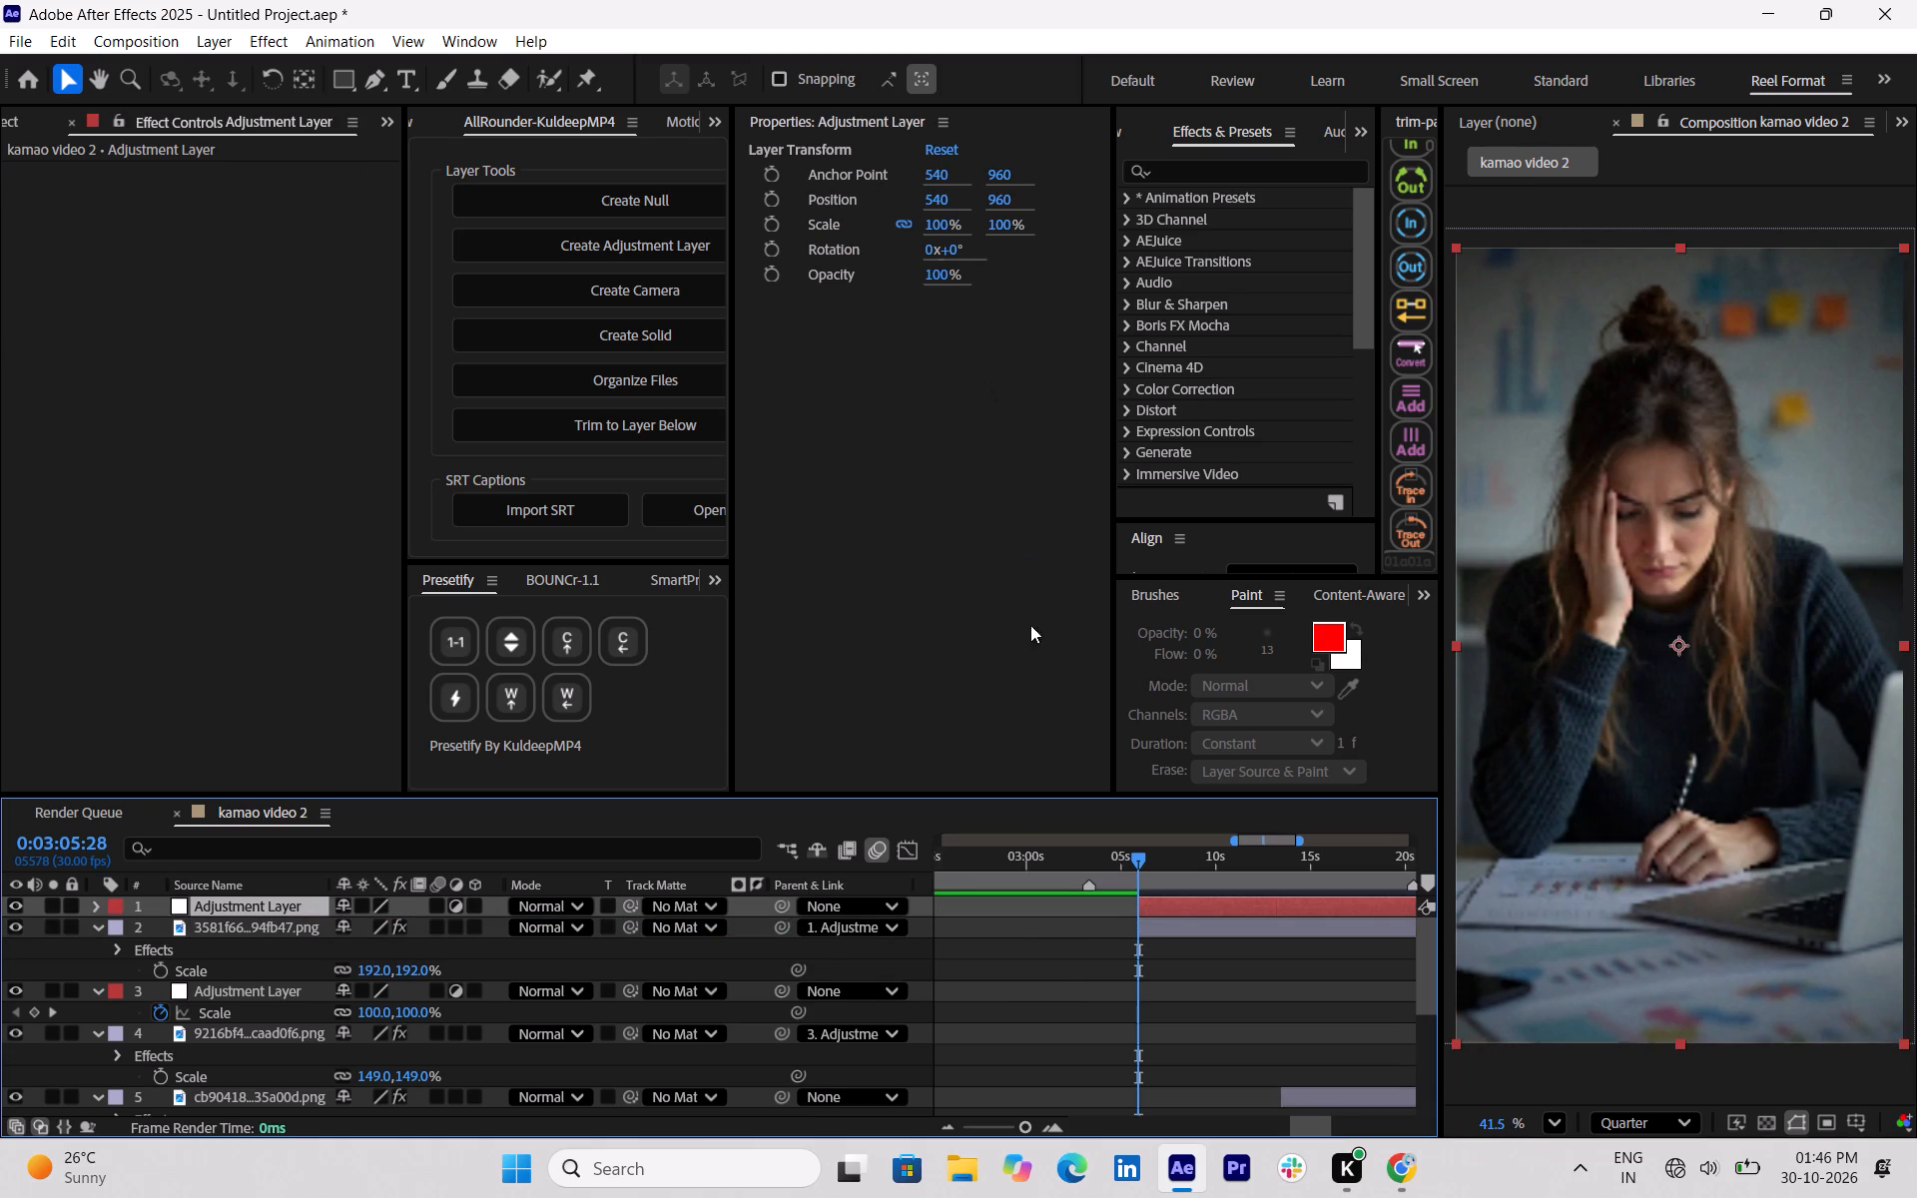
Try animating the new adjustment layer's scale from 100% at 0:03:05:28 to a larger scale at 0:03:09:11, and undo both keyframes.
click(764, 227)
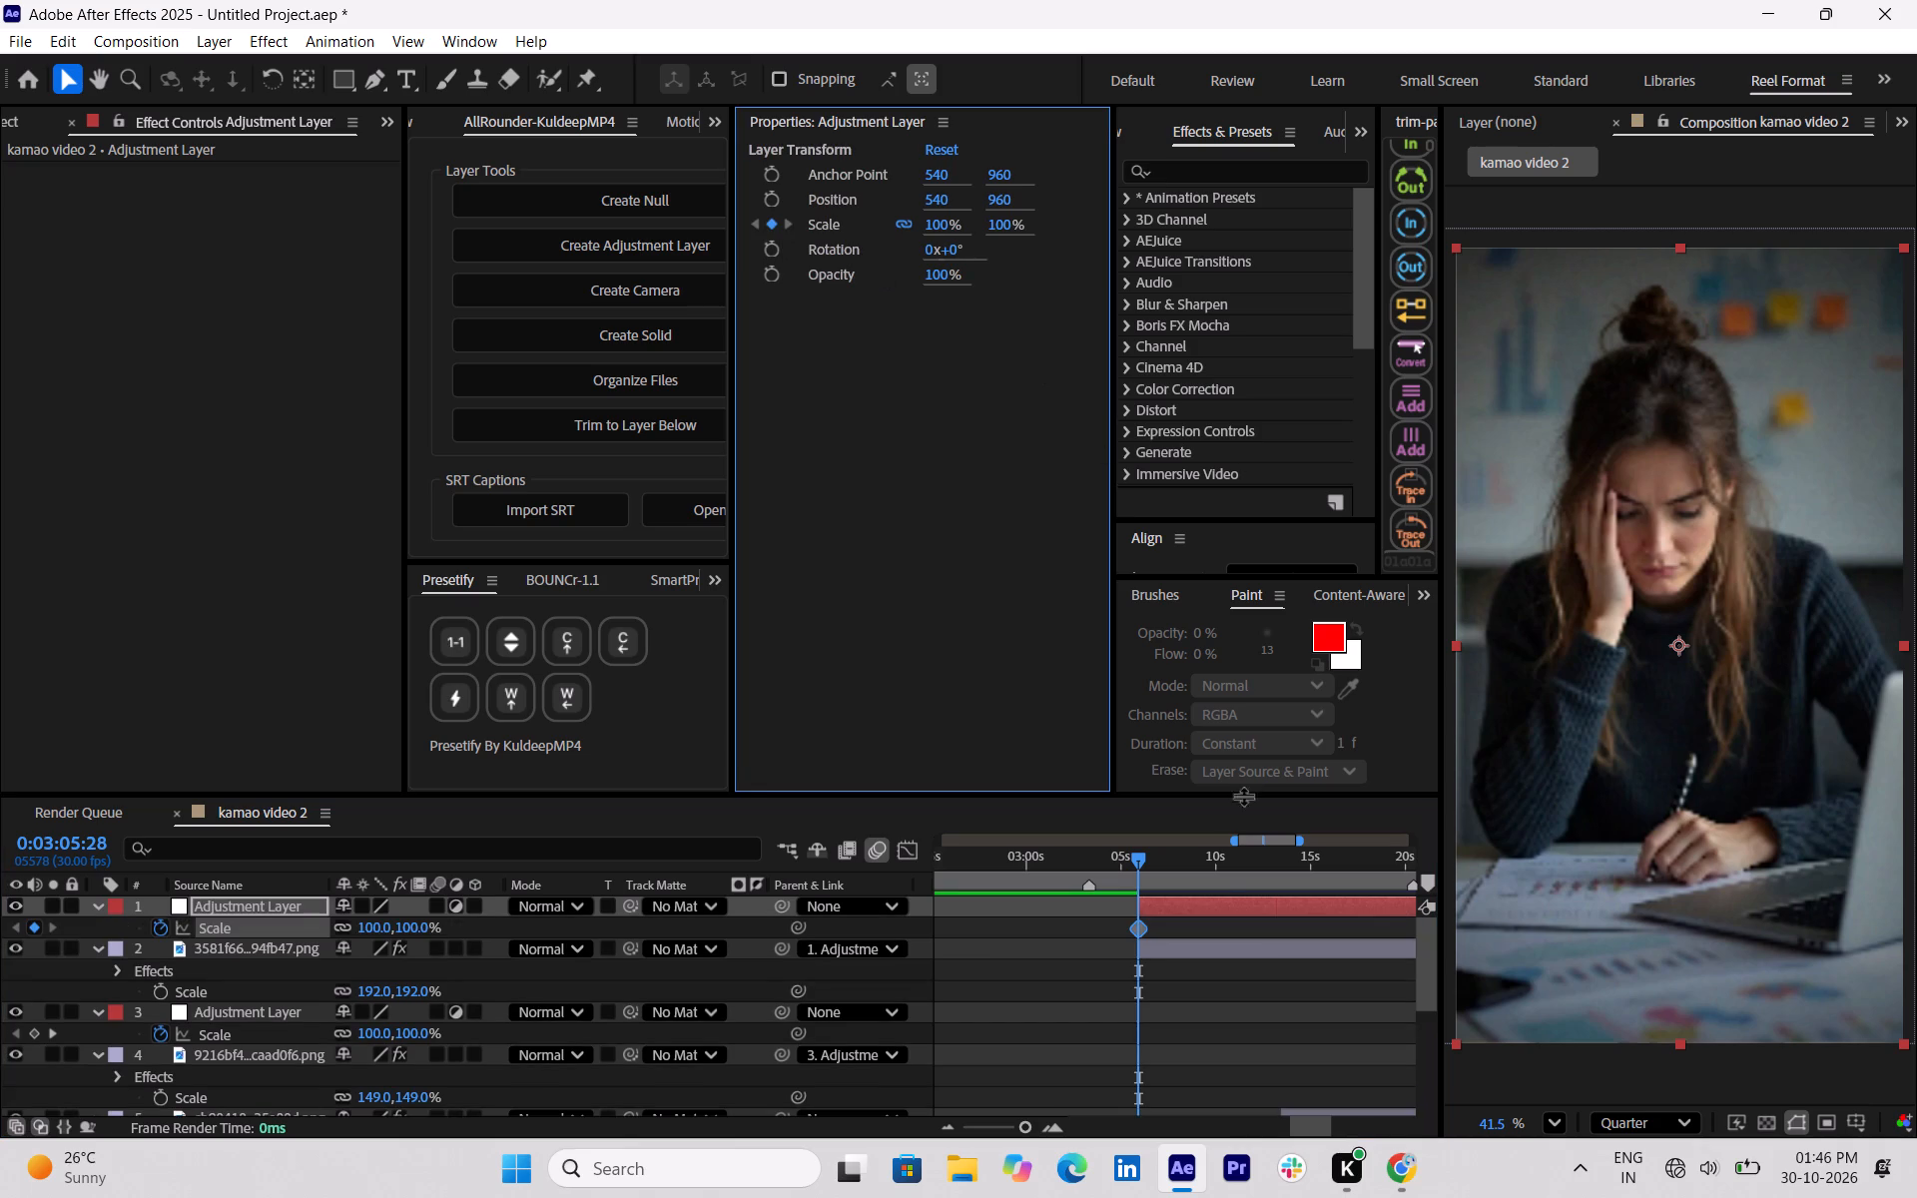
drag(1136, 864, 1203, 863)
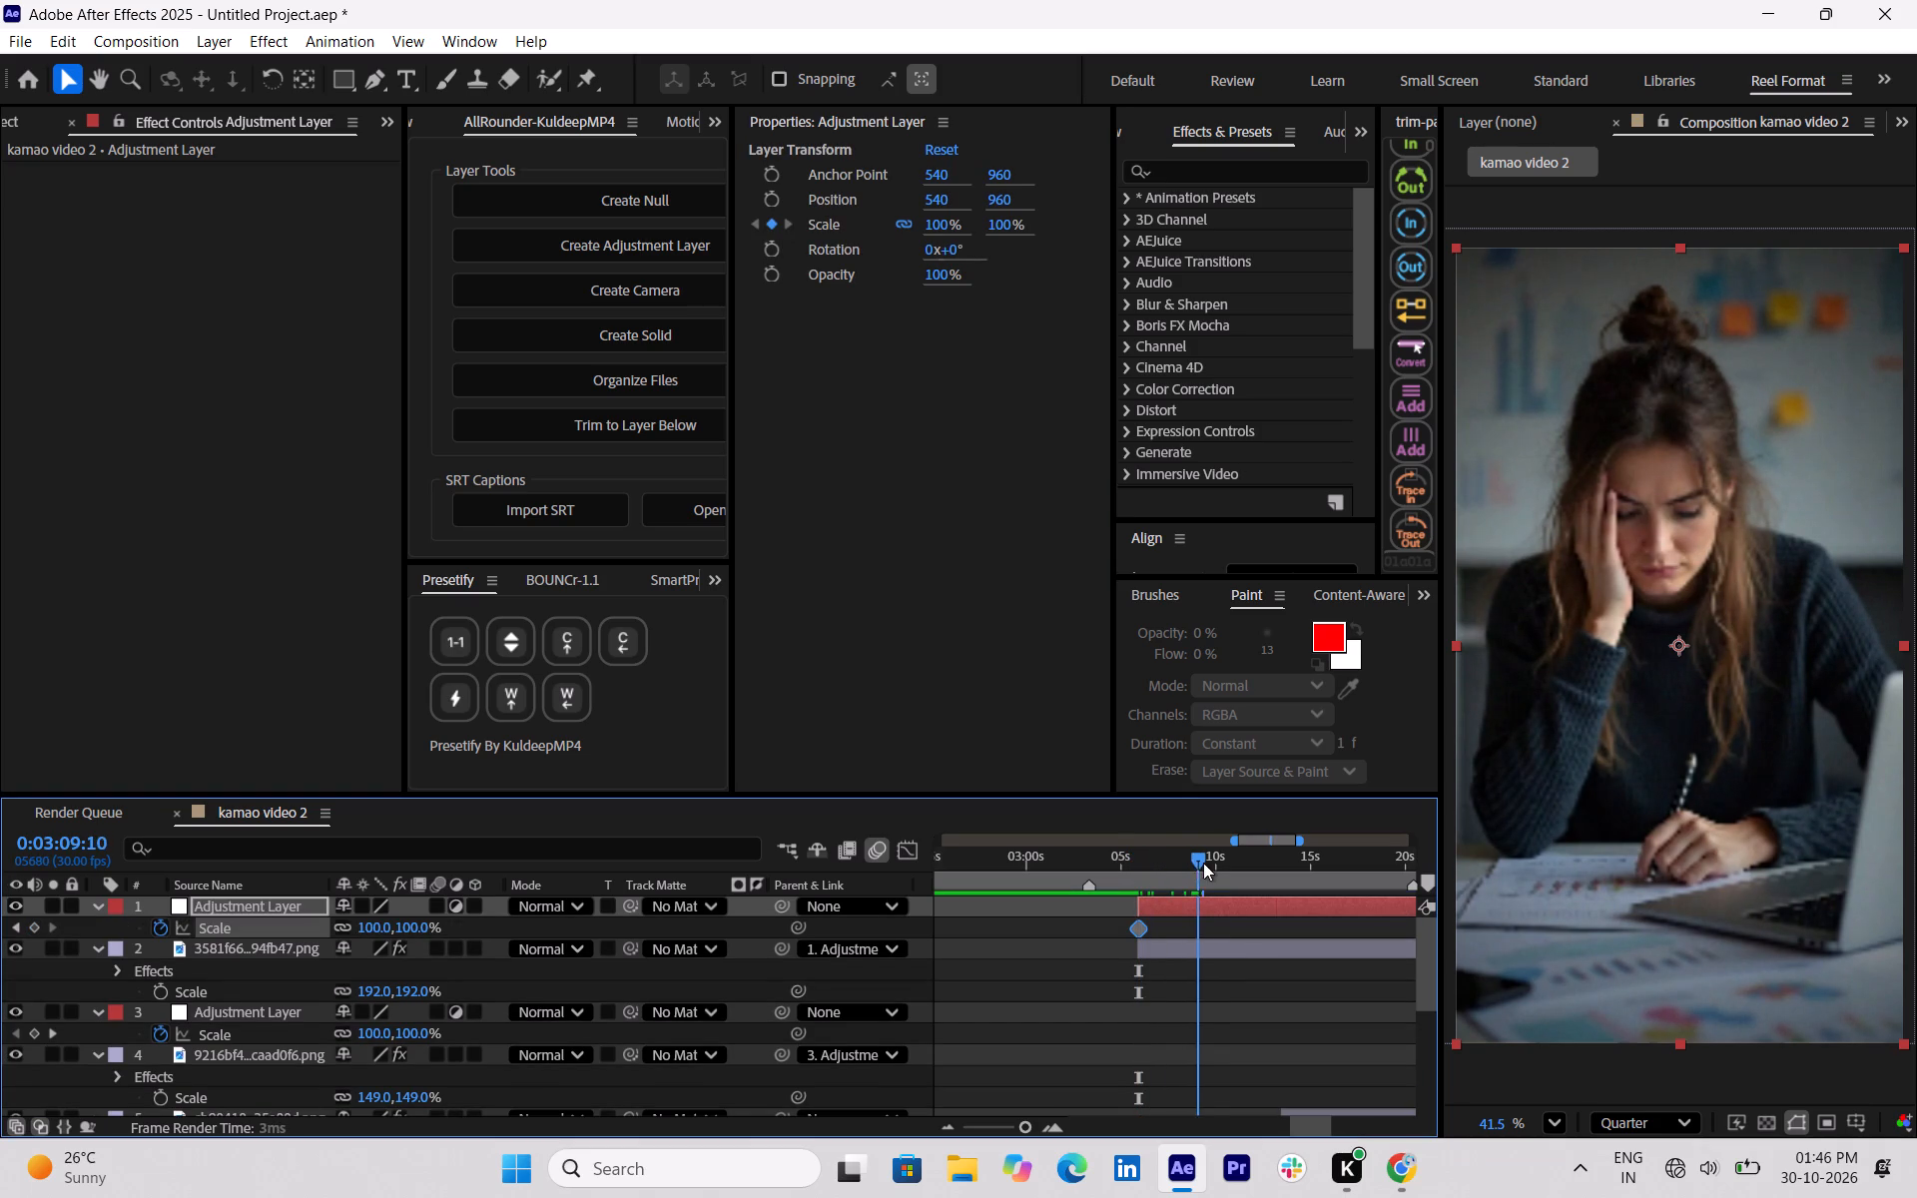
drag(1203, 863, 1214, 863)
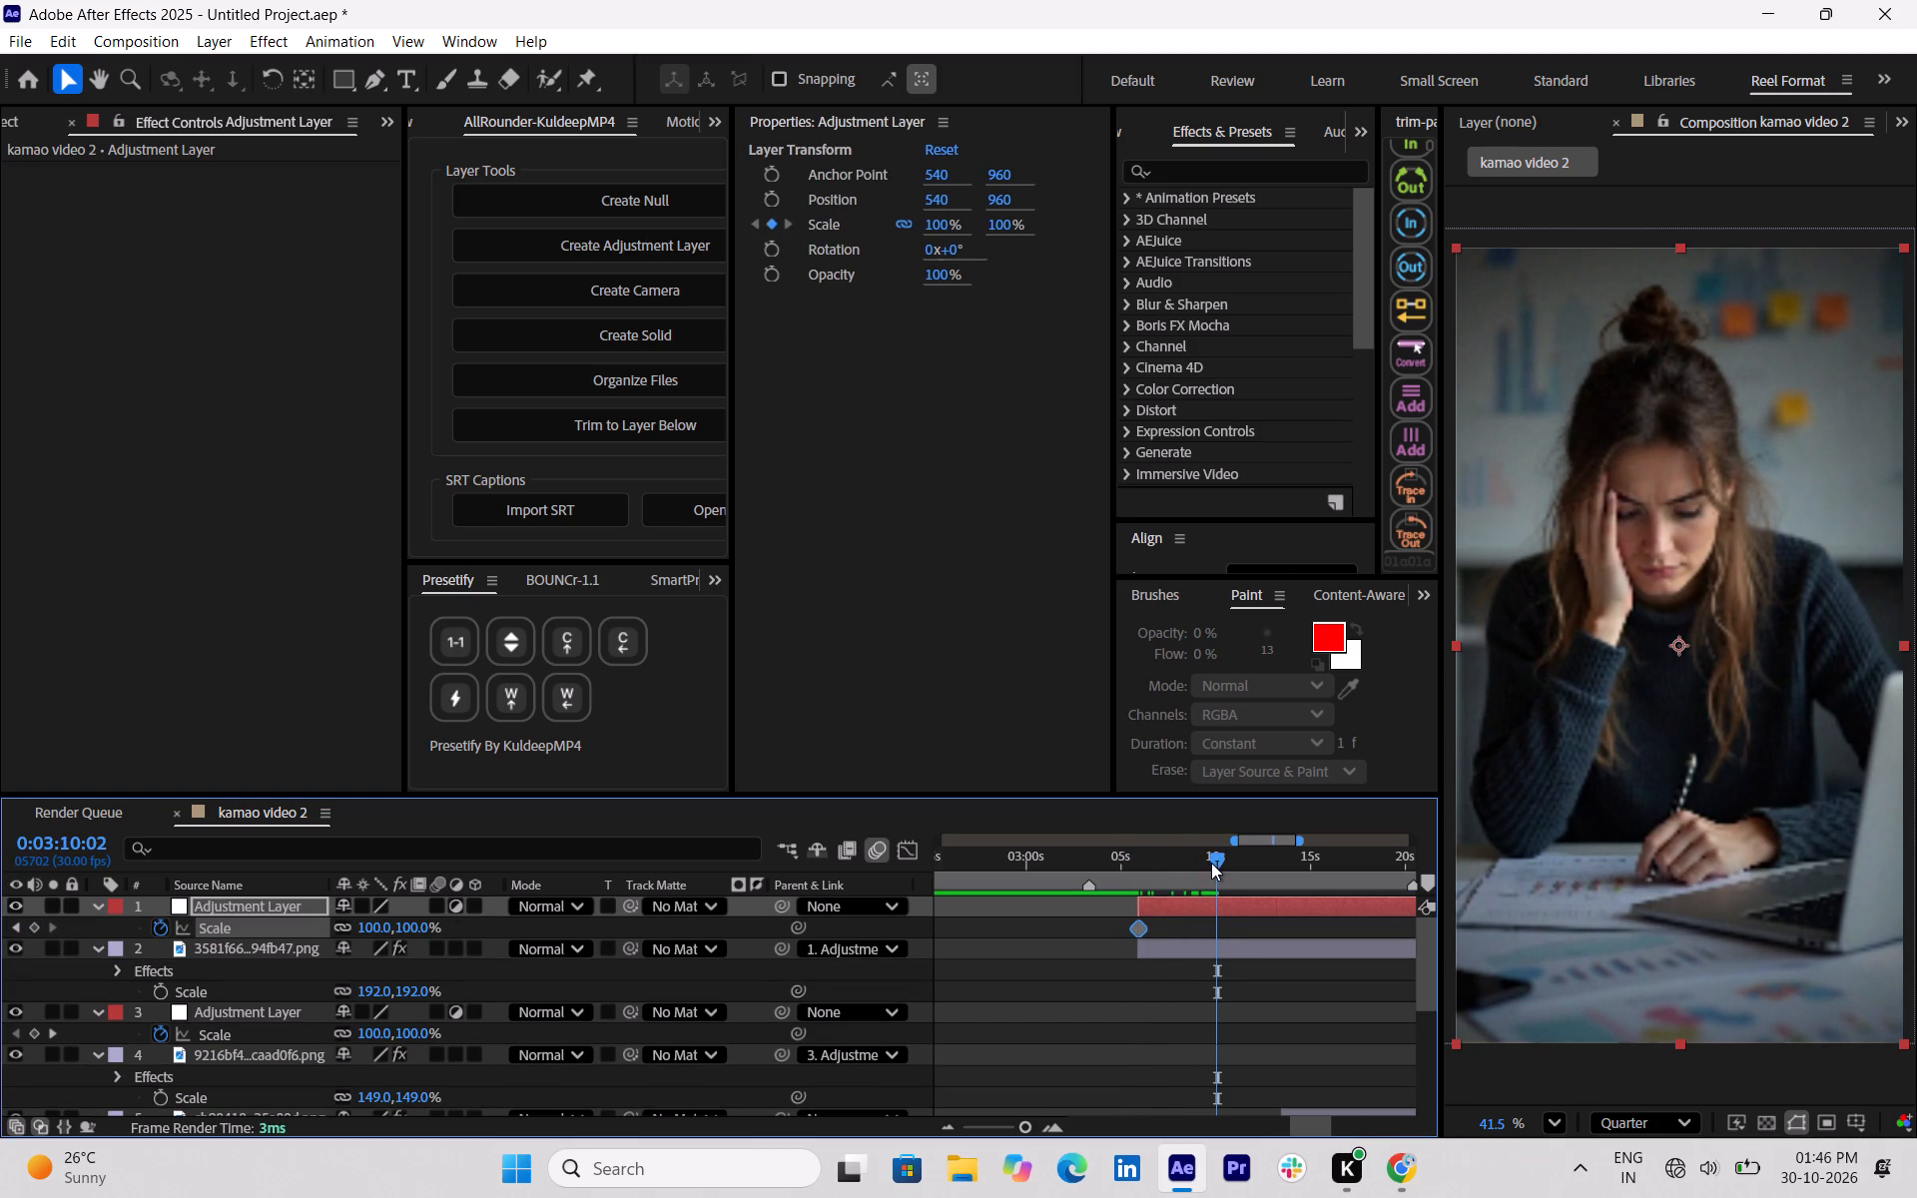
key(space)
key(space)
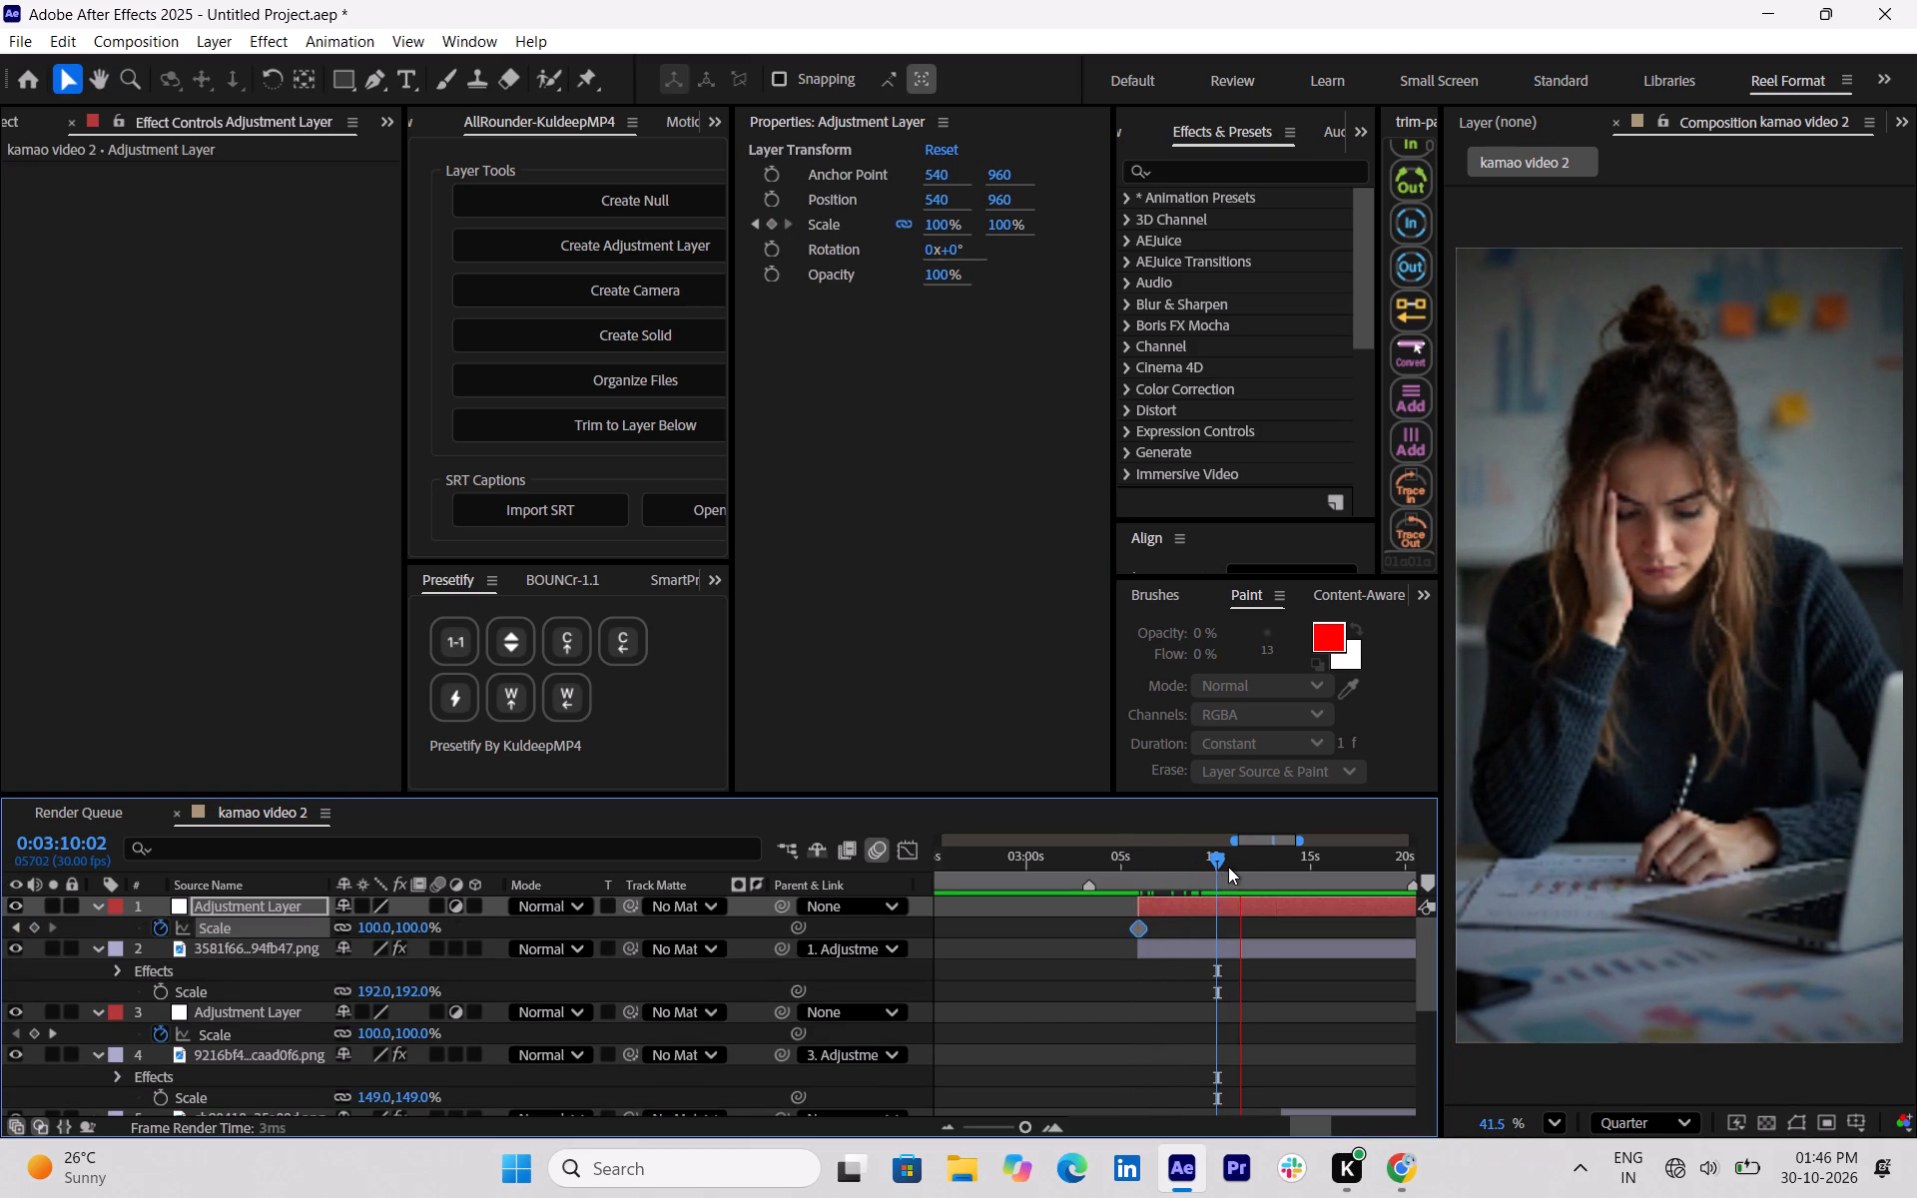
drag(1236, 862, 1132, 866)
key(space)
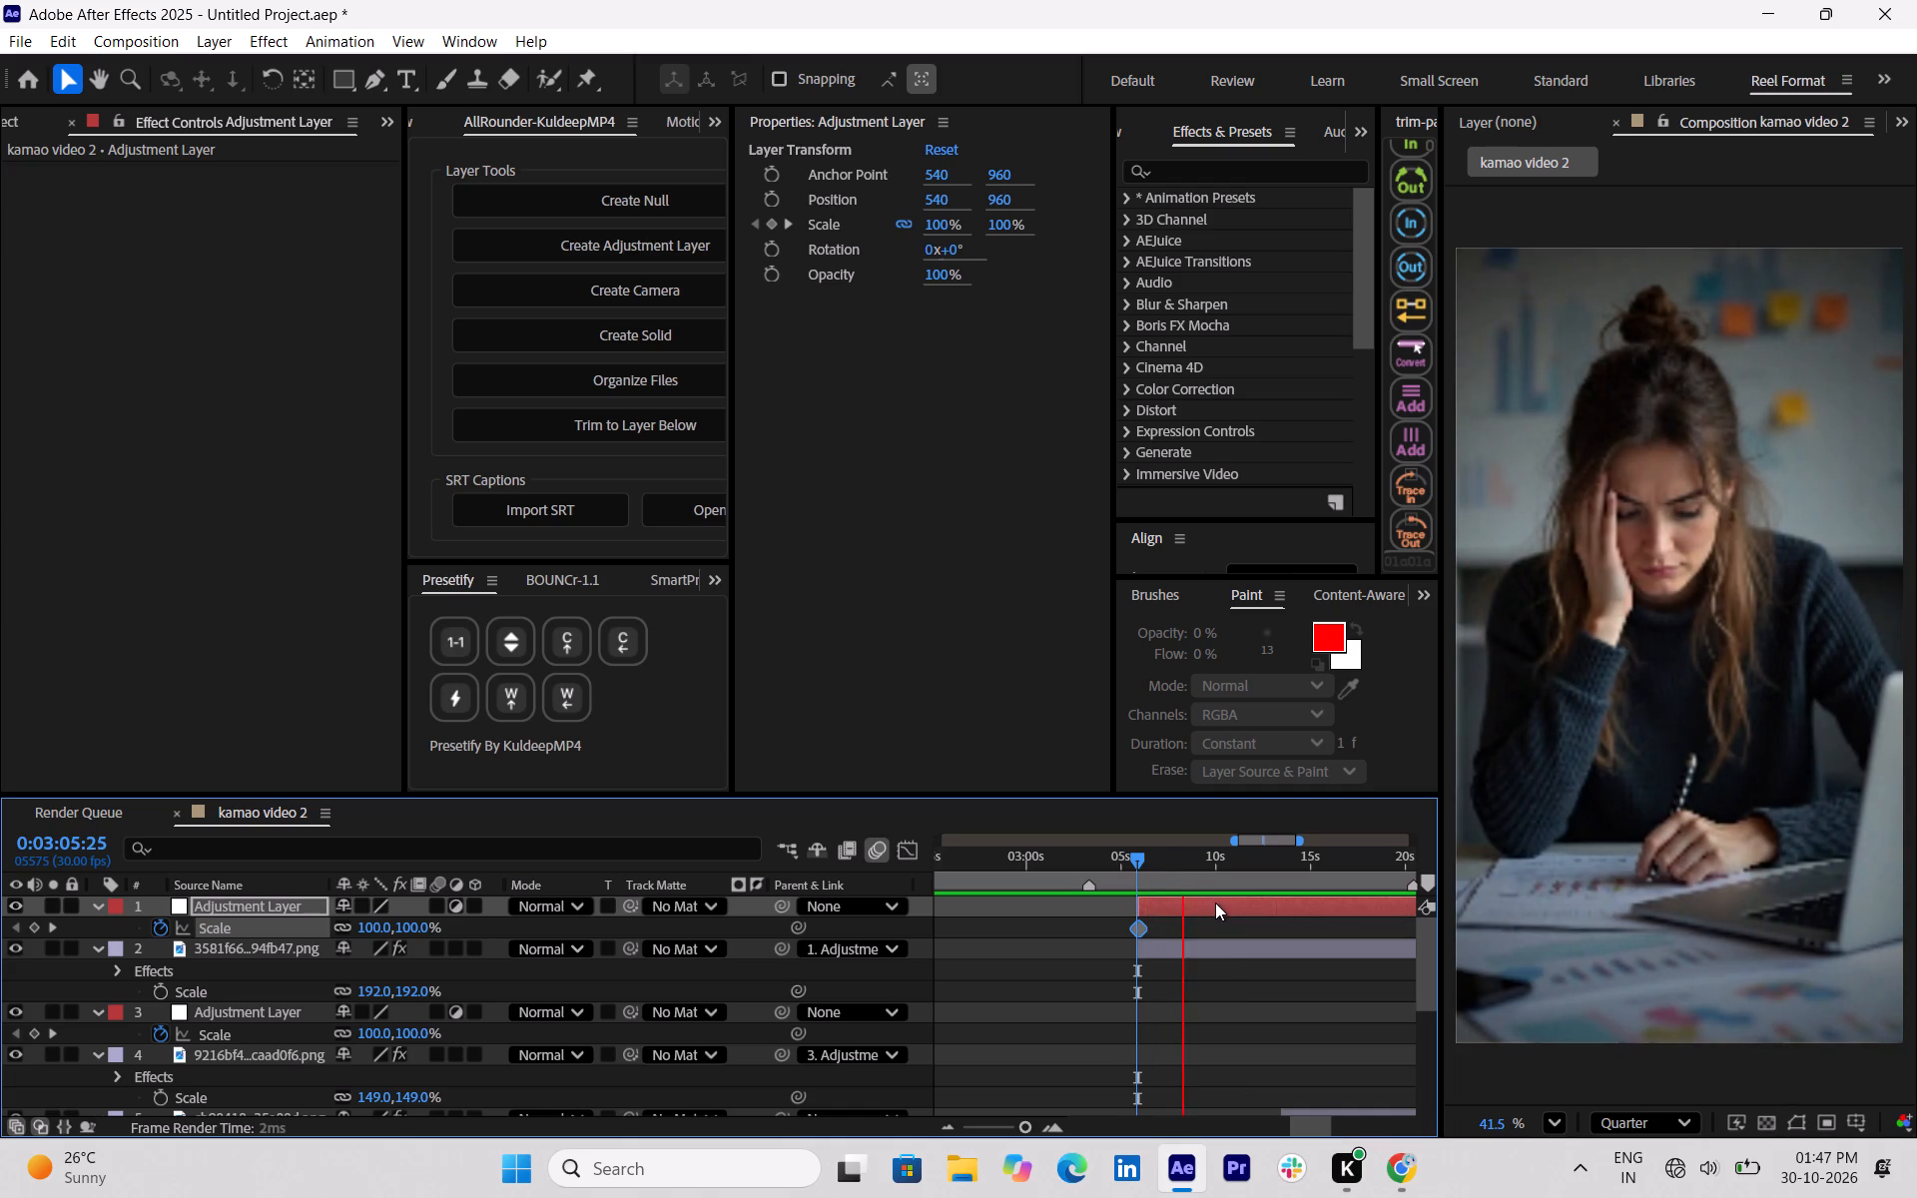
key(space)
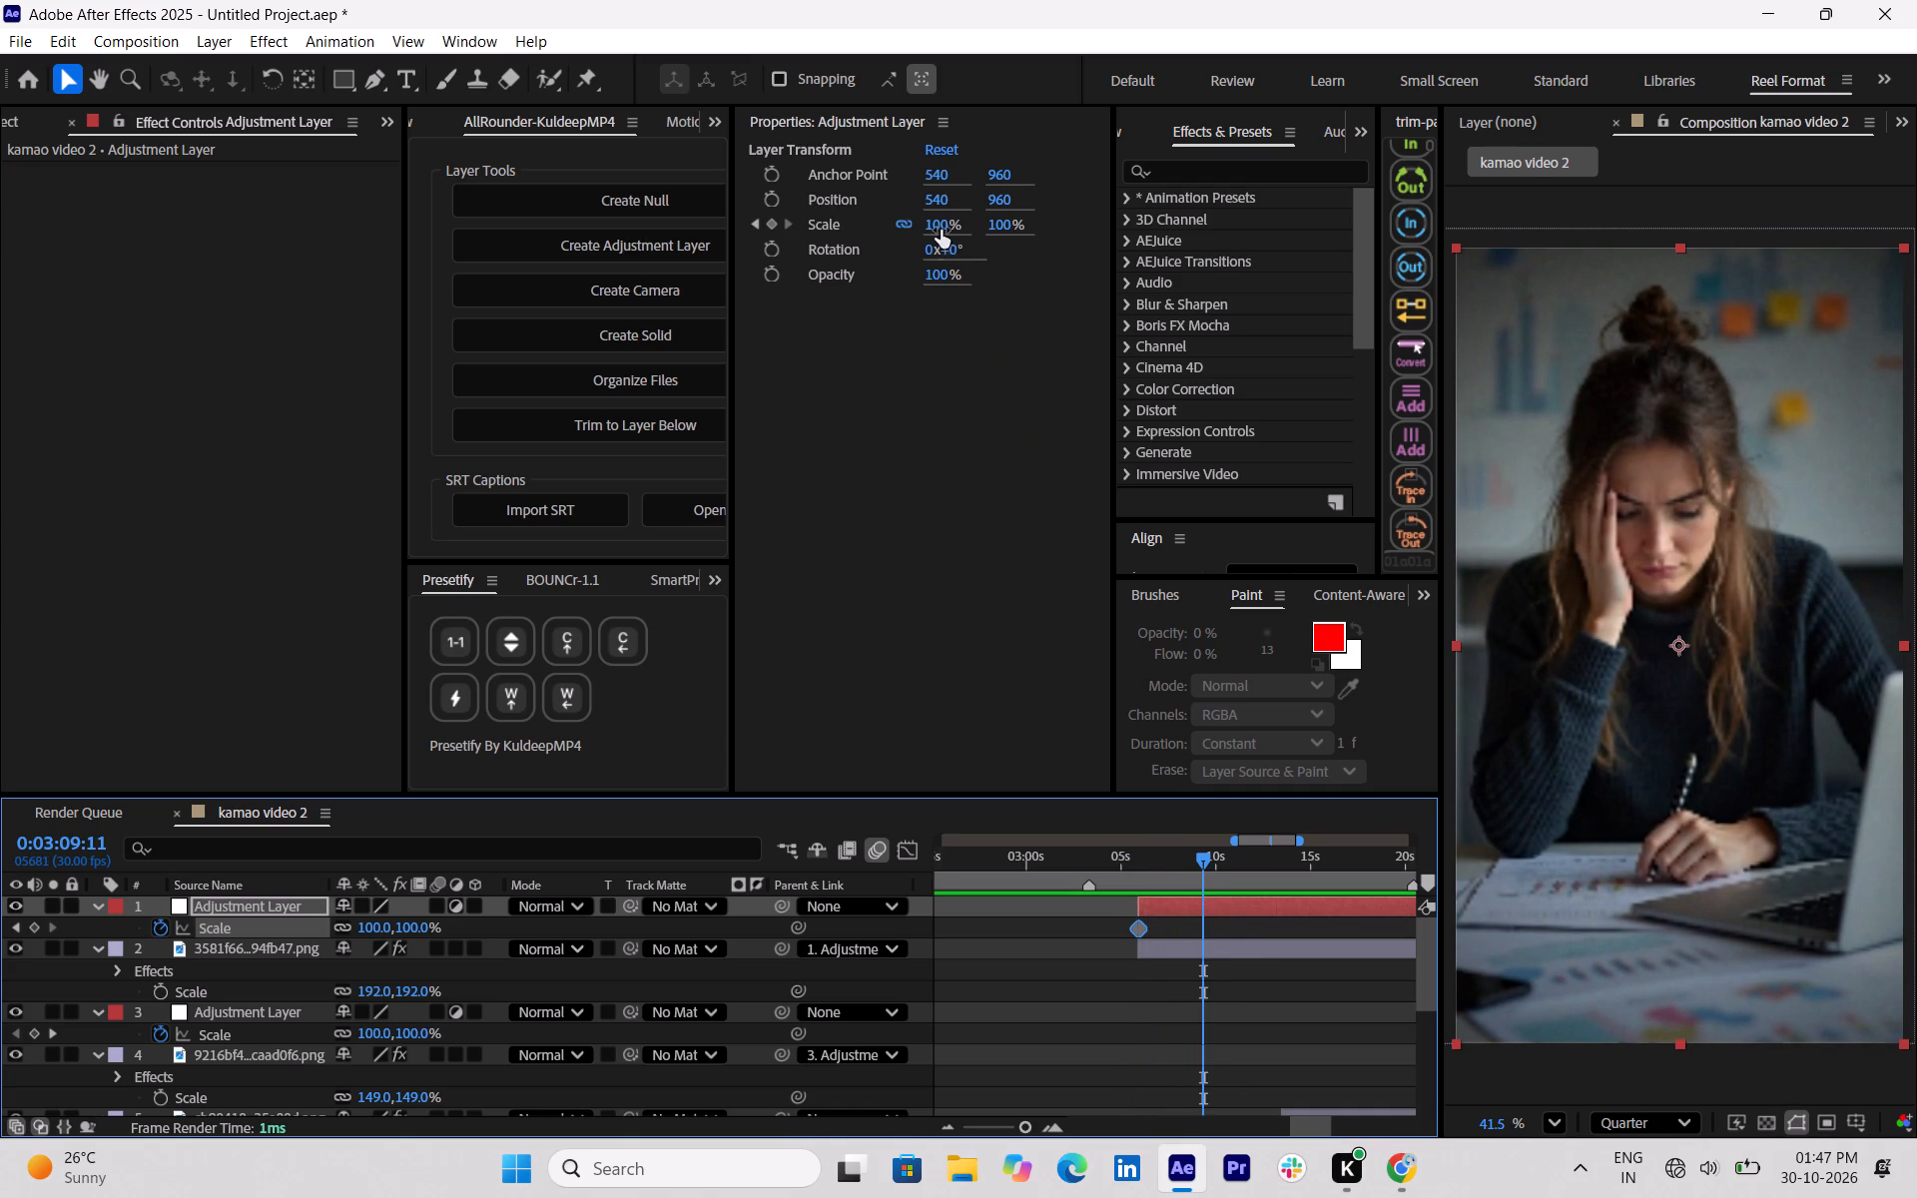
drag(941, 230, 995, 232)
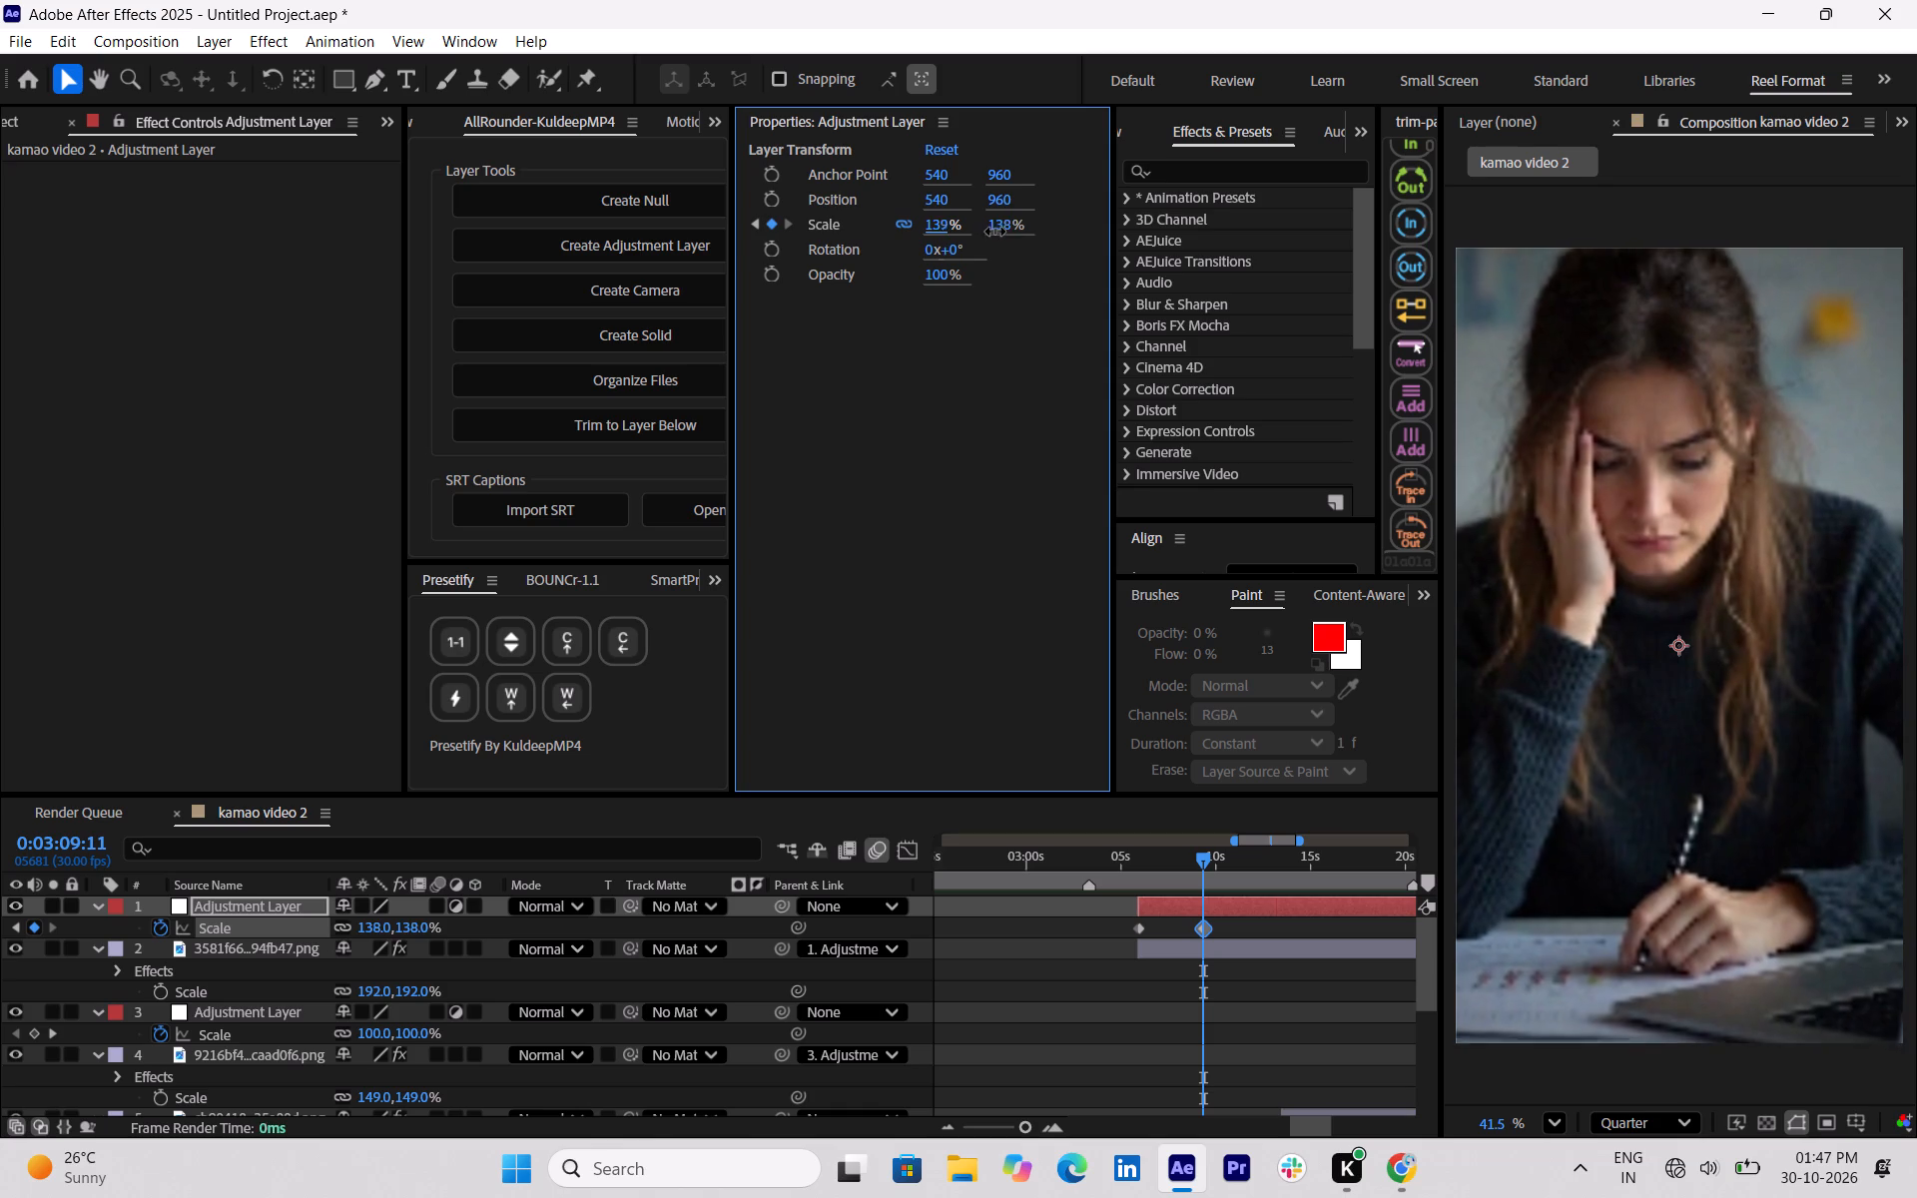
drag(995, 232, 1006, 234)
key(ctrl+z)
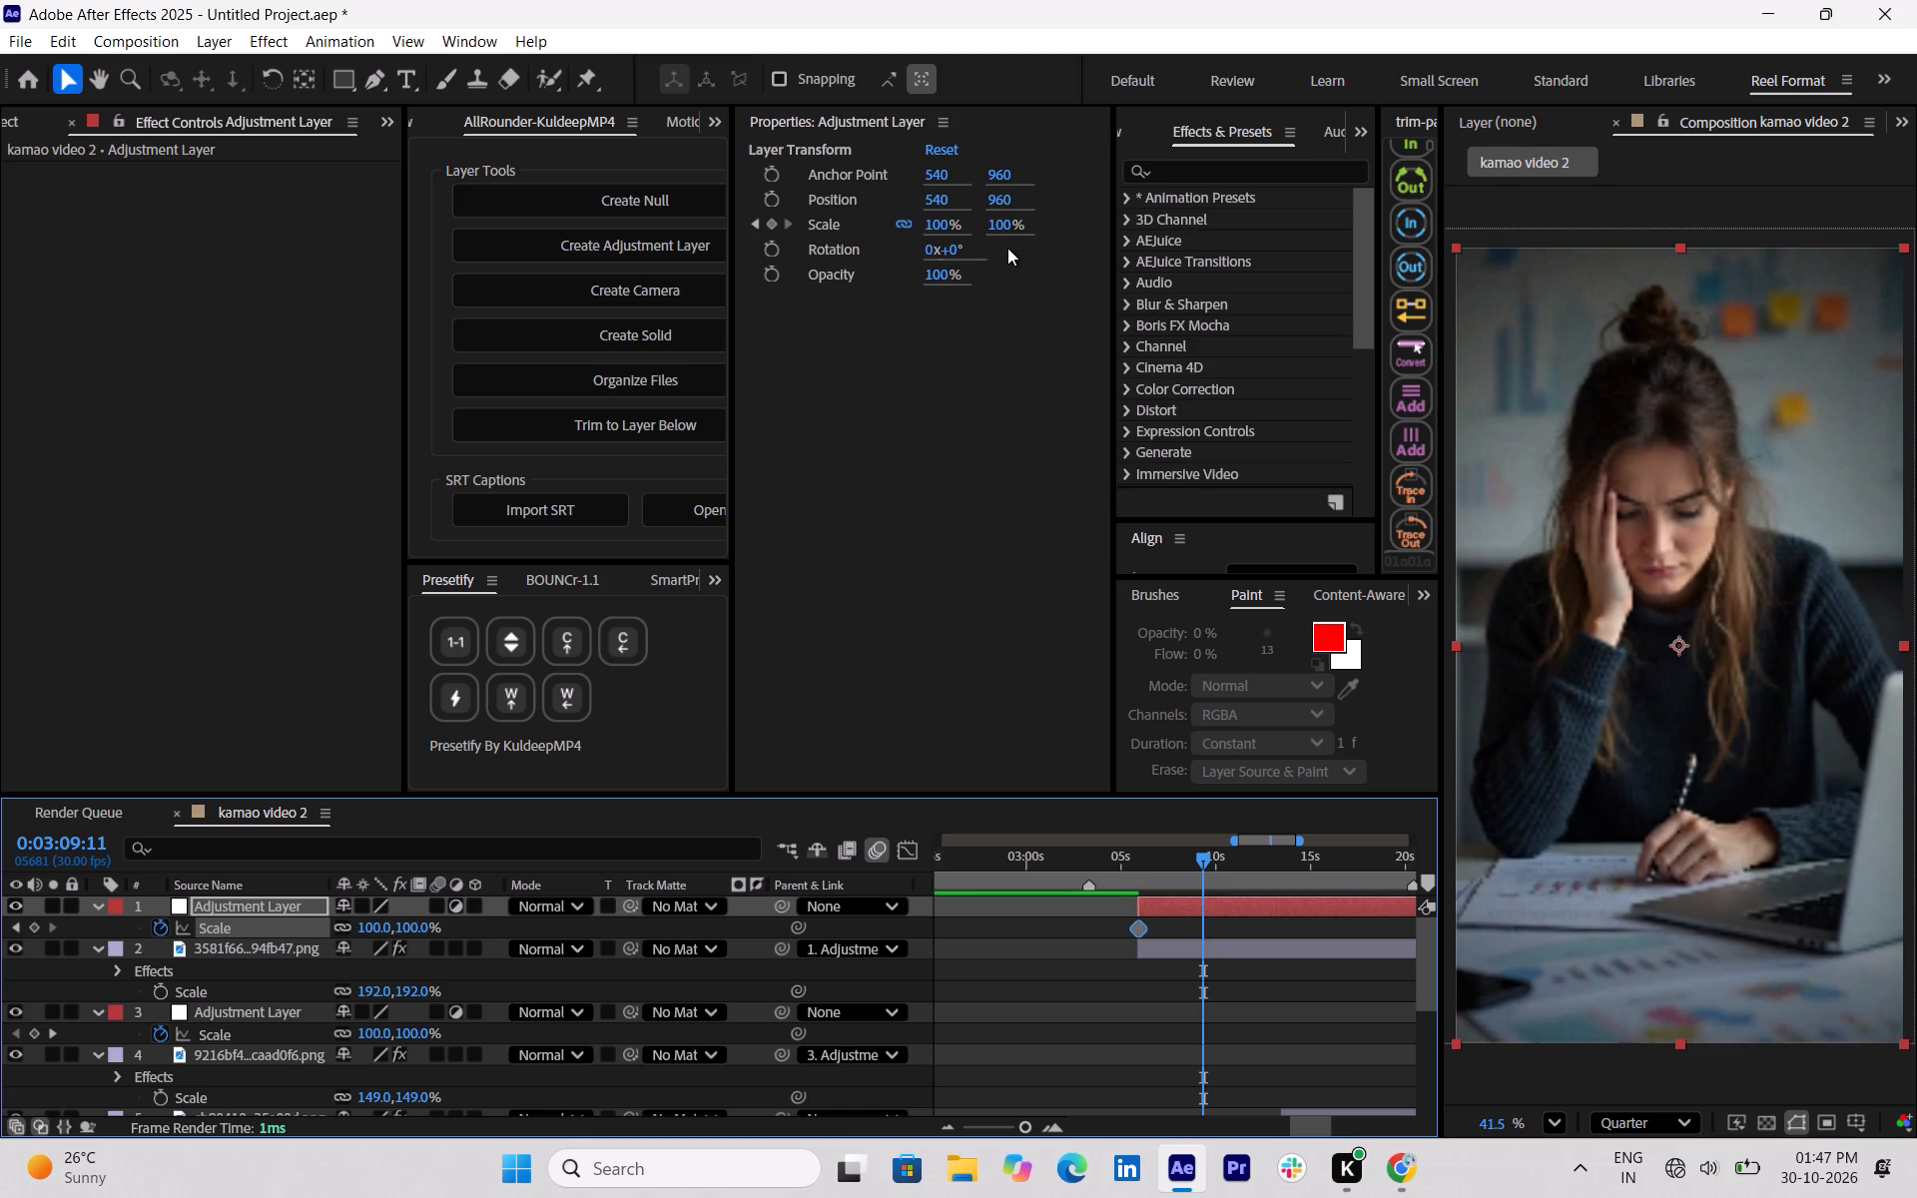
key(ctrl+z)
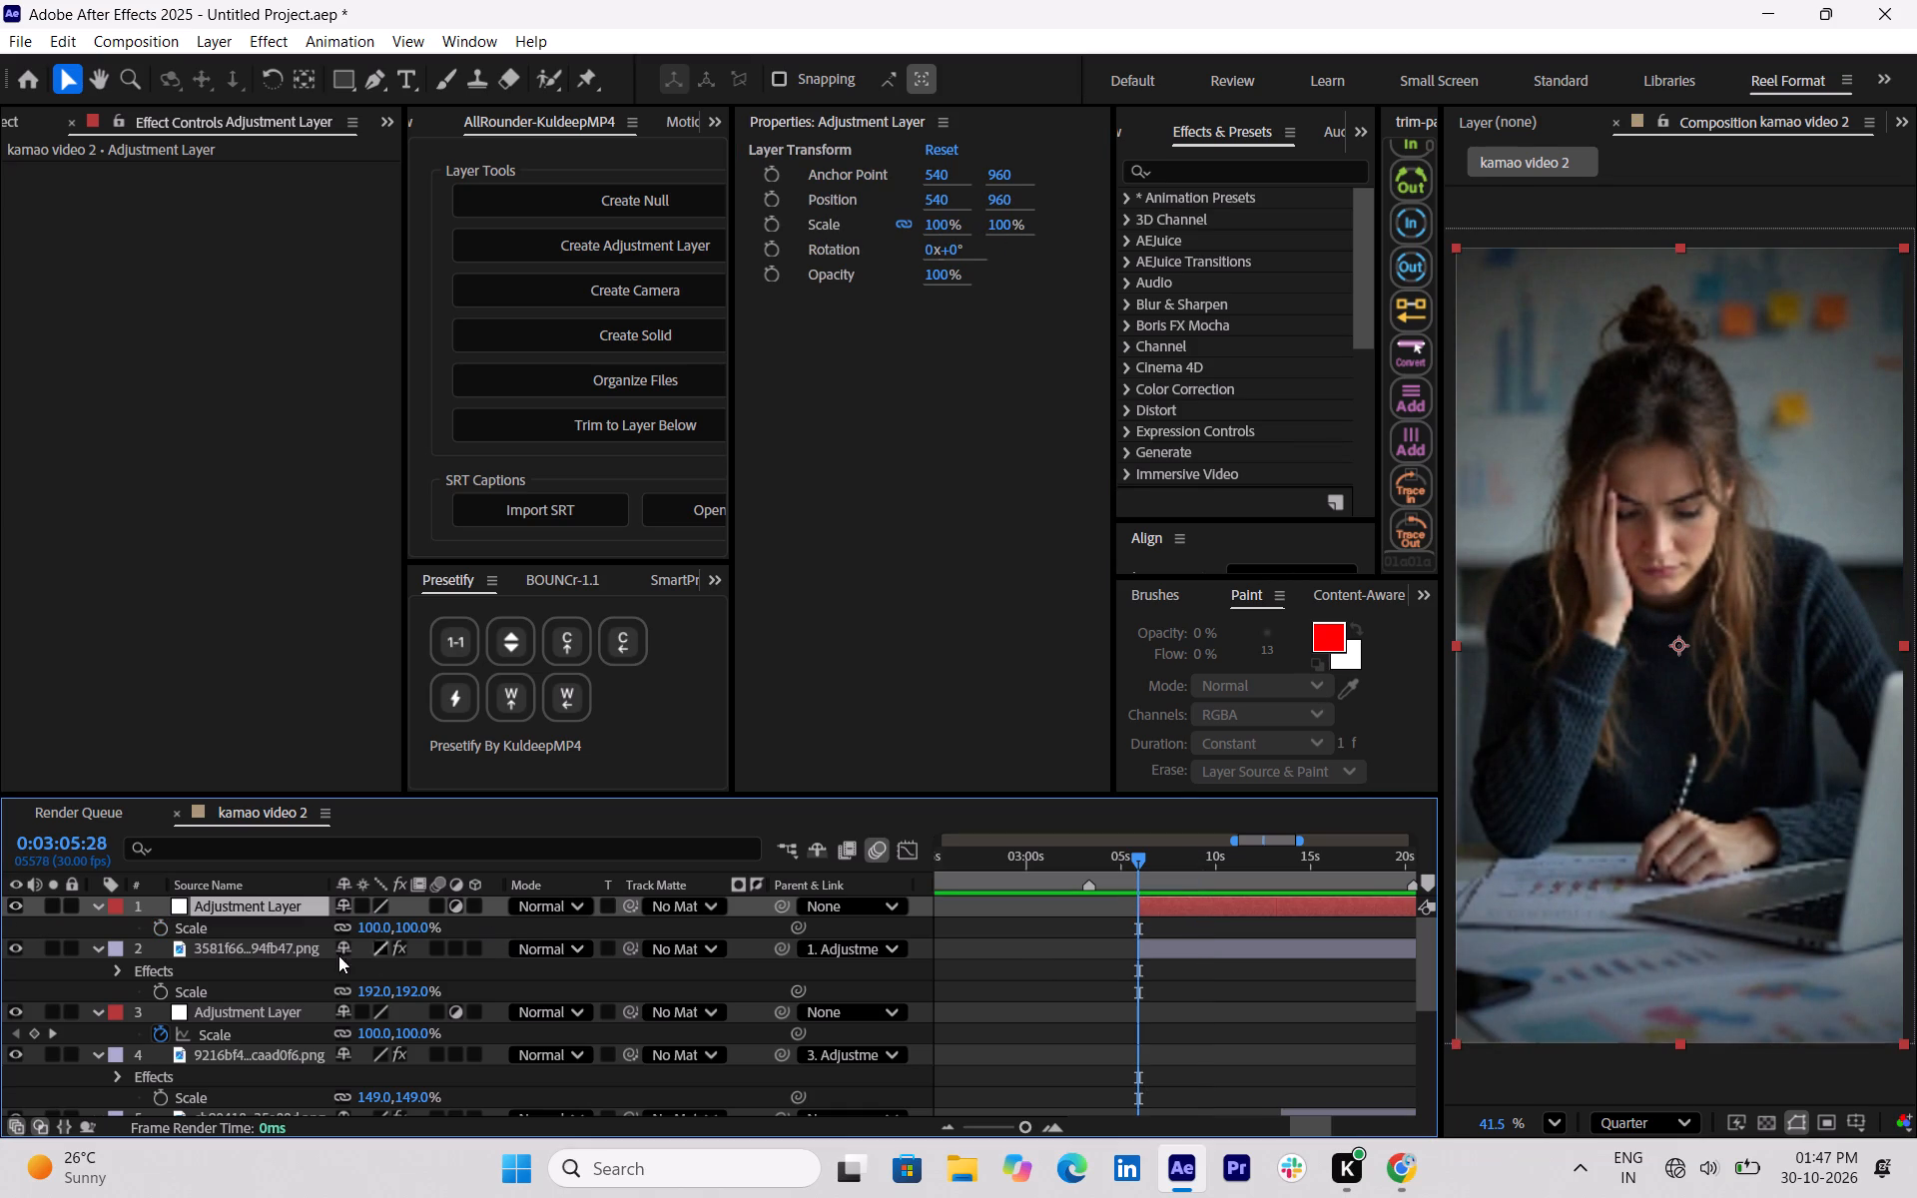
Scale the new adjustment layer to 105% and reposition it to about 511.1, 967.2 so the woman's image fills the frame.
drag(372, 930, 357, 921)
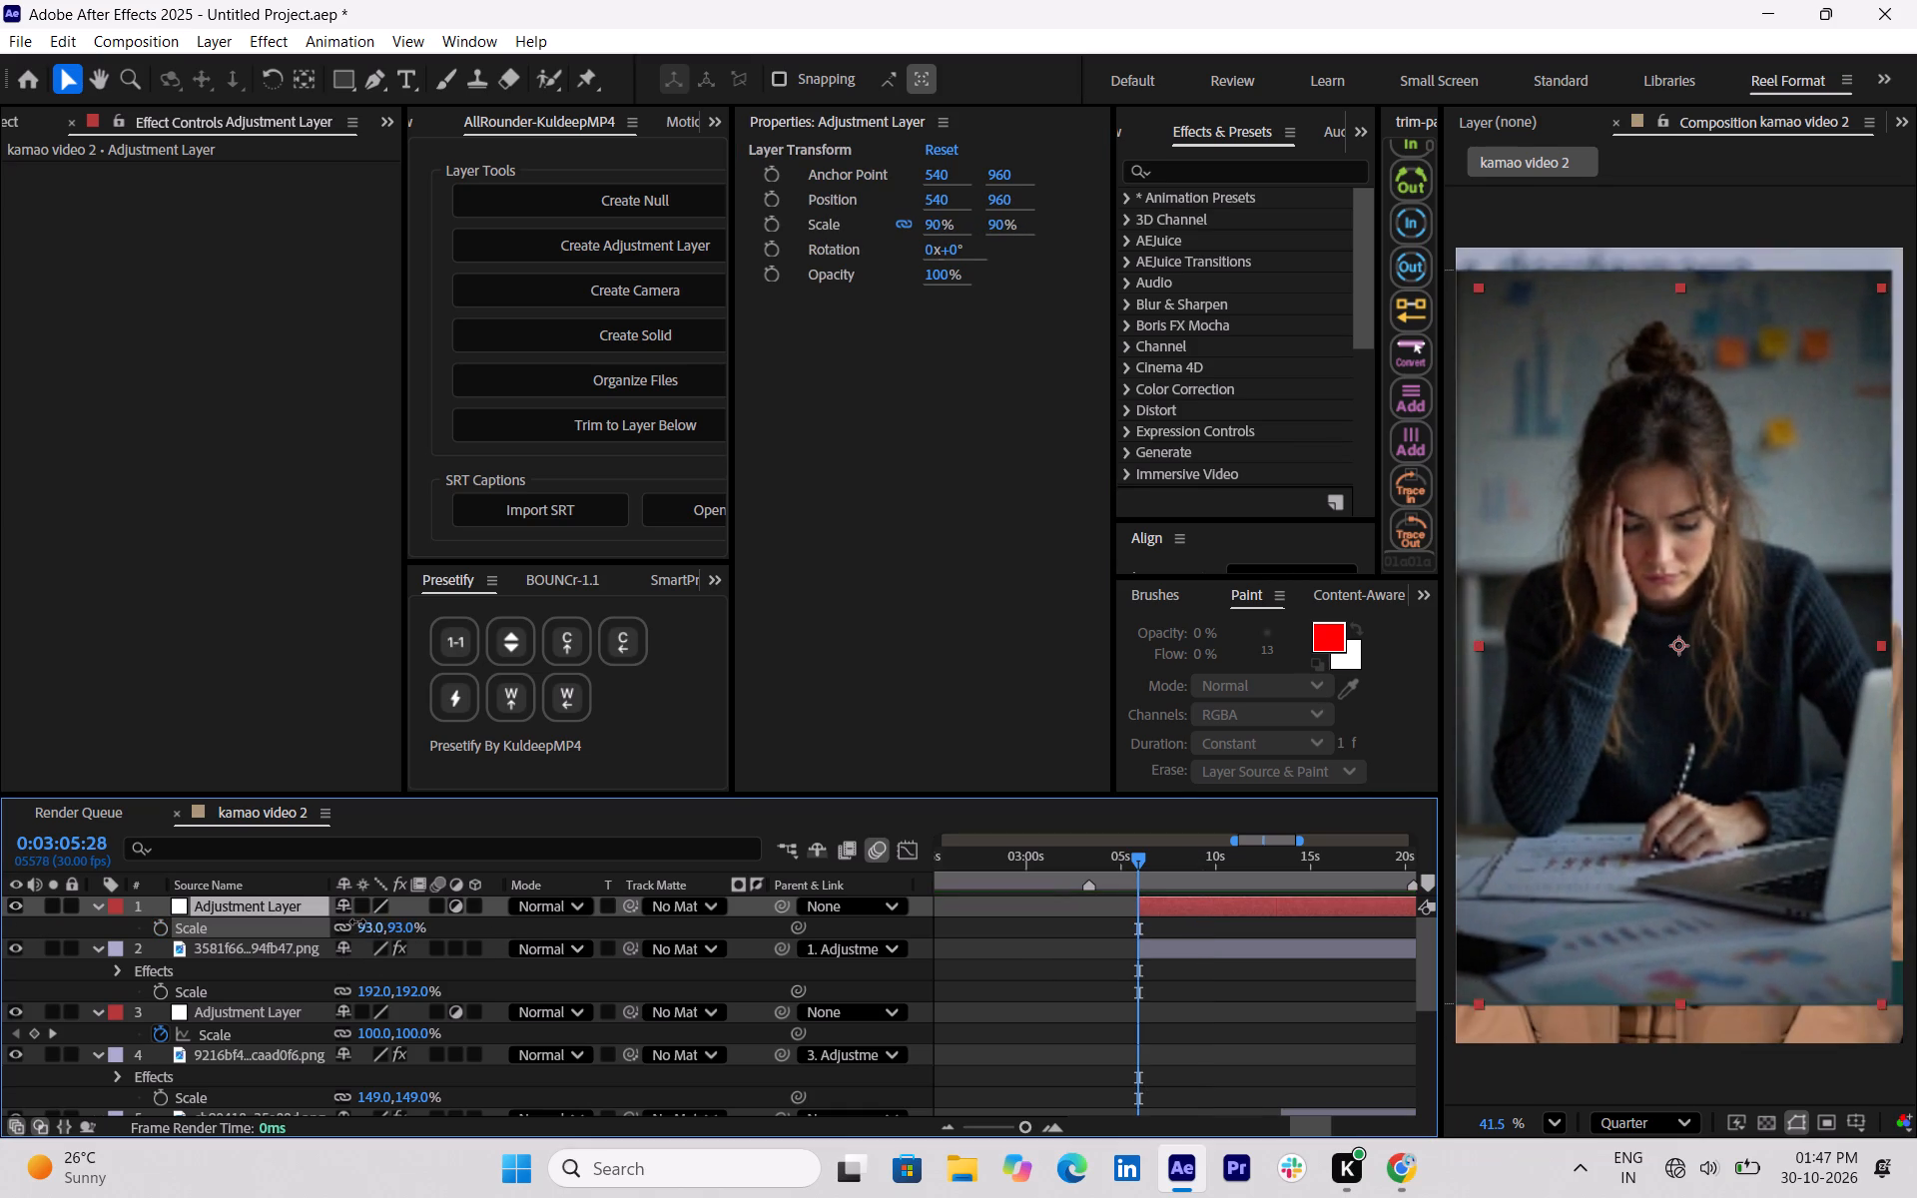
drag(357, 921, 354, 921)
drag(1643, 743, 1661, 743)
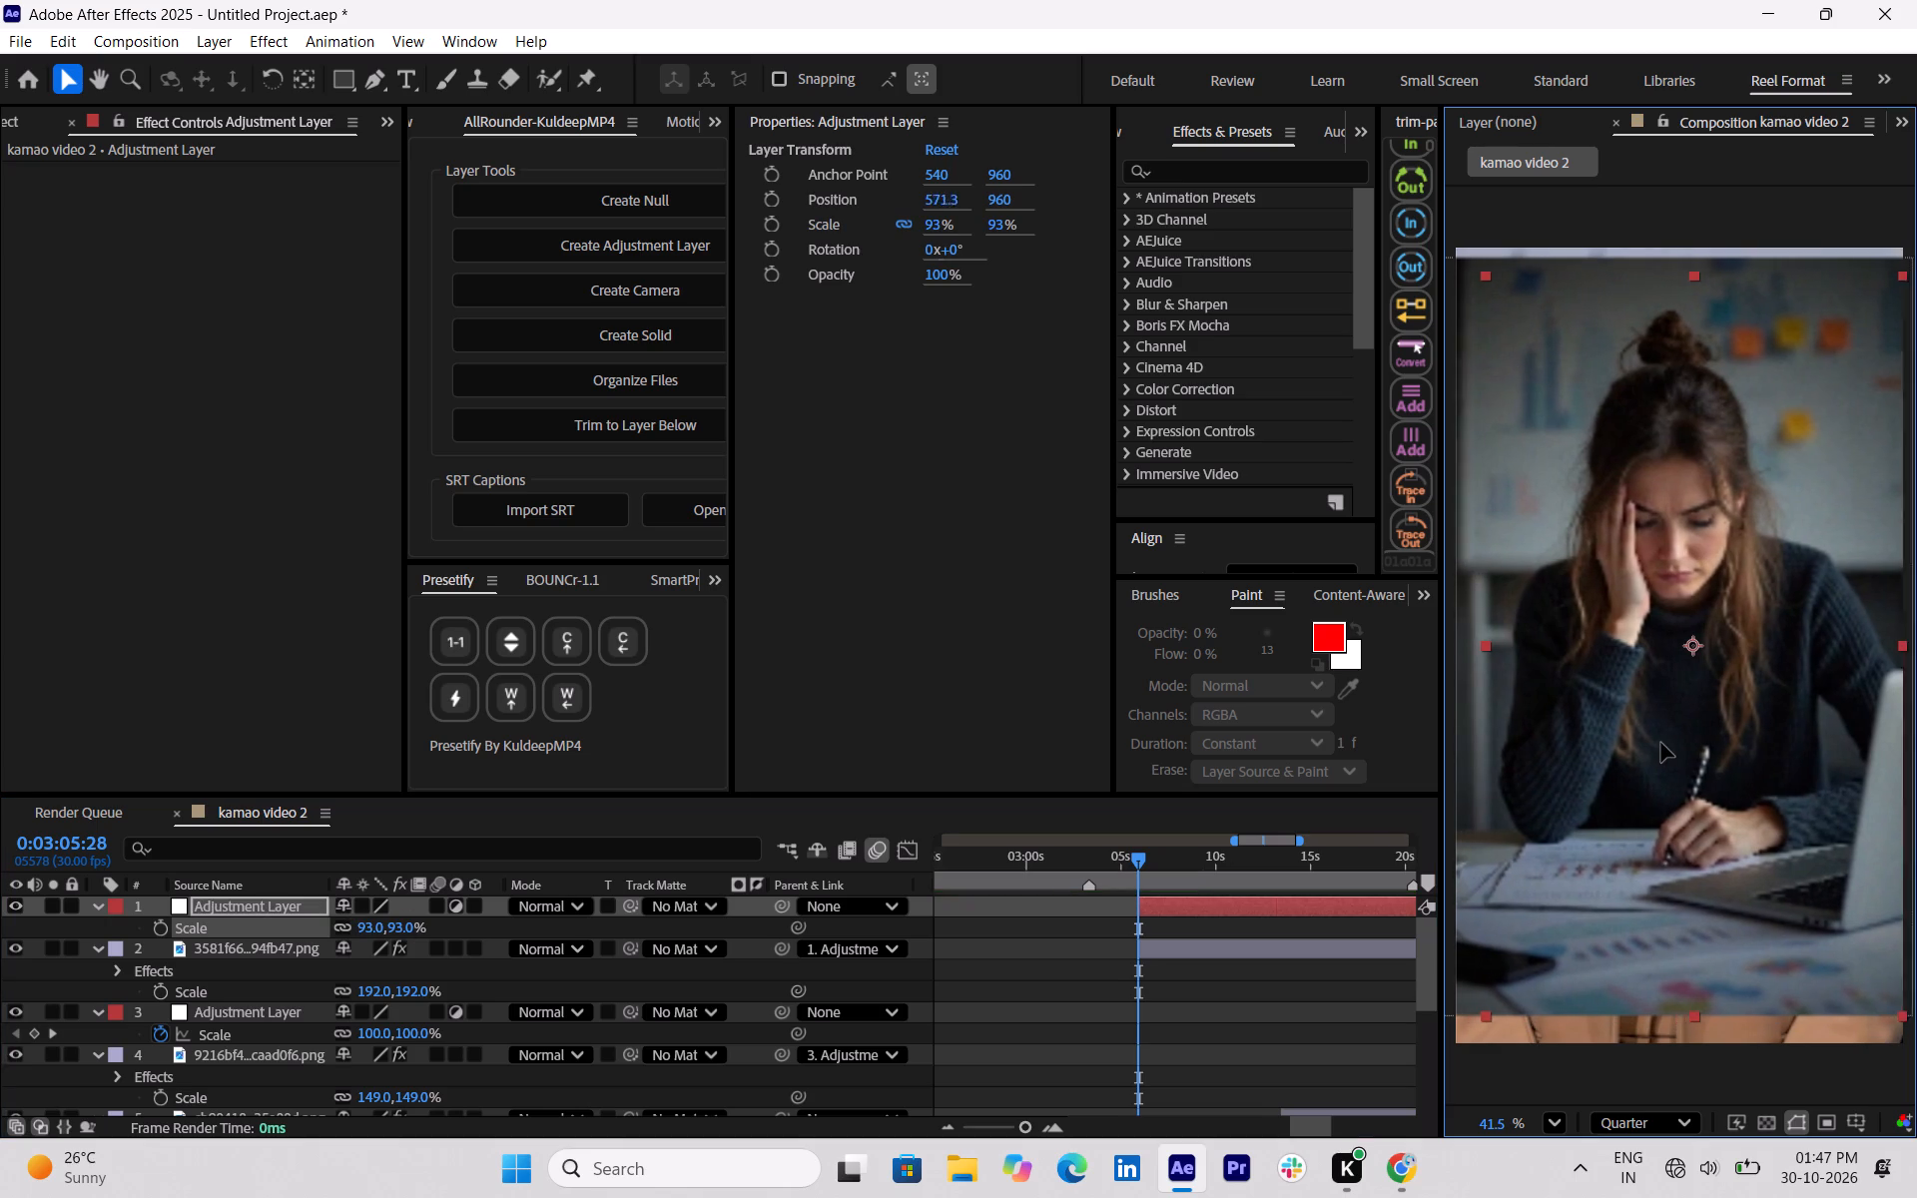
drag(1661, 743, 1678, 736)
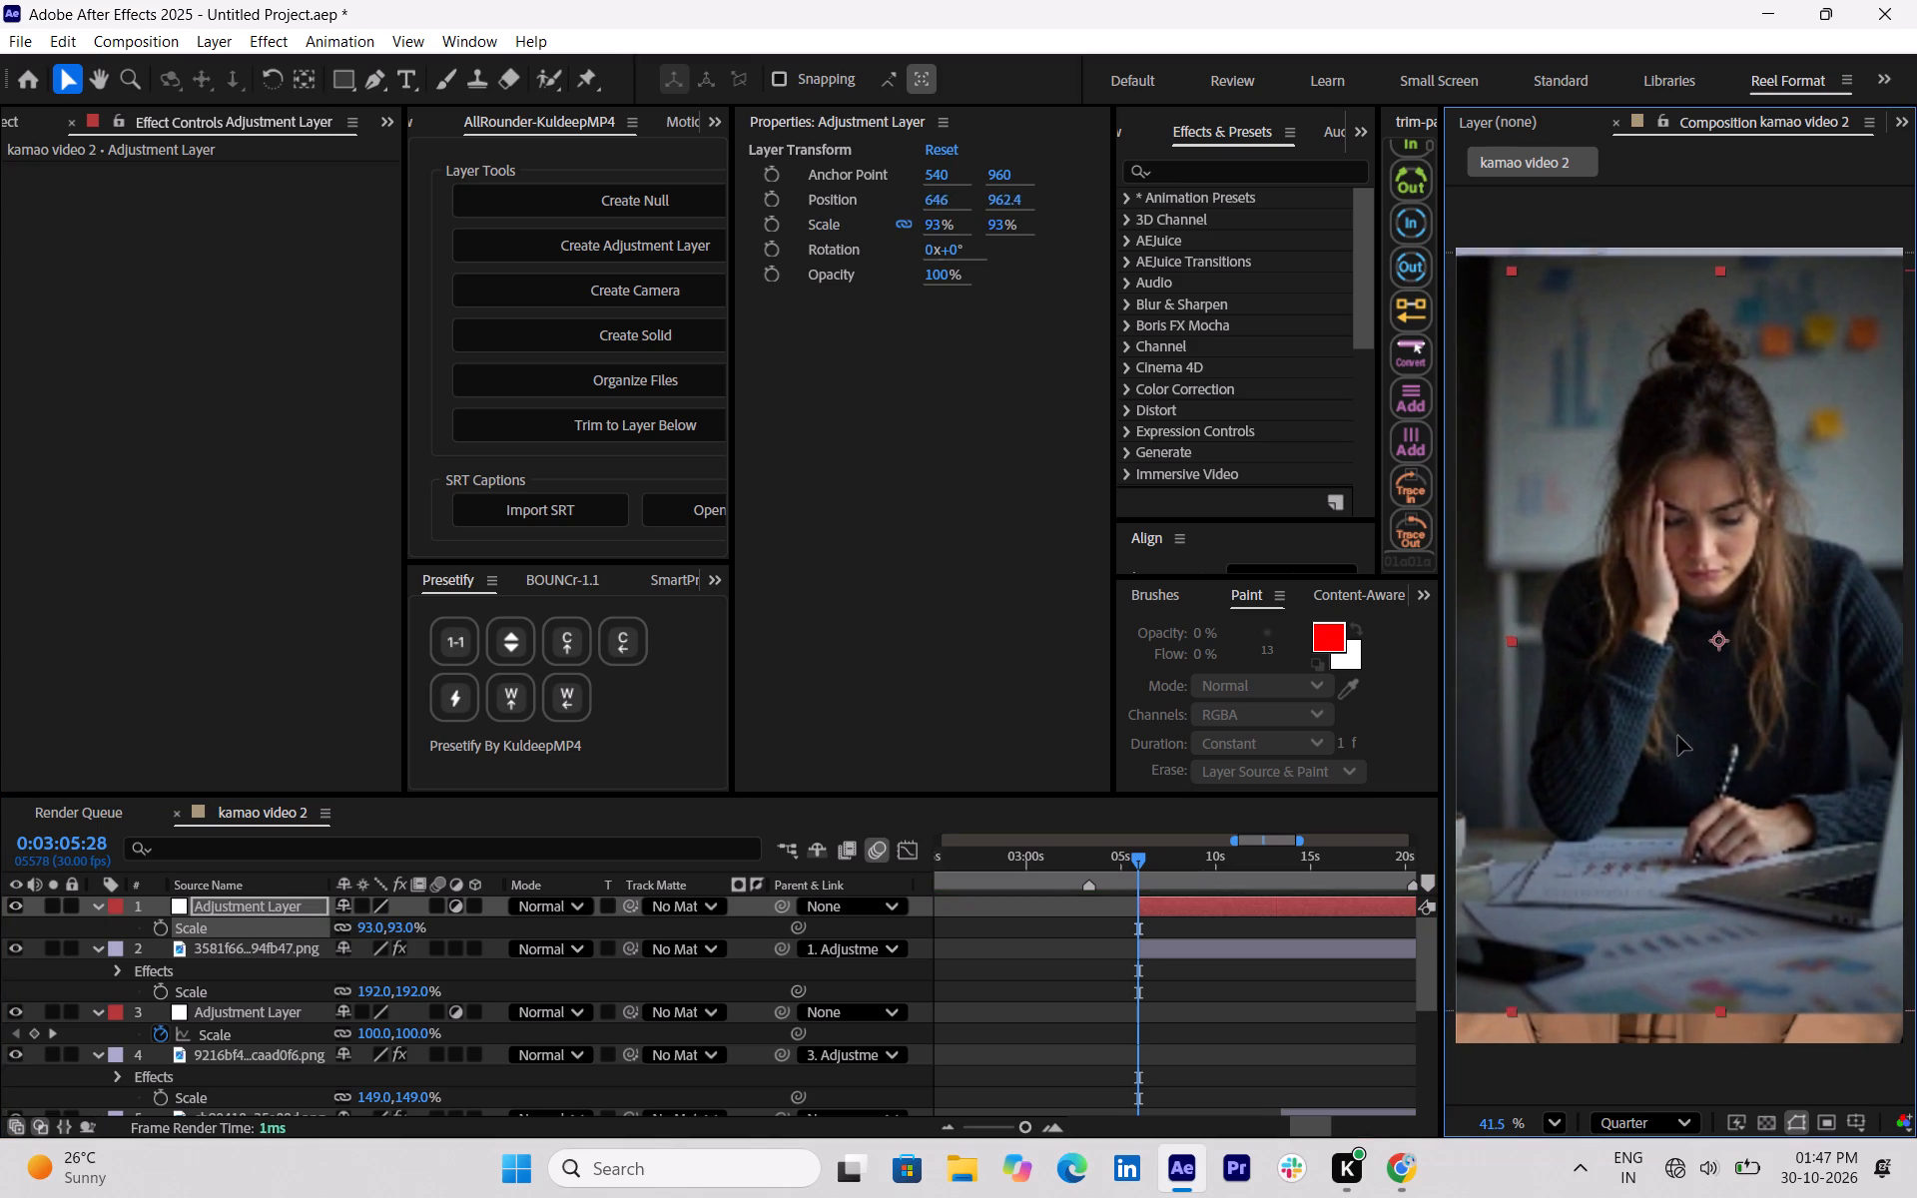
drag(1678, 736, 1660, 727)
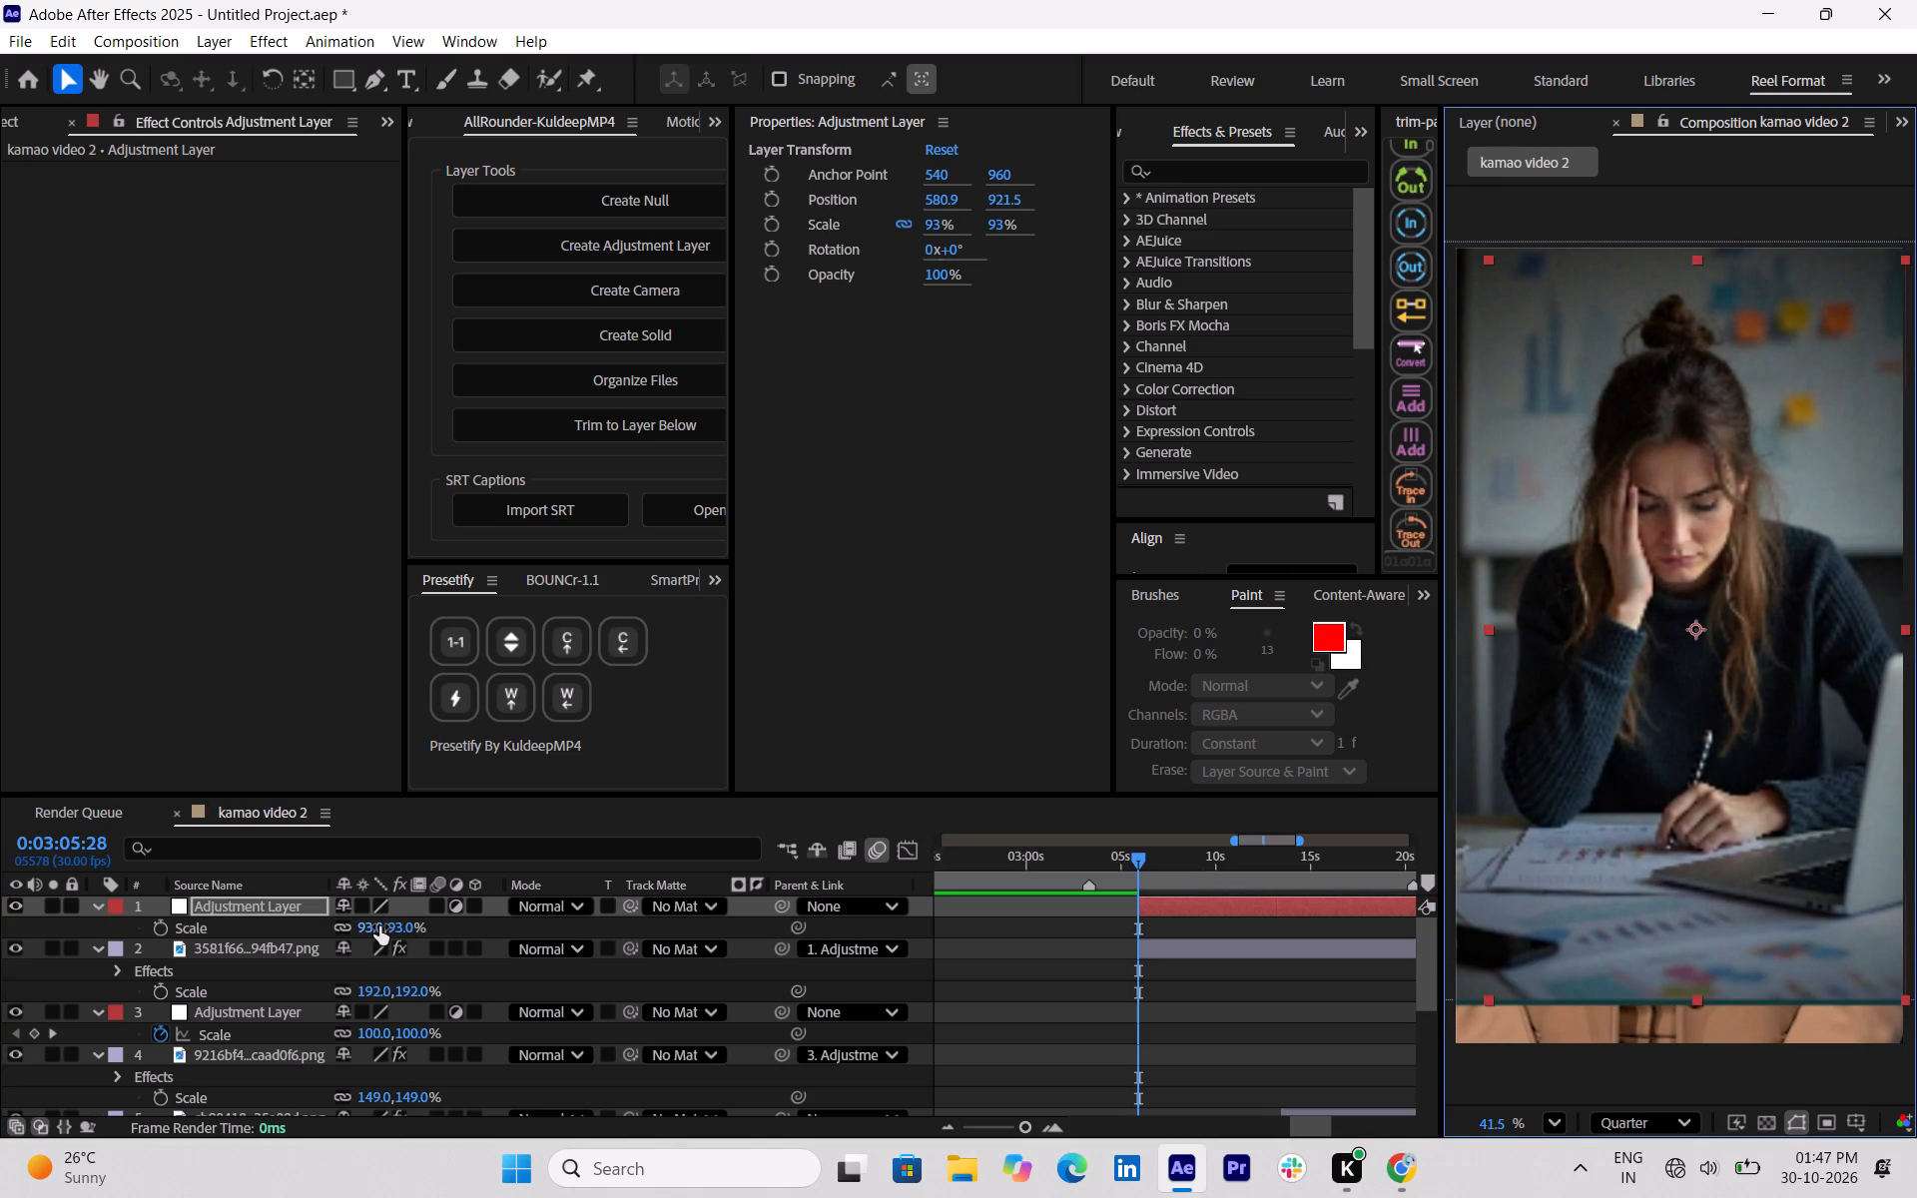
drag(379, 926, 387, 924)
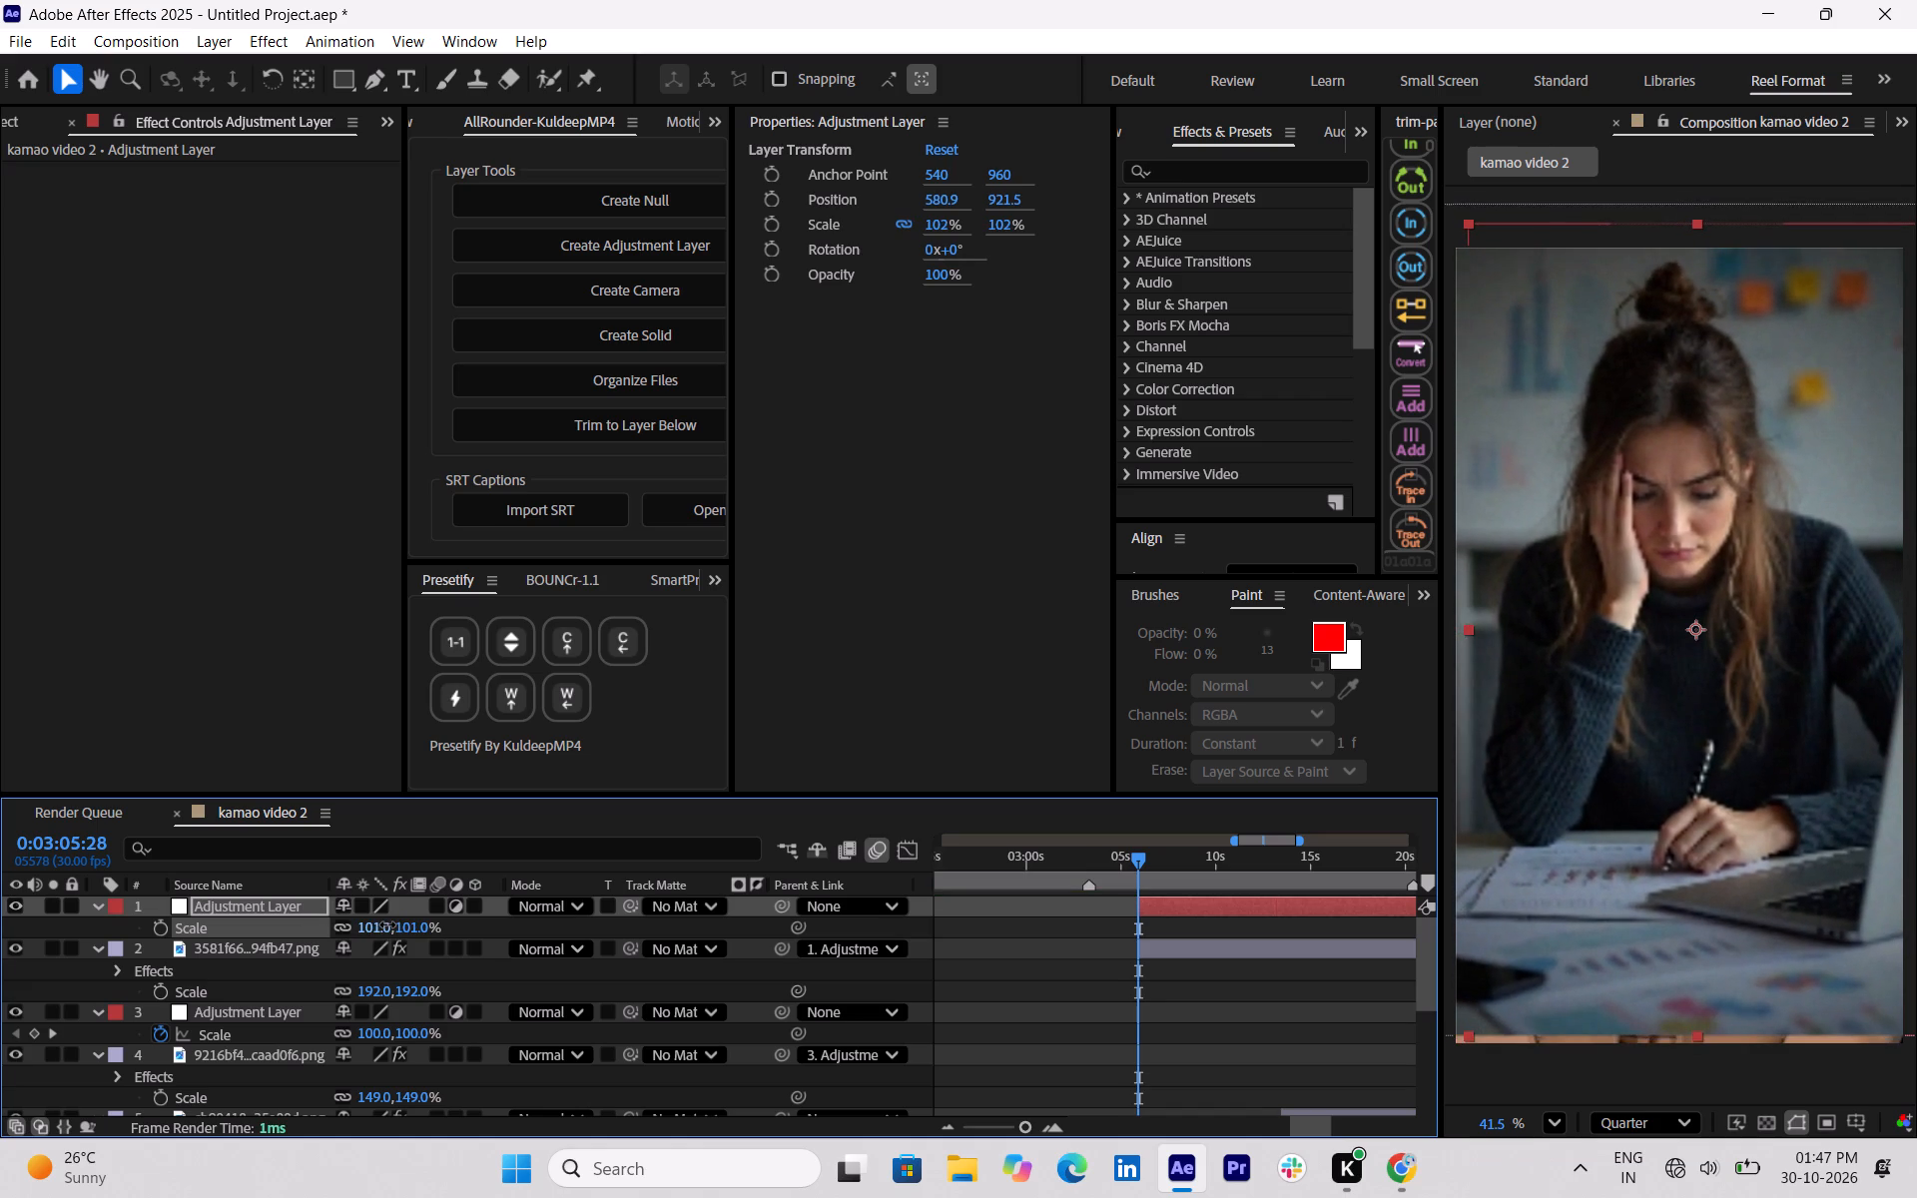
drag(387, 924, 391, 924)
drag(1746, 698, 1735, 713)
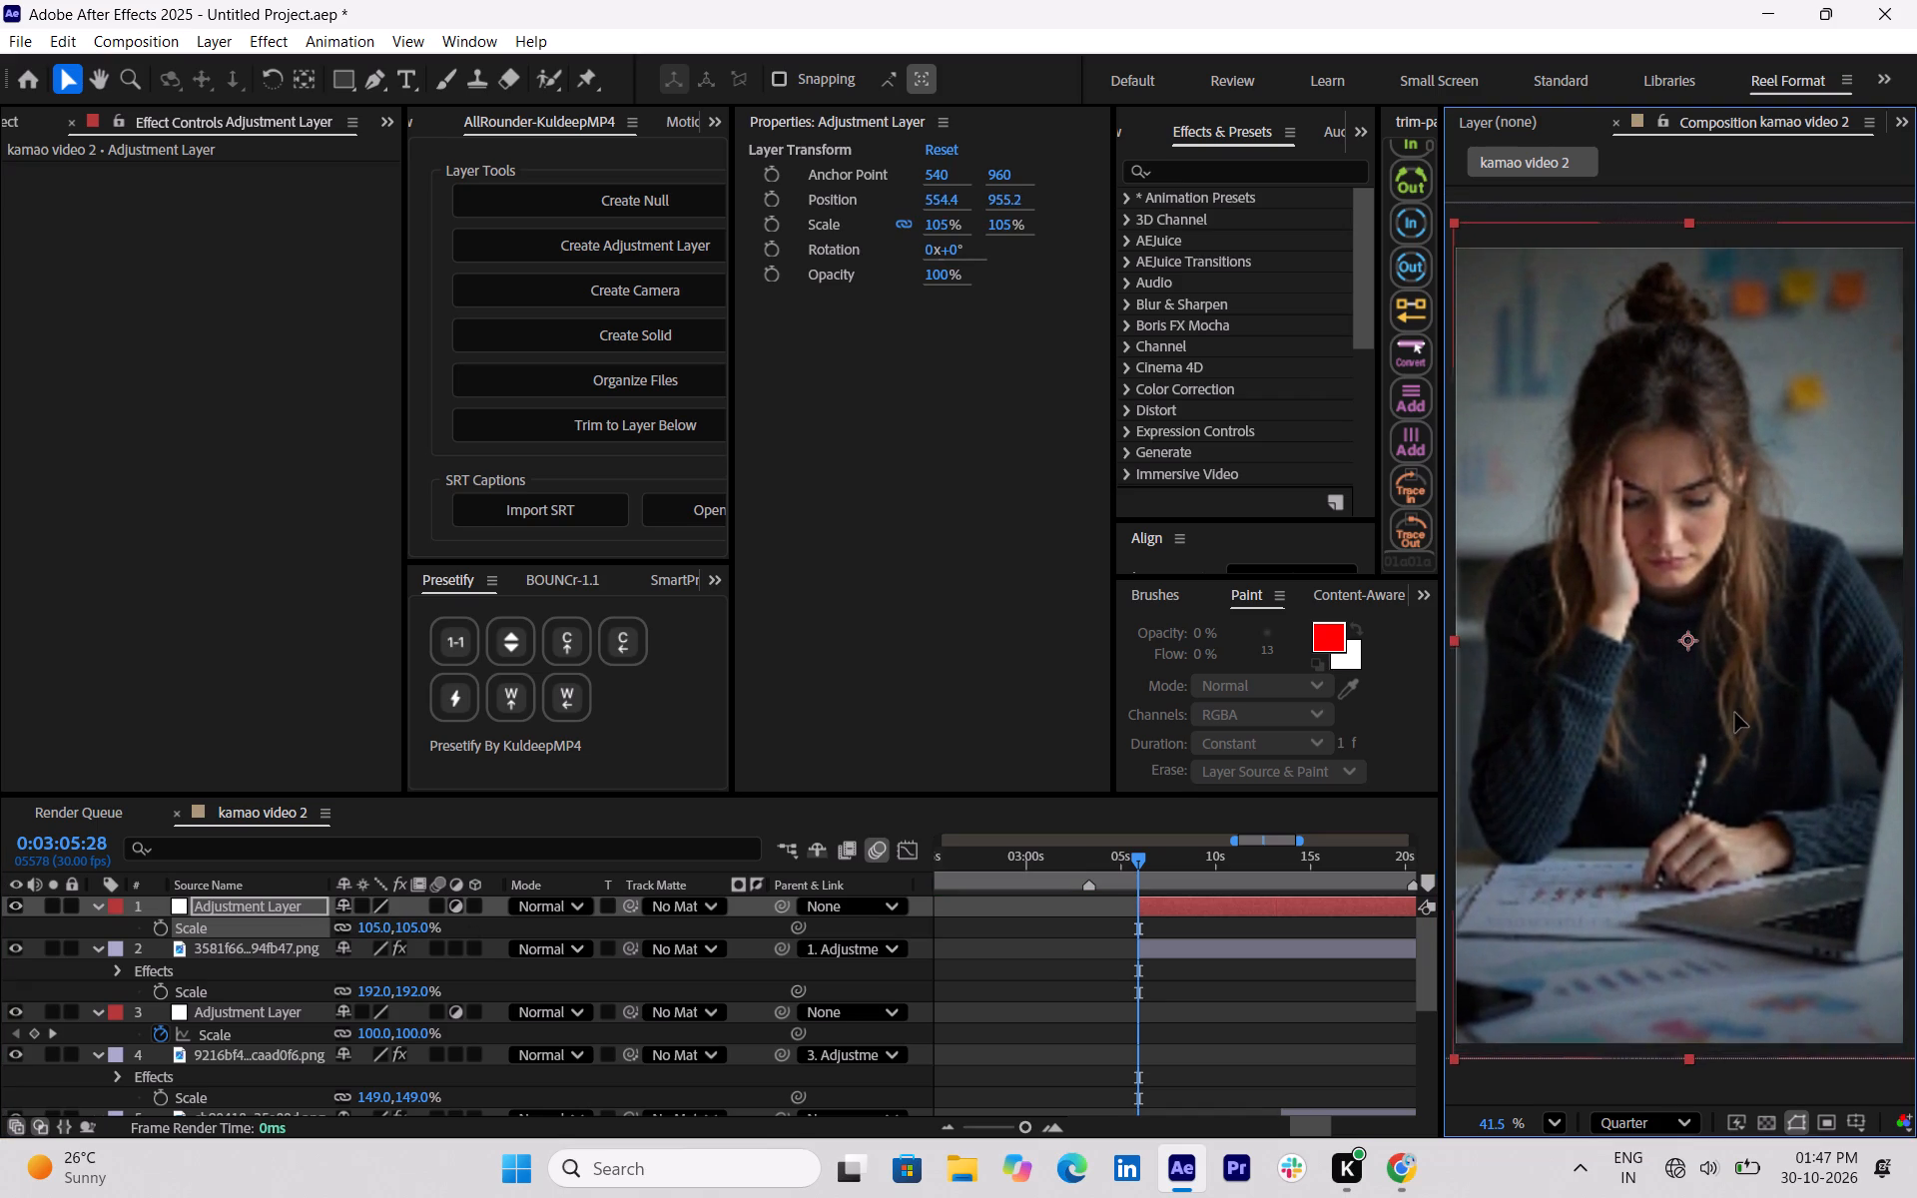
drag(1735, 713, 1717, 717)
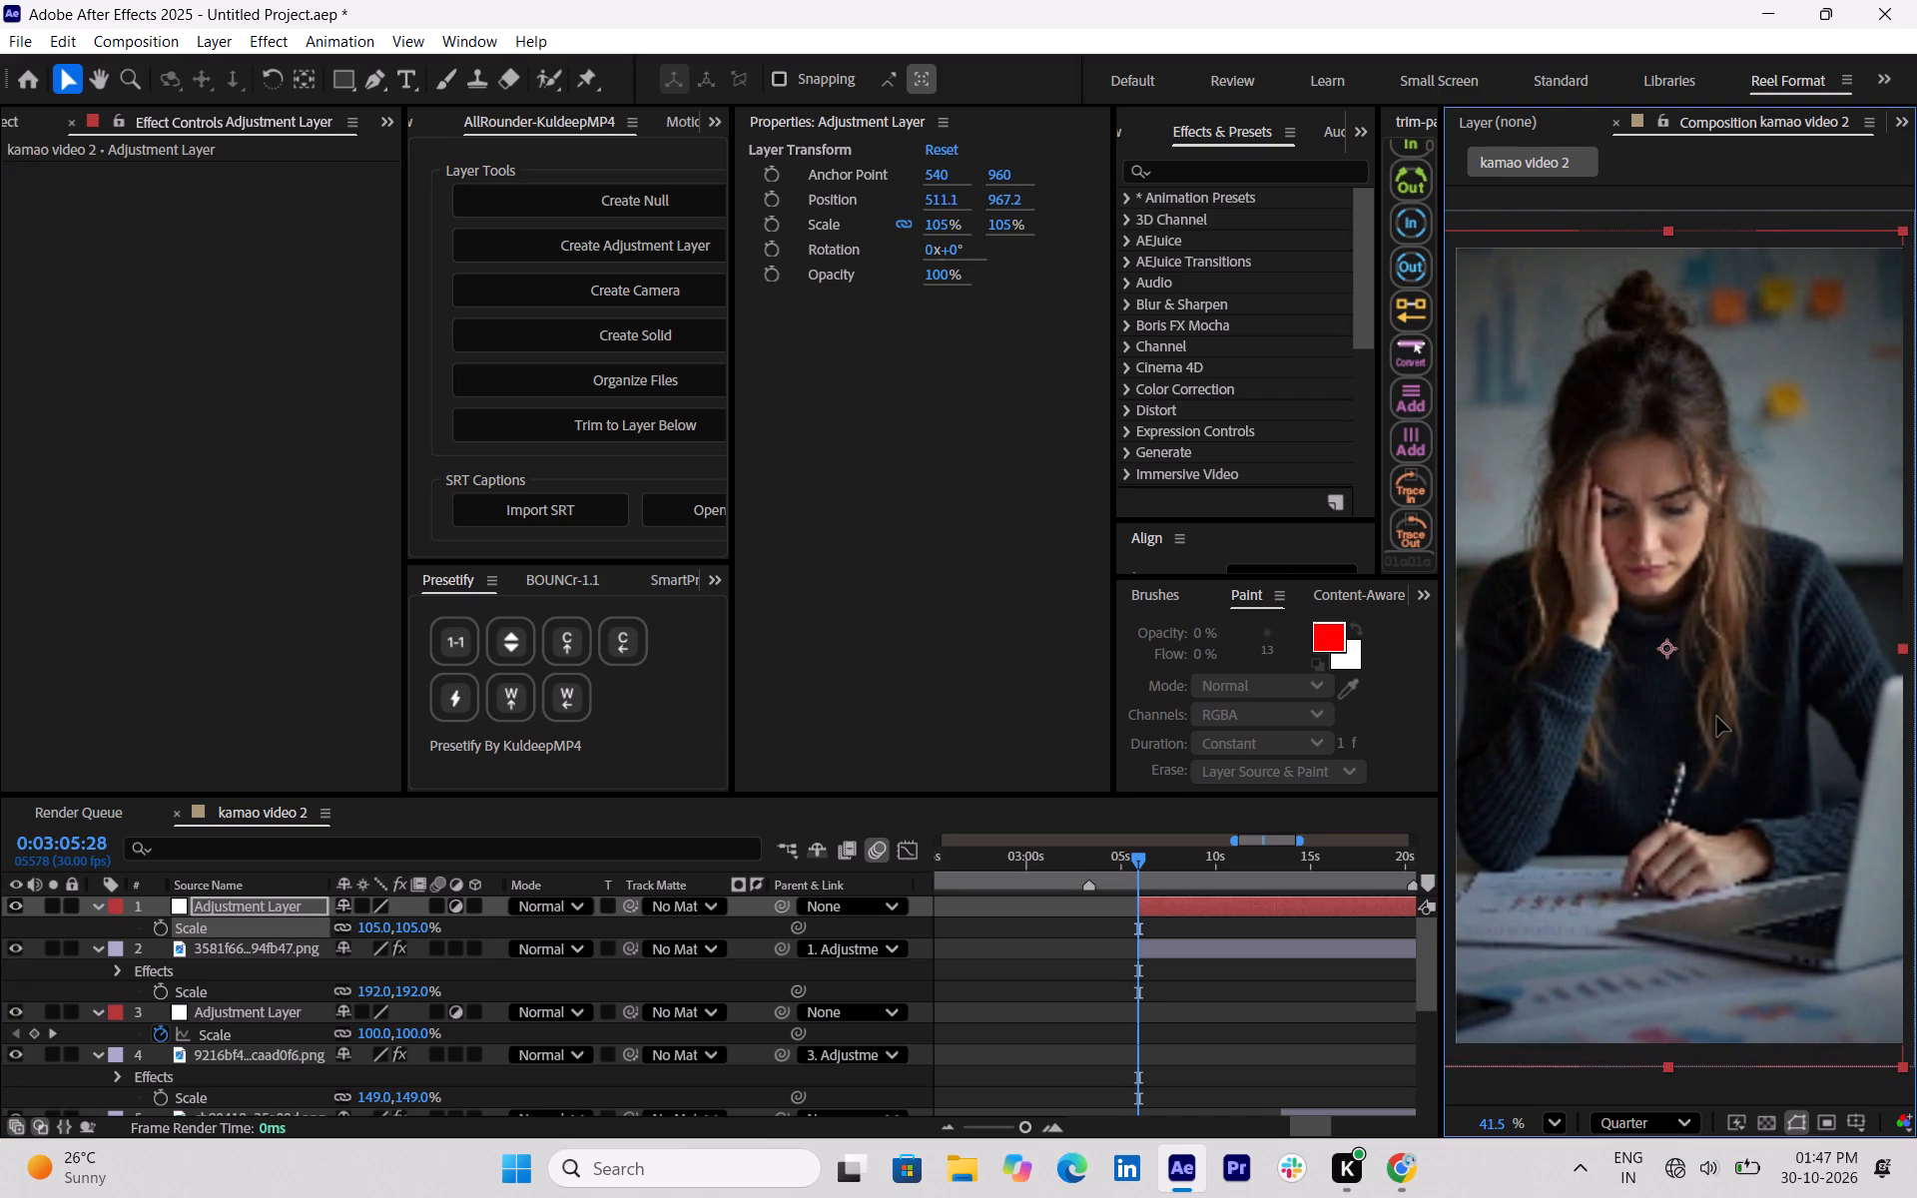
drag(1717, 717, 1714, 717)
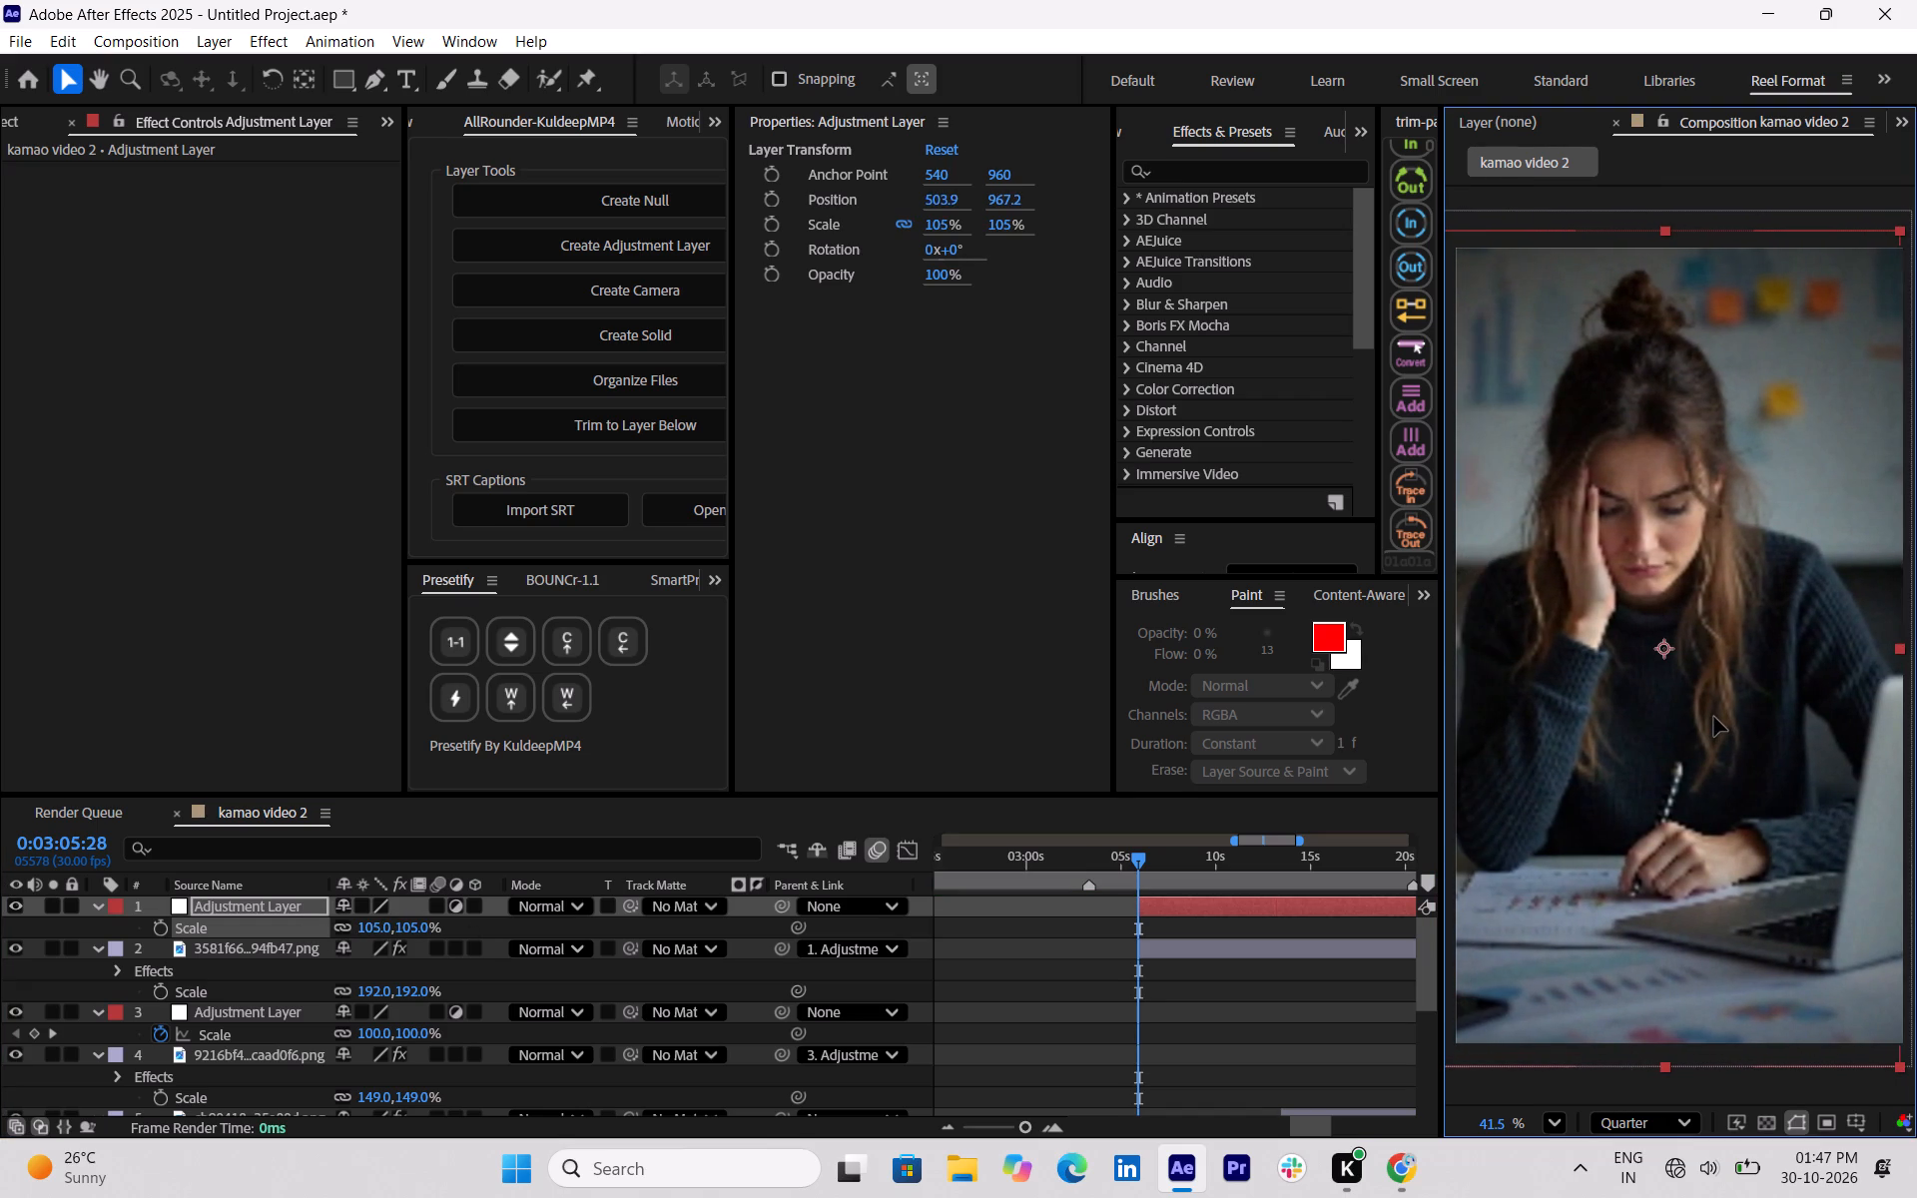
drag(1714, 717, 1717, 717)
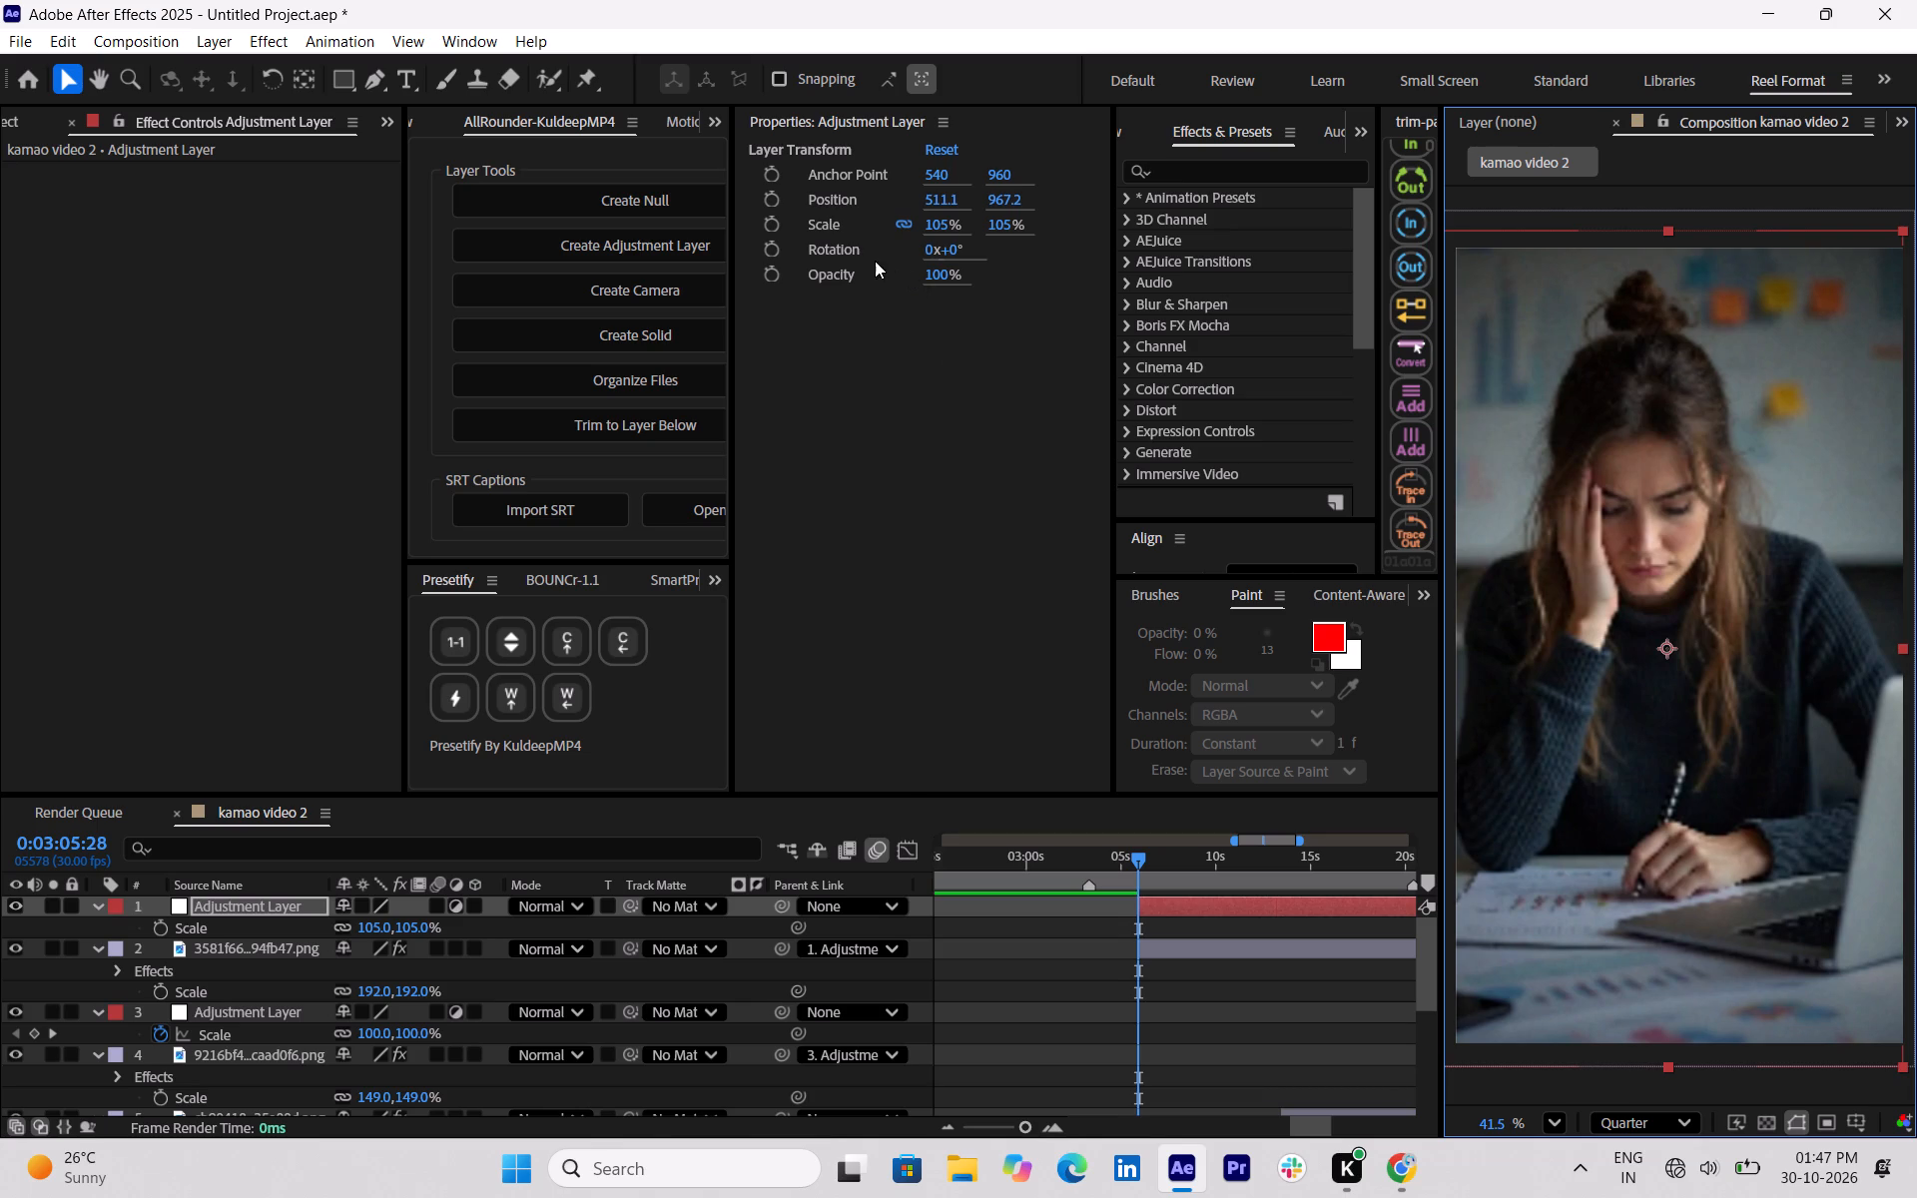
Keyframe the top adjustment layer's scale from 105% at 0:03:05:28 to 129% at 0:03:09:10.
click(770, 225)
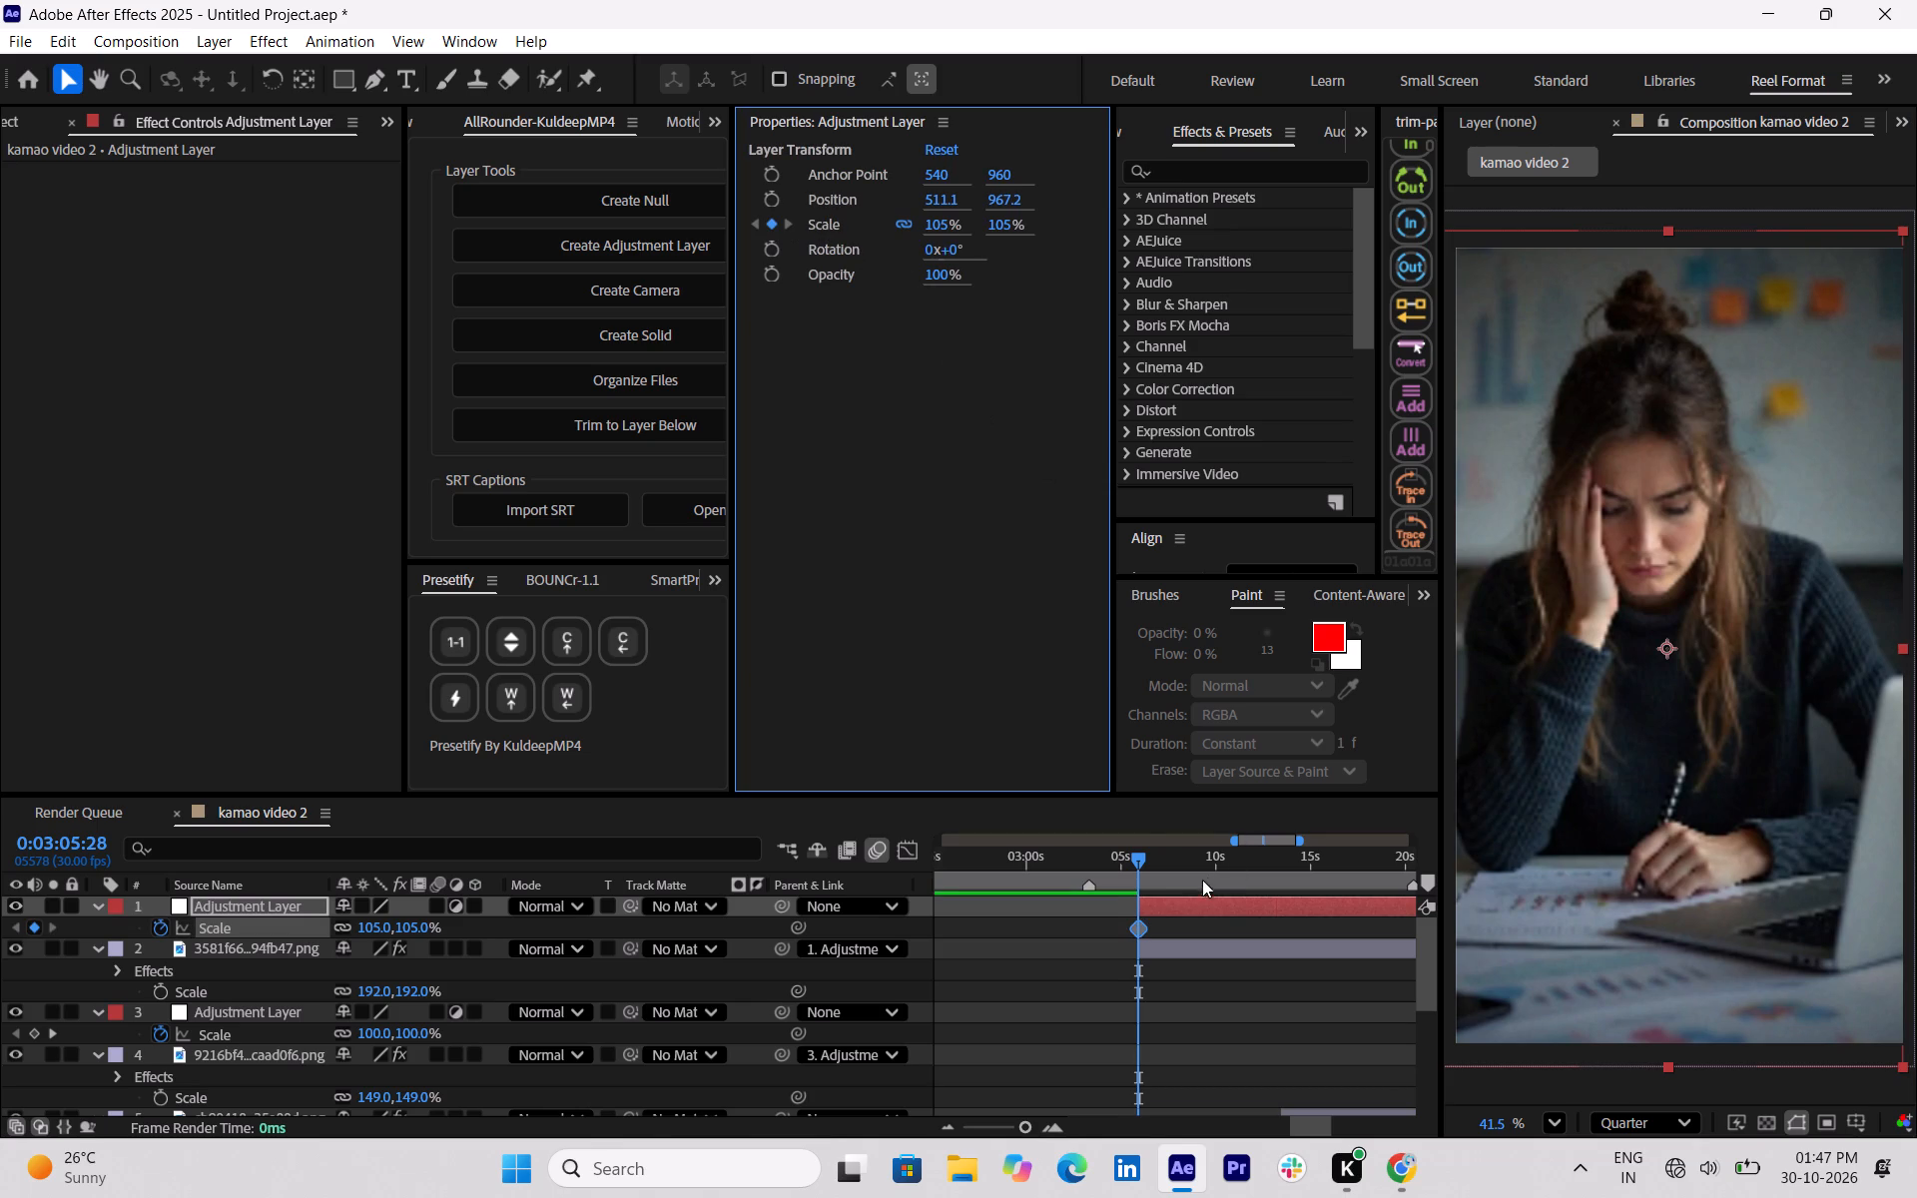
drag(1143, 853, 1190, 857)
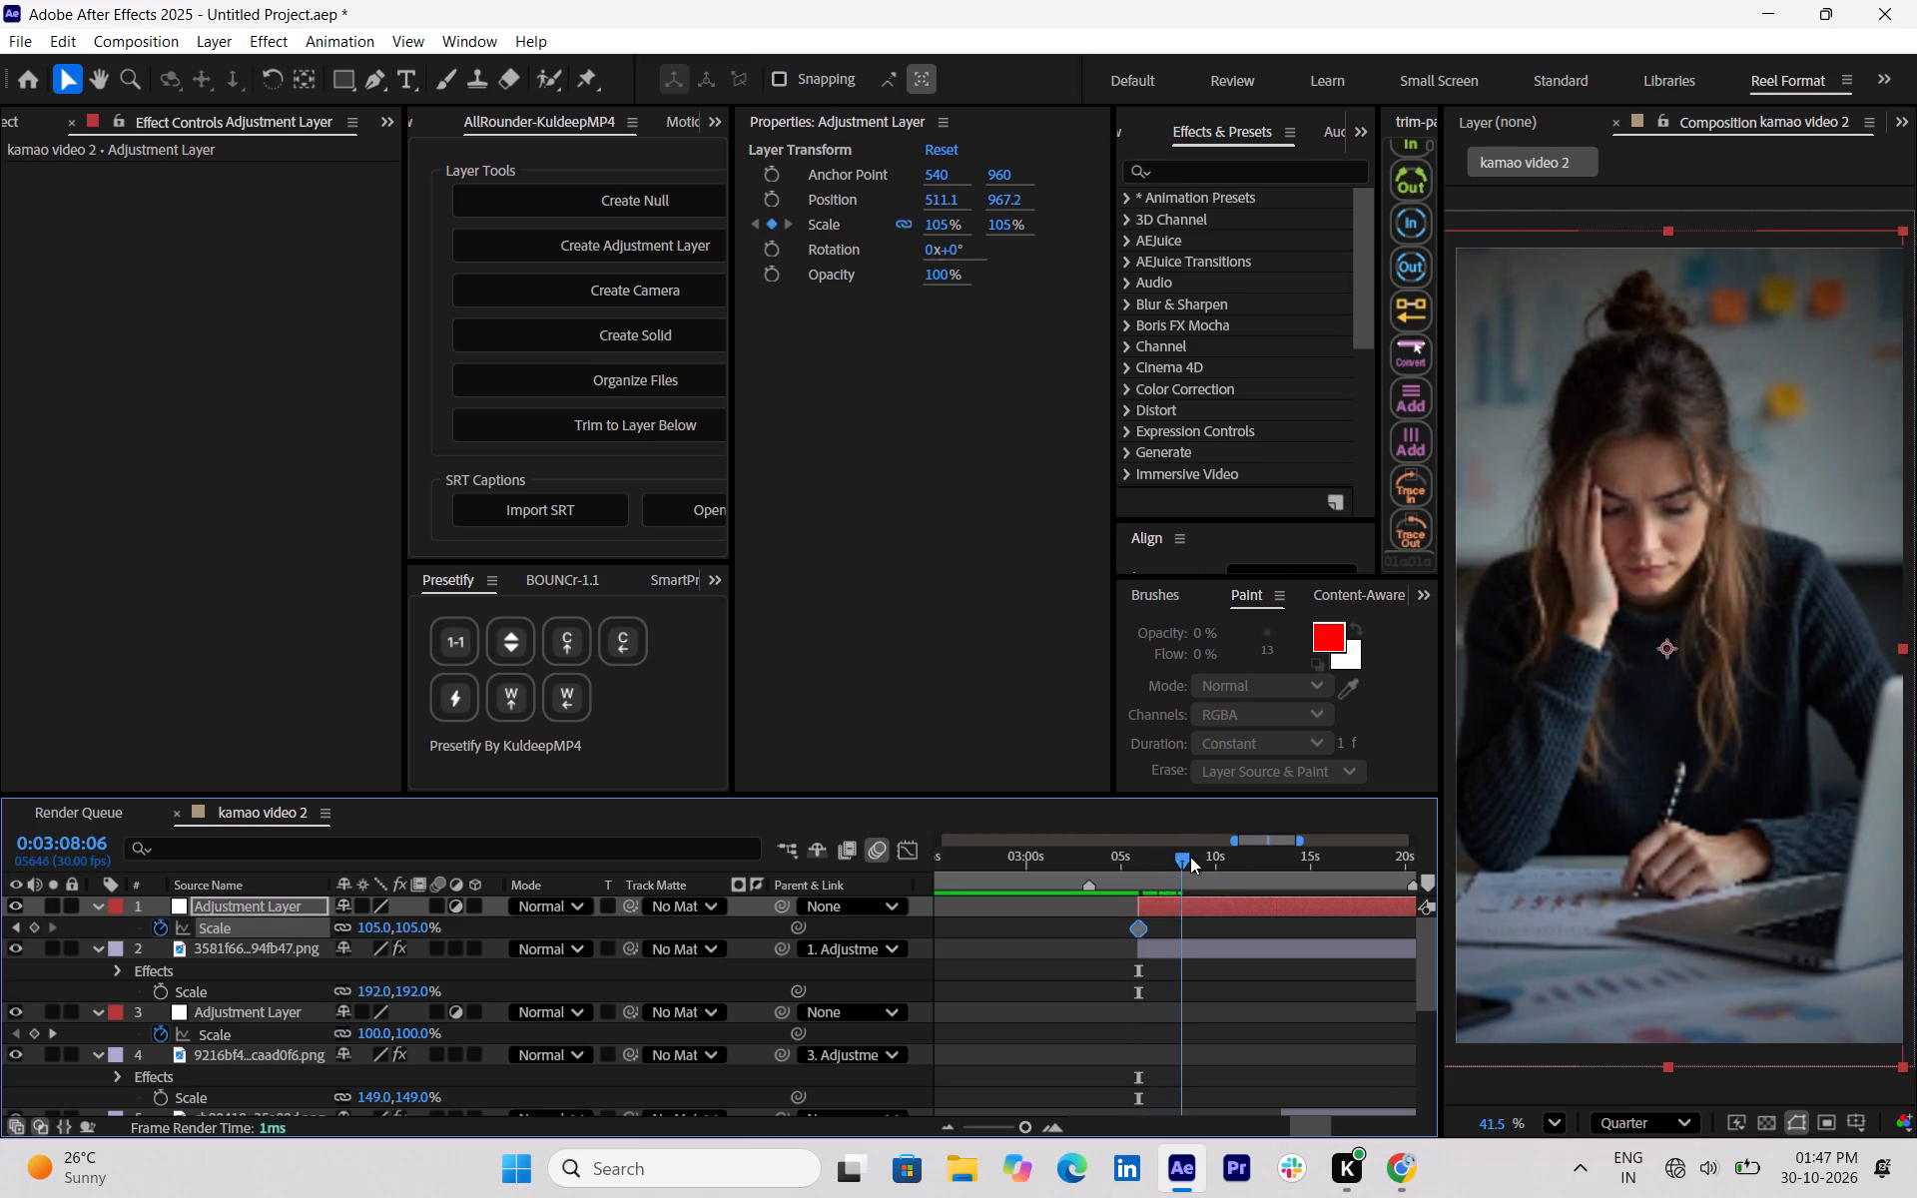
drag(1190, 857, 1208, 862)
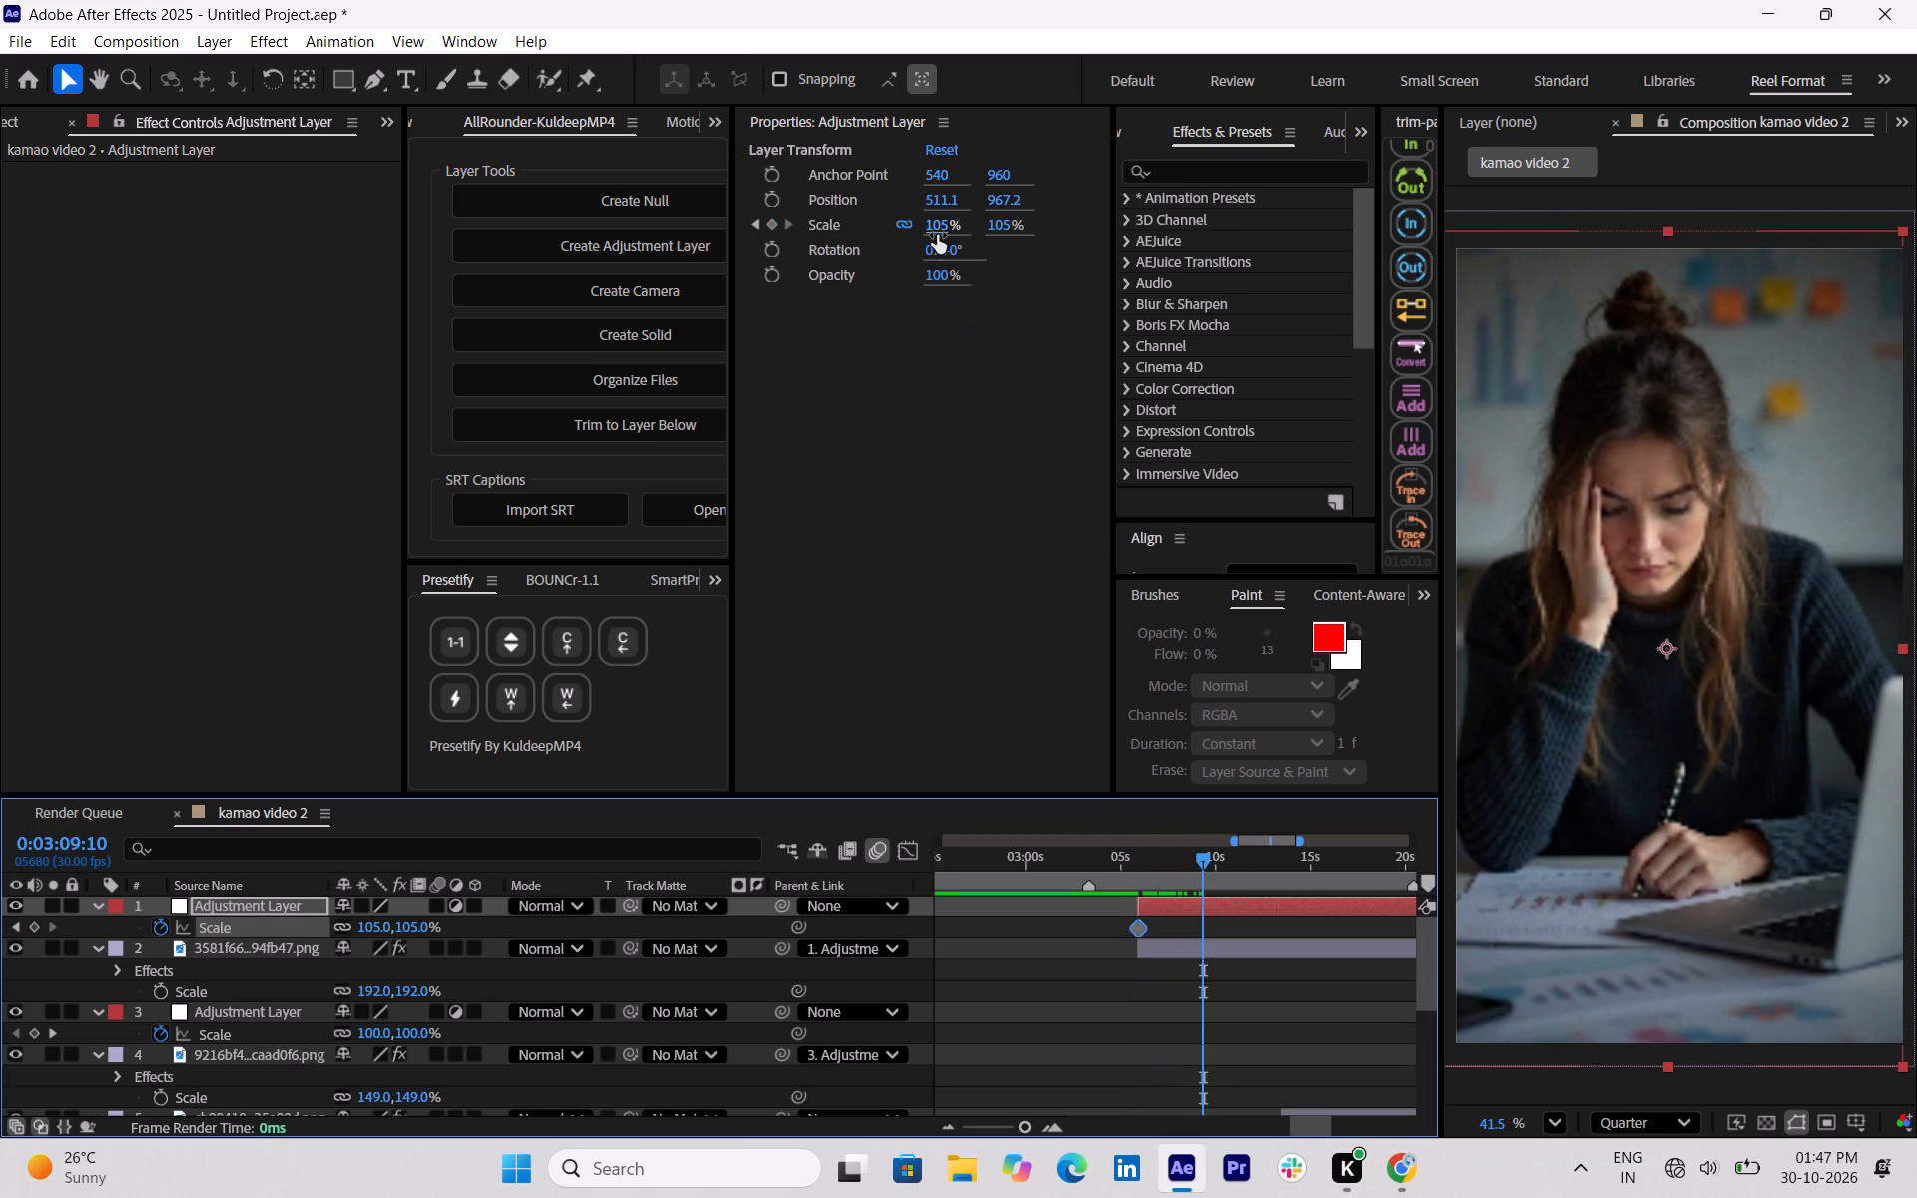
drag(936, 229, 953, 229)
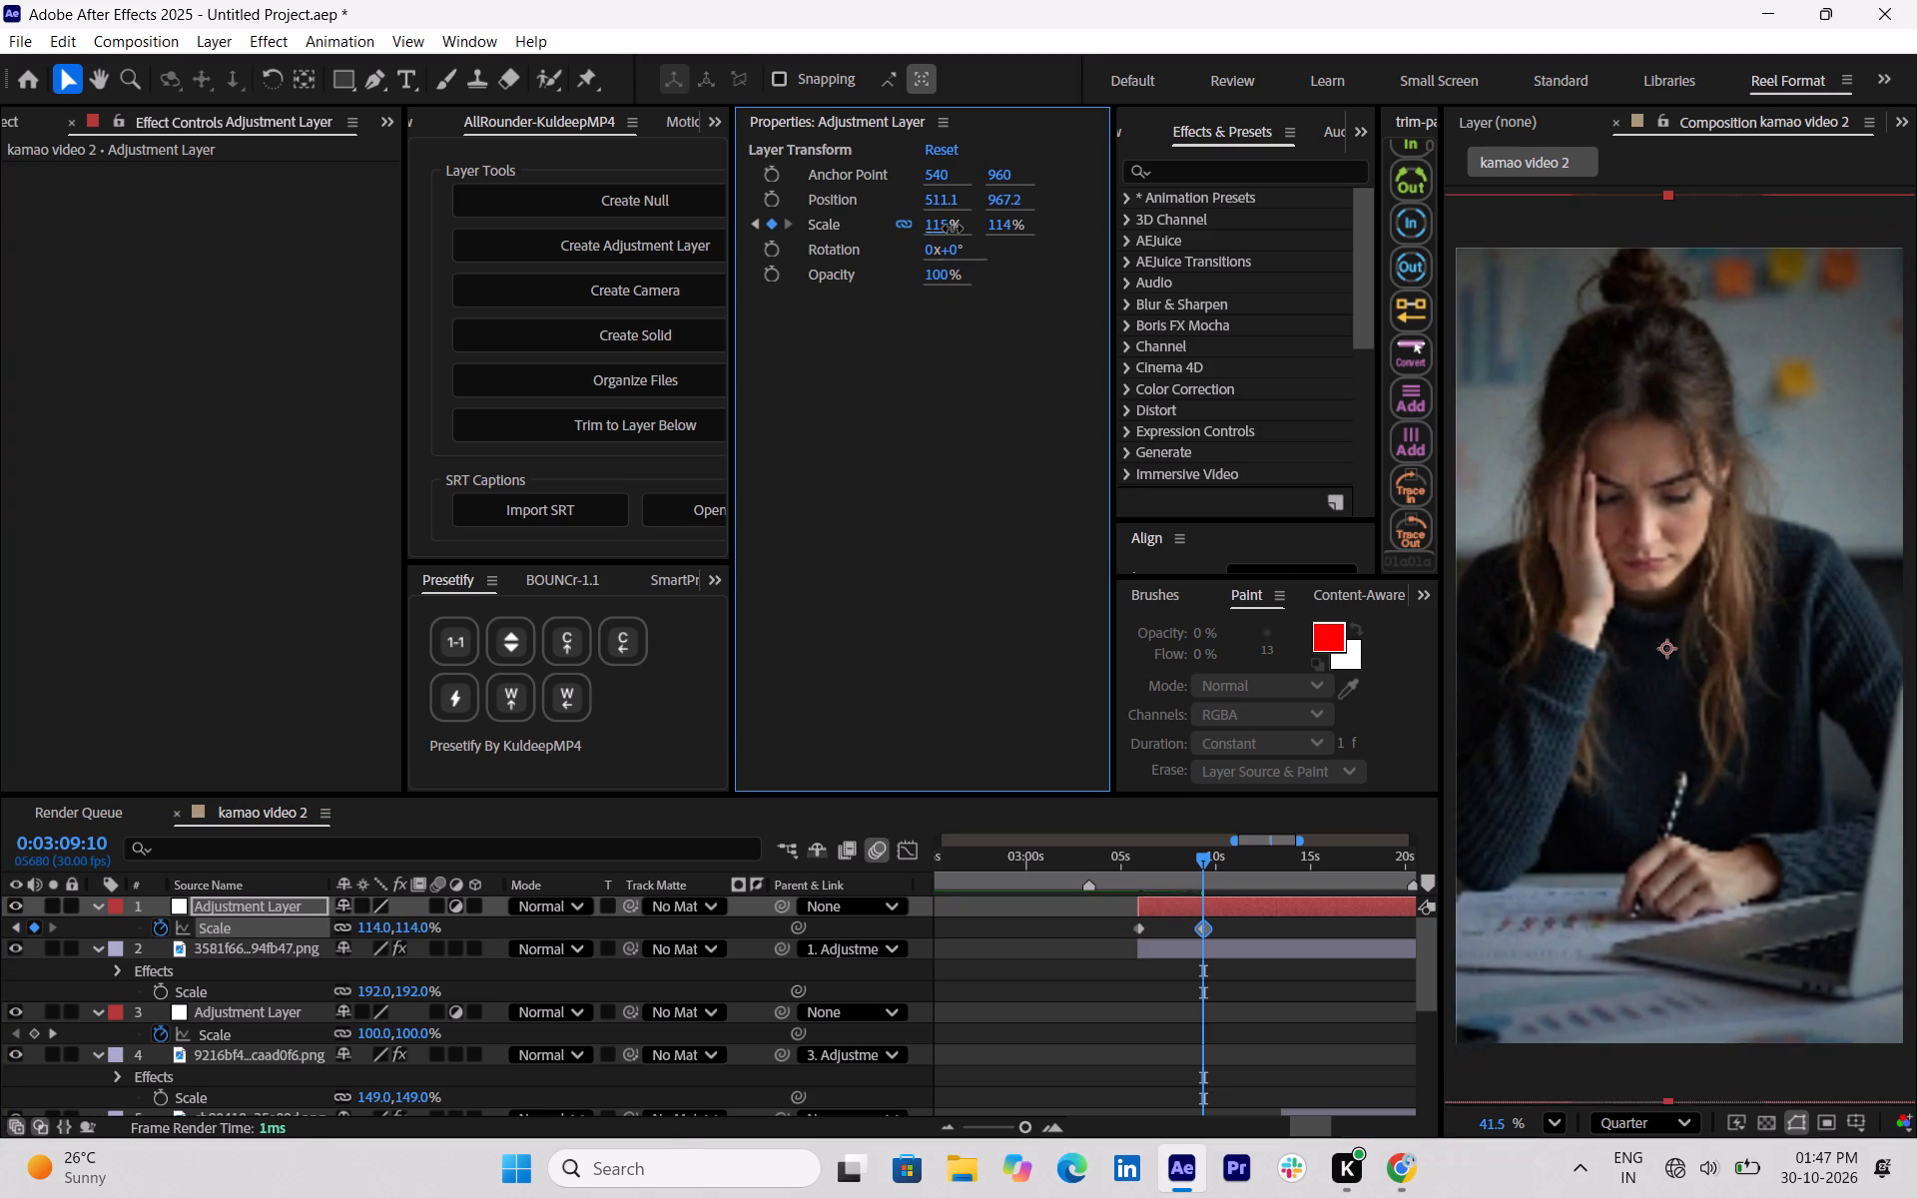
drag(953, 229, 962, 230)
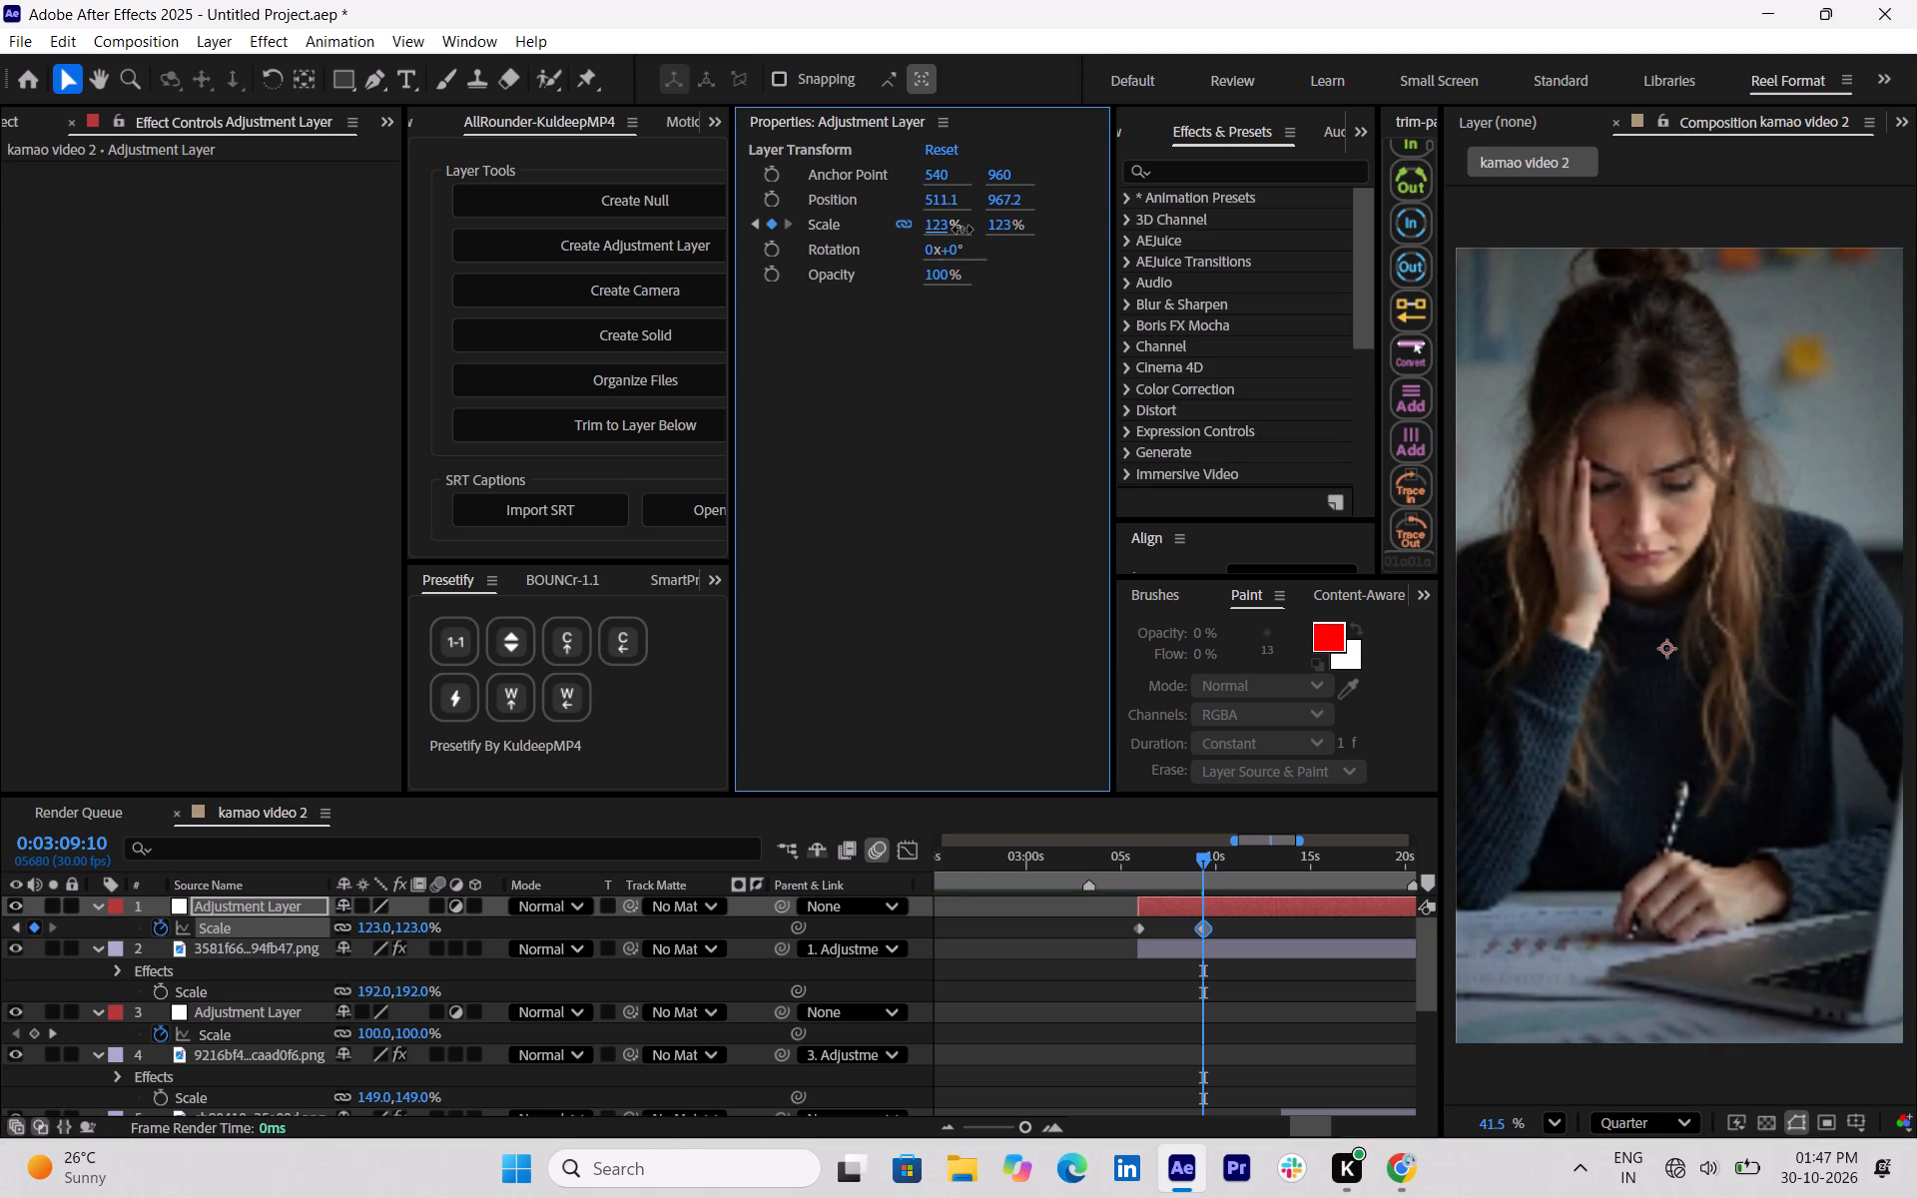
drag(962, 230, 973, 232)
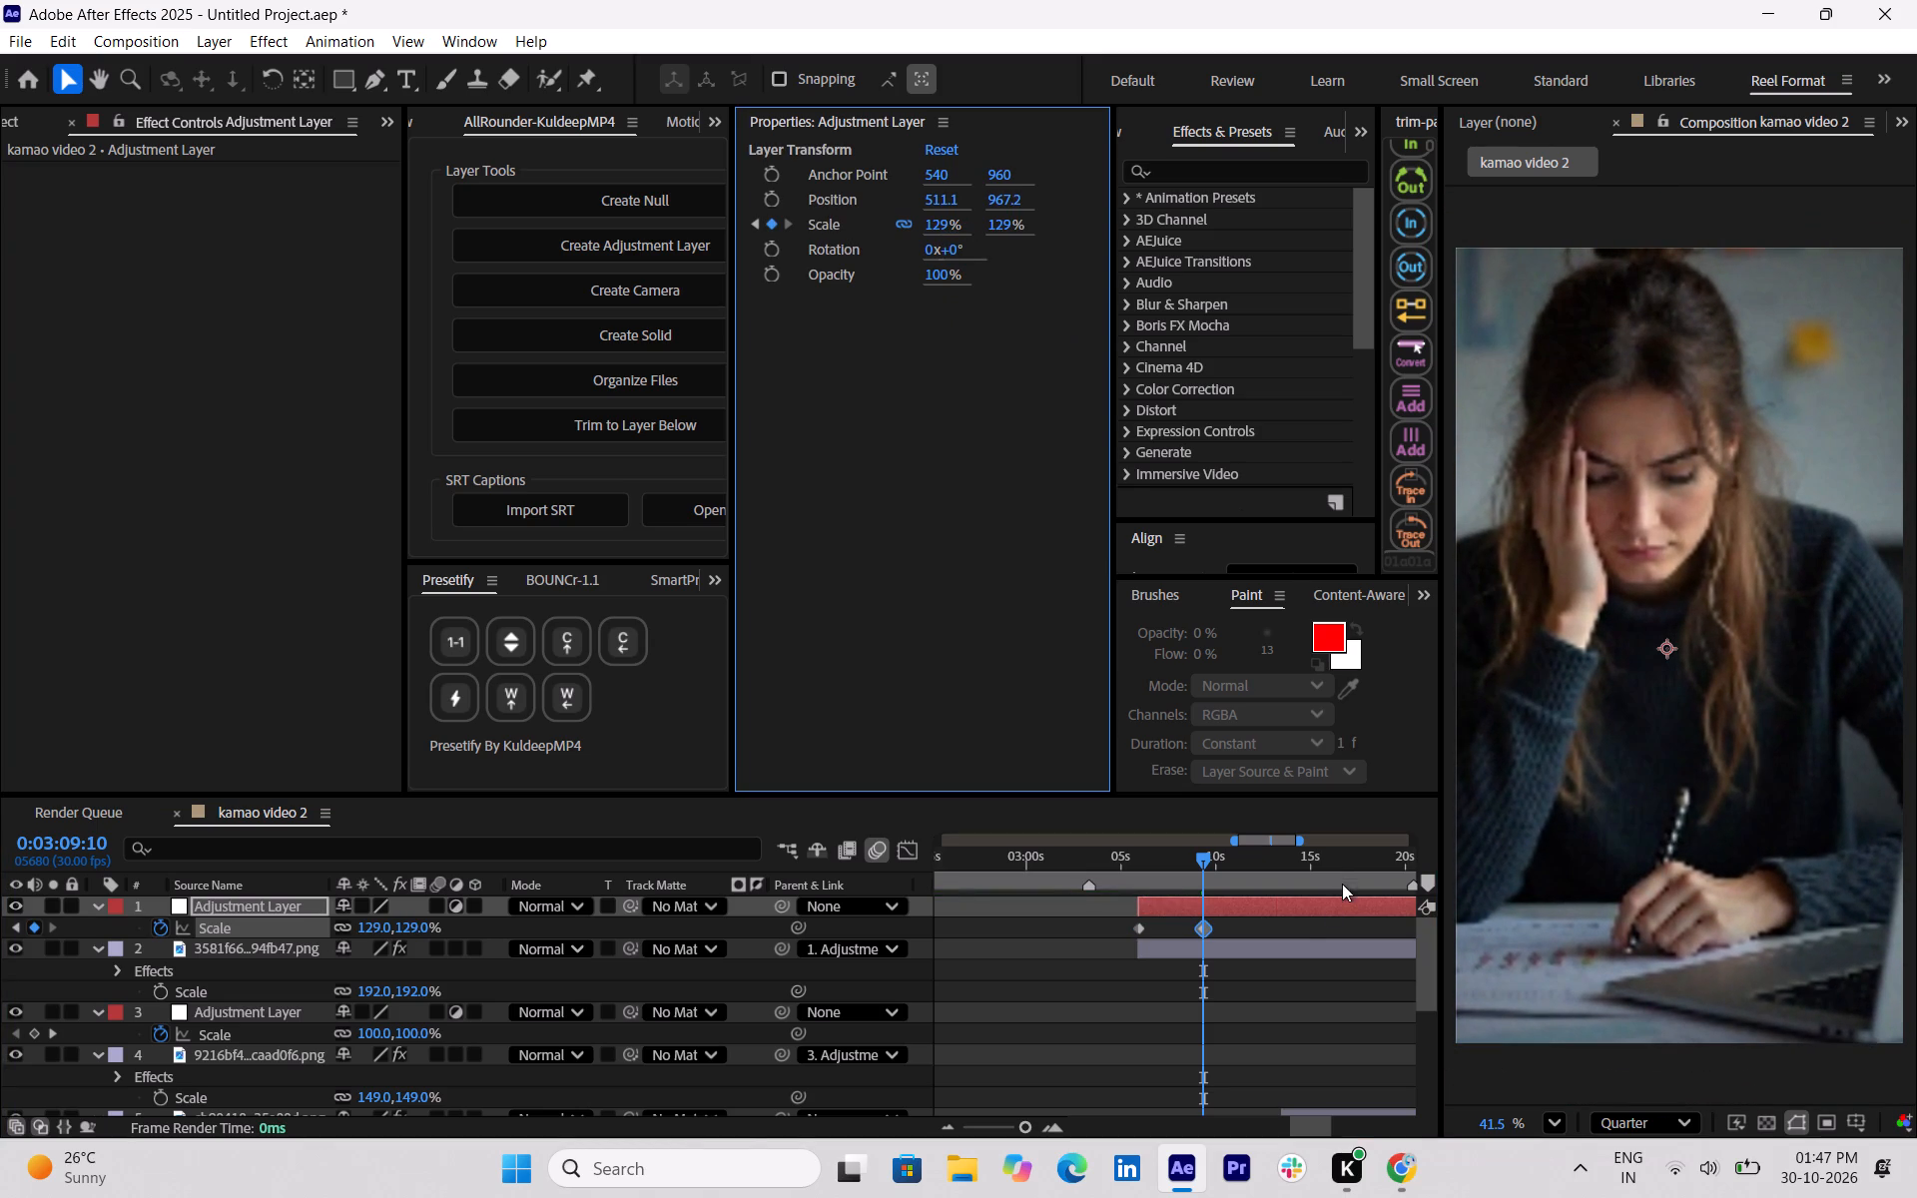
Apply Easy Ease to both scale keyframes and reshape the speed graph to peak early and slow down gradually, previewing the zoom.
drag(1282, 929, 1117, 944)
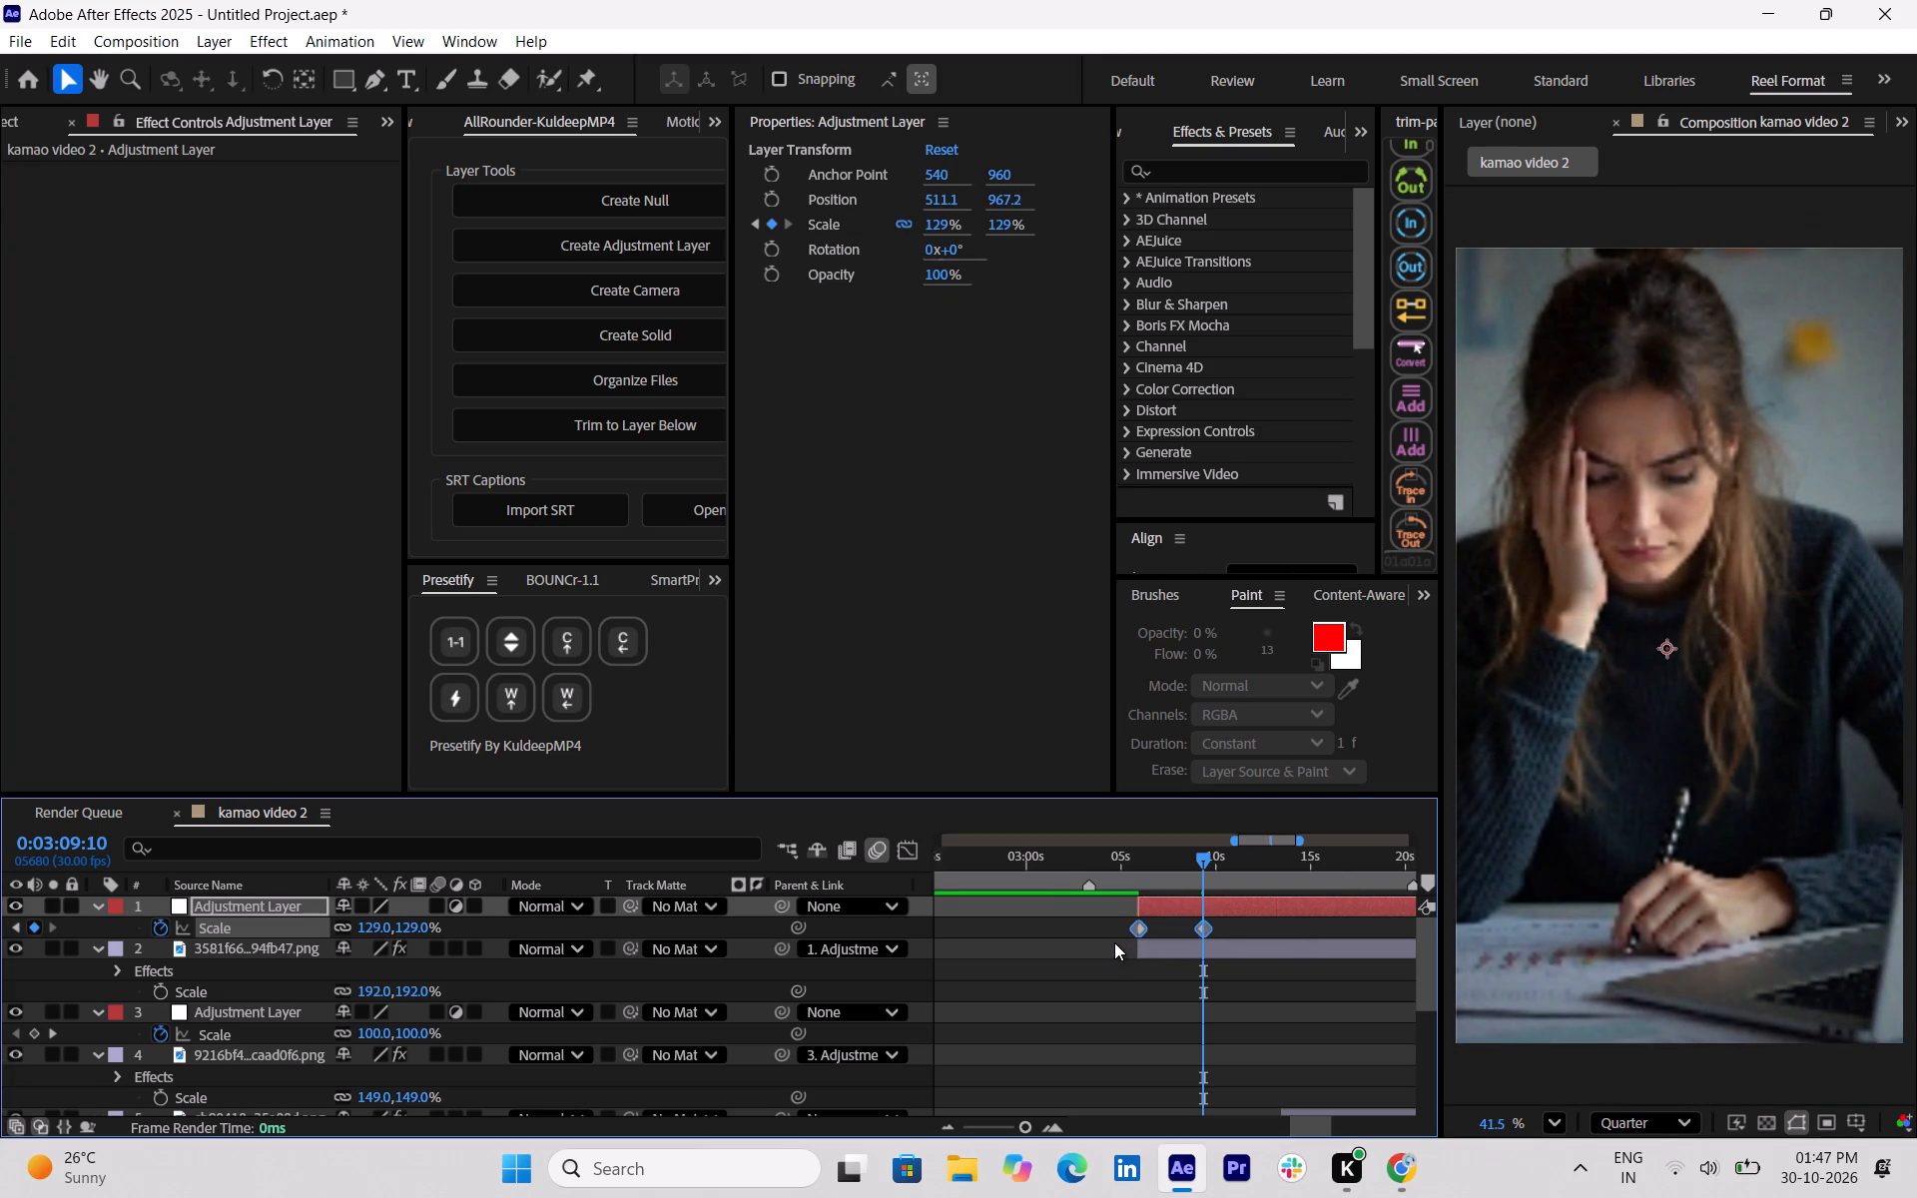
key(F9)
click(904, 851)
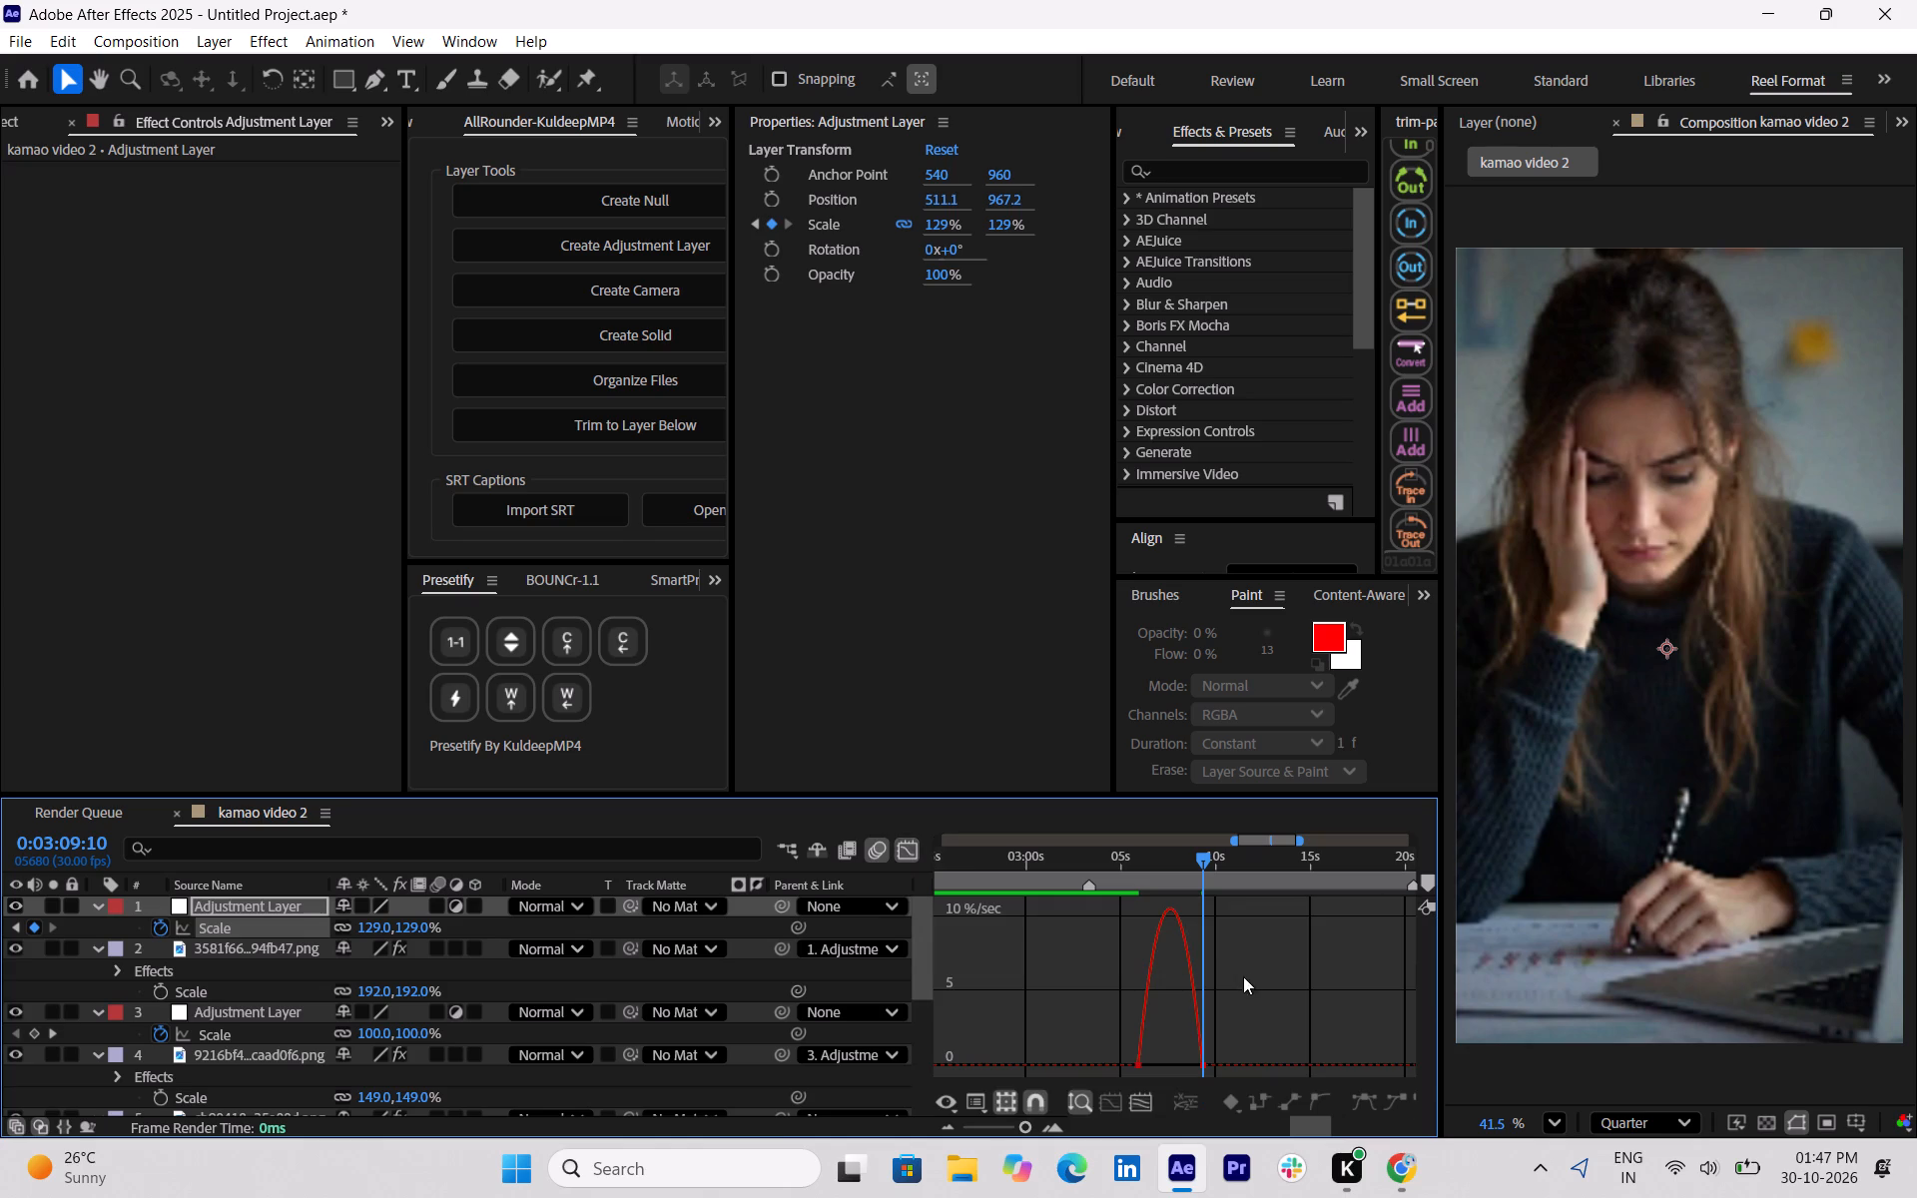
drag(1243, 977, 1058, 1092)
drag(1190, 1055, 1165, 1055)
drag(1198, 848, 1140, 853)
key(space)
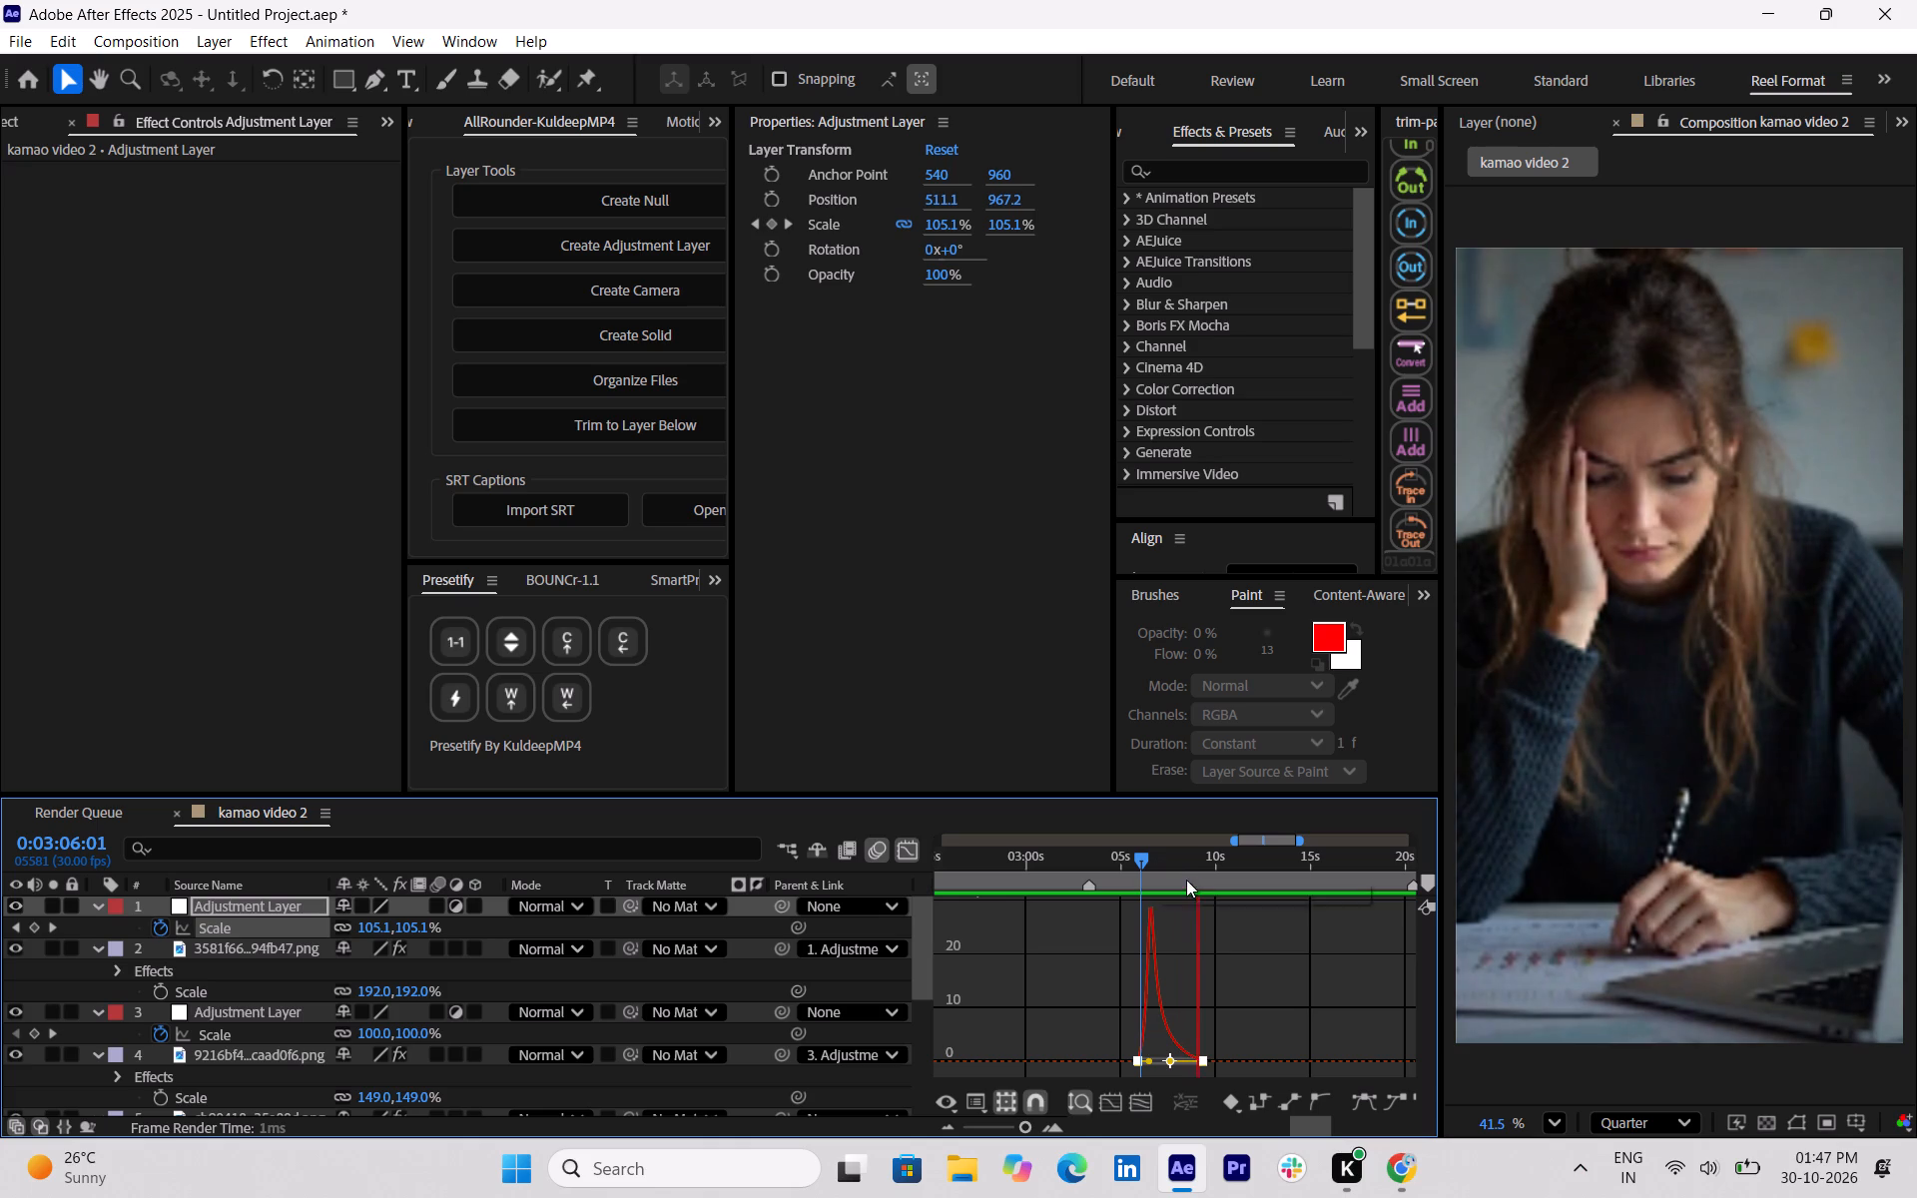
key(space)
click(912, 853)
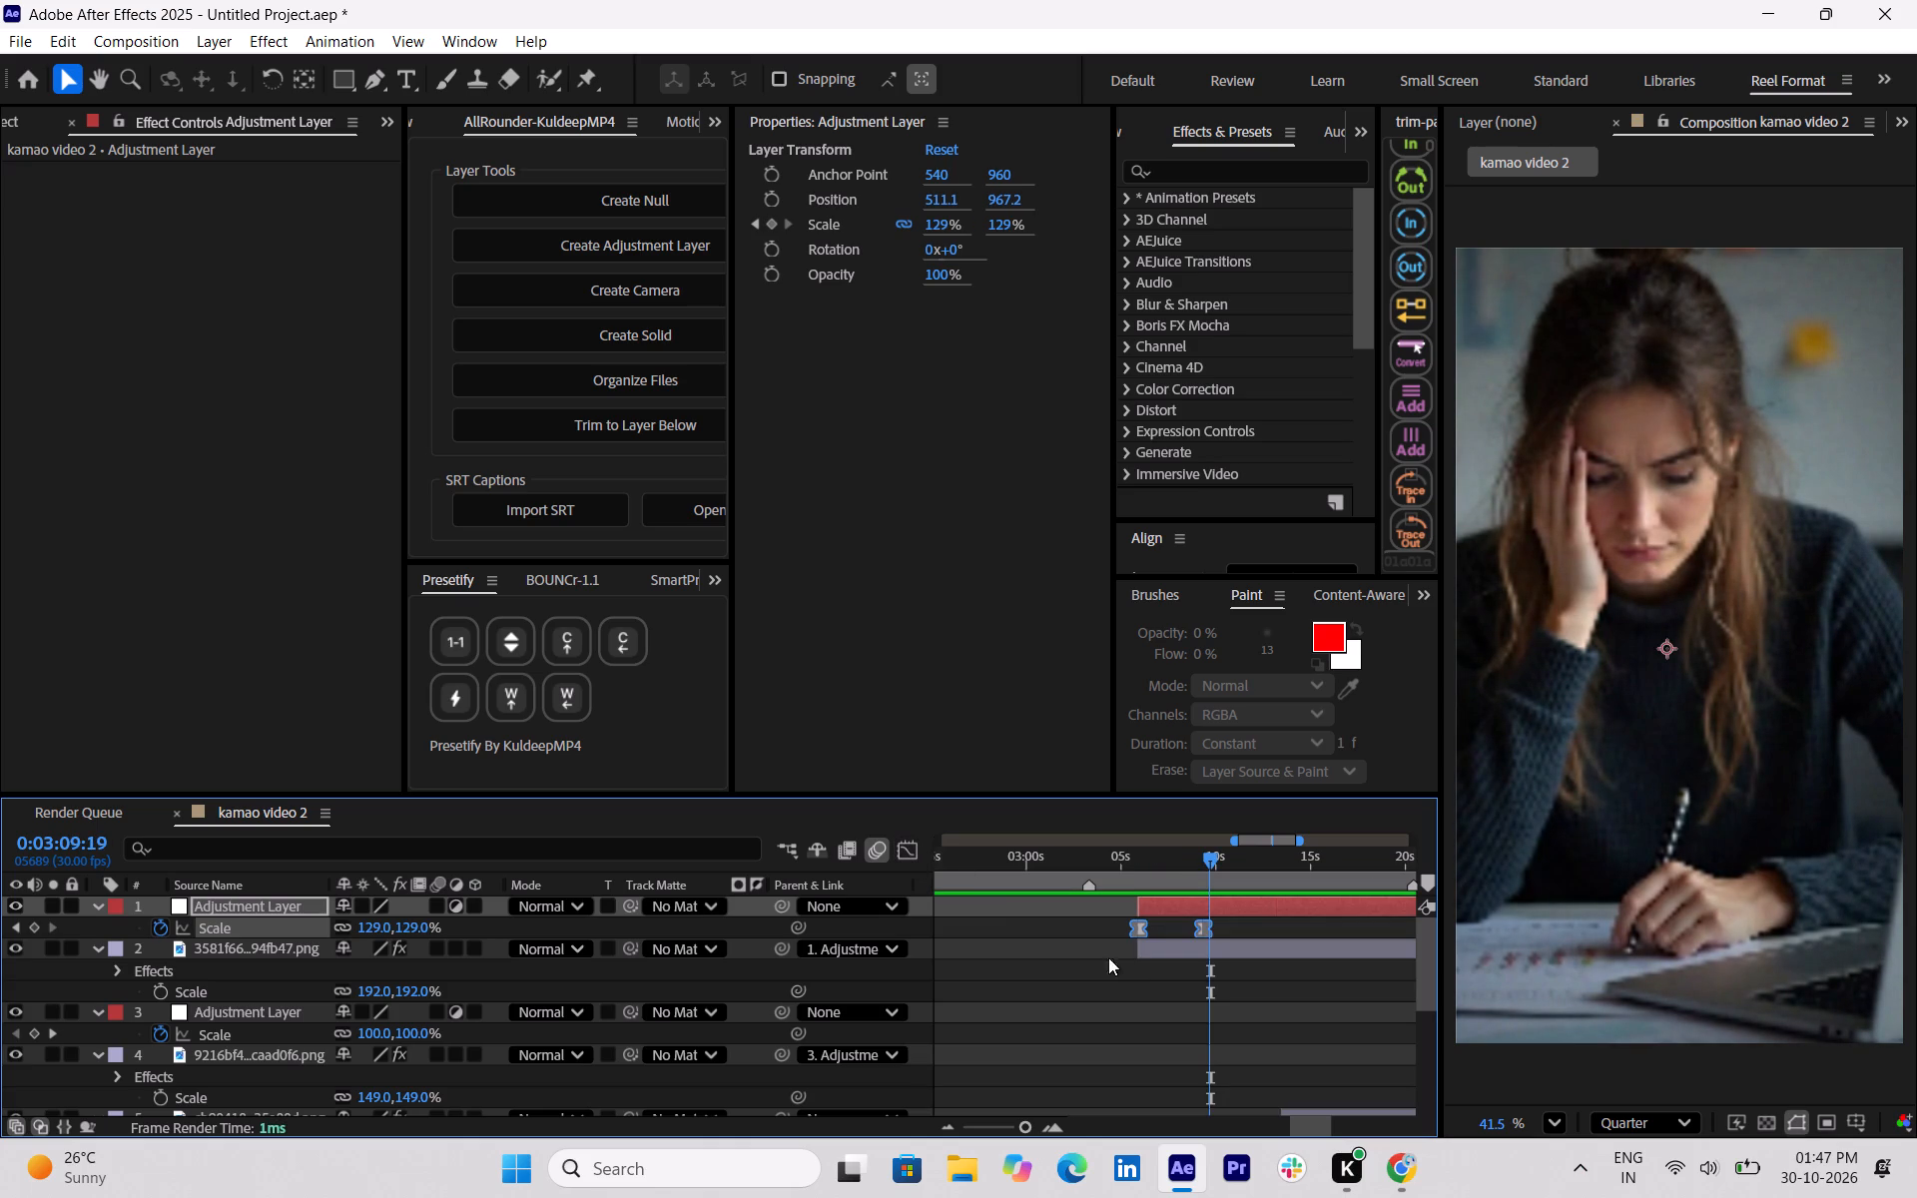
Trim the ends of the top adjustment layer and the stressed-woman image layer to 0:03:09:19, and play back the section.
click(1207, 906)
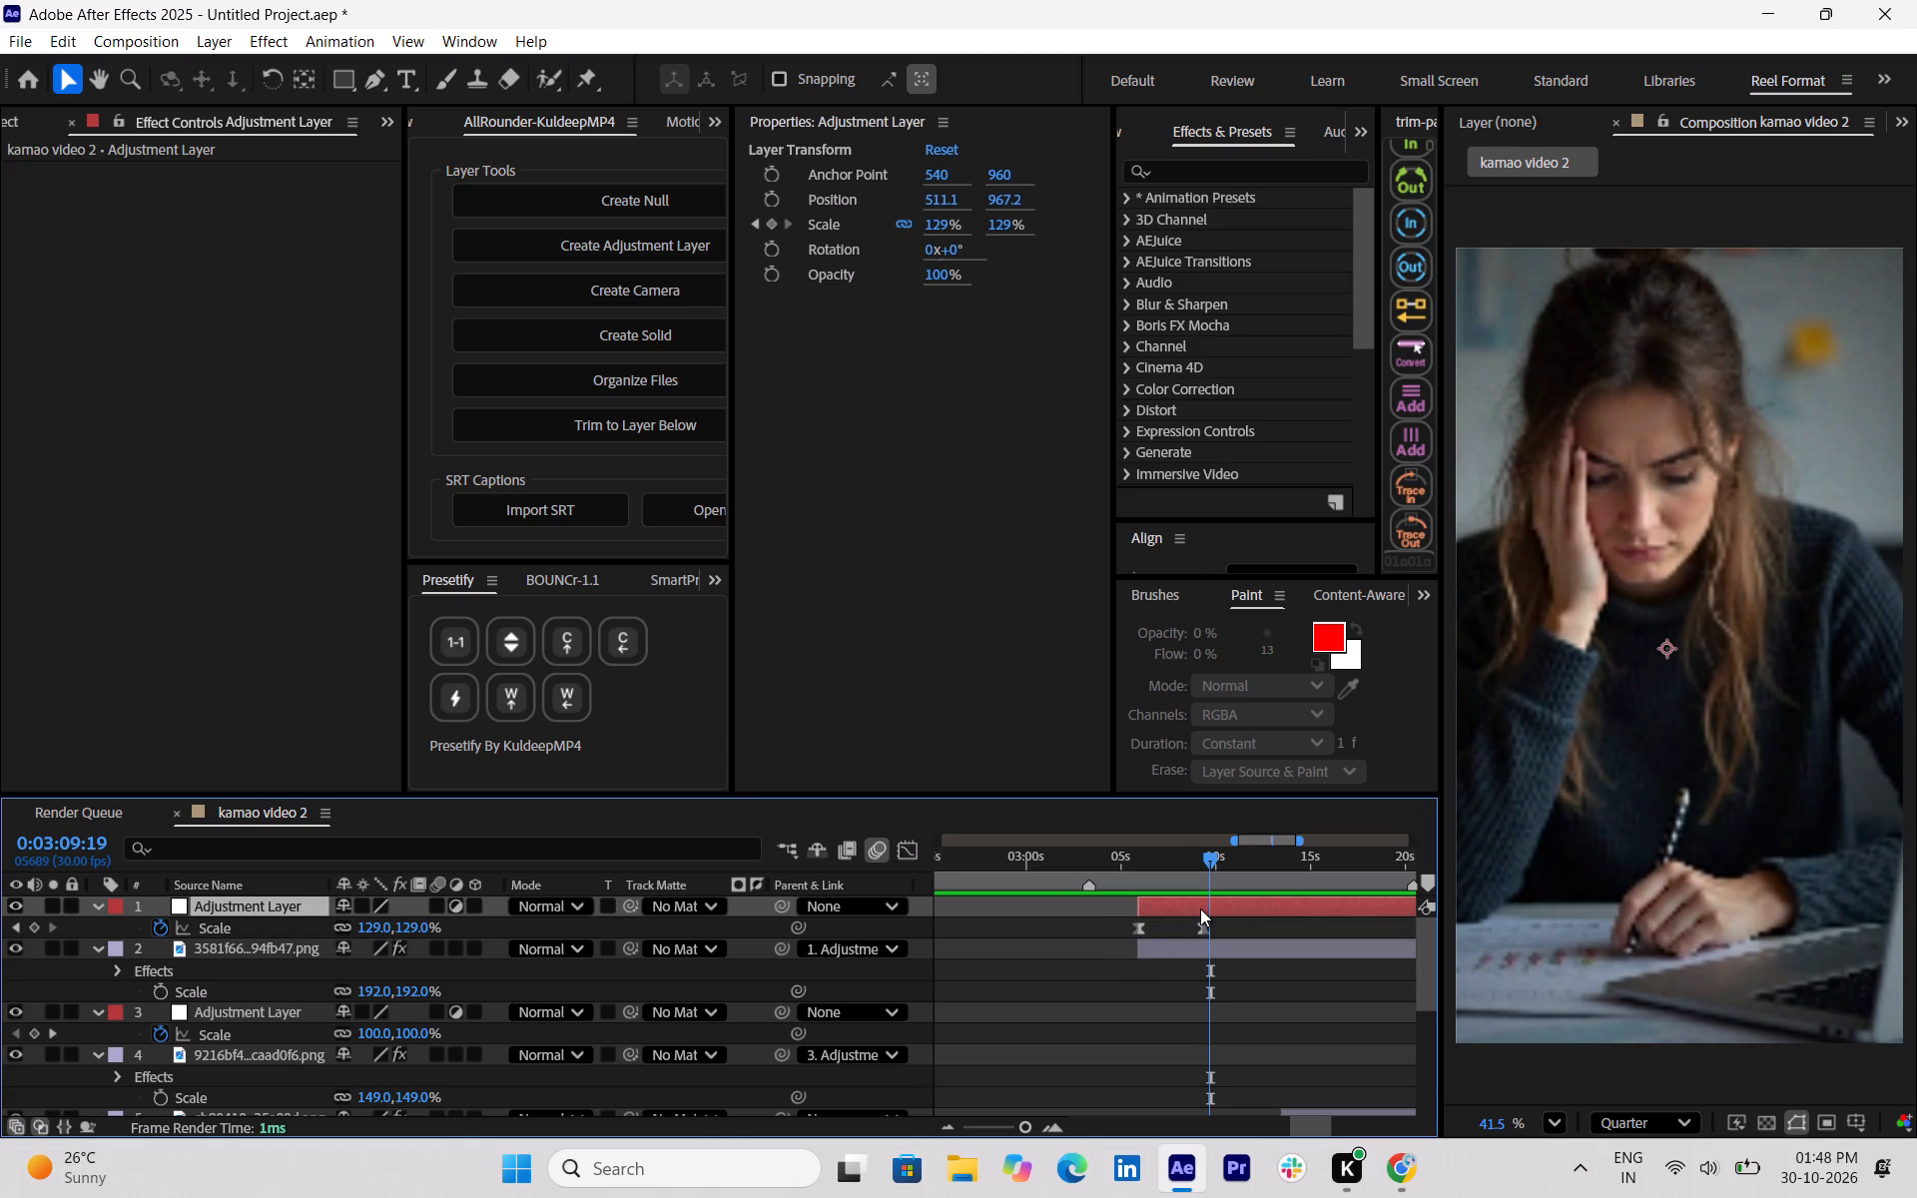
key(alt+bracketright)
click(1225, 947)
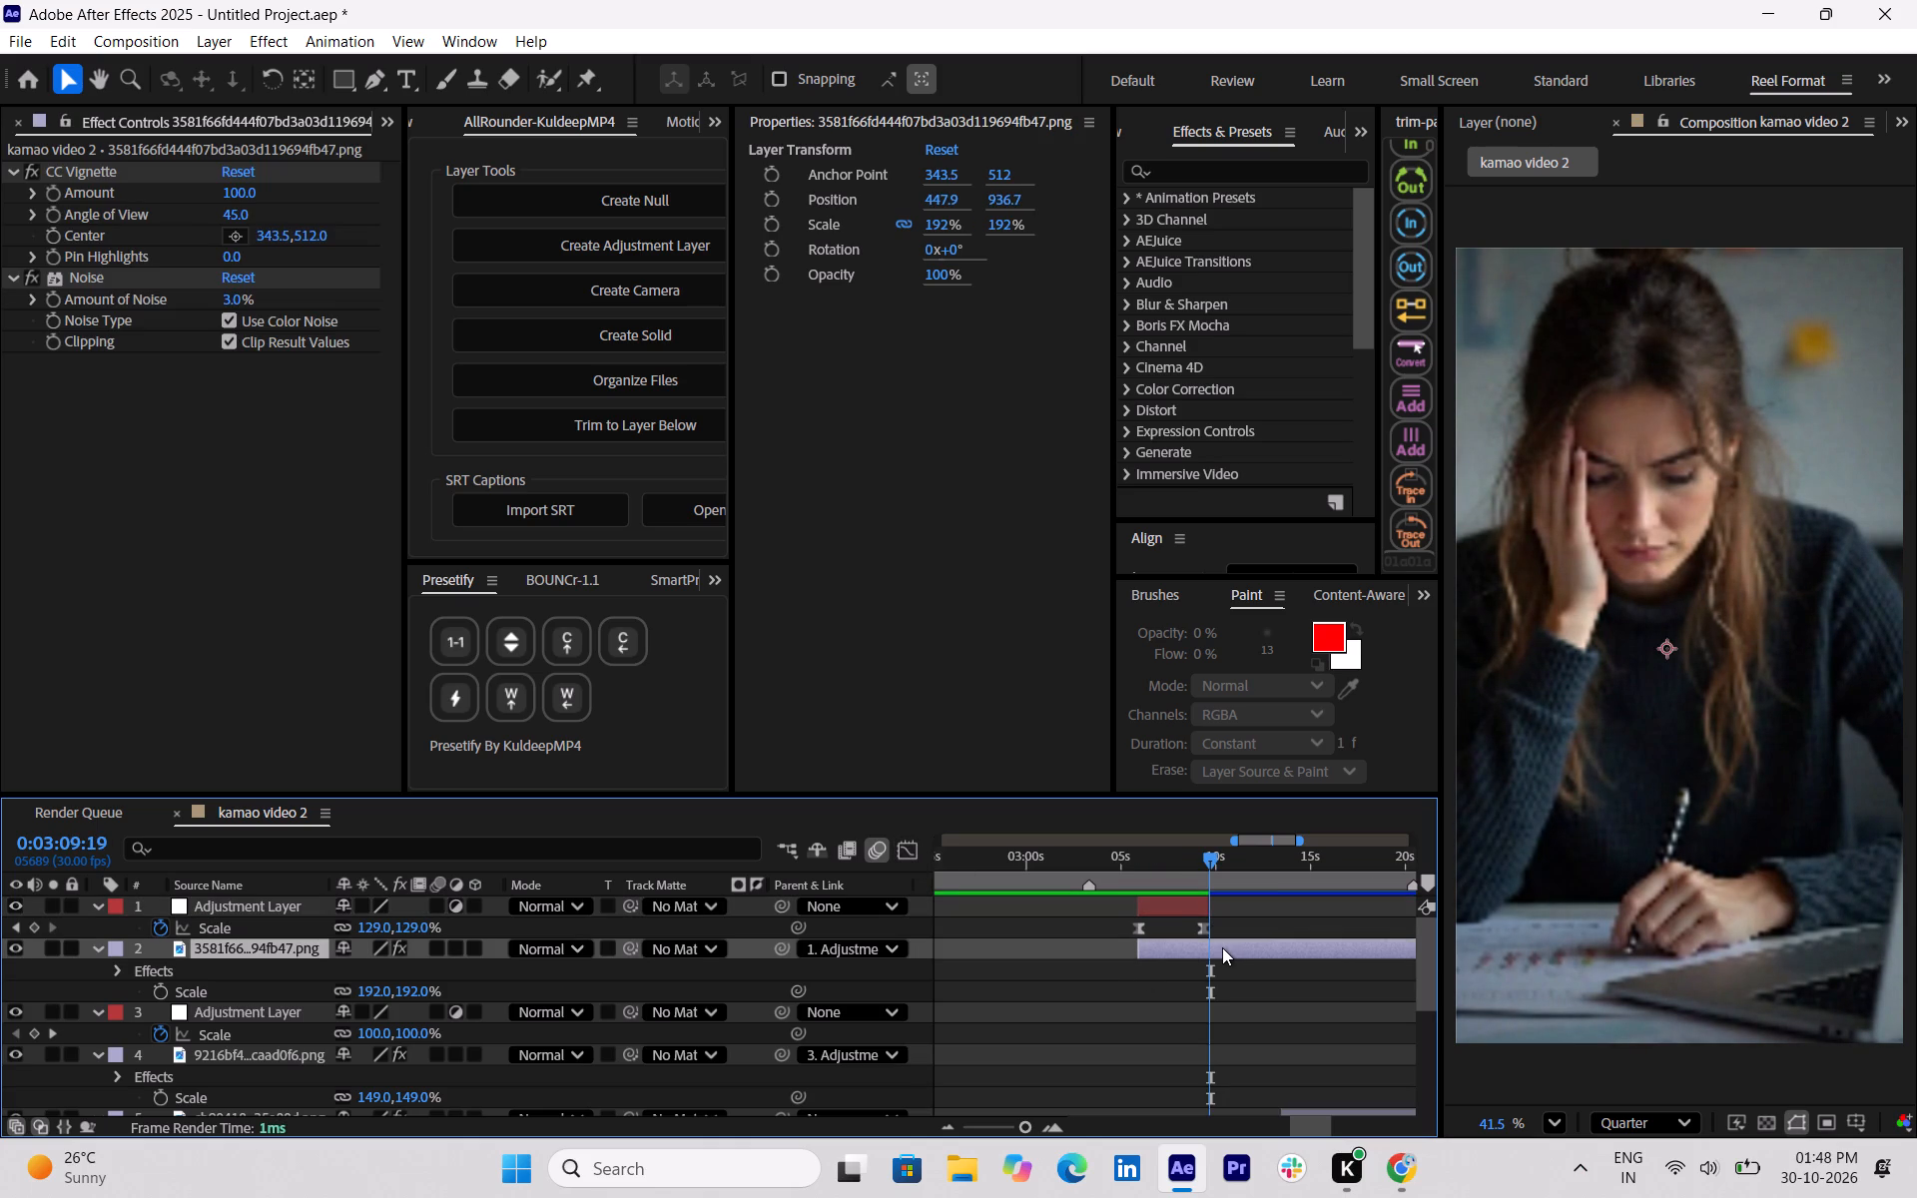
key(alt+bracketright)
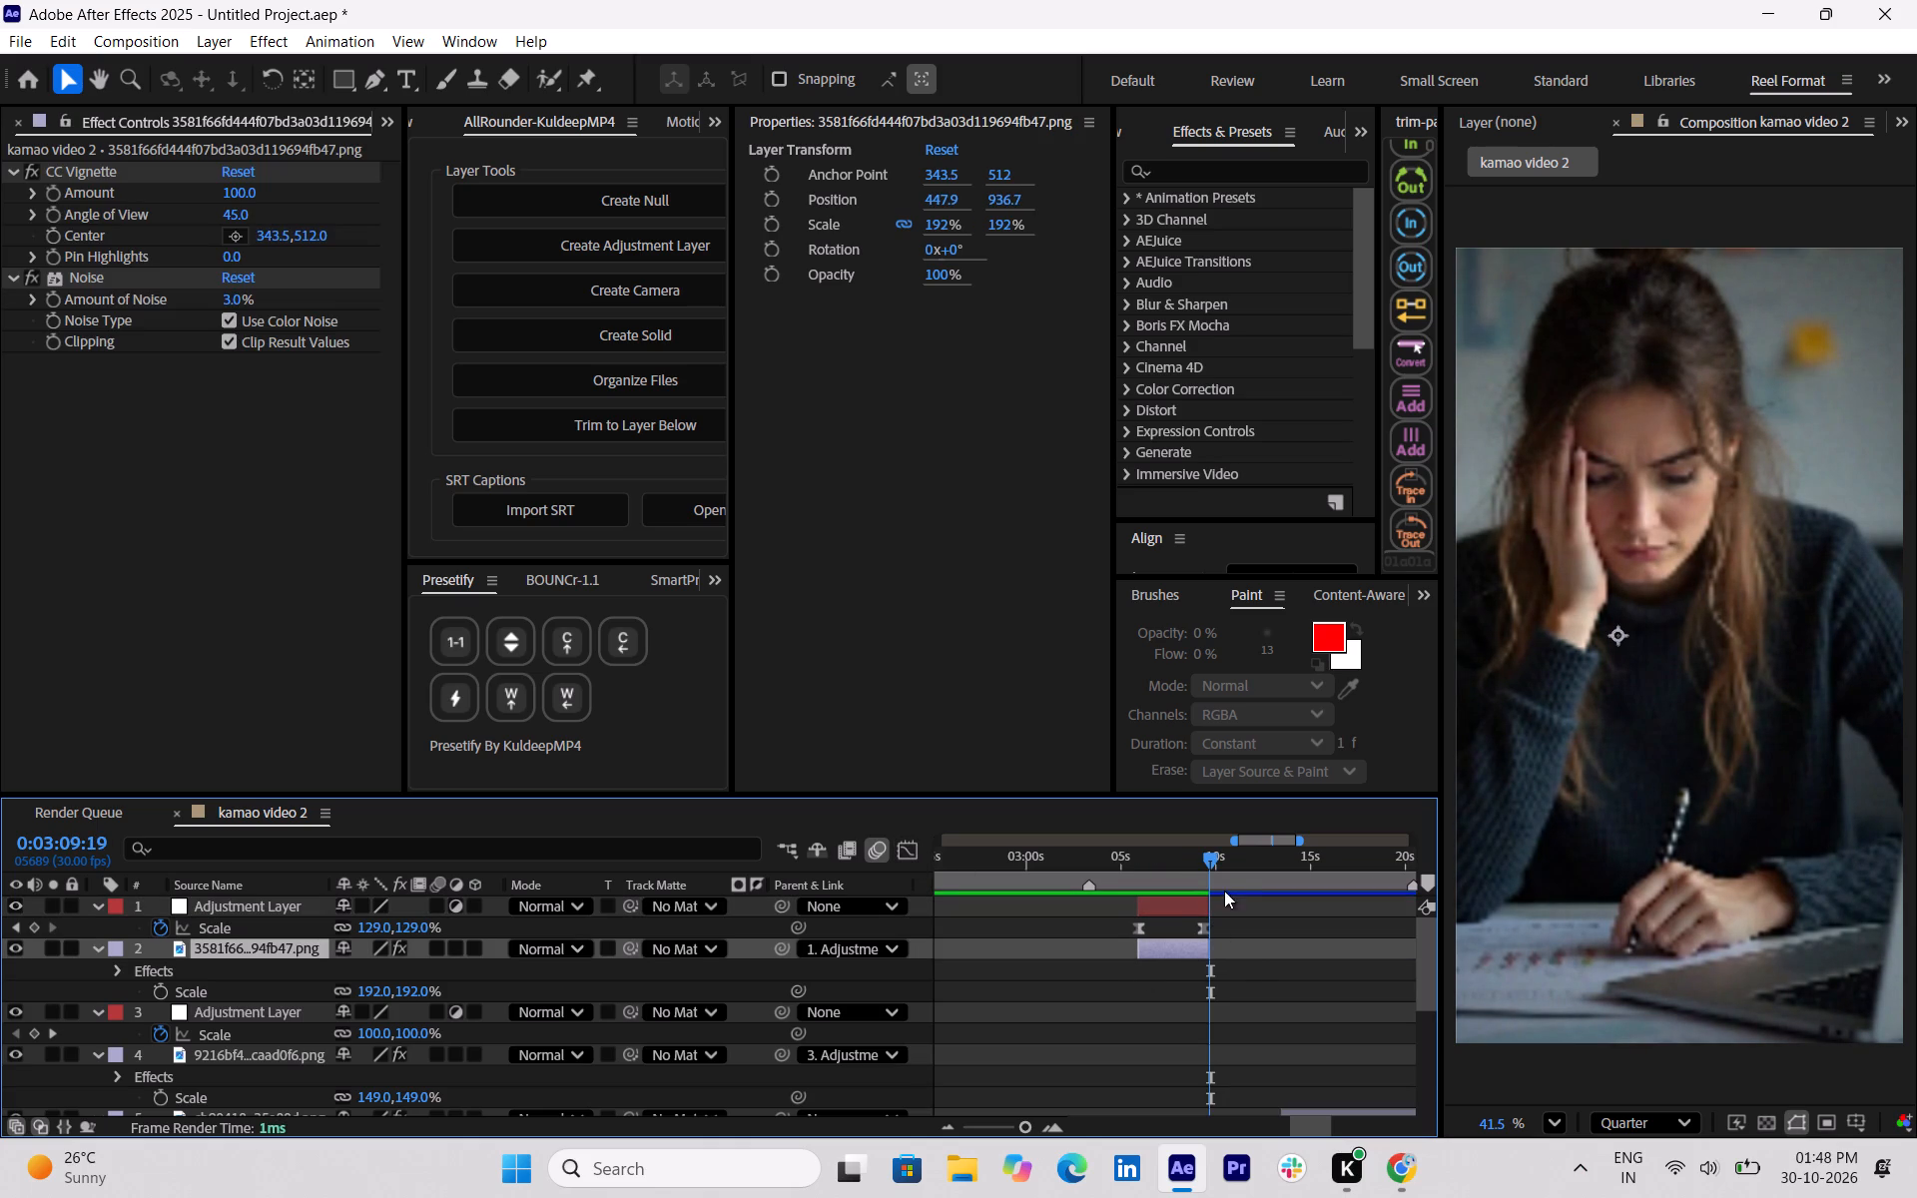
drag(1211, 866, 1112, 858)
key(space)
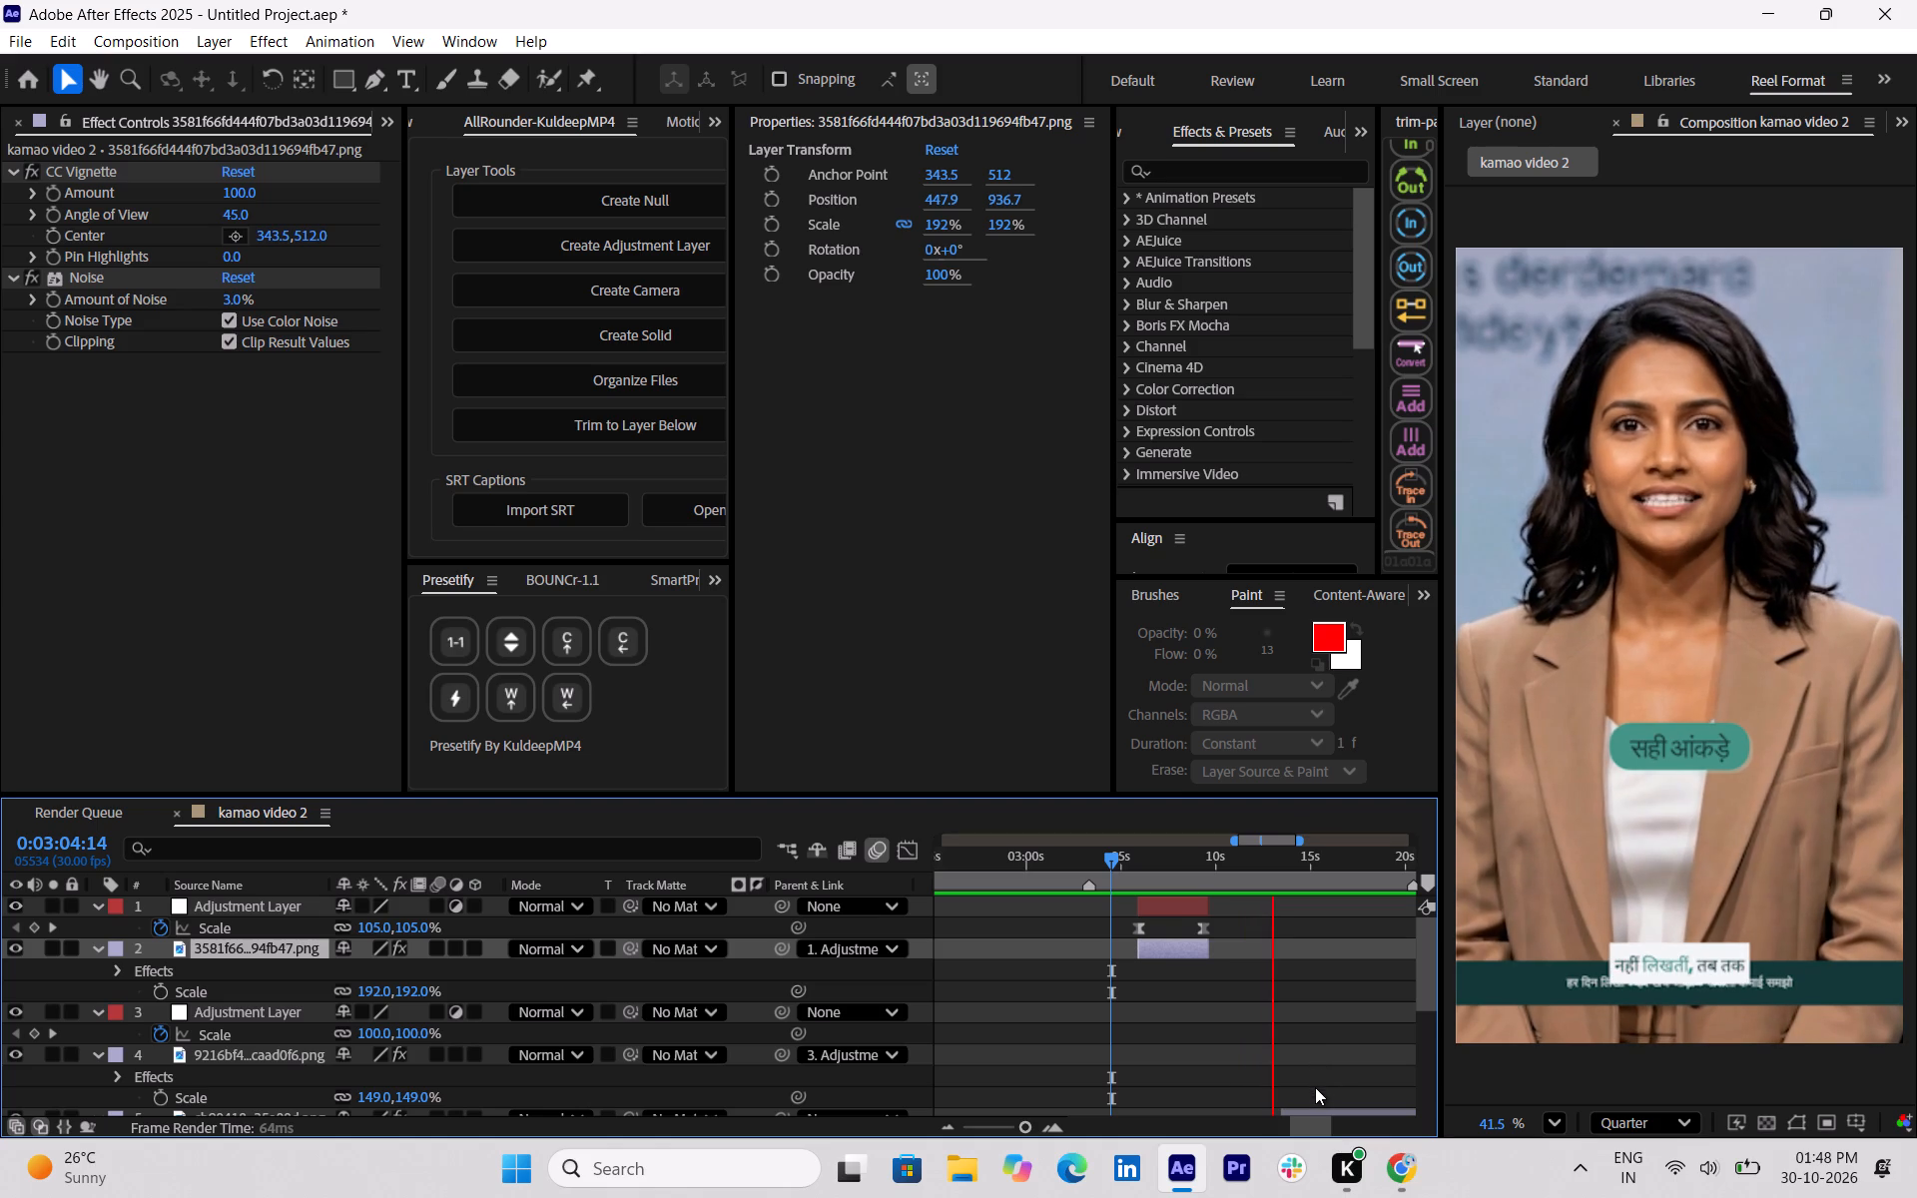
key(space)
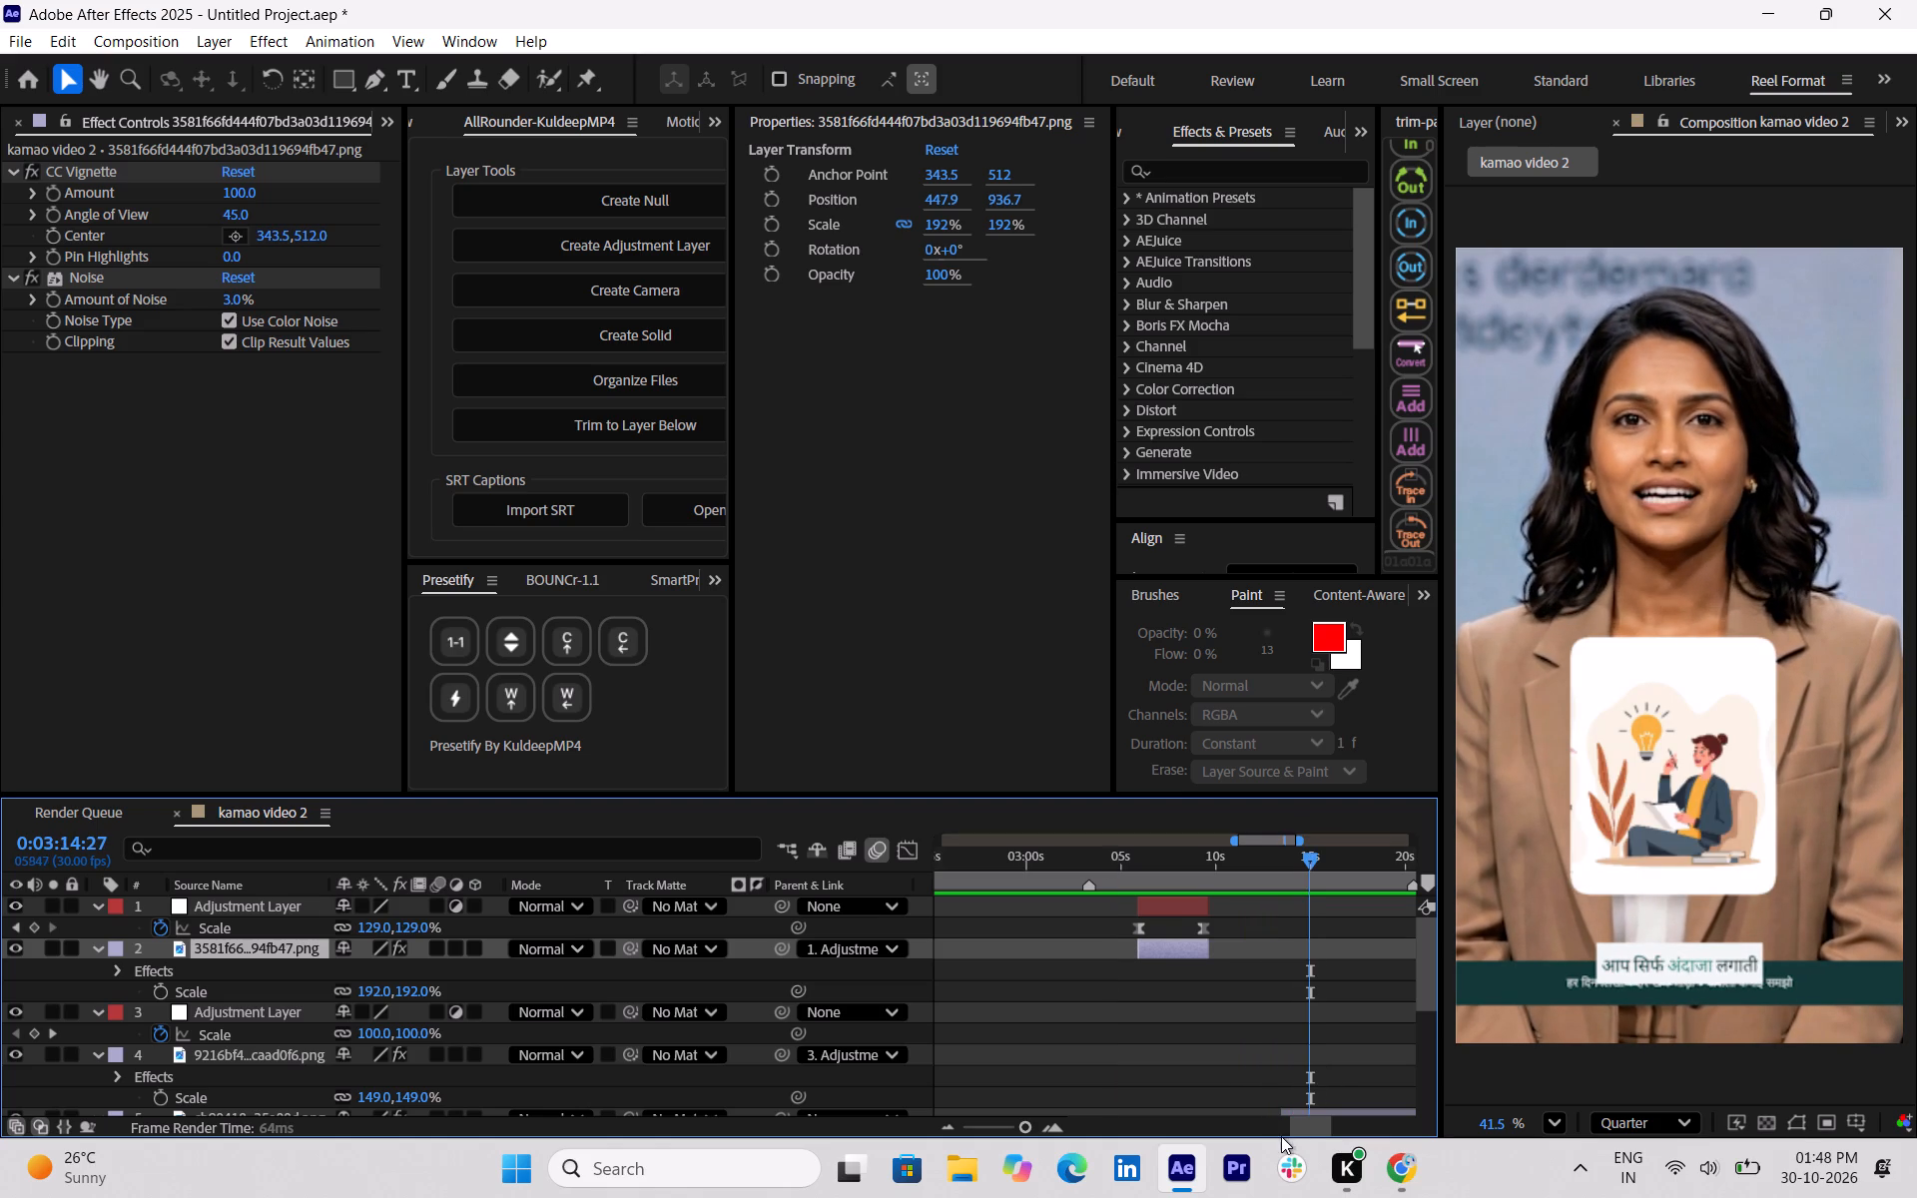
Listen to the narration around the lightbulb illustration and trim that image layer's start to 0:03:15:26.
scroll(1283, 1120, down, 5)
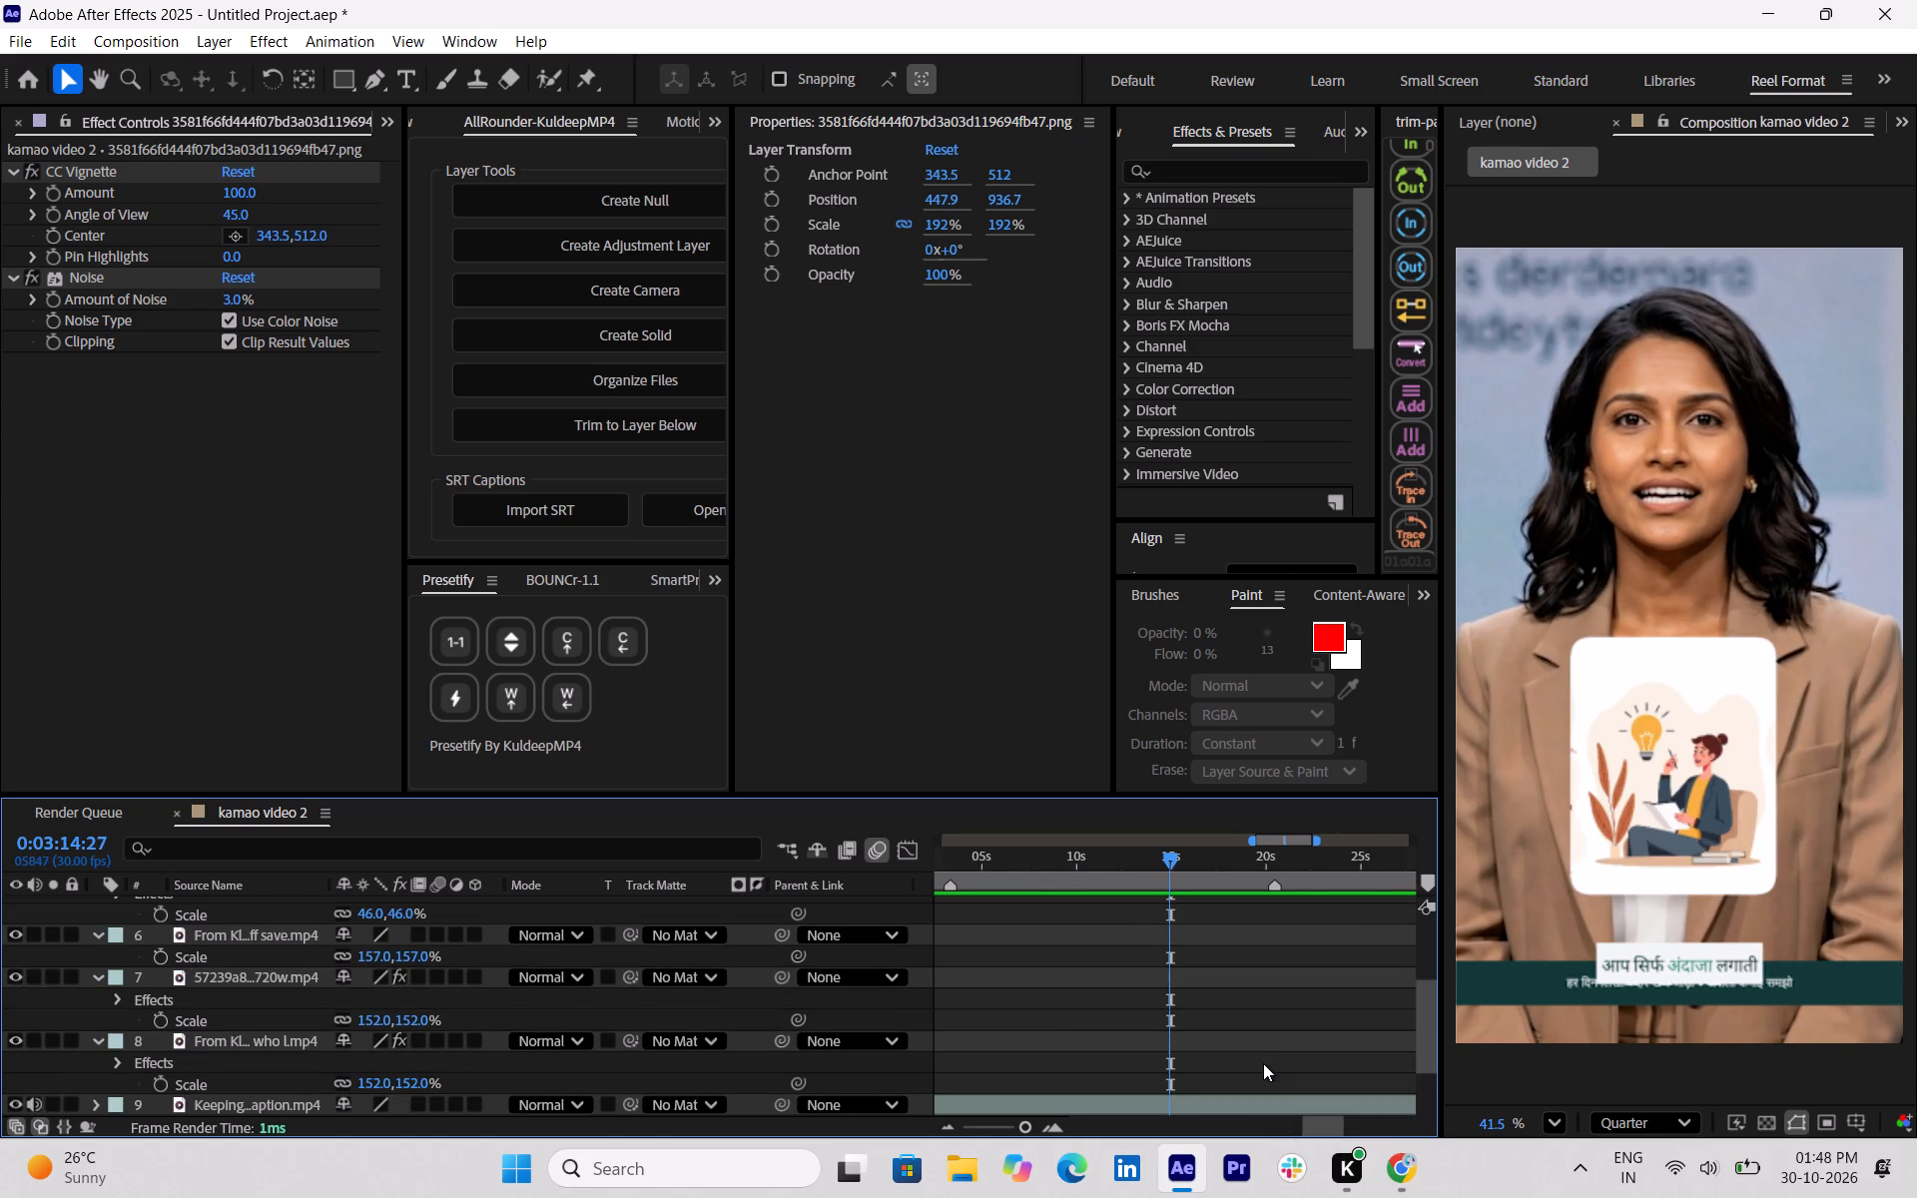
scroll(1263, 1063, down, 2)
scroll(1263, 1063, up, 3)
scroll(1263, 1063, down, 1)
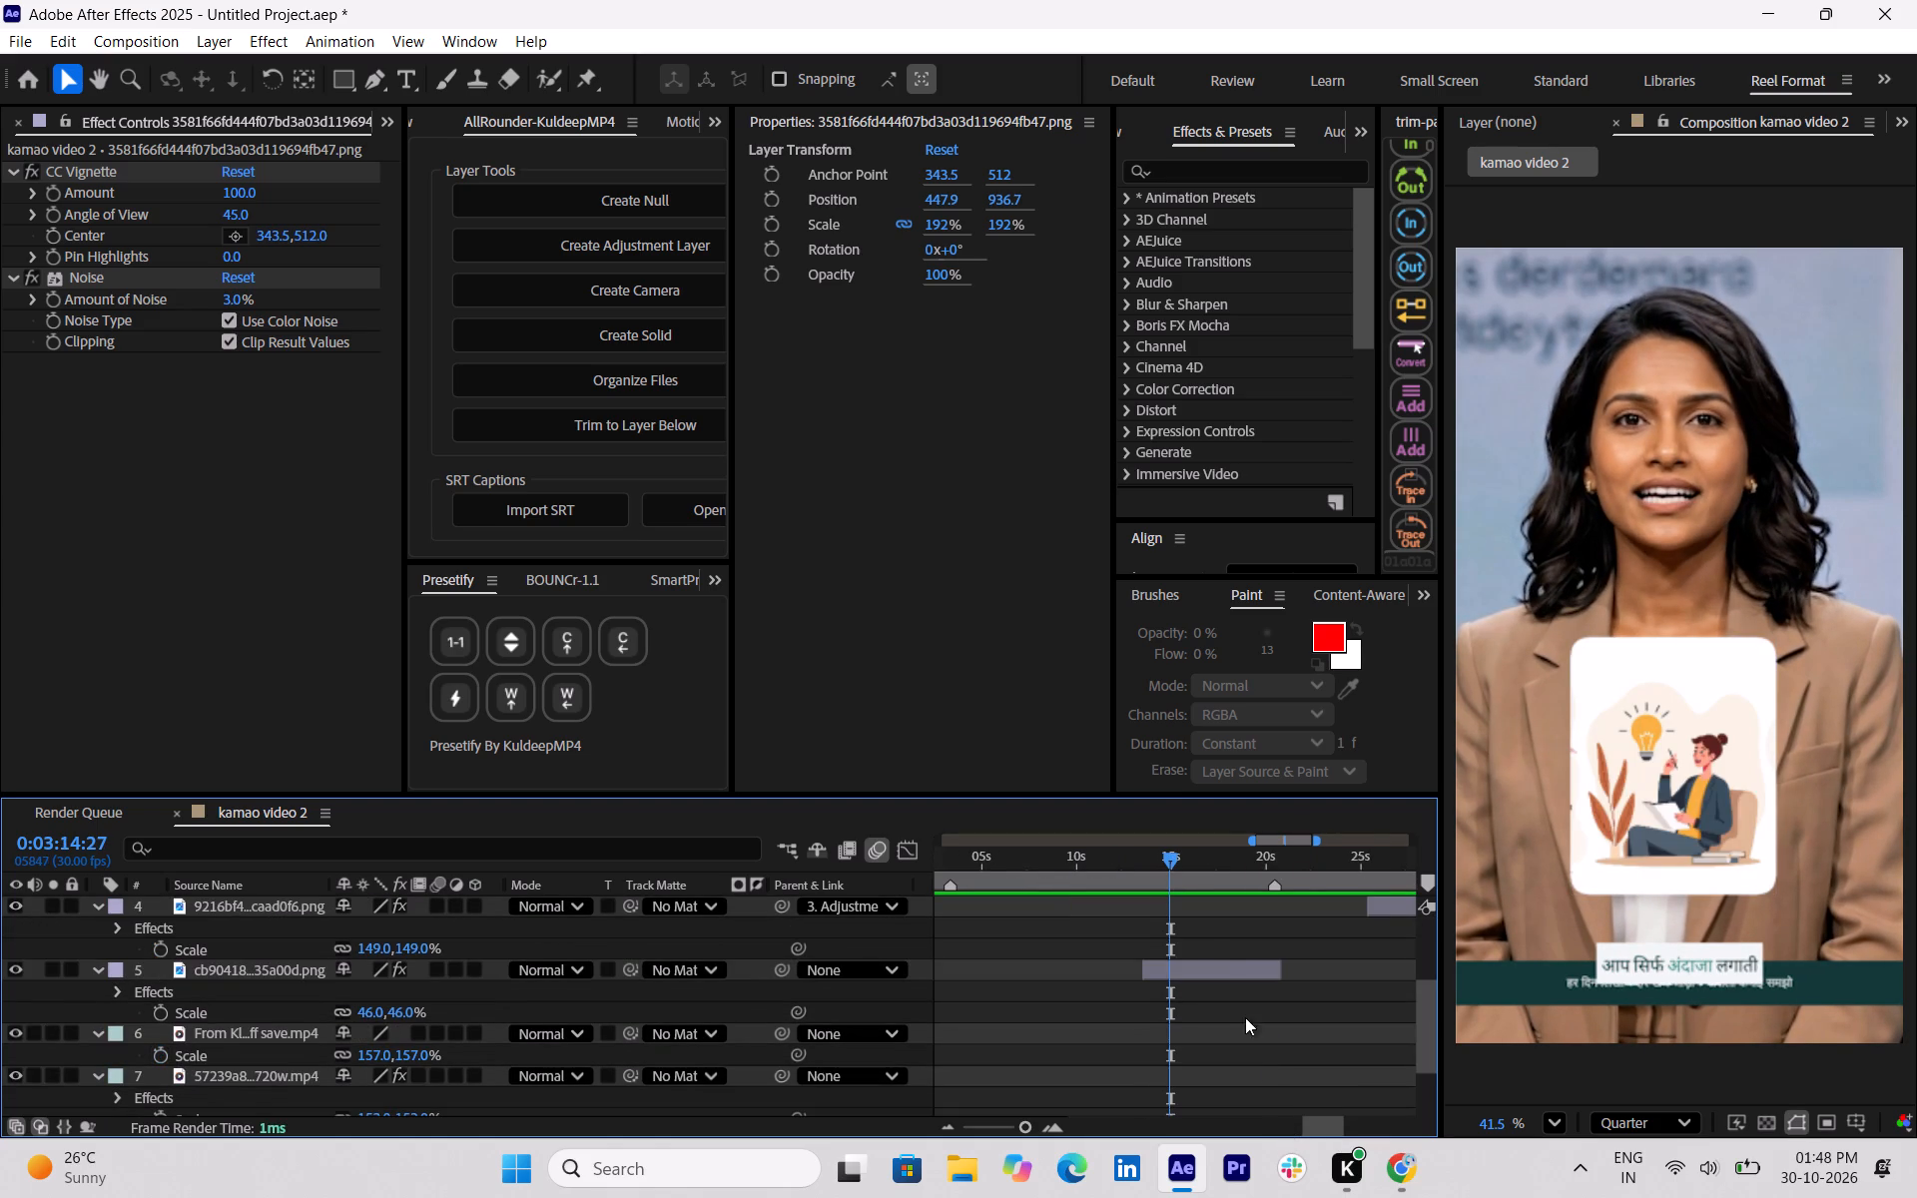
key(space)
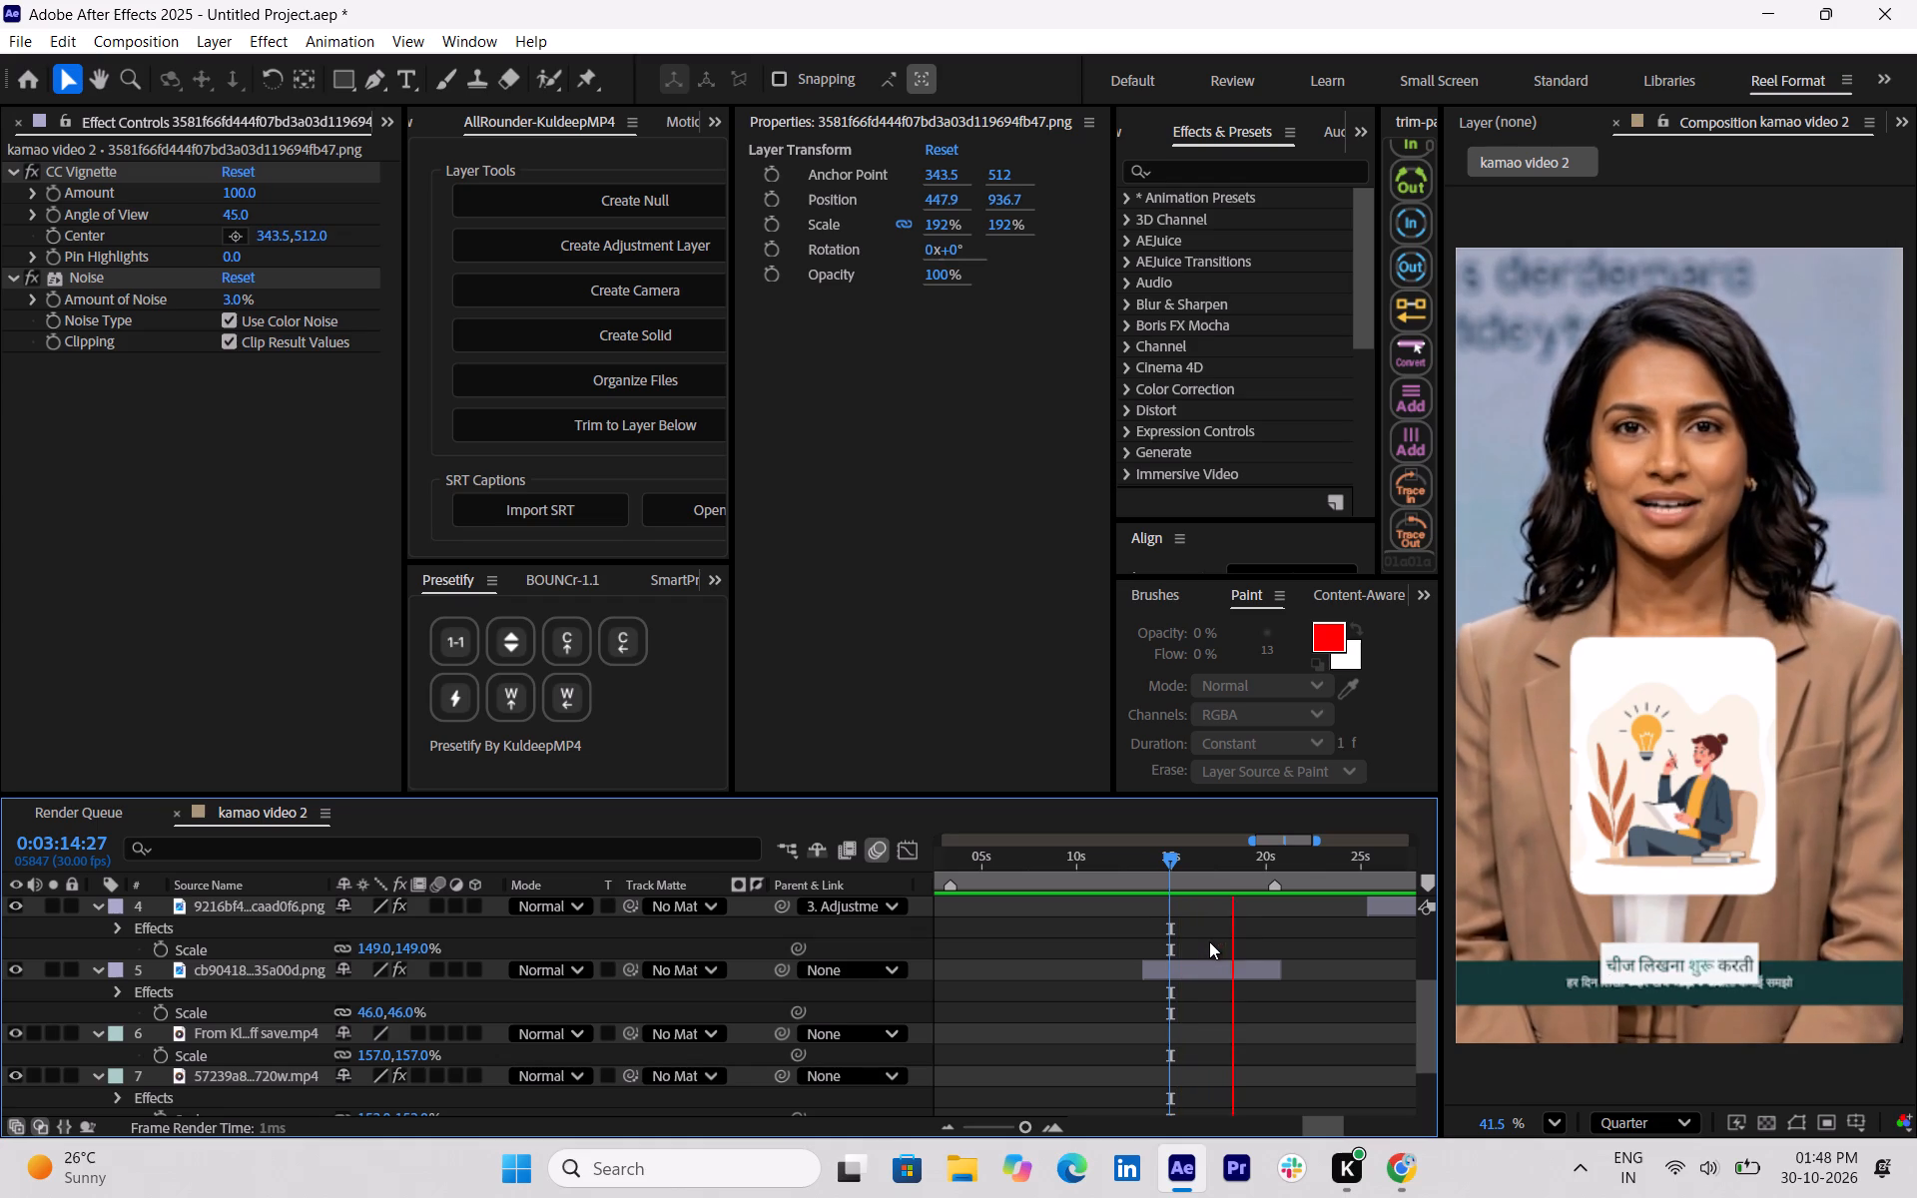
key(space)
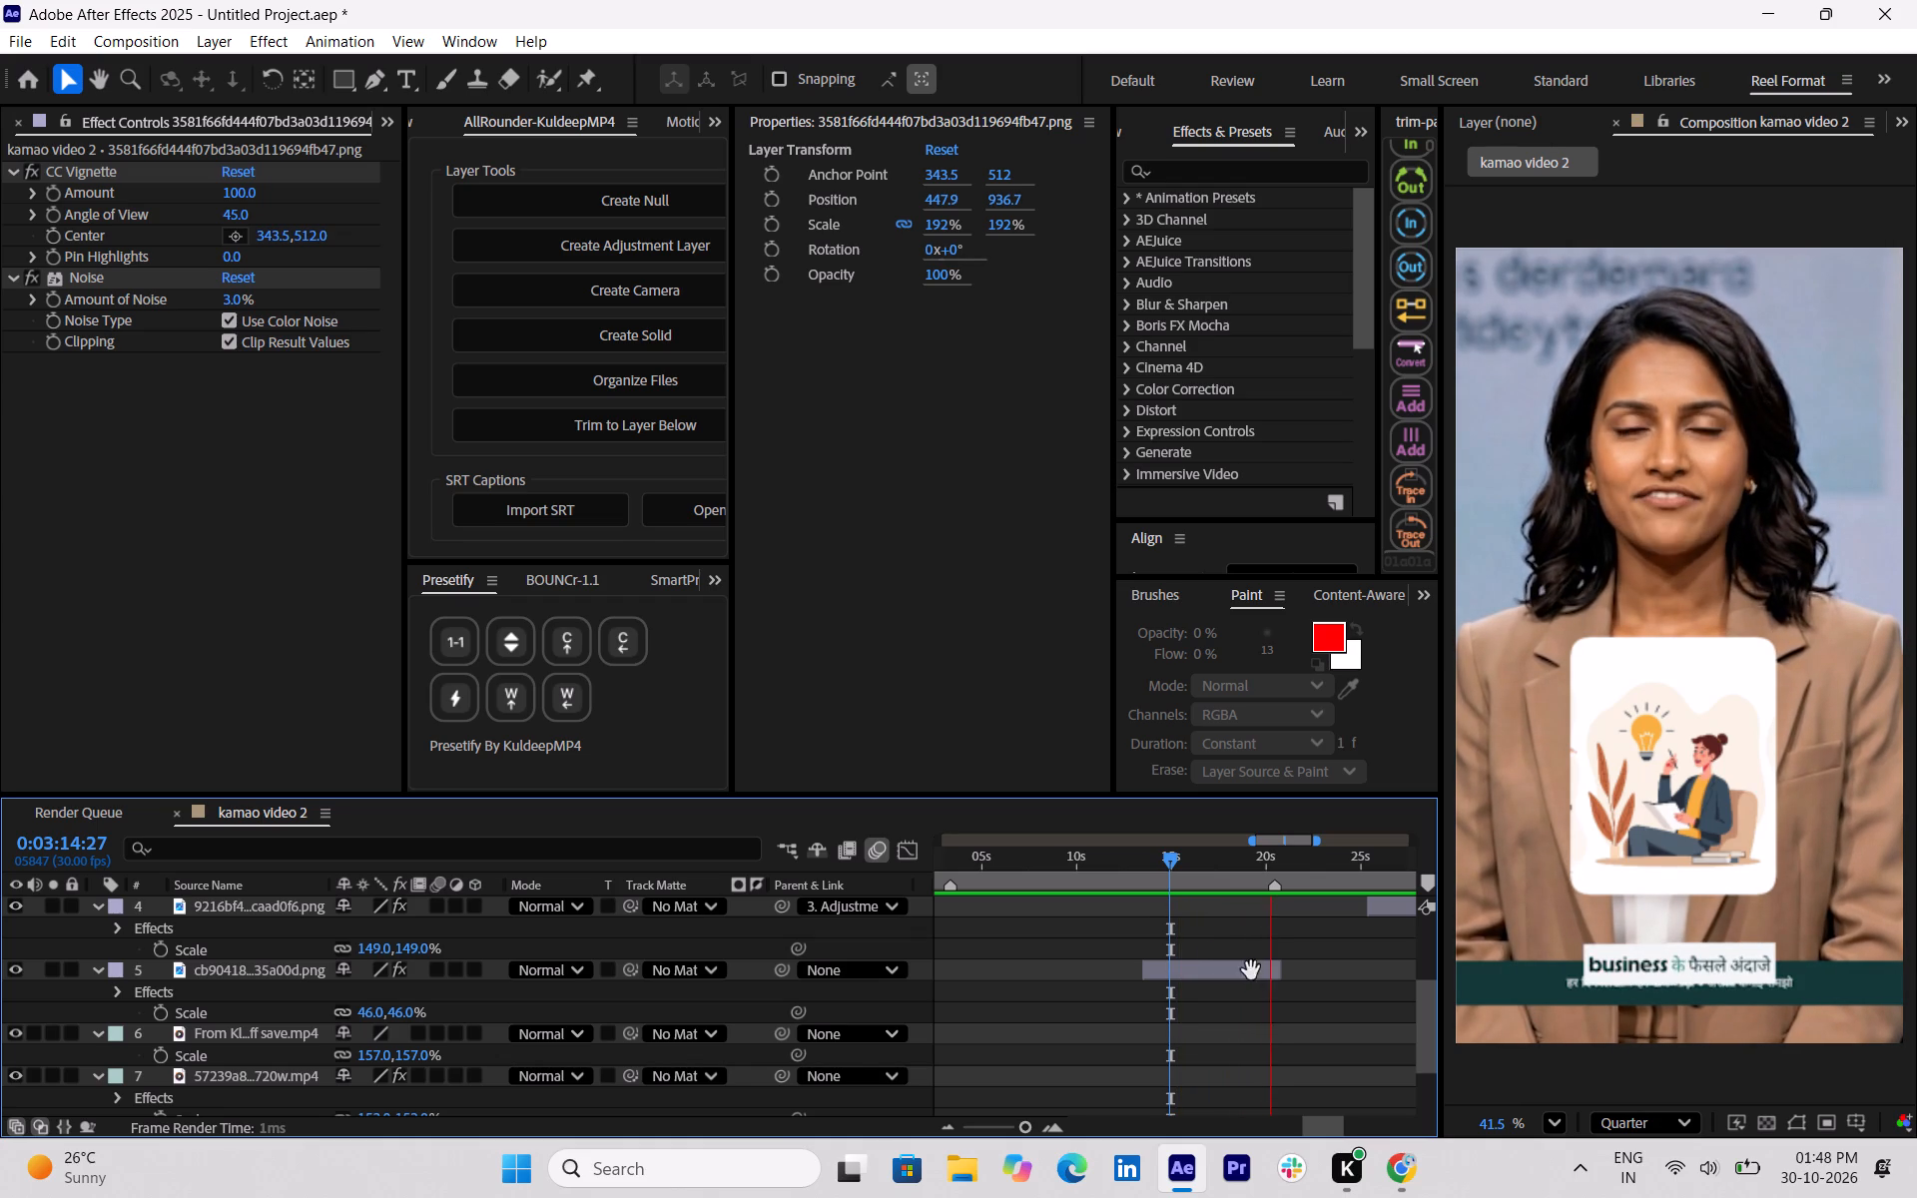
drag(1275, 863, 1151, 869)
key(space)
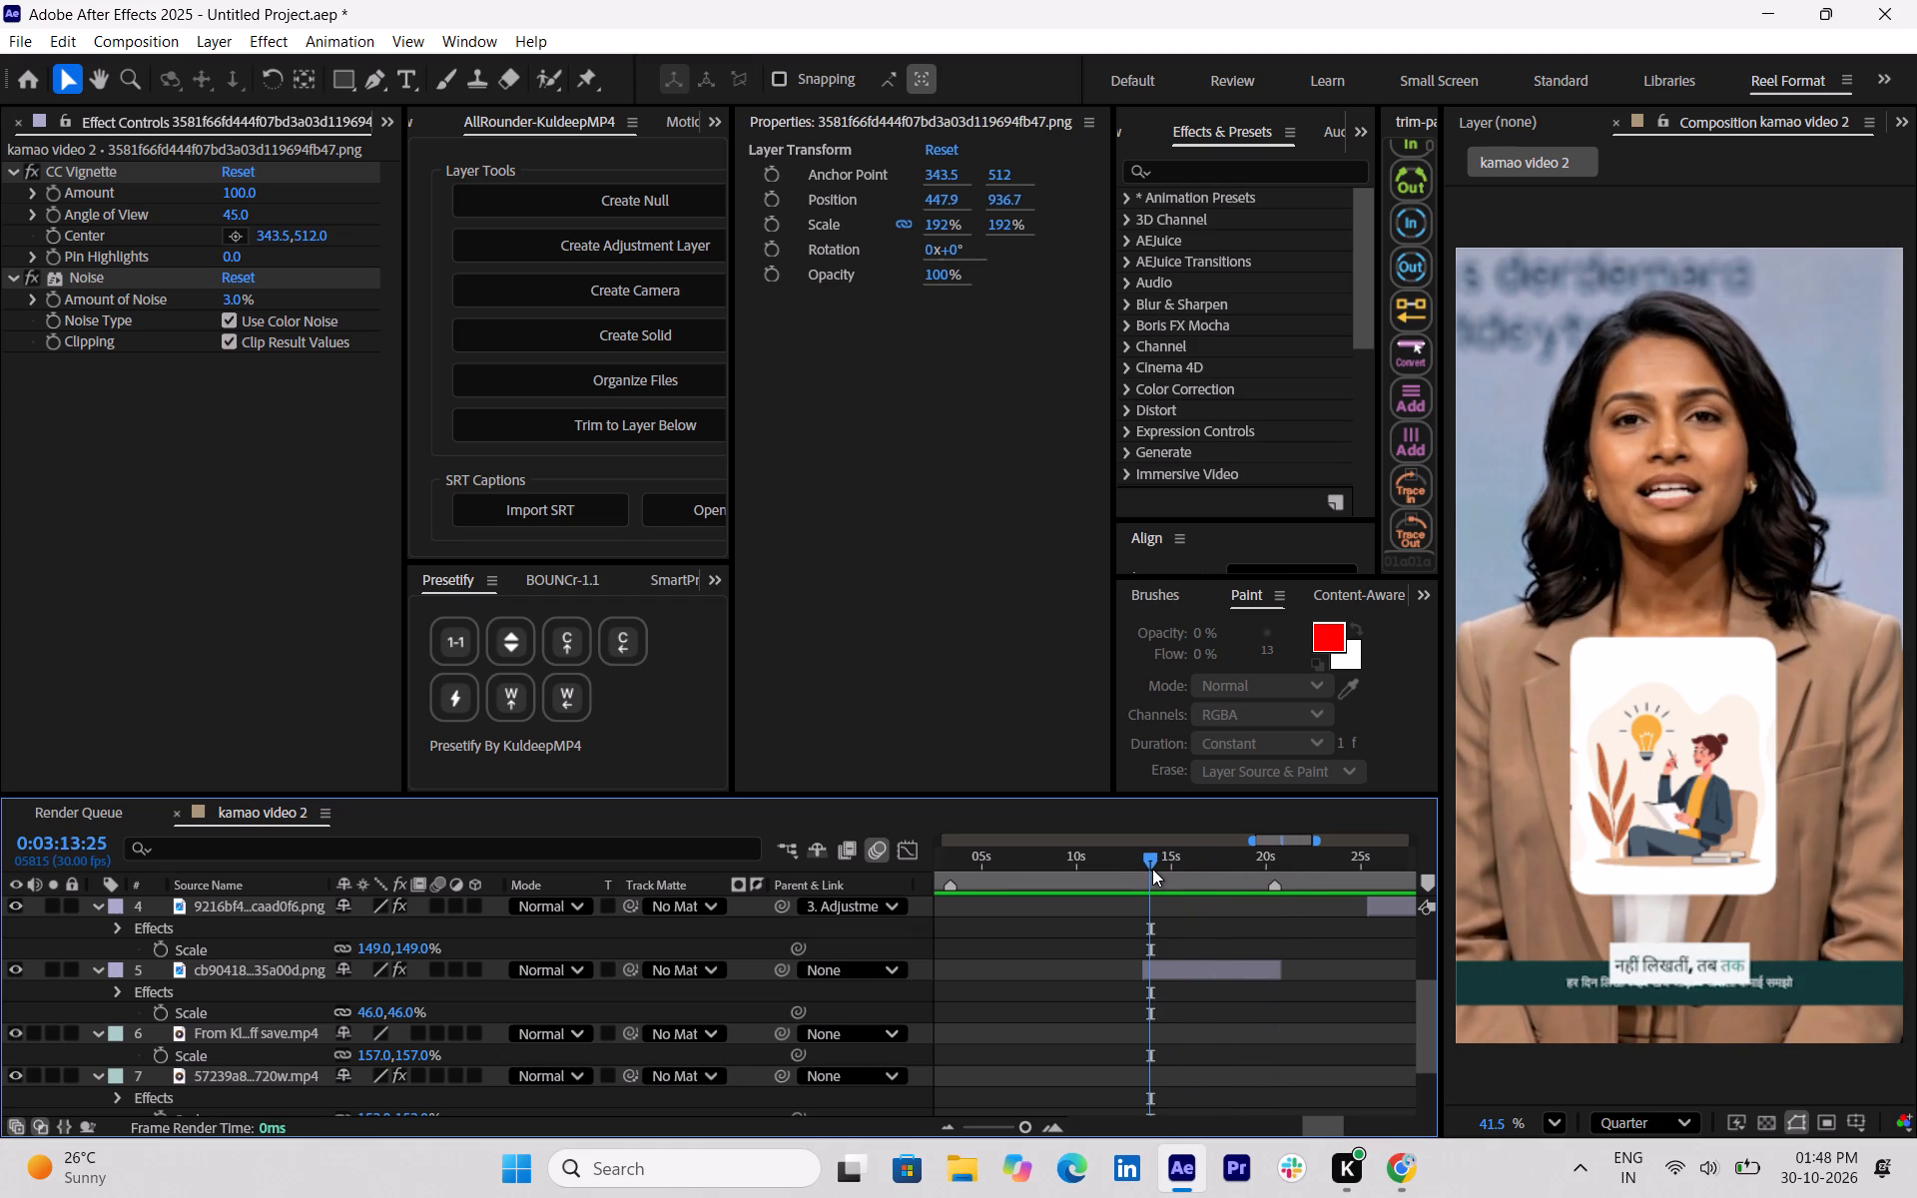
key(space)
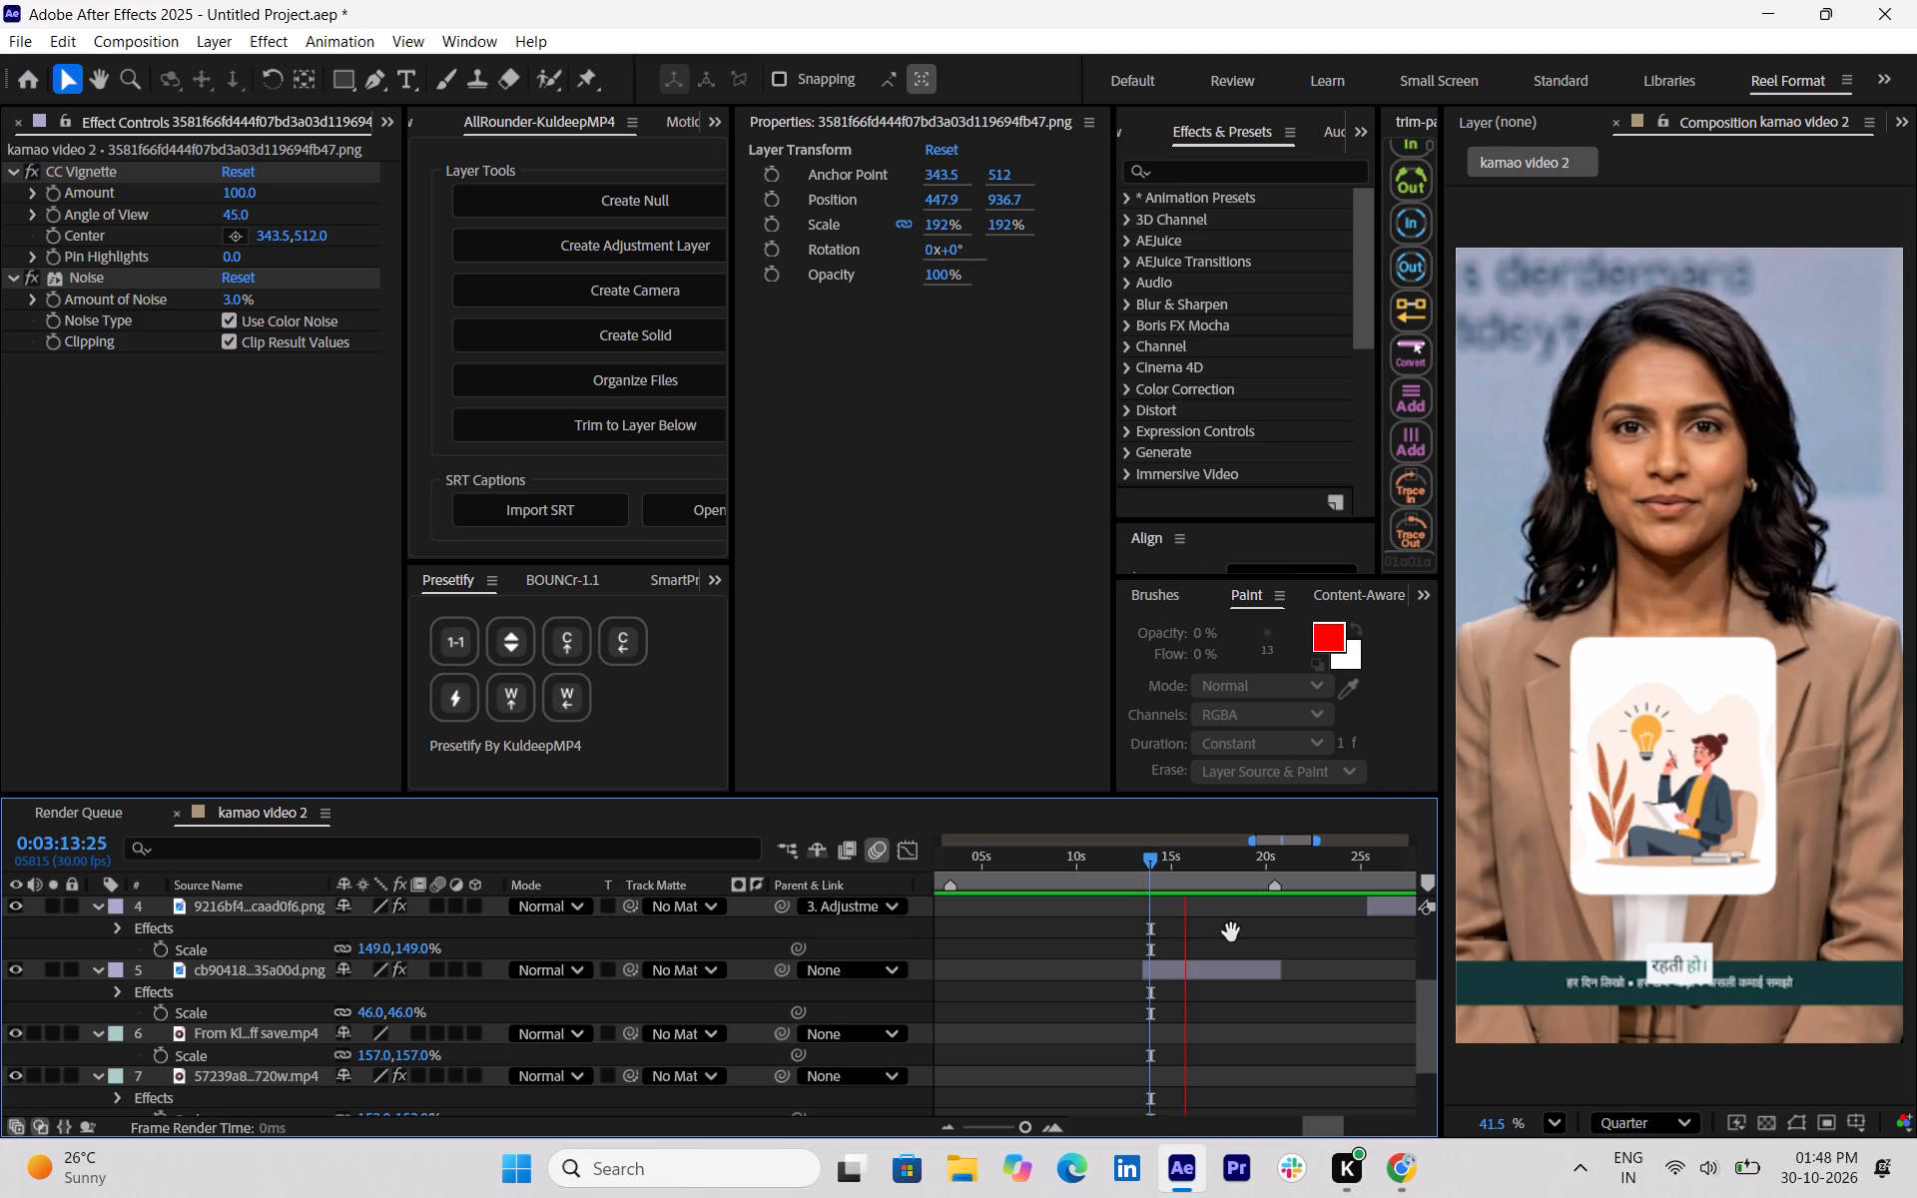
click(1234, 972)
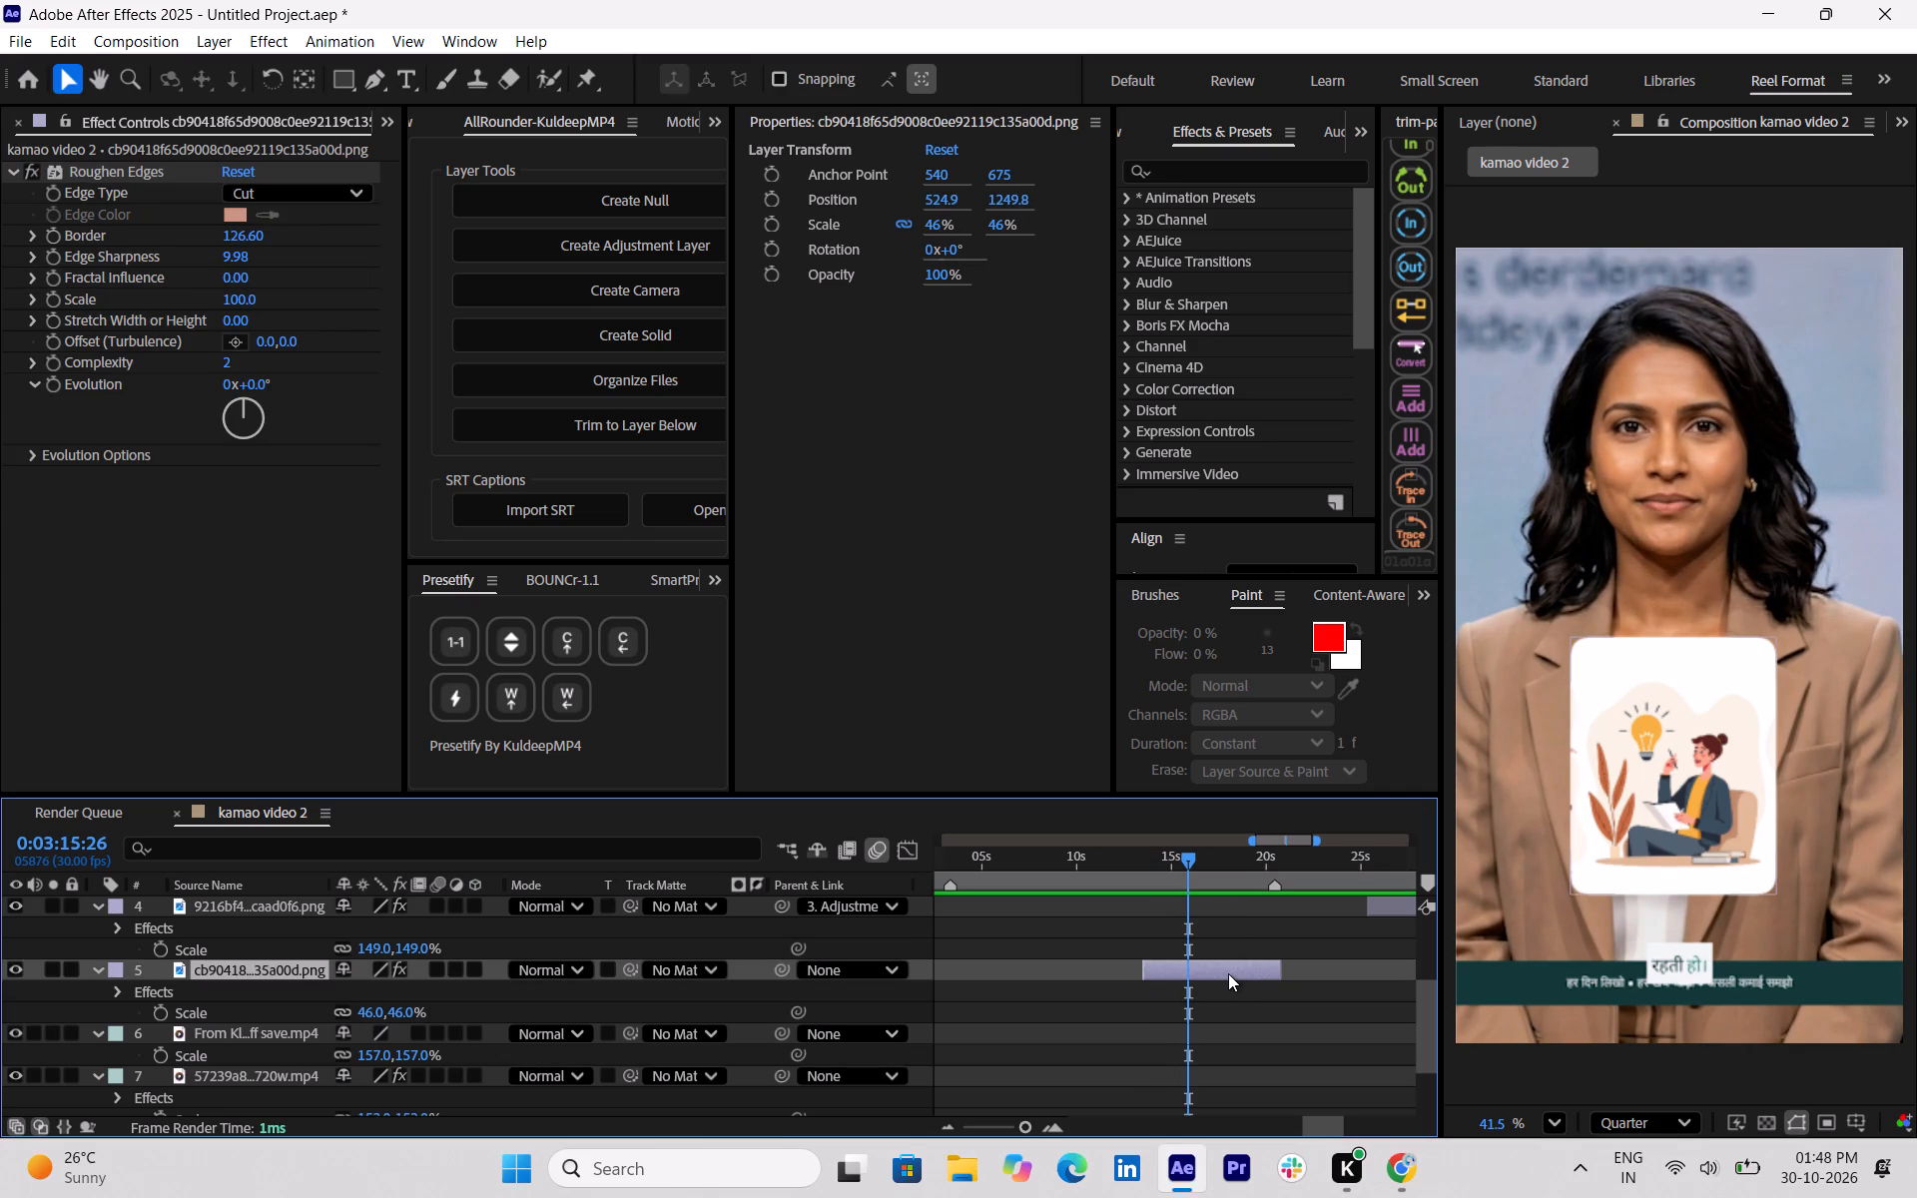
key(alt+bracketleft)
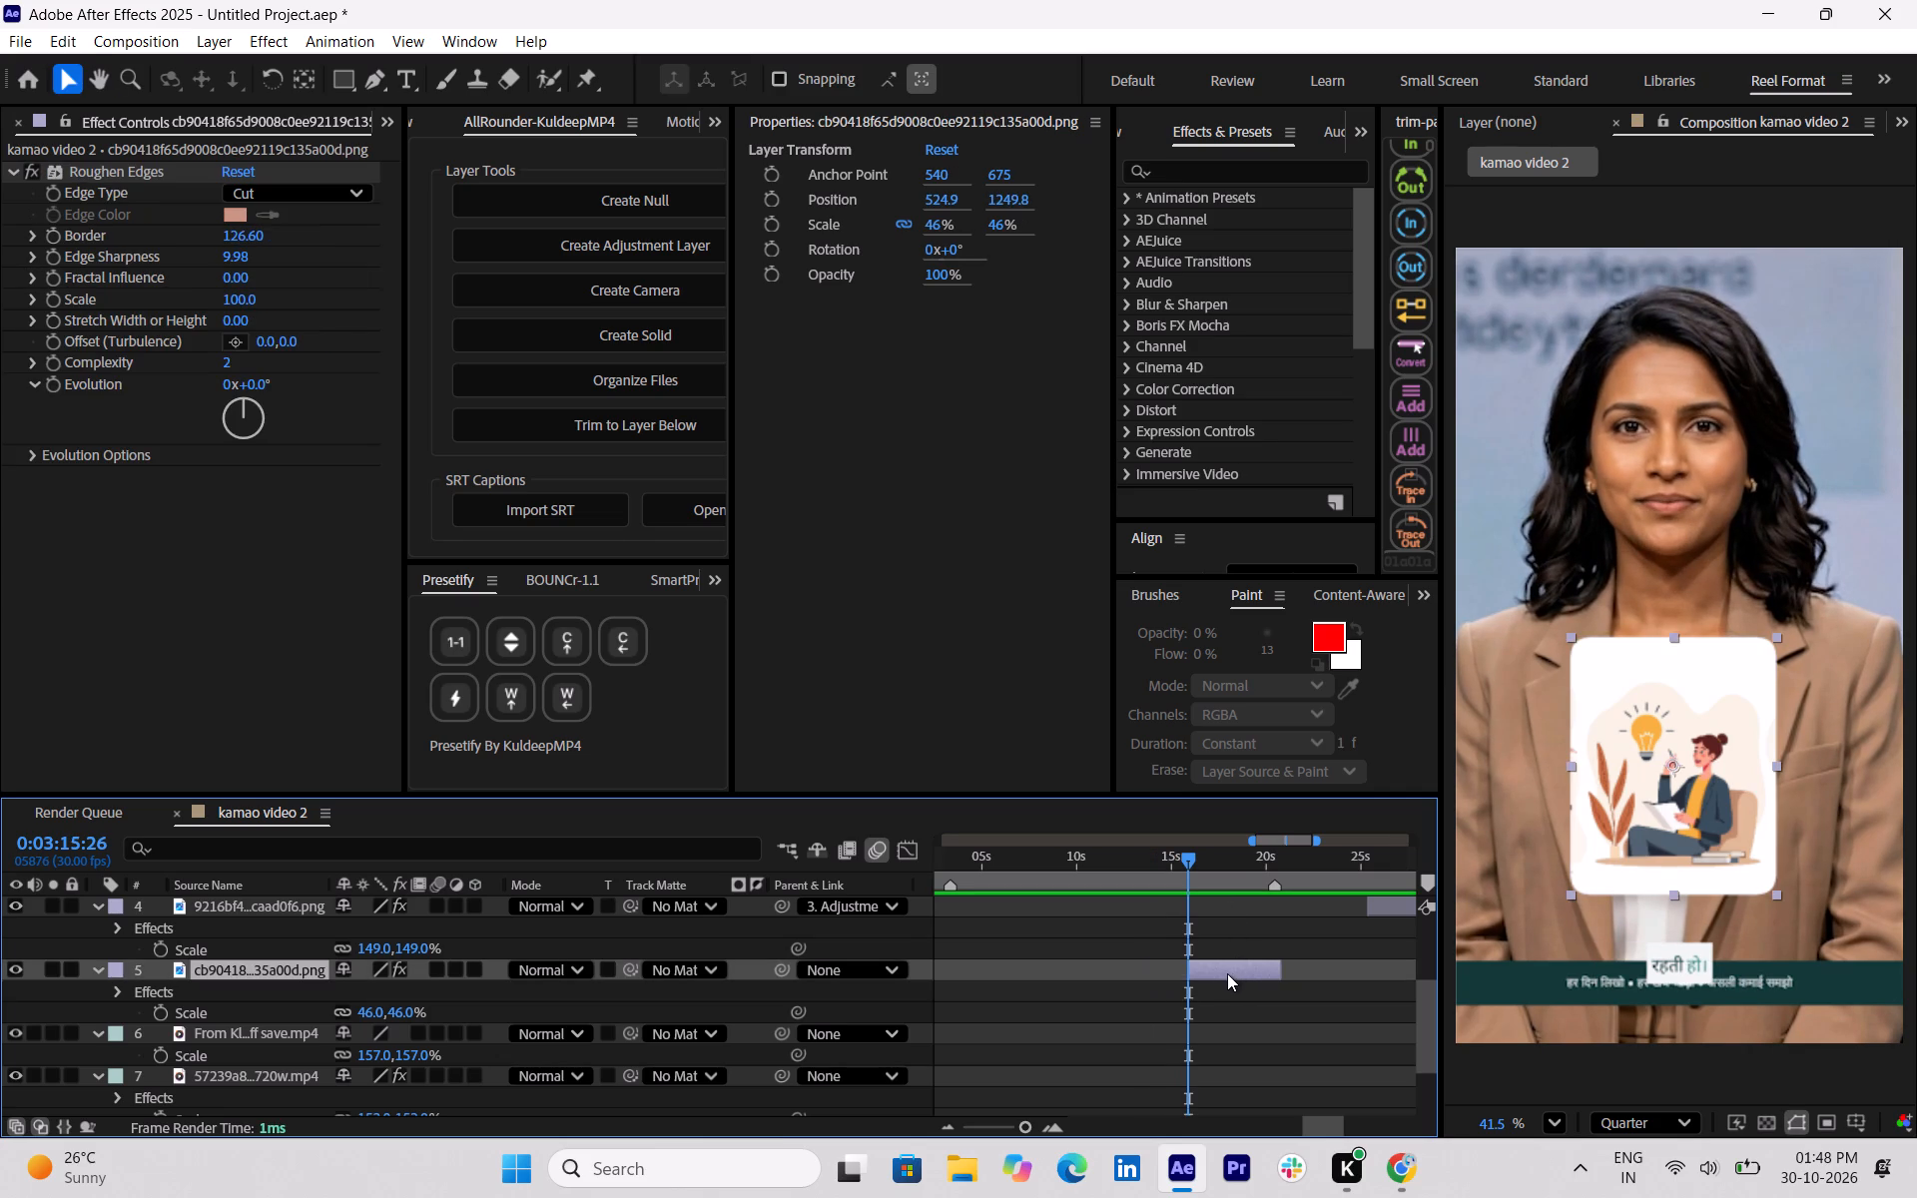
Apply the Presetify vertical slide-and-fade entrance preset to the lightbulb illustration layer and preview it from 0:03:14:05.
click(511, 639)
drag(1180, 860, 1170, 860)
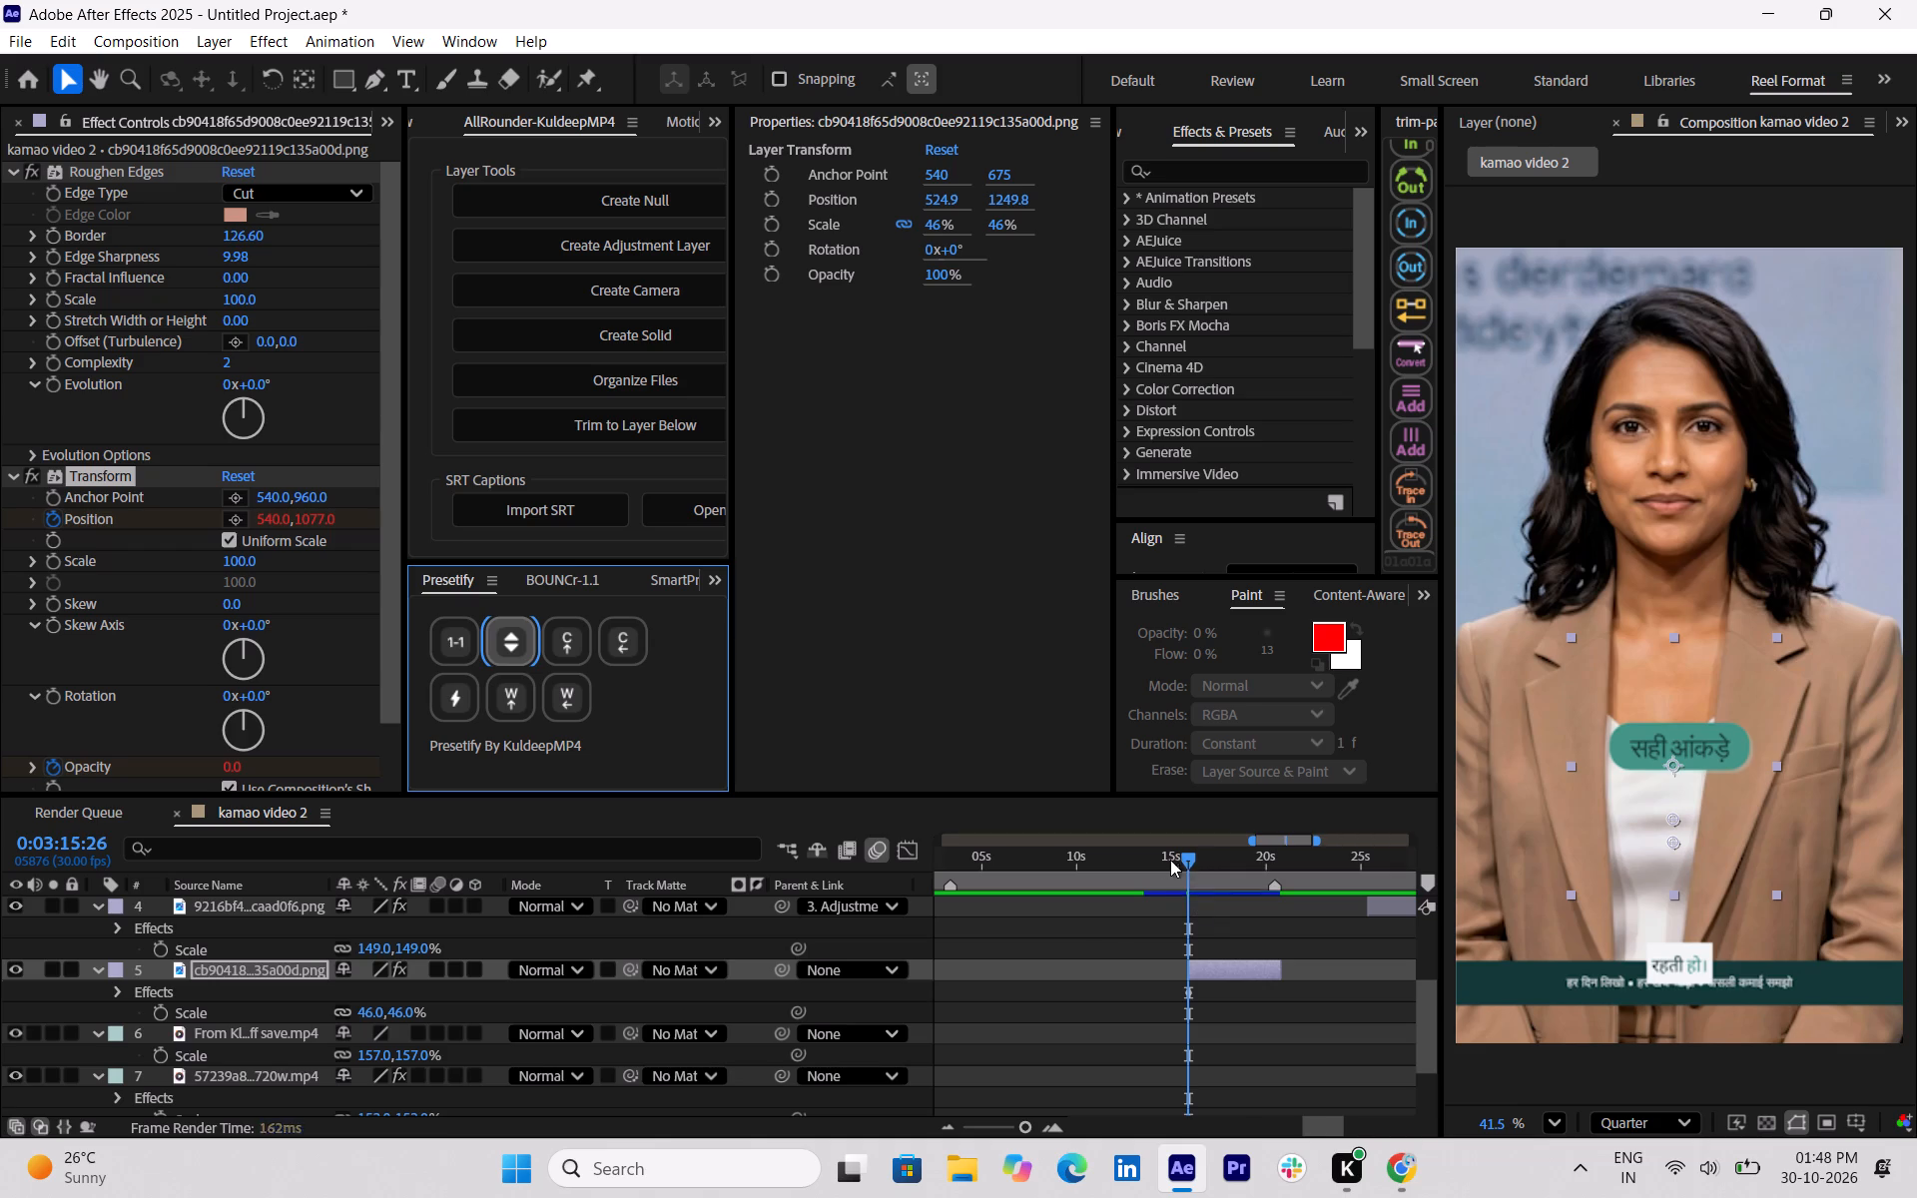
drag(1170, 860, 1148, 858)
key(space)
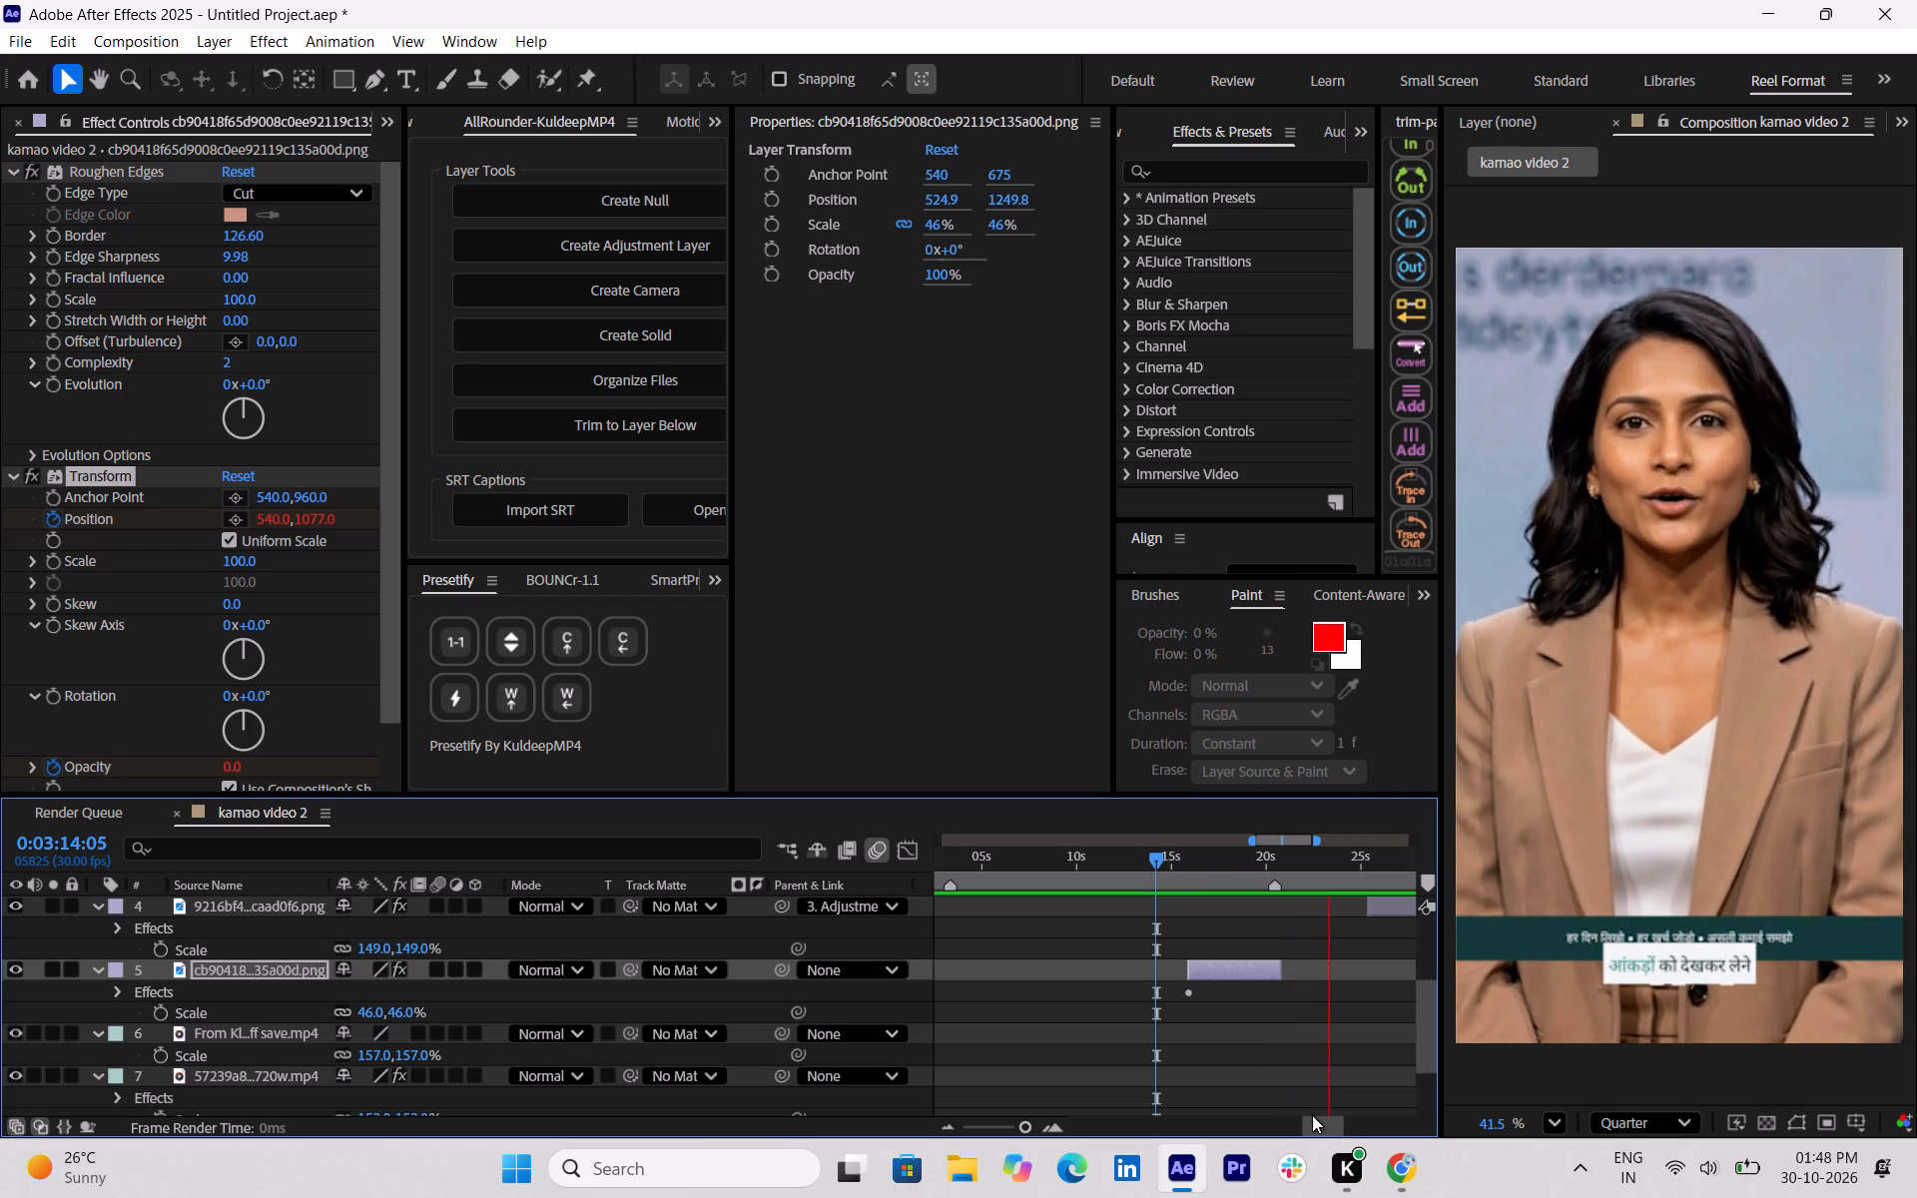
Review the rest of the composition, scanning the timeline back from 0:03:31:26 to about 0:02:00:11 to examine the existing overlays.
drag(1318, 1127, 1332, 1127)
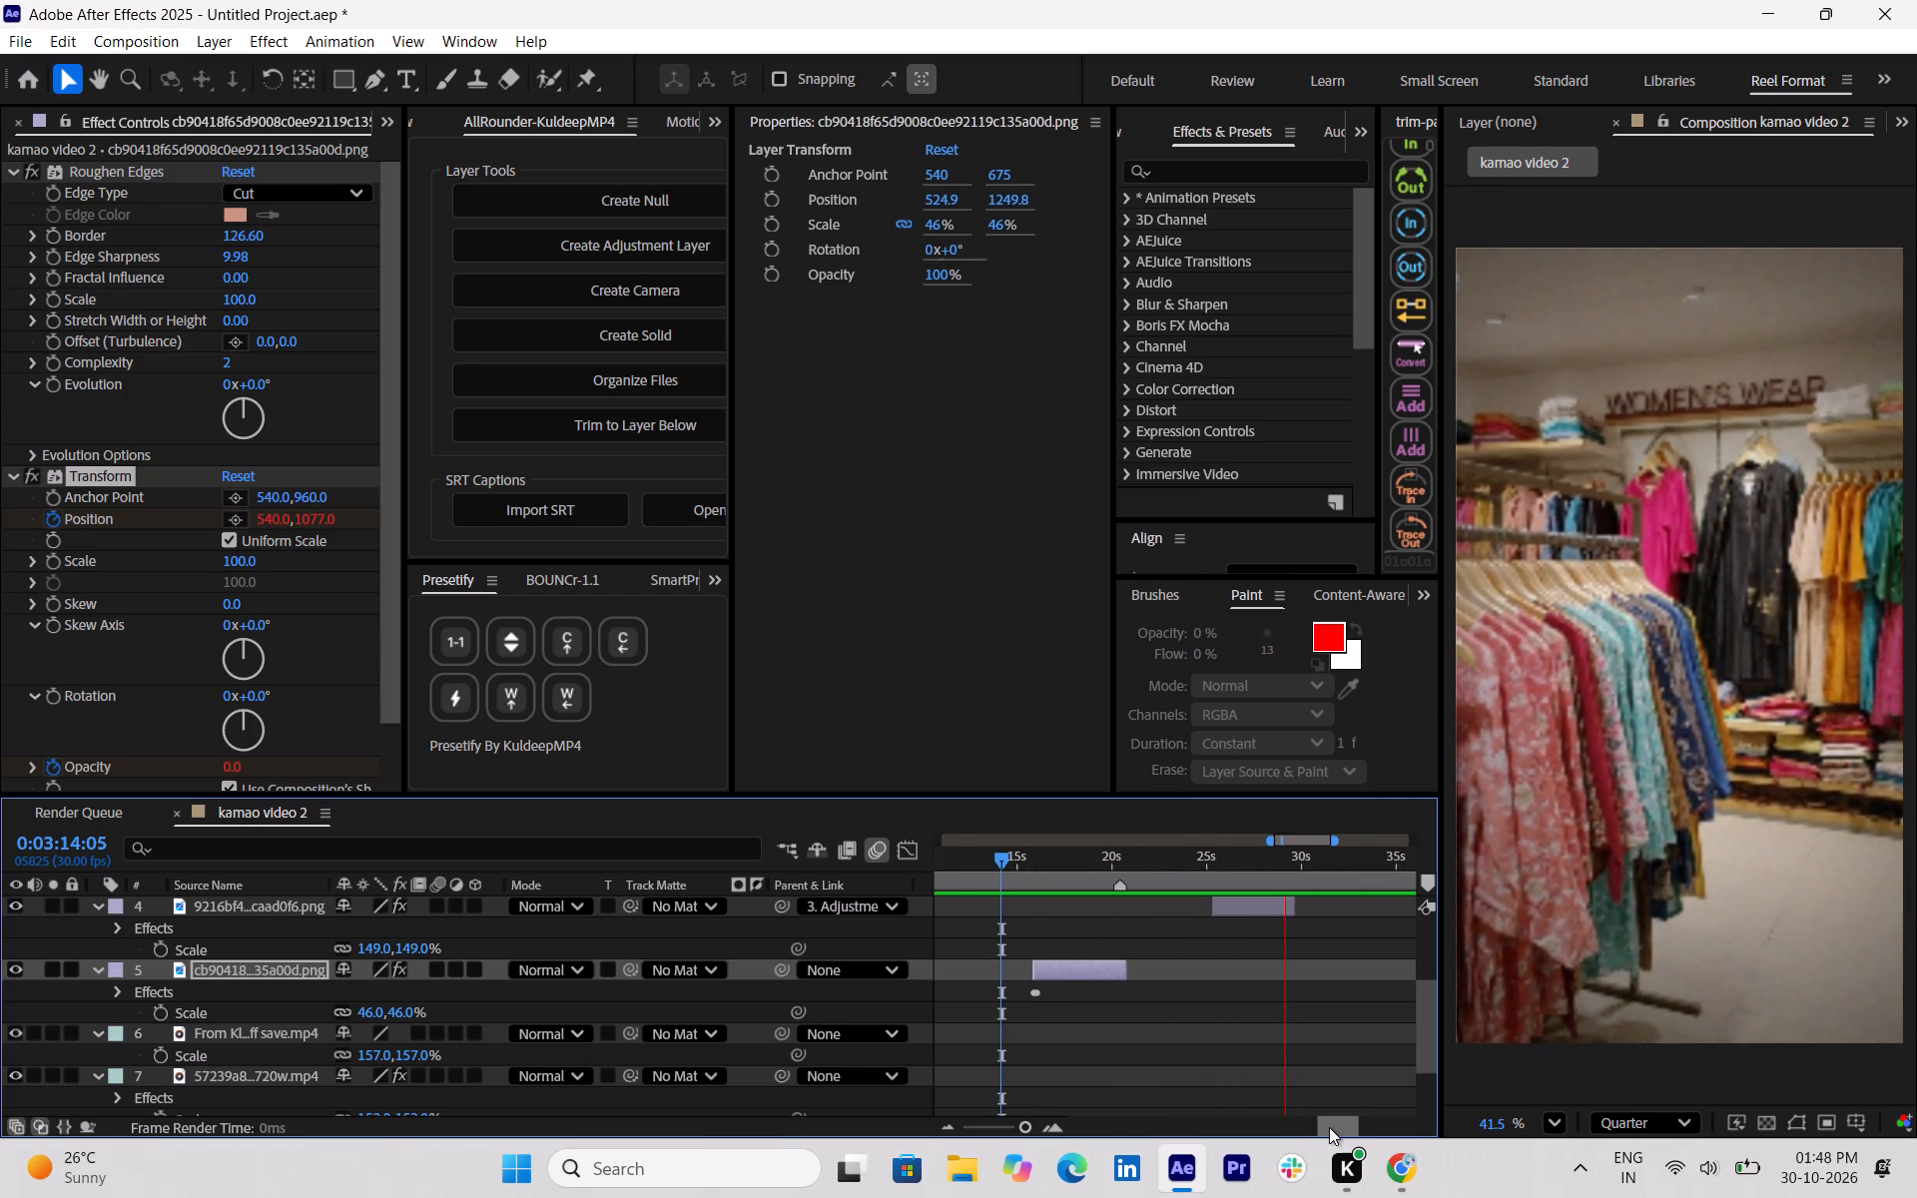
drag(1329, 1127, 1065, 1130)
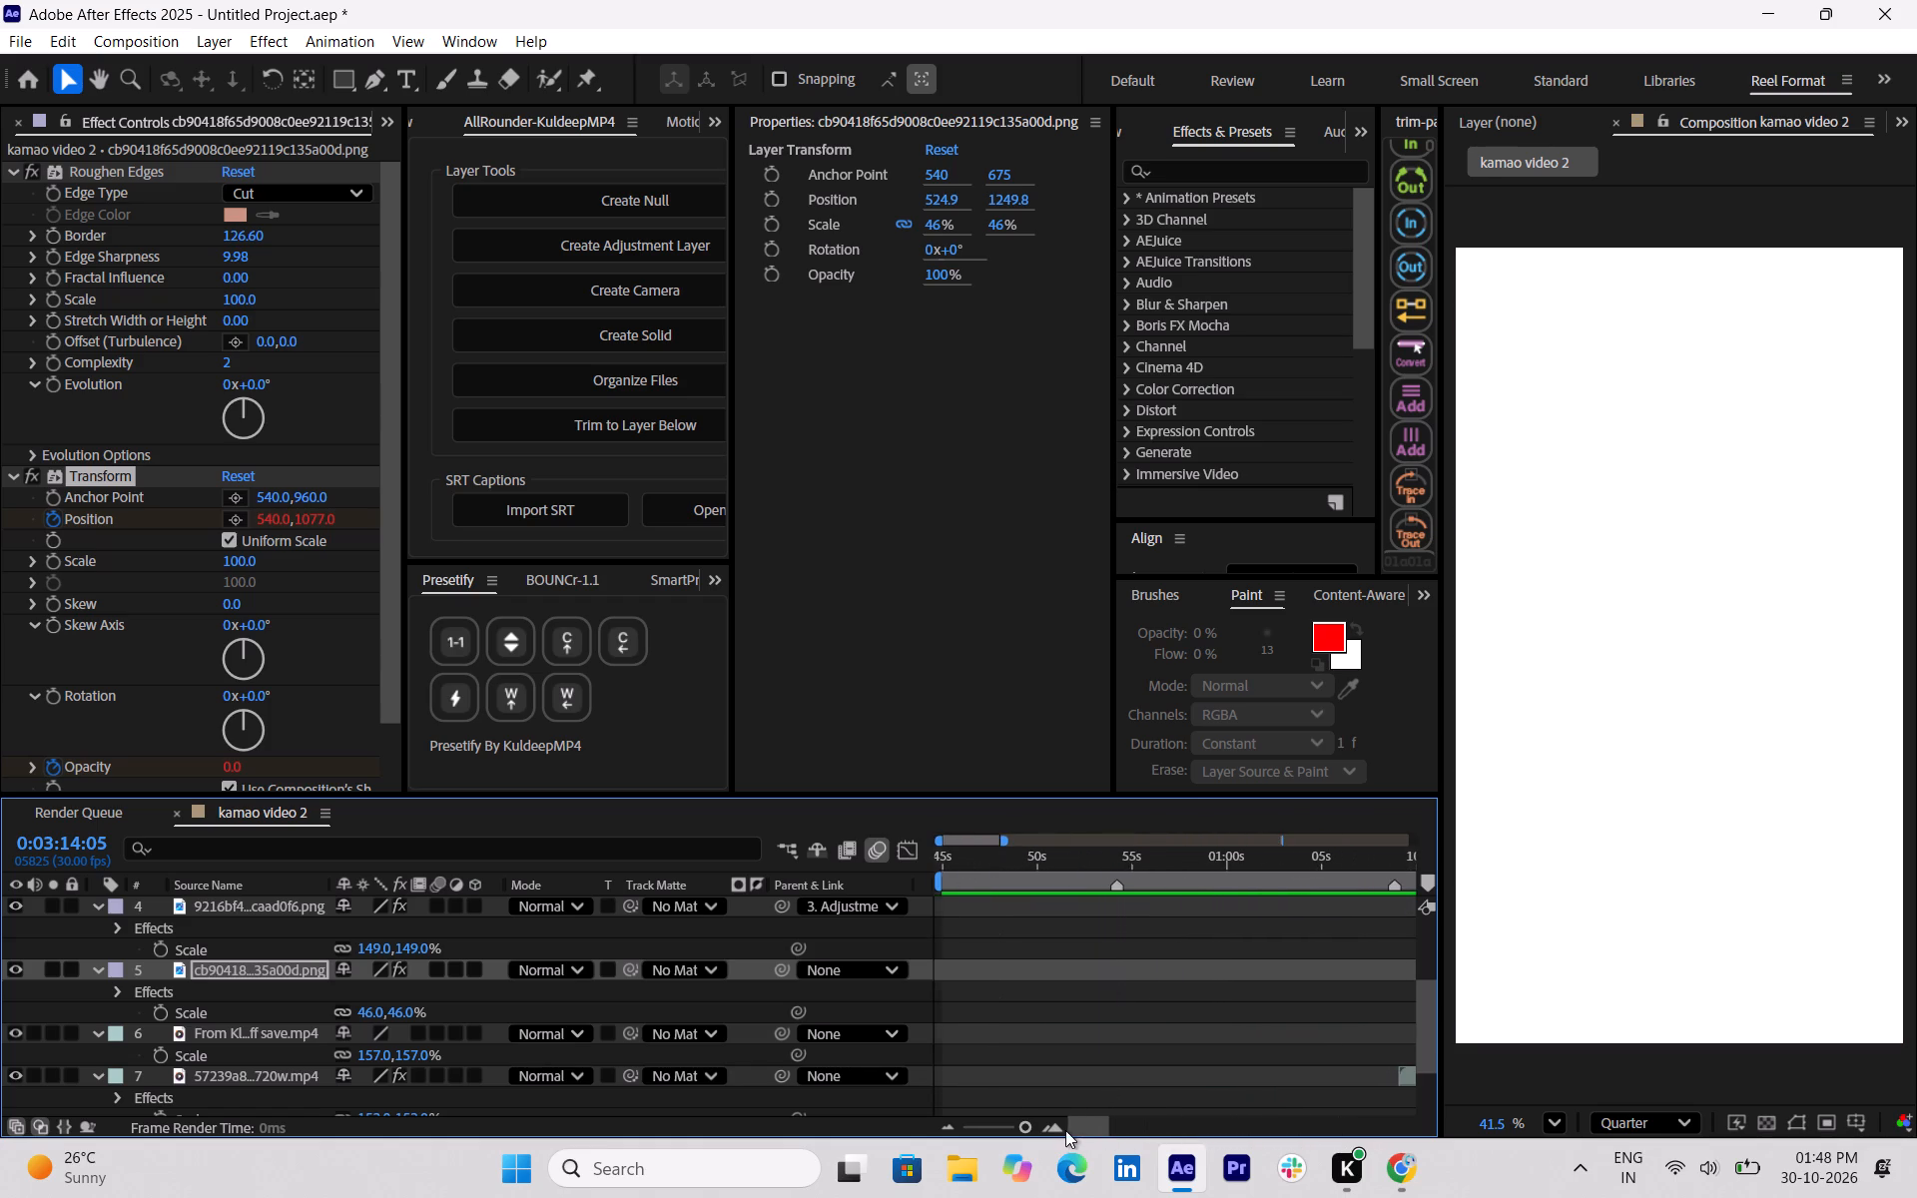
drag(1065, 1130, 1050, 1126)
key(space)
drag(1029, 1127, 953, 1135)
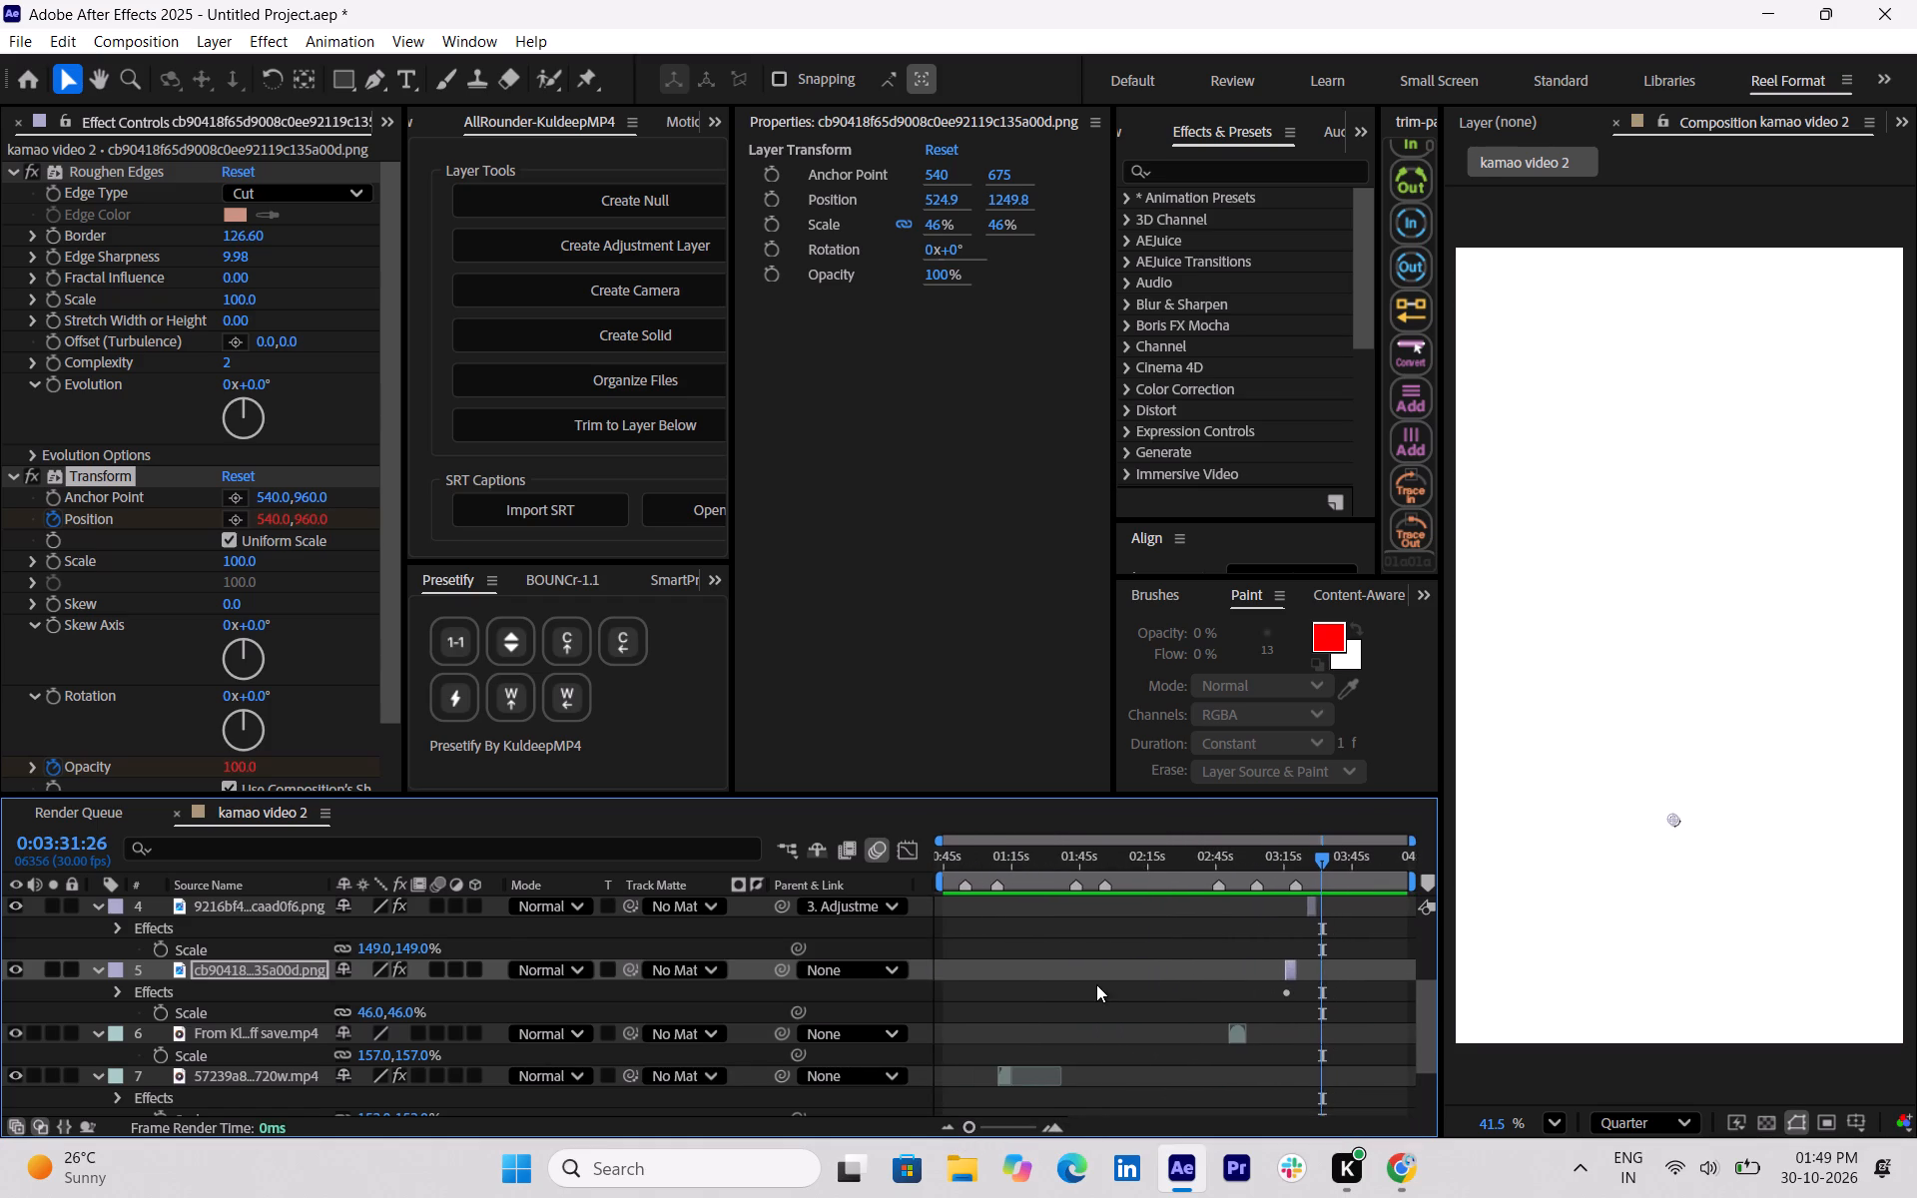
scroll(1096, 984, down, 7)
scroll(1092, 984, up, 4)
scroll(1090, 994, down, 1)
drag(1318, 860, 1318, 859)
drag(1318, 859, 1225, 859)
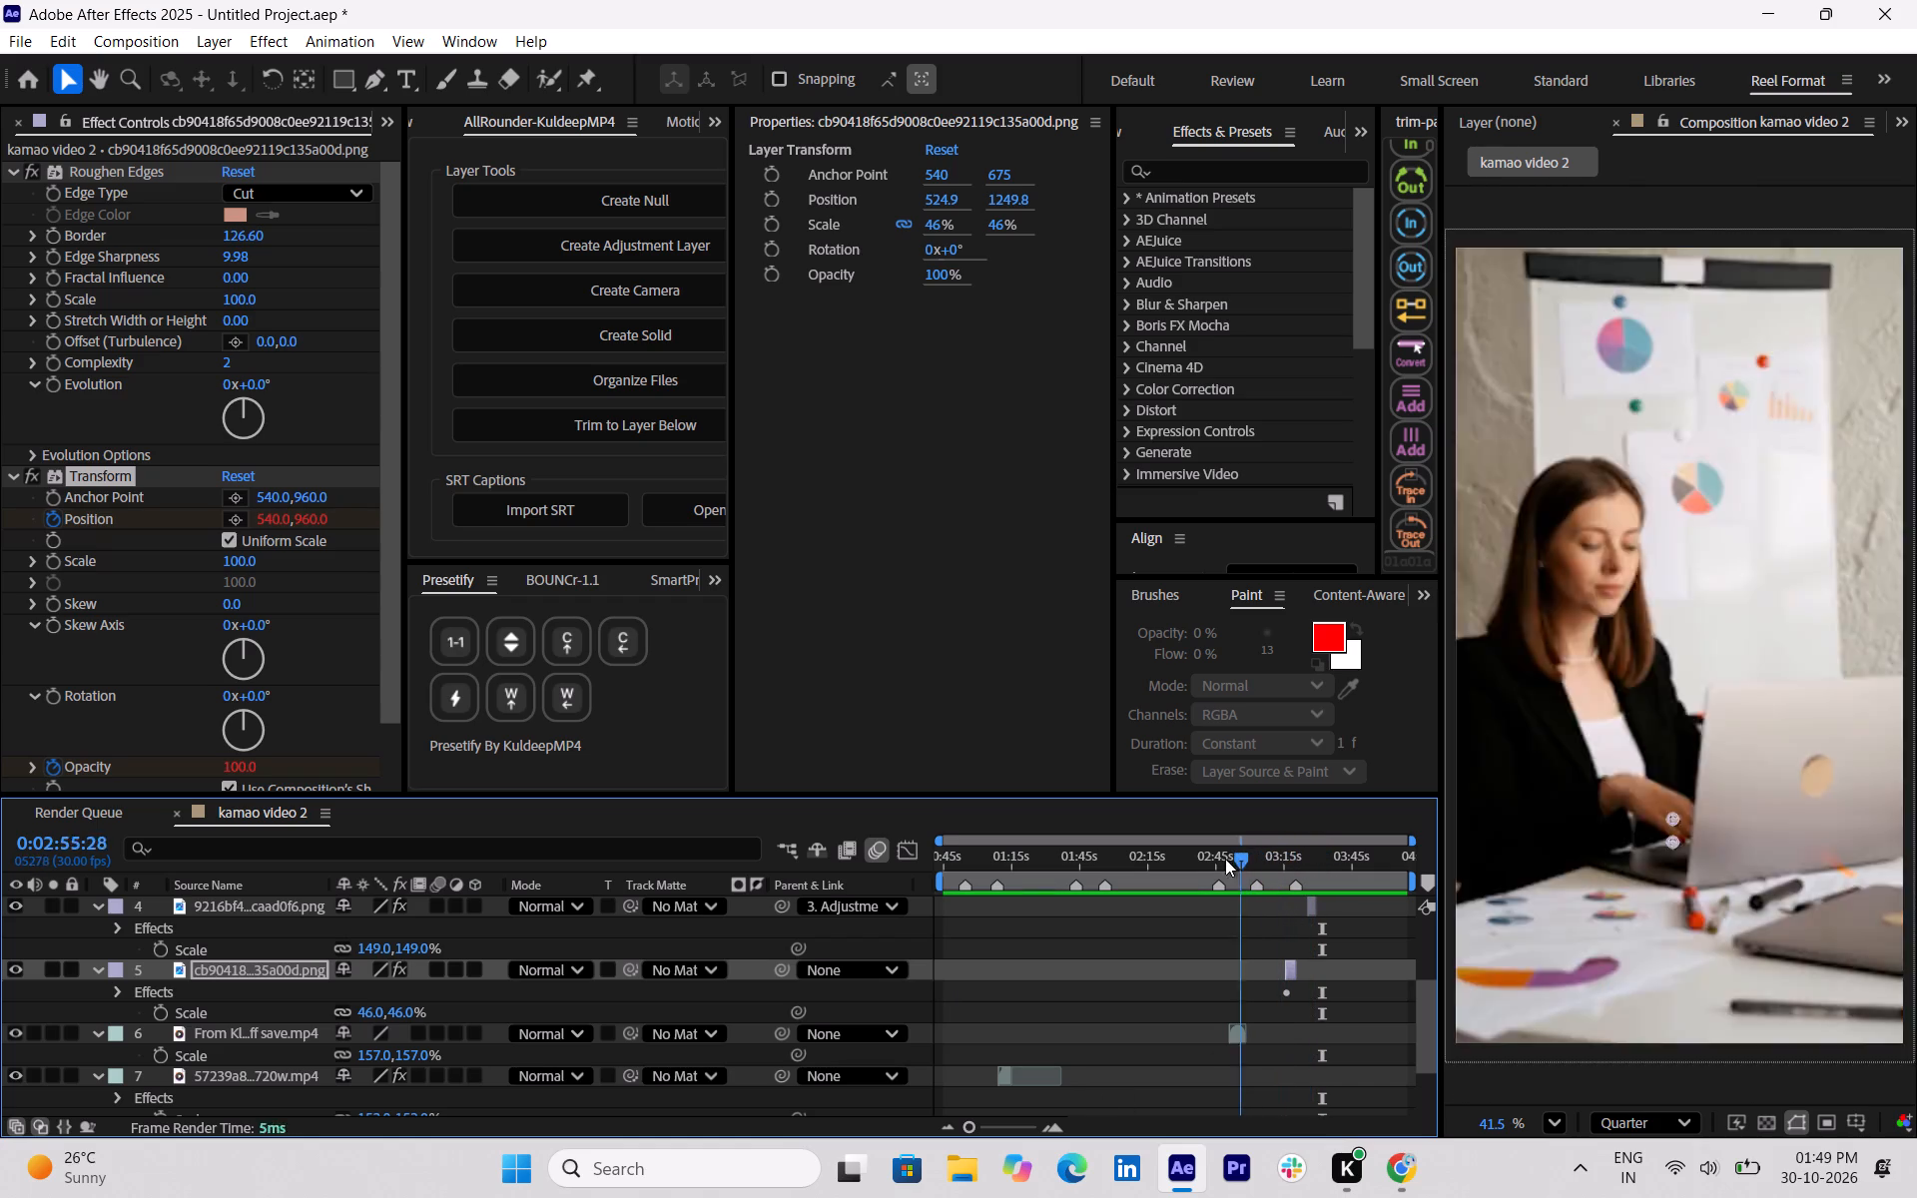
drag(1225, 859, 1142, 859)
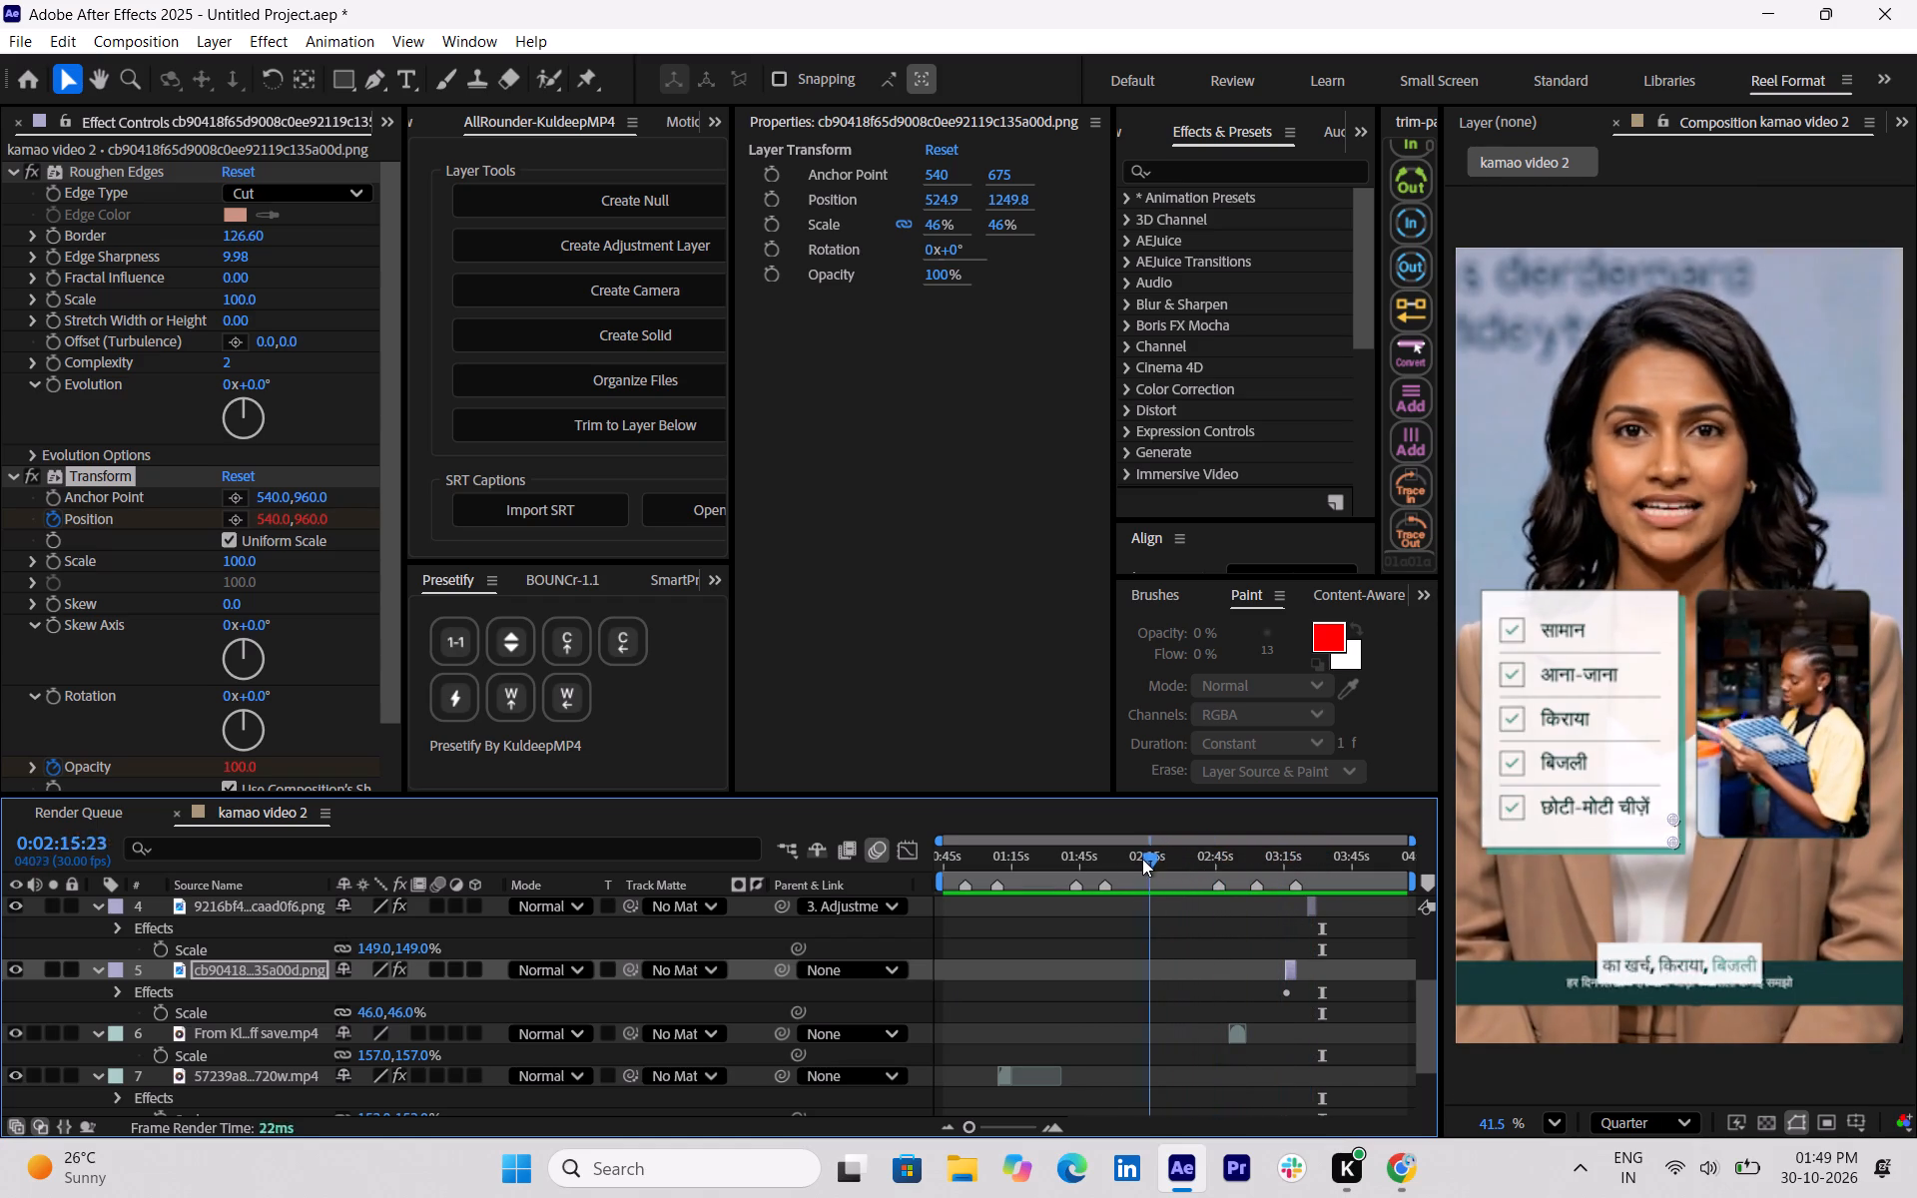
drag(1142, 859, 1111, 859)
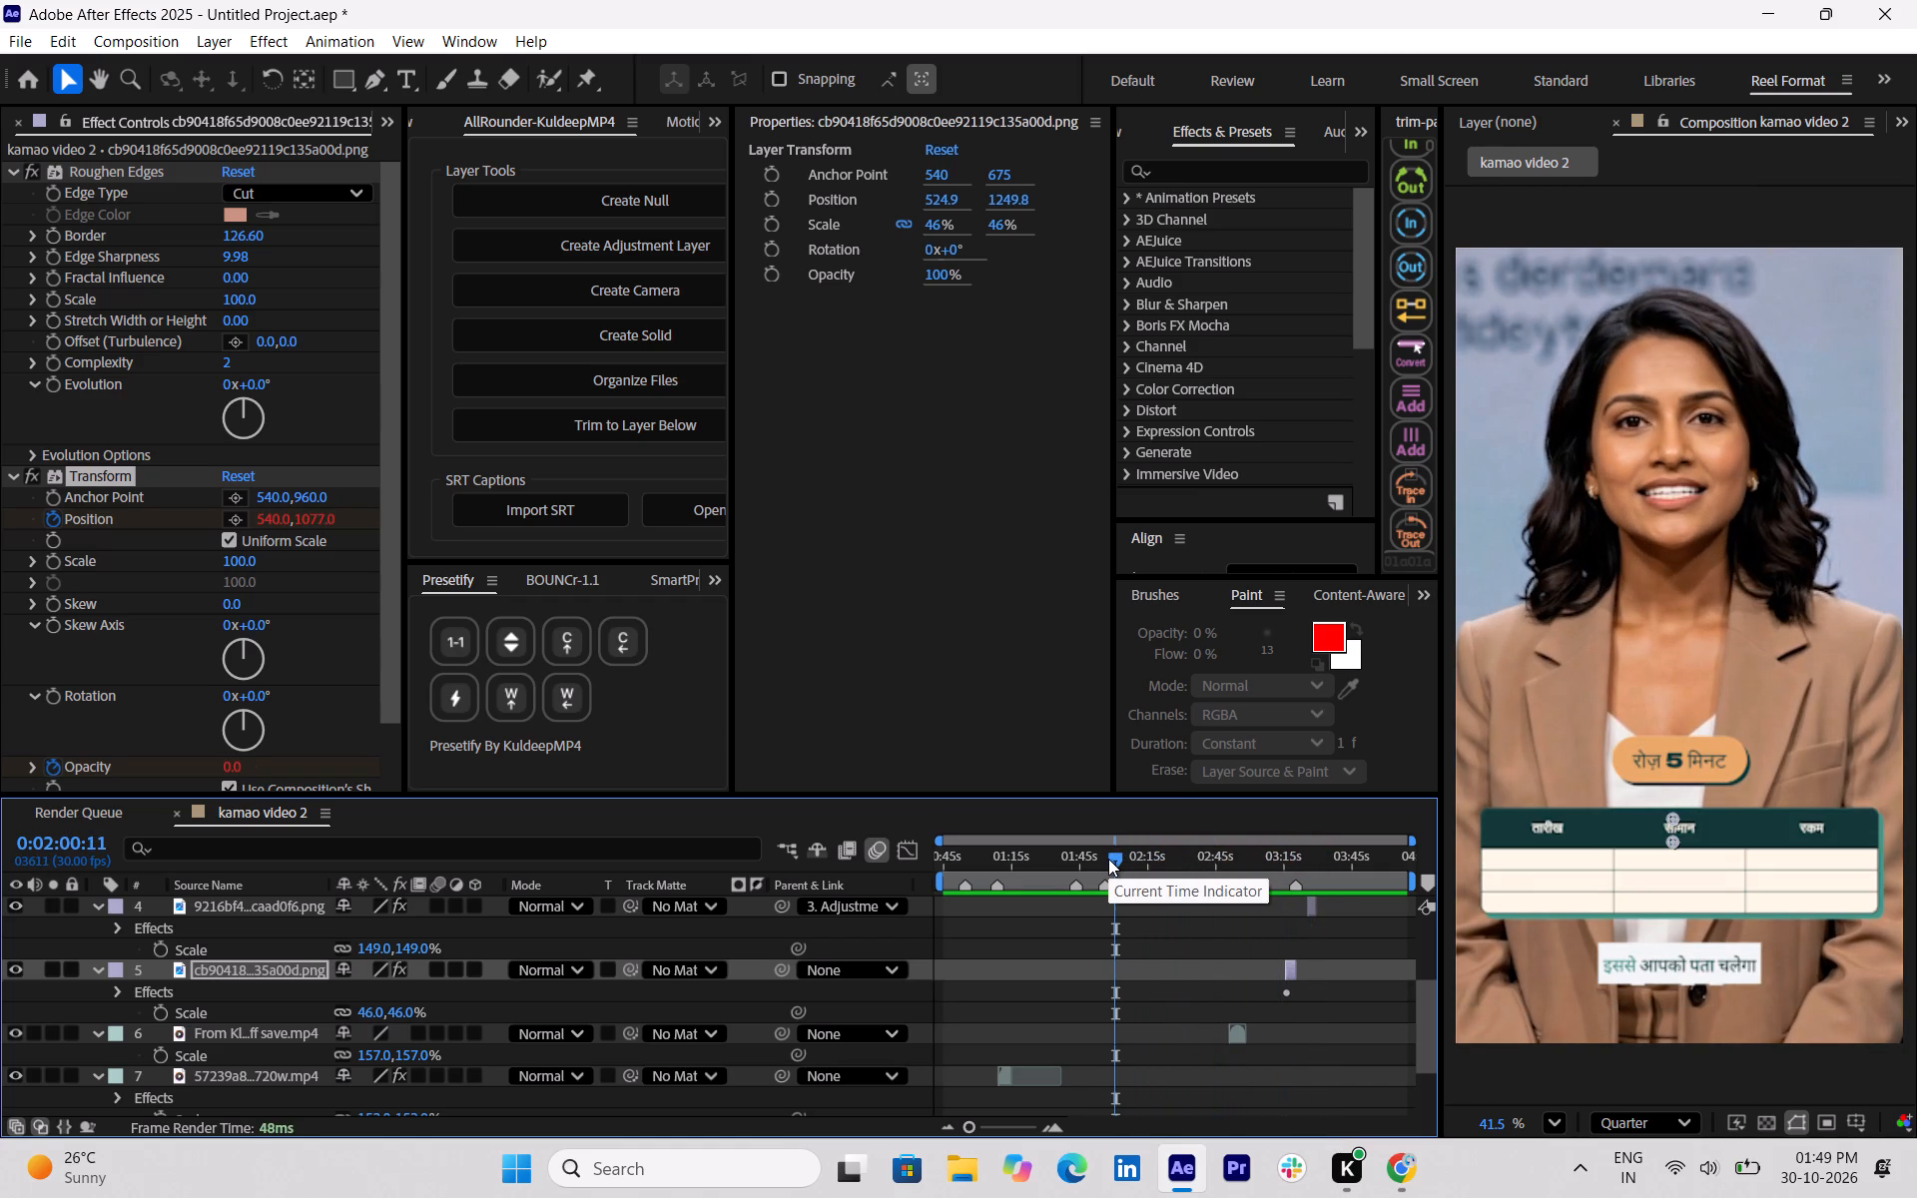
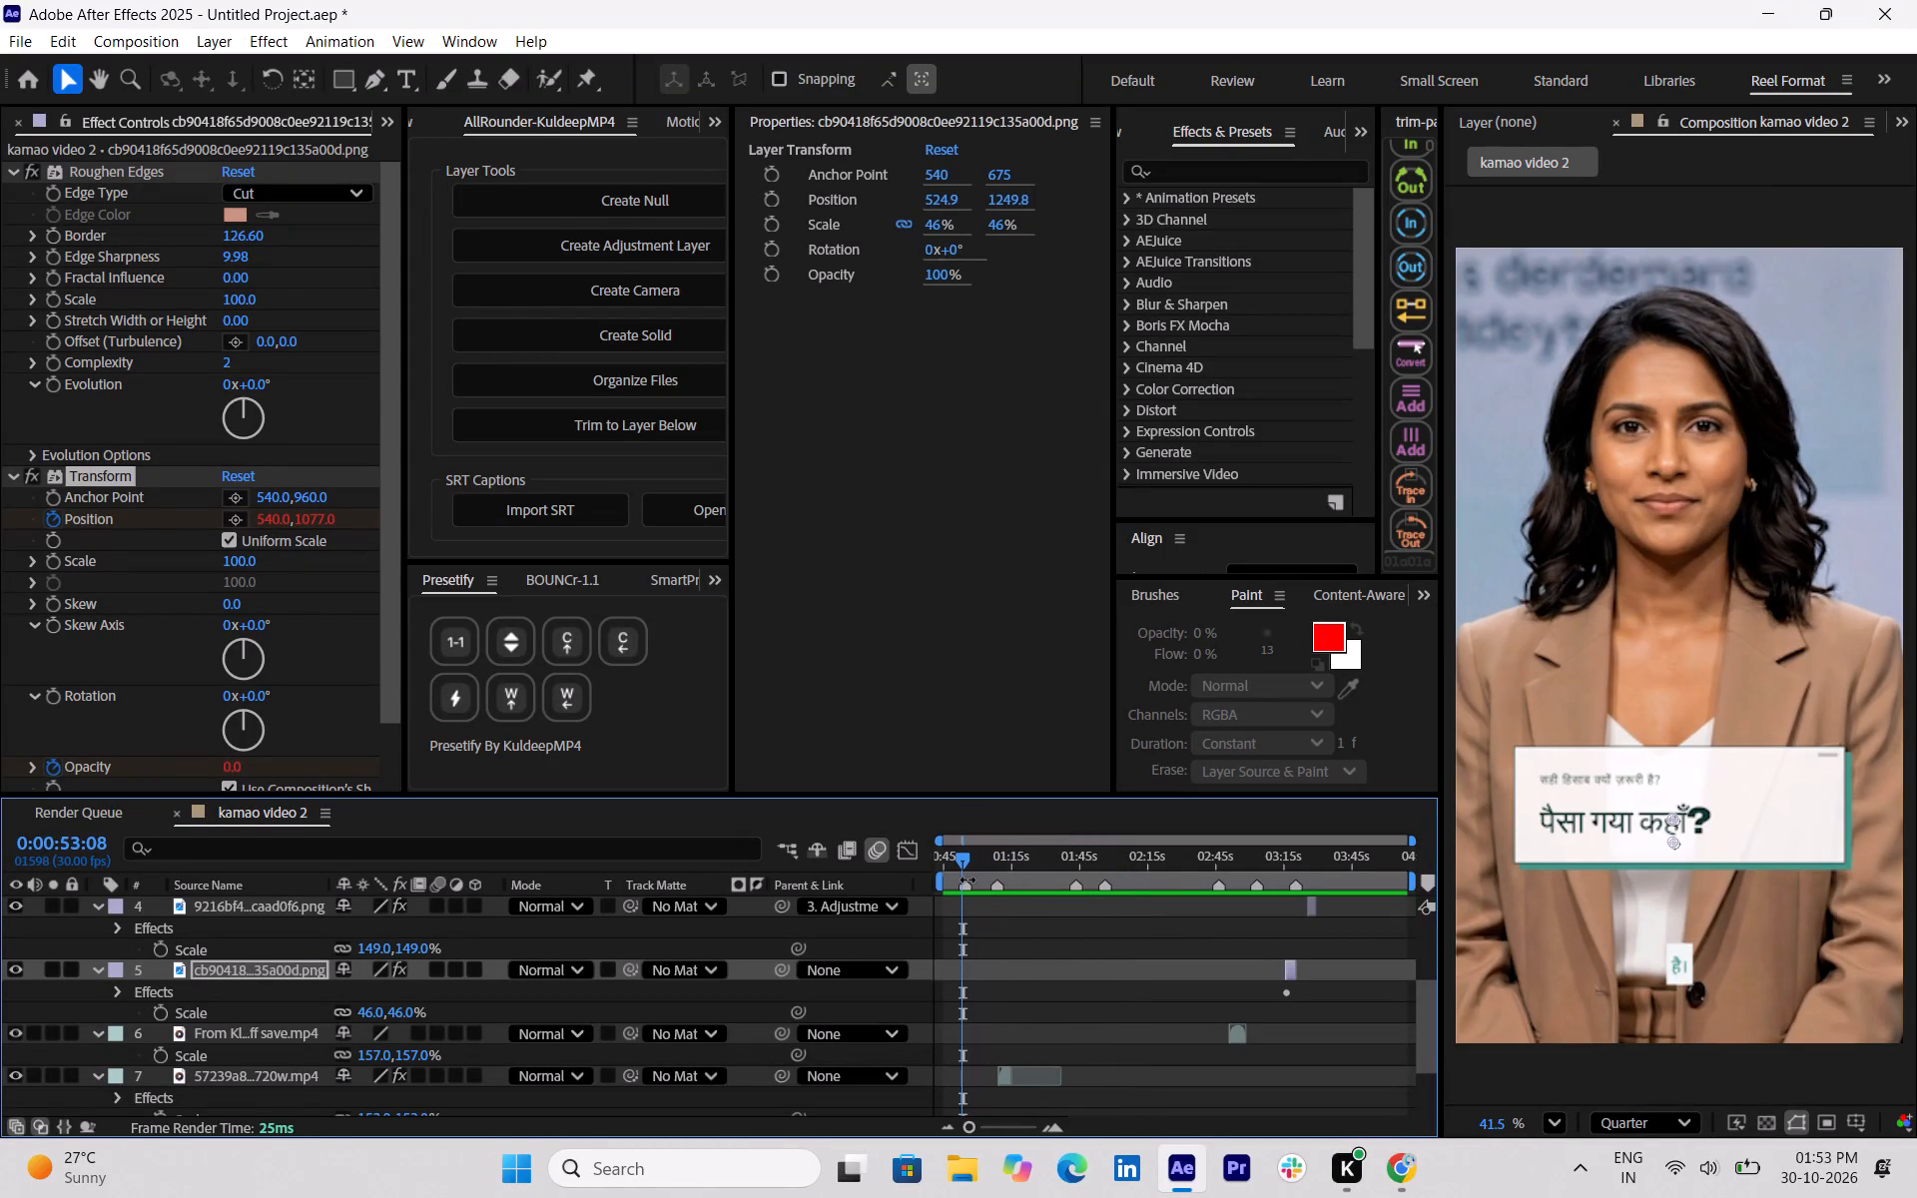
Play back the composition from 0:00:53:08 to about 0:00:55:01 to review the transition into the calculator and bookkeeping footage.
key(space)
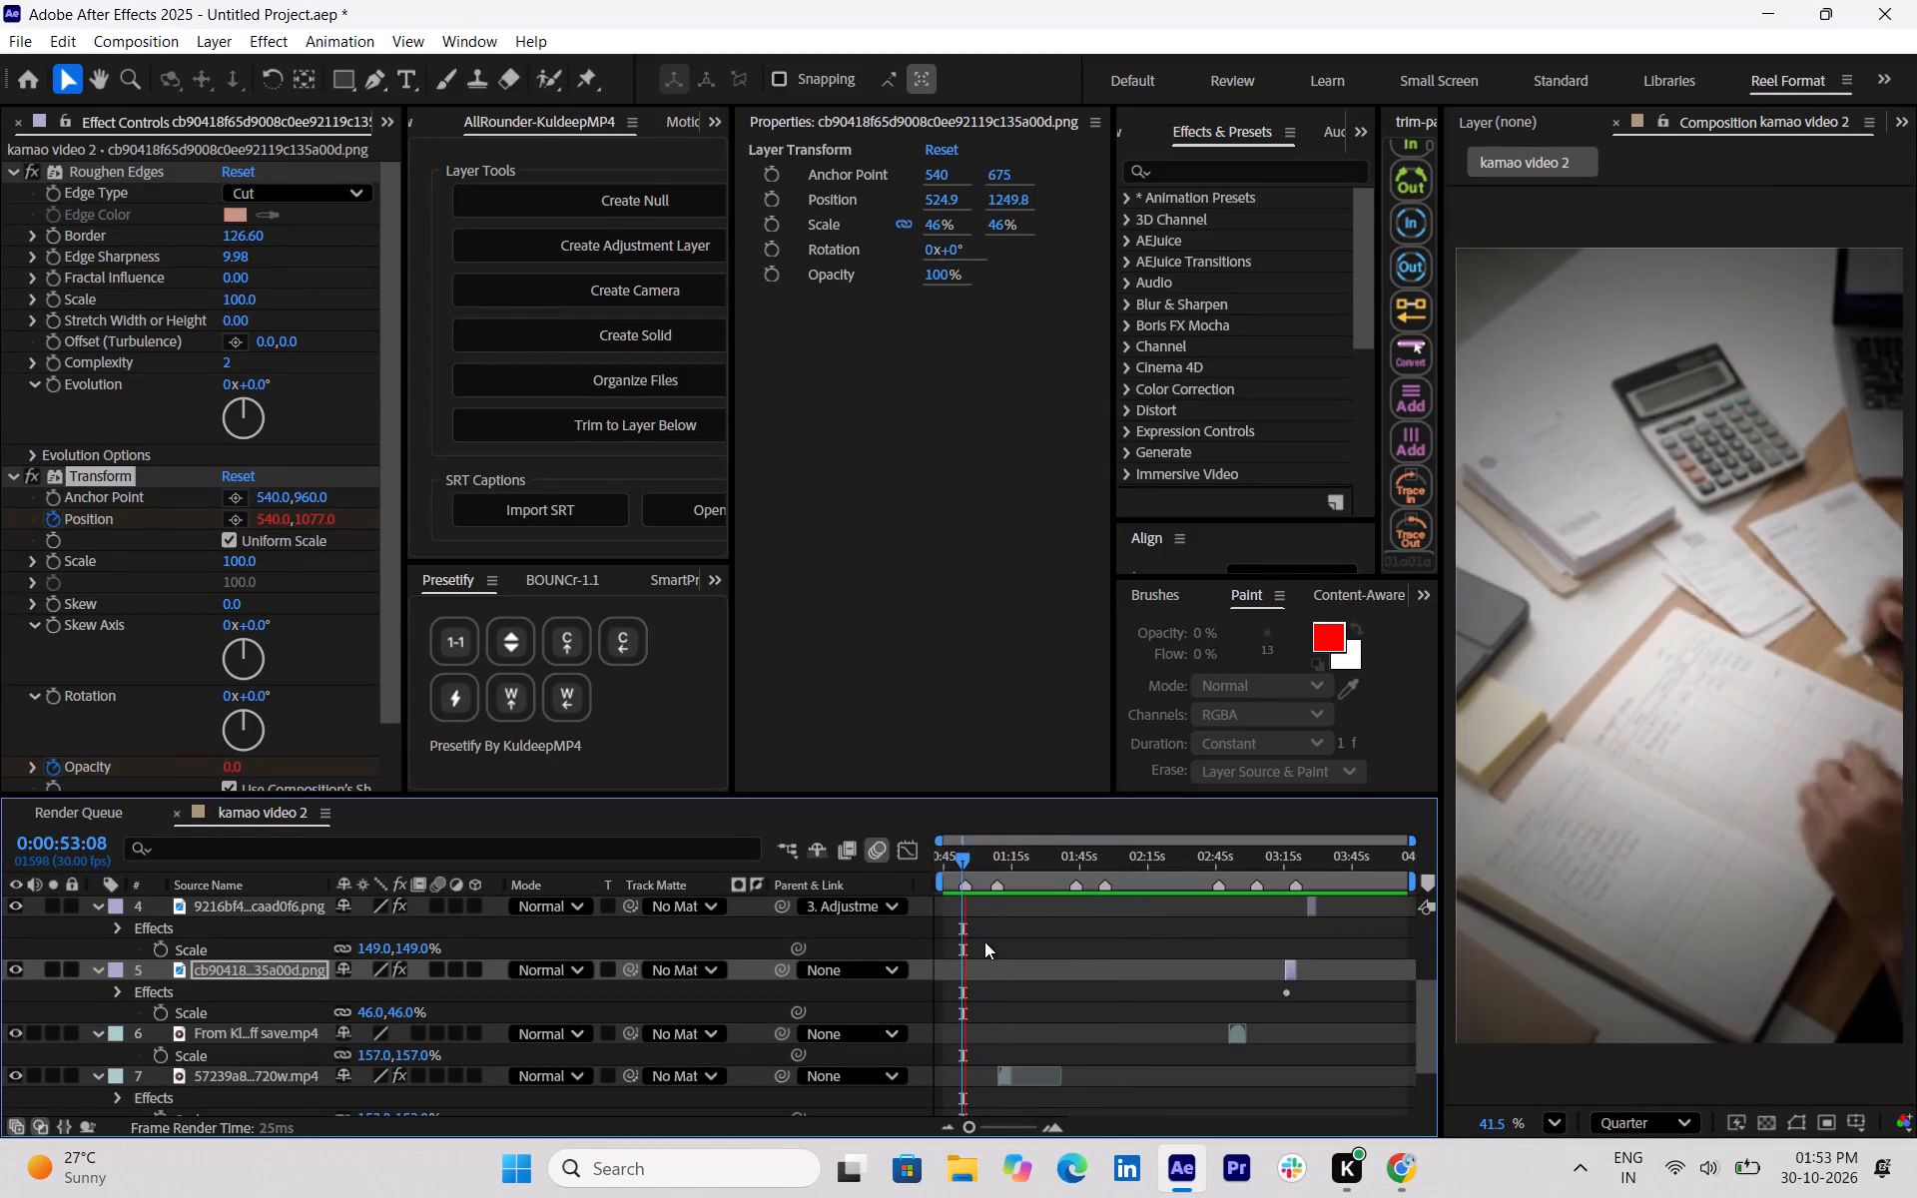
key(space)
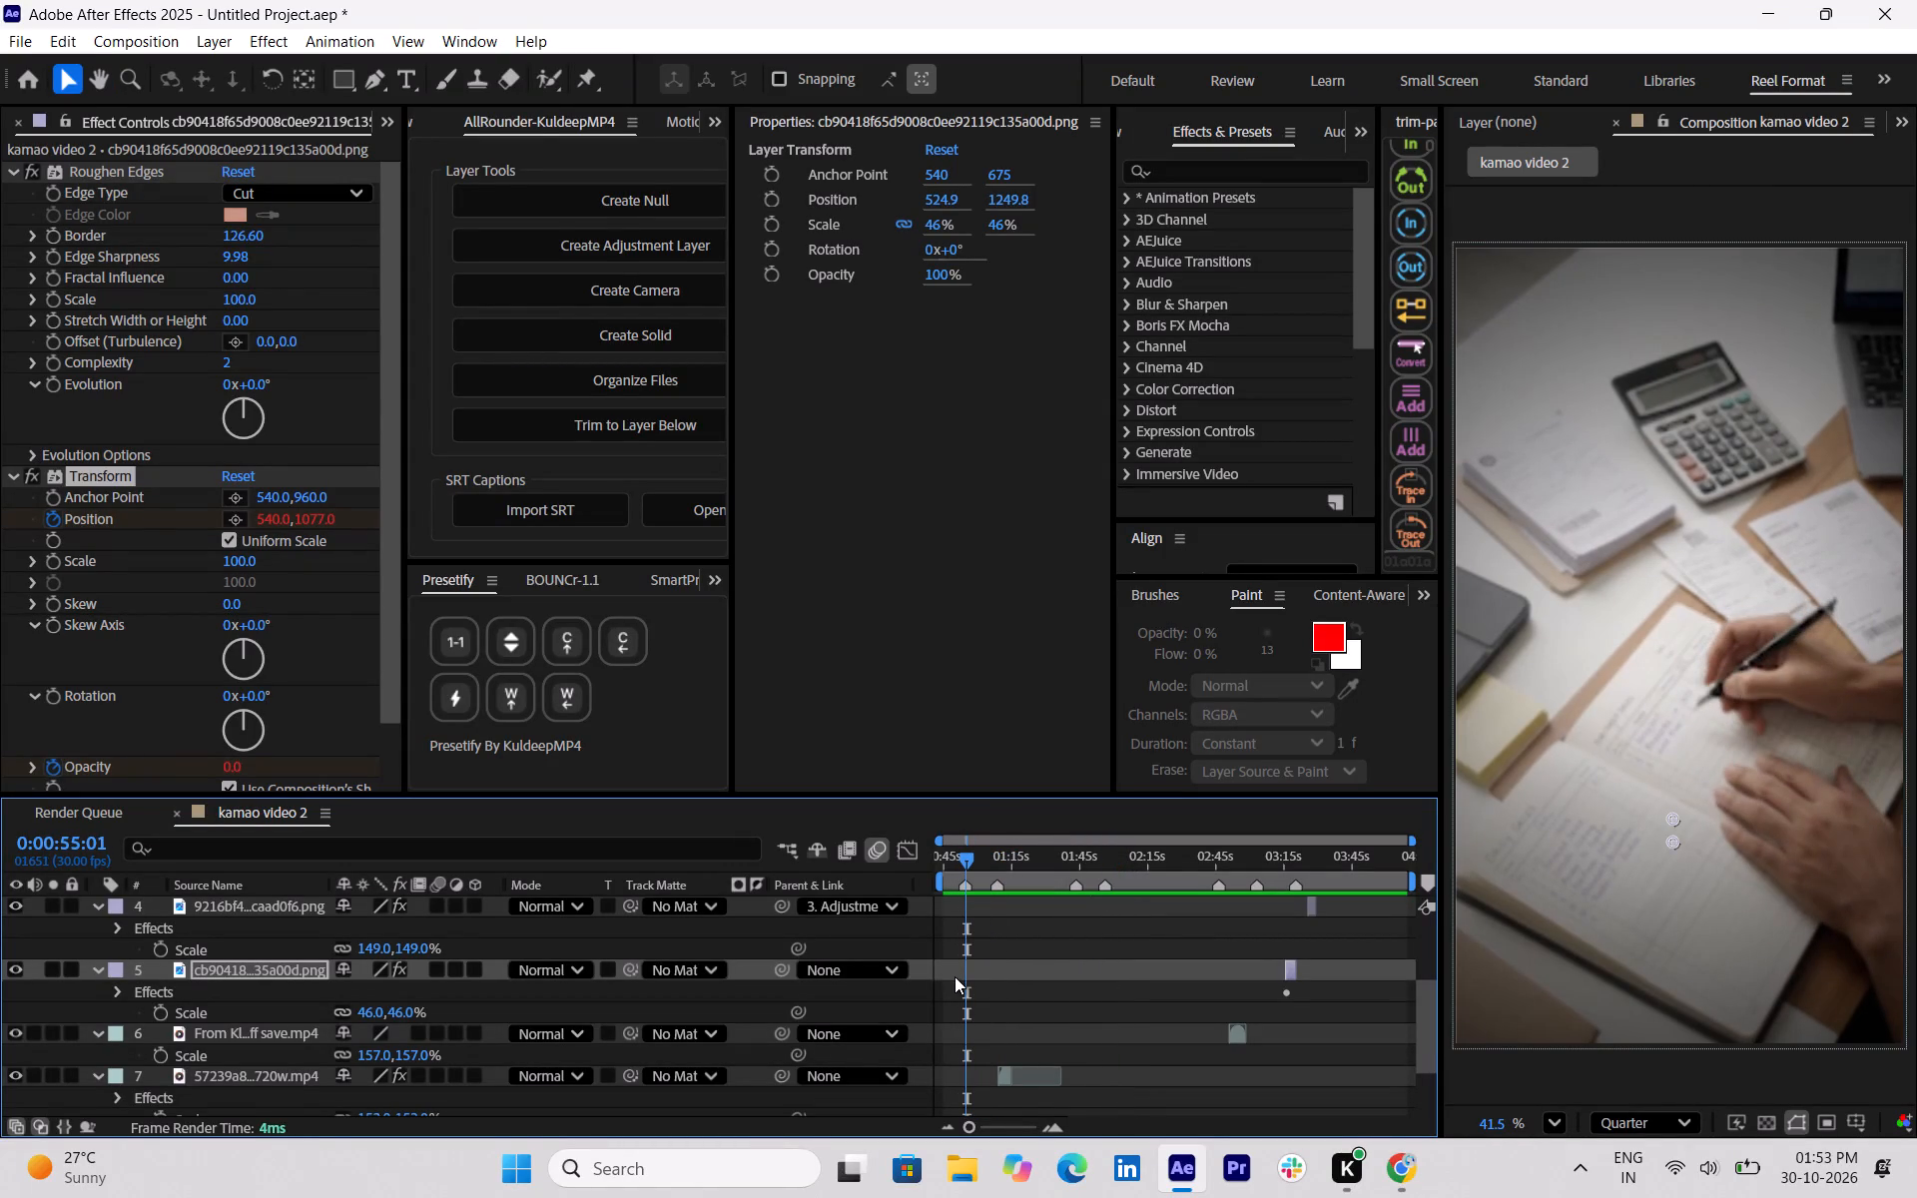
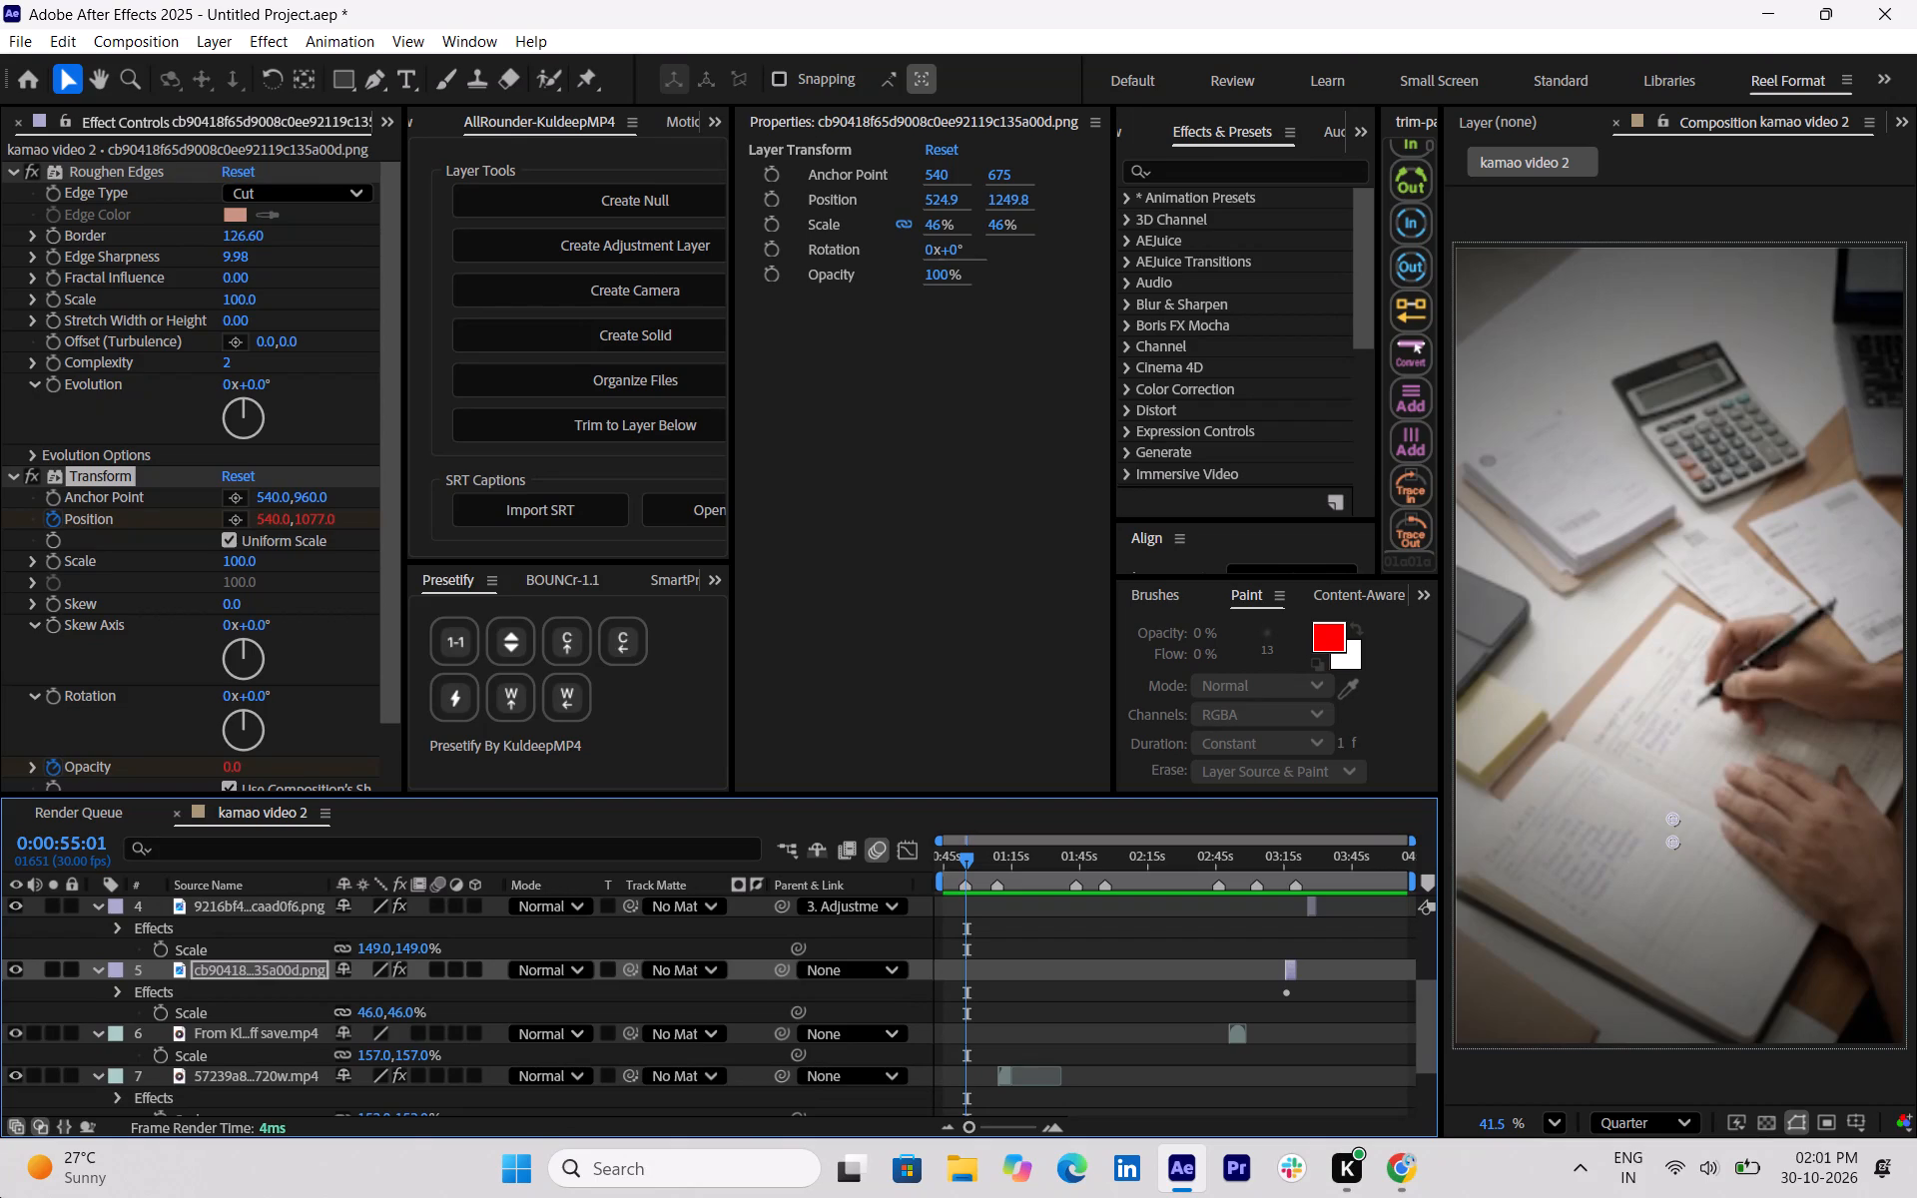
Play back the composition from about 0:00:48:09 to 0:01:02:26 to review the bookkeeping clip and on-screen captions.
click(955, 861)
key(space)
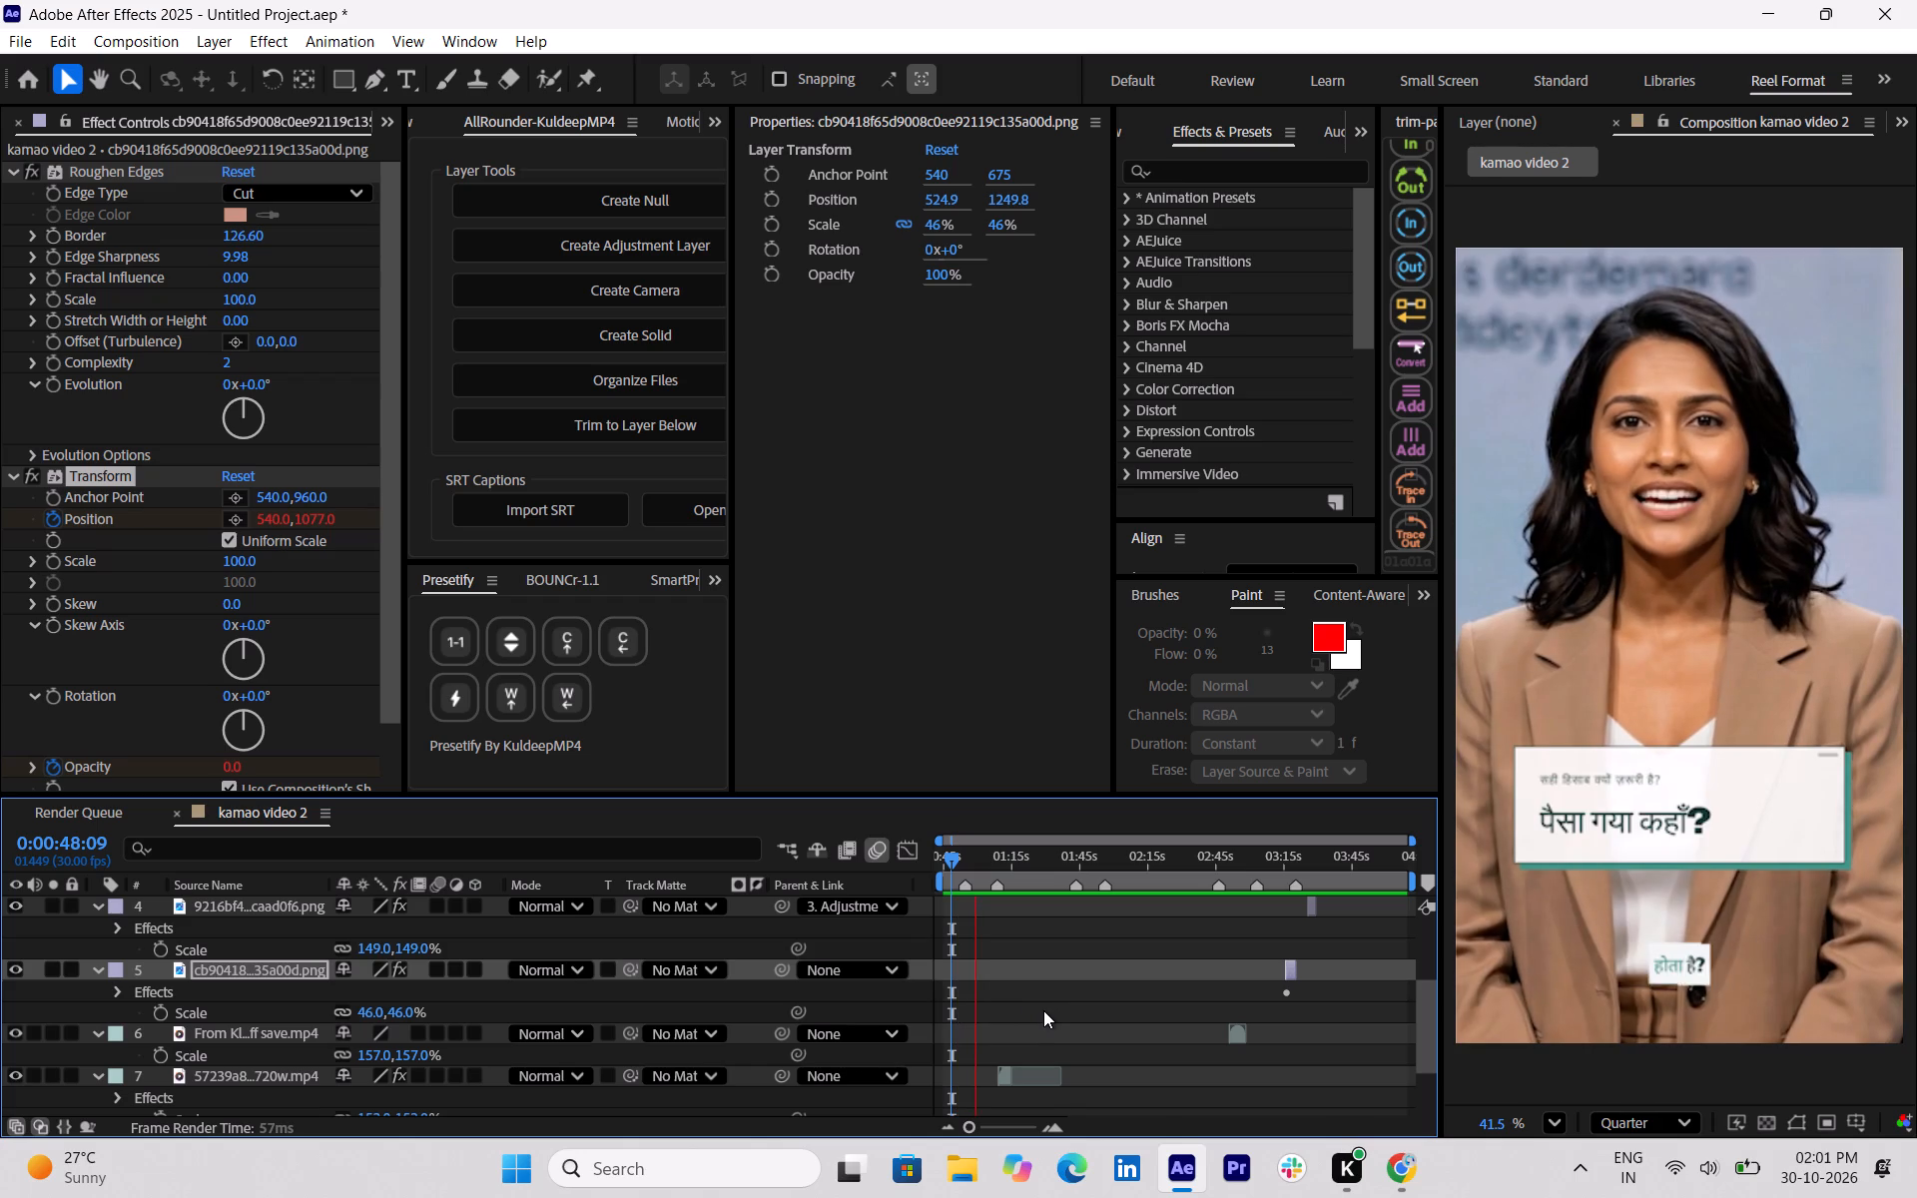
key(space)
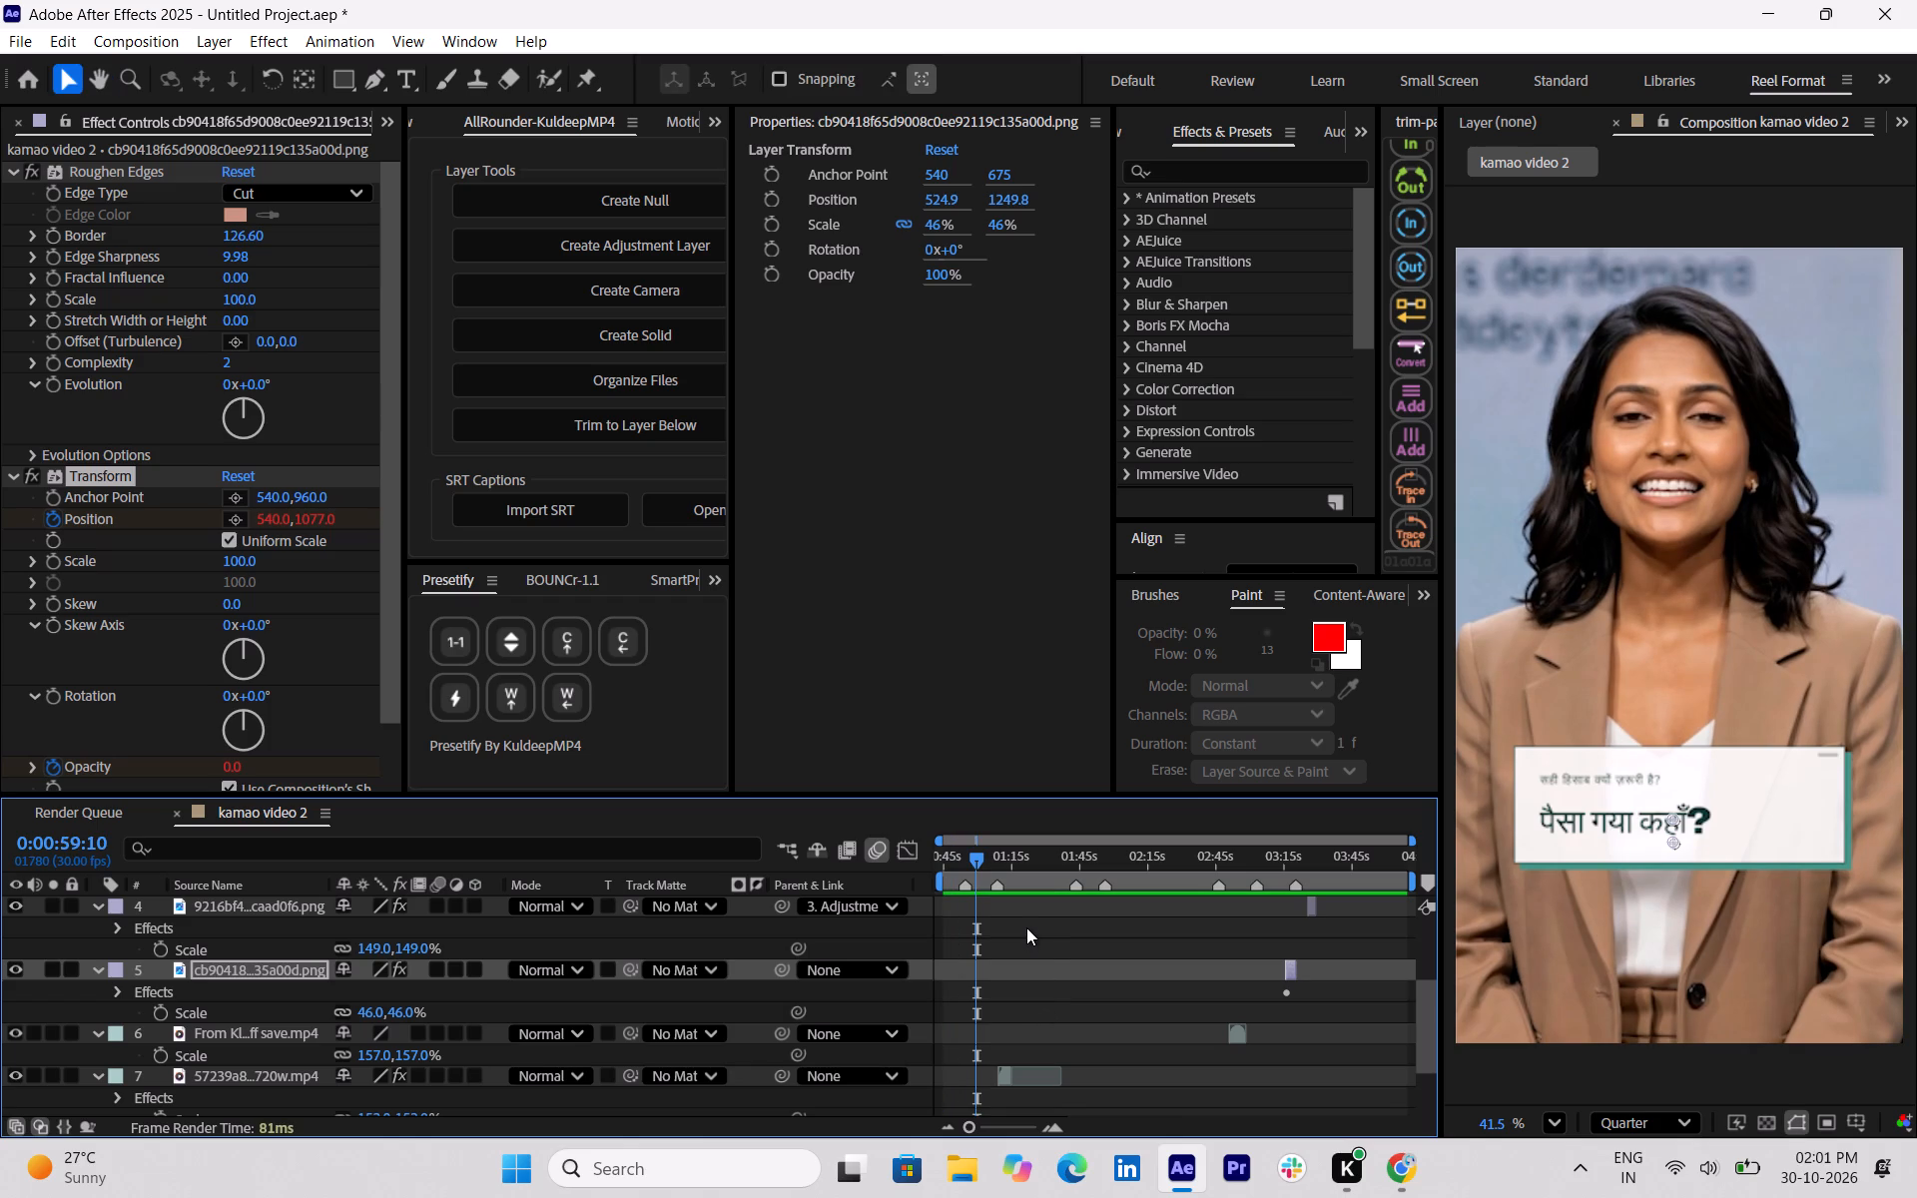
key(space)
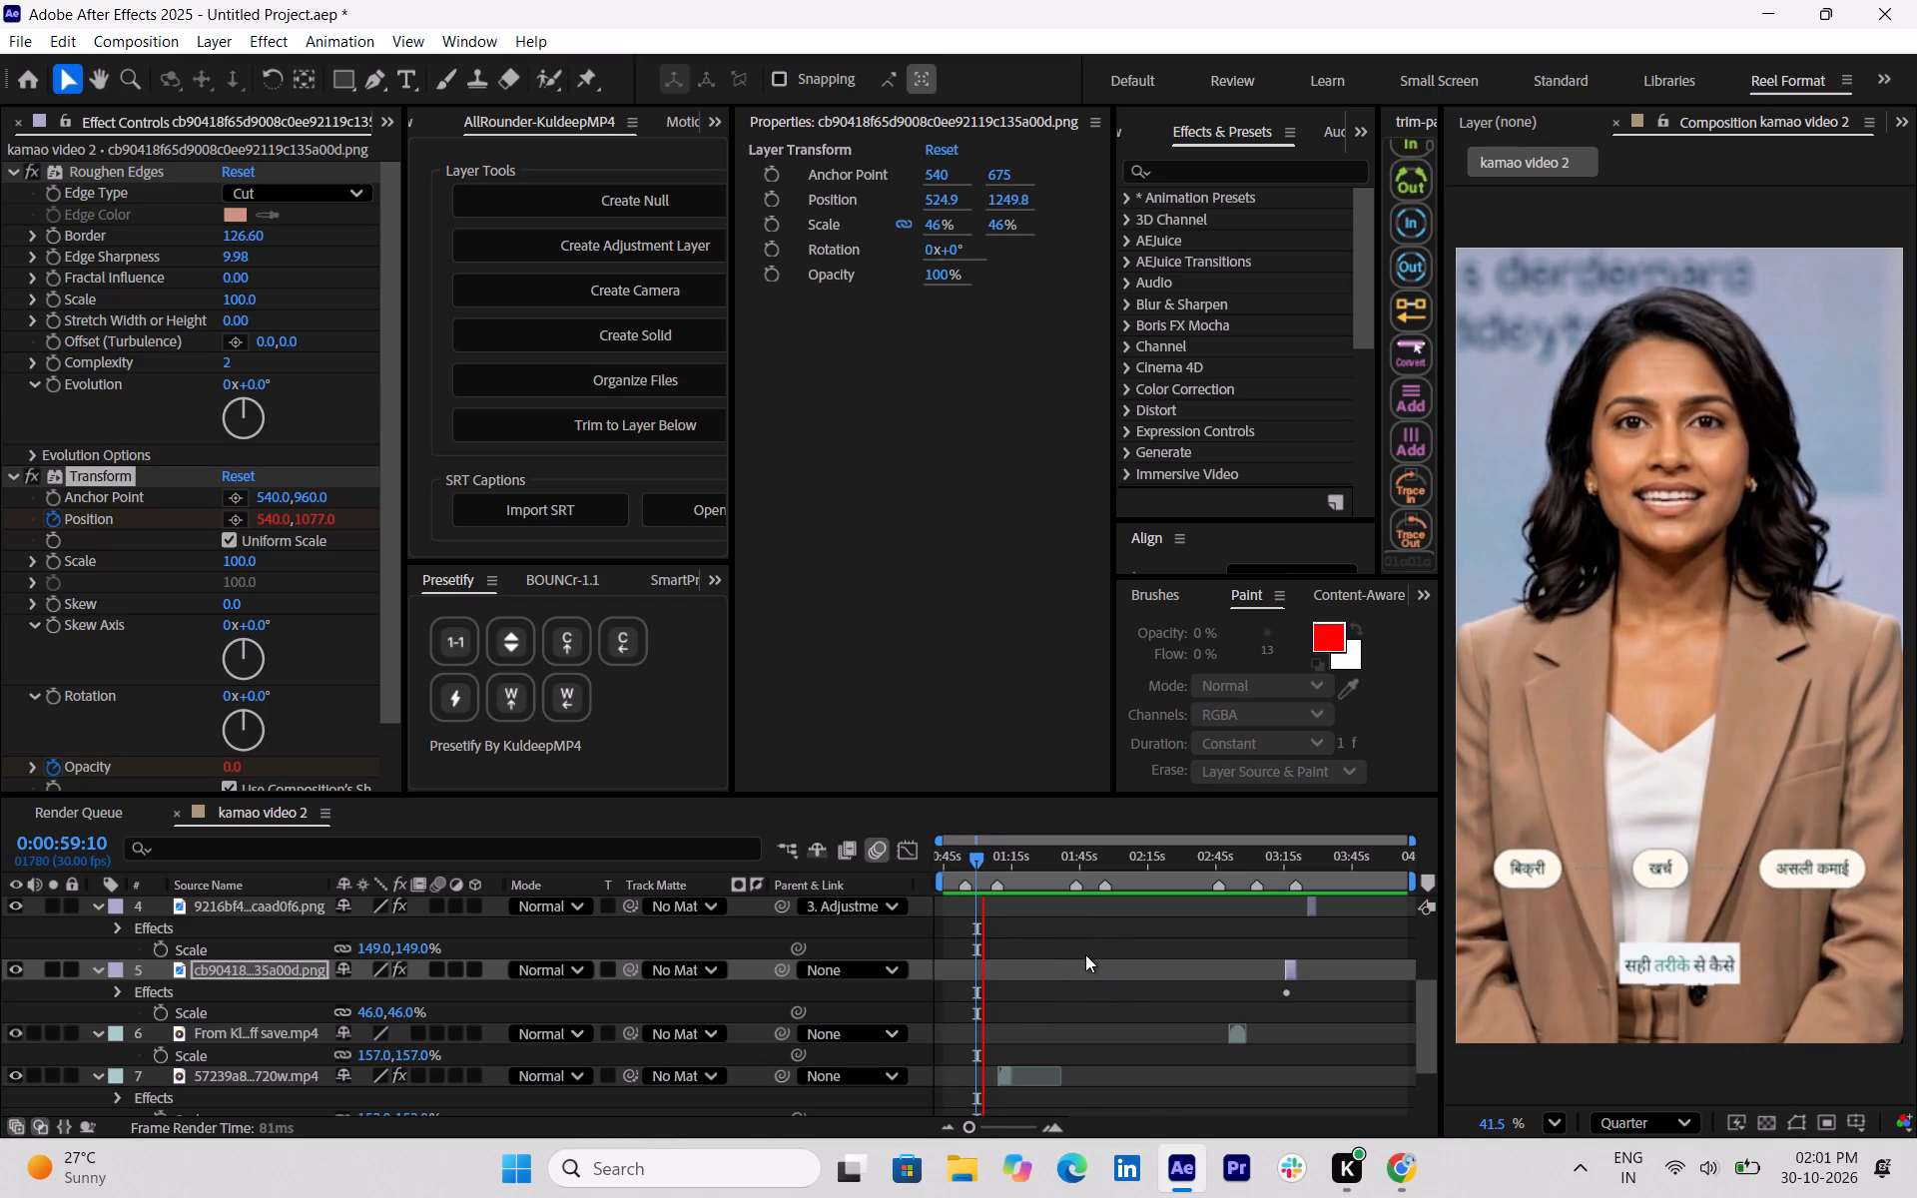
key(space)
scroll(1113, 952, down, 5)
scroll(1110, 951, up, 5)
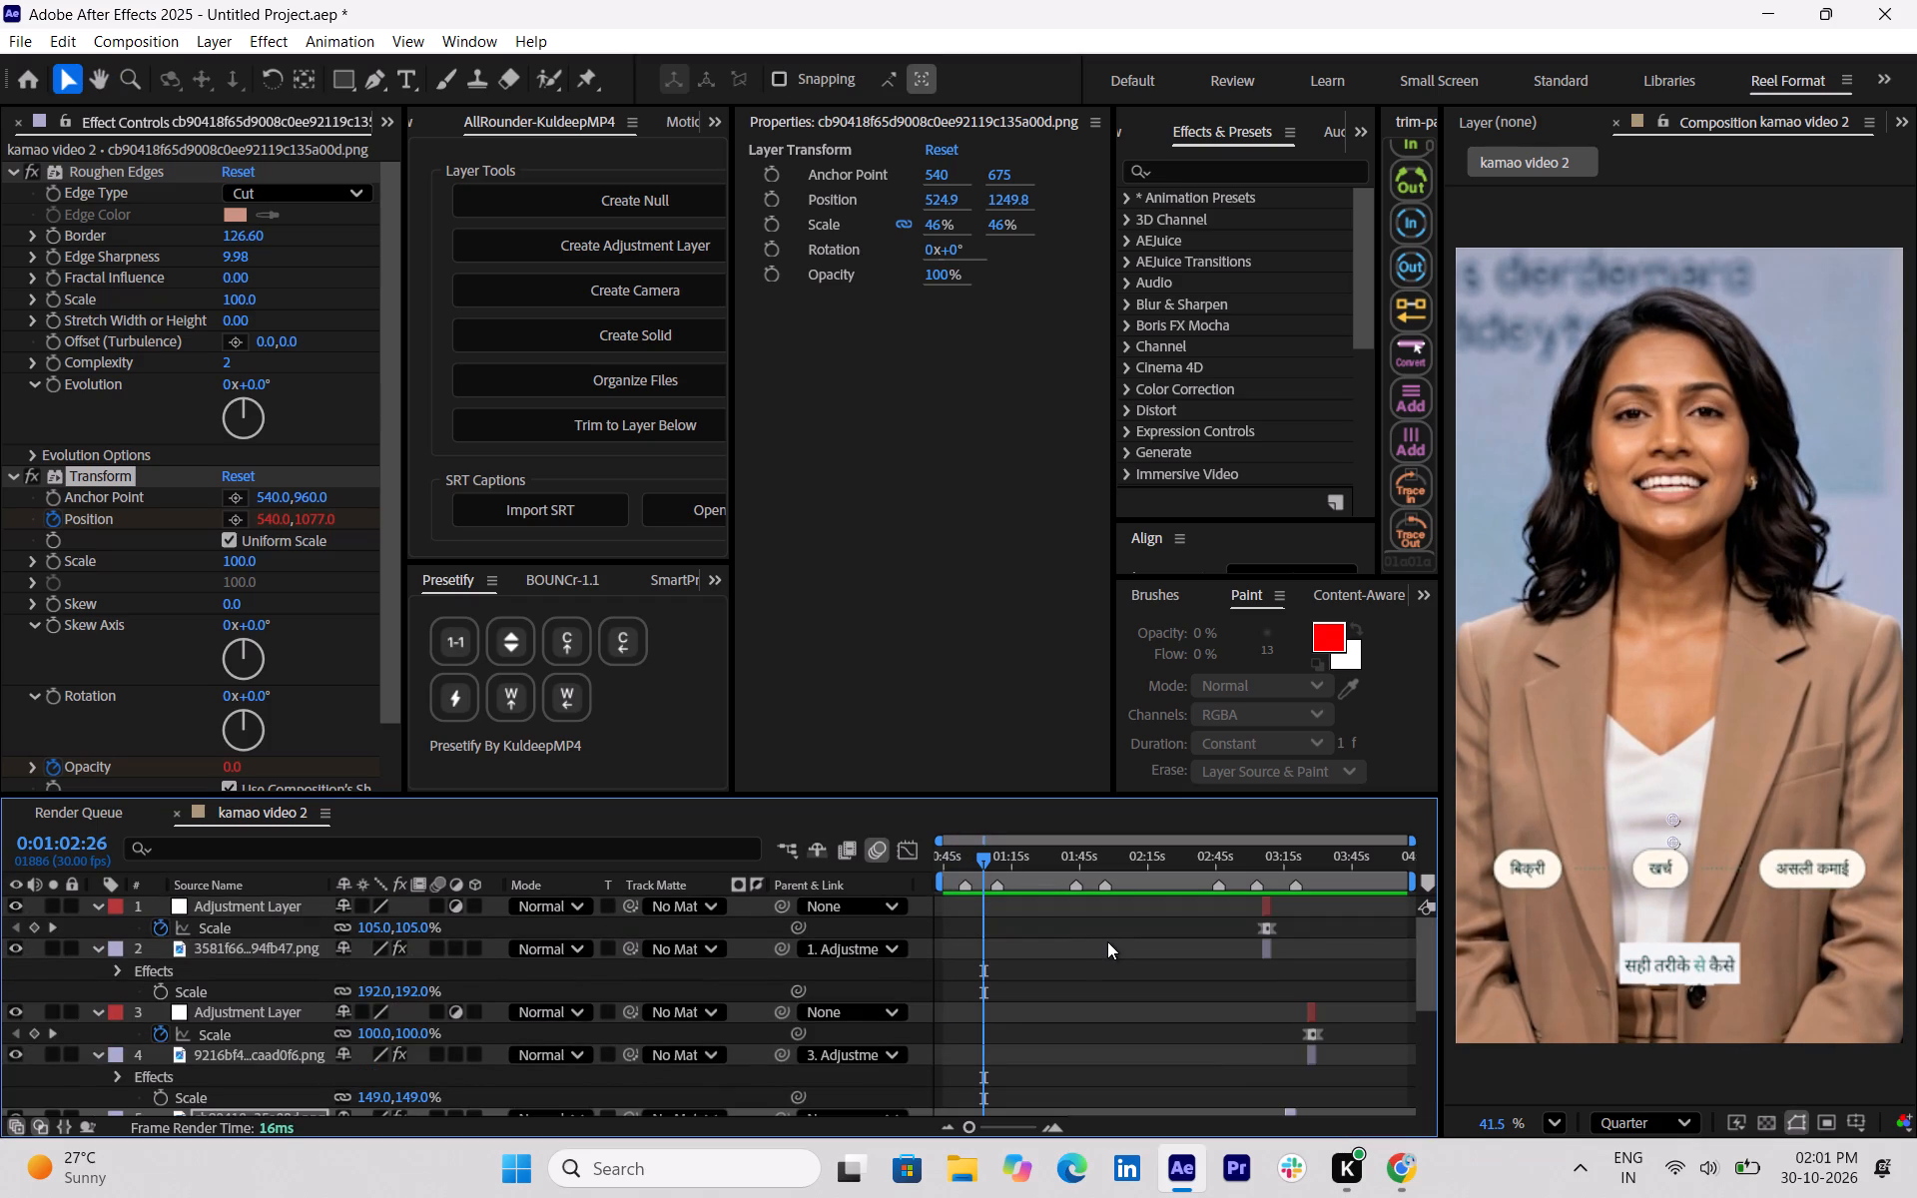
scroll(1107, 941, up, 3)
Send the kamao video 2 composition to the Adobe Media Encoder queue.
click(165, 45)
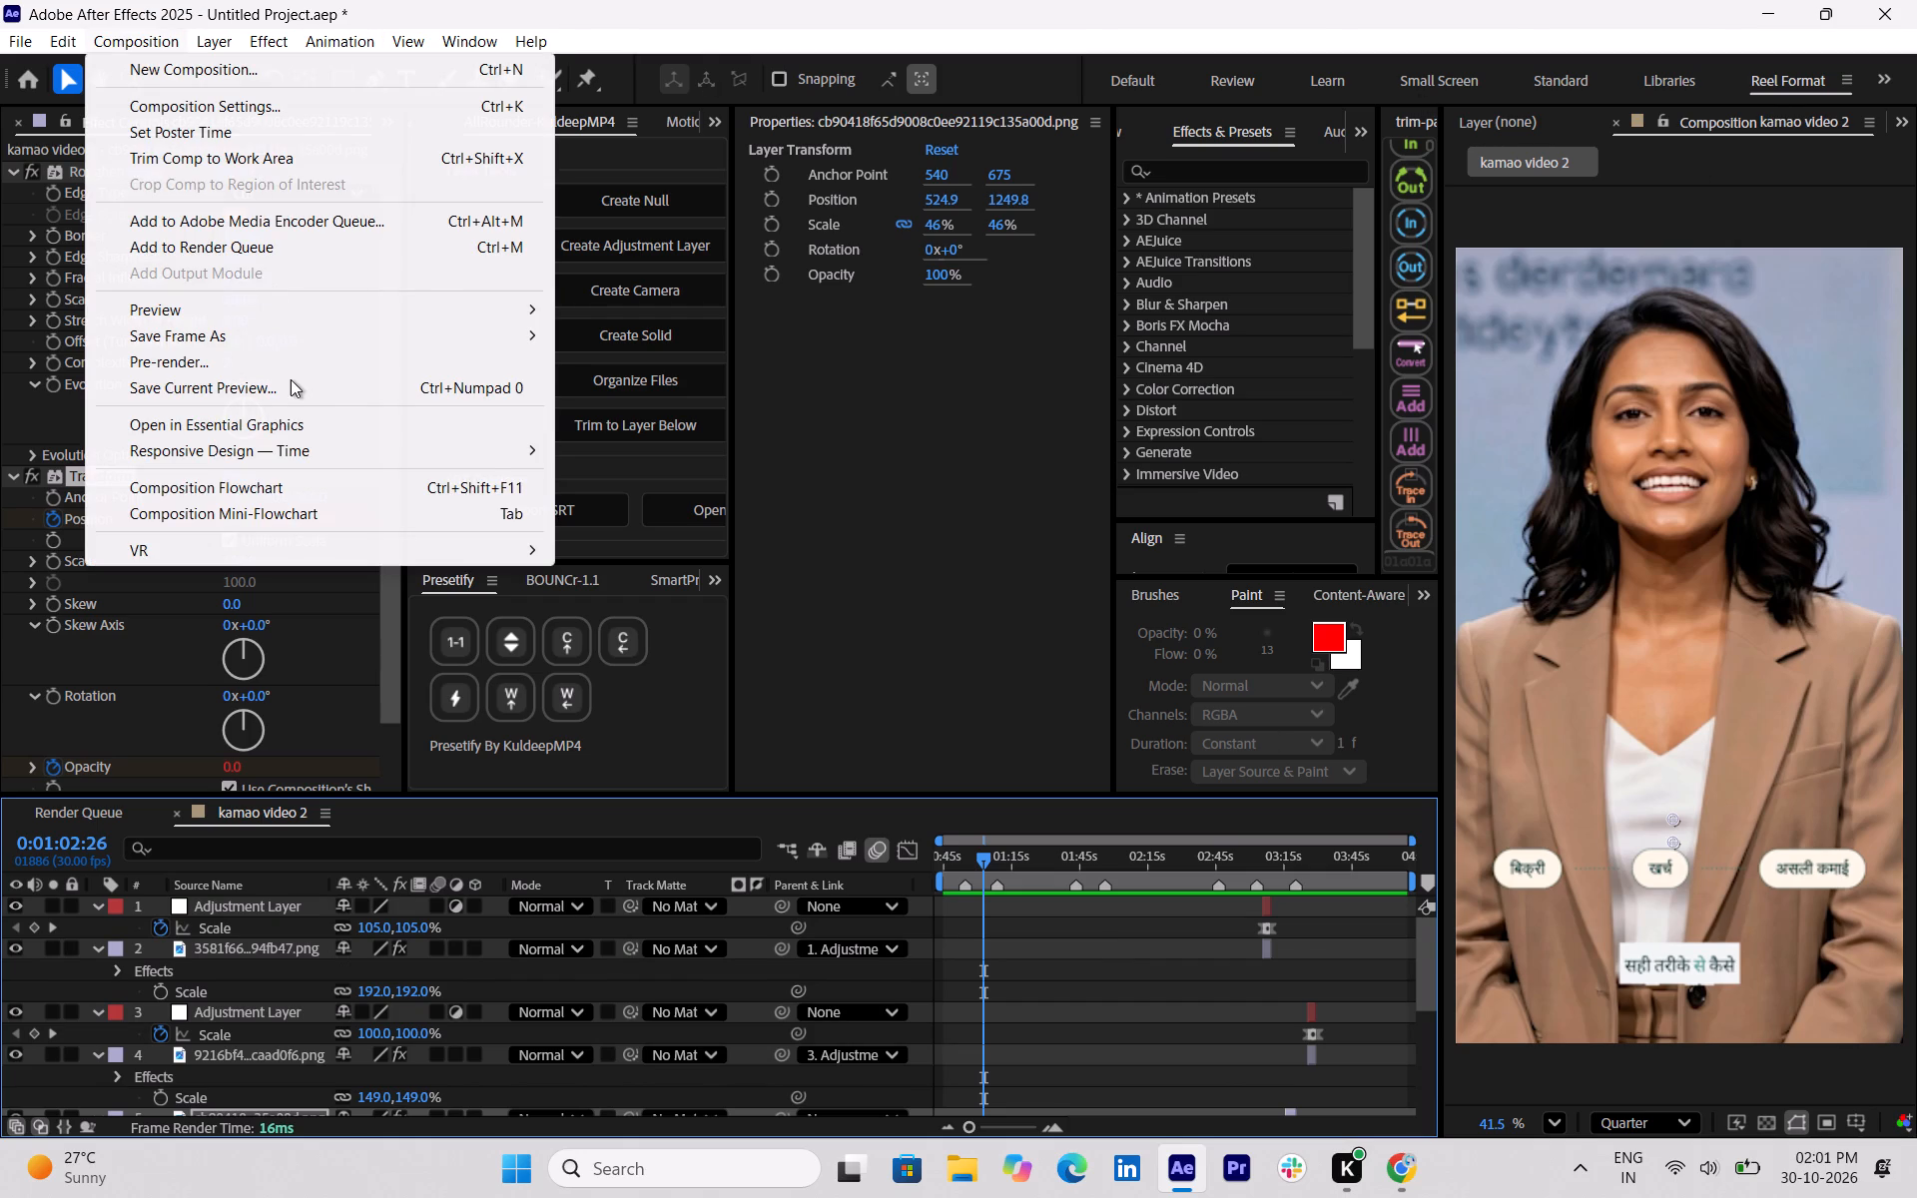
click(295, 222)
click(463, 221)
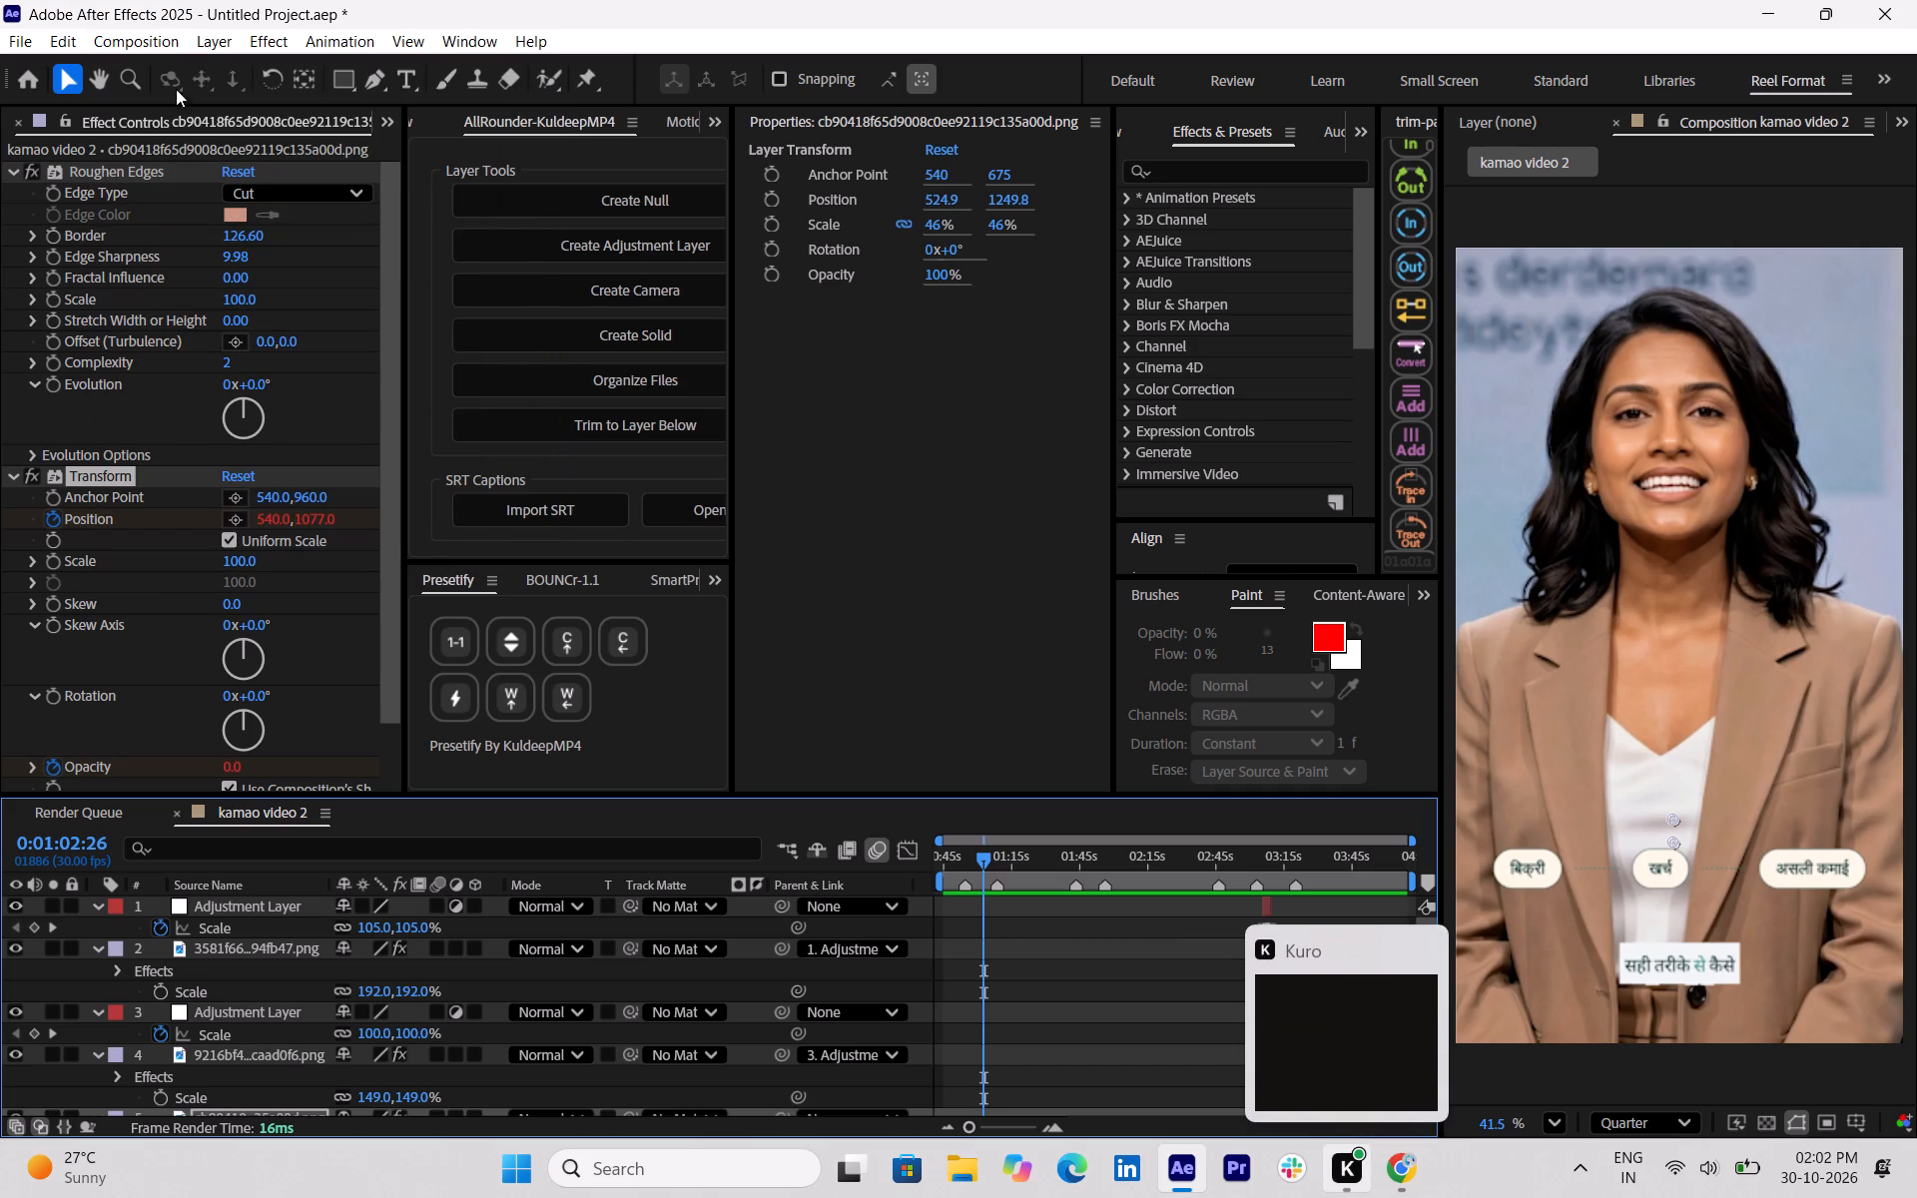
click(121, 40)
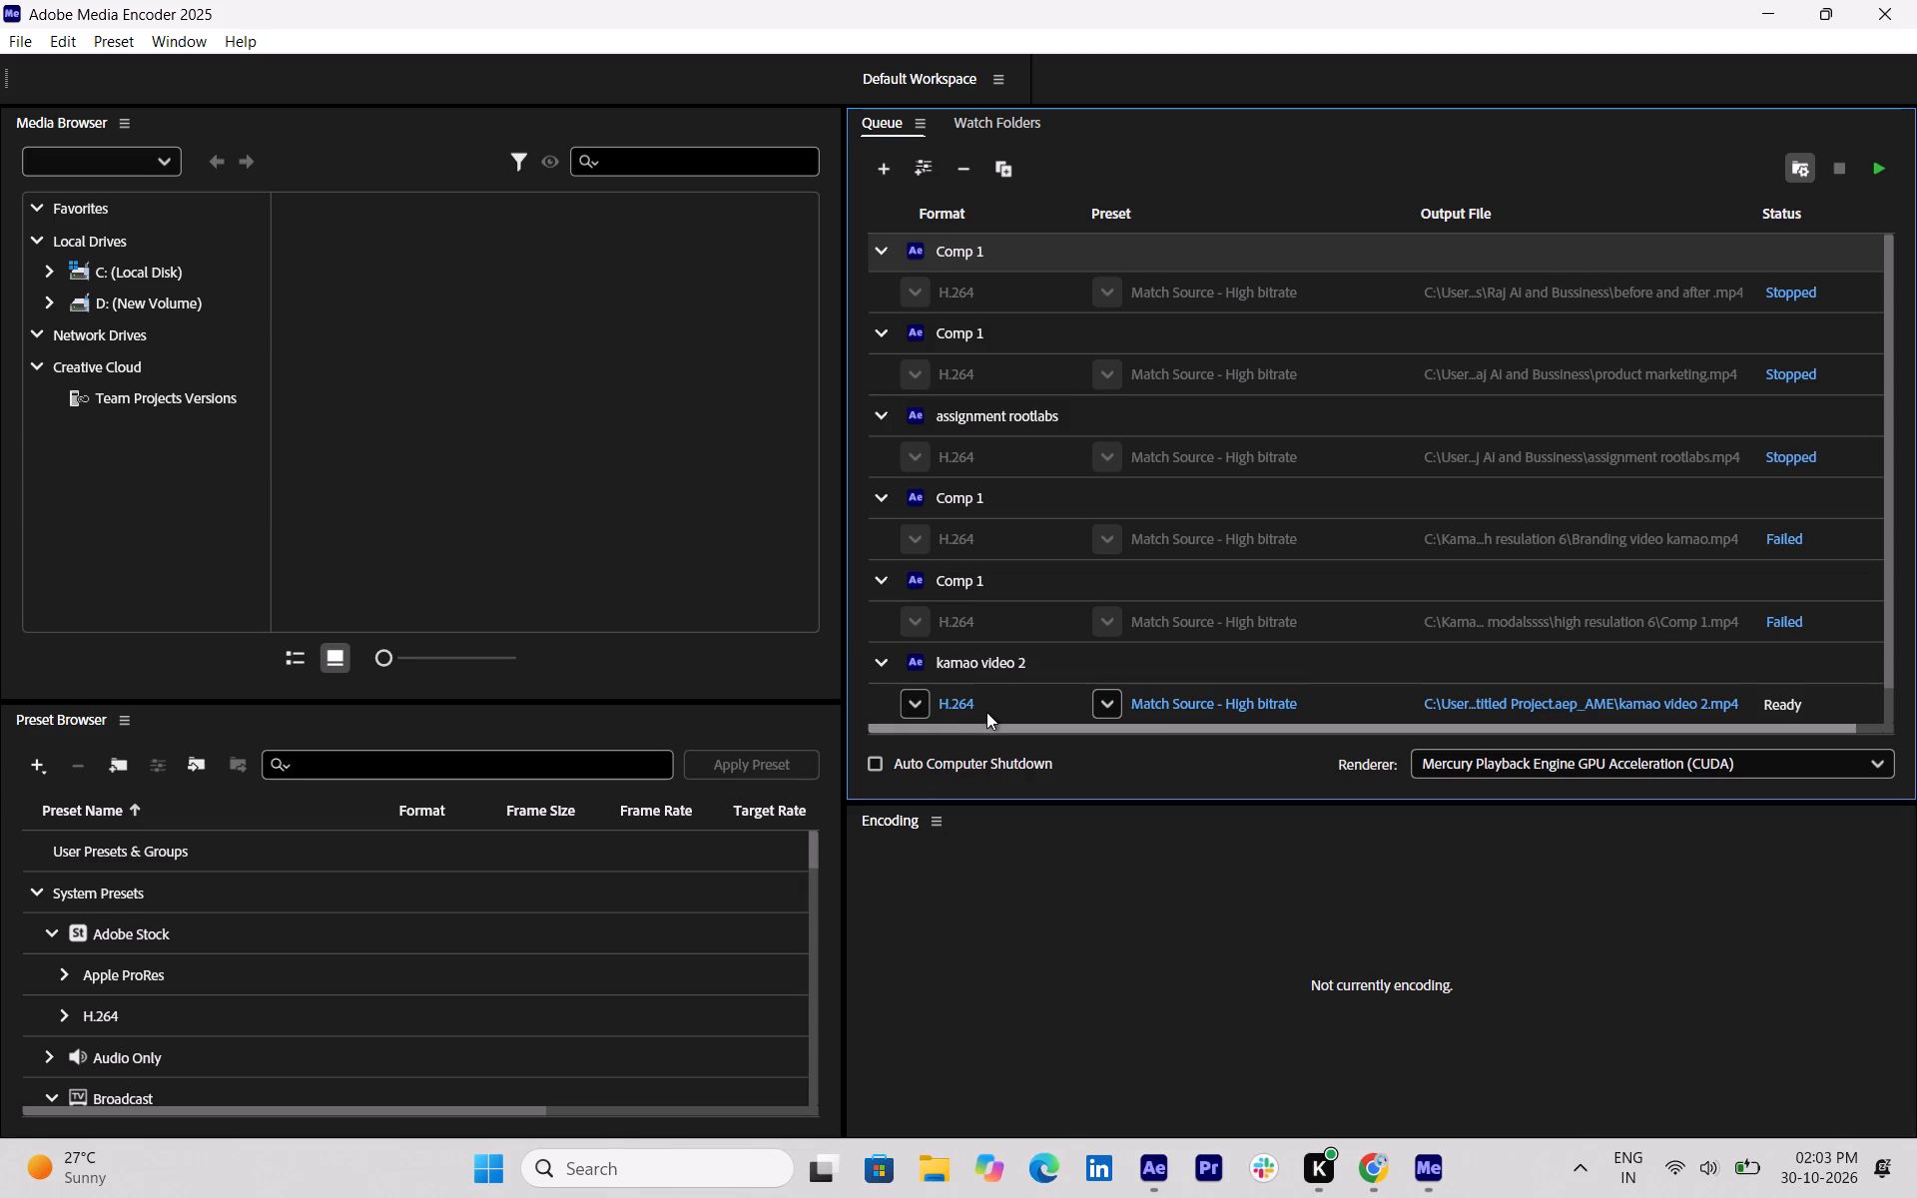
Examine the export settings of the queued kamao video 2 in Adobe Media Encoder, leaving them unchanged.
click(1176, 702)
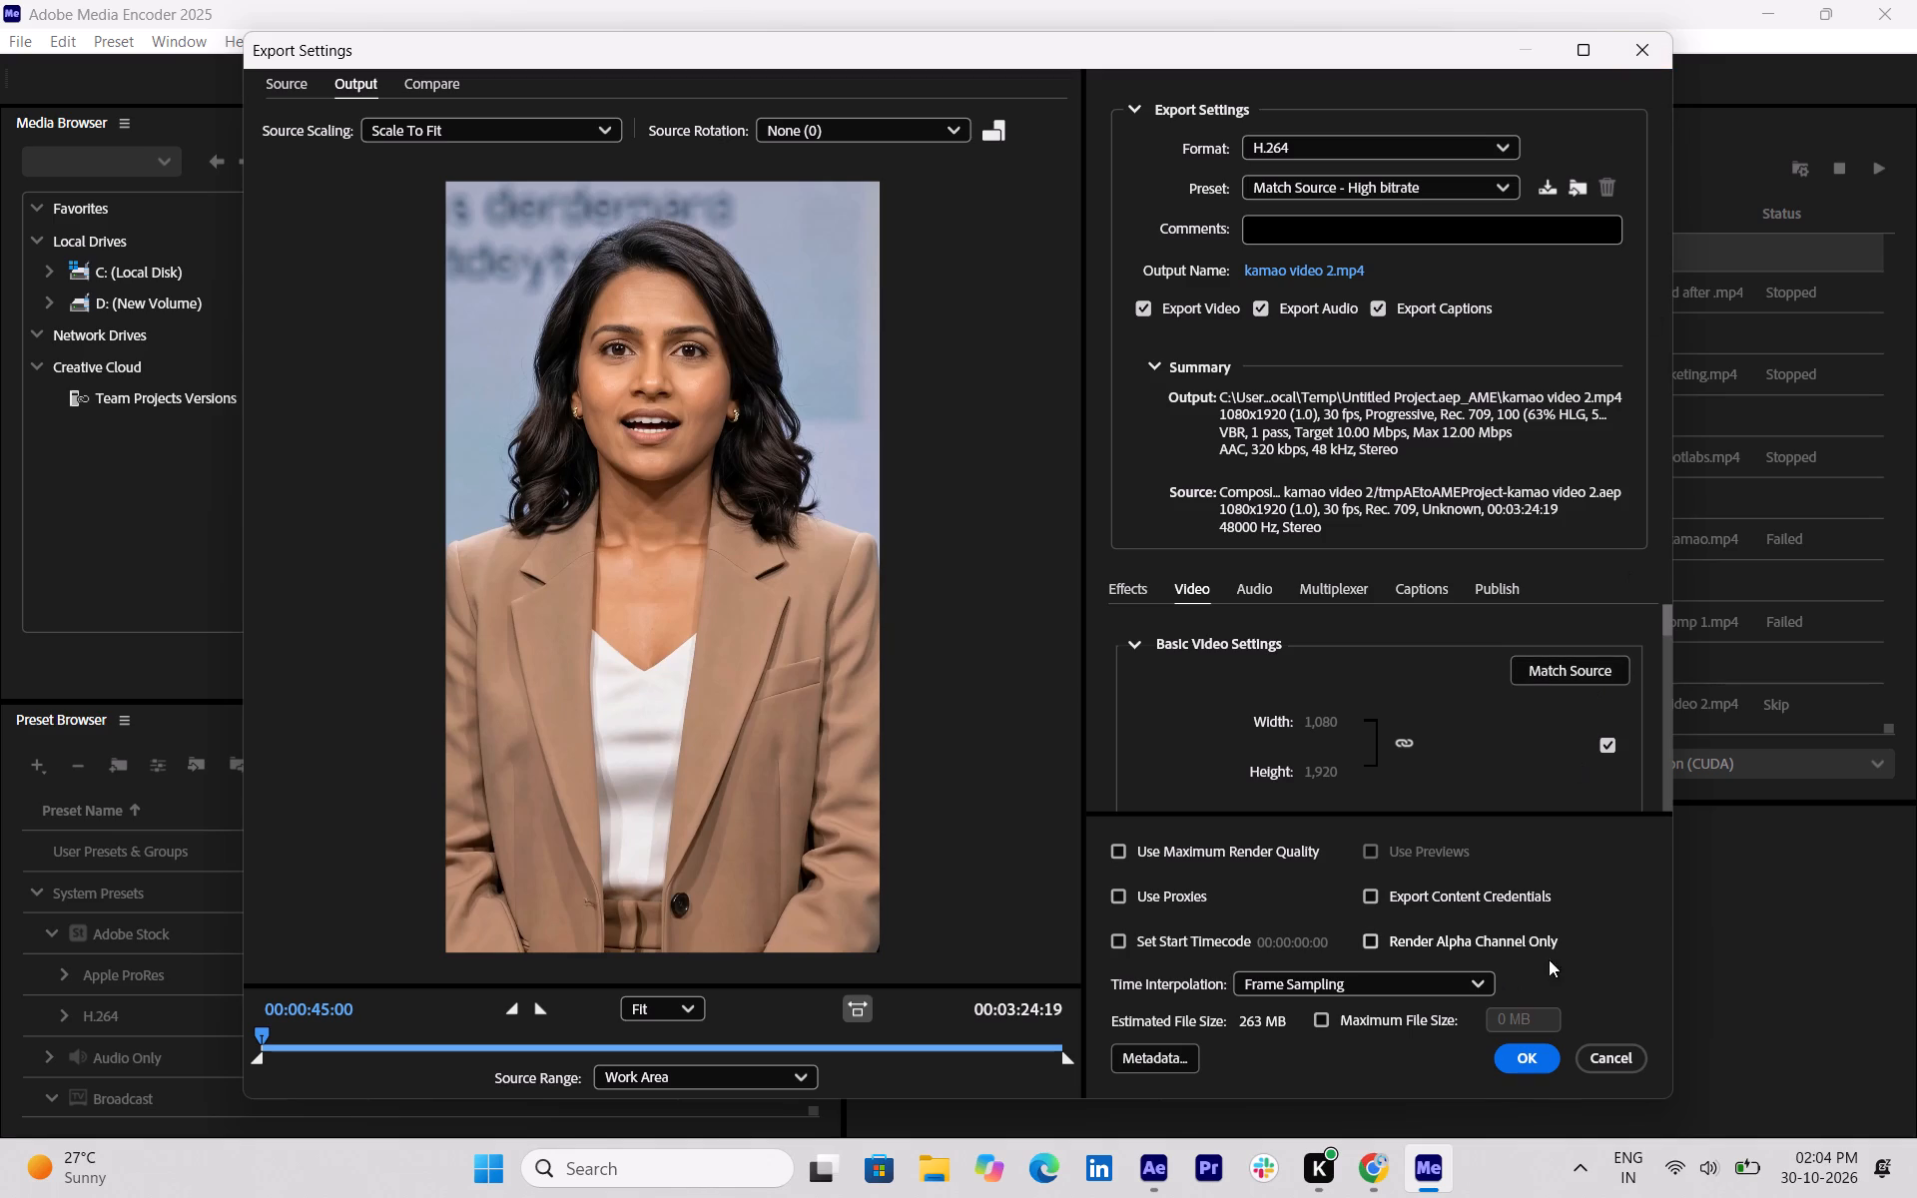
click(1594, 1059)
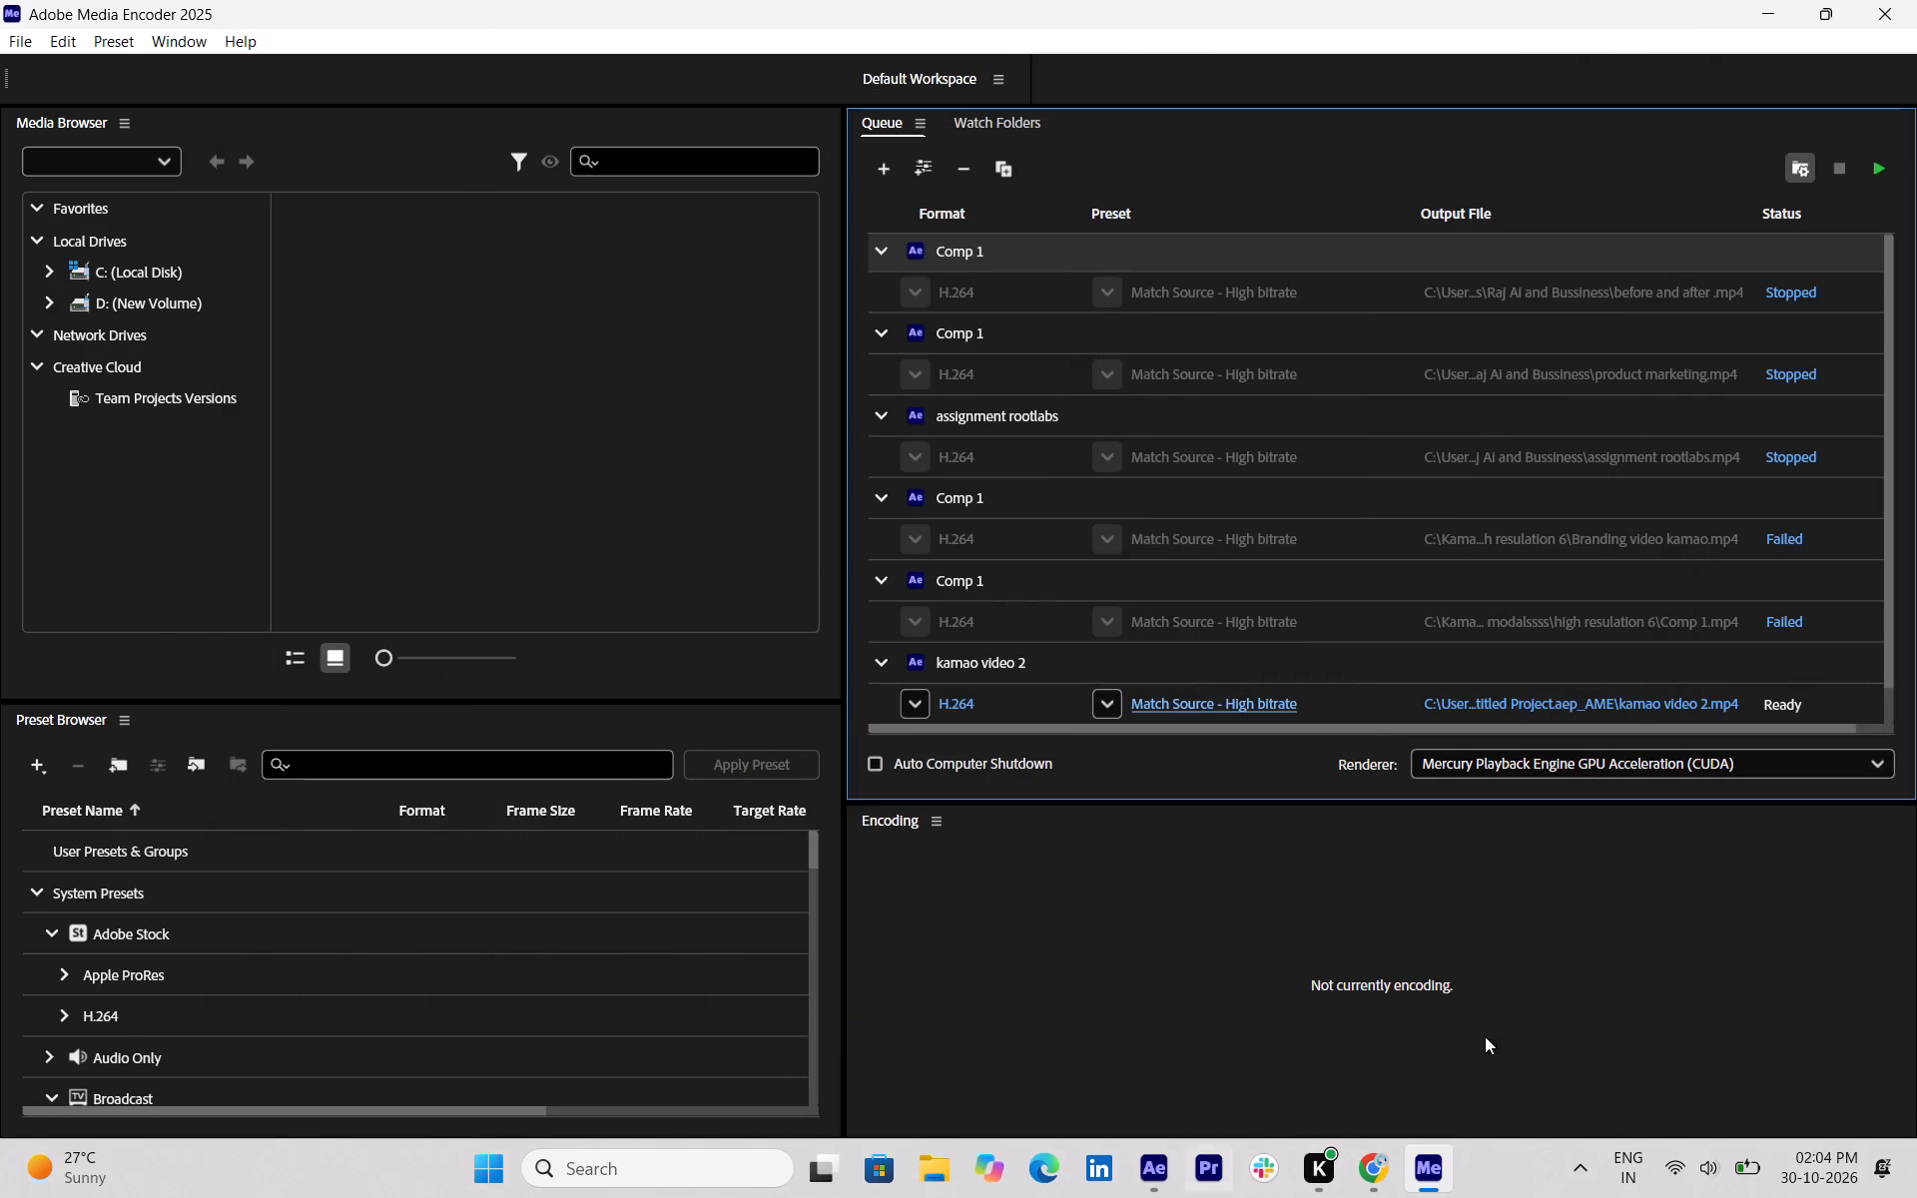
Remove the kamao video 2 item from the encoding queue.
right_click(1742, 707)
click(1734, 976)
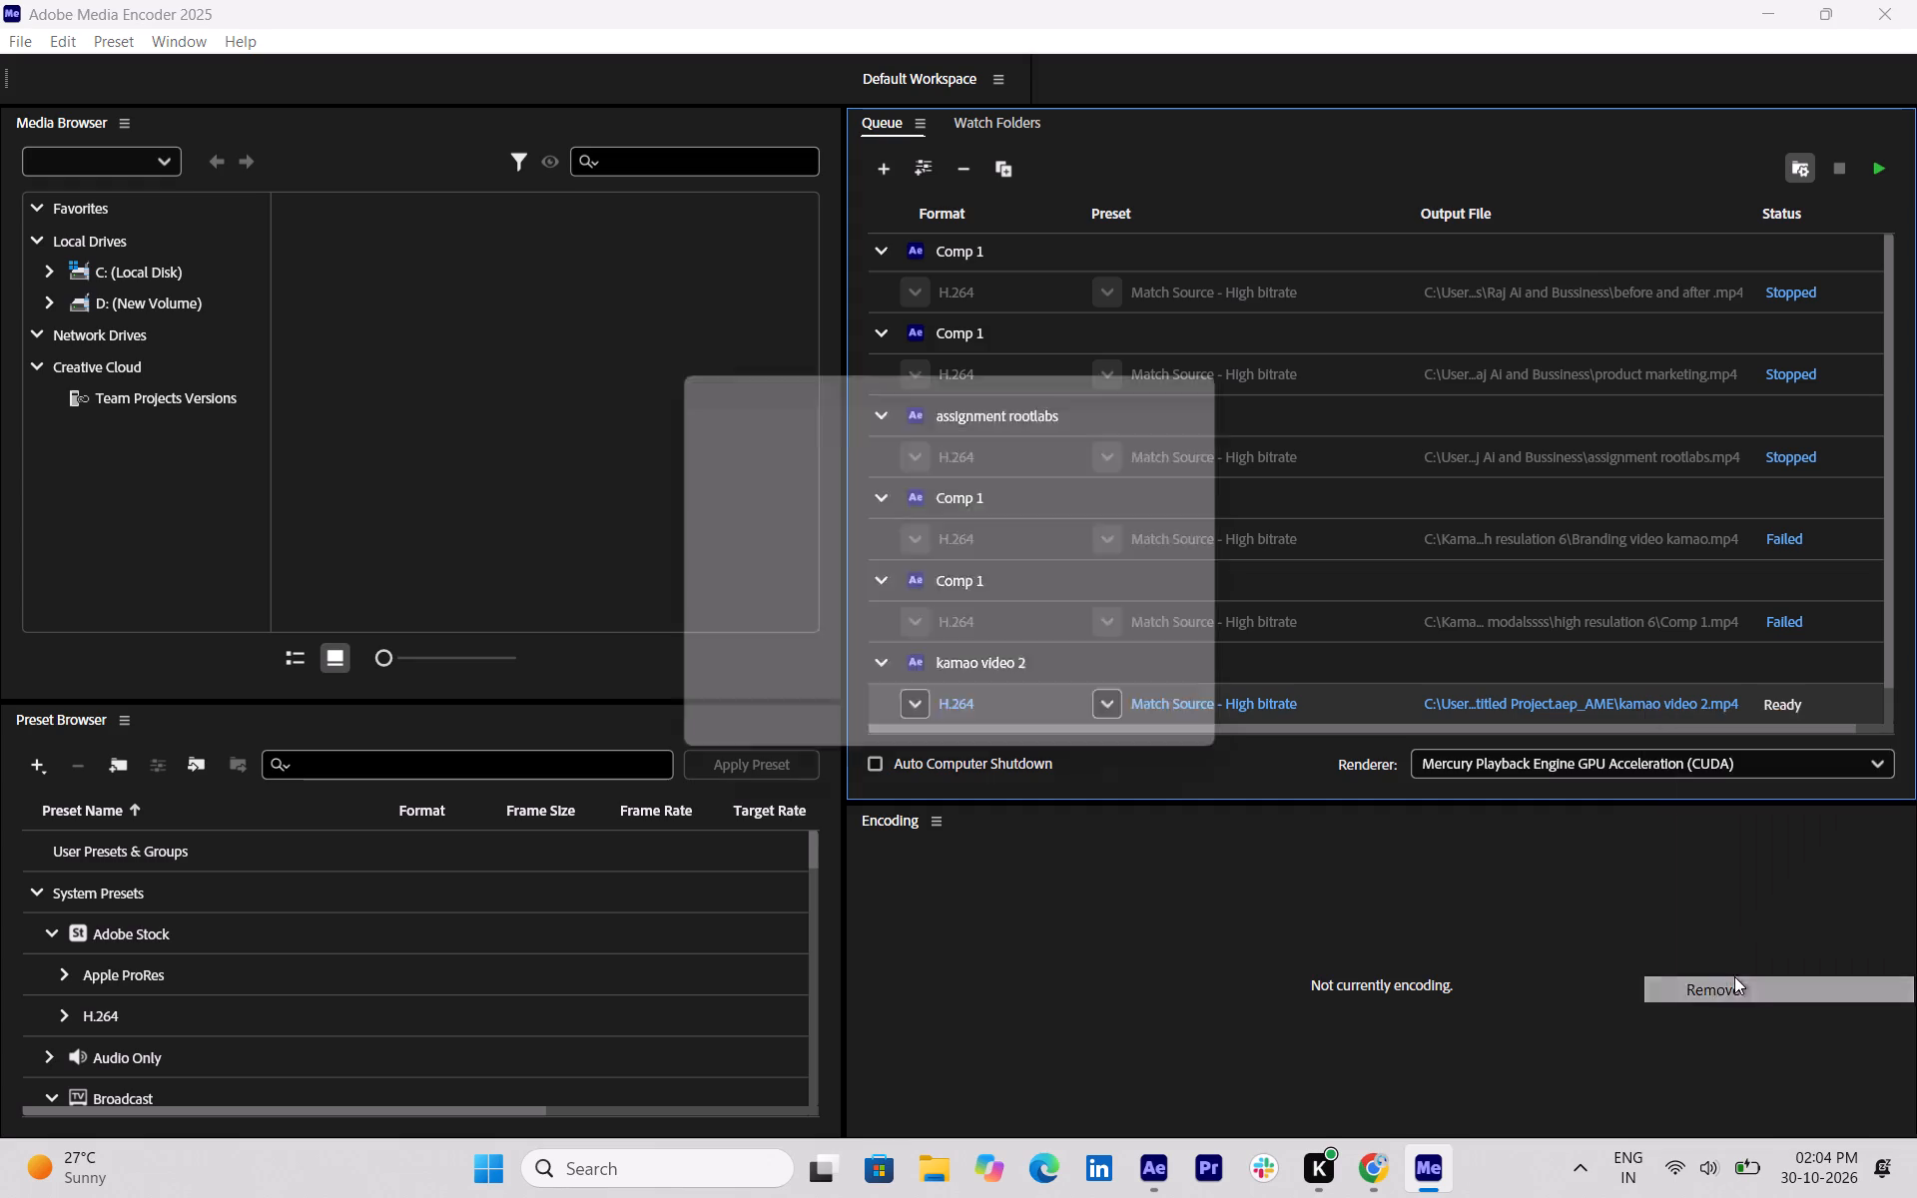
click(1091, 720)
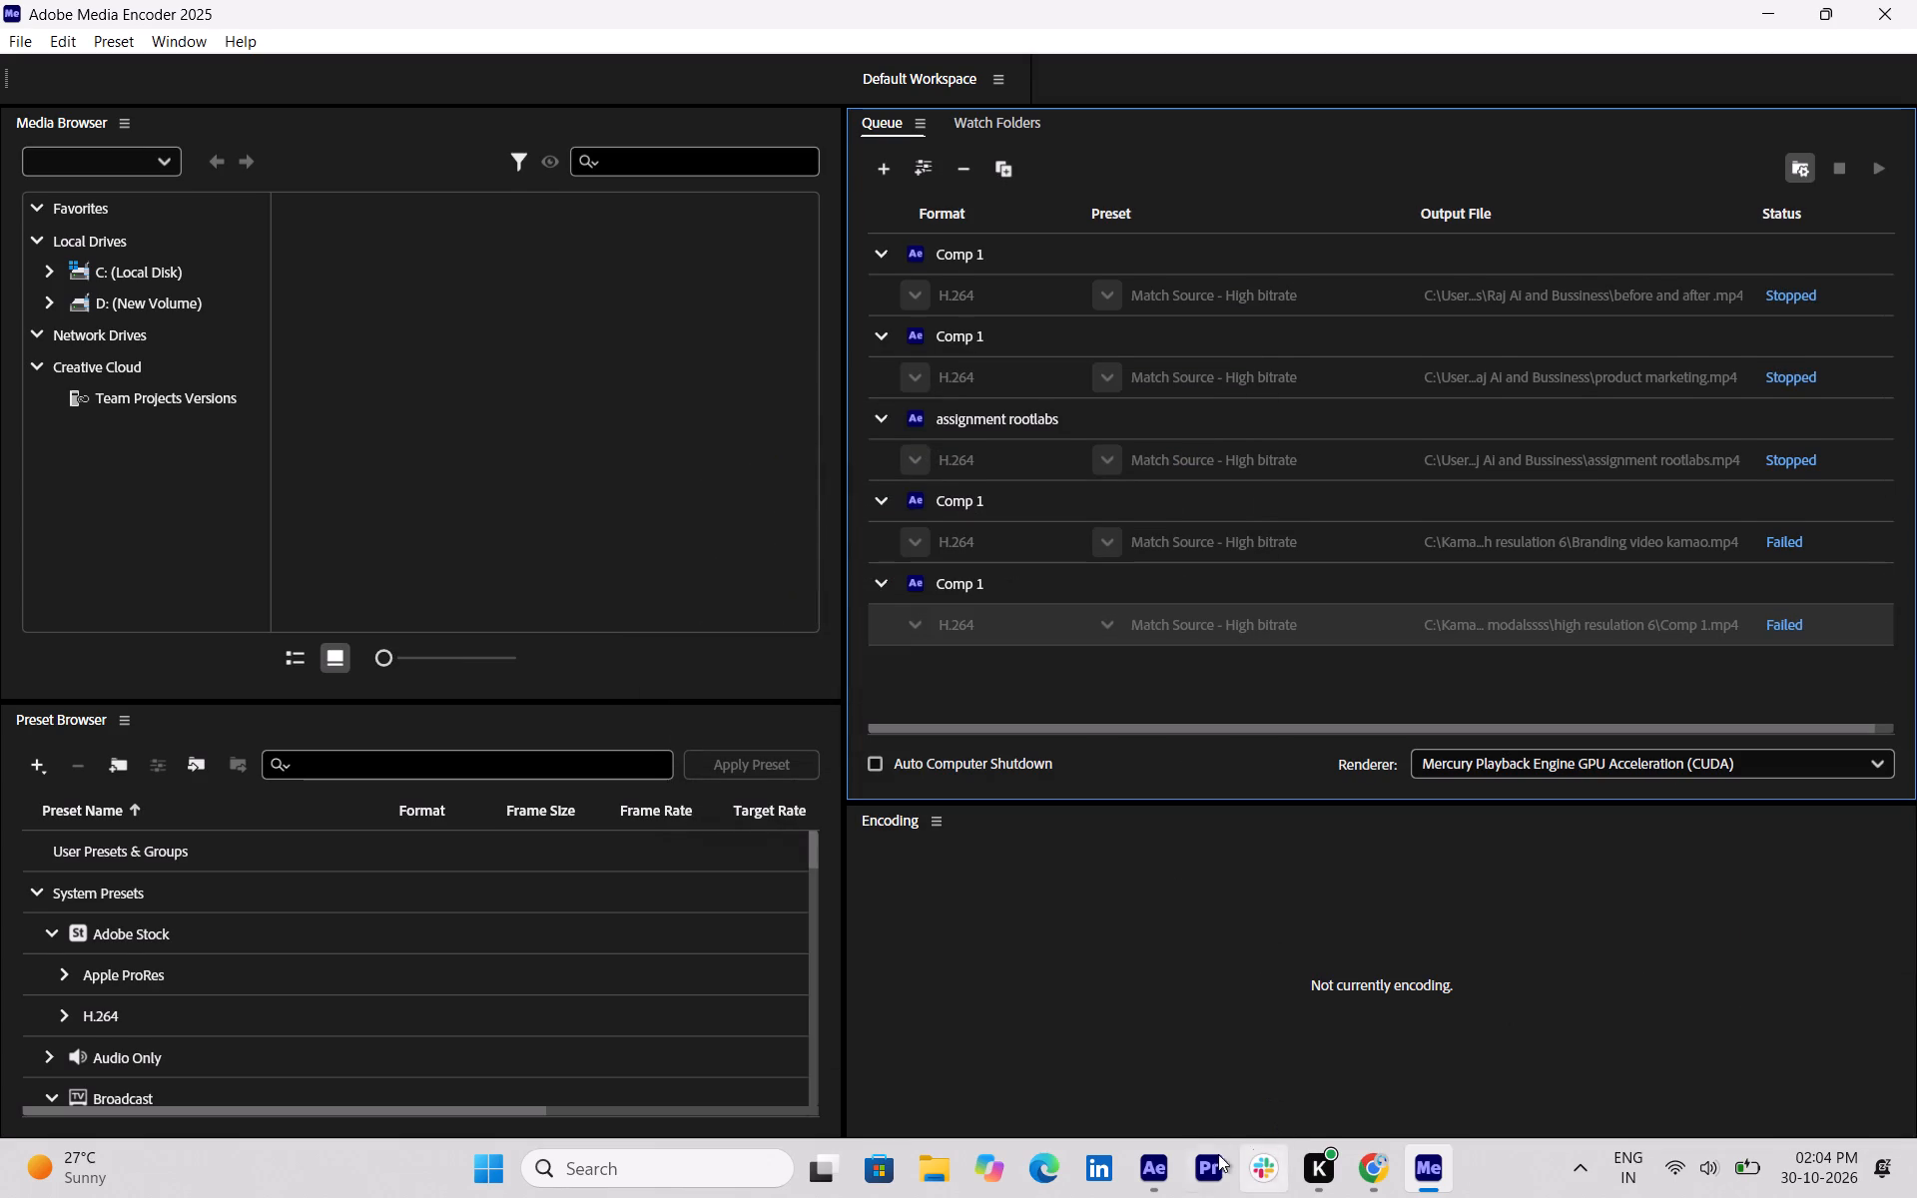
Back in After Effects, shorten the work area's end to just past the main footage layer and return the playhead to 0:00:45:00.
click(1164, 1166)
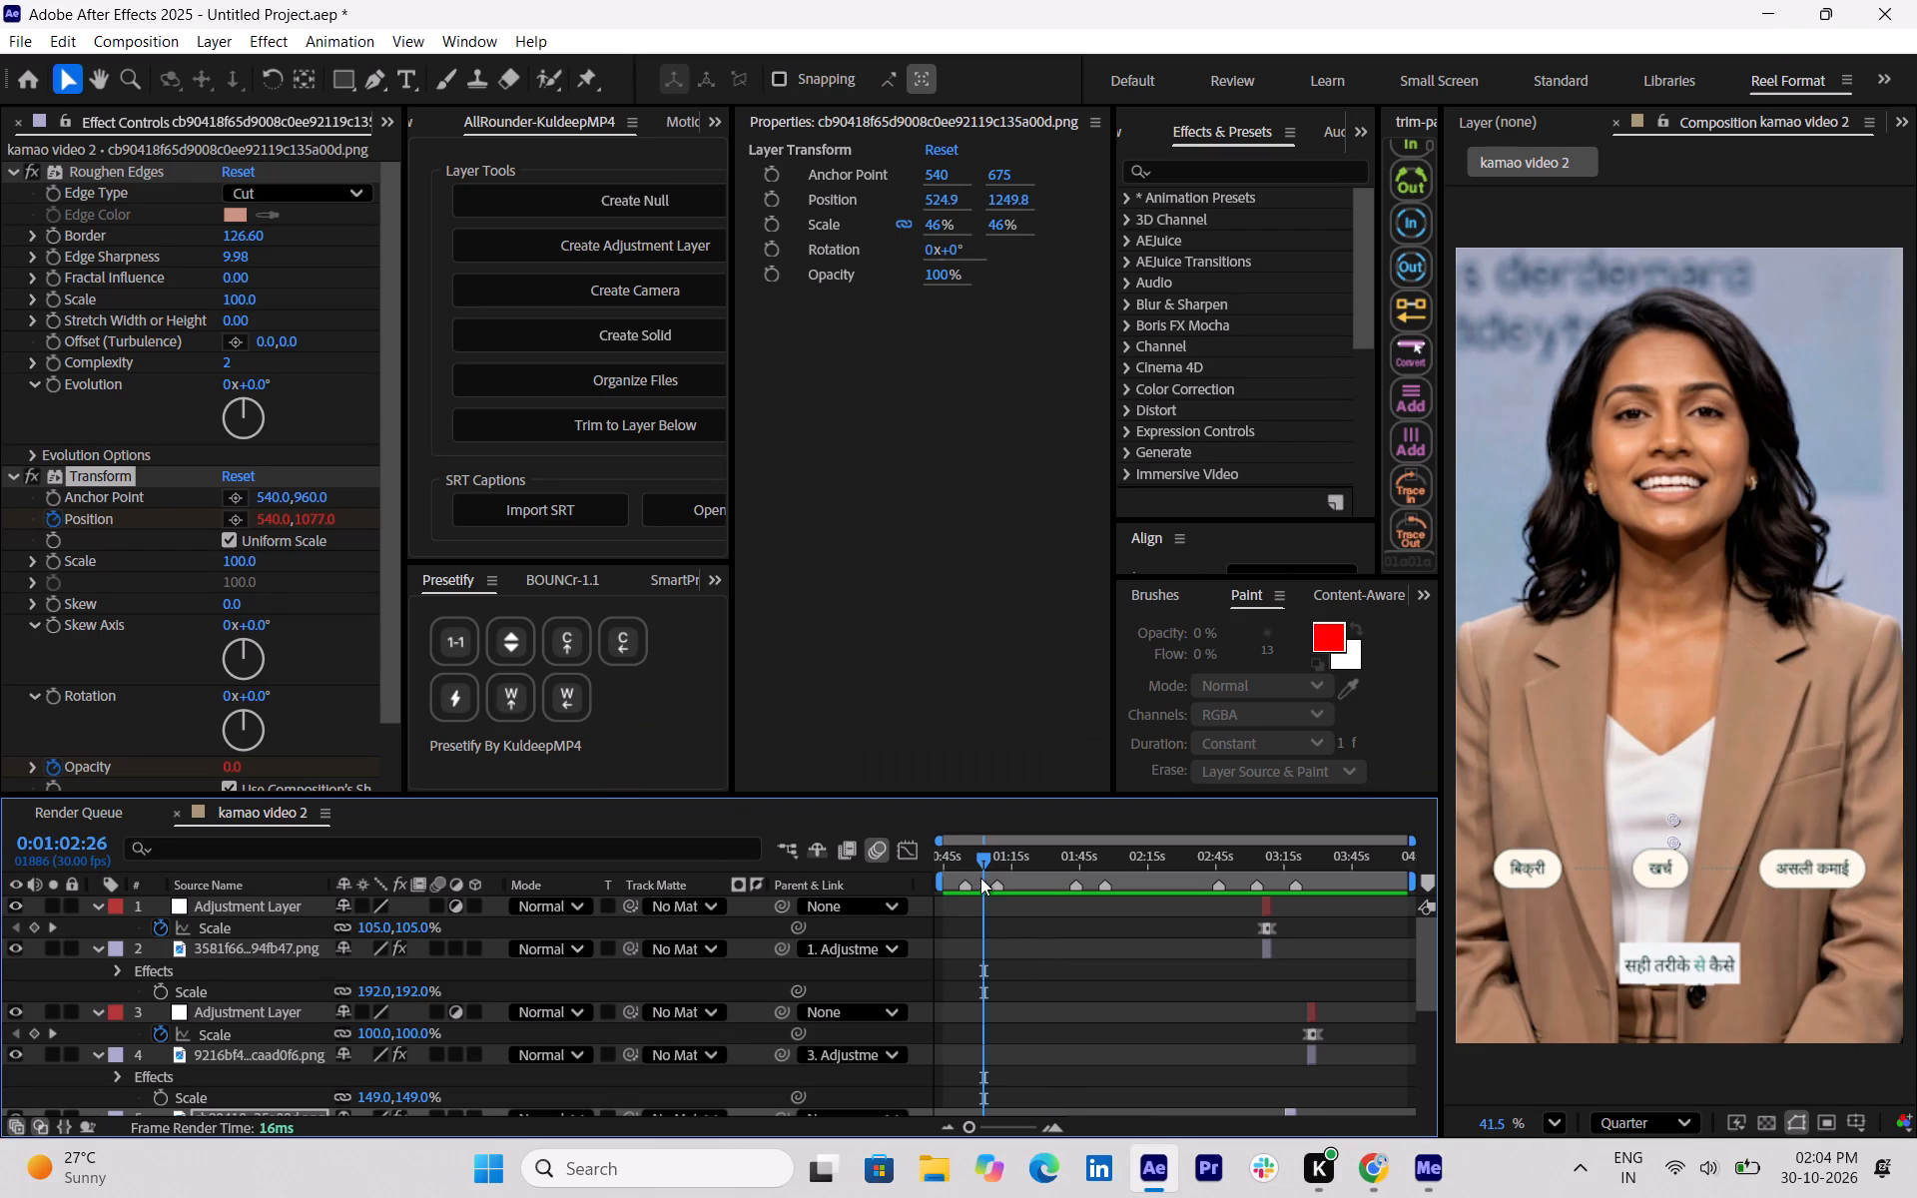
drag(981, 853, 1453, 931)
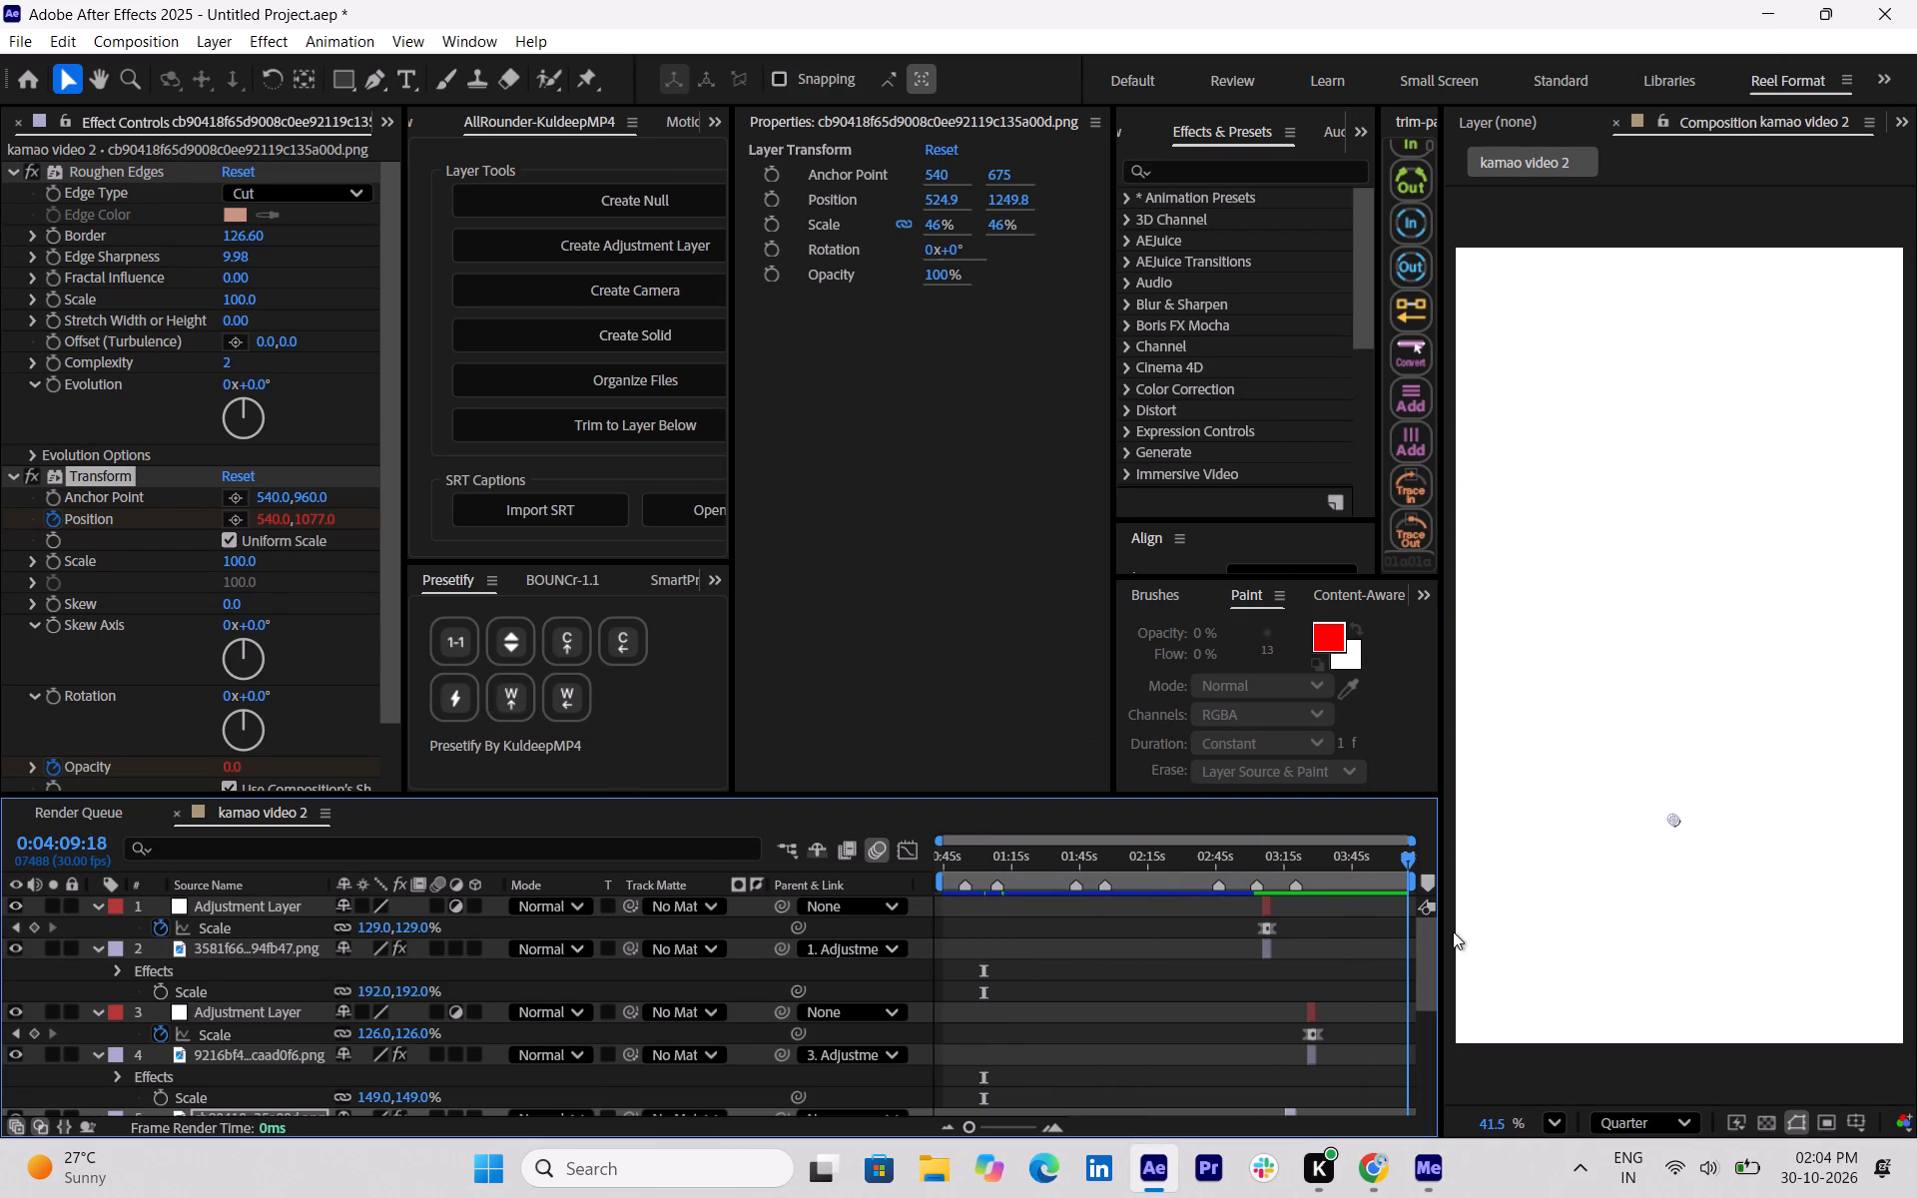
drag(1453, 931, 1461, 935)
scroll(1405, 950, down, 3)
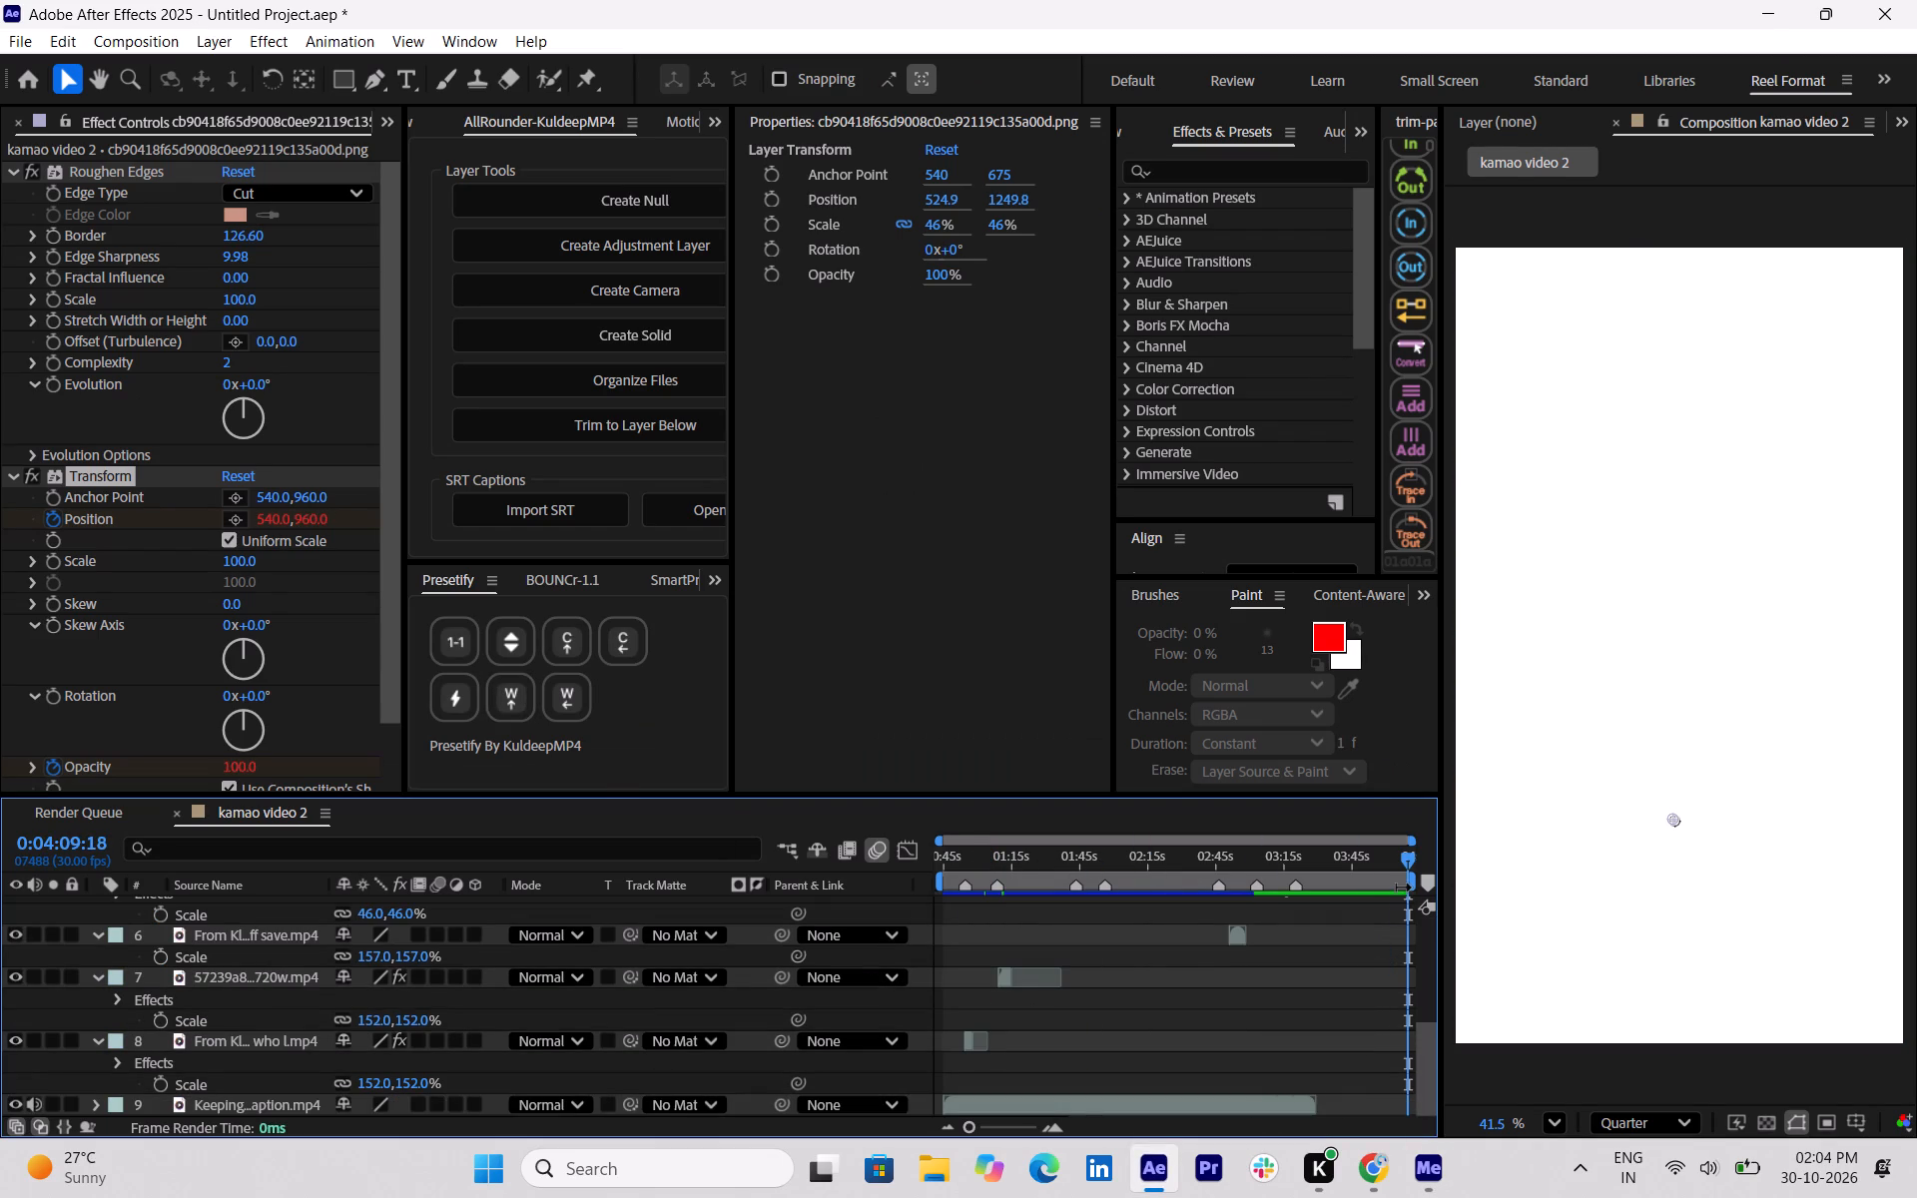
drag(1411, 888, 1320, 885)
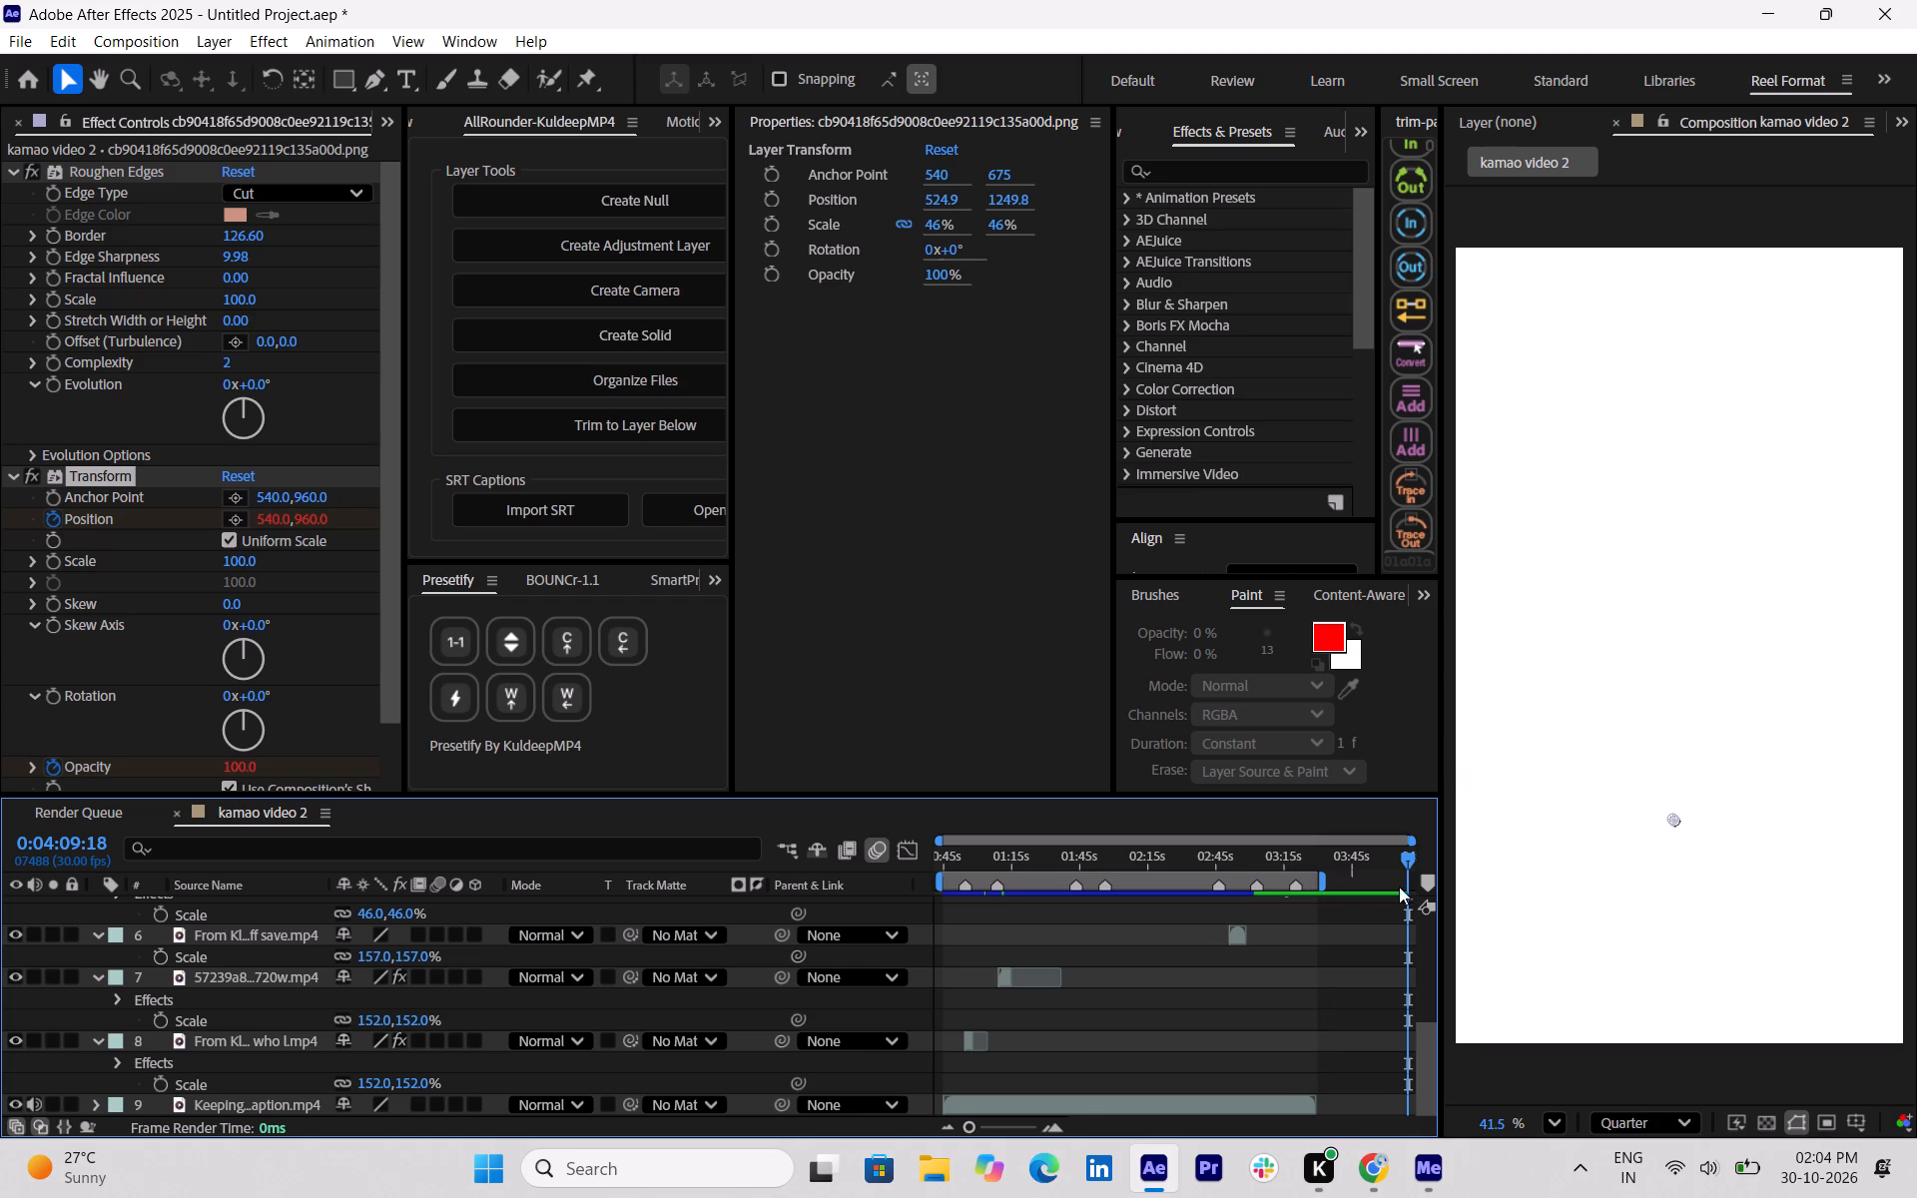
drag(1401, 860, 816, 896)
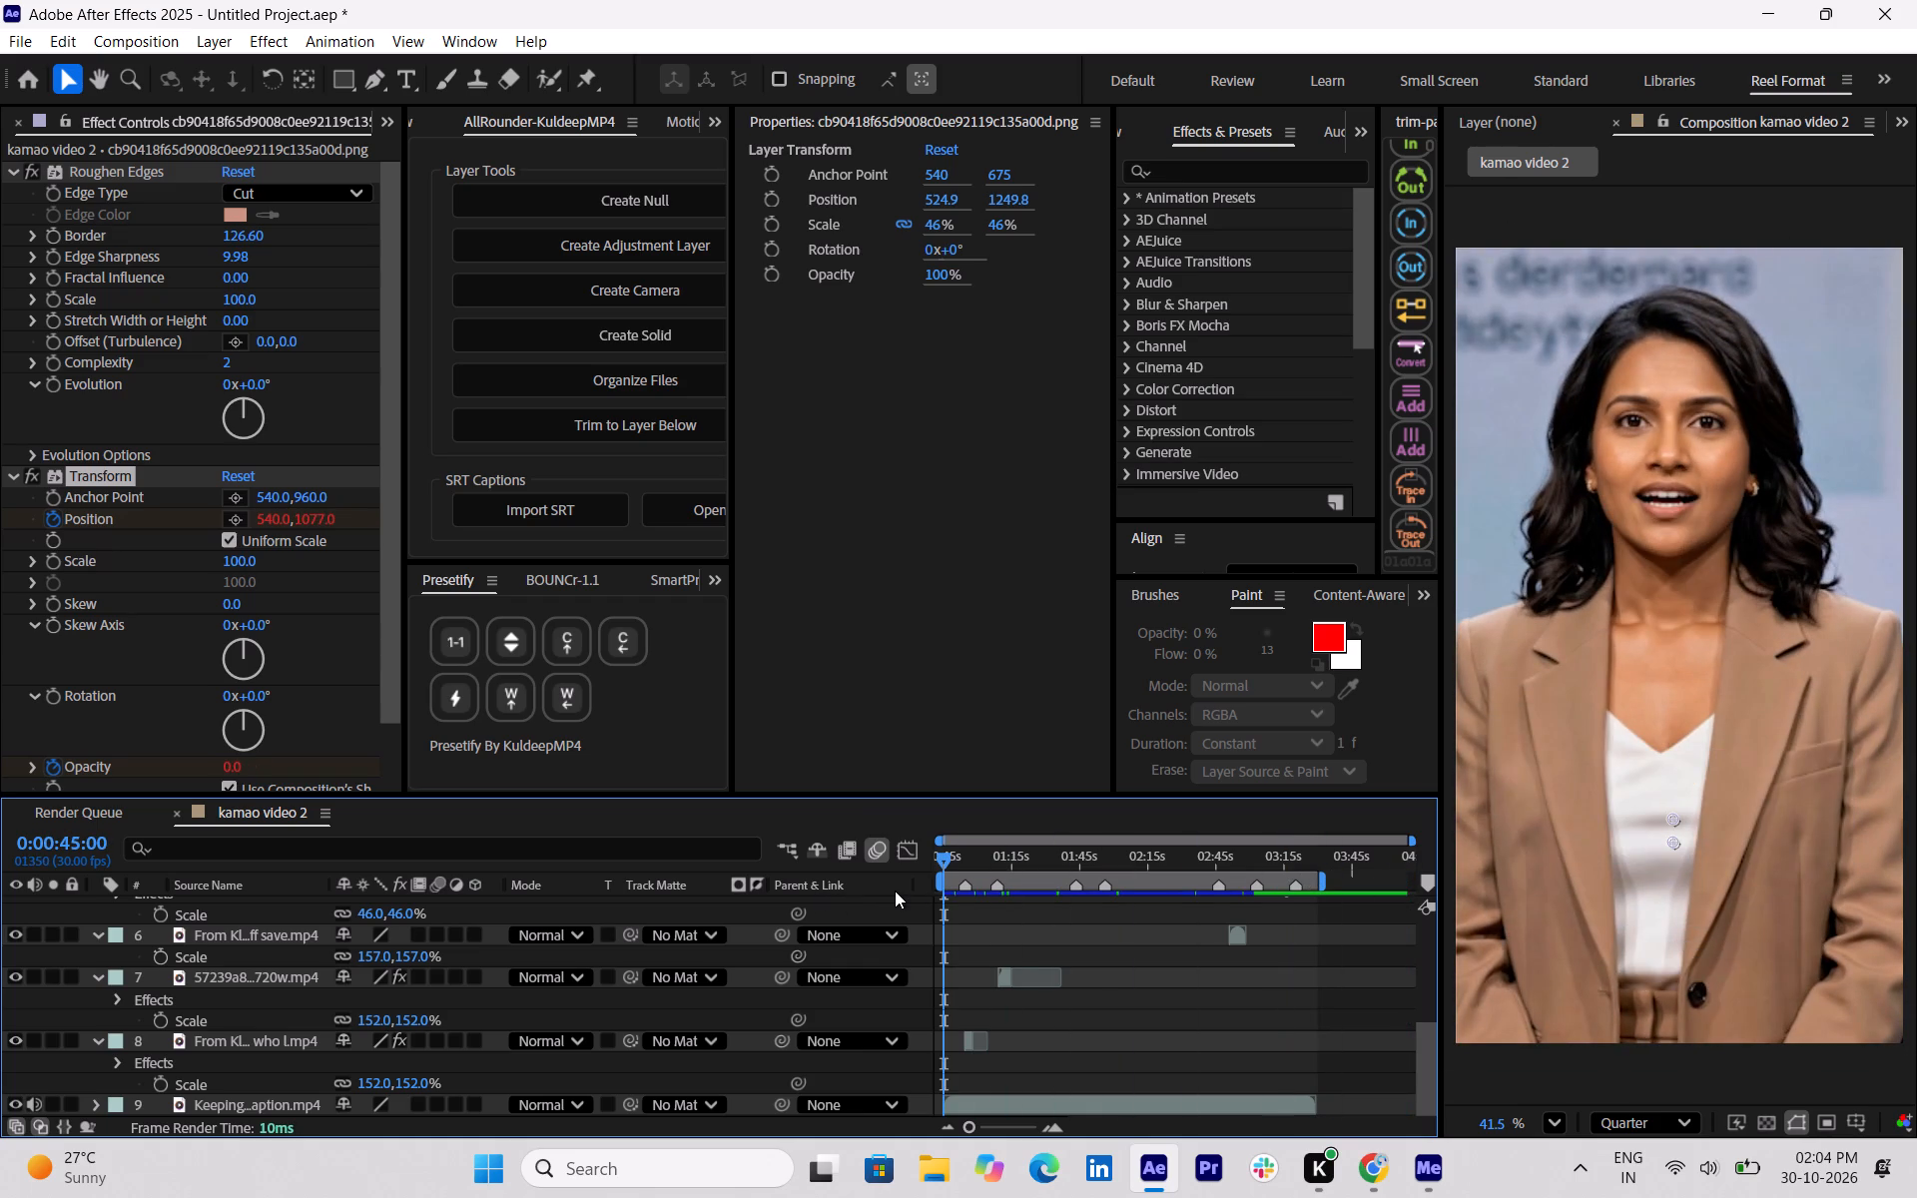
Add the kamao video 2 composition with its shortened work area to the Adobe Media Encoder queue.
click(141, 30)
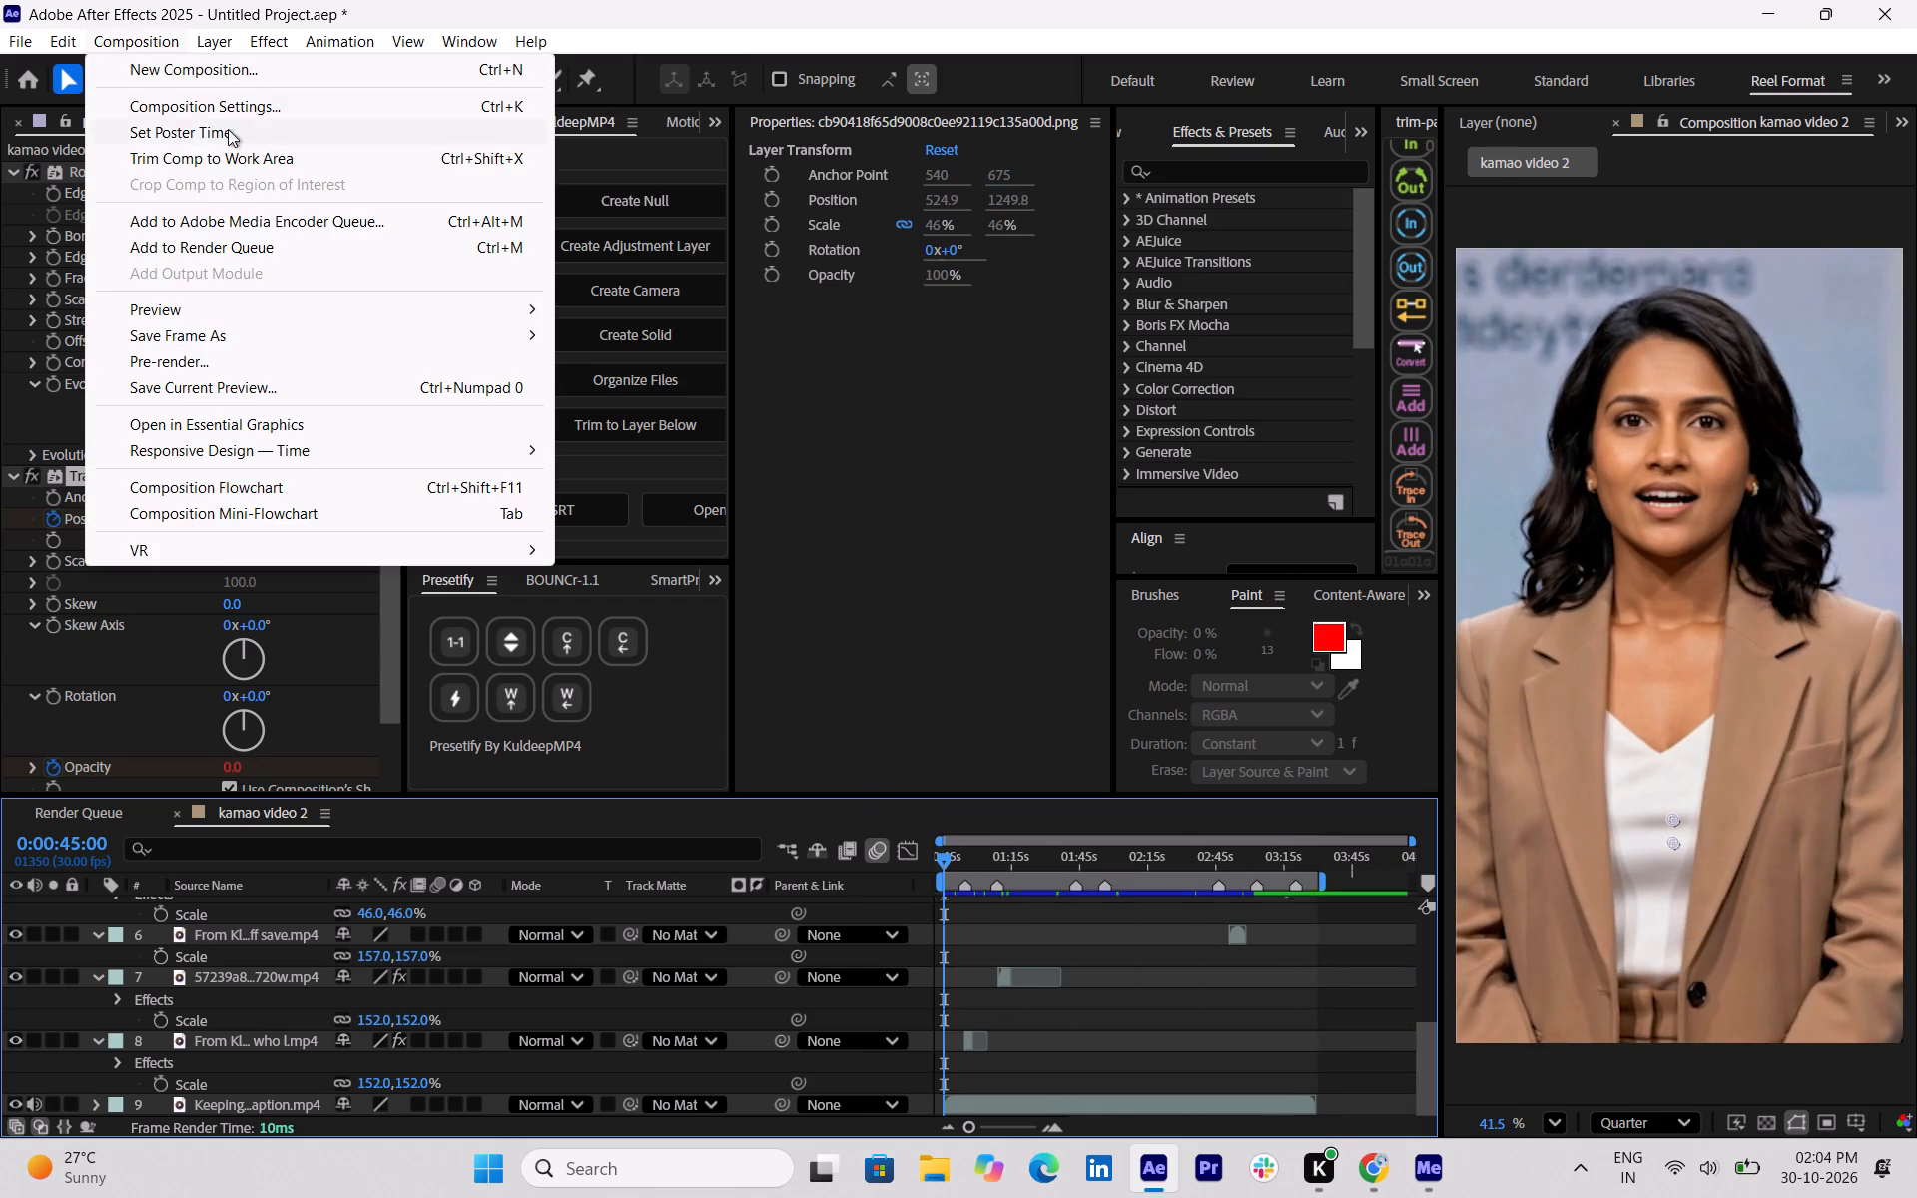
click(299, 218)
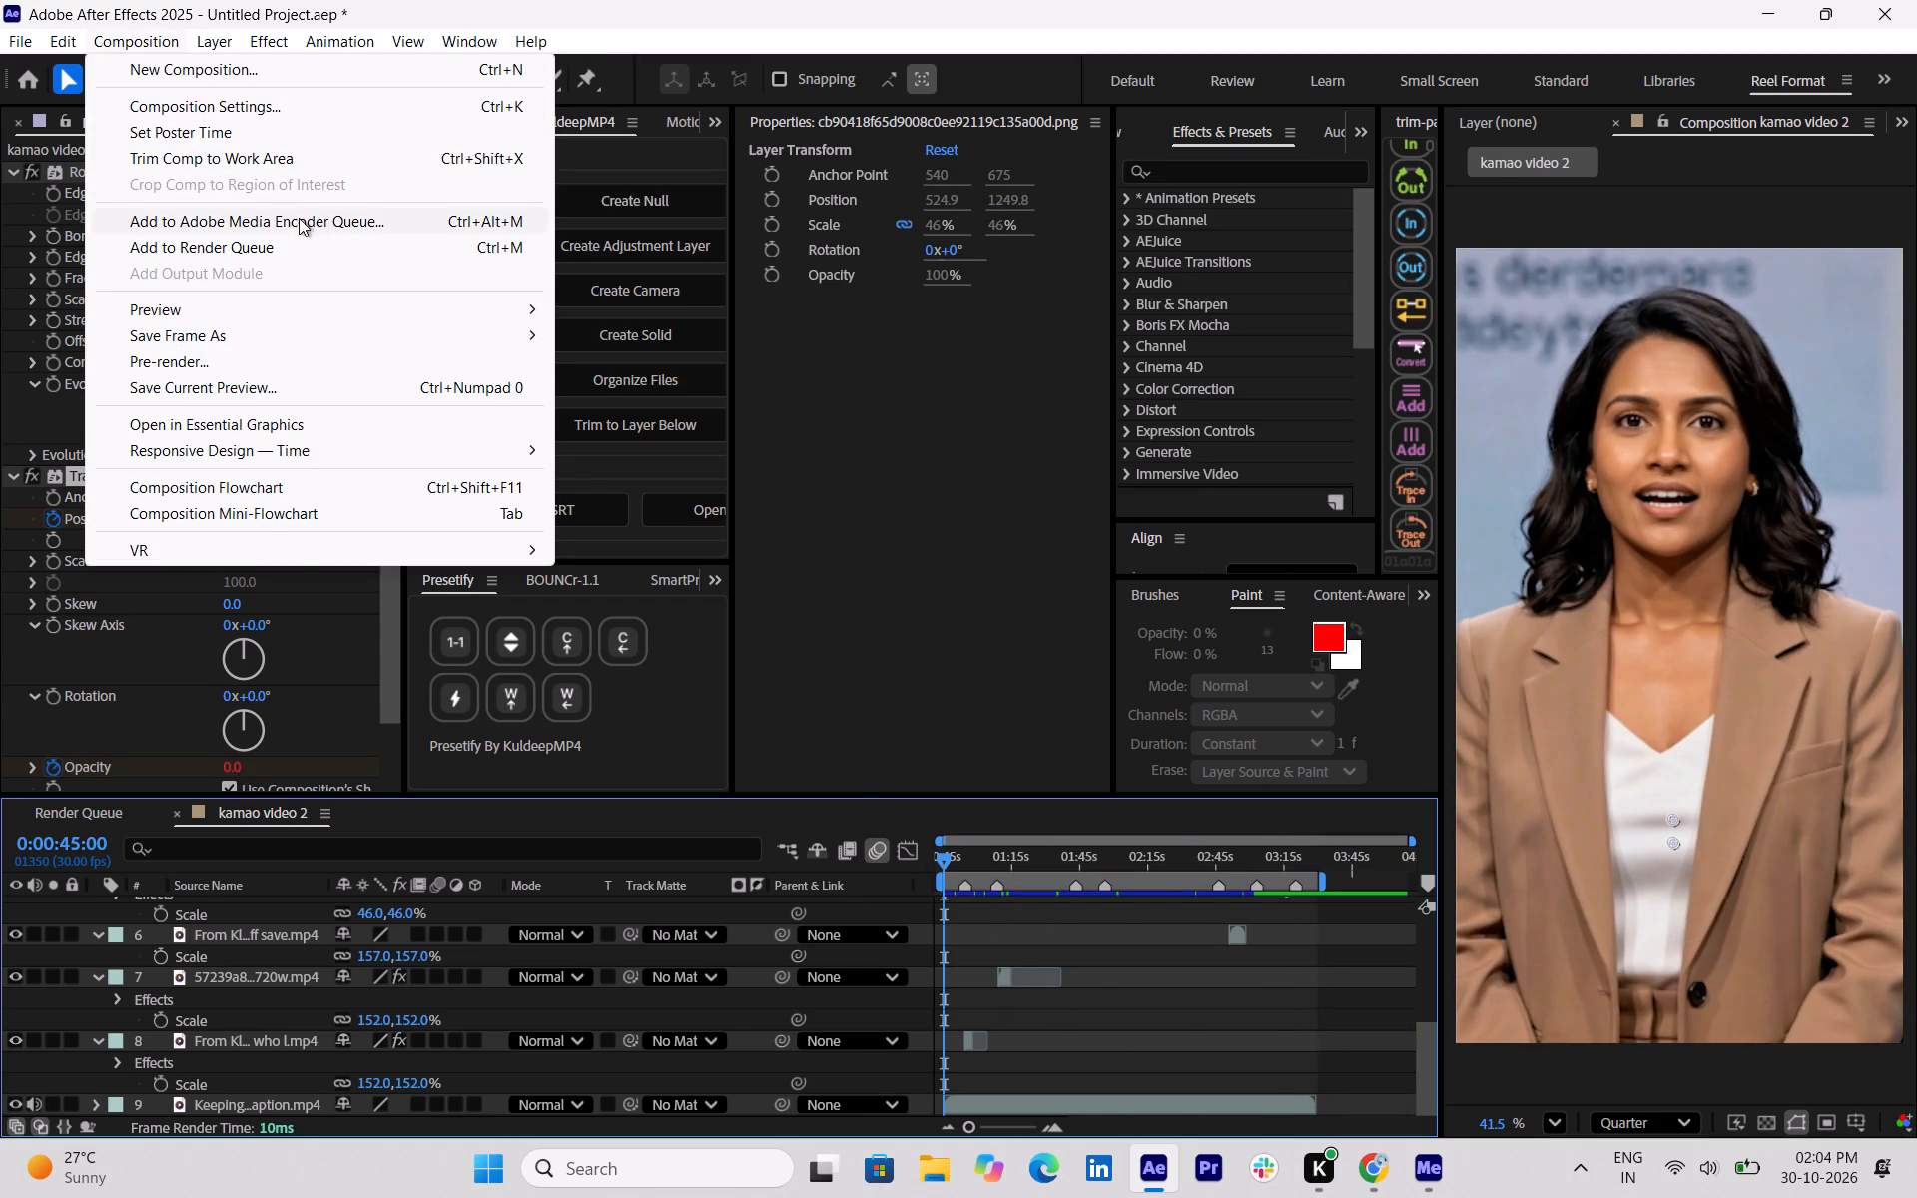
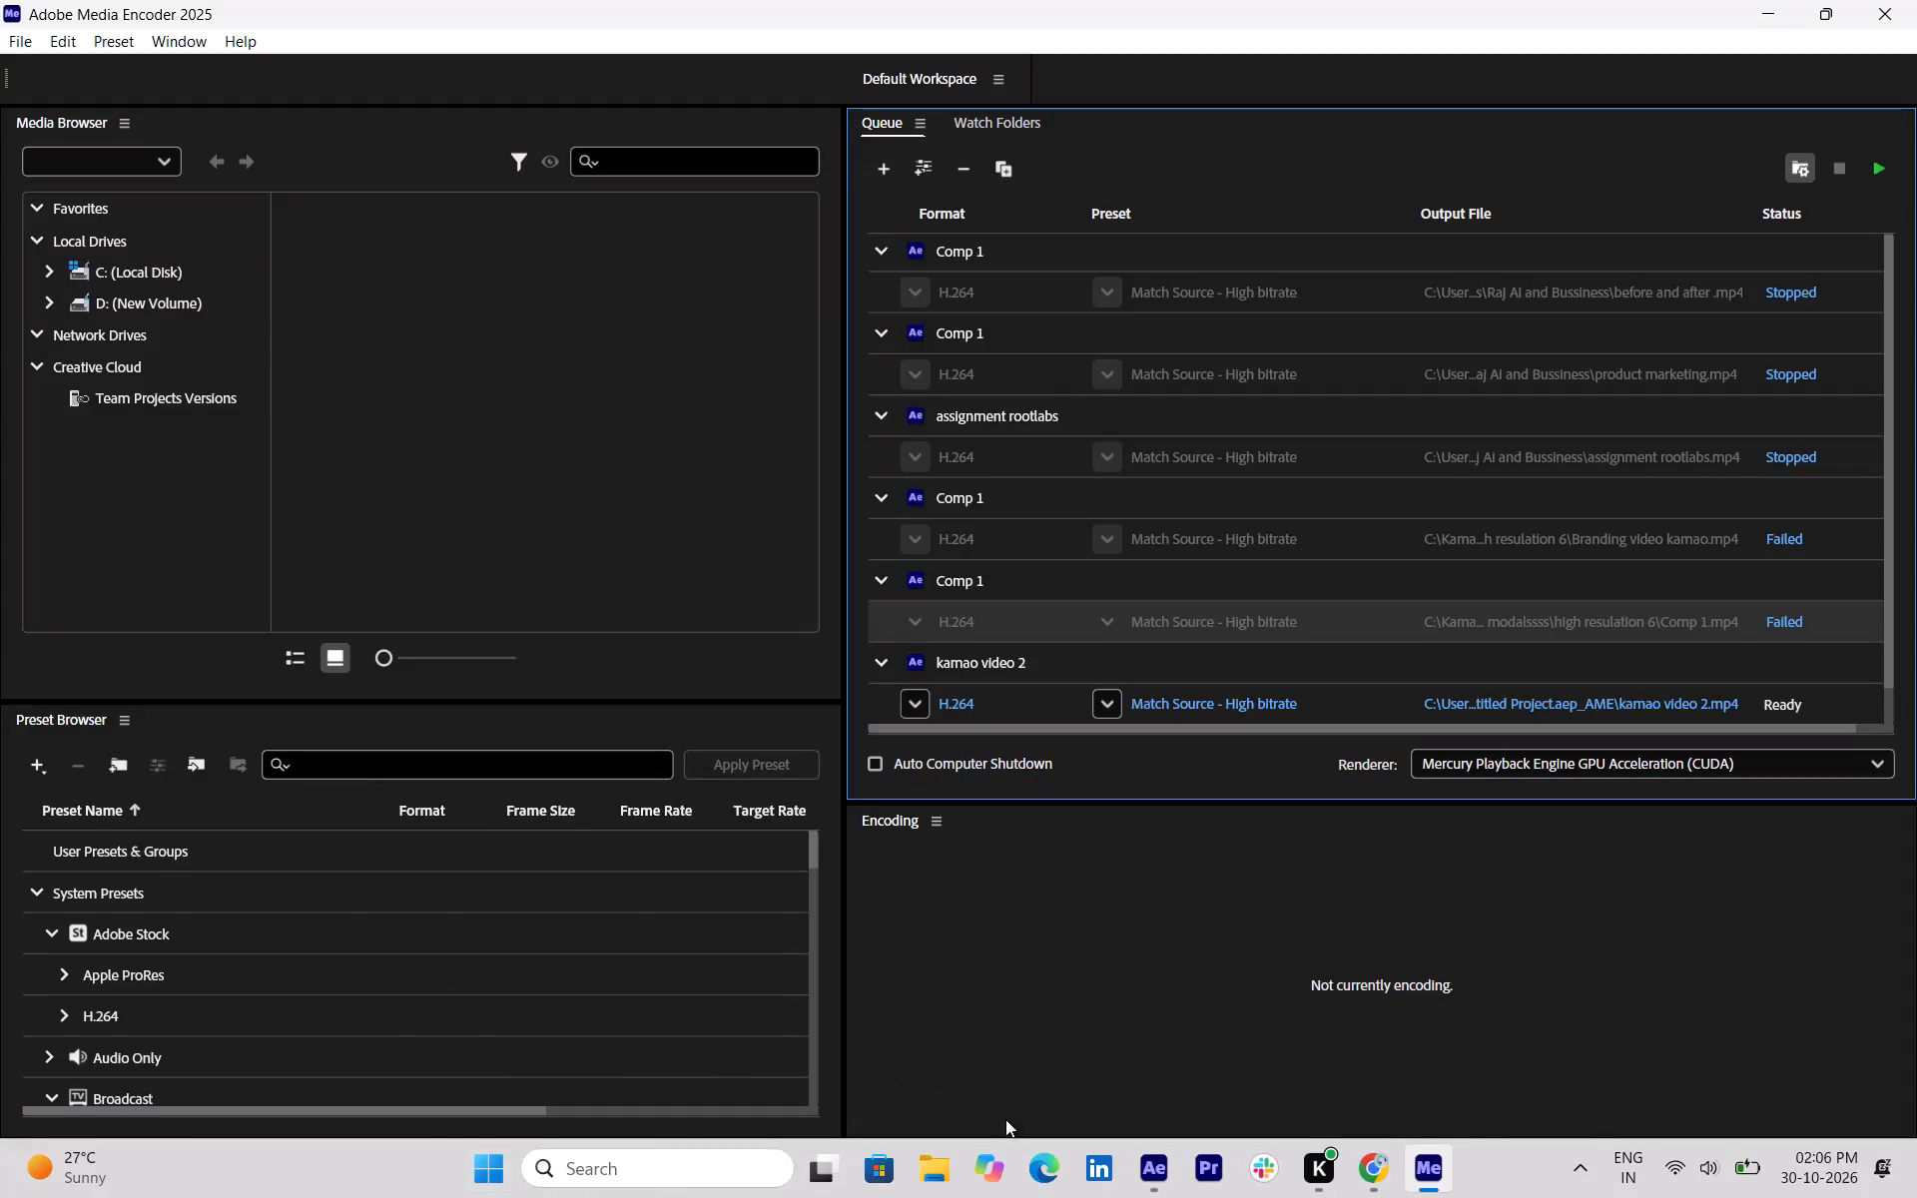
Review the export settings of the newly queued kamao video 2 in Adobe Media Encoder.
click(1171, 1189)
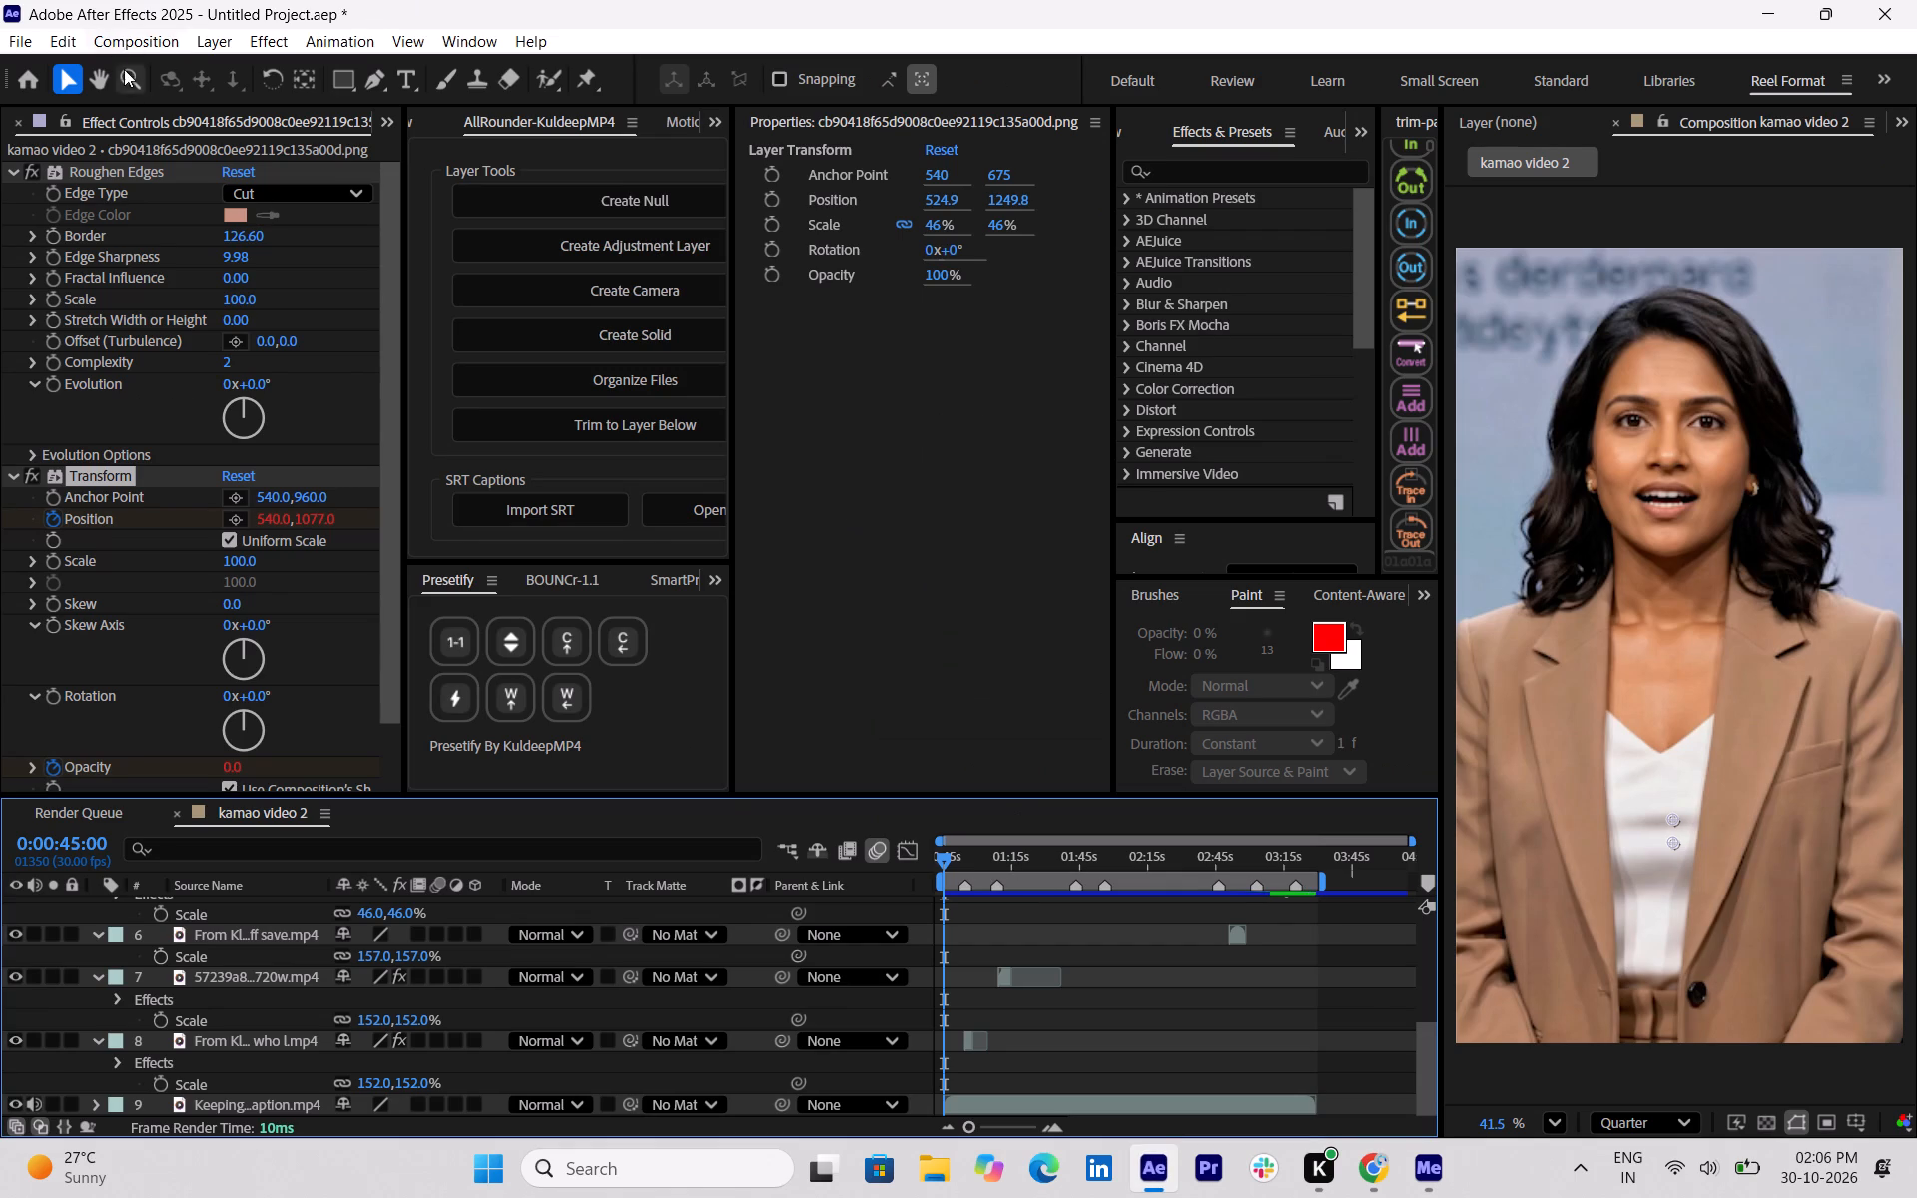
click(1412, 1149)
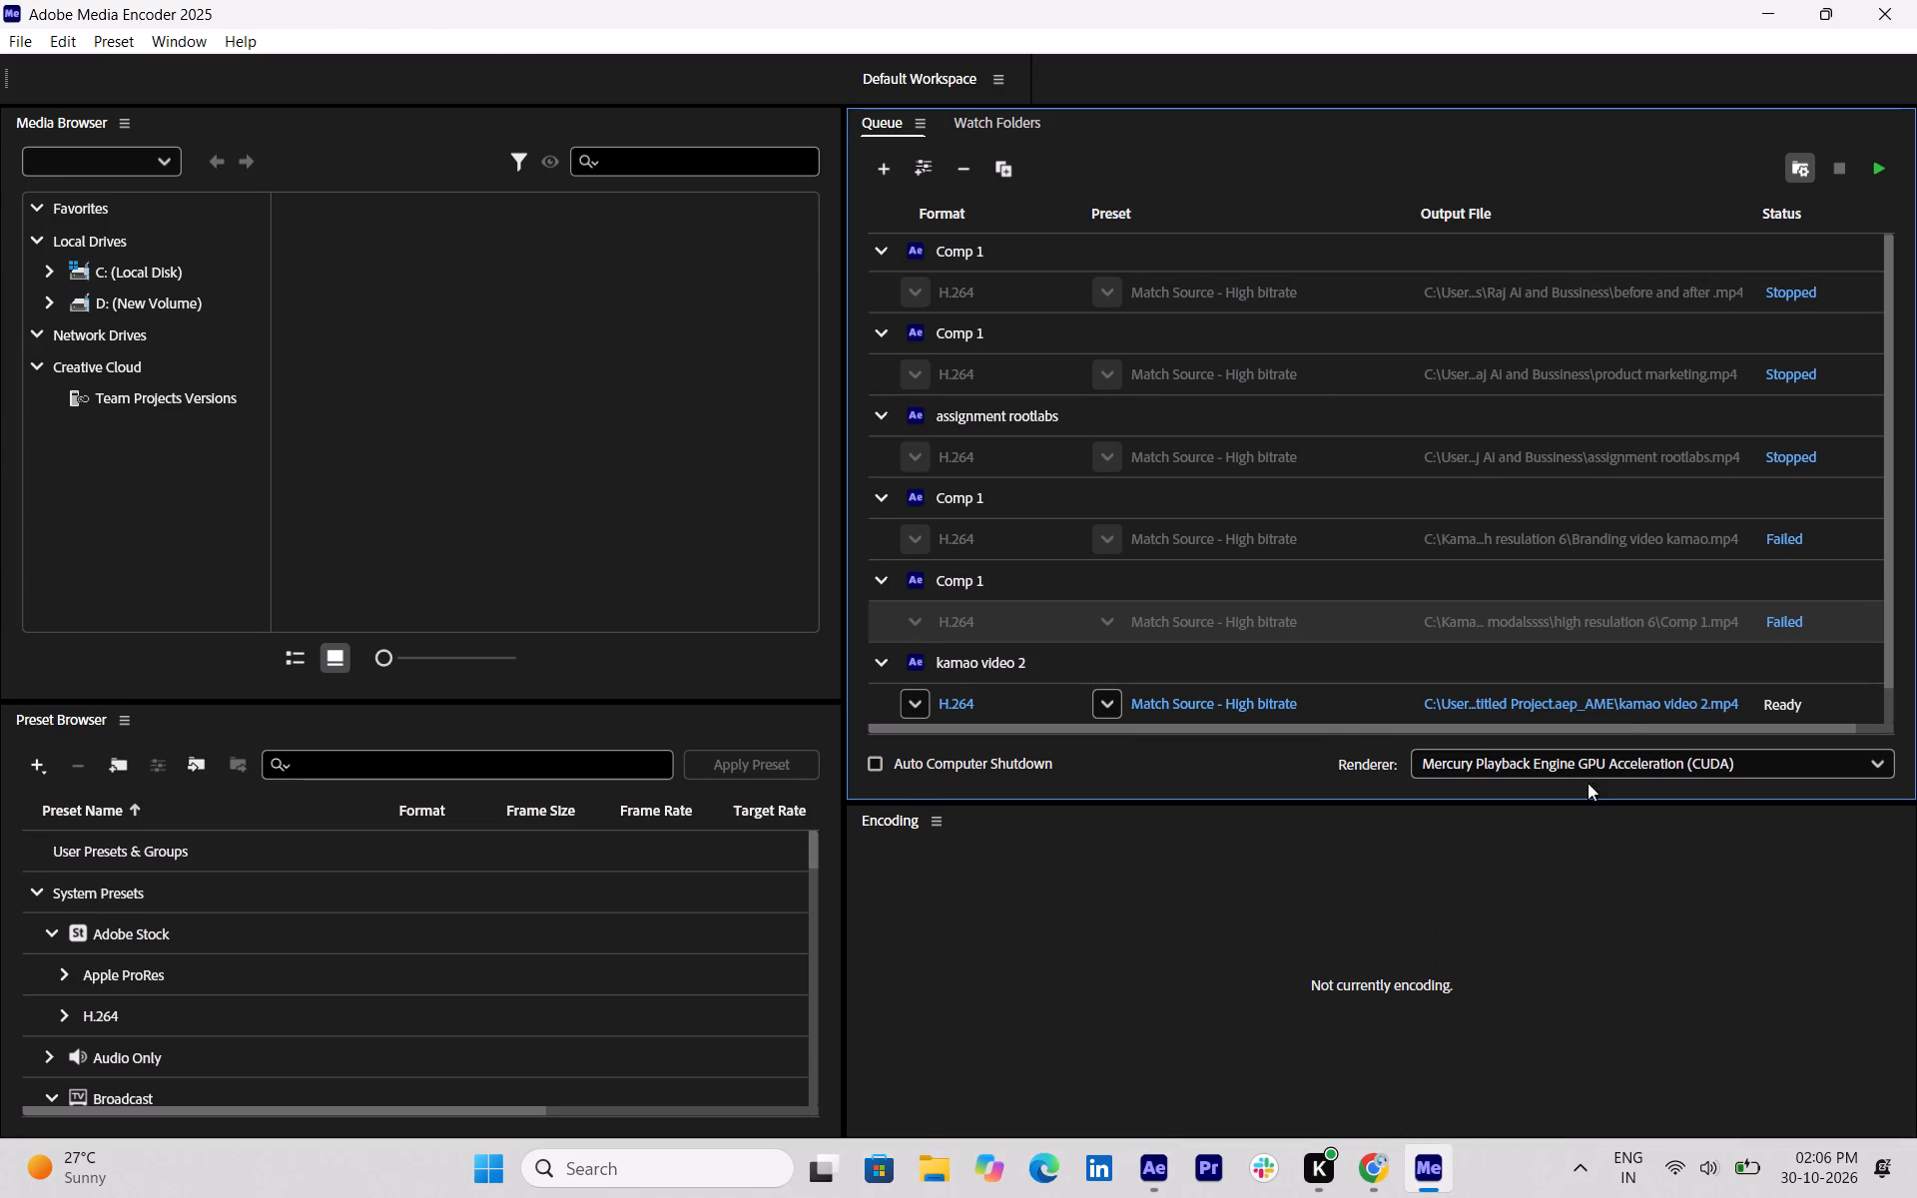
click(1203, 708)
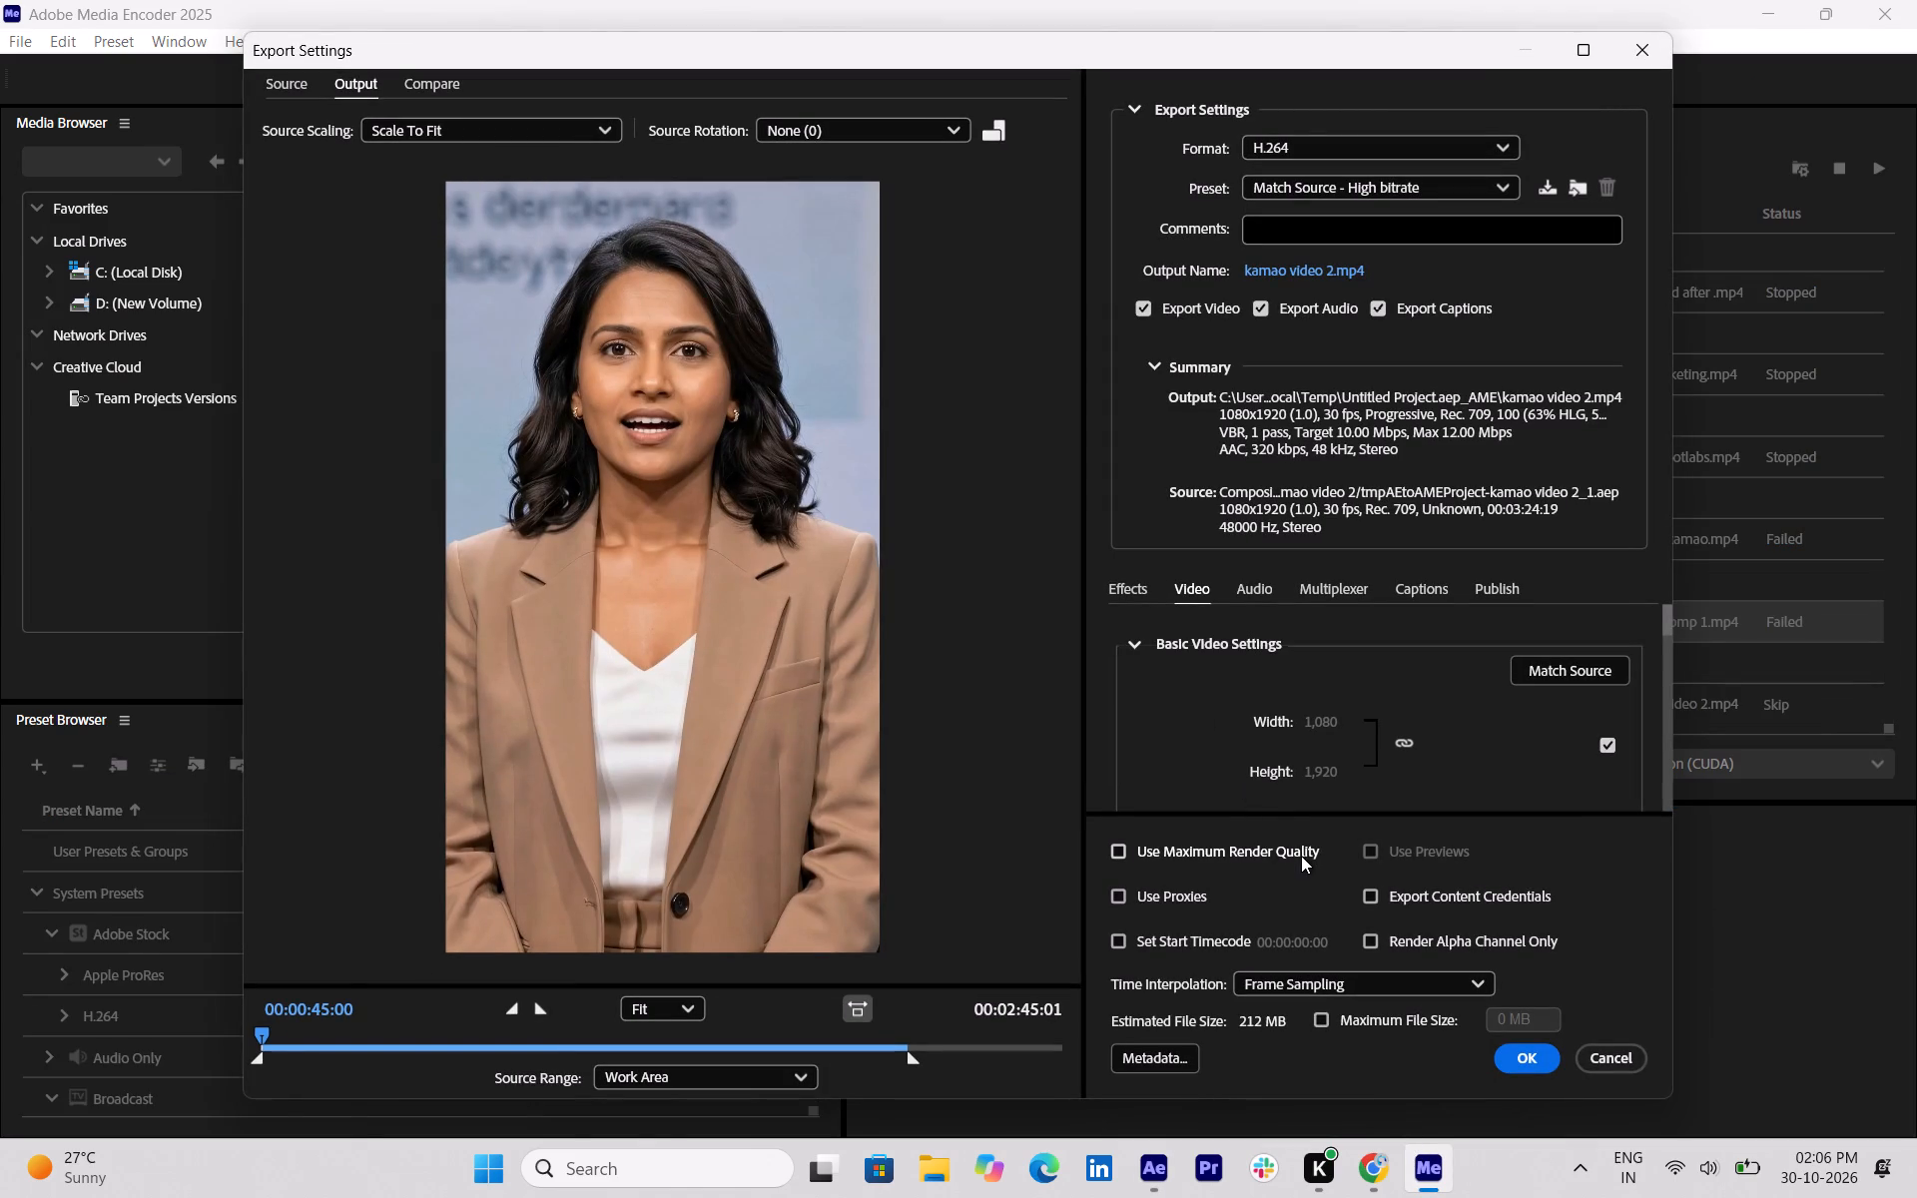
click(1528, 1067)
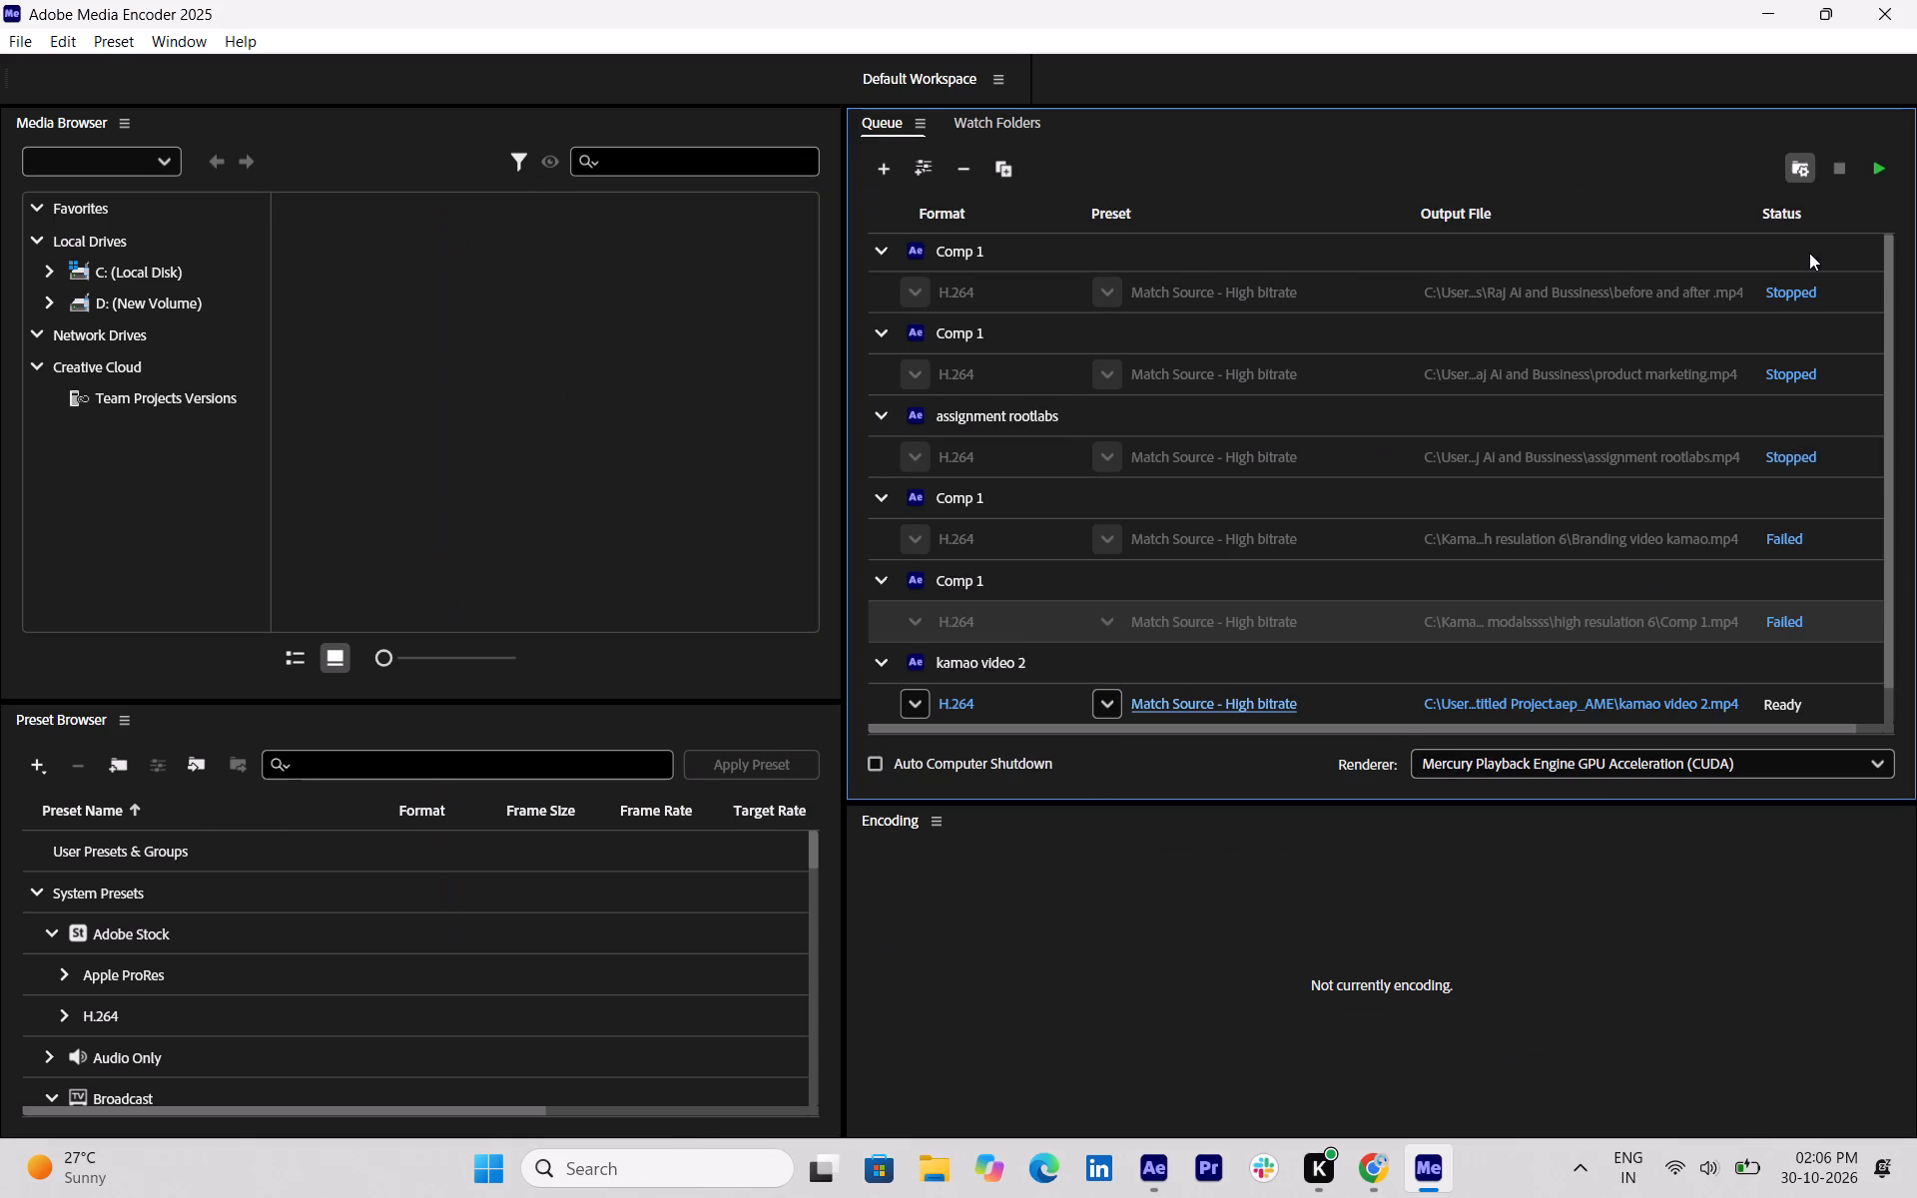
Open the output file location of the queued kamao video 2 and browse the available save folders.
click(1547, 709)
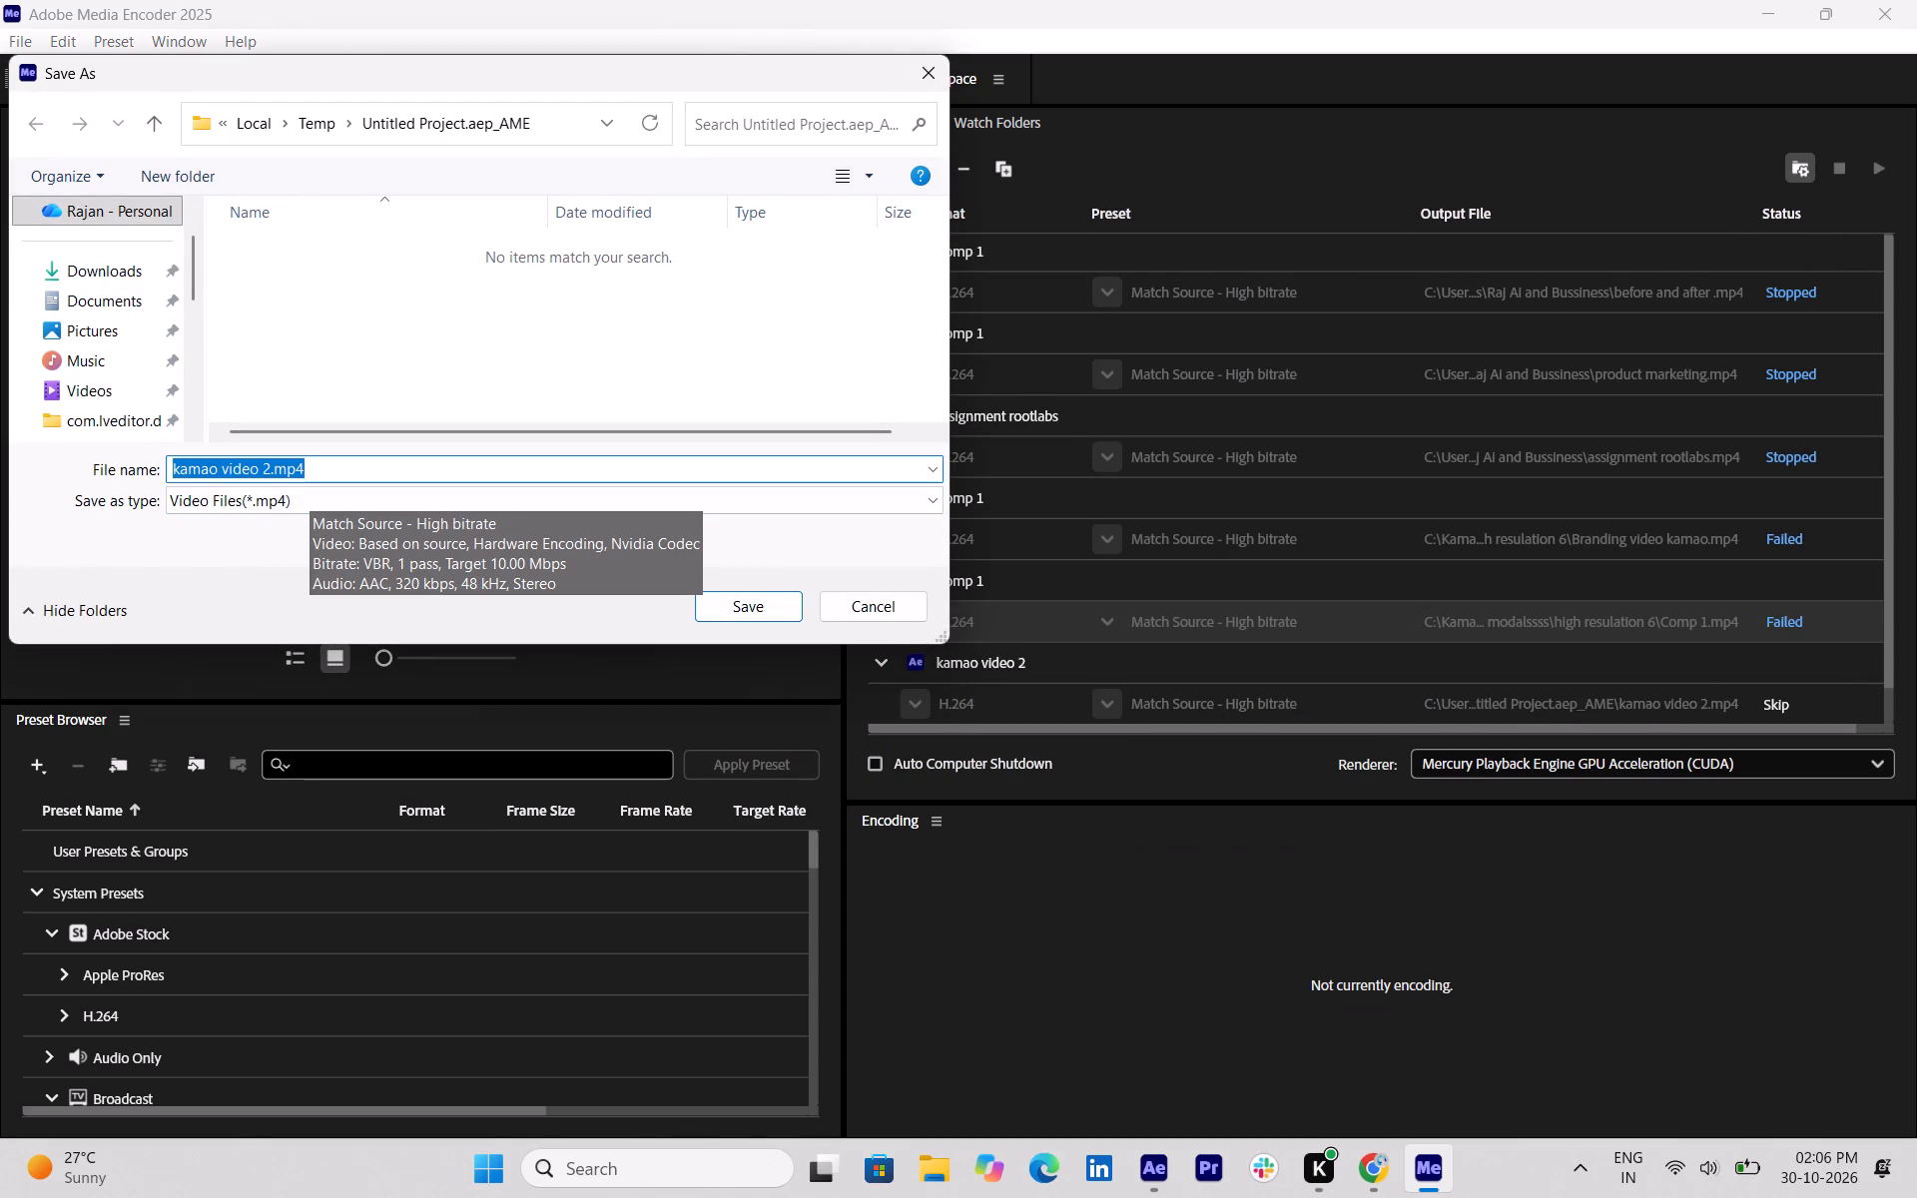
scroll(143, 345, down, 4)
scroll(143, 349, up, 1)
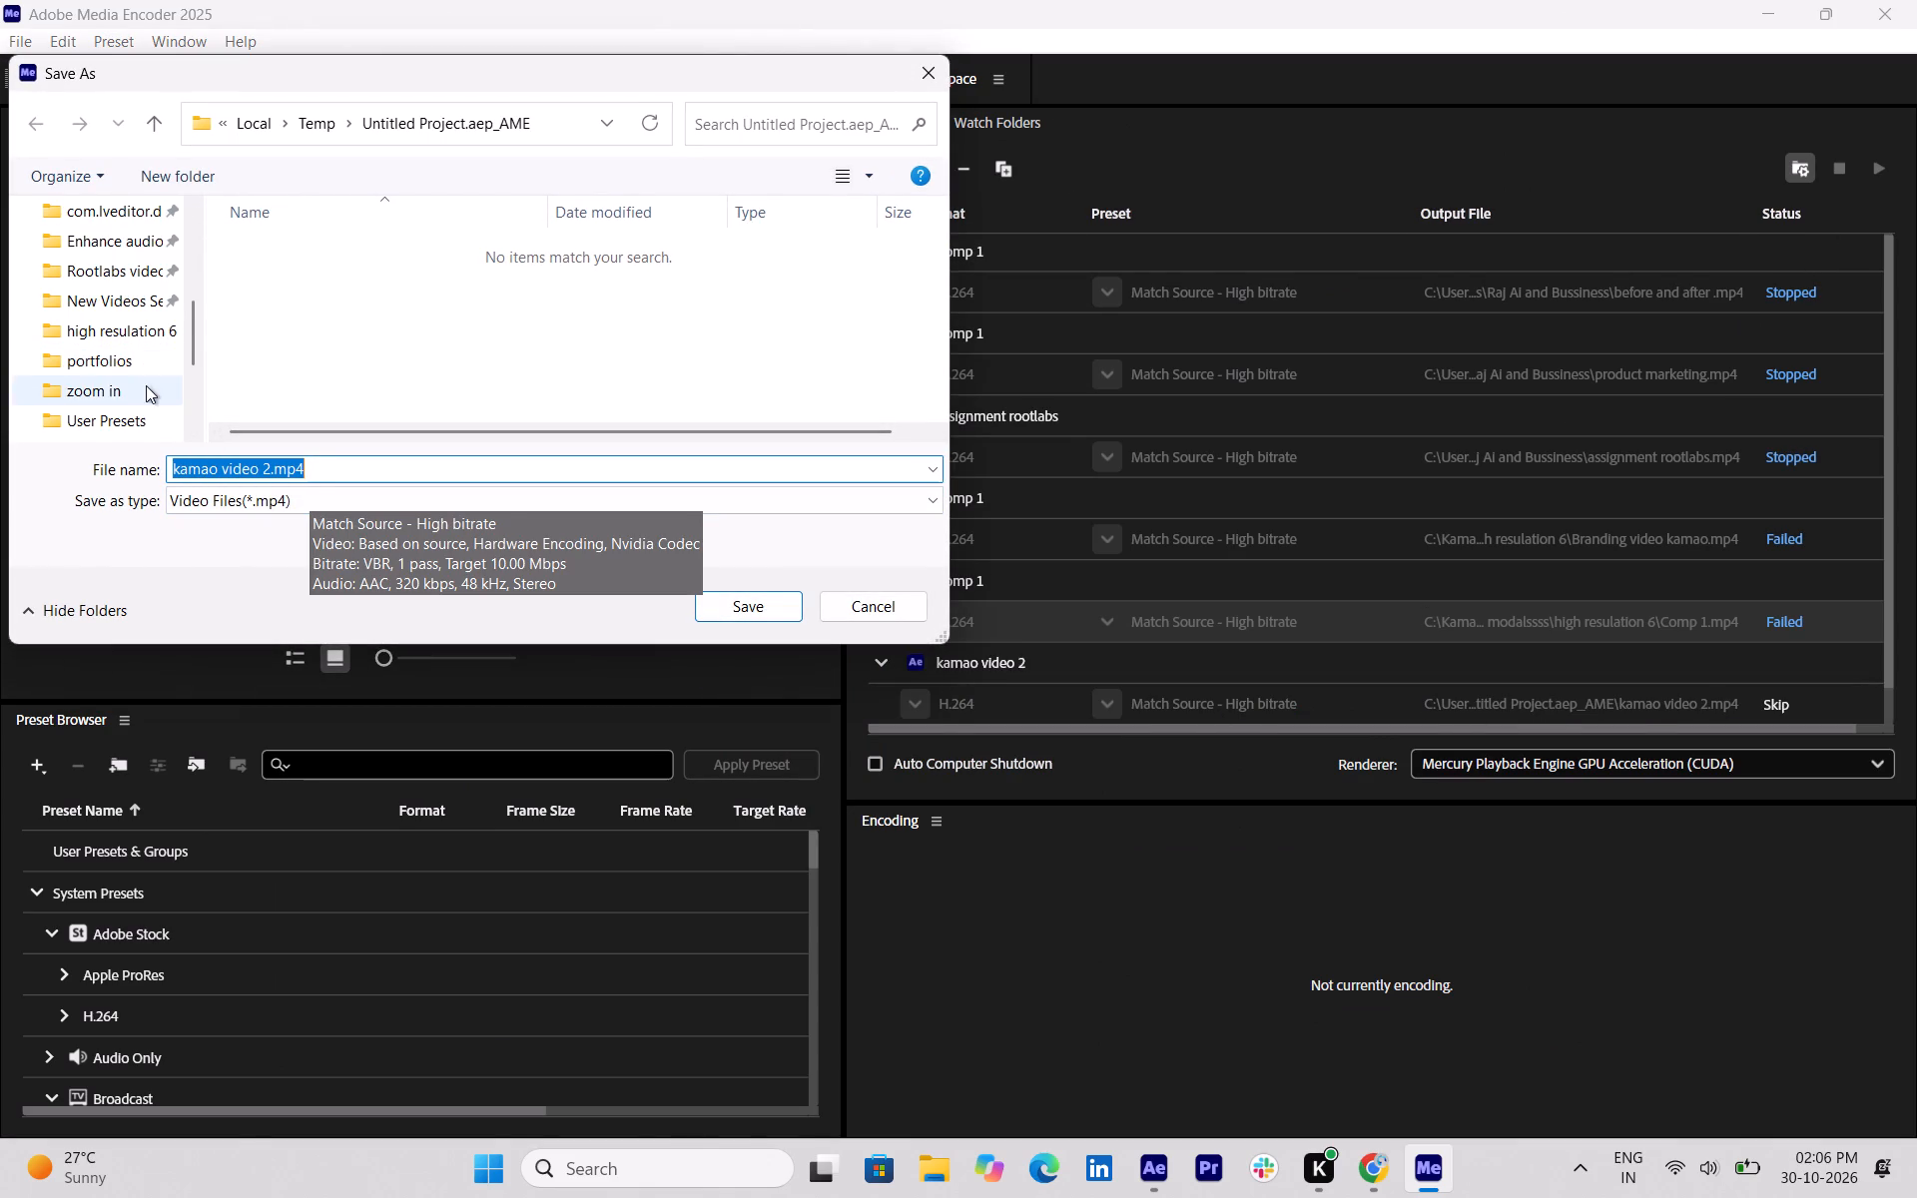
scroll(103, 302, down, 1)
scroll(103, 303, up, 2)
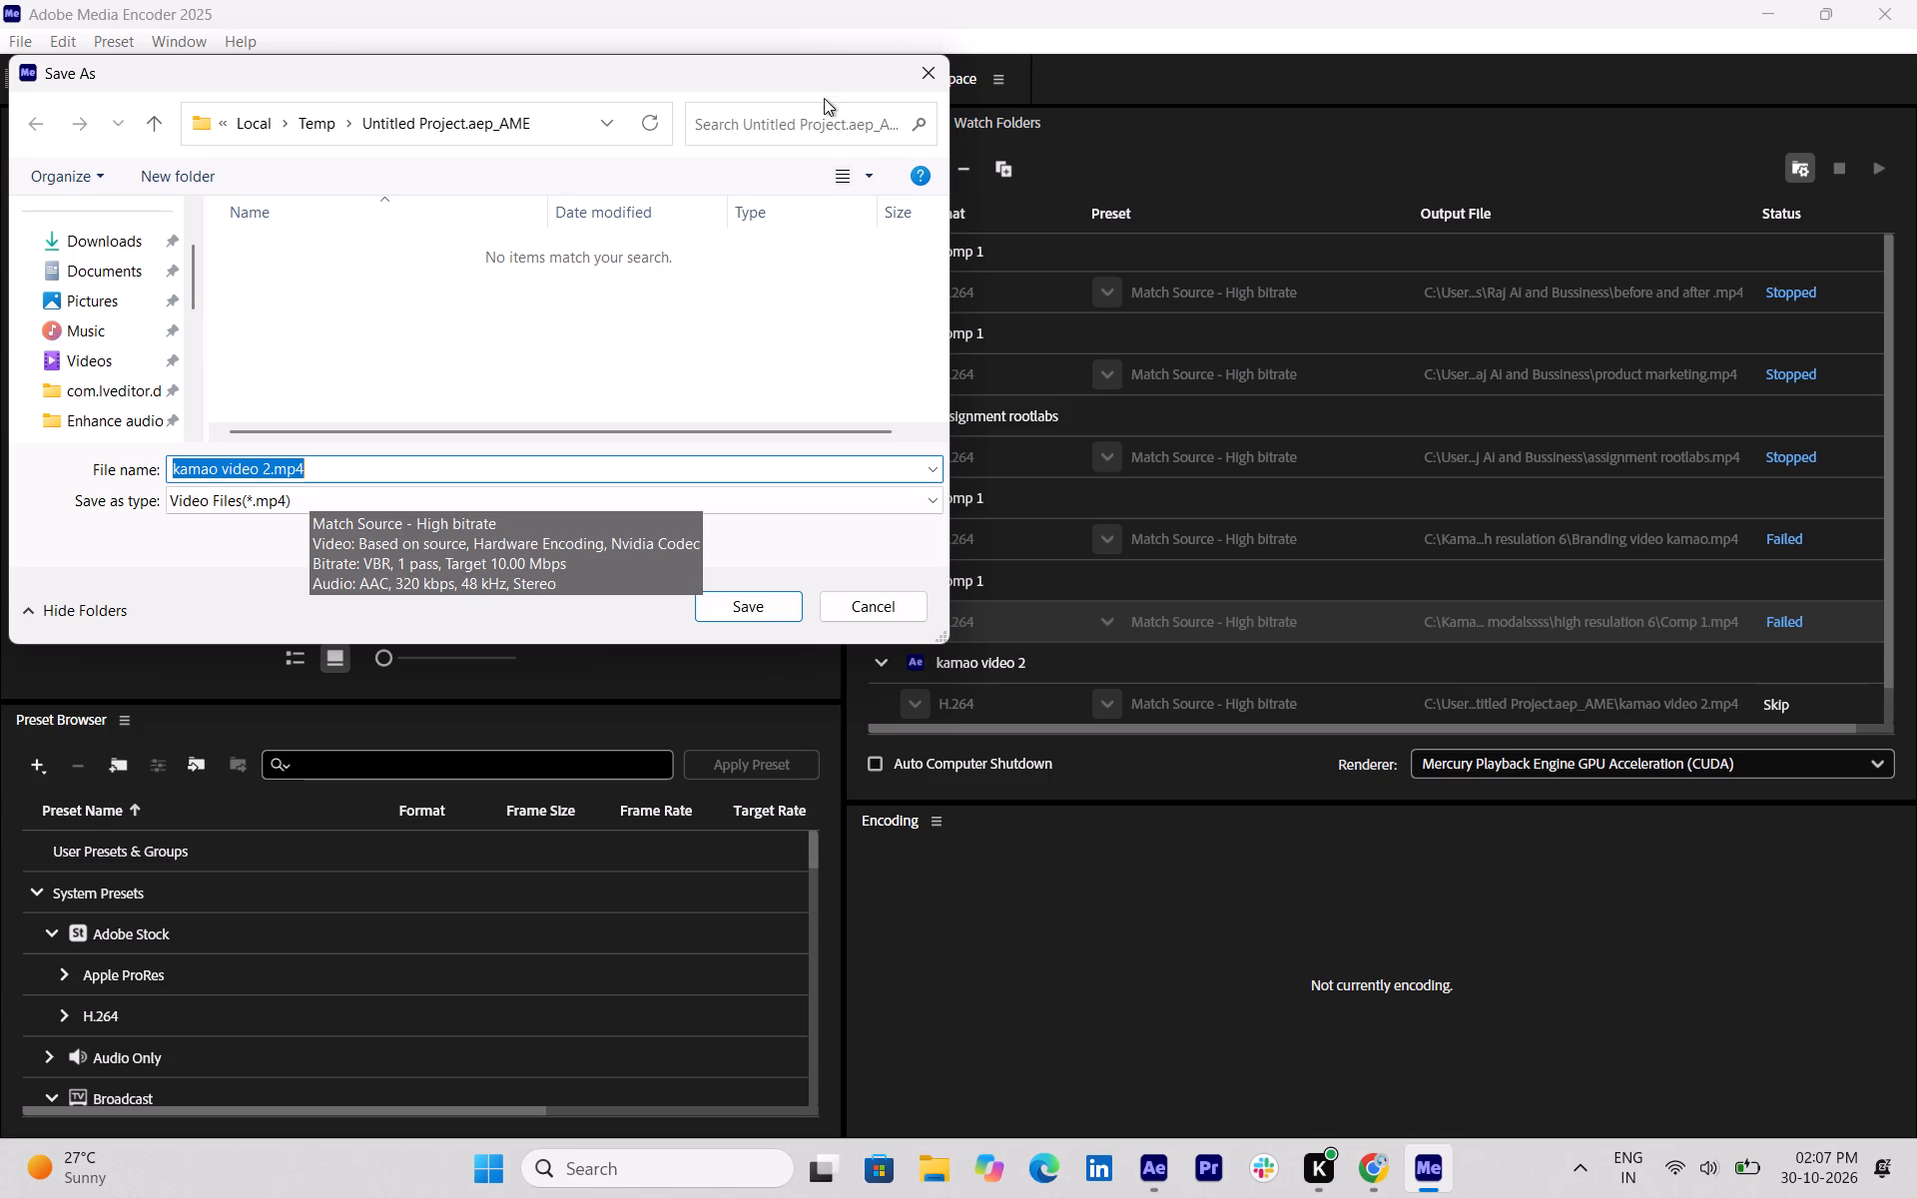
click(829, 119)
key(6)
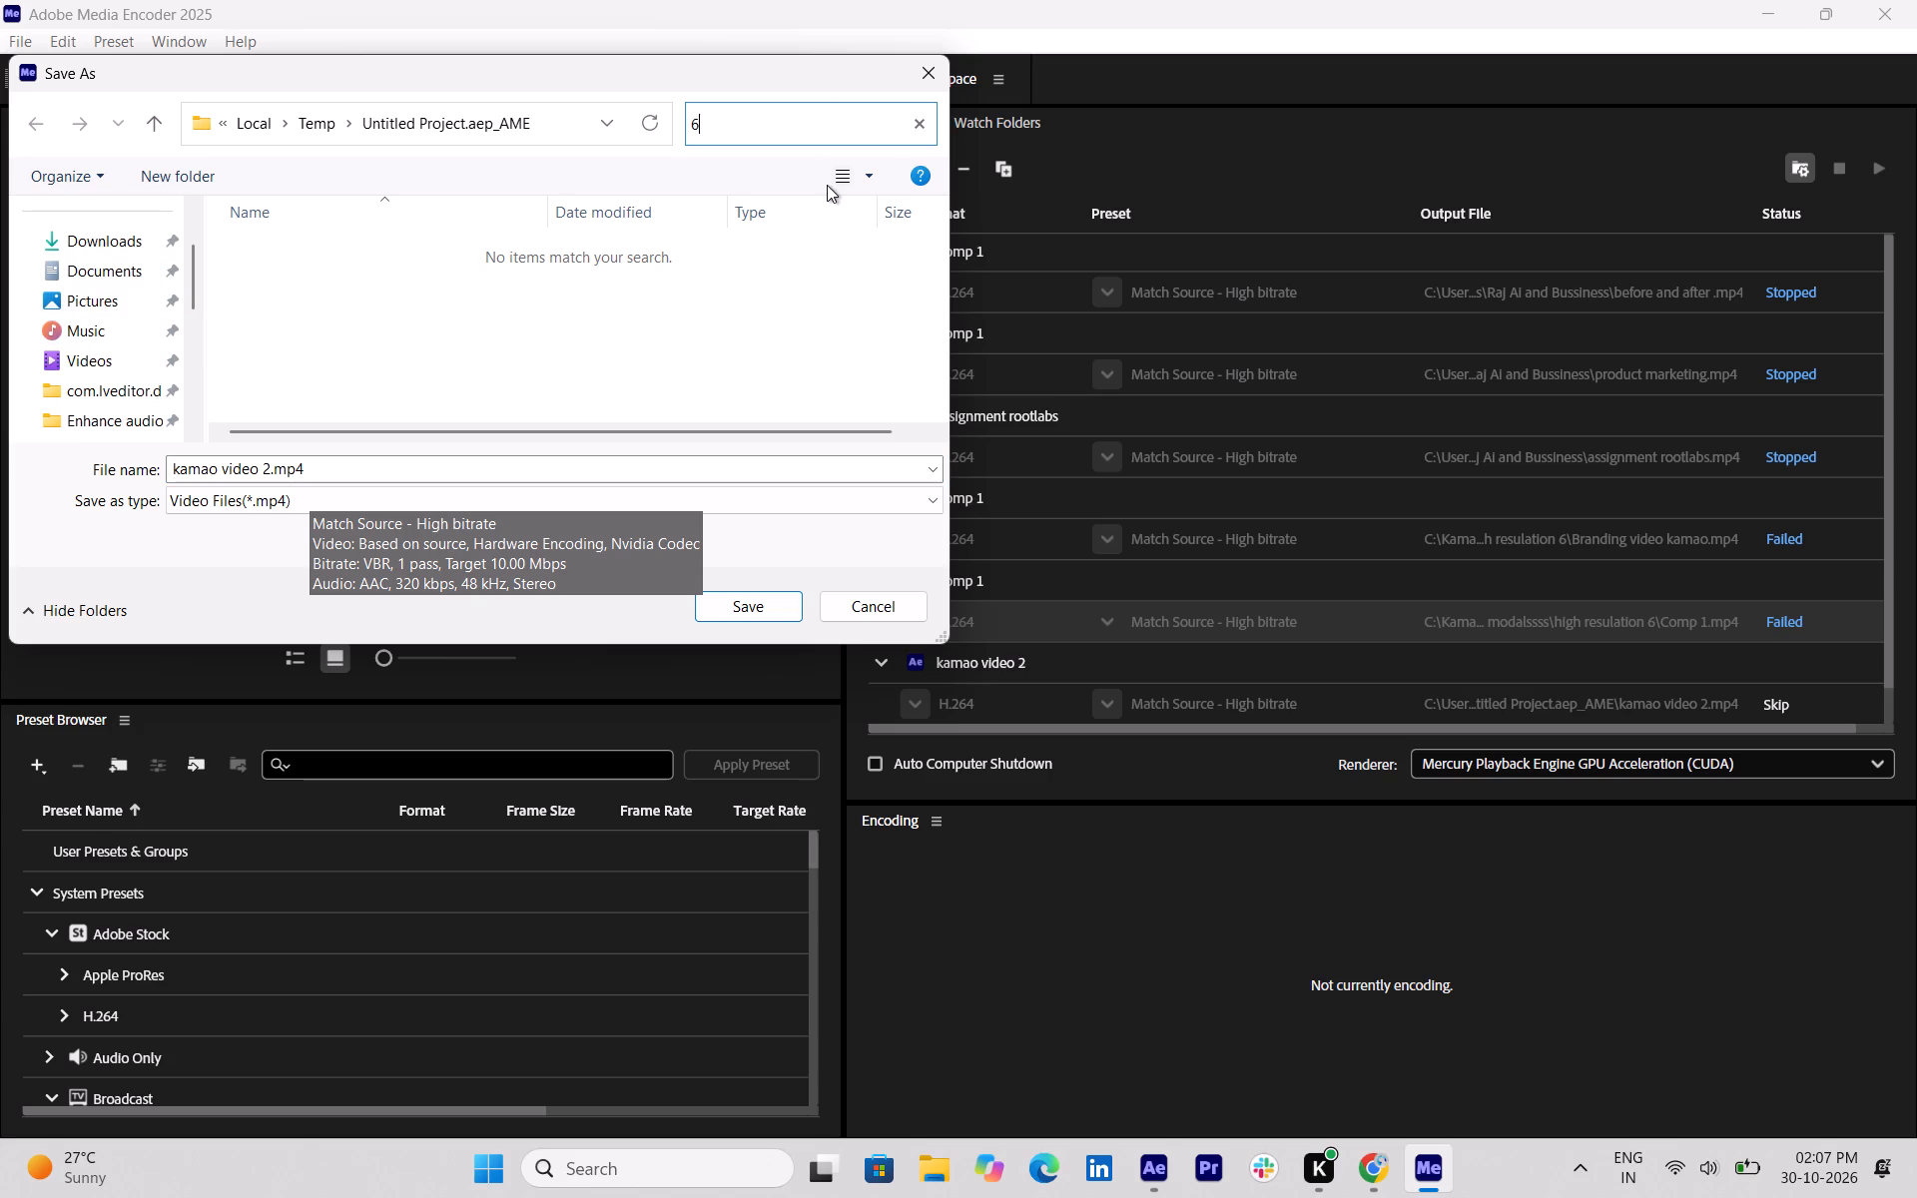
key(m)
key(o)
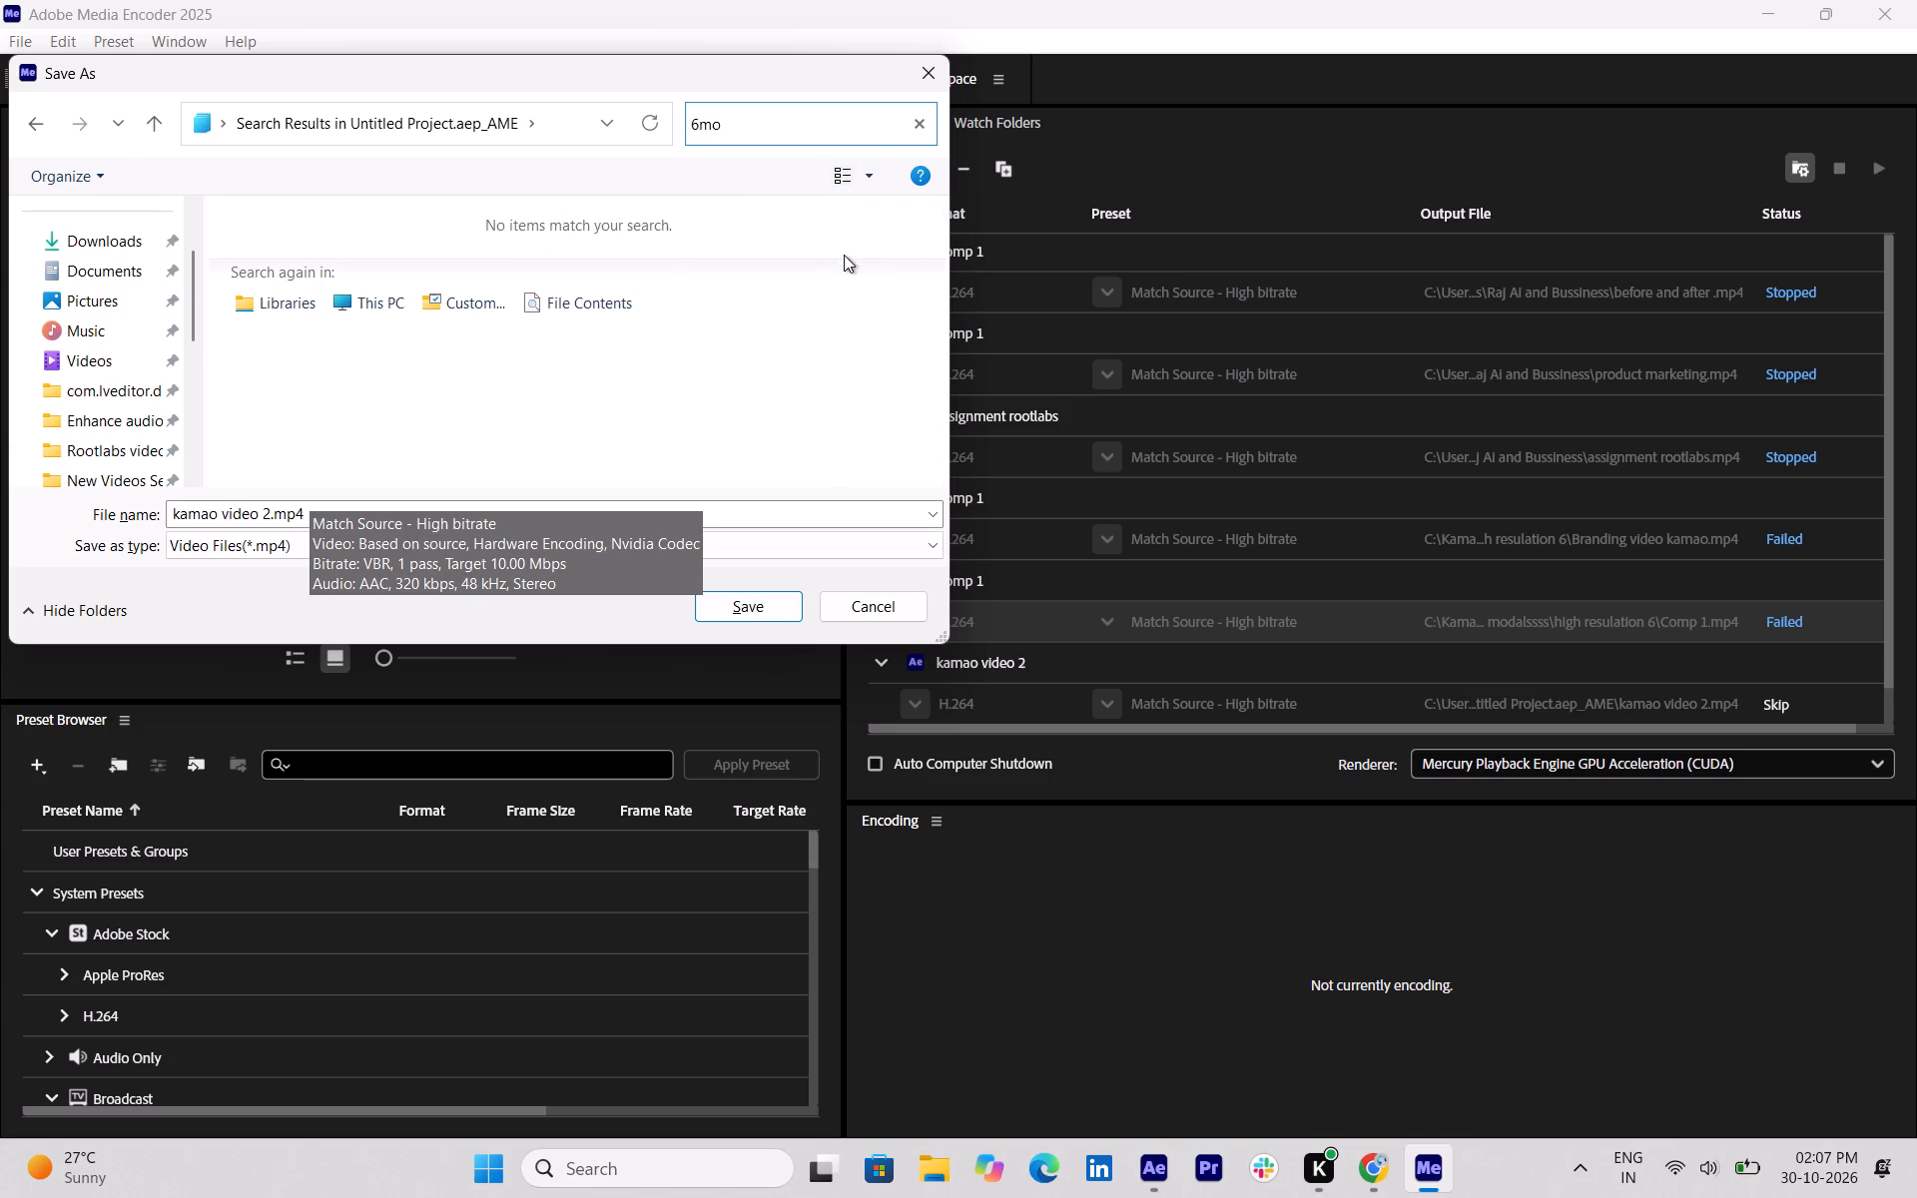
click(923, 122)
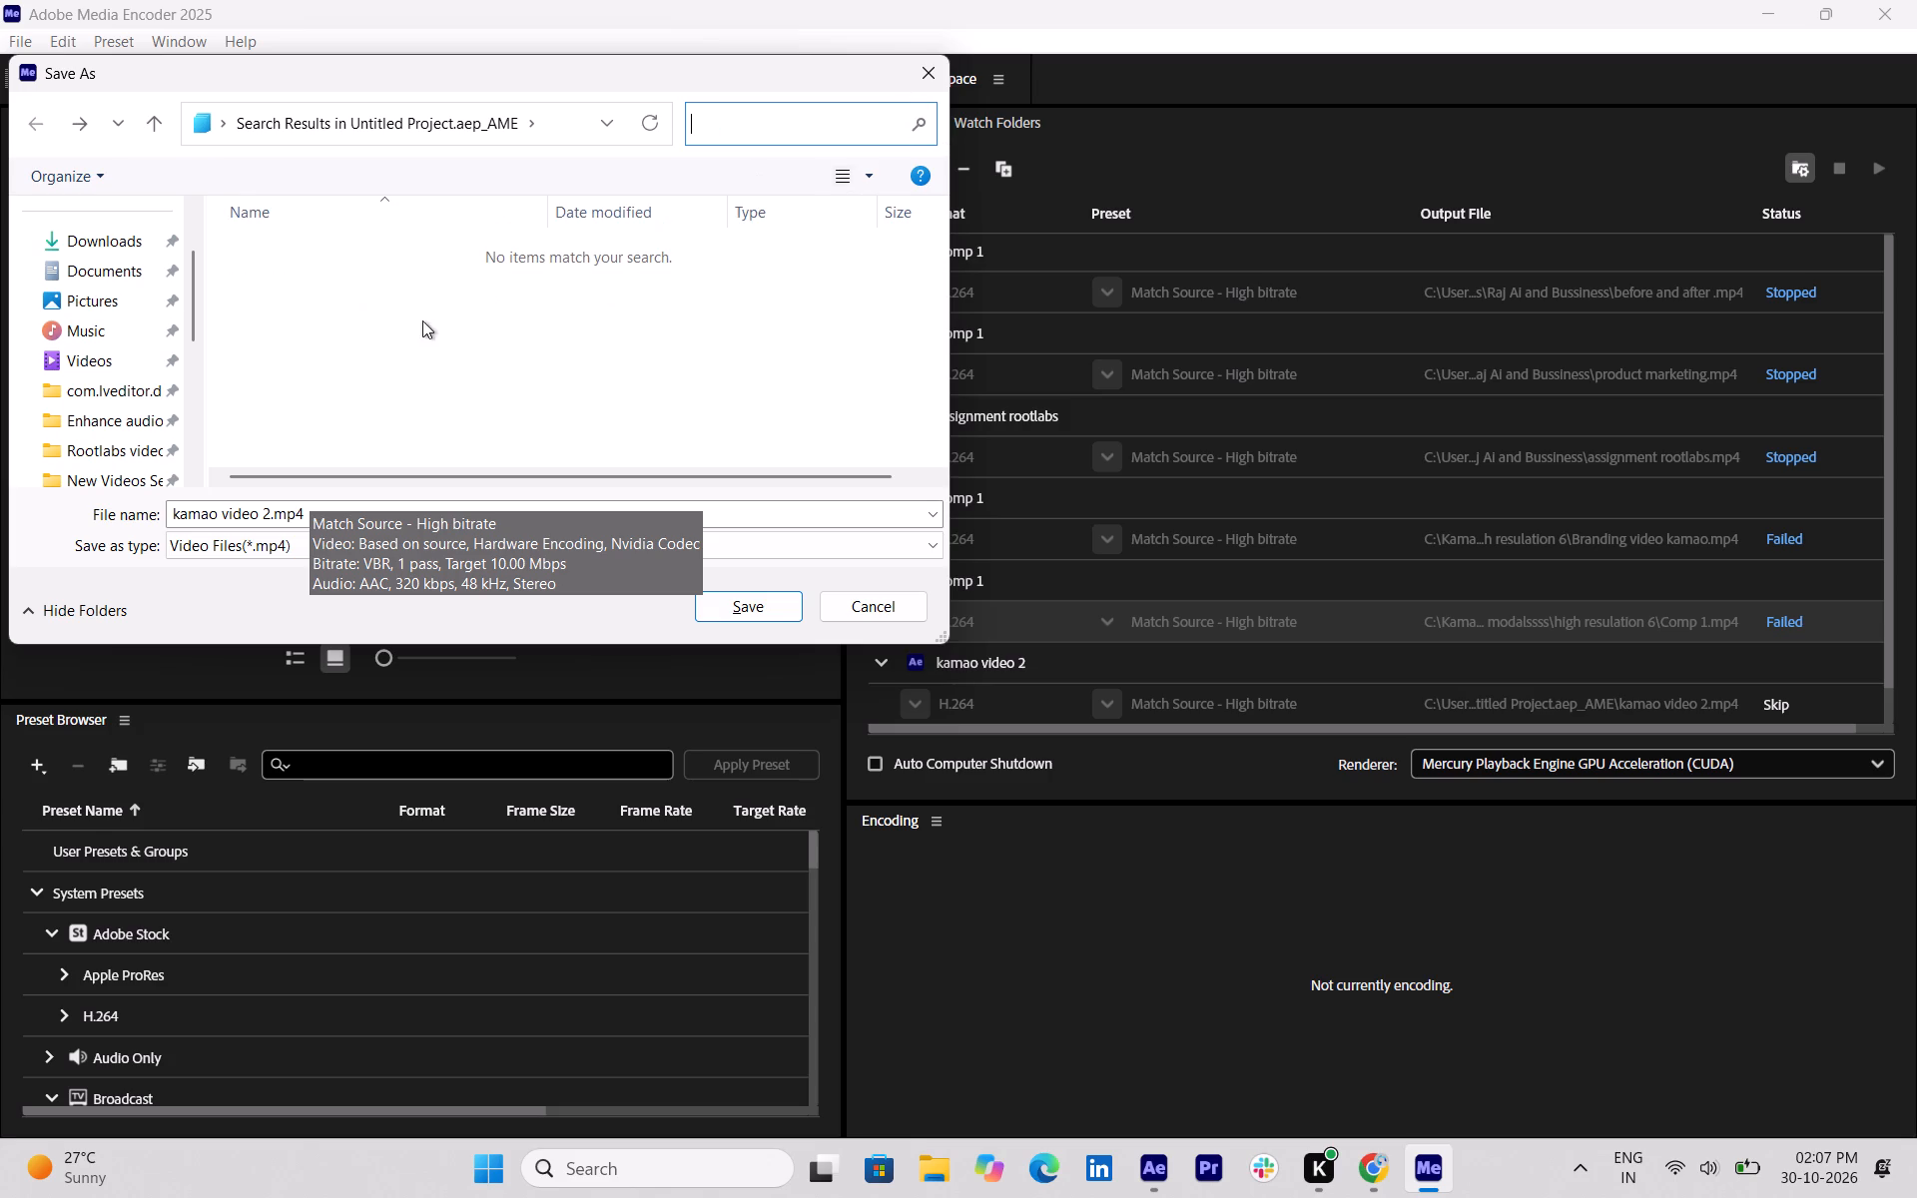
Set the output file to kamao video 2.mp4 in the 6 modals folder inside Kamao ai on Local Disk (C:).
scroll(137, 356, down, 1)
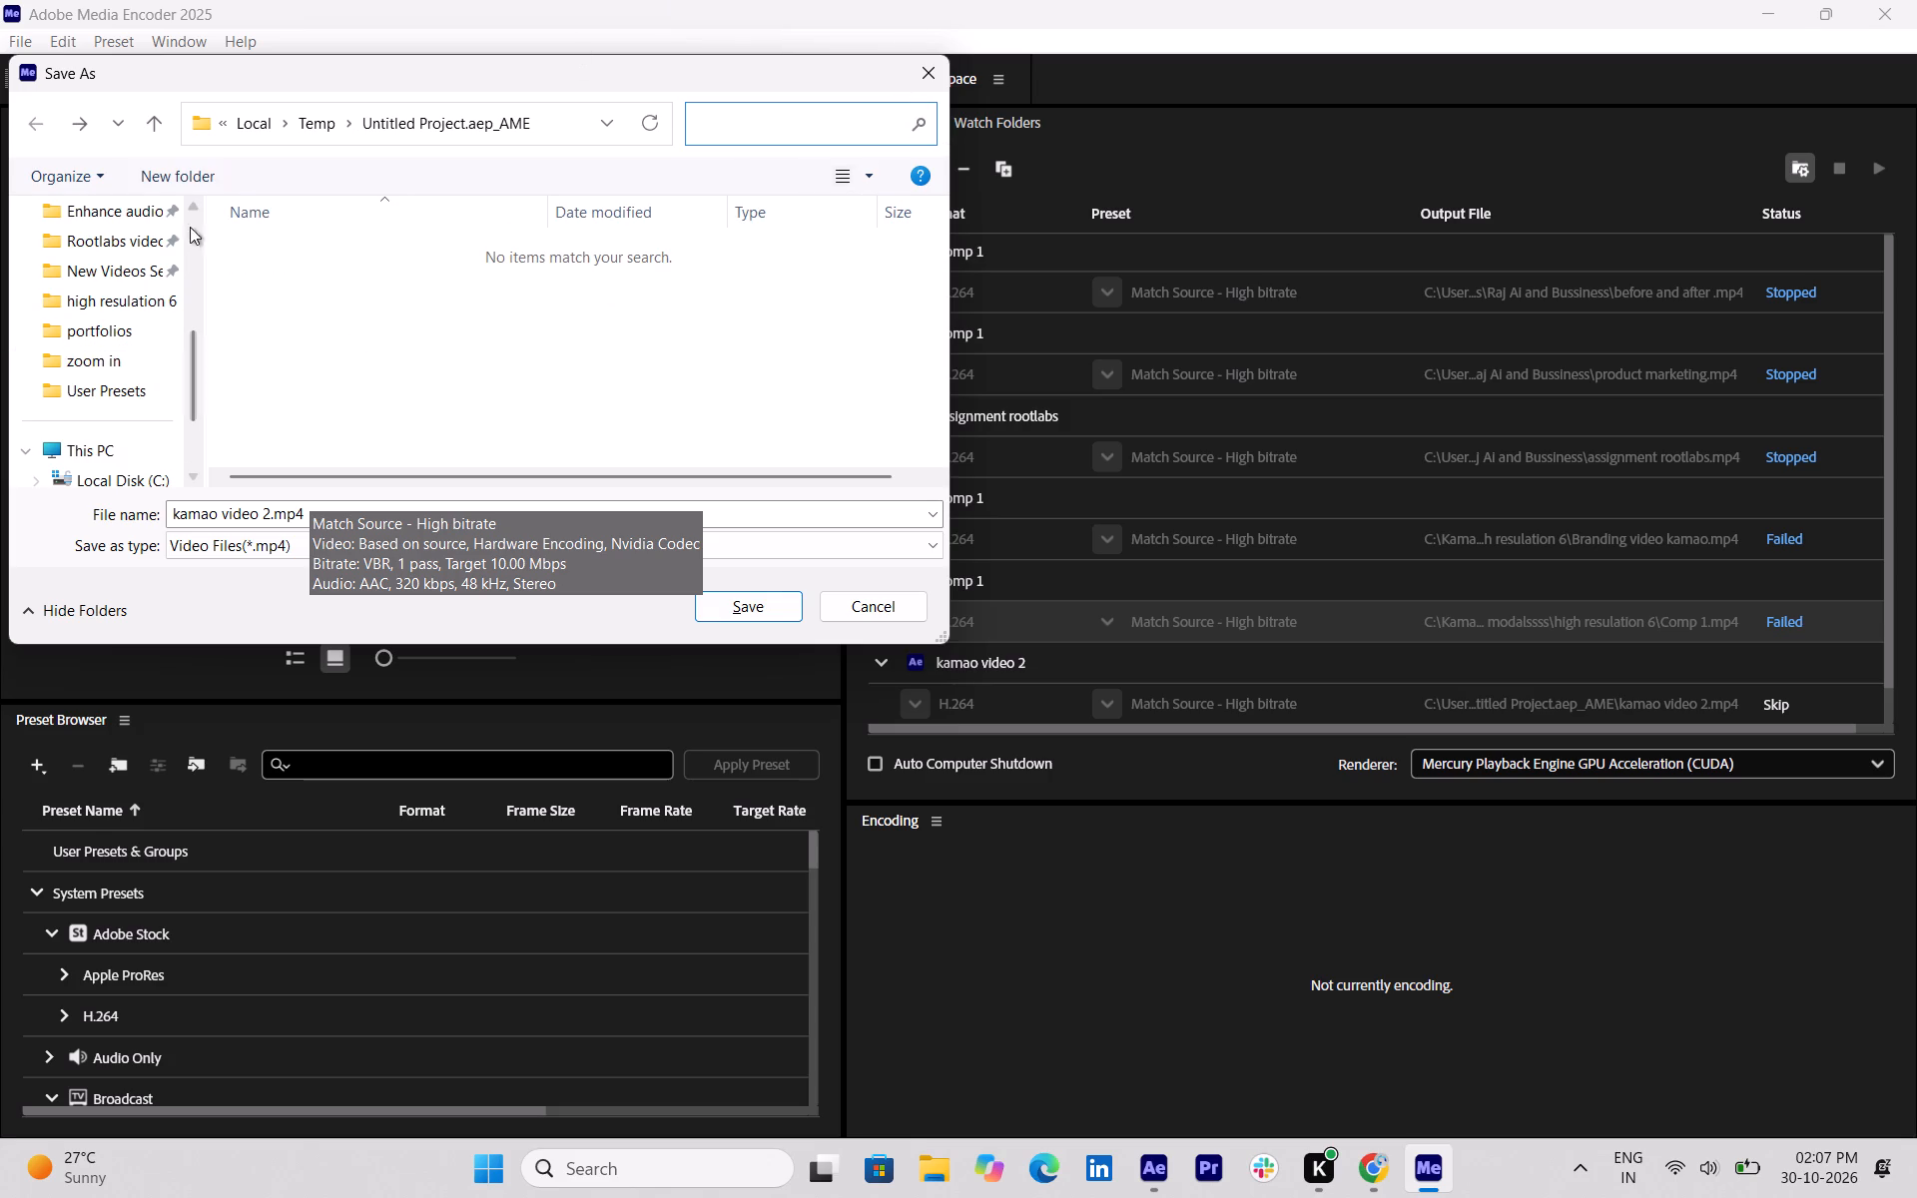
scroll(87, 446, down, 1)
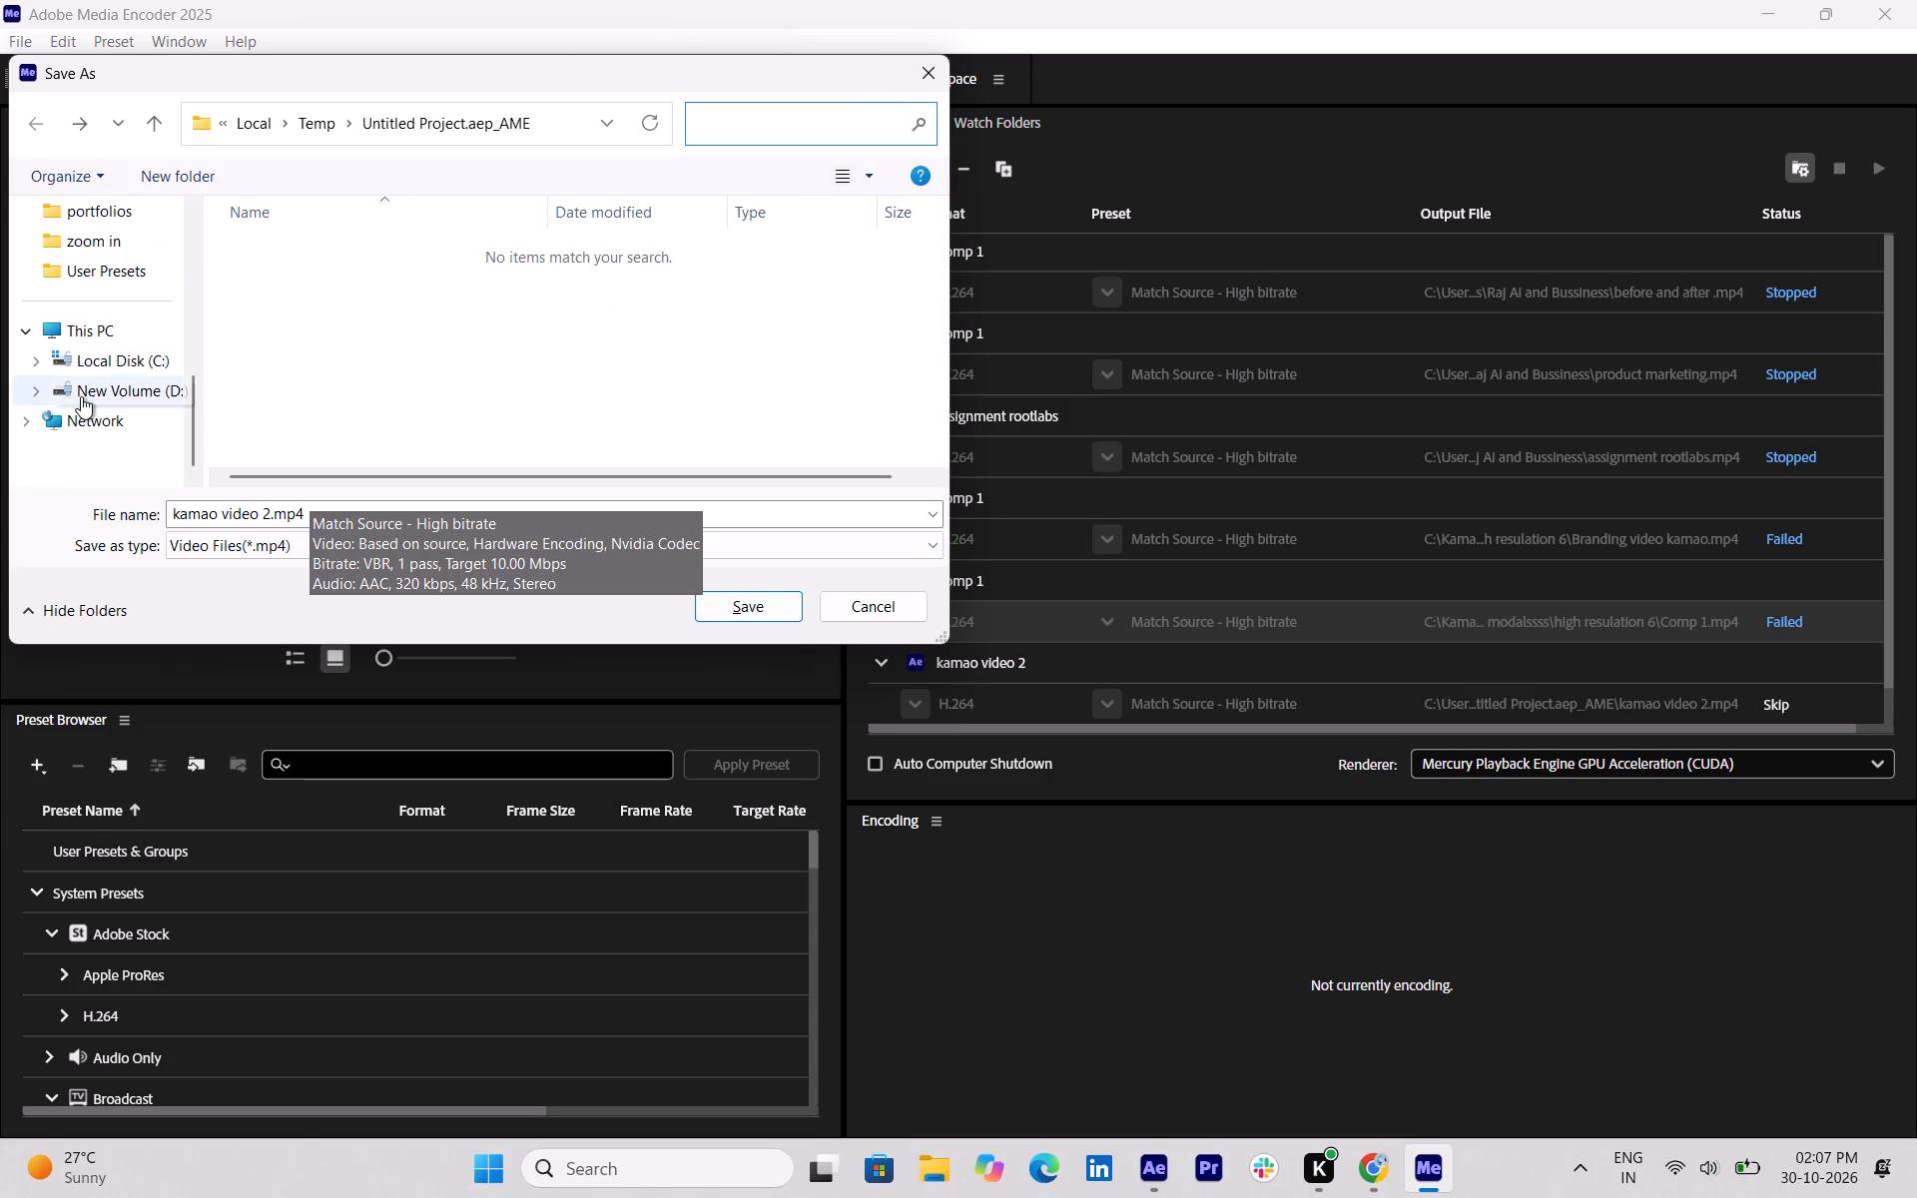
click(78, 346)
scroll(254, 402, down, 1)
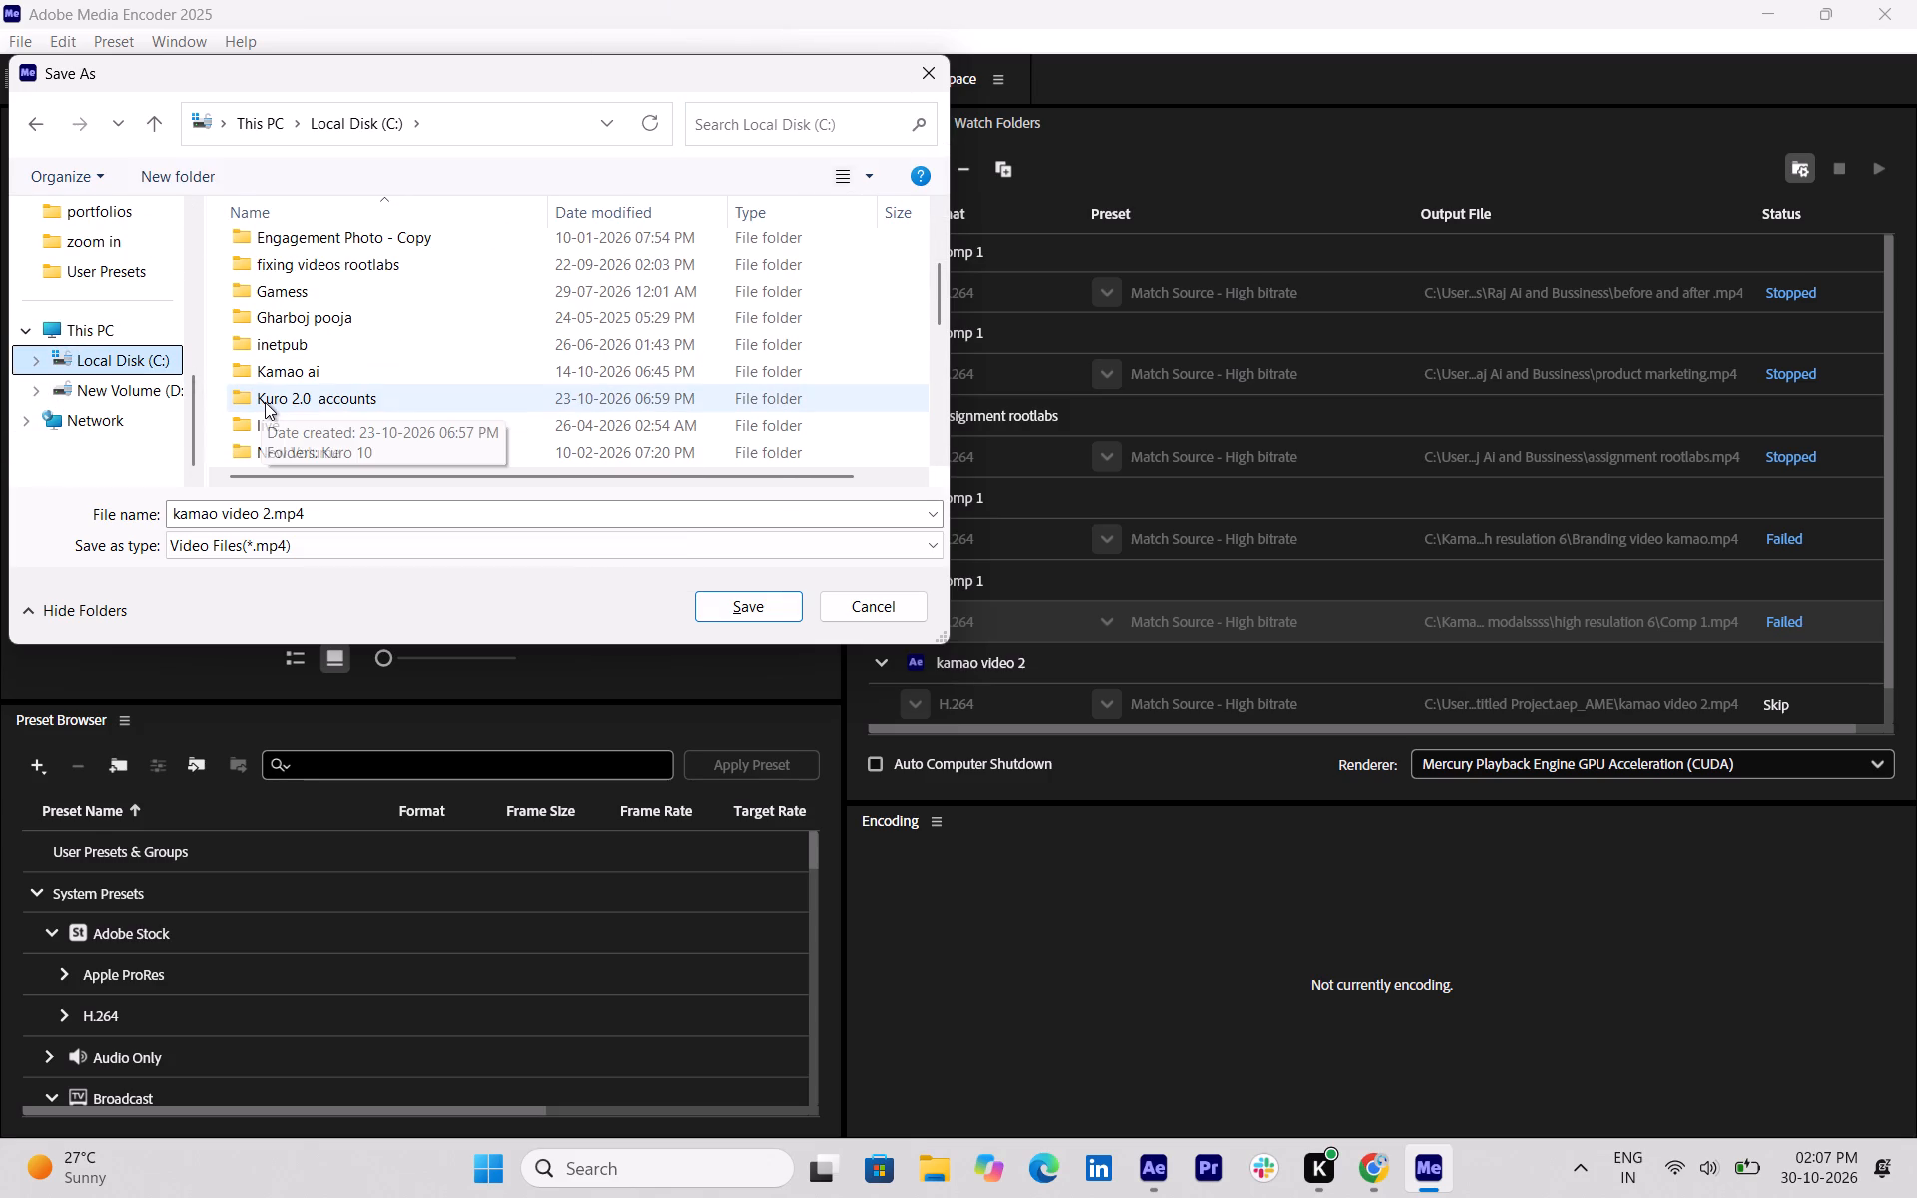
scroll(265, 402, down, 1)
scroll(298, 369, up, 1)
double_click(297, 348)
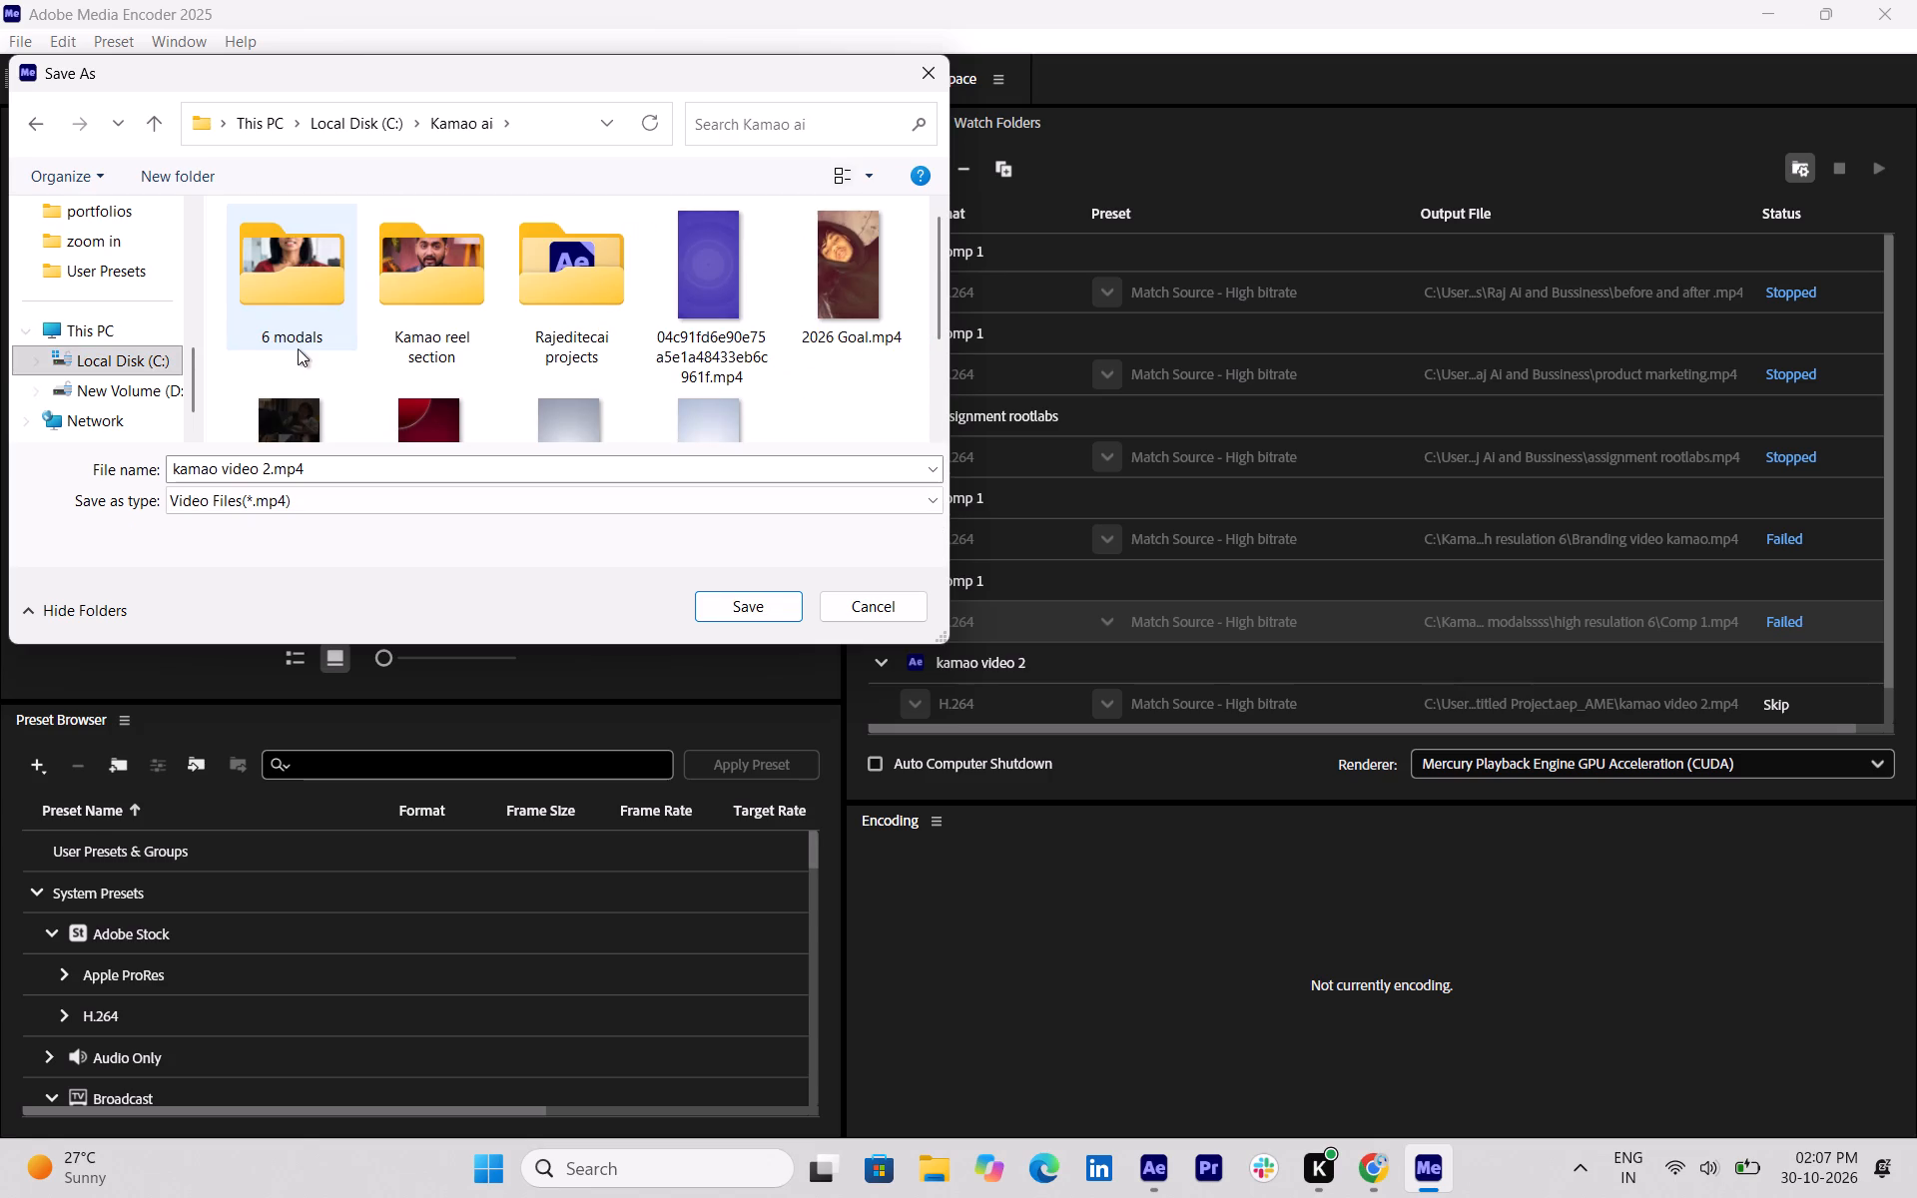
double_click(294, 323)
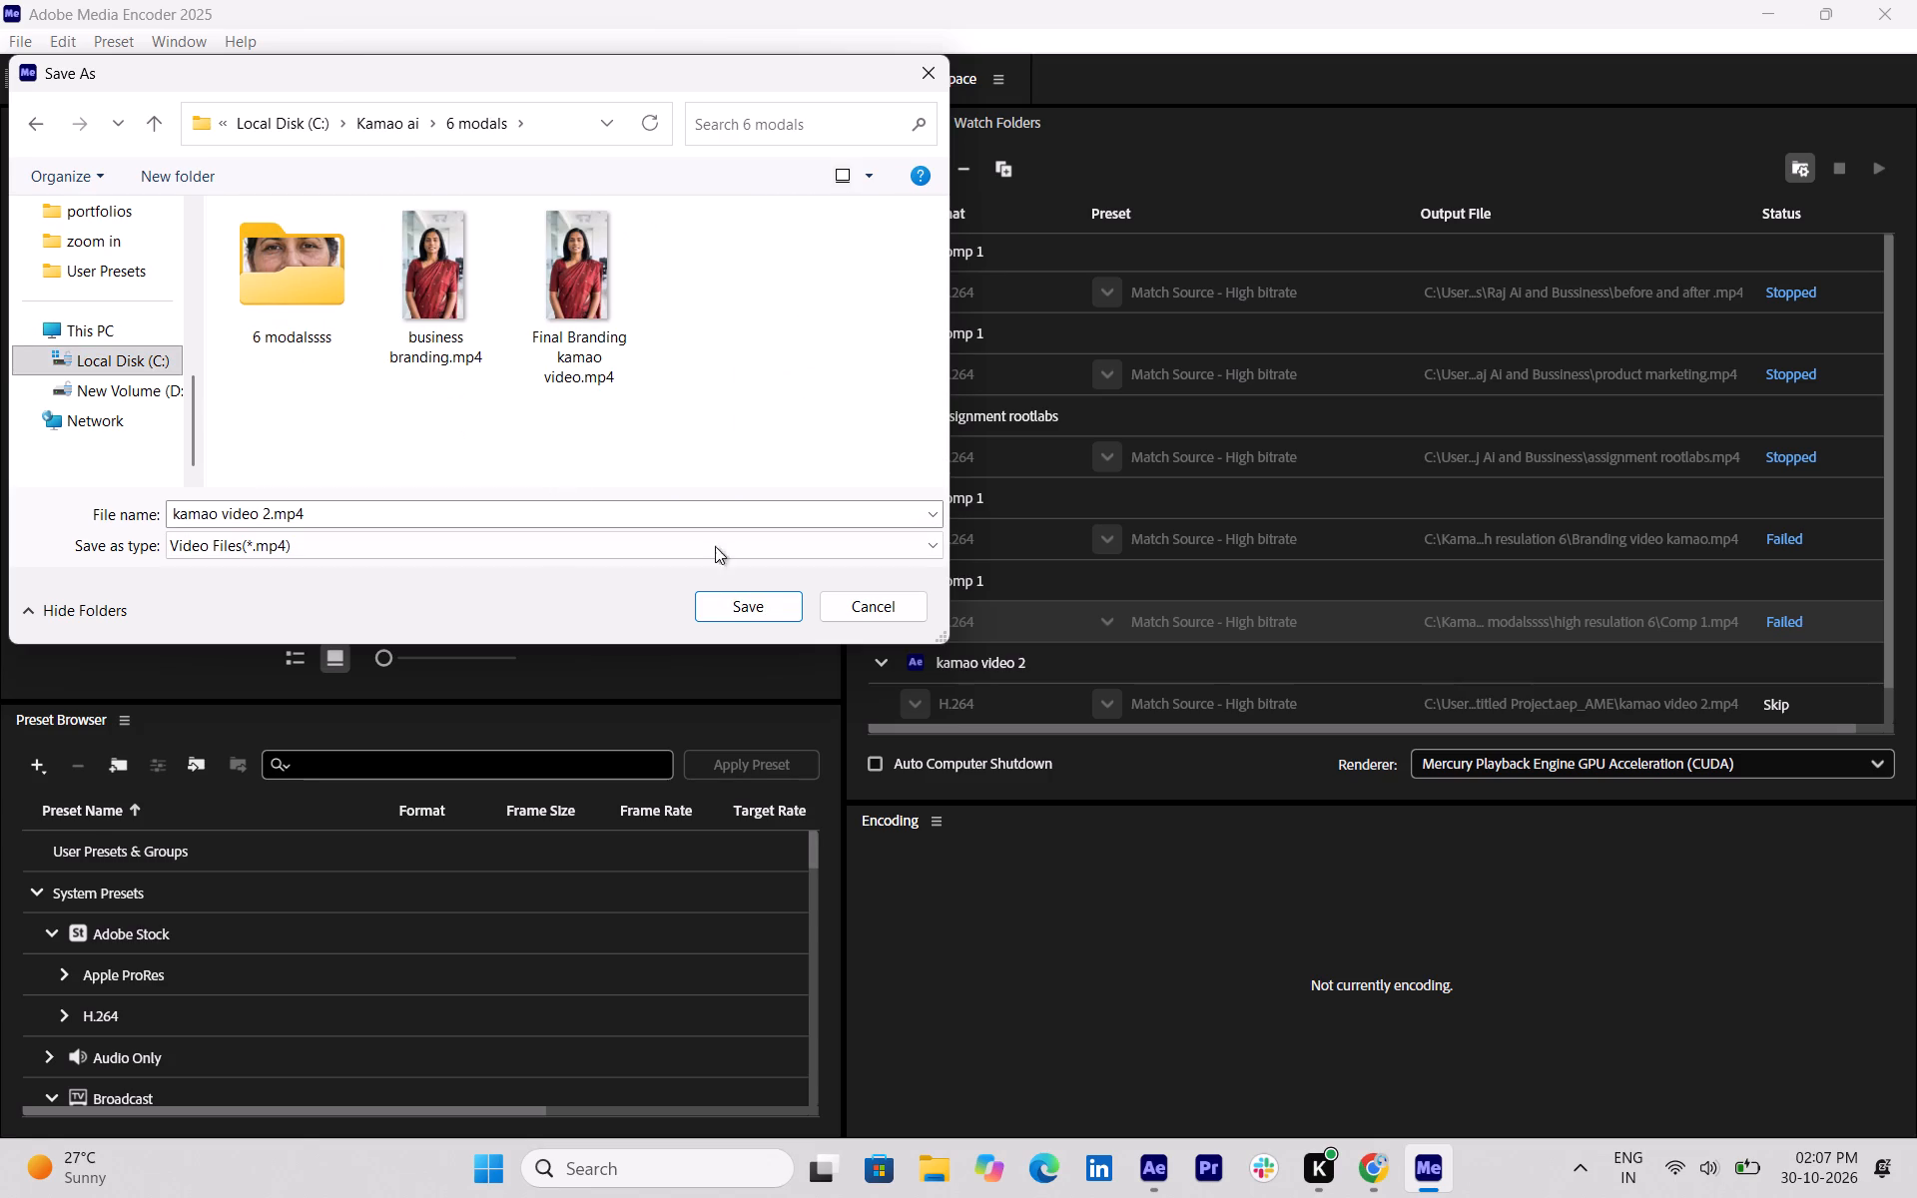
click(778, 597)
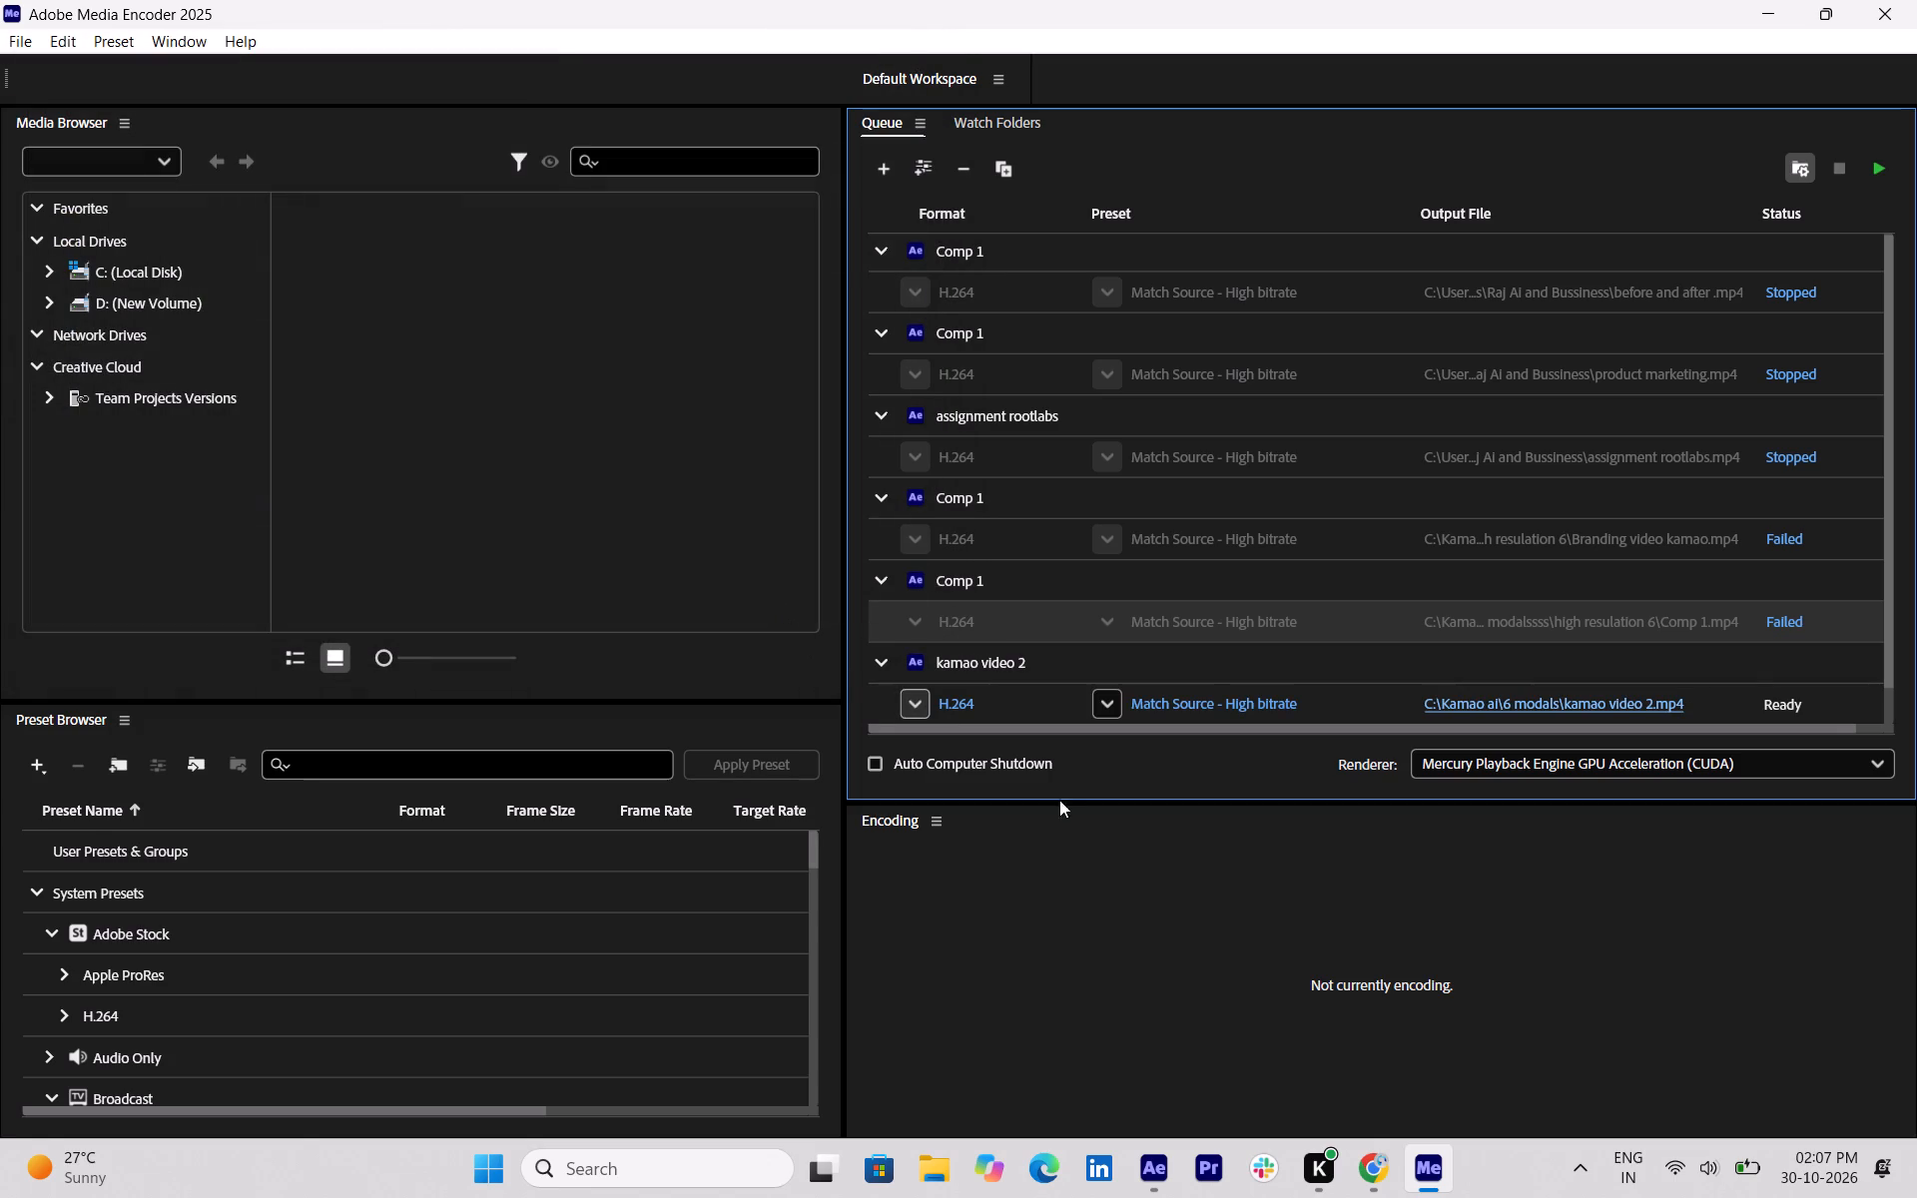
Start encoding the queue to export kamao video 2.
click(1870, 151)
click(1872, 165)
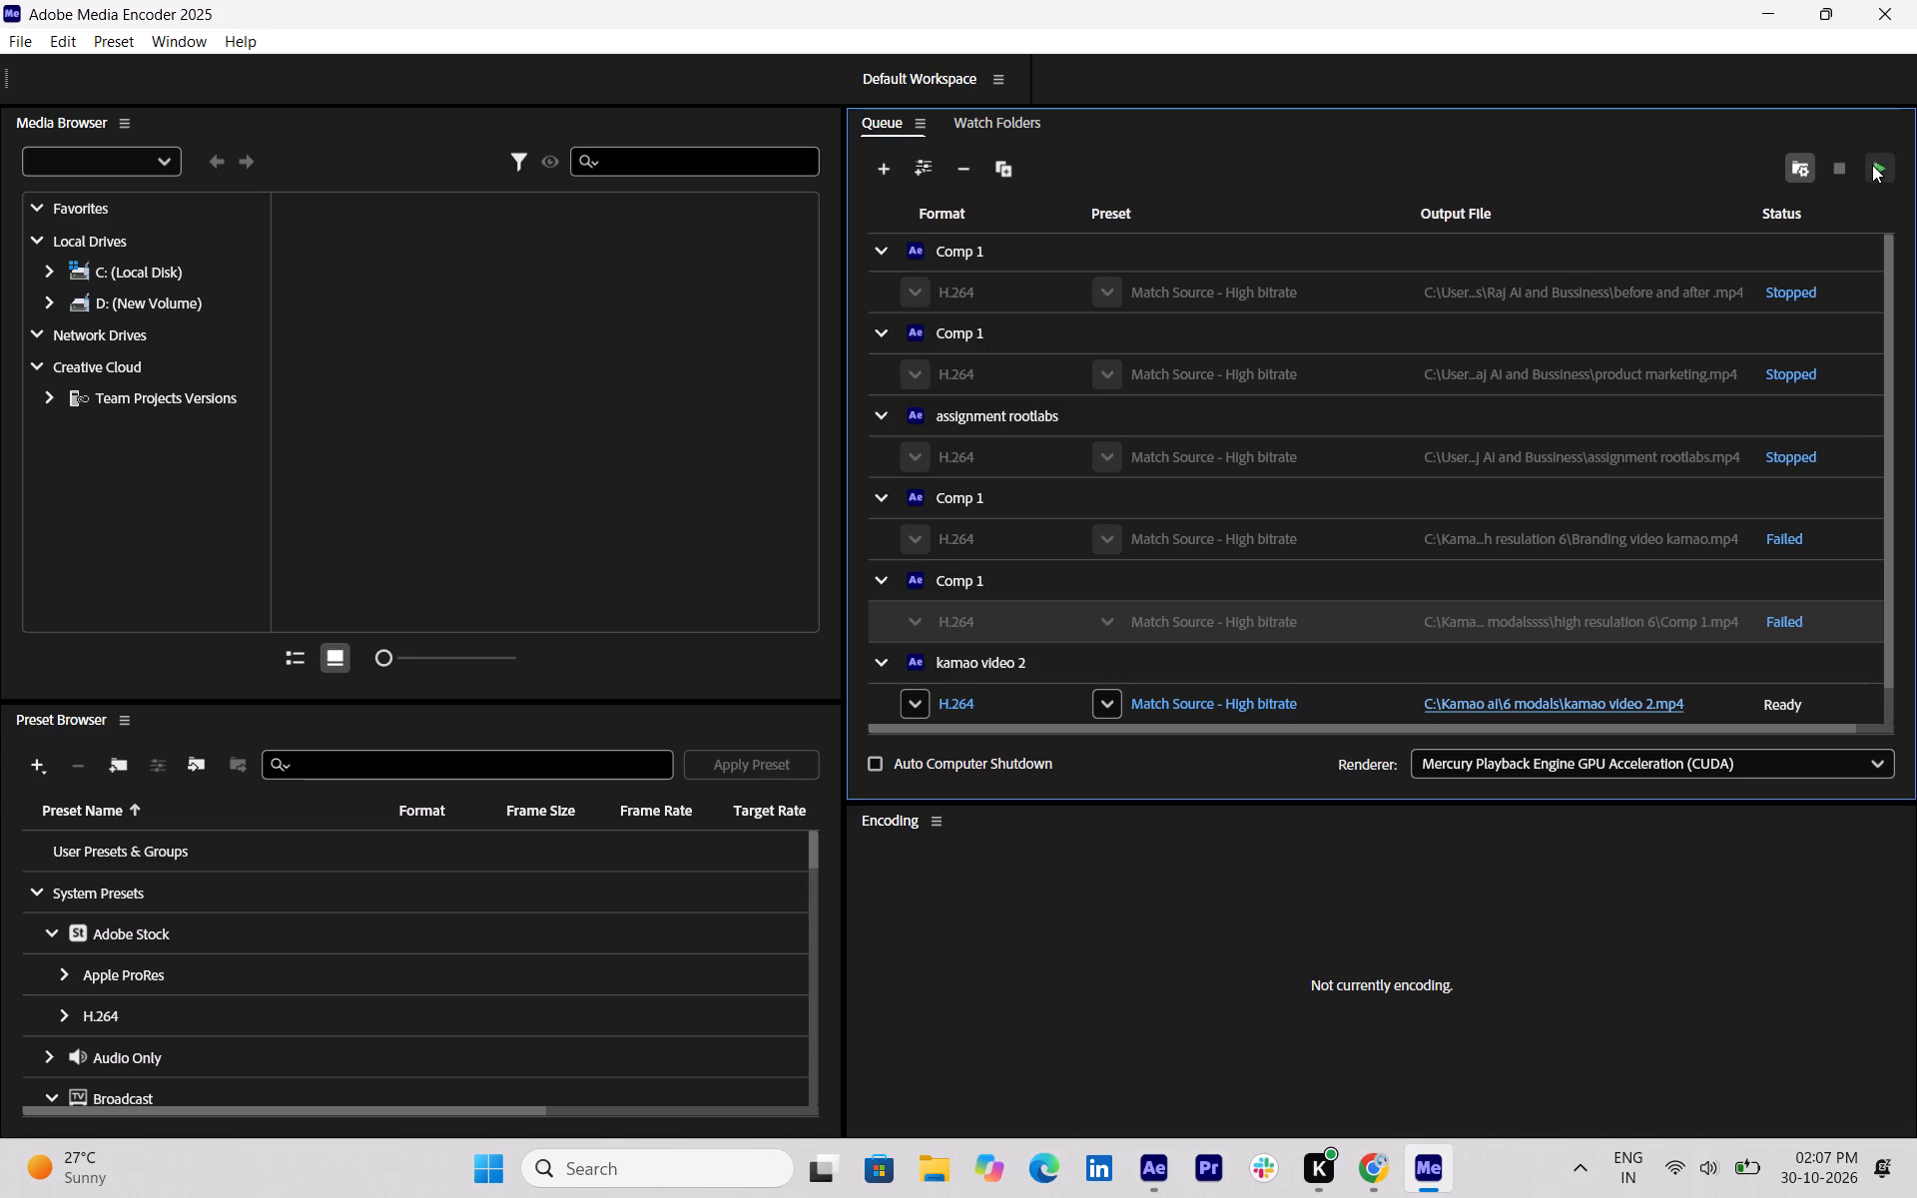